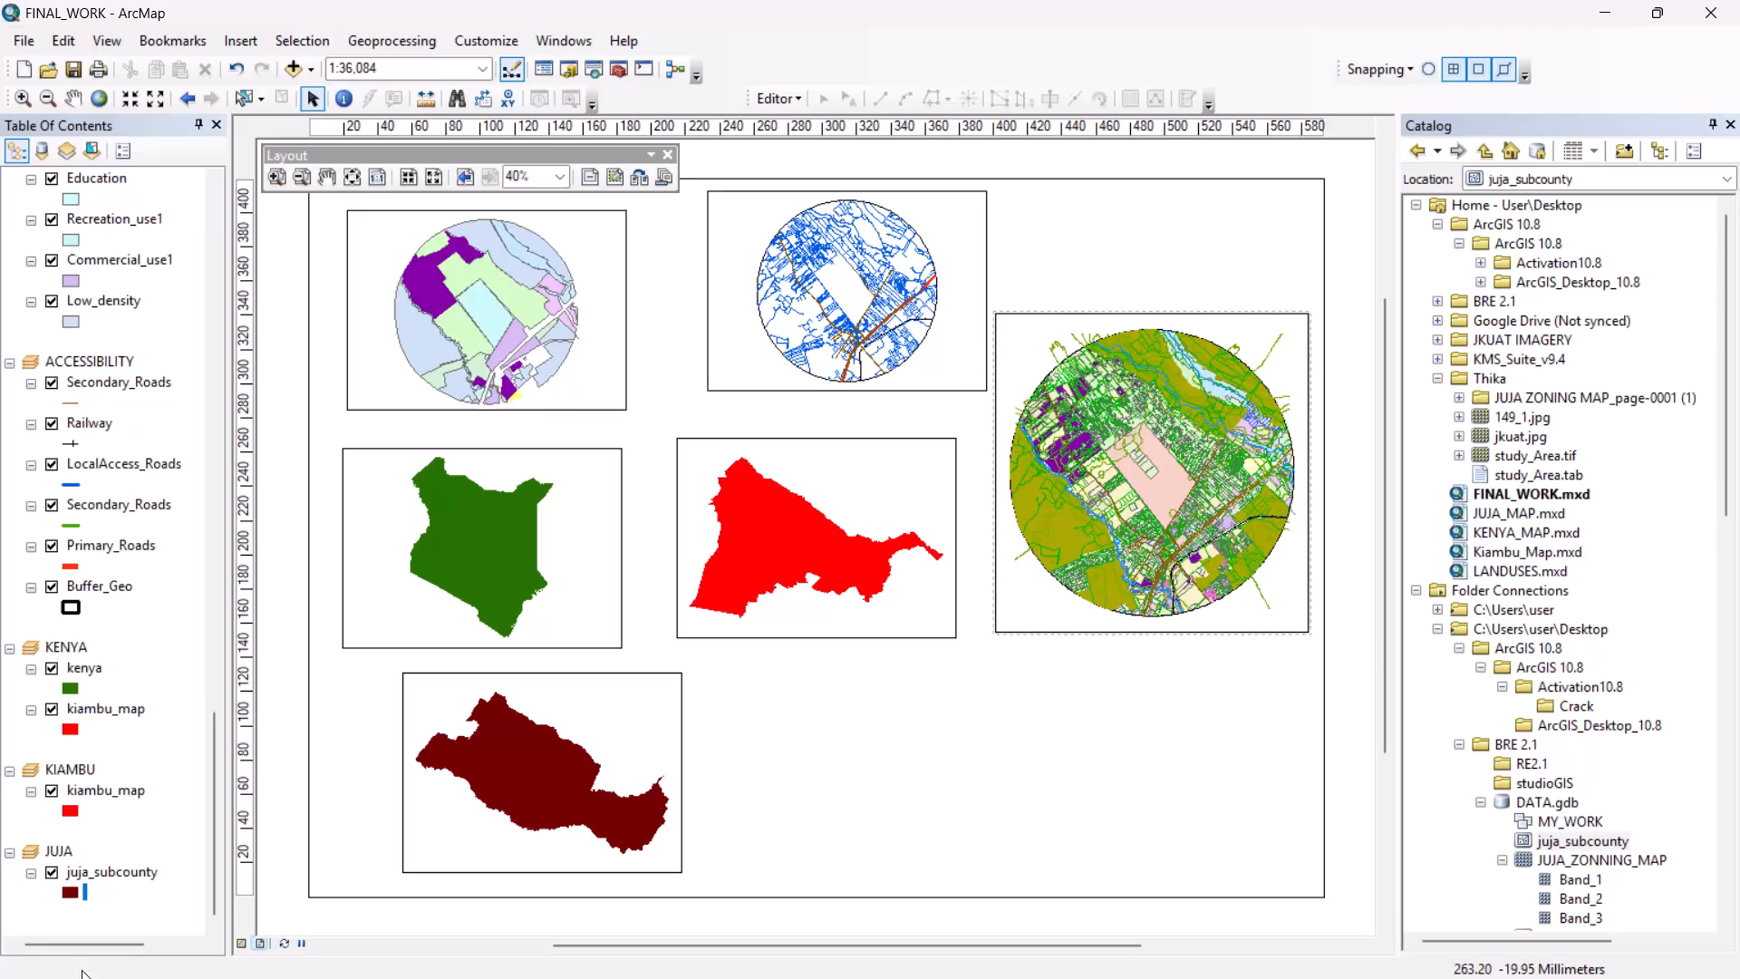
Browse the ArcToolbox toolsets, including Editing Tools, Features and Geodatabase Administration under Data Management Tools, and close the toolbox.
left_click(614, 68)
scroll(773, 253, "down", 1)
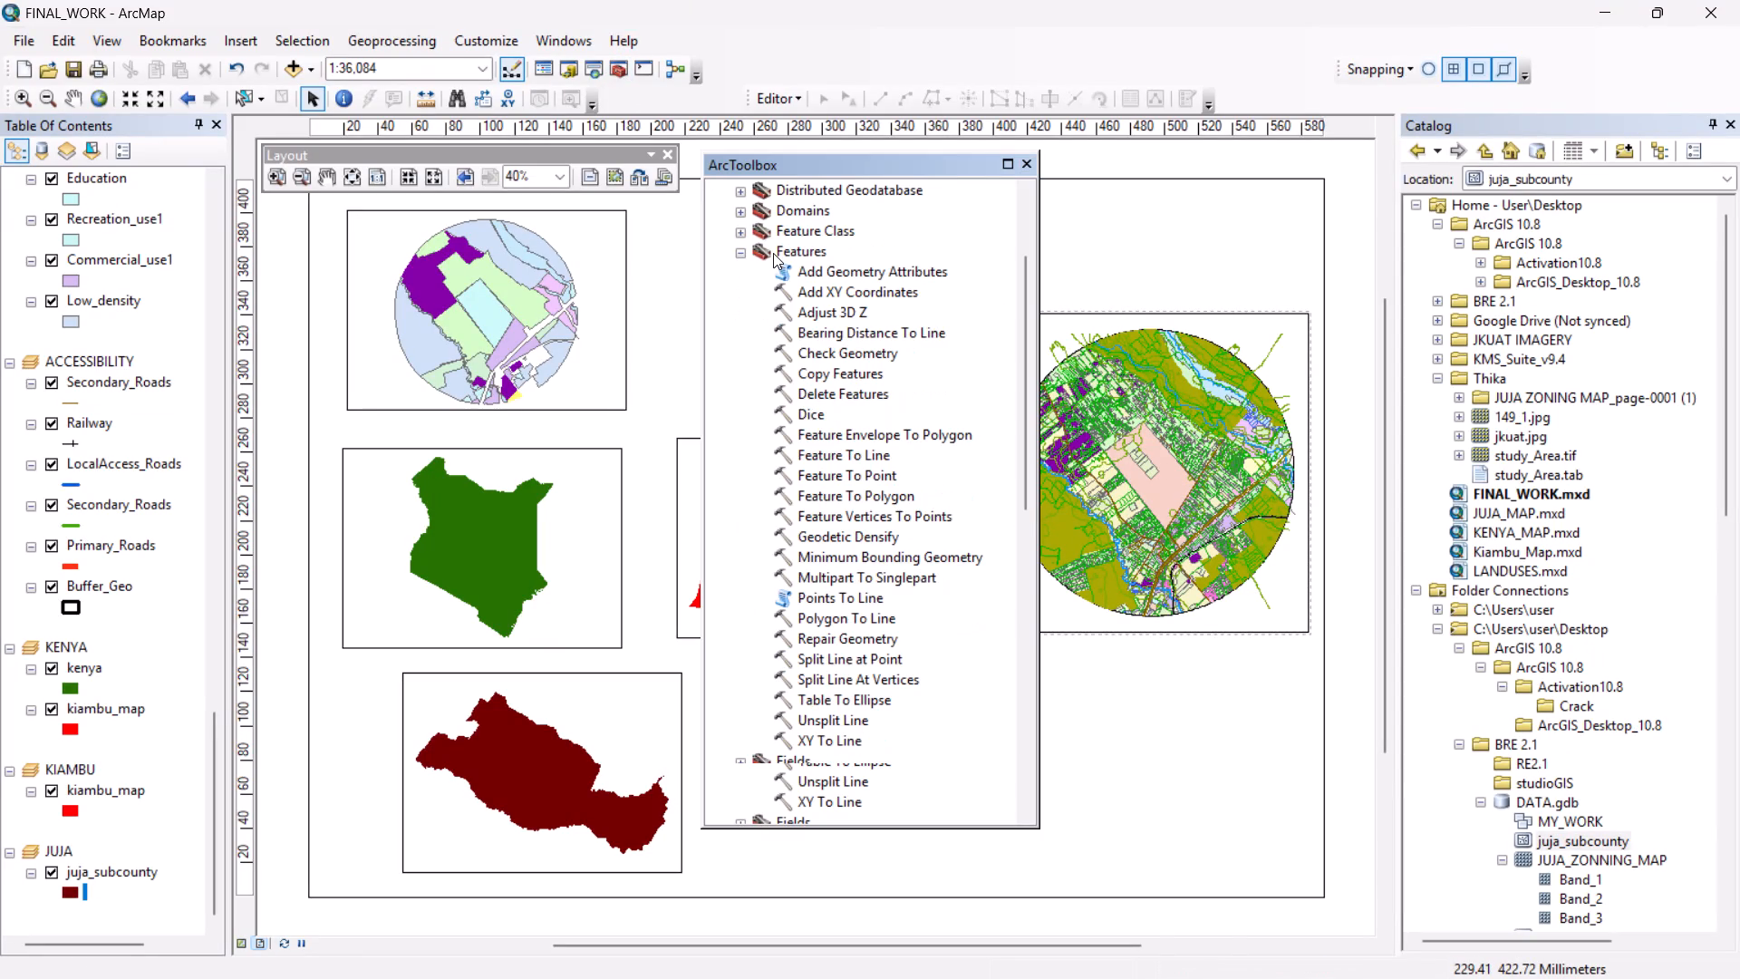
scroll(770, 253, "up", 4)
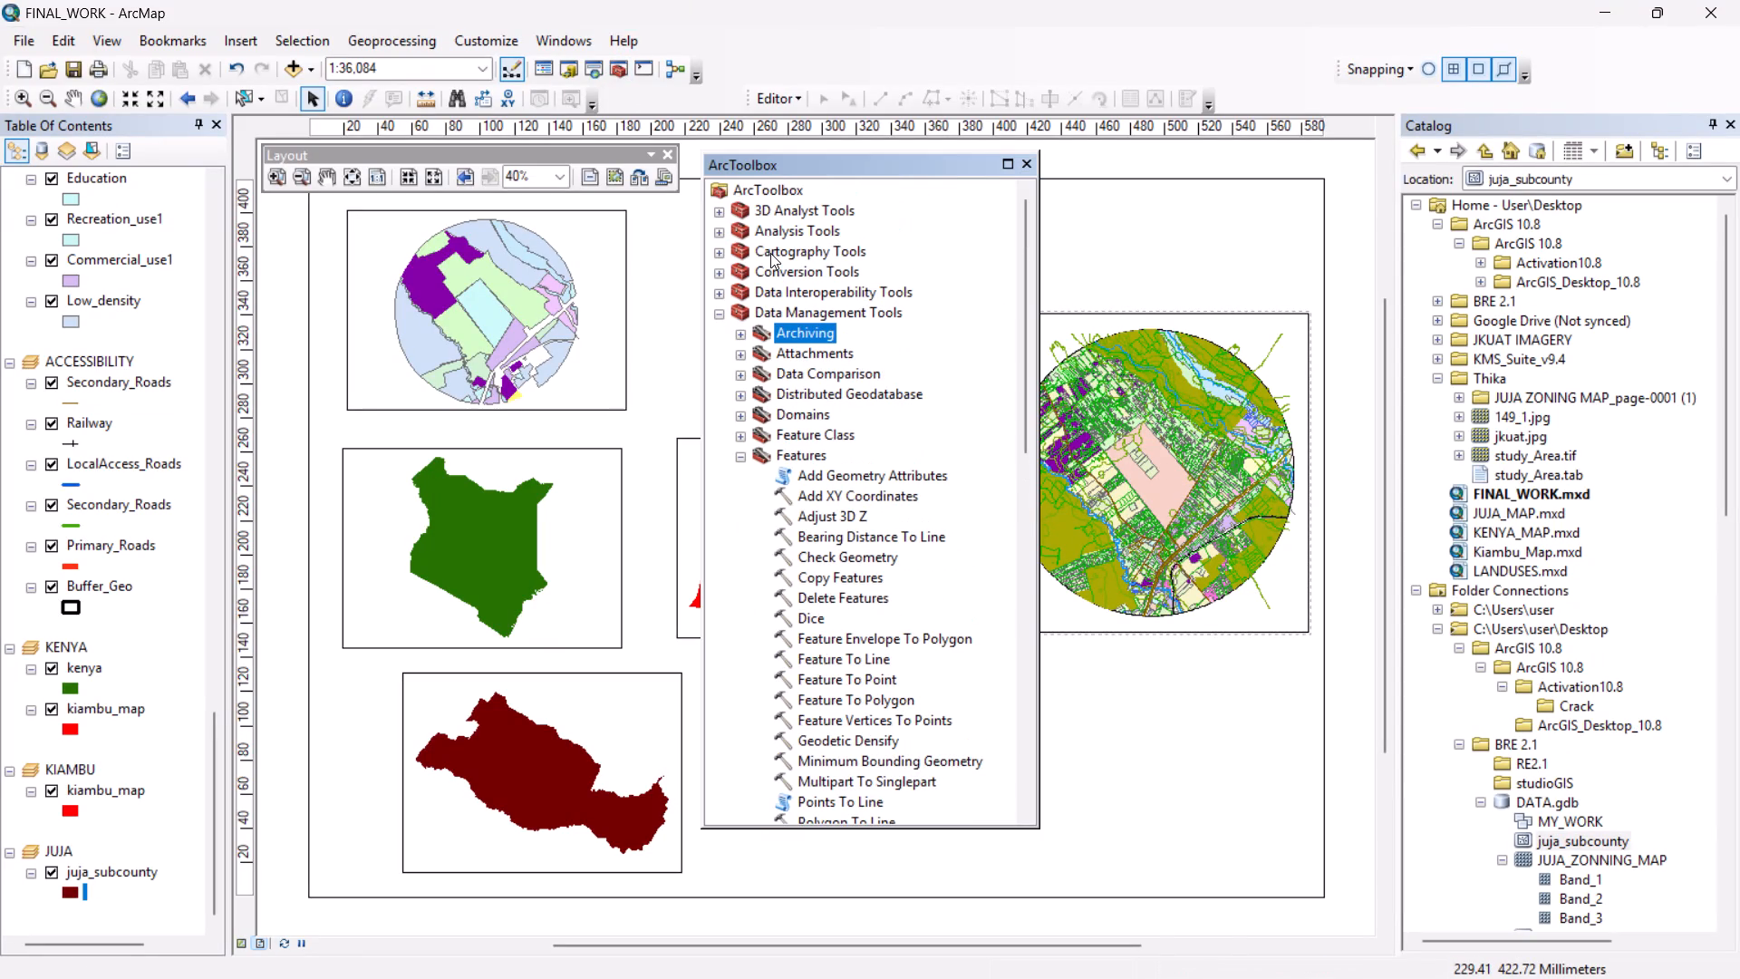
scroll(759, 352, "down", 1)
left_click(714, 249)
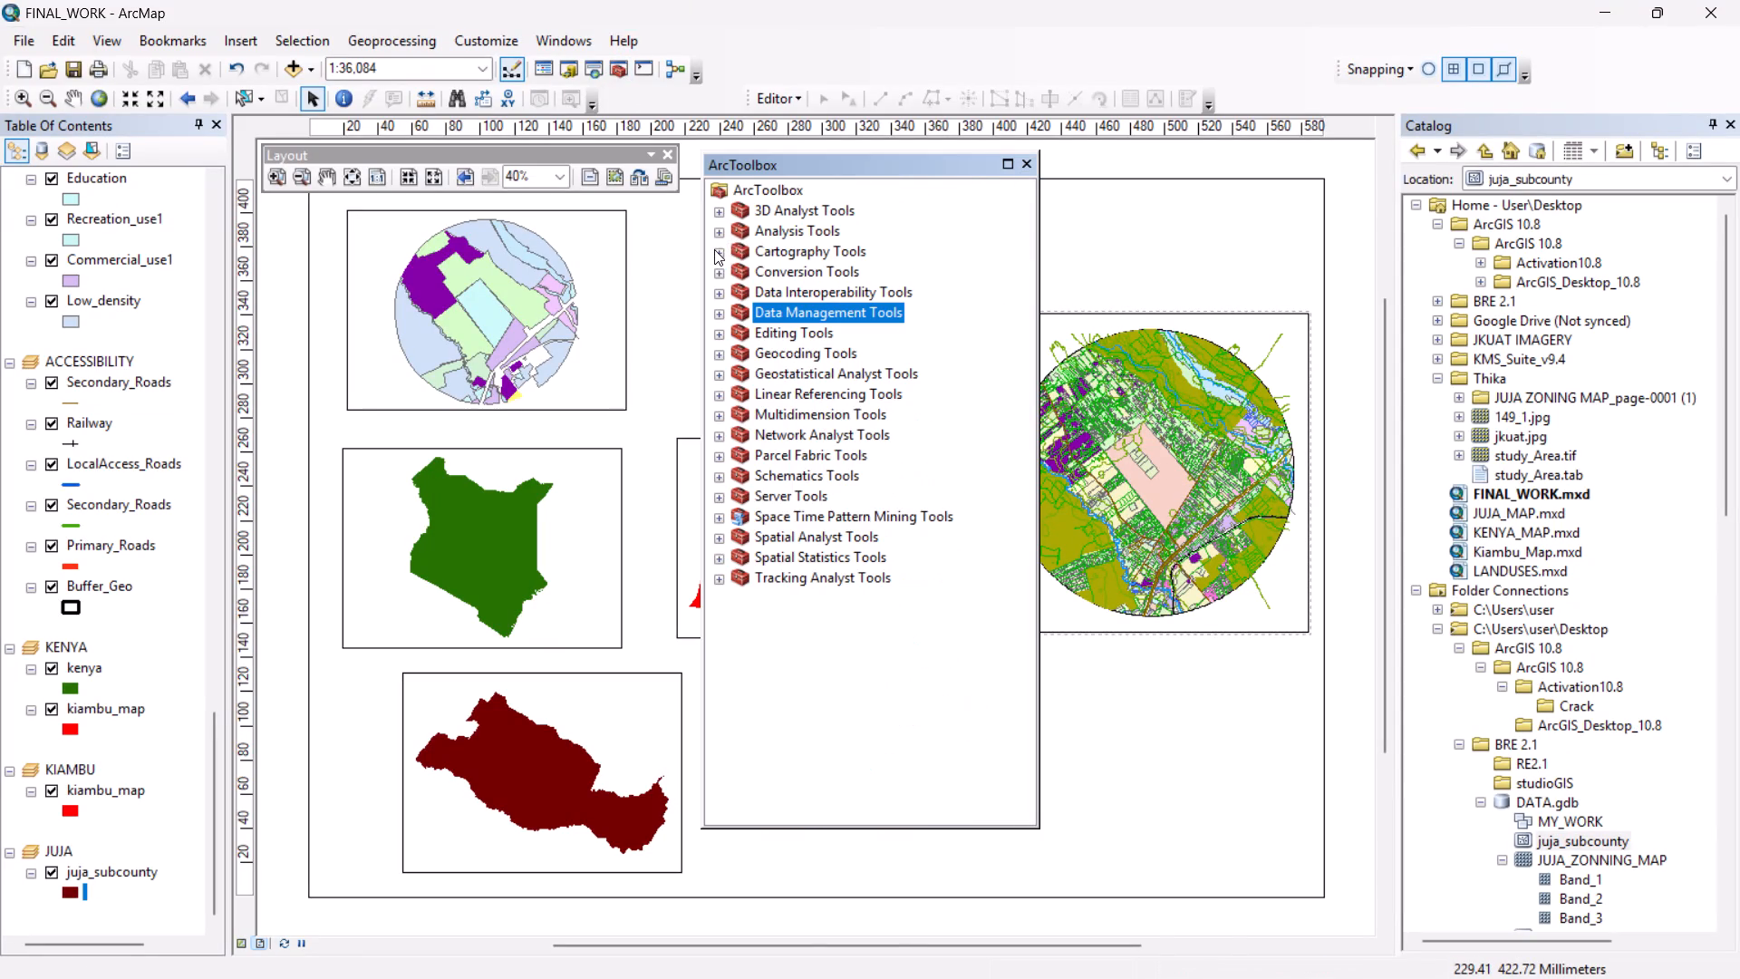
left_click(711, 232)
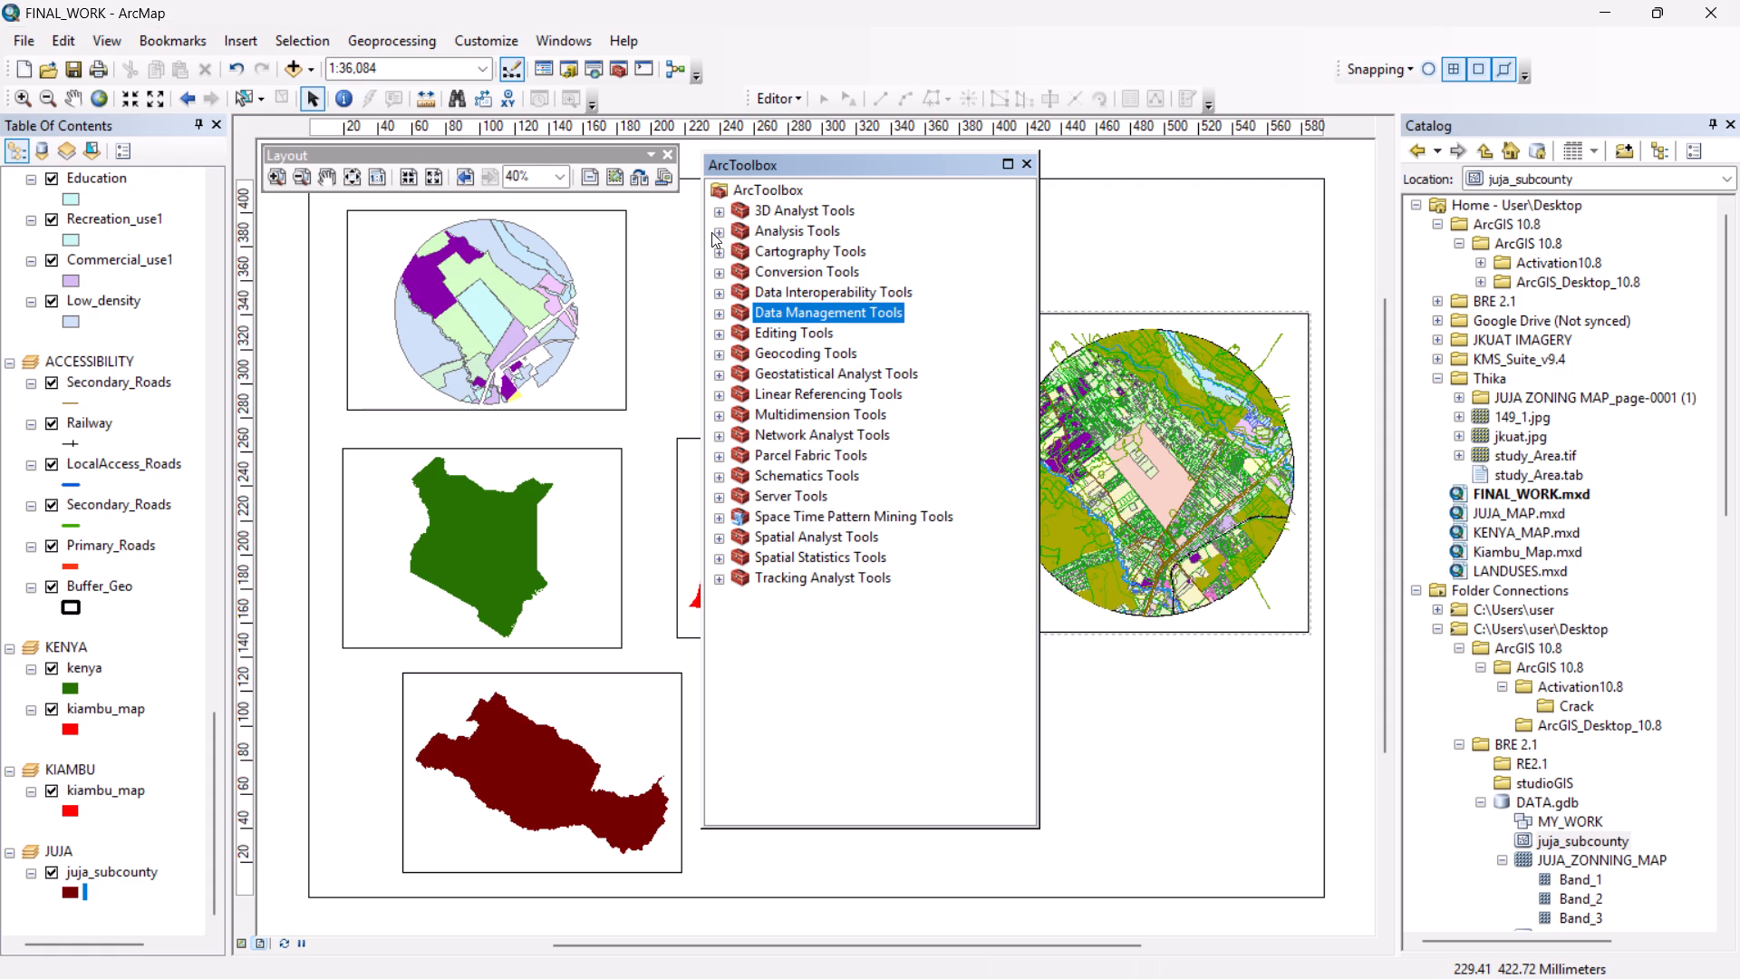
left_click(712, 231)
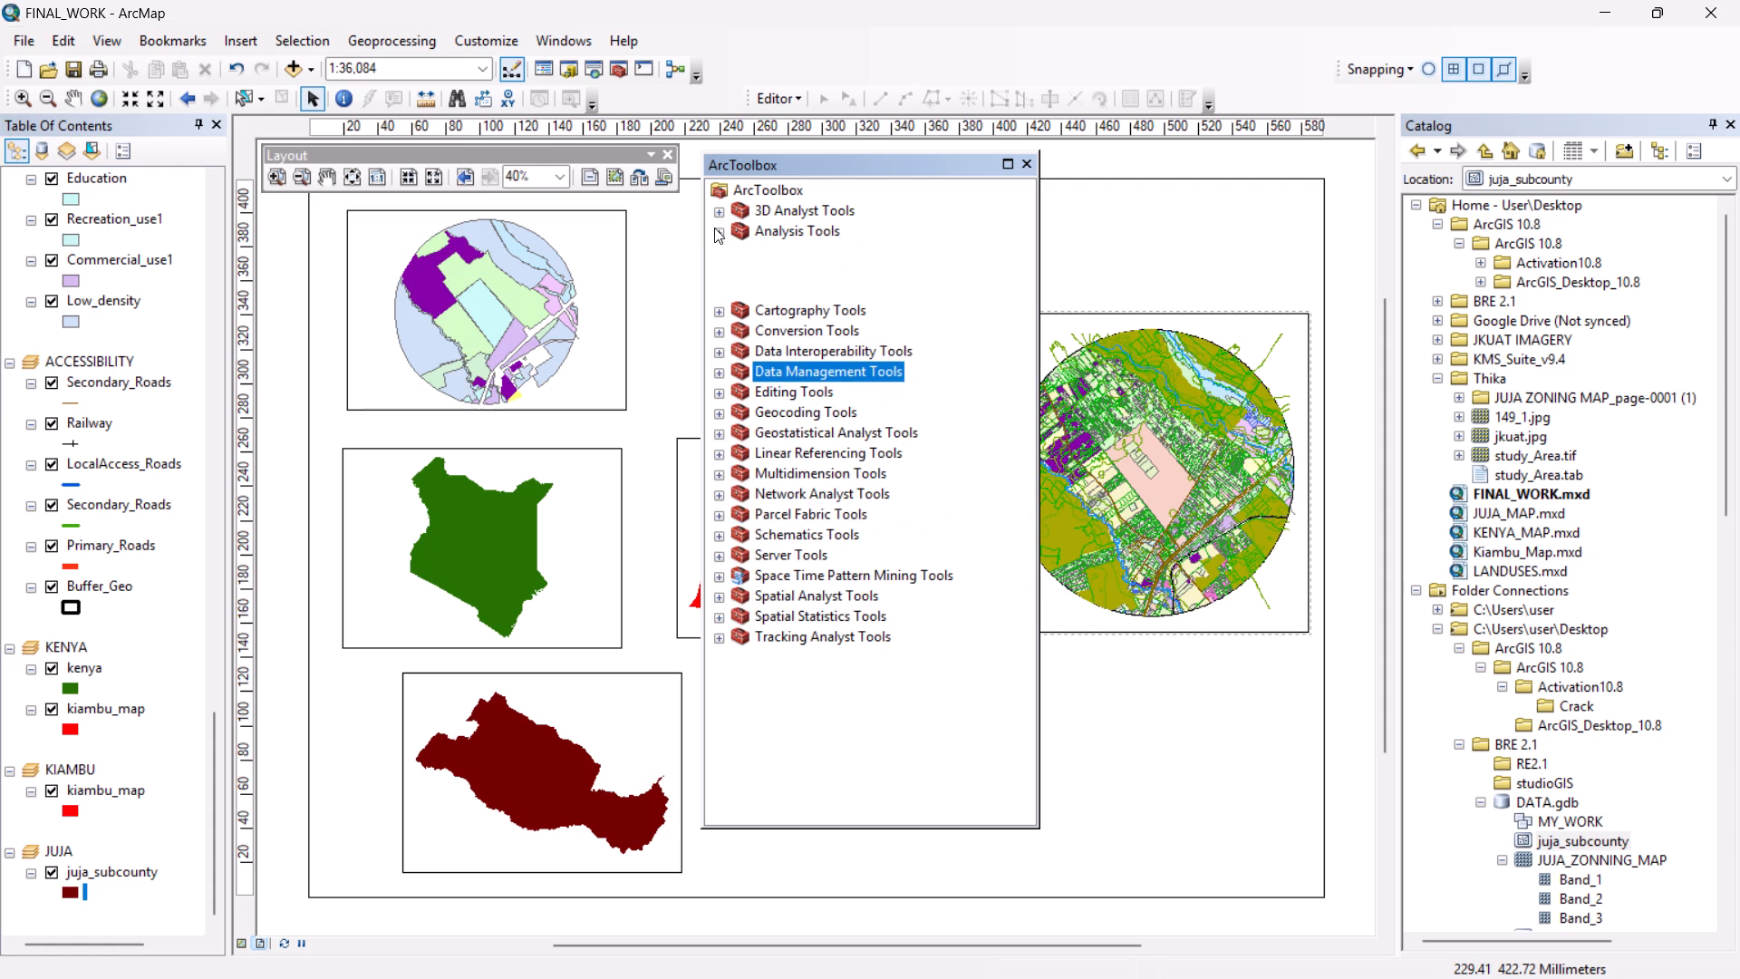
left_click(717, 229)
left_click(721, 333)
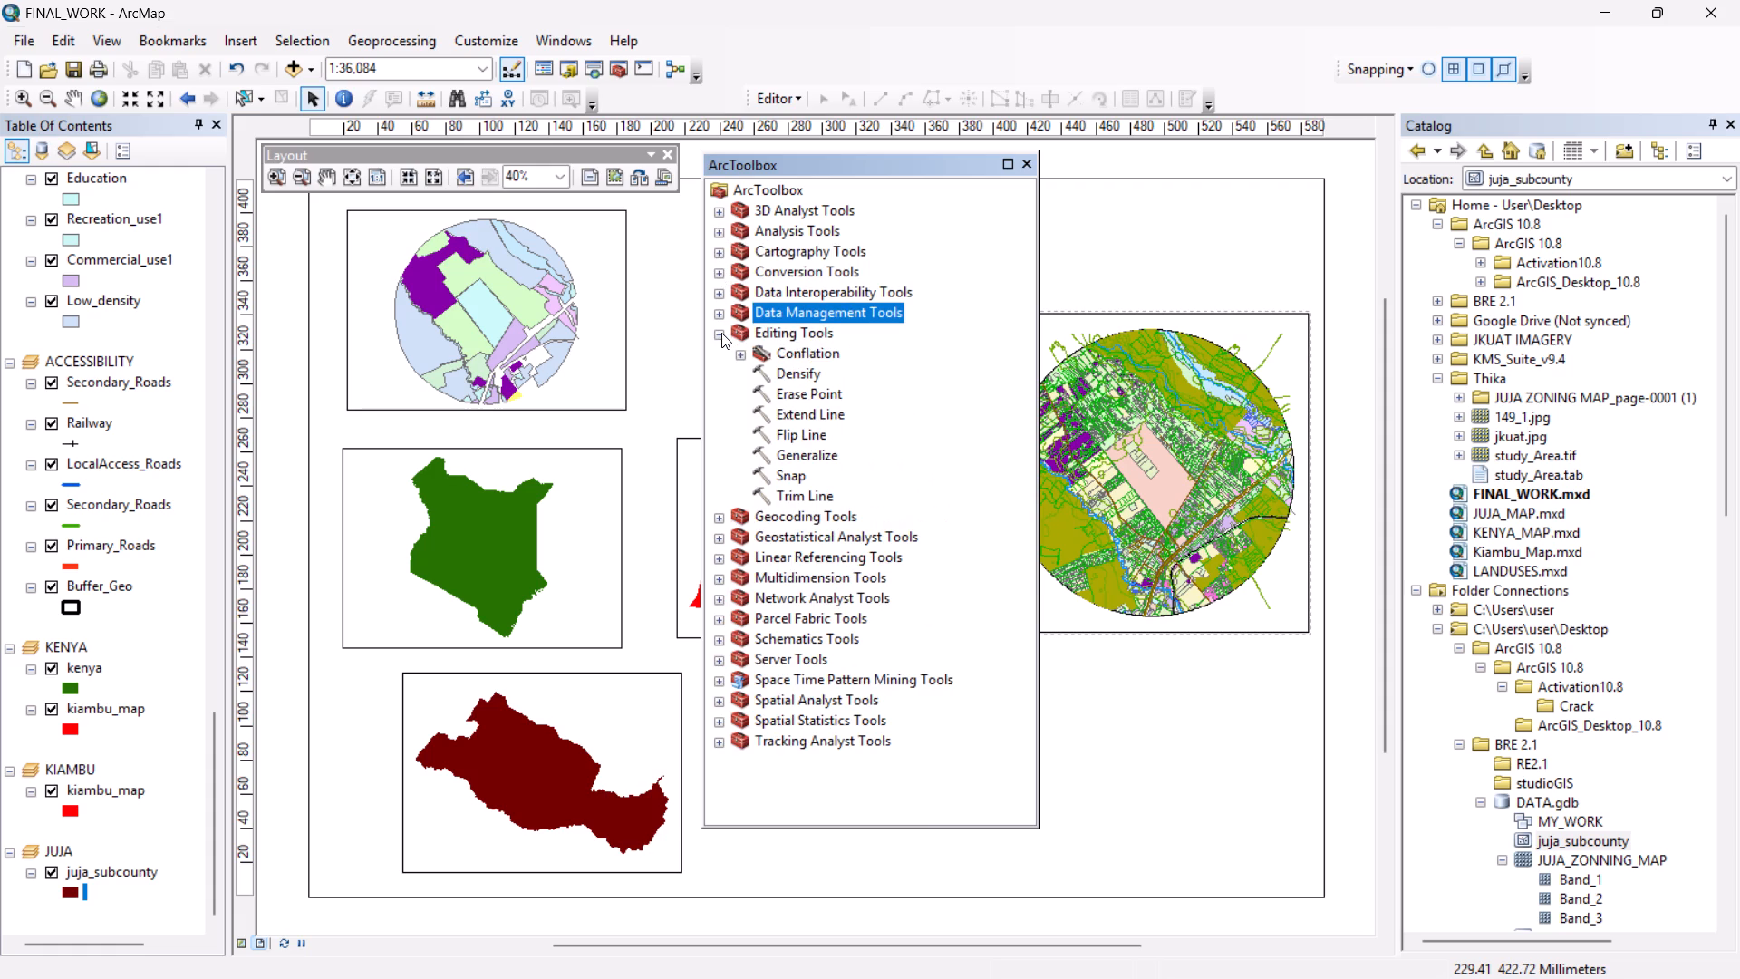
left_click(721, 333)
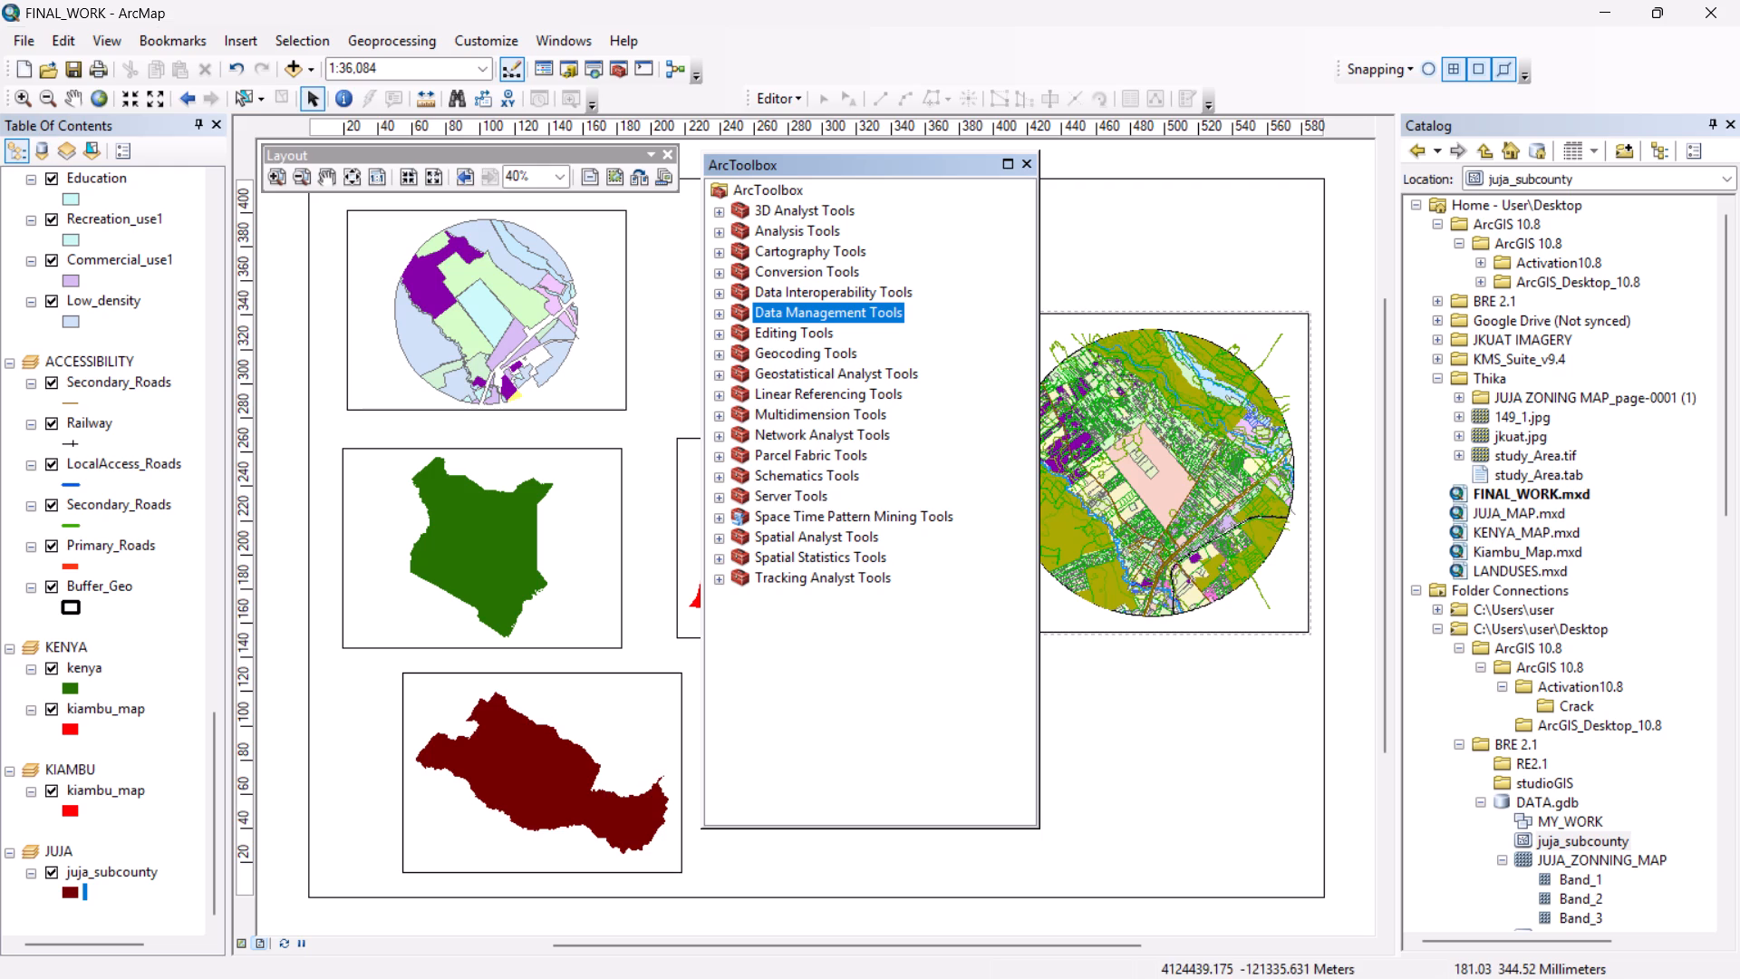
left_click(720, 356)
left_click(720, 356)
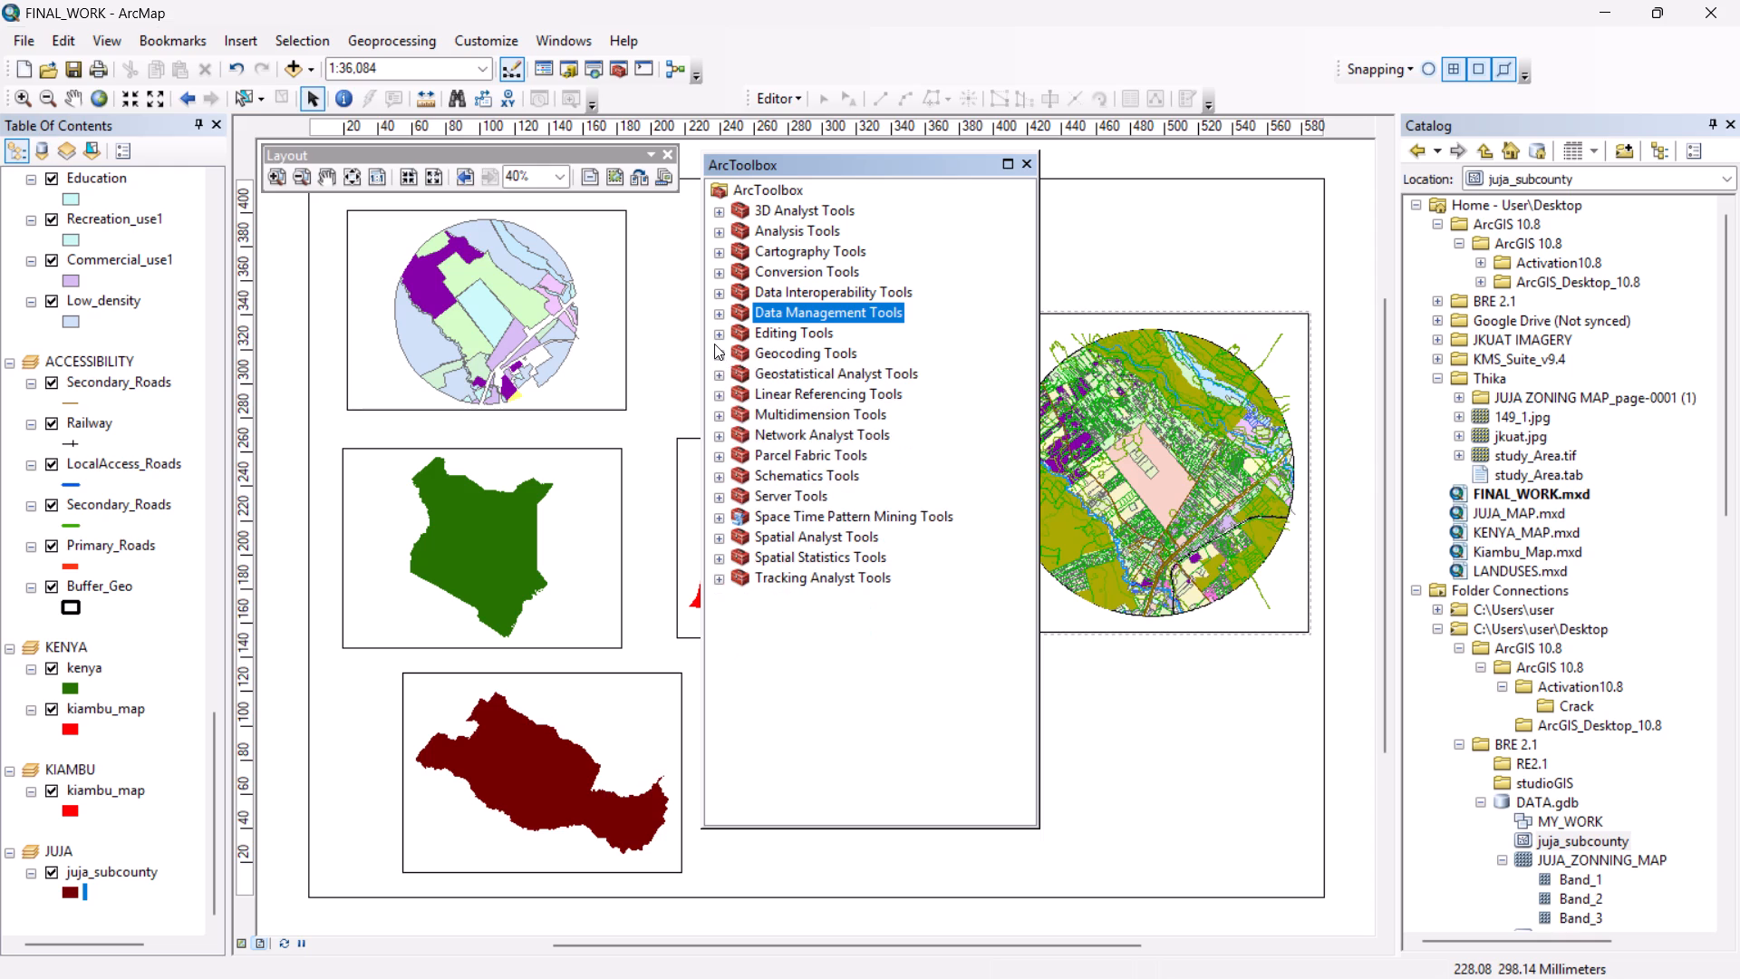
left_click(720, 314)
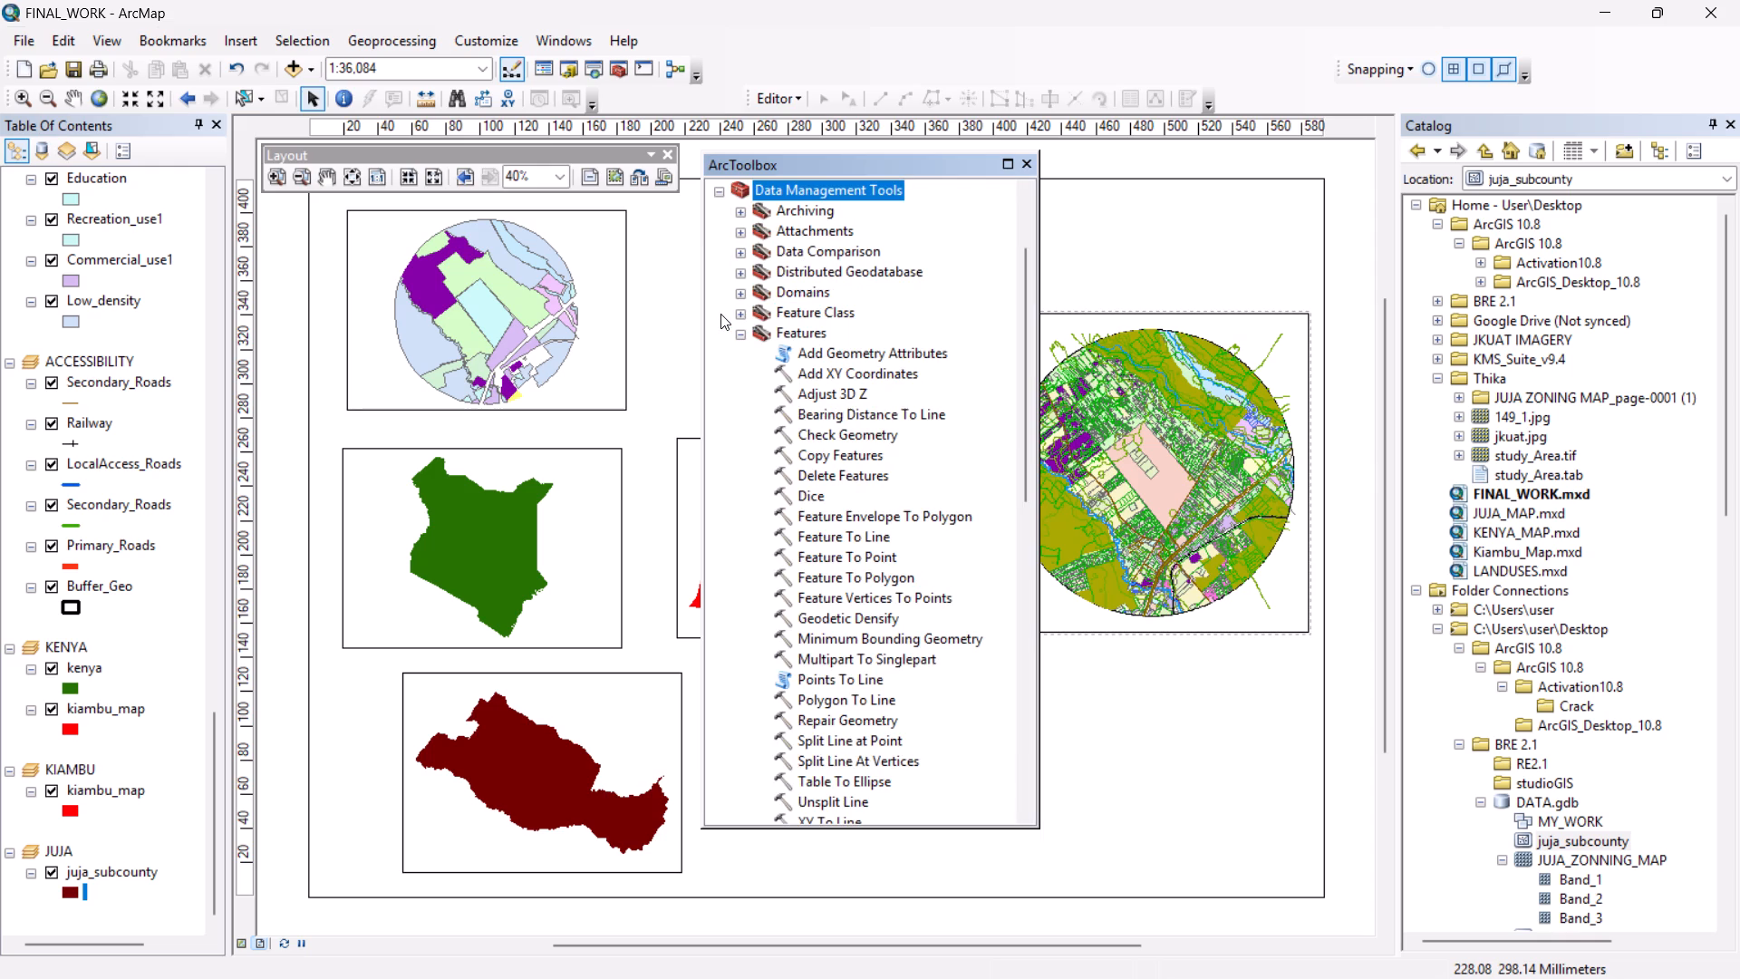
left_click(720, 314)
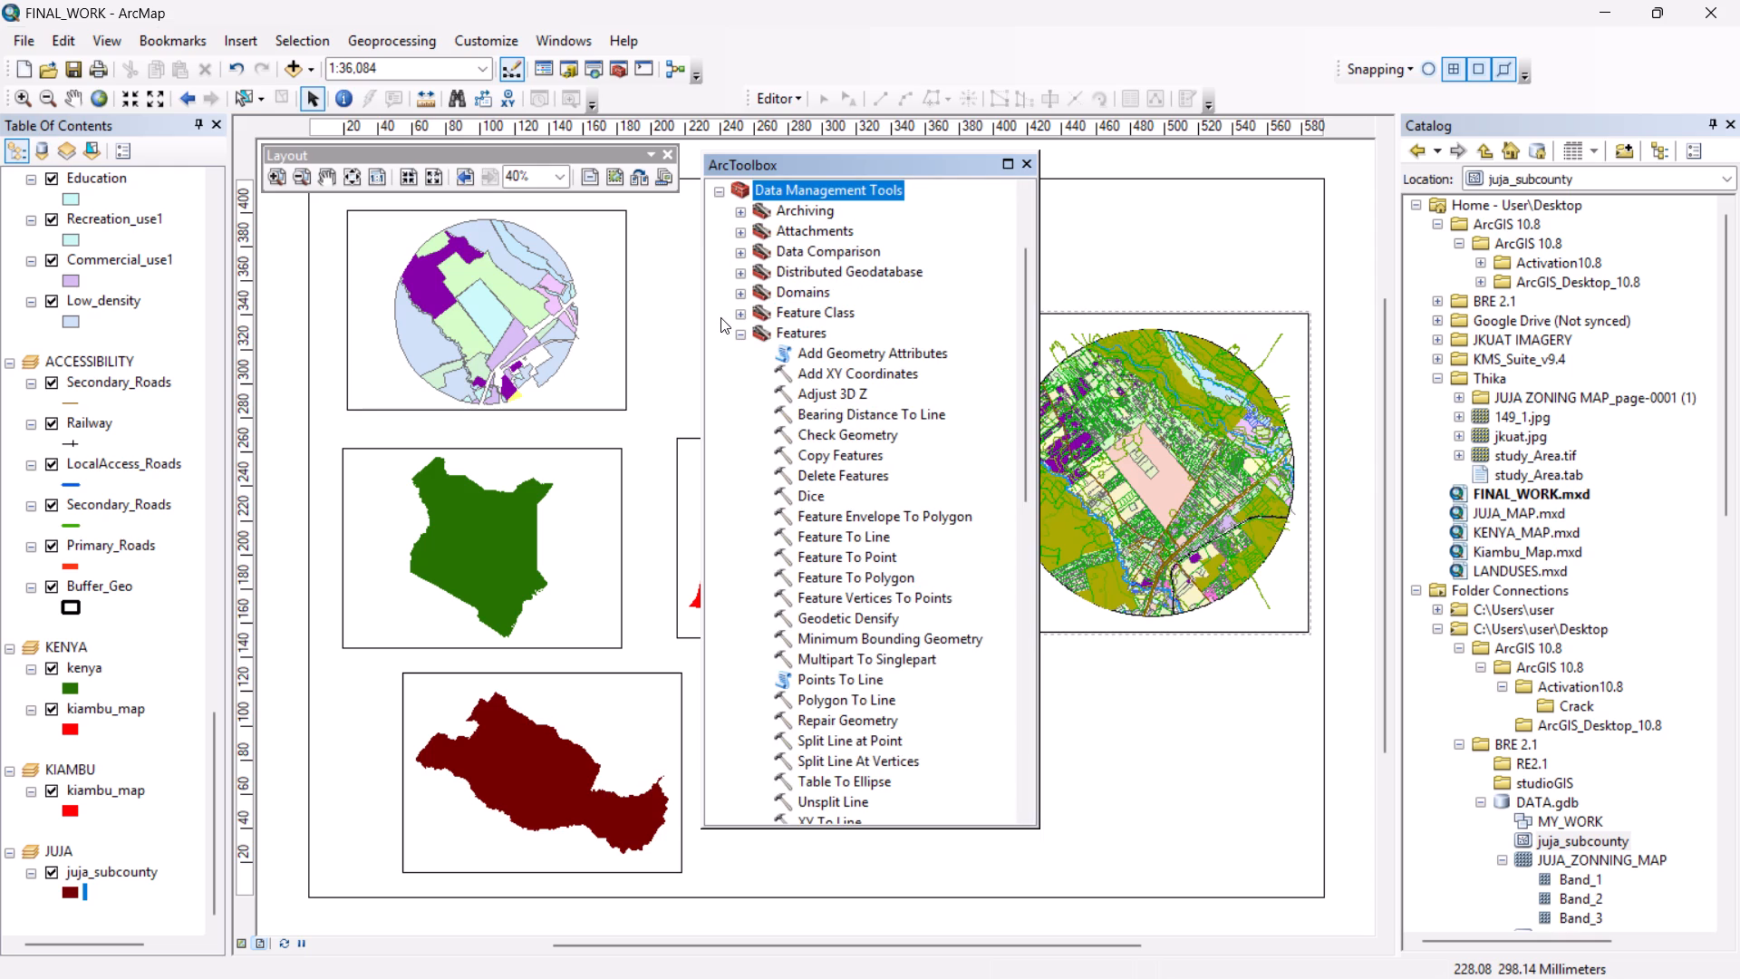
left_click(733, 333)
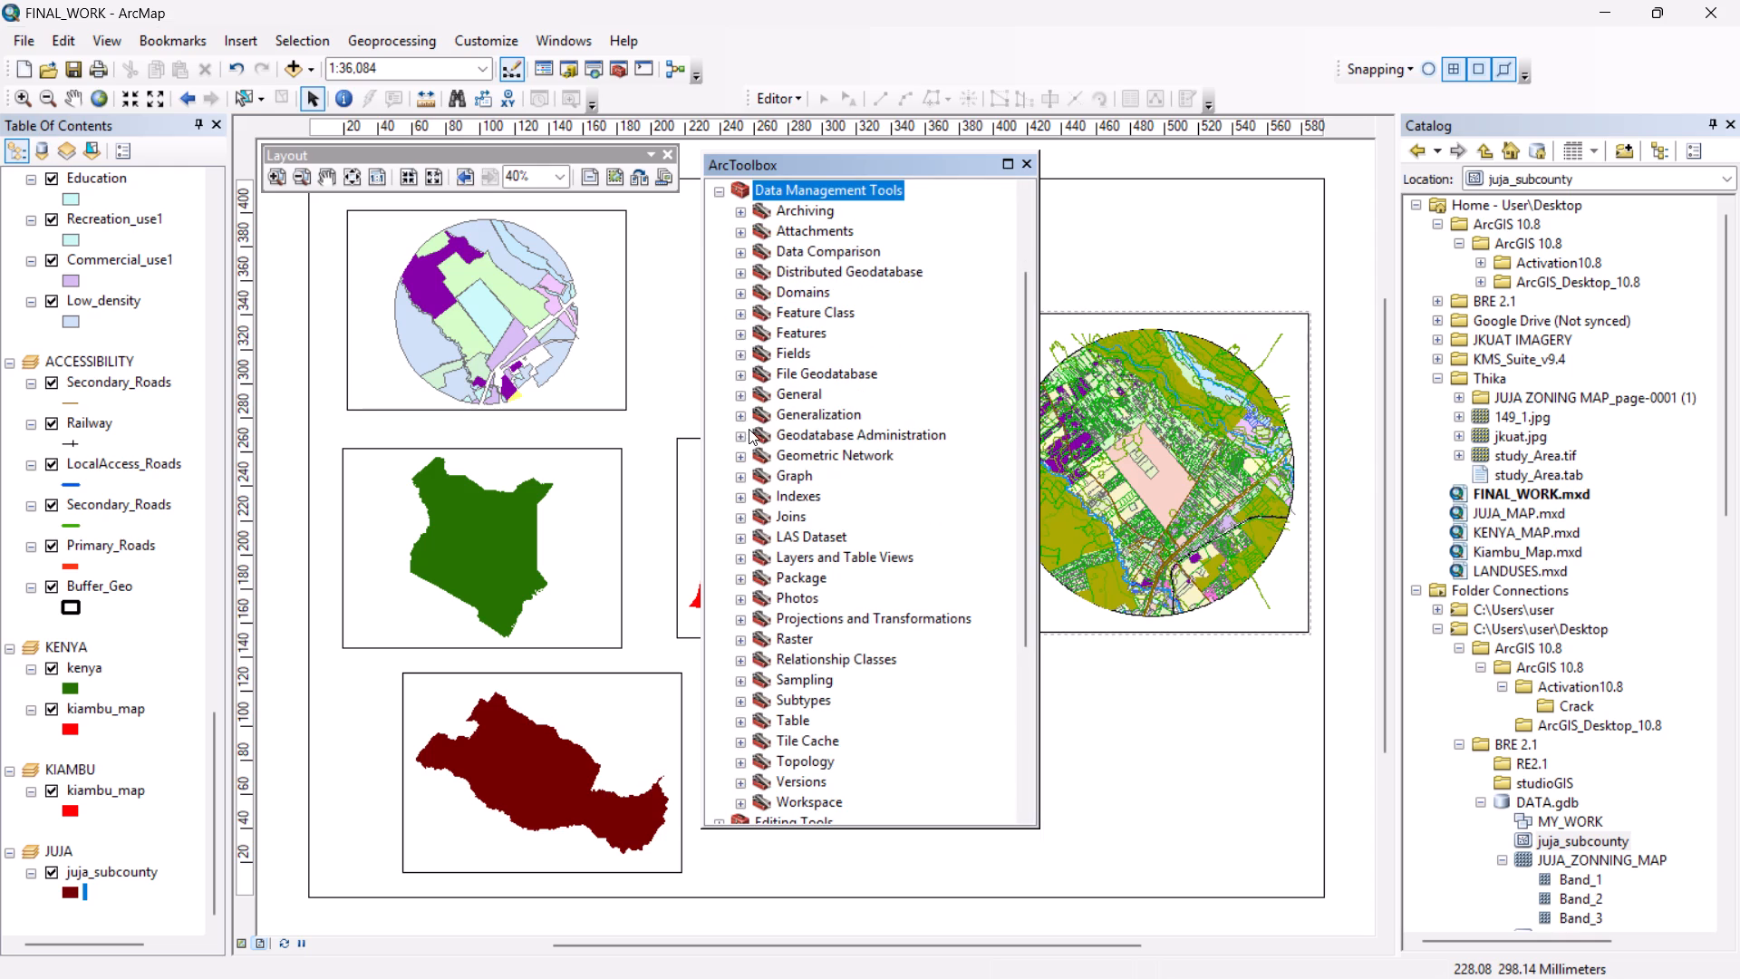
left_click(740, 437)
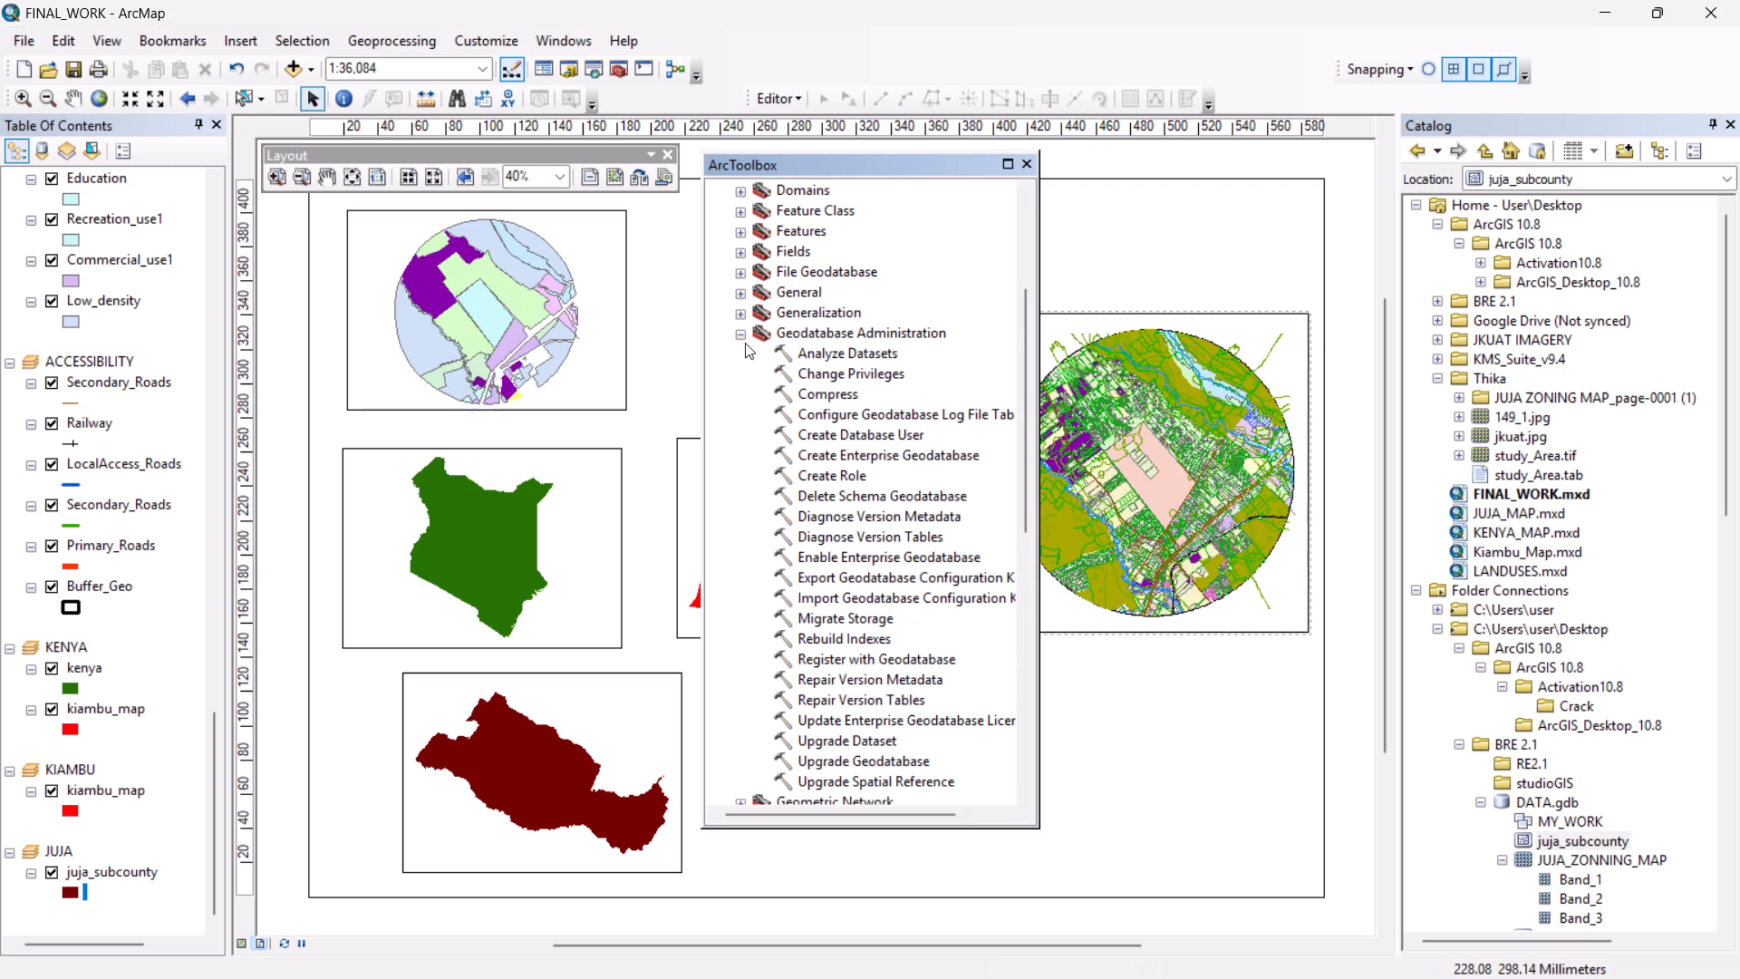
left_click(742, 333)
scroll(723, 487, "down", 4)
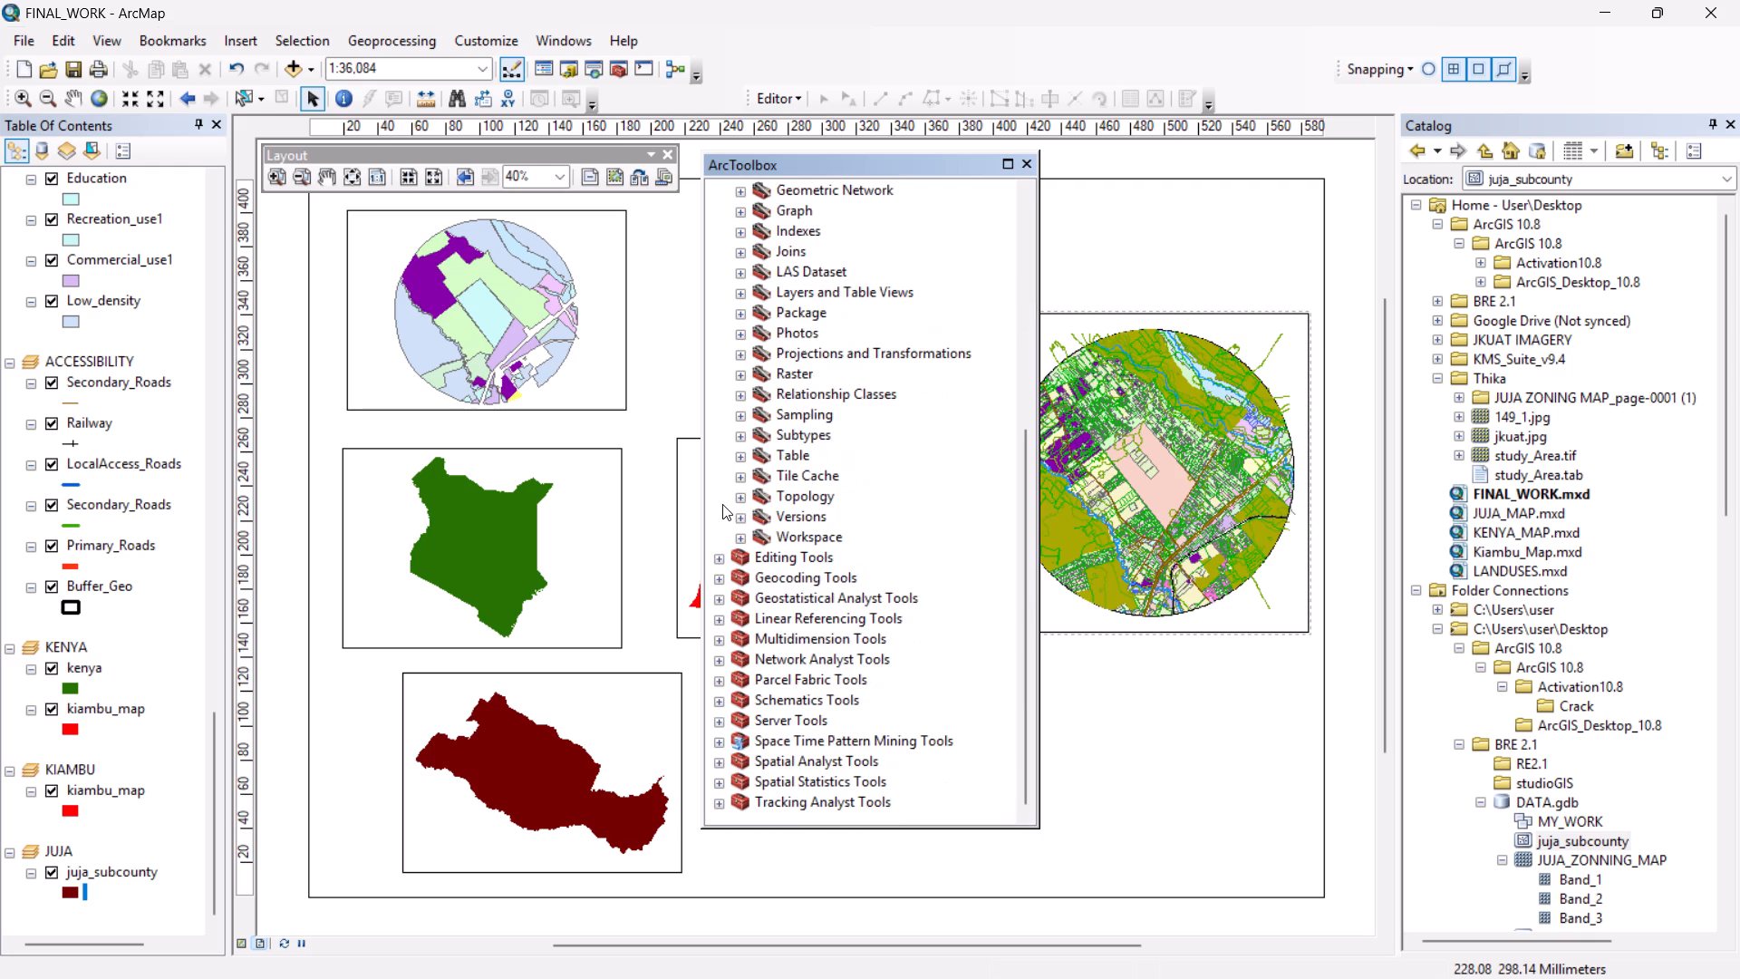
scroll(722, 504, "down", 4)
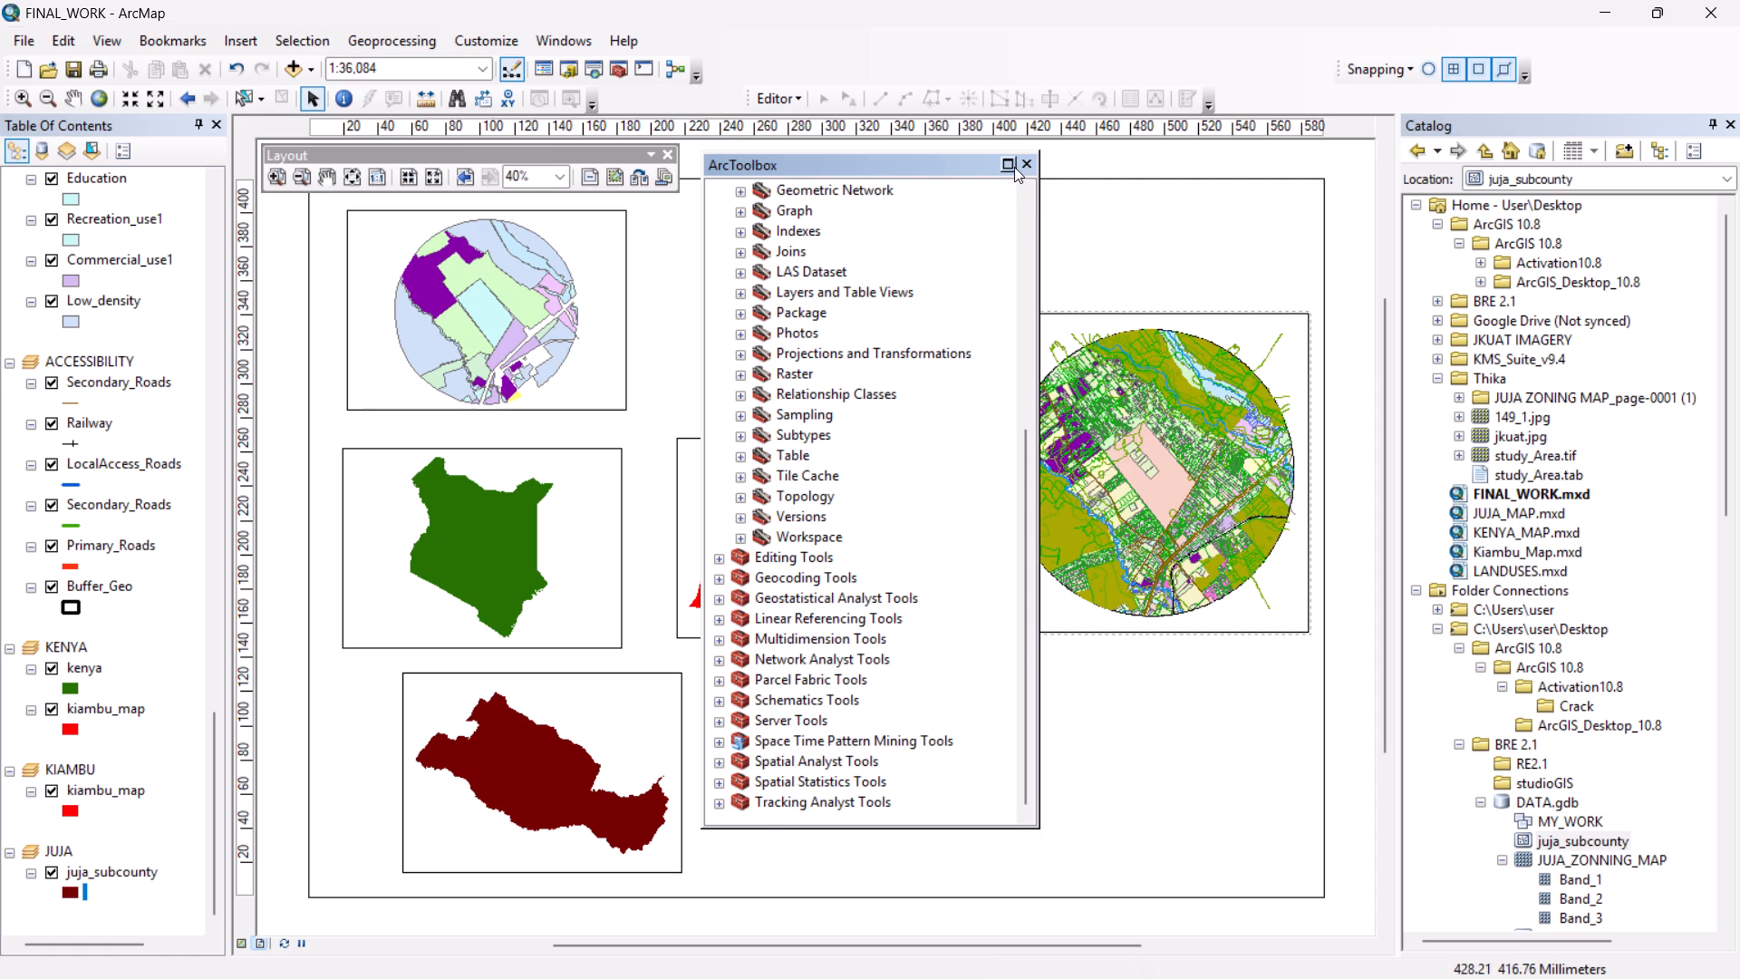
left_click(1038, 166)
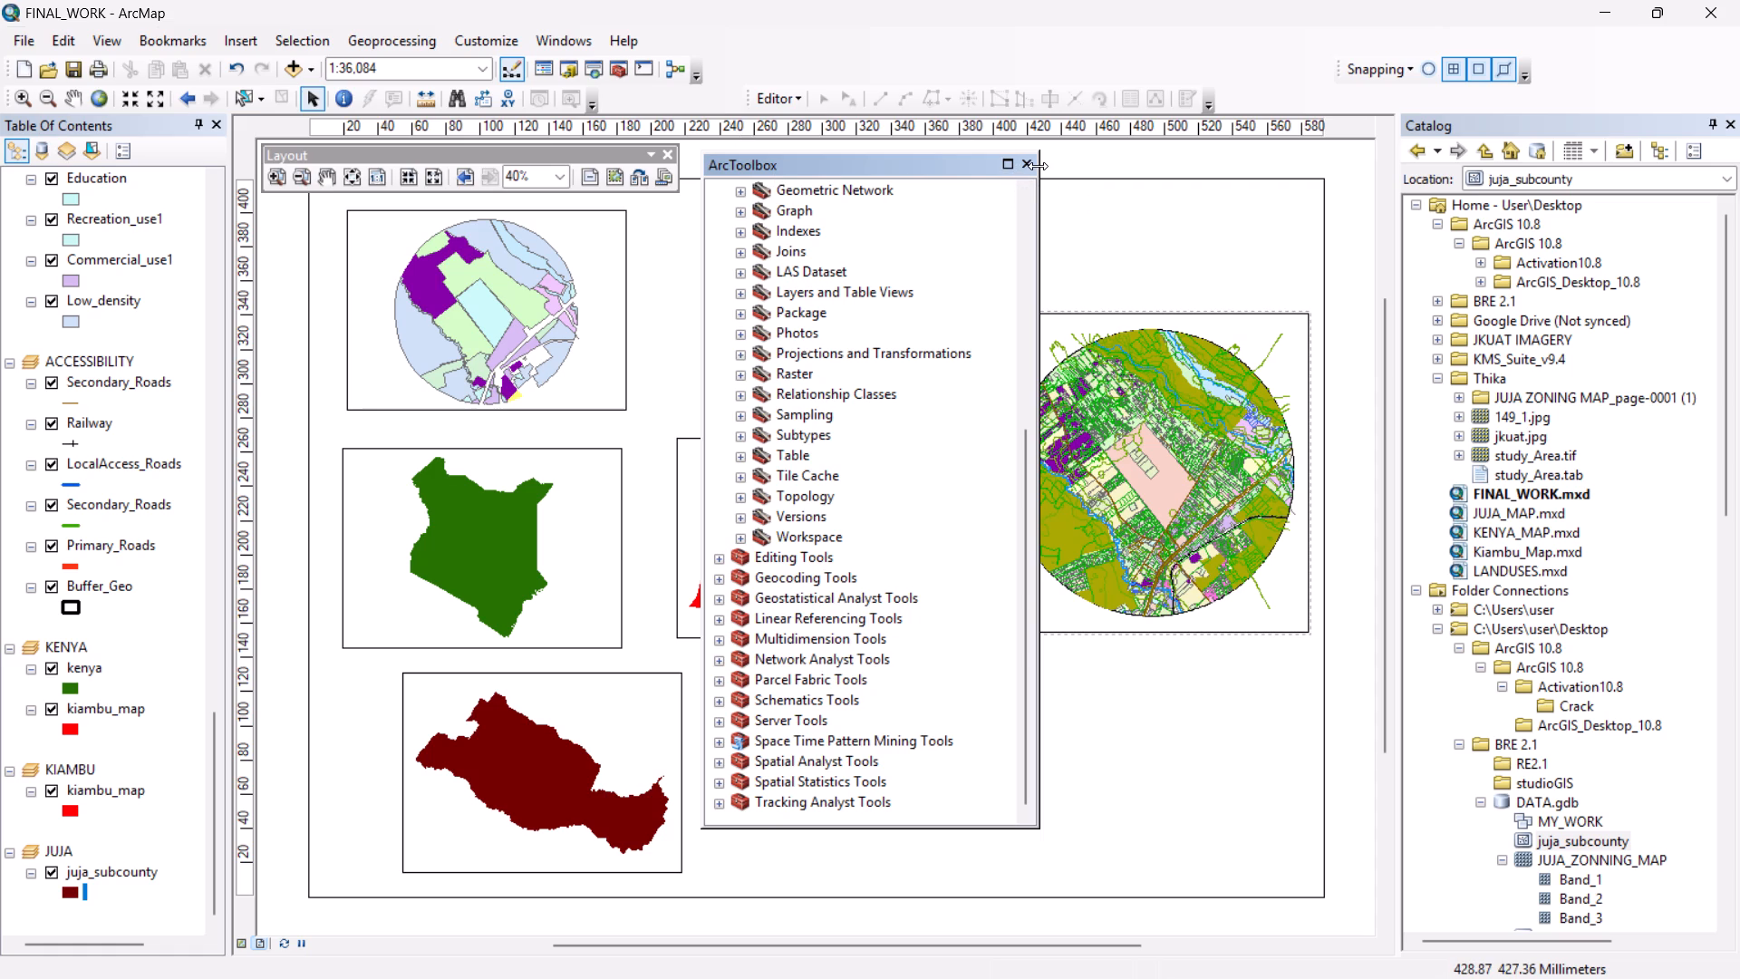
left_click(1026, 166)
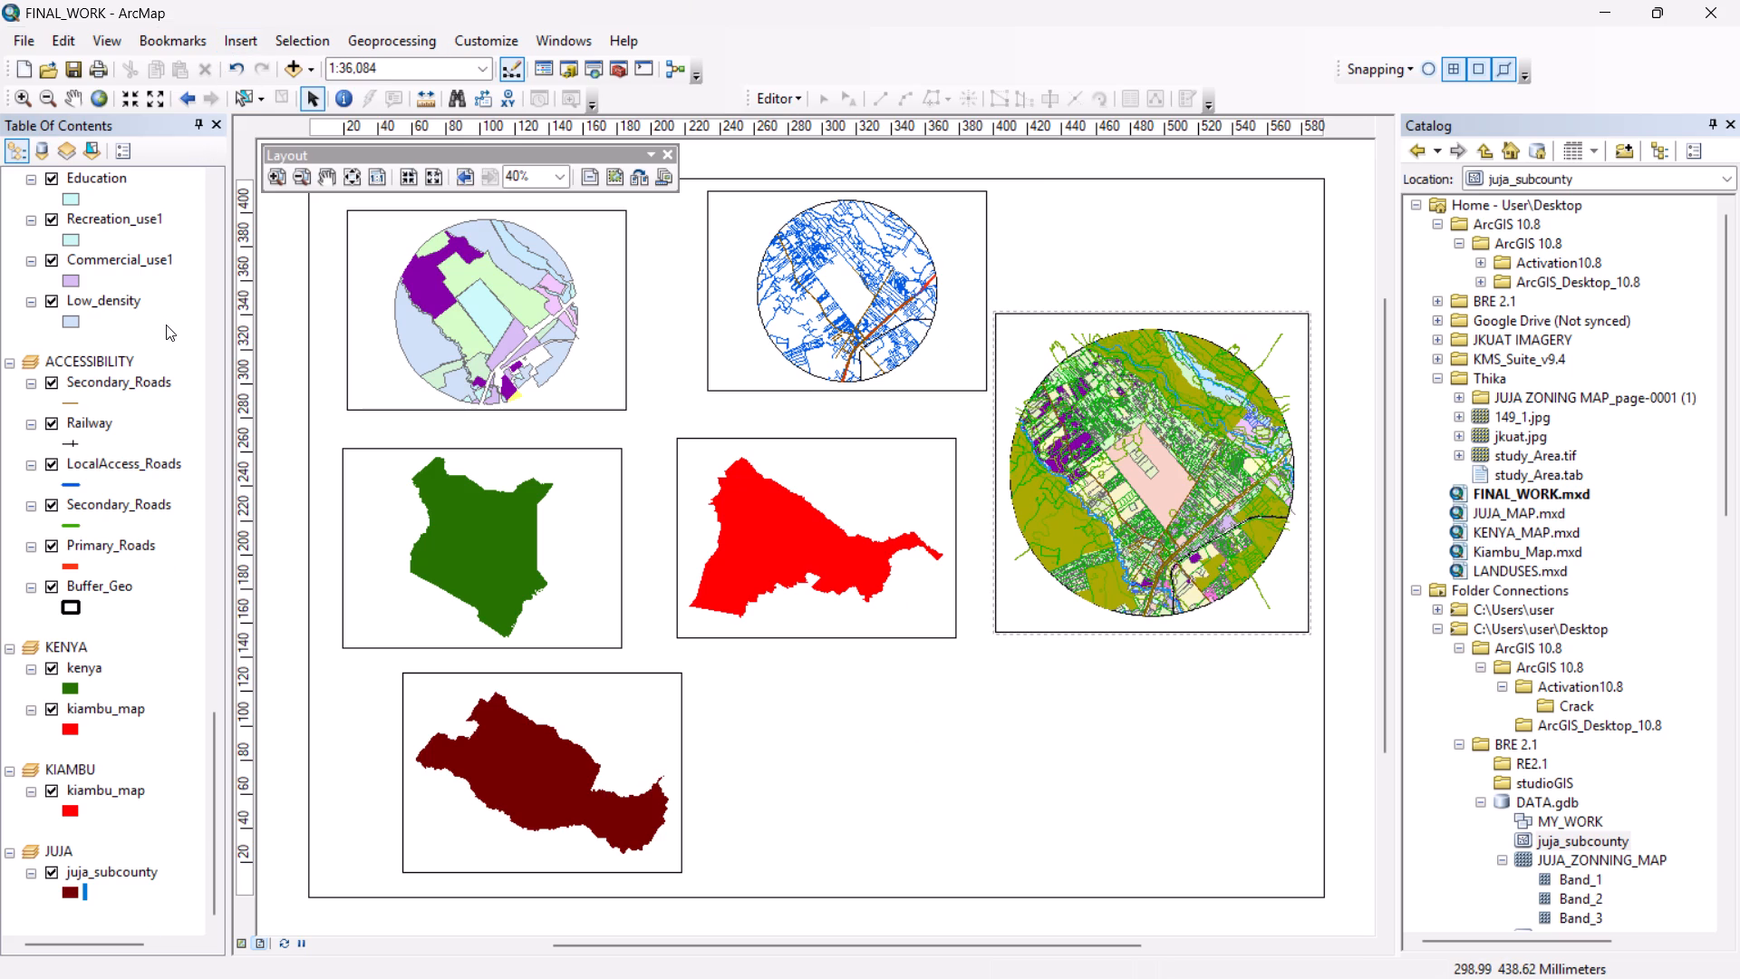
Save the FINAL_WORK map document.
scroll(166, 325, "up", 7)
left_click(71, 72)
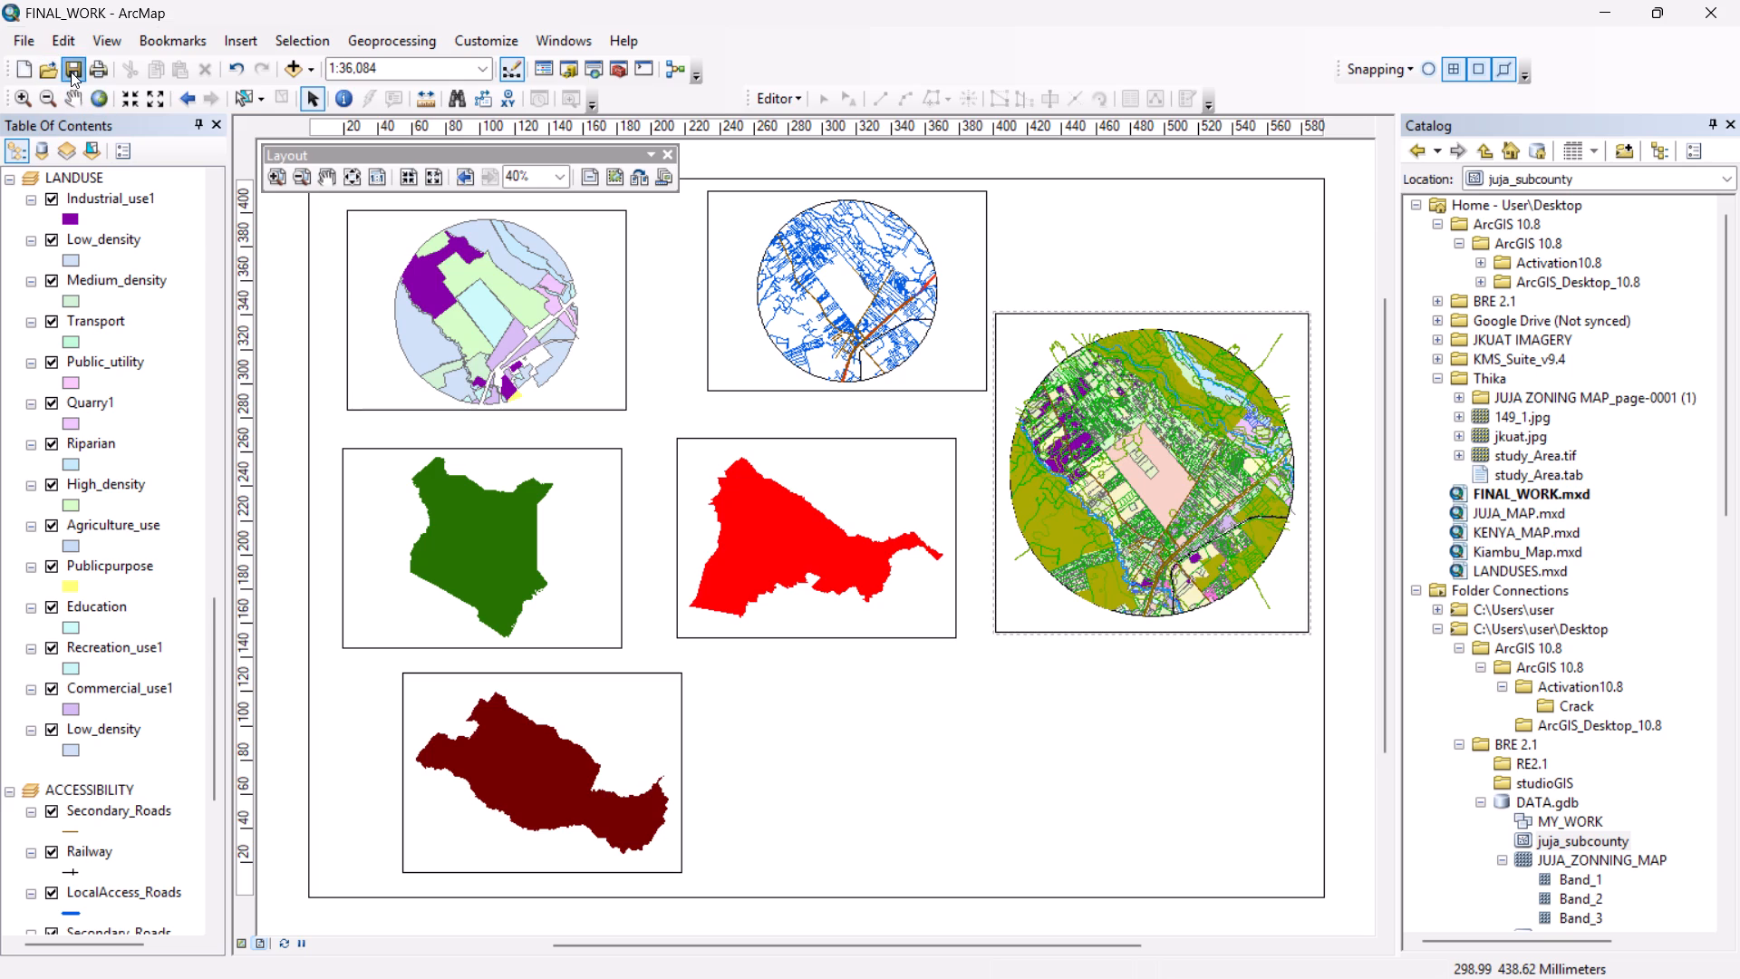
scroll(1579, 511, "up", 13)
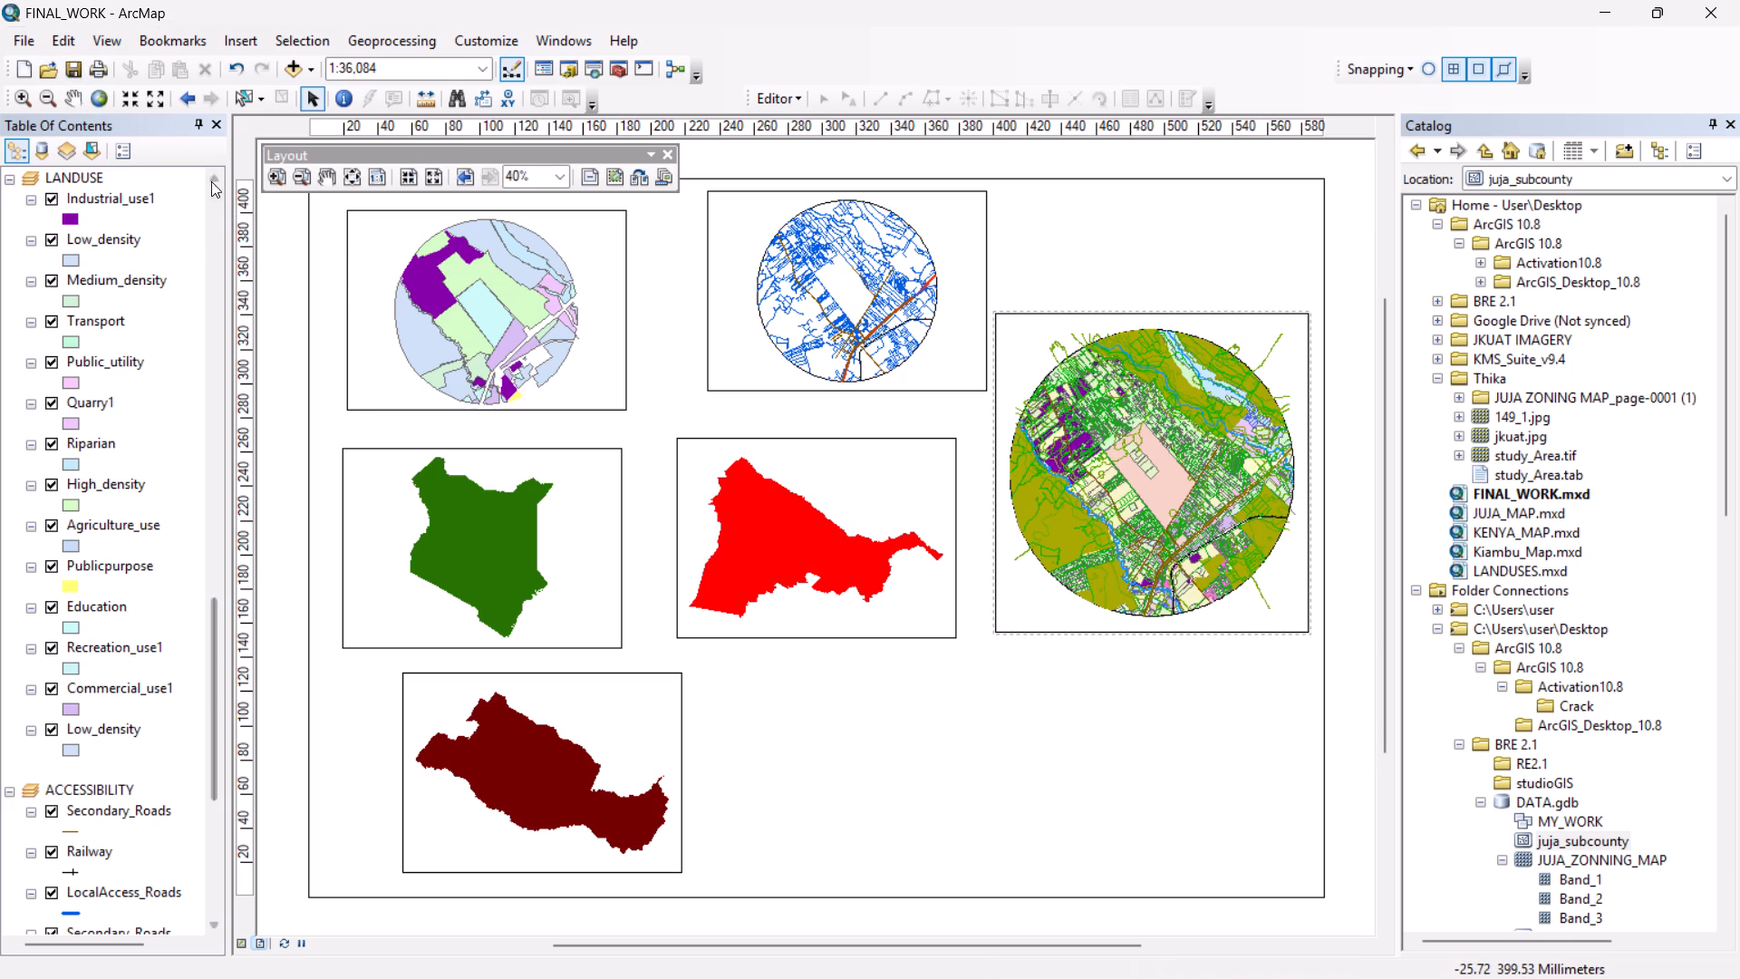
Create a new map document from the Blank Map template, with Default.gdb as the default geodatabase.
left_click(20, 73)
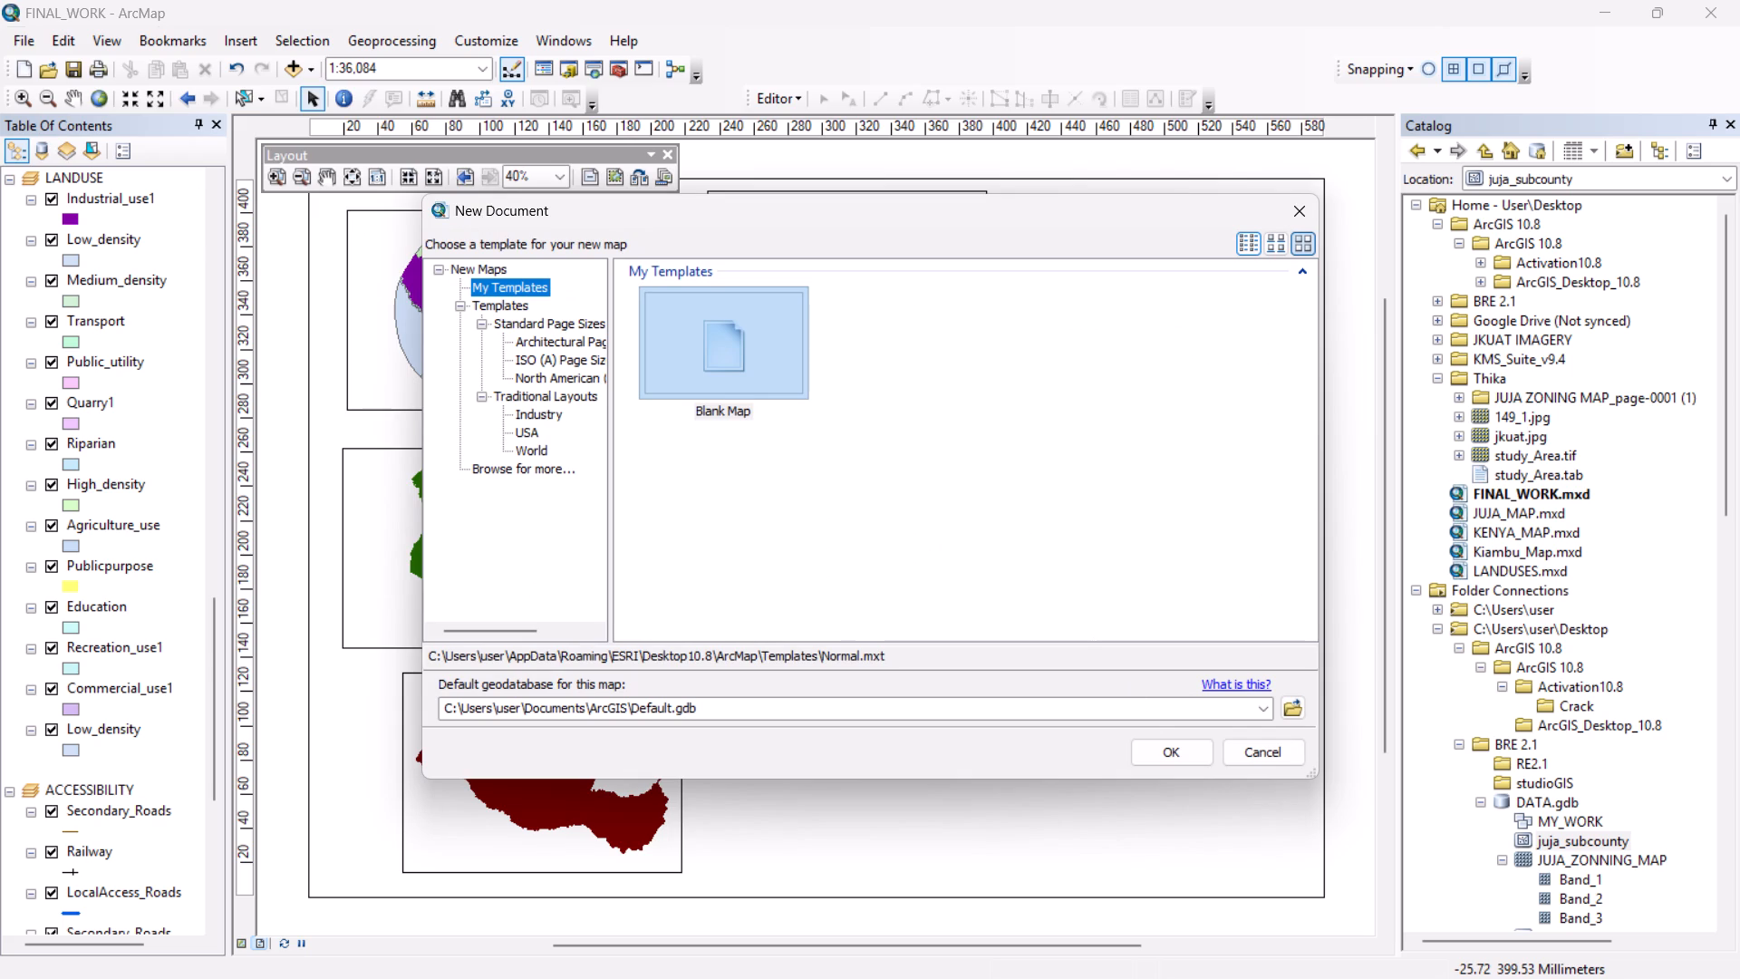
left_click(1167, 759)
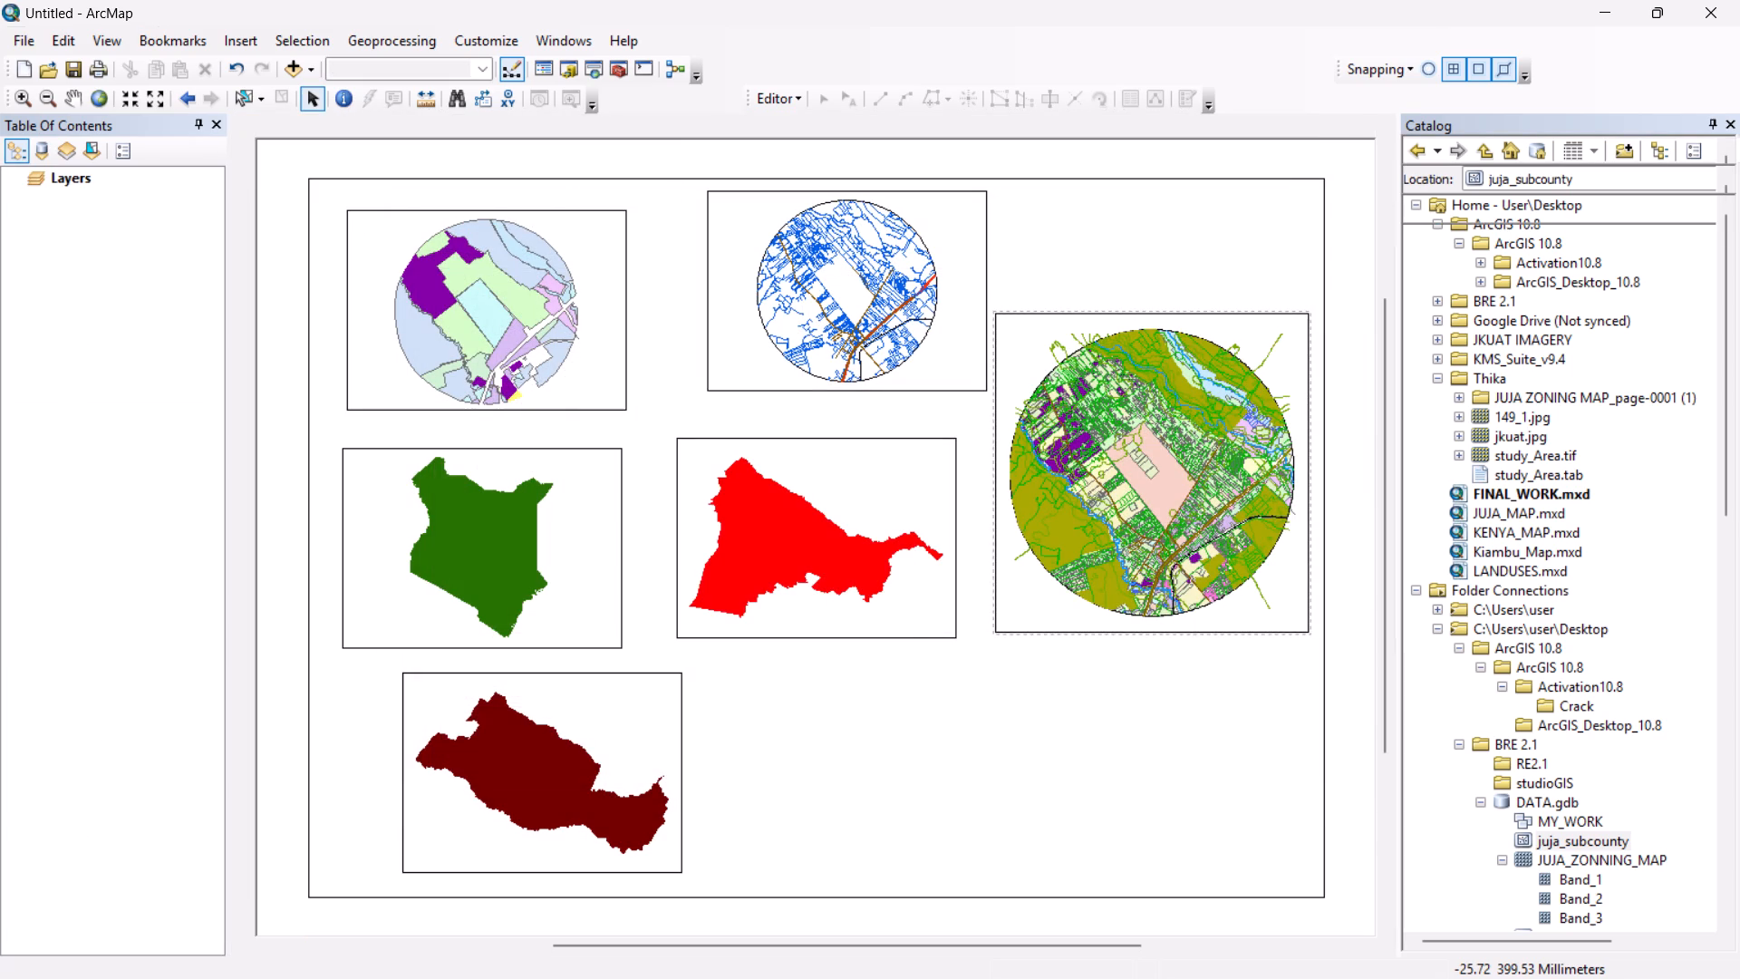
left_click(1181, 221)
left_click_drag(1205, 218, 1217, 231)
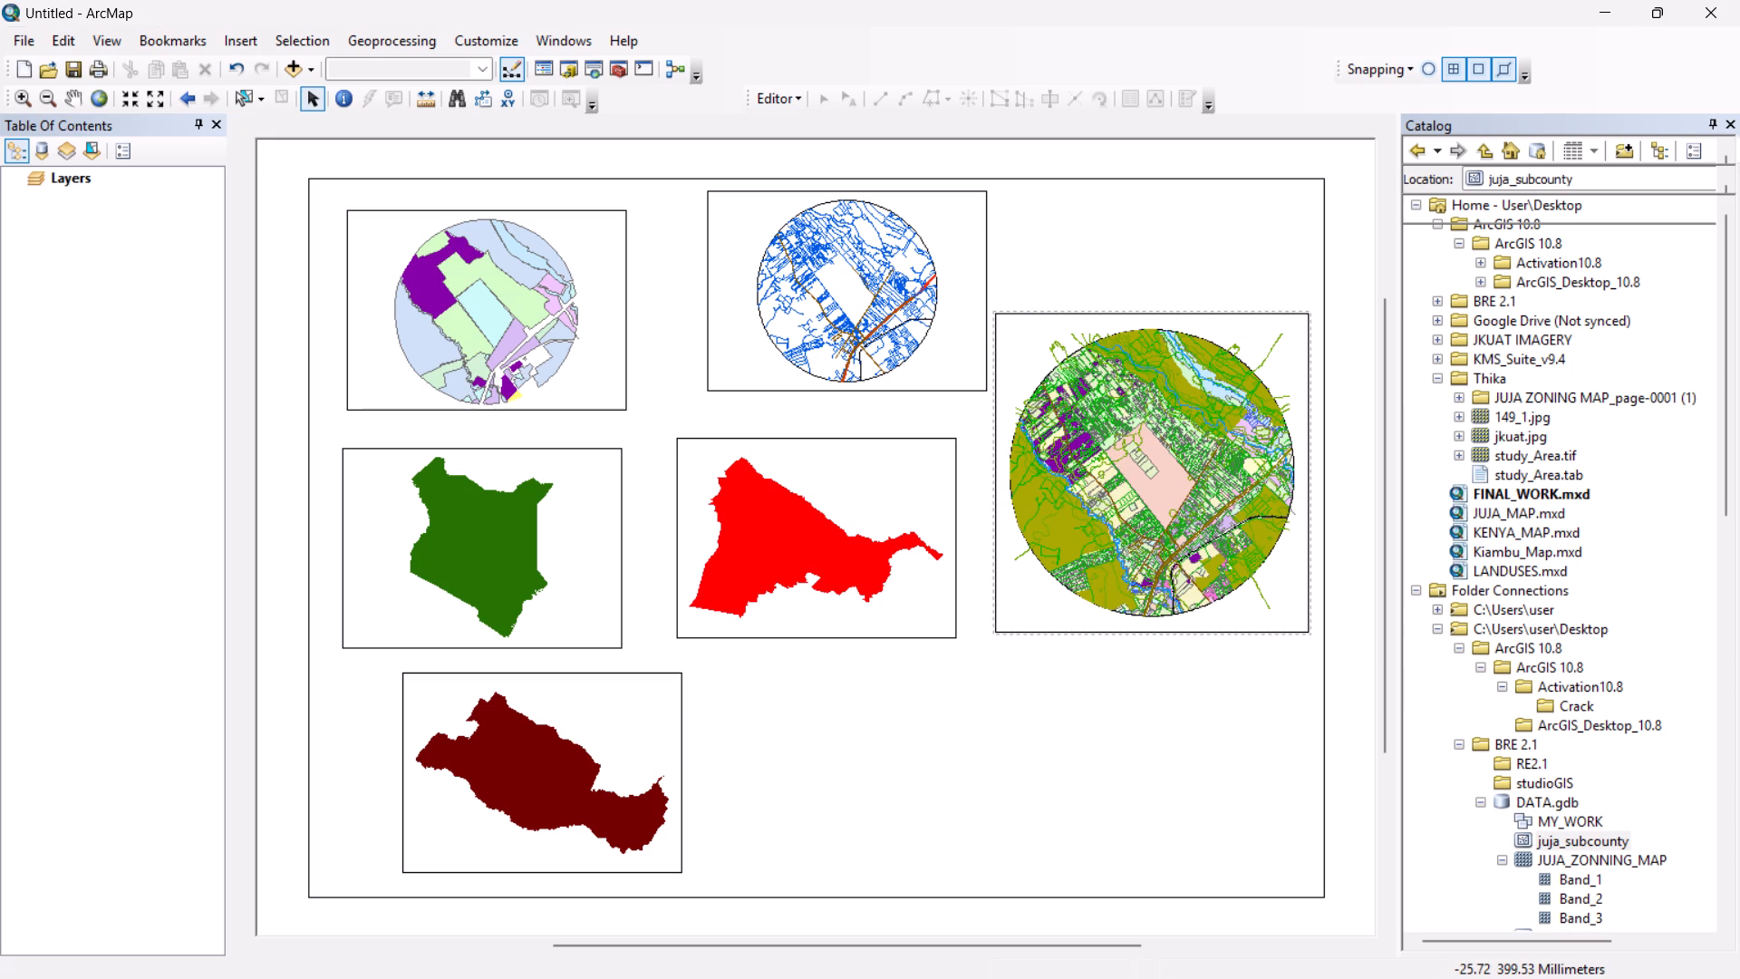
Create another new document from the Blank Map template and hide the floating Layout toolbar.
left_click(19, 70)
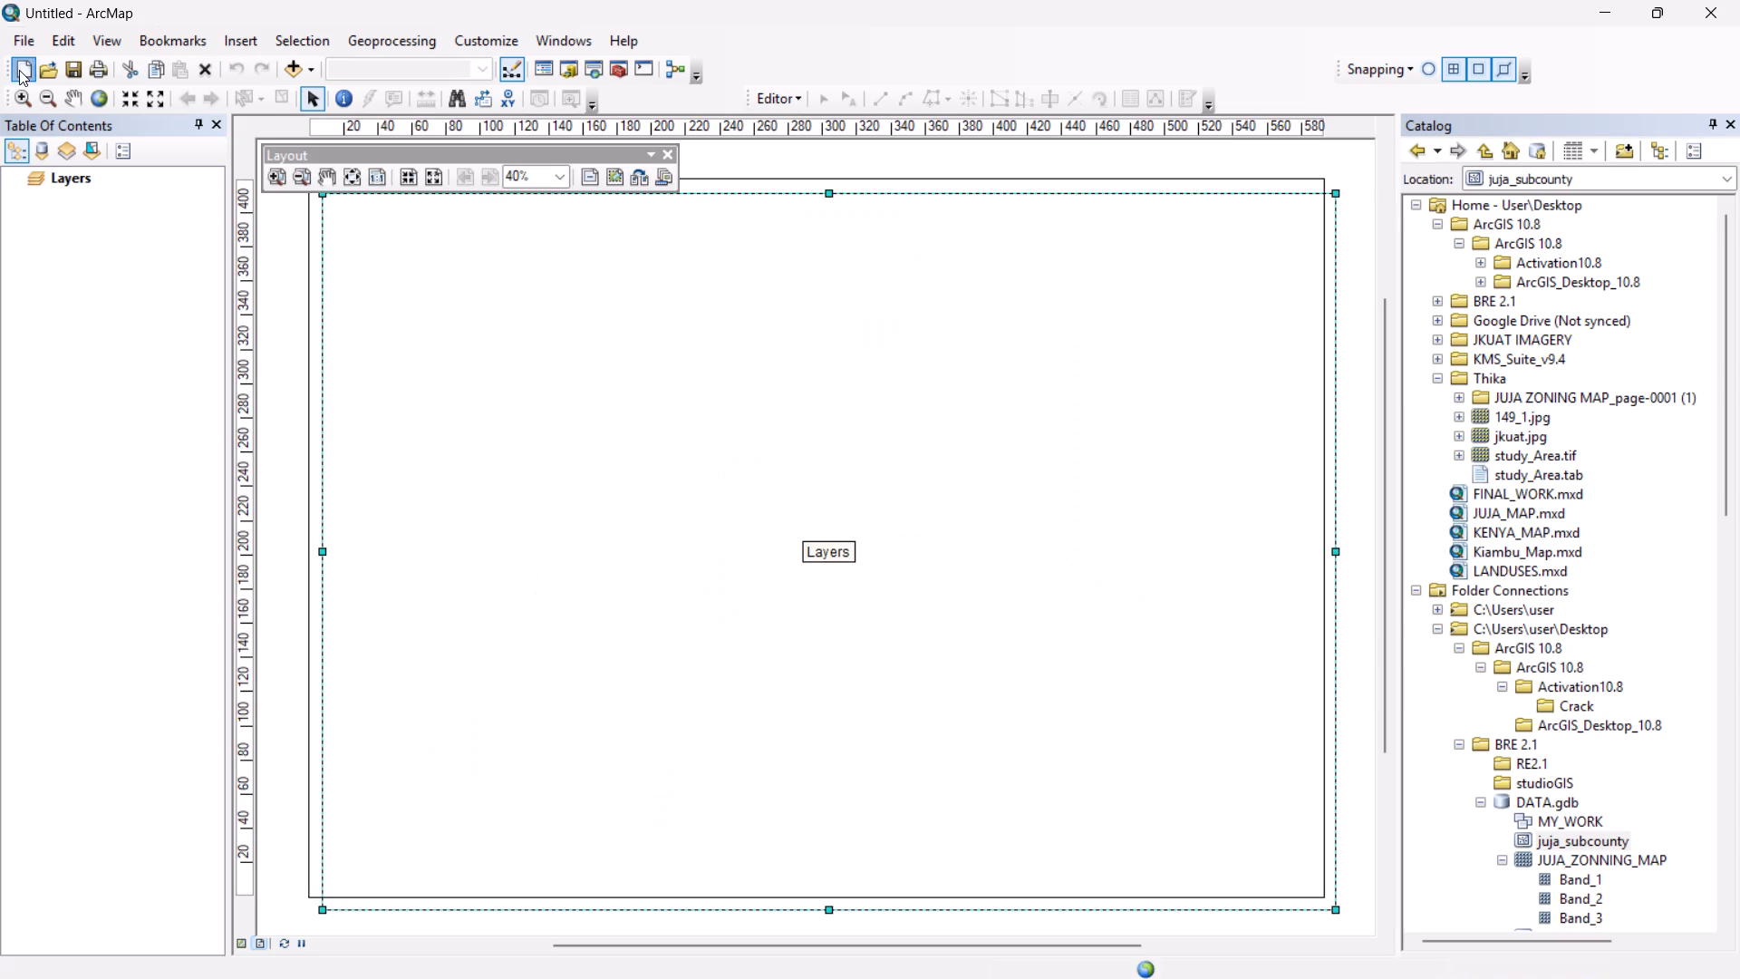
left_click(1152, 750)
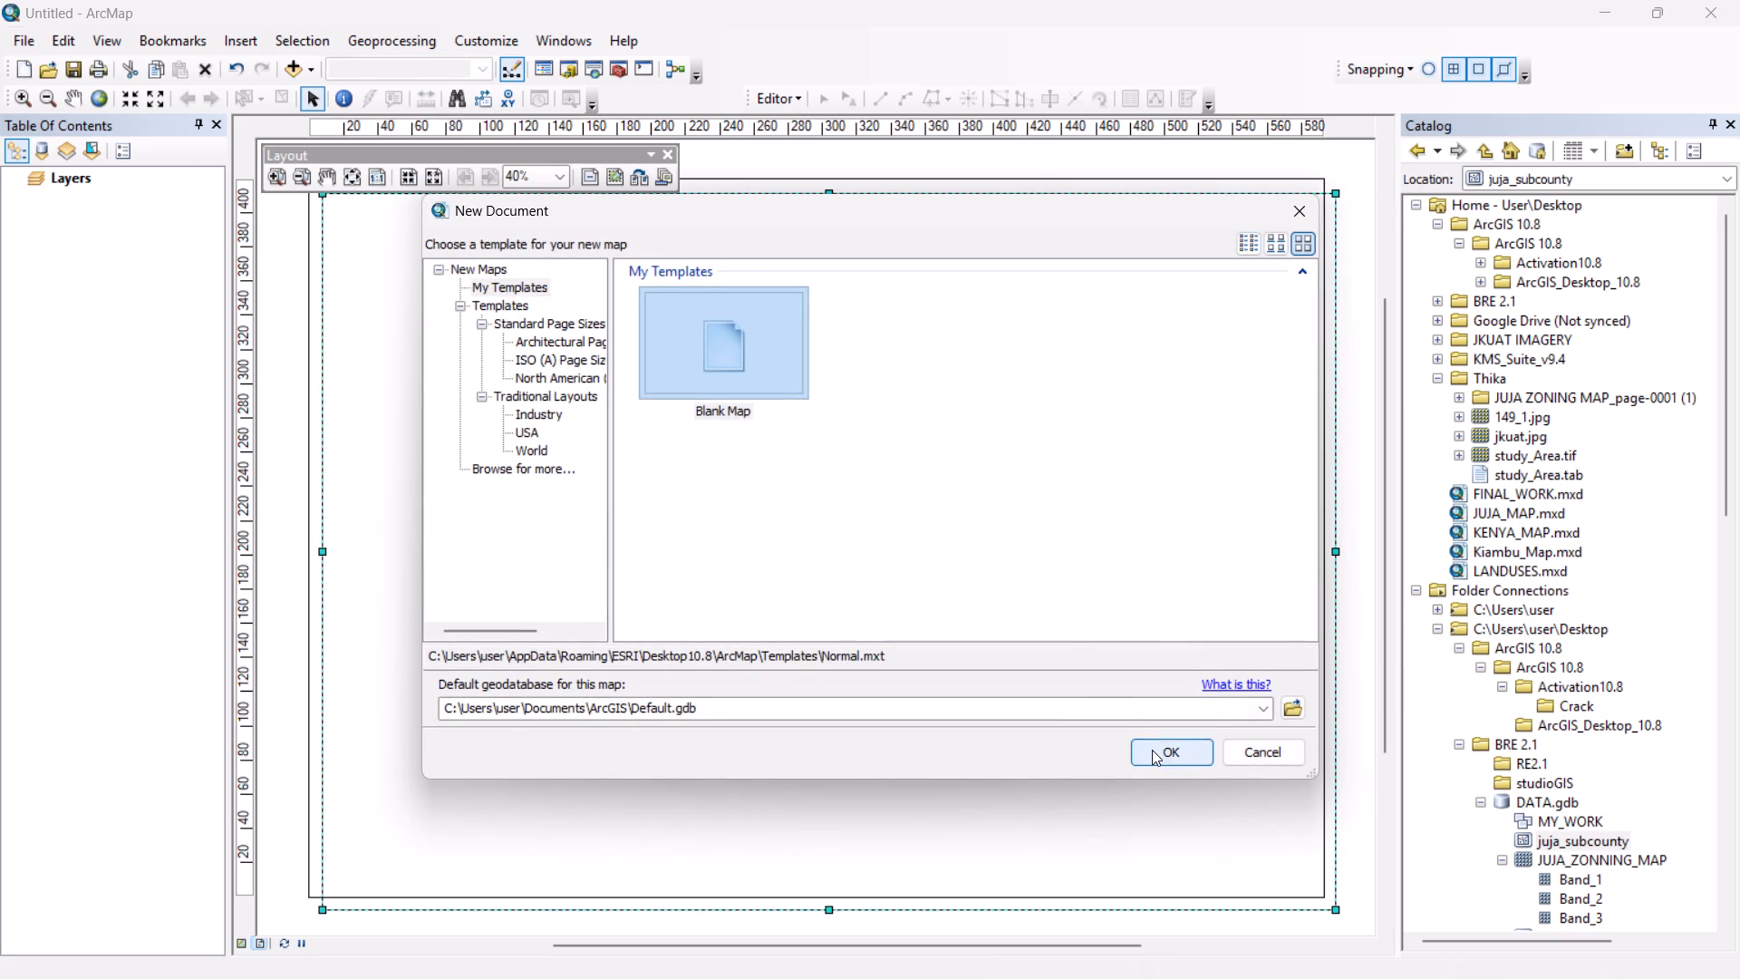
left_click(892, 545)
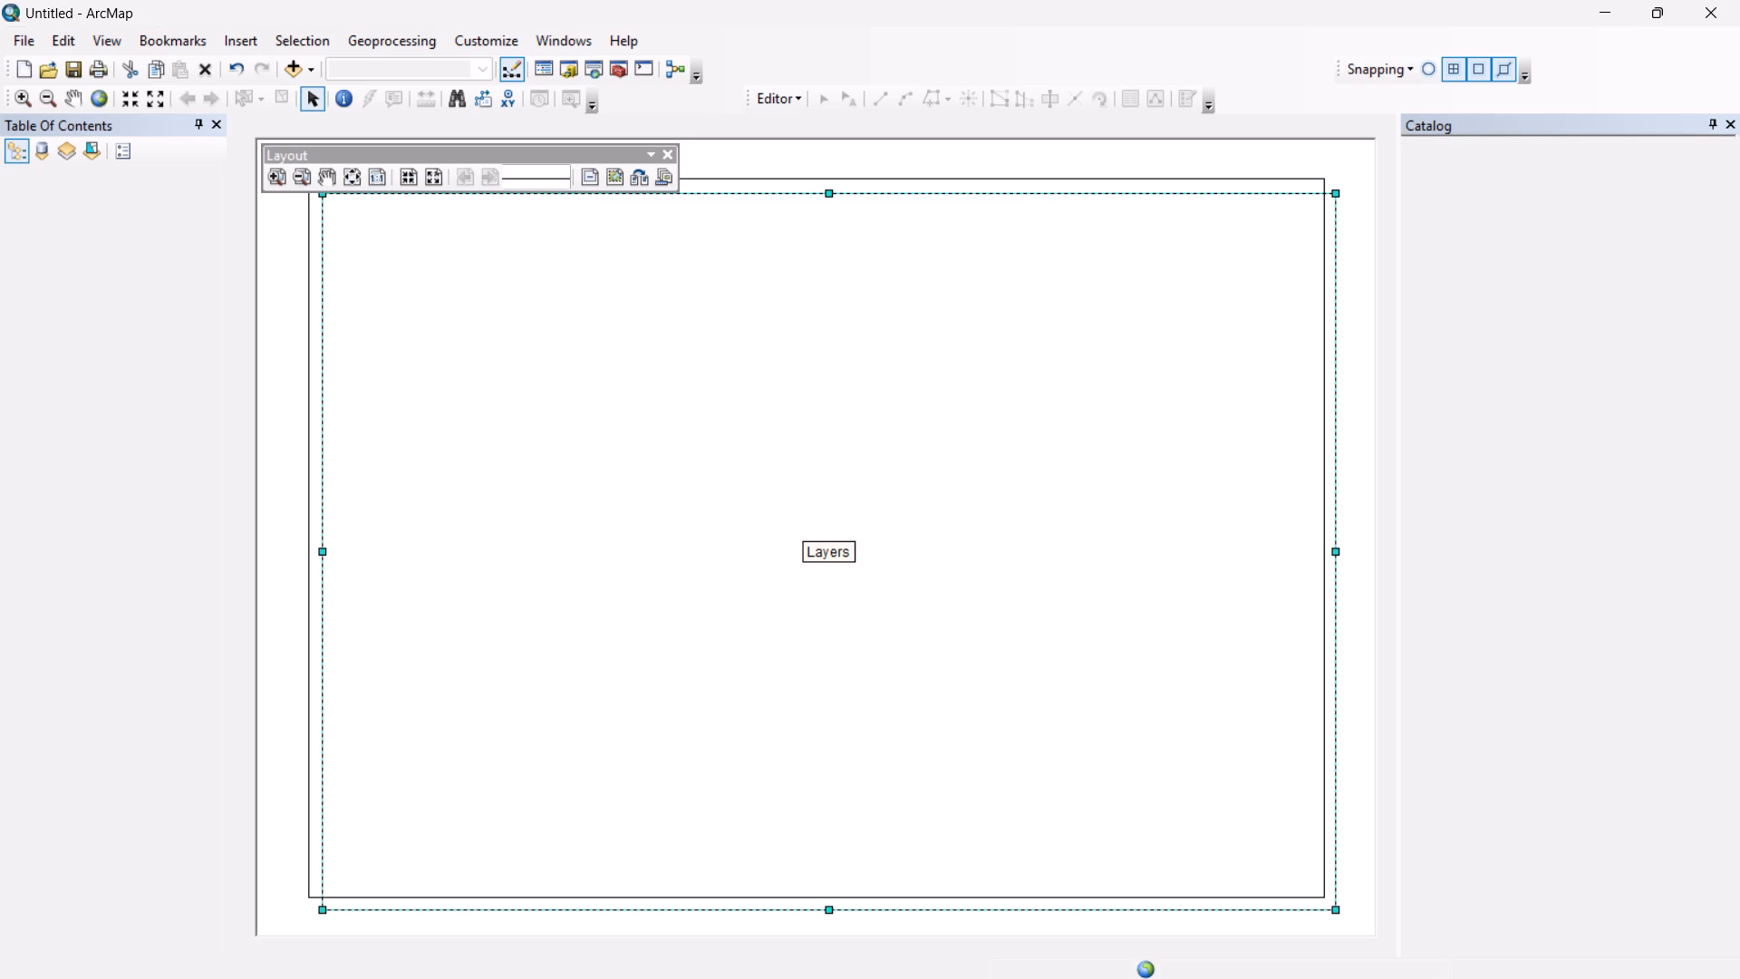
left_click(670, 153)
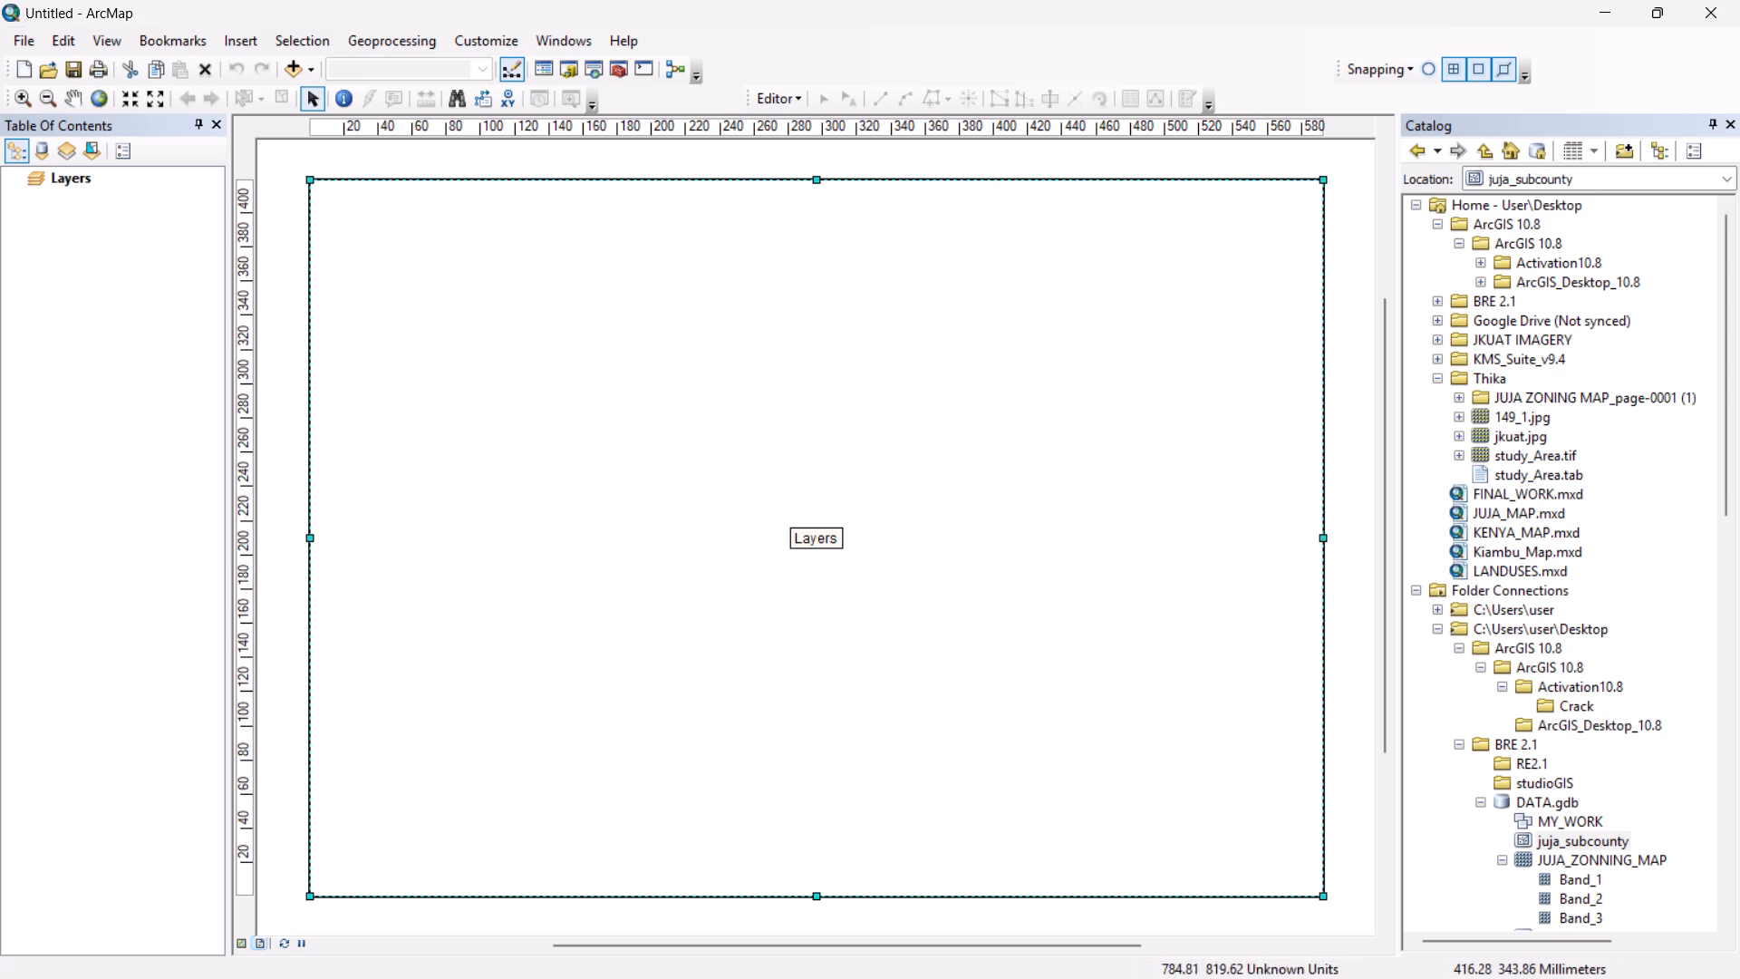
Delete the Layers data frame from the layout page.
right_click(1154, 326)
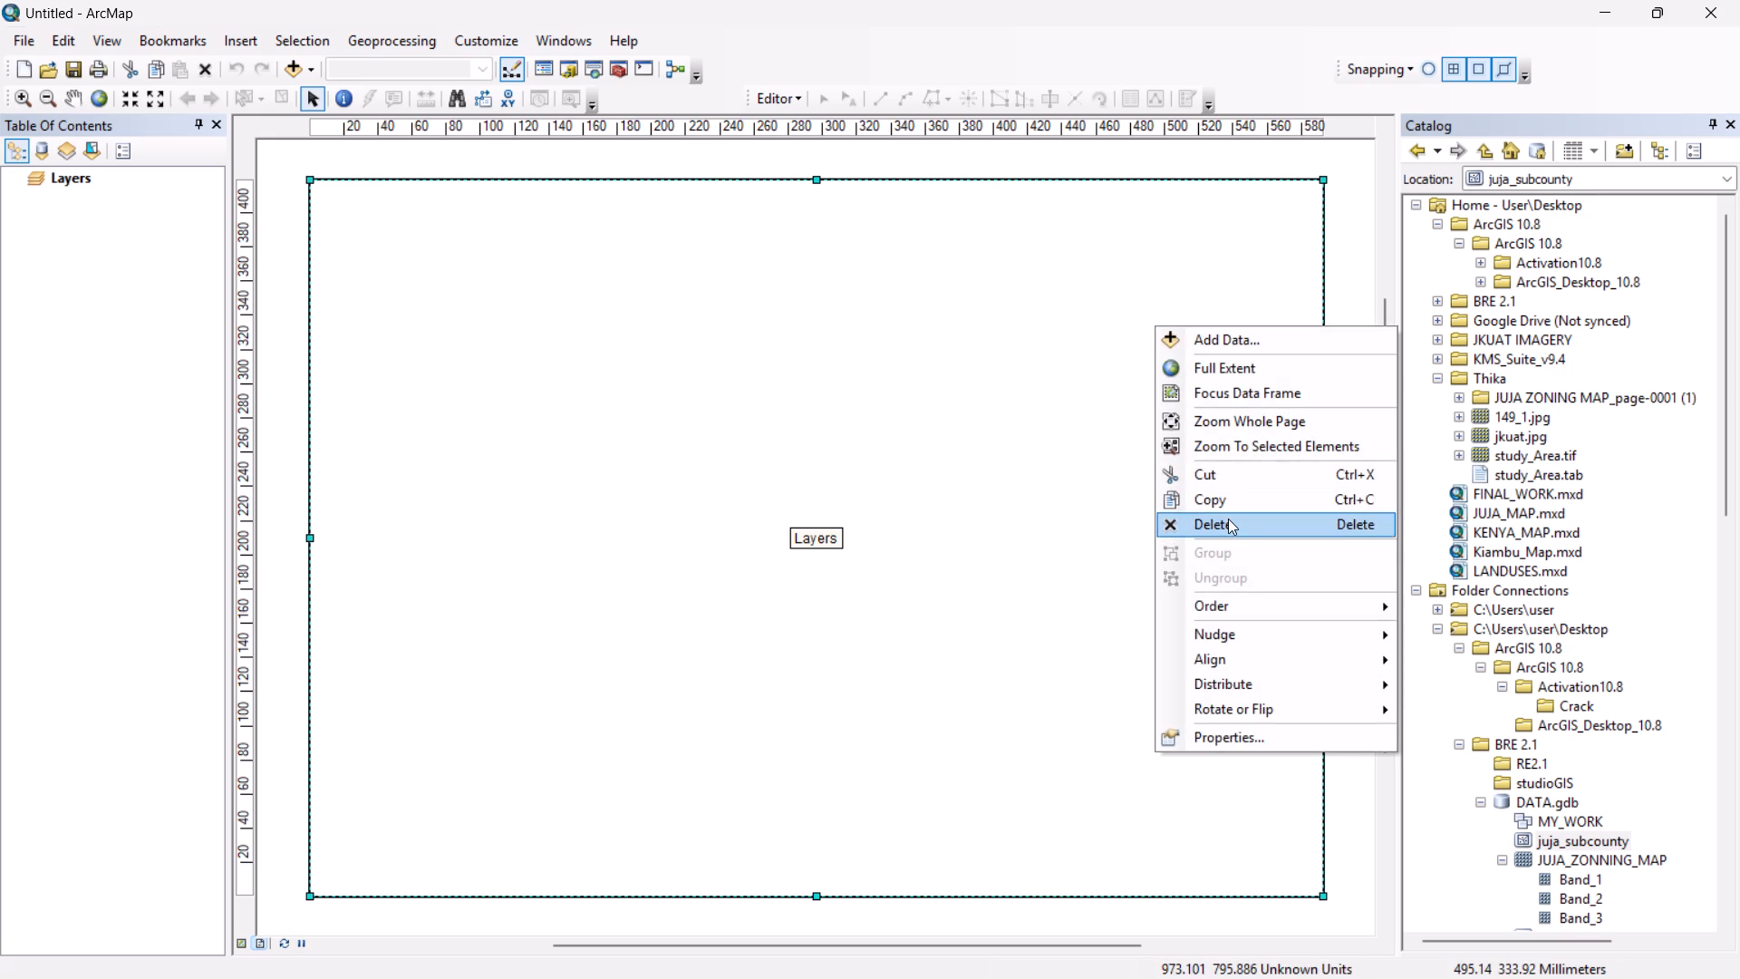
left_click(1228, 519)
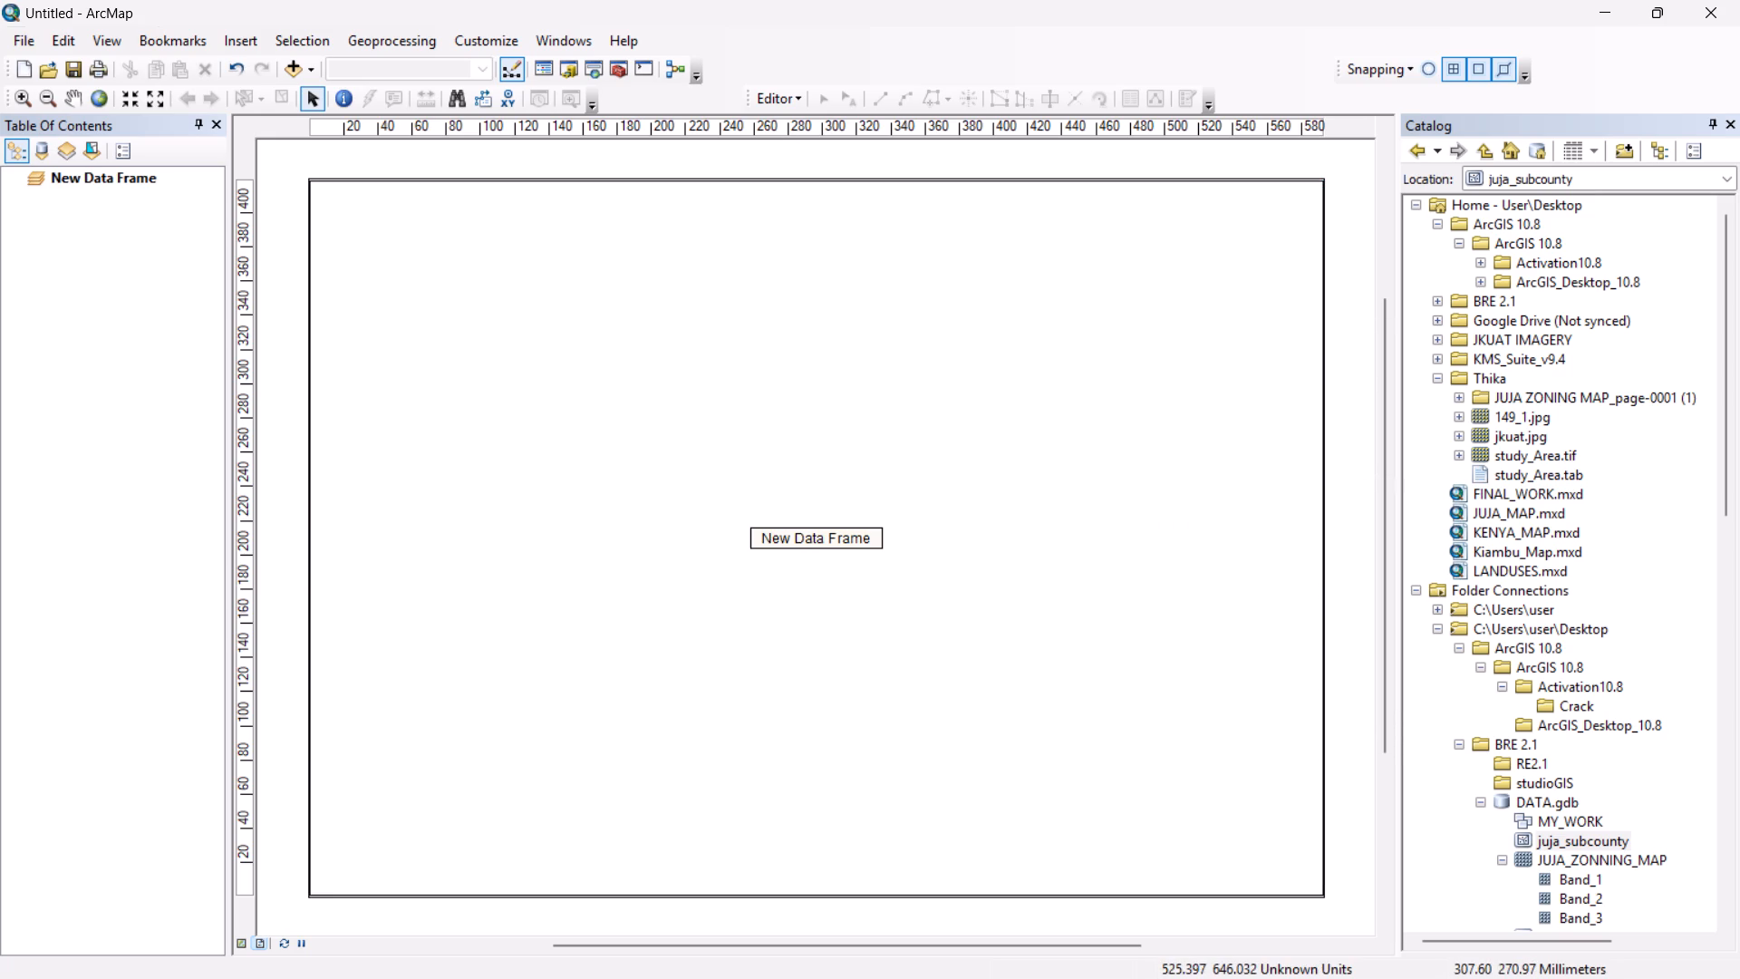
Create a fresh map document from the Blank Map template and hide the floating Layout toolbar.
left_click(24, 71)
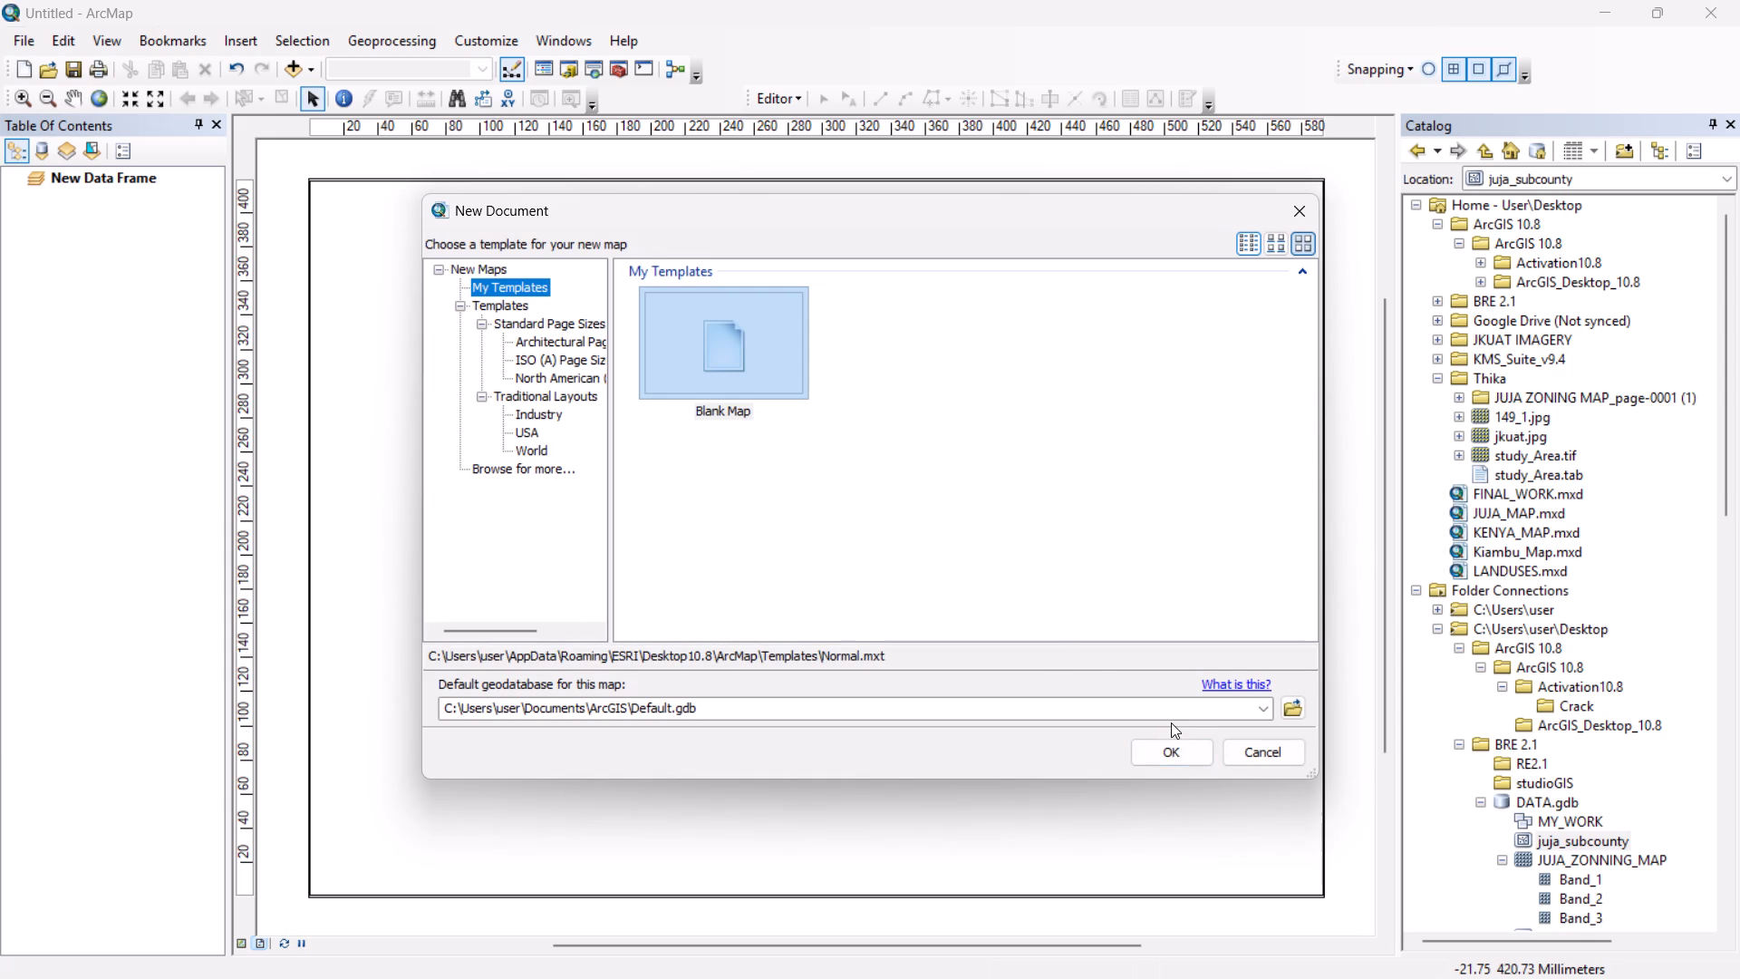
left_click(738, 360)
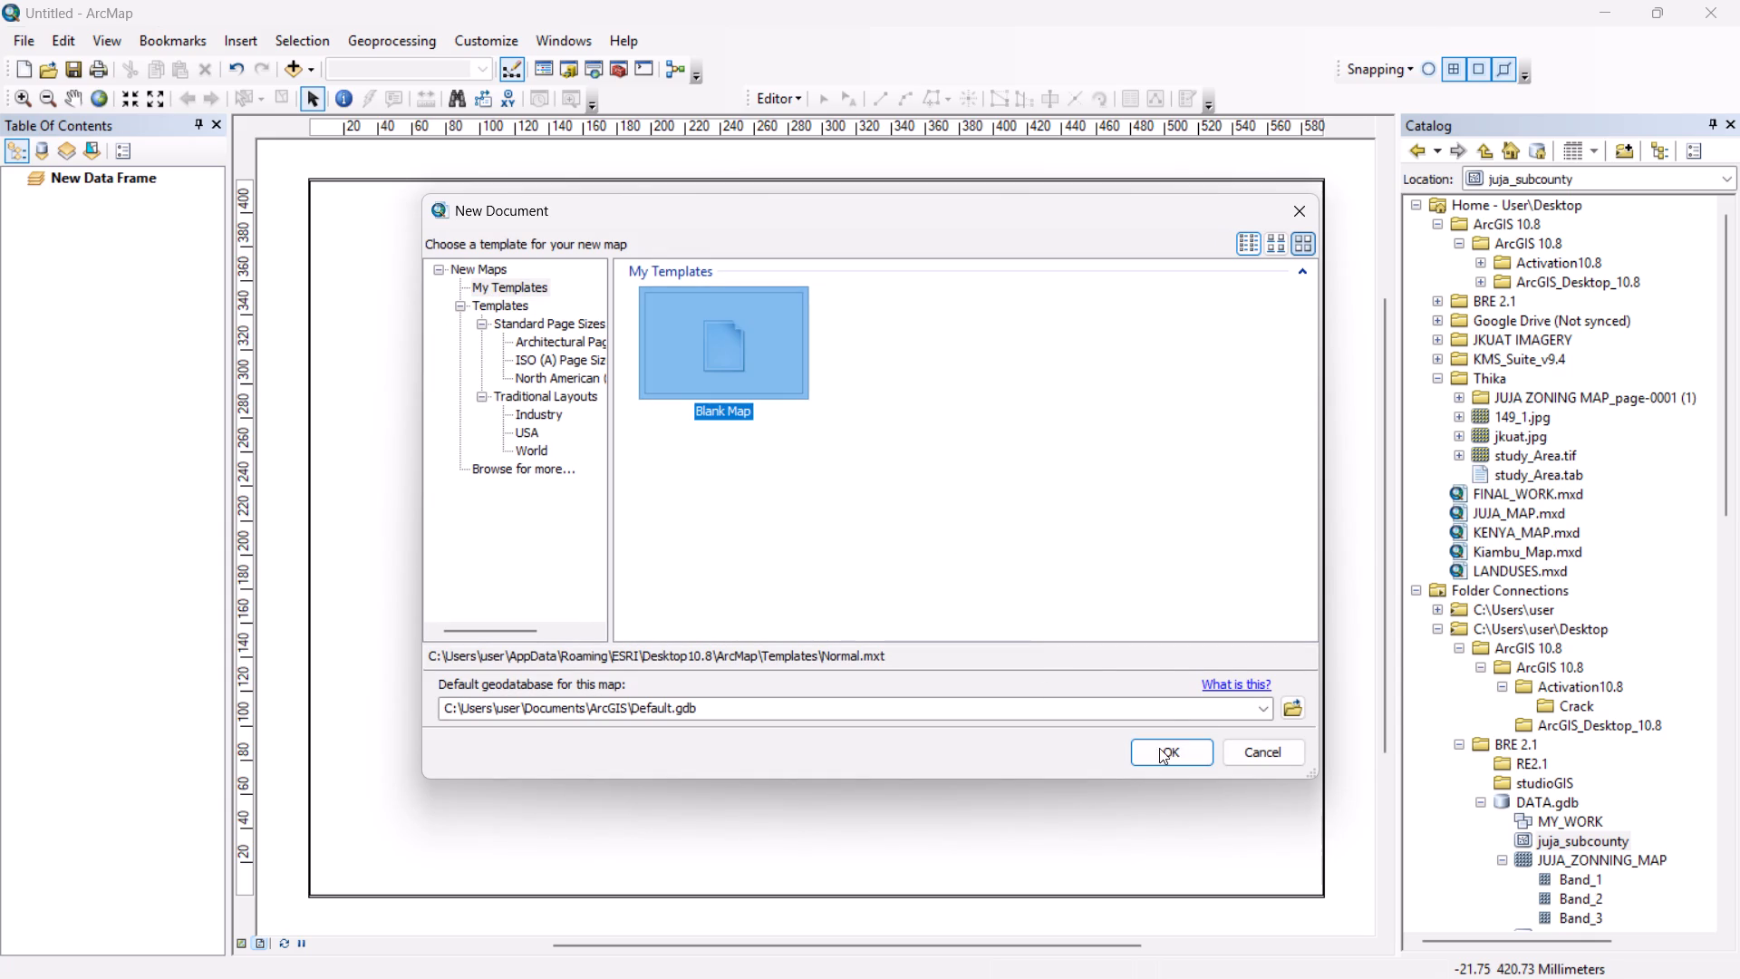
left_click(1167, 749)
left_click(890, 551)
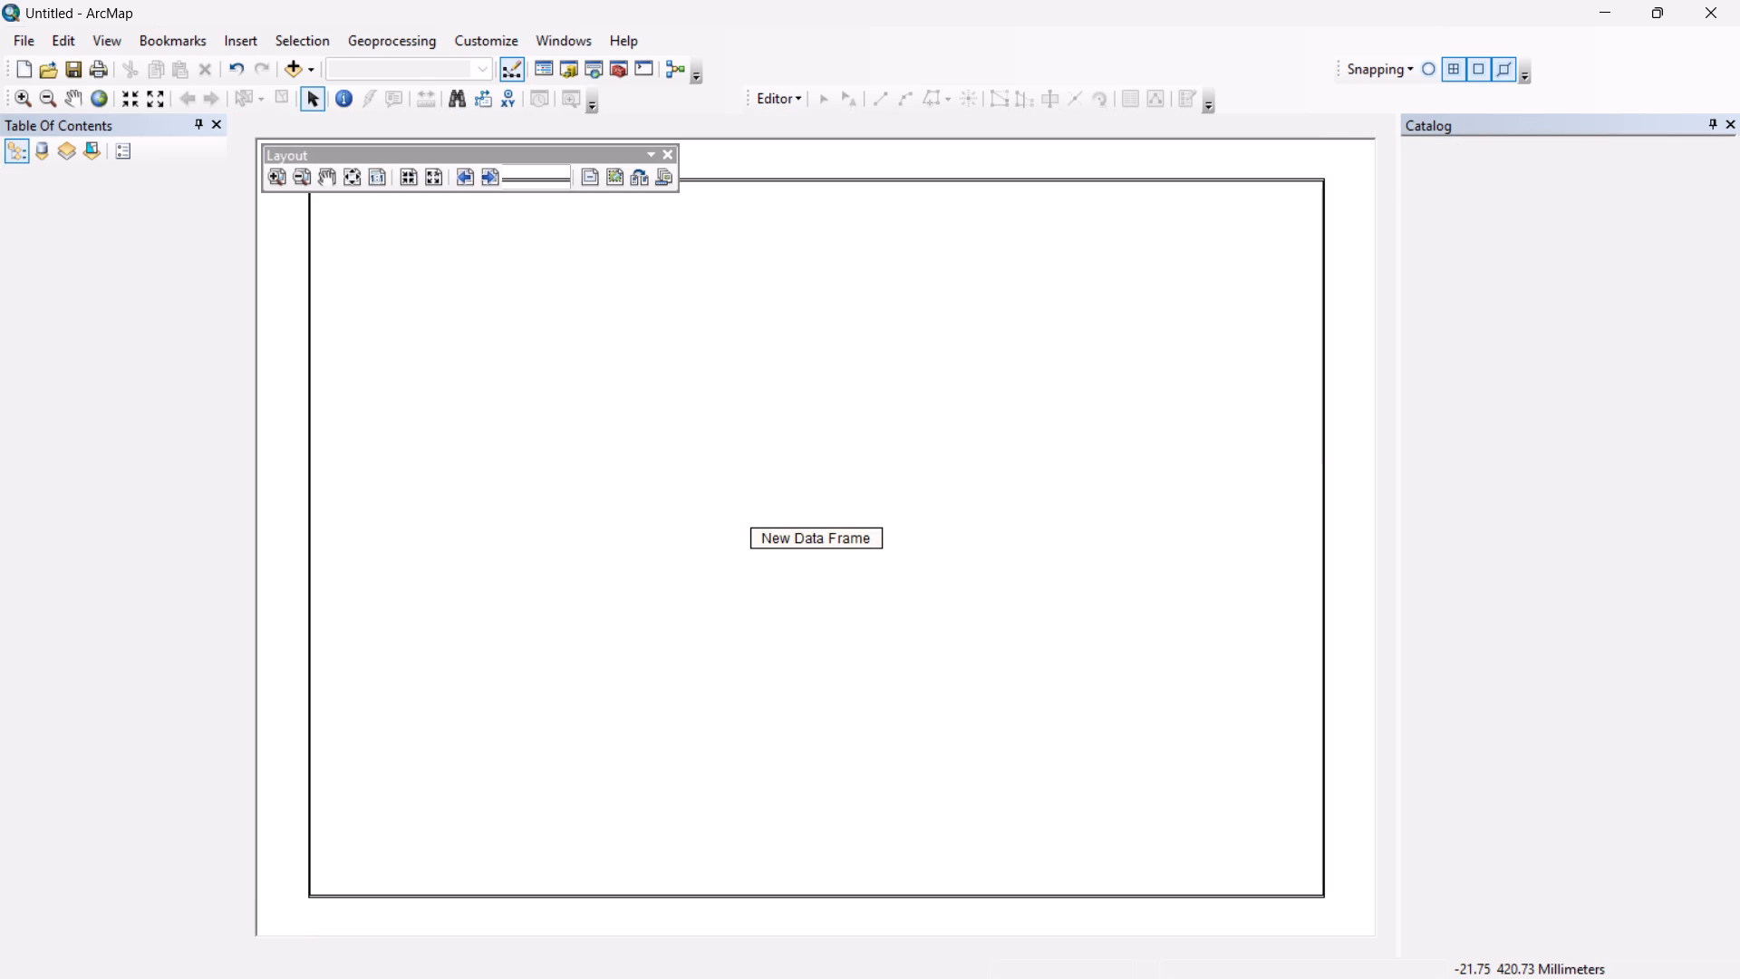
left_click(666, 155)
Switch the blank map from layout view to data view.
left_click(101, 41)
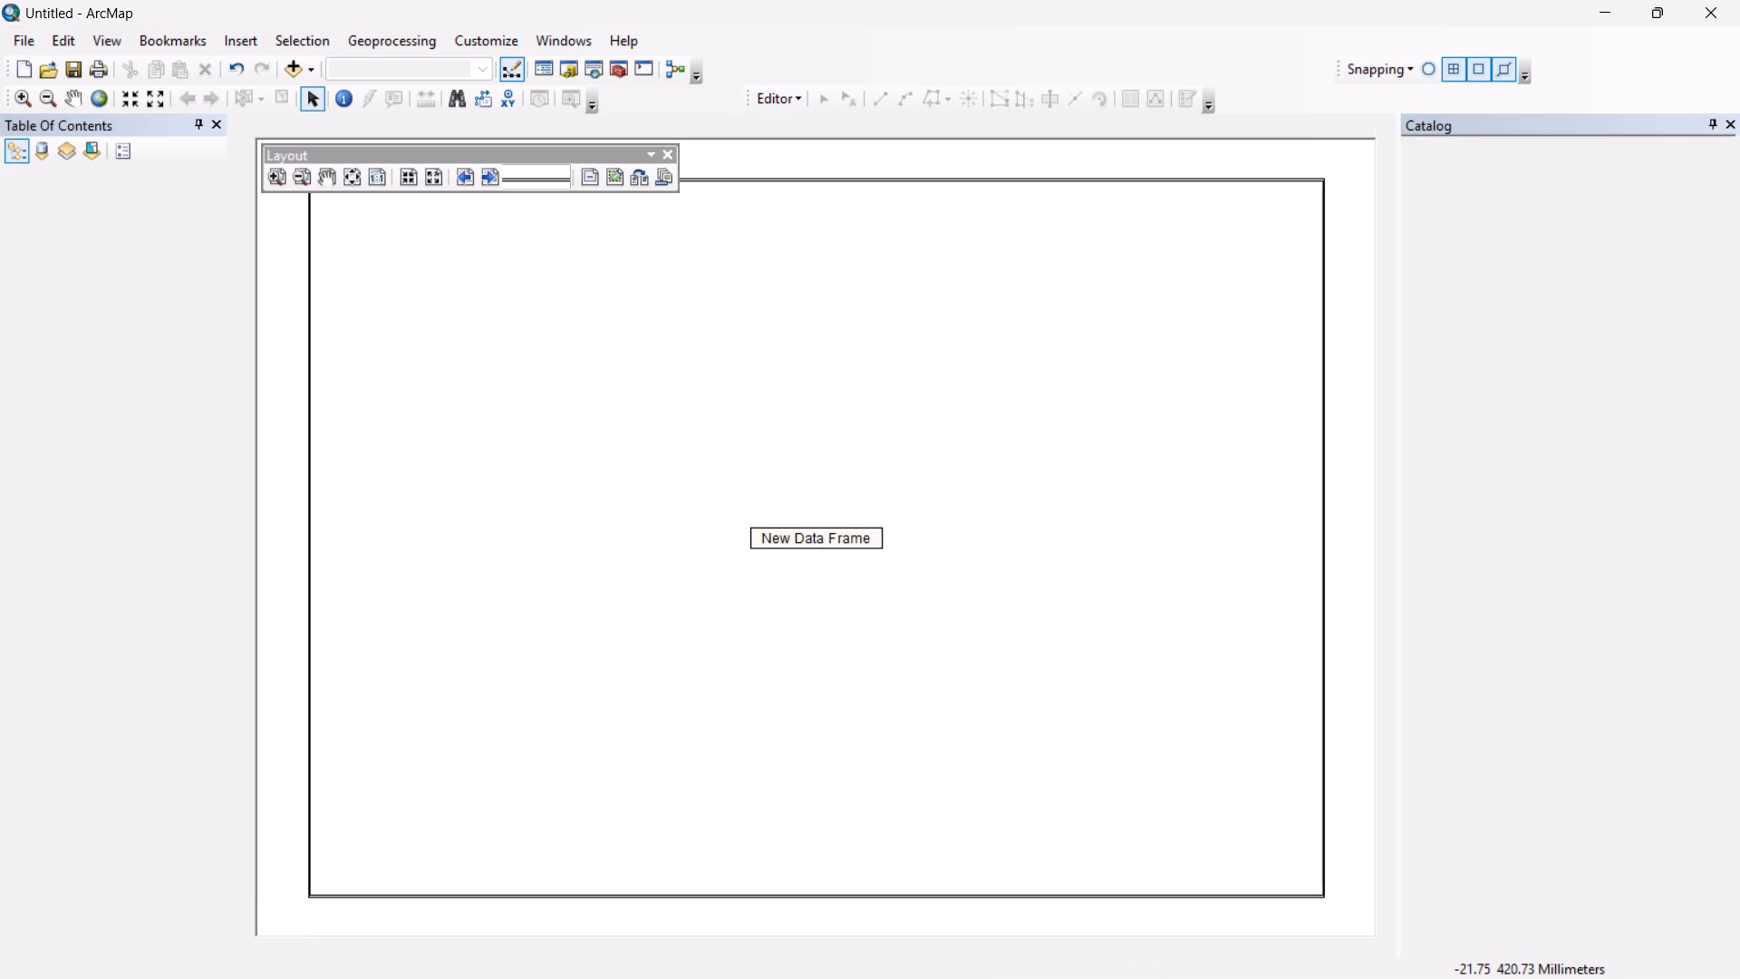
left_click(108, 35)
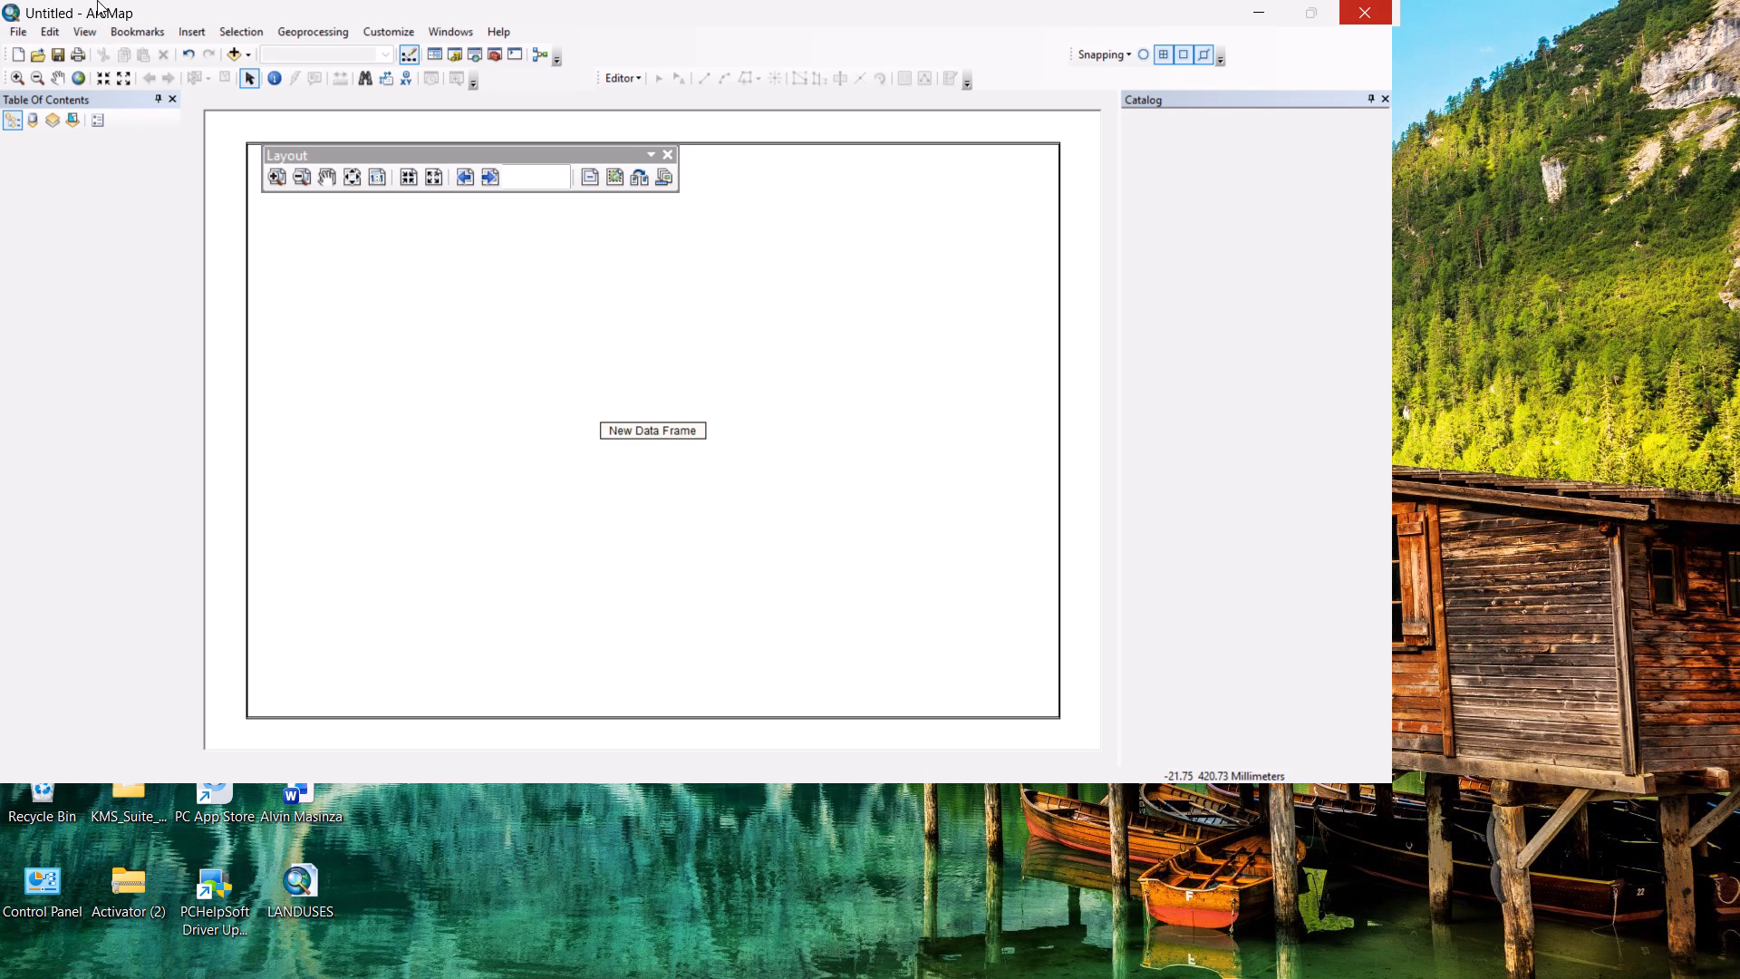
left_click(80, 34)
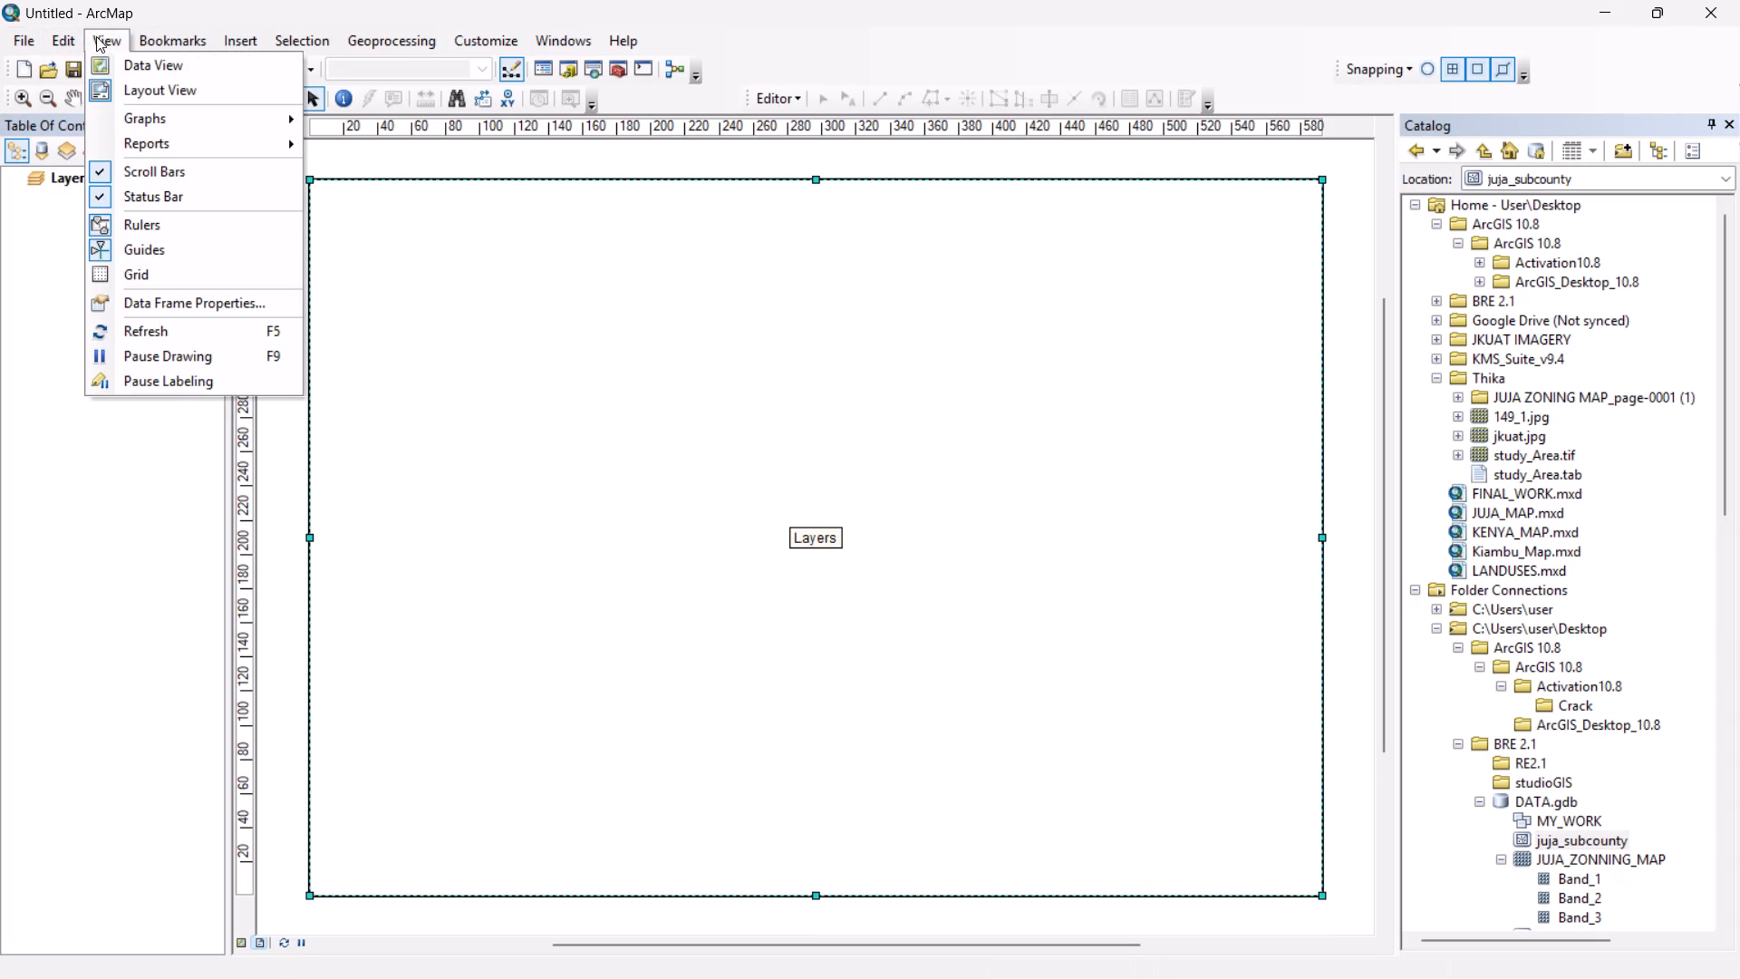
left_click(99, 65)
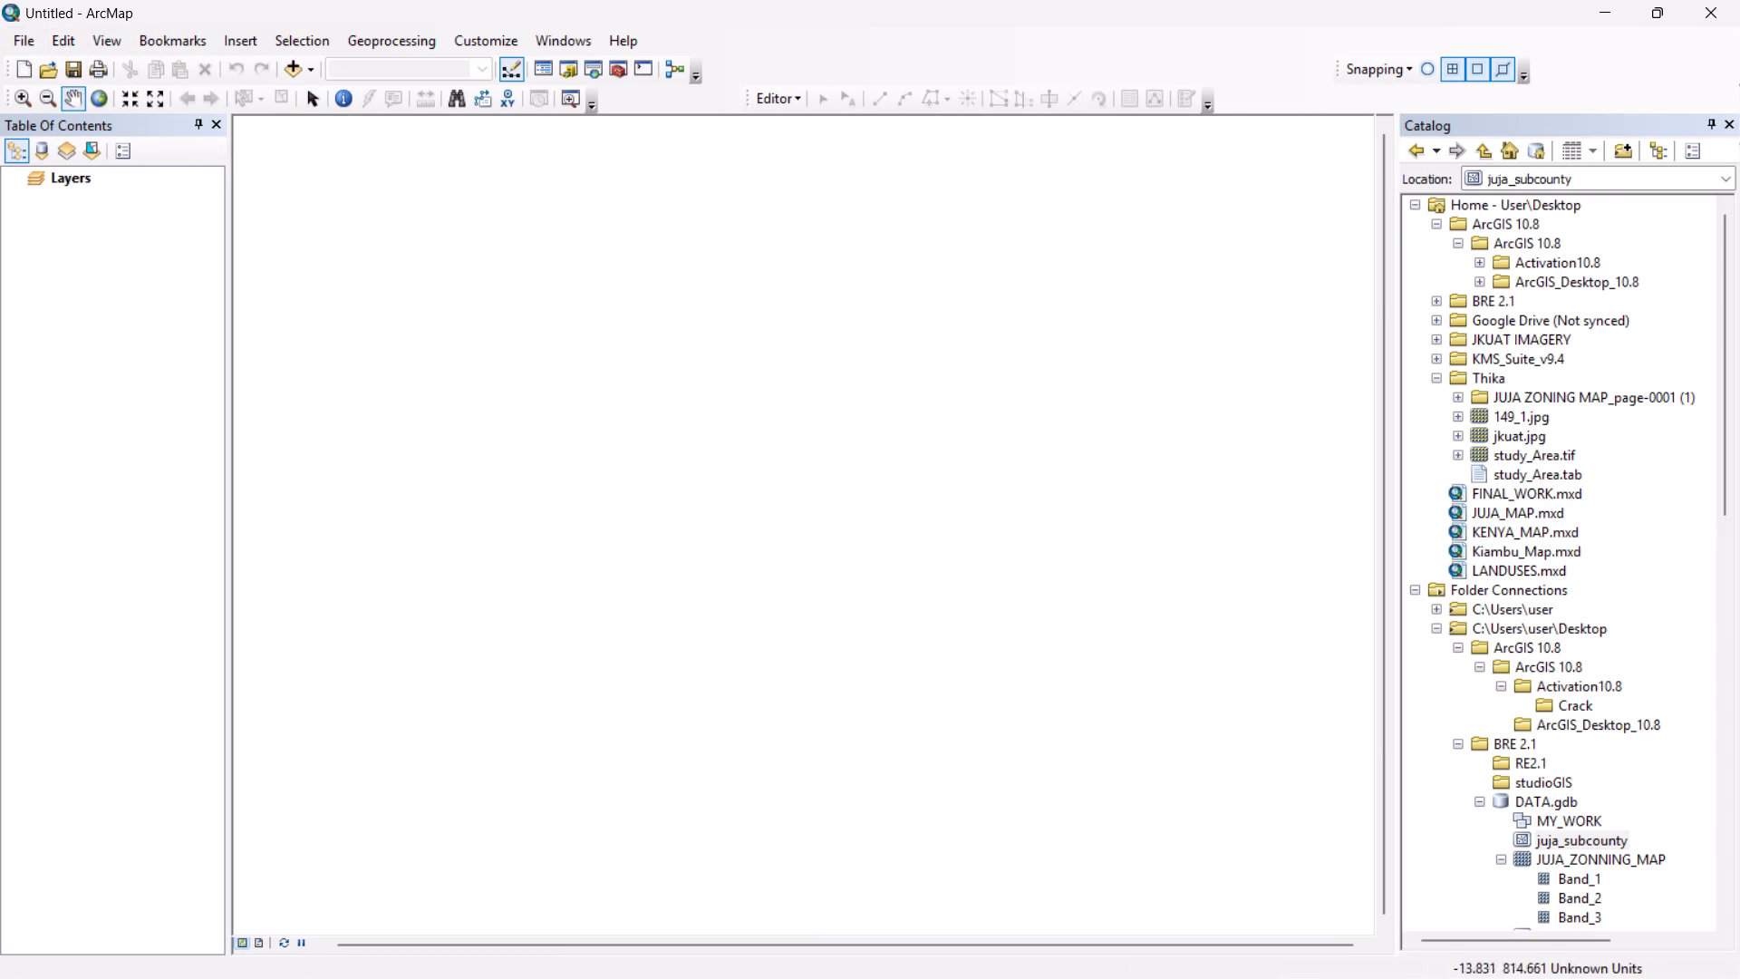
scroll(1503, 295, "up", 5)
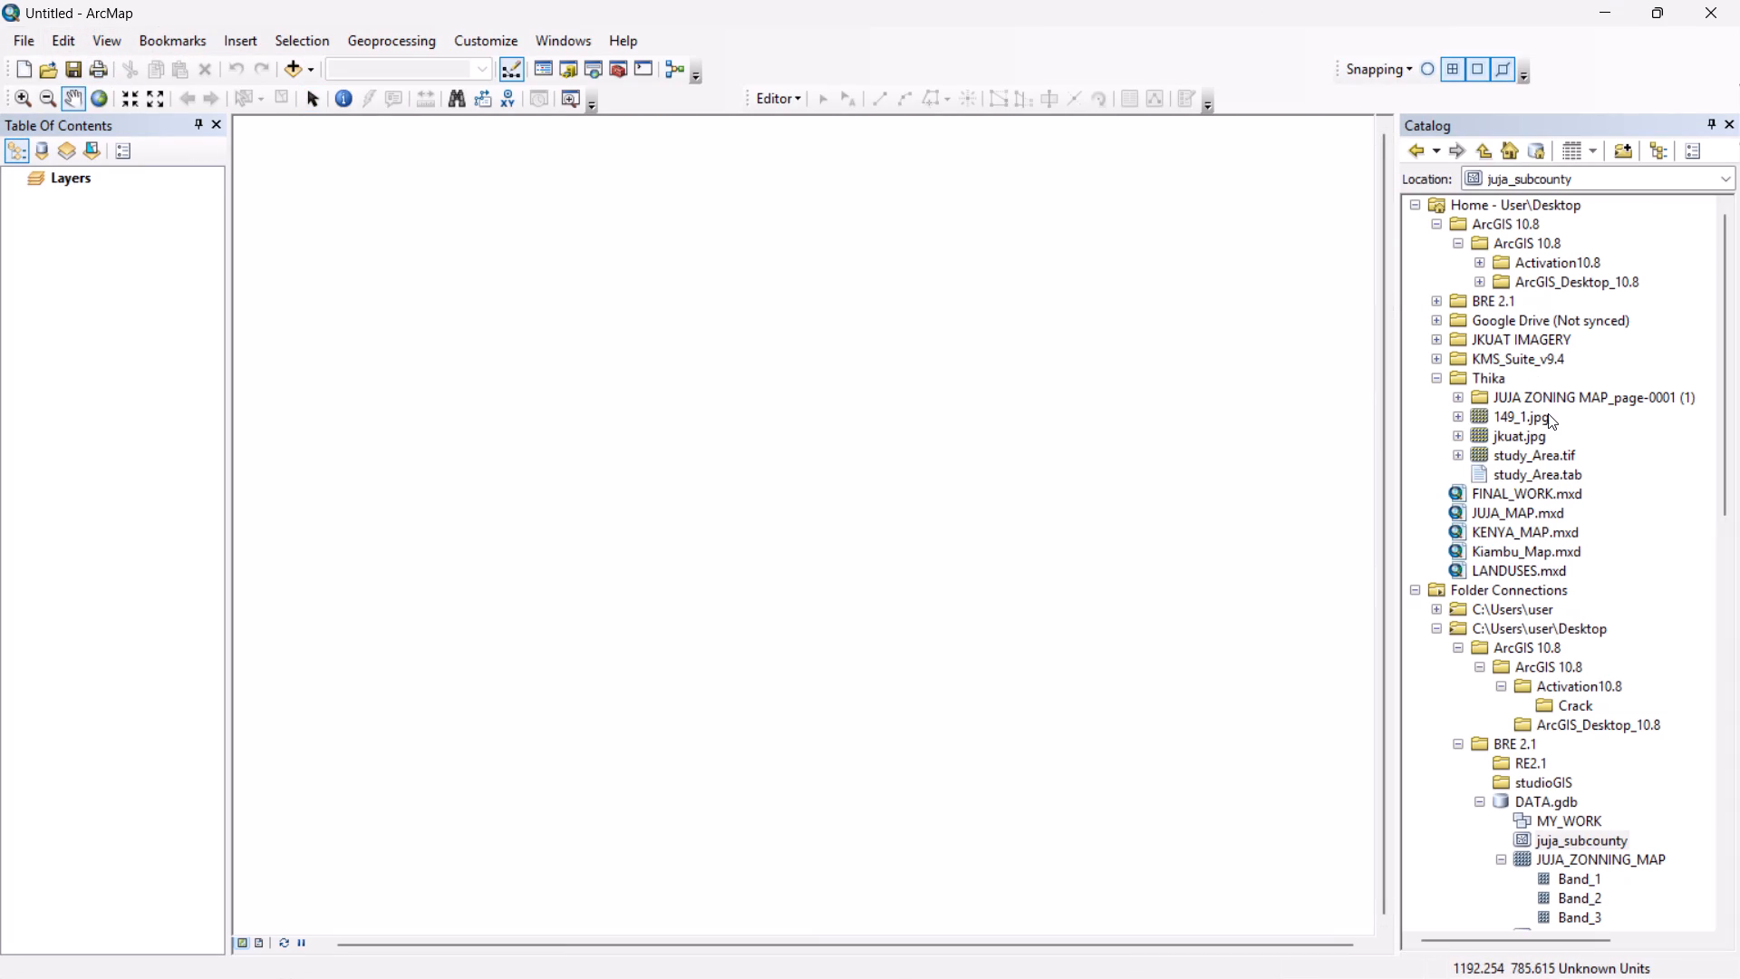
Look through the Home and Folder Connections contents in the Catalog for the project data, collapsing both branches.
scroll(1535, 407, "up", 5)
scroll(1502, 325, "down", 10)
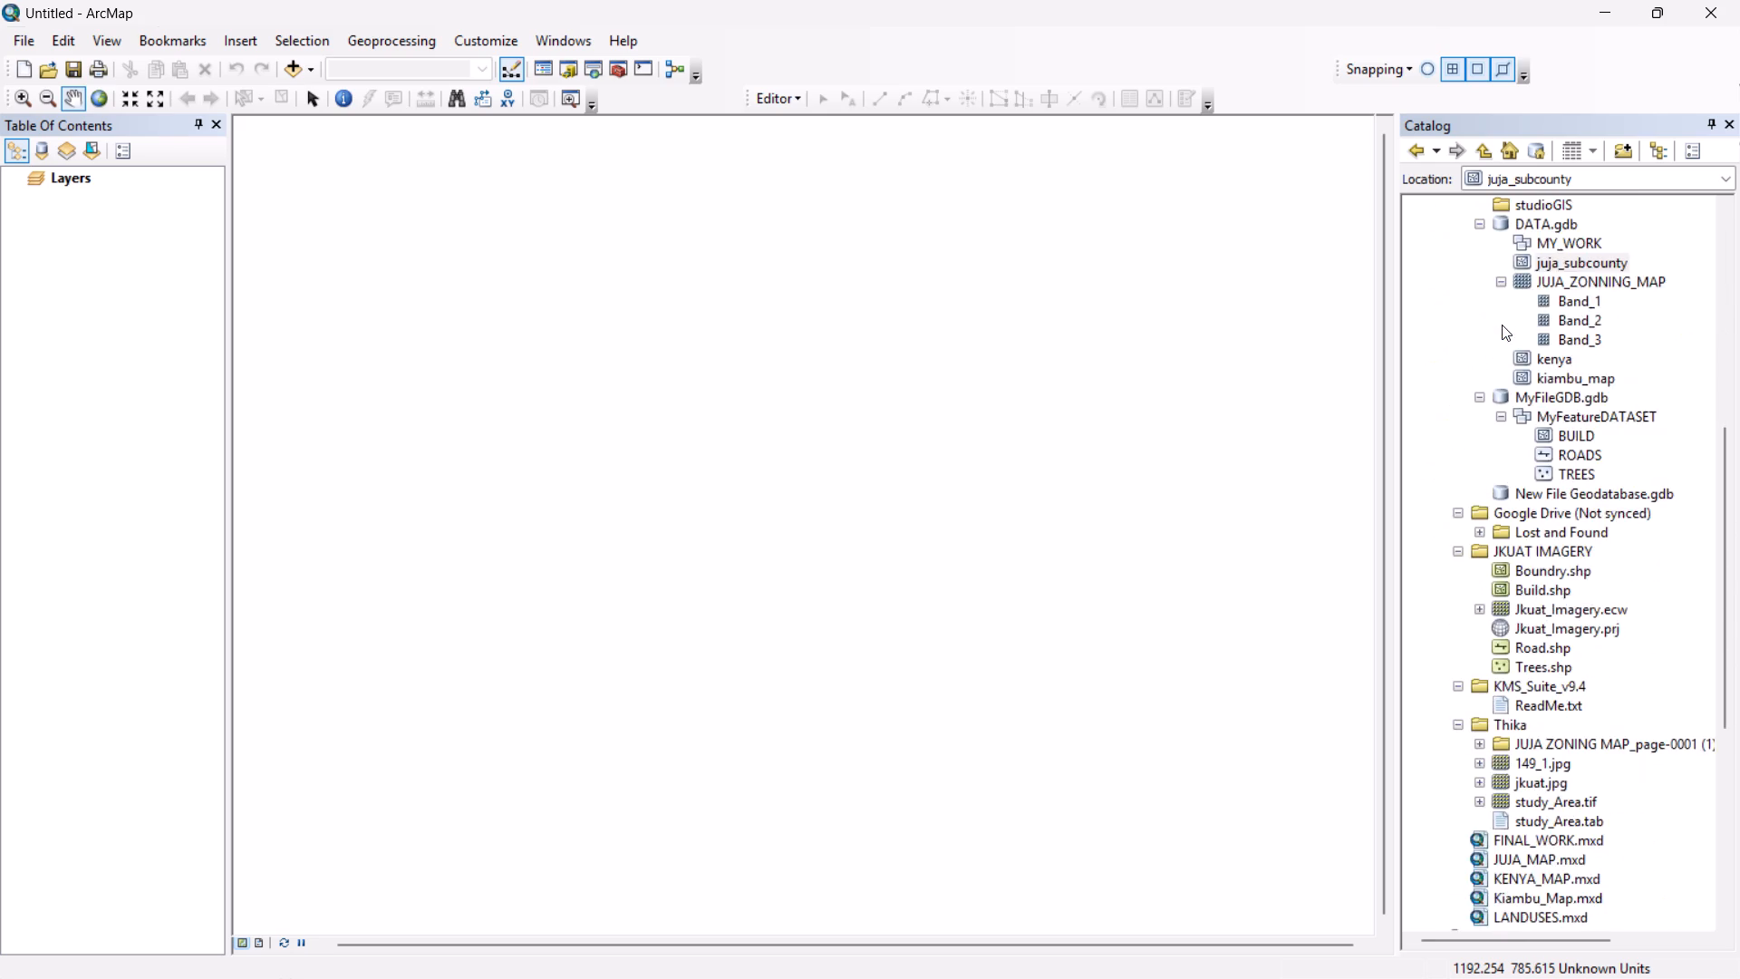
scroll(1502, 325, "up", 5)
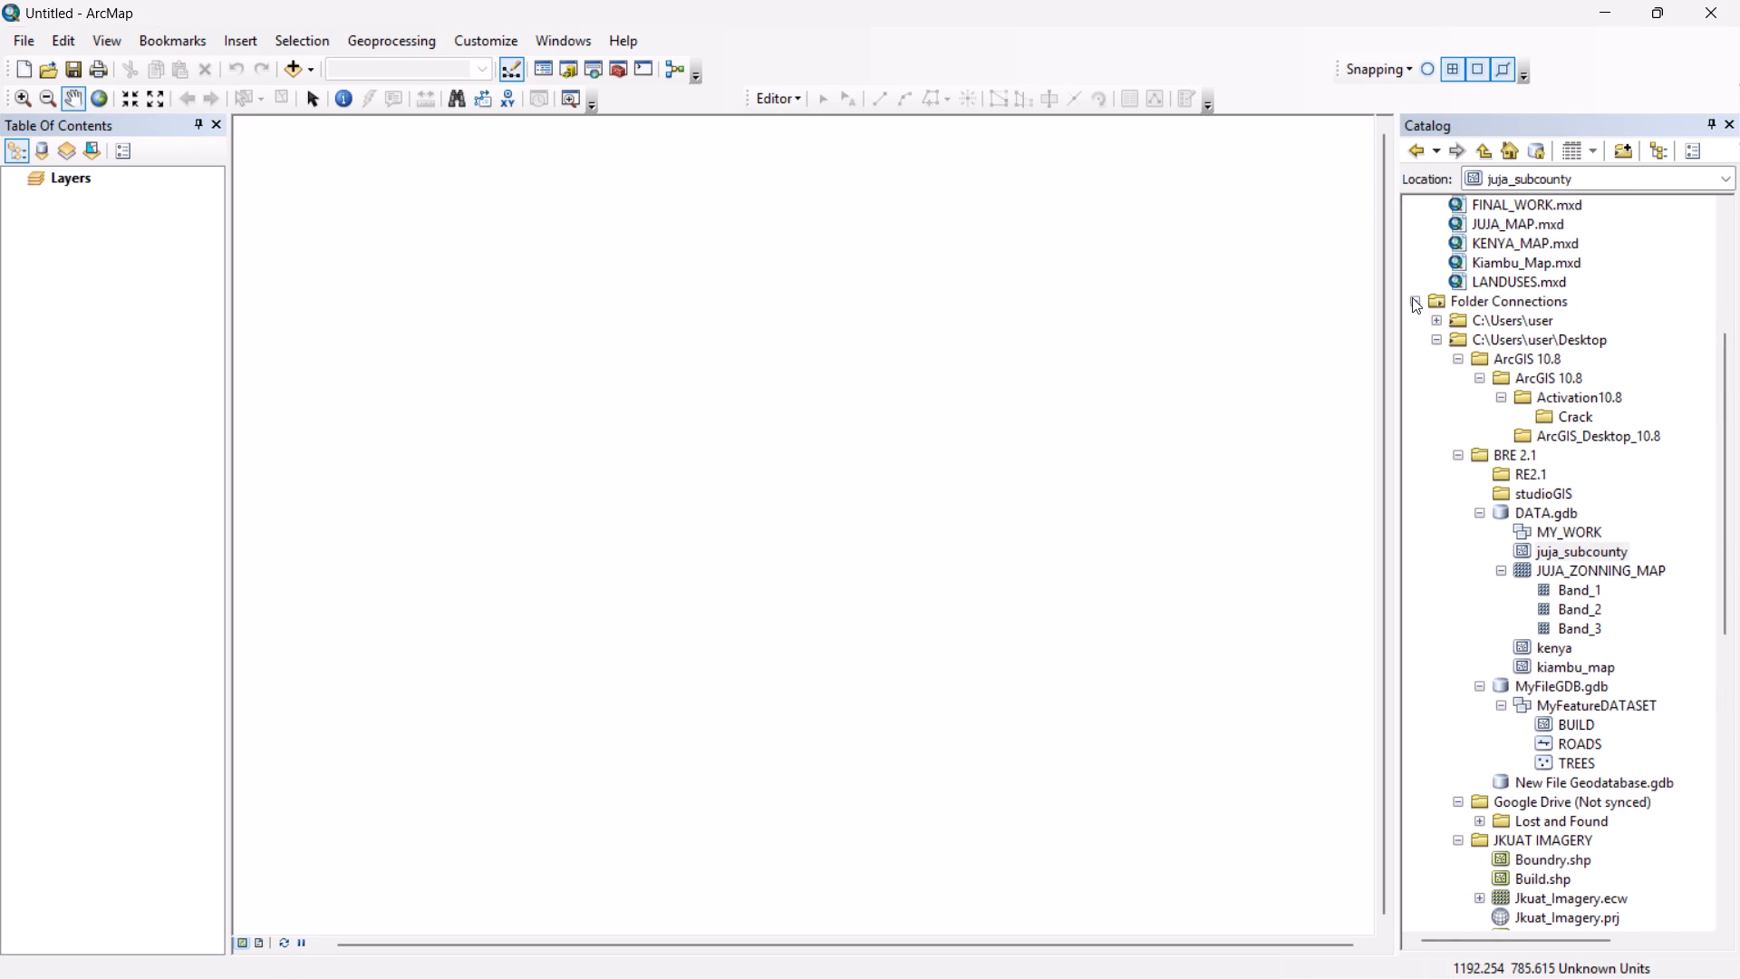
left_click(1412, 297)
left_click(1416, 205)
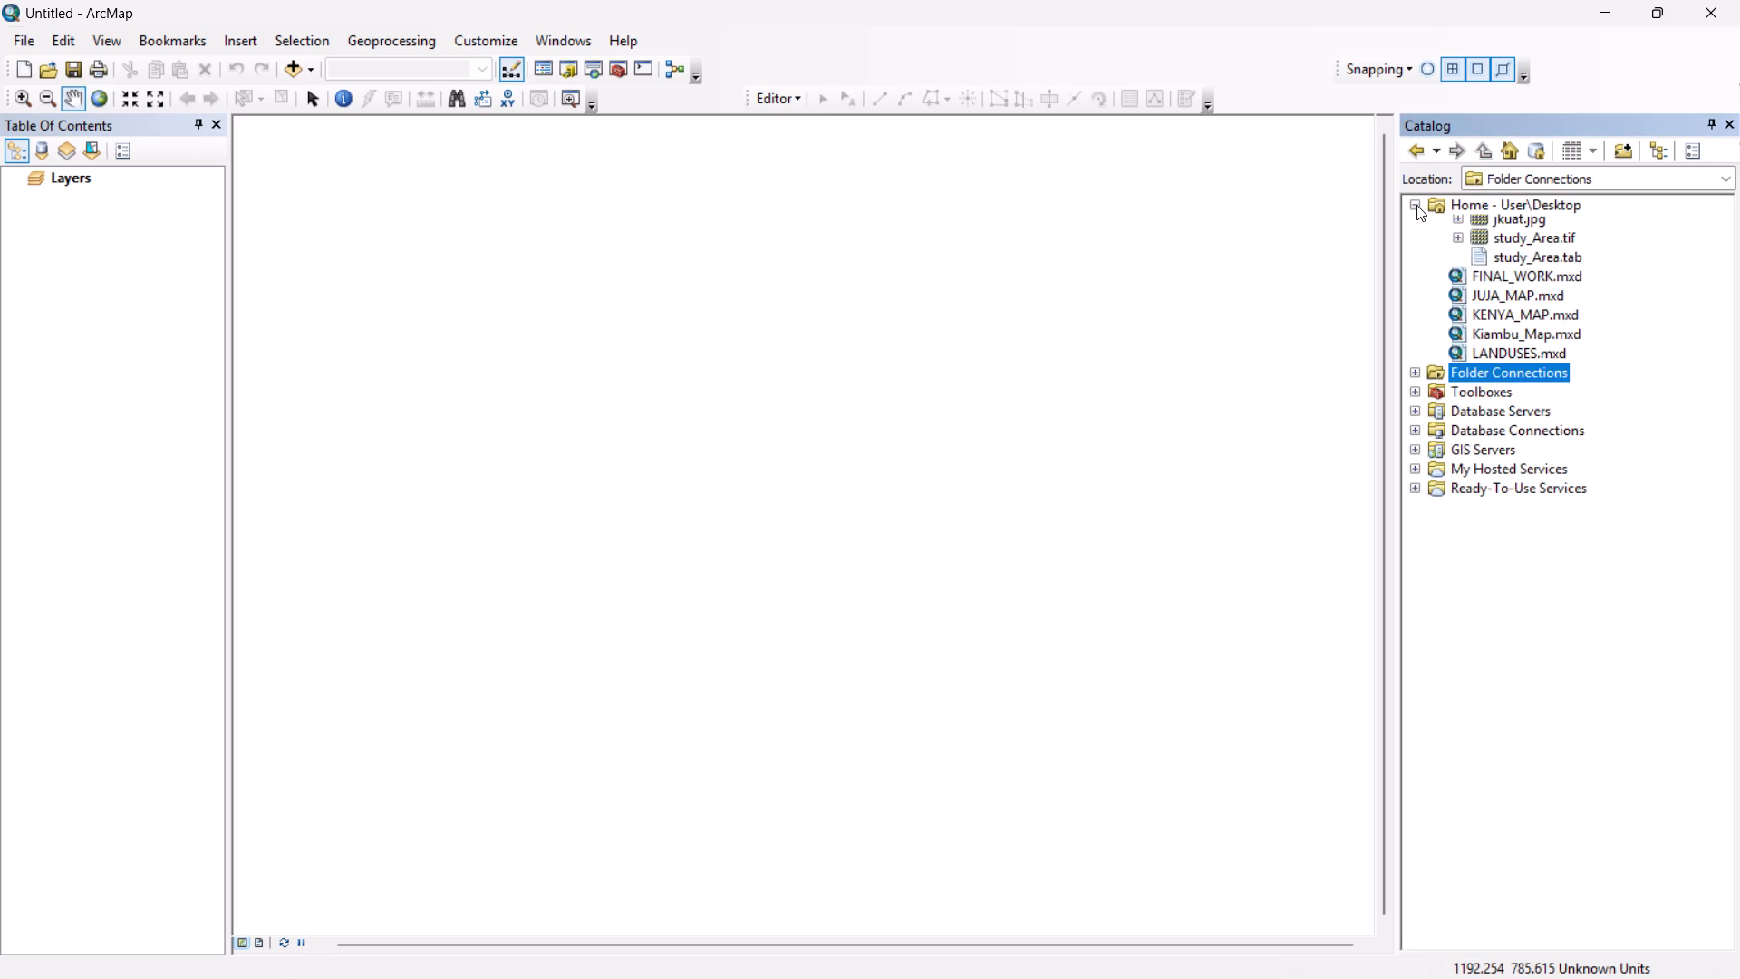
scroll(1459, 253, "up", 7)
scroll(1498, 373, "up", 8)
scroll(1542, 330, "down", 7)
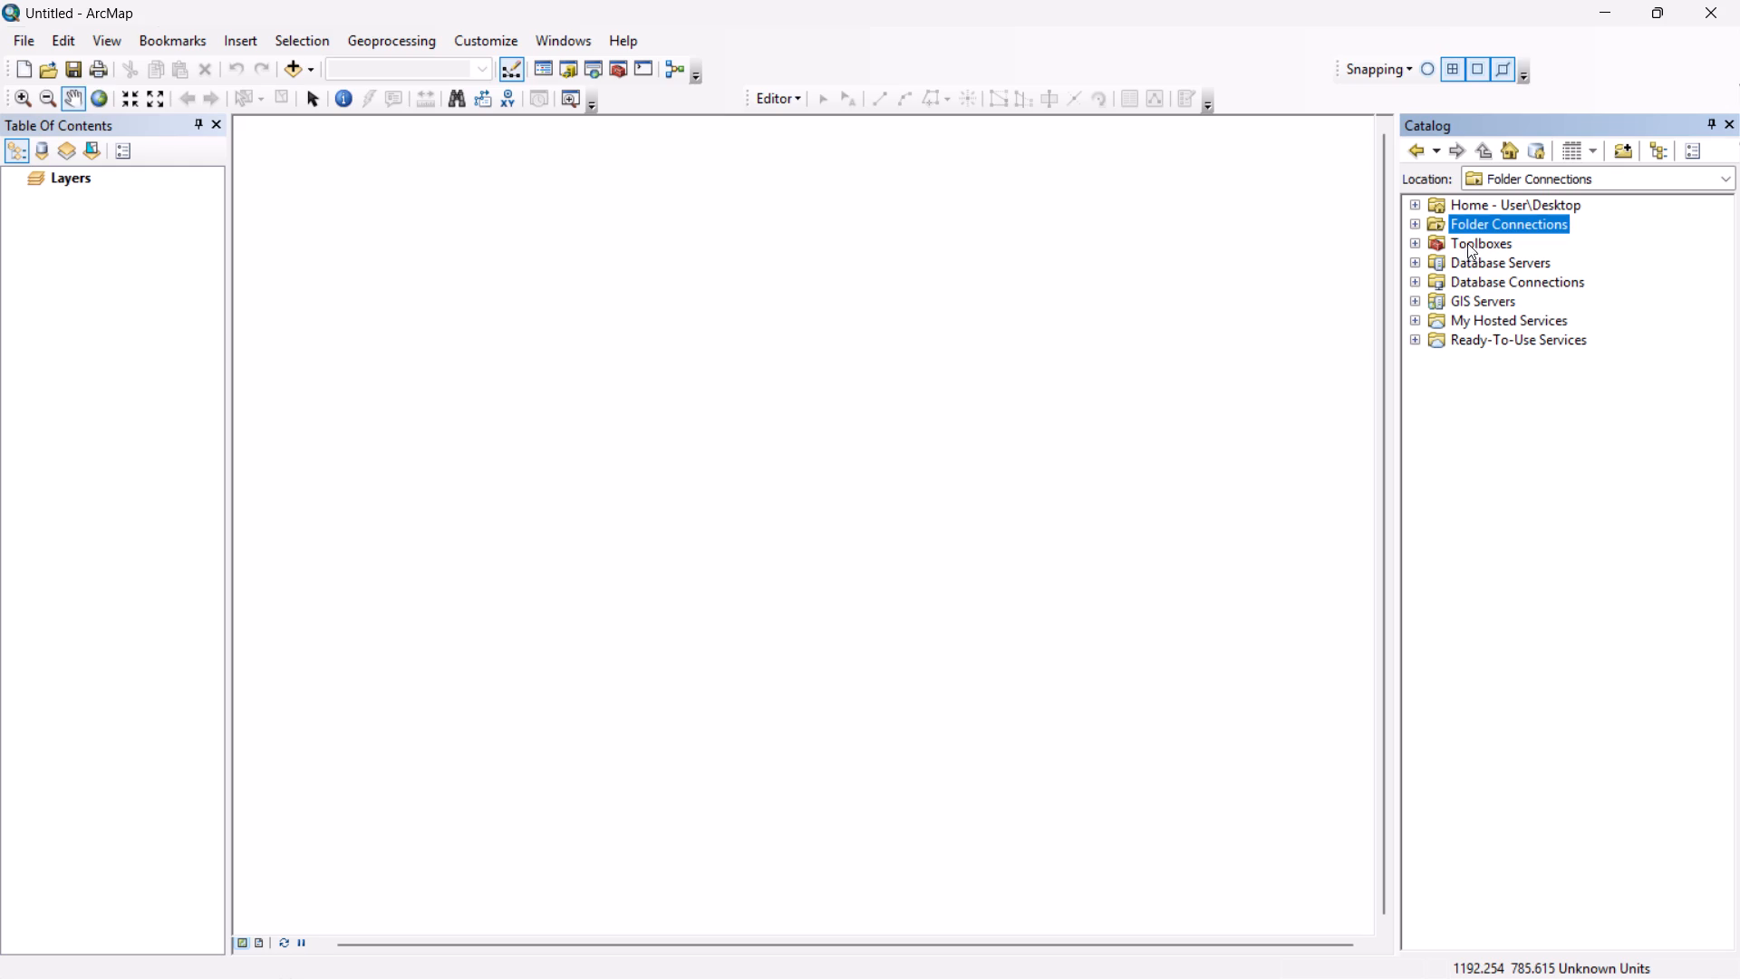
left_click(1413, 203)
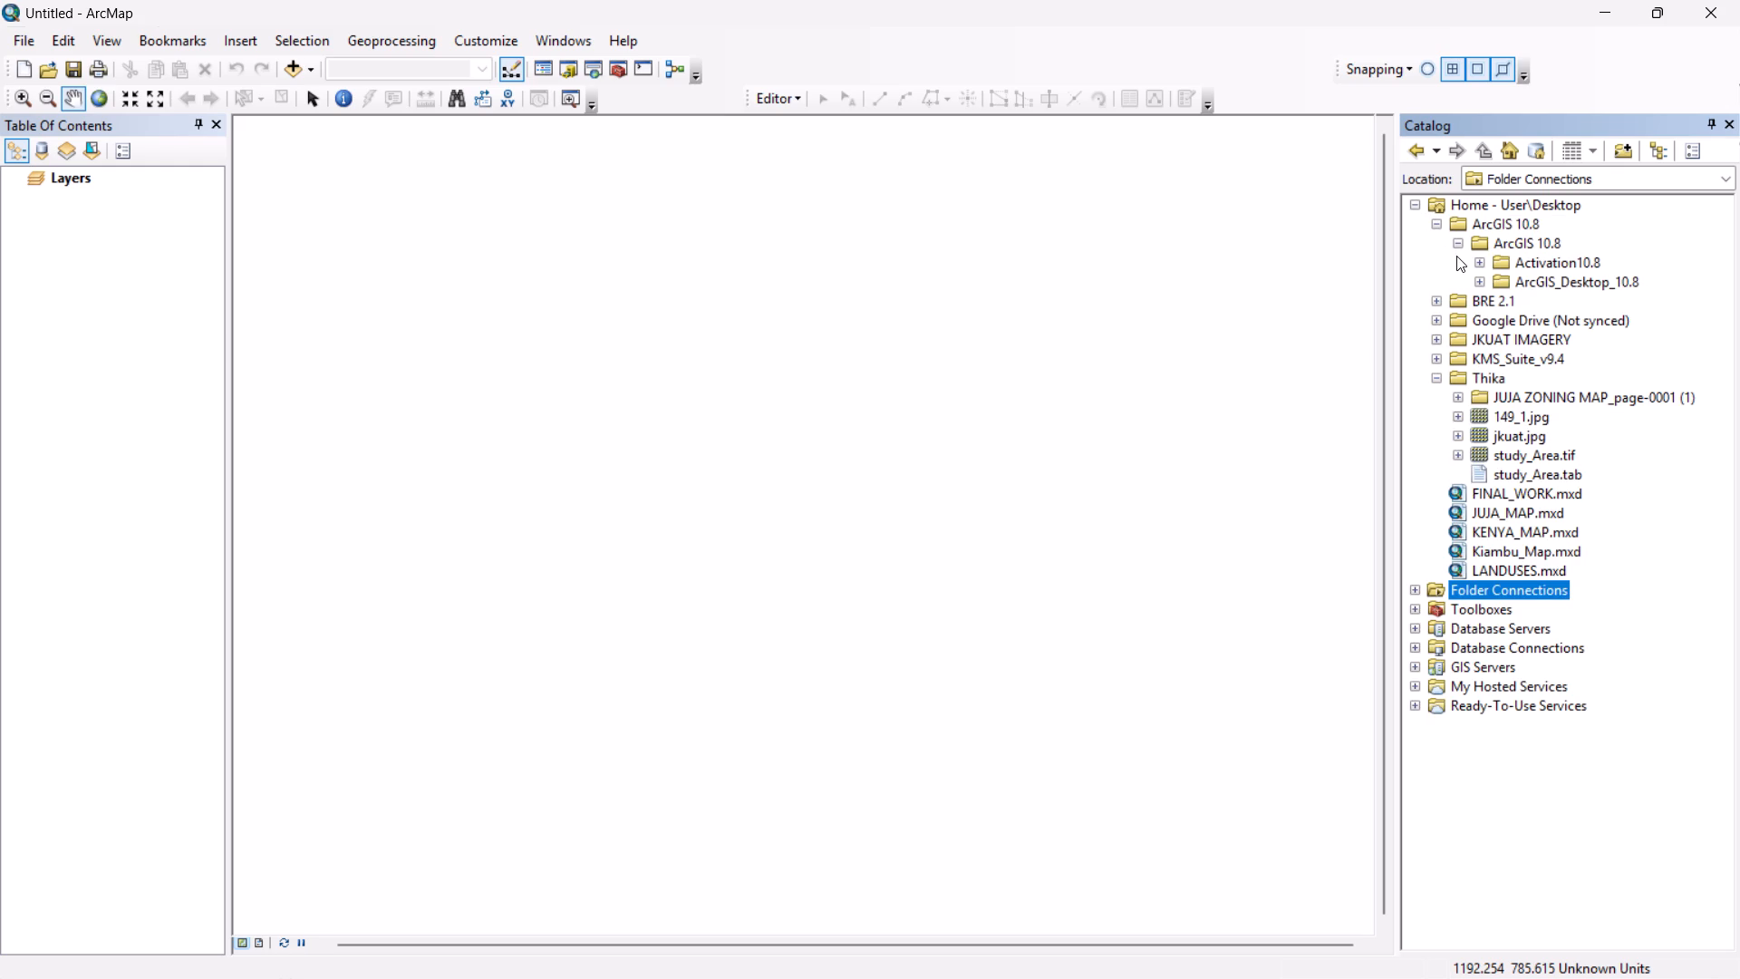
left_click(1413, 204)
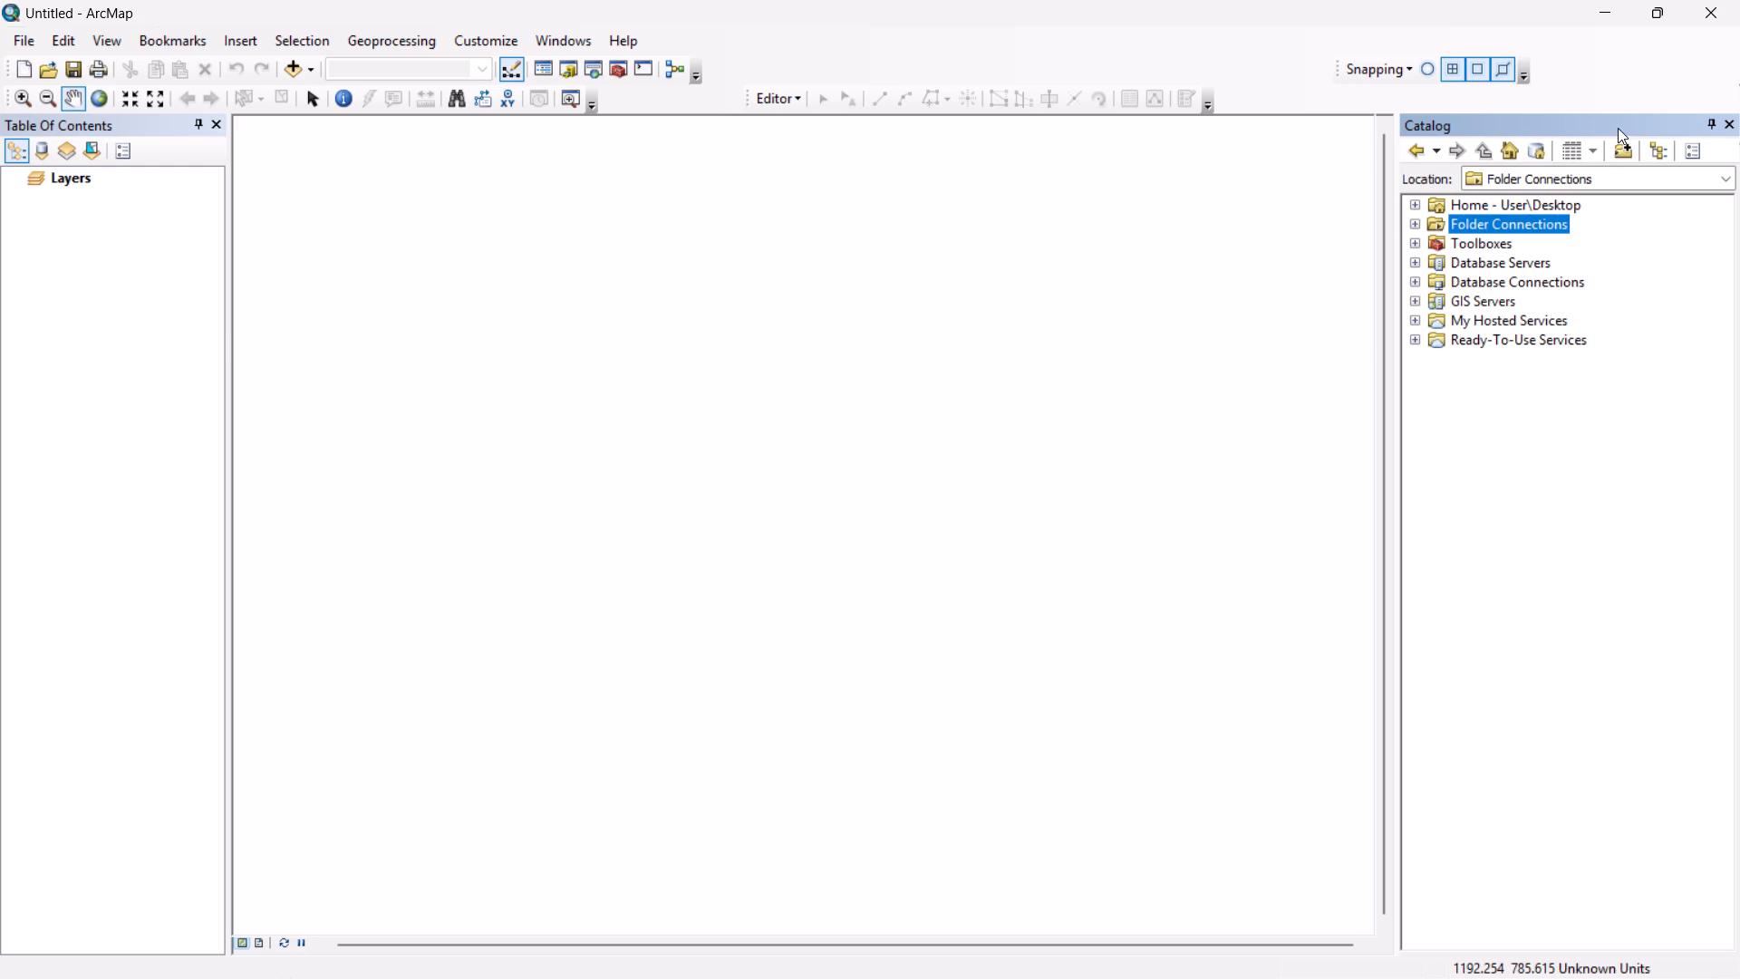
Open Connect To Folder and browse the available folders for the one holding the project data.
left_click(1621, 148)
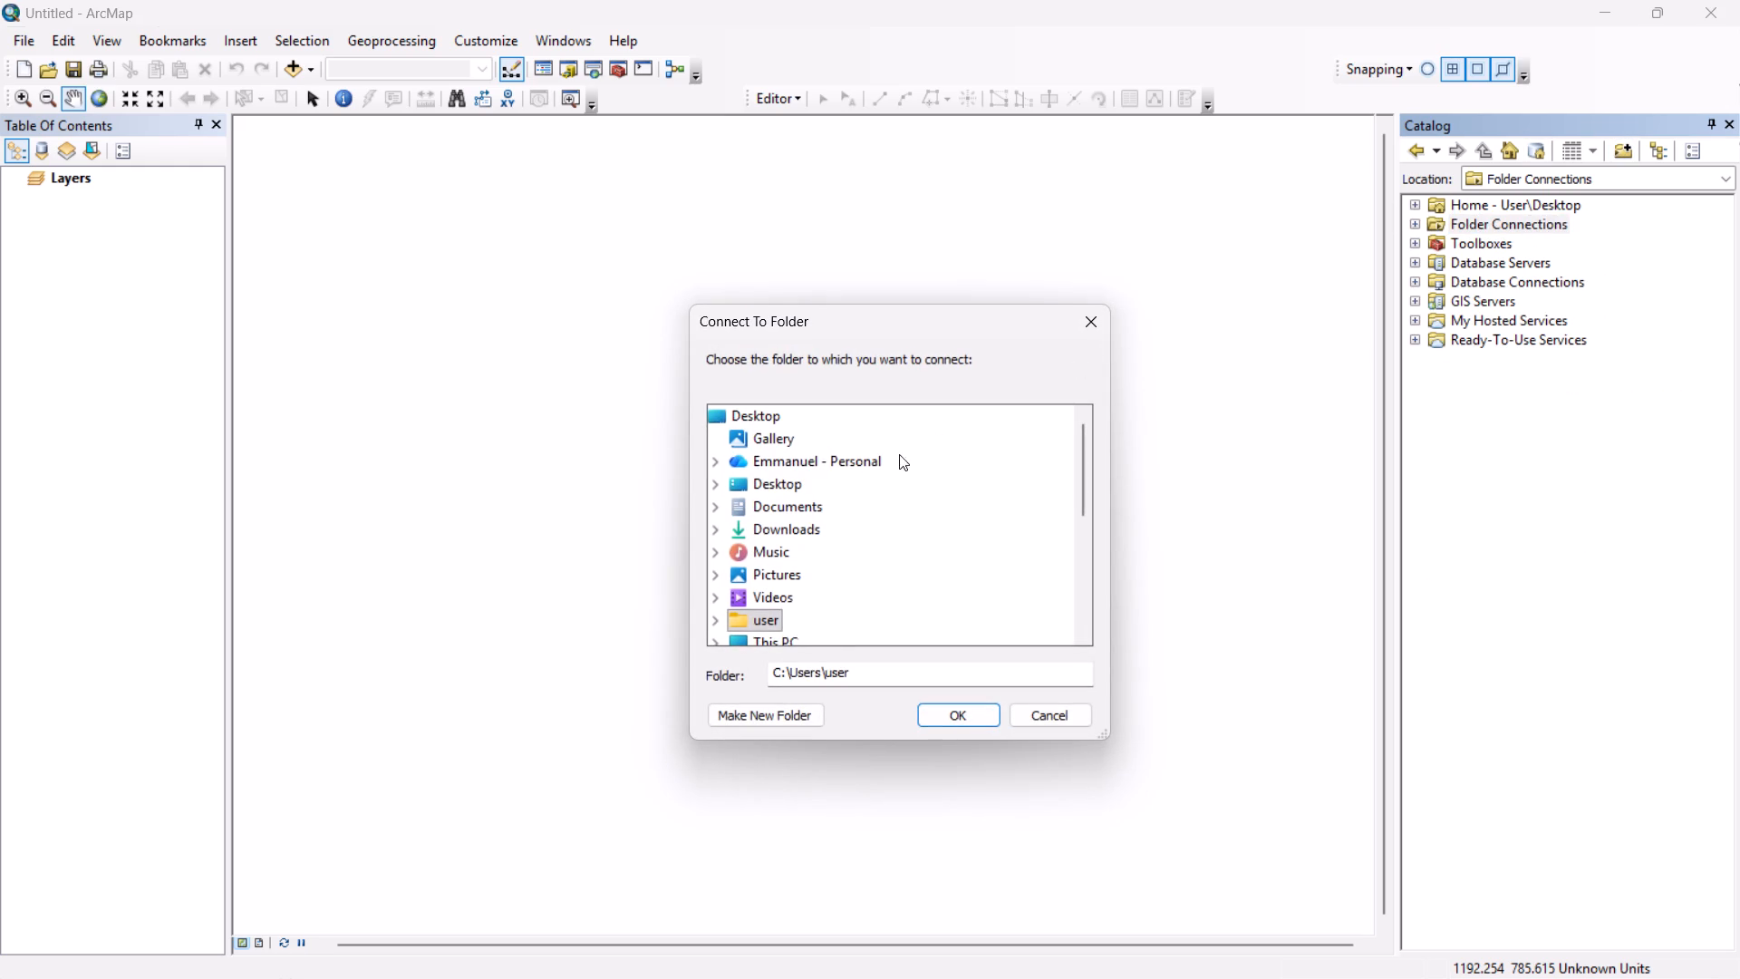
scroll(826, 512, "down", 4)
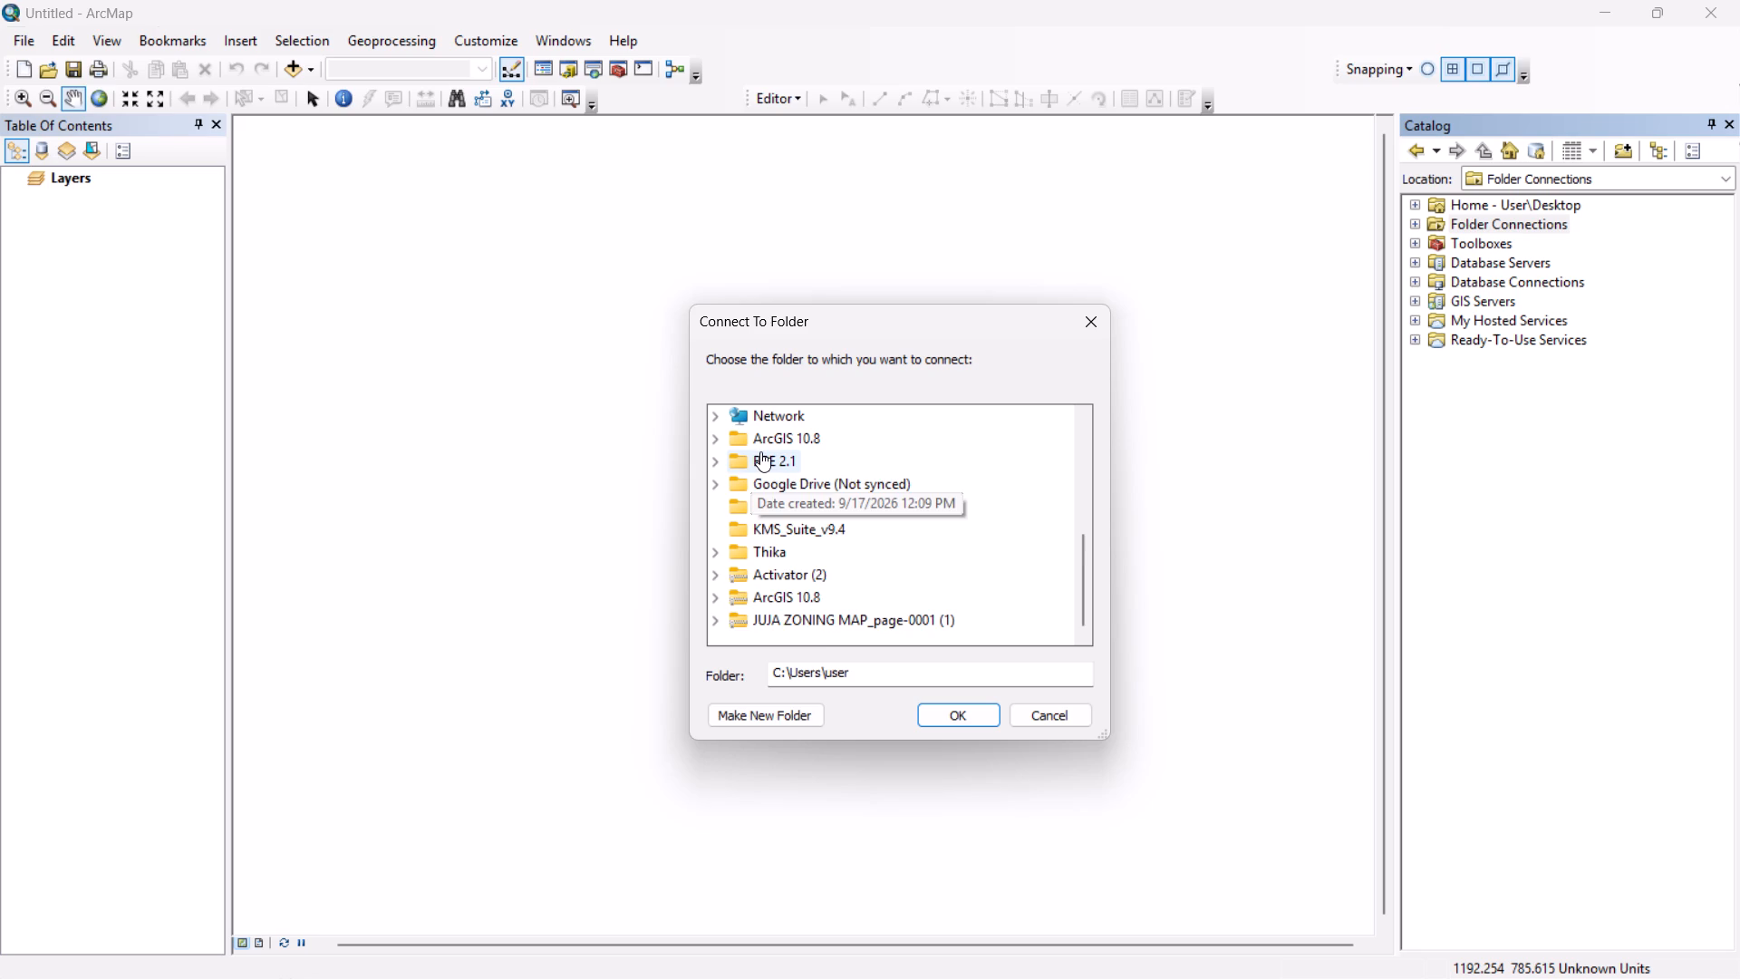
scroll(759, 460, "up", 1)
scroll(759, 460, "down", 2)
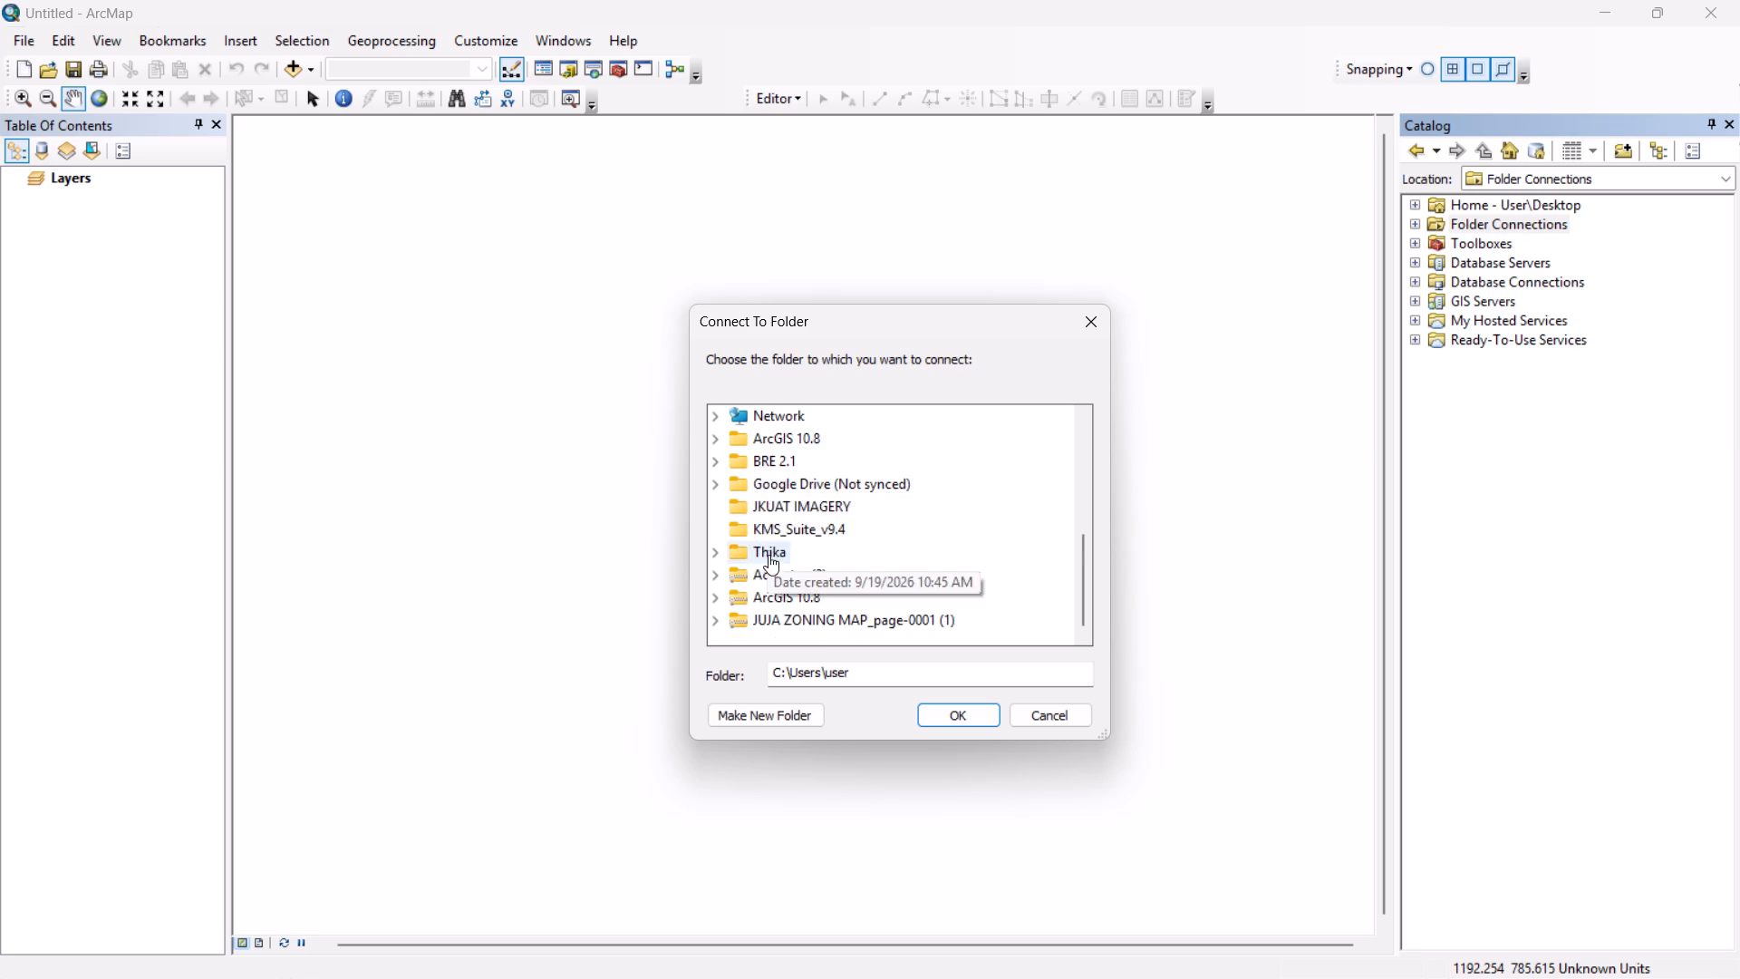
scroll(771, 452, "down", 2)
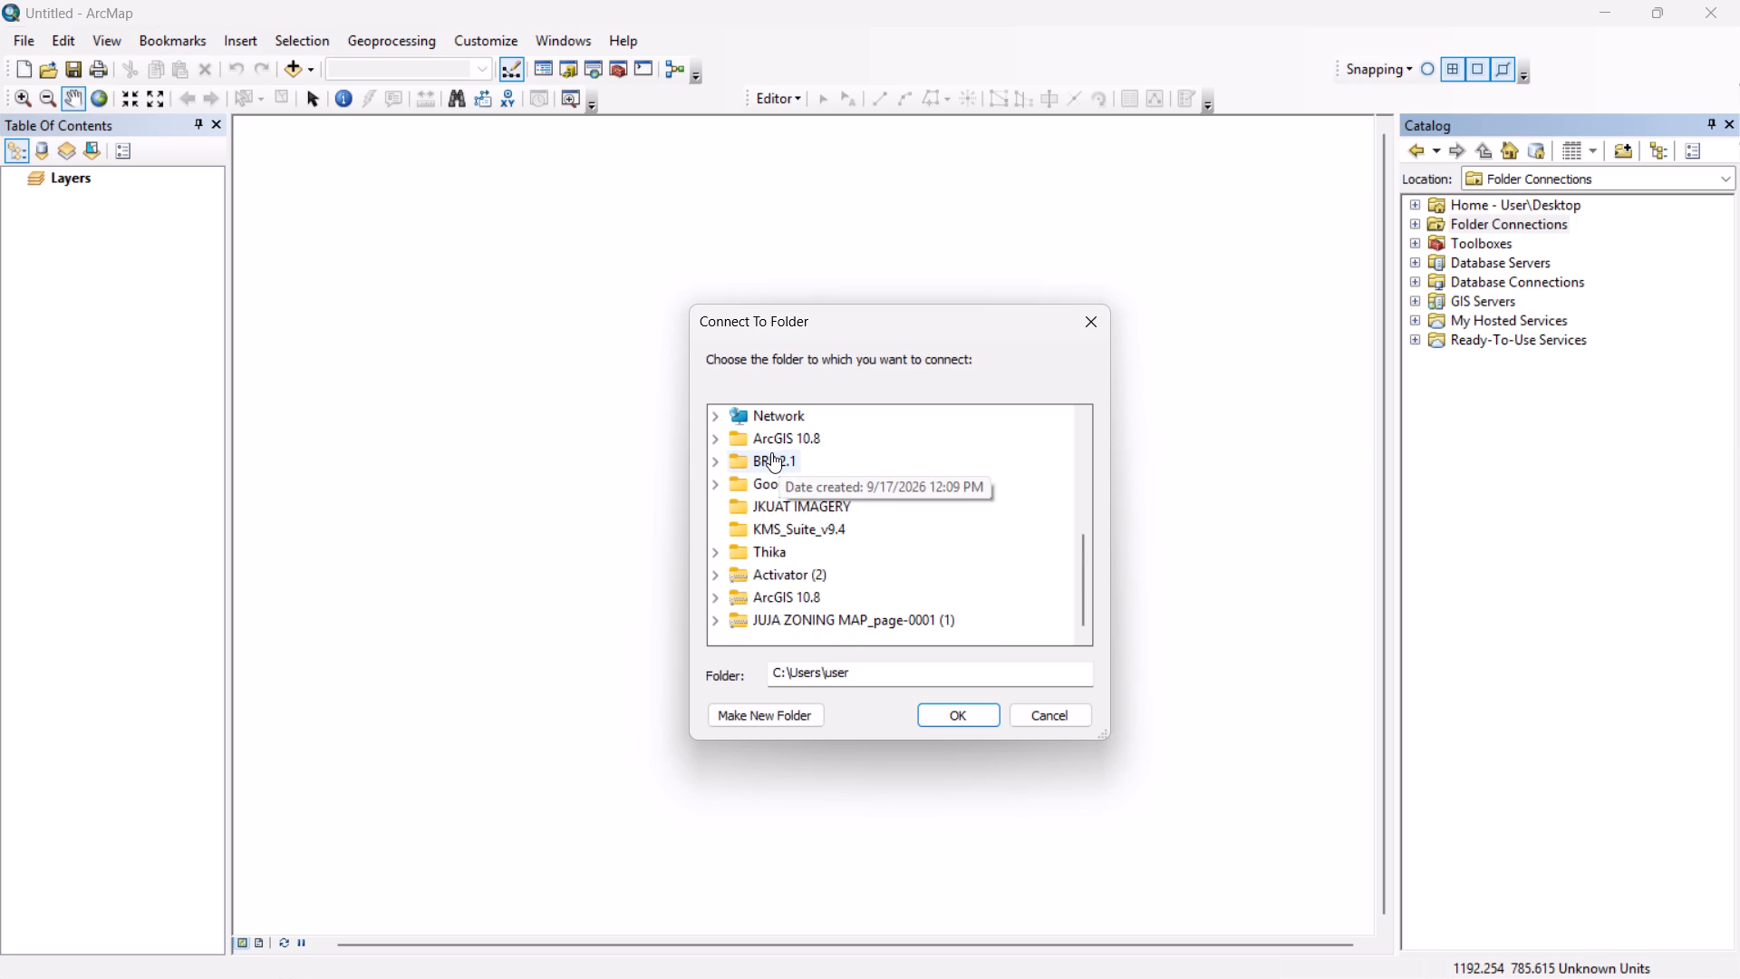
scroll(771, 452, "down", 2)
scroll(771, 452, "up", 6)
left_click(765, 502)
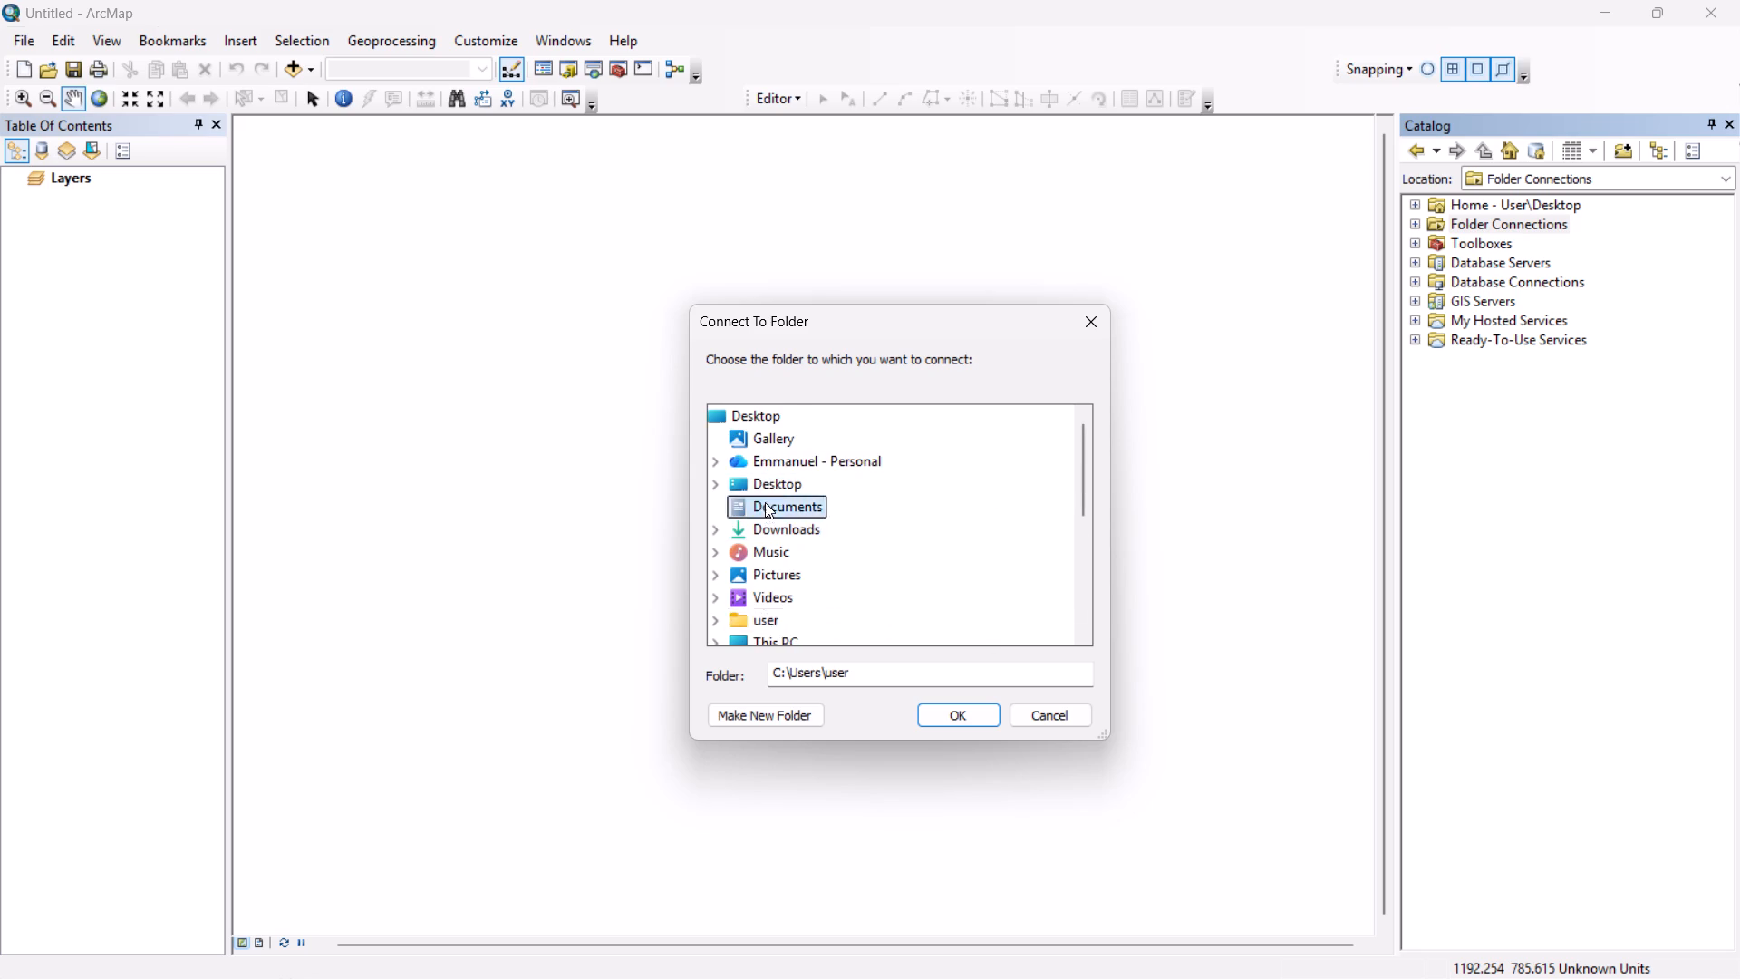
left_click(808, 465)
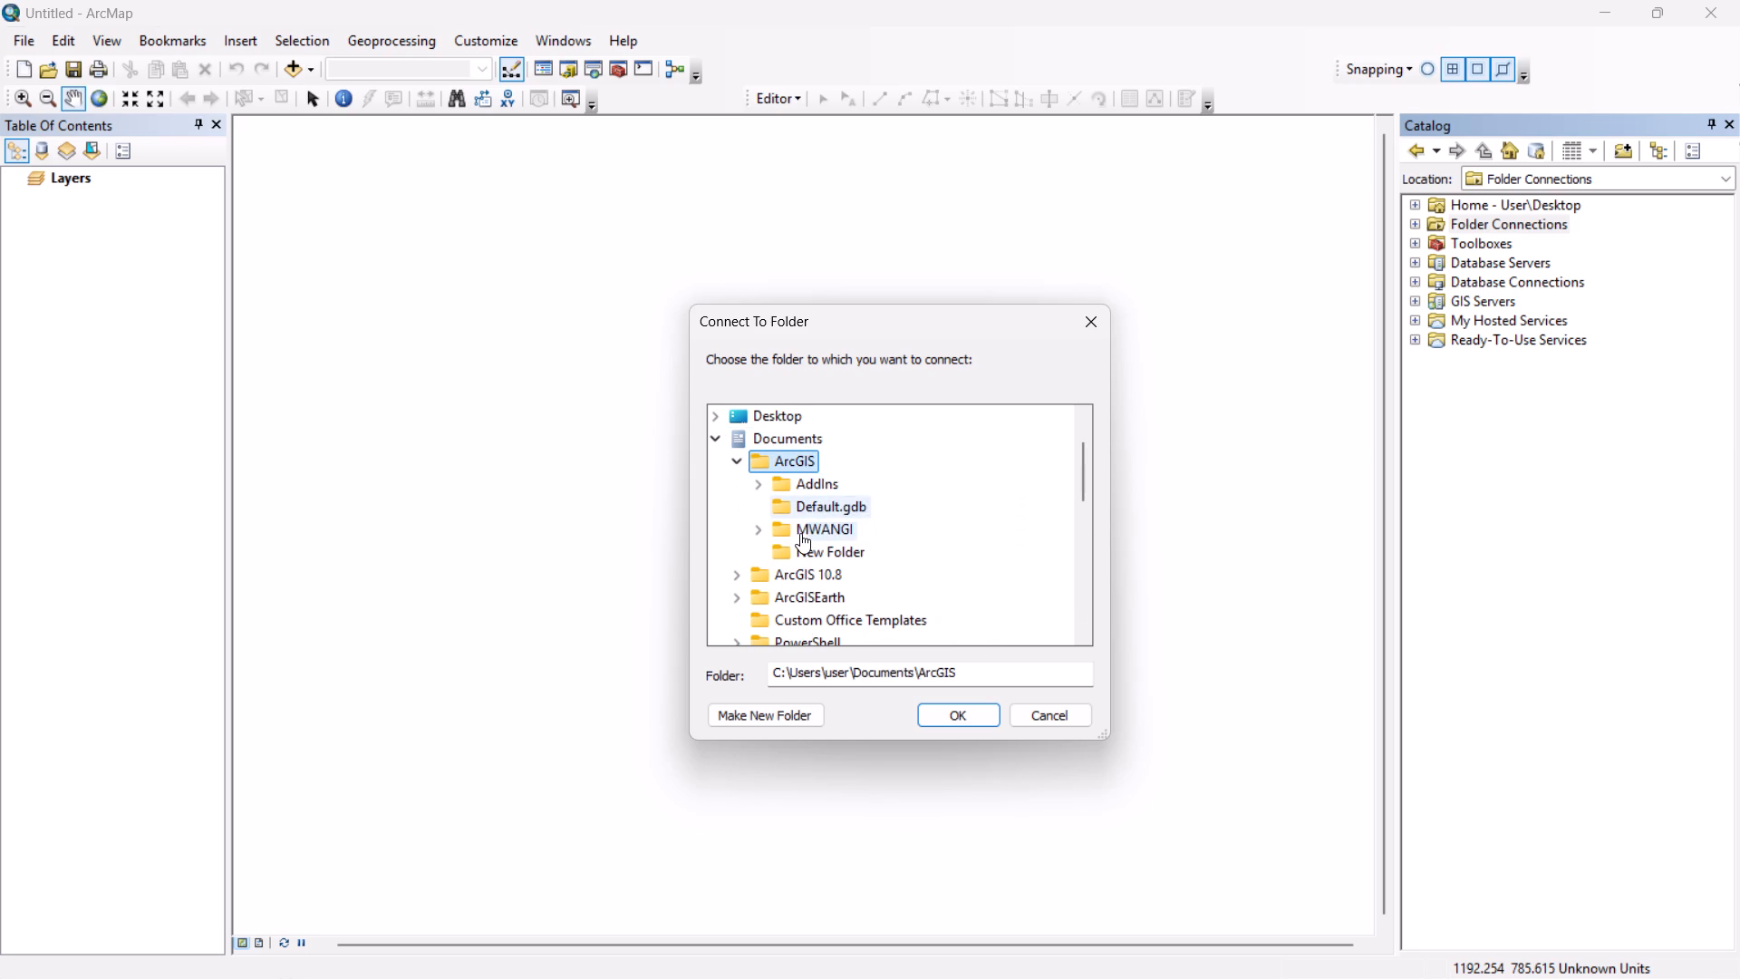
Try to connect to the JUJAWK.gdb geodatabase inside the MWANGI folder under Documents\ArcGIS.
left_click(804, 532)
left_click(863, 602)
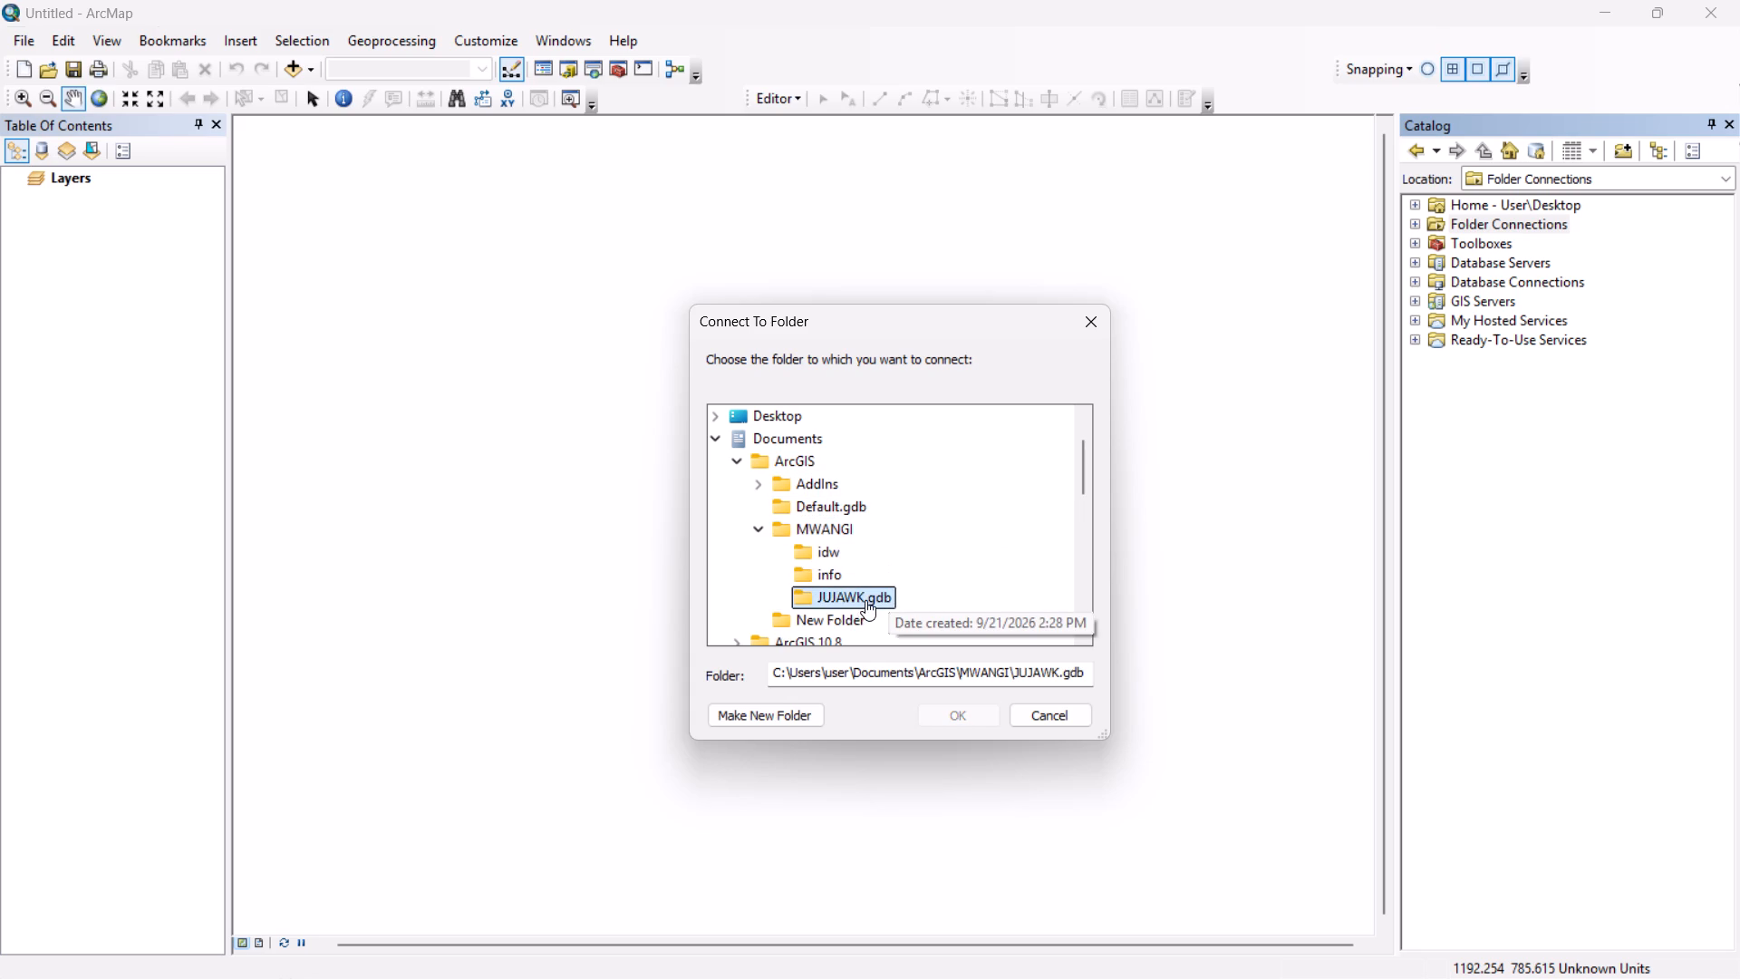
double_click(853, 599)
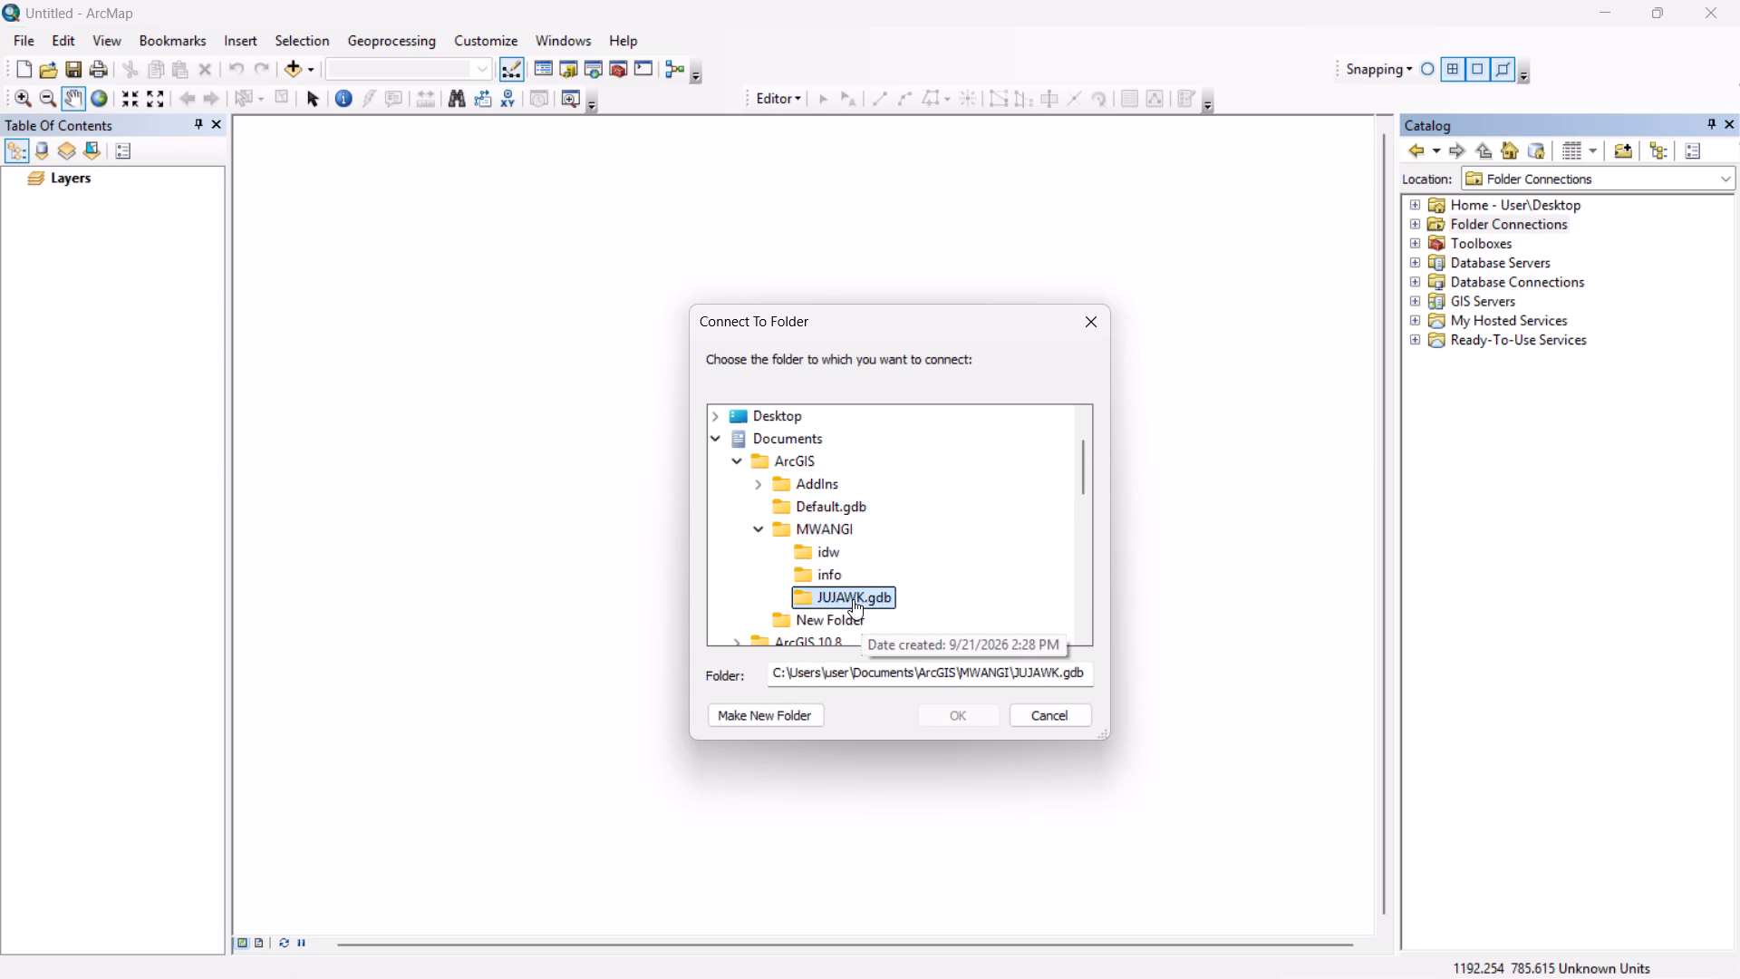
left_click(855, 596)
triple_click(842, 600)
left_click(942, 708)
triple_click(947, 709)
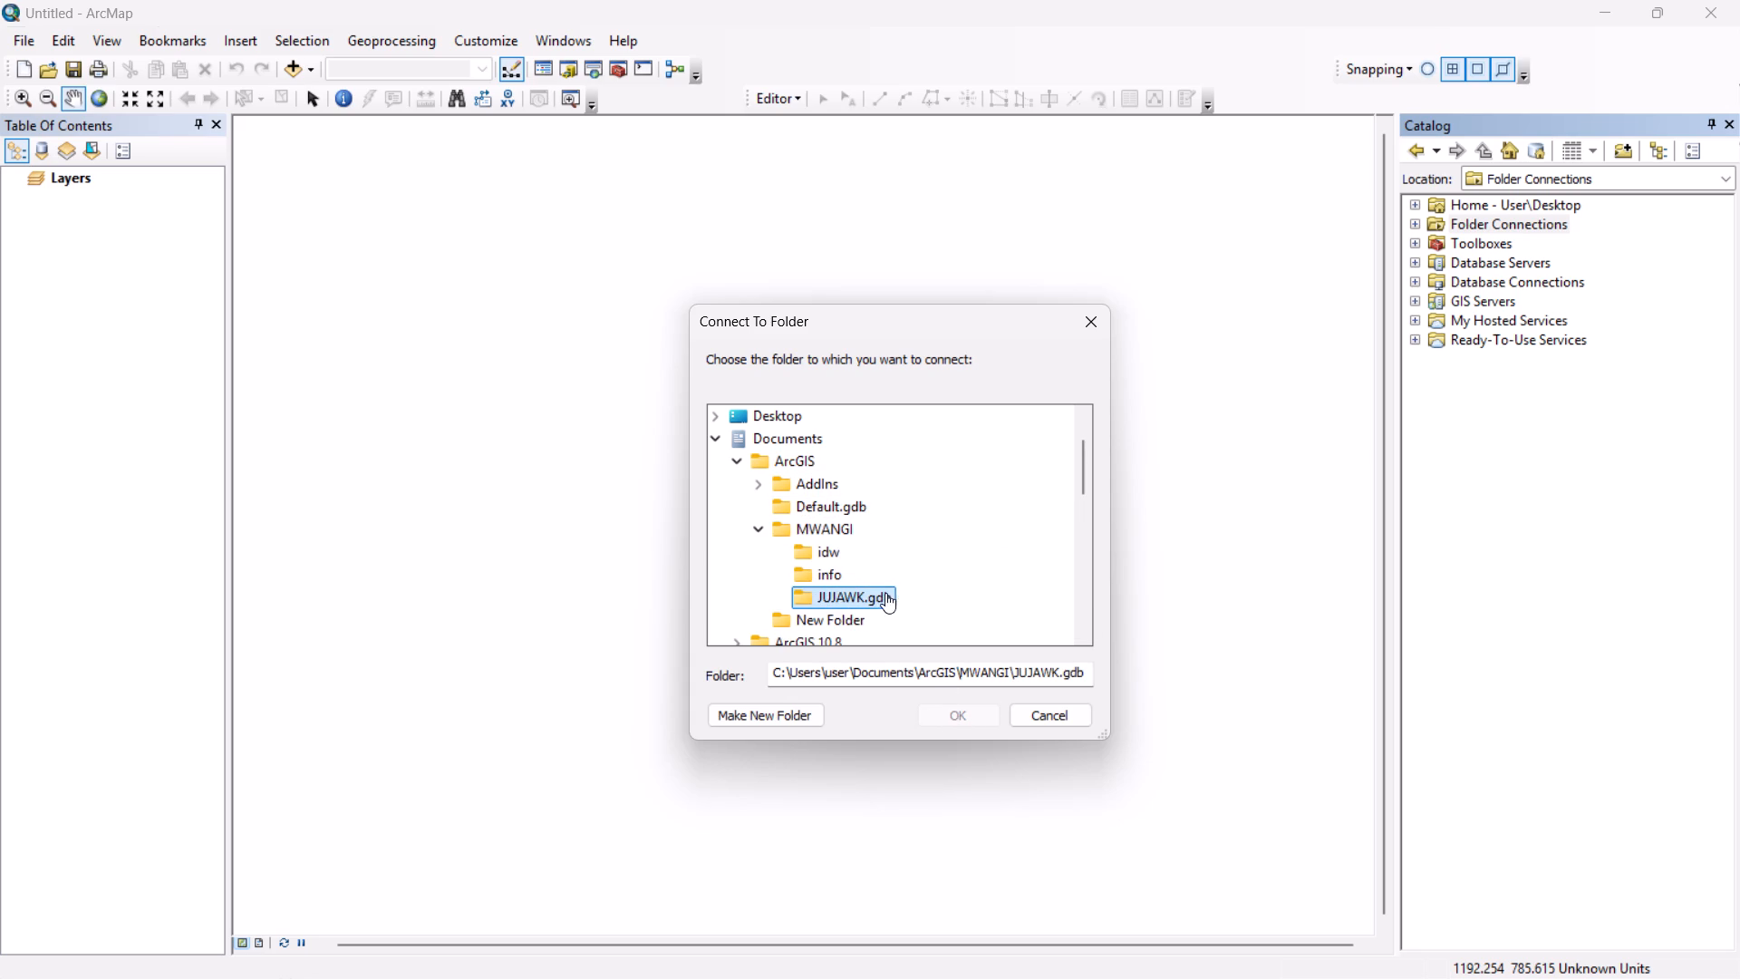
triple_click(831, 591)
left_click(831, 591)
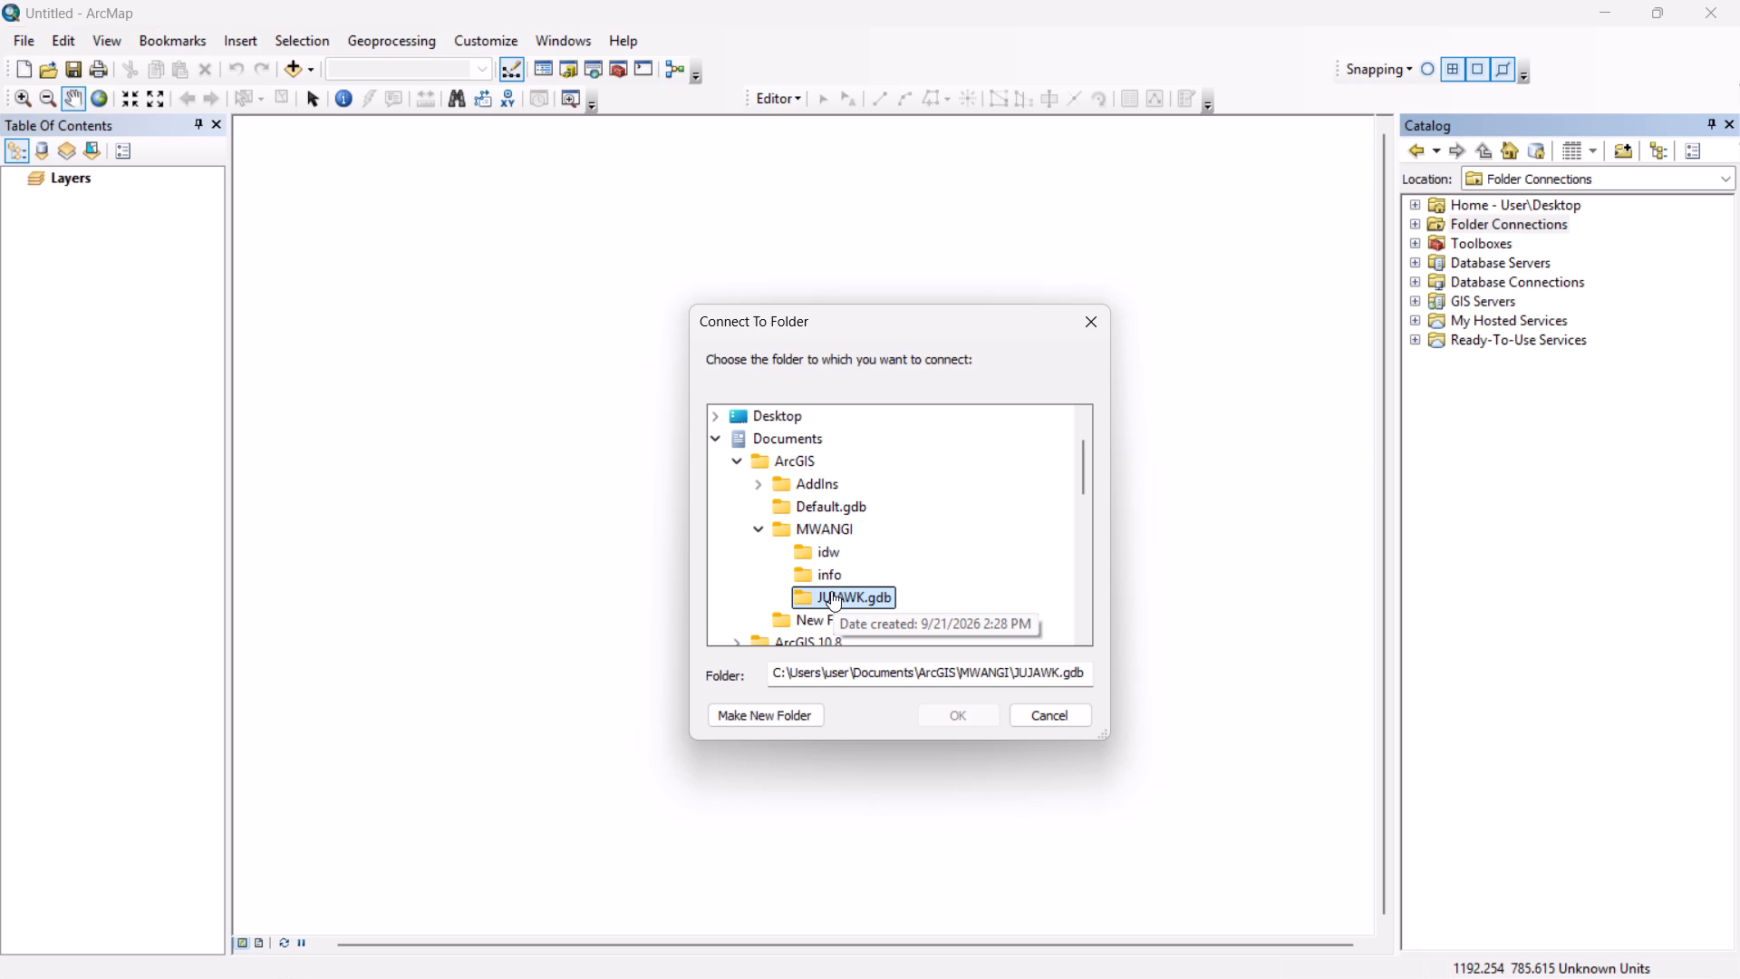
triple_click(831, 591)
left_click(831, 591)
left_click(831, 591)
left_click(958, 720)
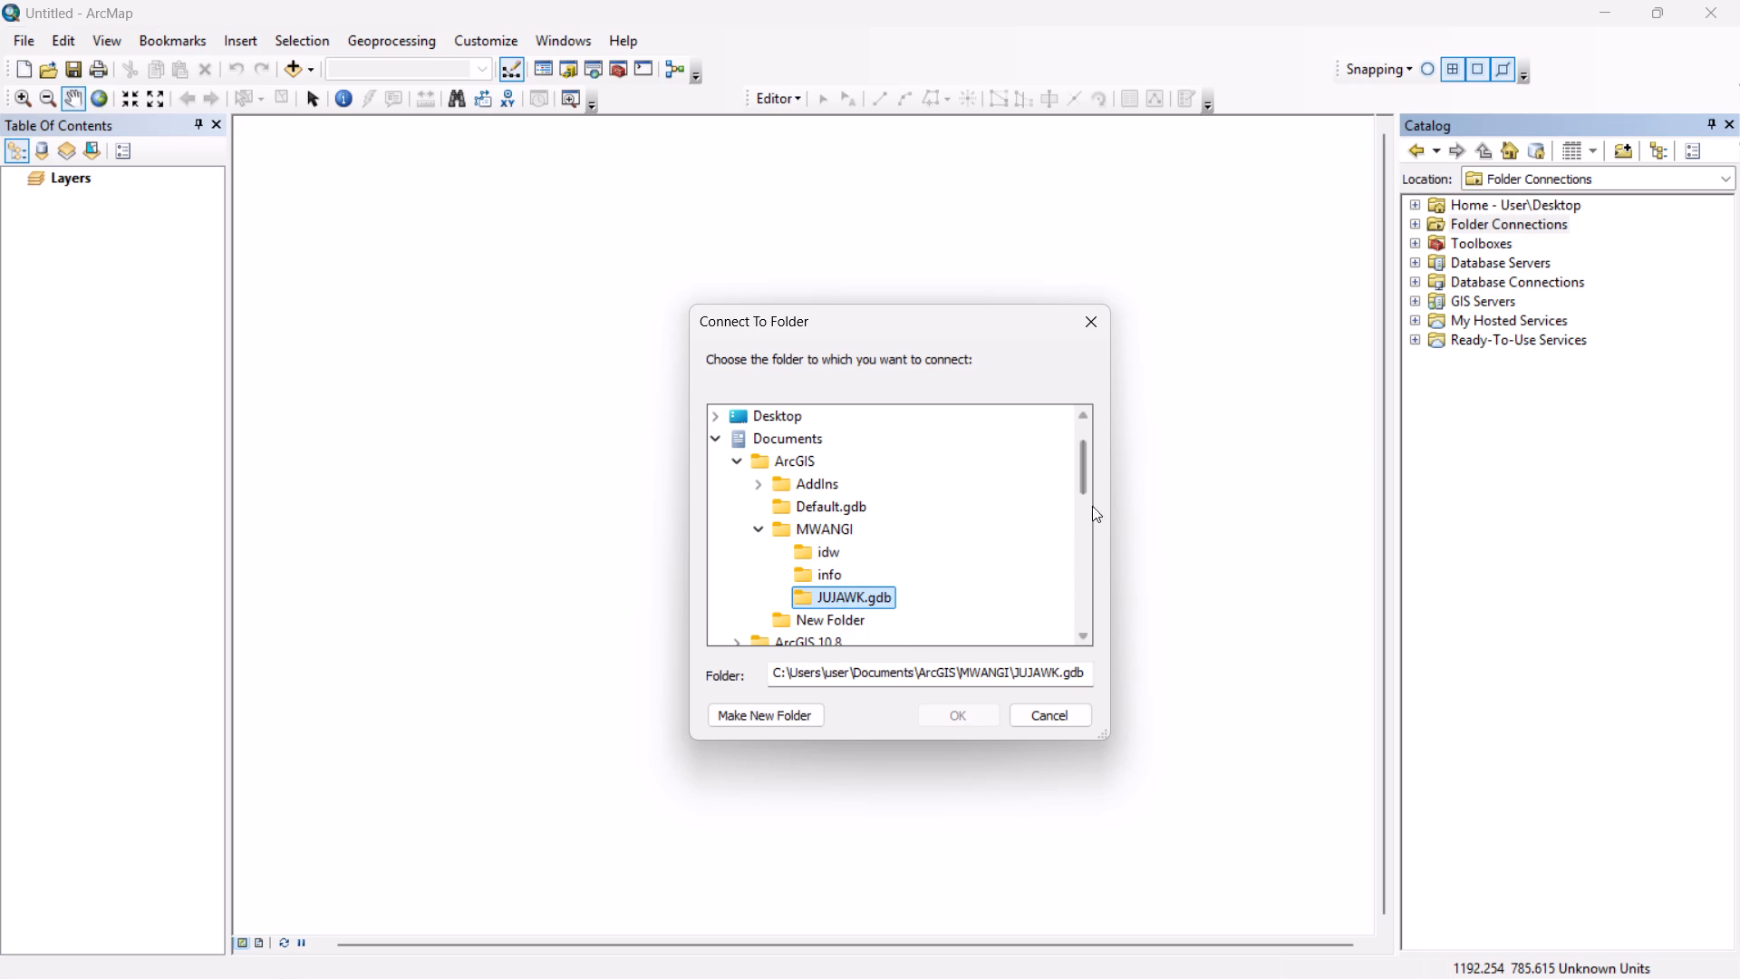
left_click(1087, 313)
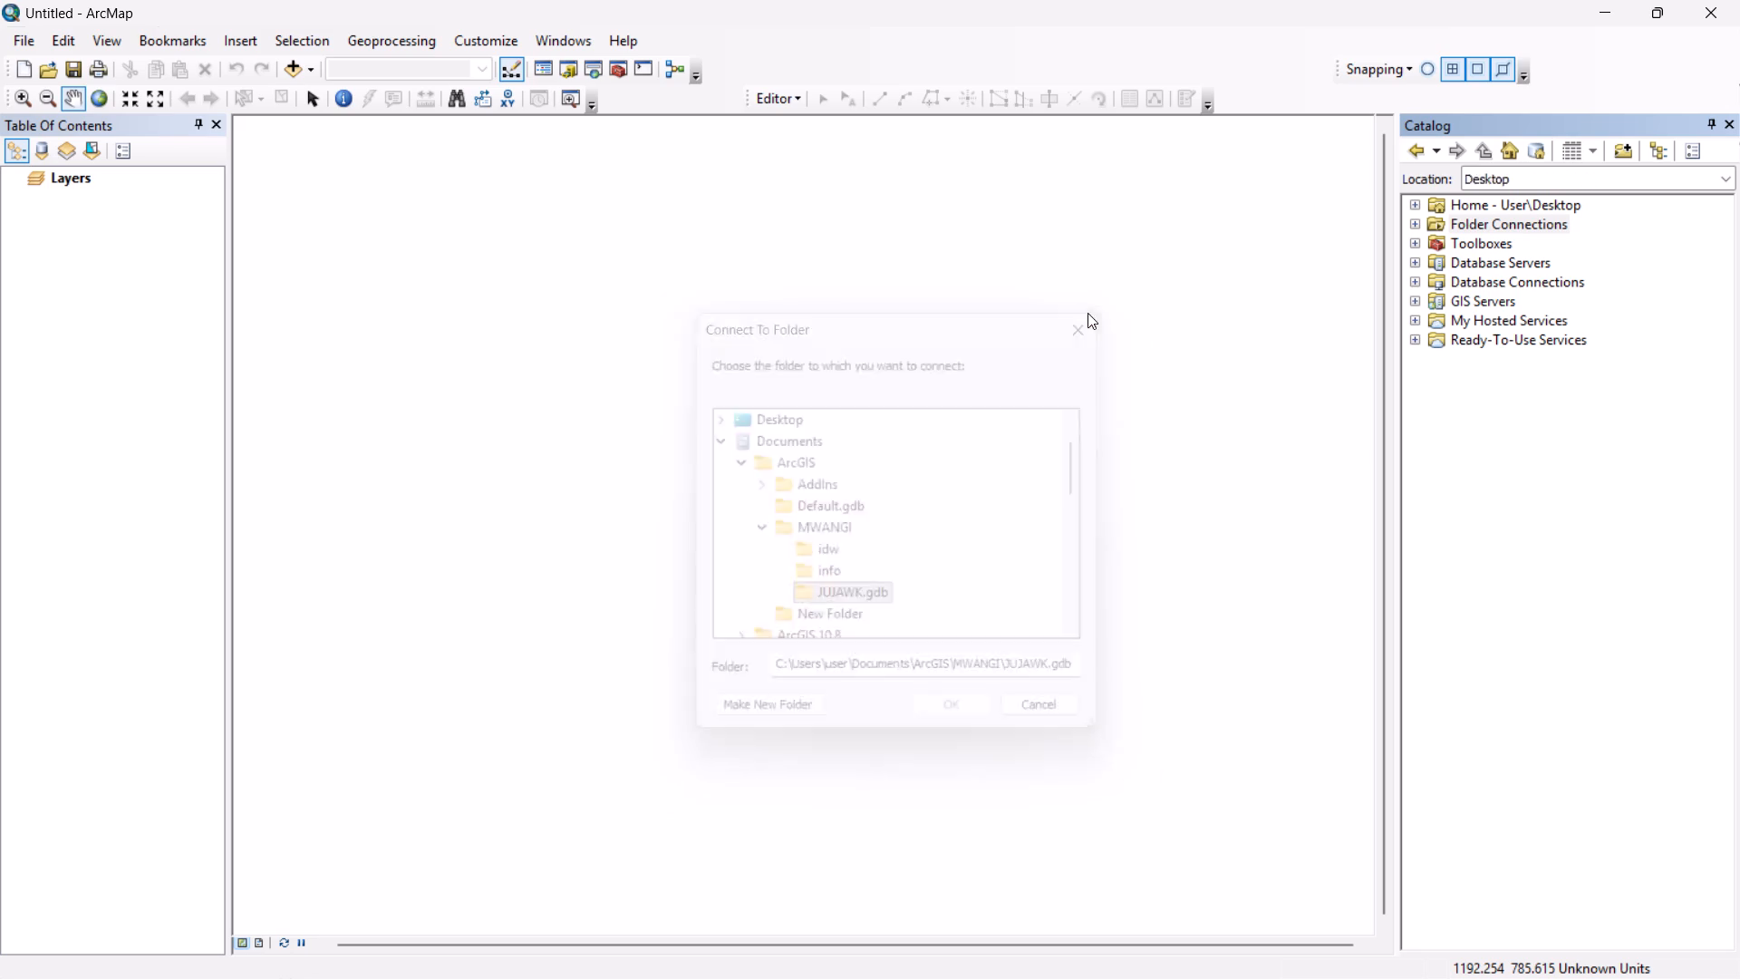
Set the Catalog location to Home - User\Desktop and look through the other available locations for the project data.
left_click(1726, 170)
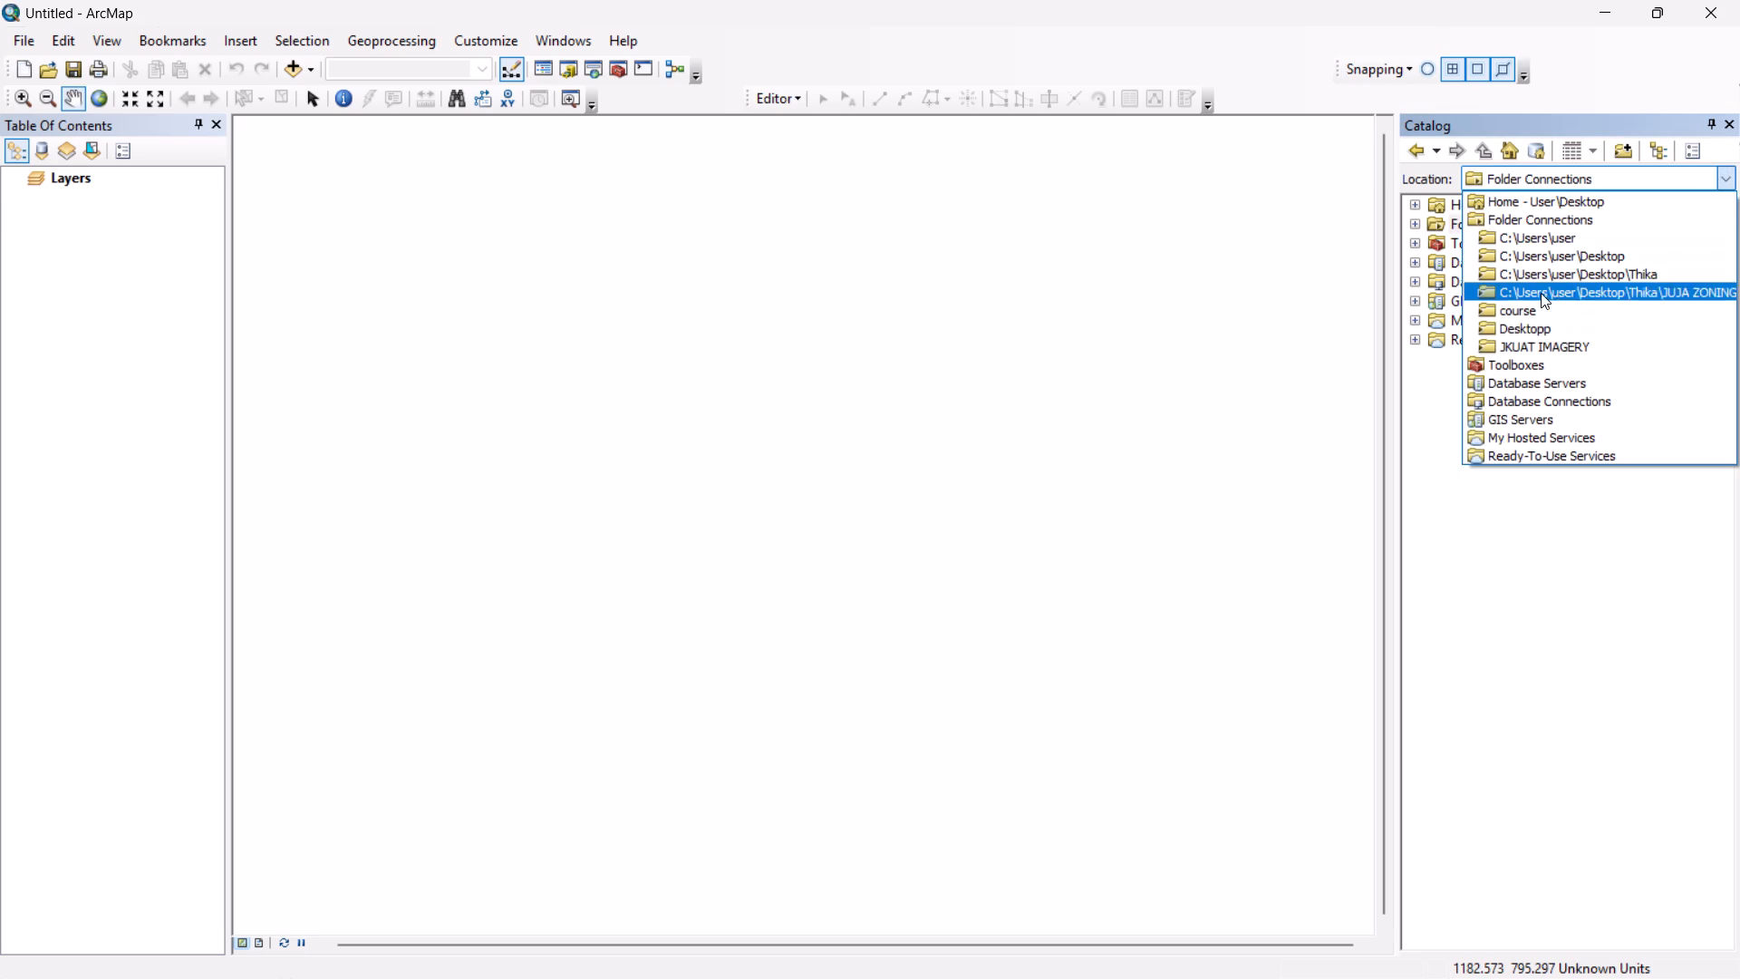
left_click(1531, 194)
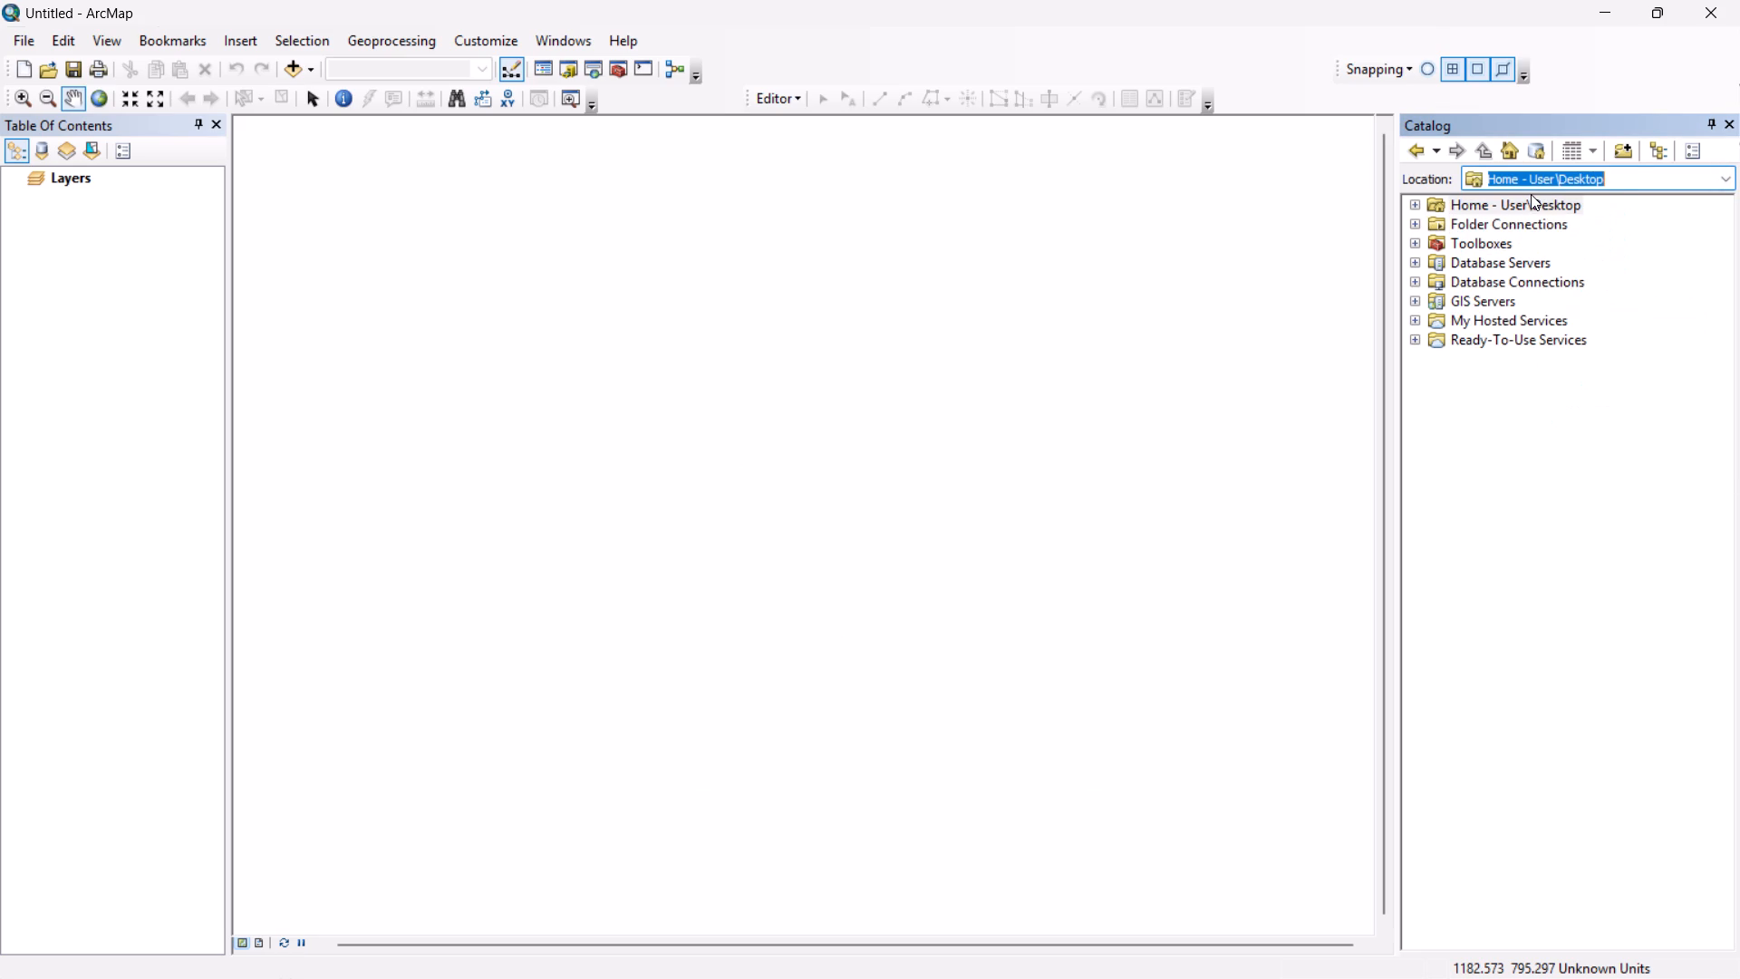
left_click(1729, 182)
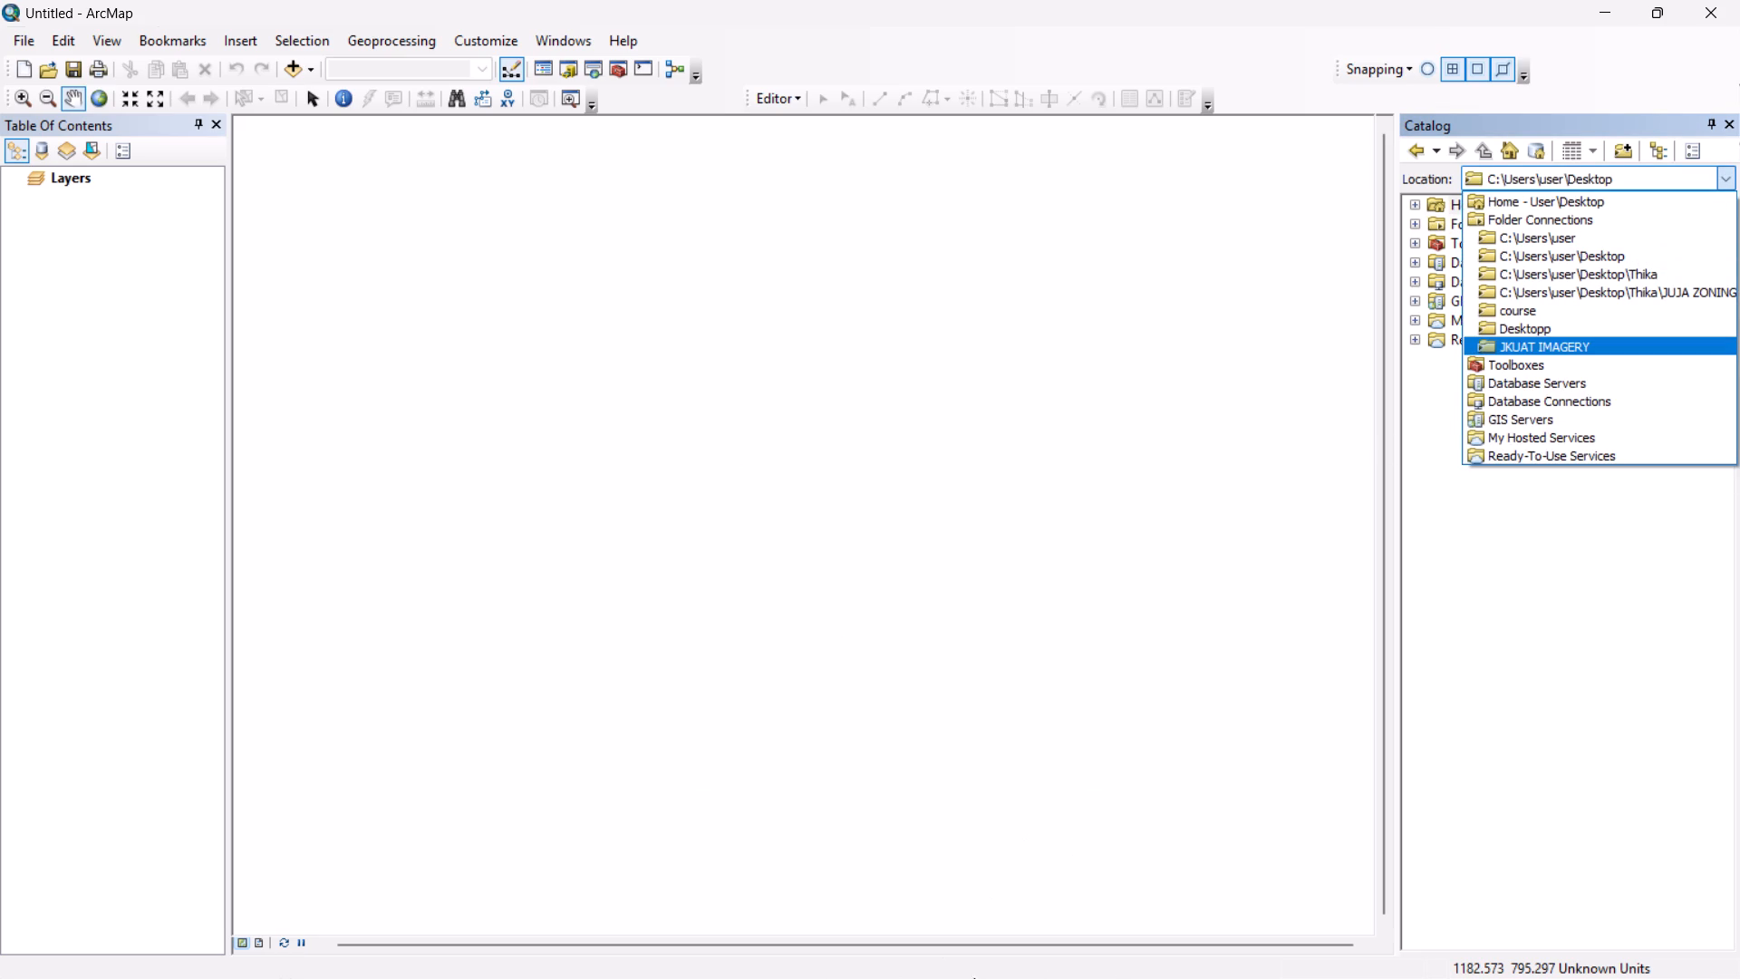
Minimize ArcMap and switch to the File Explorer window showing the Desktop folder.
left_click(1601, 0)
left_click(1610, 14)
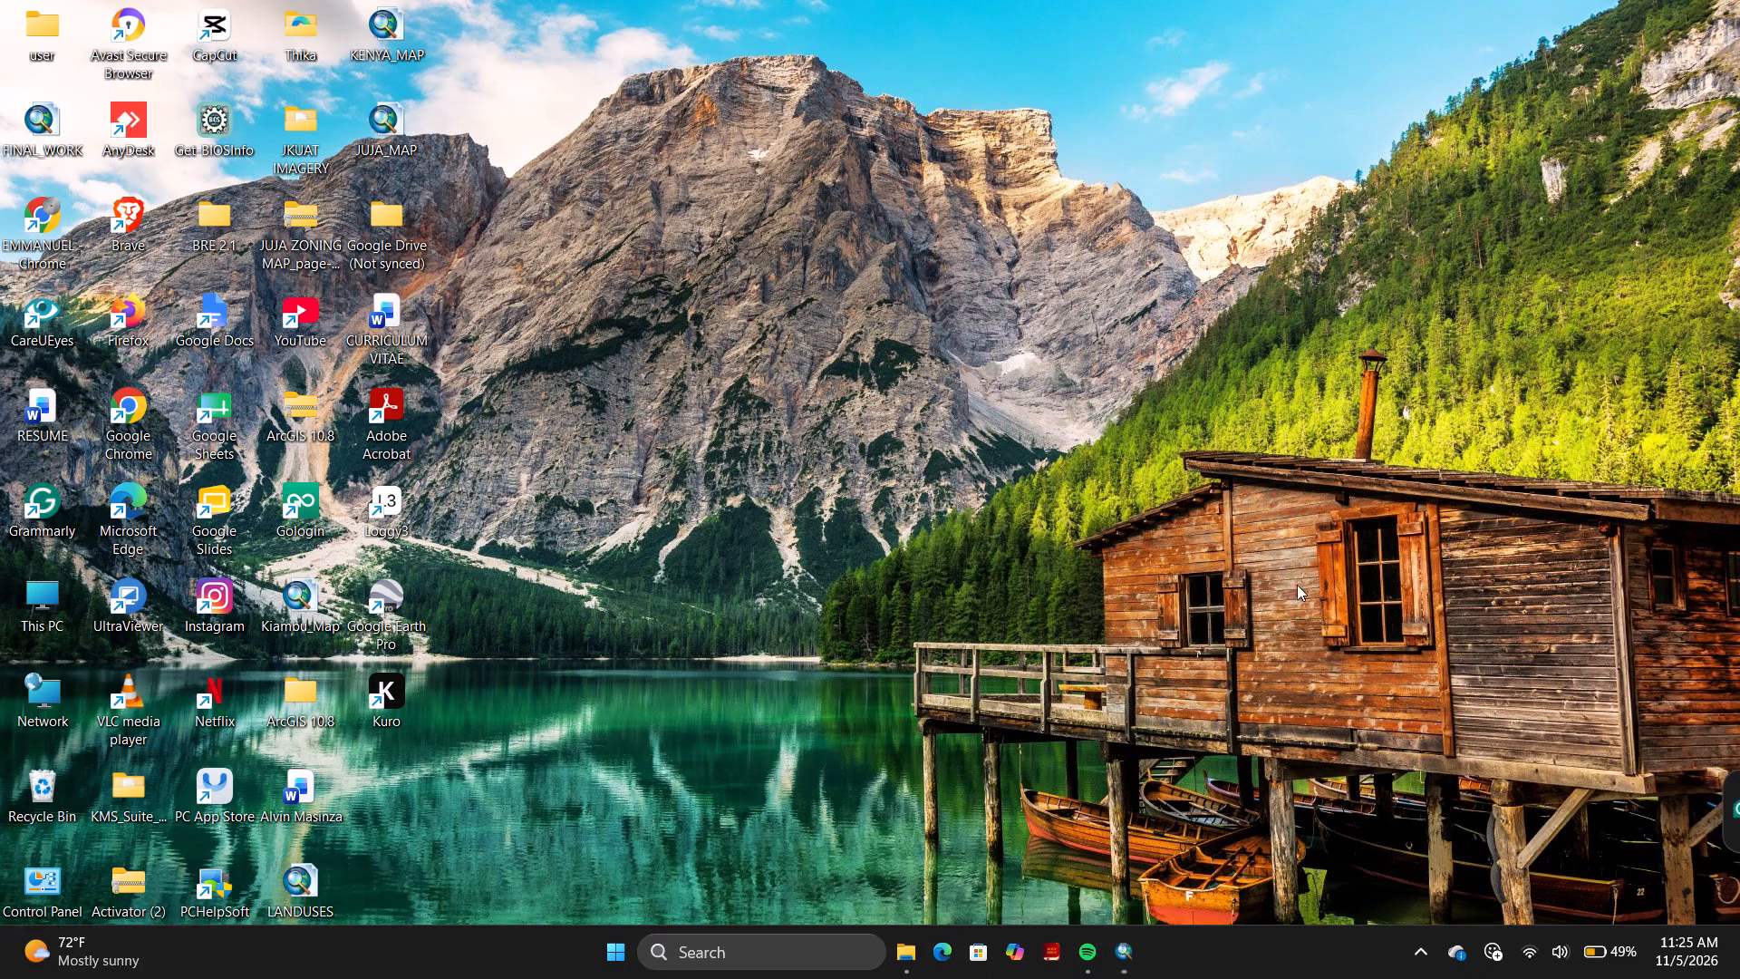
left_click(911, 947)
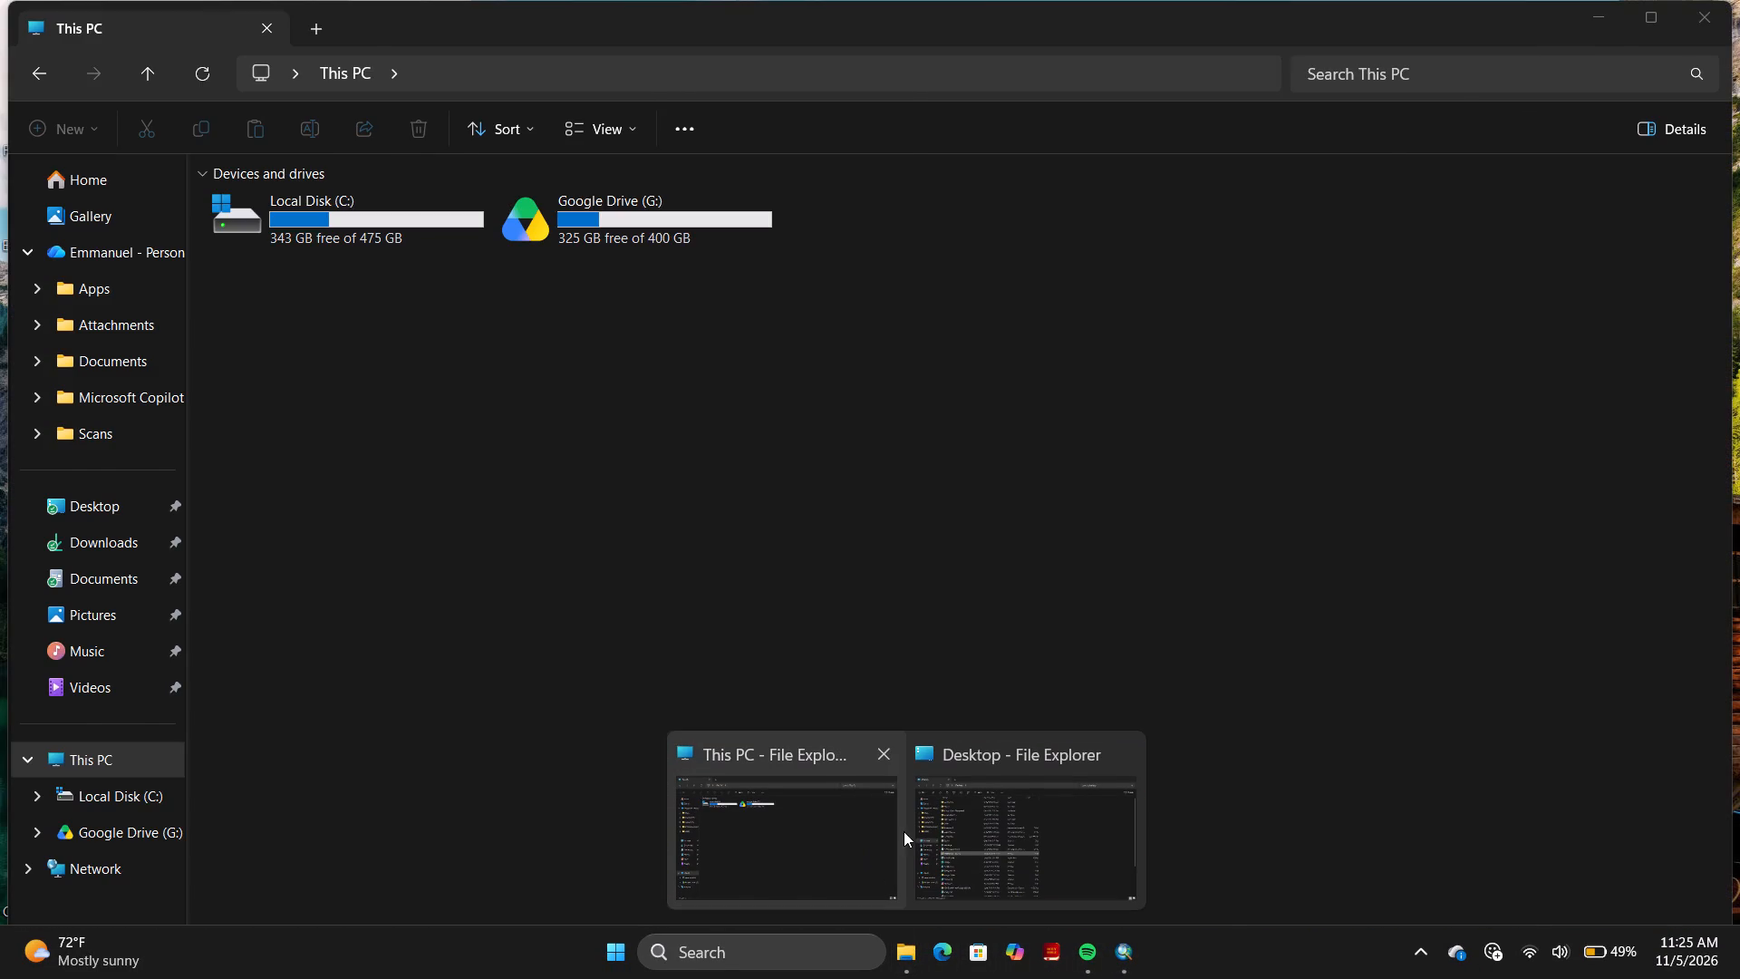
left_click(964, 830)
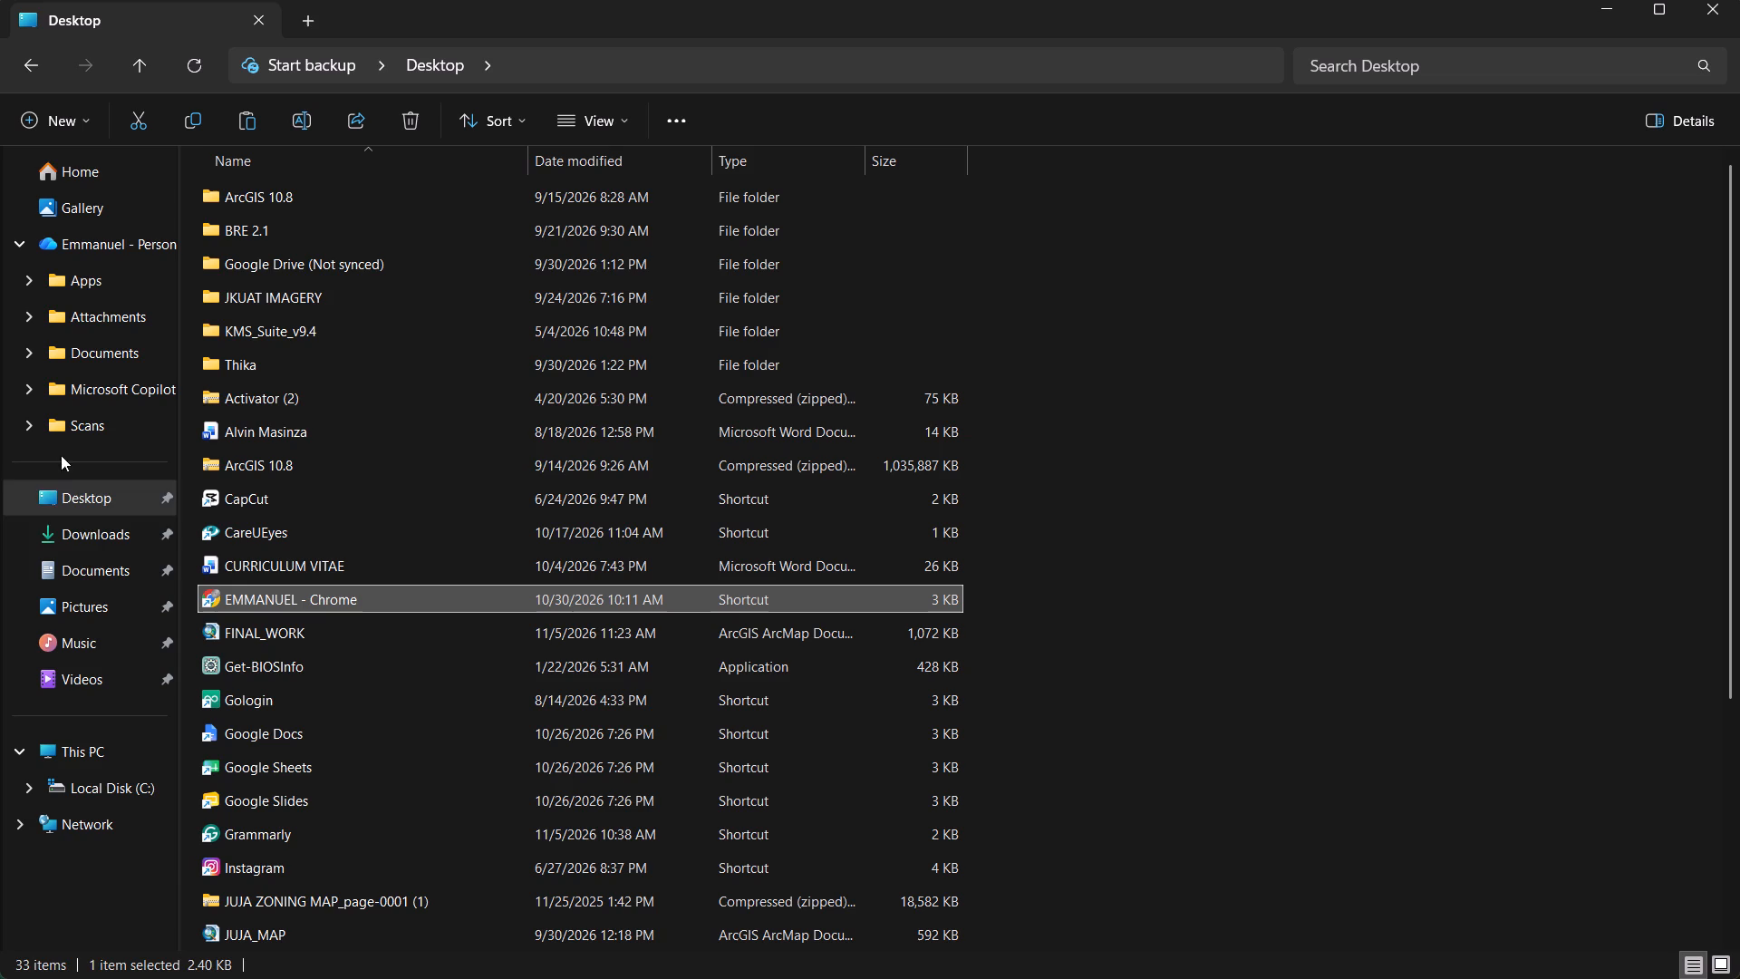
In File Explorer, examine the contents of Documents > ArcGIS > MWANGI > JUJAWK.gdb, and return to ArcMap.
left_click(56, 570)
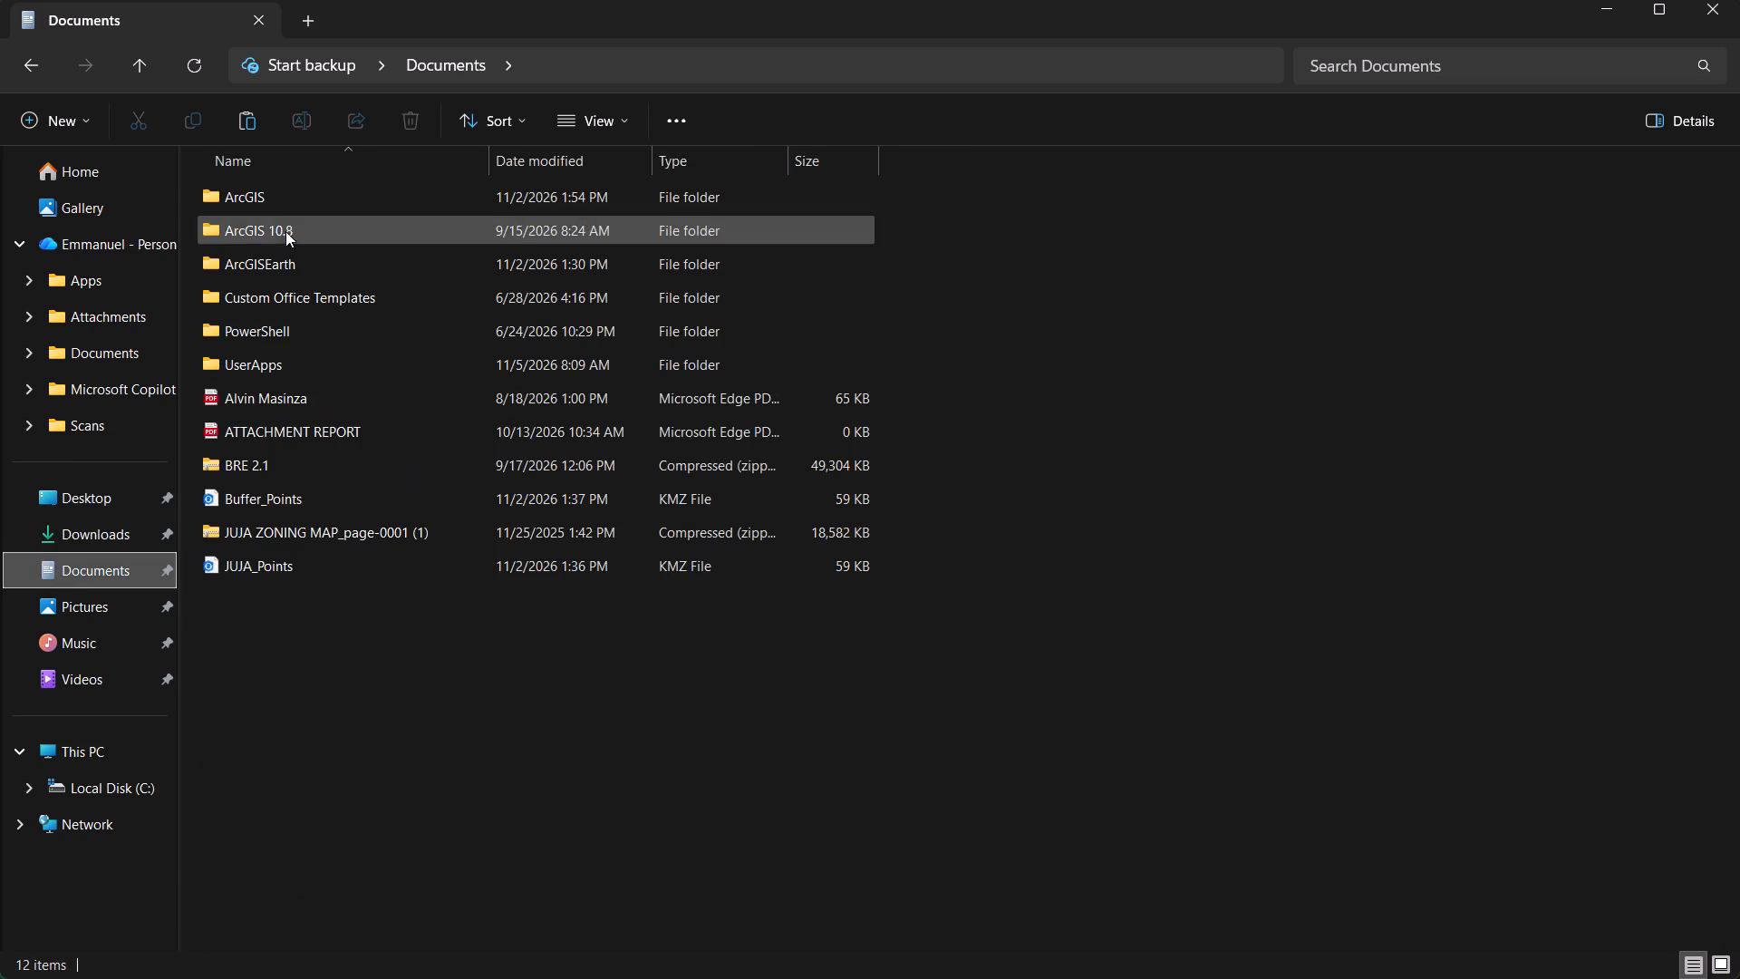
left_click(294, 202)
double_click(294, 202)
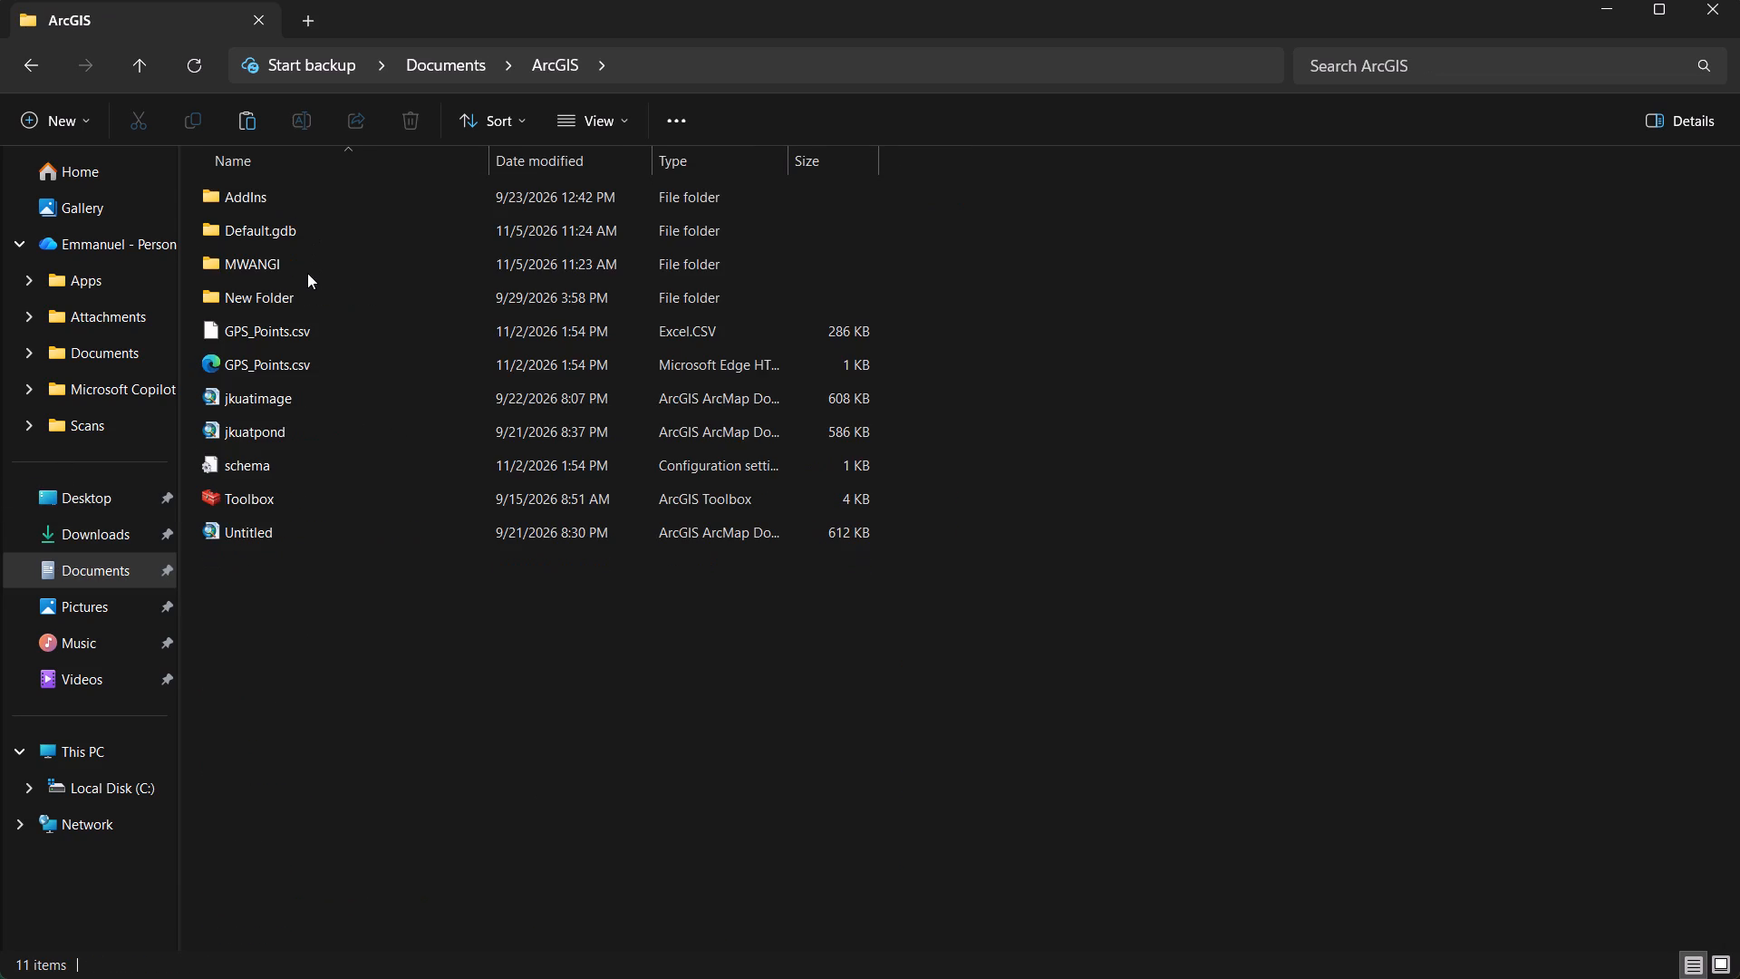
double_click(307, 273)
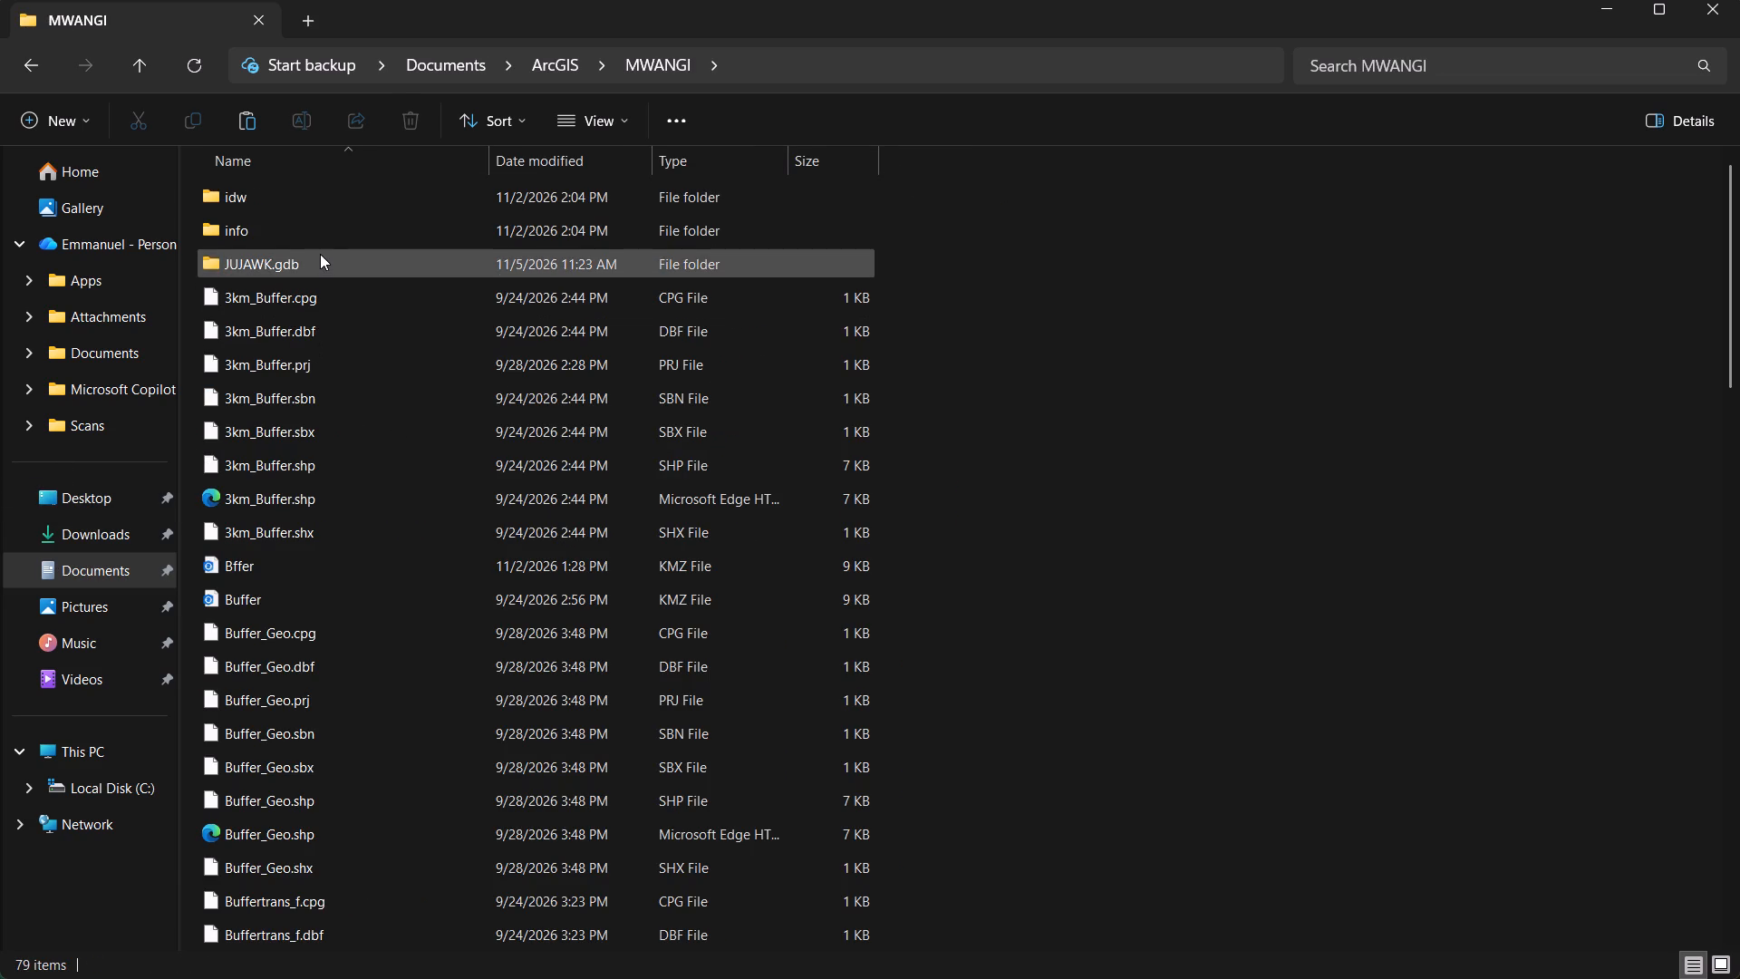
double_click(320, 254)
scroll(419, 330, "down", 20)
scroll(419, 330, "down", 1)
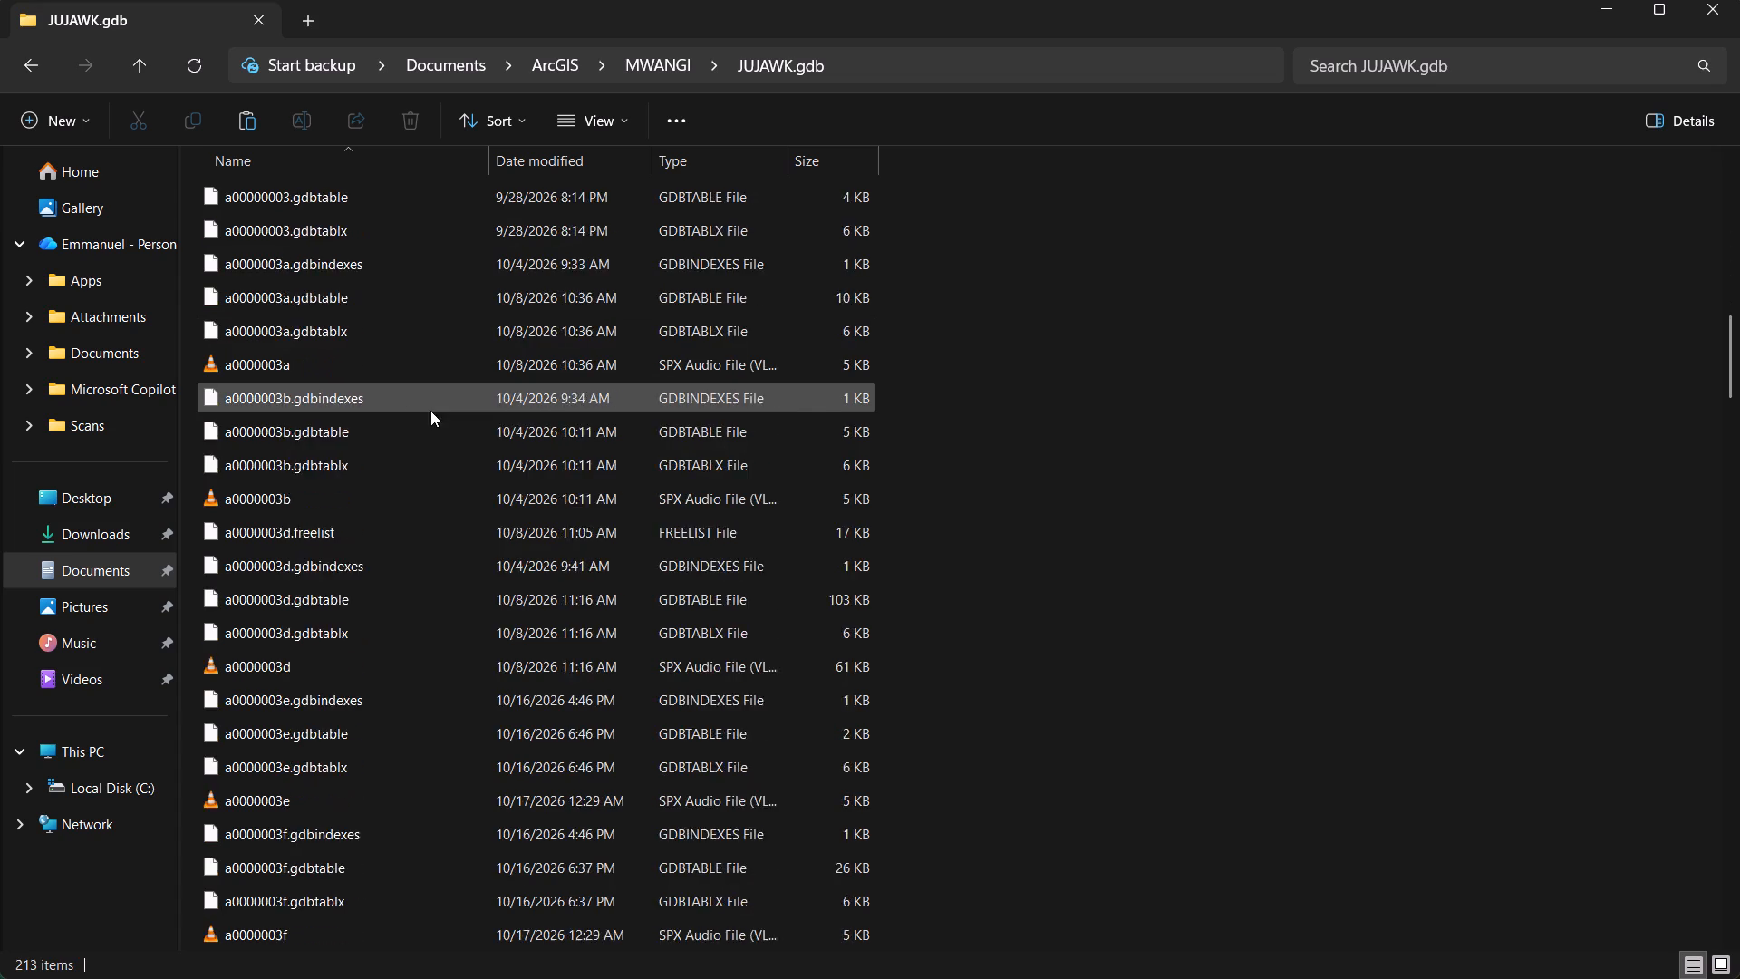
scroll(430, 411, "down", 13)
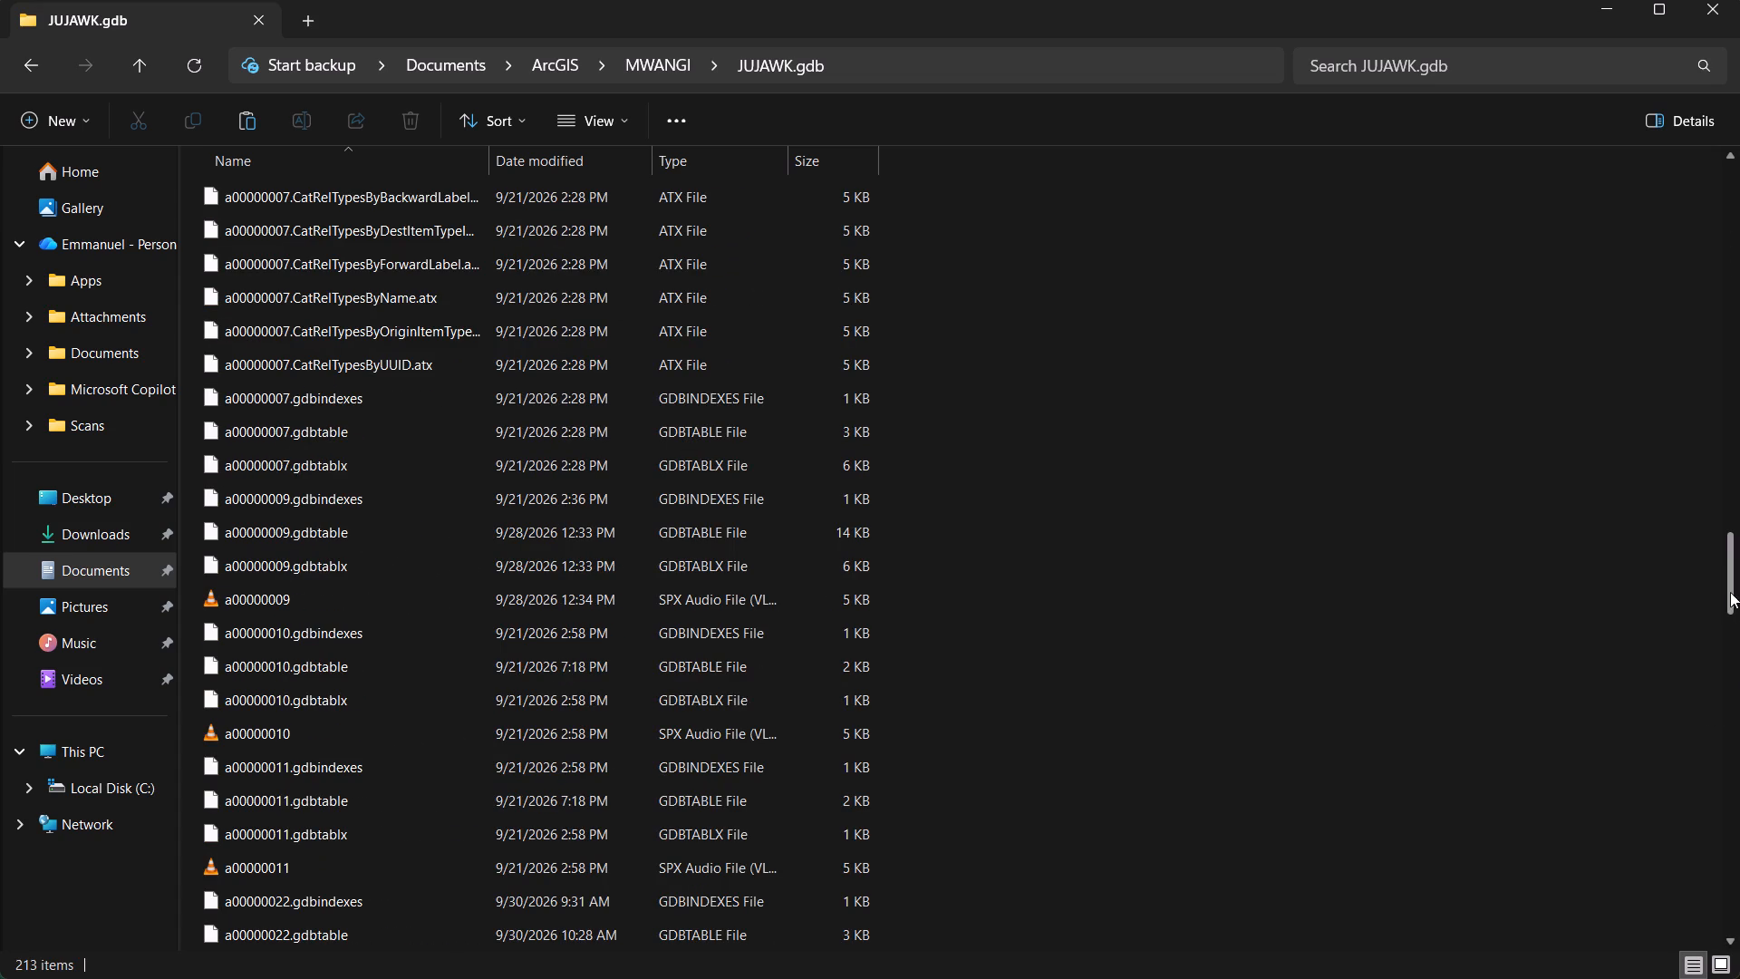
left_click_drag(1730, 592, 1711, 978)
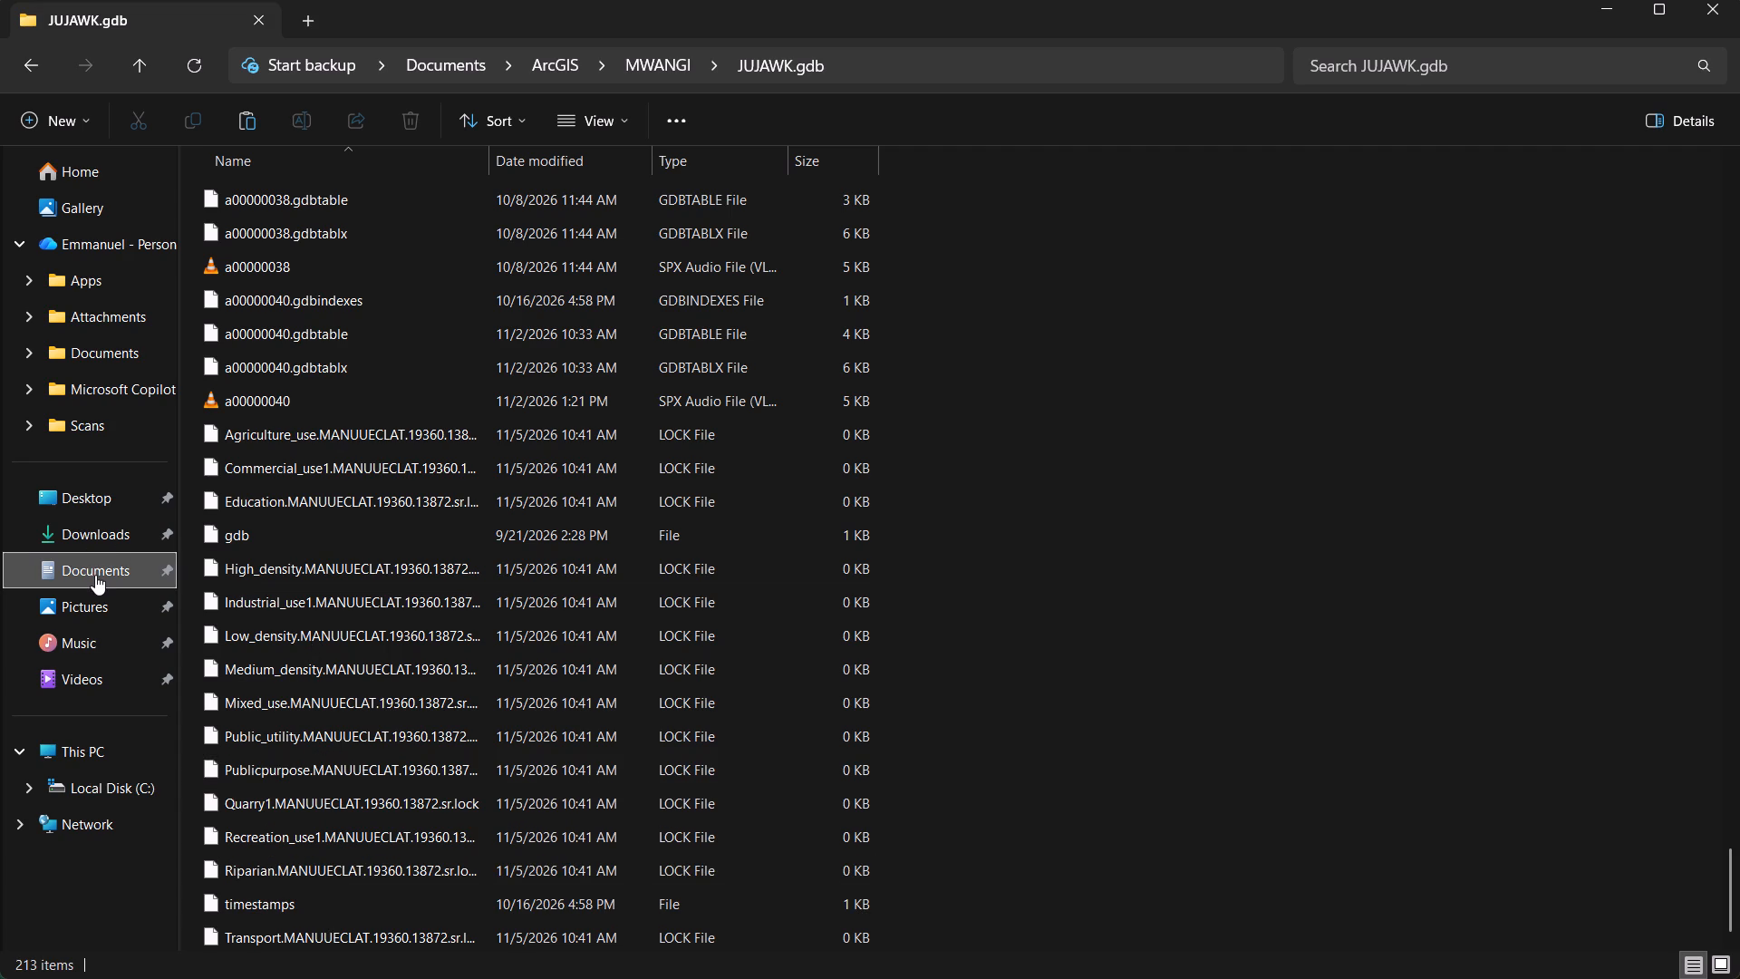
left_click(1620, 14)
left_click(1122, 953)
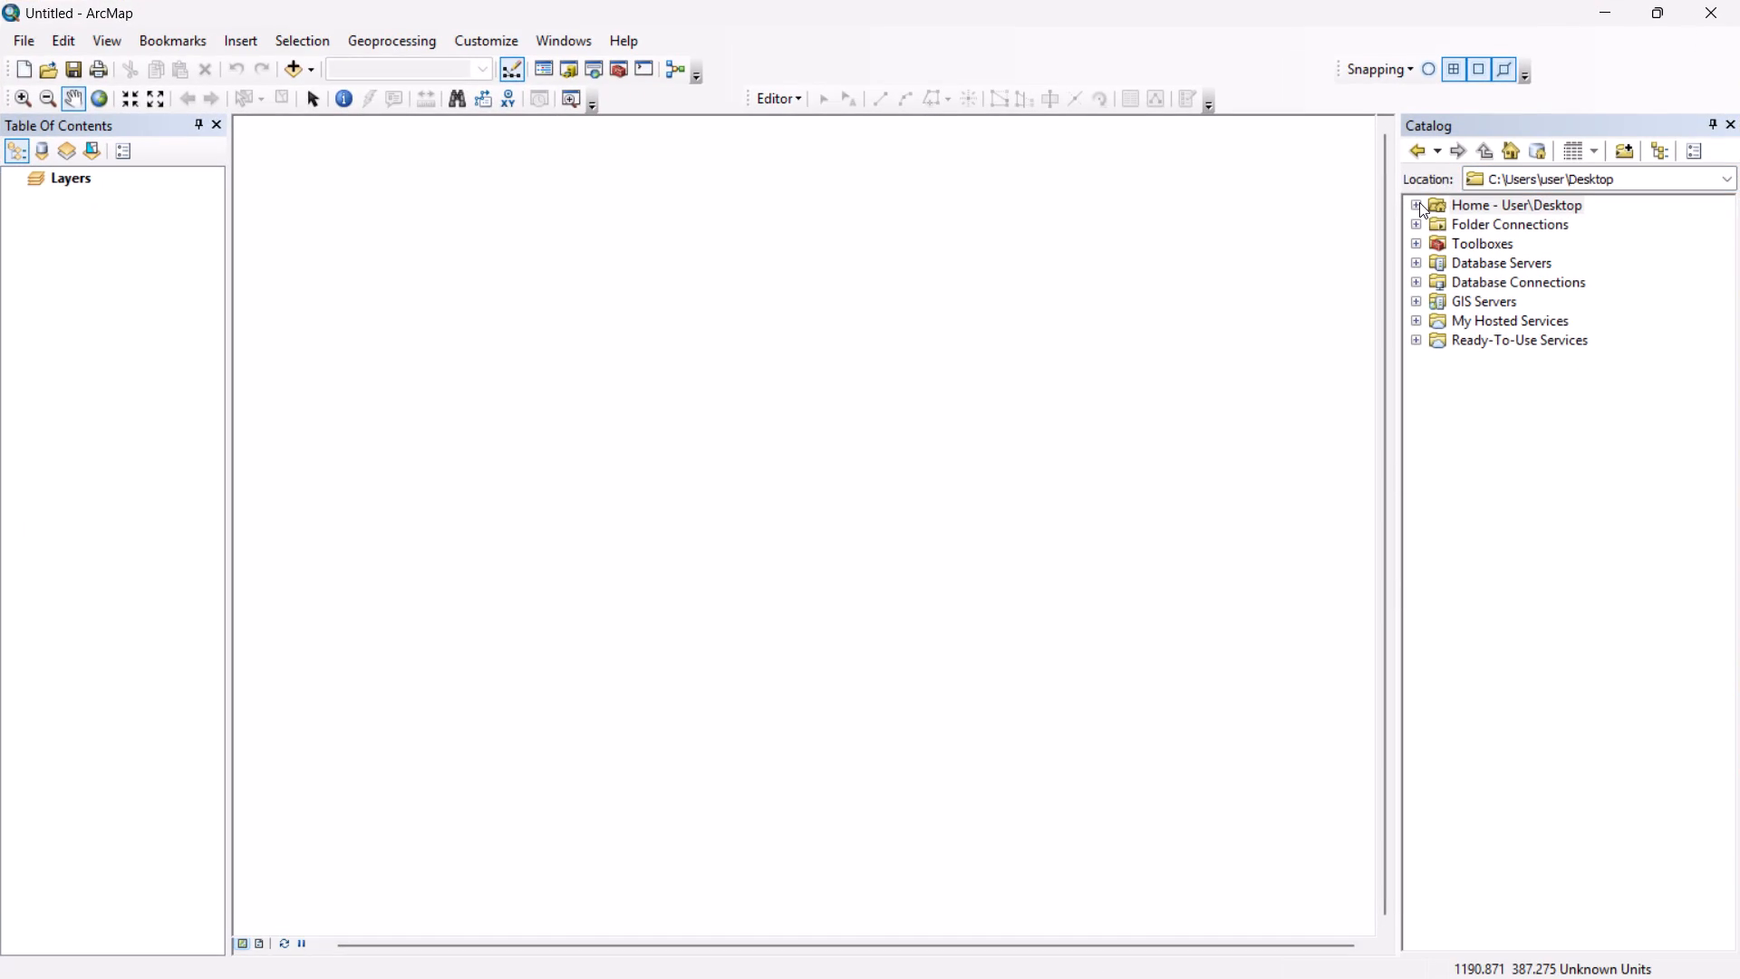
Search the Catalog's Home and Folder Connections branches for the project geodatabase, expanding the Home folder's BRE 2.1 subfolder.
left_click(1419, 202)
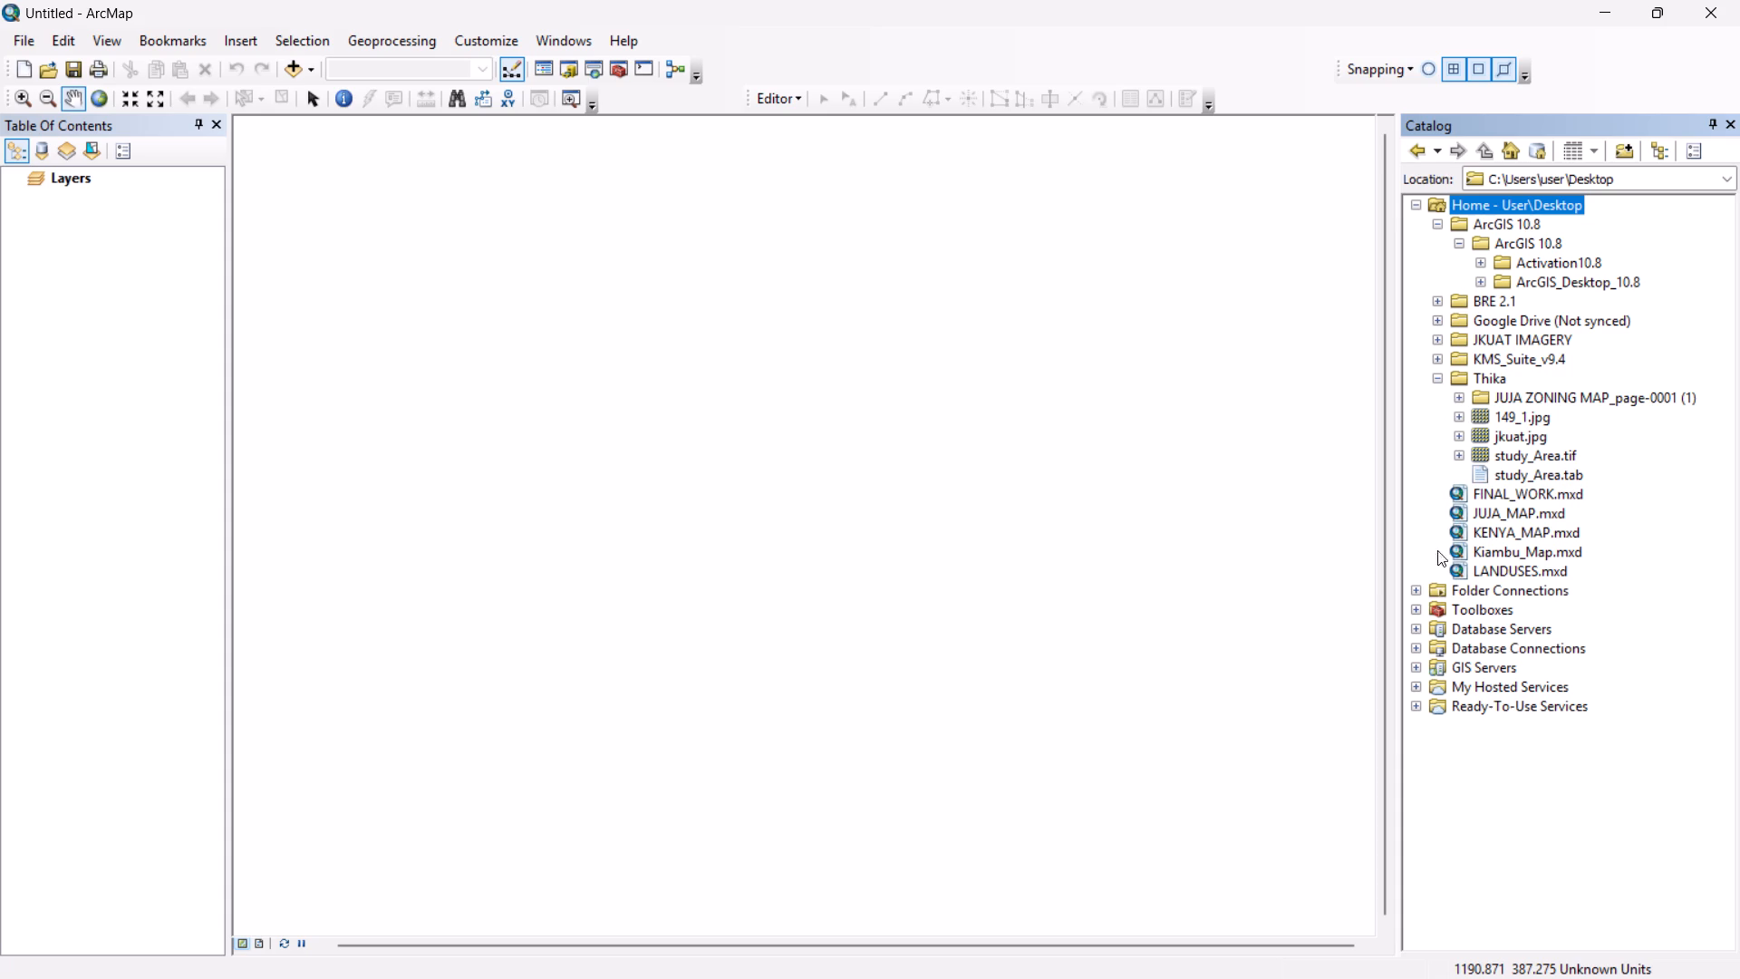
left_click(1416, 589)
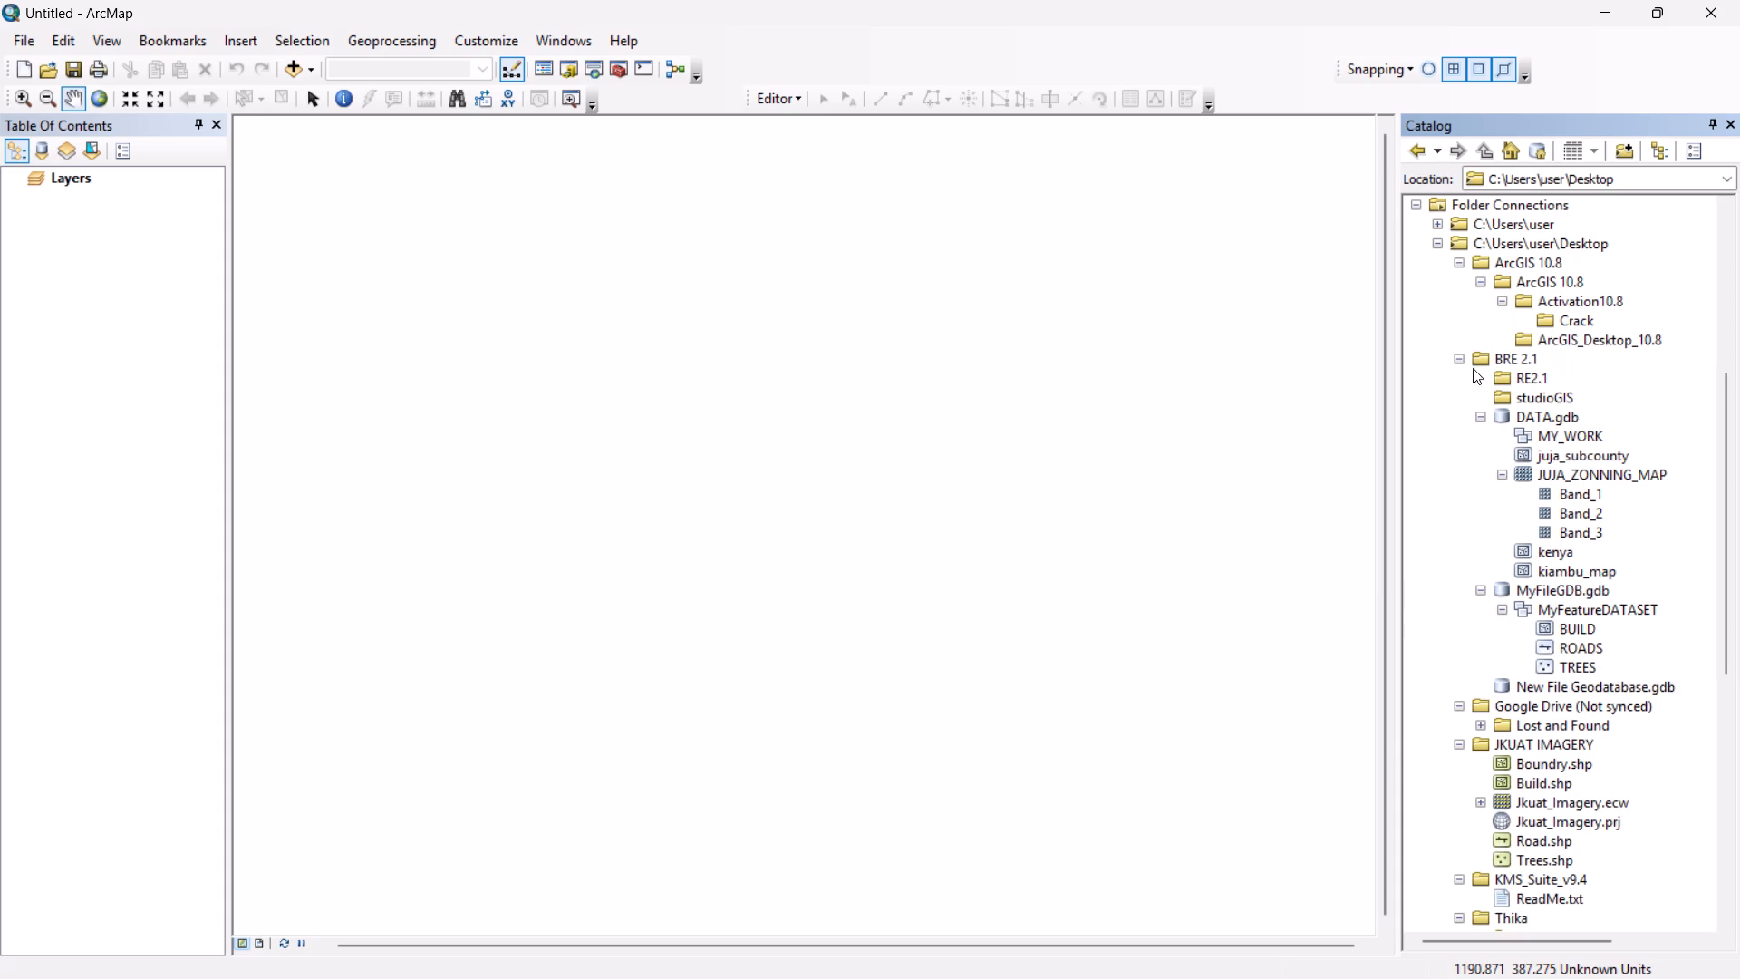
left_click(1435, 243)
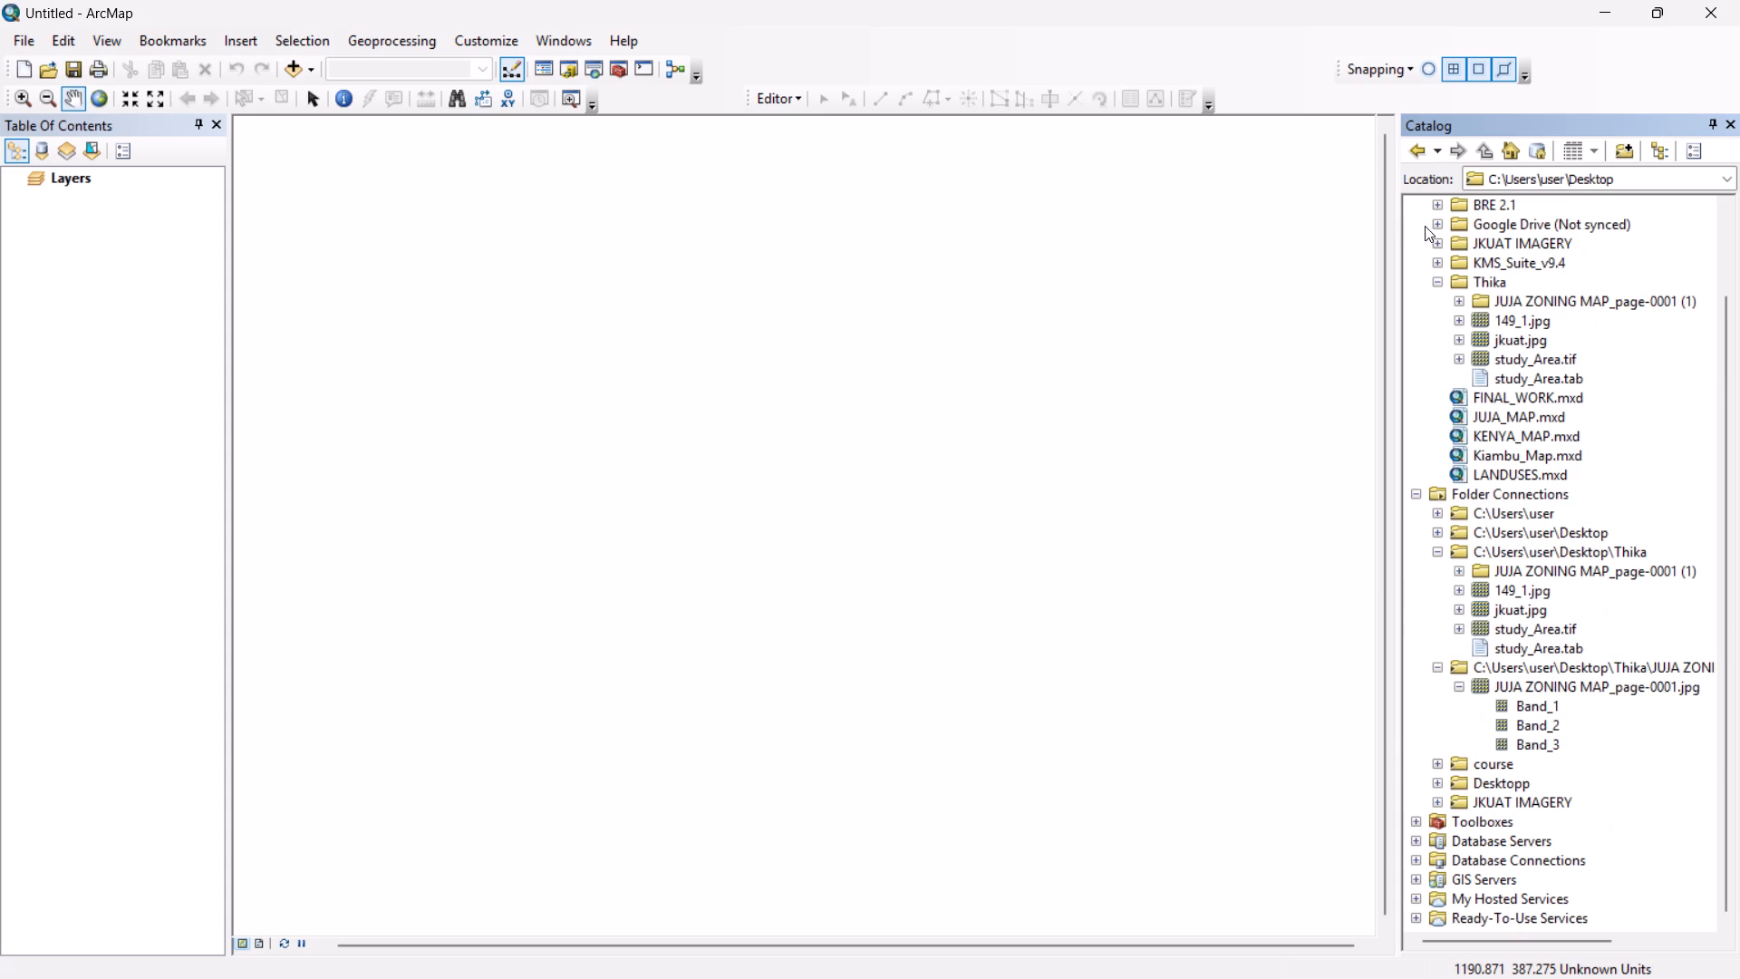
scroll(1473, 283, "up", 6)
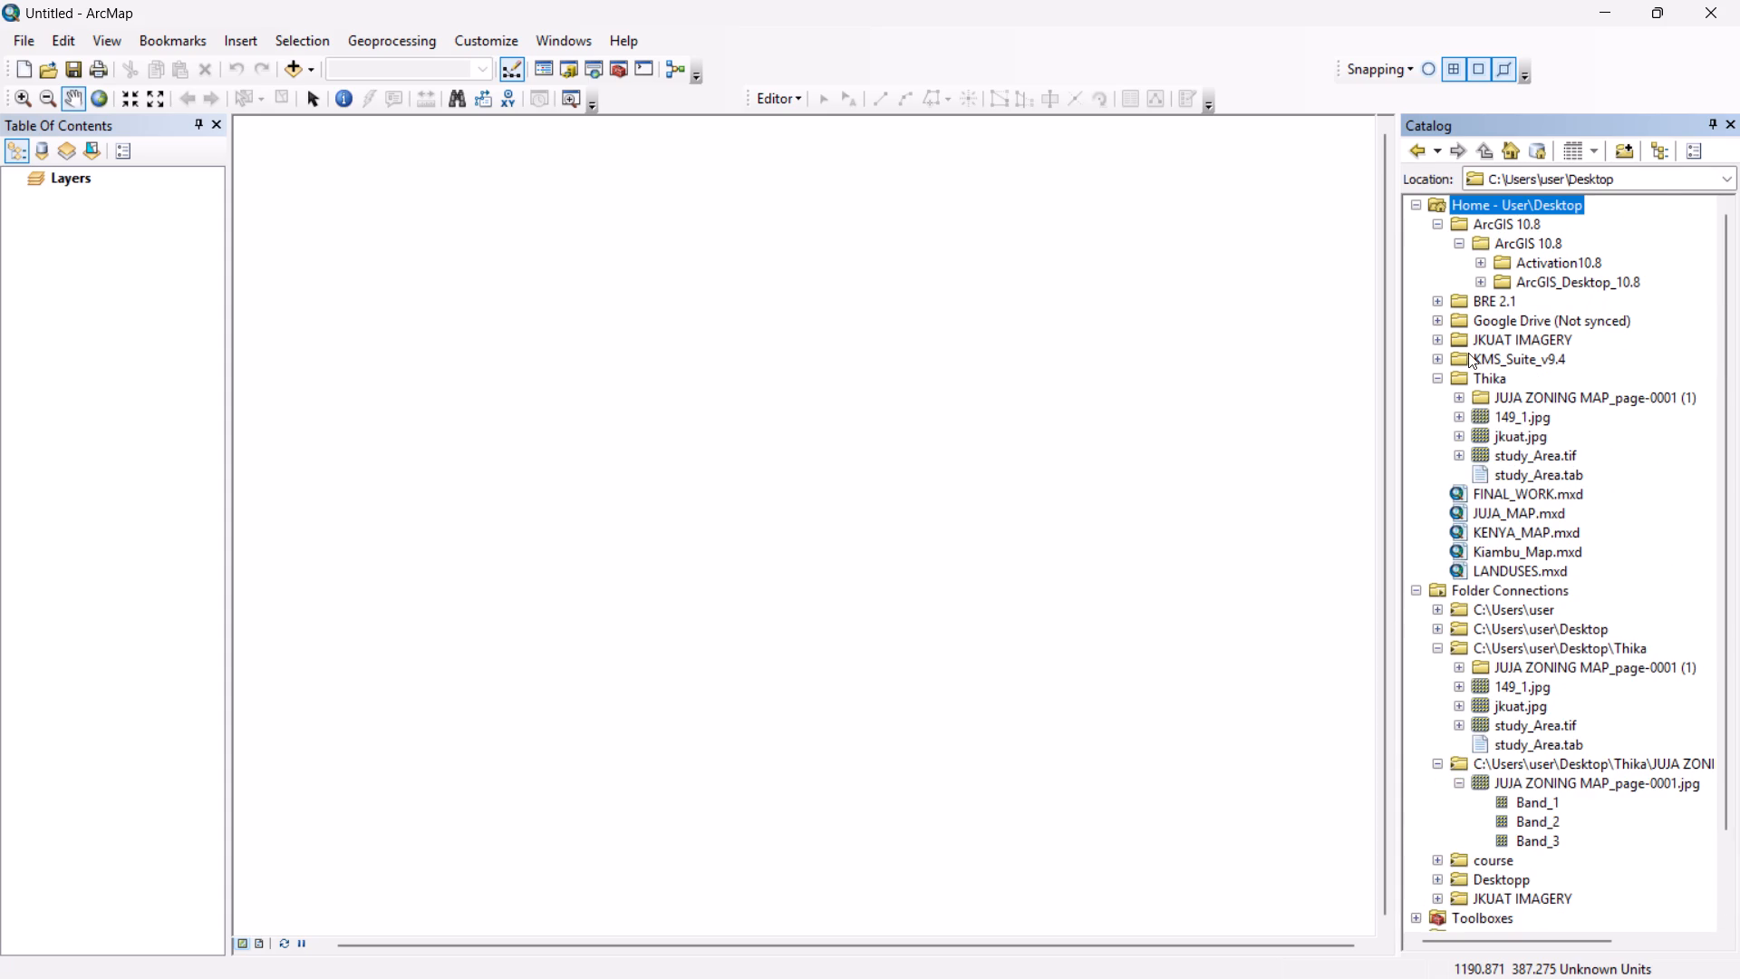
left_click(1433, 296)
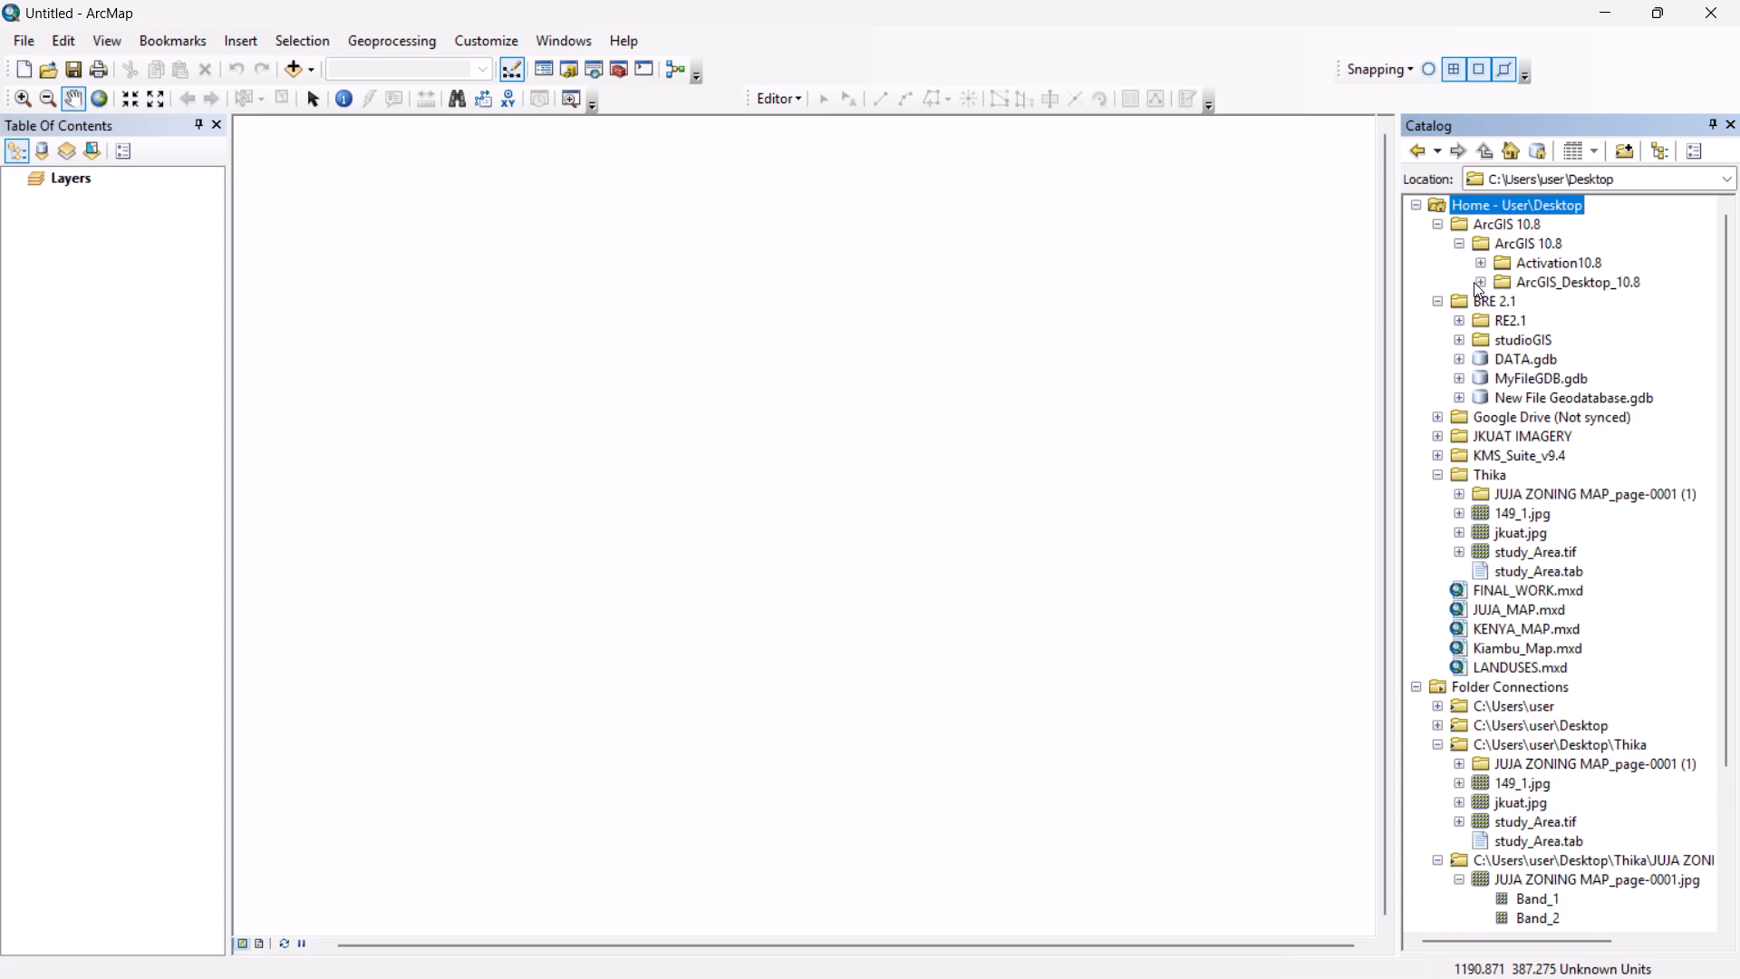
scroll(1473, 314, "down", 1)
scroll(1473, 314, "up", 2)
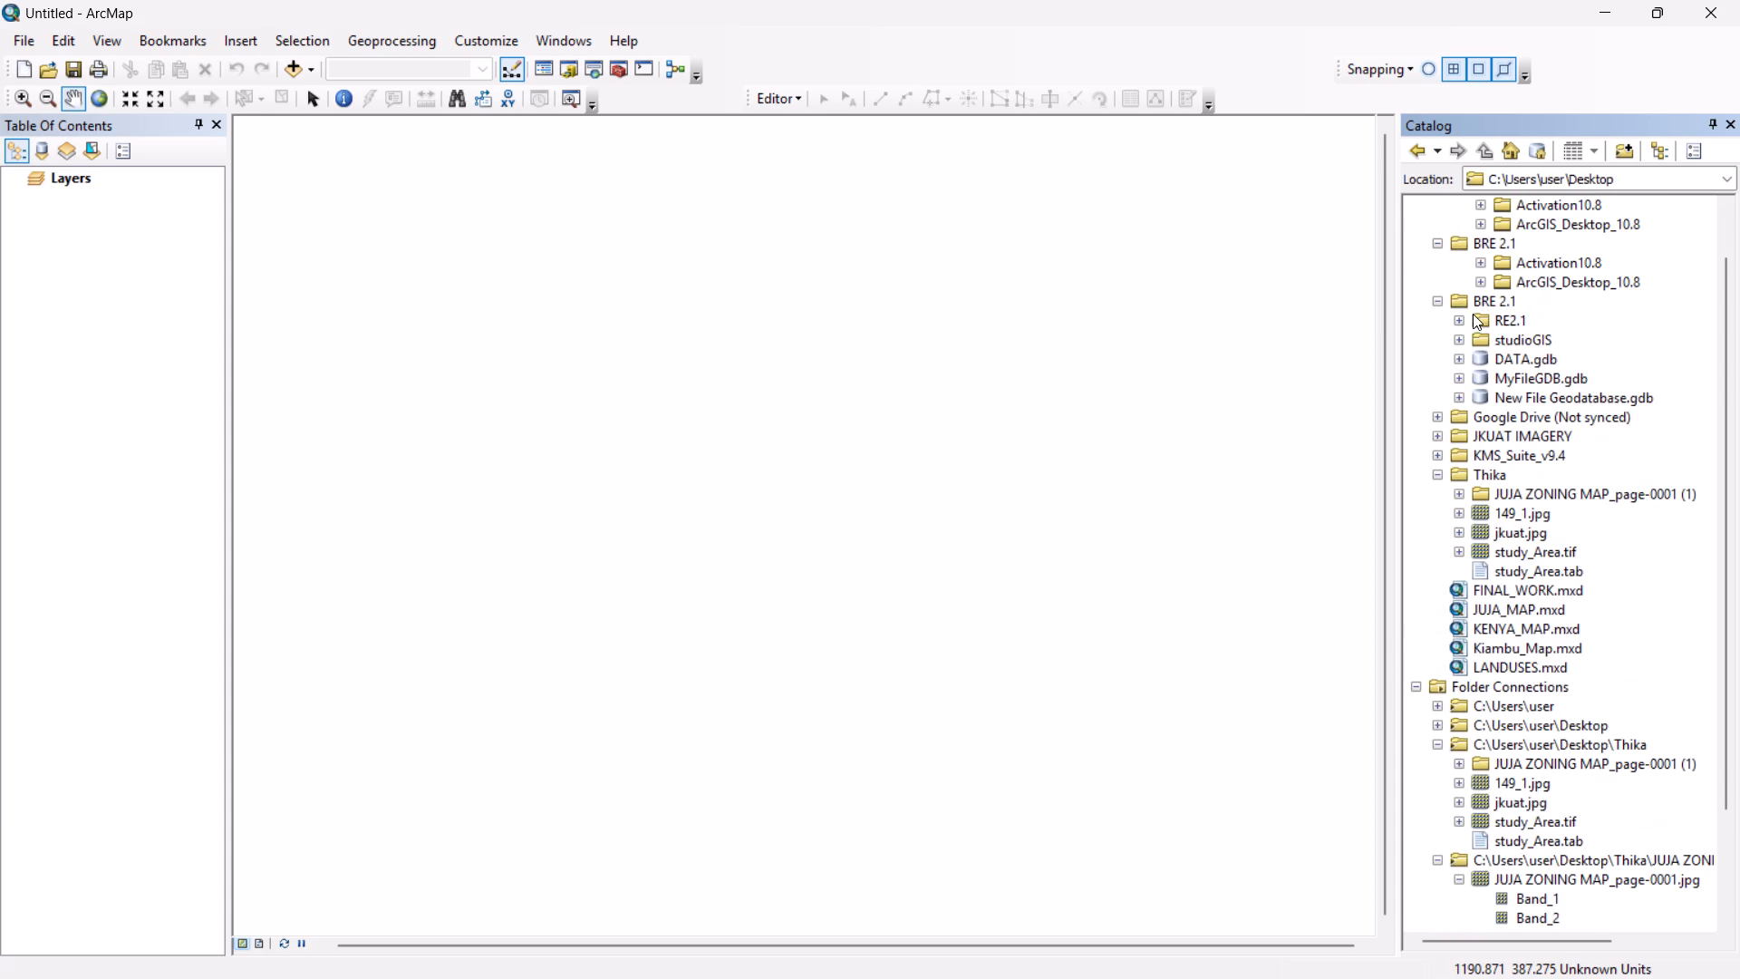
scroll(1473, 314, "up", 5)
scroll(1490, 479, "down", 6)
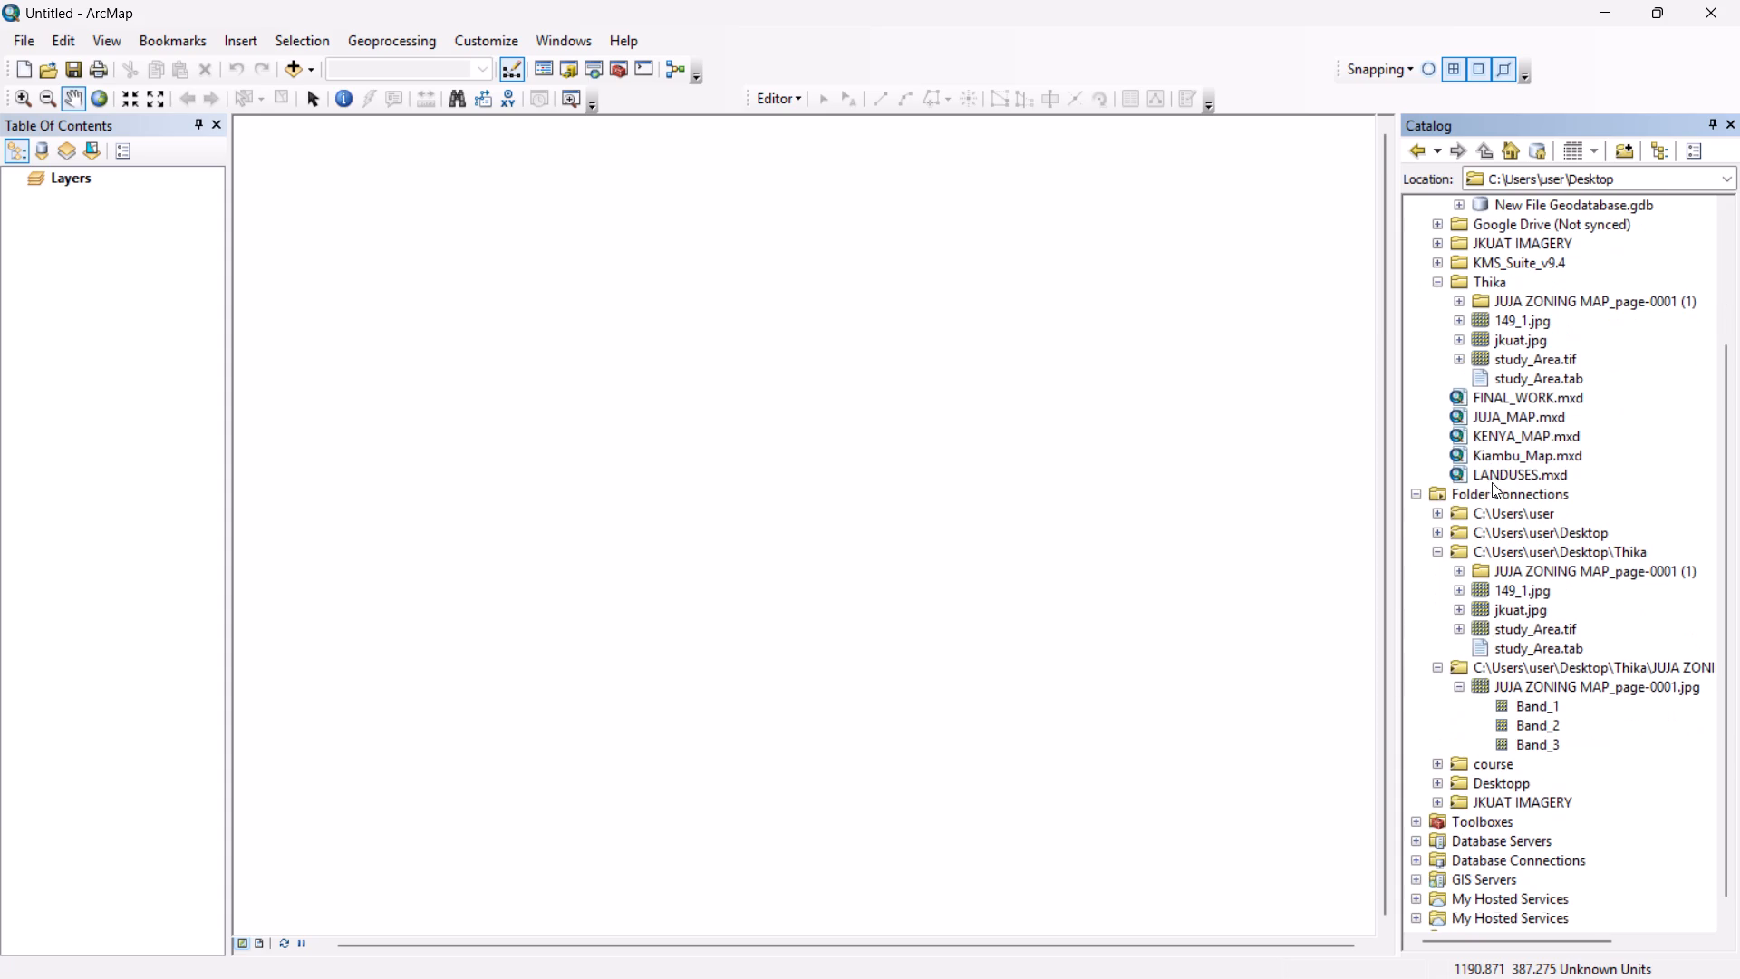
scroll(1492, 482, "down", 6)
scroll(1498, 489, "up", 7)
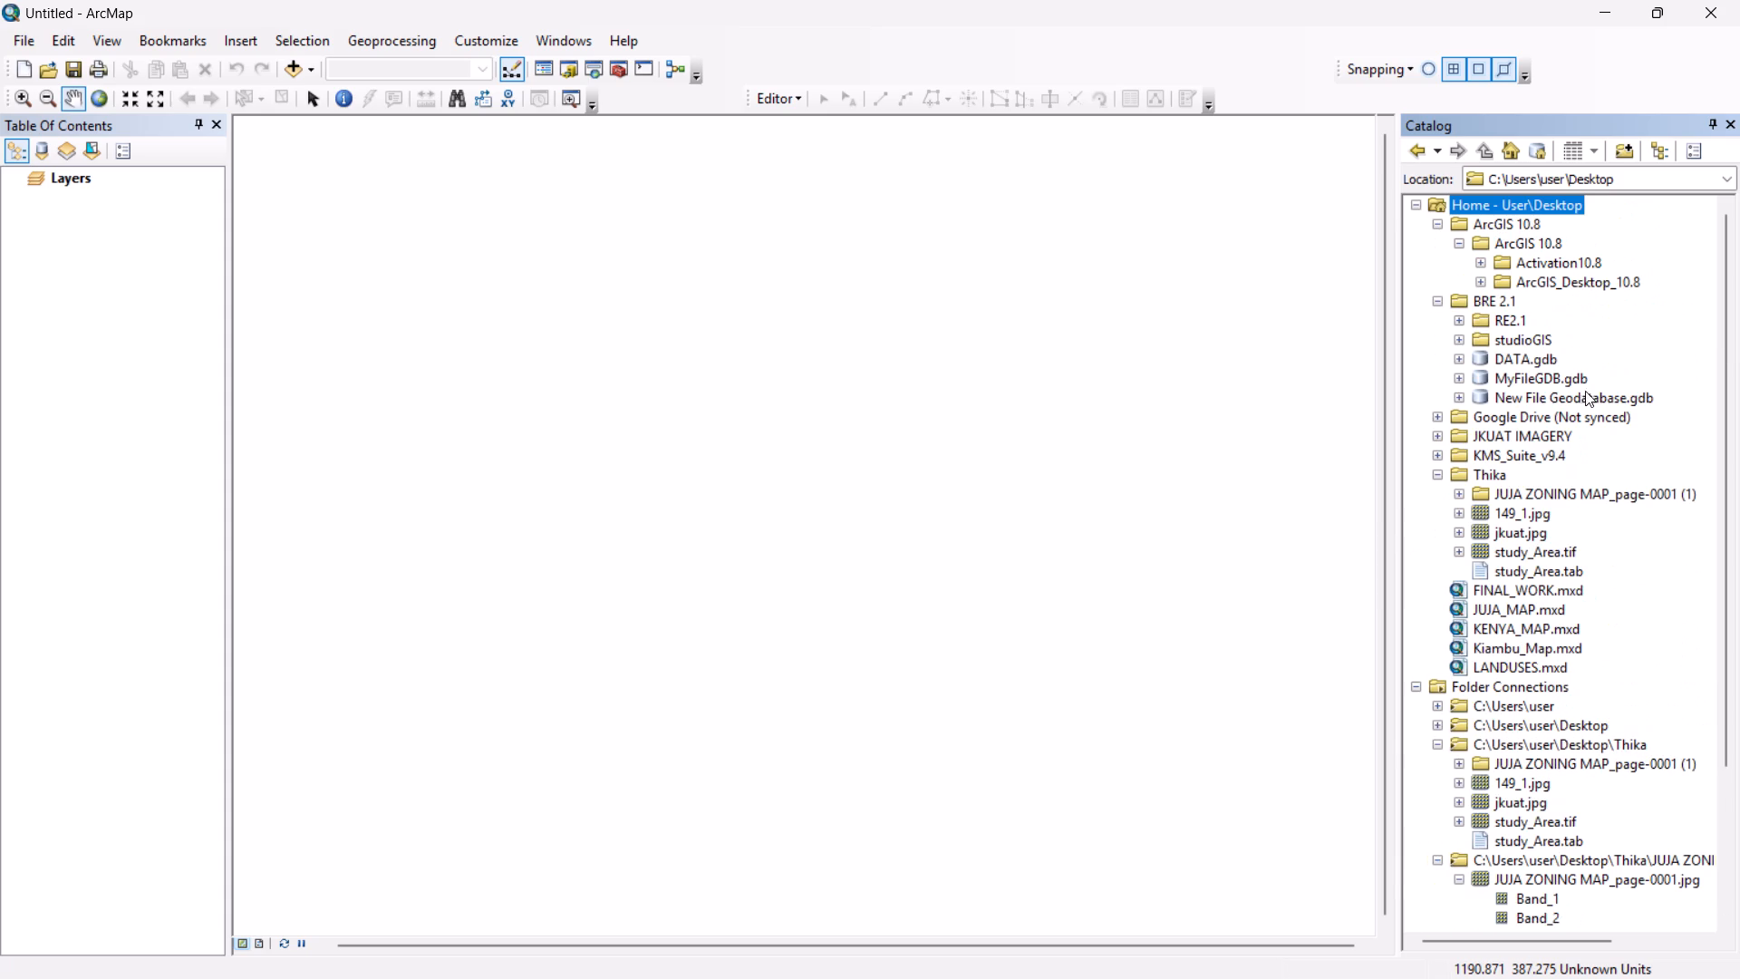
Check the JKUAT IMAGERY, Desktopp and course folder connections in the Catalog for the project data.
scroll(1577, 379, "down", 6)
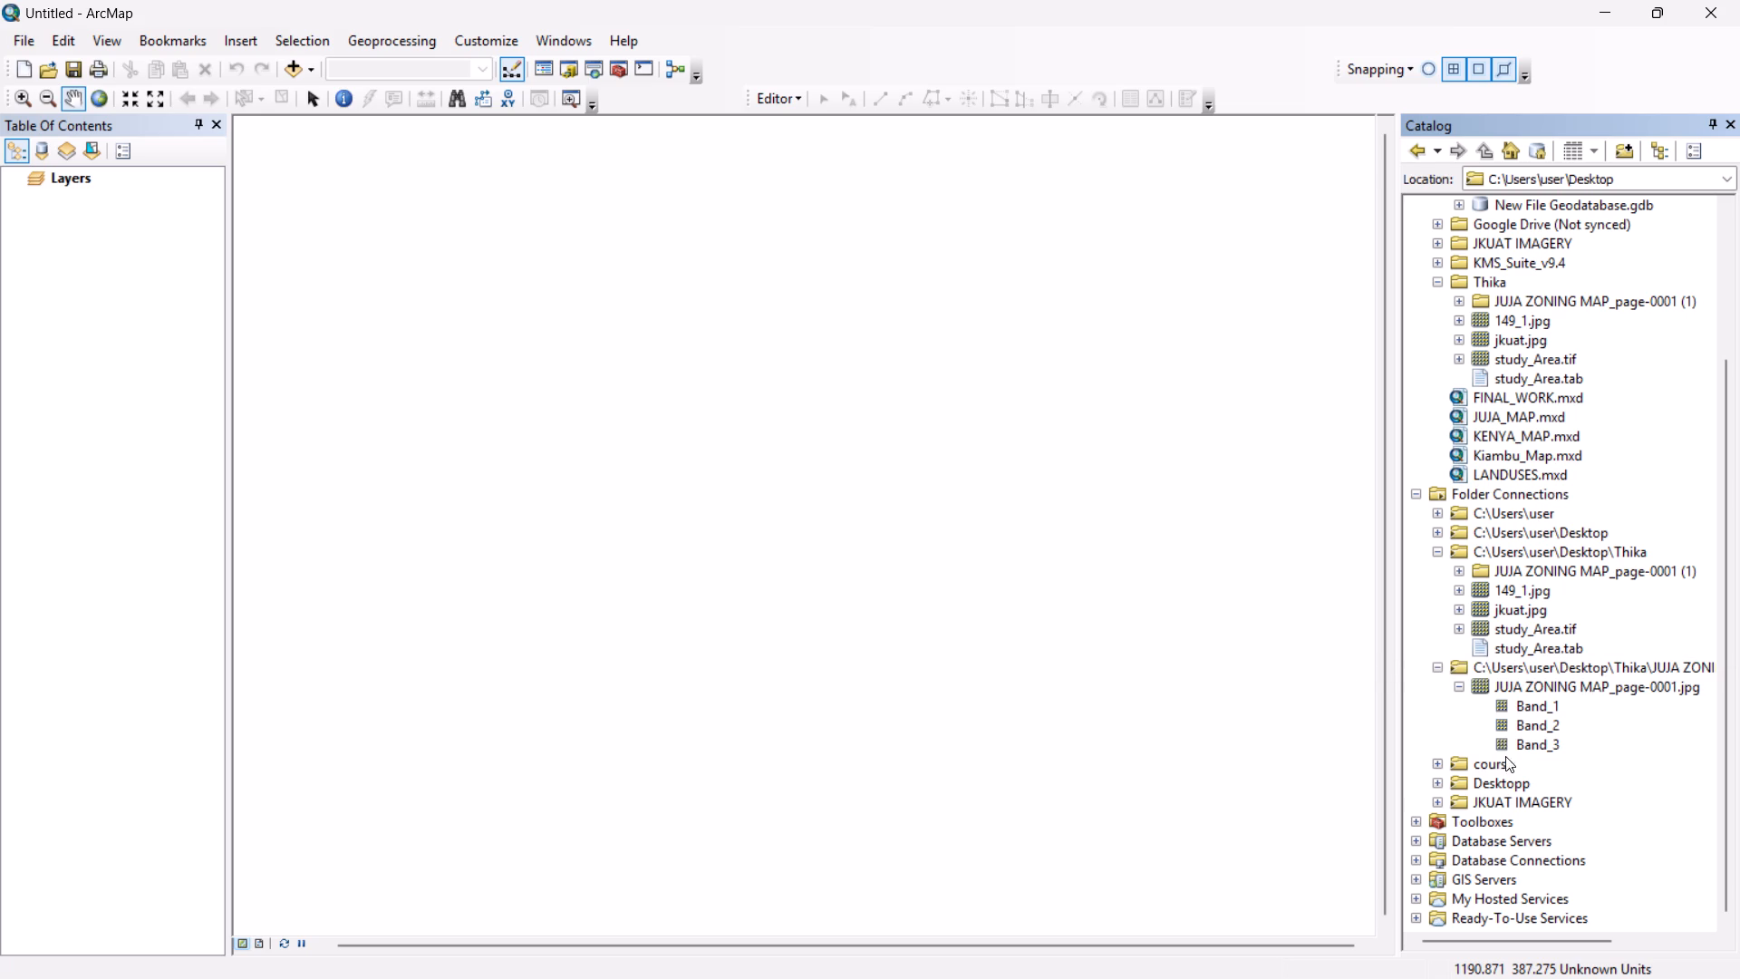
scroll(1492, 780, "down", 6)
left_click(1438, 806)
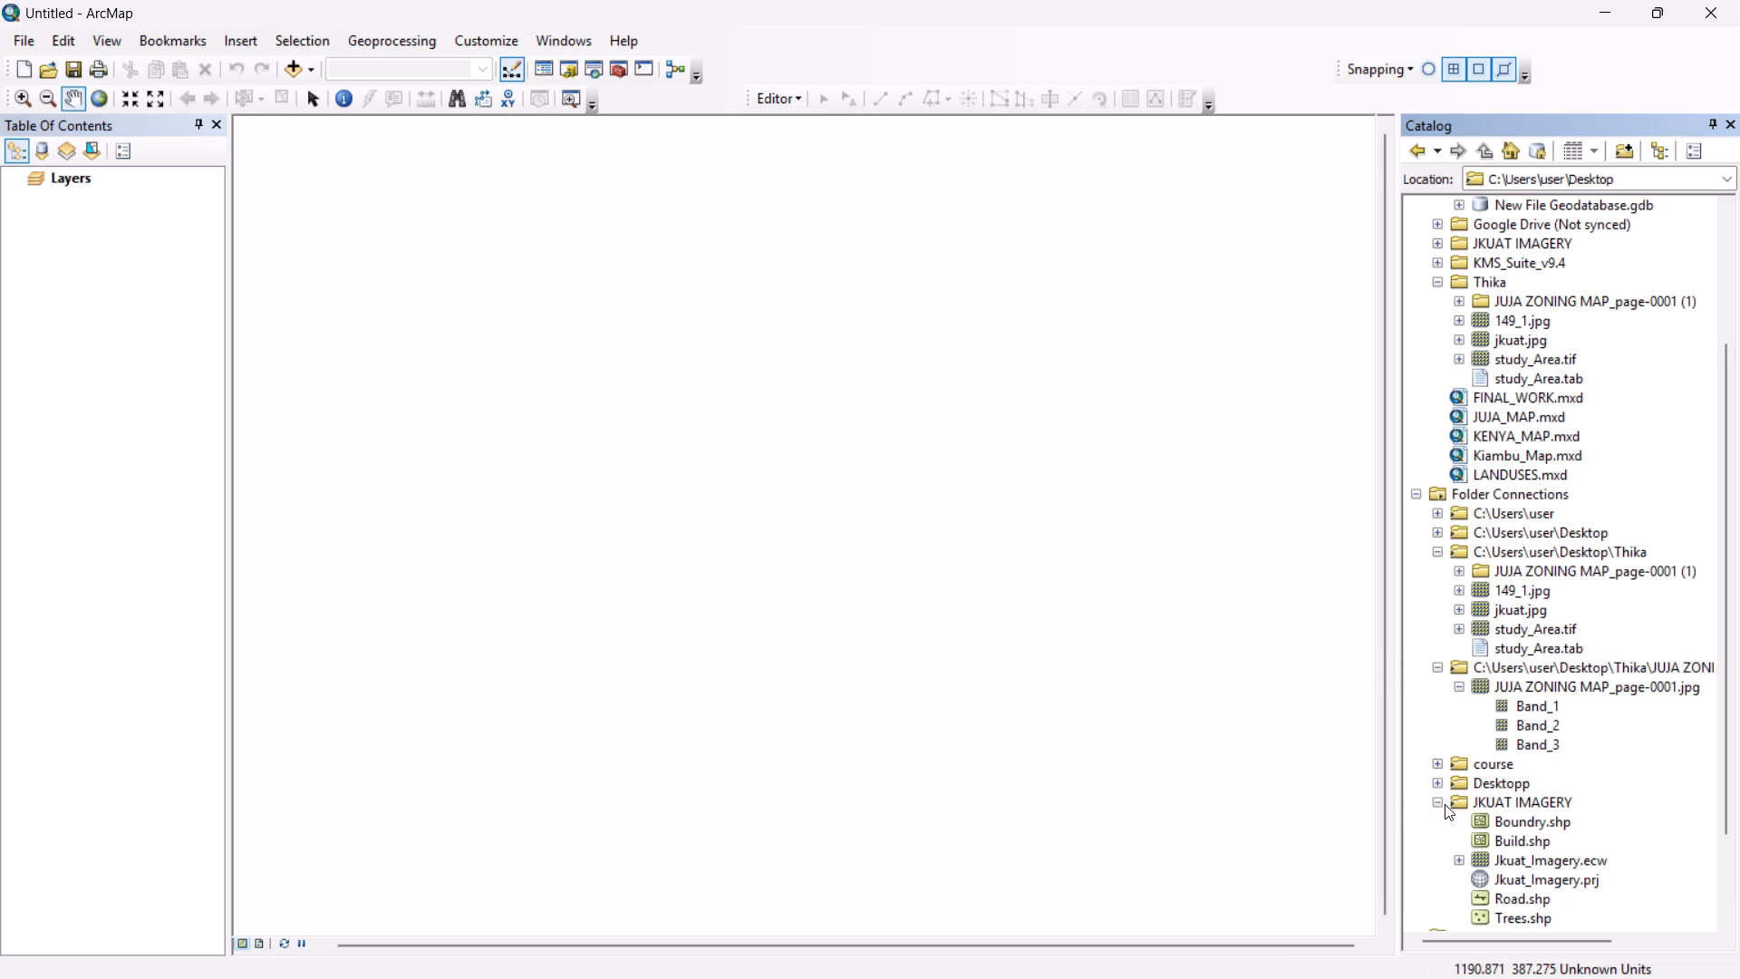
scroll(1473, 818, "down", 7)
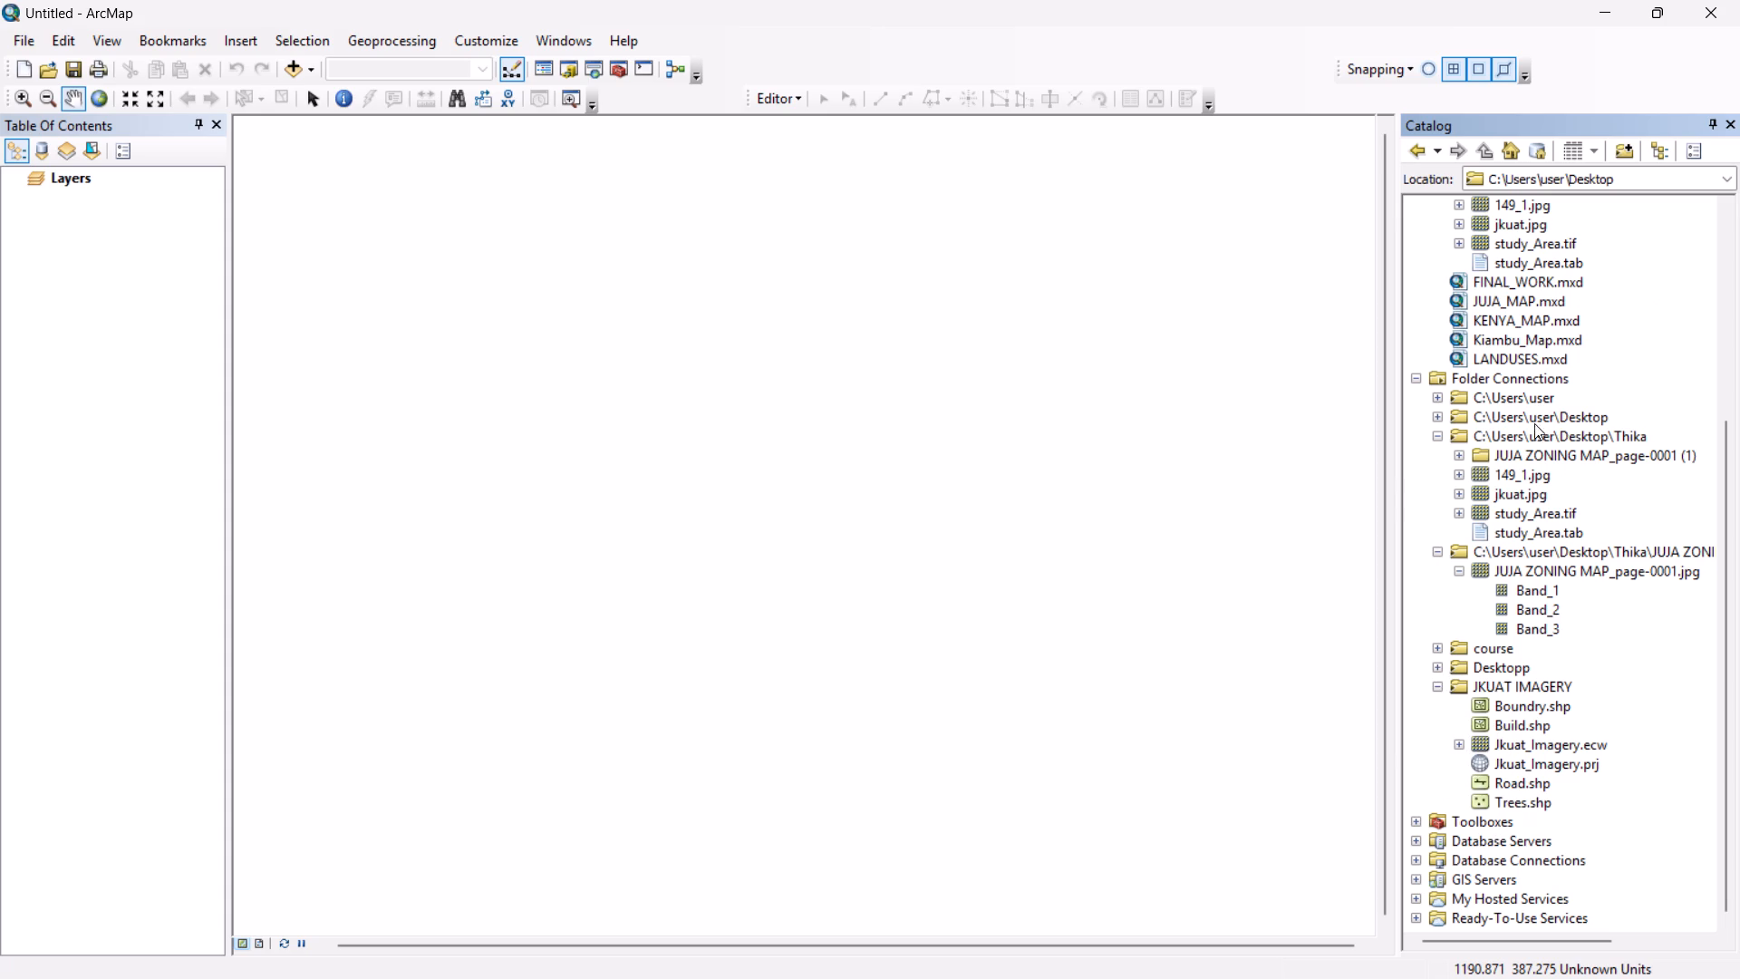
left_click(1439, 664)
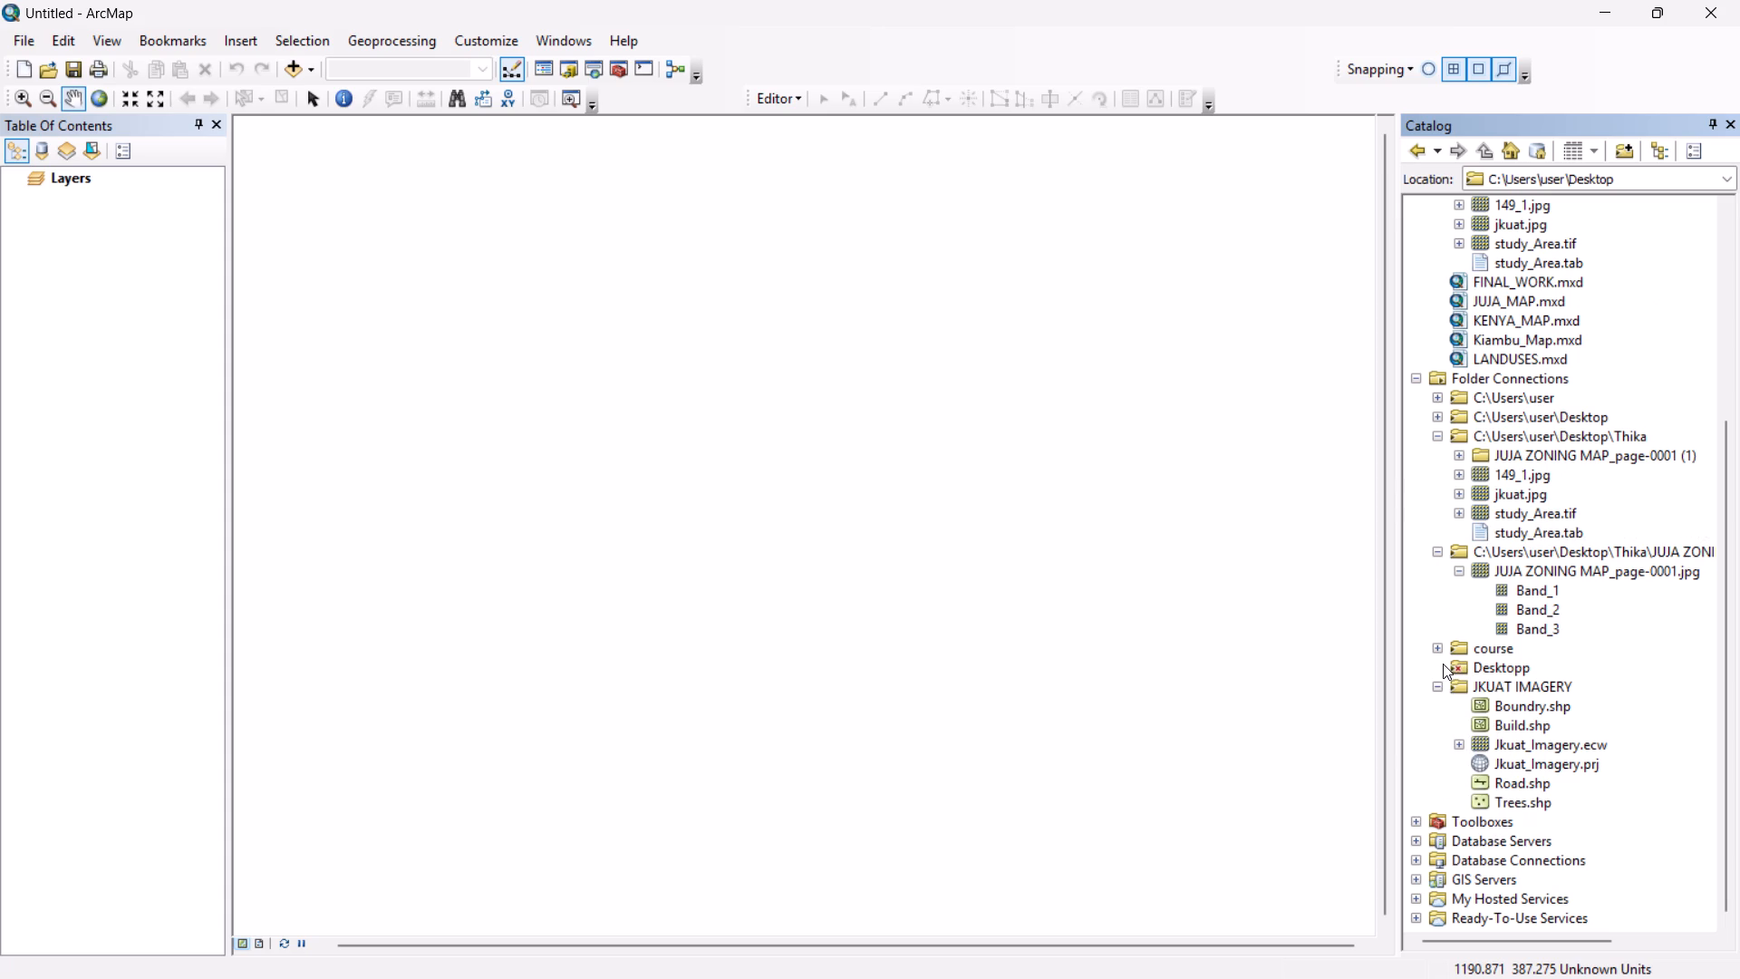
left_click(1438, 647)
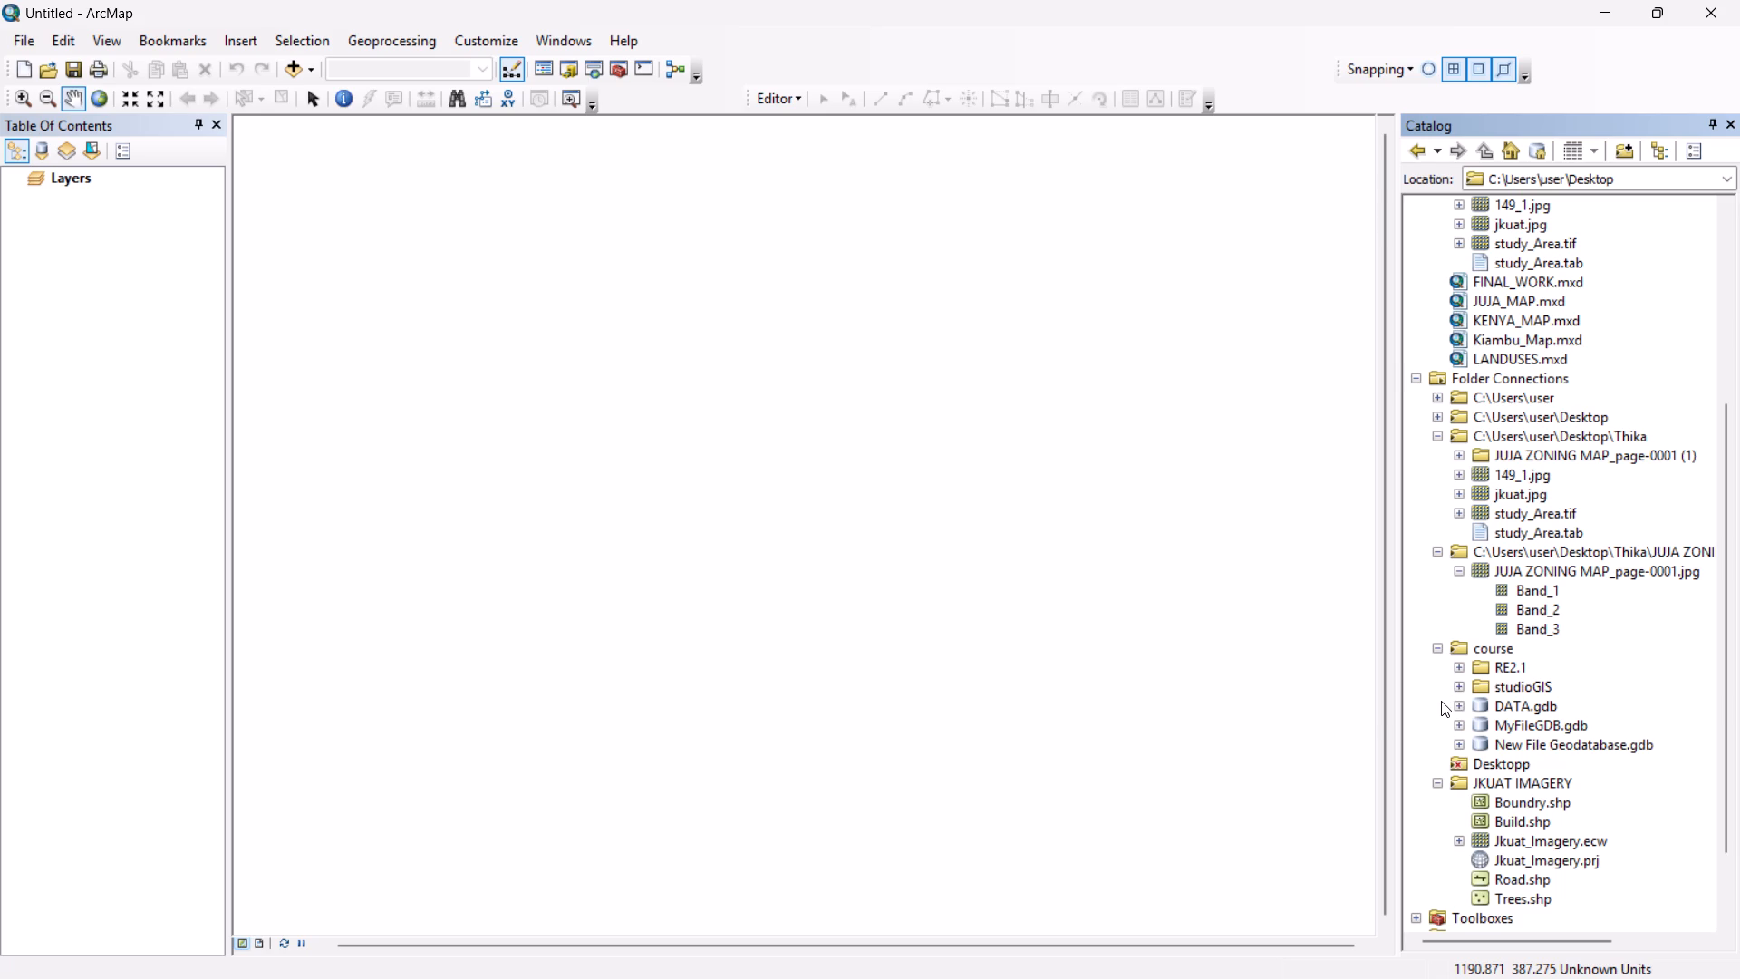
Check the rest of the Catalog tree for the project data, including Ready-To-Use Services and My Hosted Services.
scroll(1455, 641, "down", 12)
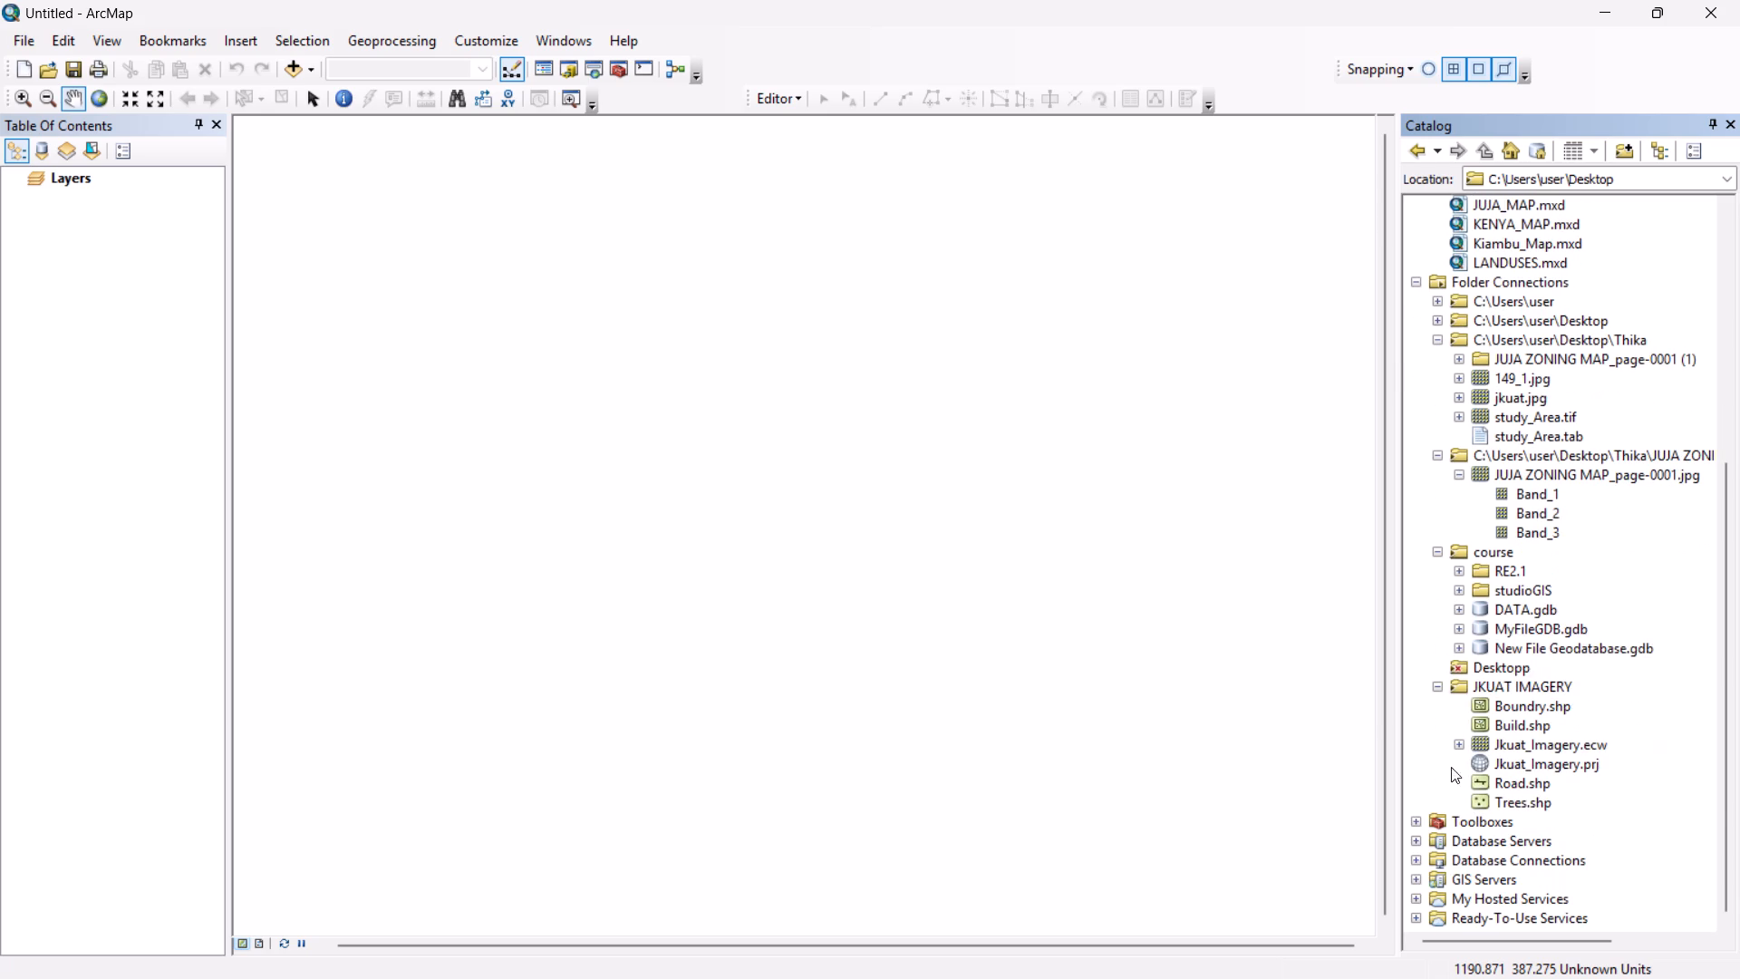
scroll(1449, 790, "down", 5)
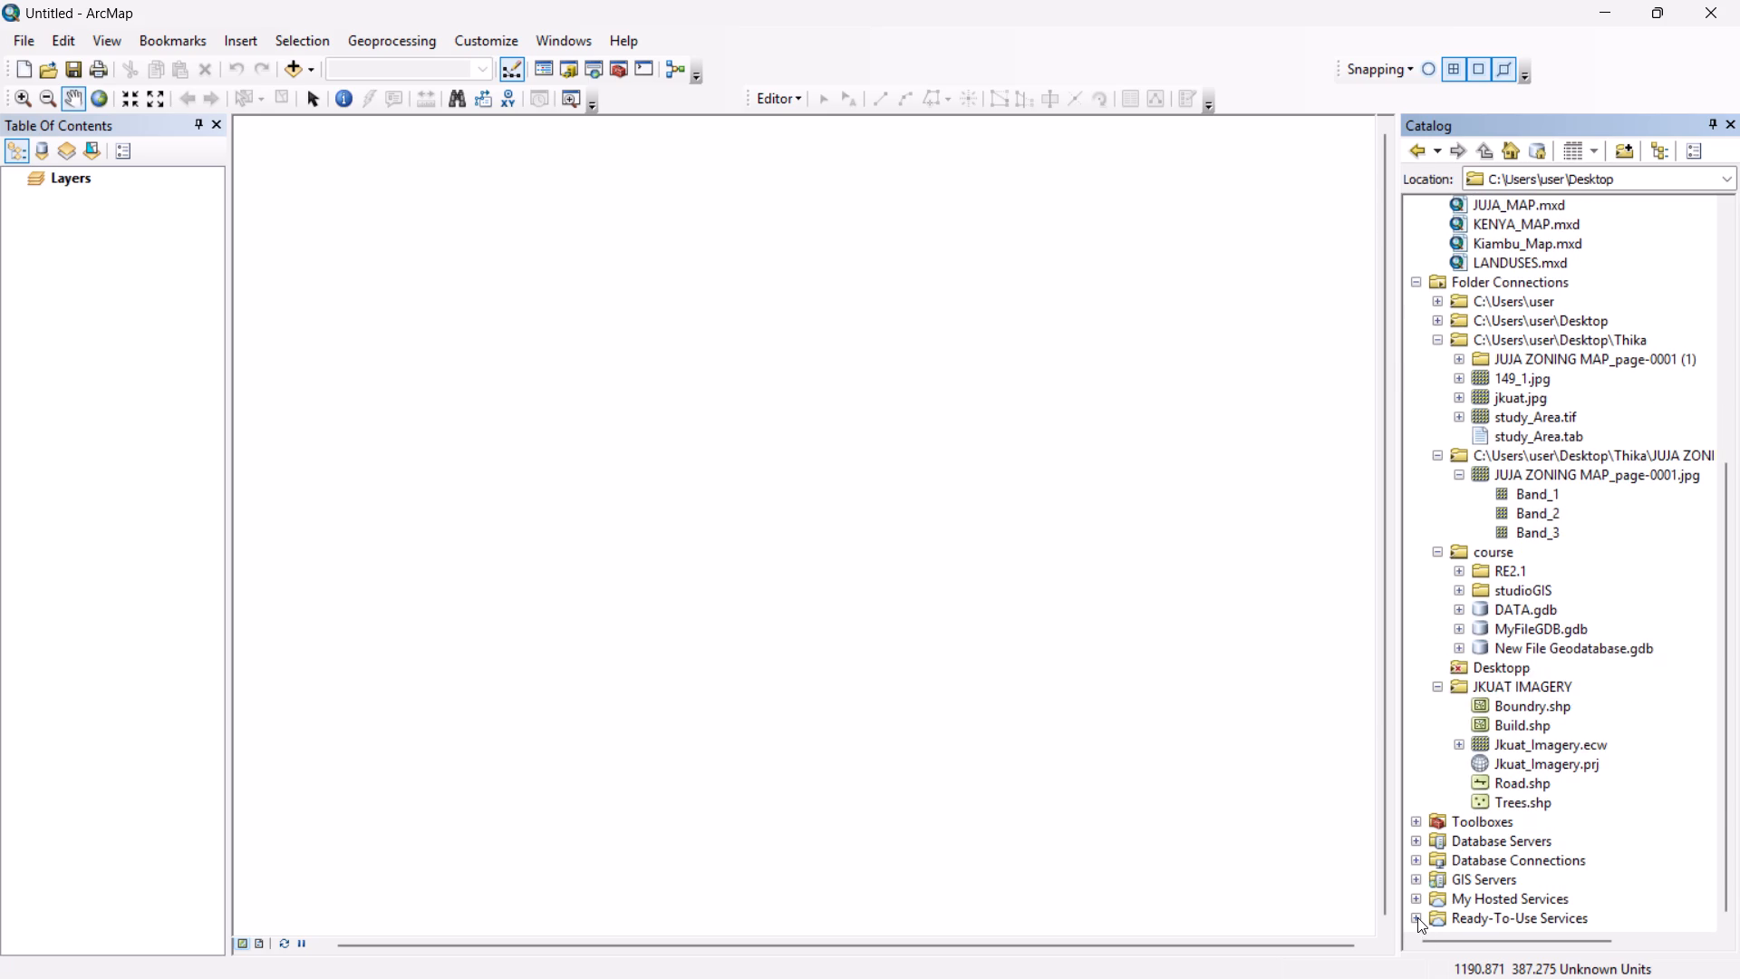
left_click(1417, 917)
left_click(1422, 898)
scroll(1509, 695, "up", 20)
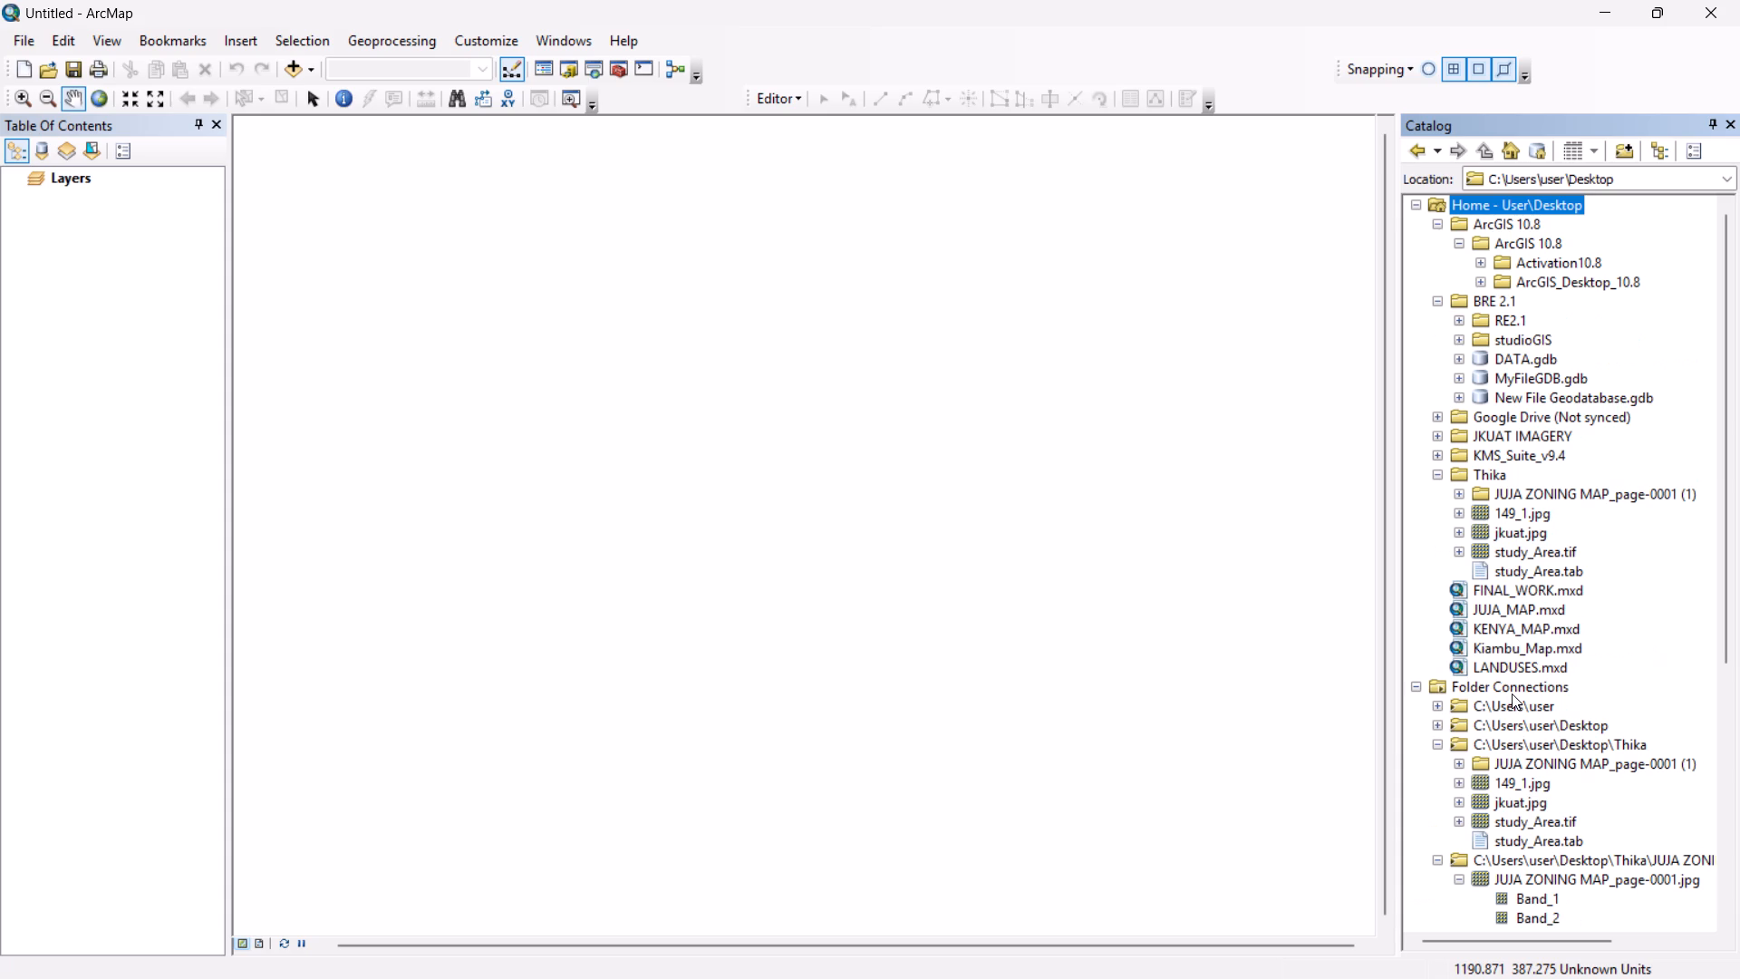
scroll(1512, 693, "up", 10)
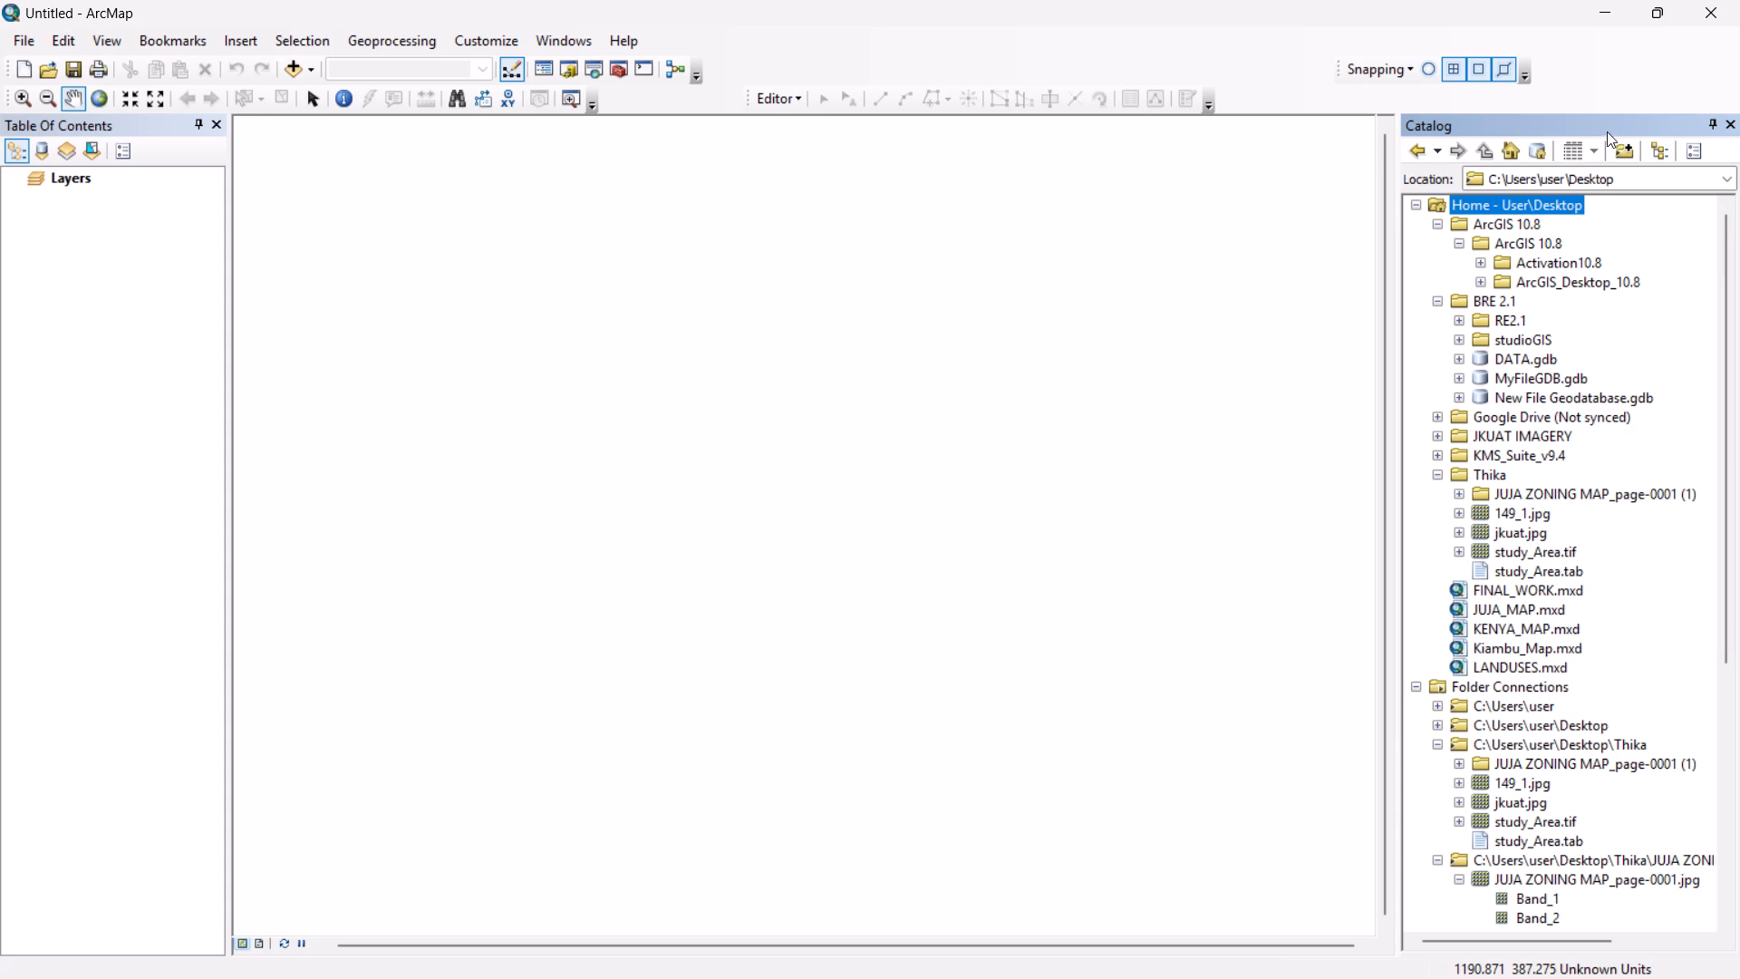
Connect the Catalog to the folder Documents\ArcGIS\MWANGI and select the new folder connection.
left_click(1619, 149)
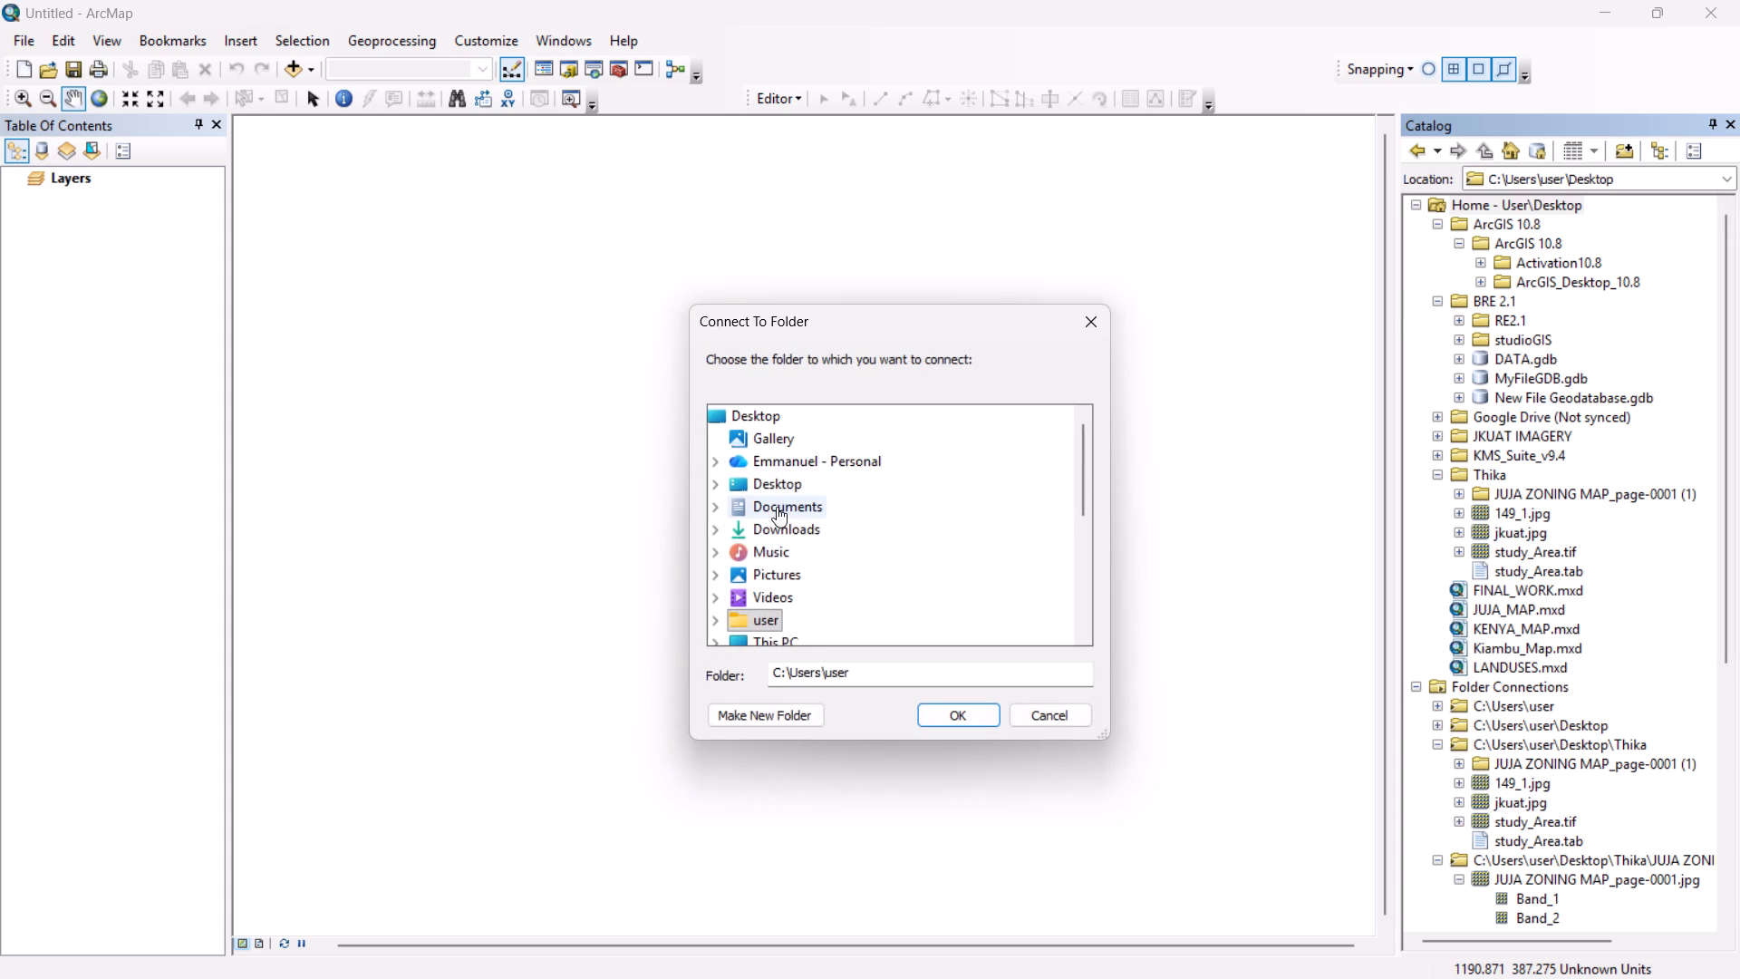
double_click(777, 507)
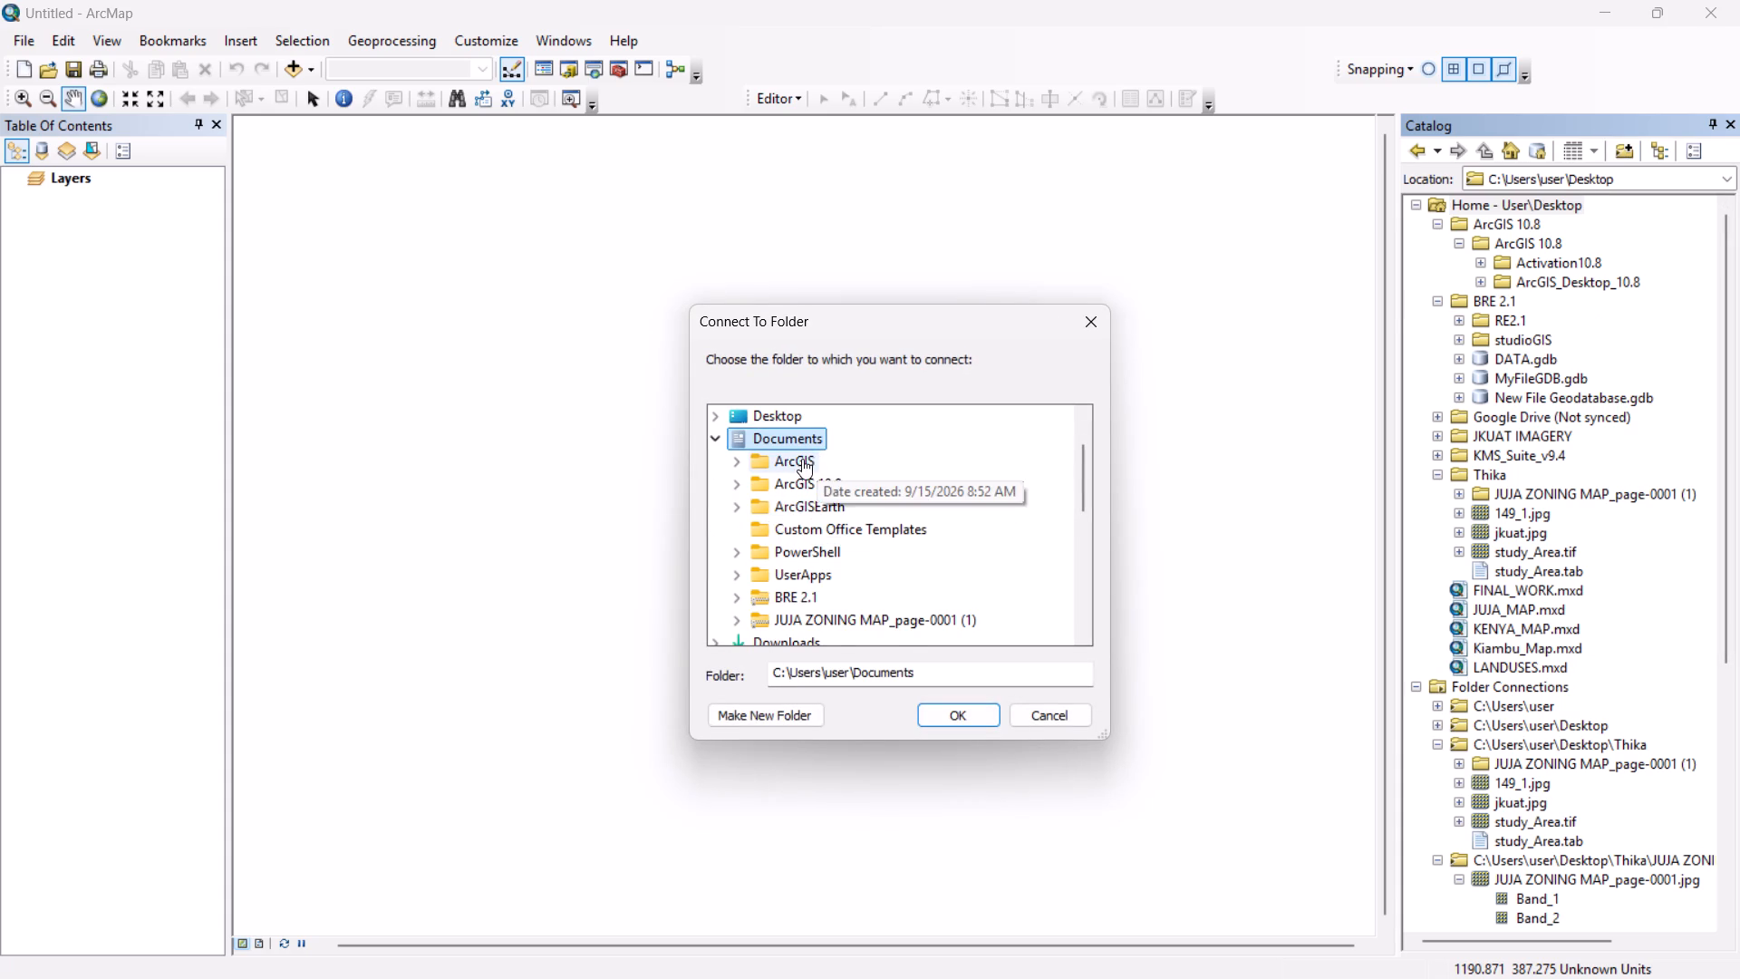
double_click(802, 459)
double_click(817, 518)
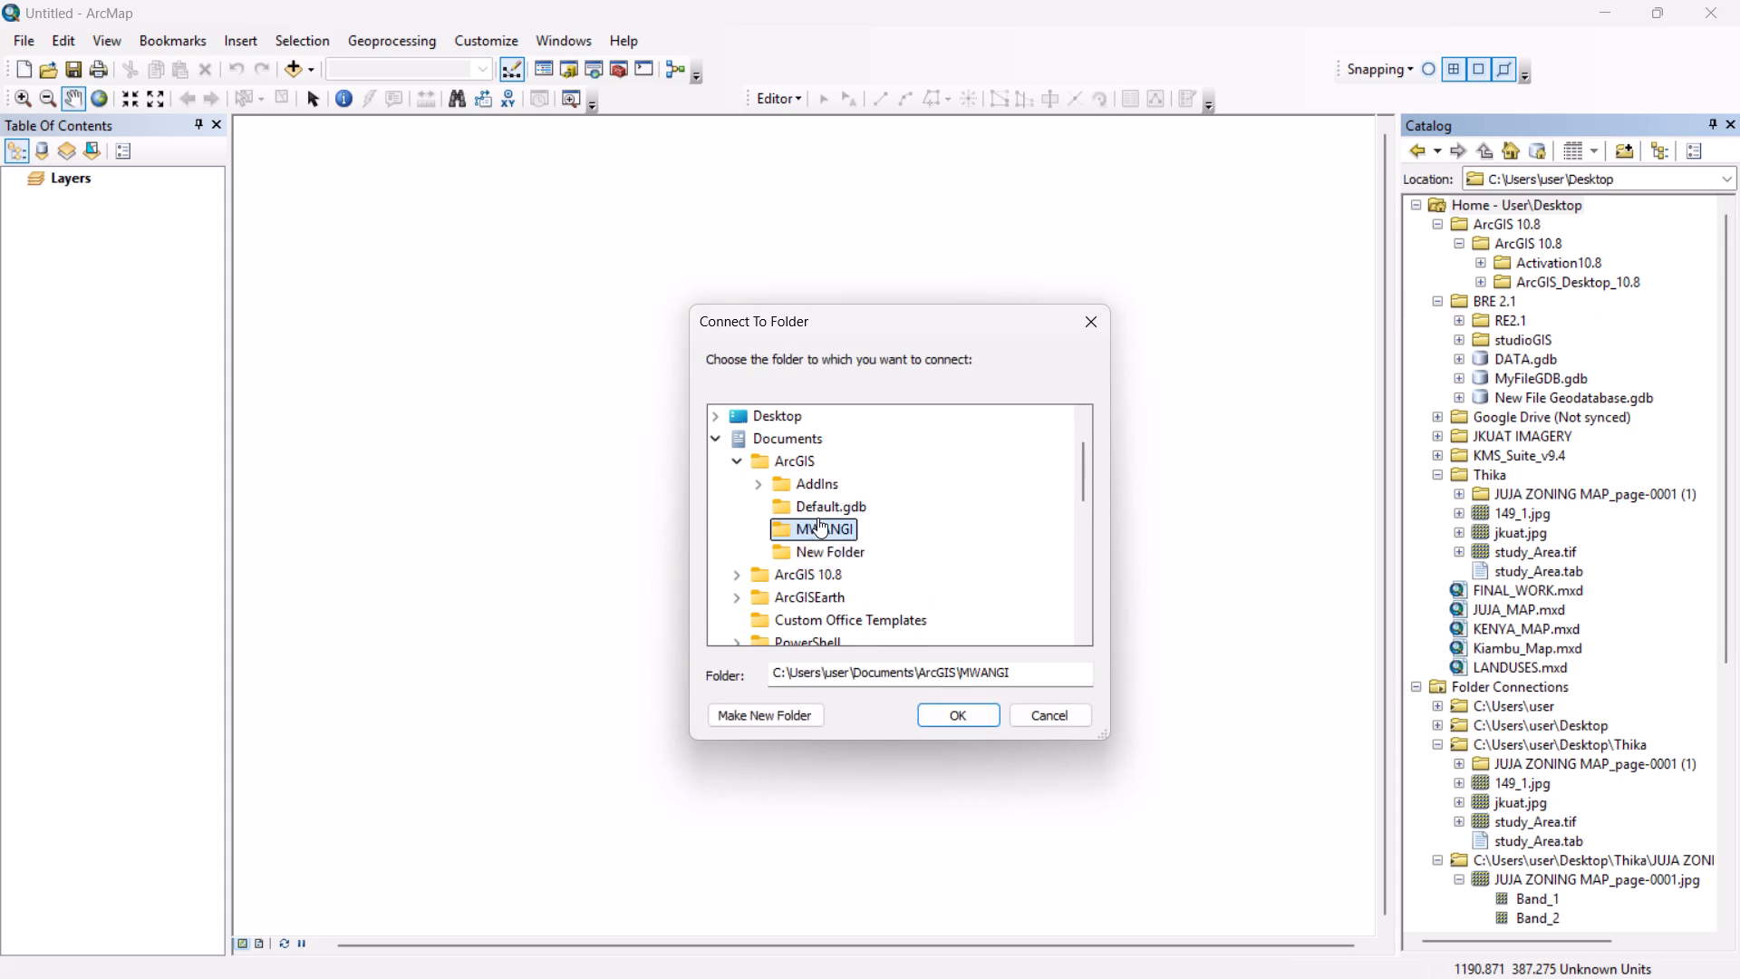
left_click(946, 720)
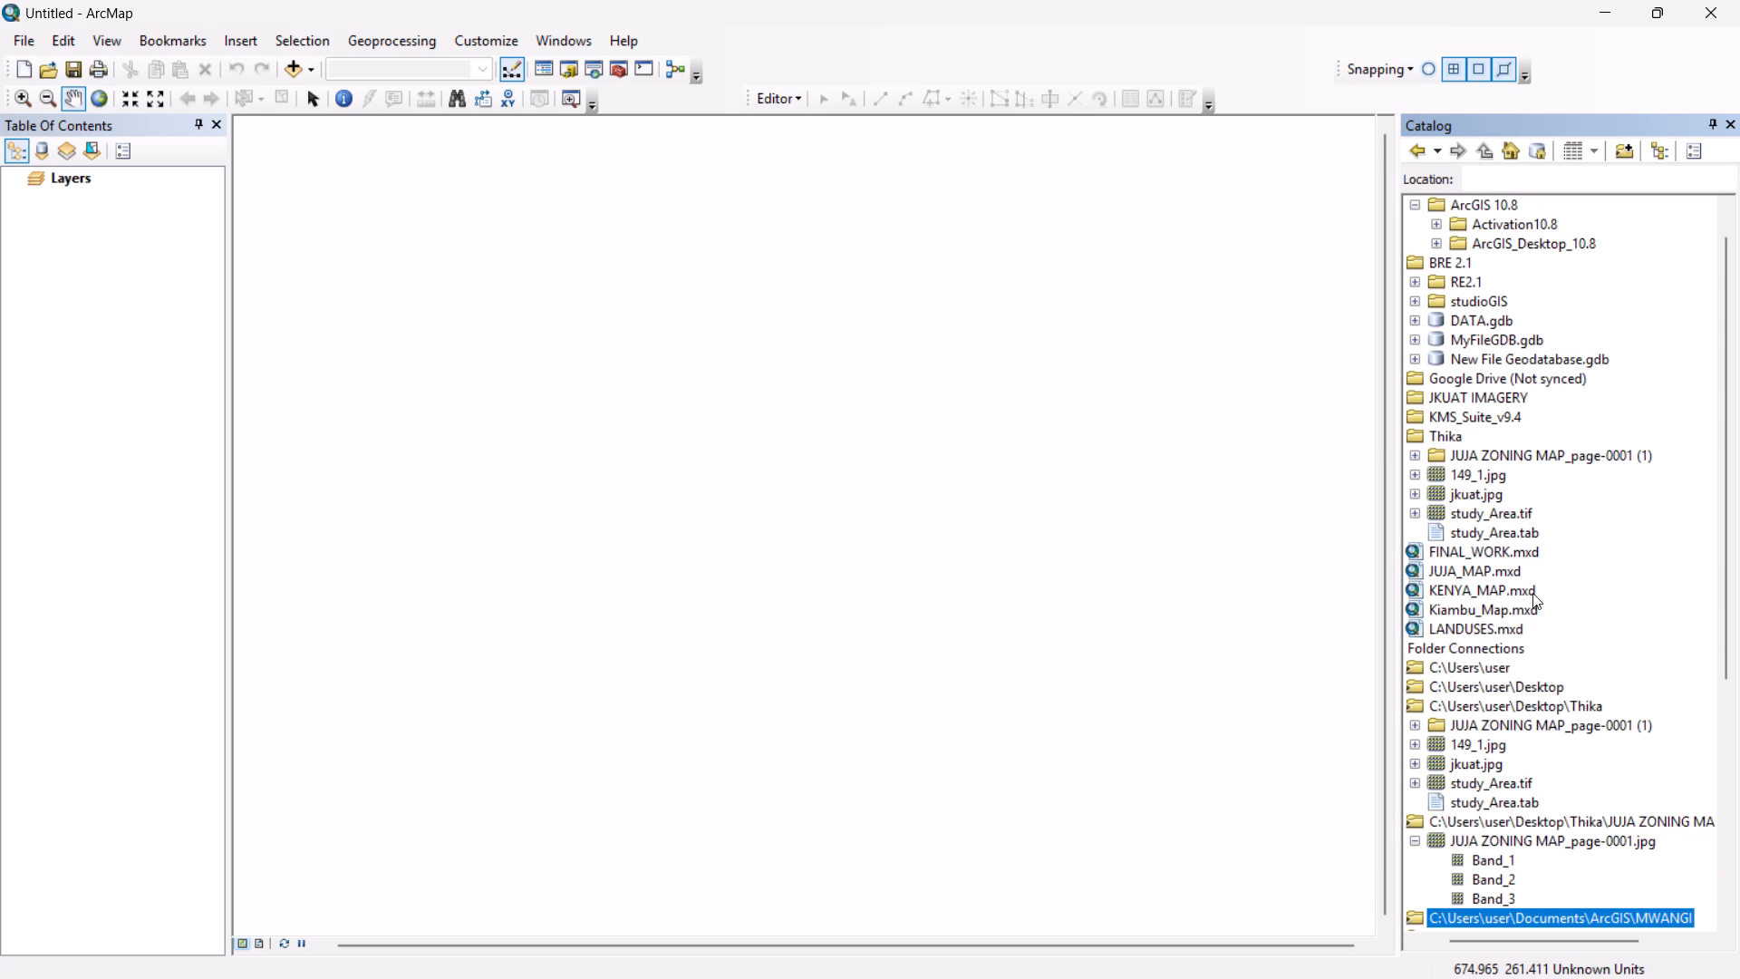
scroll(1556, 447, "down", 6)
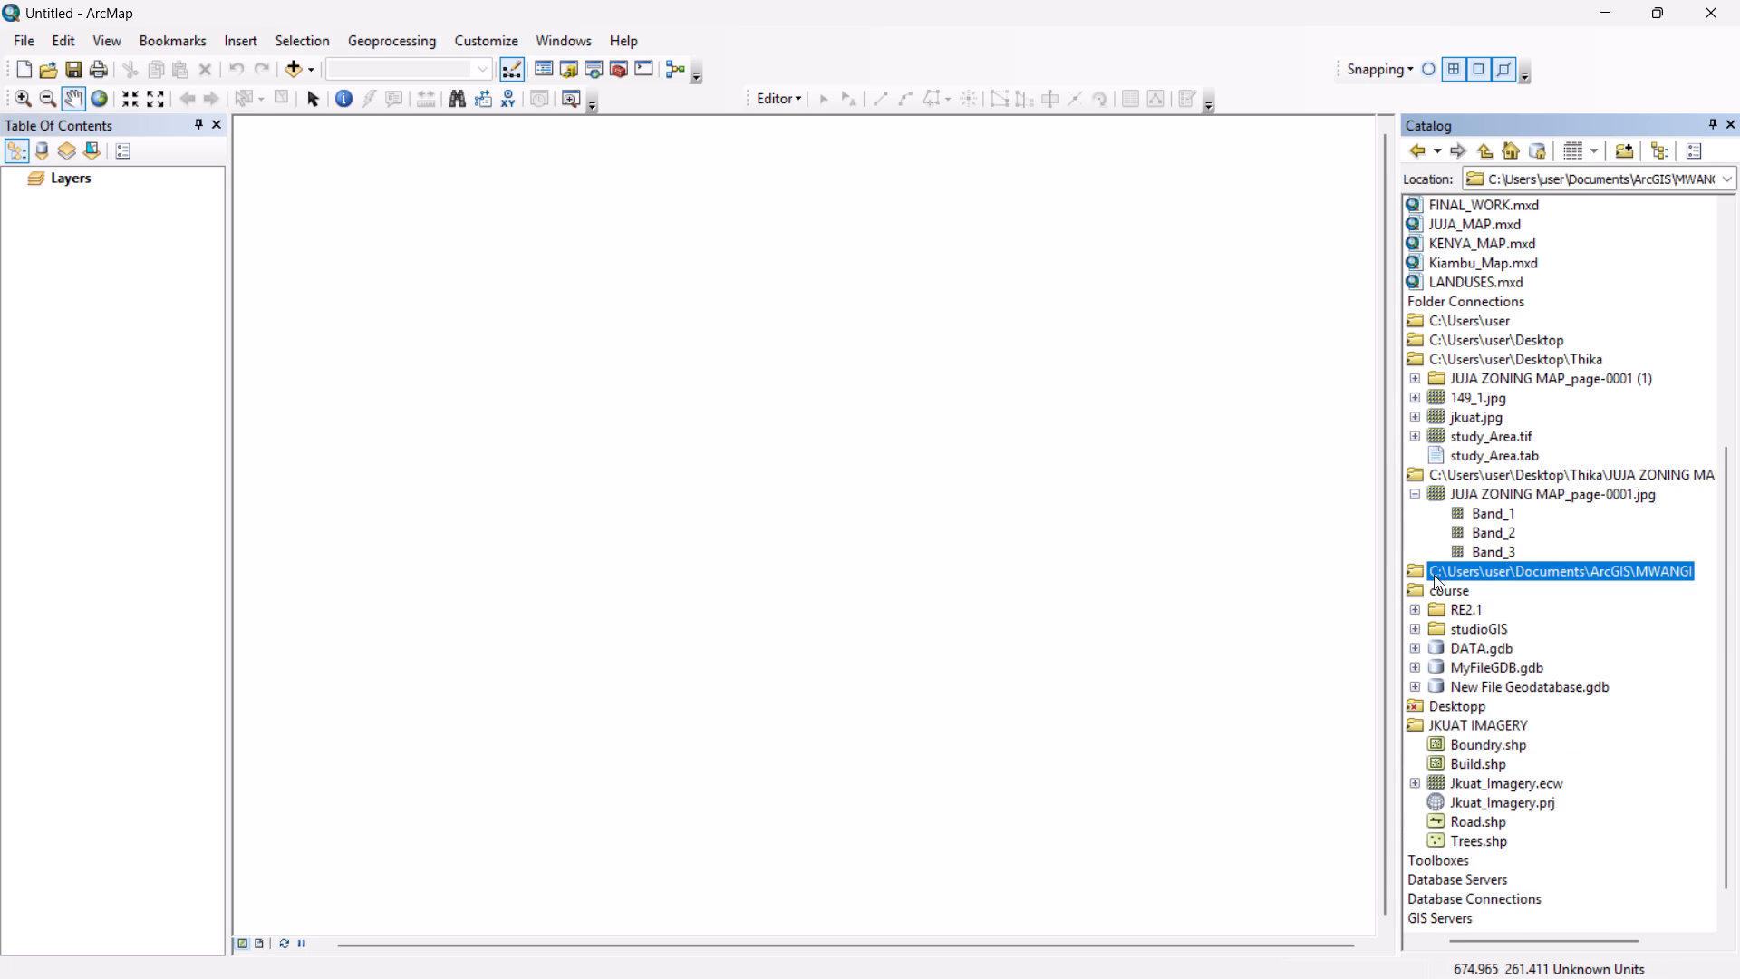
left_click(1445, 565)
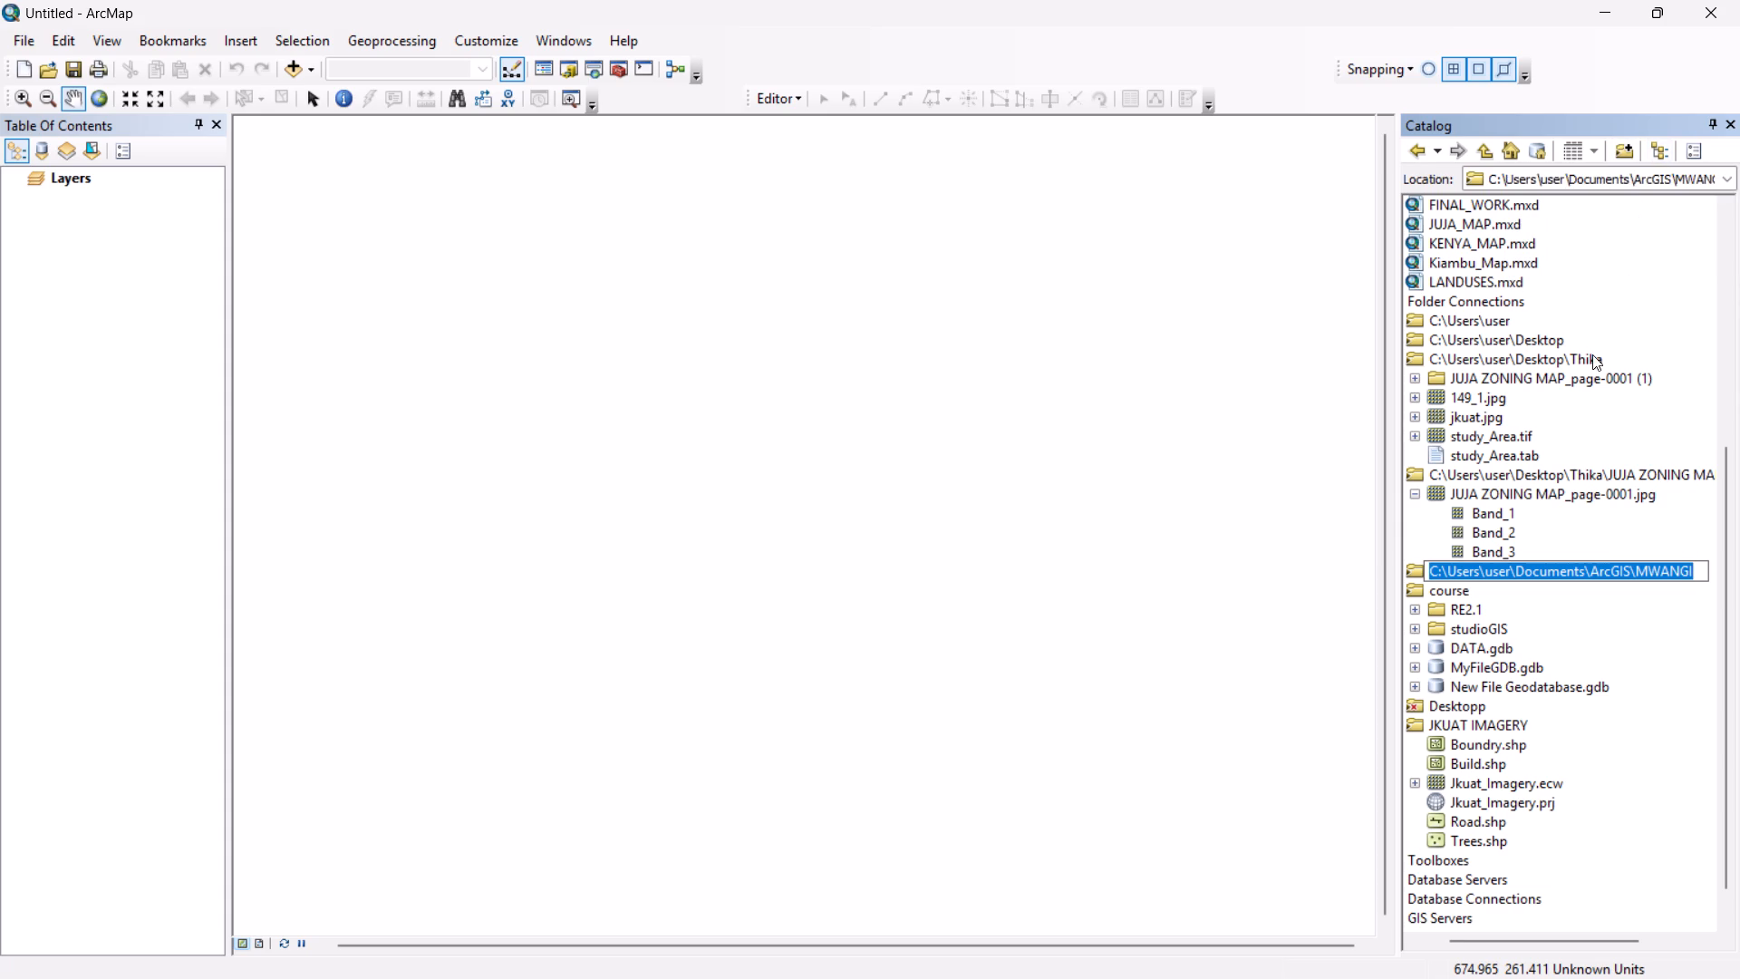
Open the FINAL_WORK.mxd map document from the Catalog's Home folder without saving the untitled map.
scroll(1255, 509, "up", 7)
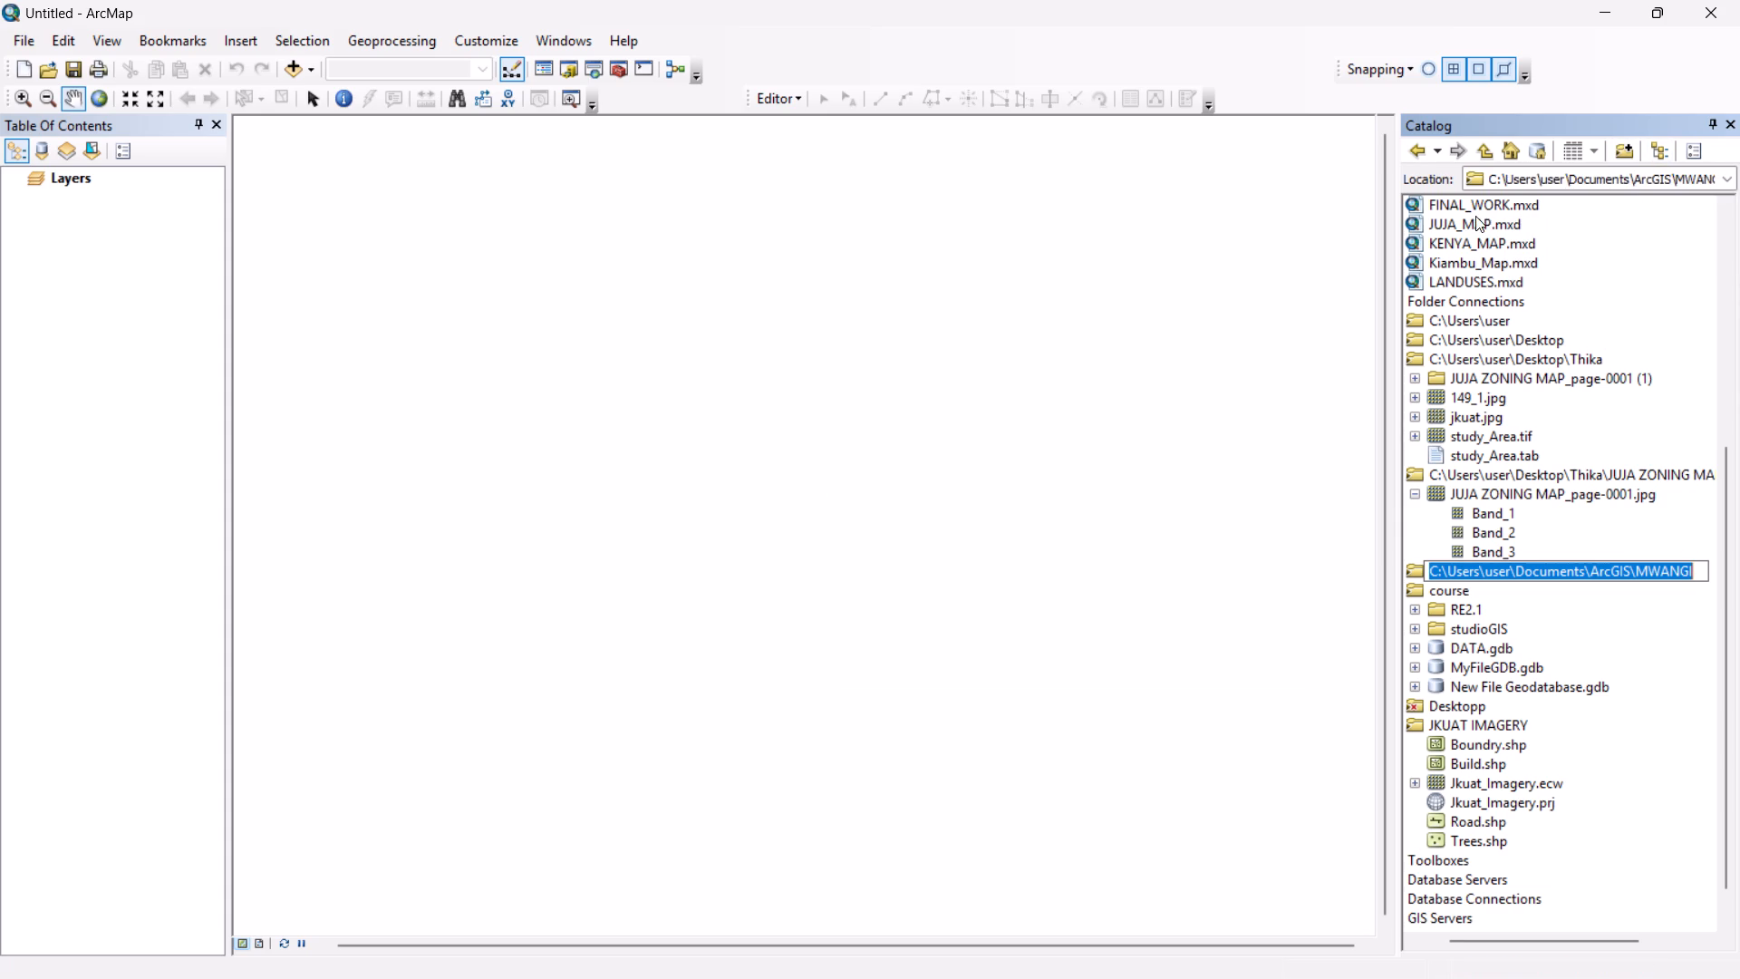
left_click_drag(1481, 200, 1063, 300)
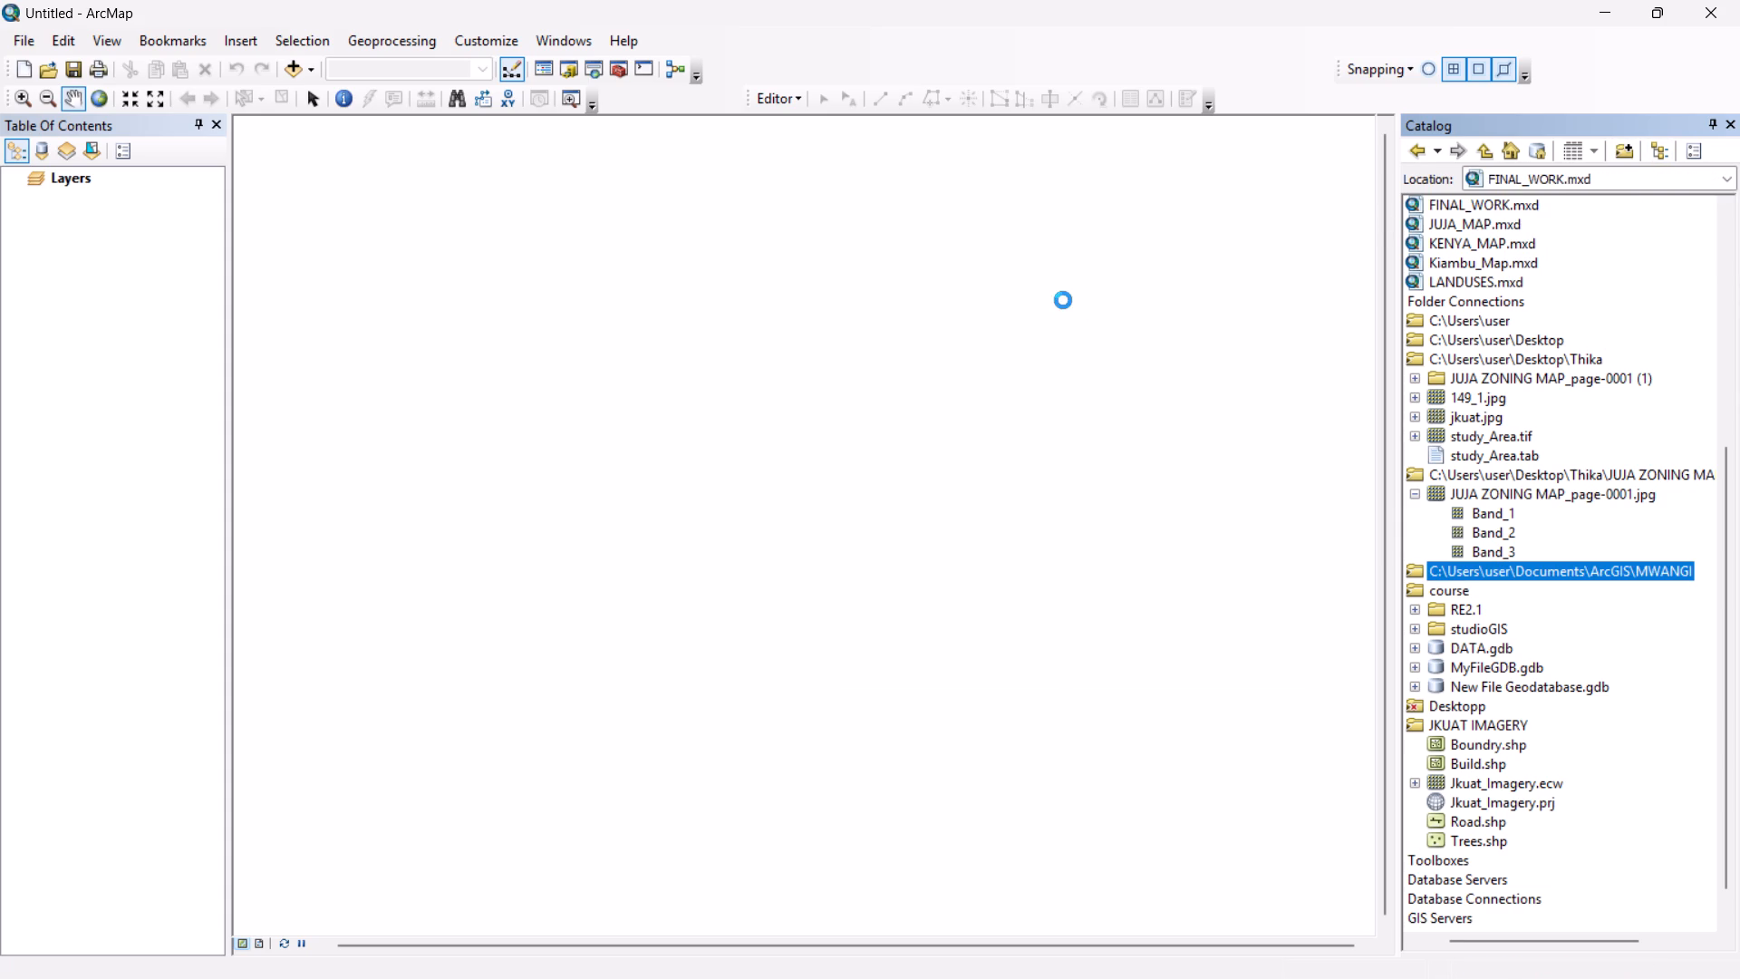
left_click(899, 548)
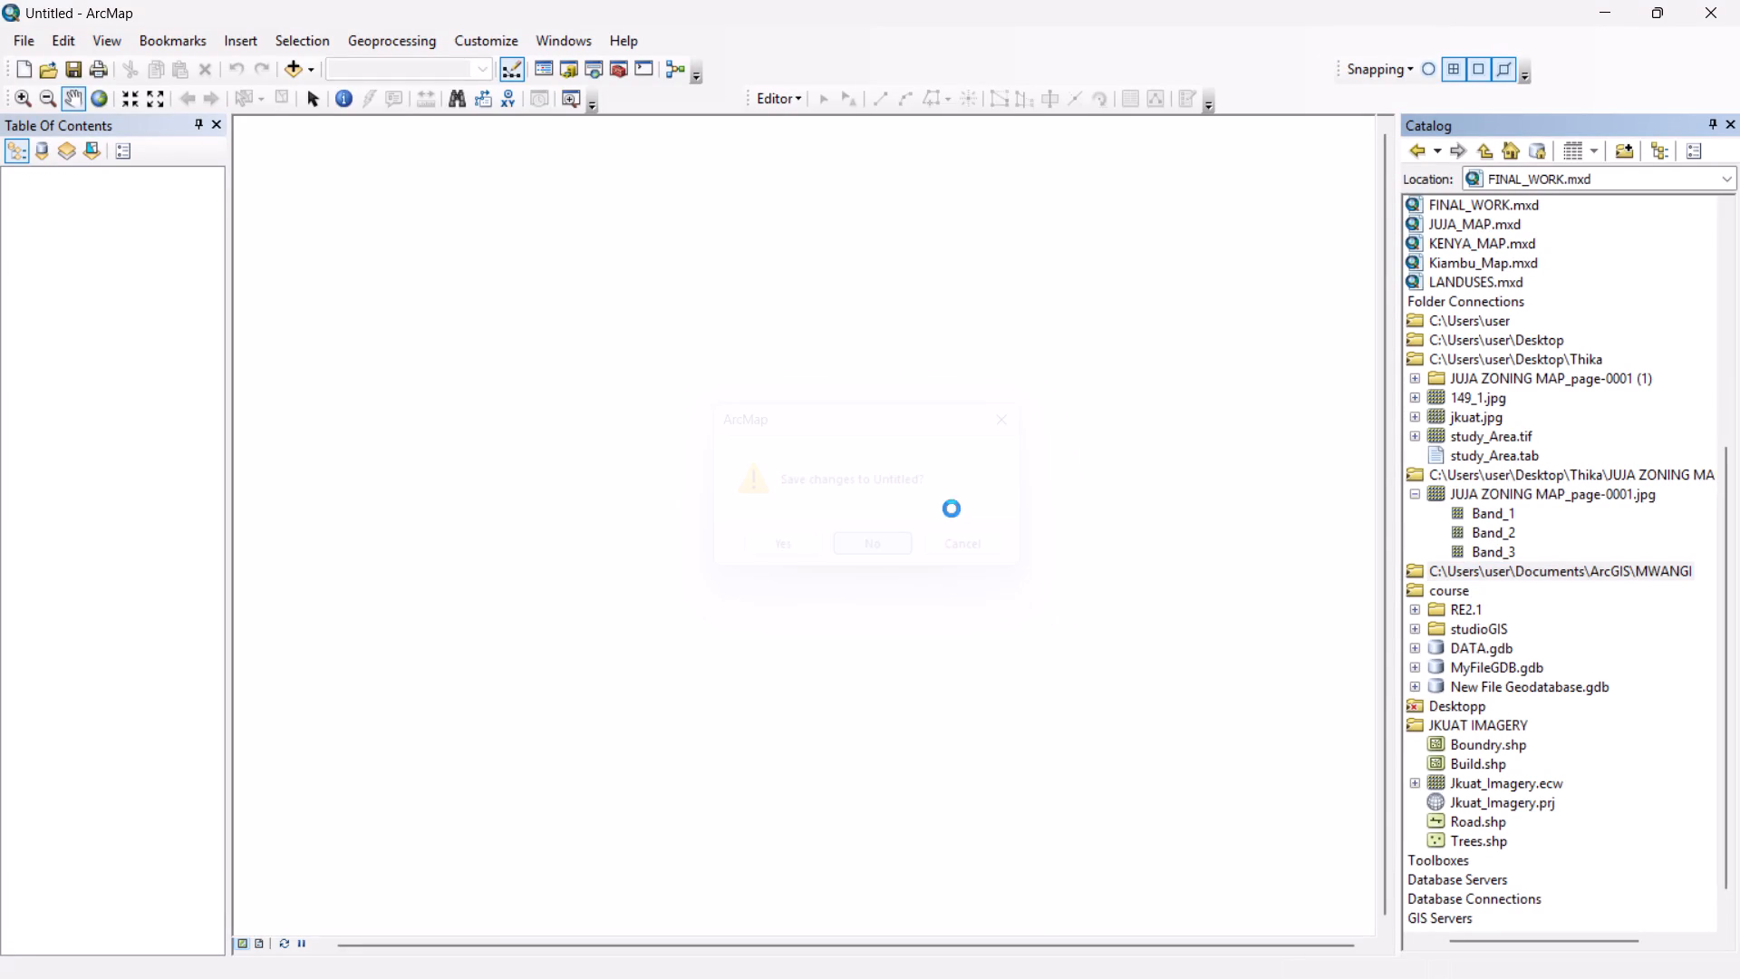
Start a new map document.
left_click(24, 69)
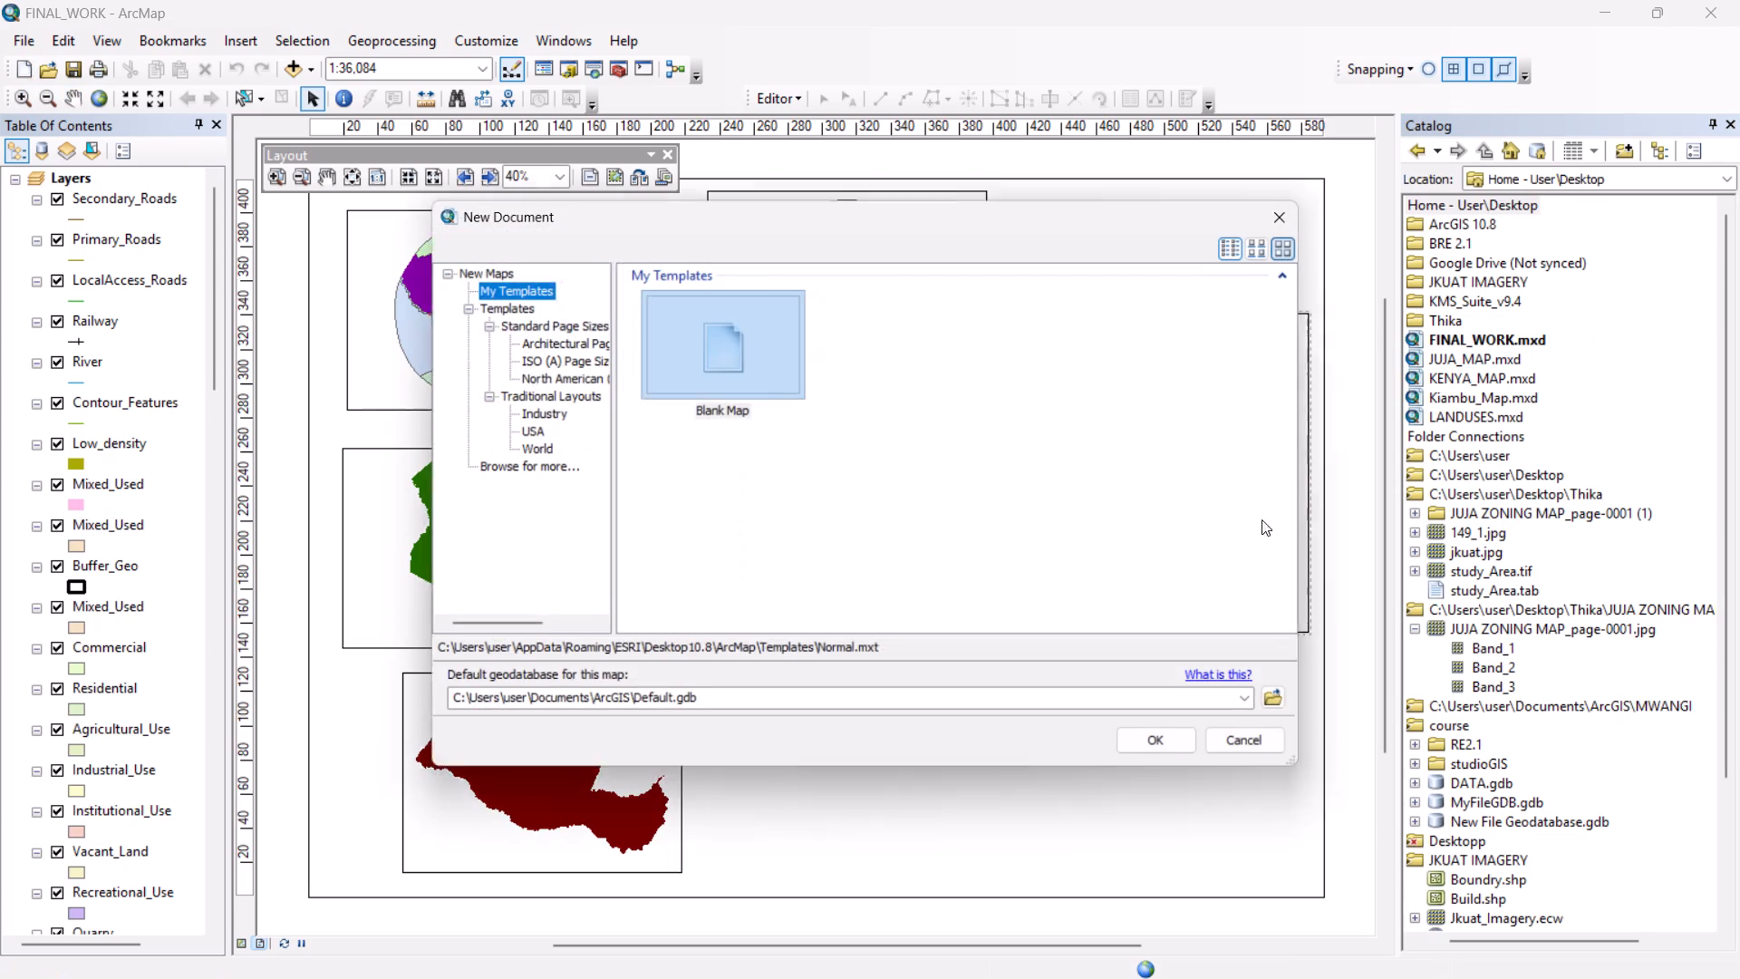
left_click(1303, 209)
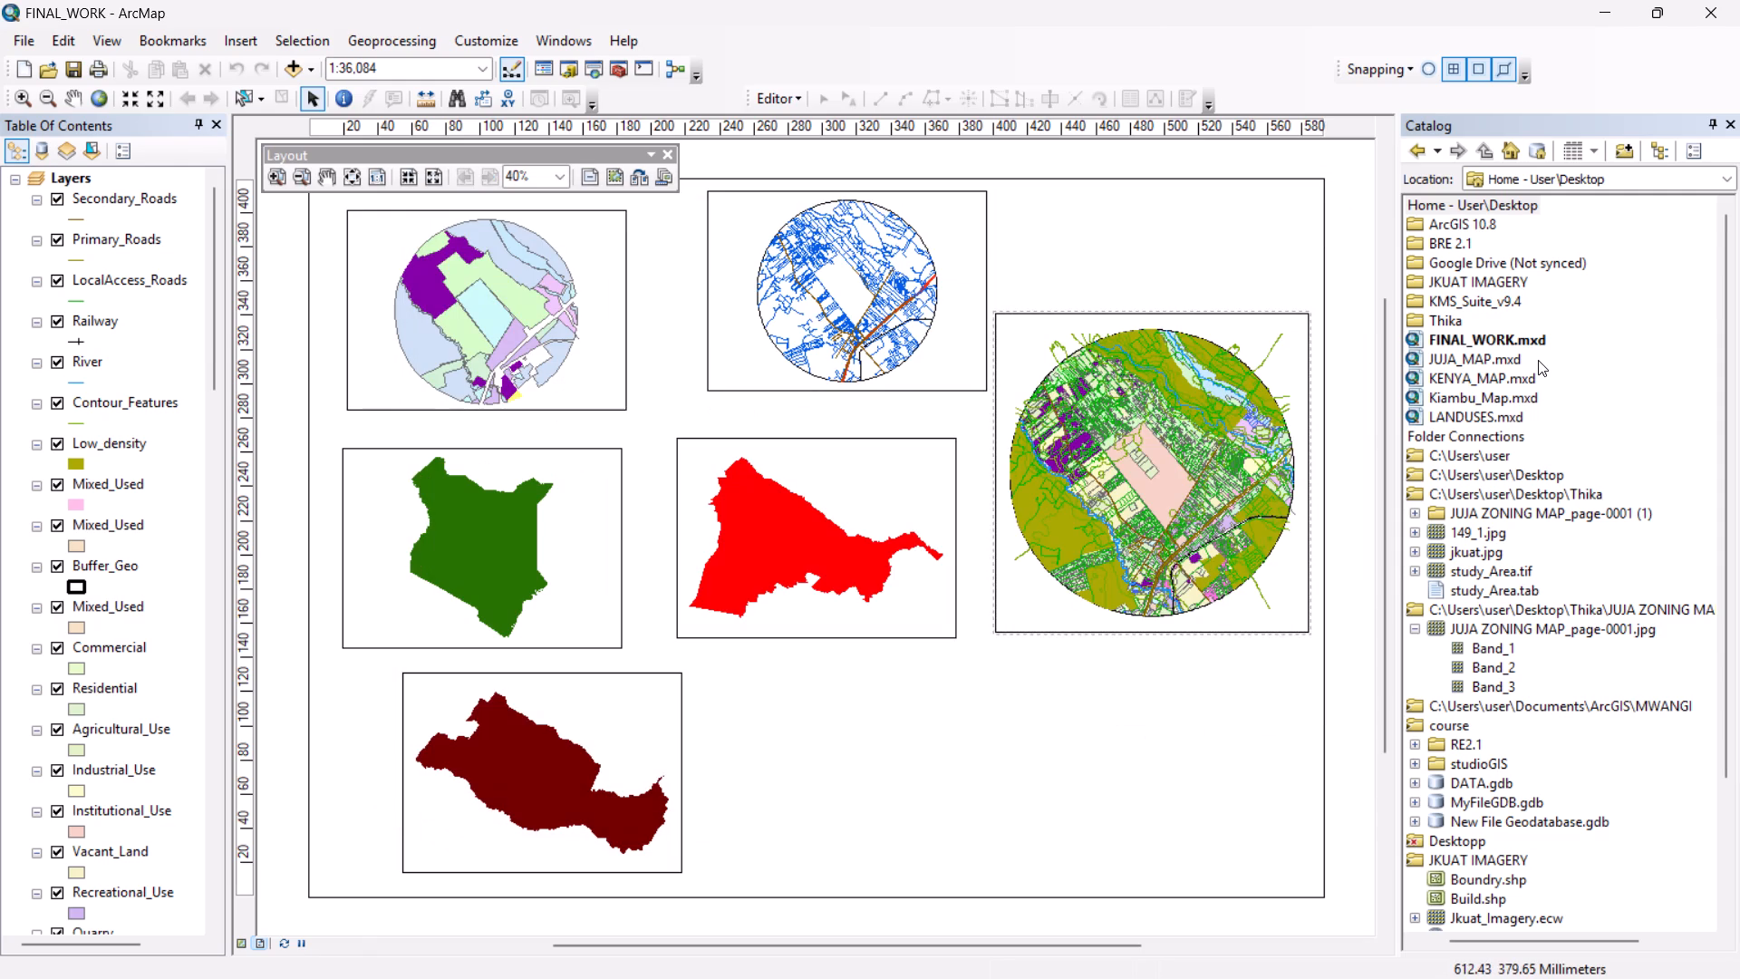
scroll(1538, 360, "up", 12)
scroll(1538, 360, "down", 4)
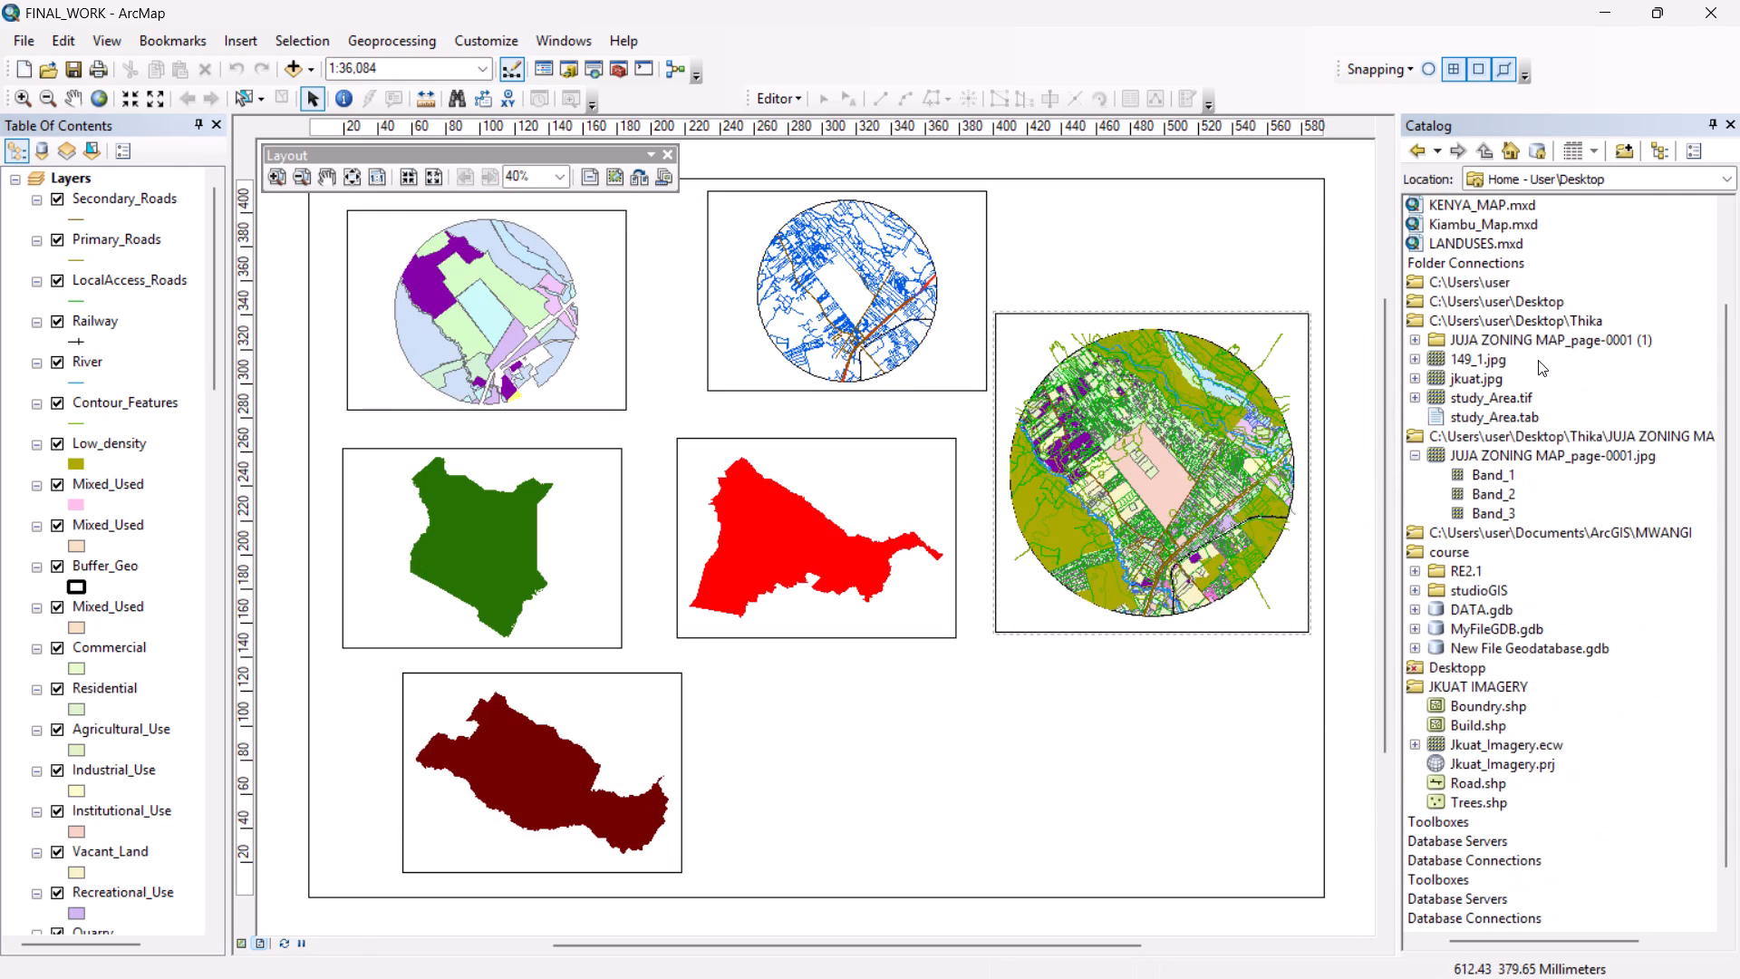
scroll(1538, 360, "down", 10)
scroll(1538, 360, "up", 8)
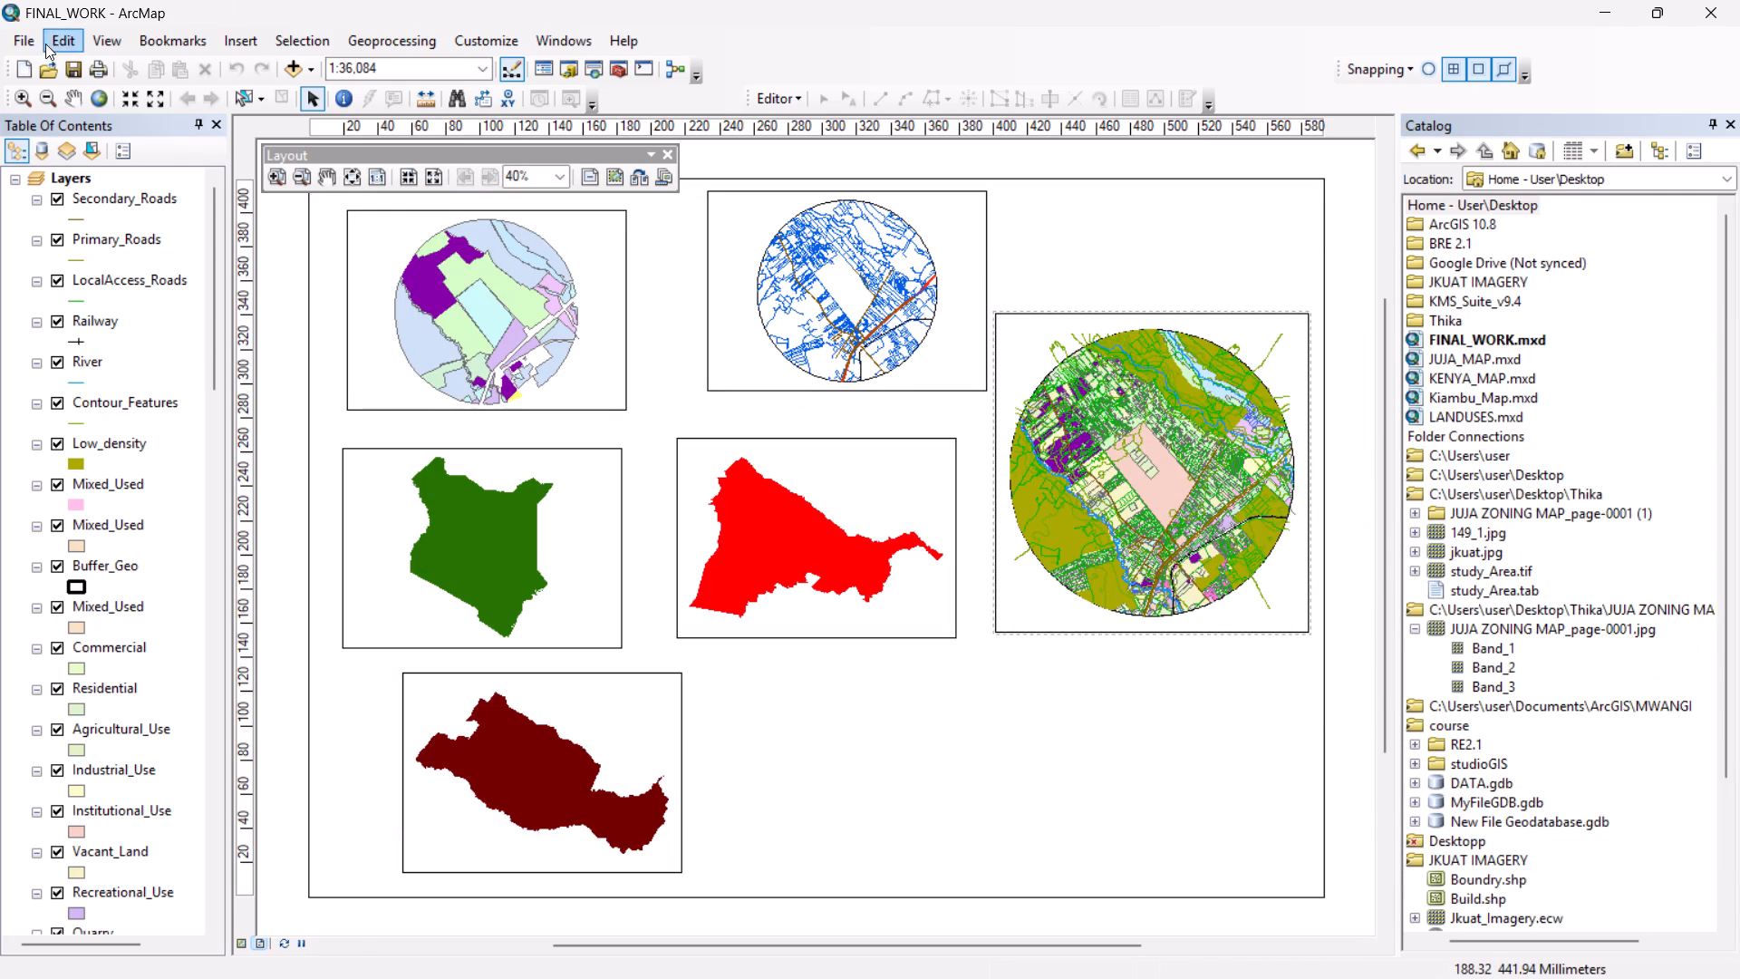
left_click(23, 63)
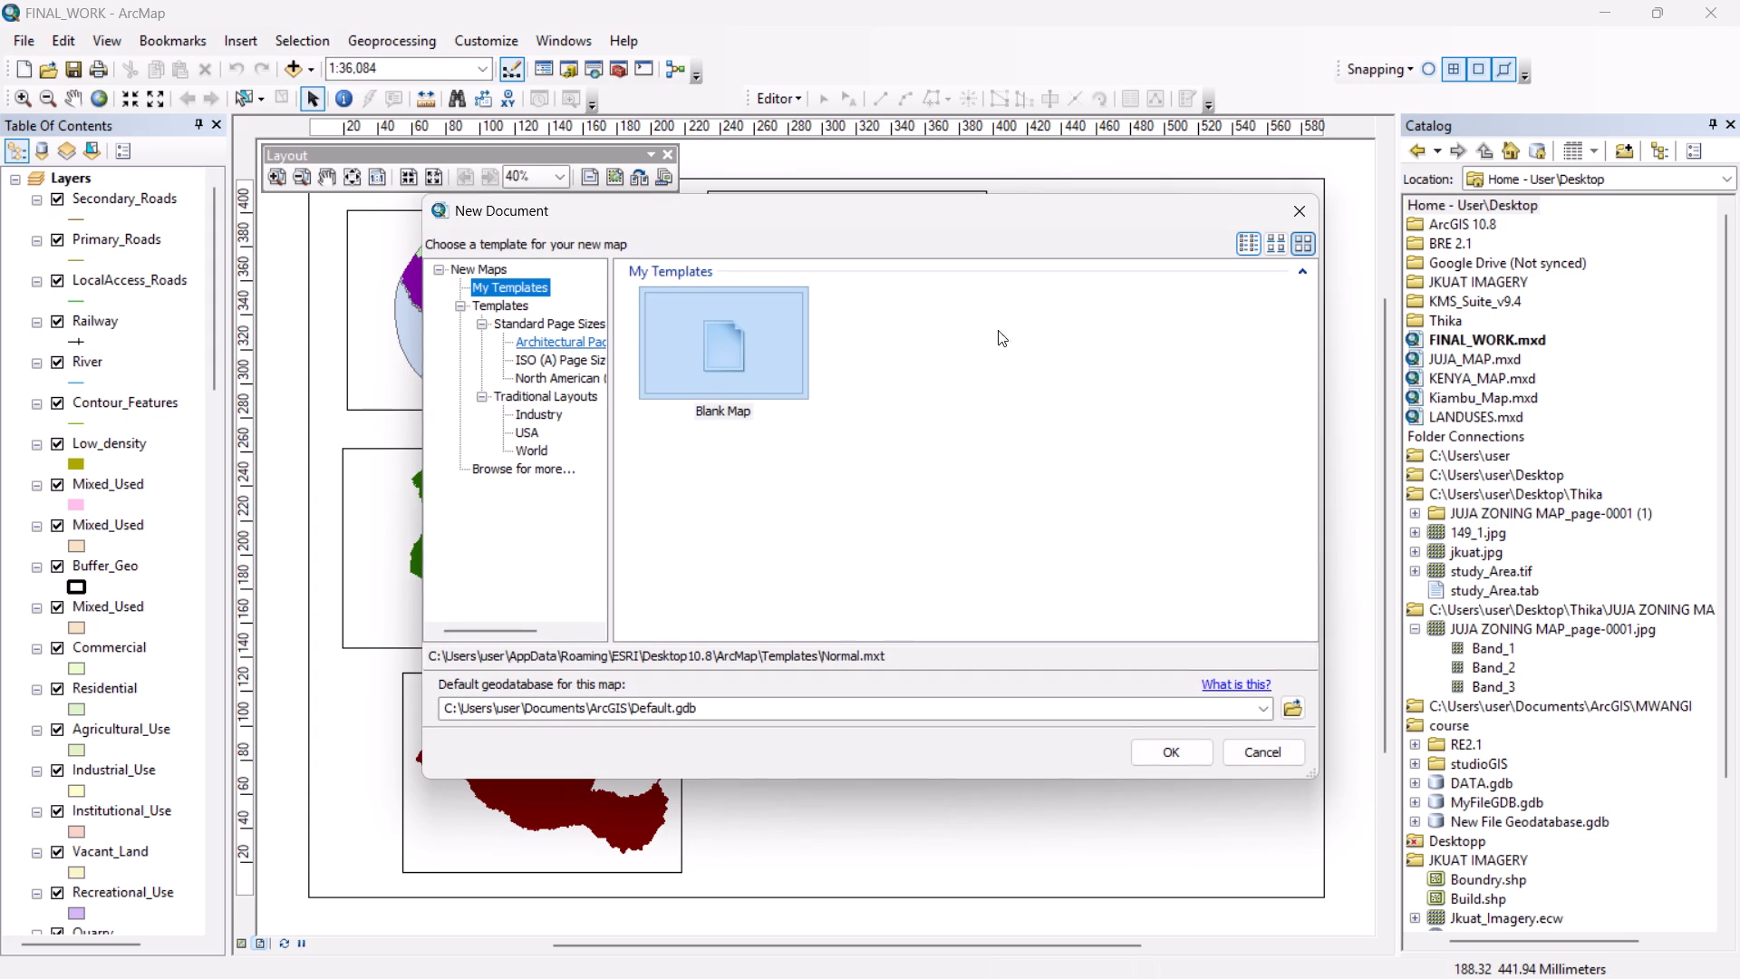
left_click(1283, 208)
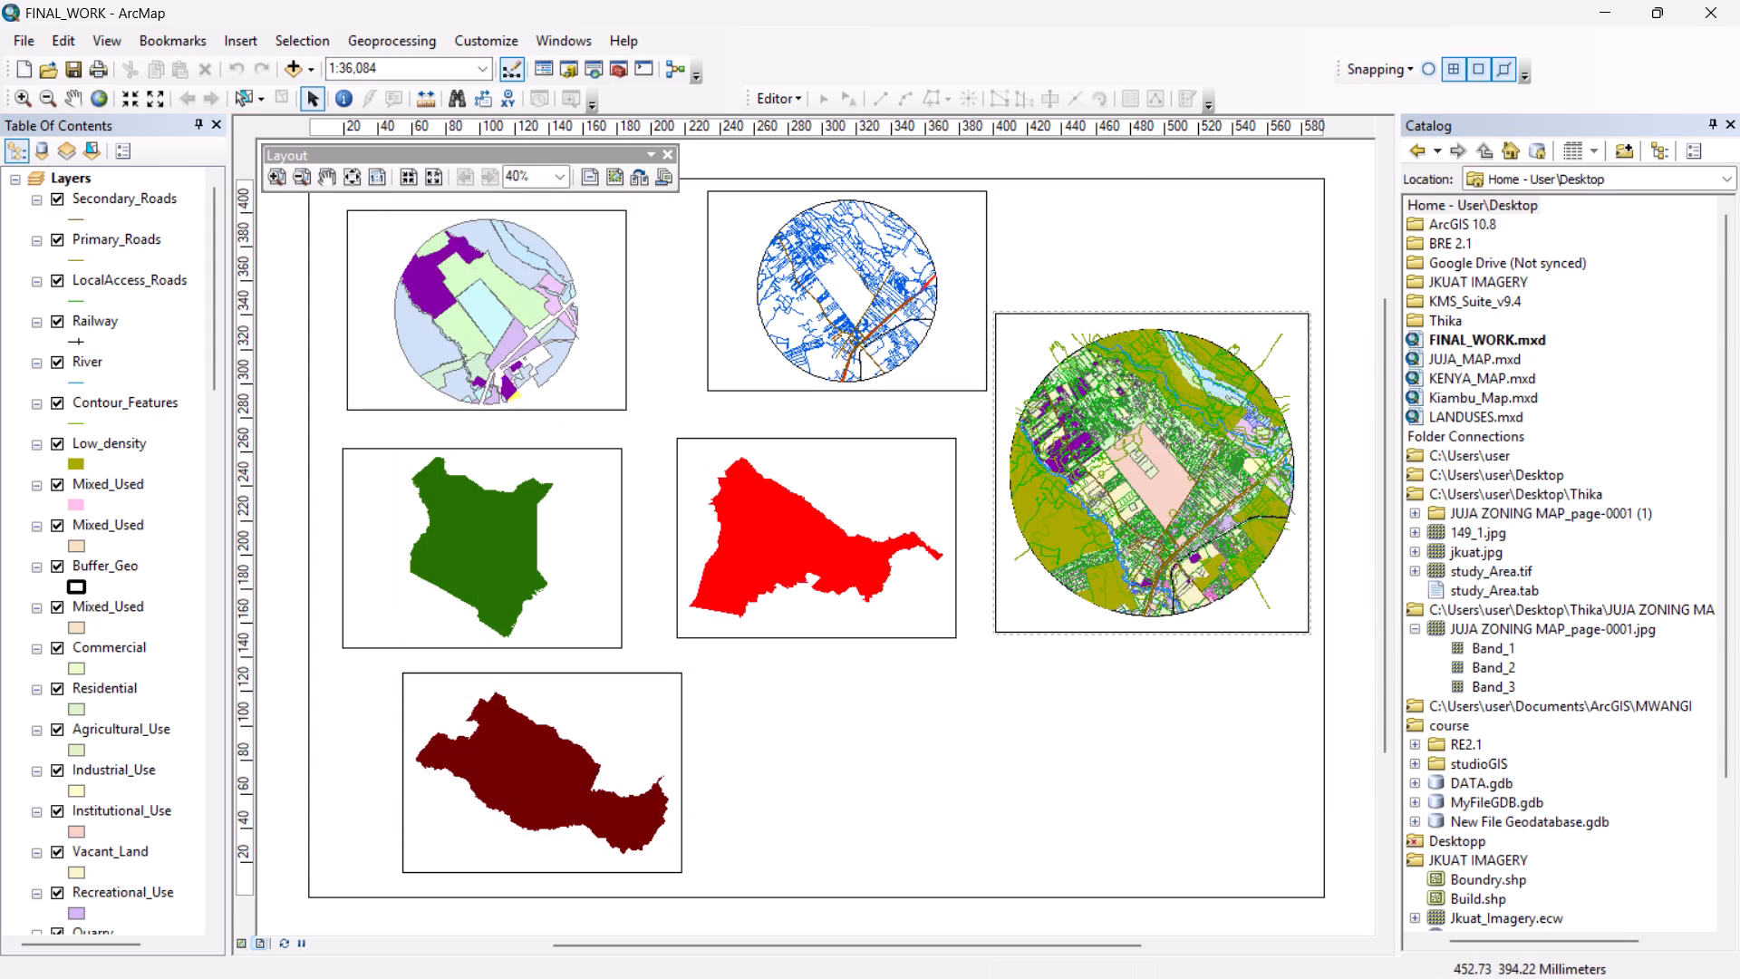
Start opening an existing map document and browse the Desktop's ArcGIS 10.8 folder and its ArcGIS 10.8 subfolder for the project files.
left_click(21, 39)
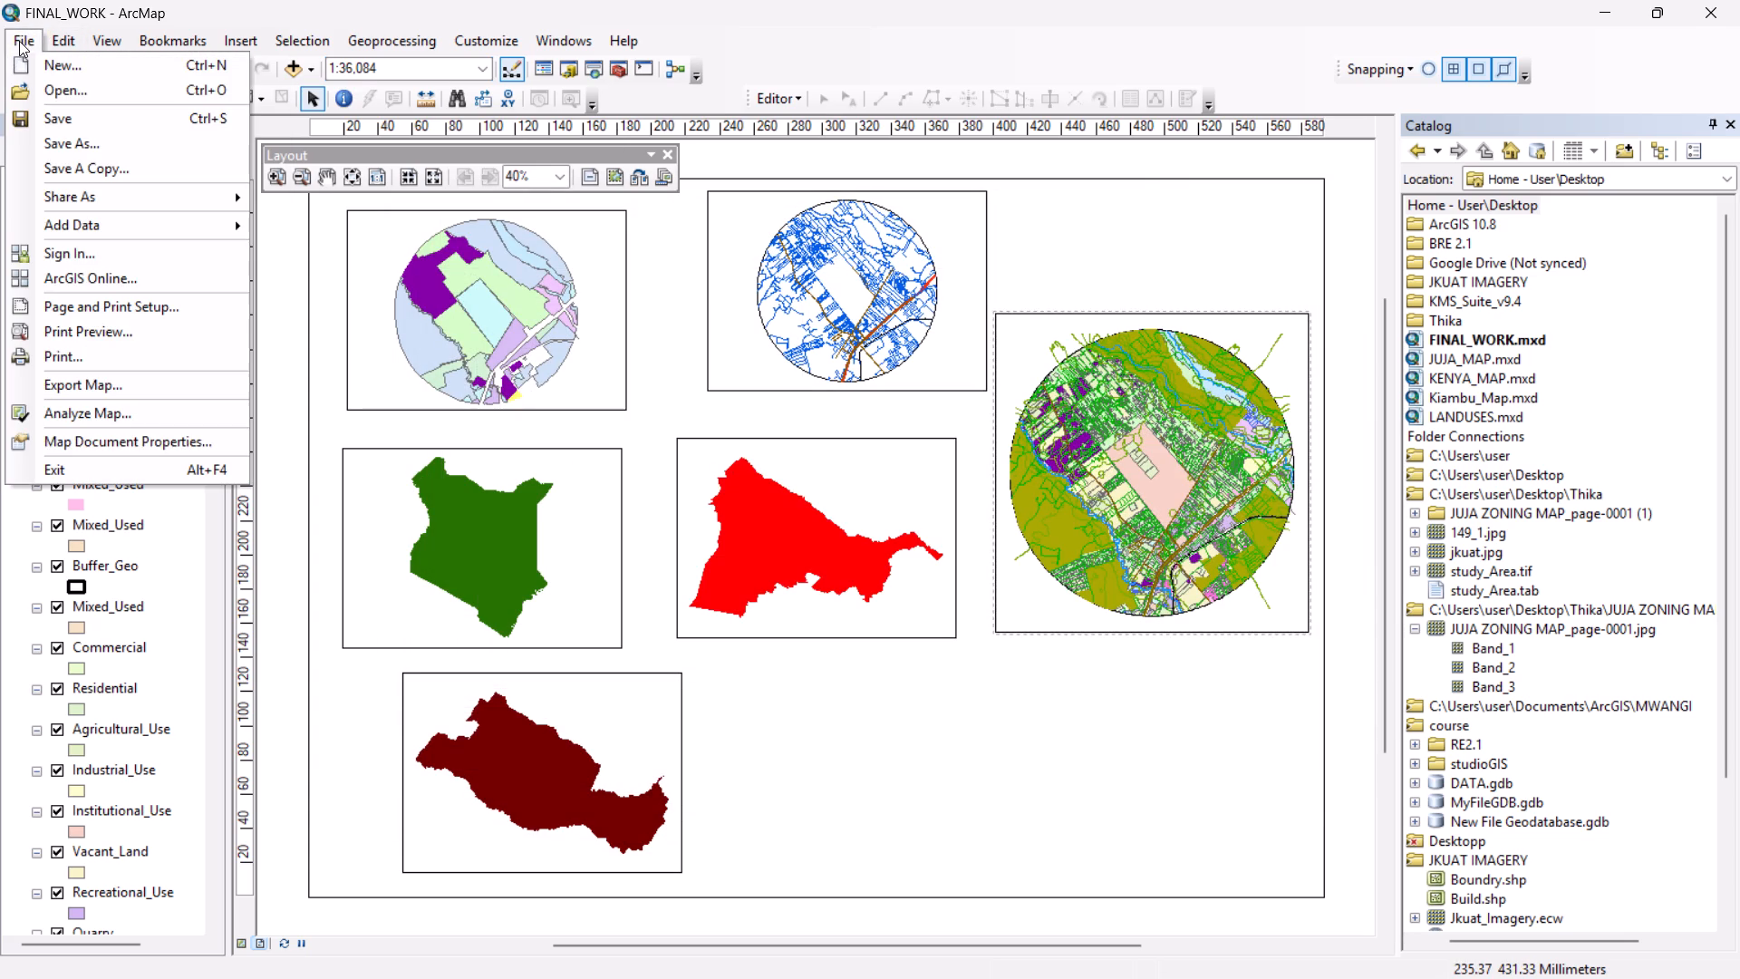
left_click(19, 91)
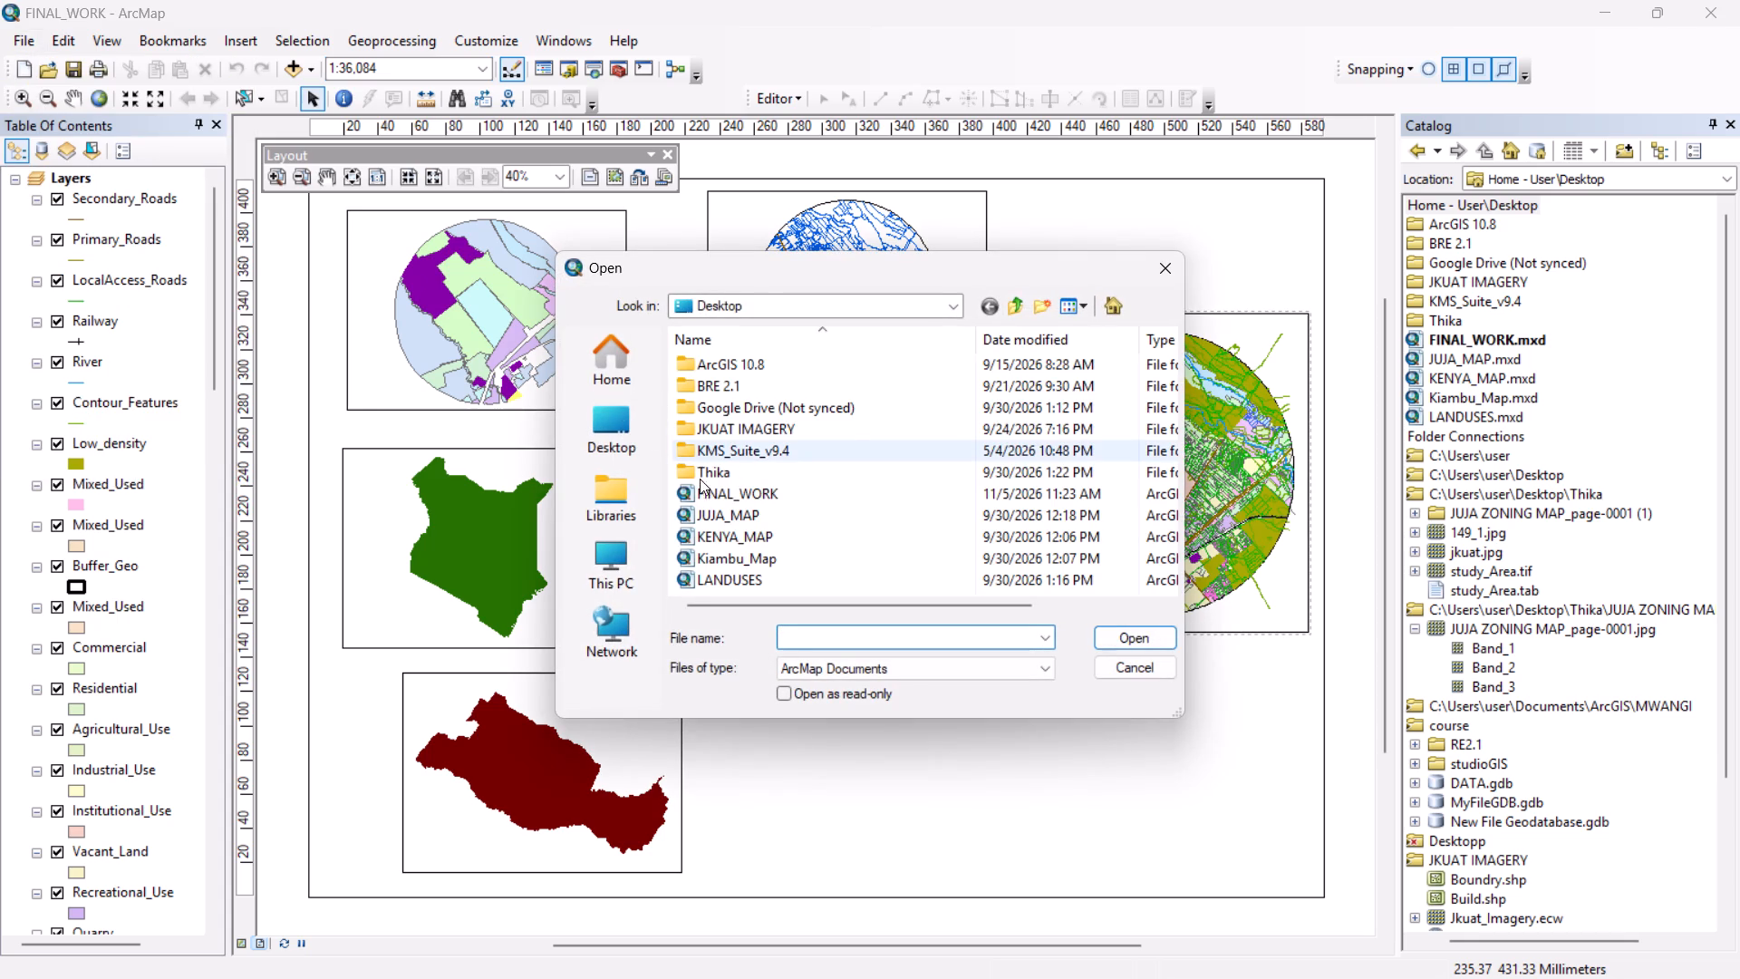
scroll(756, 409, "up", 3)
scroll(776, 365, "down", 4)
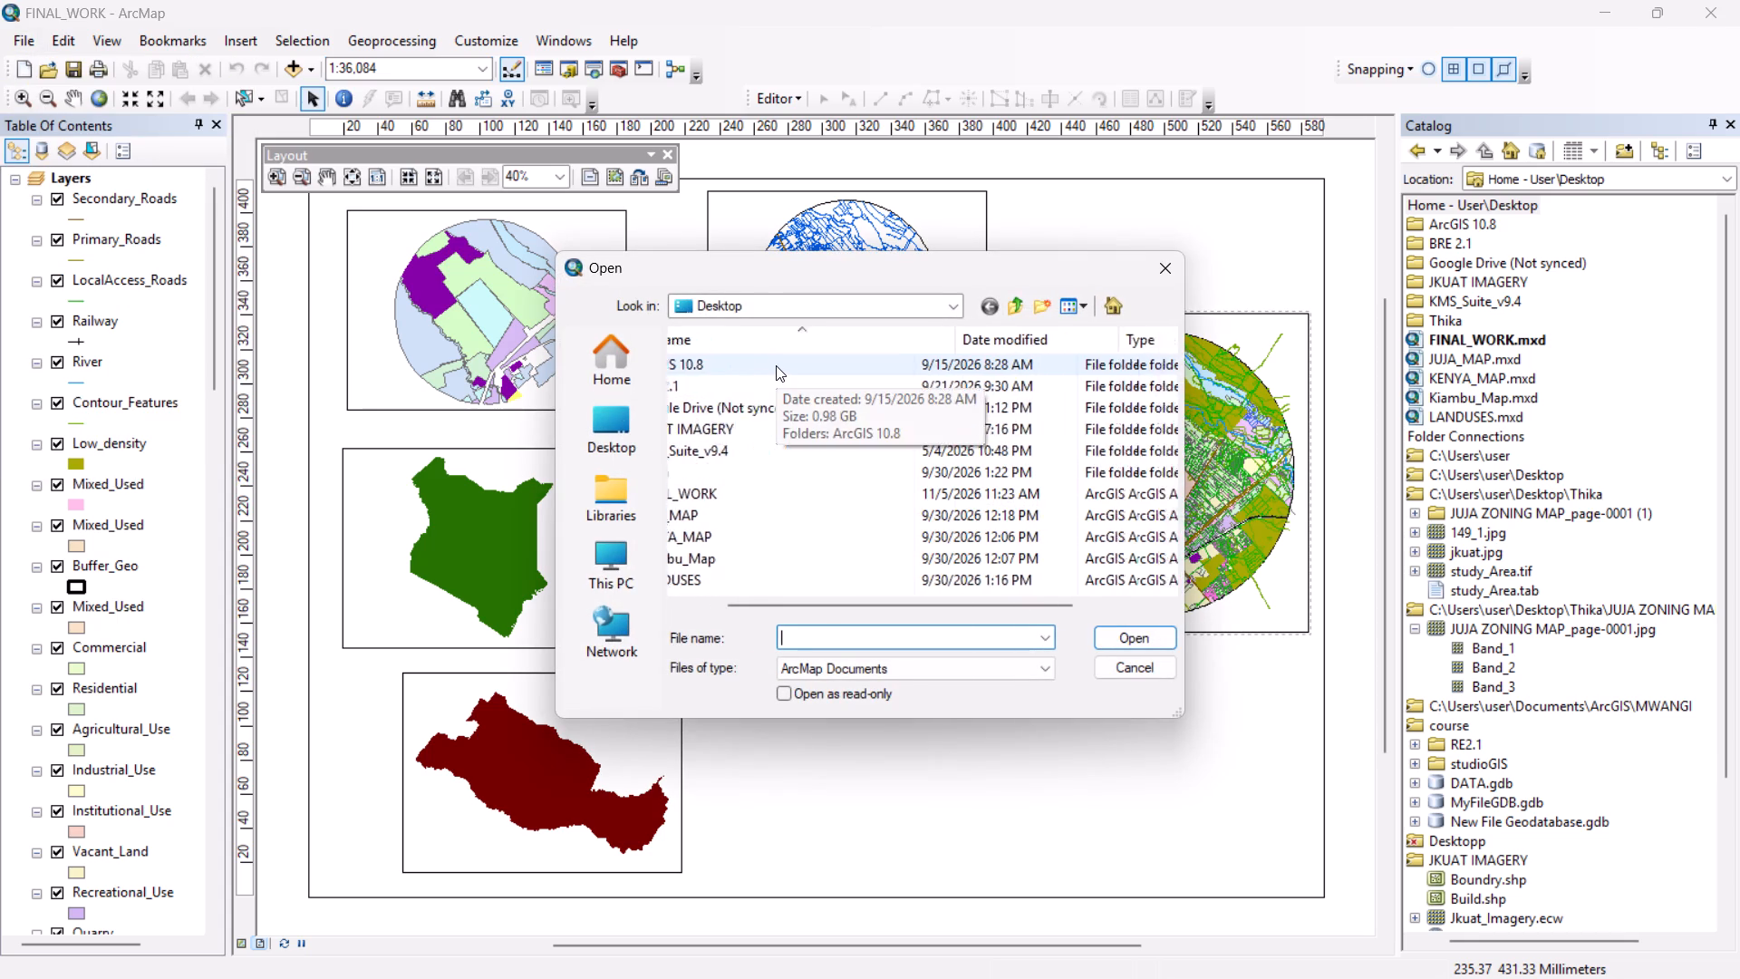
scroll(776, 365, "down", 2)
scroll(776, 365, "up", 13)
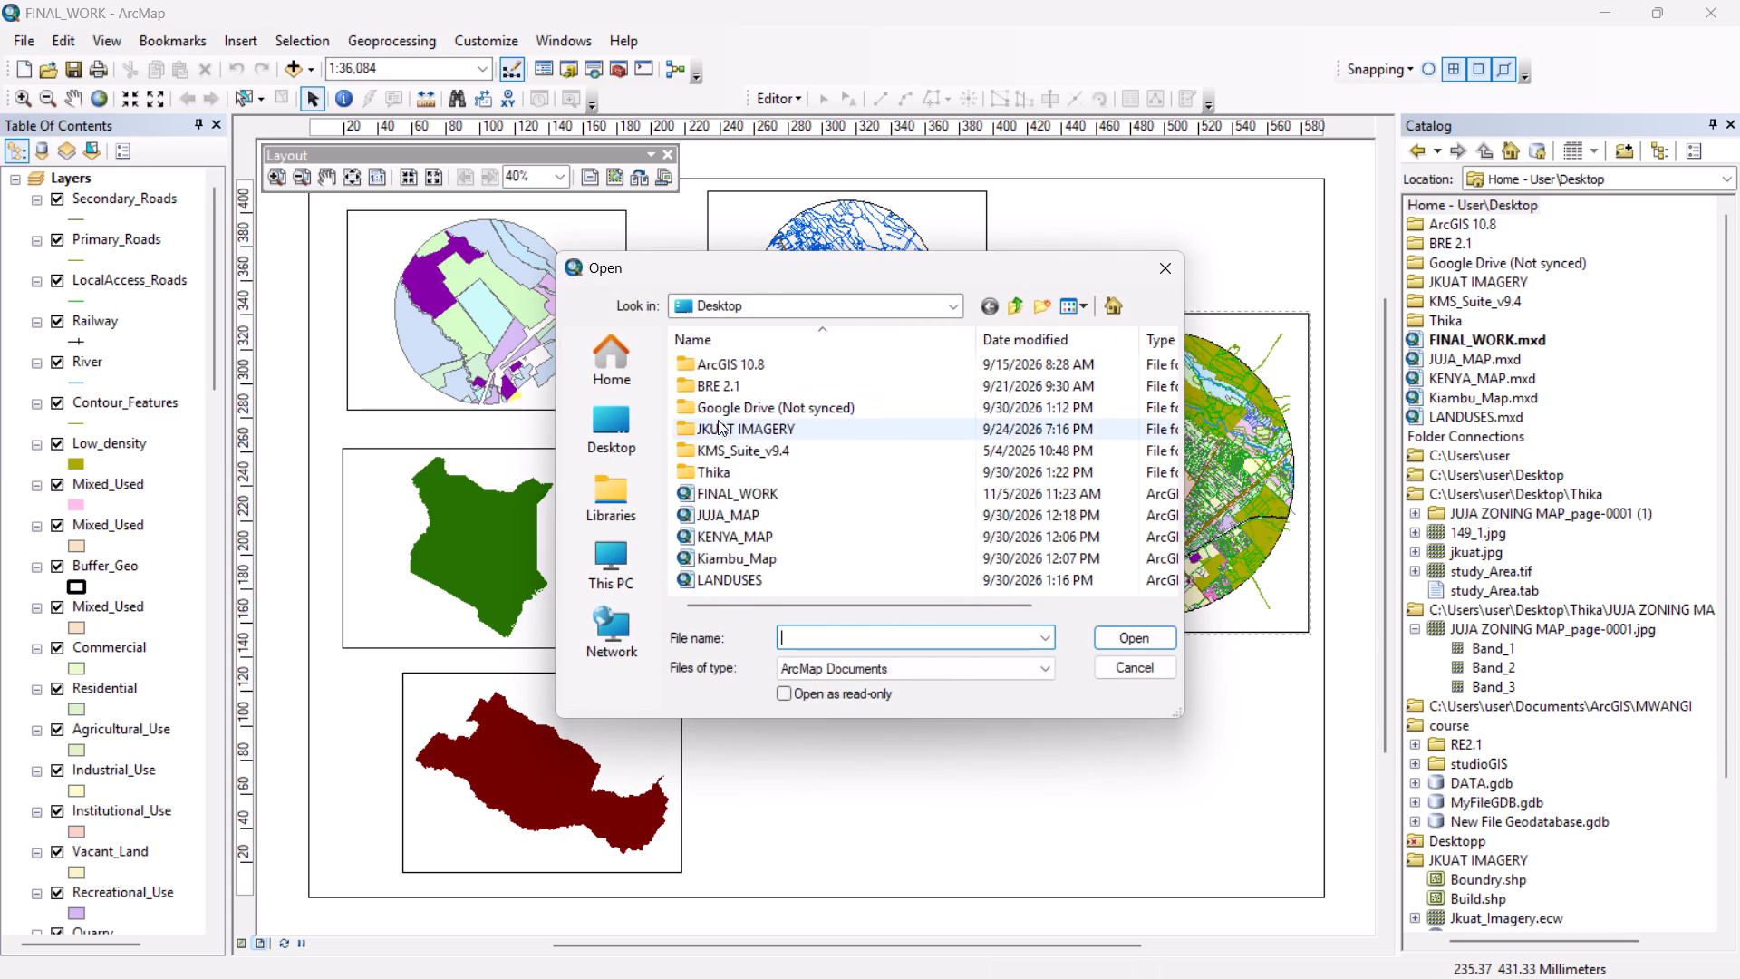
scroll(612, 517, "down", 6)
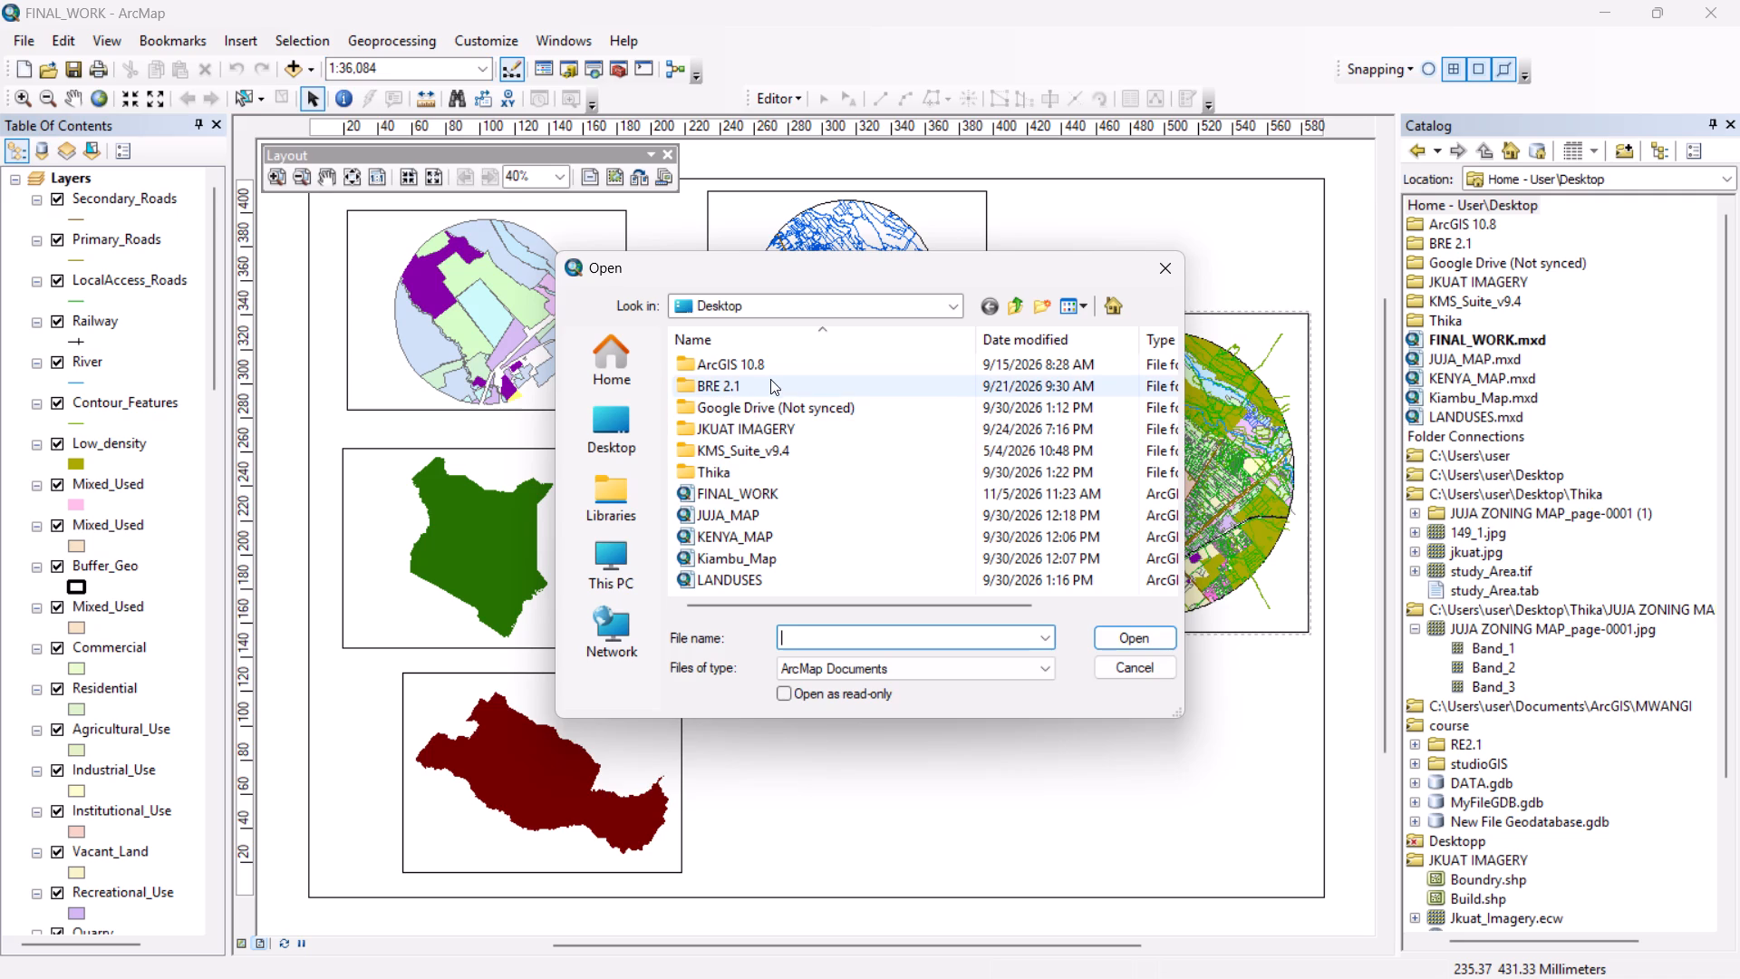
double_click(772, 364)
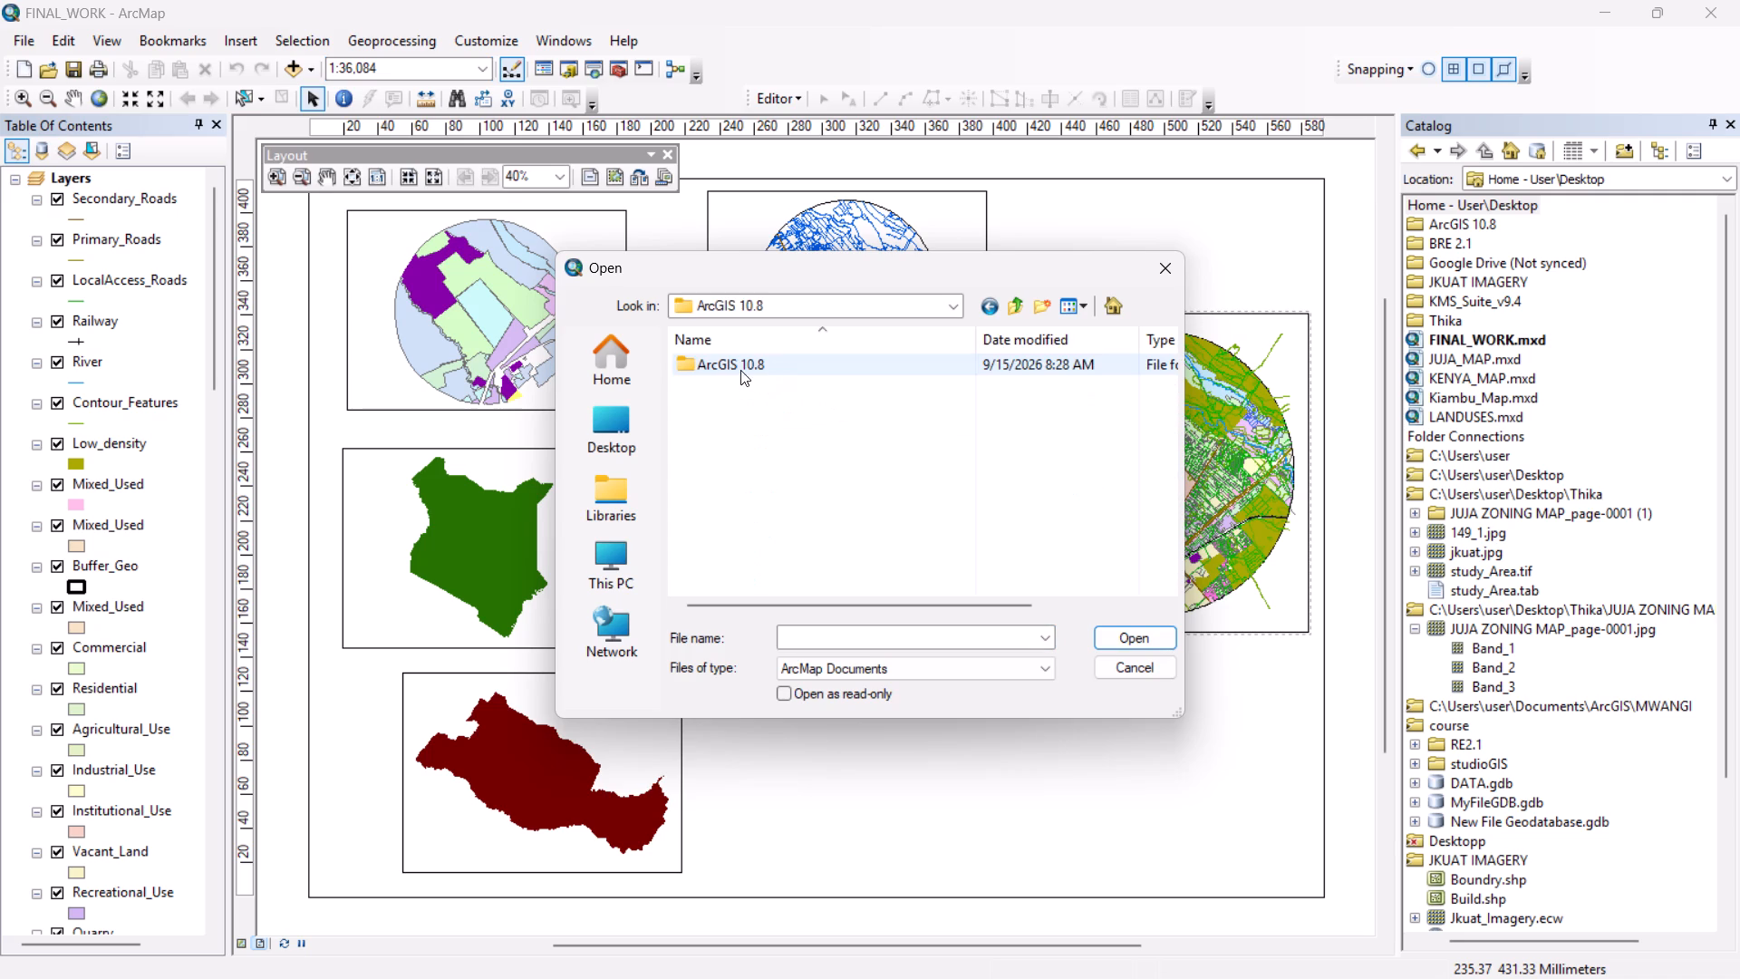
double_click(759, 362)
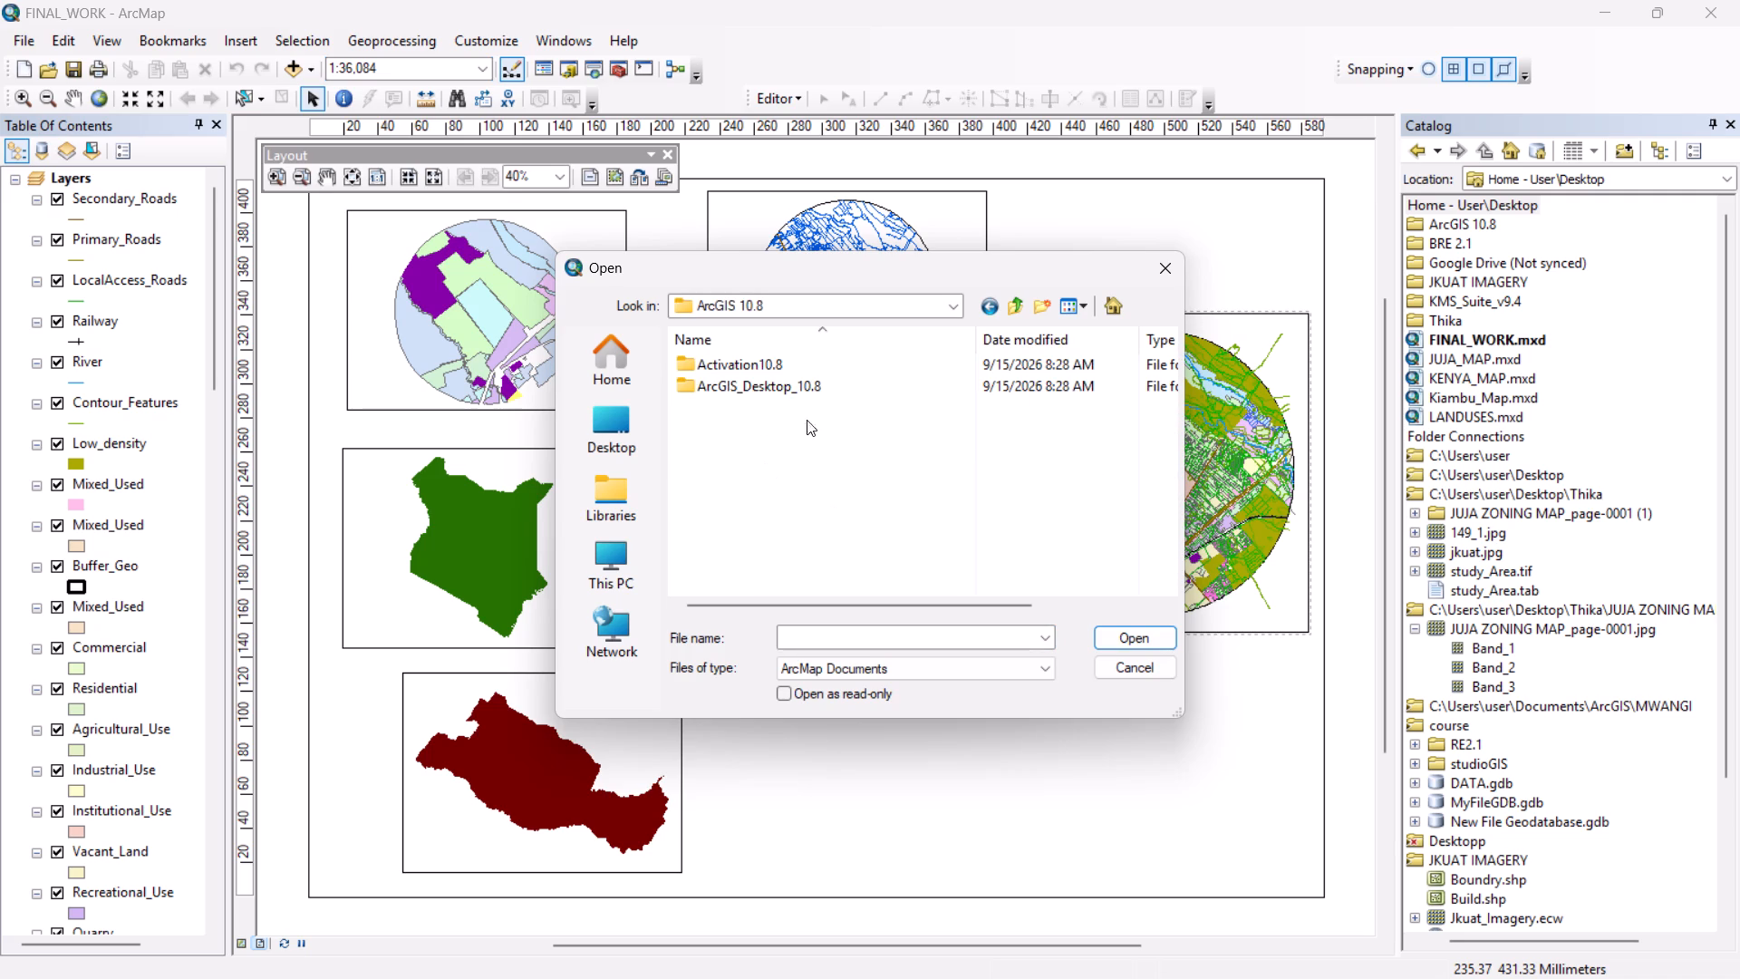
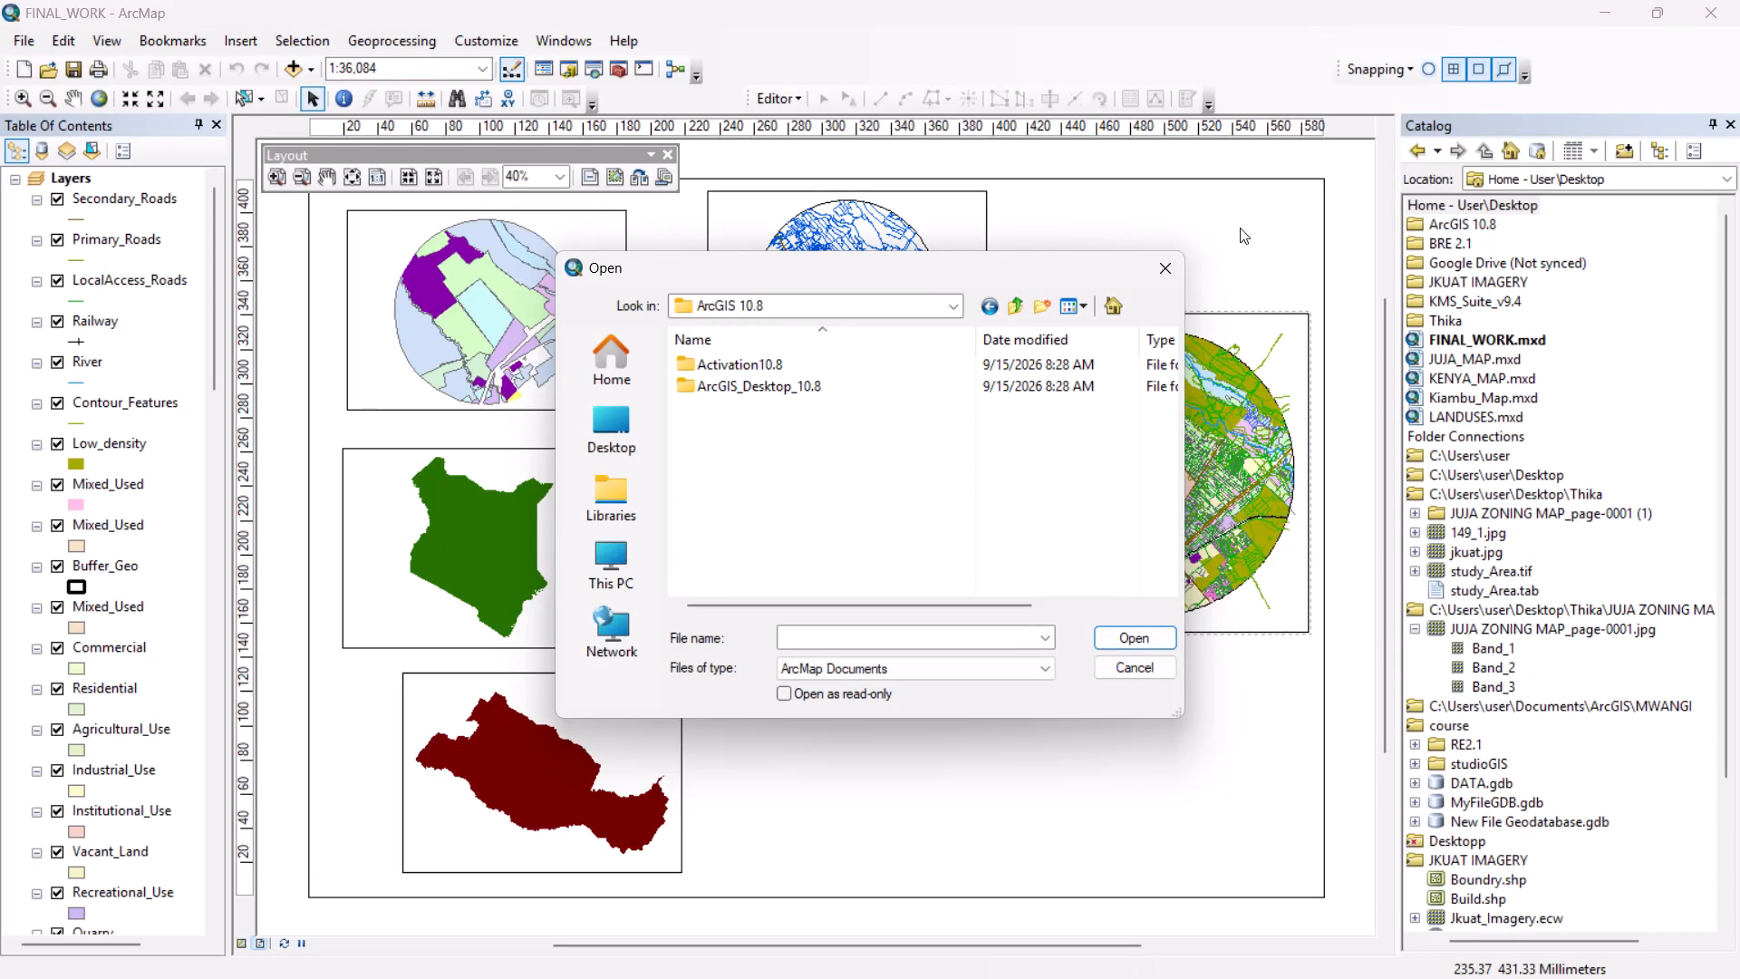
Cancel opening a map document and look through the Catalog's folder connections down to JKUAT IMAGERY for the project geodatabase.
left_click(1158, 257)
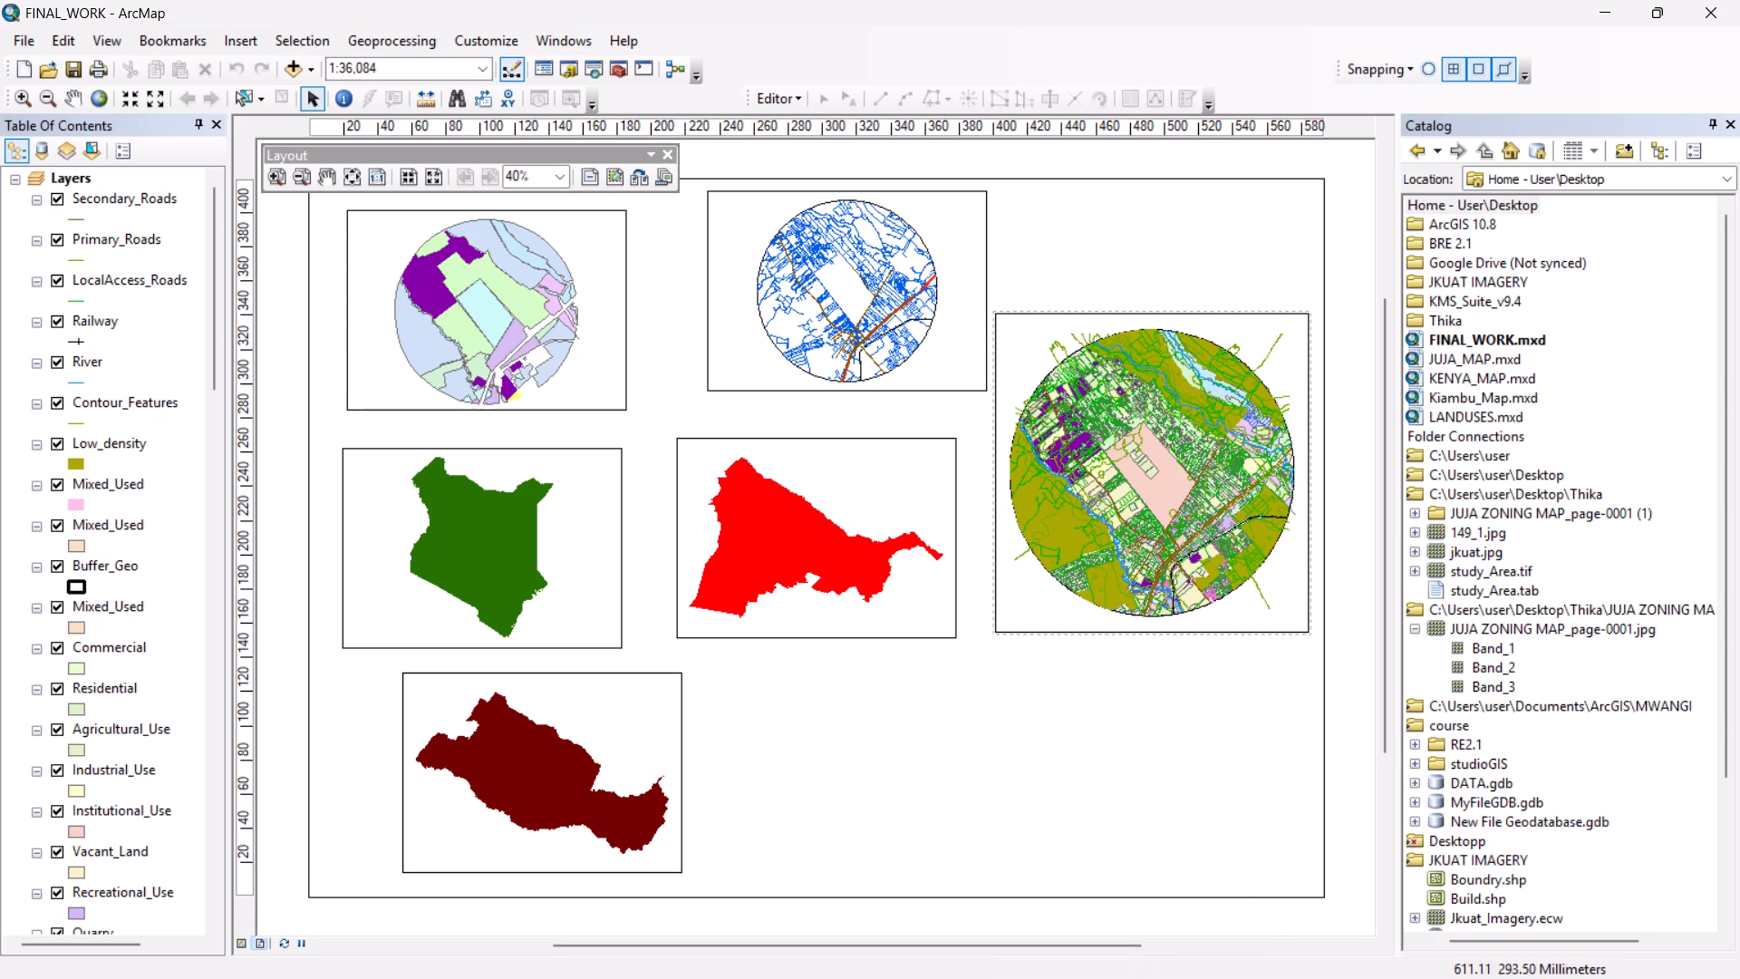
scroll(1354, 393, "up", 6)
scroll(1519, 373, "up", 12)
scroll(1518, 375, "down", 7)
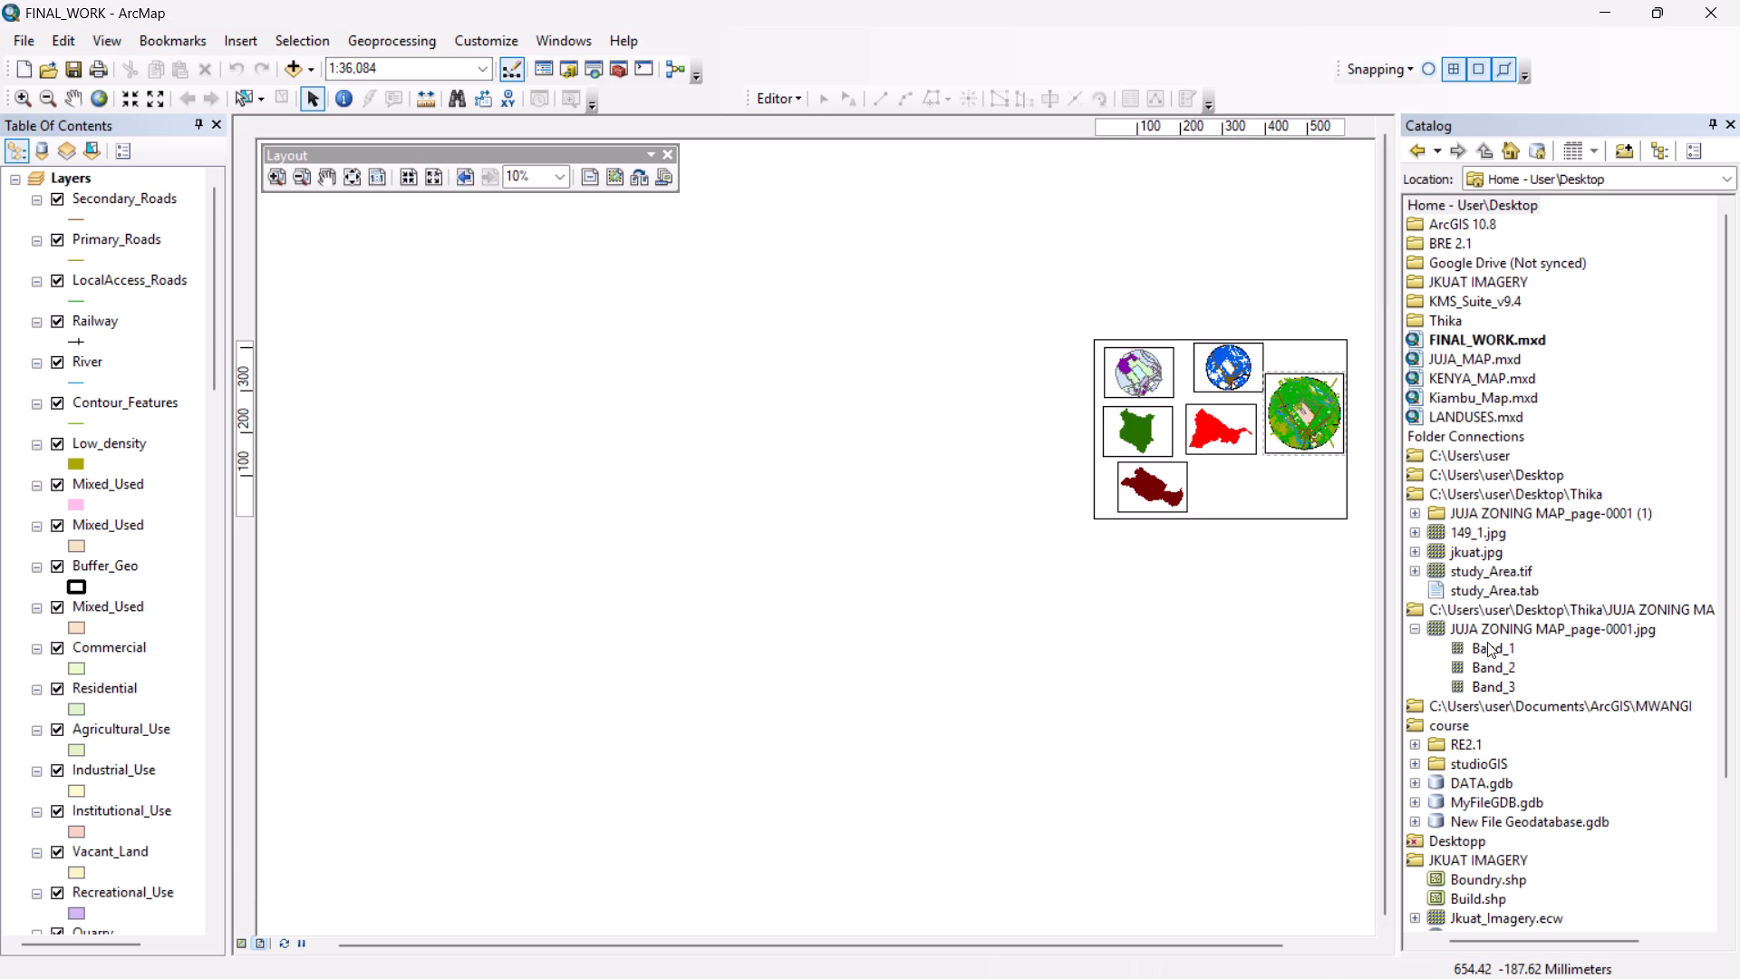
scroll(1487, 655, "down", 13)
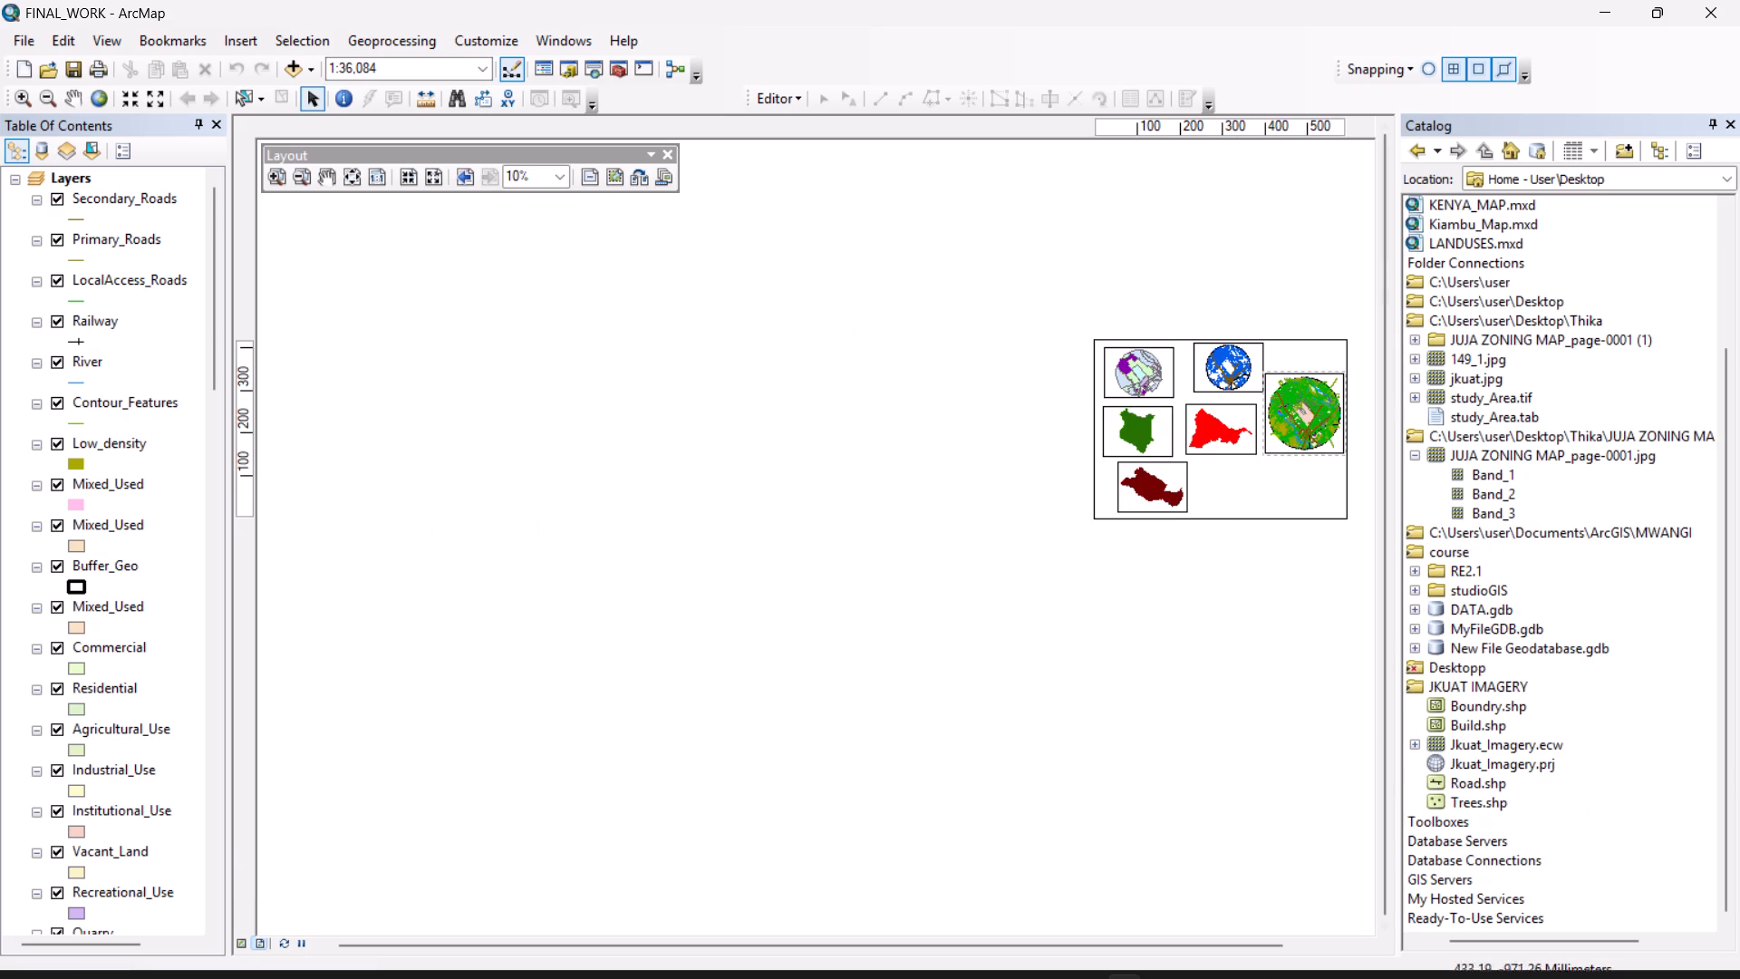
Switch to File Explorer and examine the file list of the JUJAWK.gdb folder under Documents > ArcGIS > MWANGI.
left_click(910, 952)
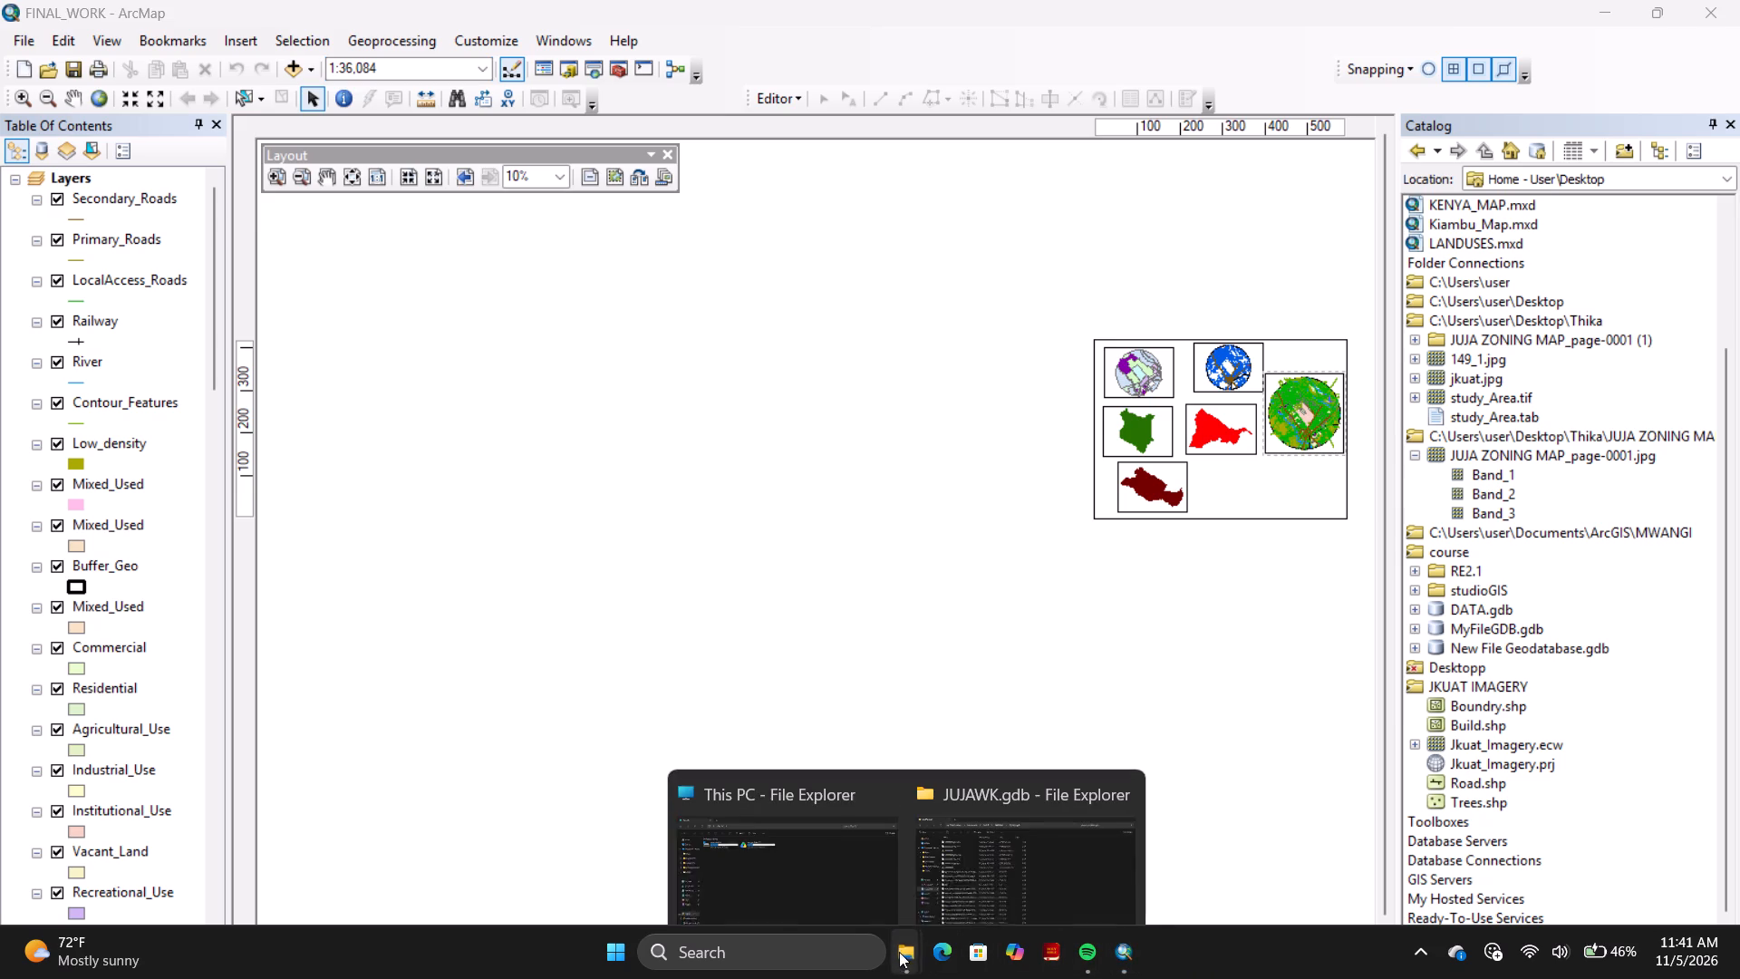
left_click(964, 858)
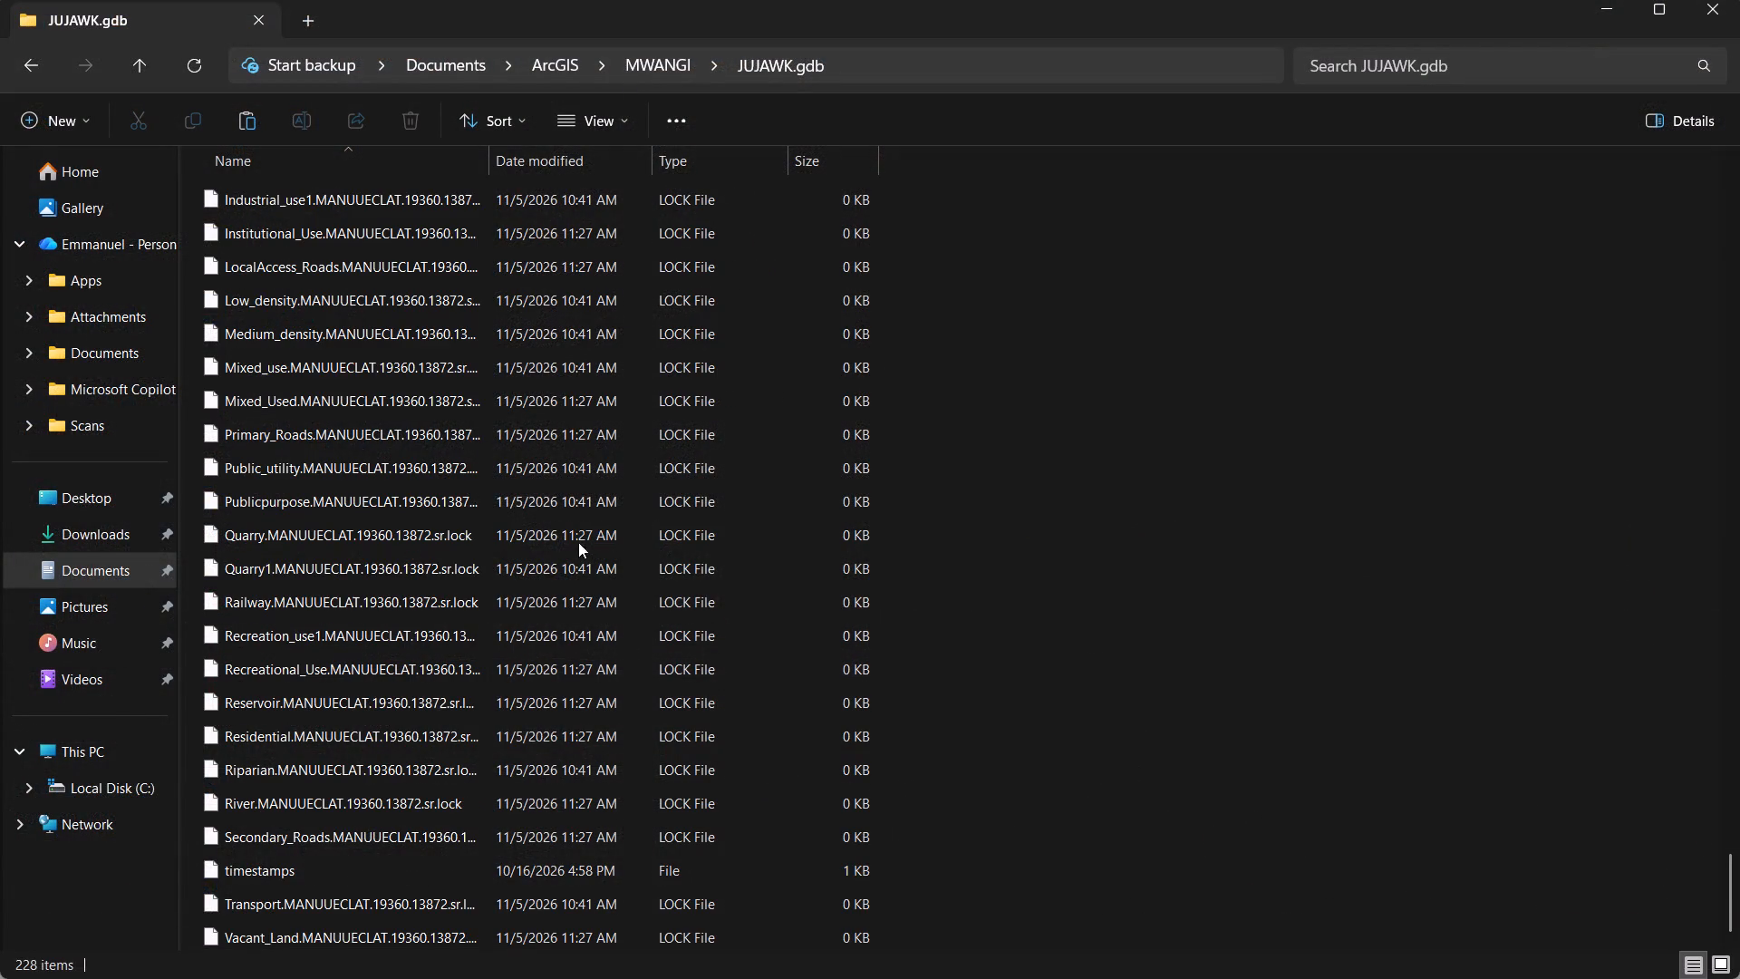
scroll(943, 483, "up", 6)
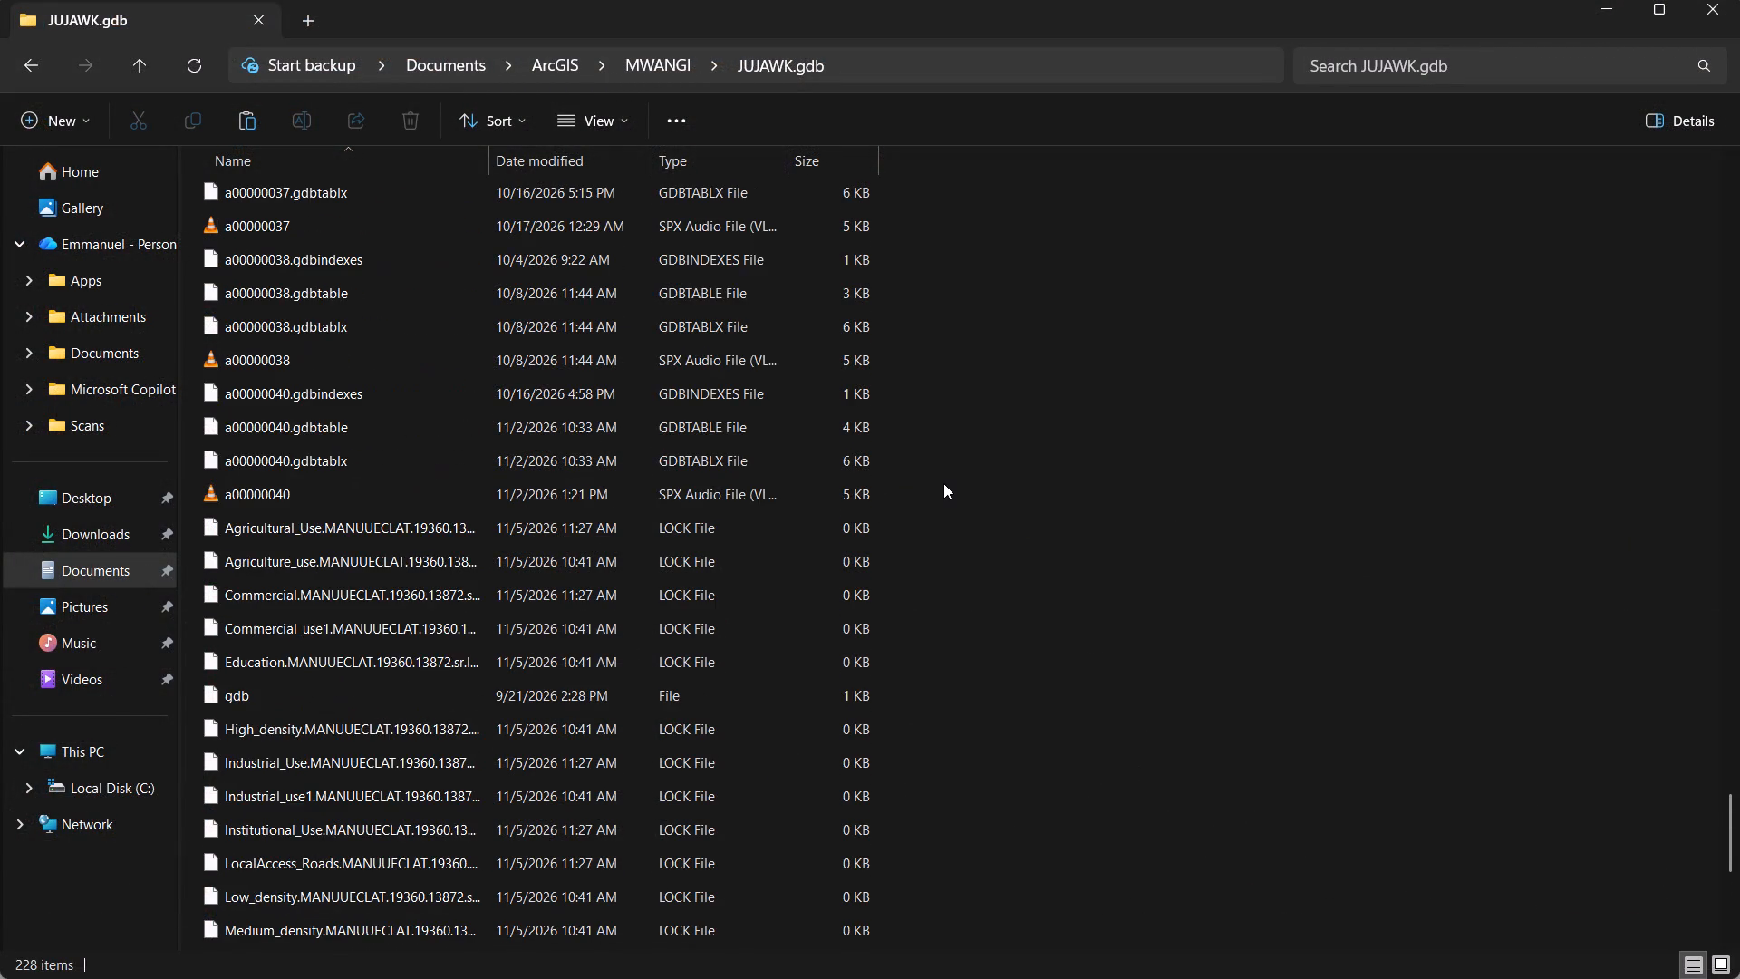
scroll(943, 483, "down", 14)
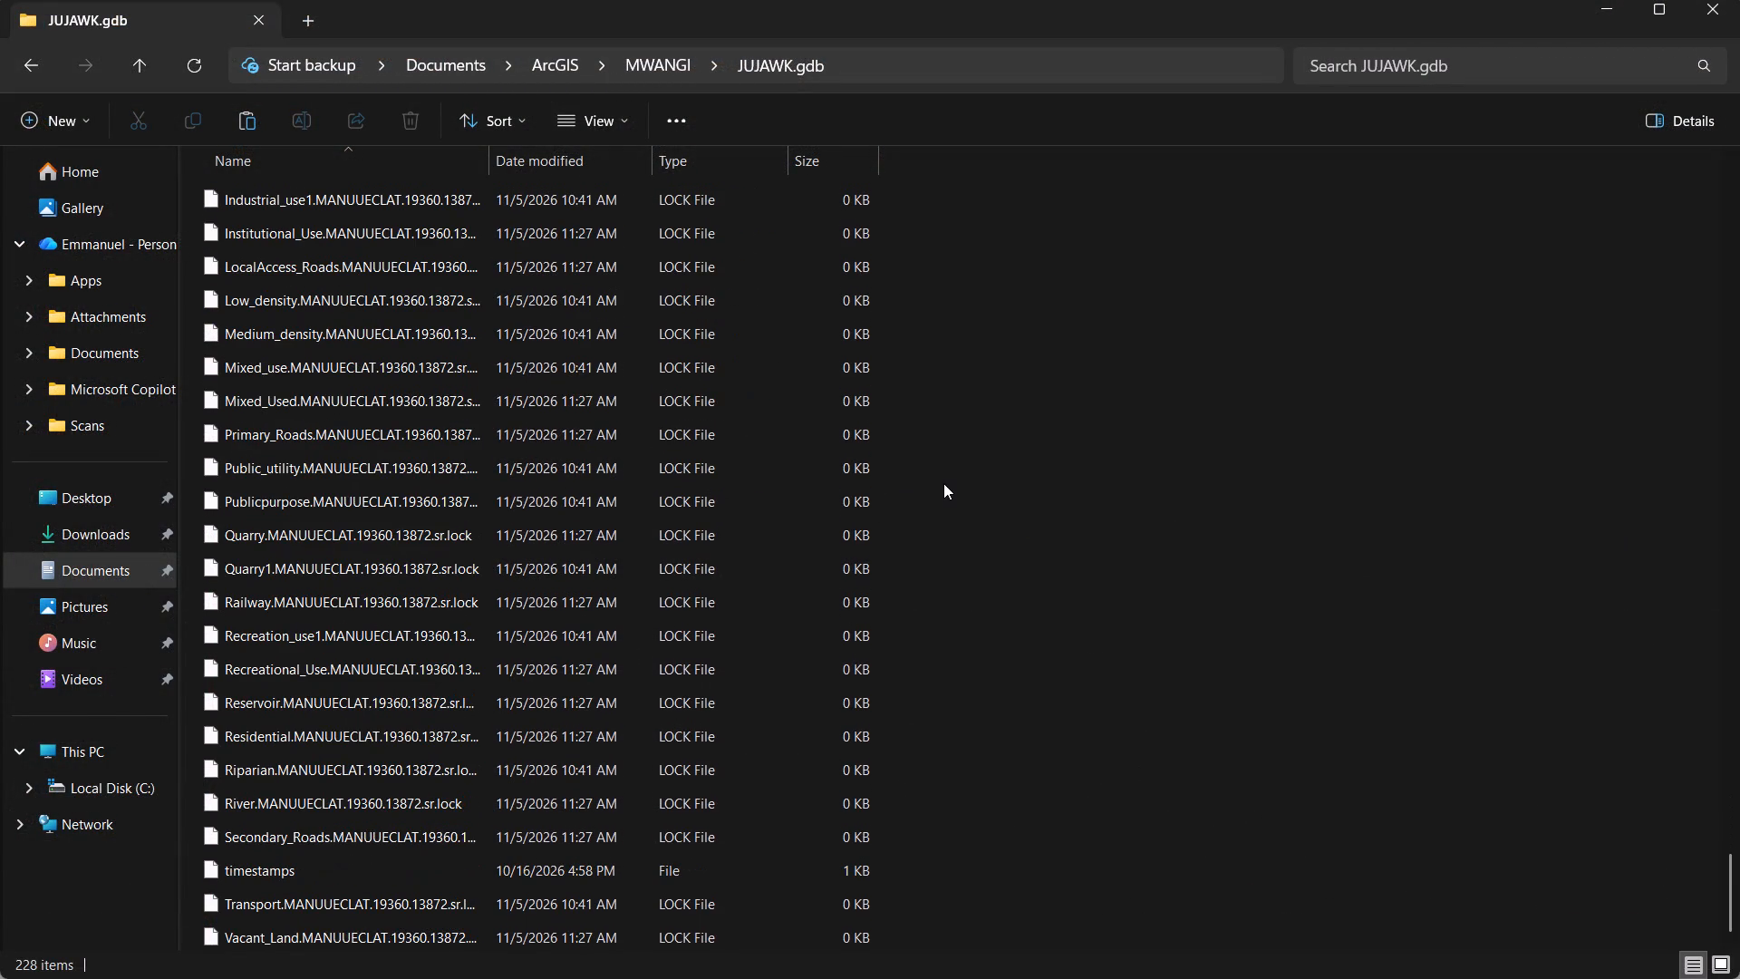
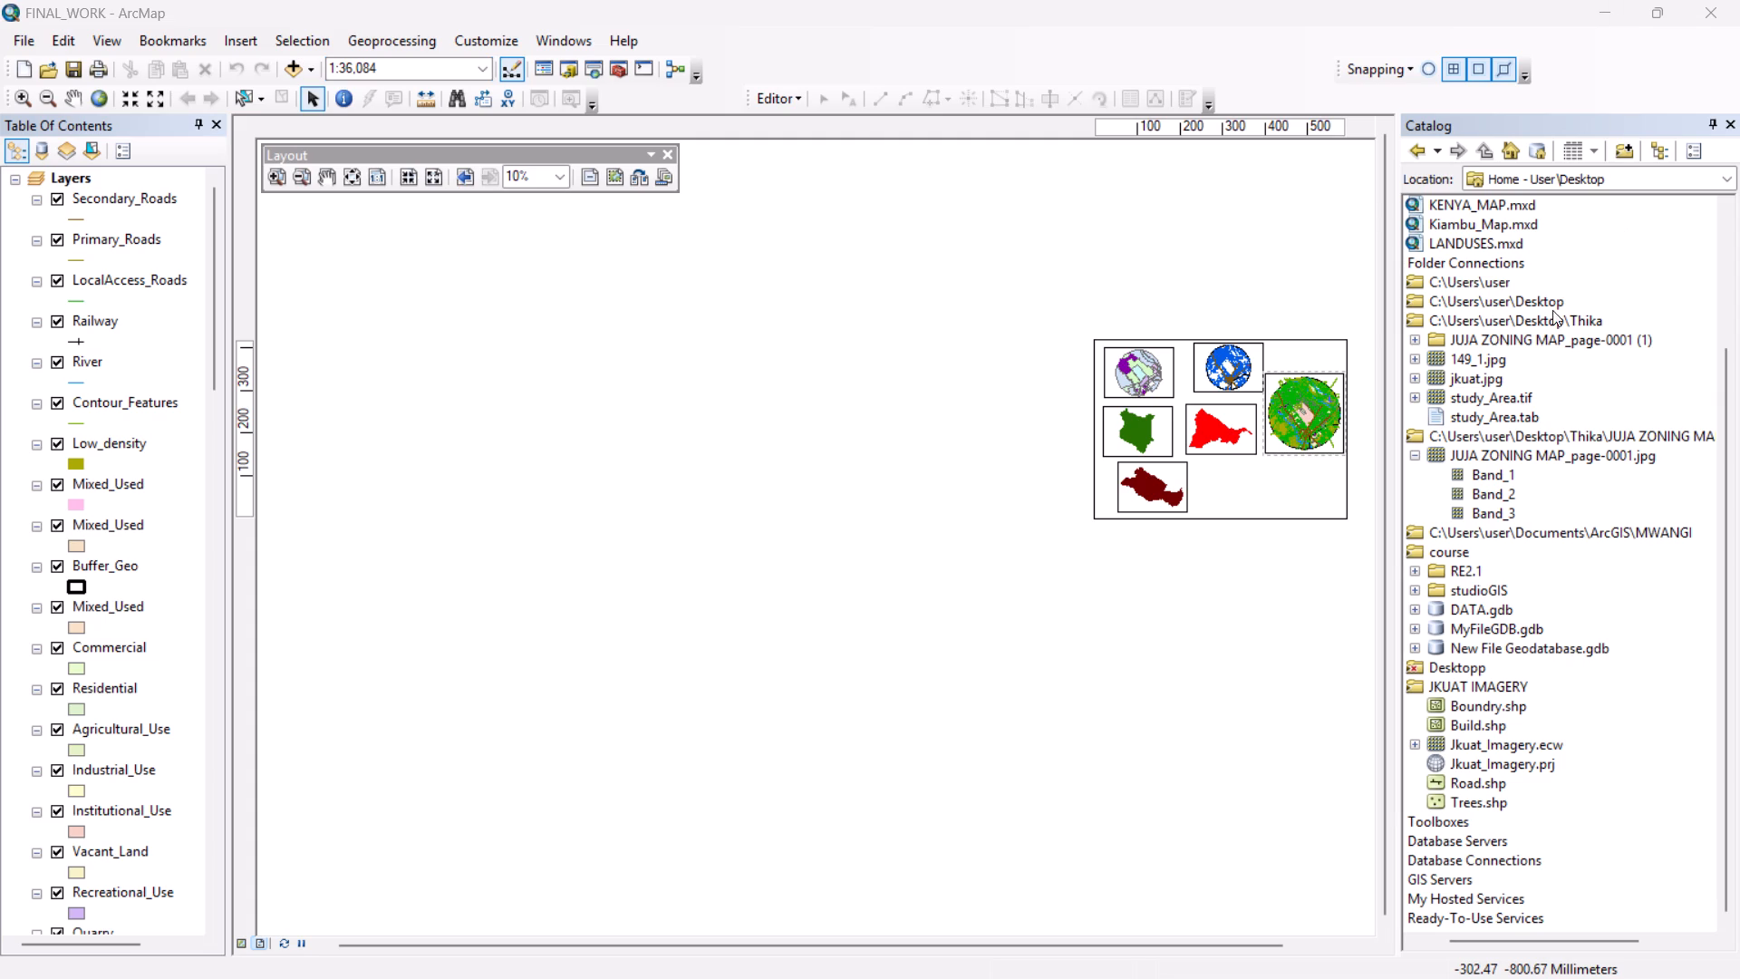
Look through the Catalog's folder connections for the project geodatabase, expanding the JUJA ZONING MAP_page-0001 (1) folder and DATA.gdb.
scroll(1514, 523, "down", 7)
scroll(1514, 523, "up", 1)
scroll(1512, 774, "up", 3)
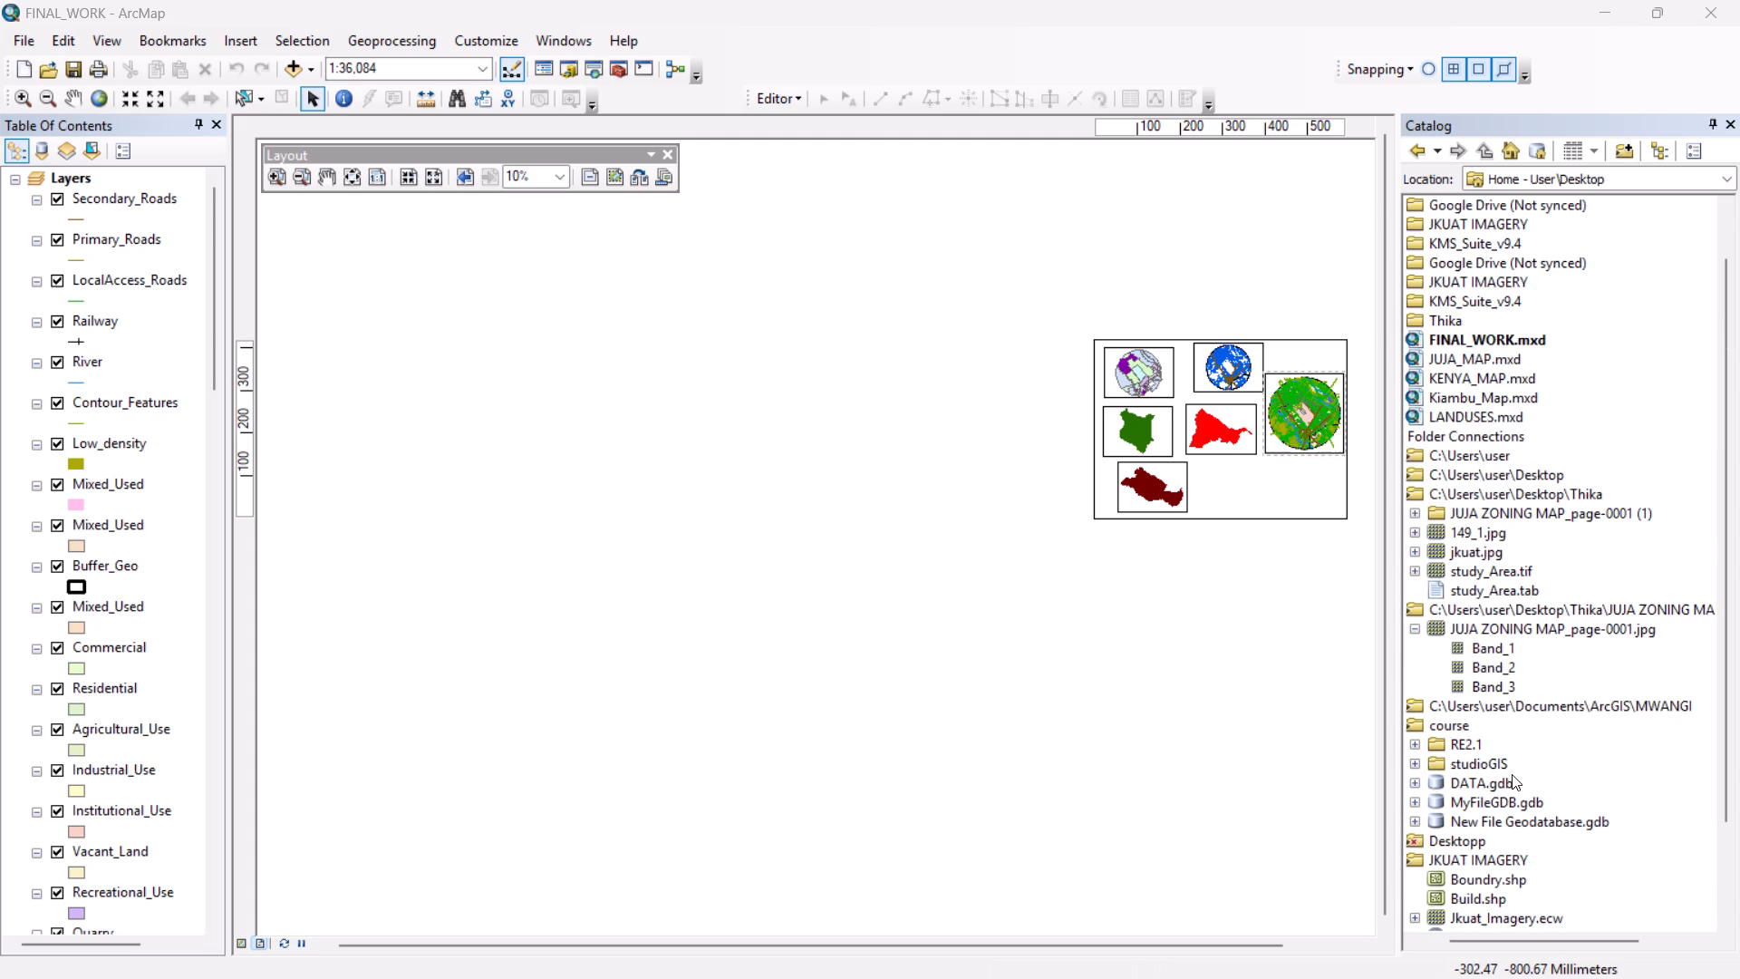
scroll(1512, 774, "up", 4)
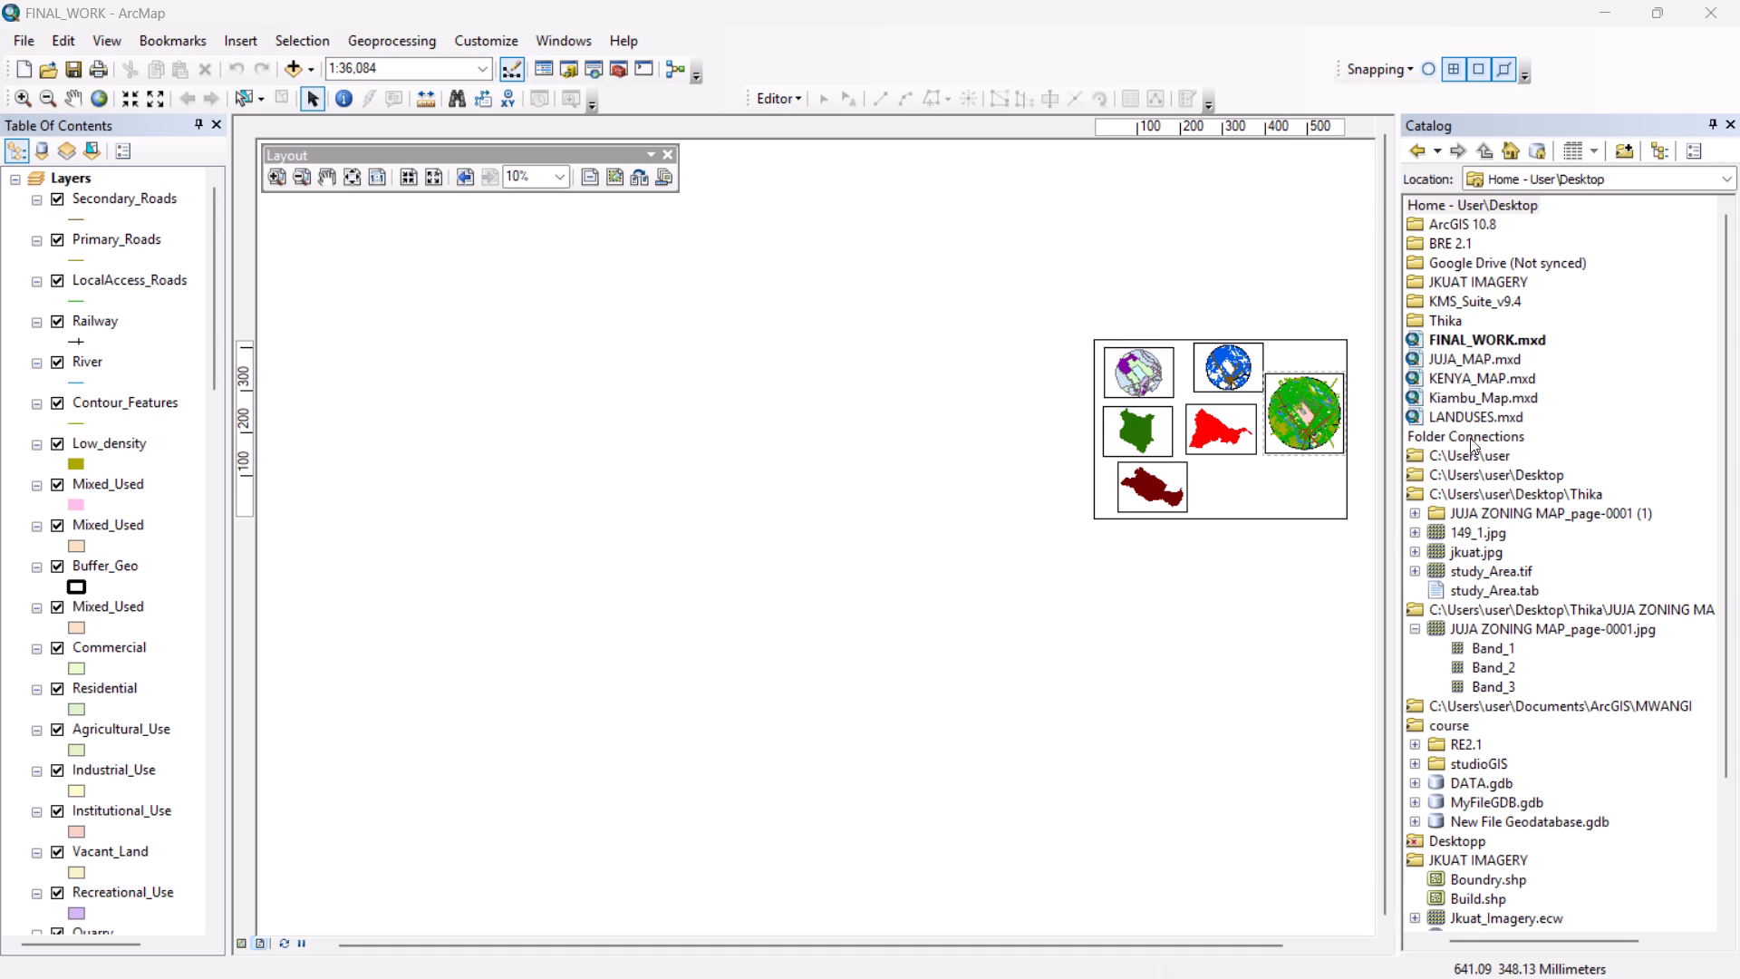
left_click(1412, 509)
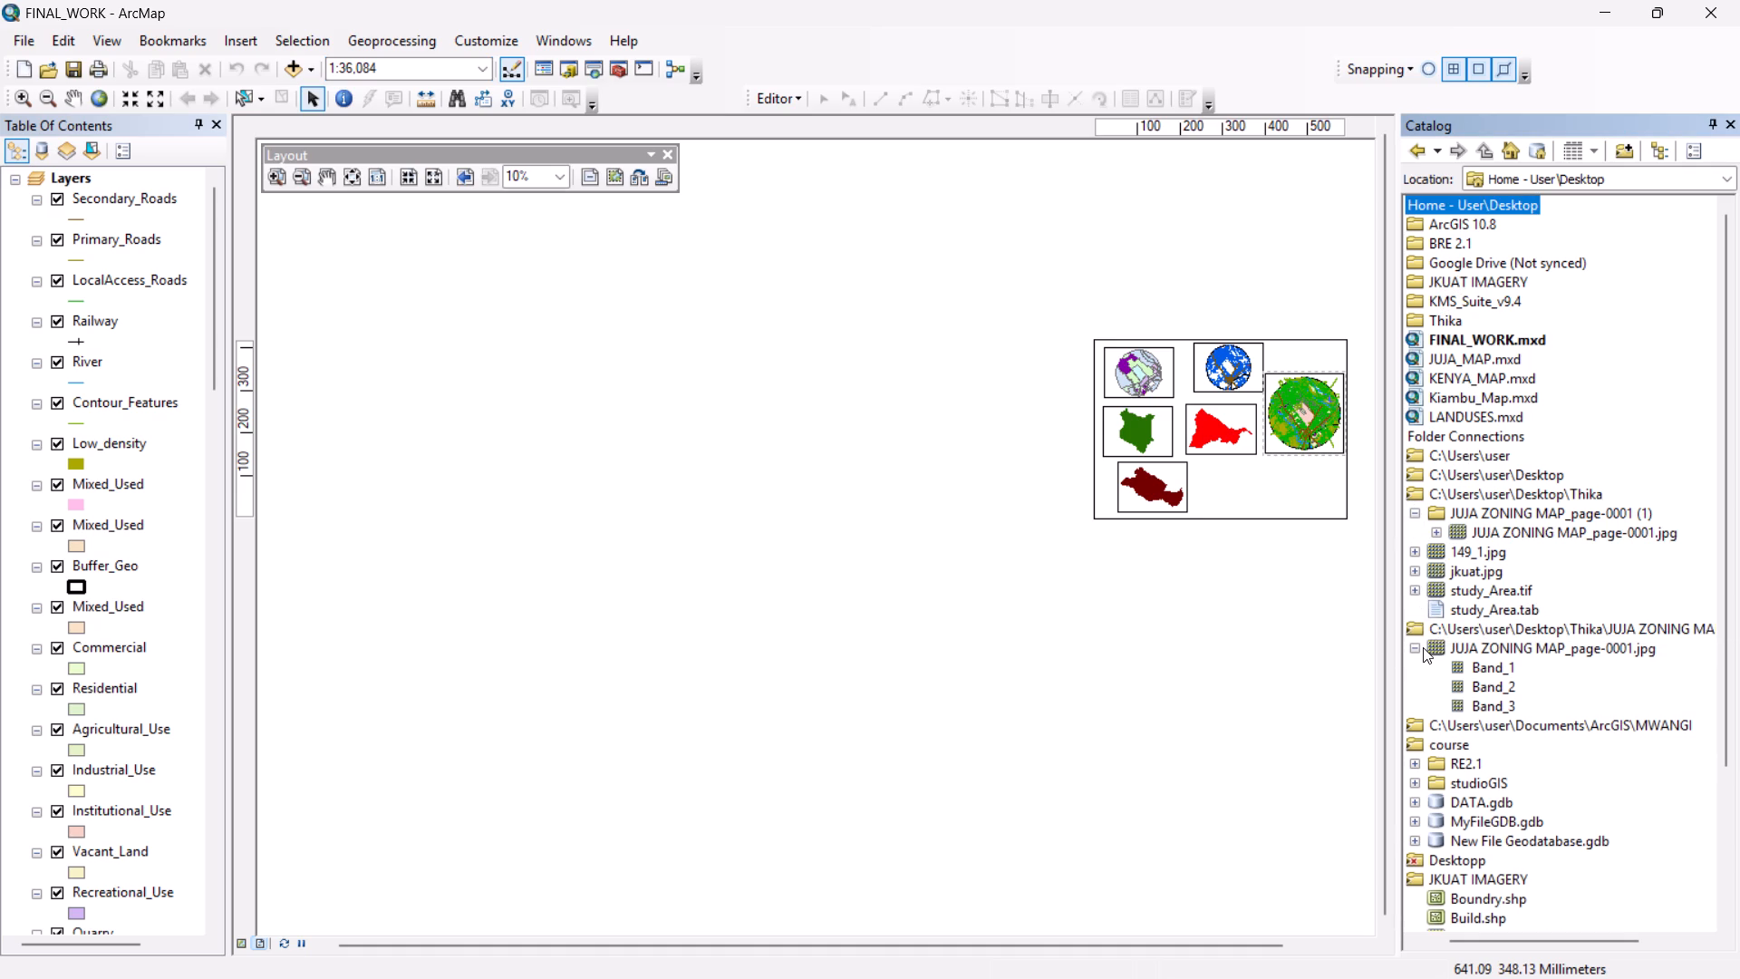
scroll(1428, 749, "down", 1)
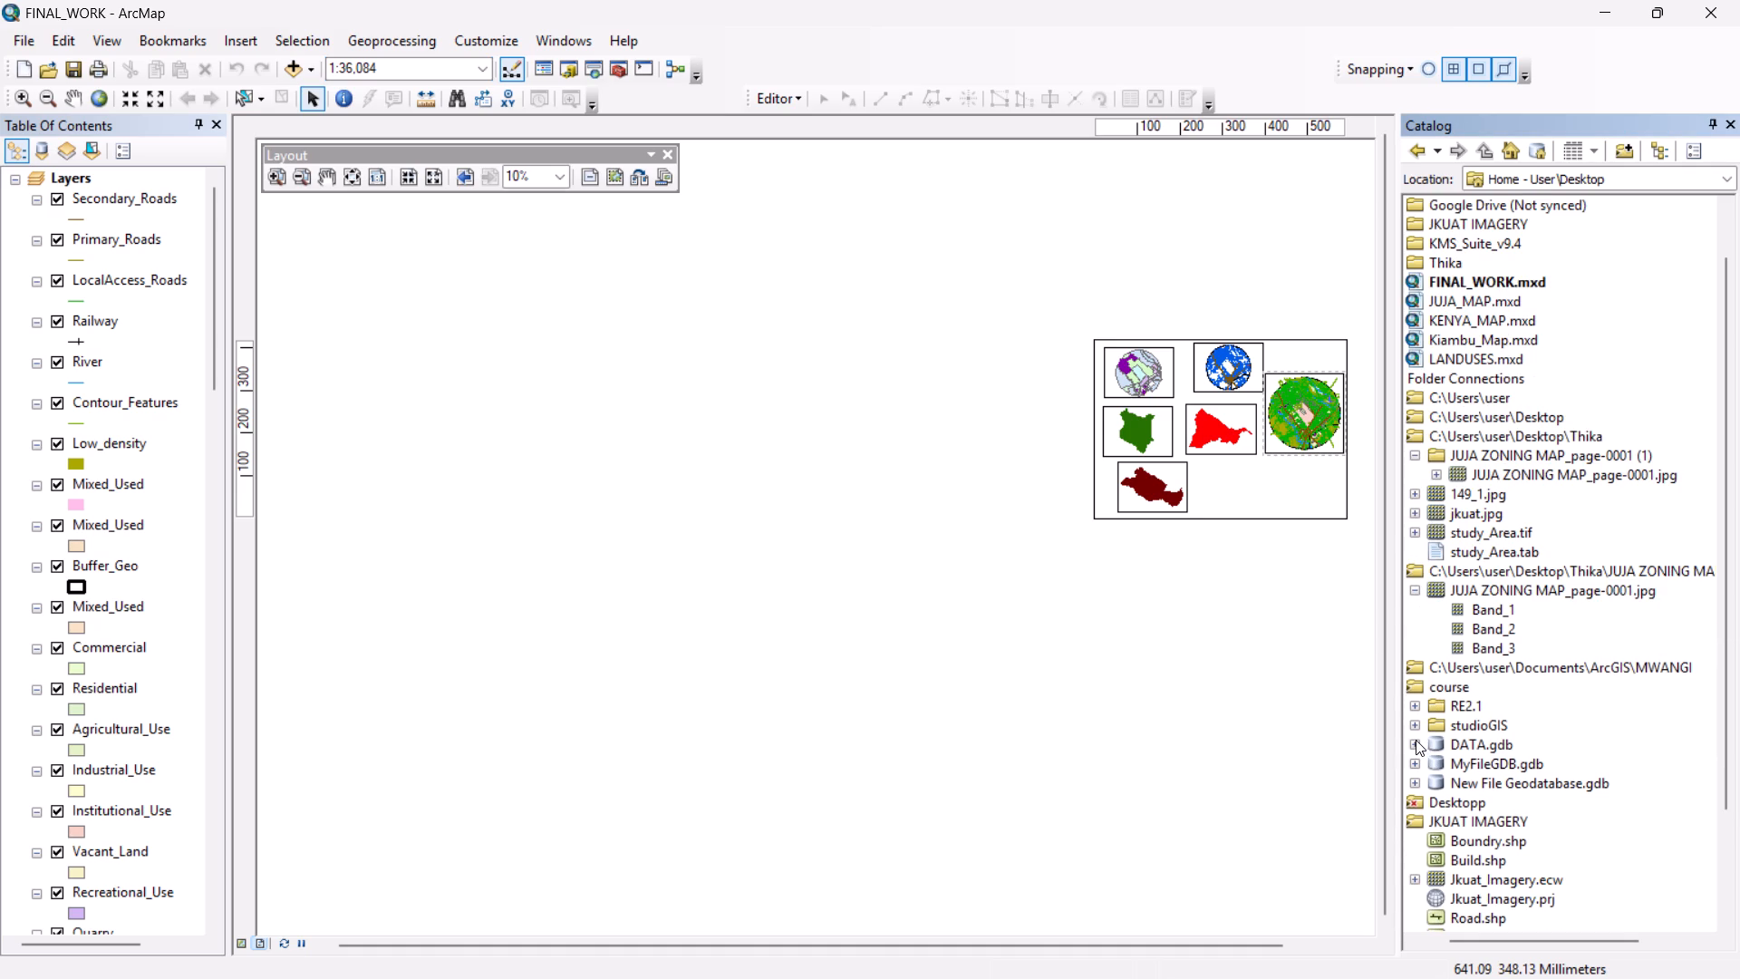
left_click(1414, 742)
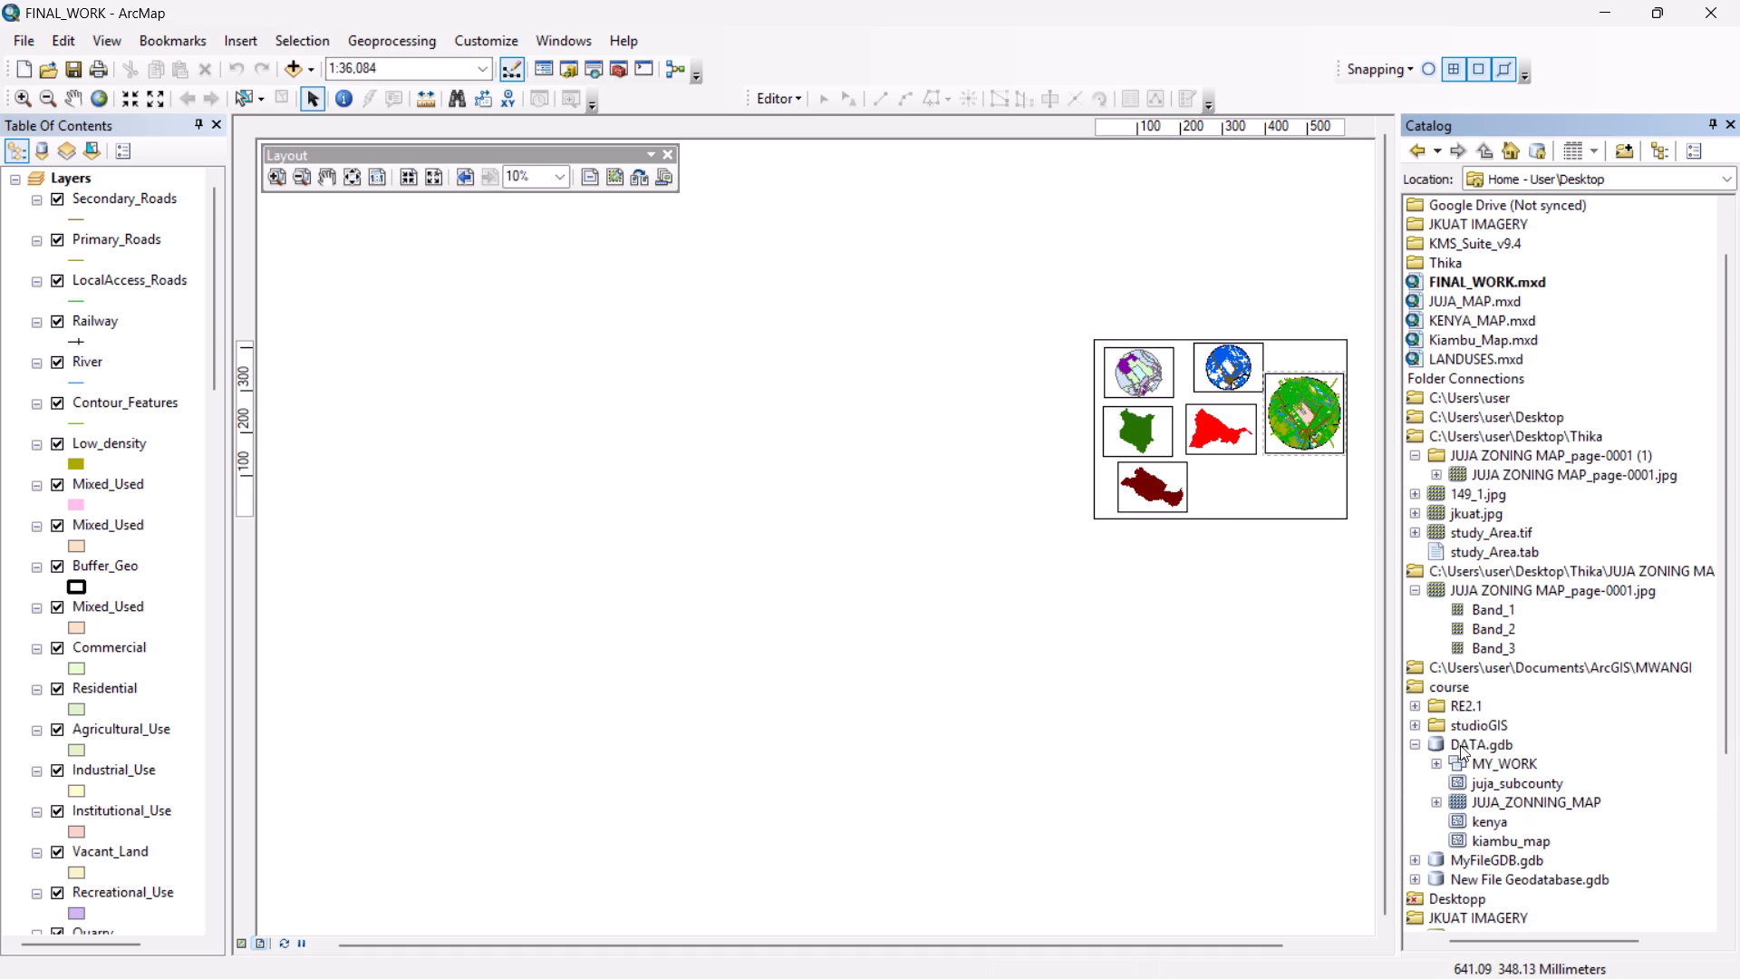
scroll(1504, 751, "down", 2)
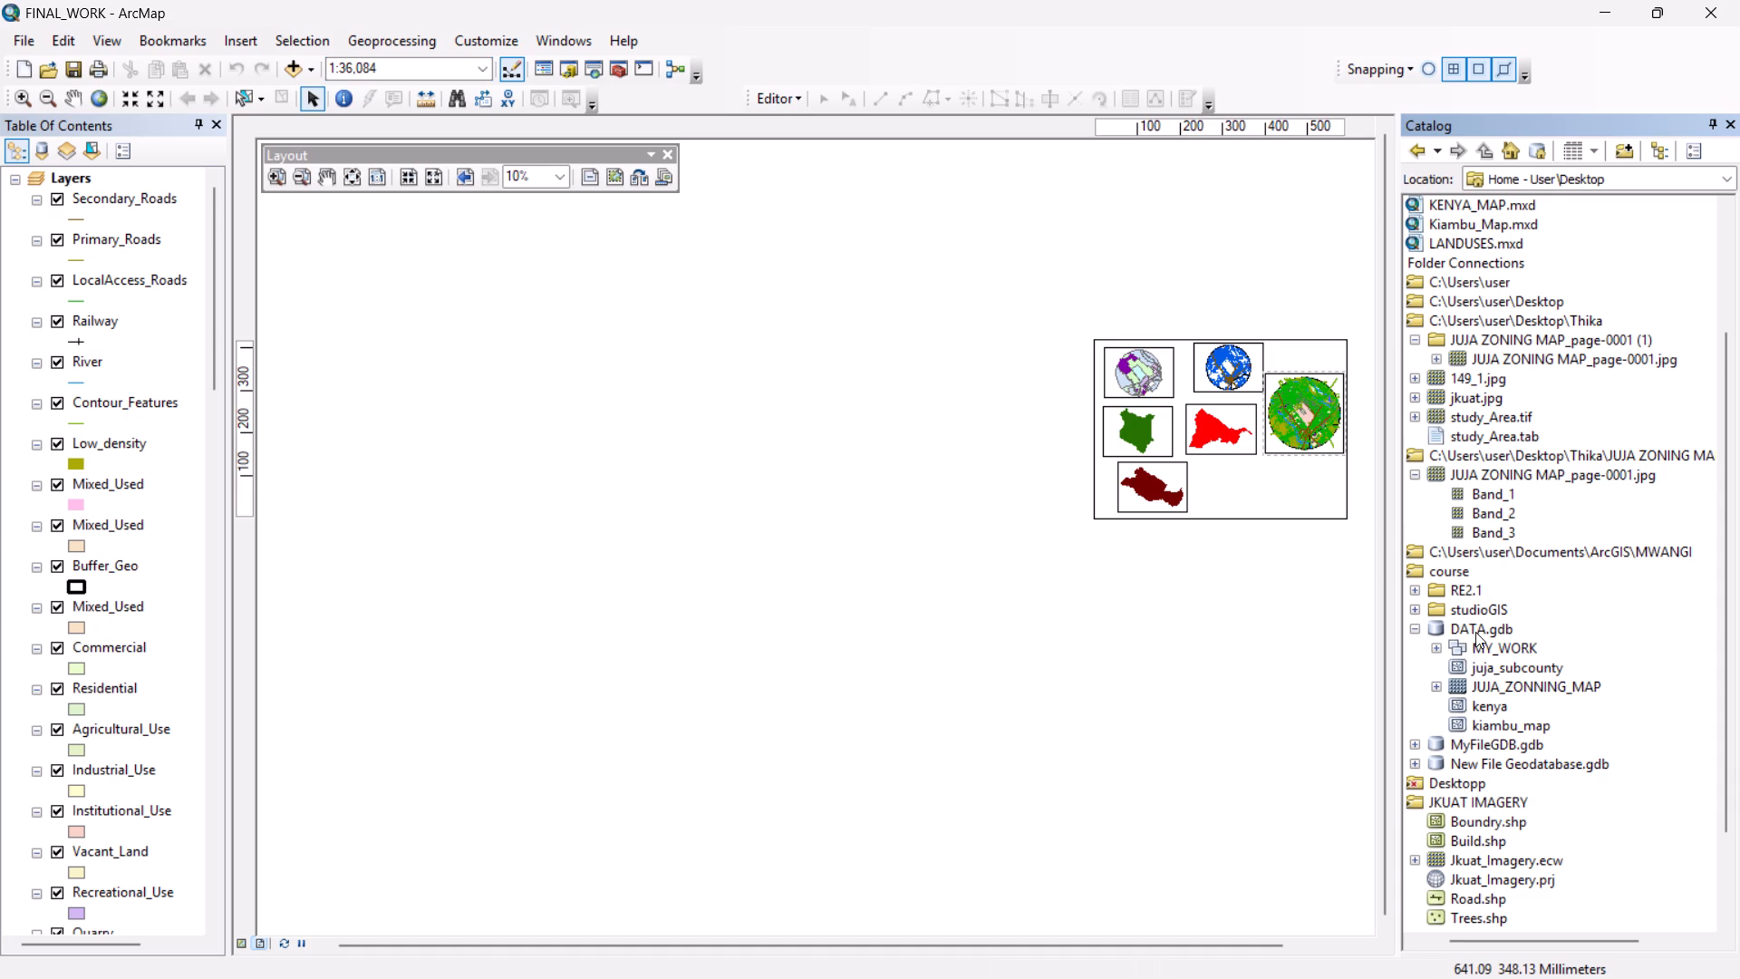
scroll(1460, 319, "up", 1)
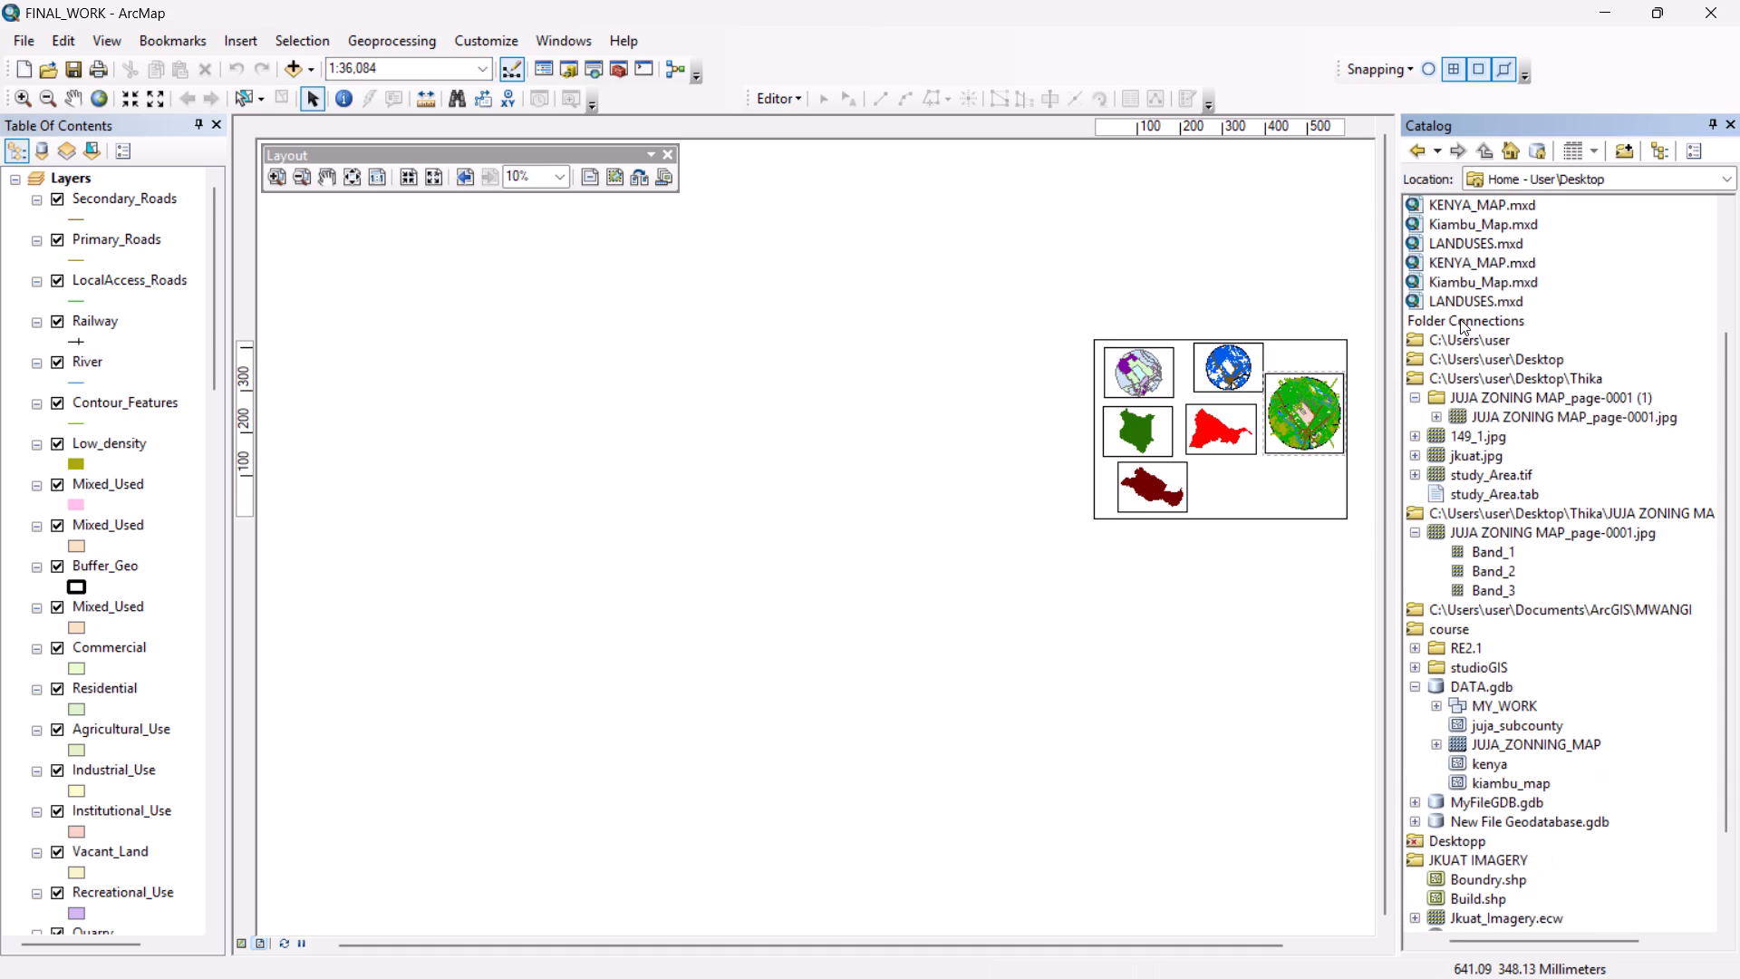
scroll(1303, 978, "down", 6)
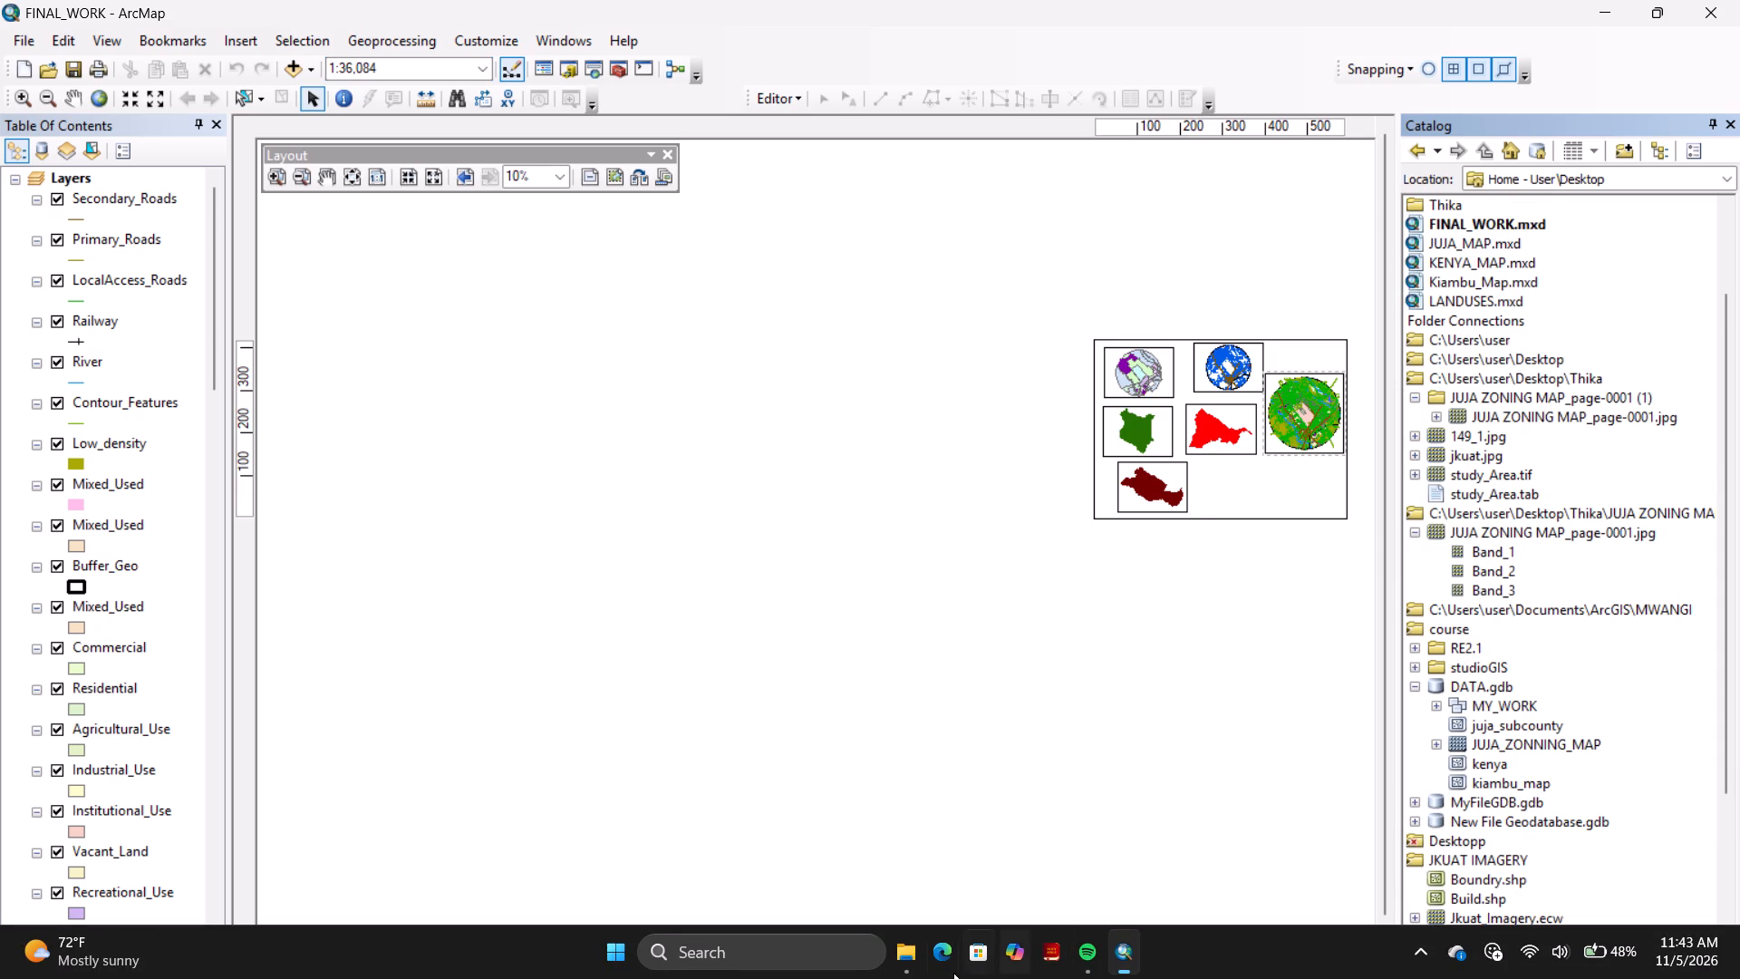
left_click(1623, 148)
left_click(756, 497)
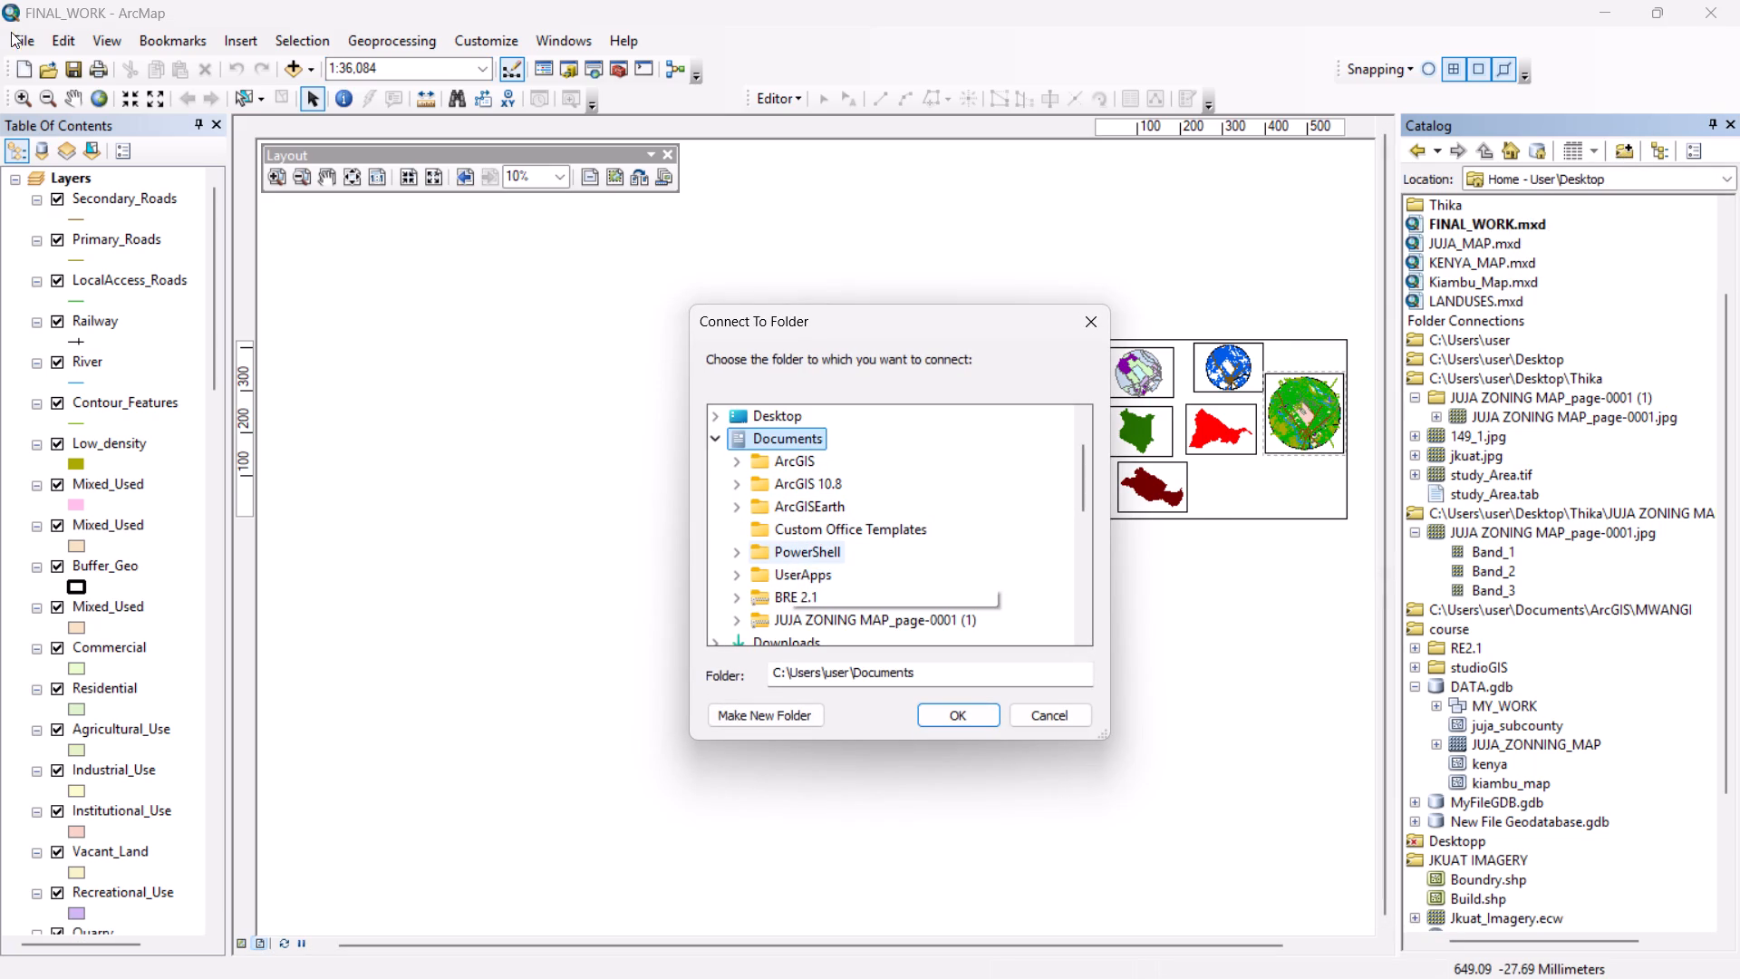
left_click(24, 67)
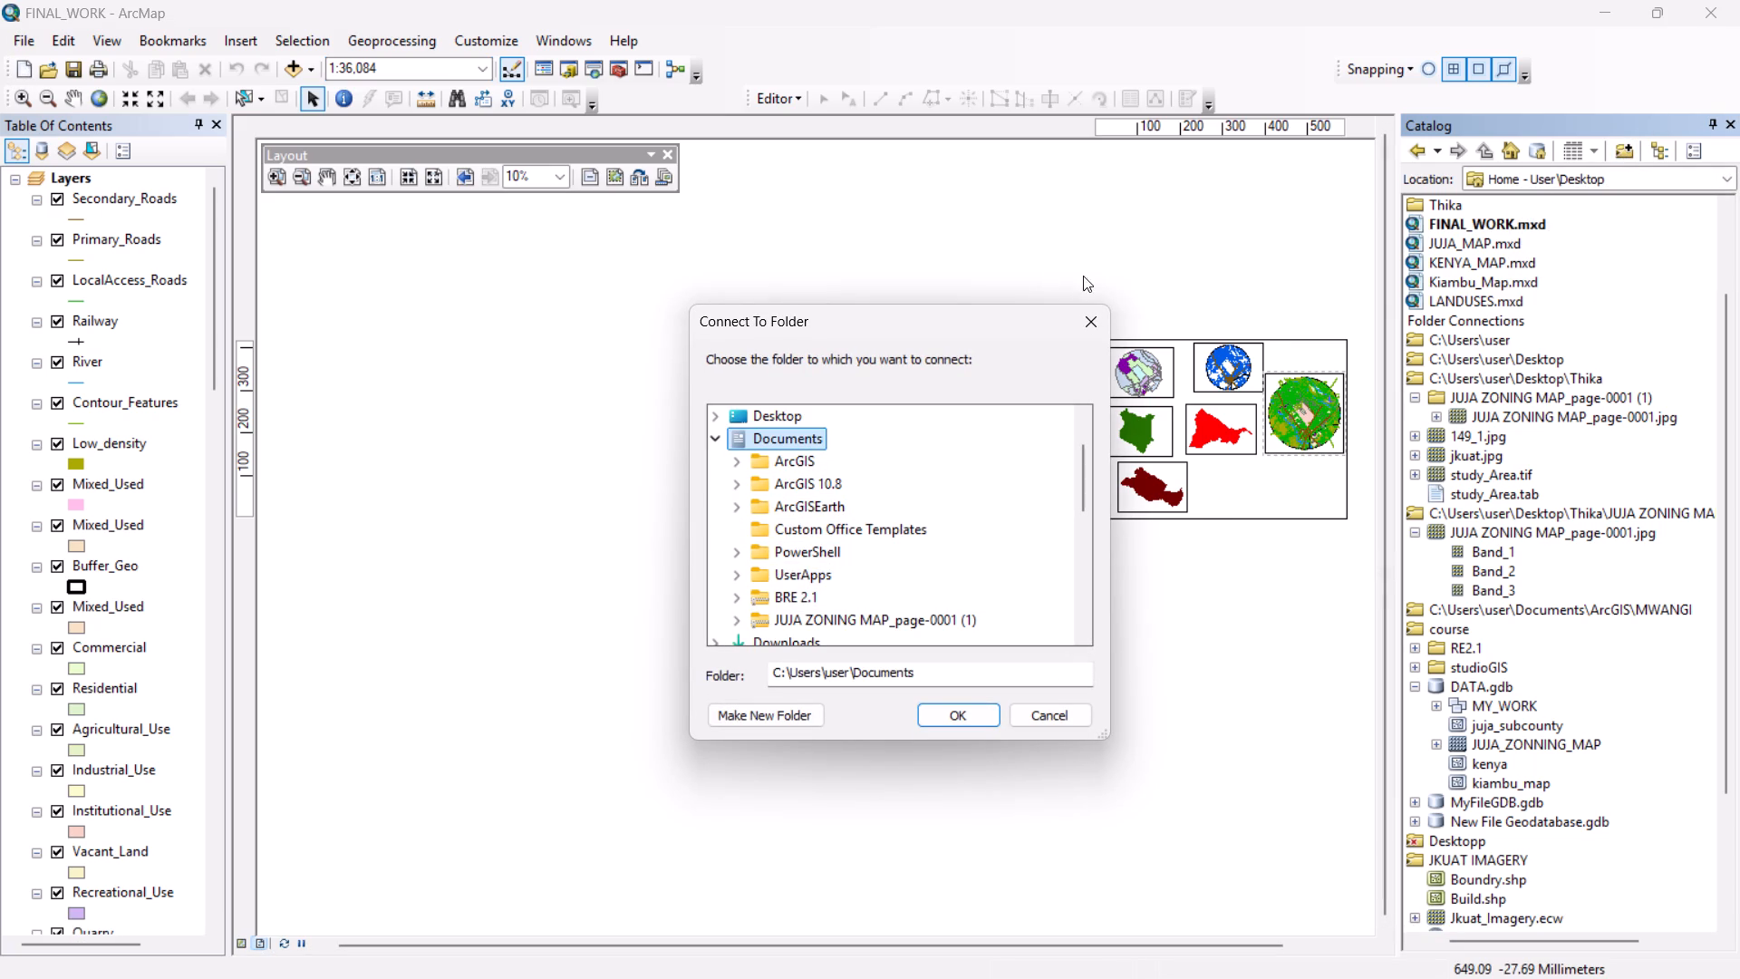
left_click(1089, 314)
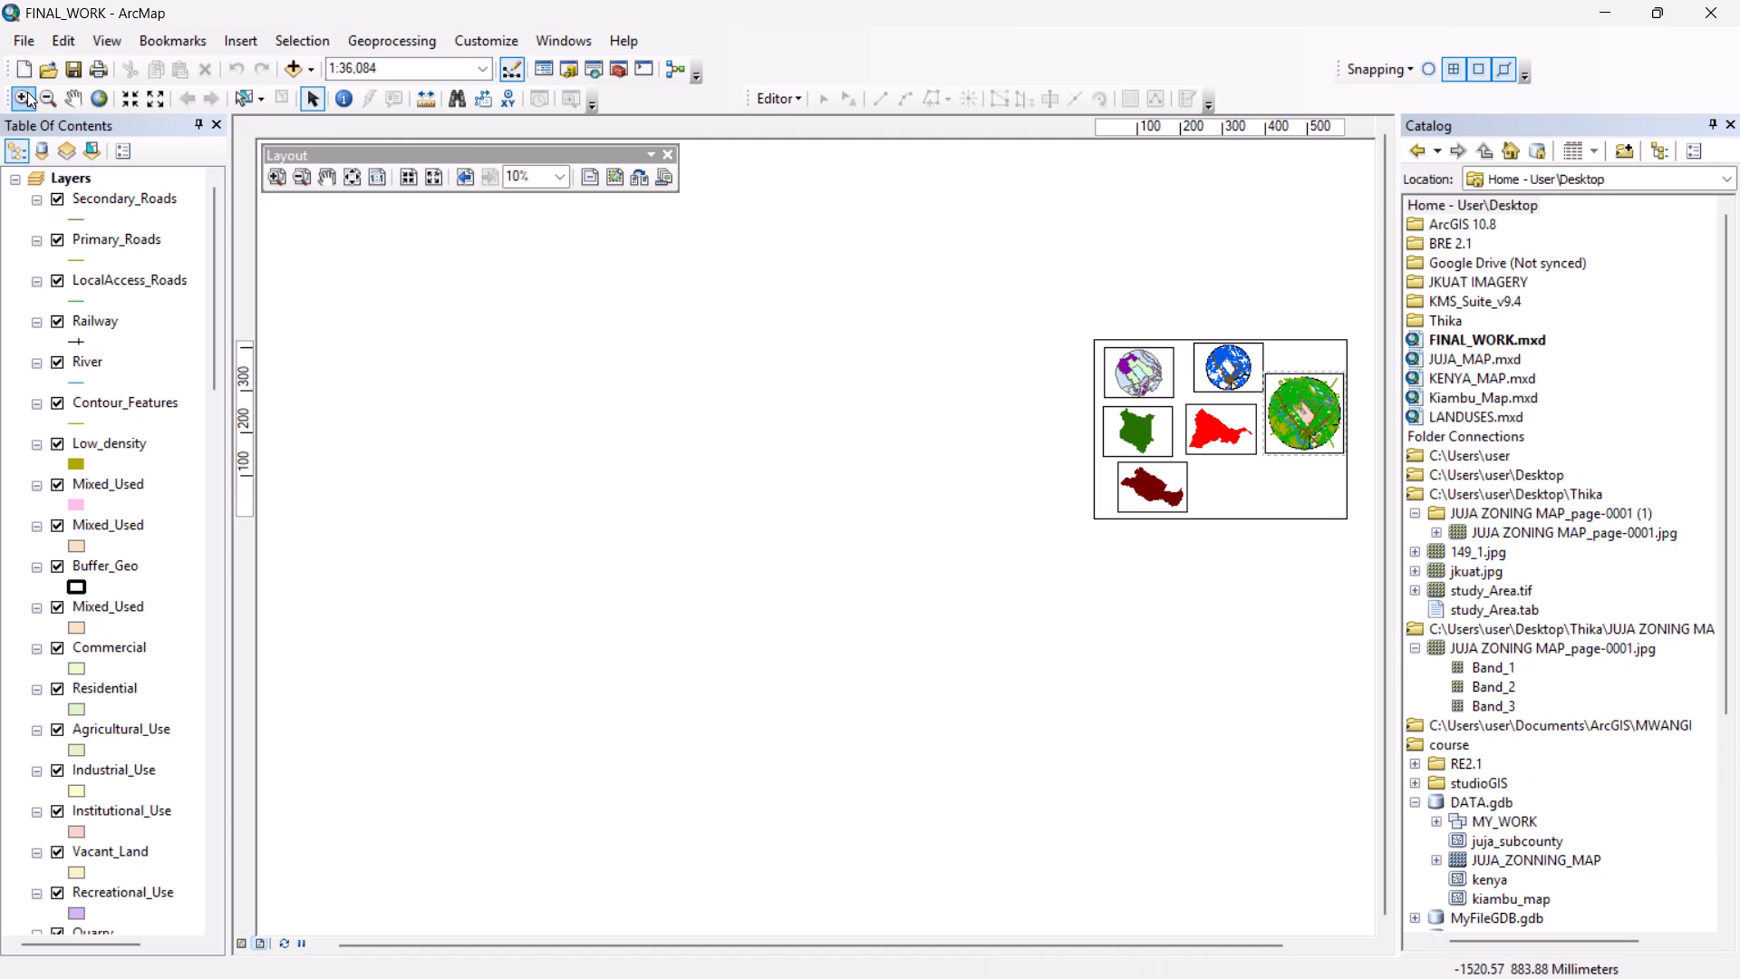
Create a new map document from the Blank Map template with the default geodatabase.
left_click(32, 71)
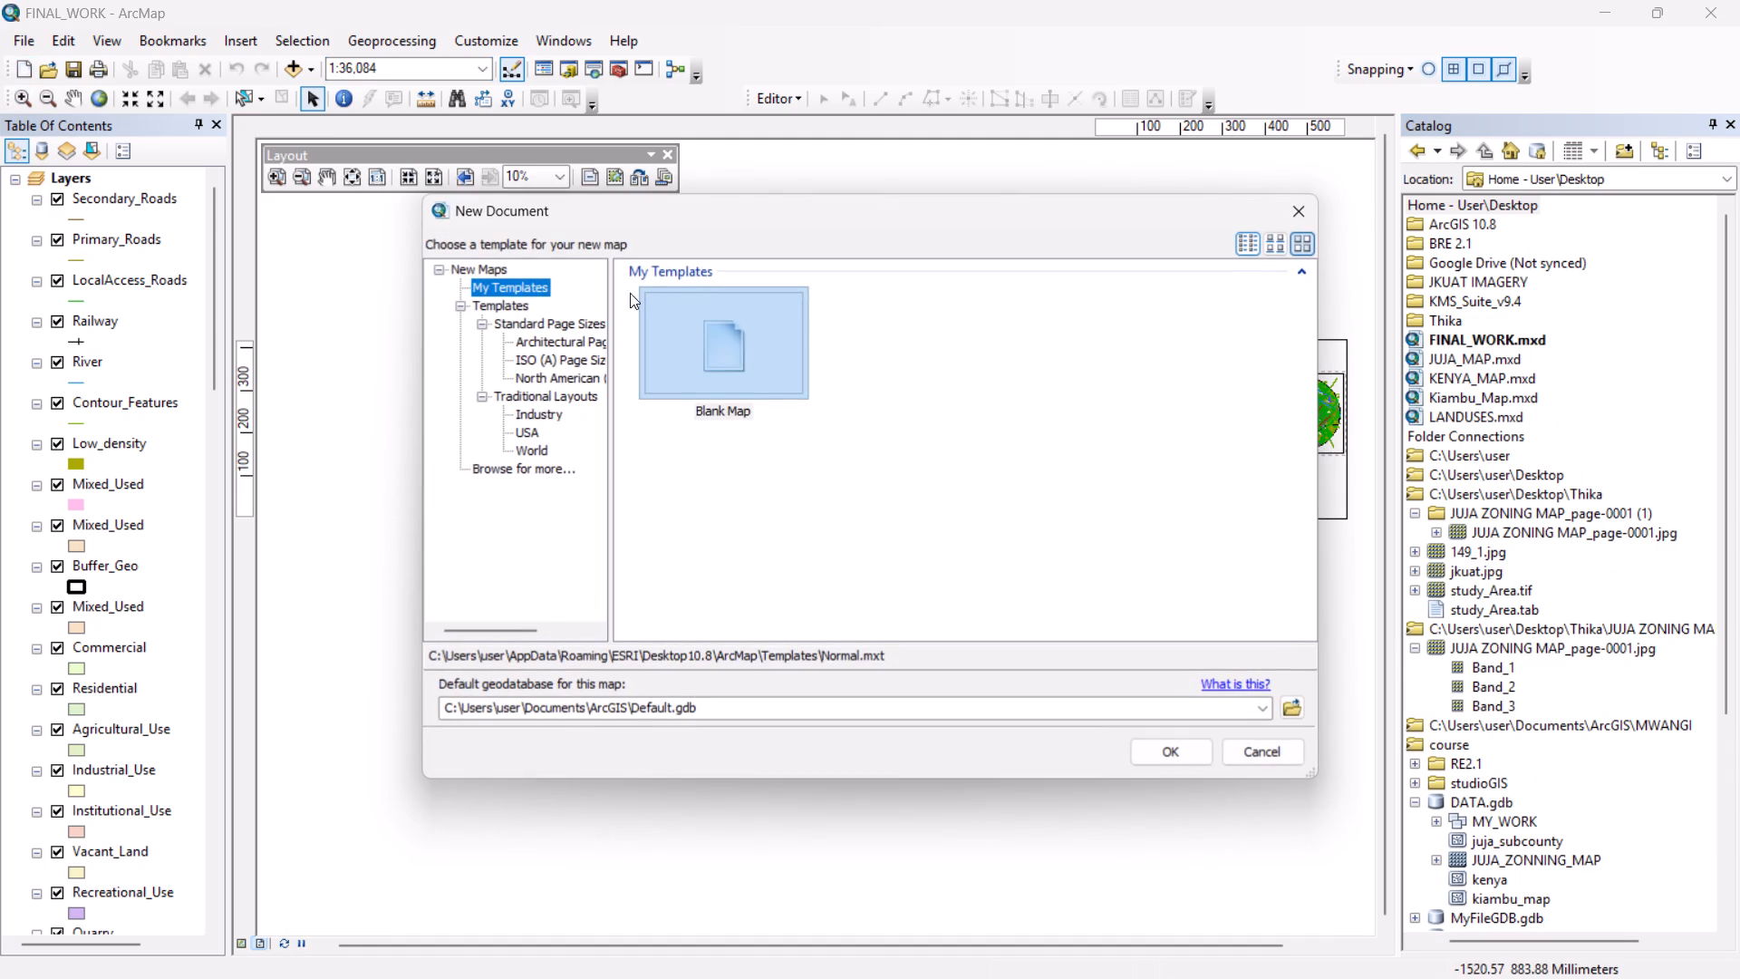
left_click_drag(704, 342, 706, 357)
left_click(1171, 744)
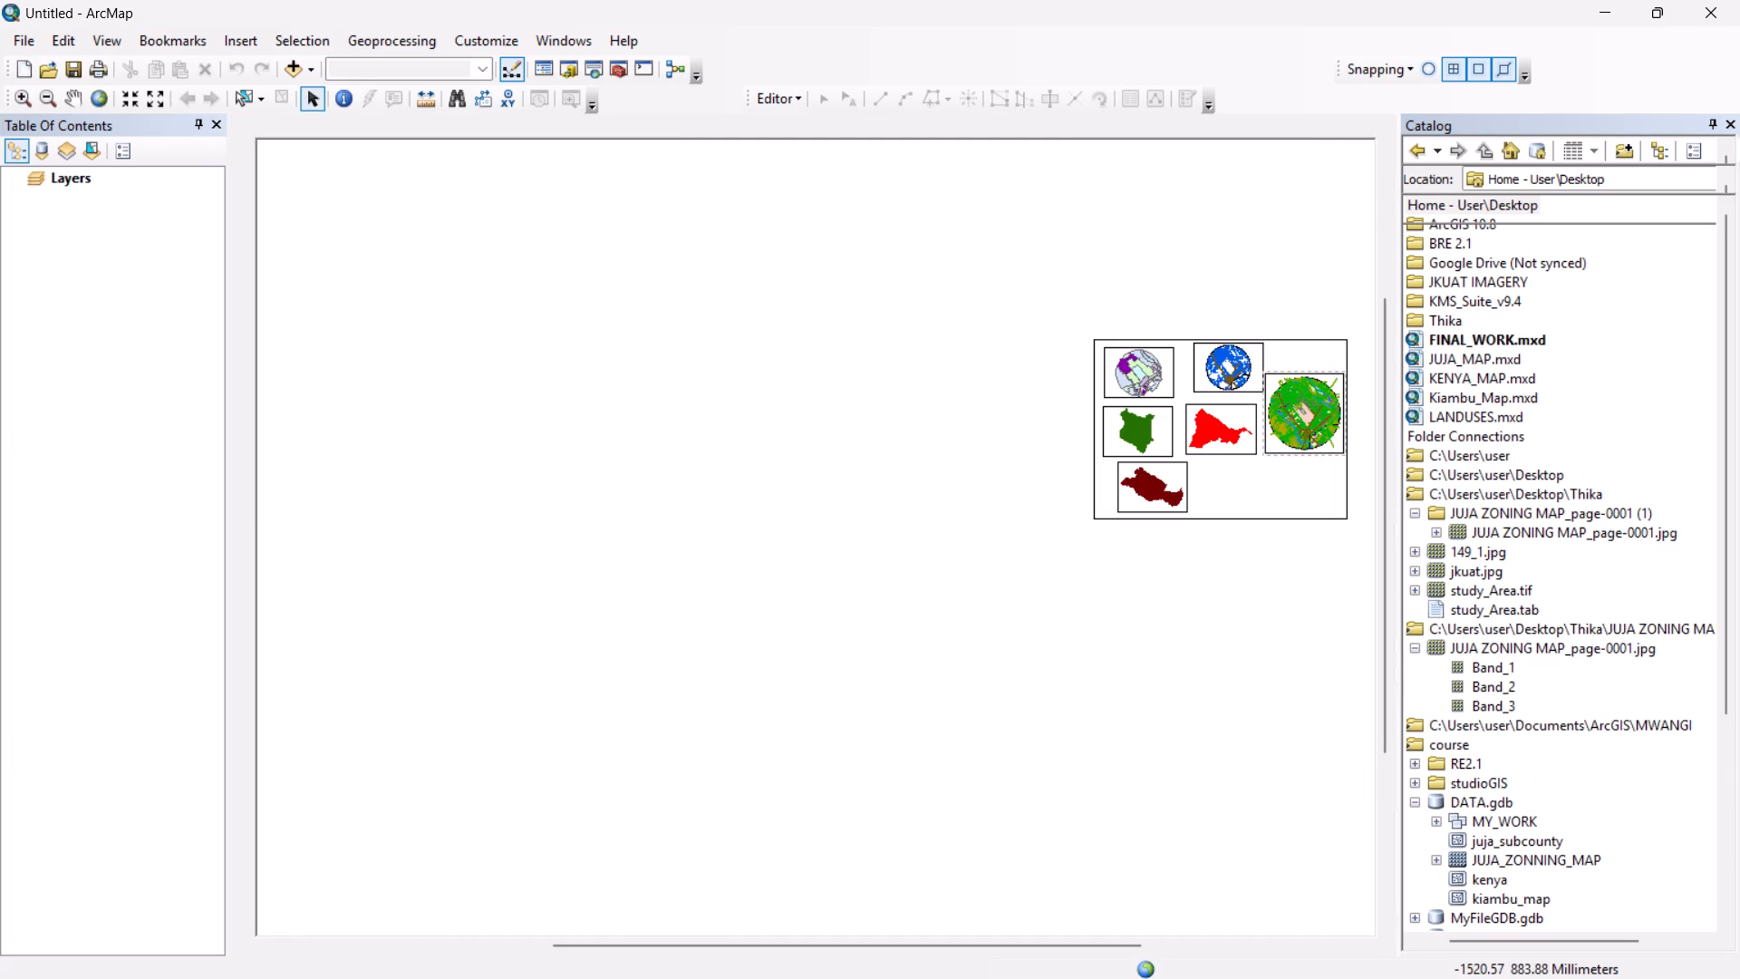
Switch the blank map from layout view to data view and close the floating Layout toolbar.
right_click(826, 439)
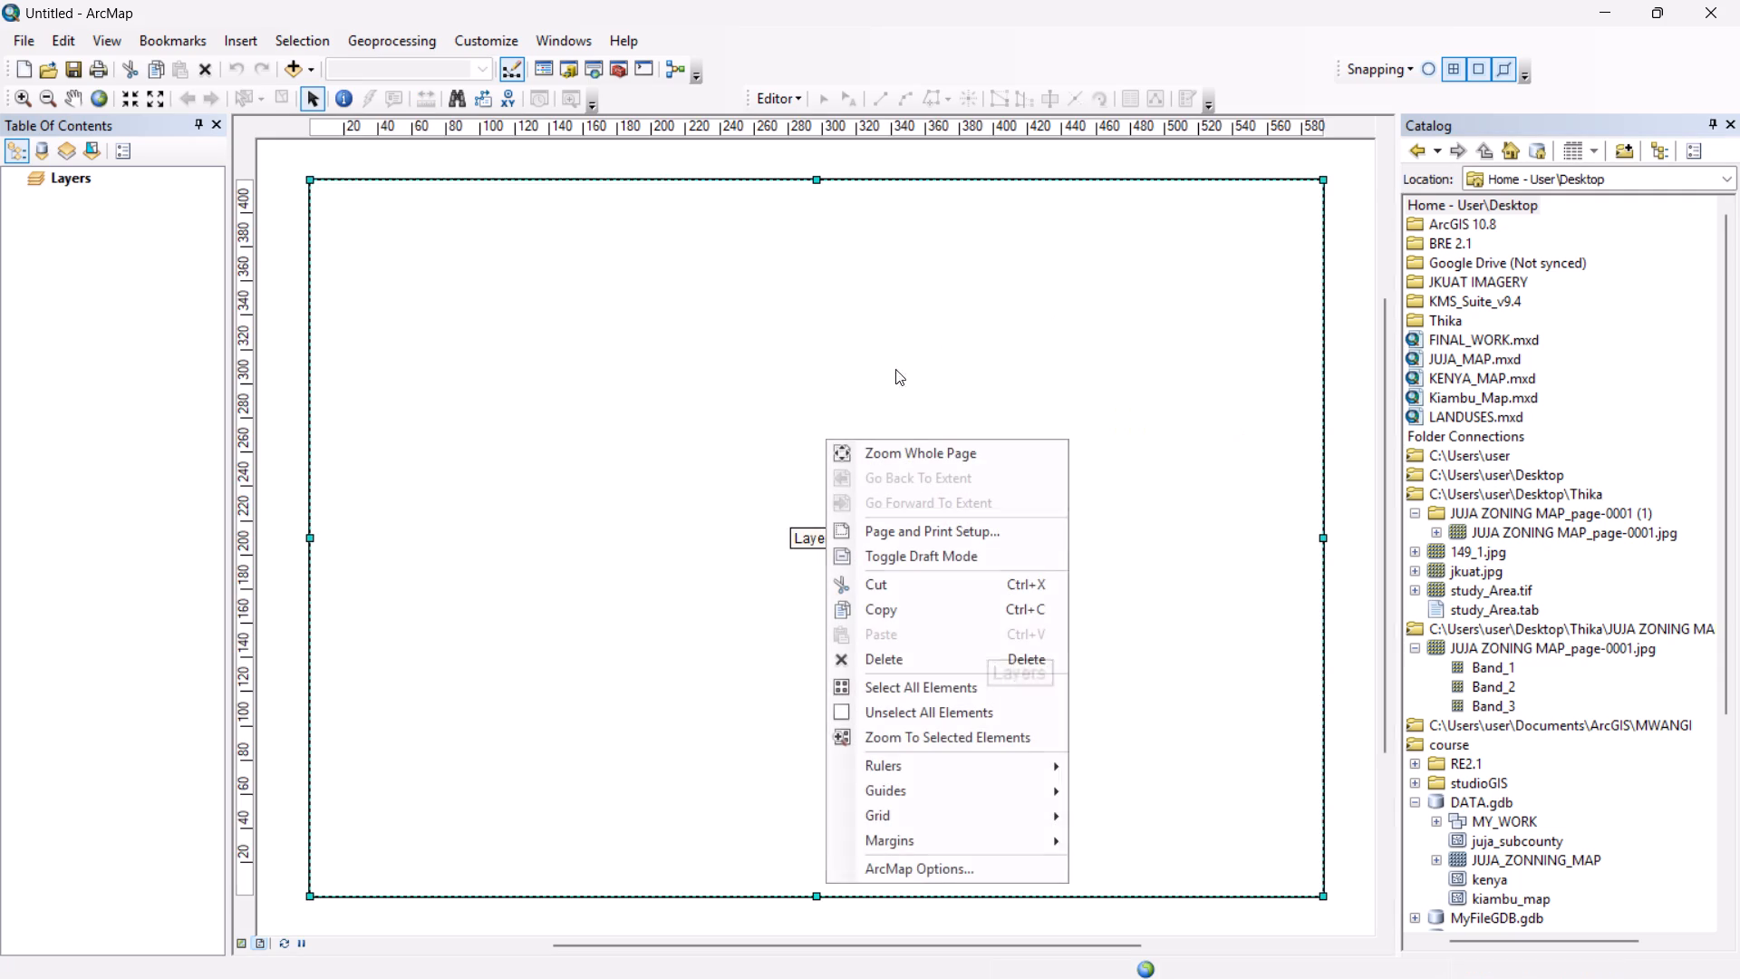
left_click(645, 382)
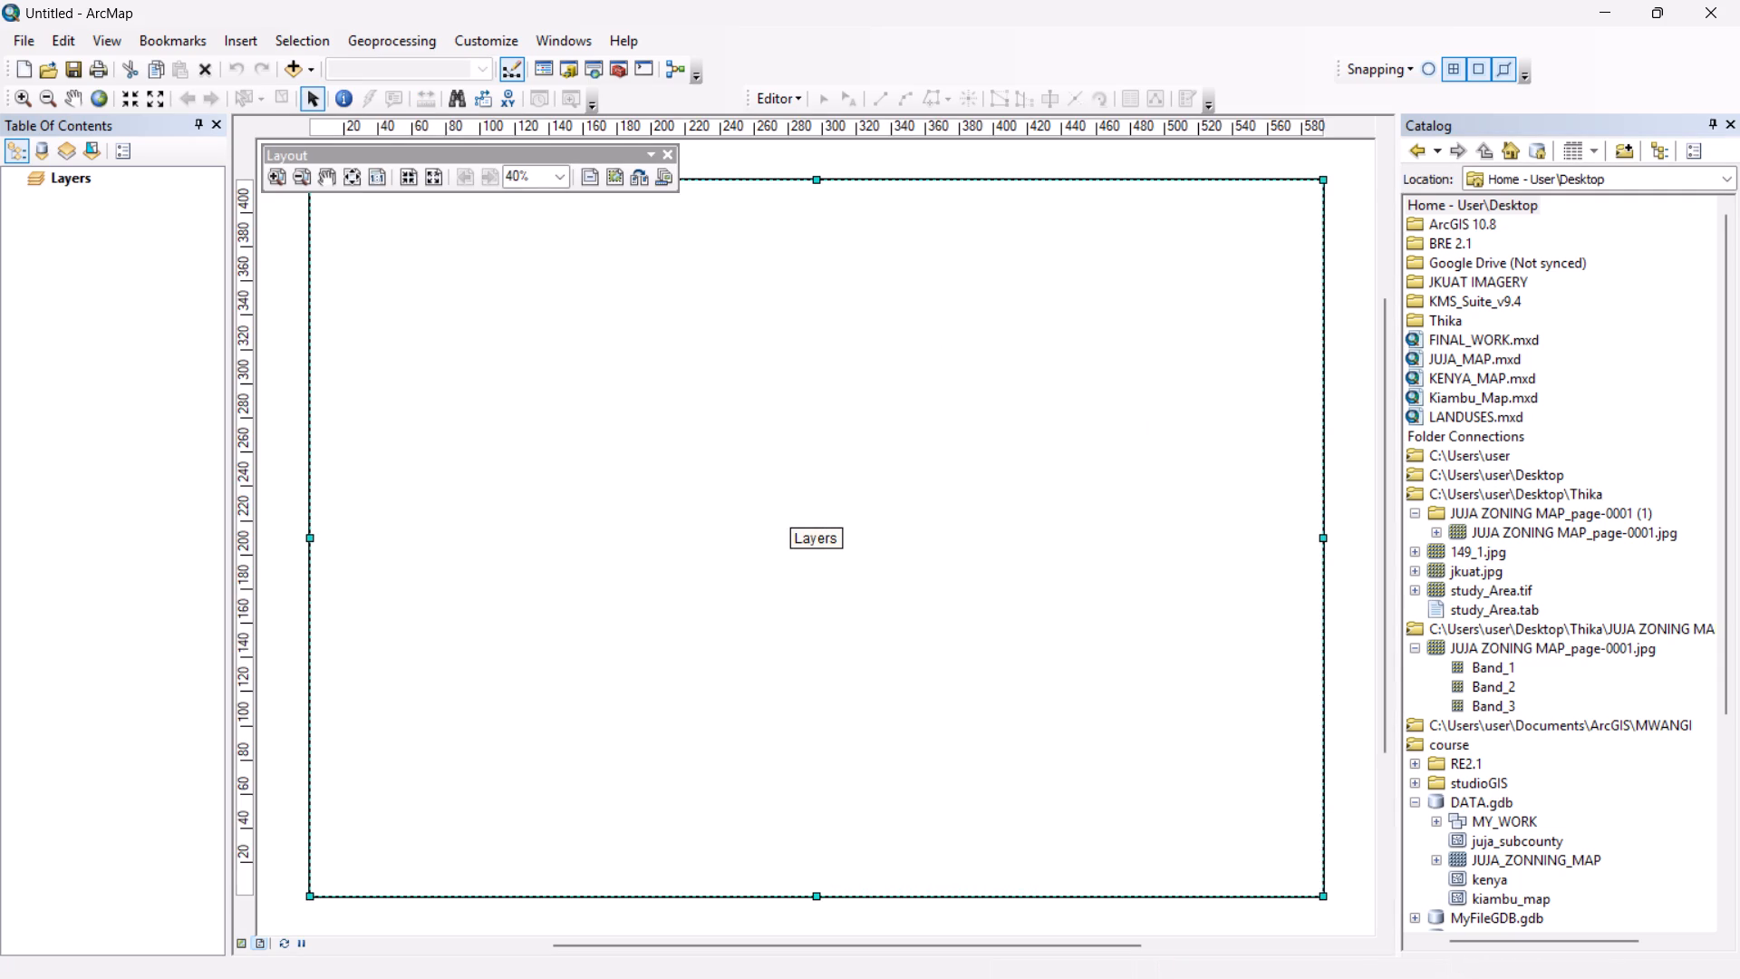
left_click(111, 36)
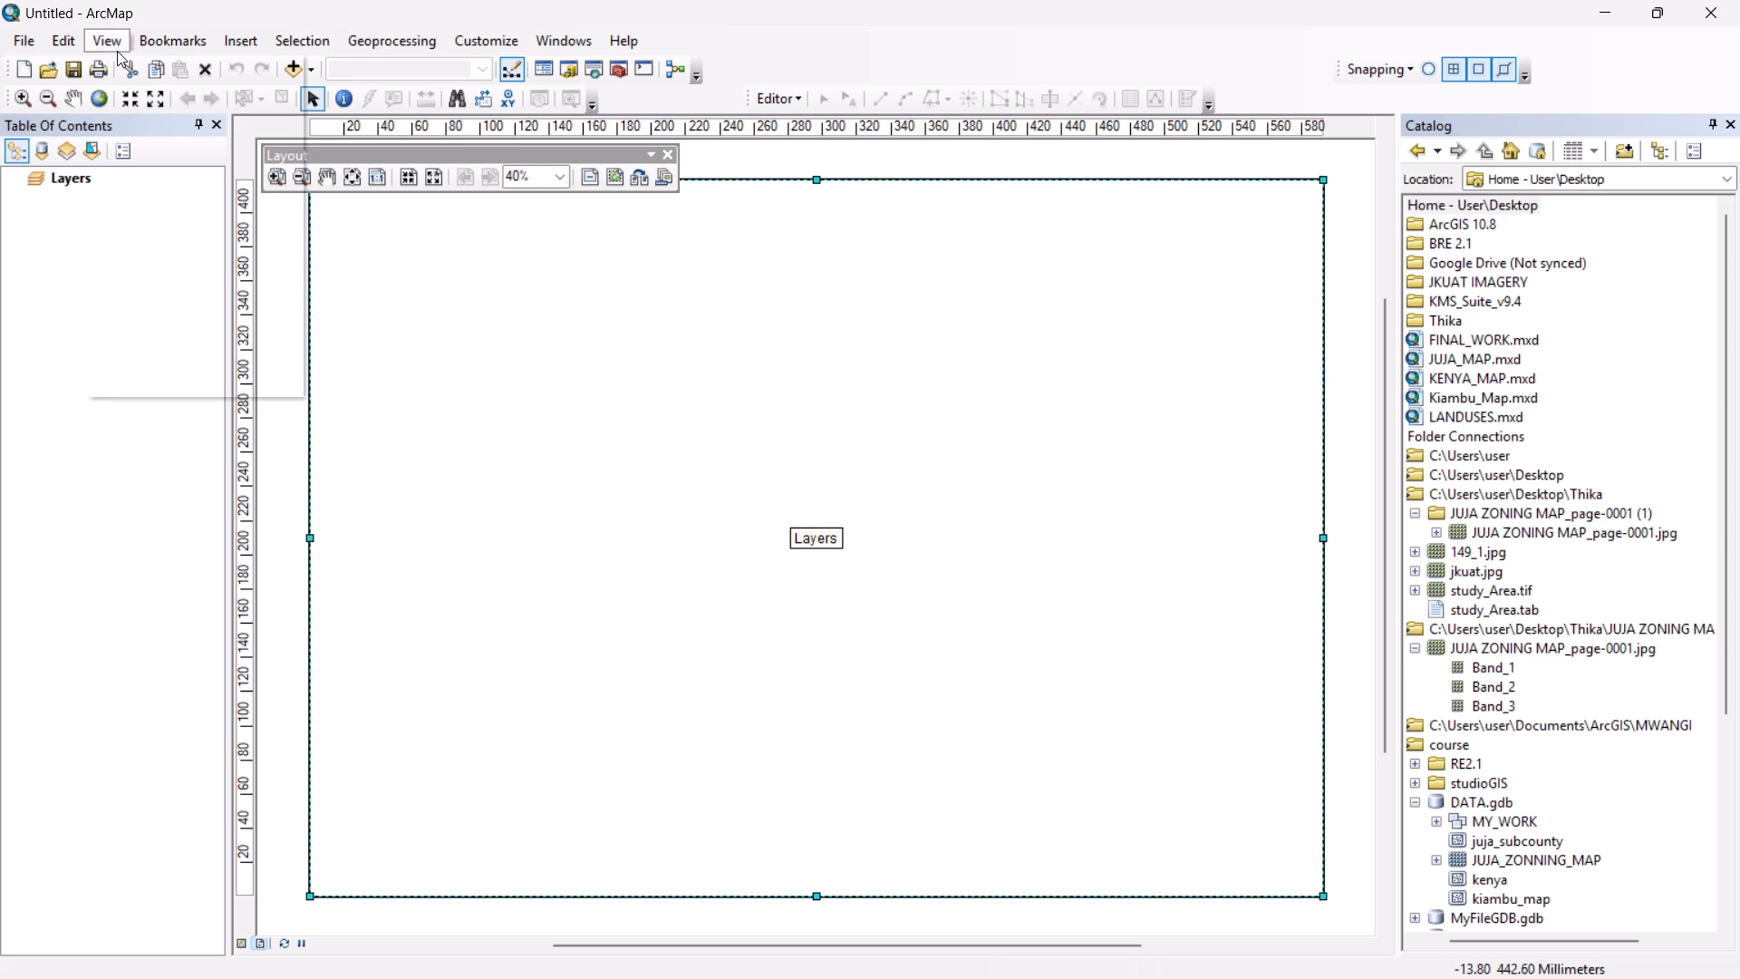
left_click(126, 334)
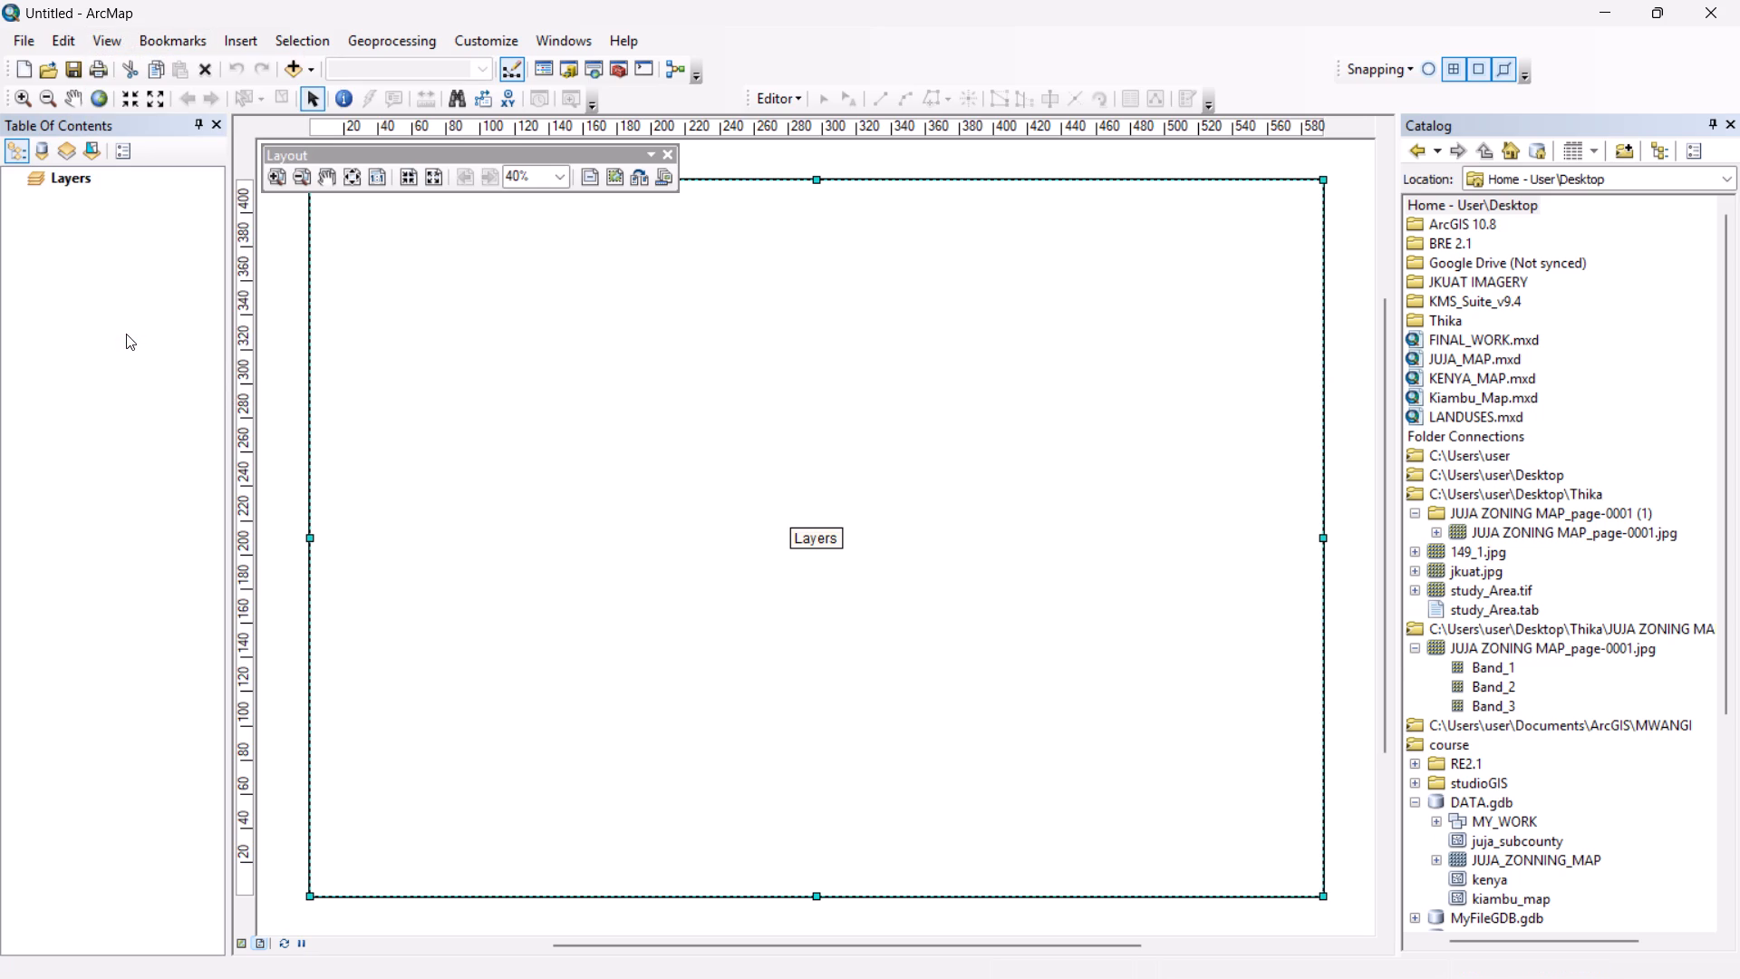
left_click(117, 38)
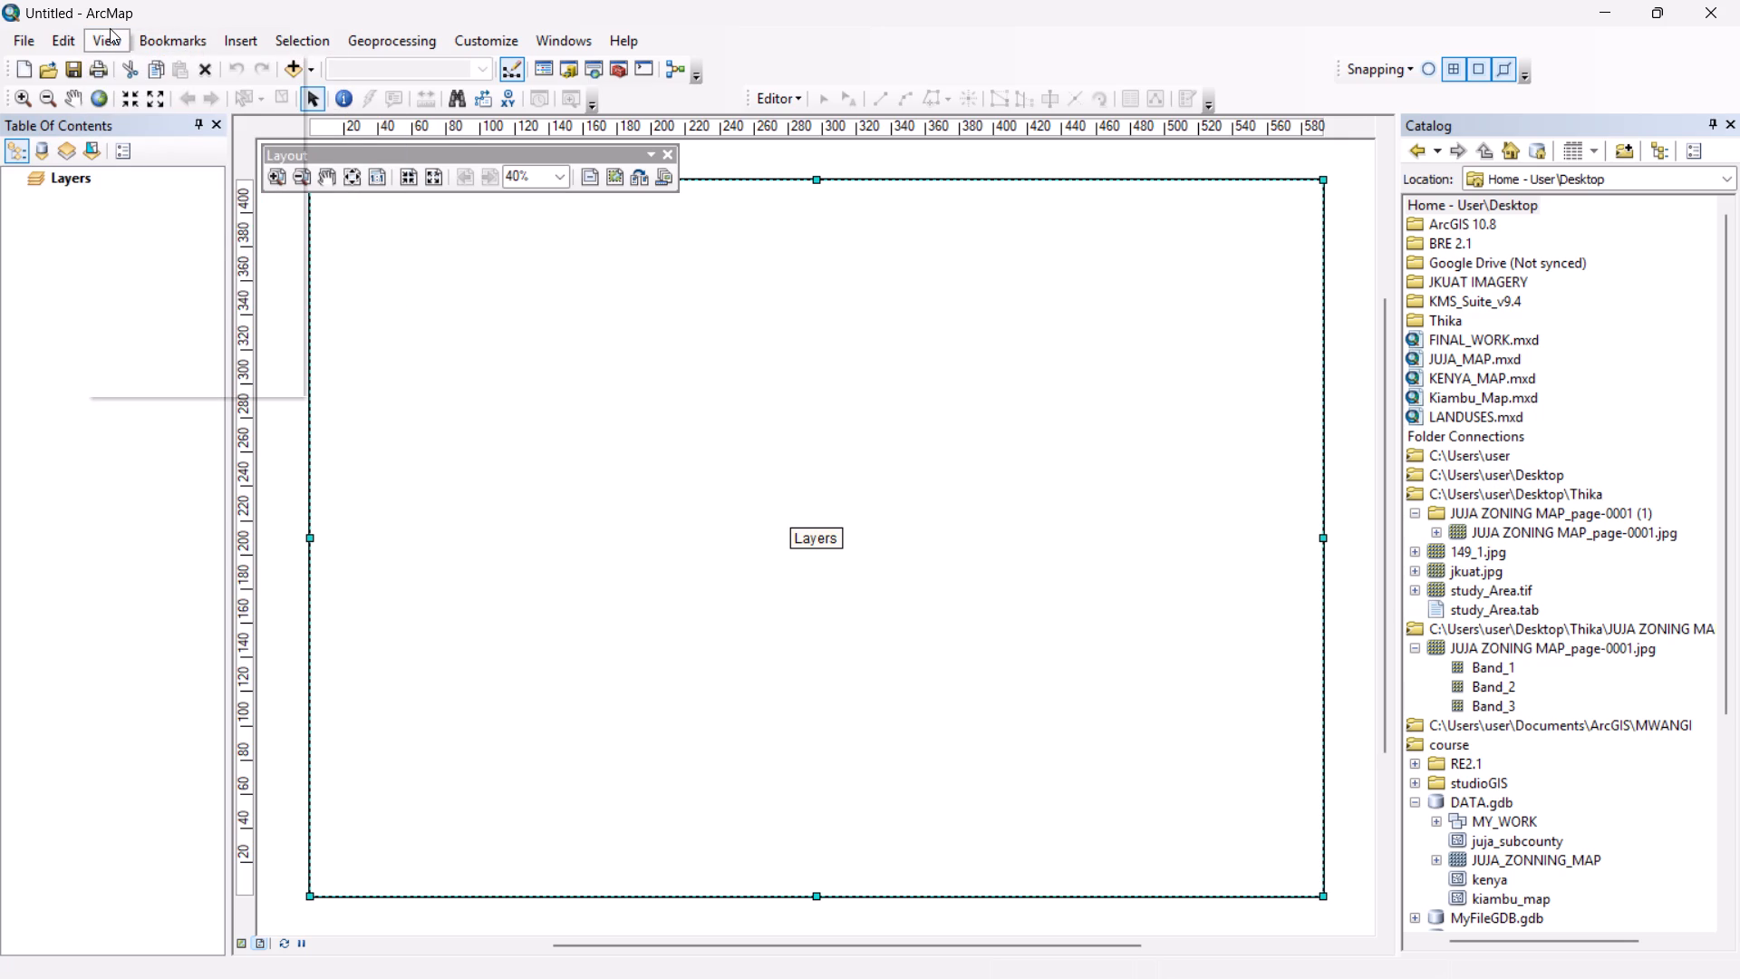
left_click(110, 28)
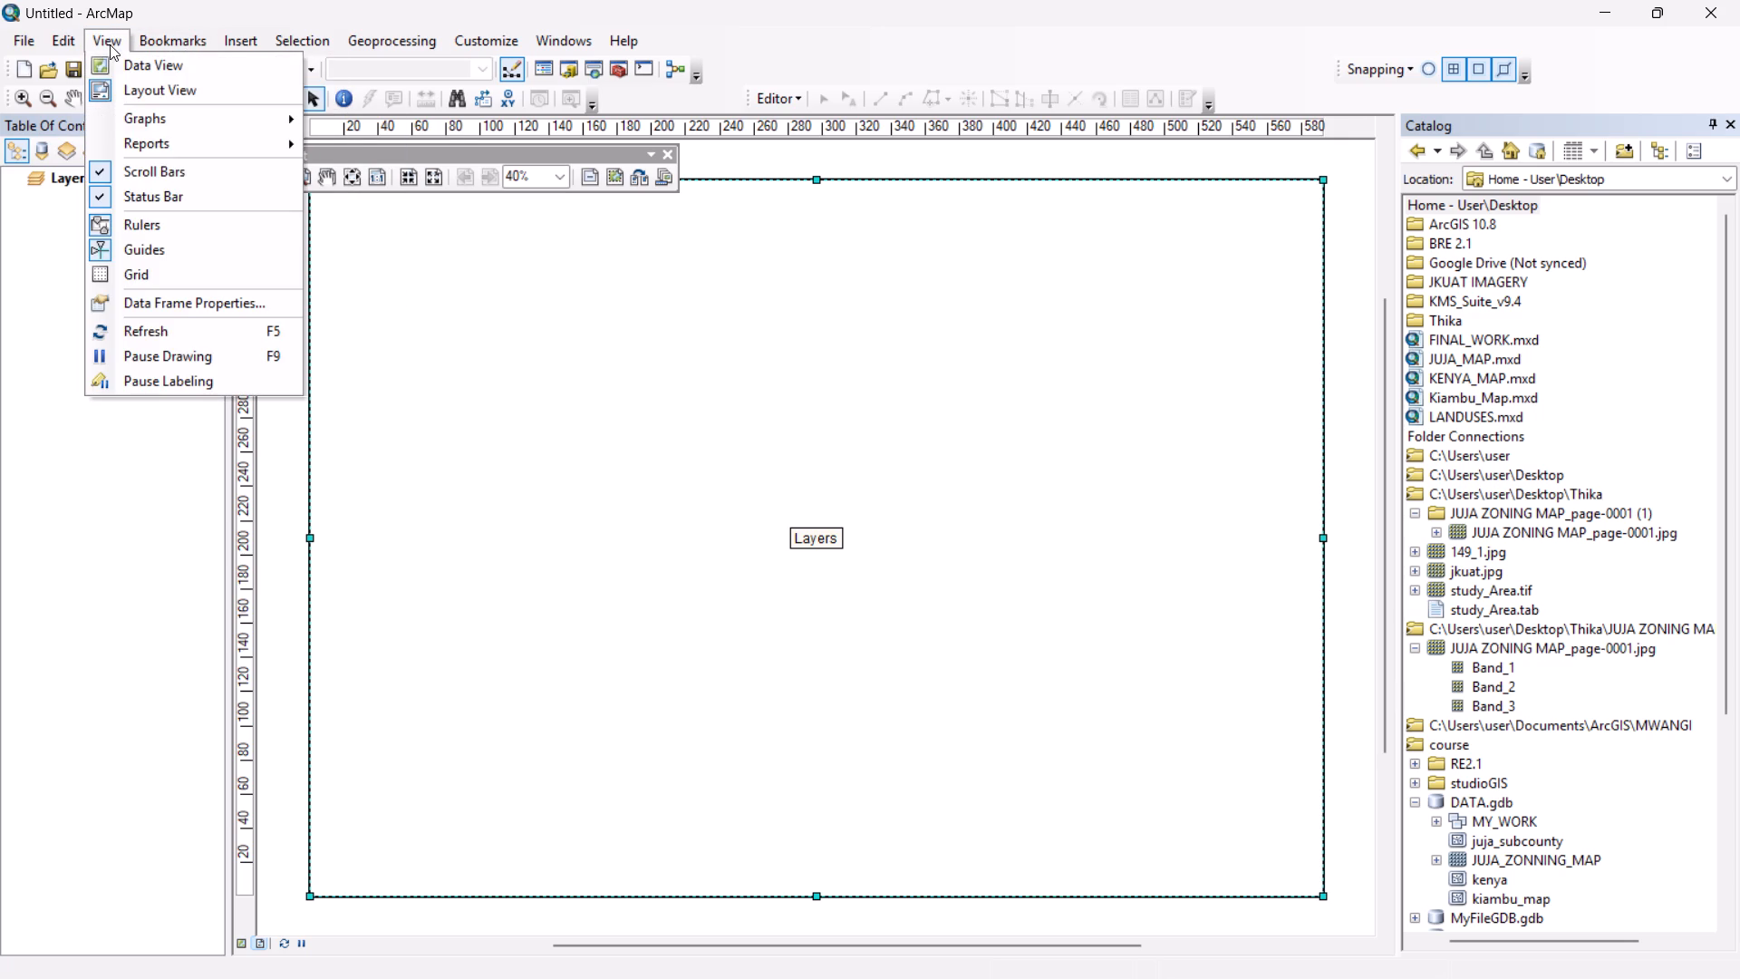
left_click(107, 57)
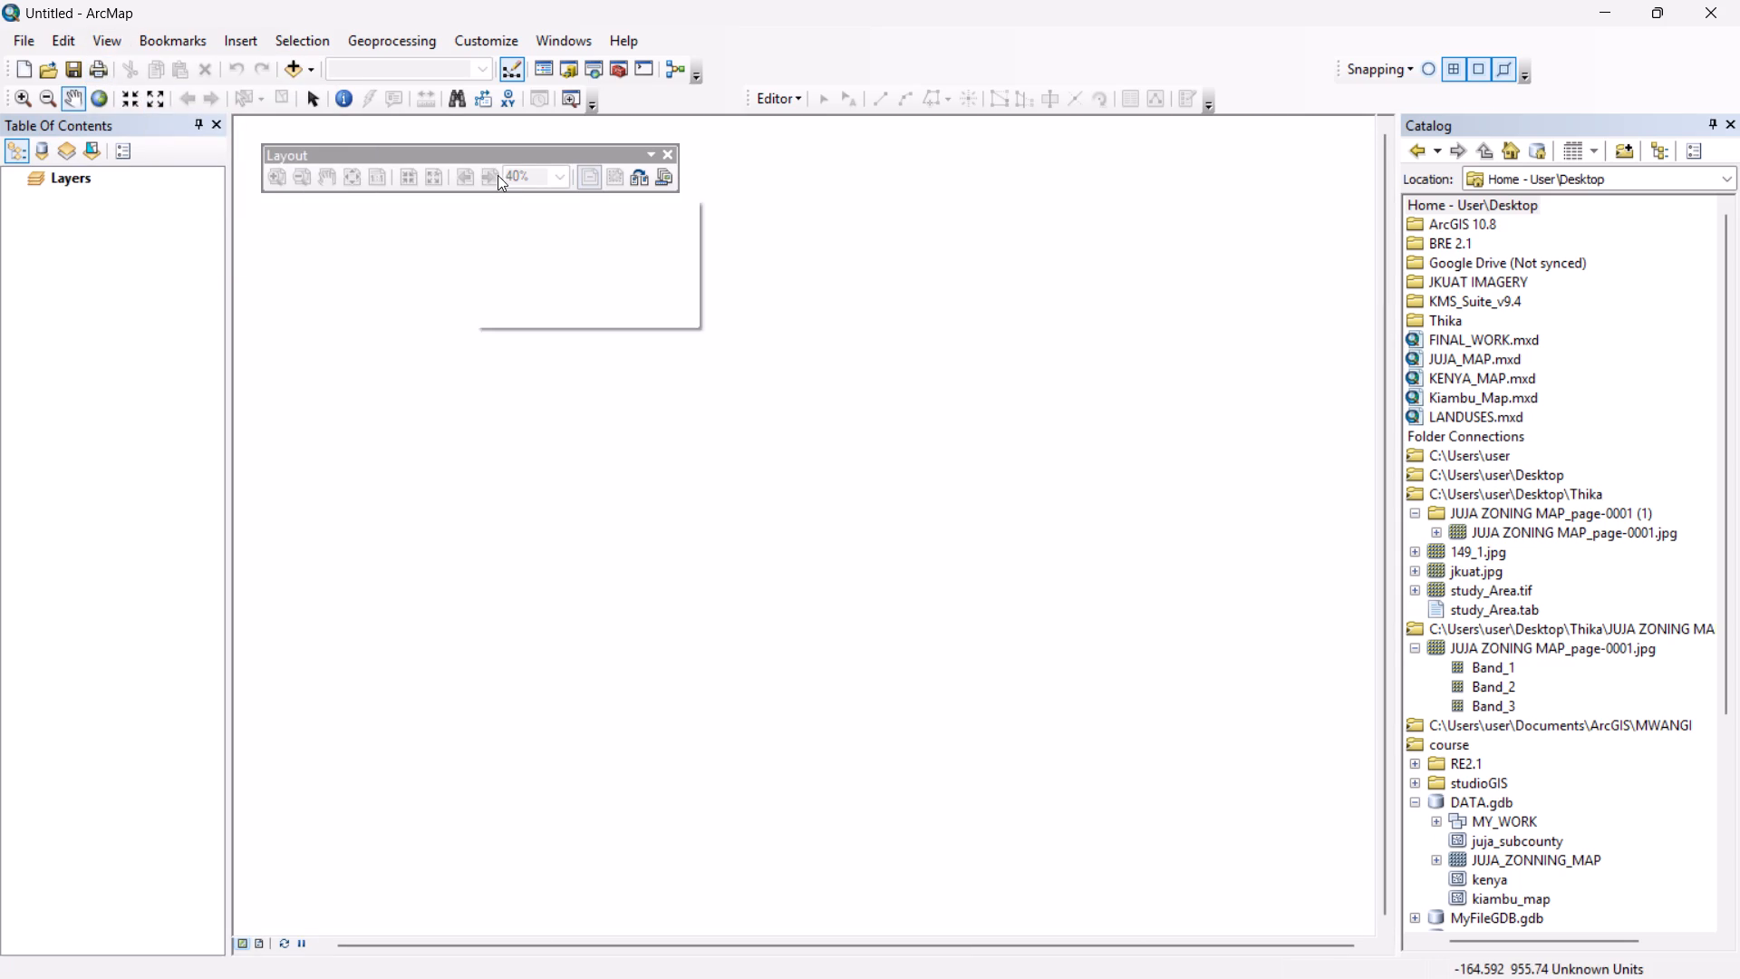
left_click(674, 156)
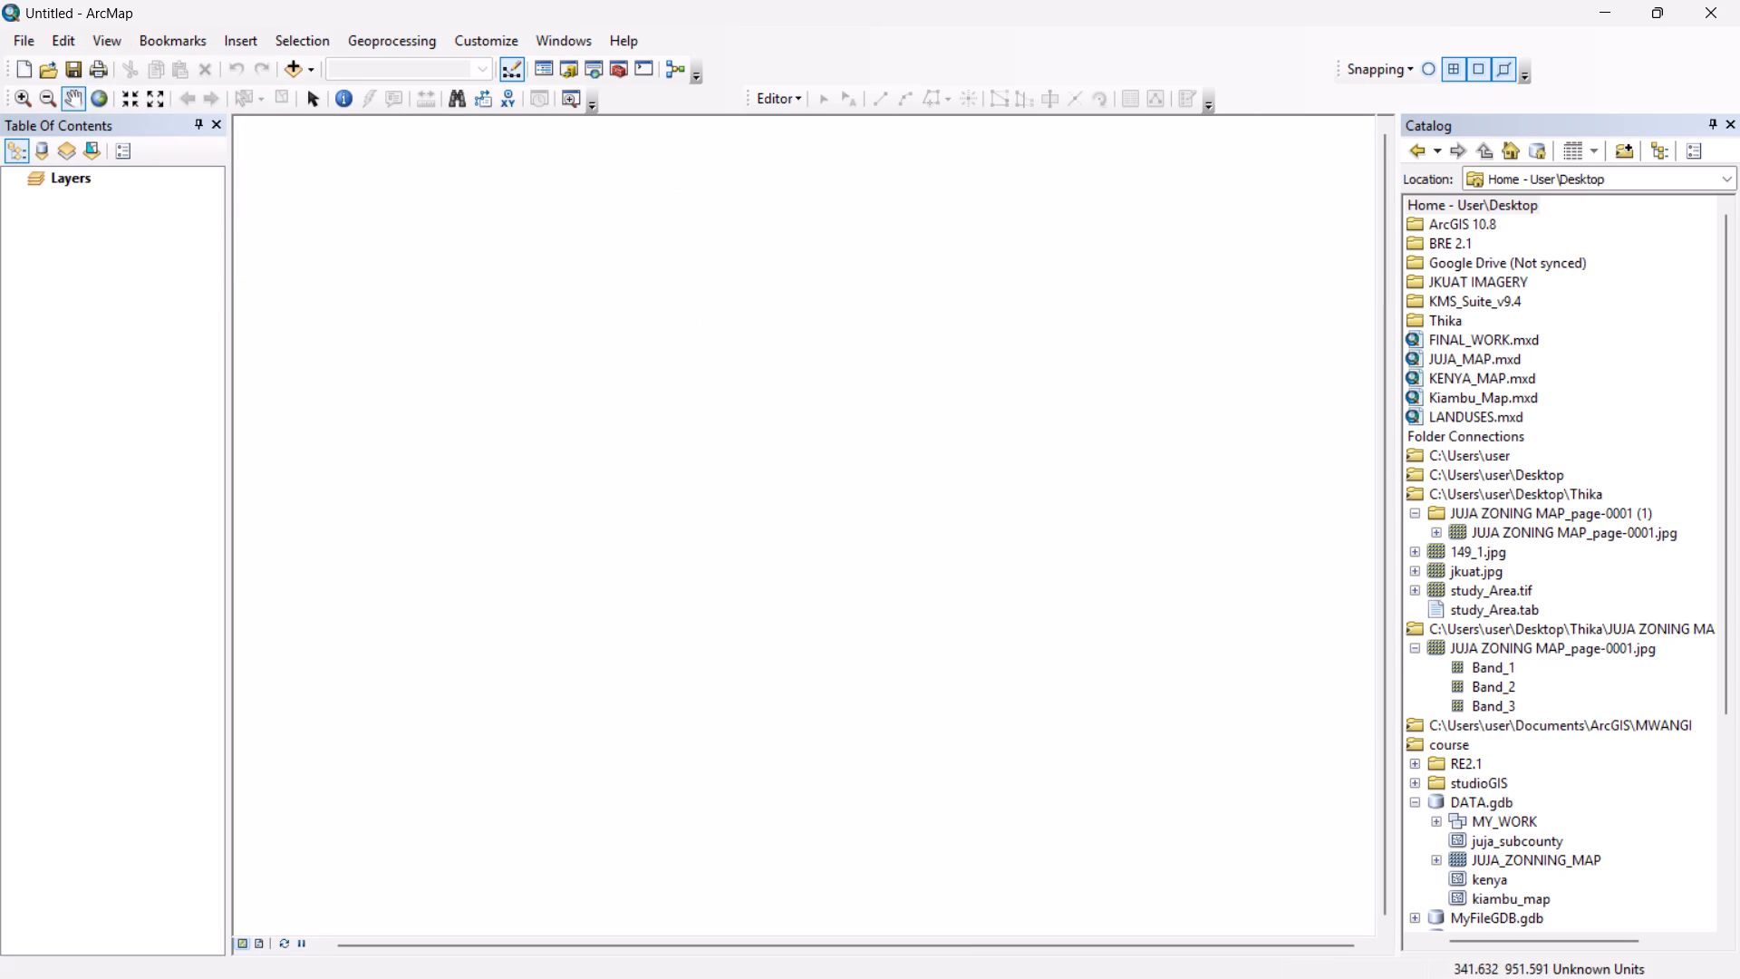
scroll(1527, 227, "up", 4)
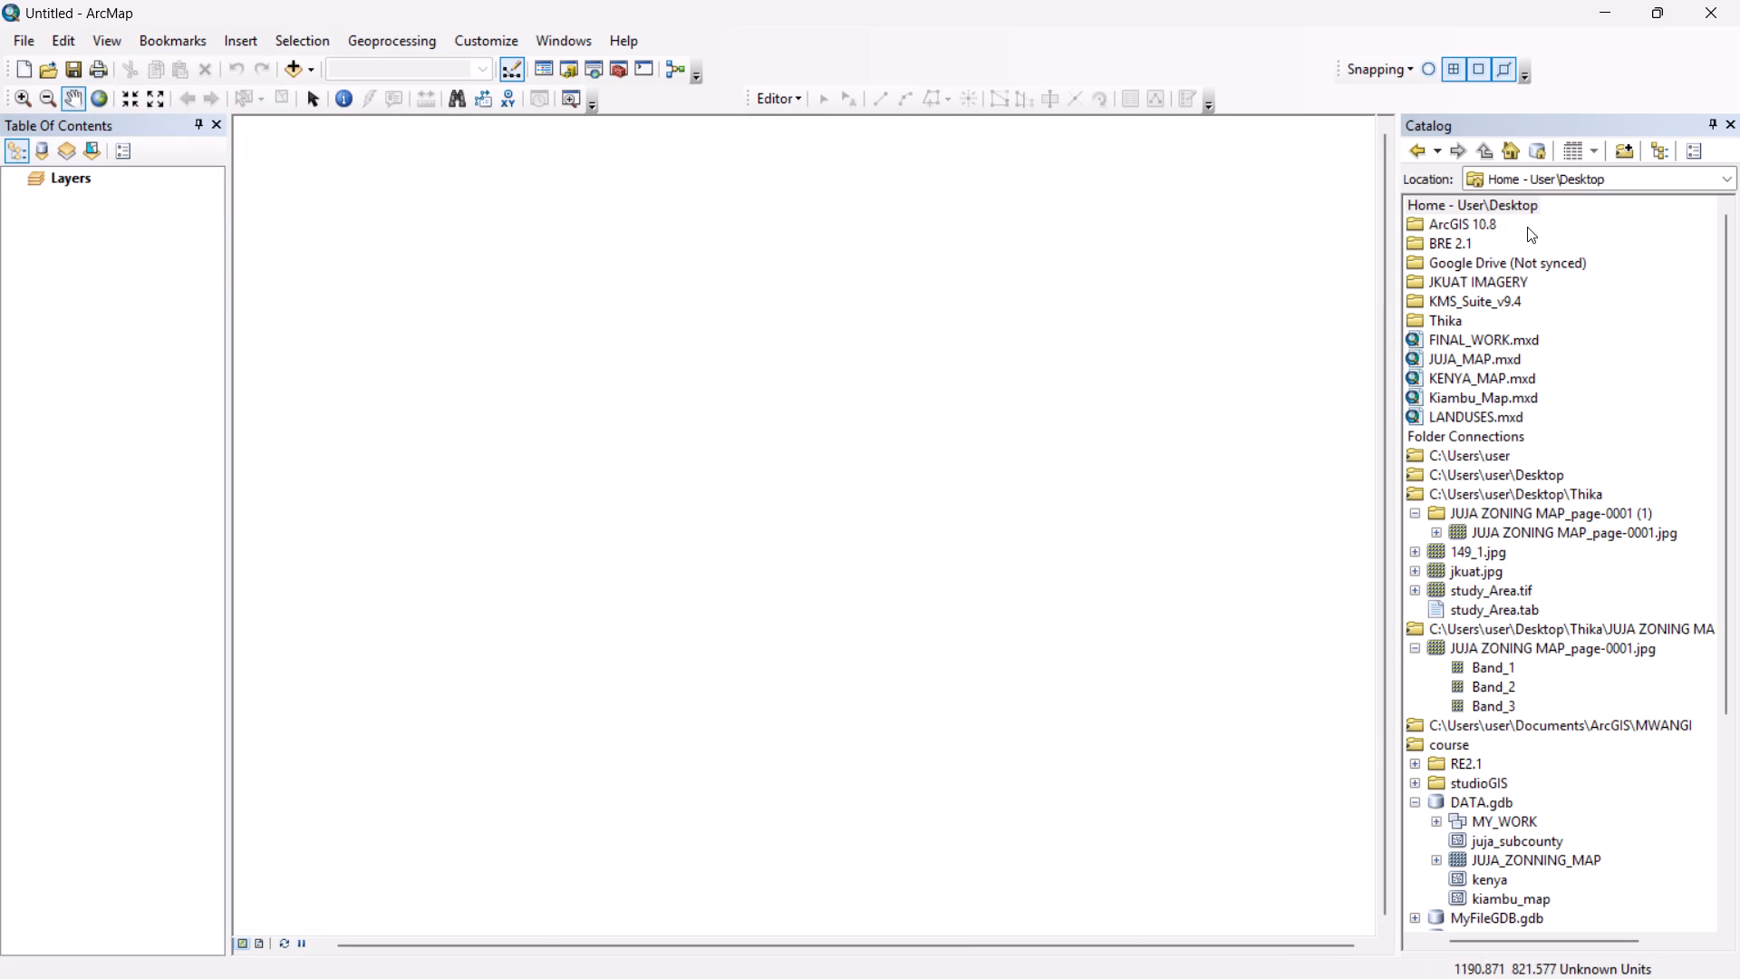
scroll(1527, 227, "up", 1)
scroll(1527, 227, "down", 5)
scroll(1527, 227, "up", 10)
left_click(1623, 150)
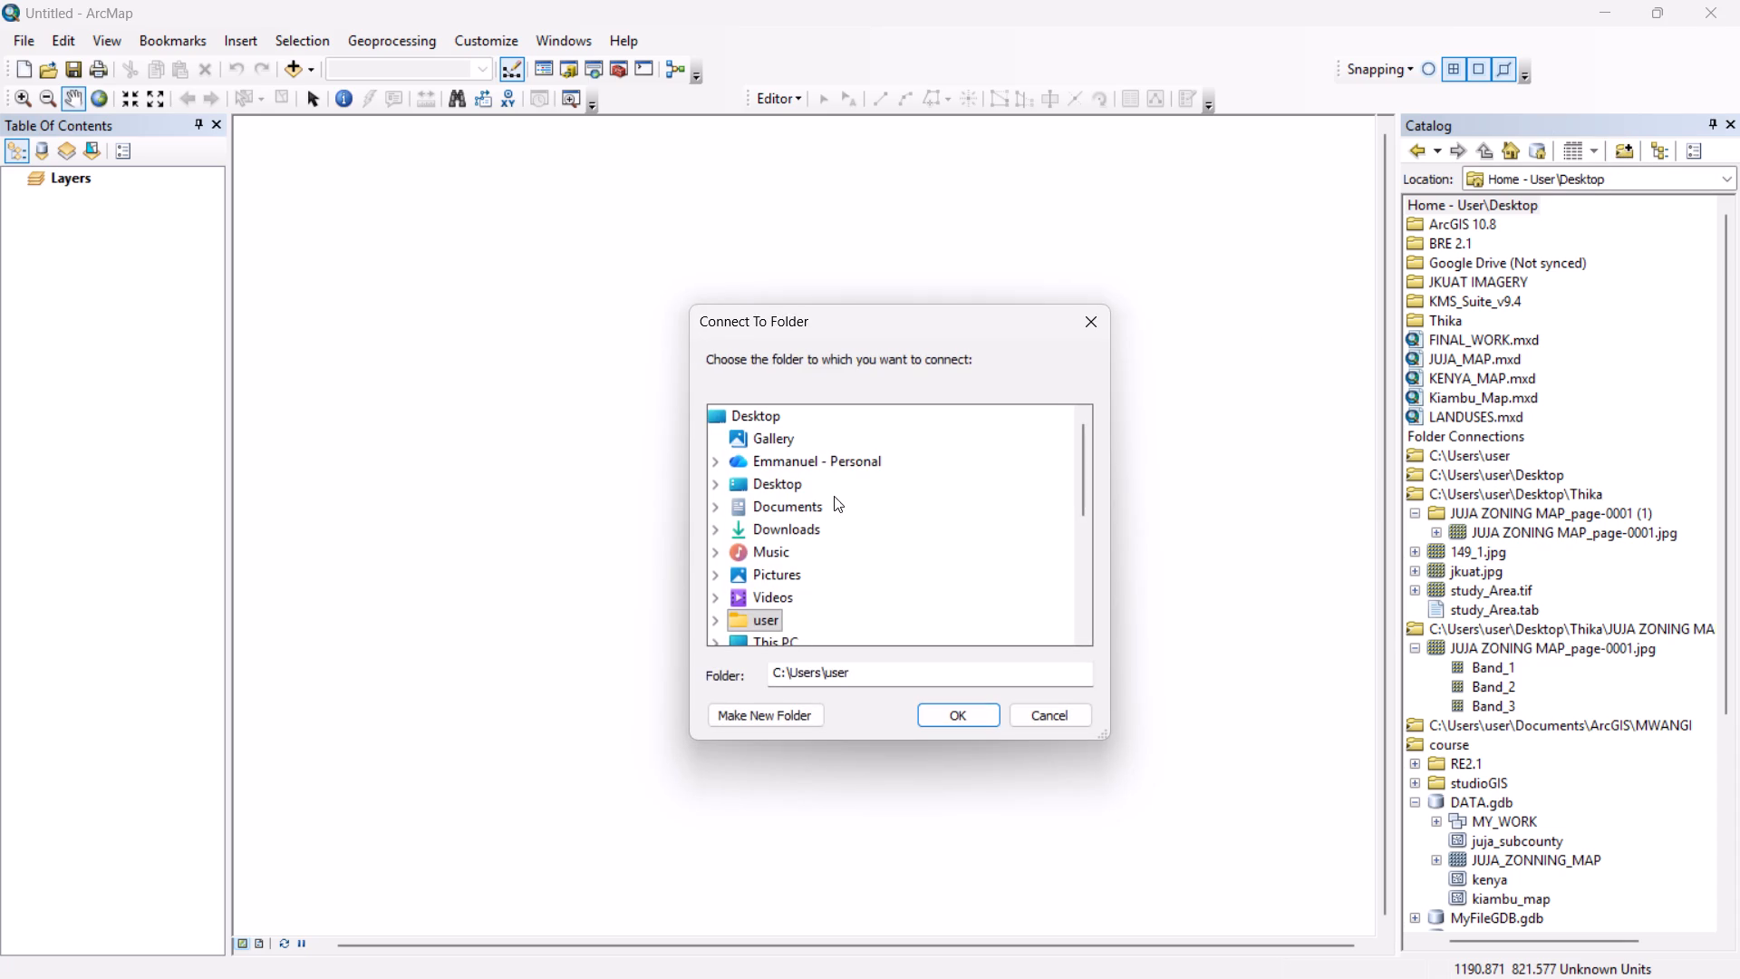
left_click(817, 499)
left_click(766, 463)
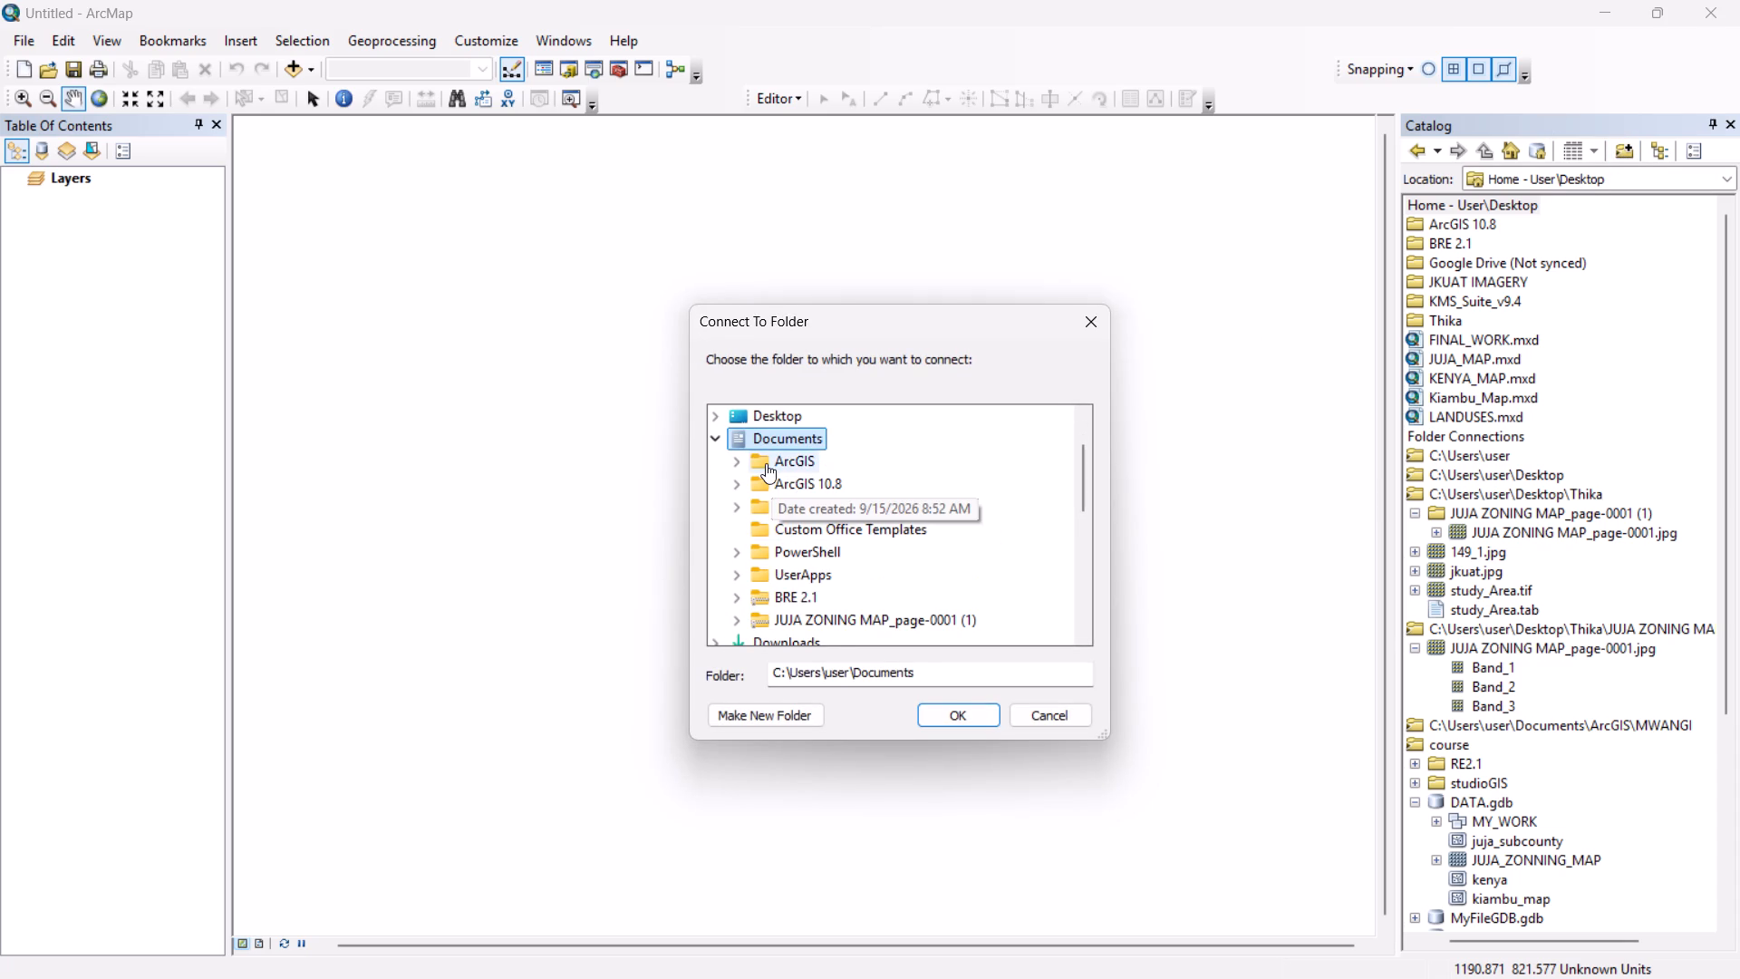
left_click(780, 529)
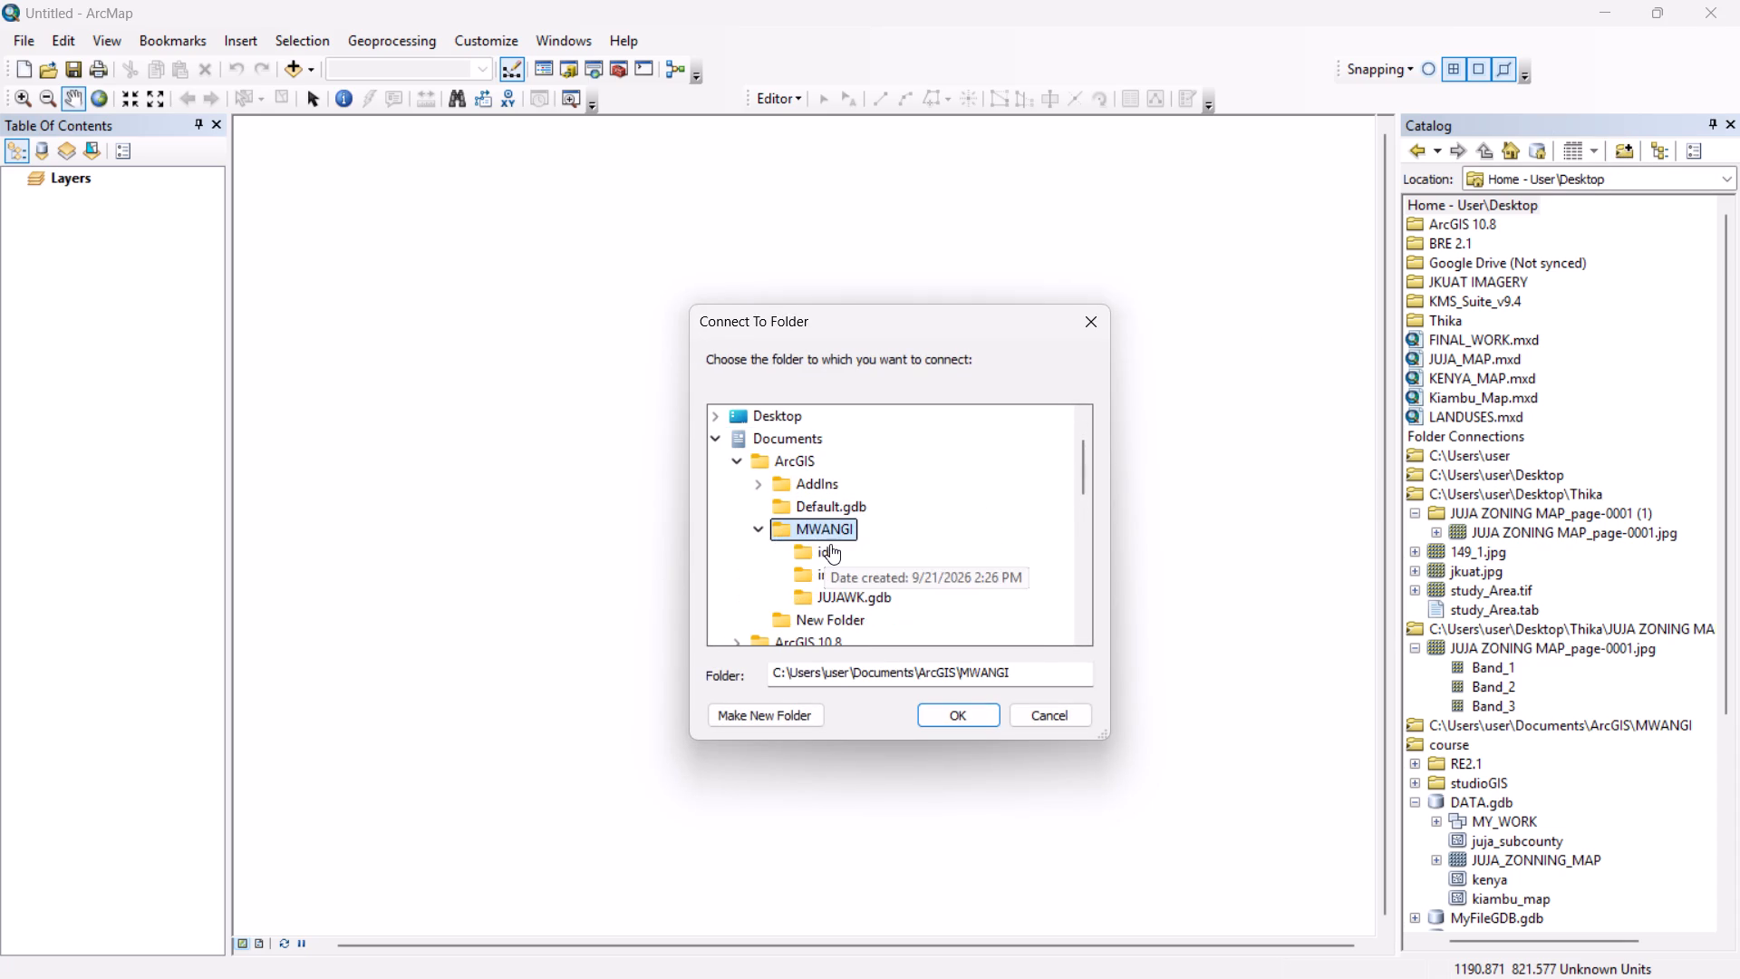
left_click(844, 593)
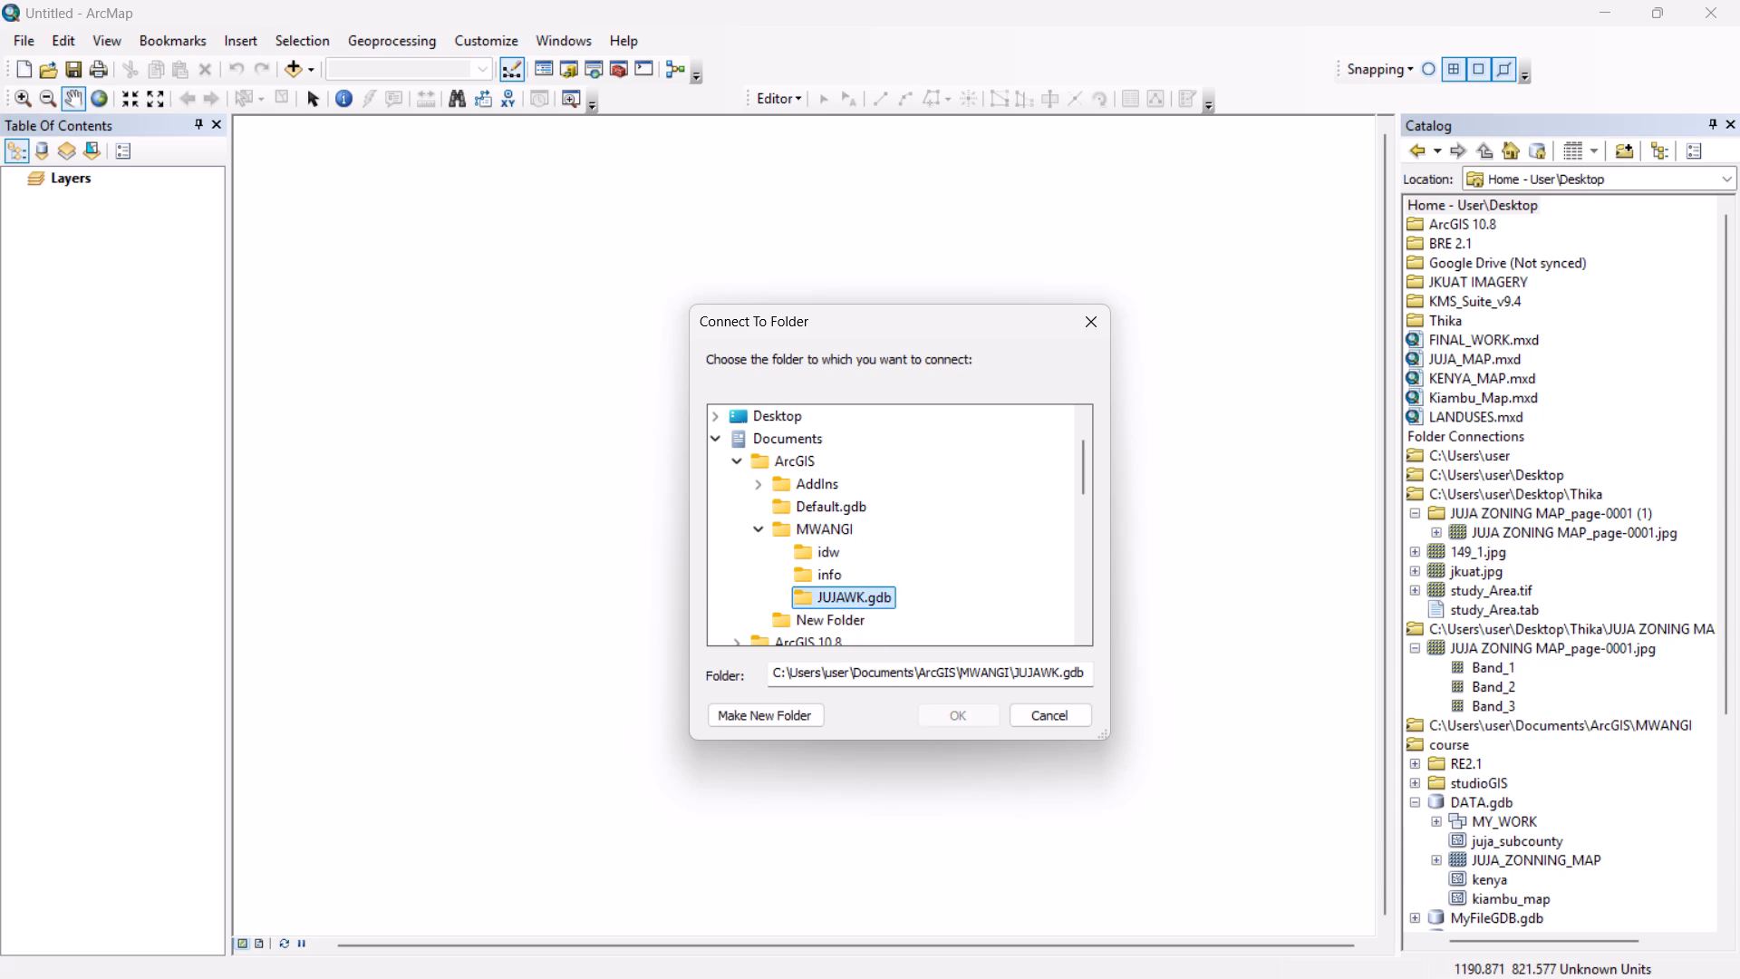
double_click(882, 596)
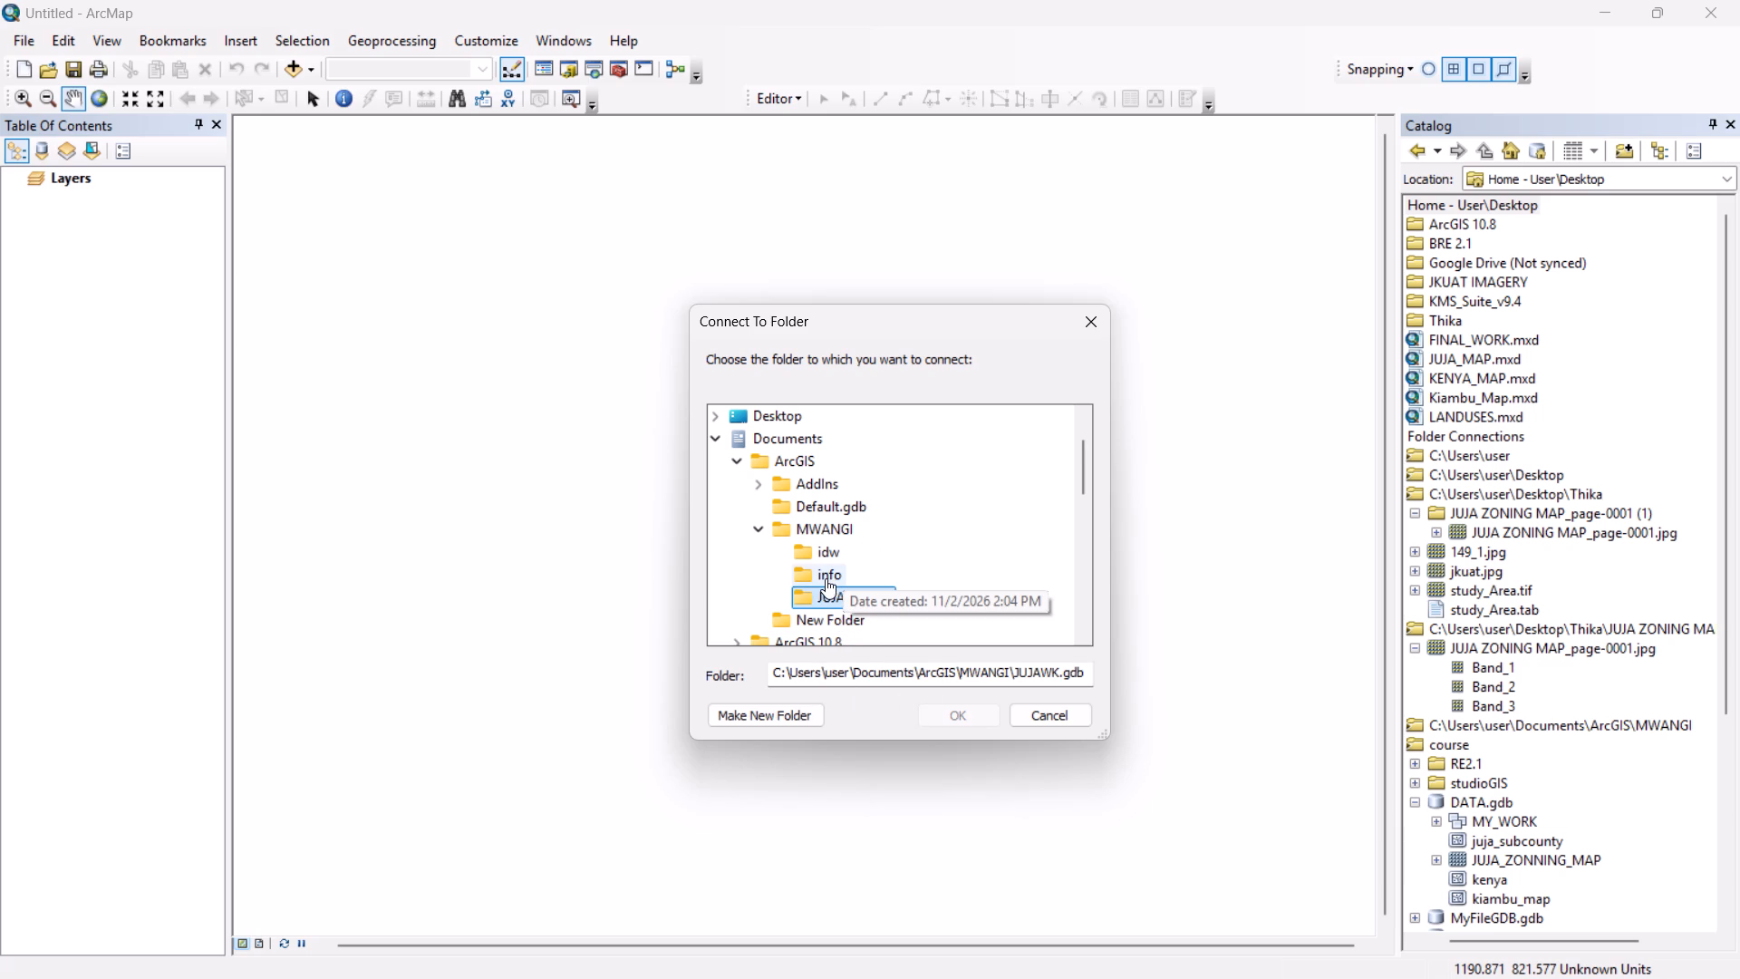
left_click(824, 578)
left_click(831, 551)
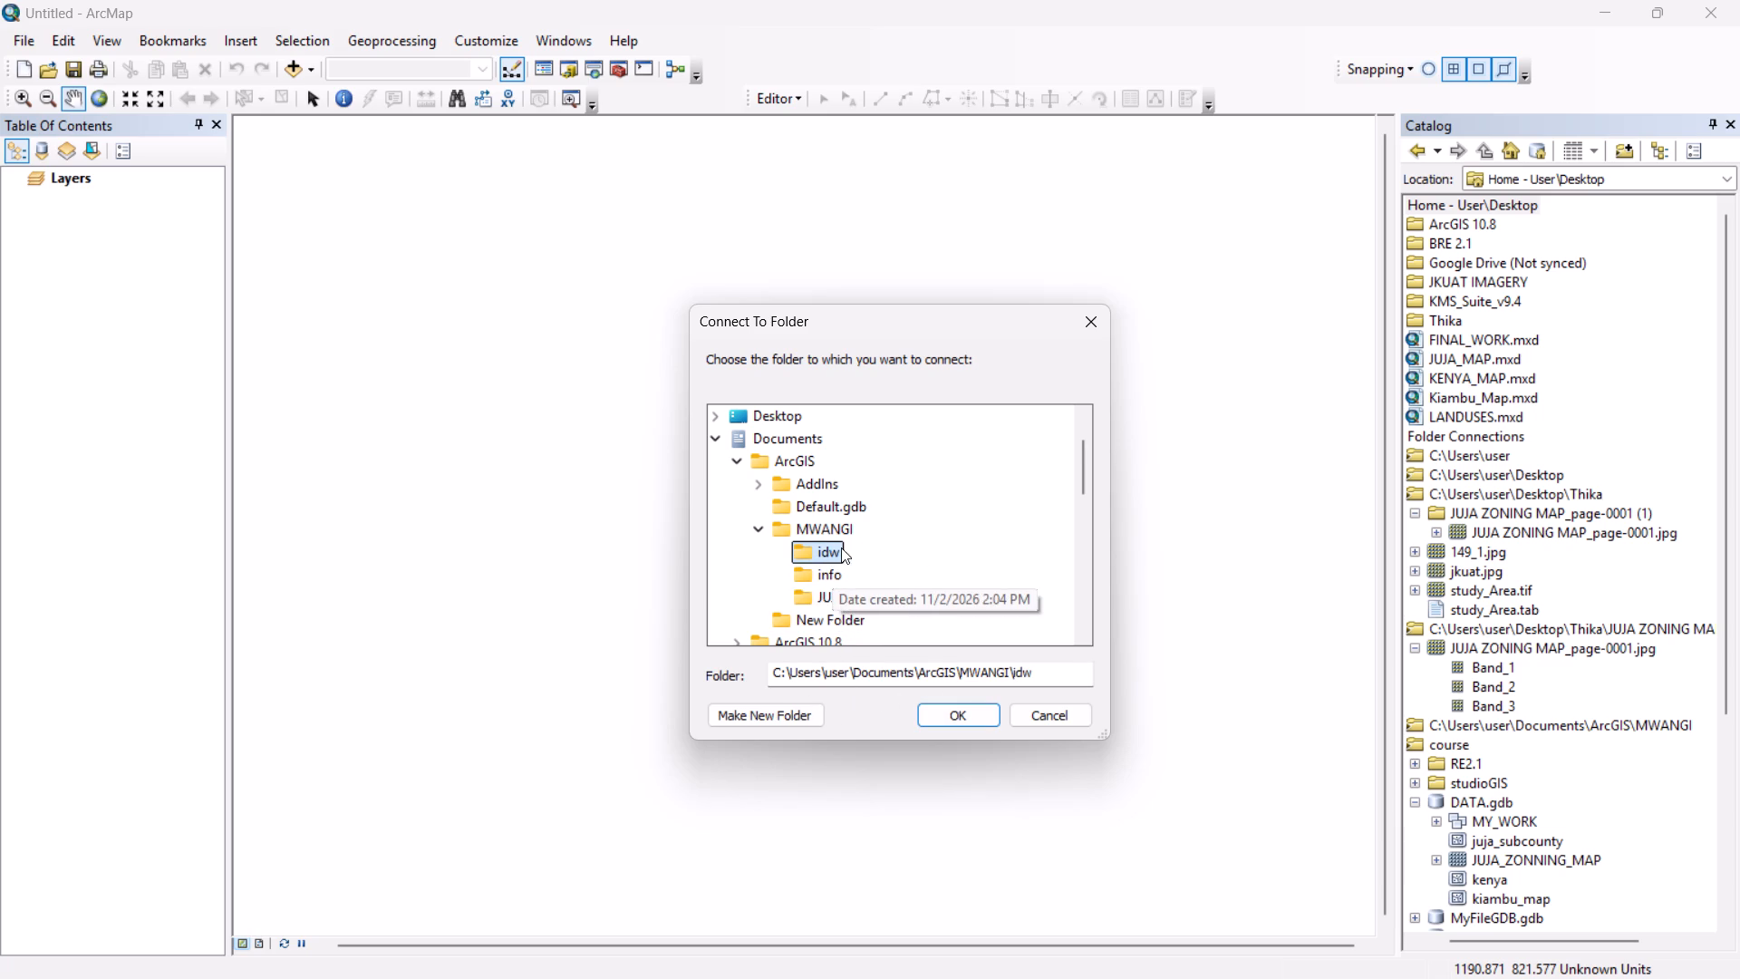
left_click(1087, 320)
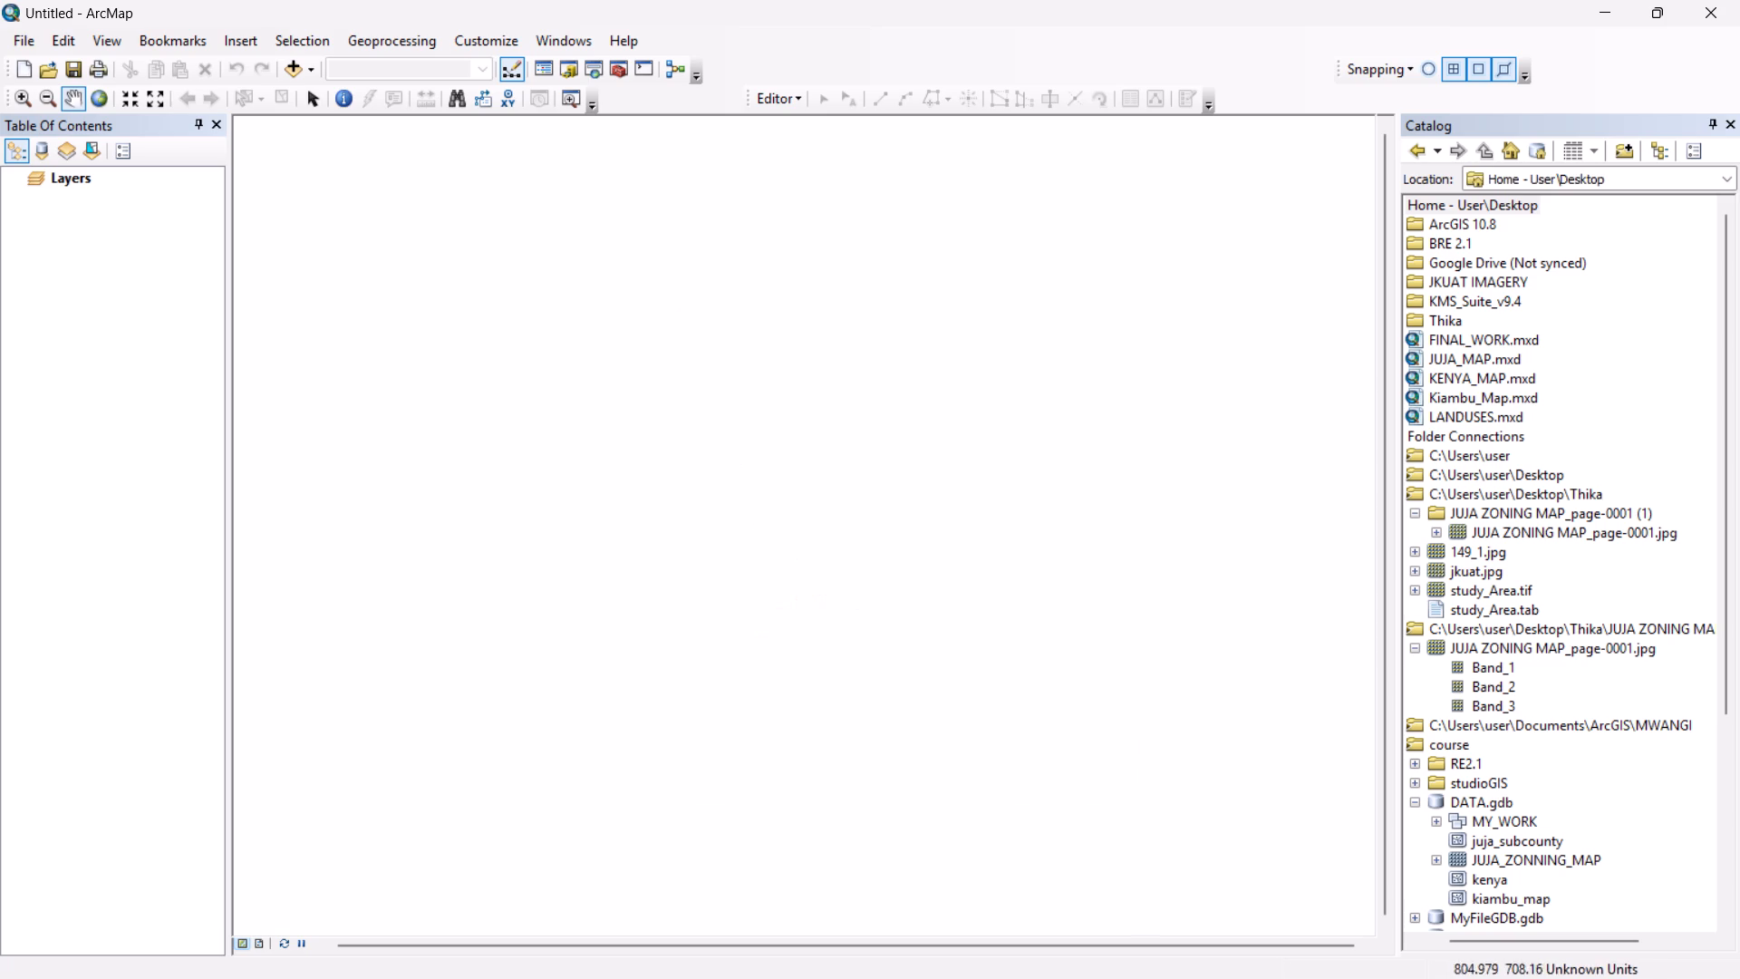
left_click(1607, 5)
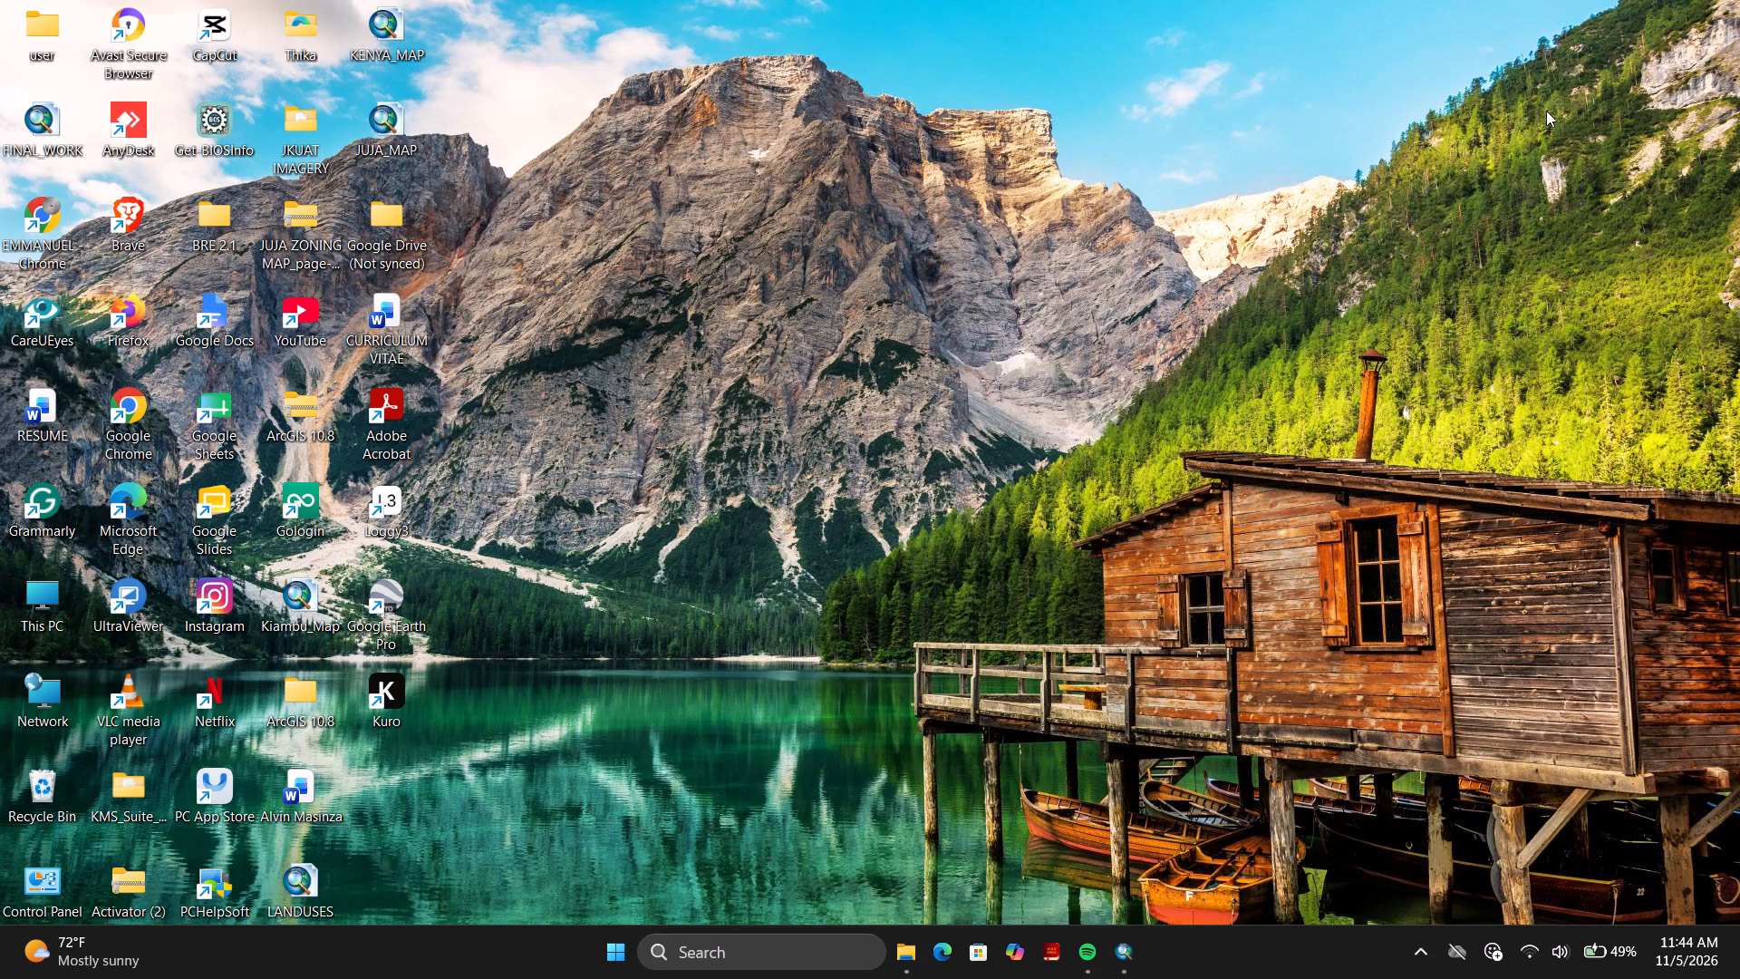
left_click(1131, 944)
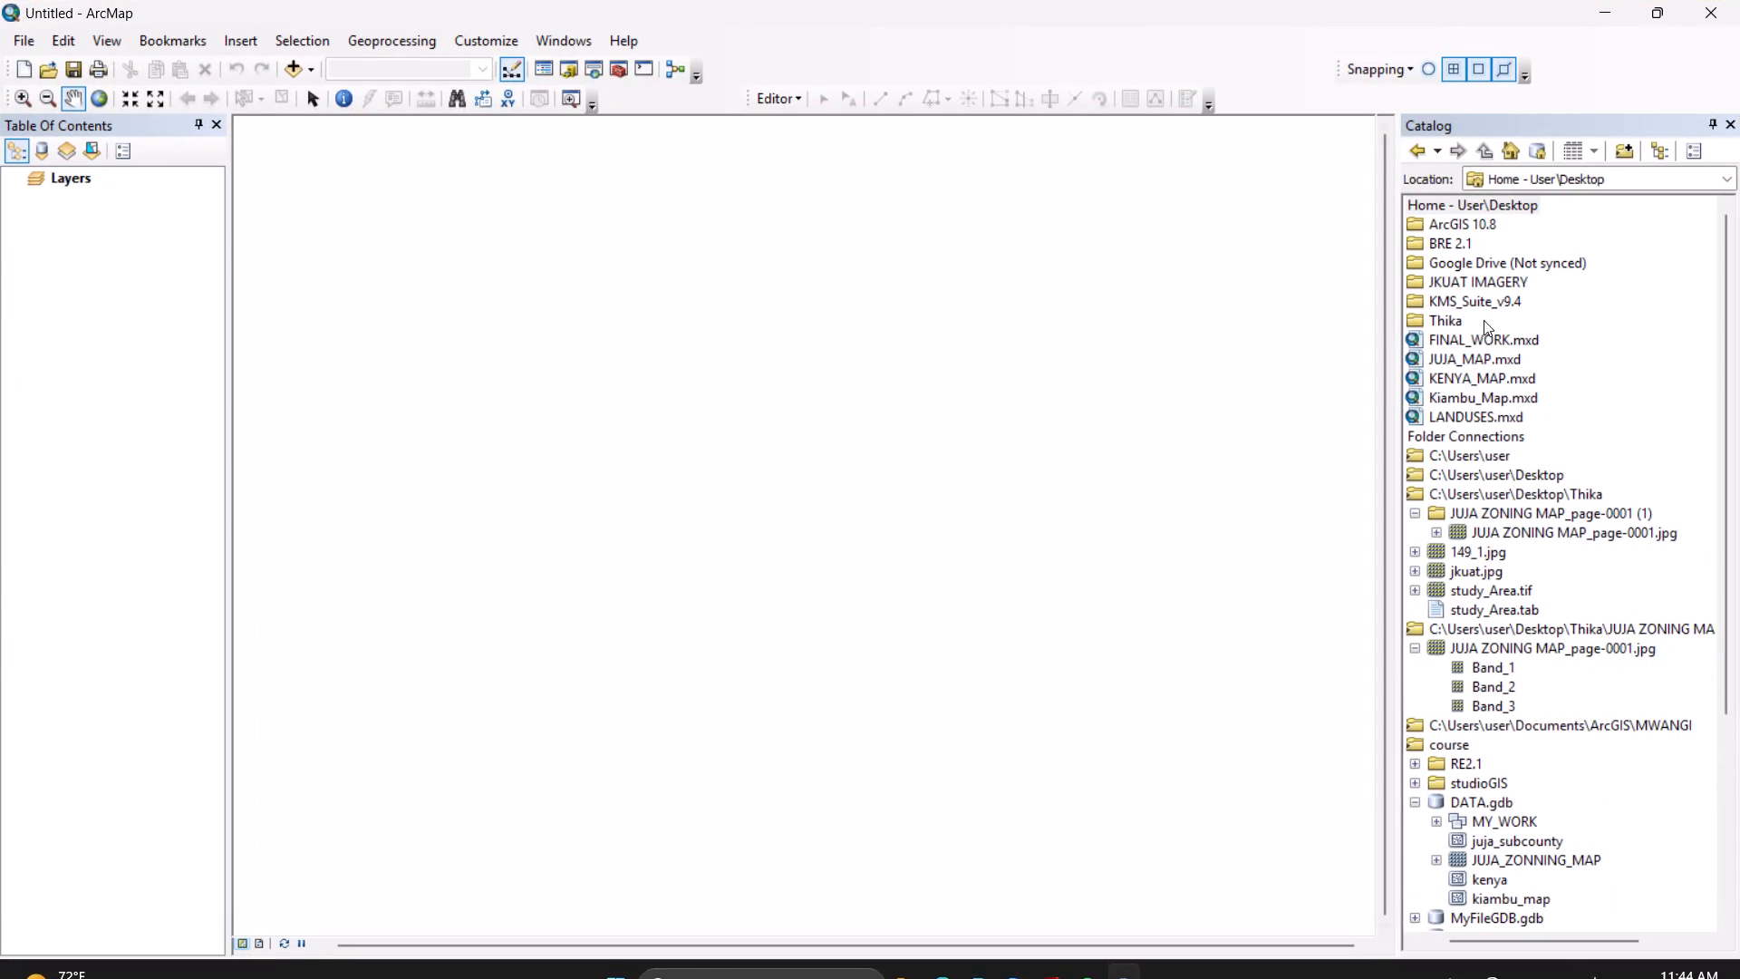
Delete the Google Drive (Not synced) folder from the Home folder in the Catalog.
right_click(1533, 258)
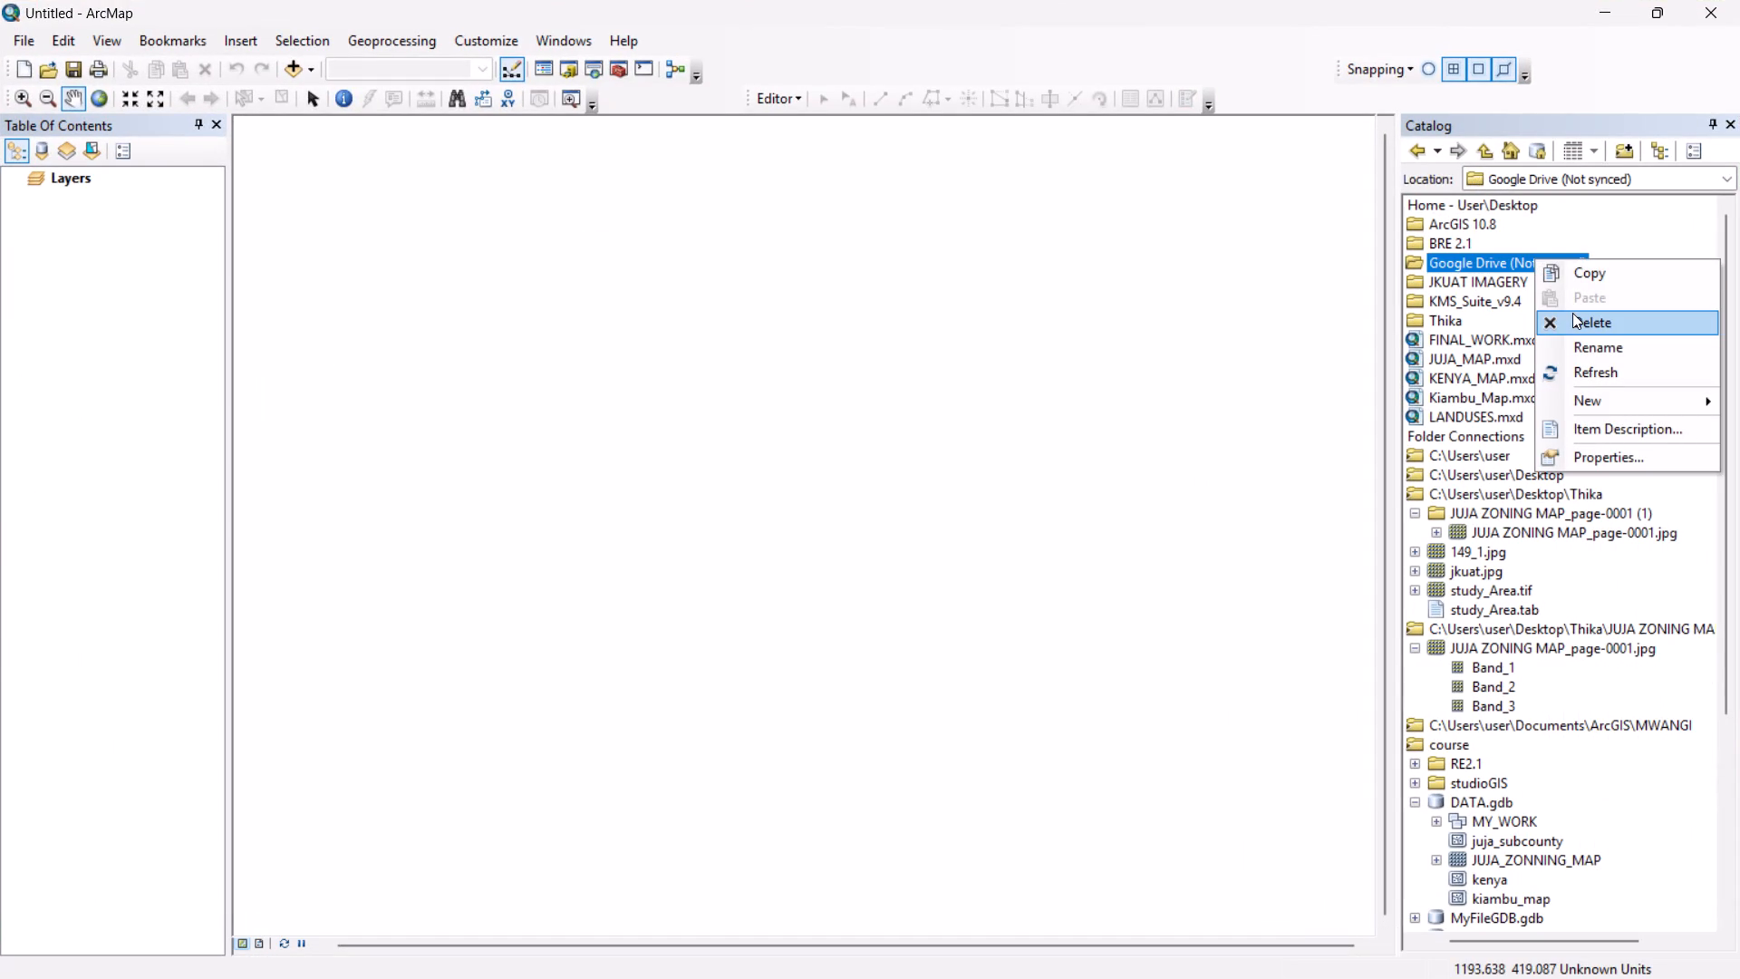
left_click(1572, 313)
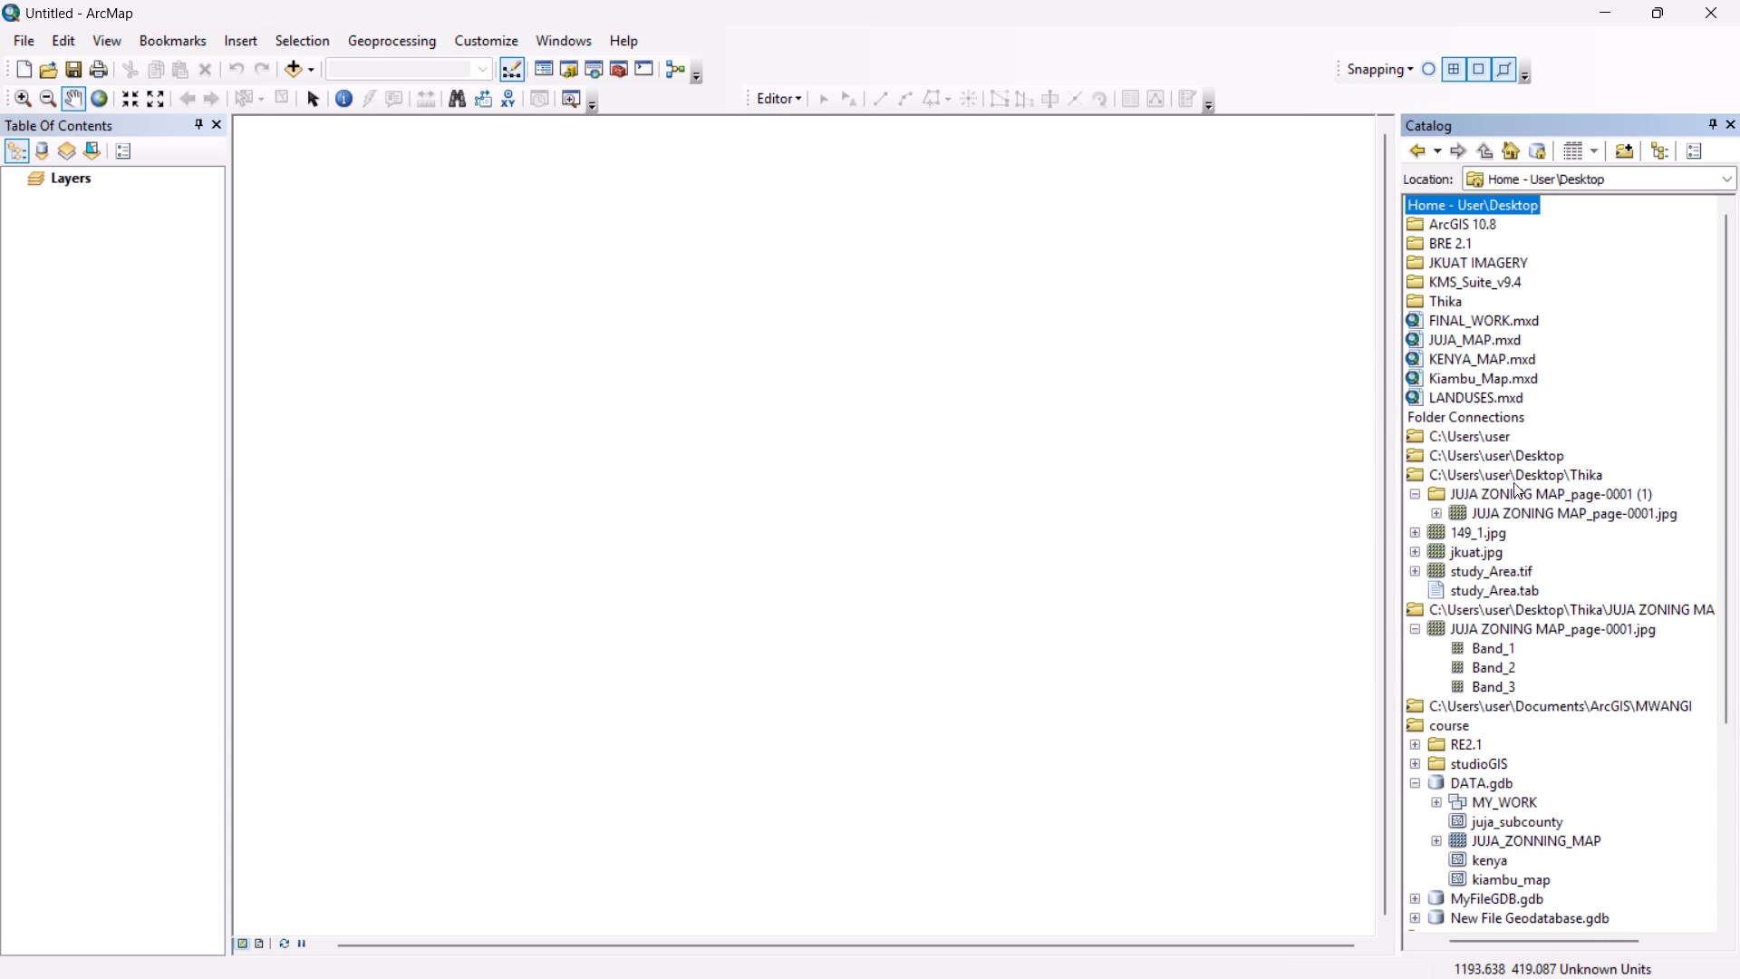
Look through the Catalog's folder connections, expanding C:\Users\user and its Desktop and collapsing the Thika connection, down to JKUAT IMAGERY.
left_click(1415, 494)
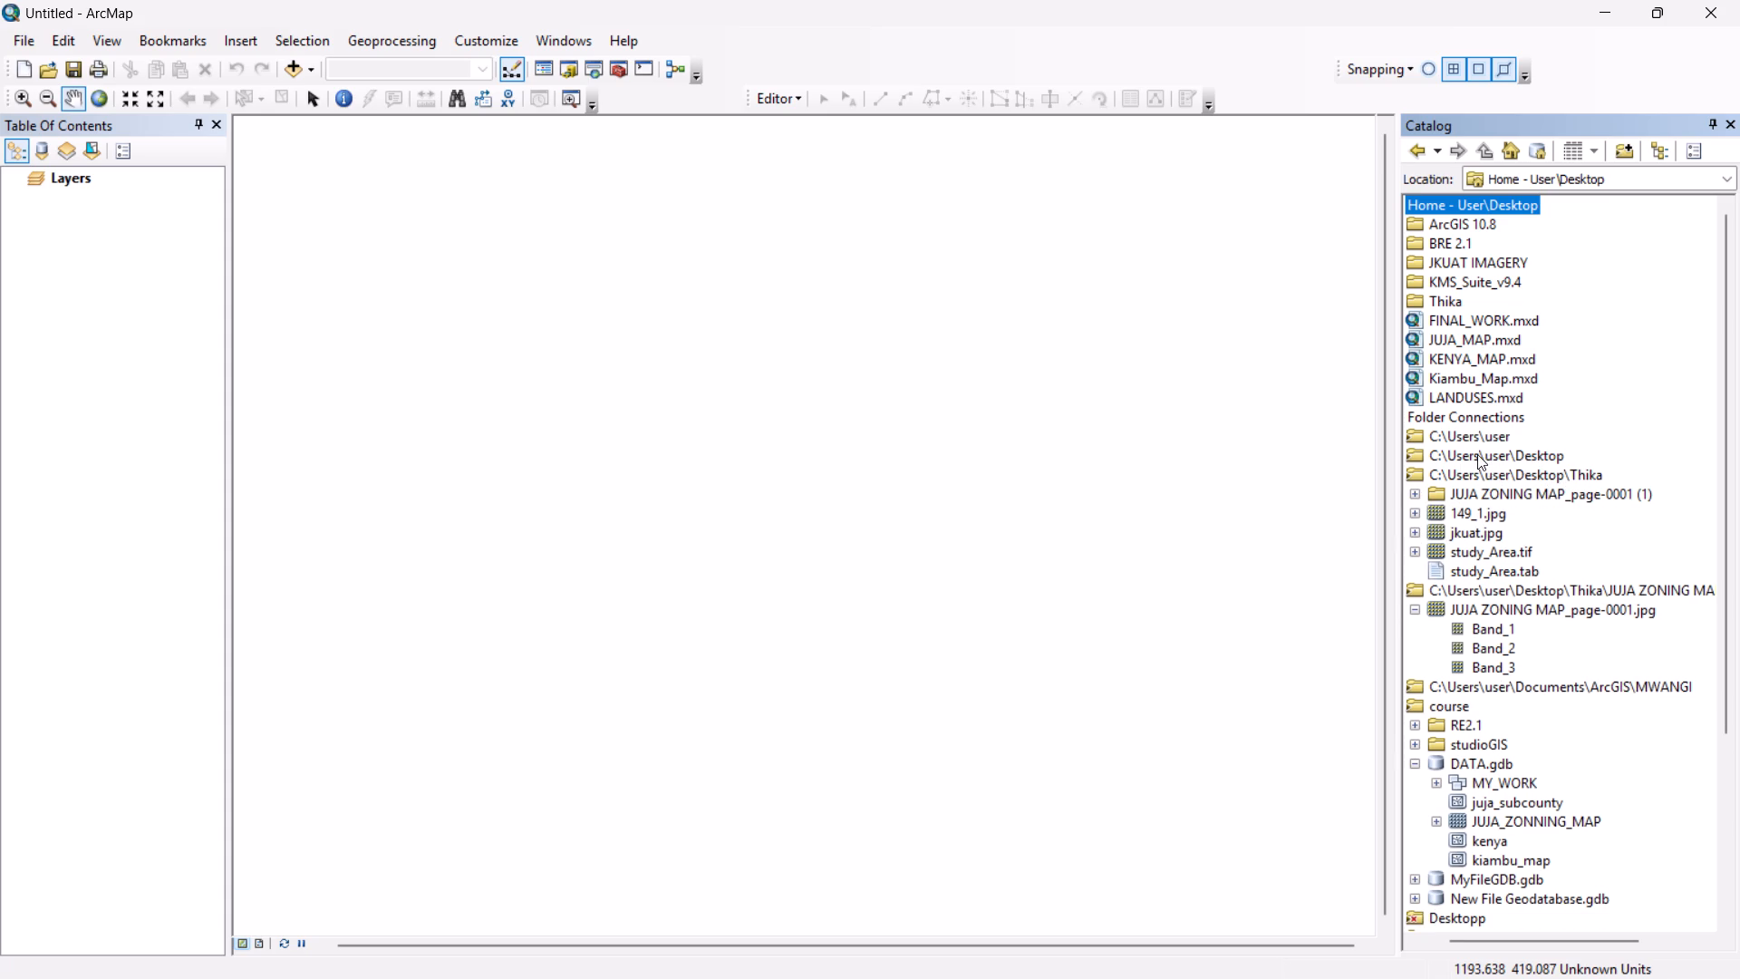
double_click(1497, 434)
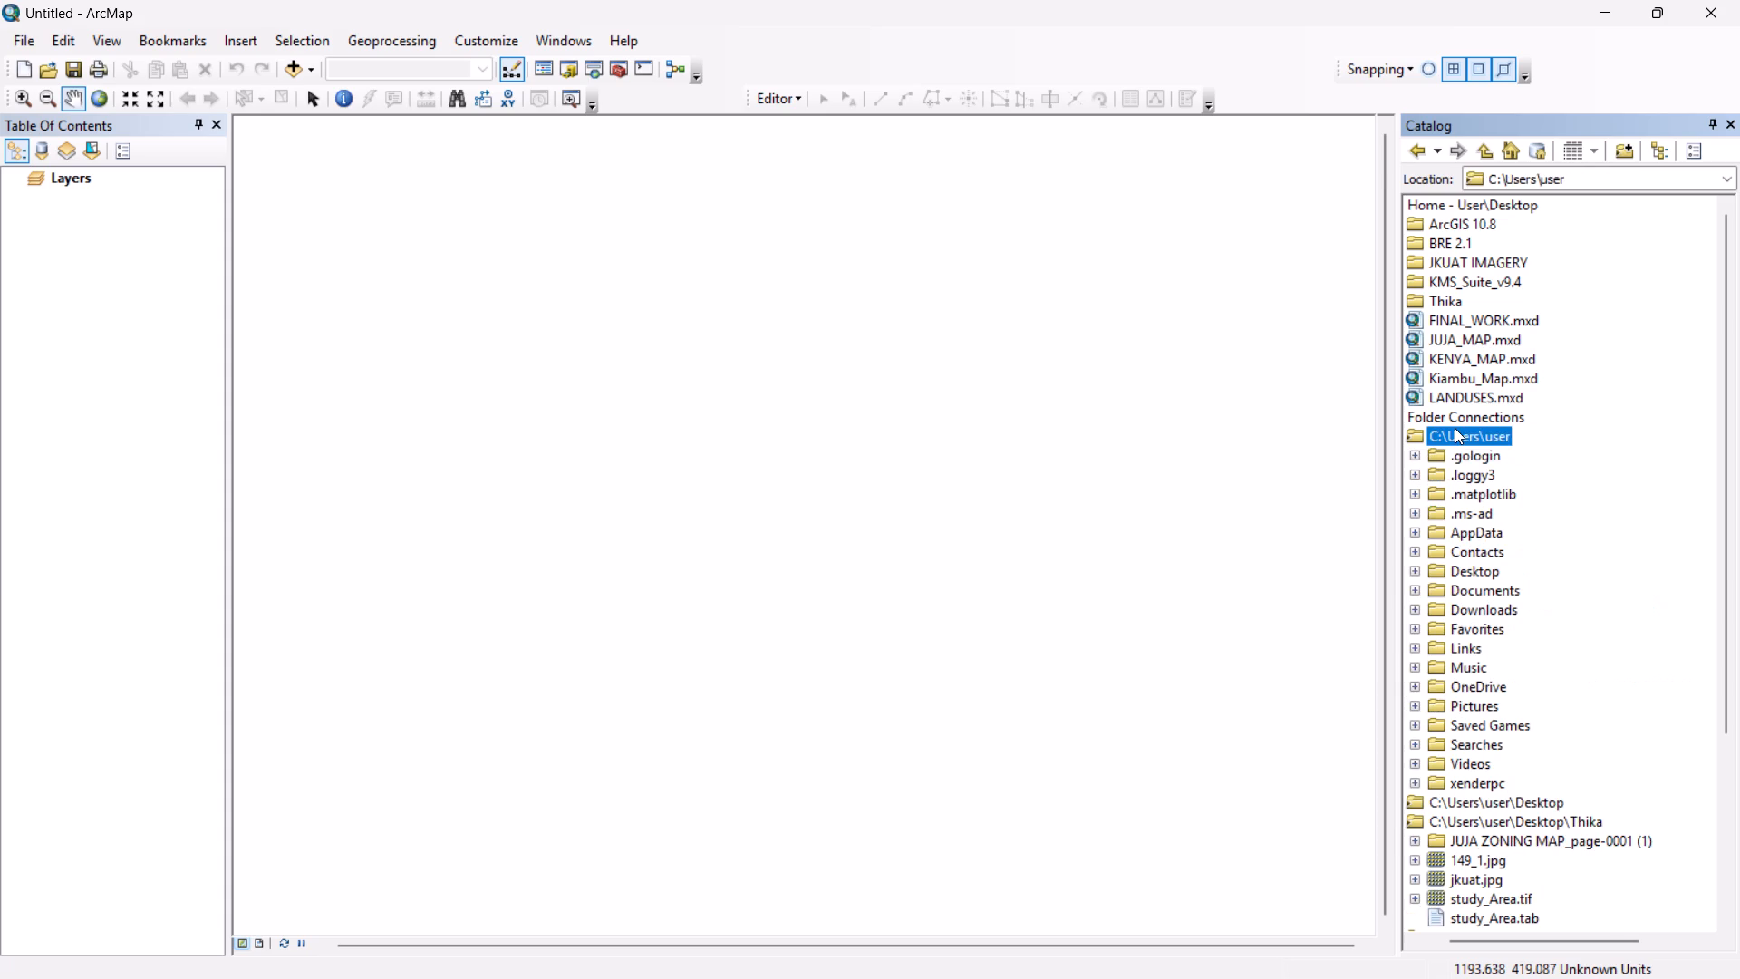
left_click(1455, 428)
scroll(1509, 688, "down", 2)
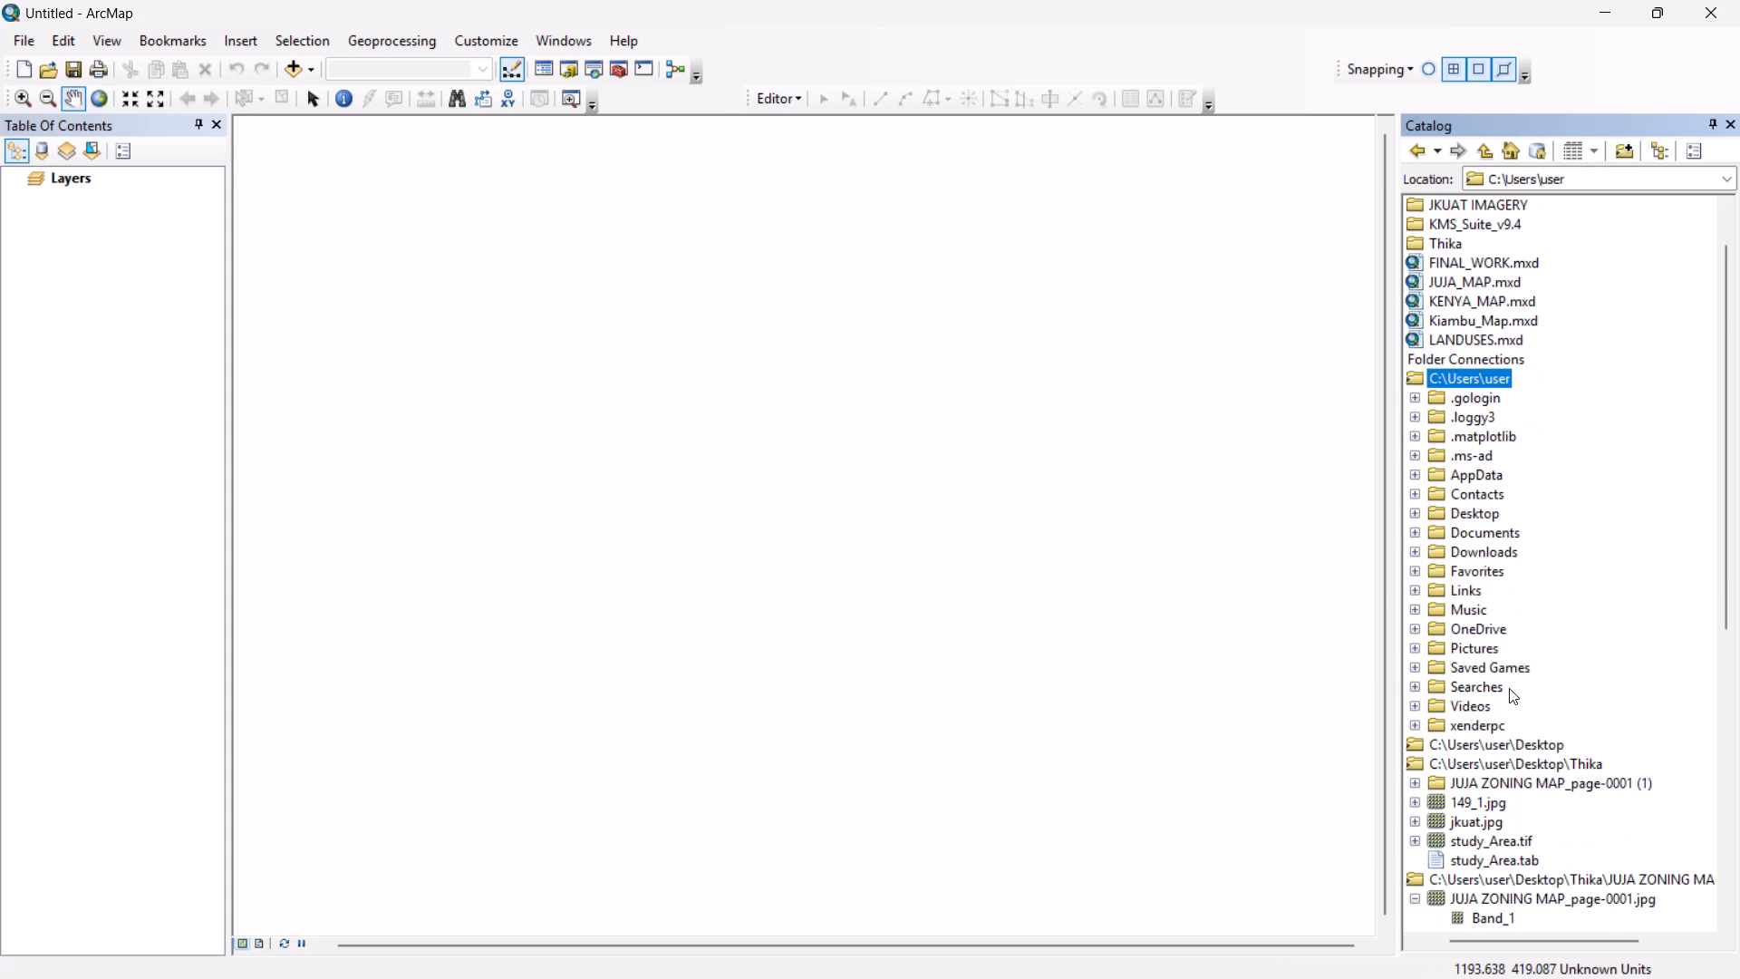
double_click(1495, 683)
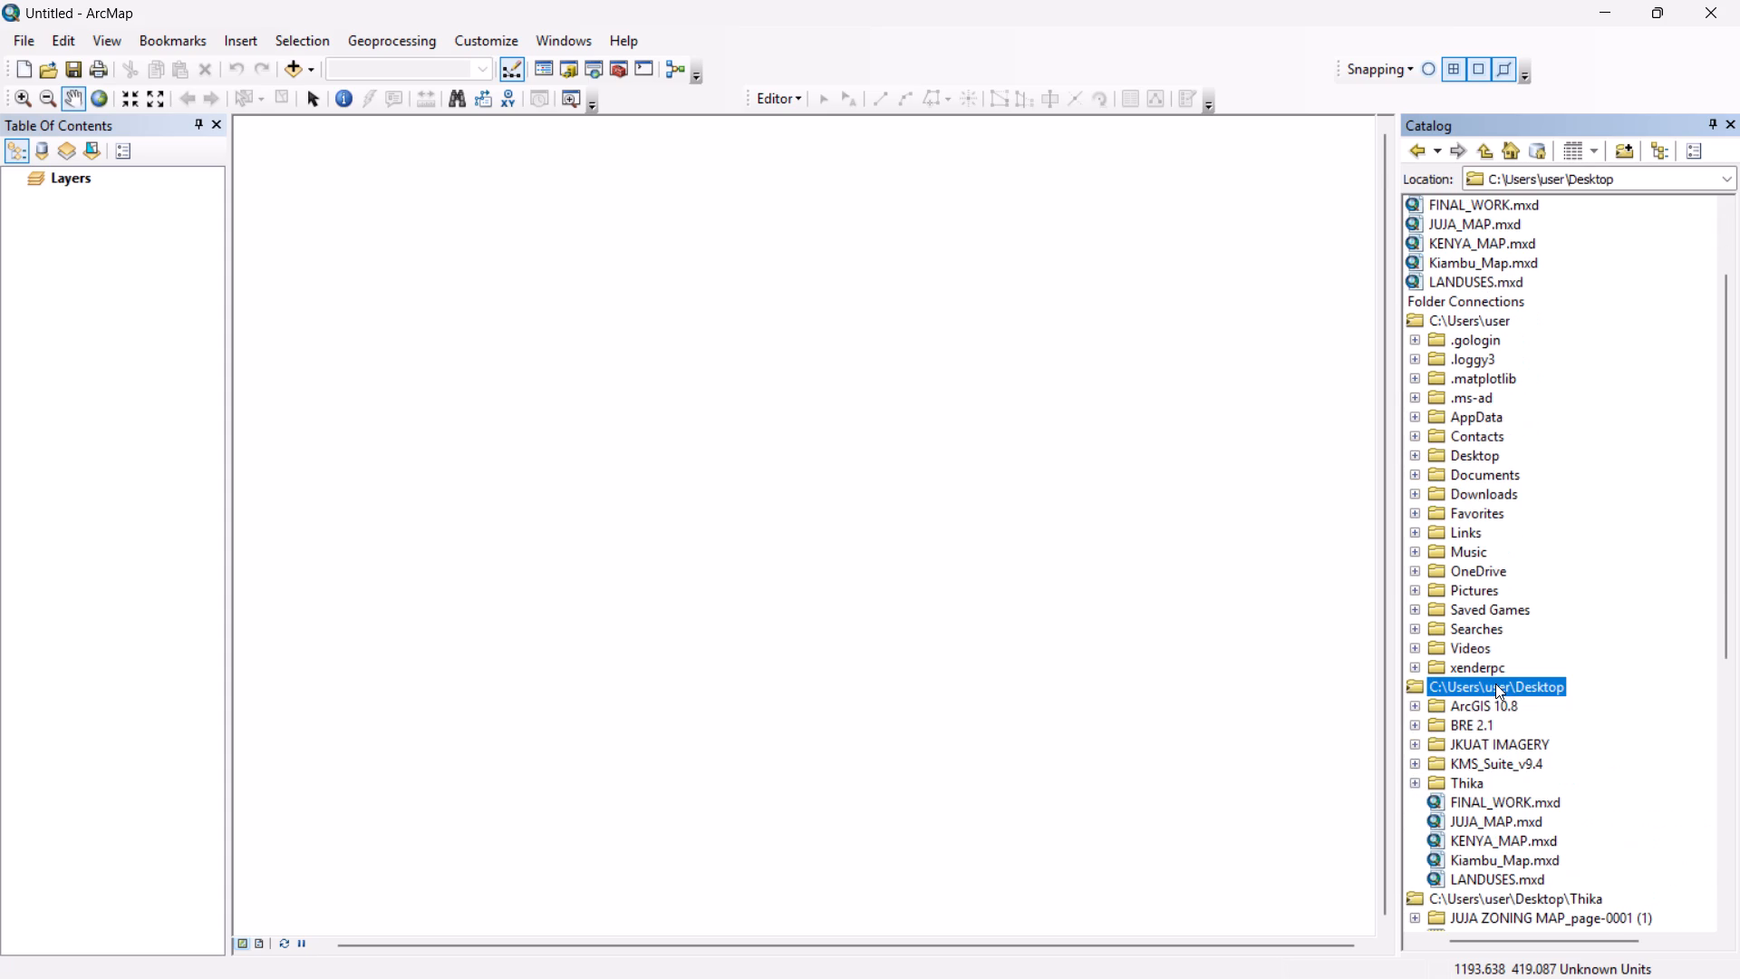
scroll(1495, 683, "down", 1)
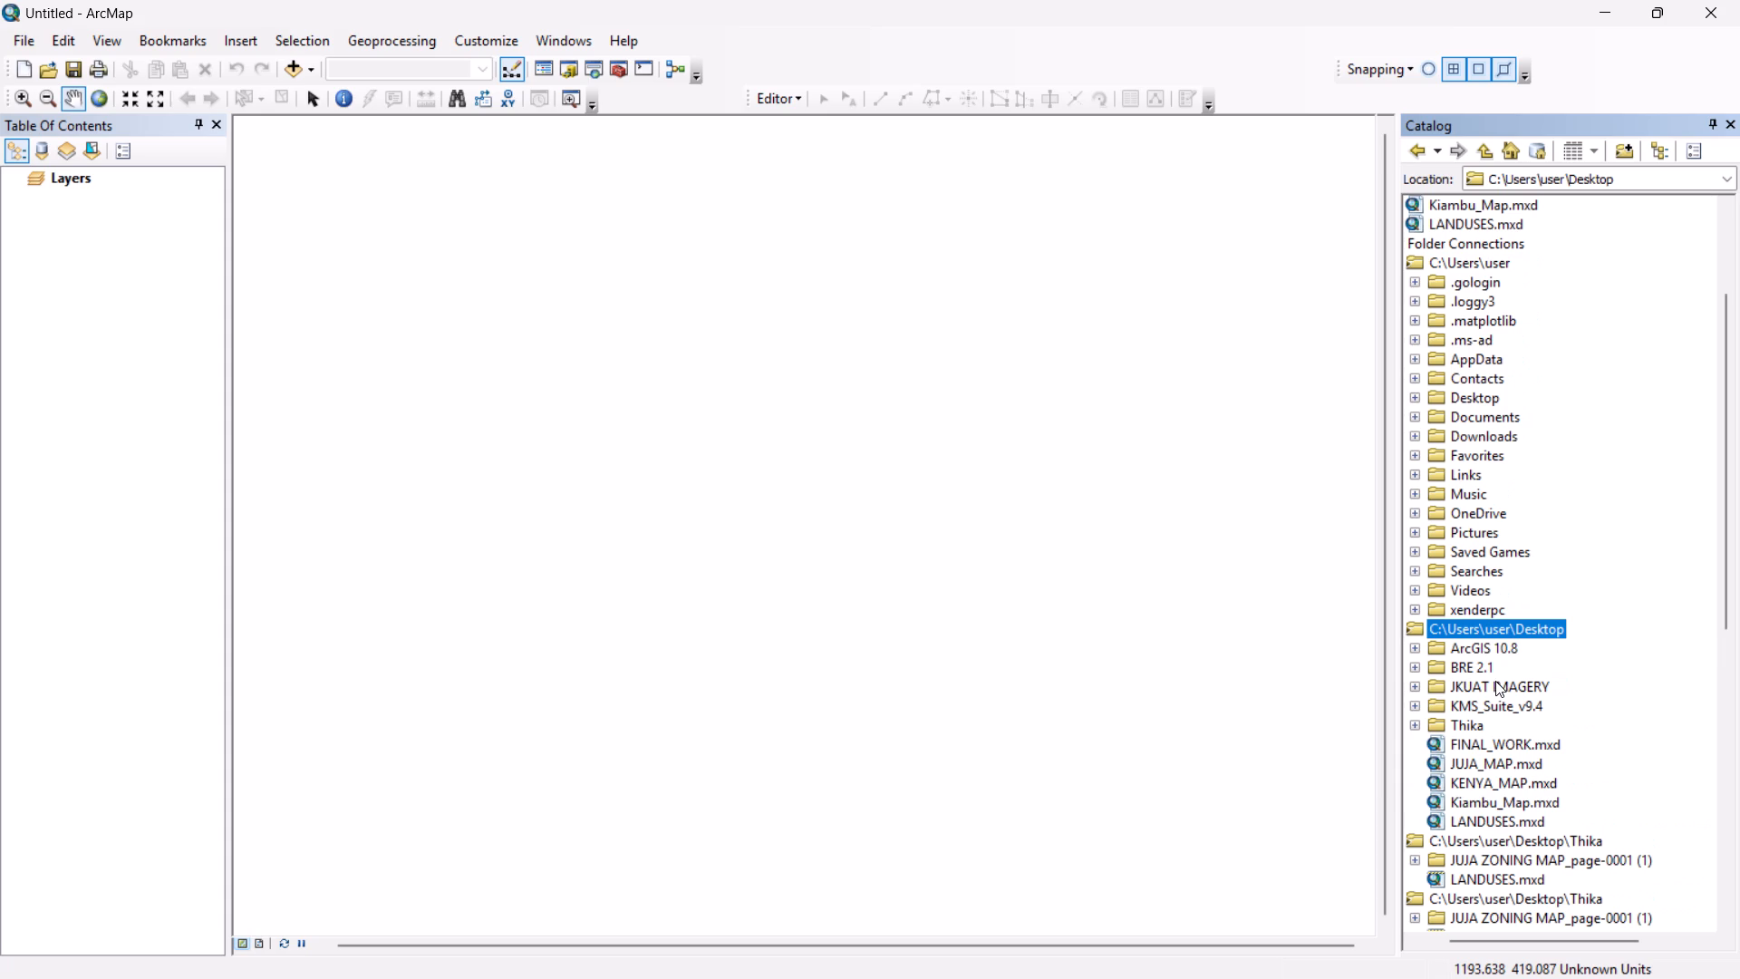
scroll(1516, 652, "down", 4)
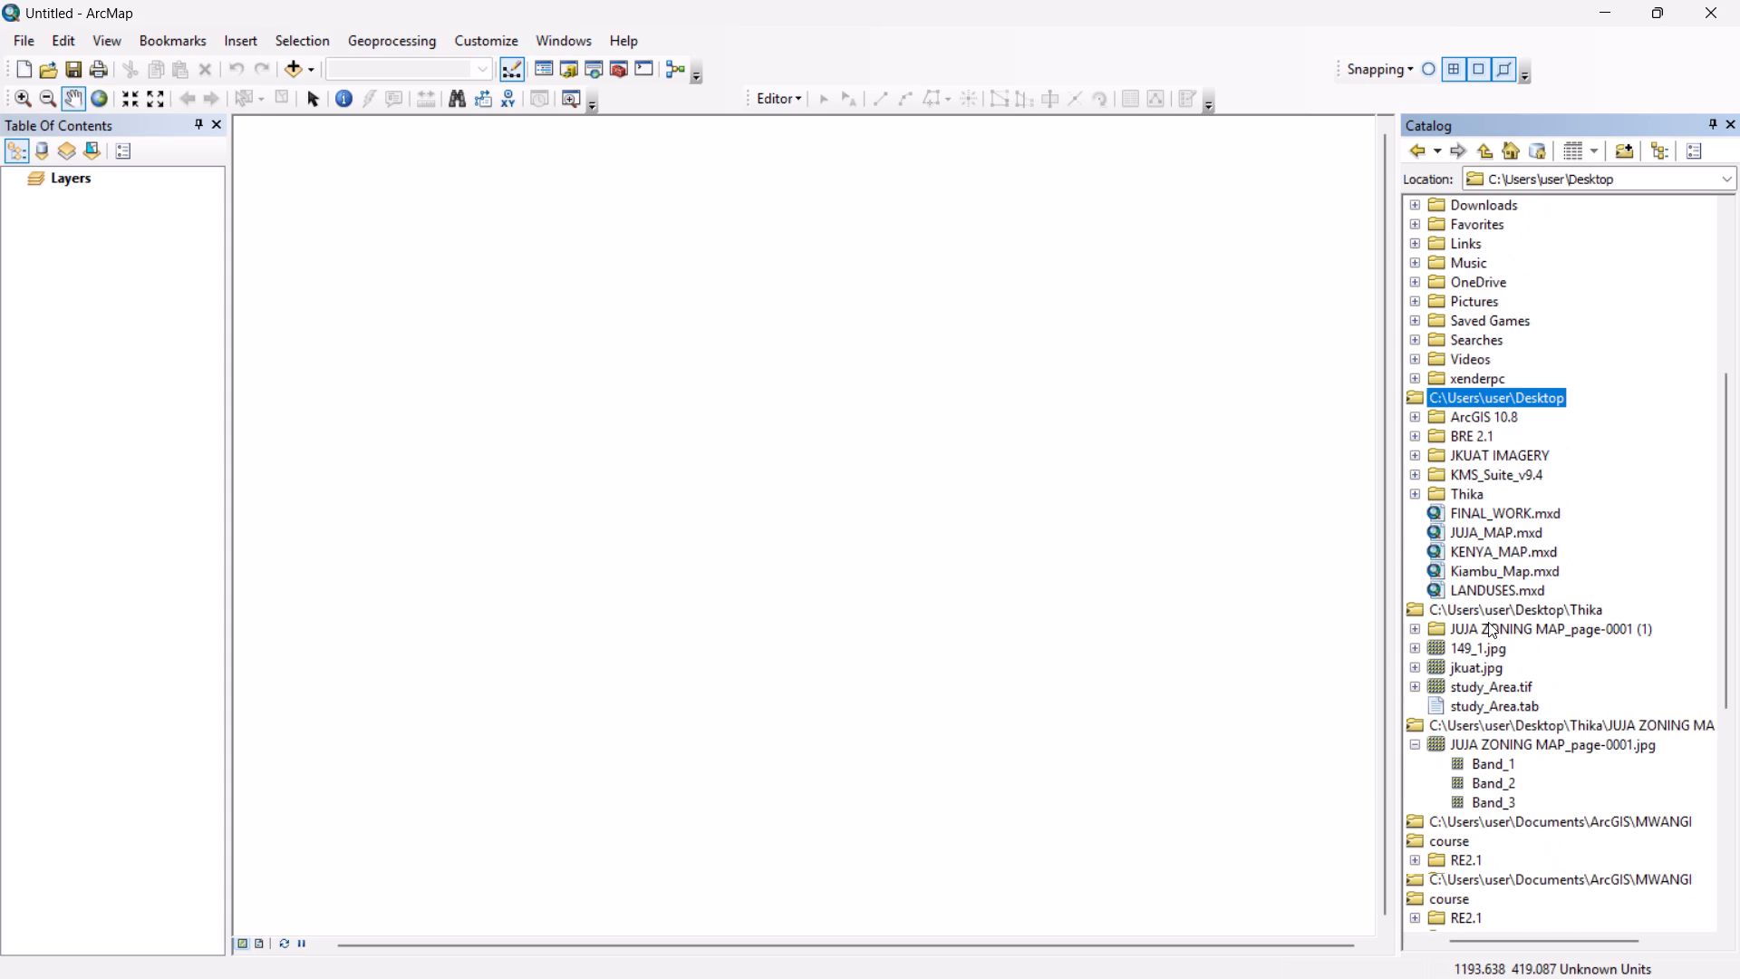
double_click(1493, 611)
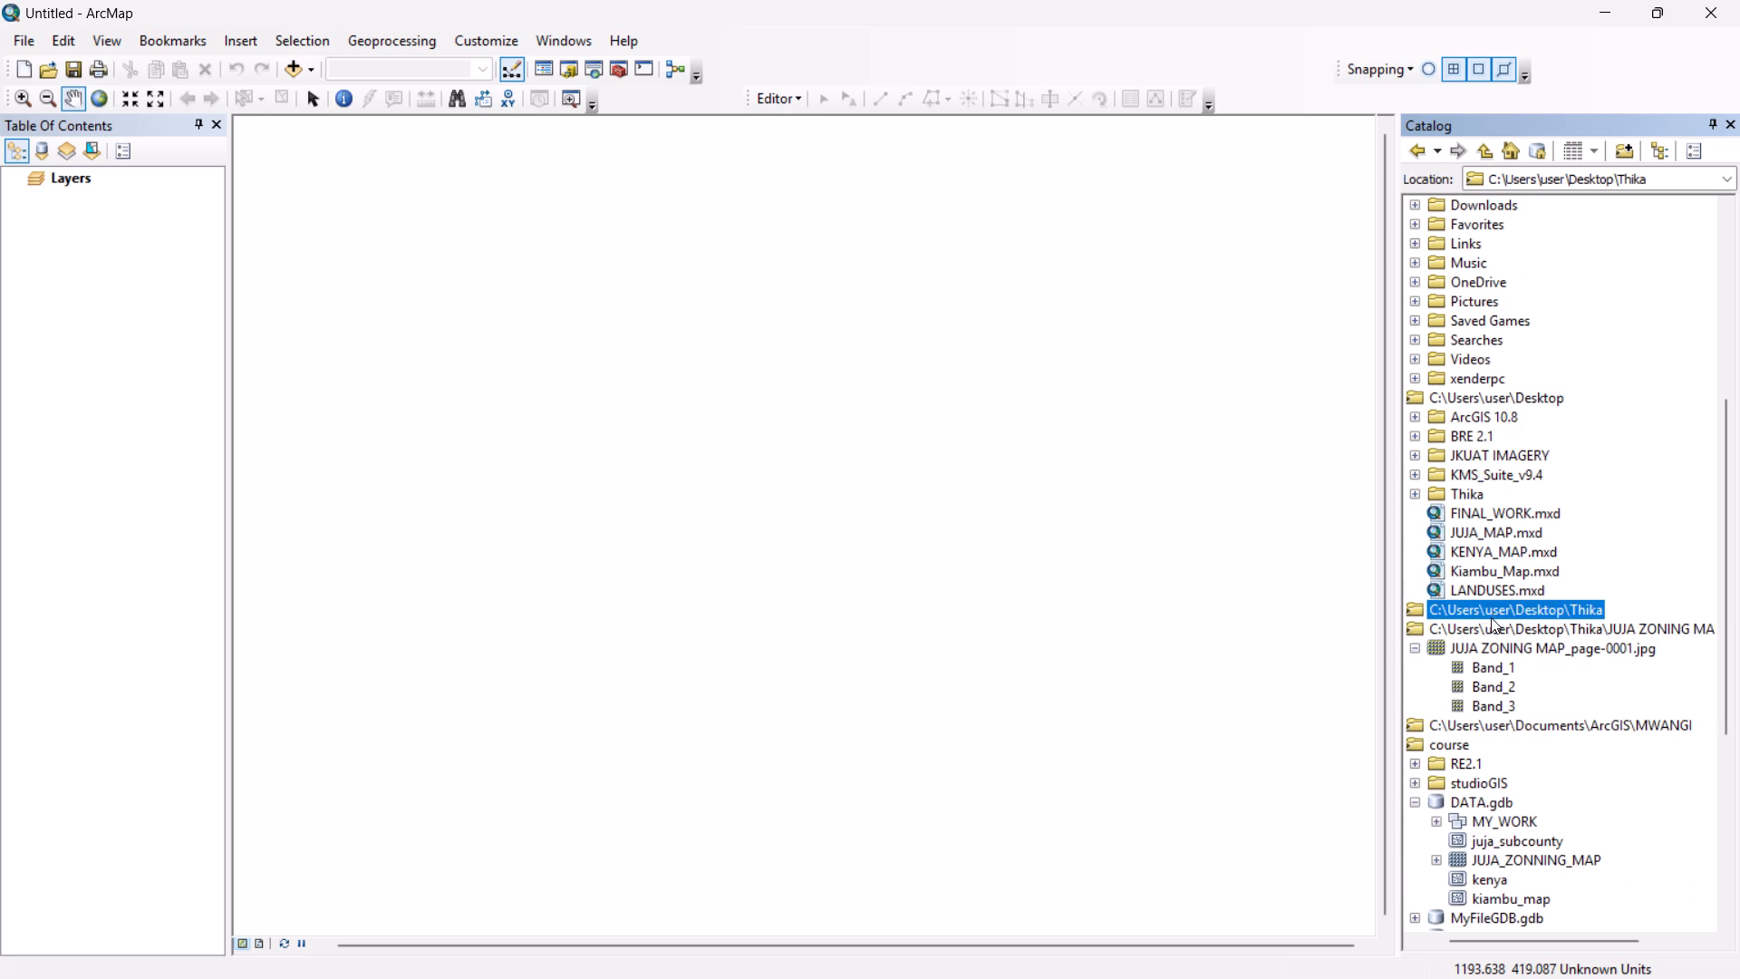
scroll(1491, 617, "down", 4)
scroll(1484, 693, "down", 2)
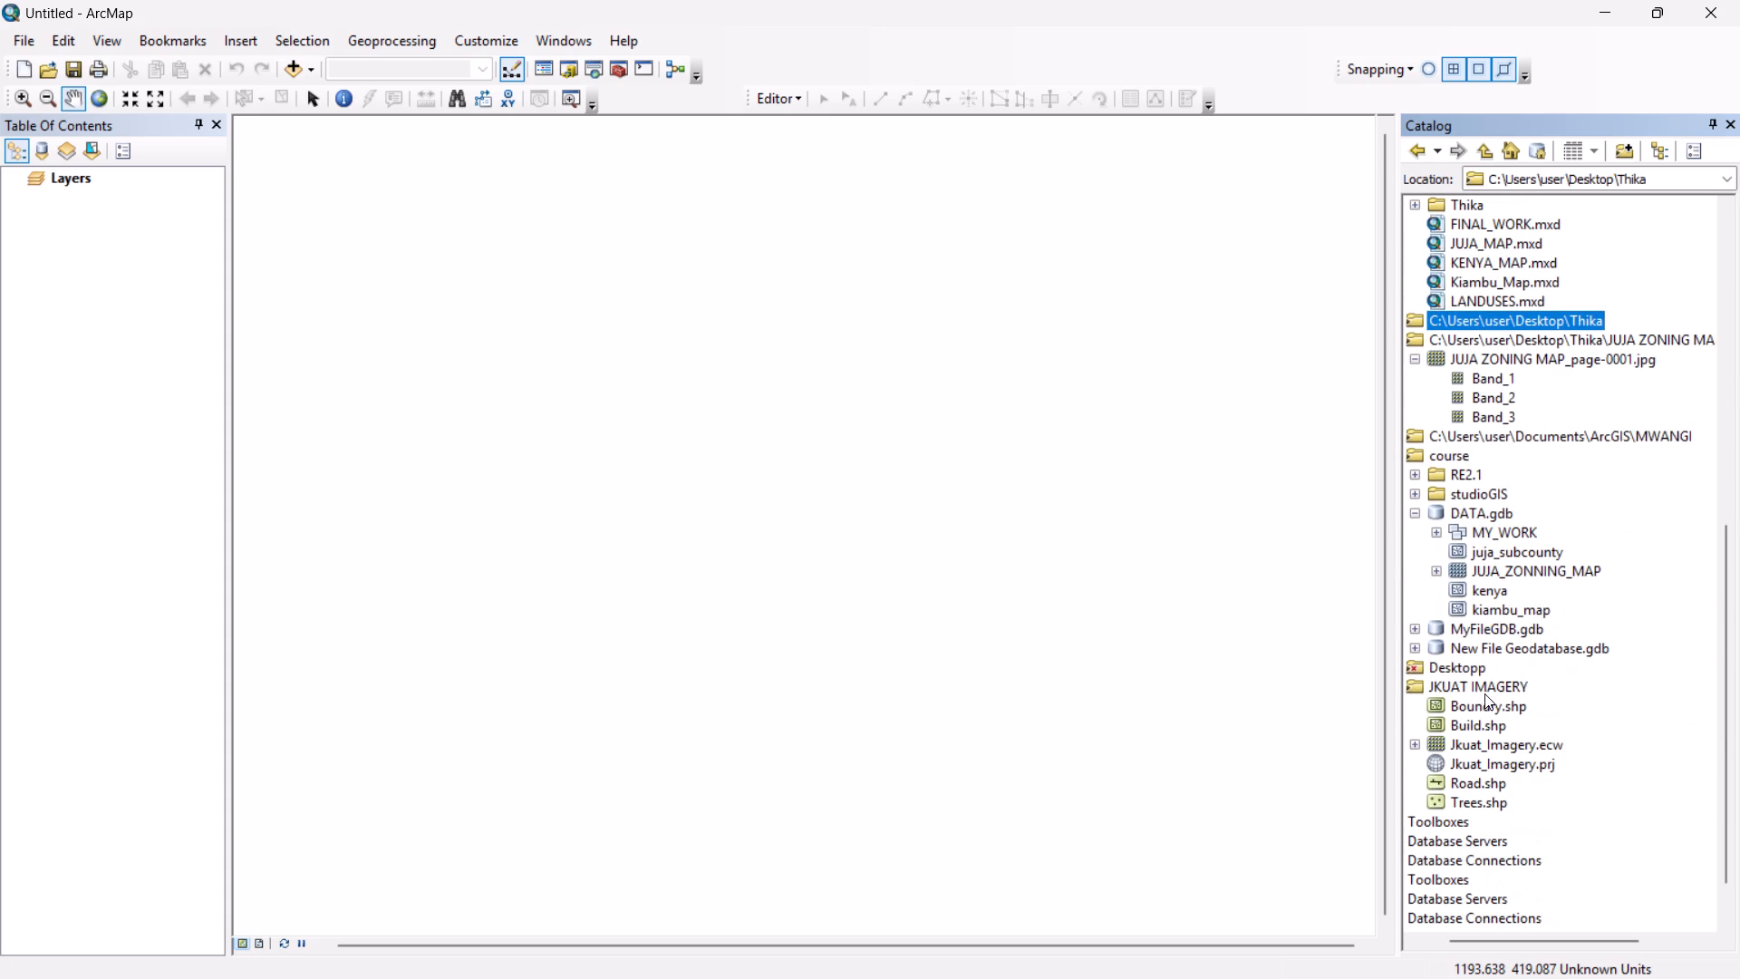
Disconnect the Desktopp folder connection from the Catalog.
double_click(1411, 669)
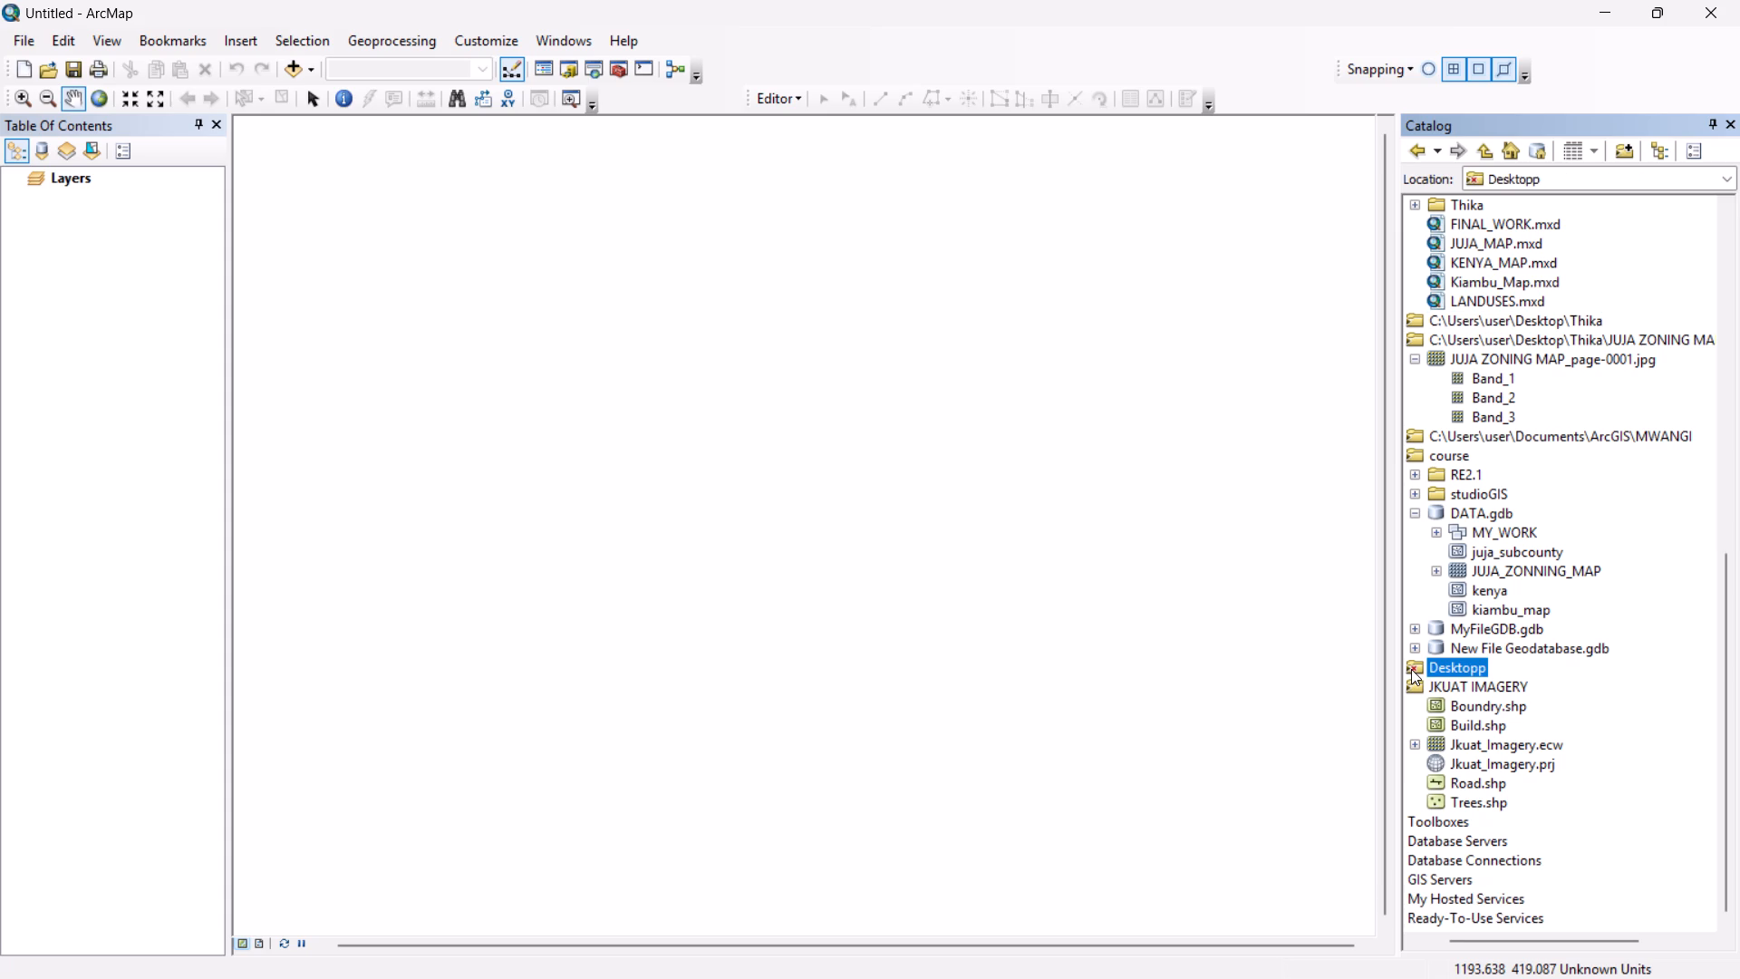
right_click(1412, 669)
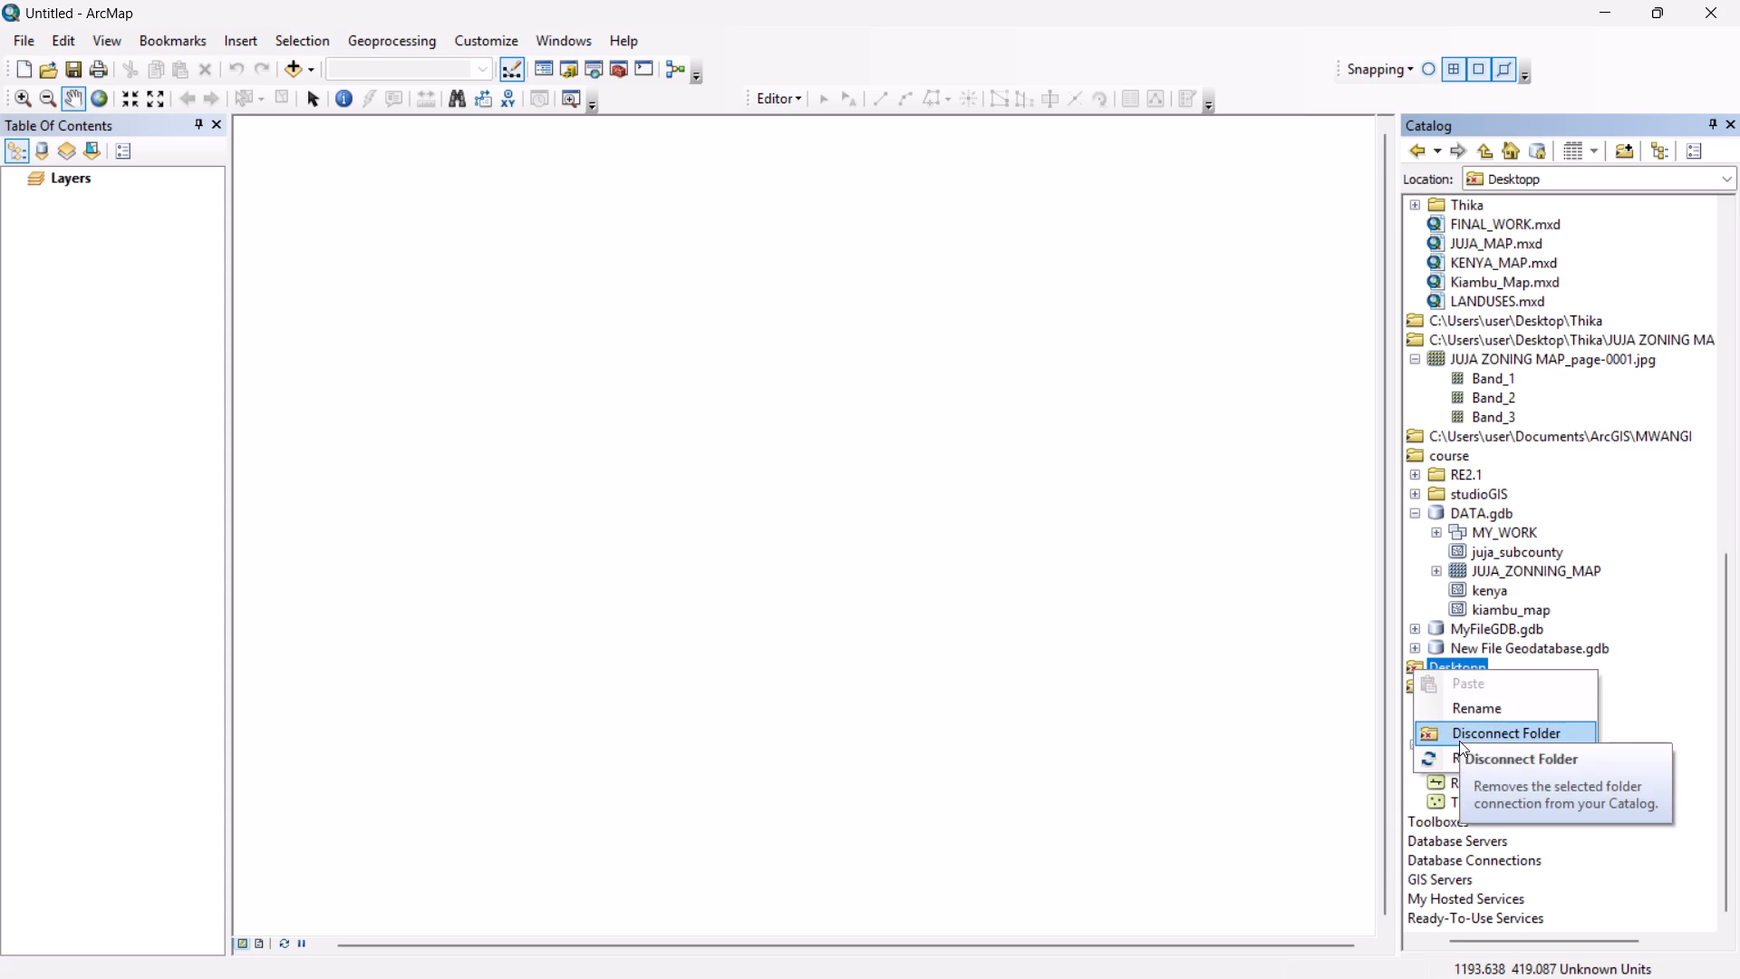
left_click(1461, 733)
Examine the contents of the Catalog's home folders ArcGIS 10.8, BRE 2.1, JKUAT IMAGERY, KMS_Suite_v9.4 and Thika.
scroll(1460, 735, "down", 2)
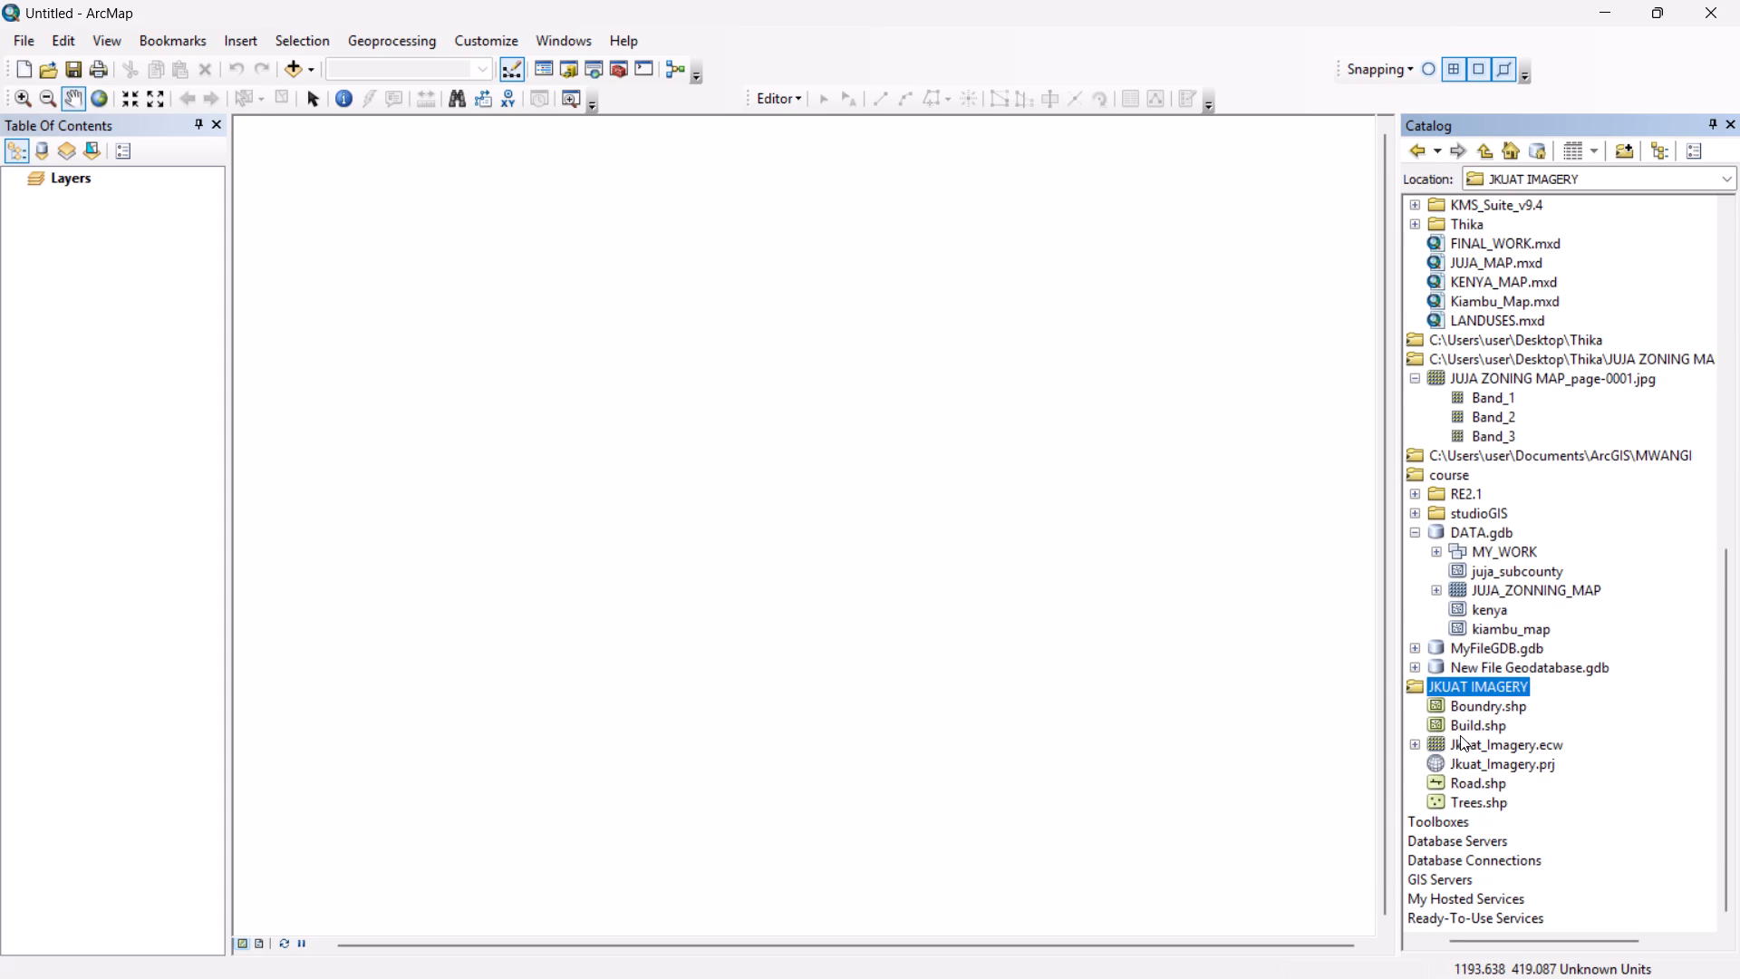
scroll(1460, 735, "down", 2)
scroll(1455, 753, "up", 6)
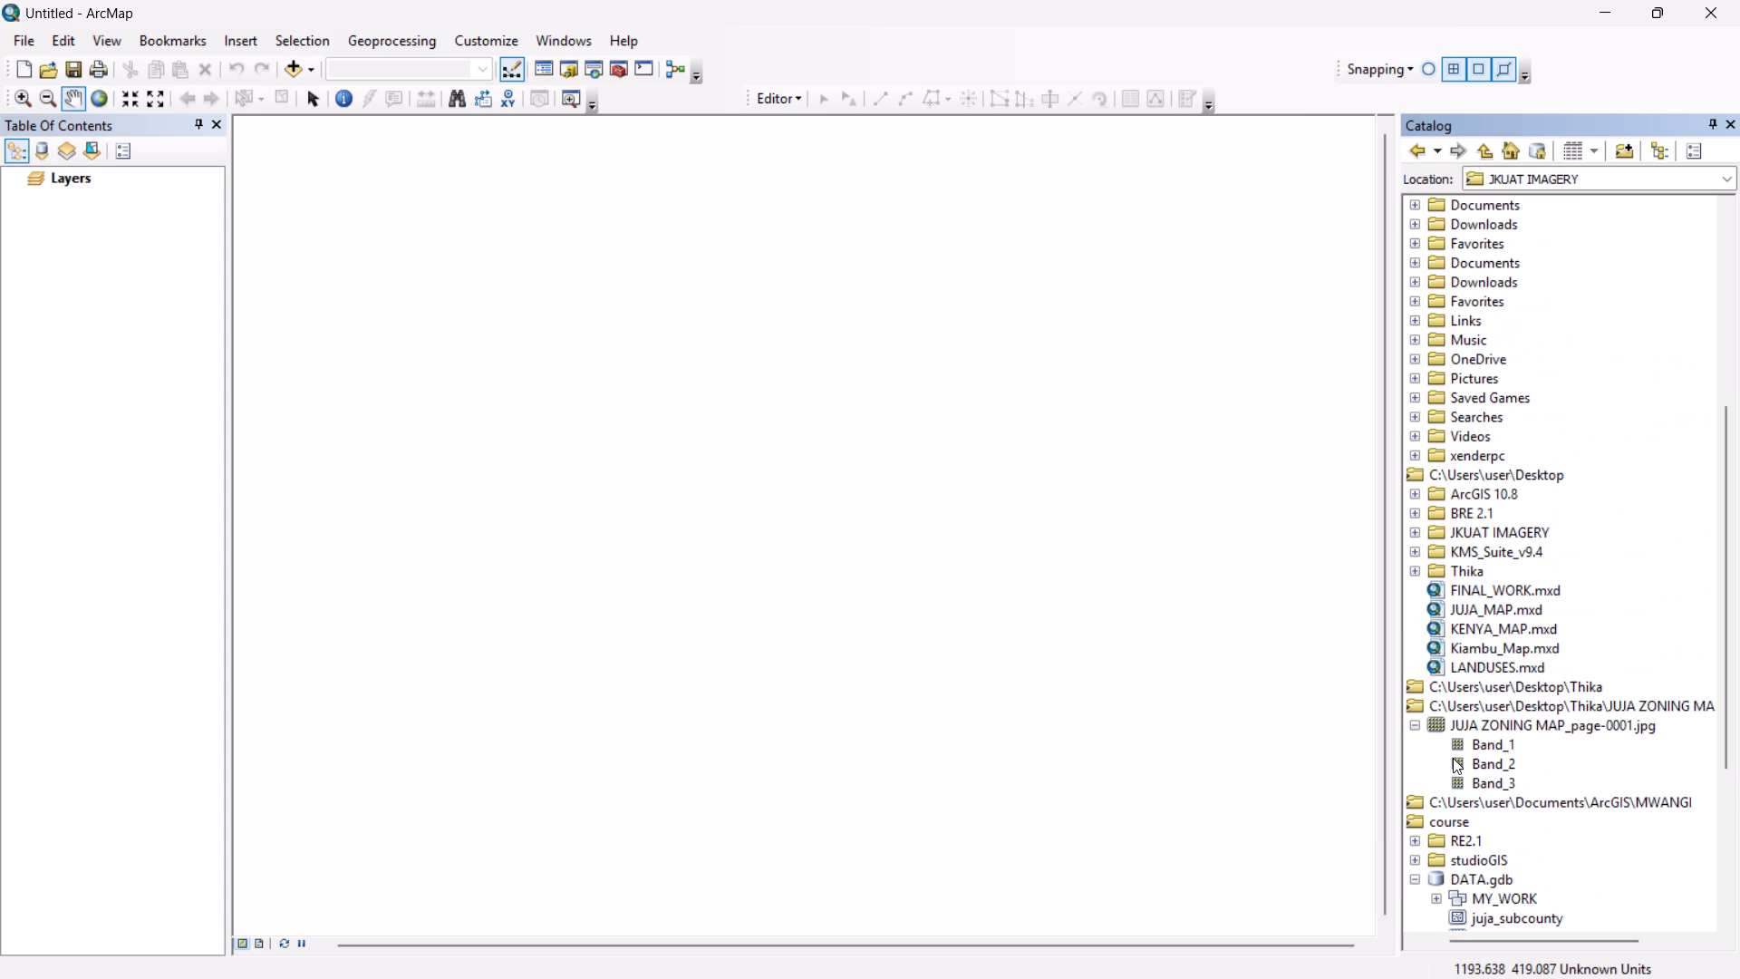
scroll(1453, 758, "up", 7)
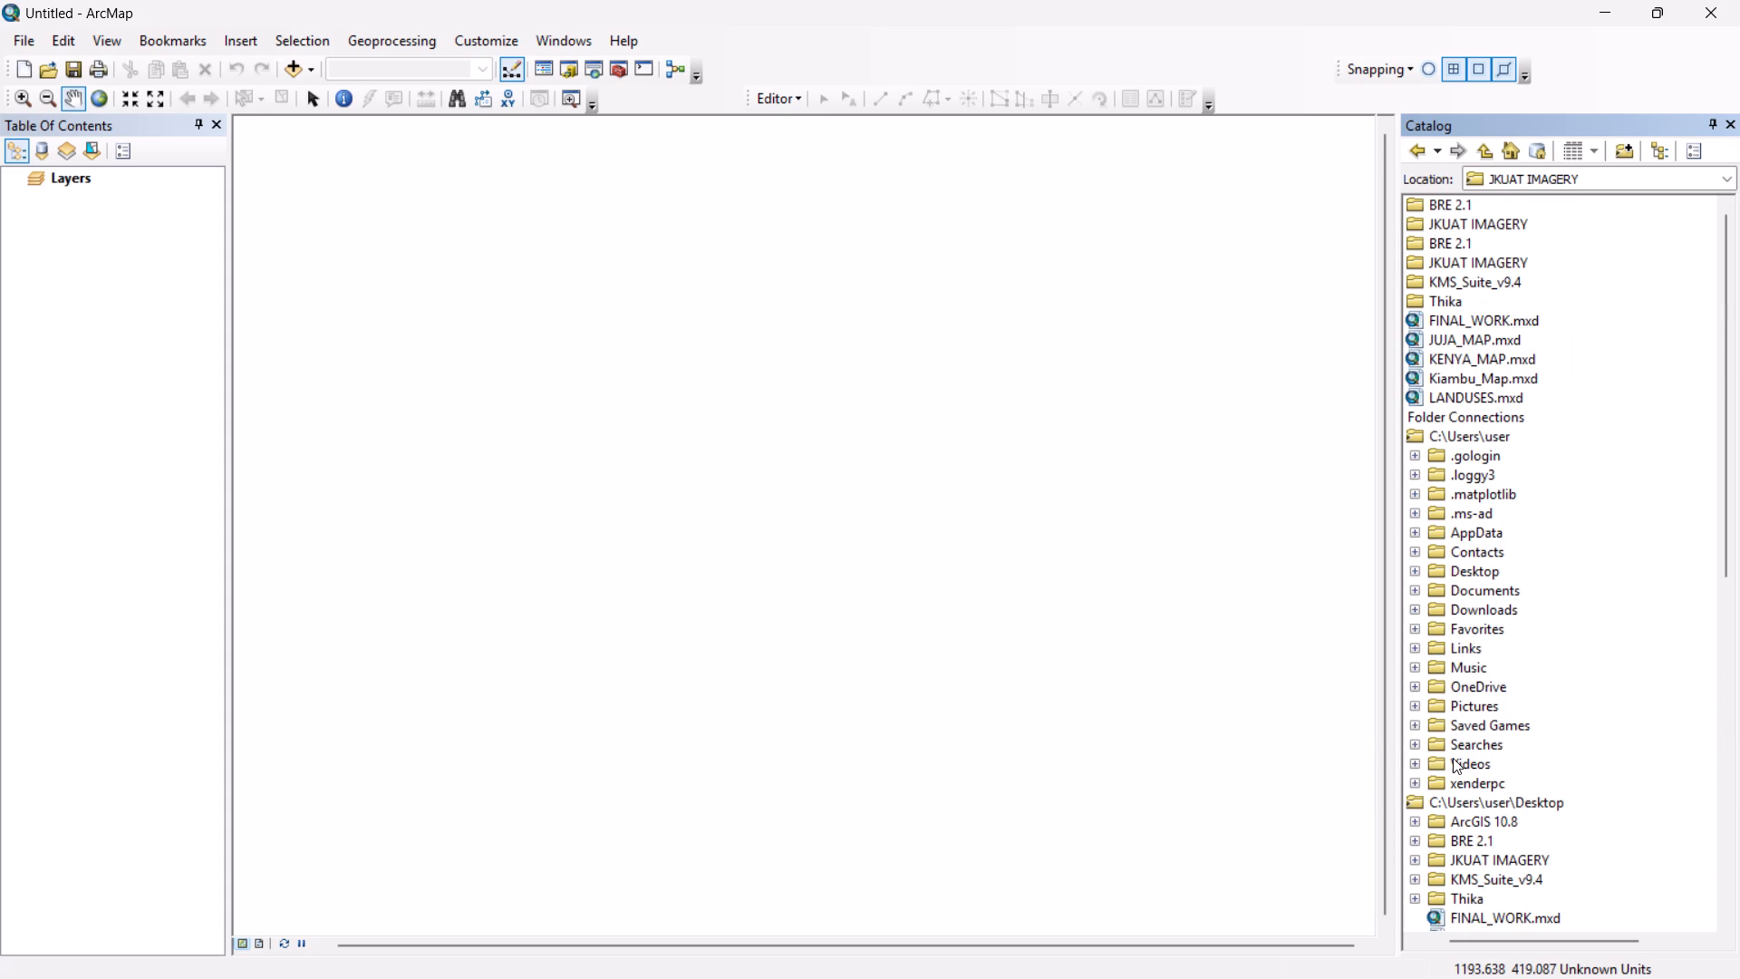
scroll(1453, 758, "up", 7)
double_click(1453, 228)
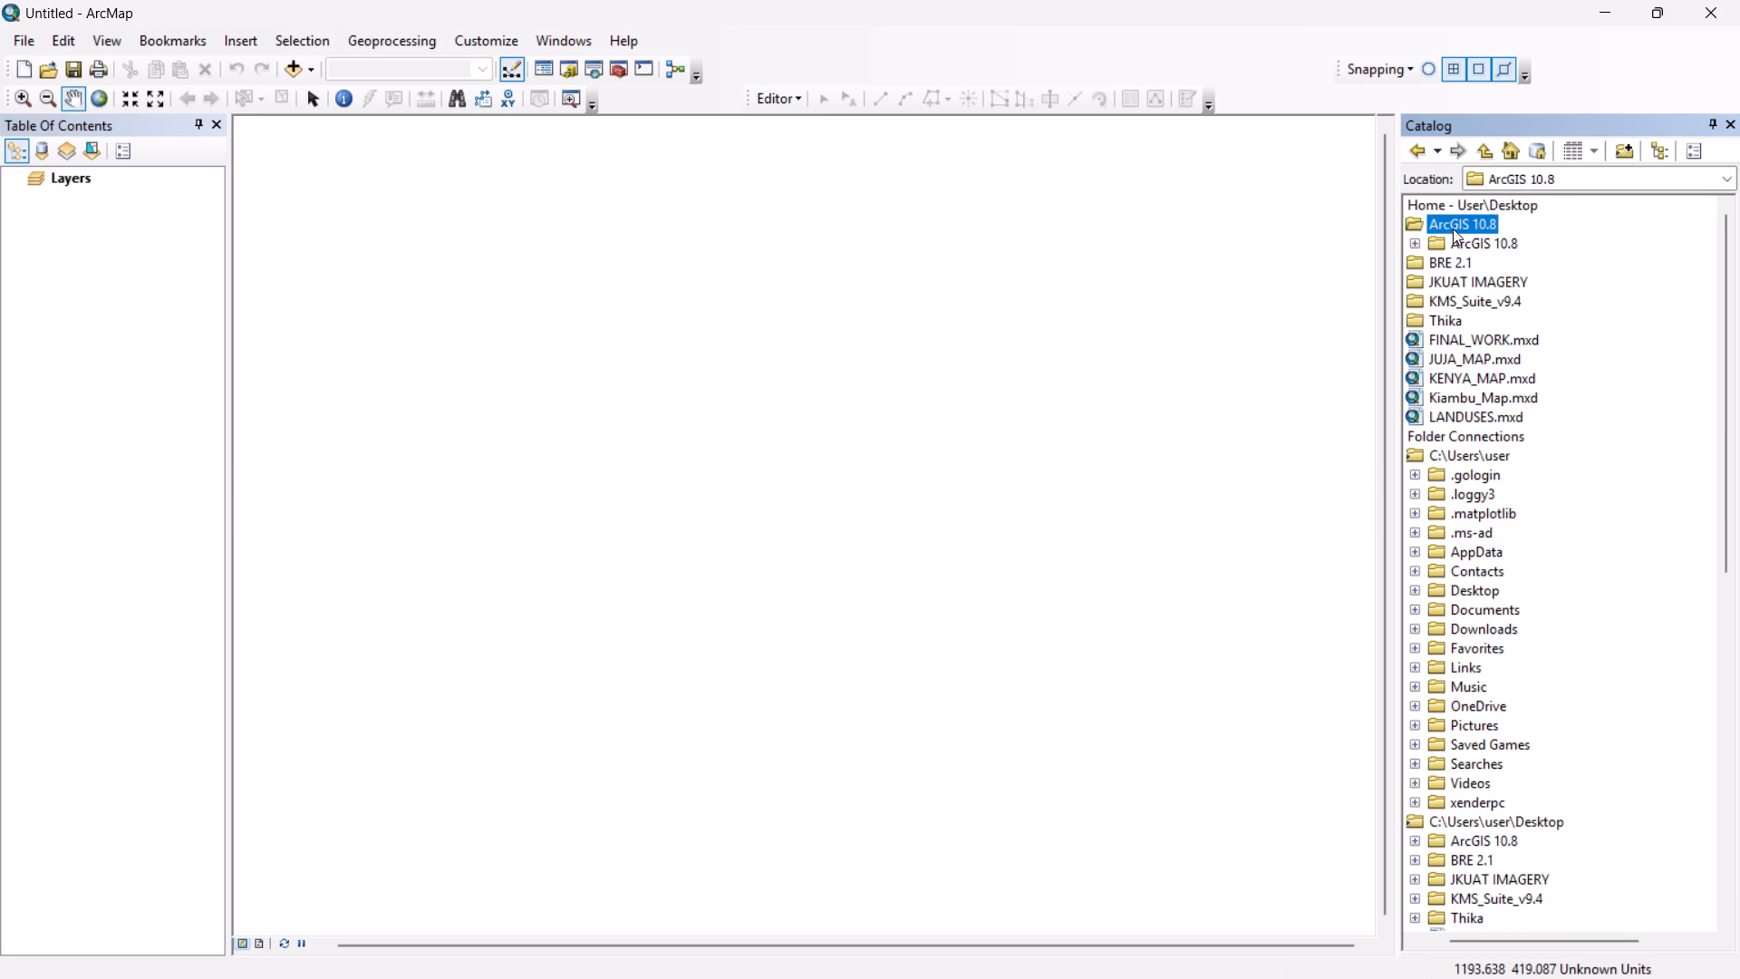
left_click(1413, 245)
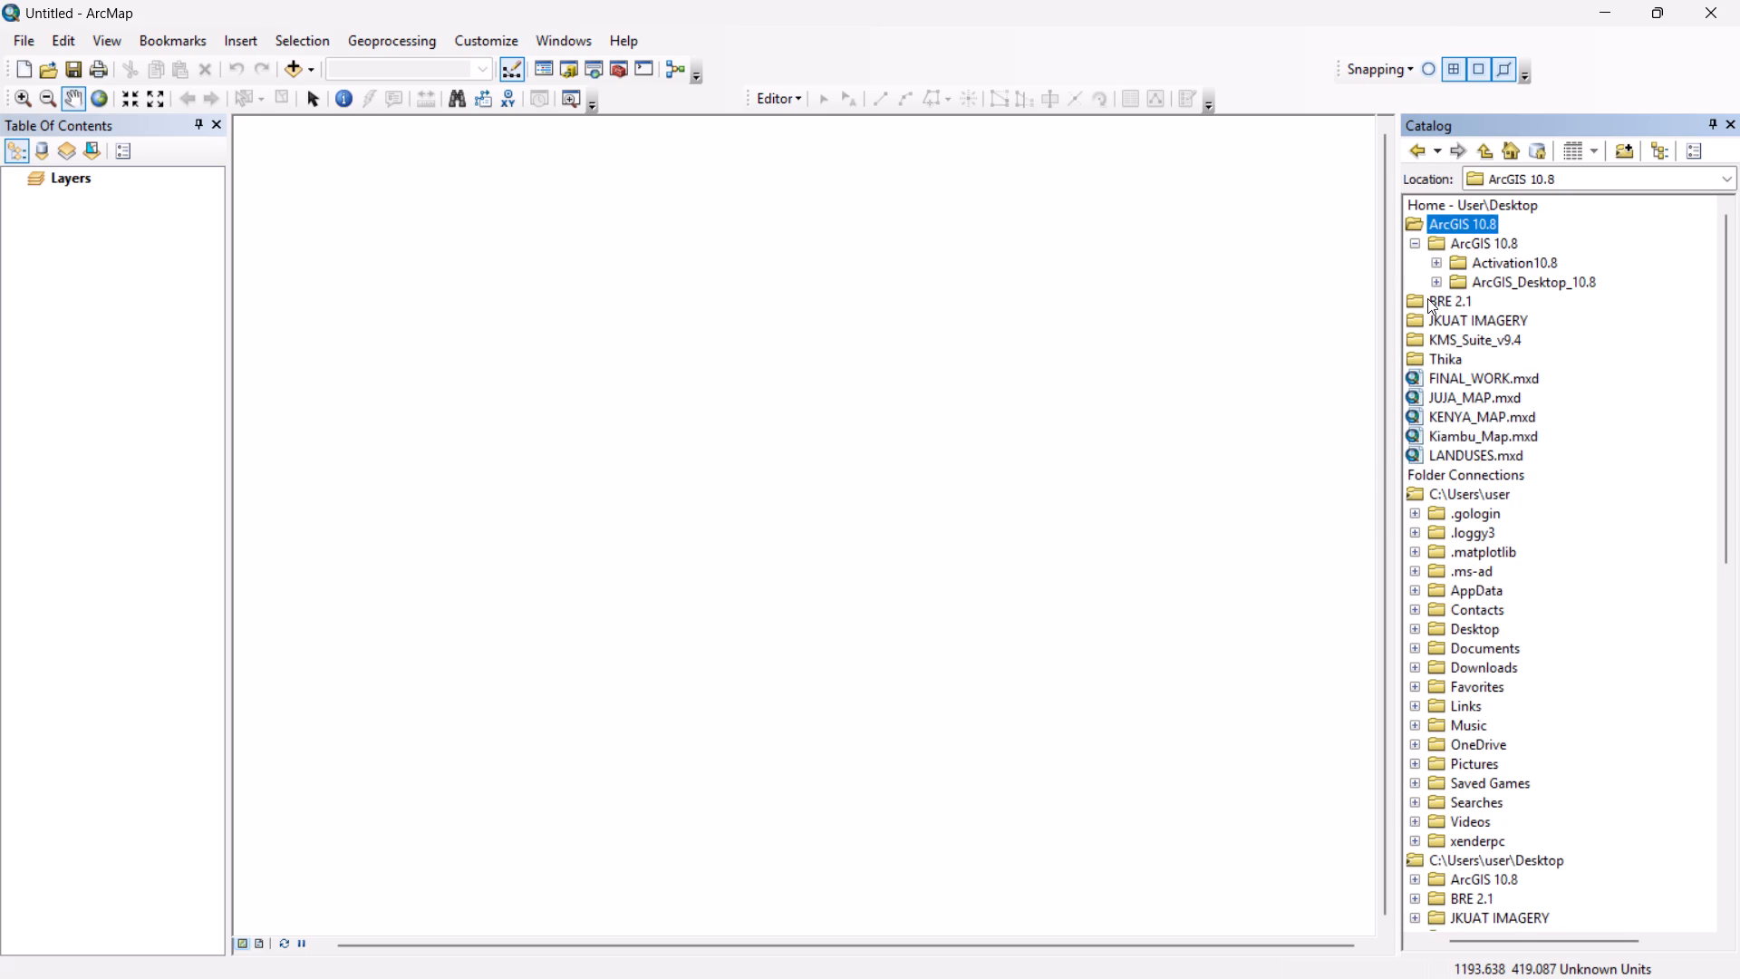
double_click(1431, 298)
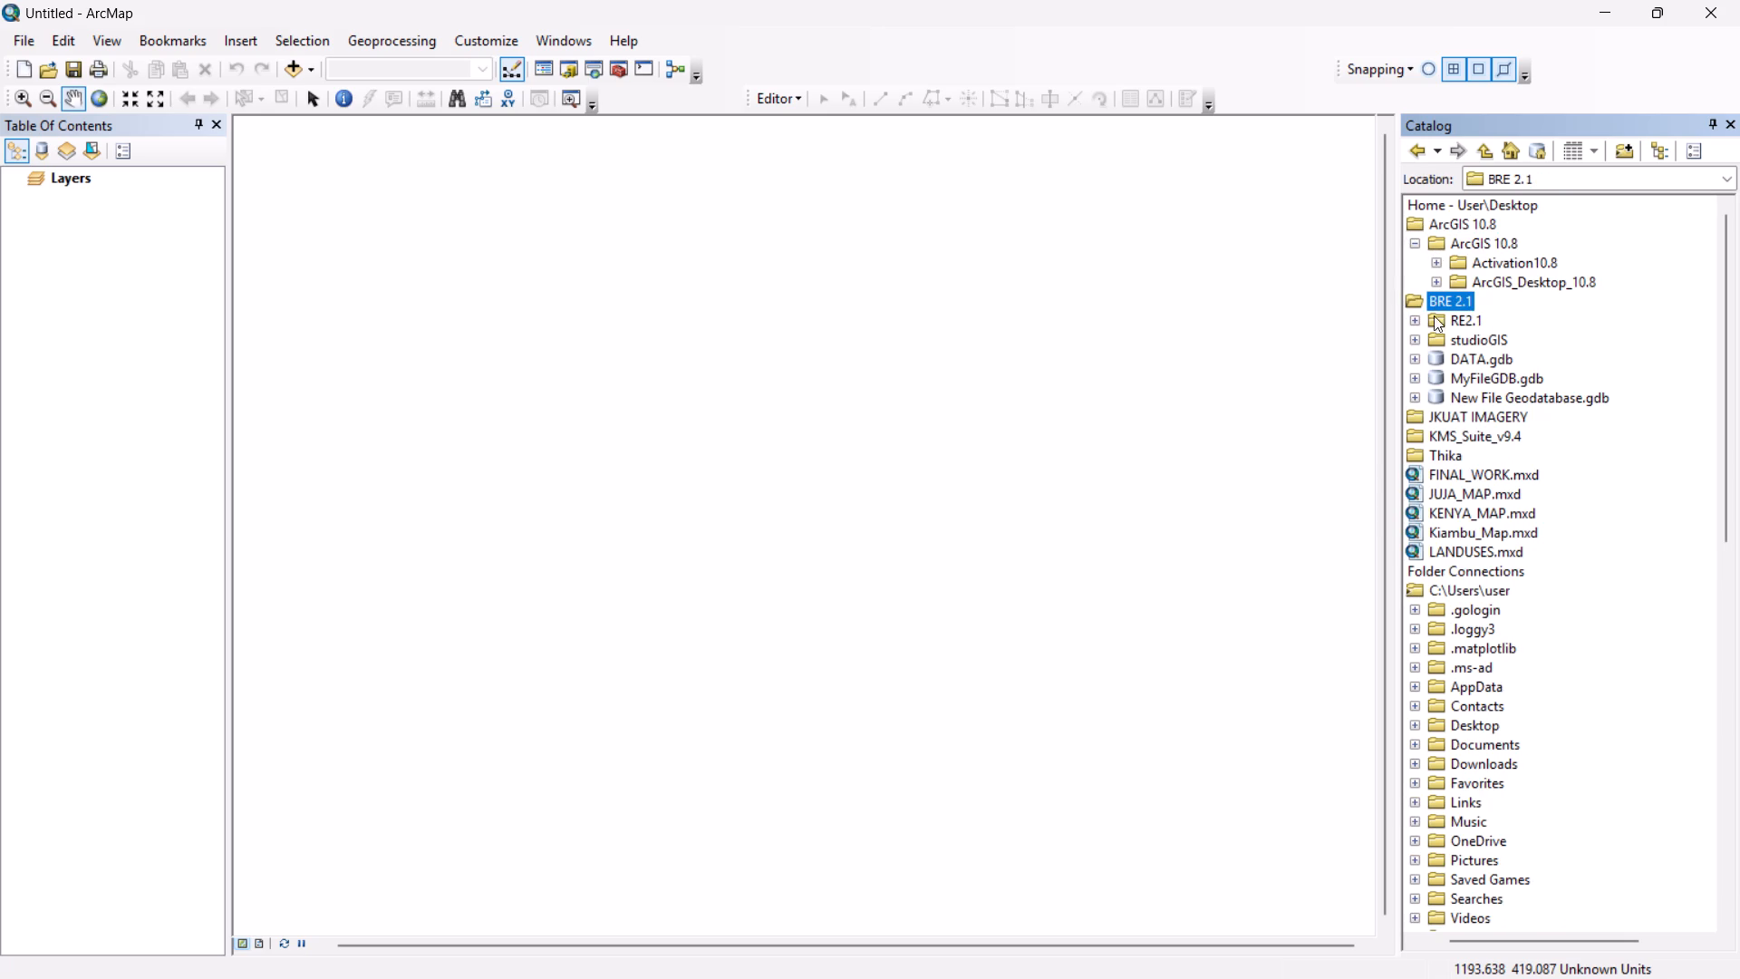
double_click(1458, 412)
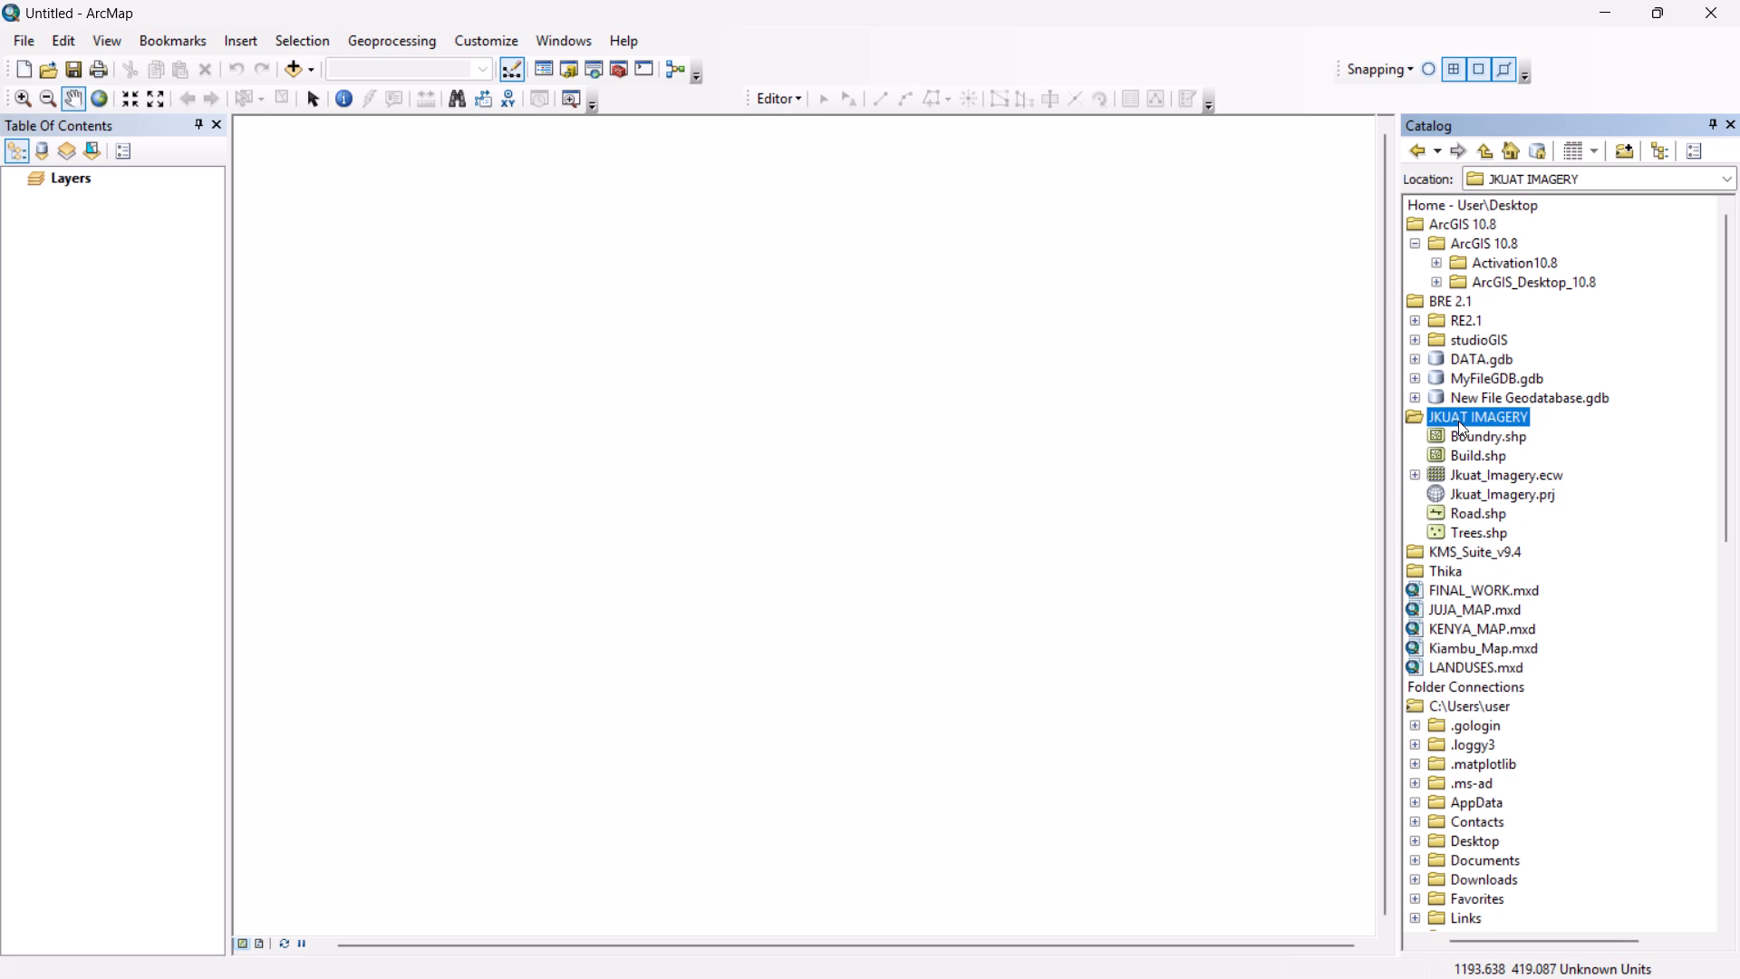
double_click(1449, 543)
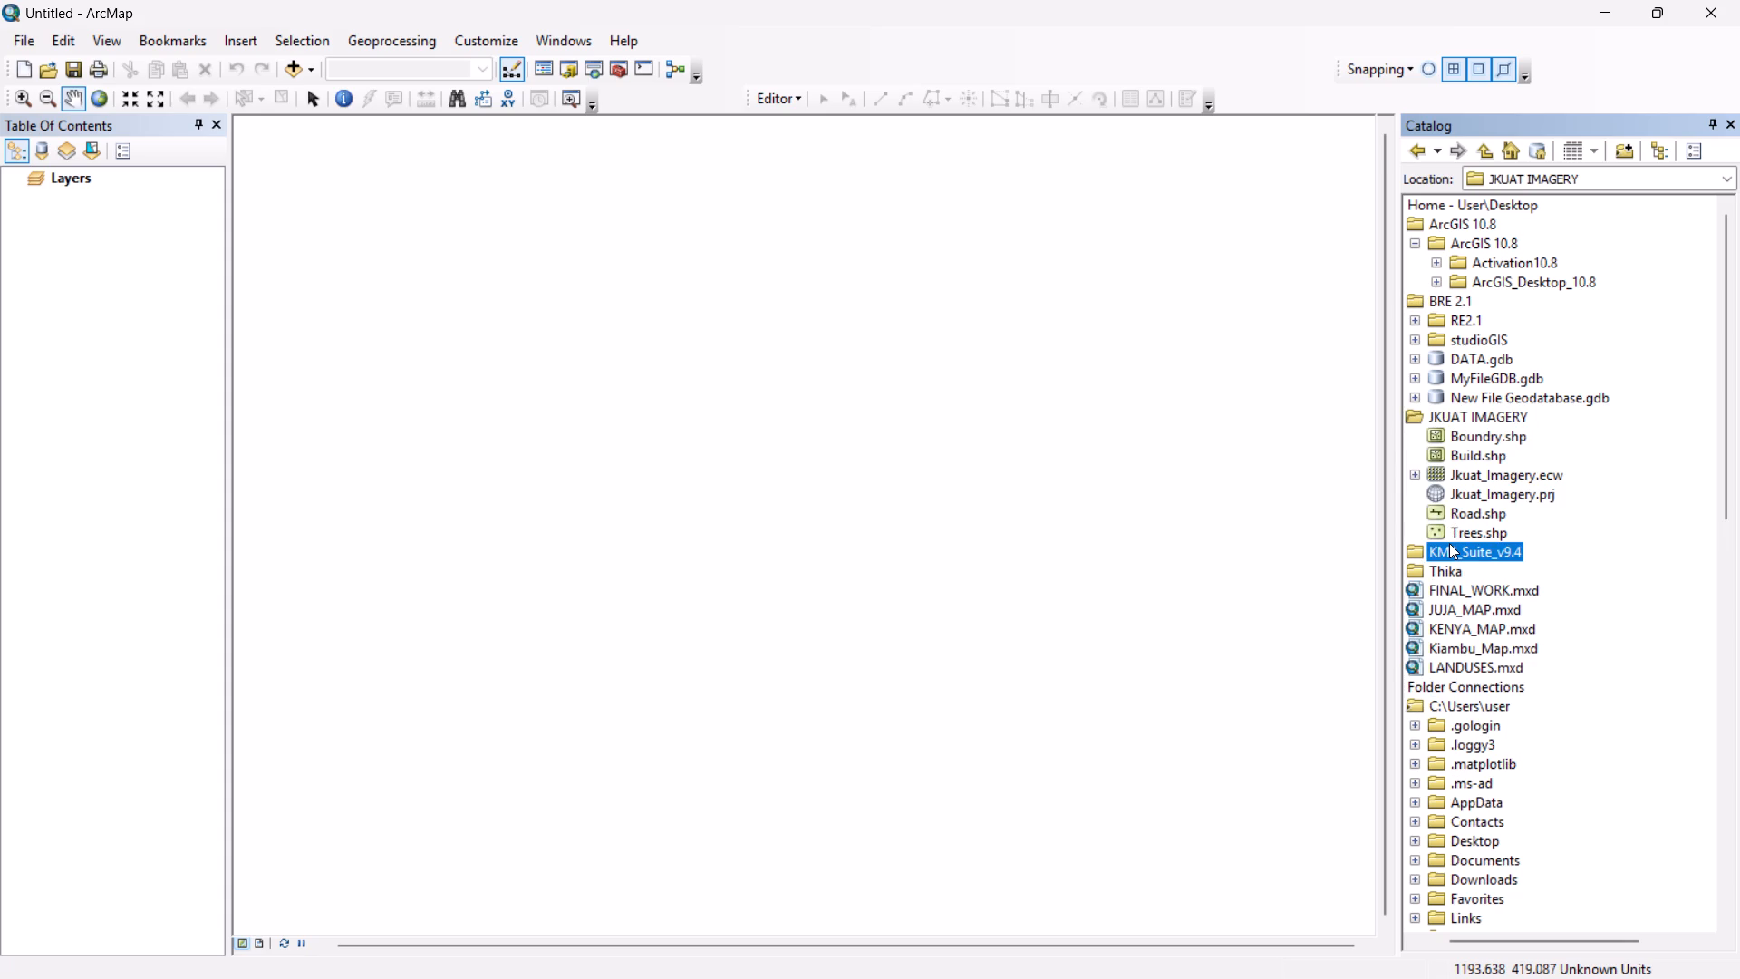
double_click(1437, 582)
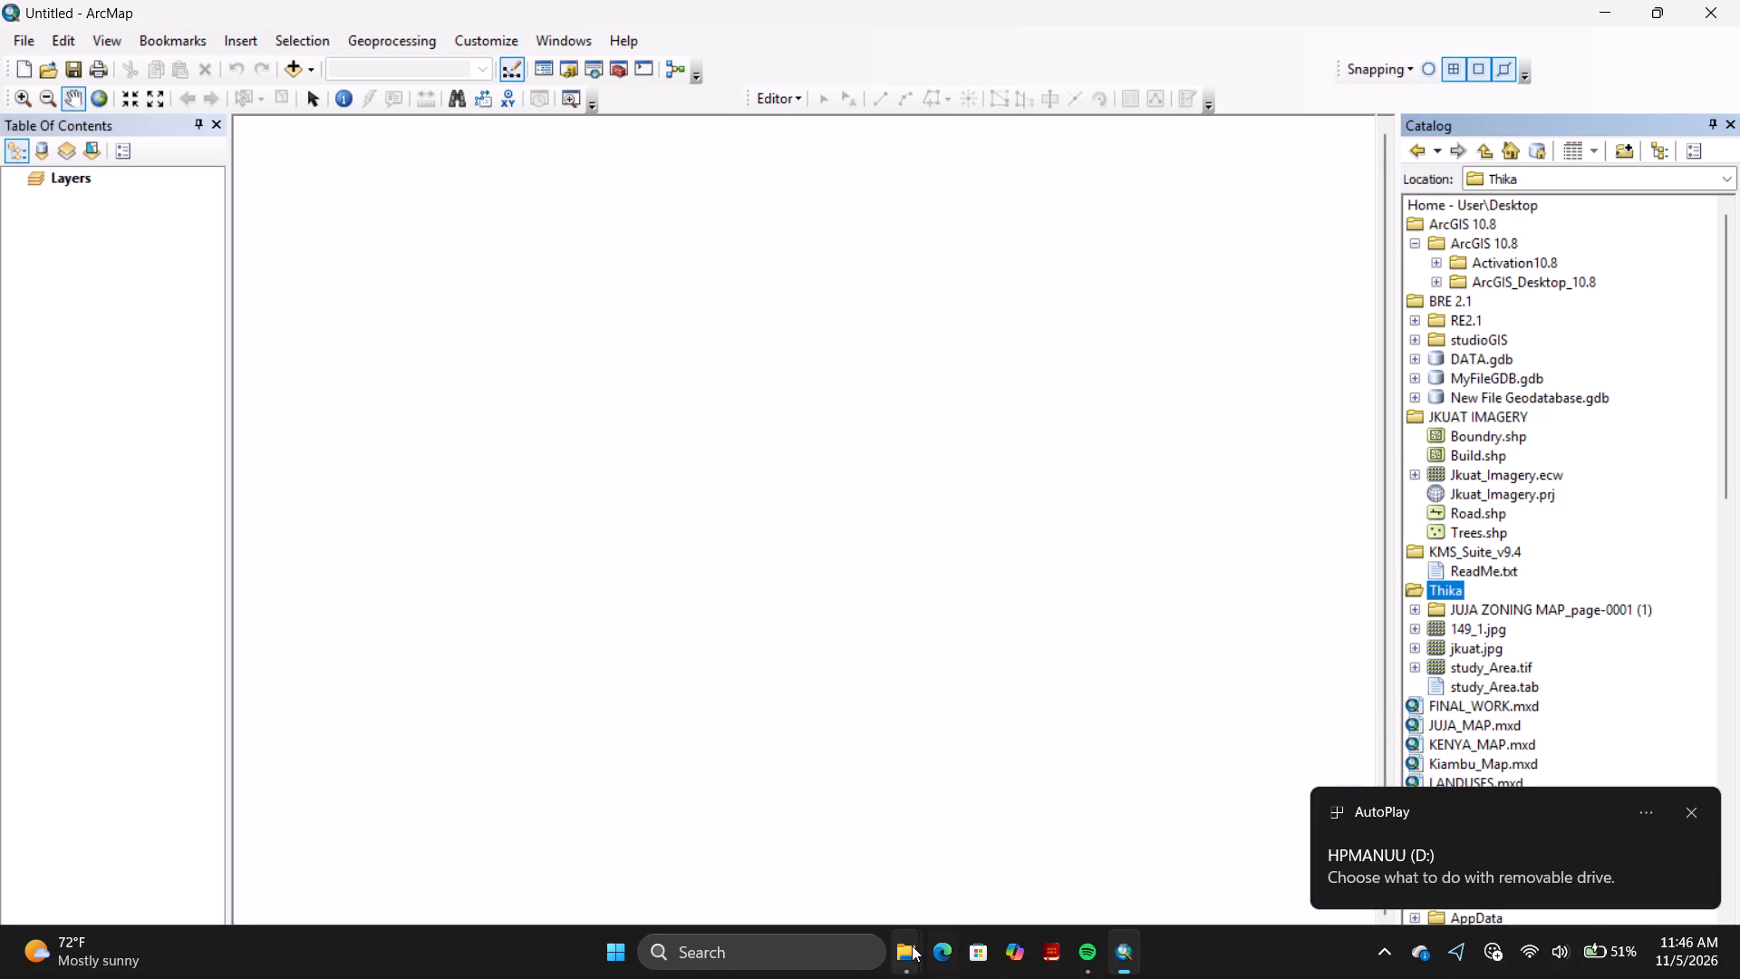
Switch to File Explorer and examine the files inside JUJAWK.gdb in Documents, ArcGIS, MWANGI, returning to the MWANGI folder.
left_click(912, 945)
left_click(902, 953)
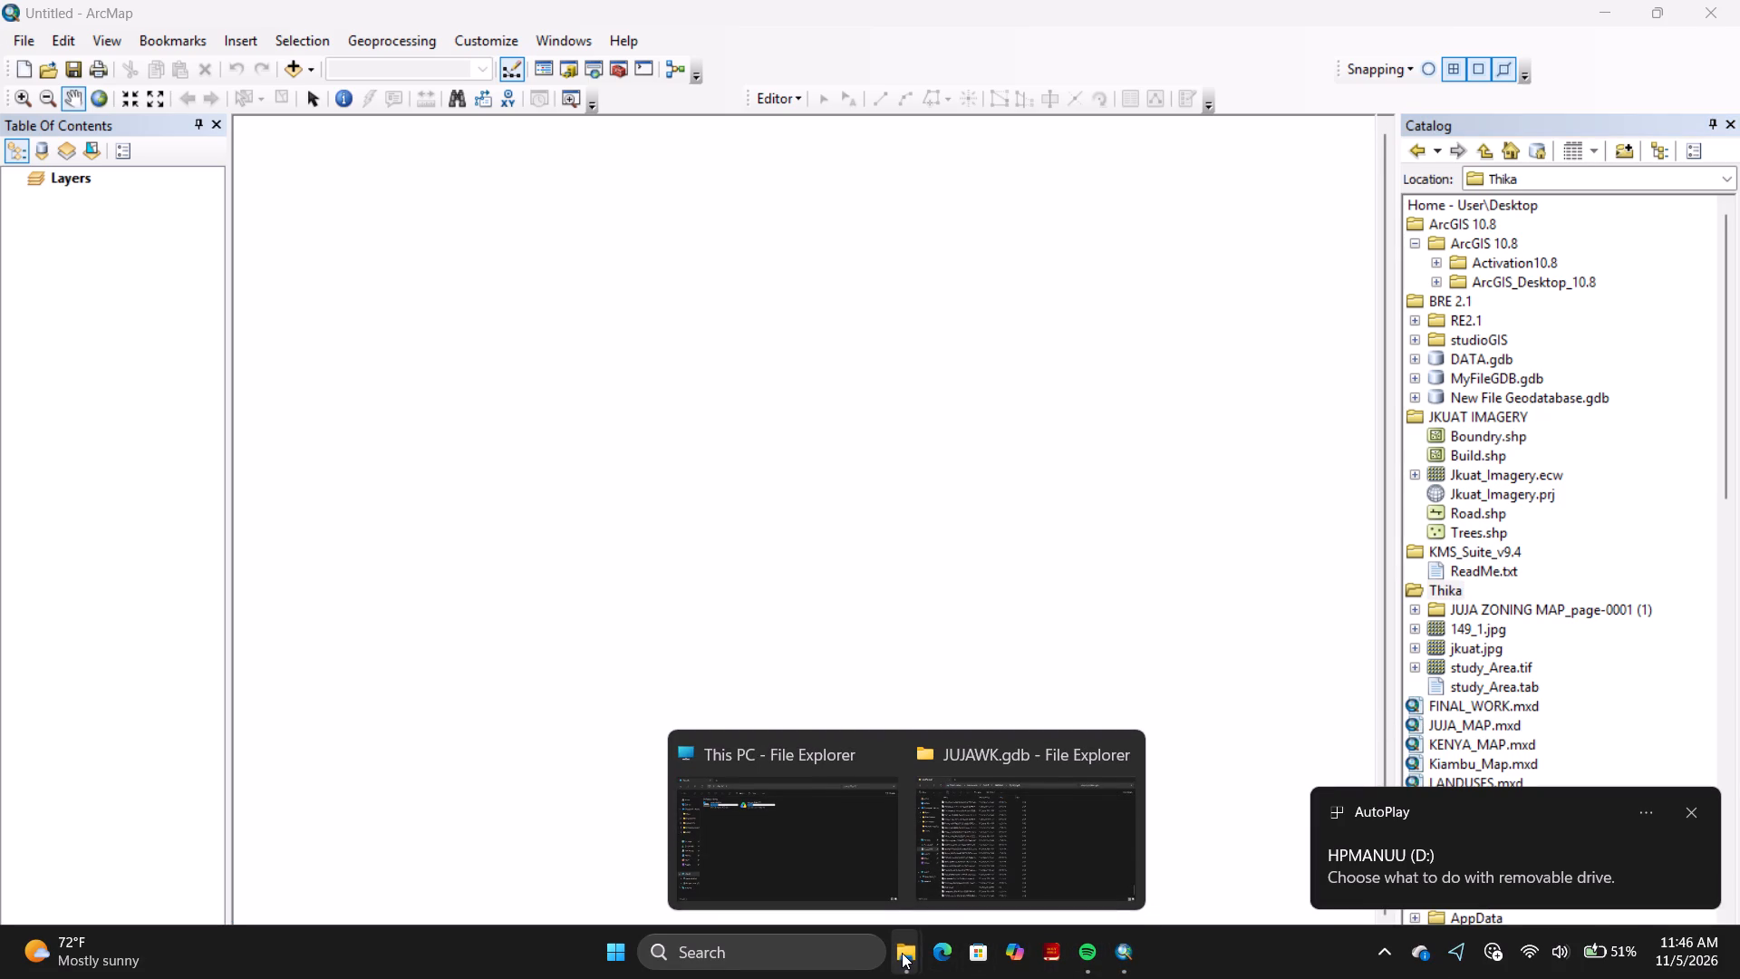
left_click(791, 852)
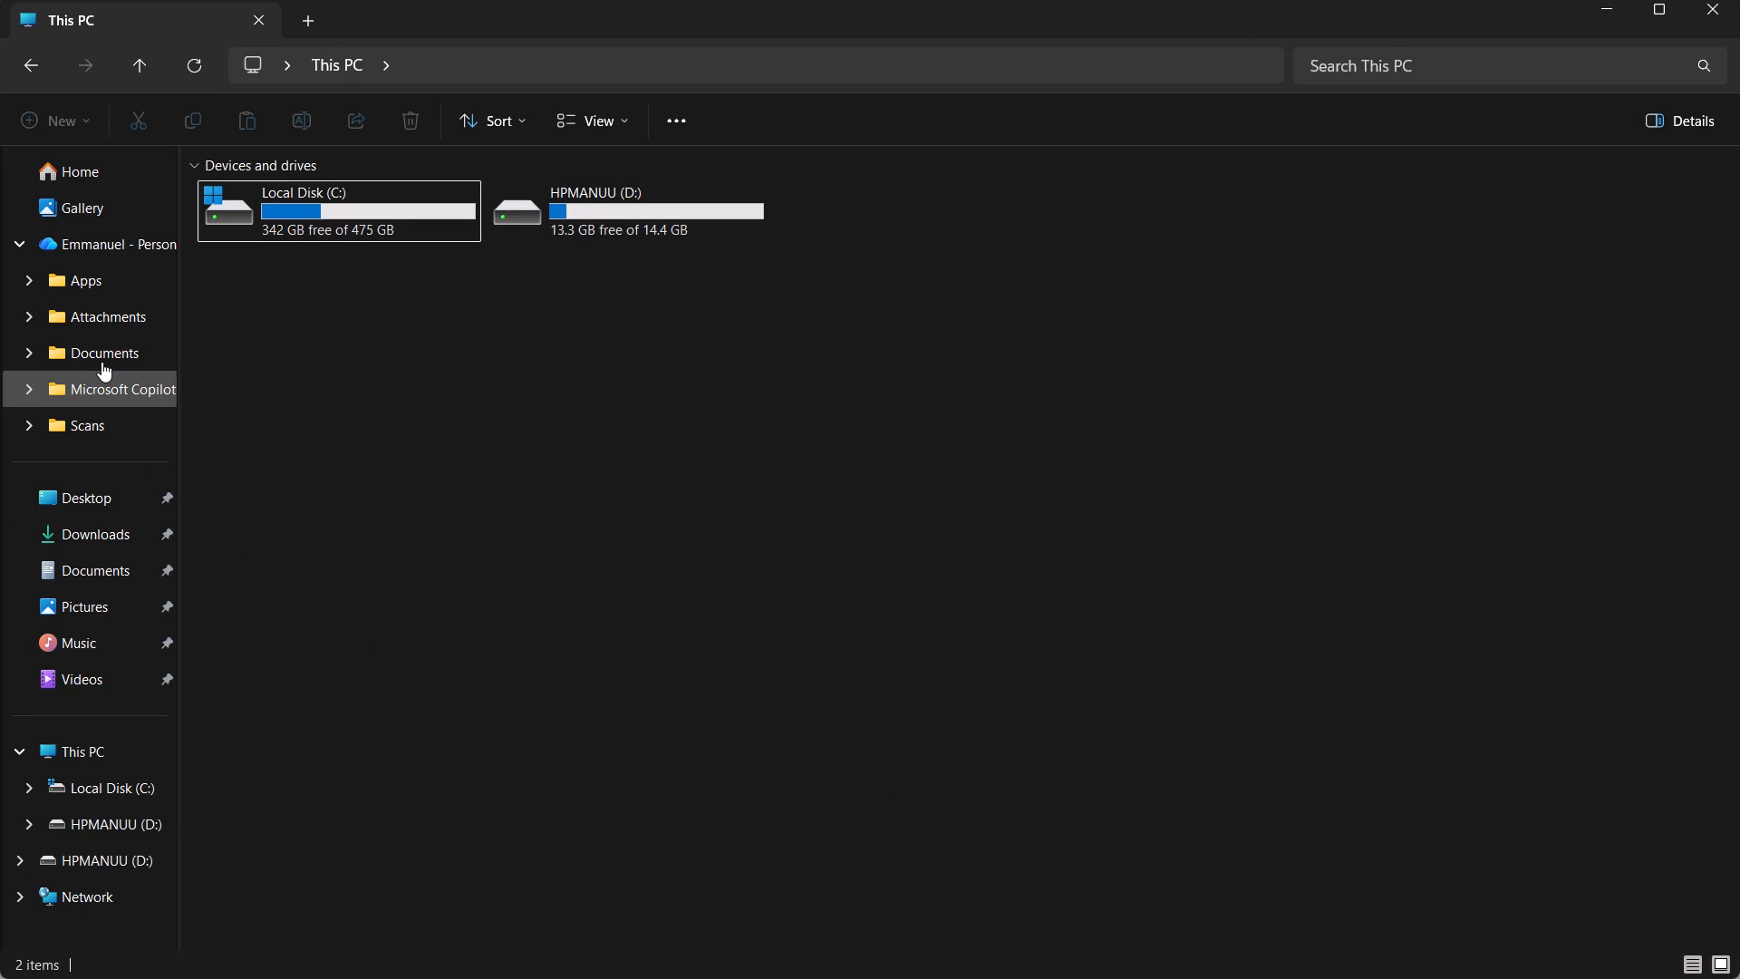
scroll(105, 410, "down", 5)
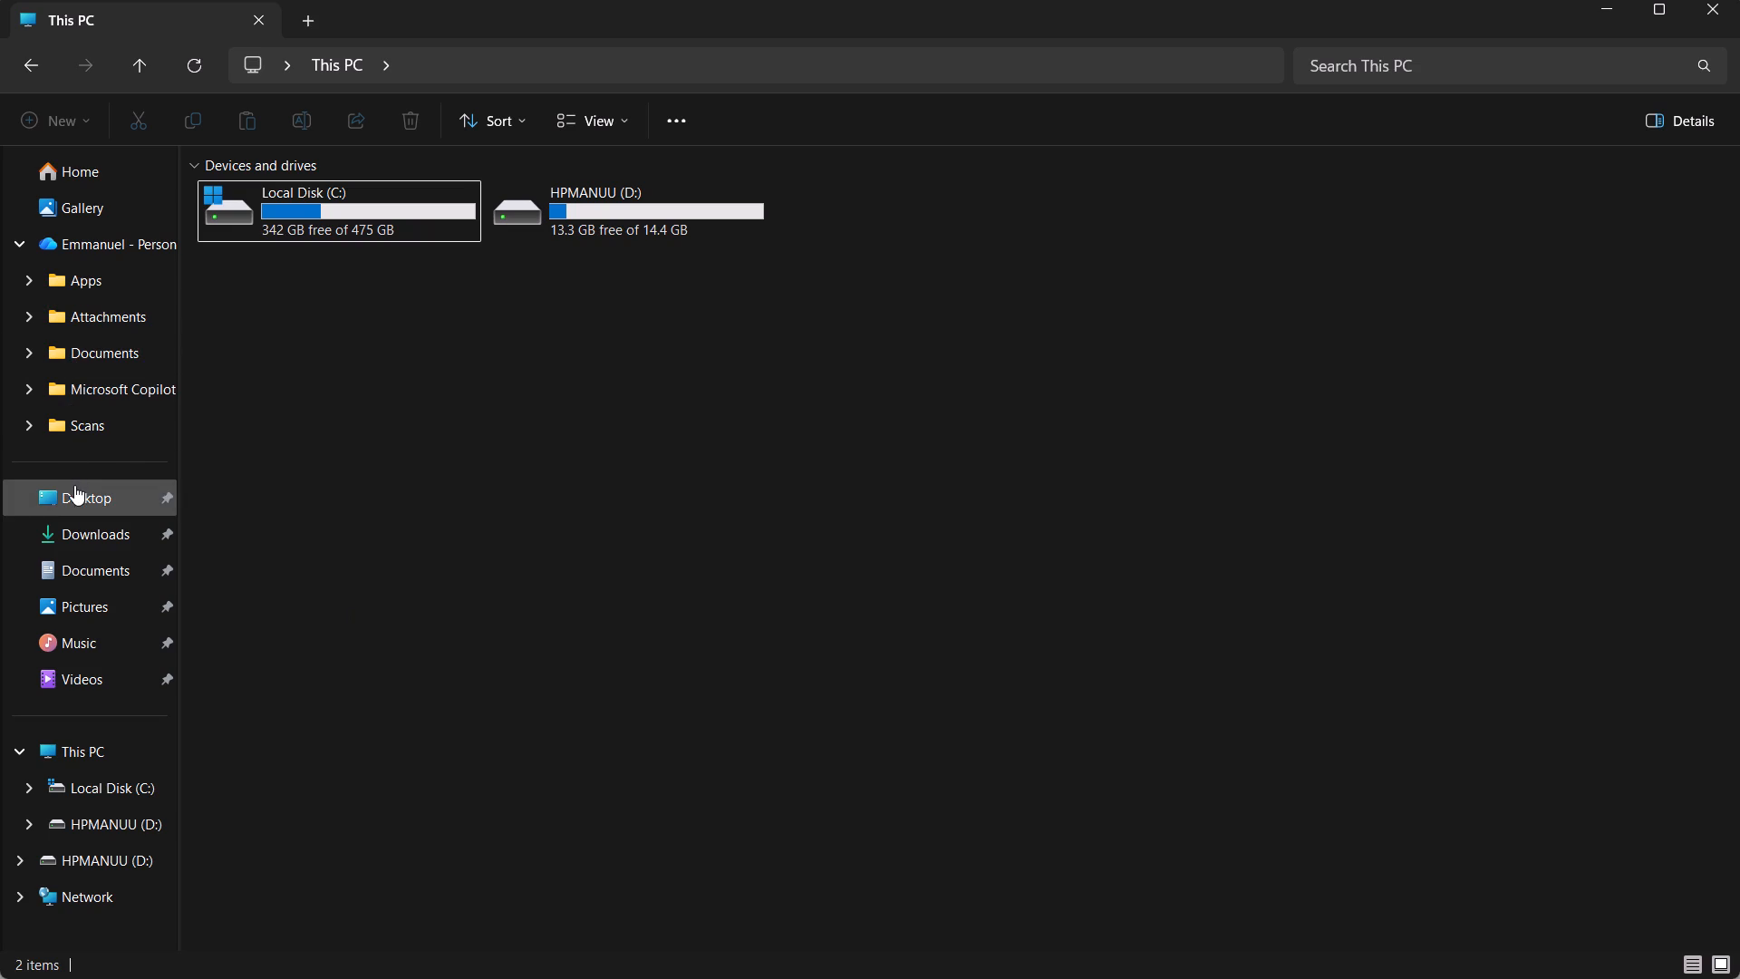
left_click(74, 555)
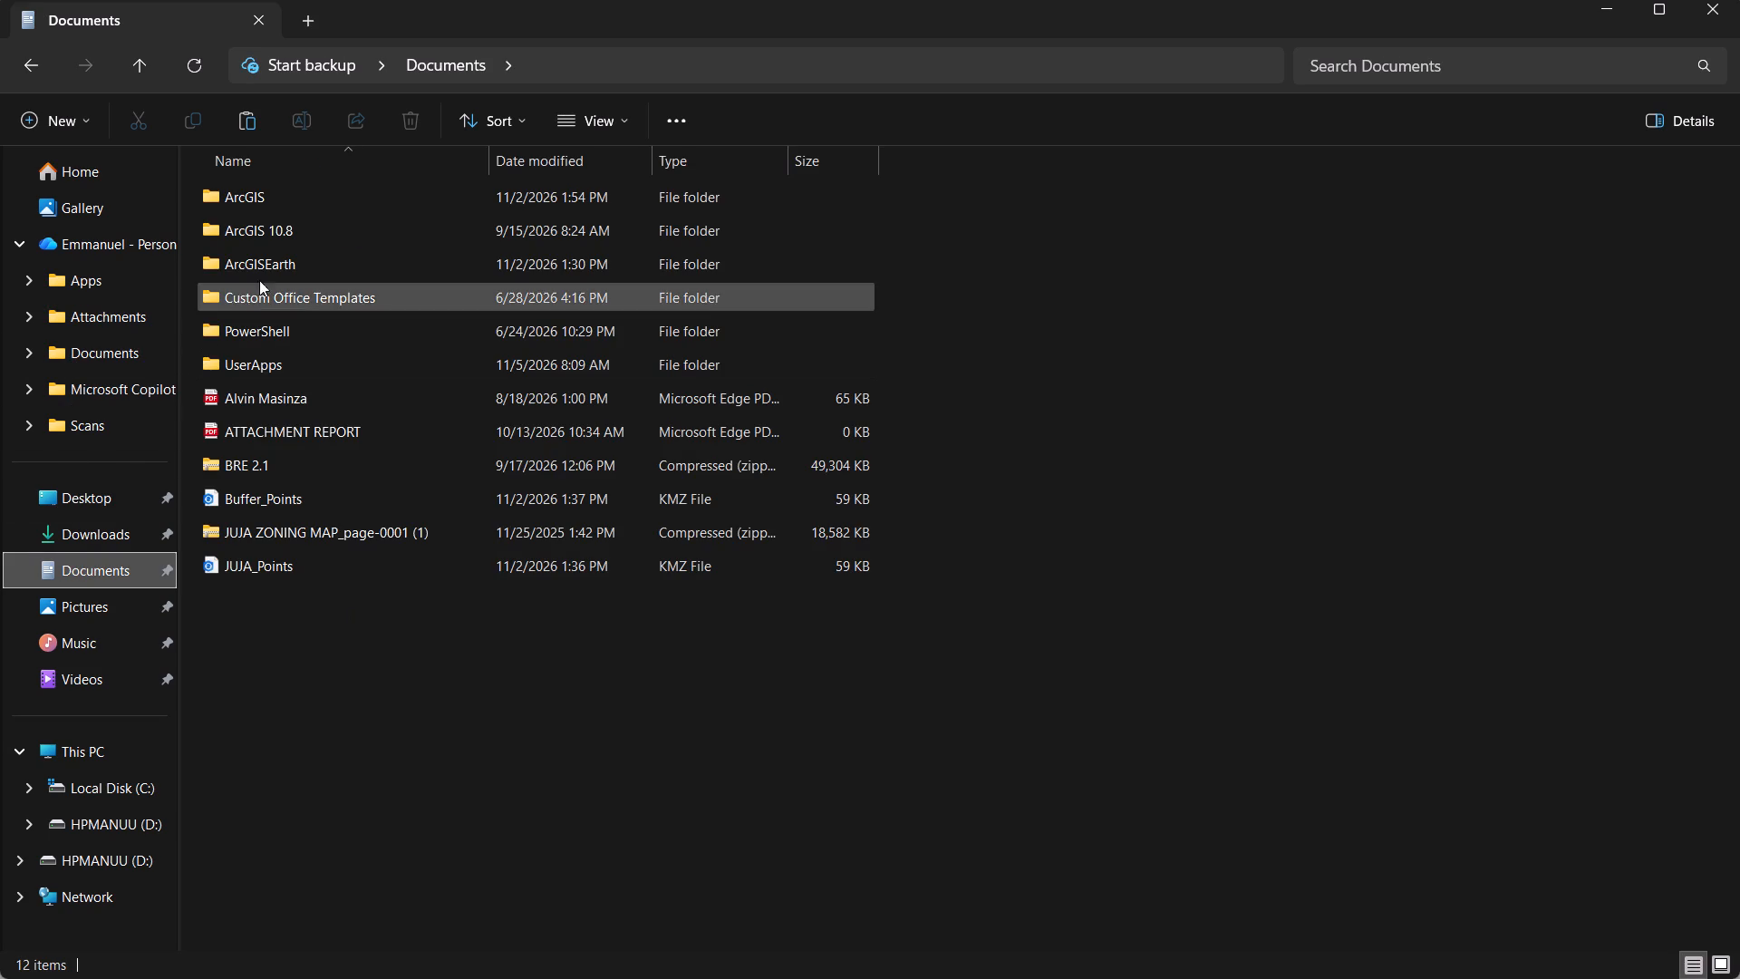
double_click(289, 199)
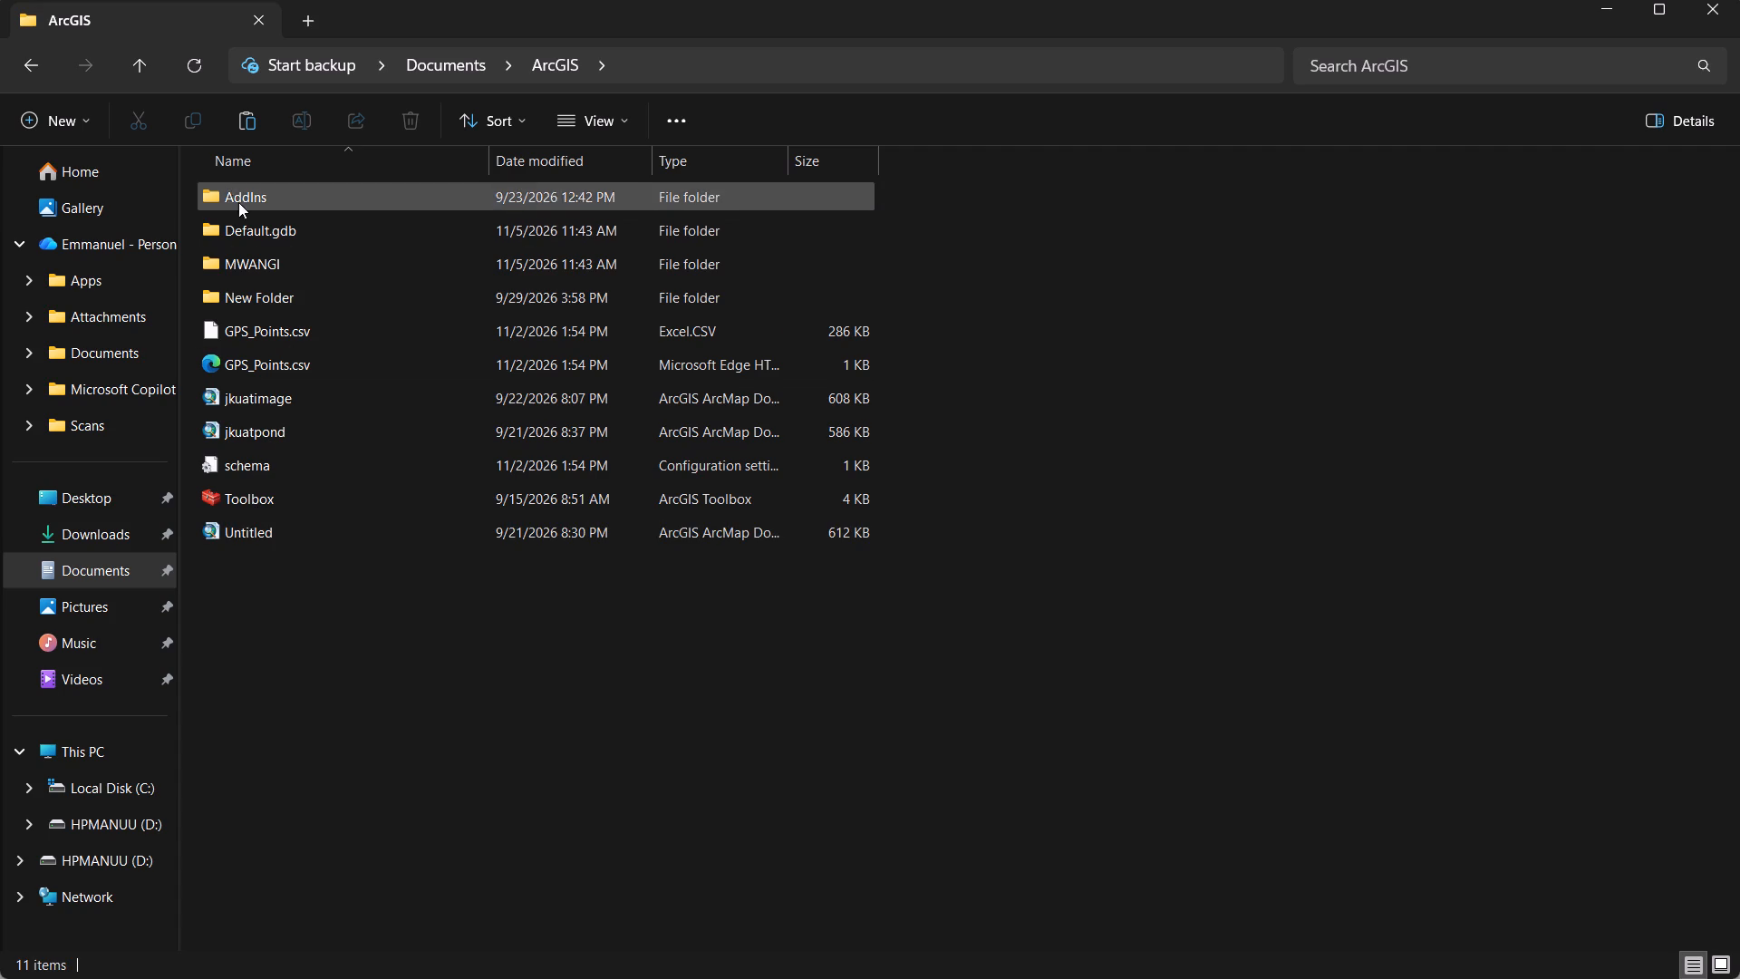
double_click(275, 262)
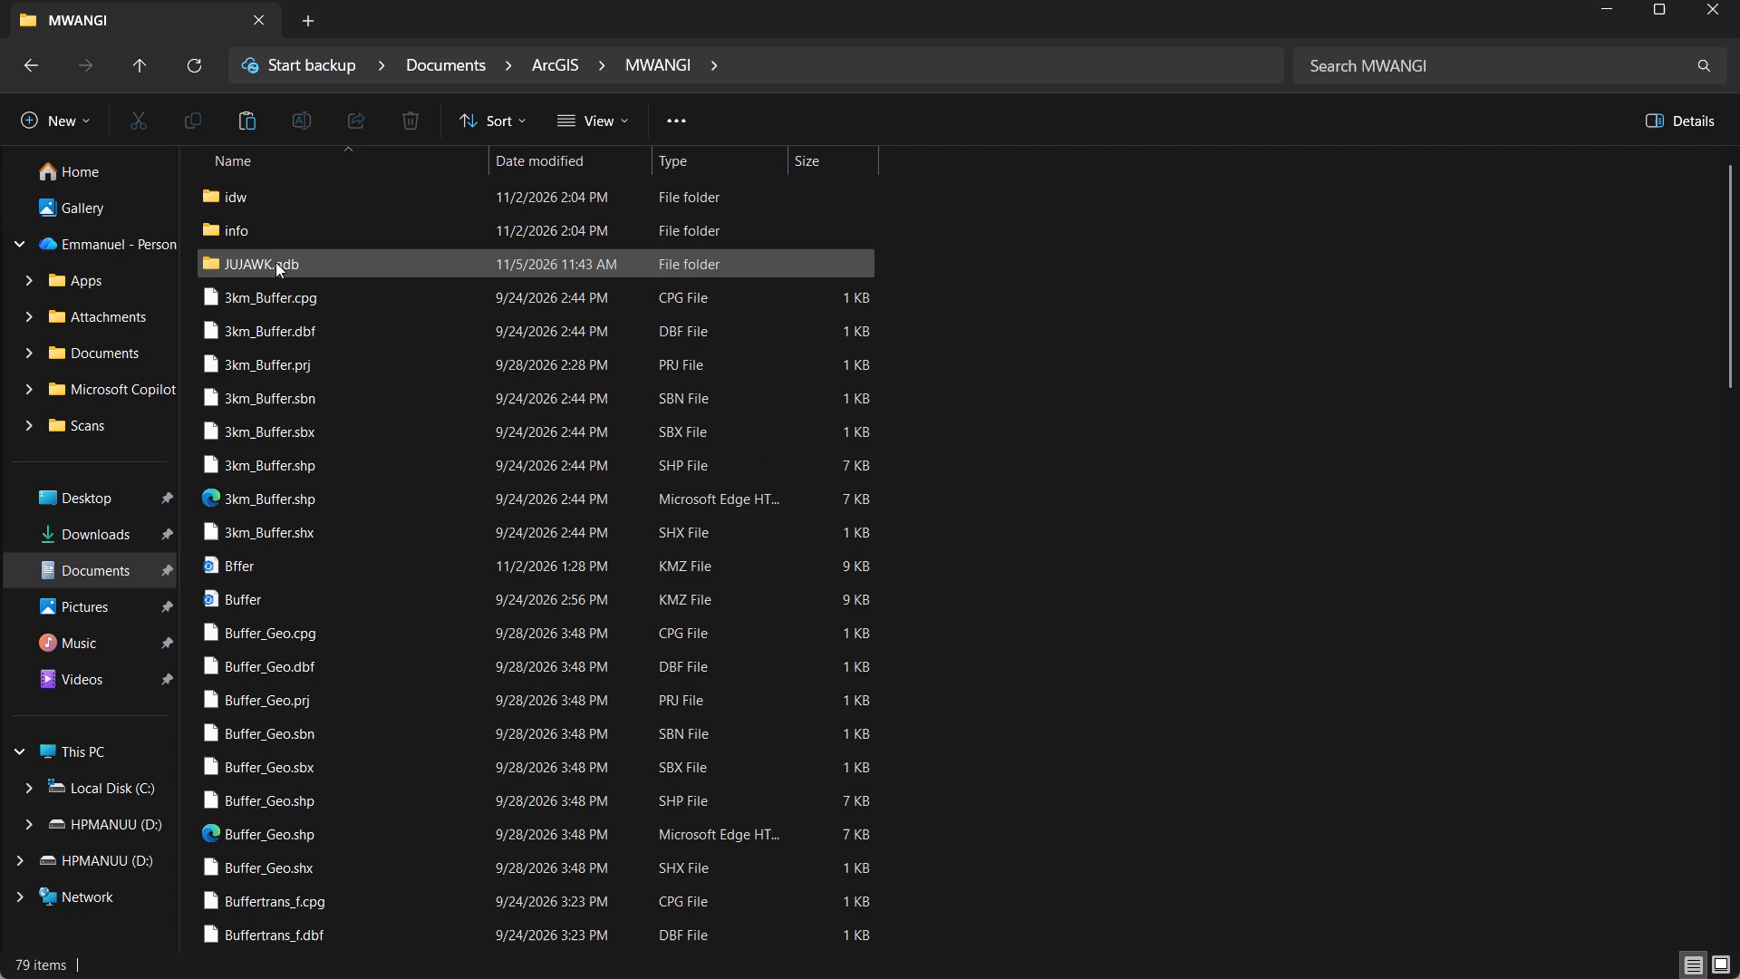
double_click(275, 262)
scroll(275, 264, "down", 12)
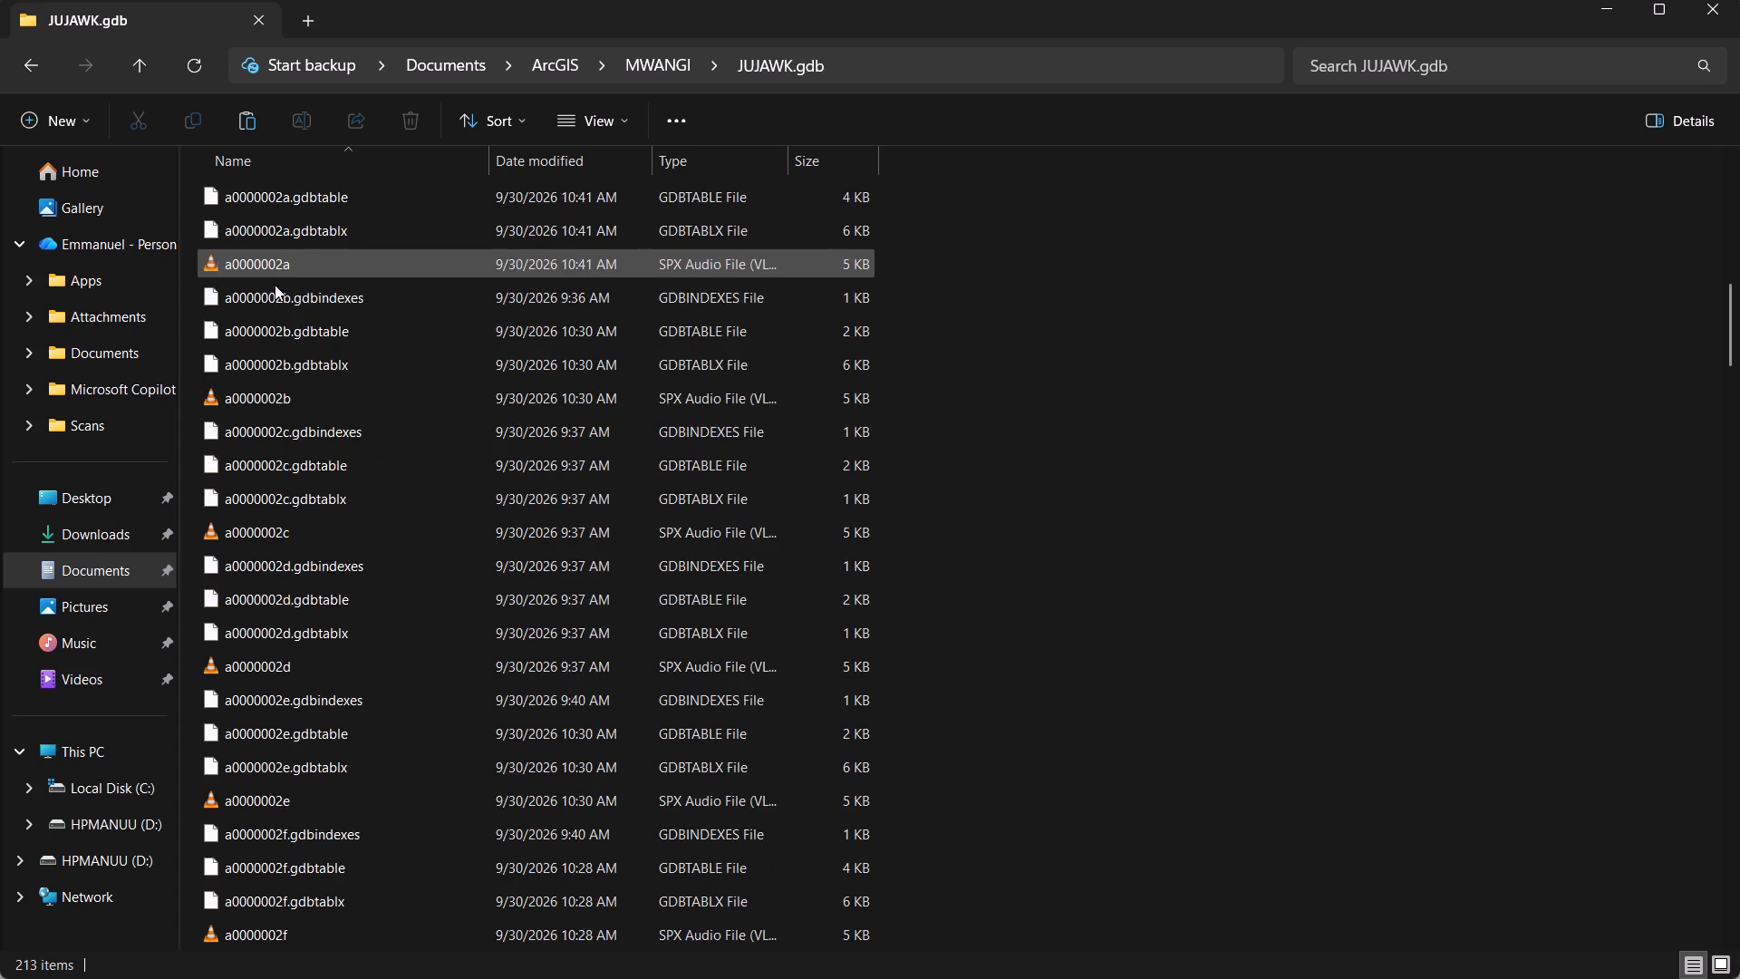
scroll(275, 285, "down", 20)
scroll(275, 285, "down", 18)
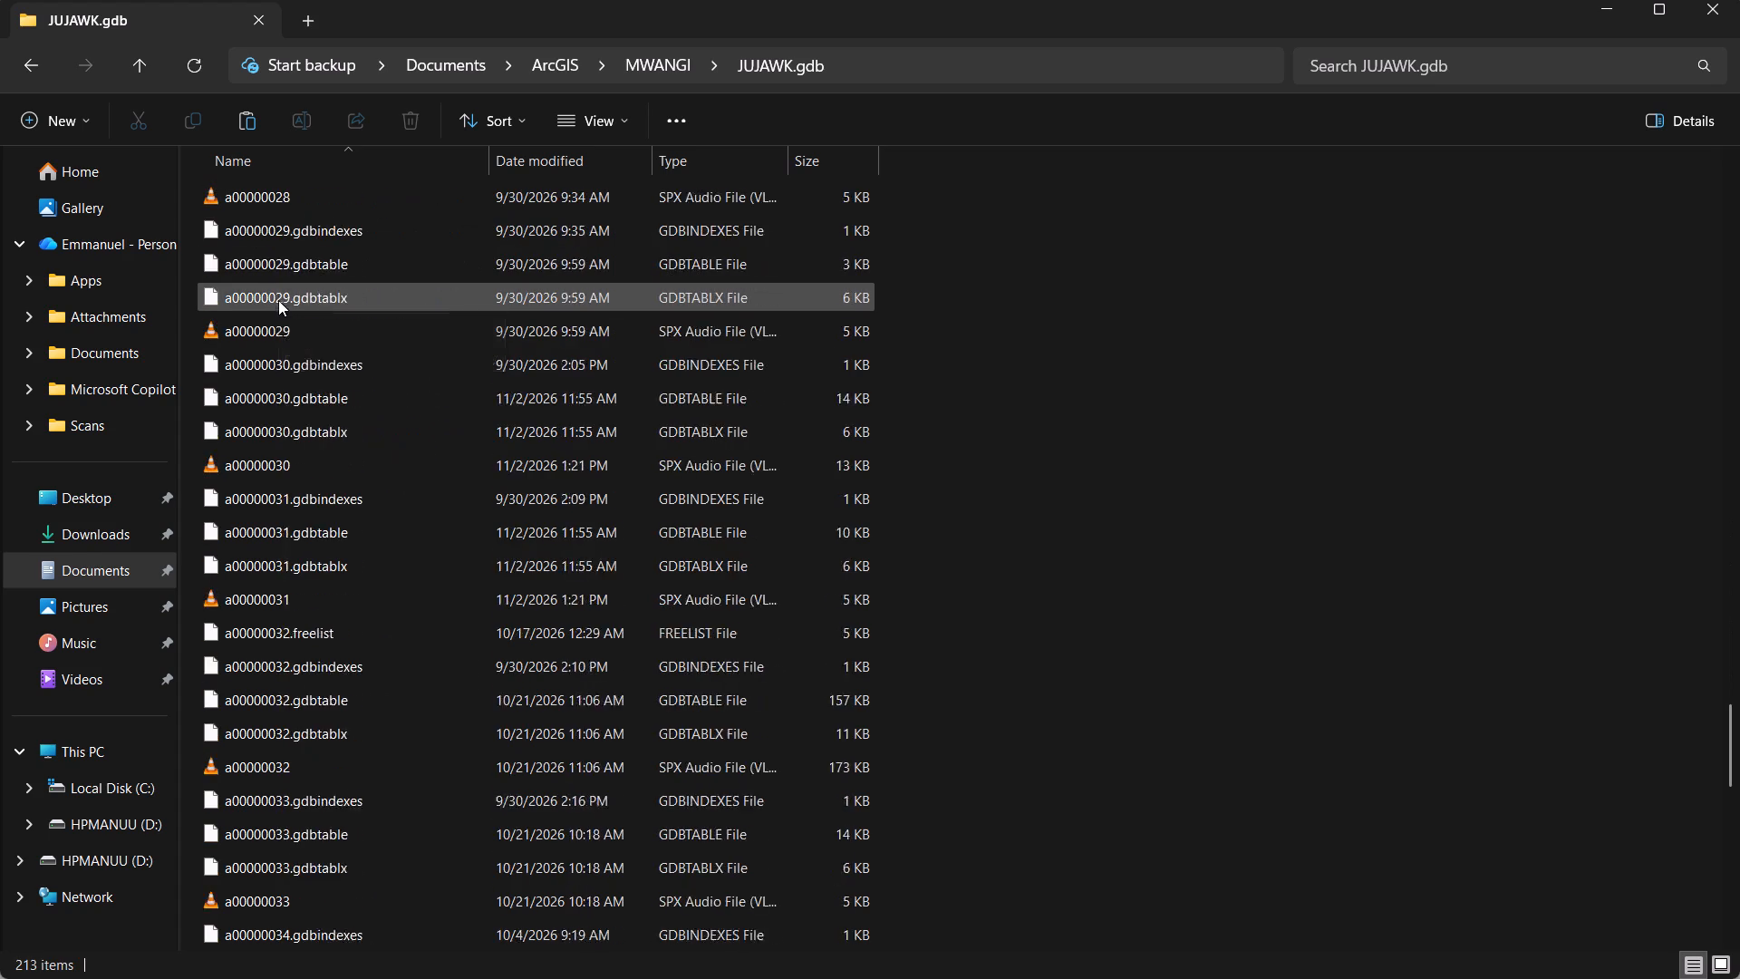
scroll(278, 300, "down", 20)
scroll(278, 300, "down", 15)
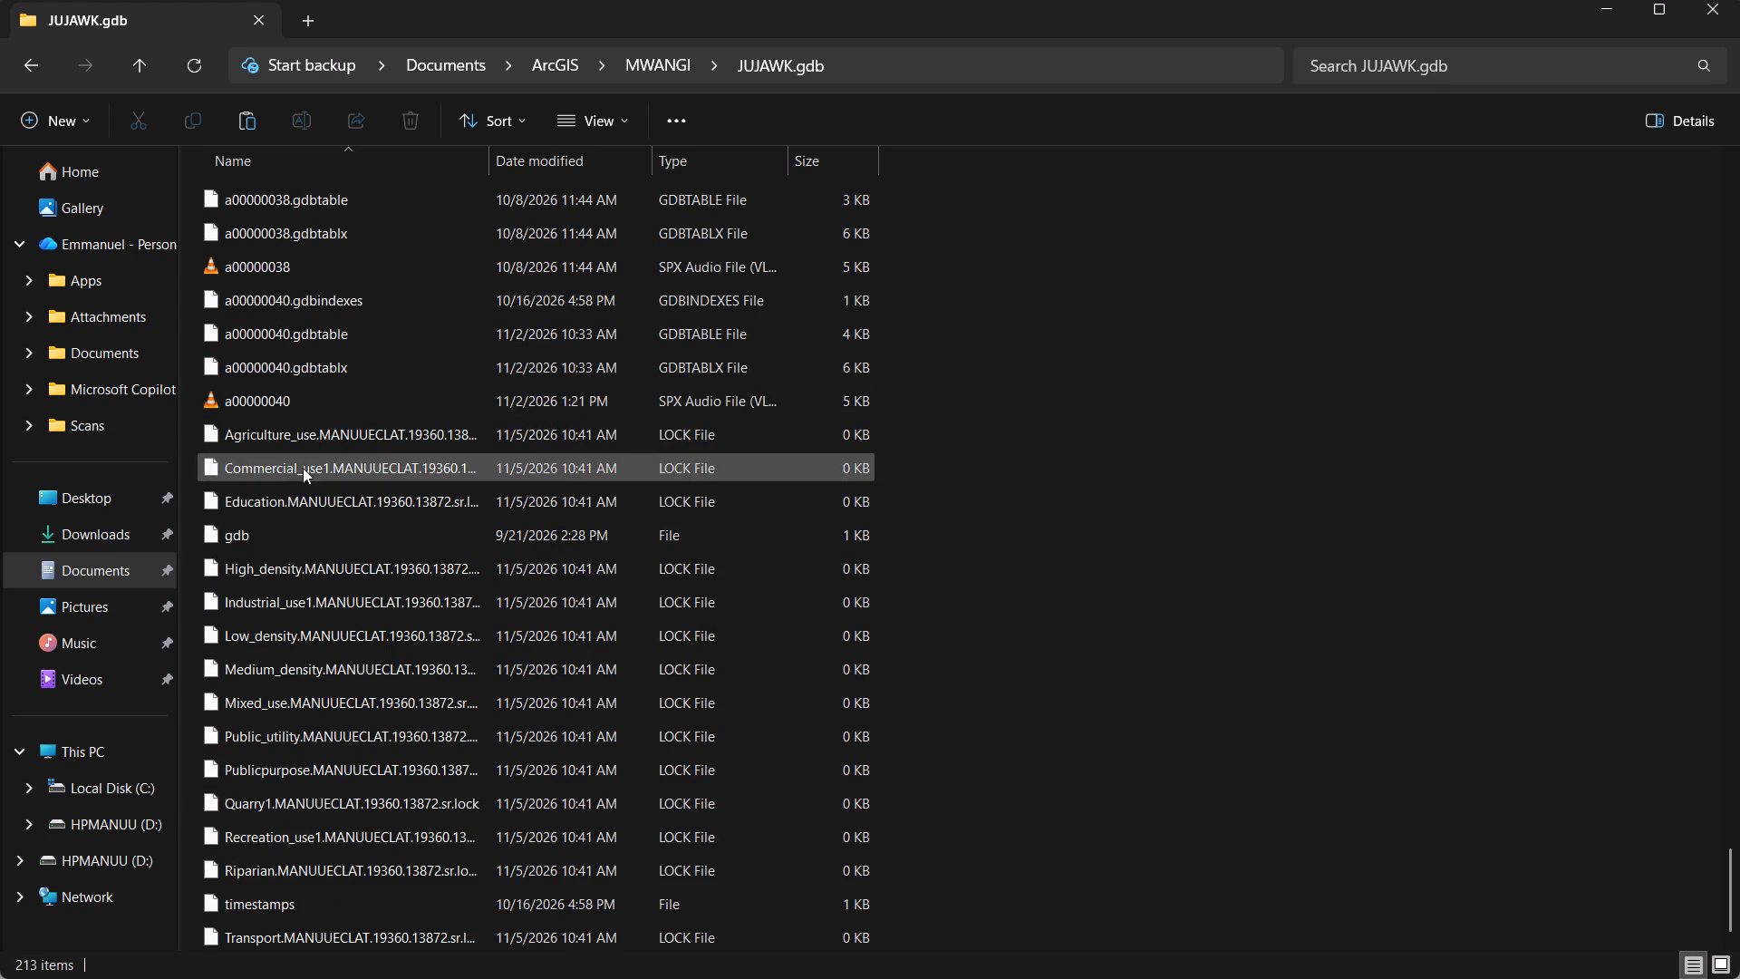
left_click(40, 63)
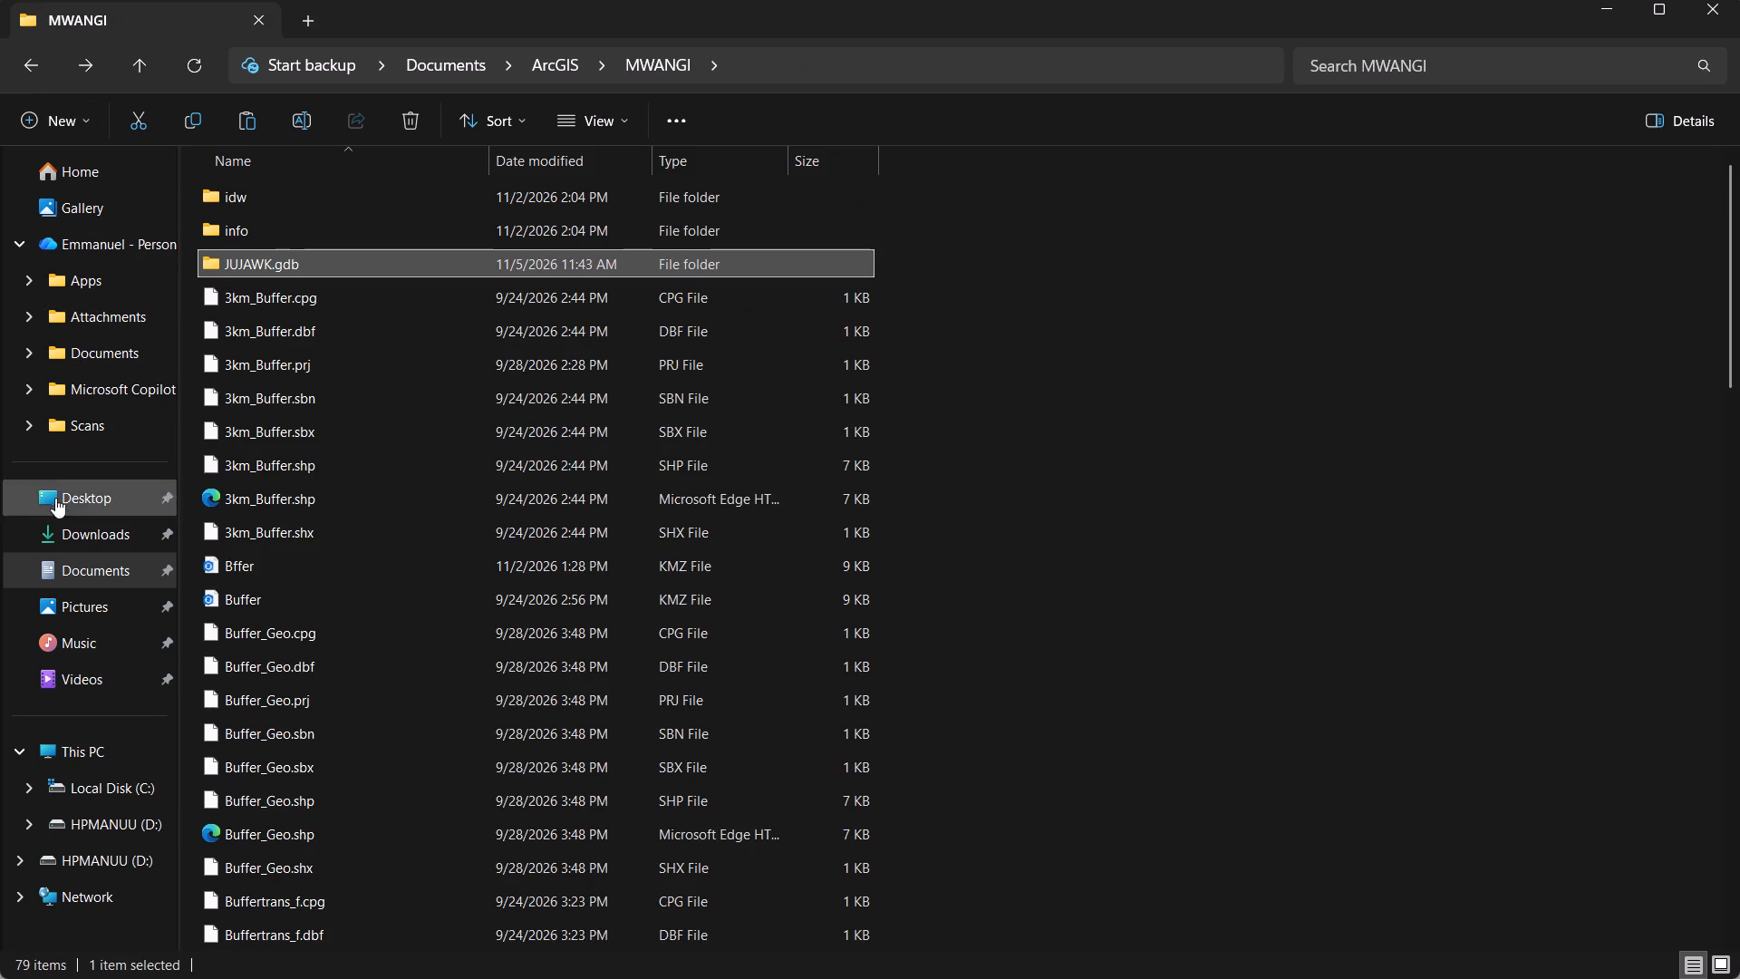
Look through the OneDrive Documents and Attachments folders, the local Documents folder, and the Desktop's BRE 2.1 folder.
left_click(86, 364)
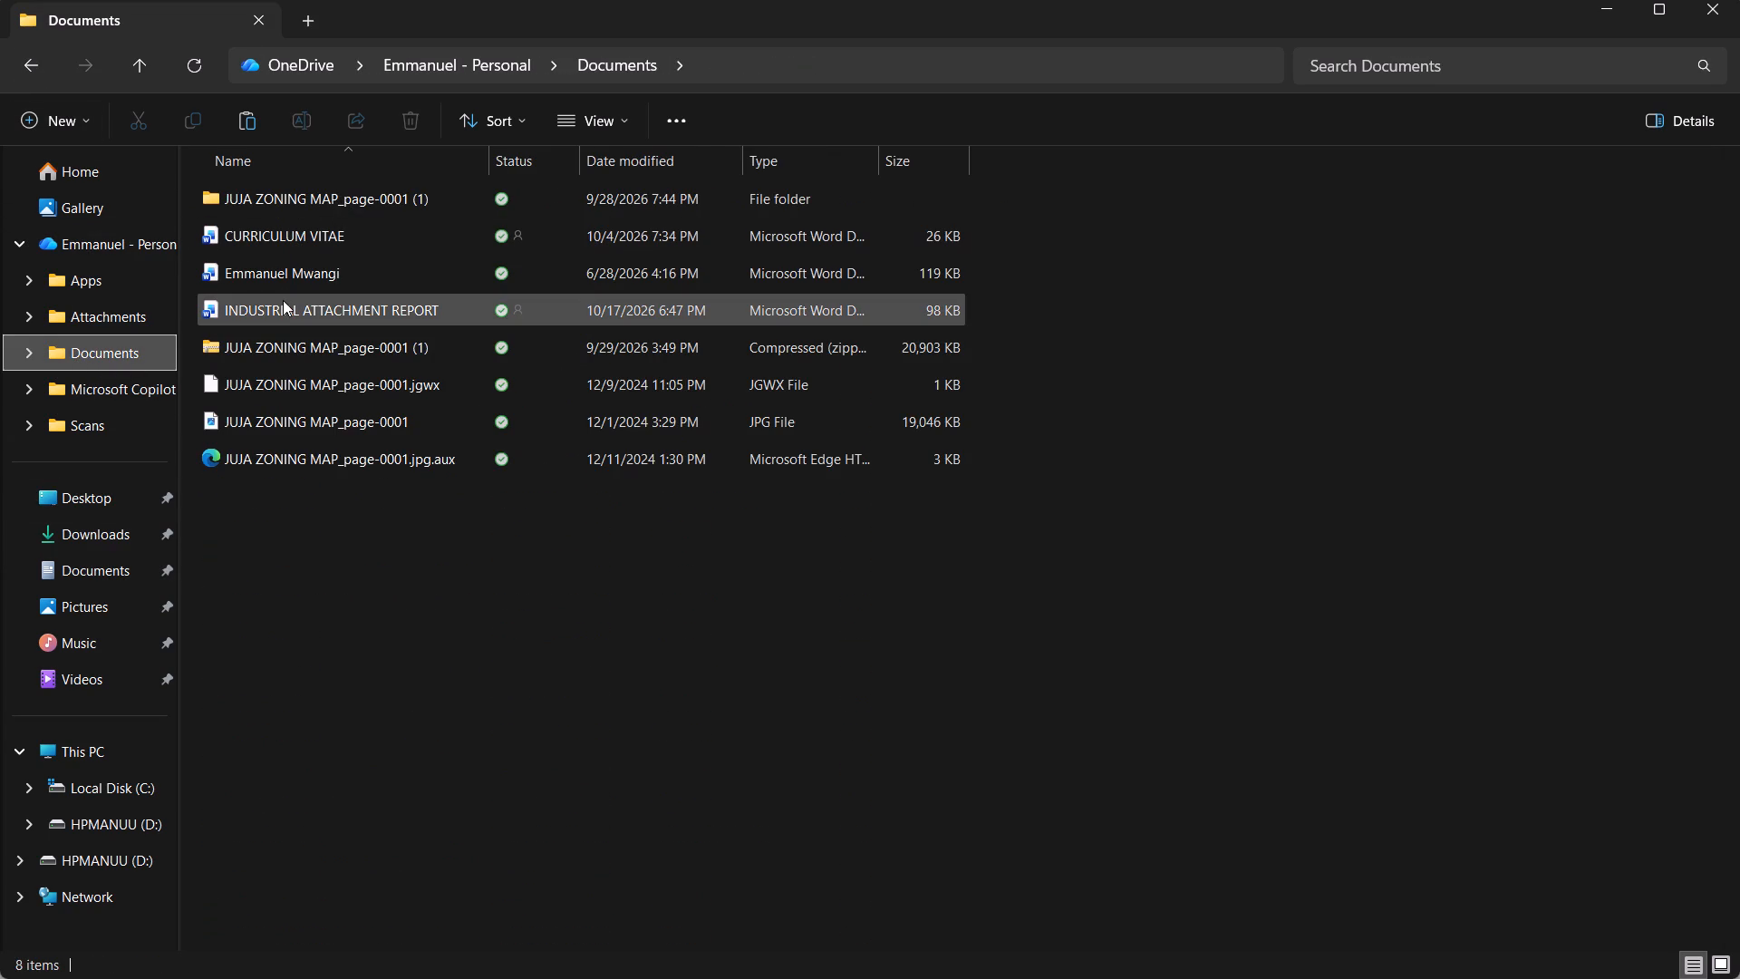
left_click(117, 313)
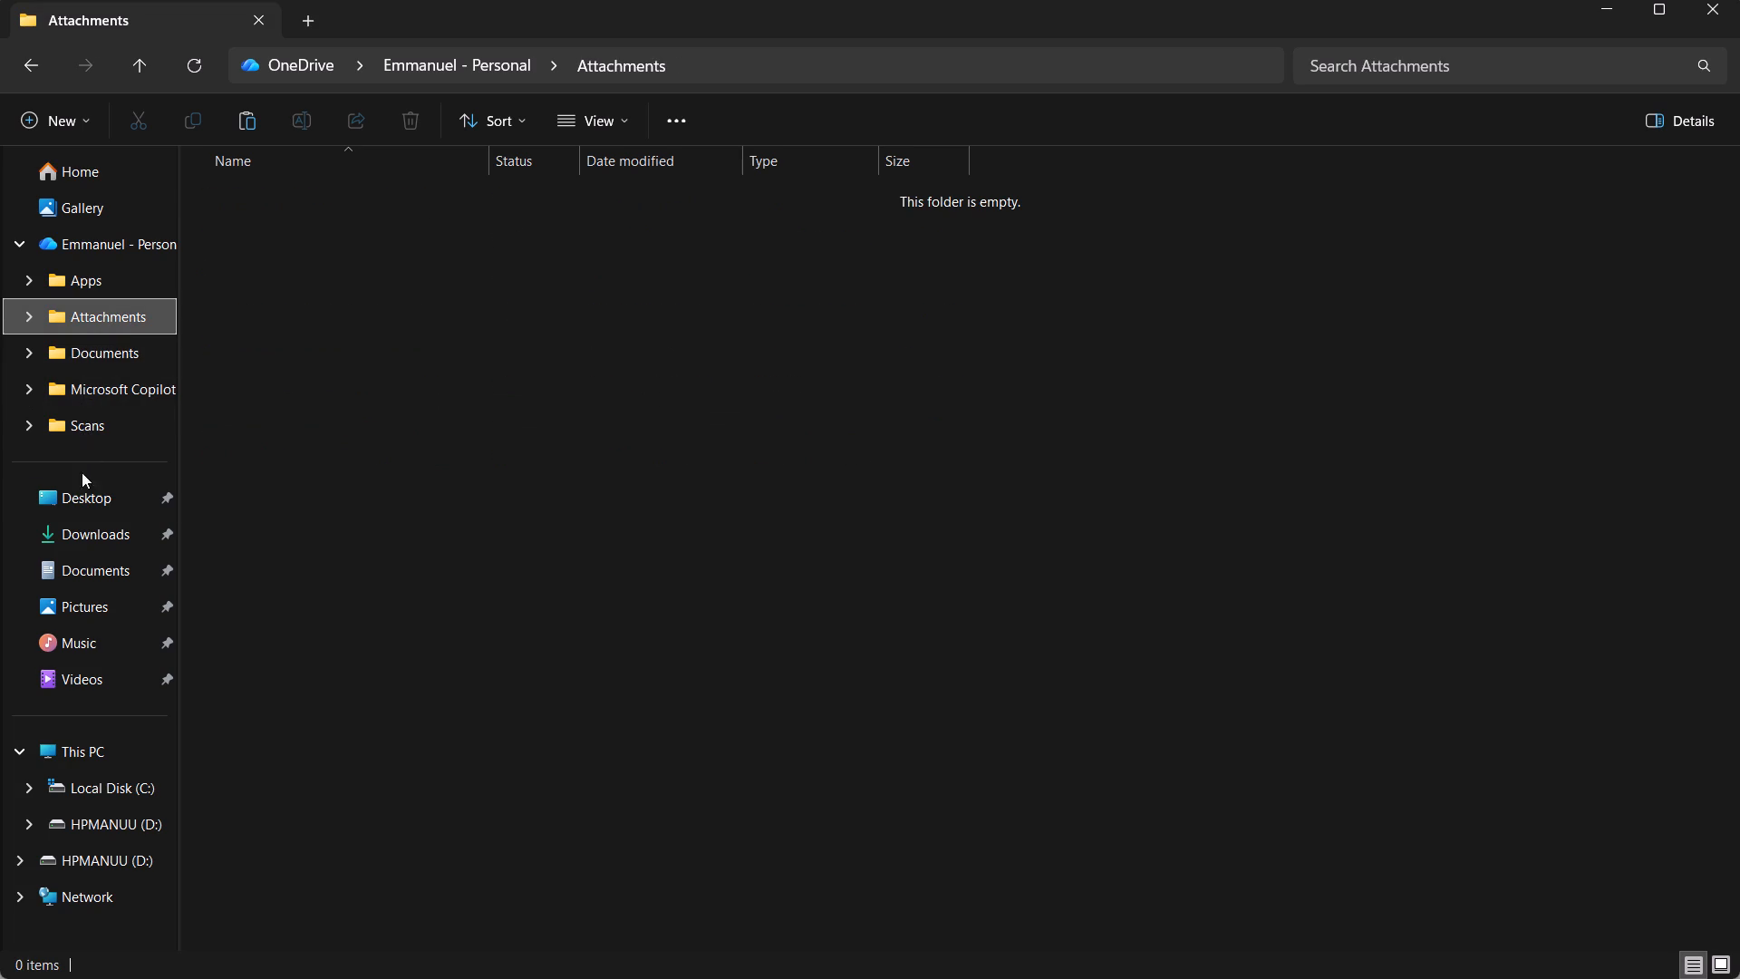
left_click(103, 568)
left_click(103, 568)
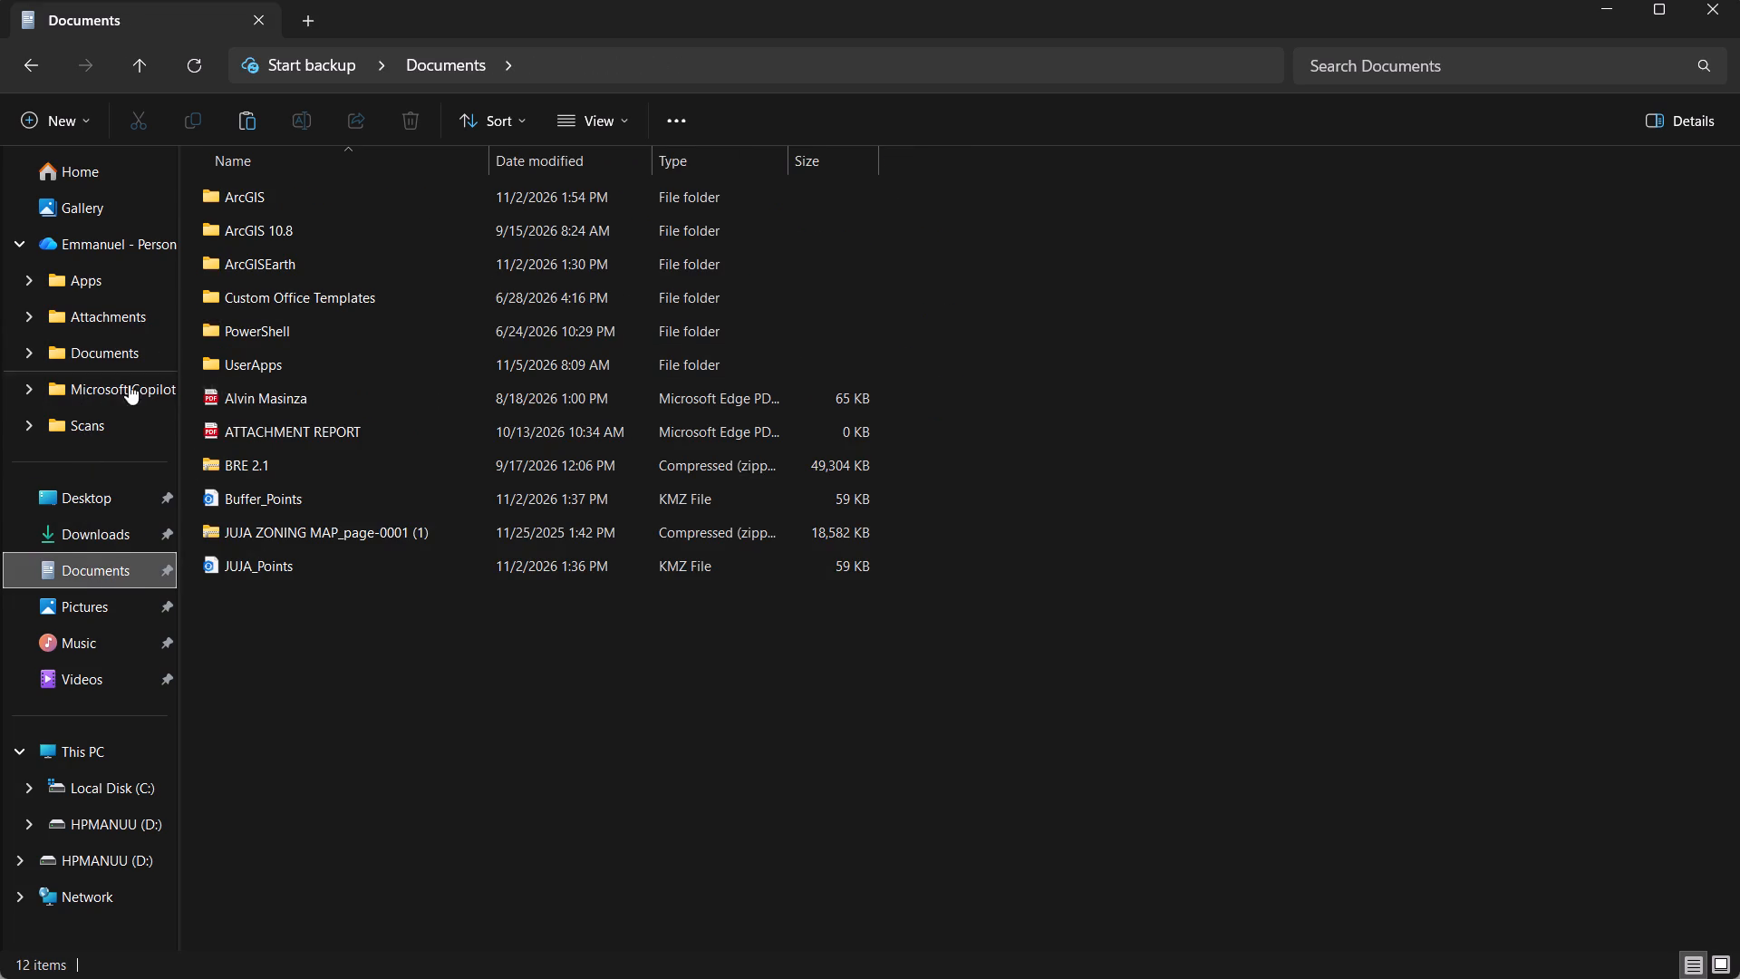
double_click(98, 496)
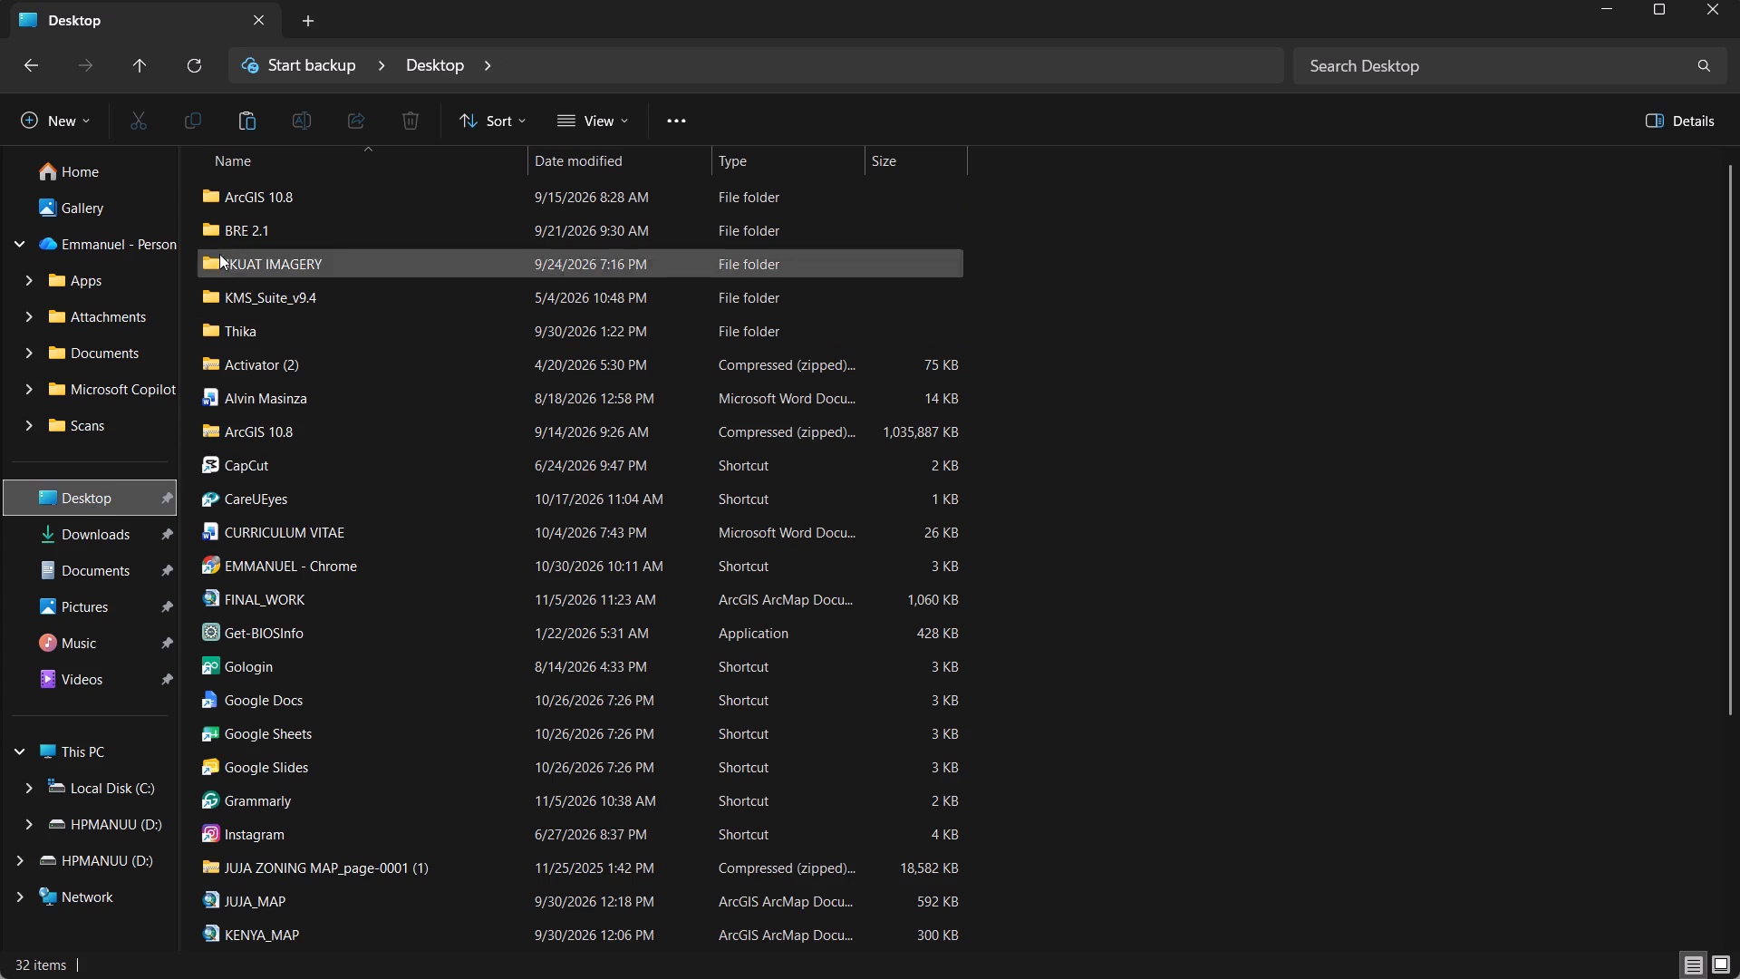
double_click(265, 228)
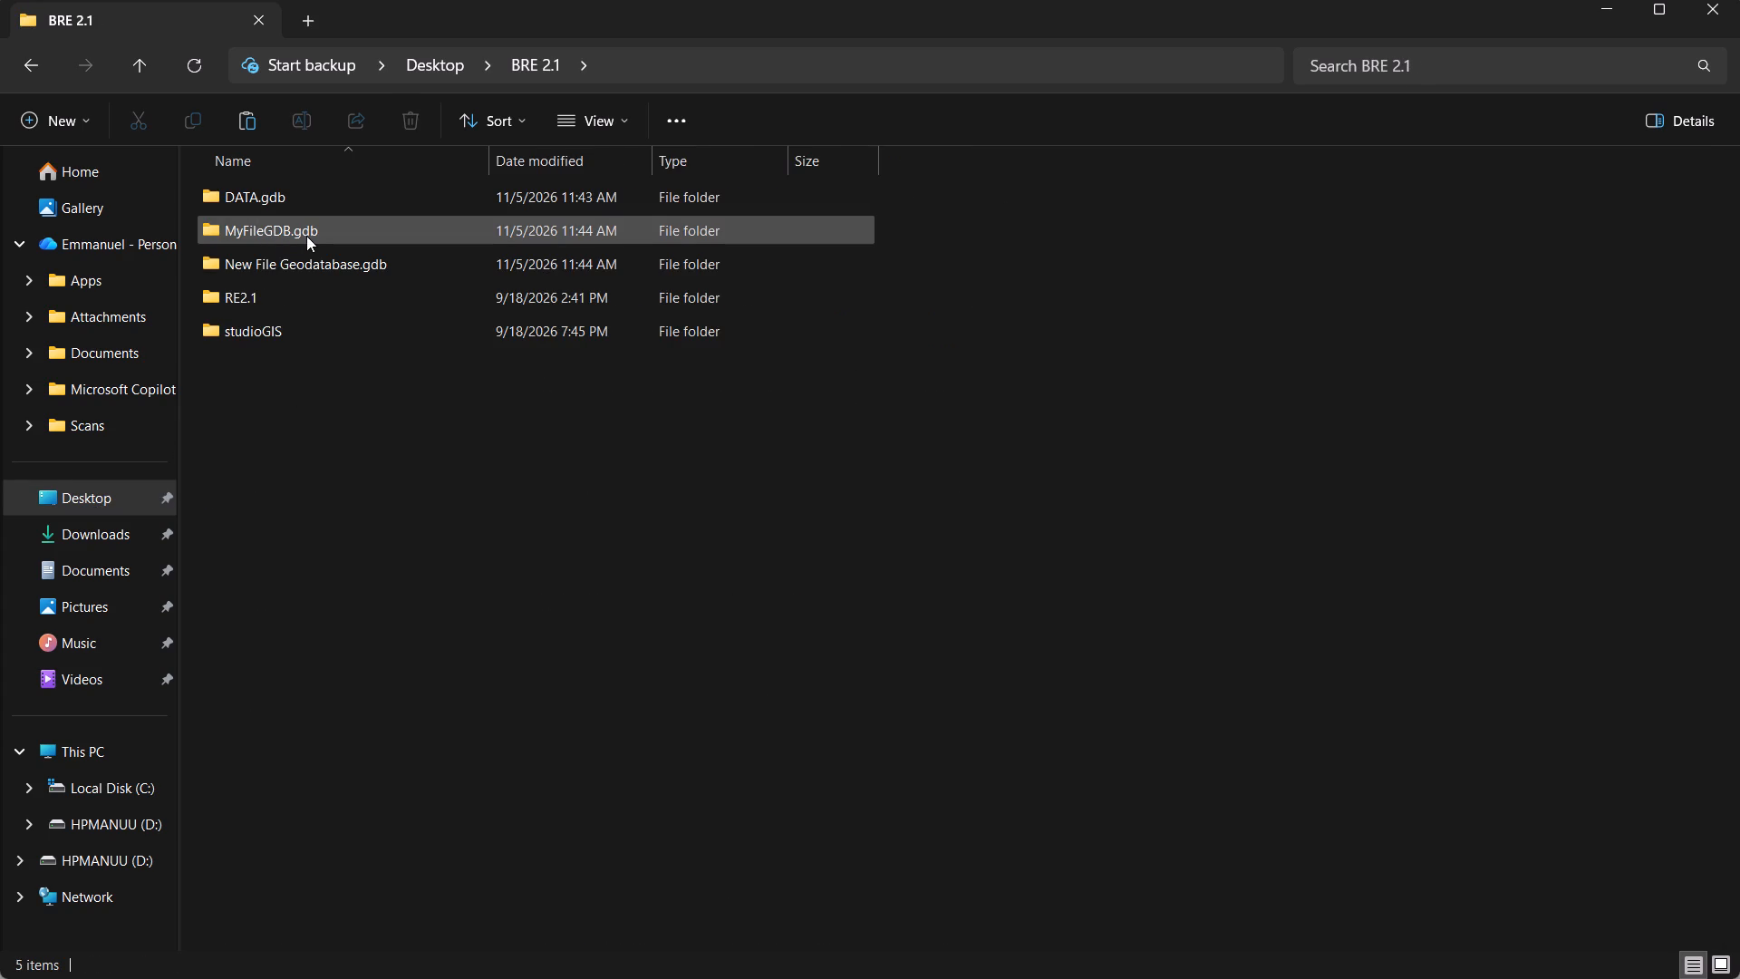
Copy the DATA.gdb folder from BRE 2.1 into the STUDY folder on the HPMANUU (D:) drive.
right_click(311, 199)
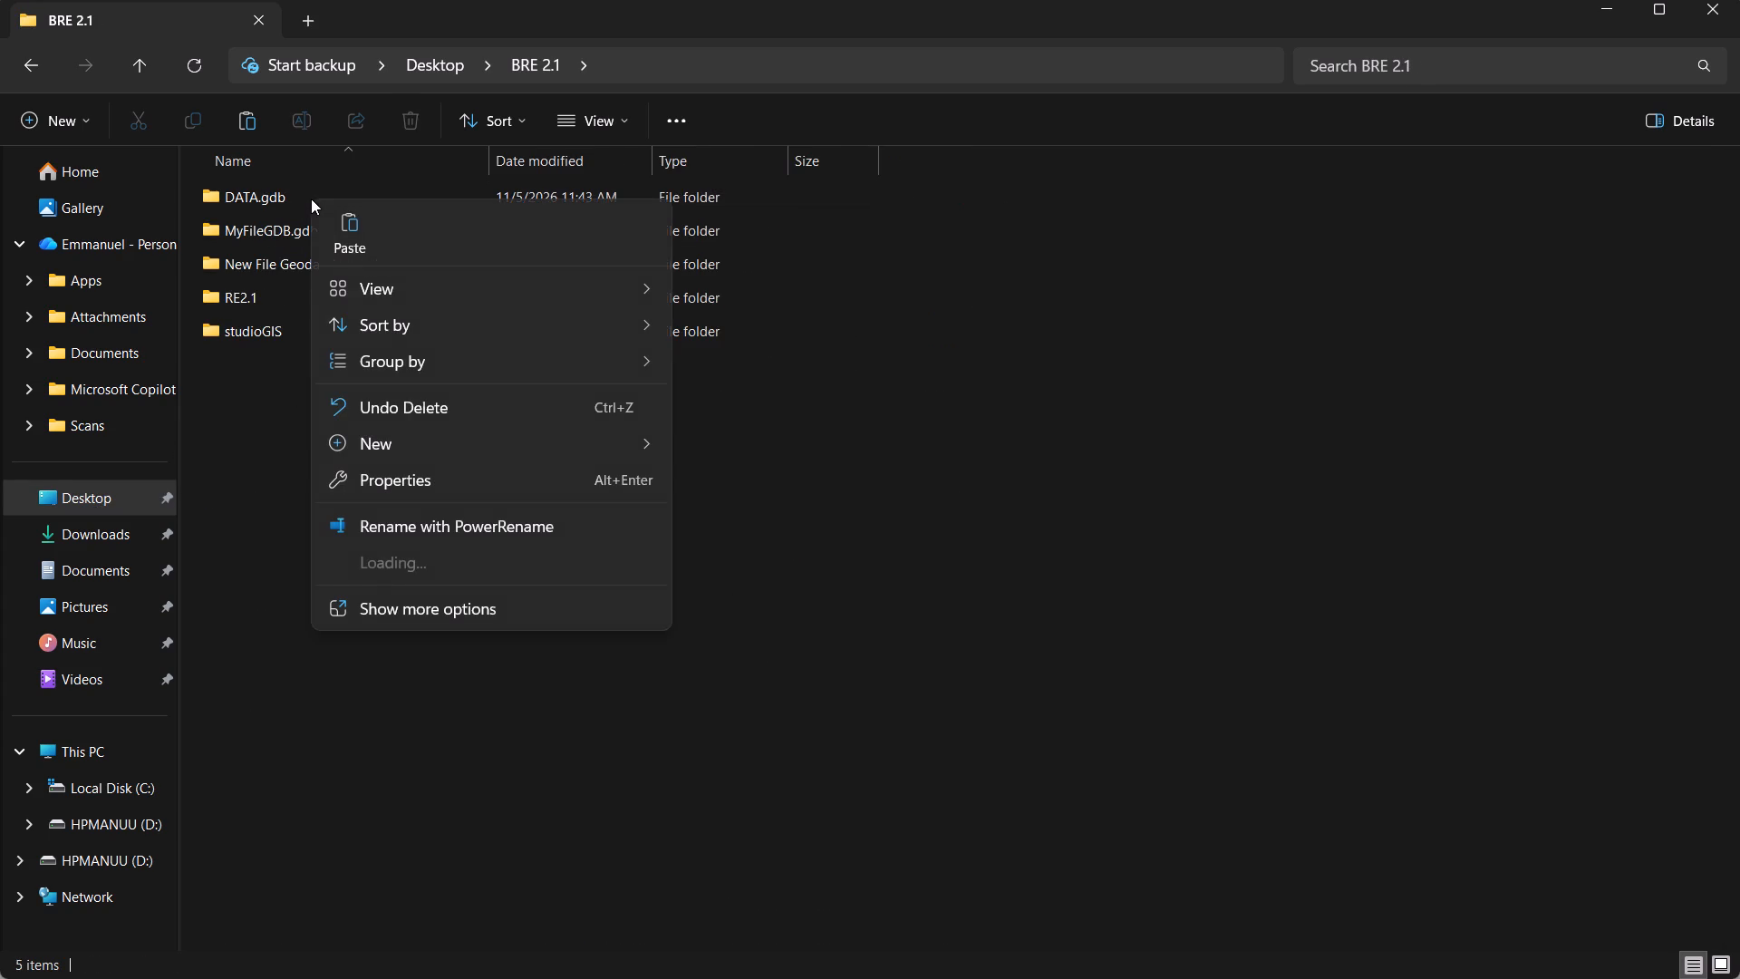
left_click(980, 516)
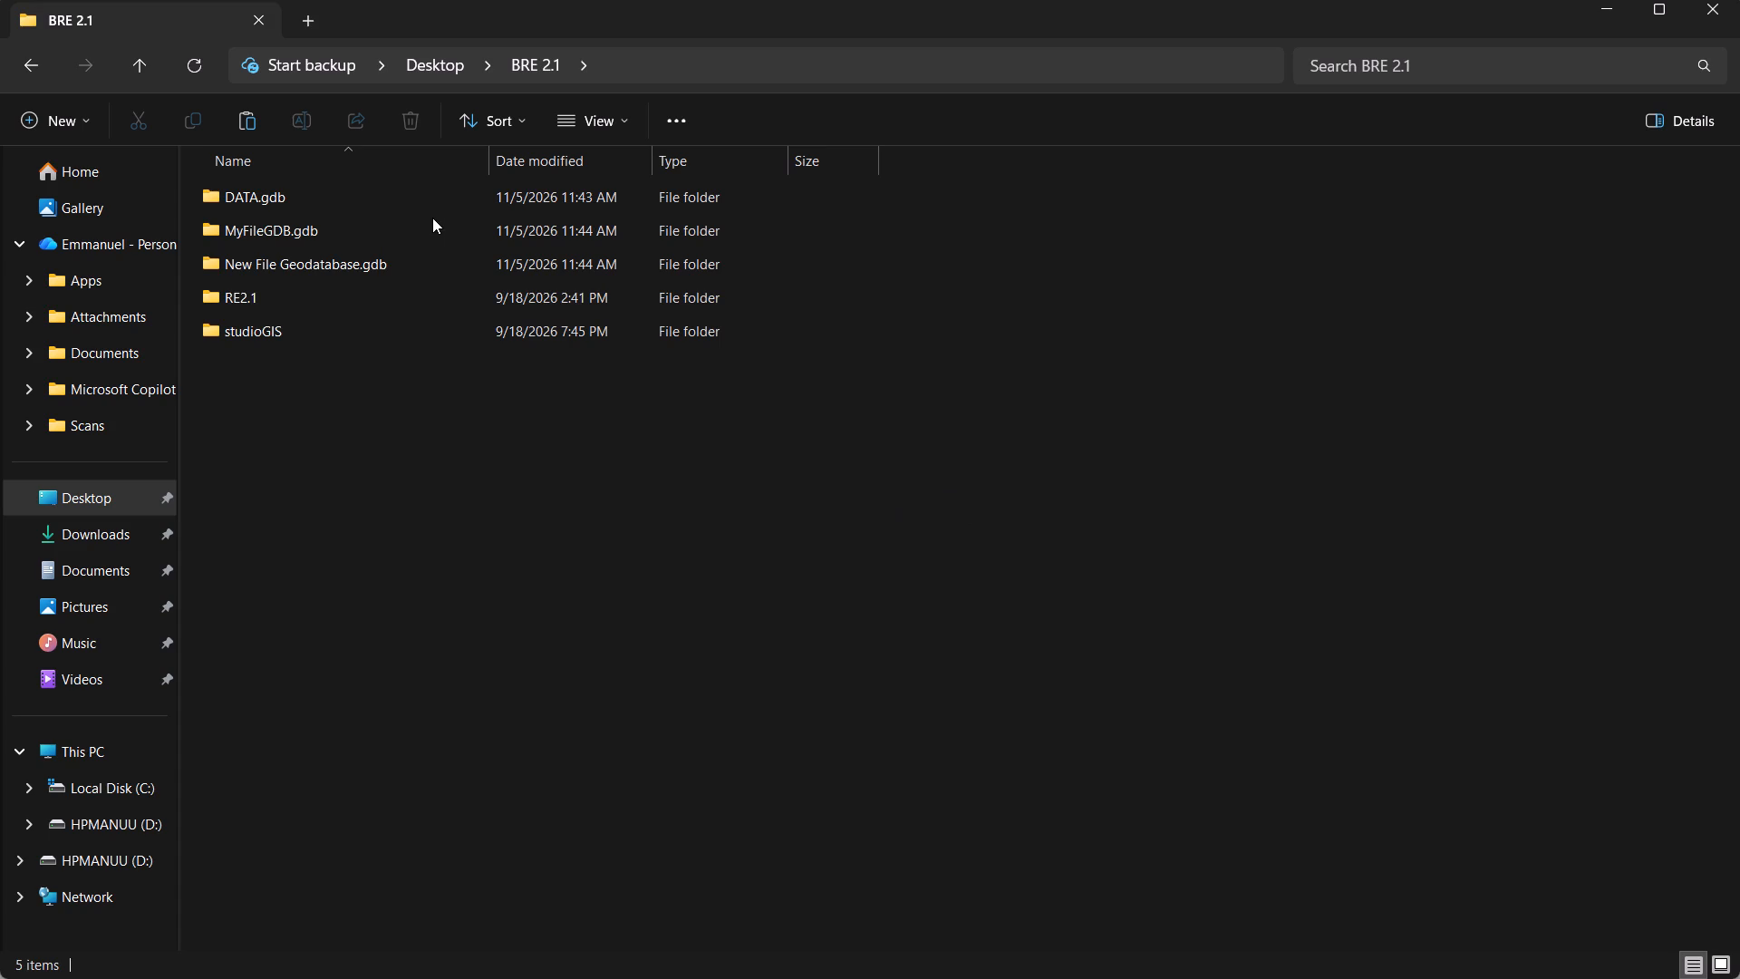
left_click_drag(445, 197, 440, 189)
left_click_drag(431, 188, 162, 616)
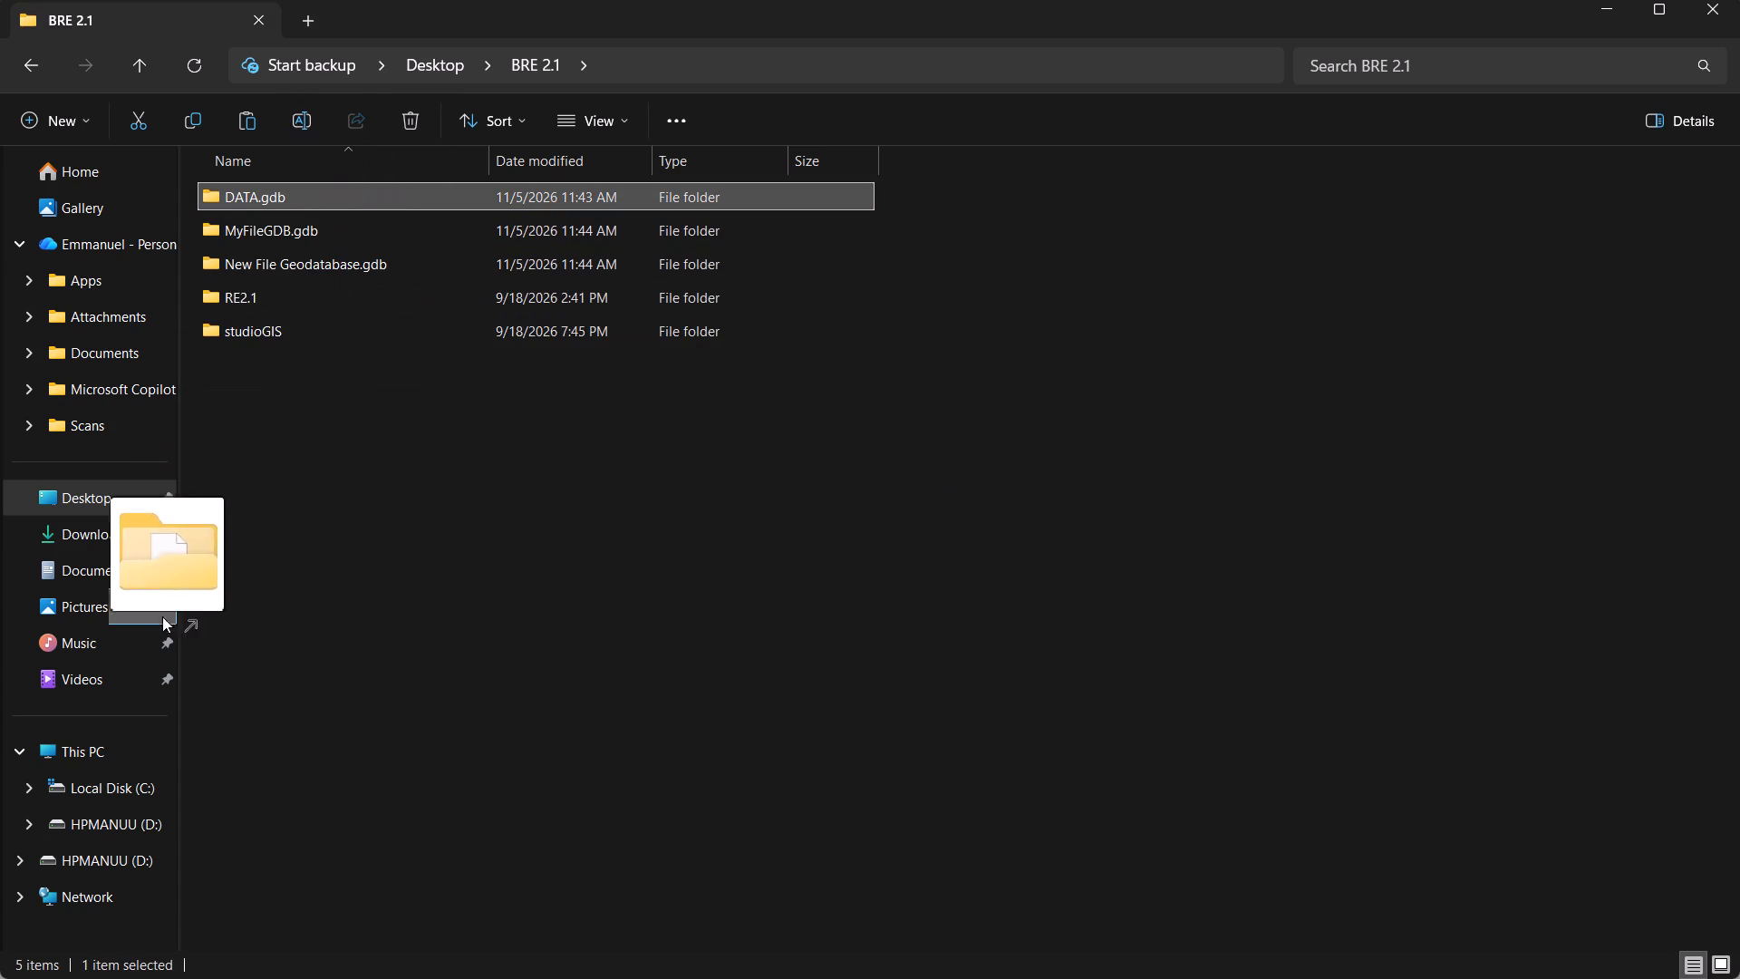
left_click_drag(162, 616, 111, 818)
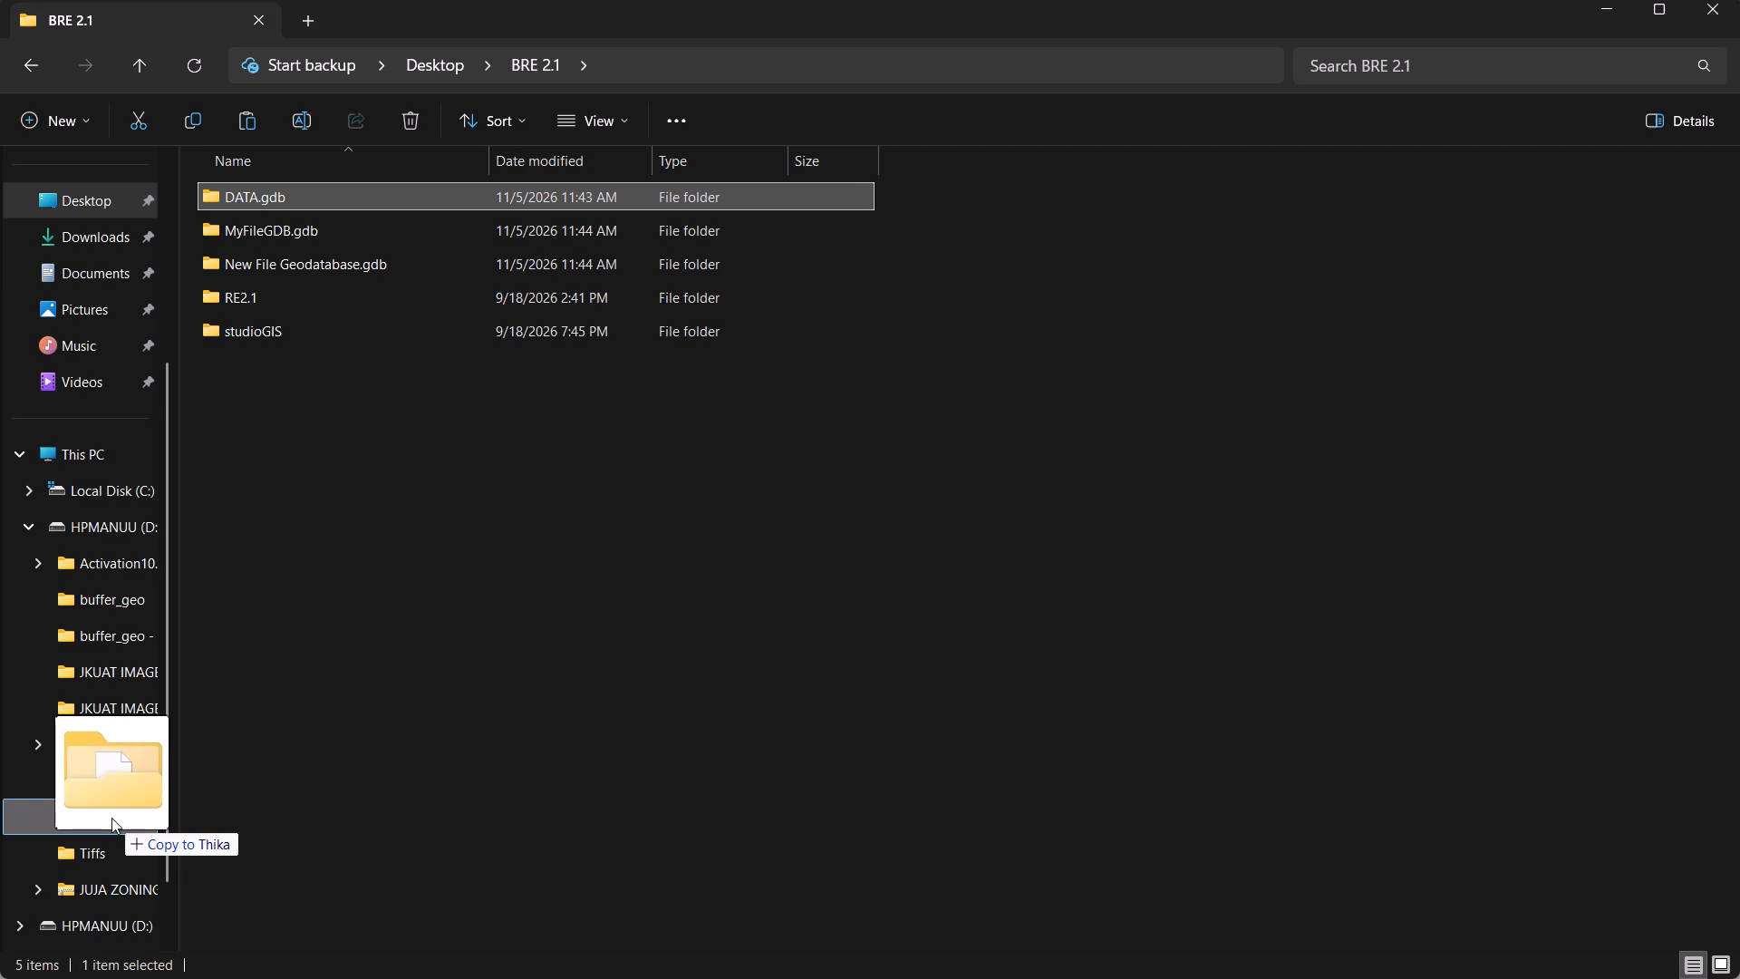
left_click_drag(111, 818, 137, 845)
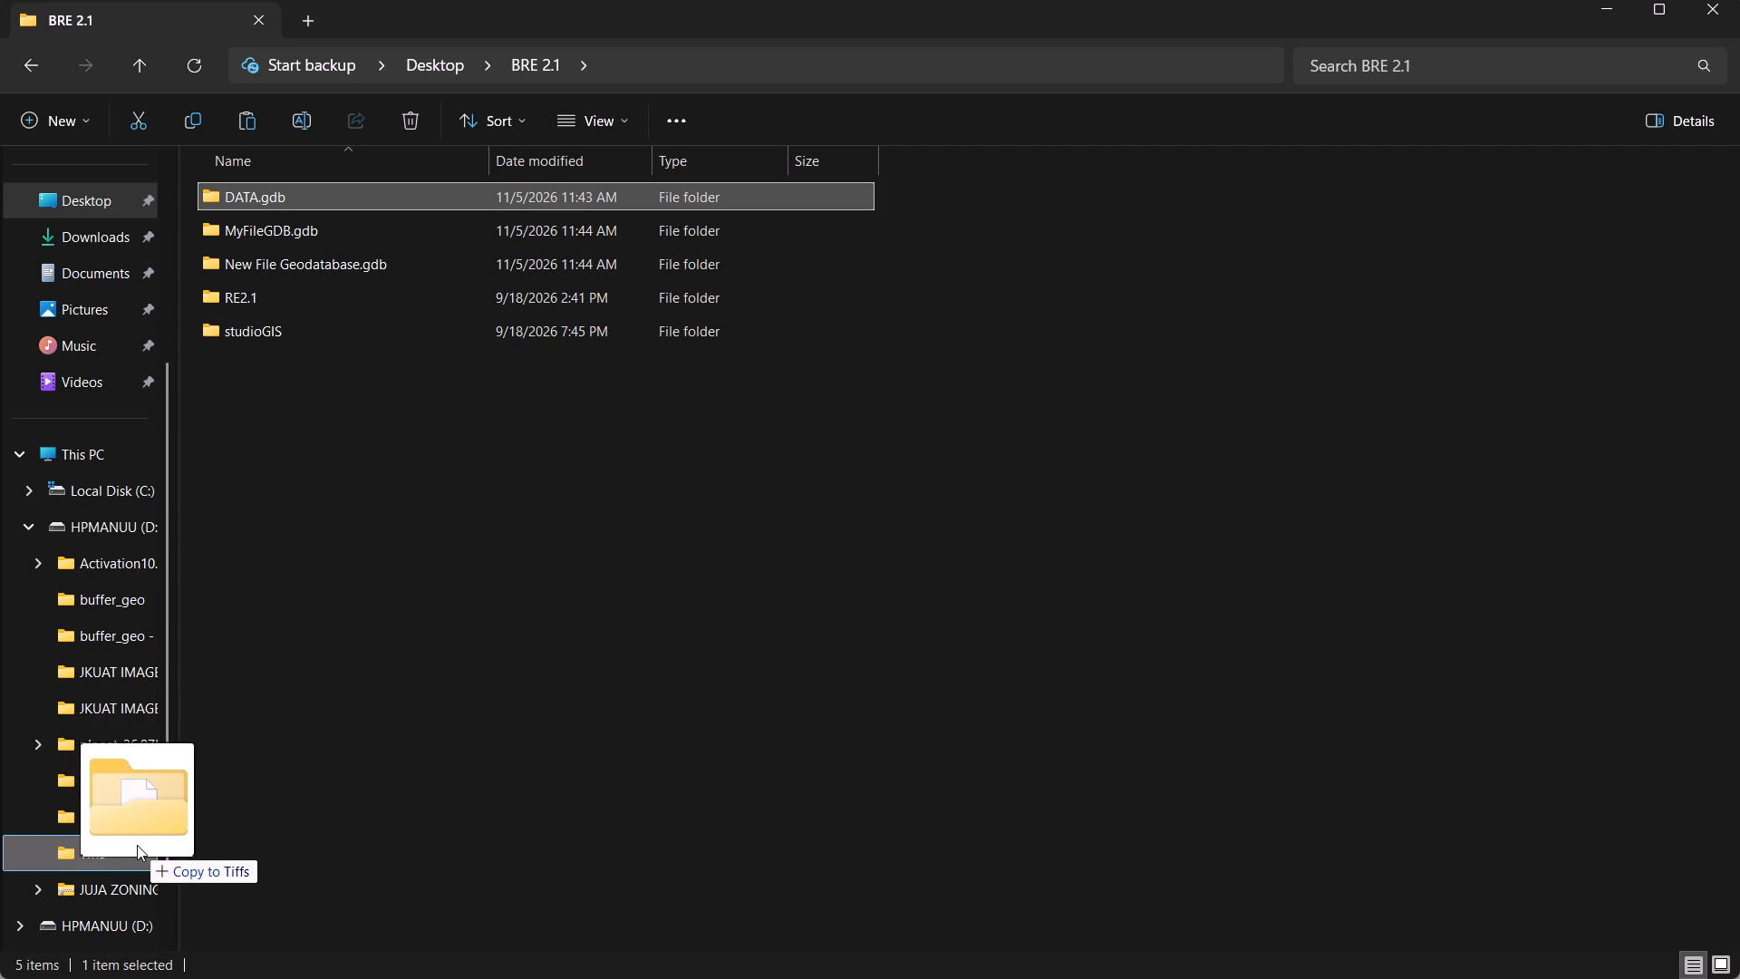
left_click_drag(137, 845, 144, 887)
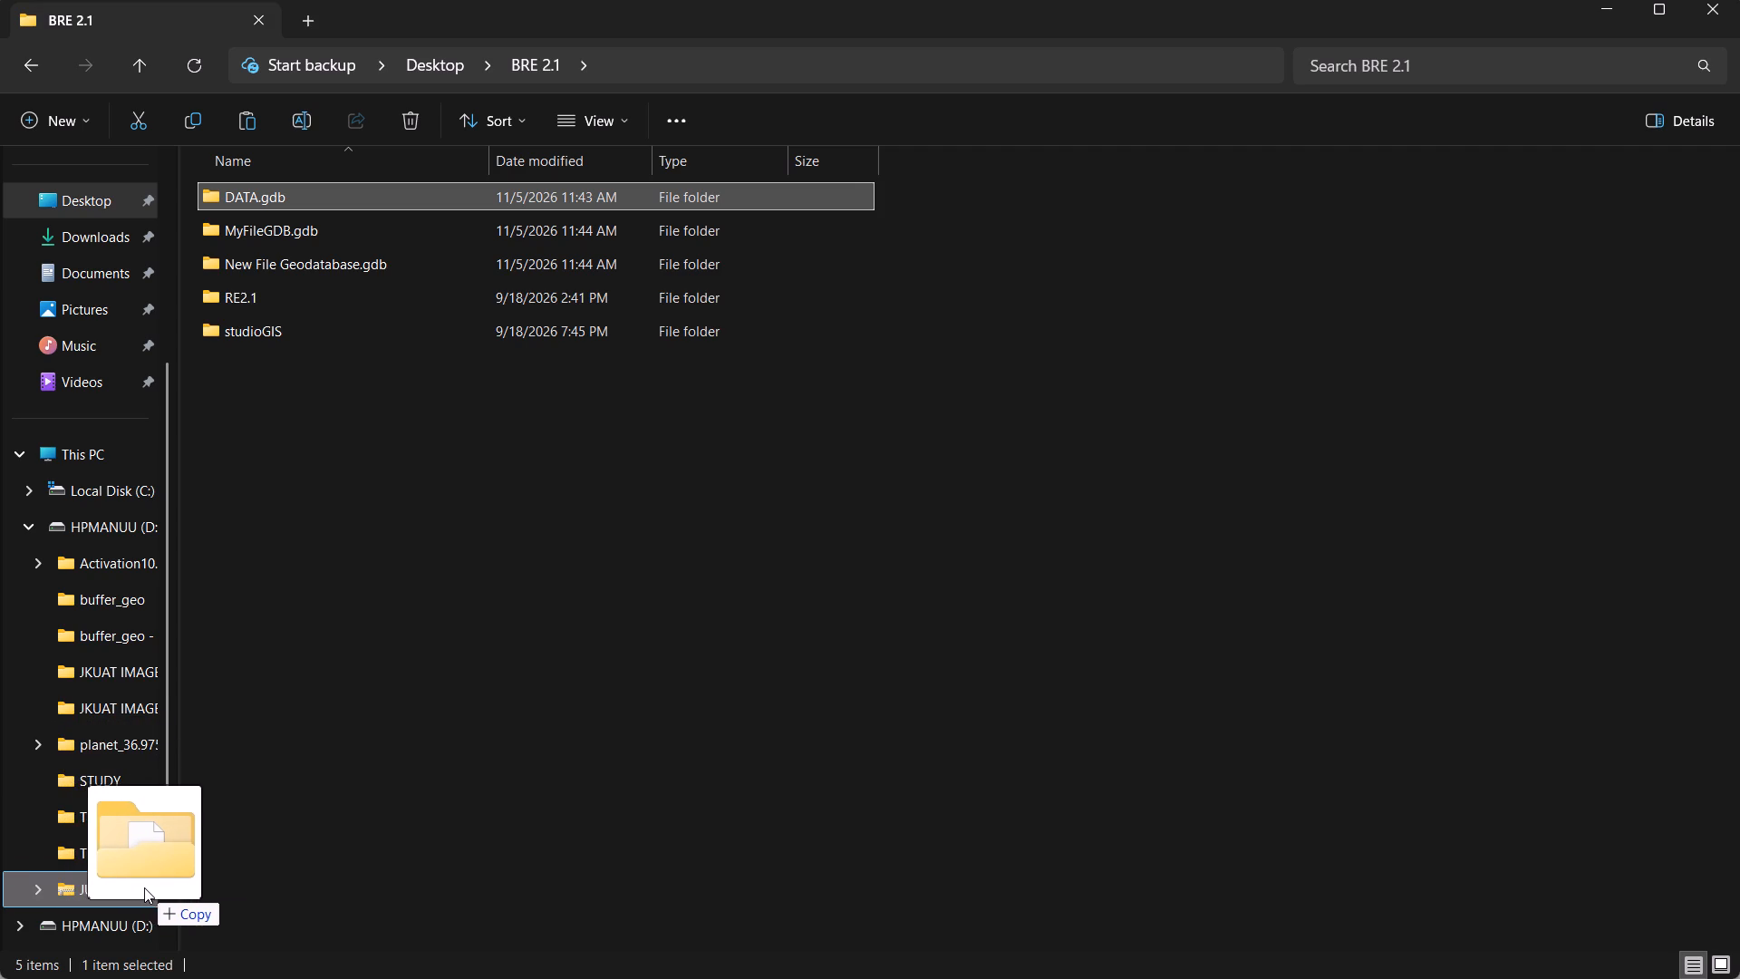
left_click_drag(144, 887, 125, 917)
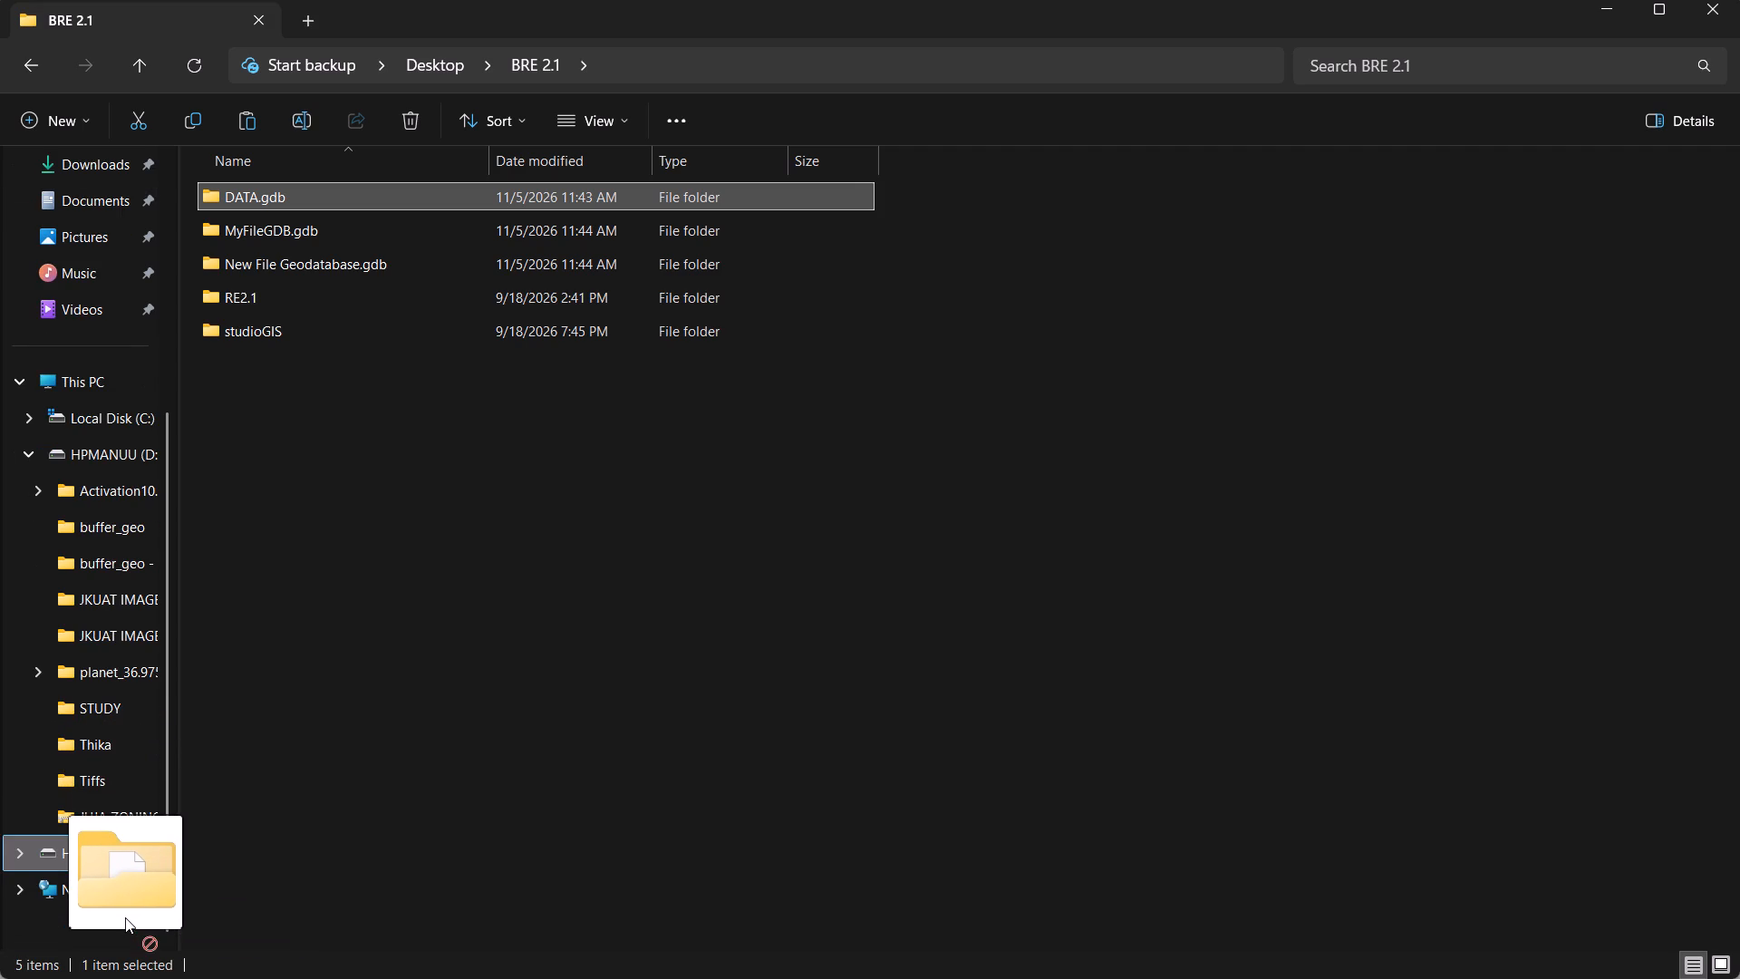
left_click_drag(125, 917, 124, 854)
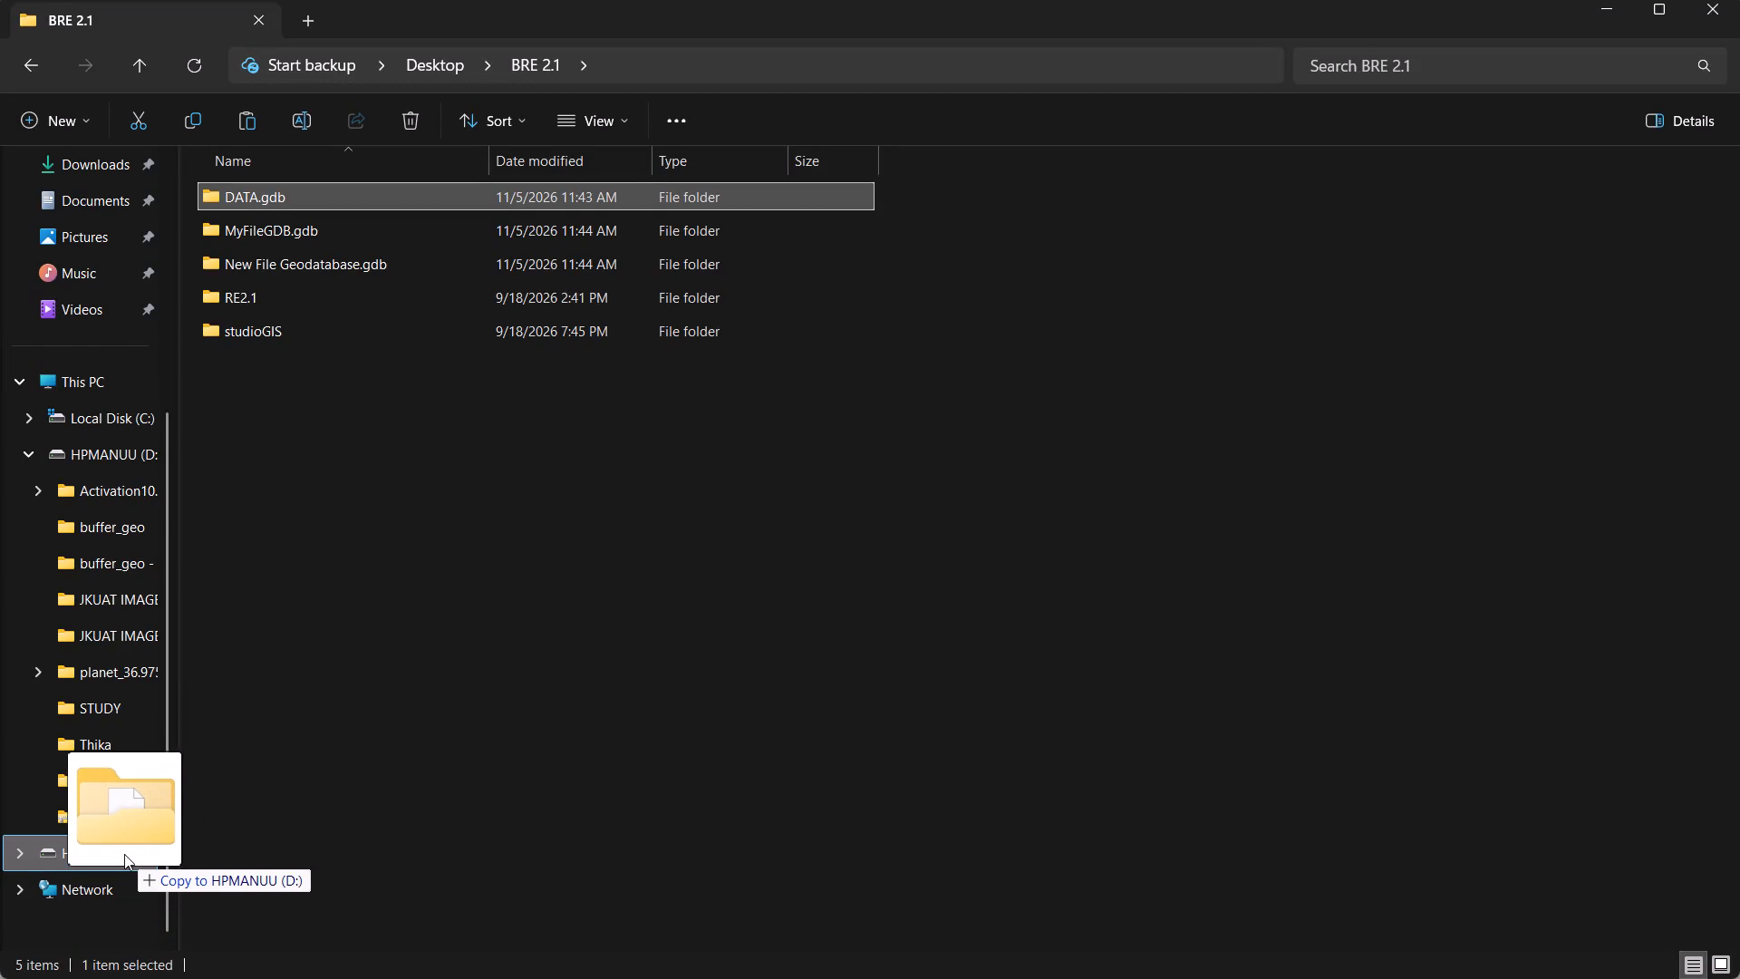
left_click_drag(124, 854, 107, 894)
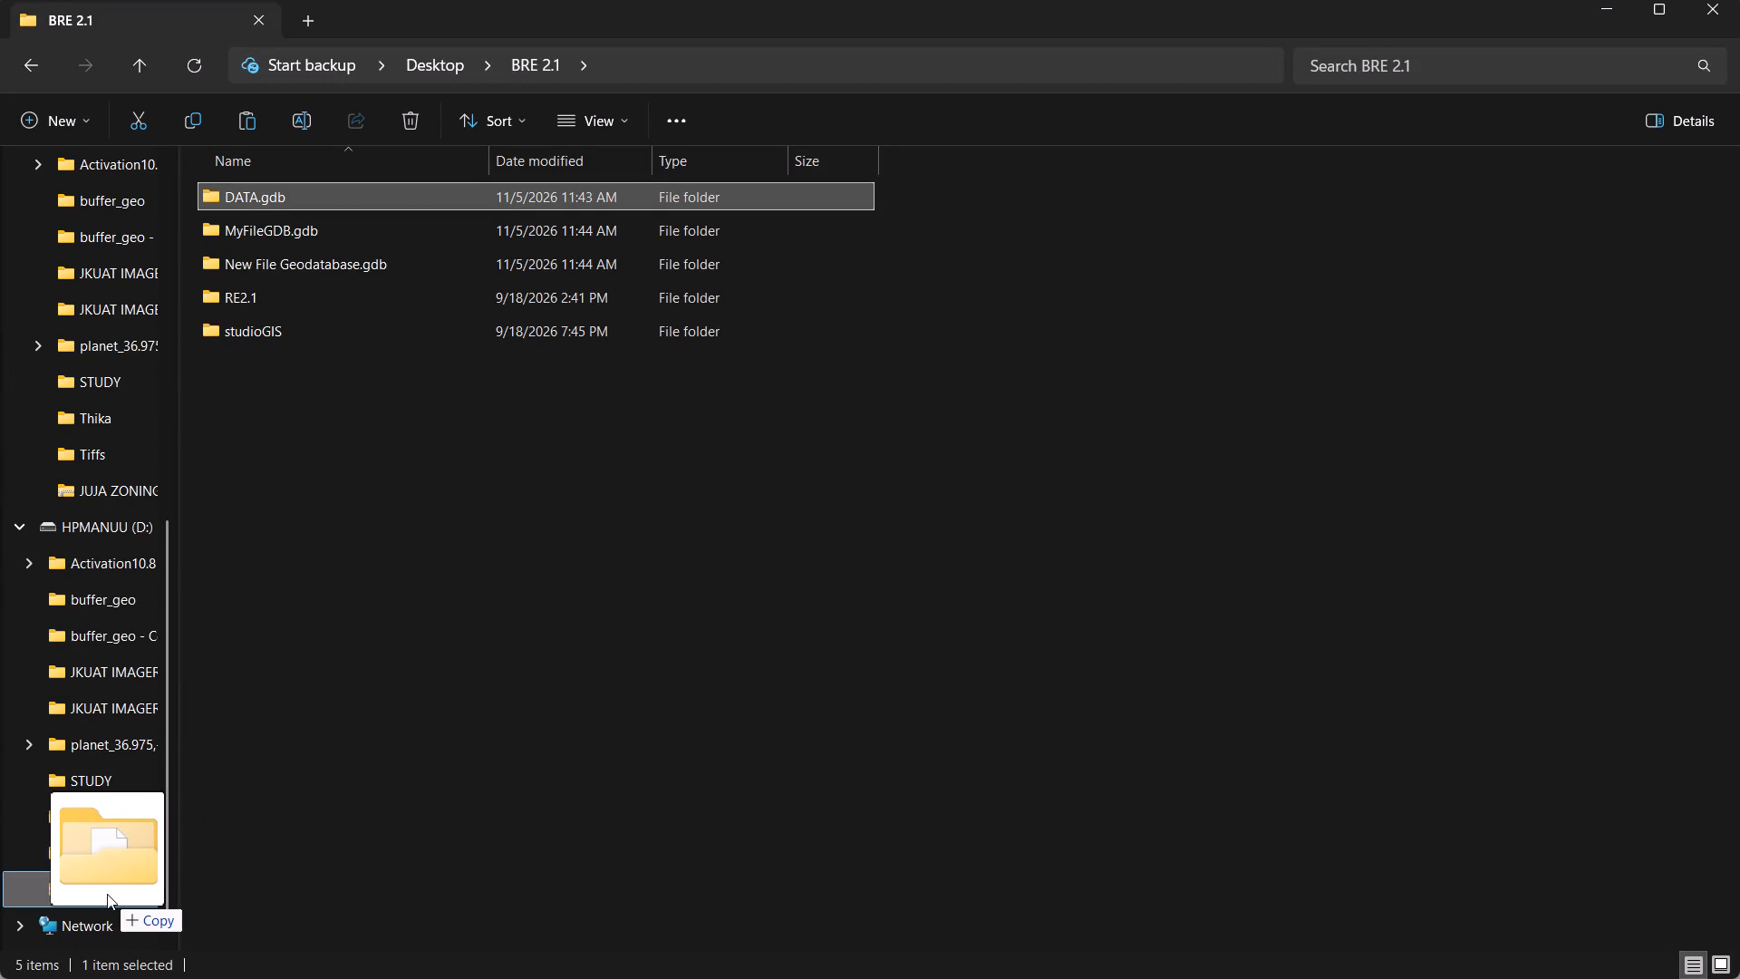
left_click_drag(107, 894, 227, 907)
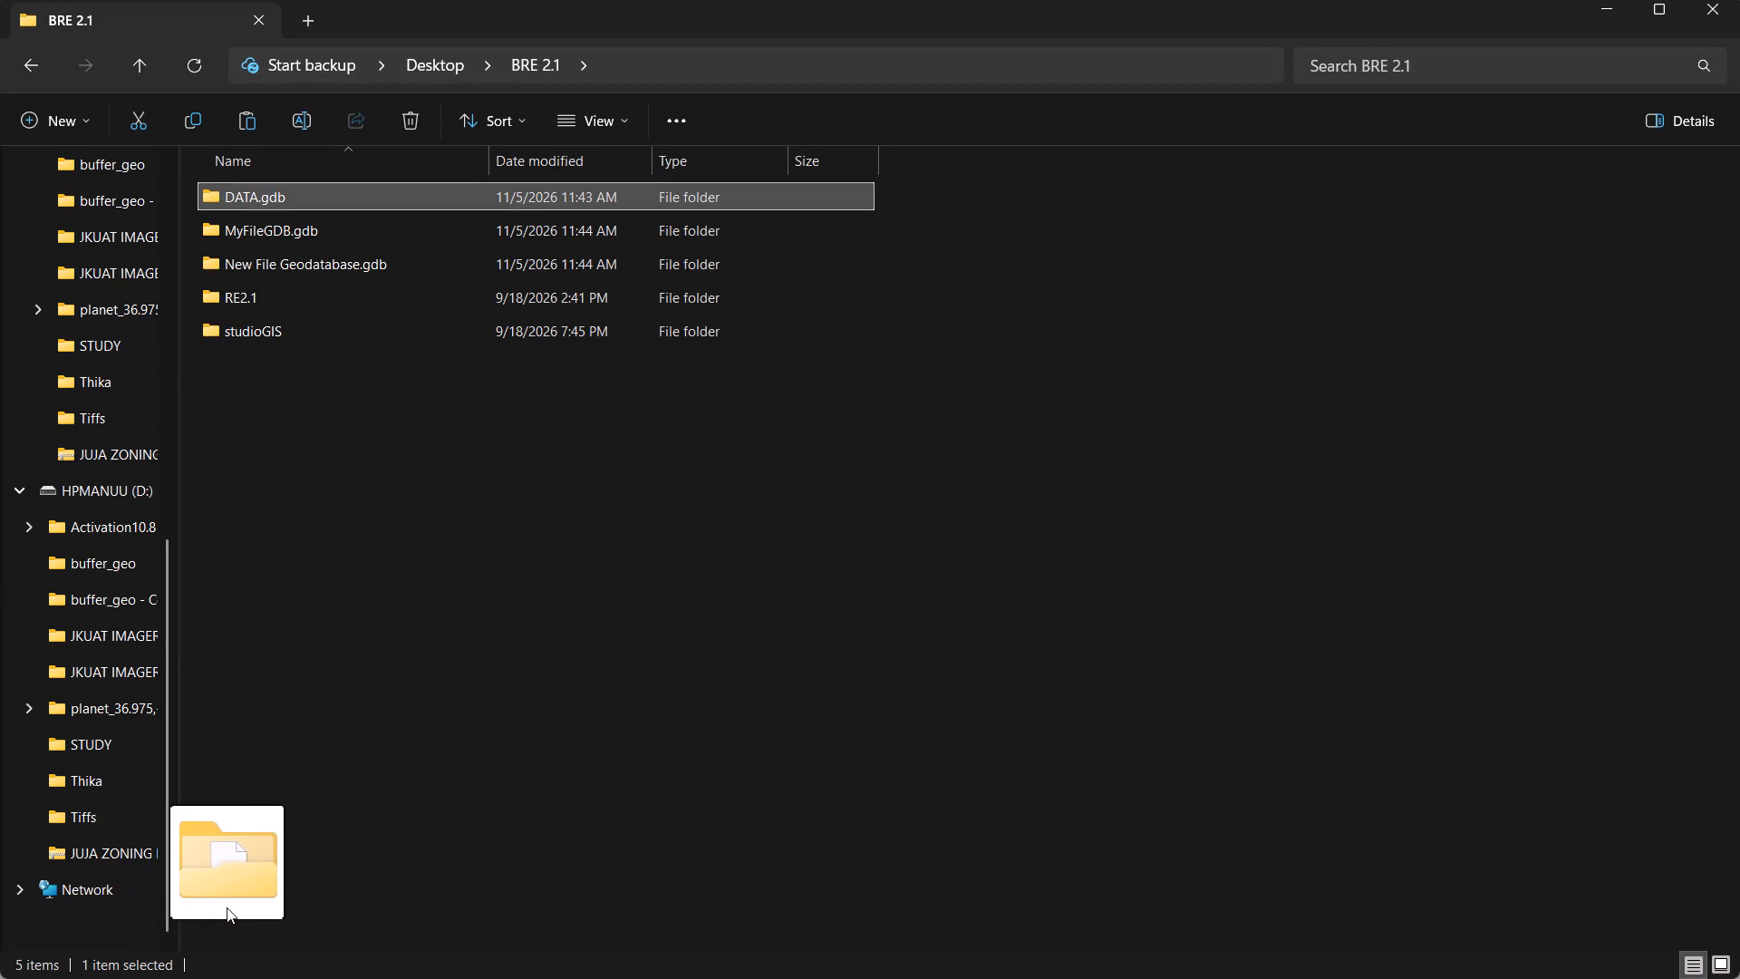
left_click_drag(227, 907, 256, 894)
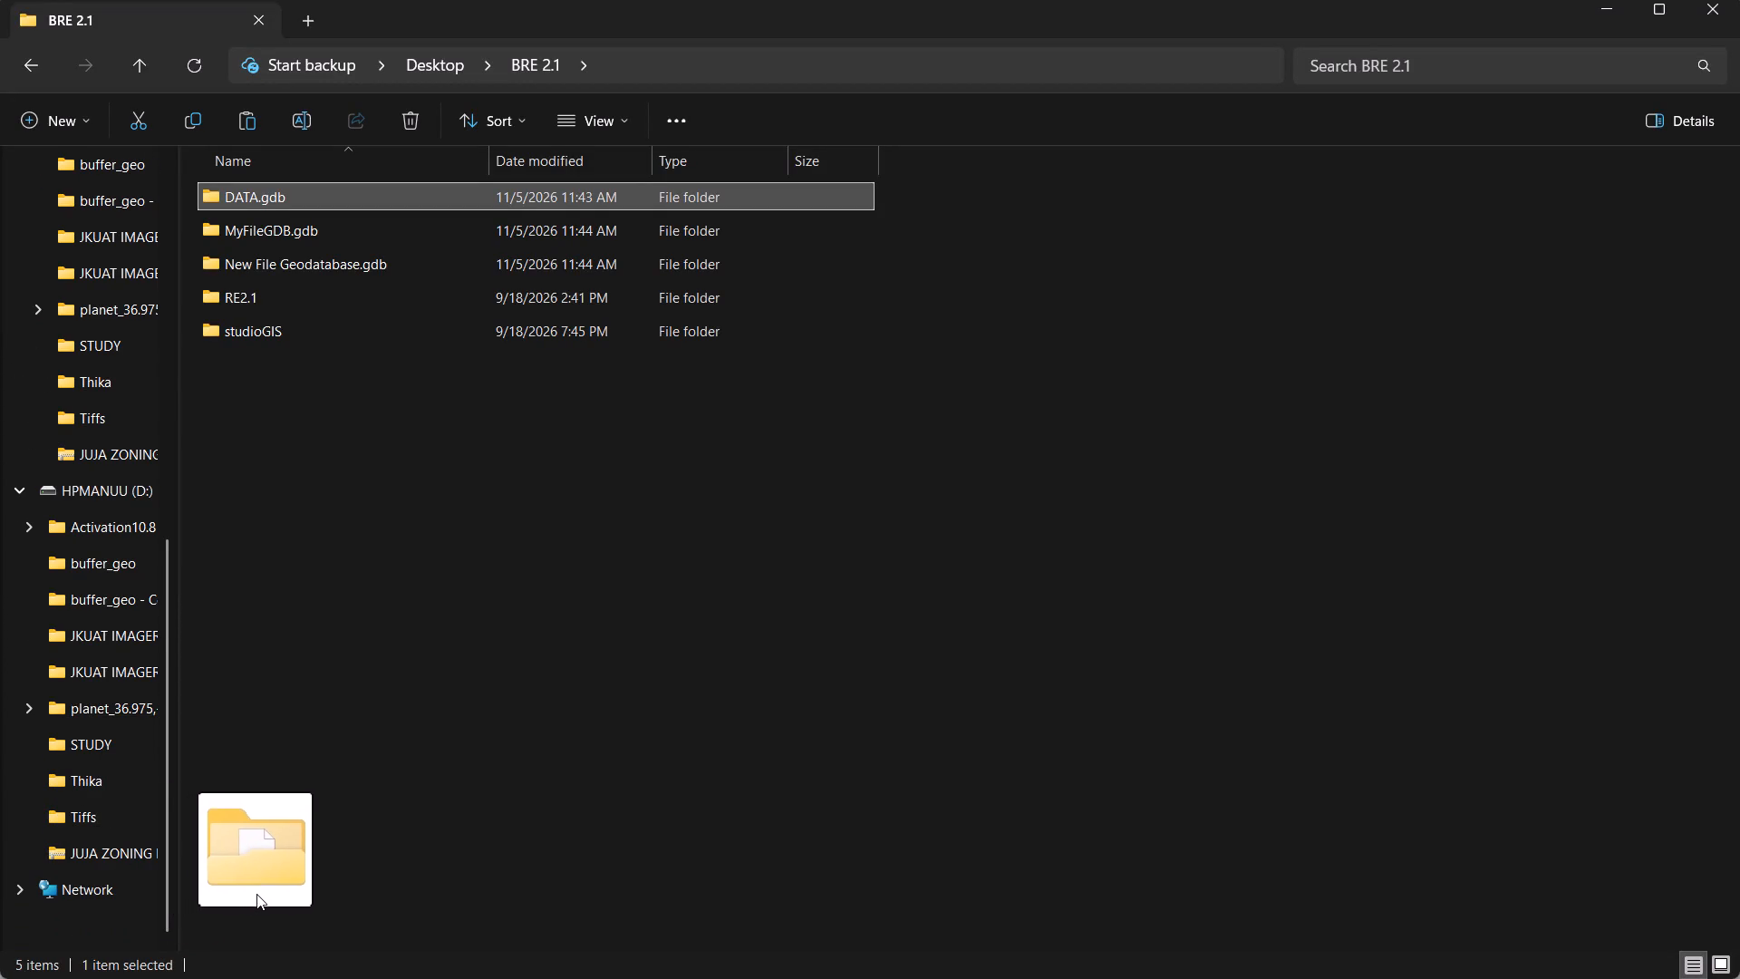
left_click_drag(256, 894, 241, 876)
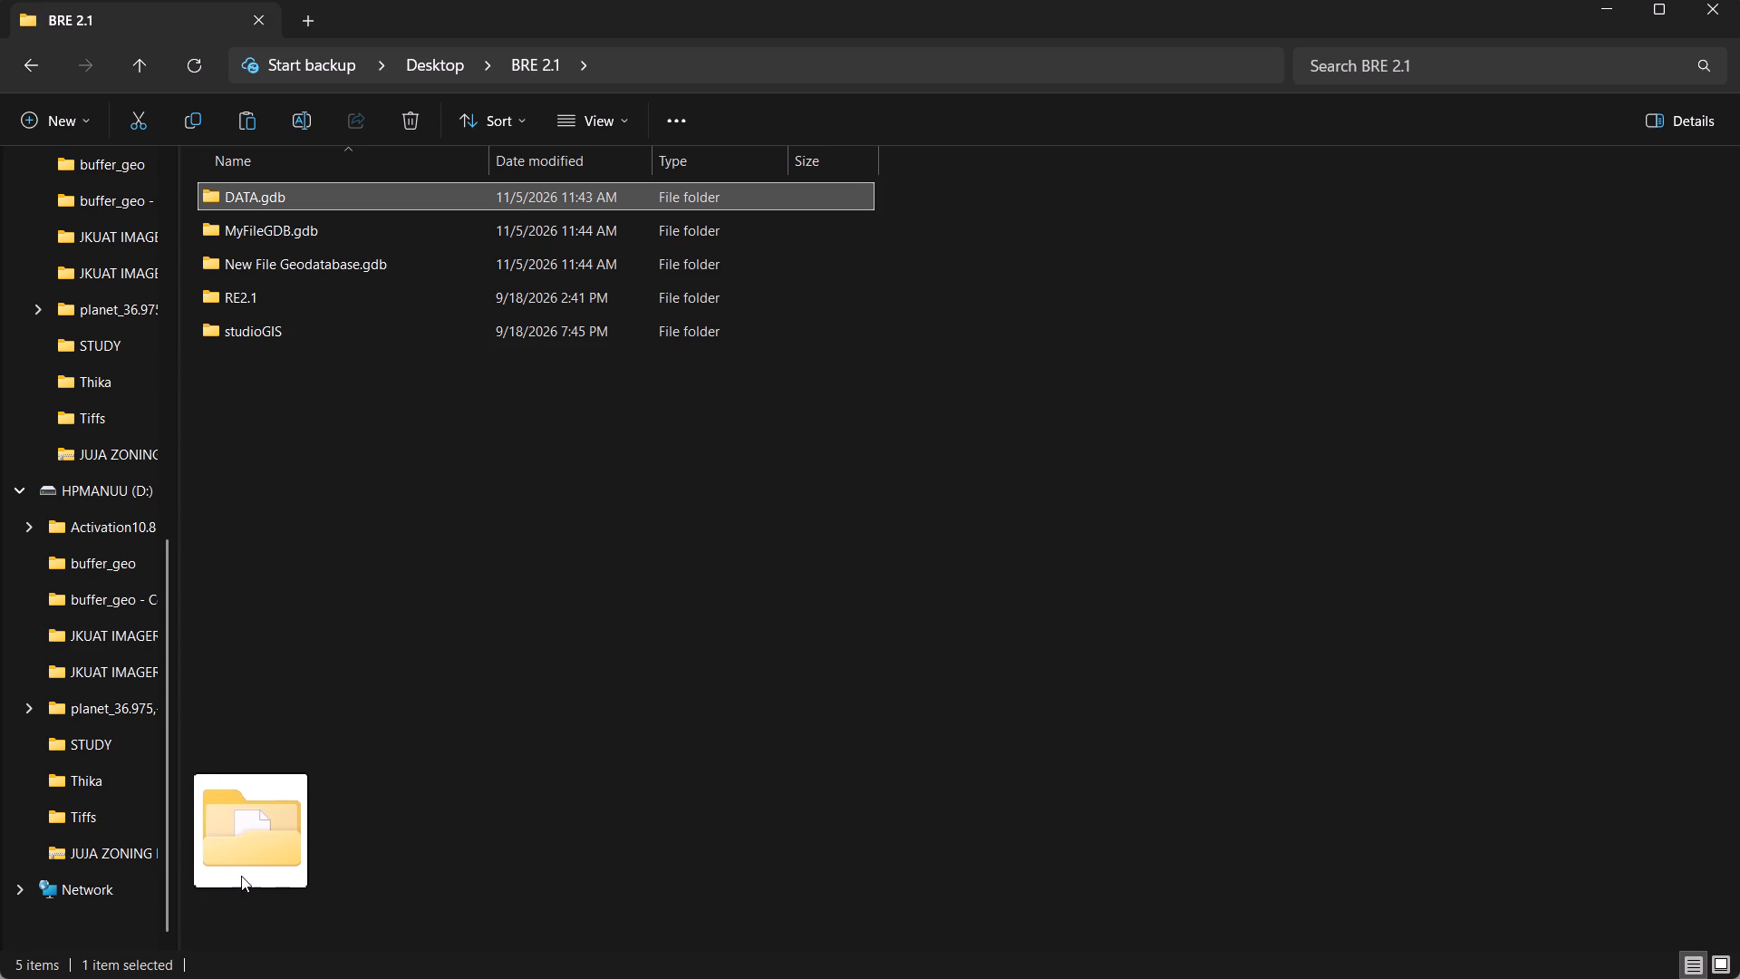
left_click_drag(241, 876, 262, 876)
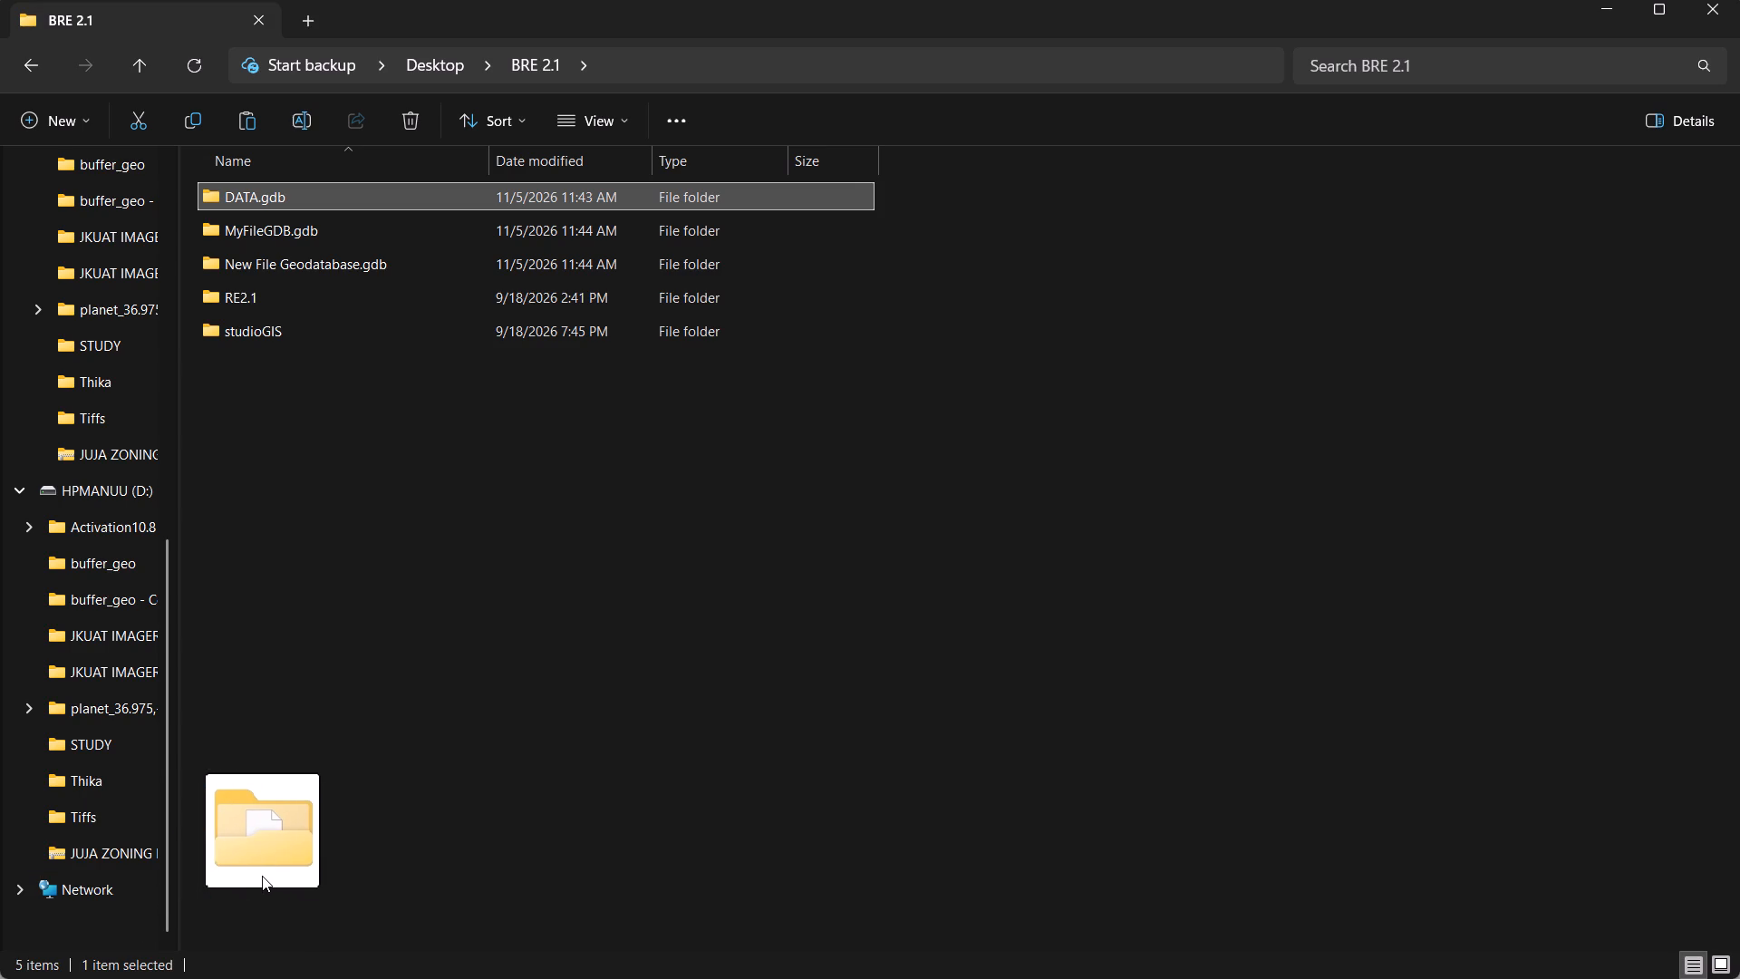
left_click_drag(262, 876, 270, 836)
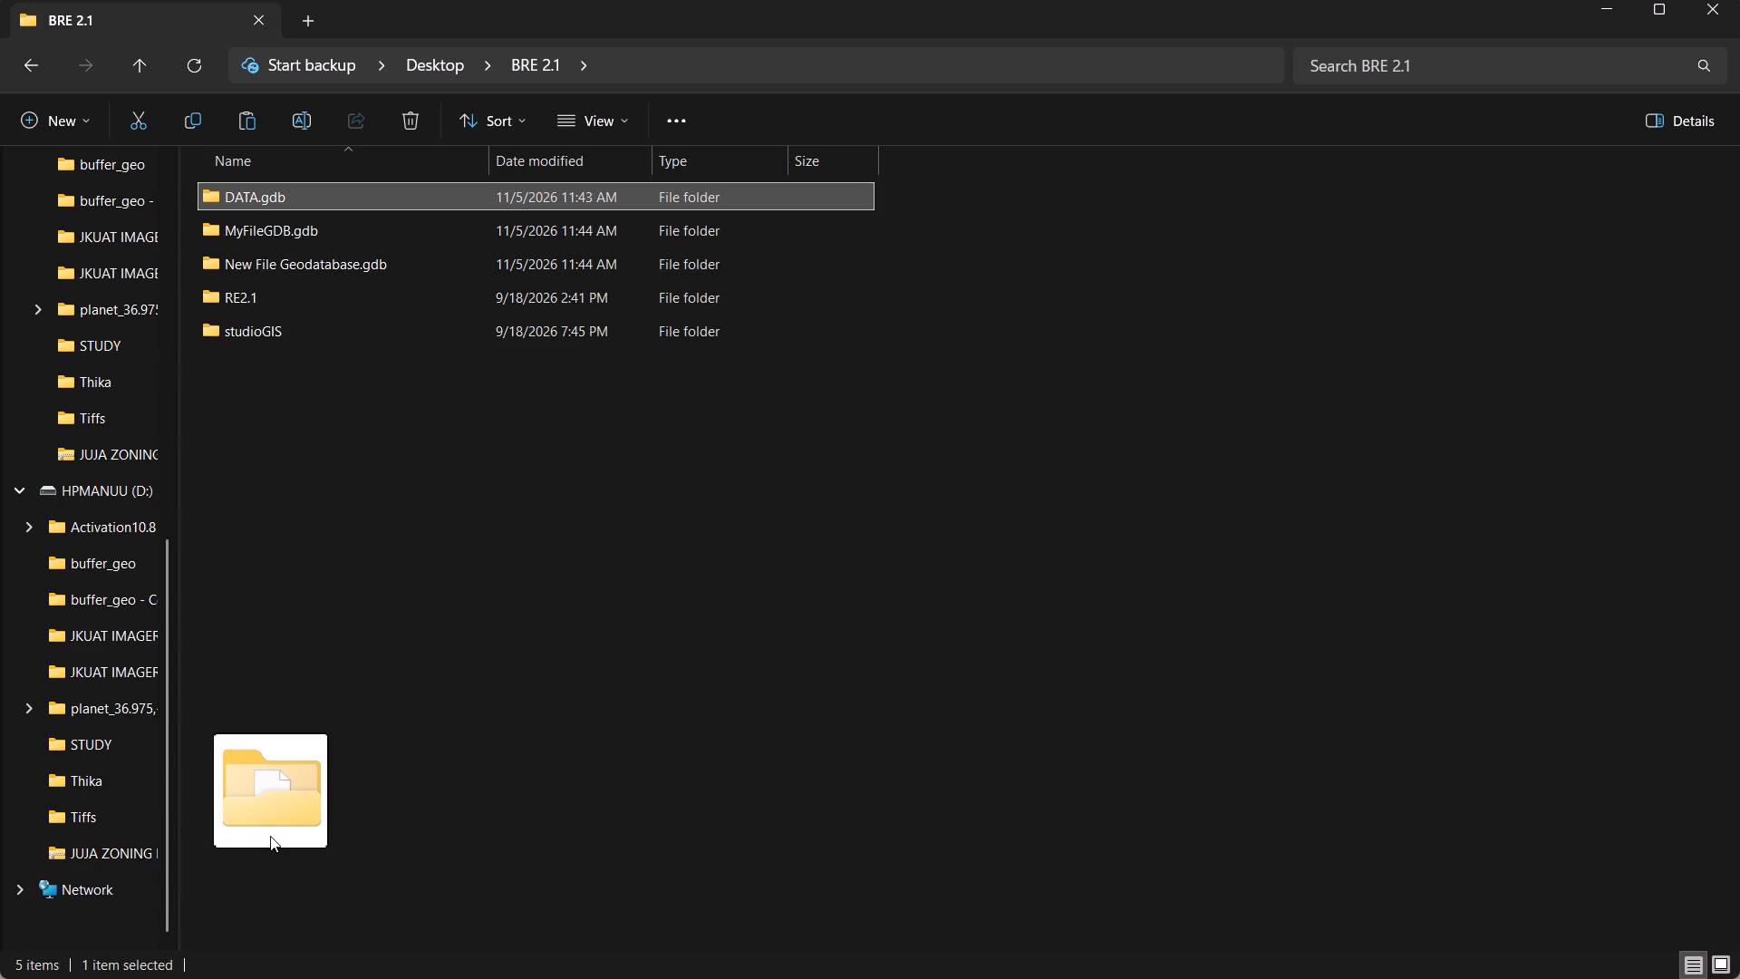
left_click_drag(270, 836, 167, 767)
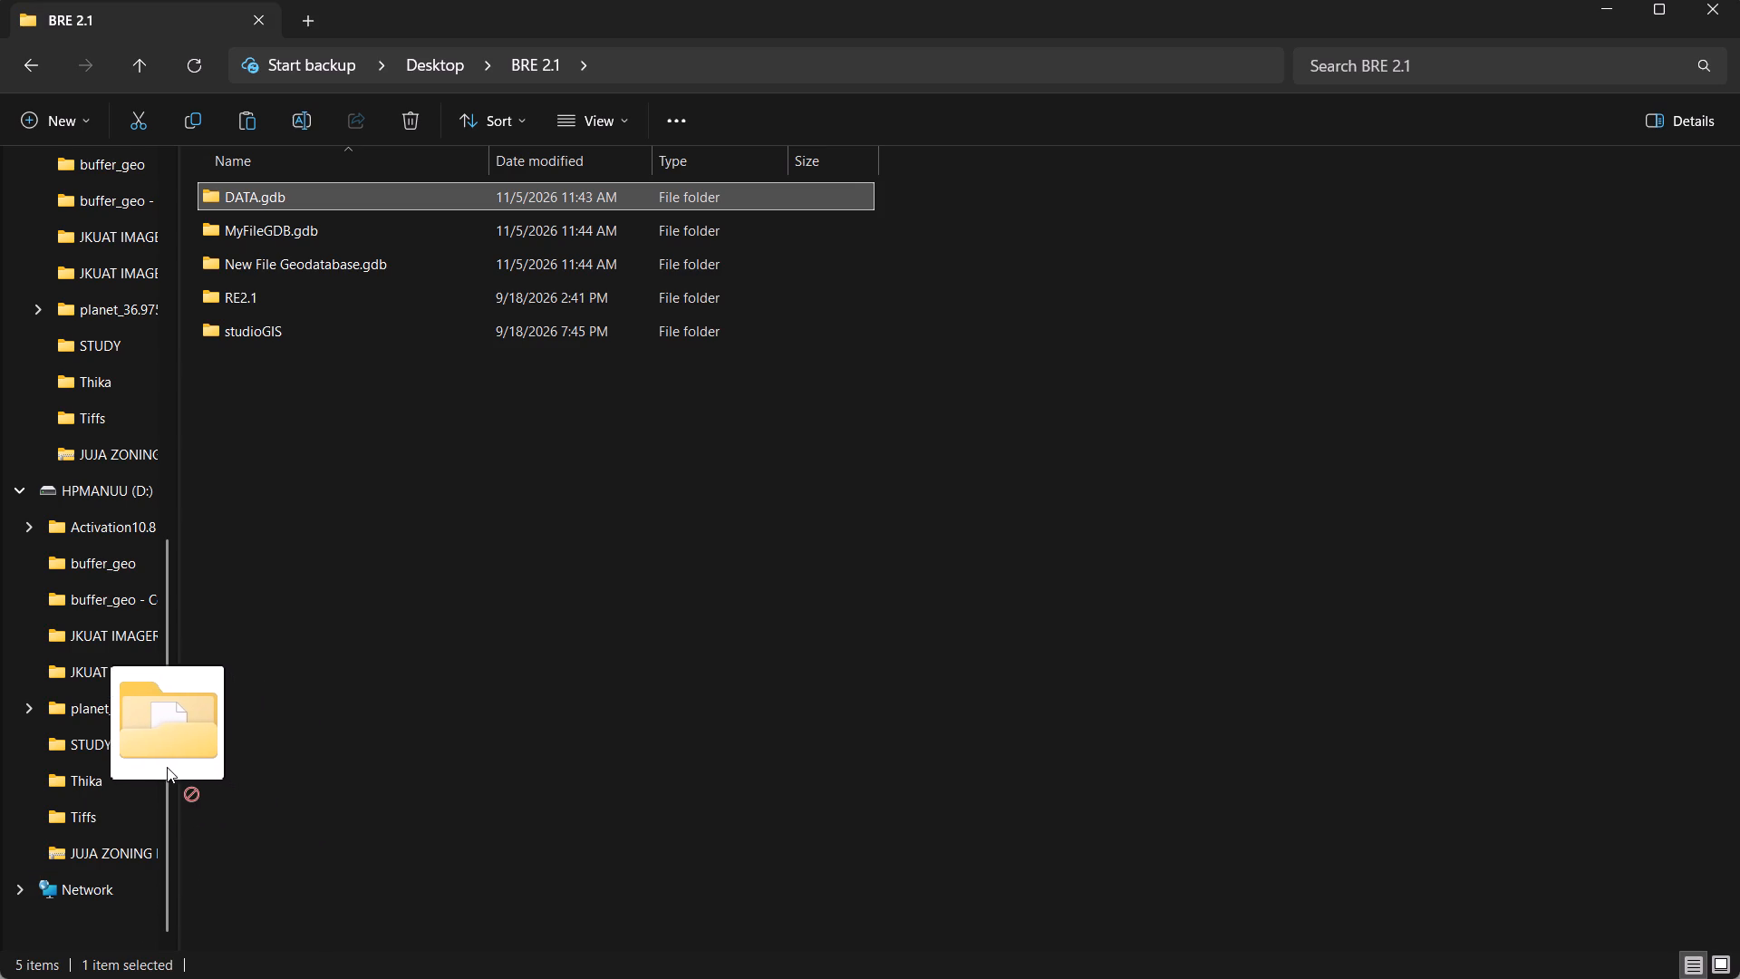
left_click_drag(167, 767, 121, 751)
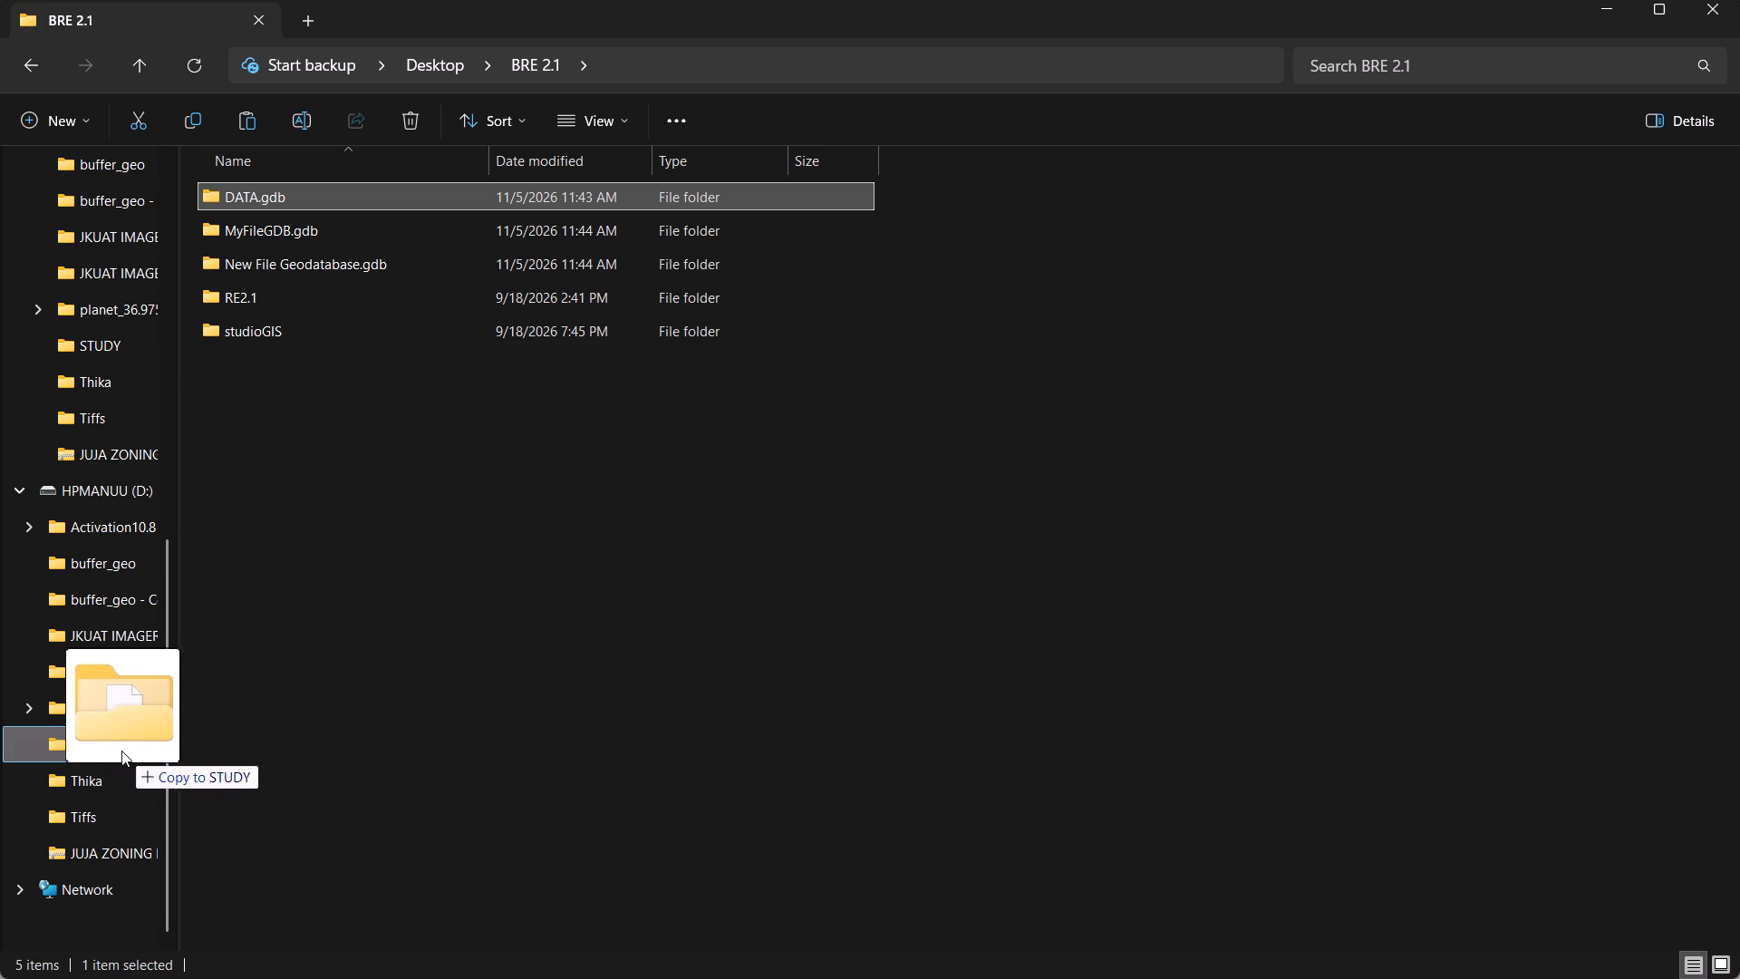
left_click_drag(121, 751, 120, 751)
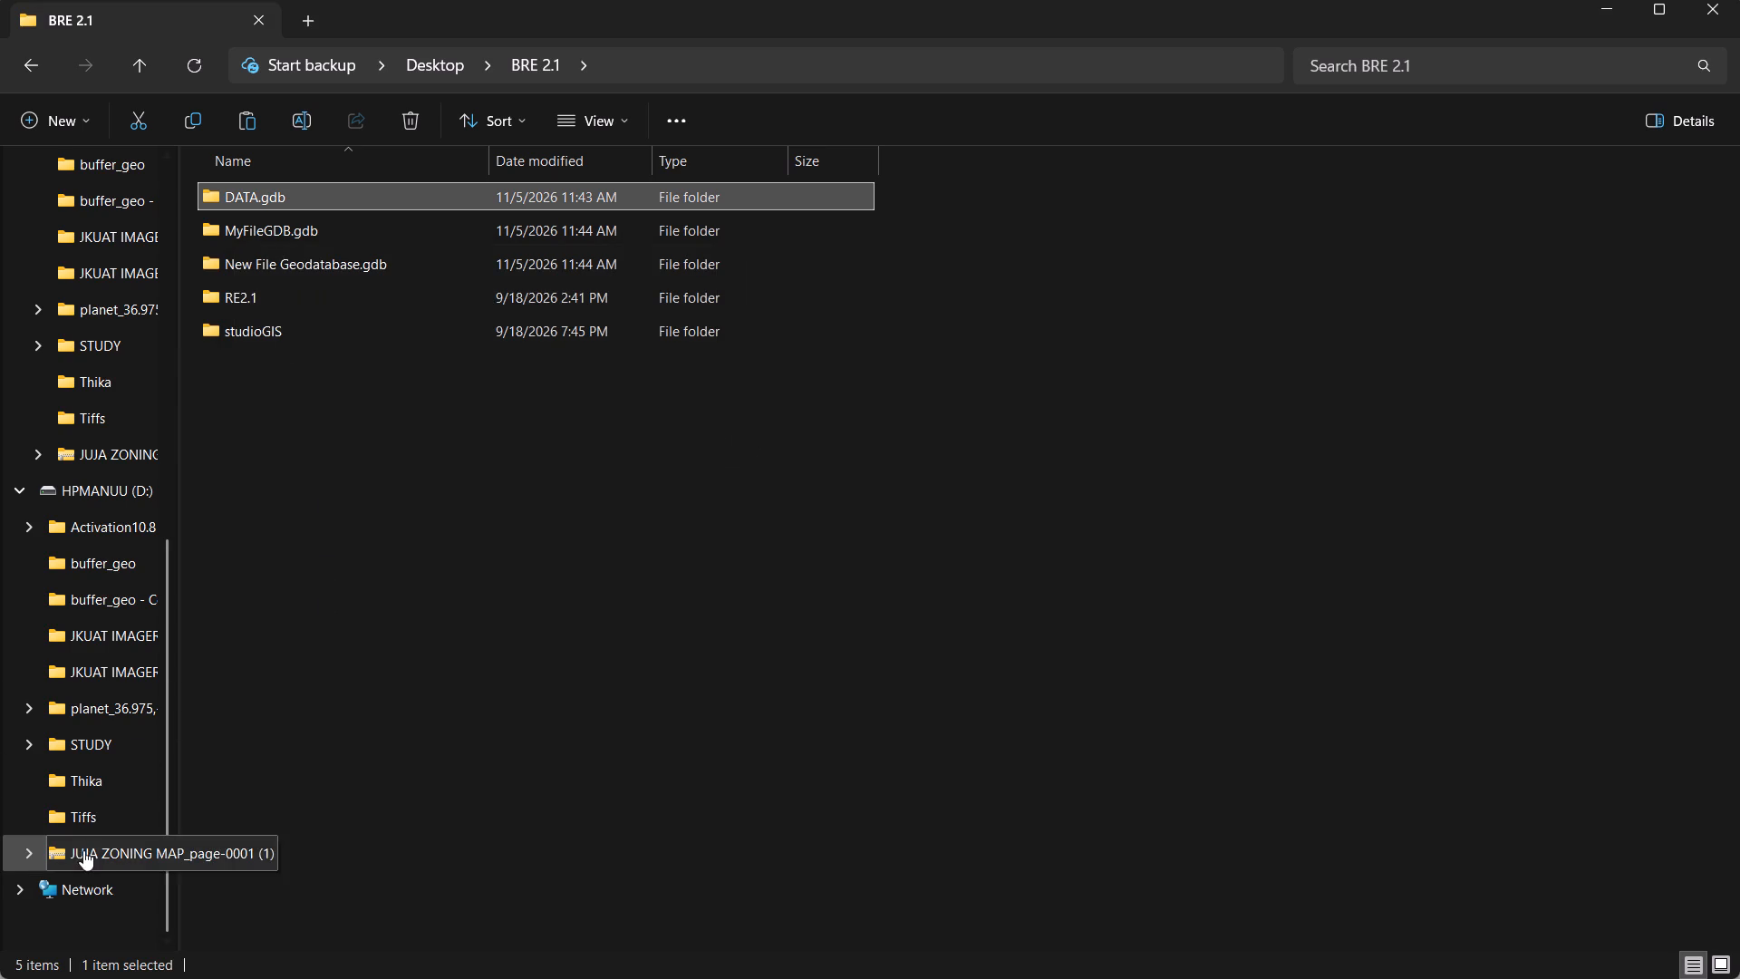
Check the copied DATA.gdb and its files in the D: drive's STUDY folder, returning to the STUDY folder.
left_click(107, 746)
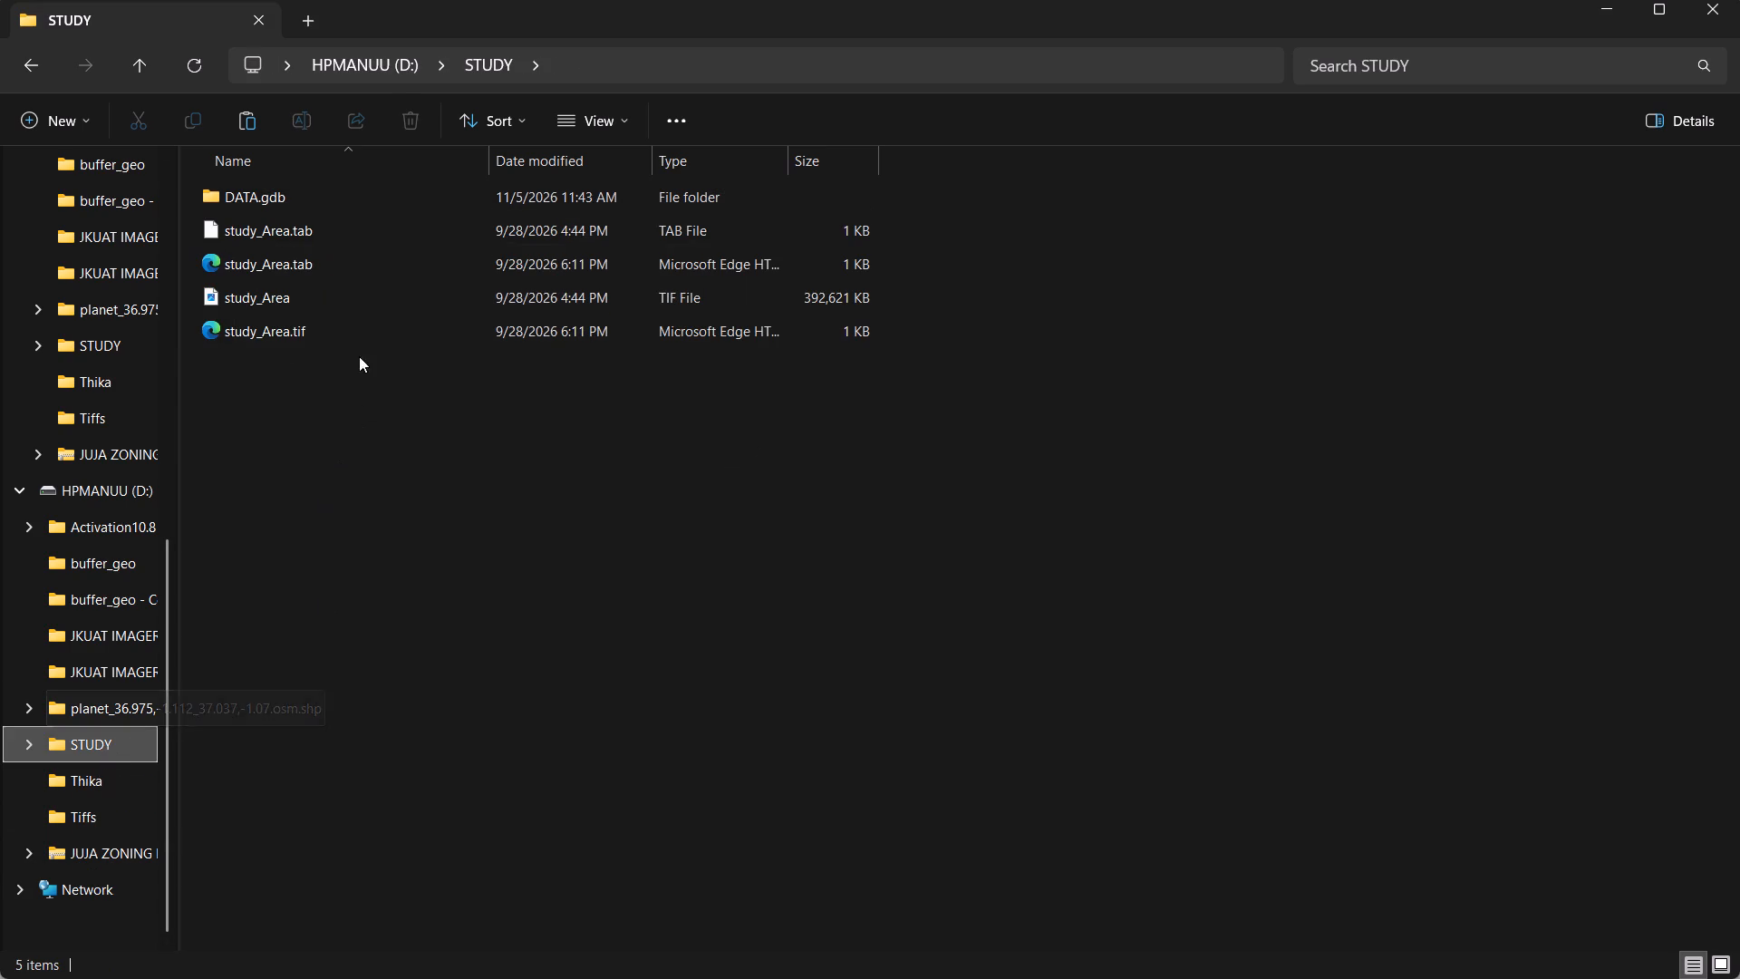
double_click(335, 183)
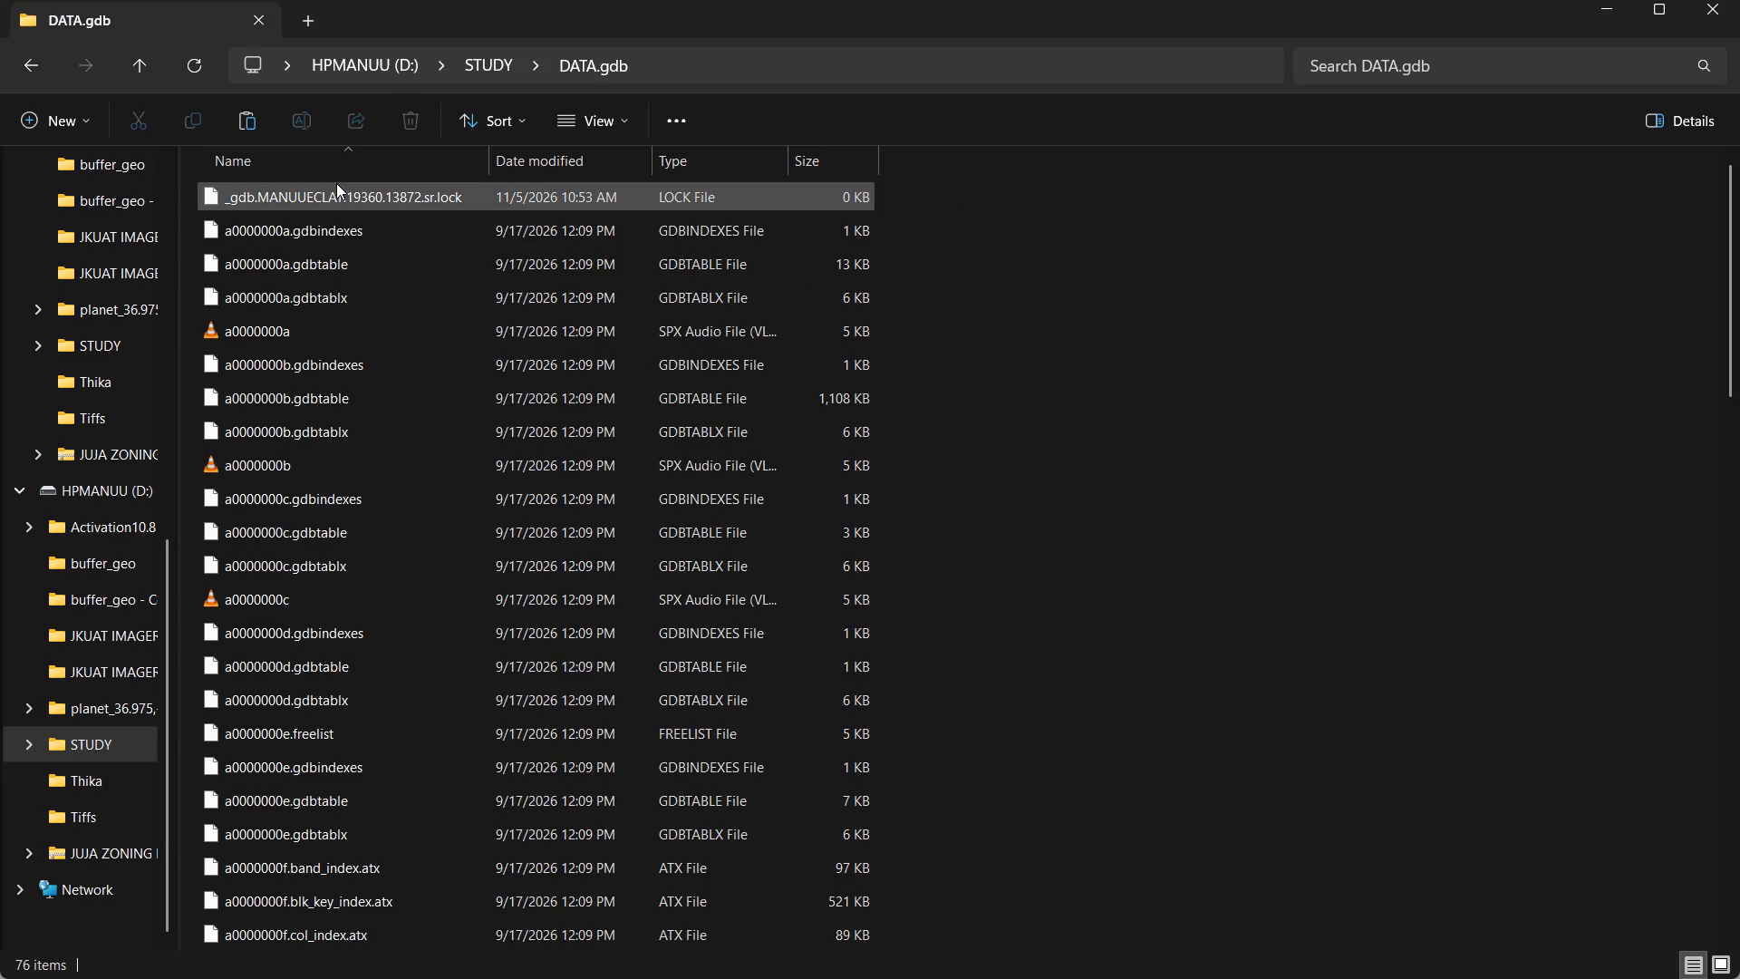
left_click(31, 60)
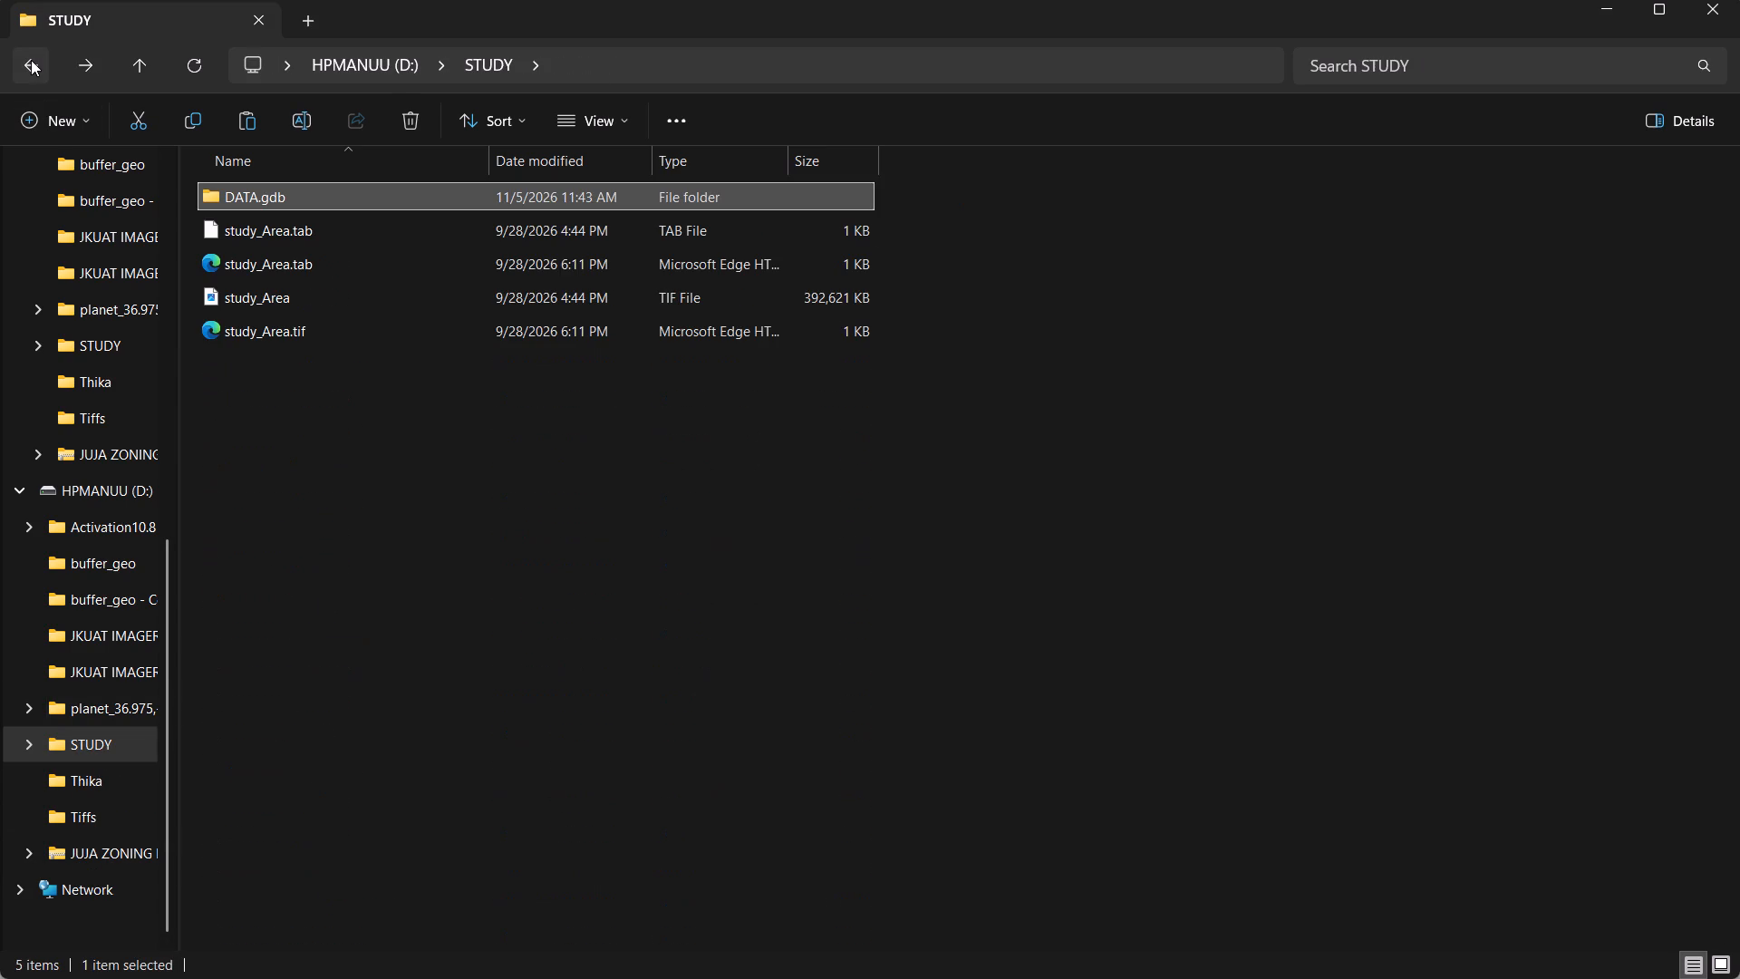
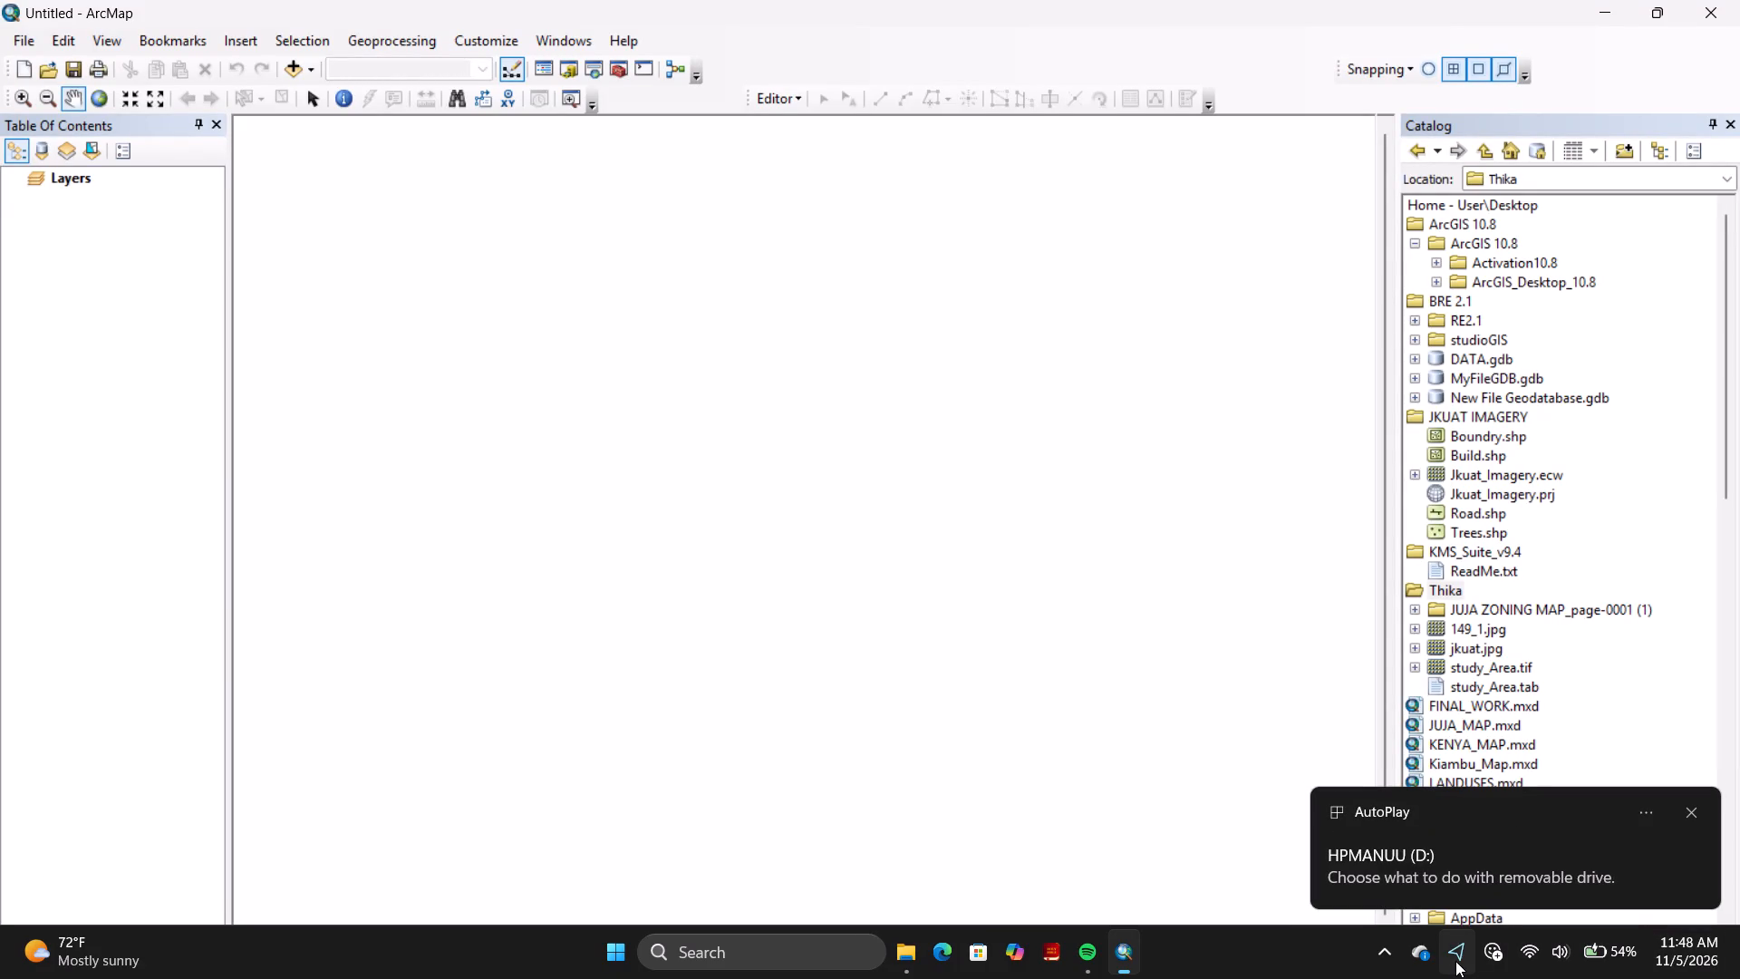
Safely eject the HPMANUU (D:) USB drive and dismiss the related notifications.
left_click(1427, 955)
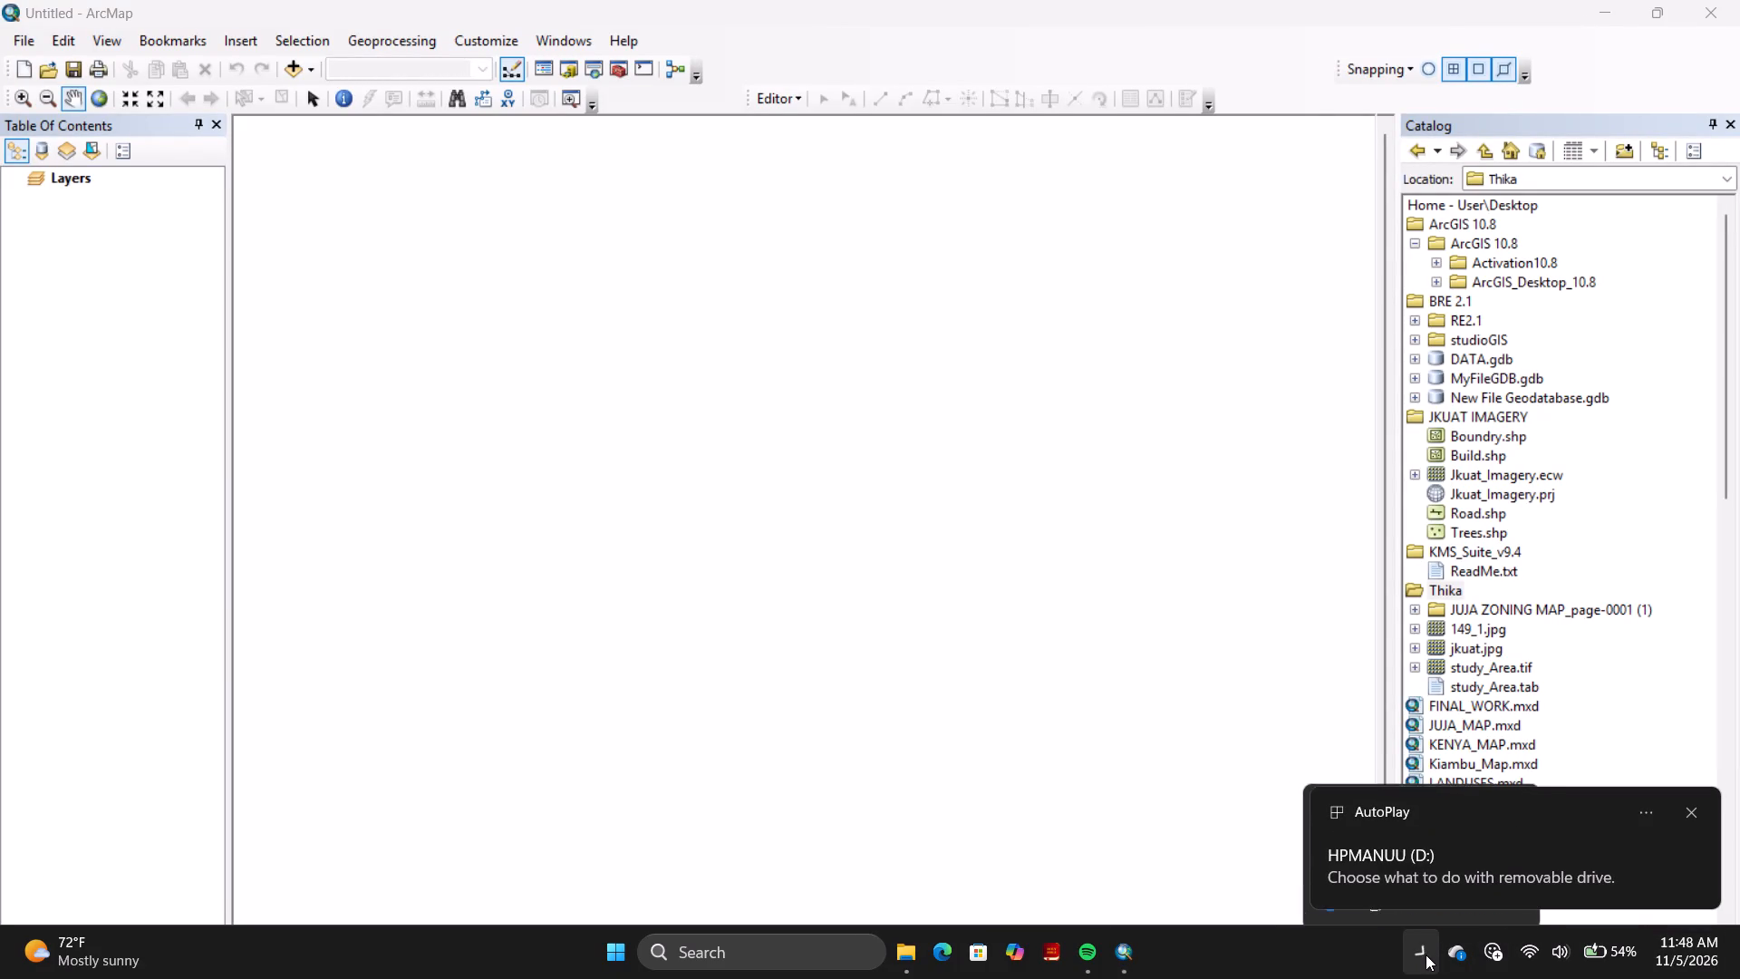
left_click(1697, 809)
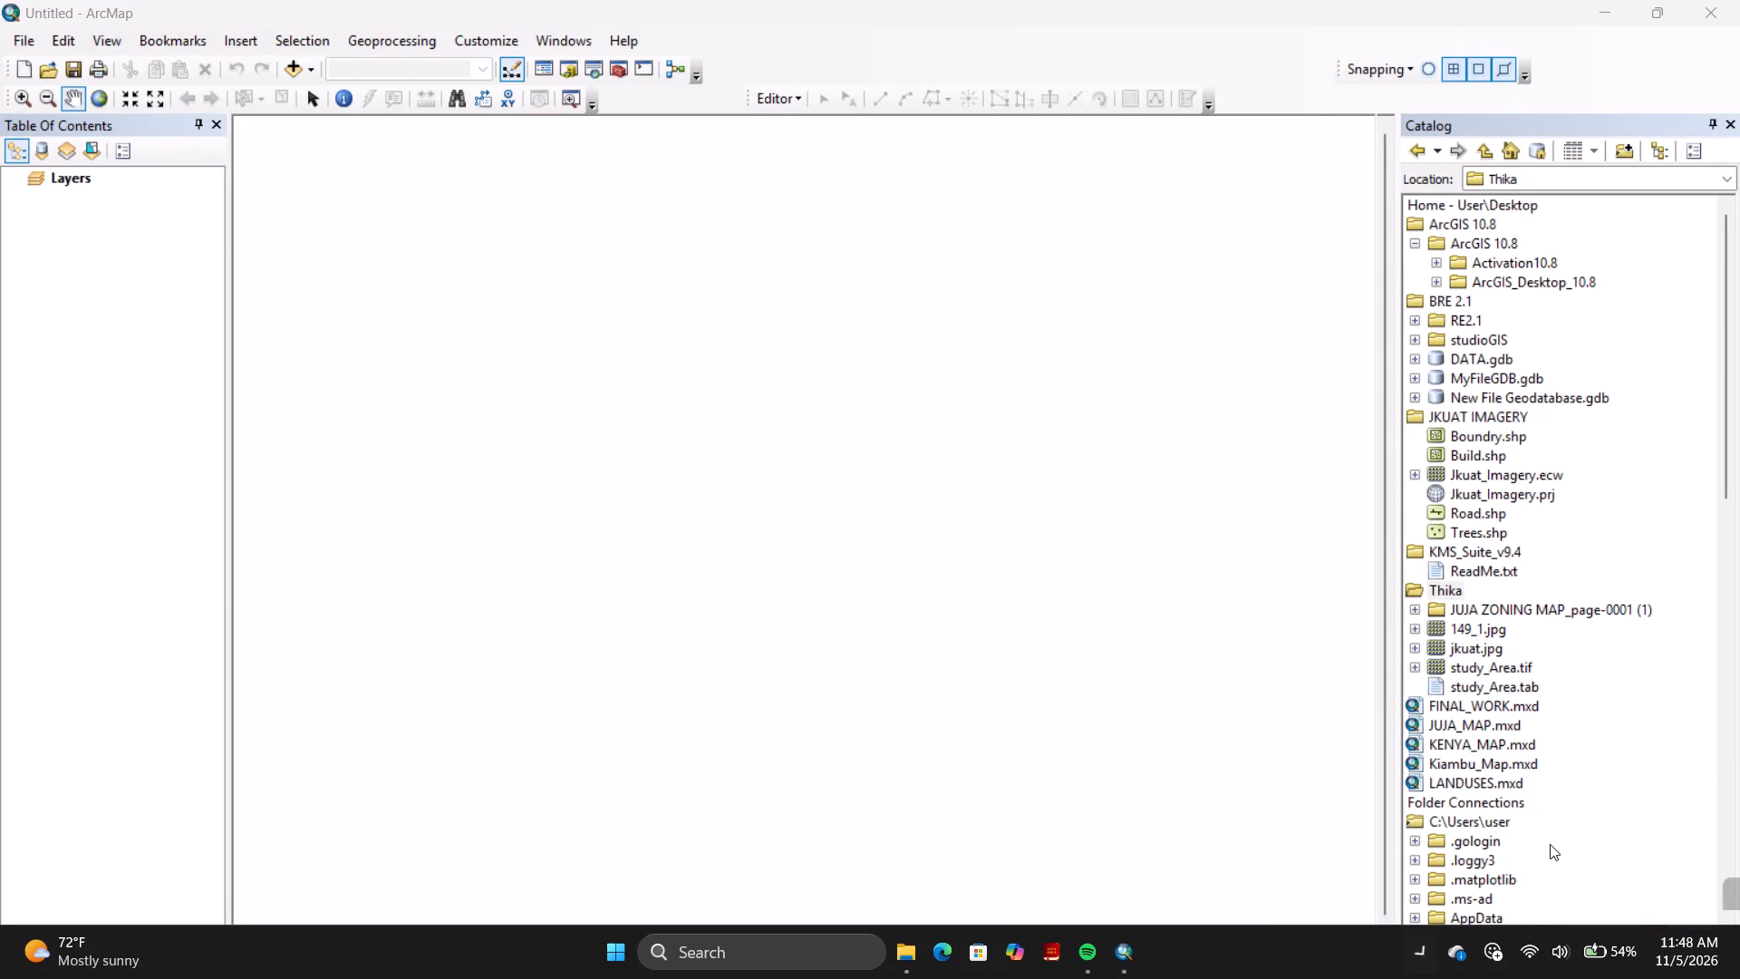
left_click(1419, 951)
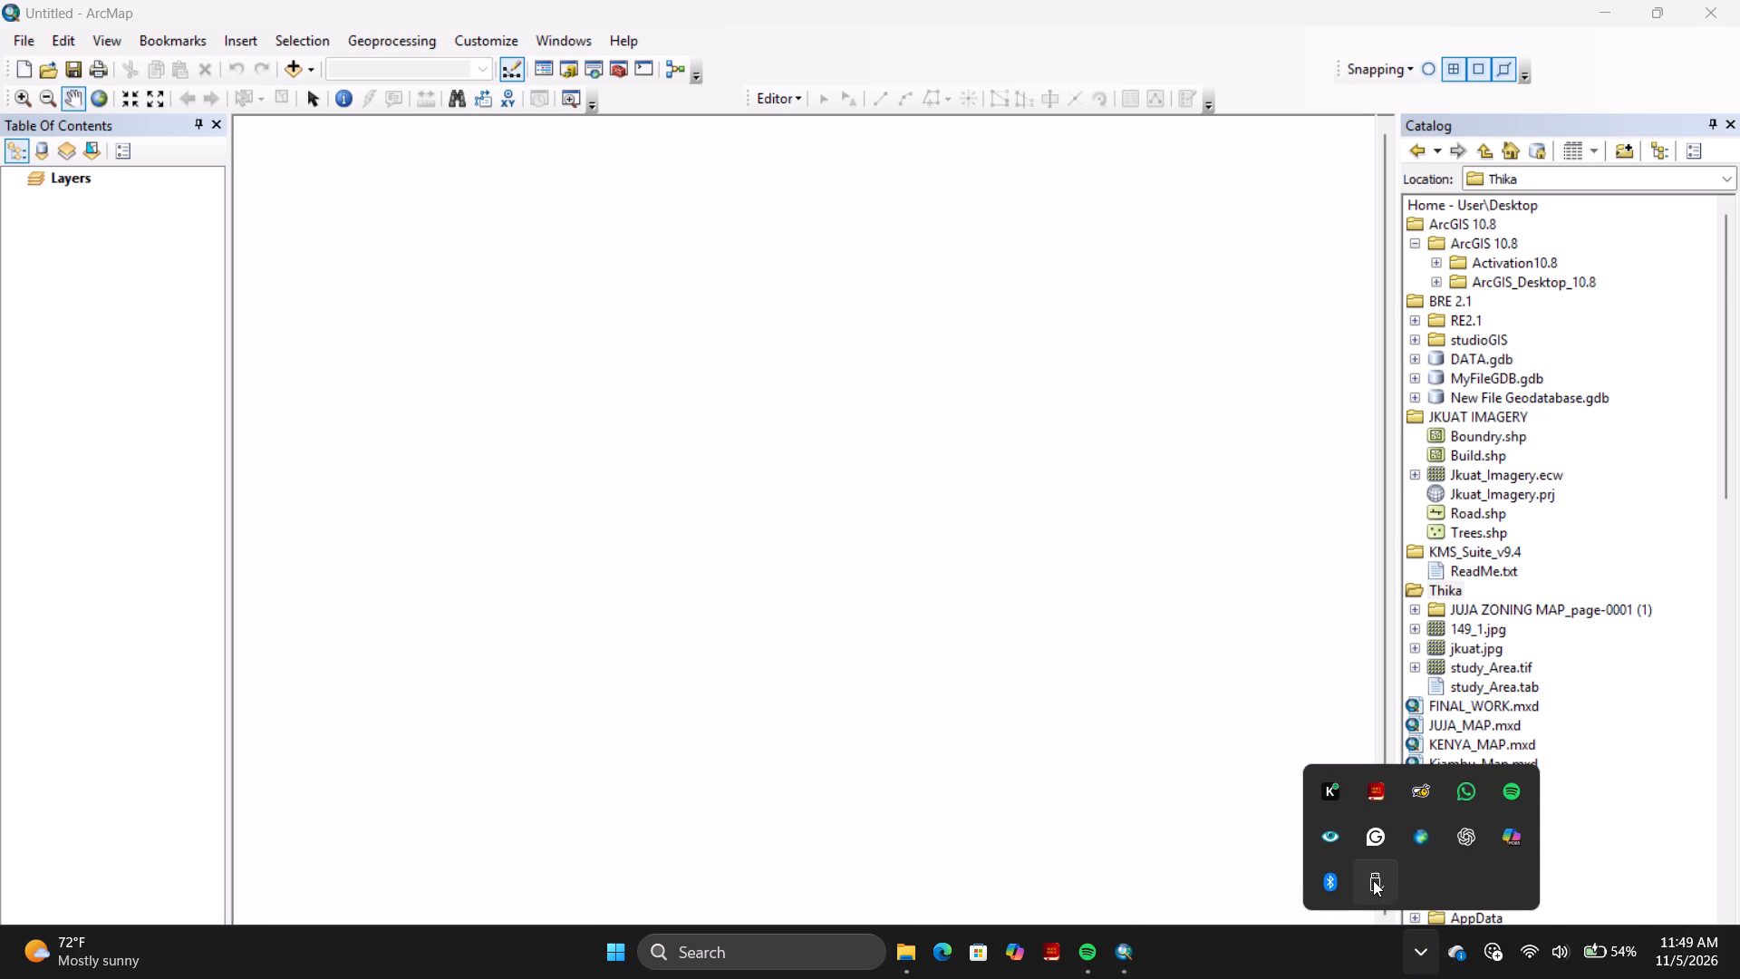
left_click(1373, 880)
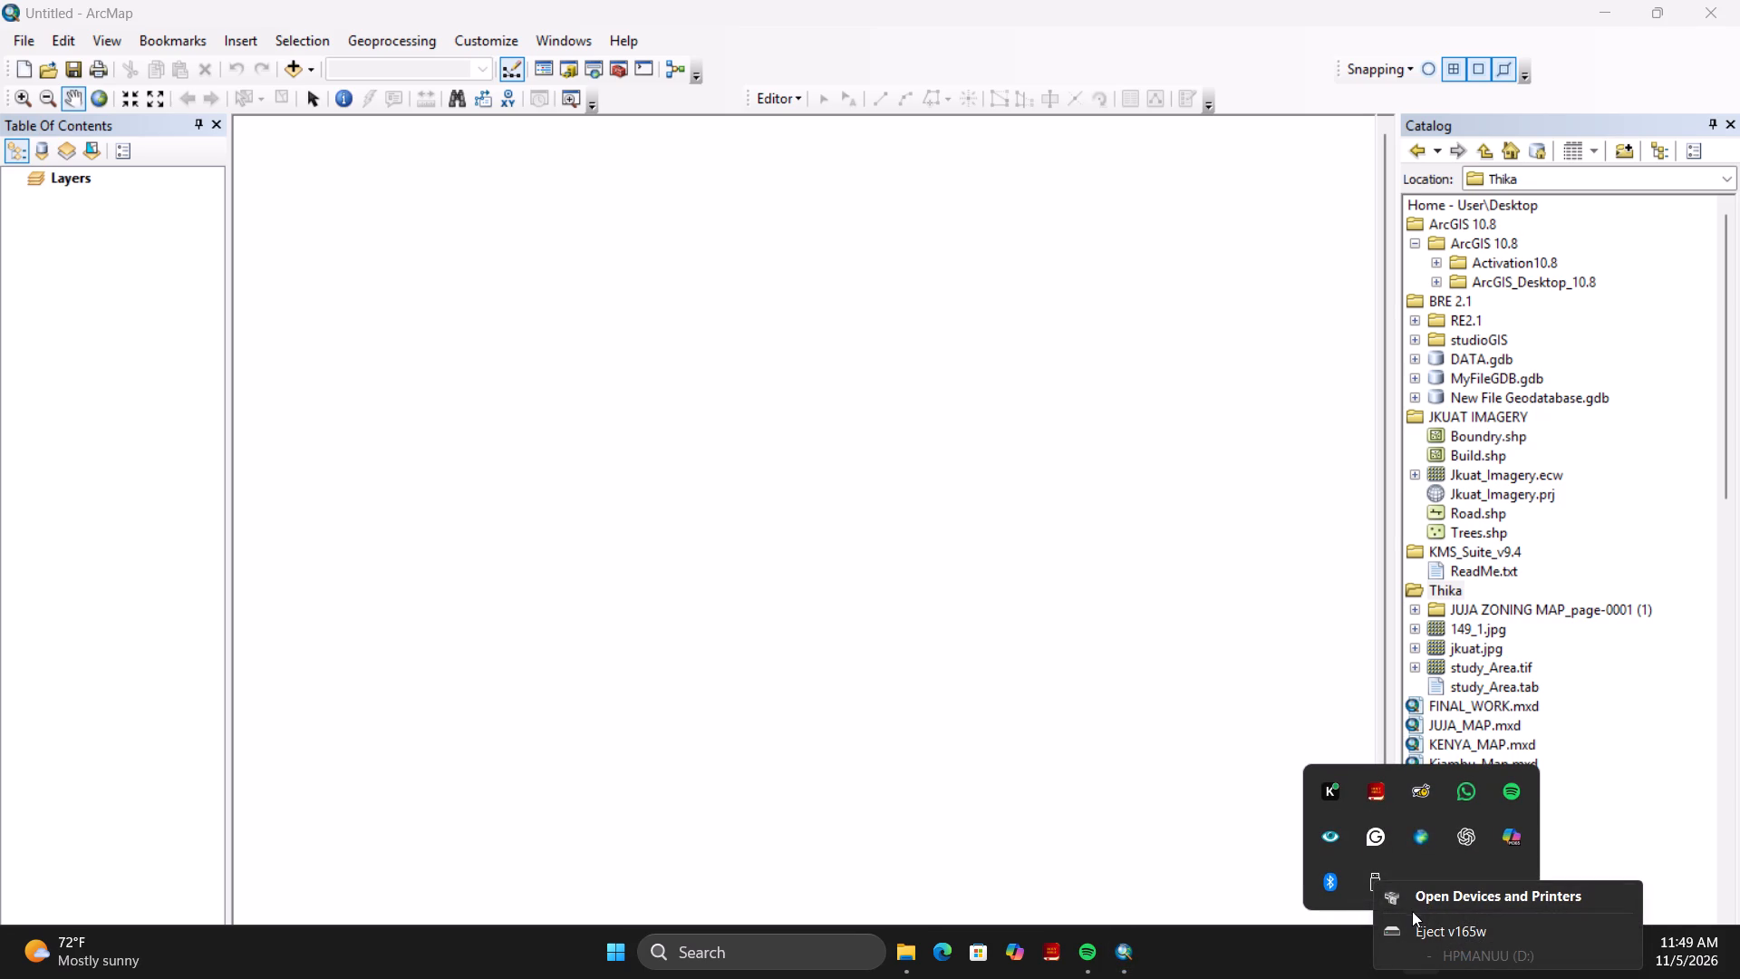
left_click(1416, 925)
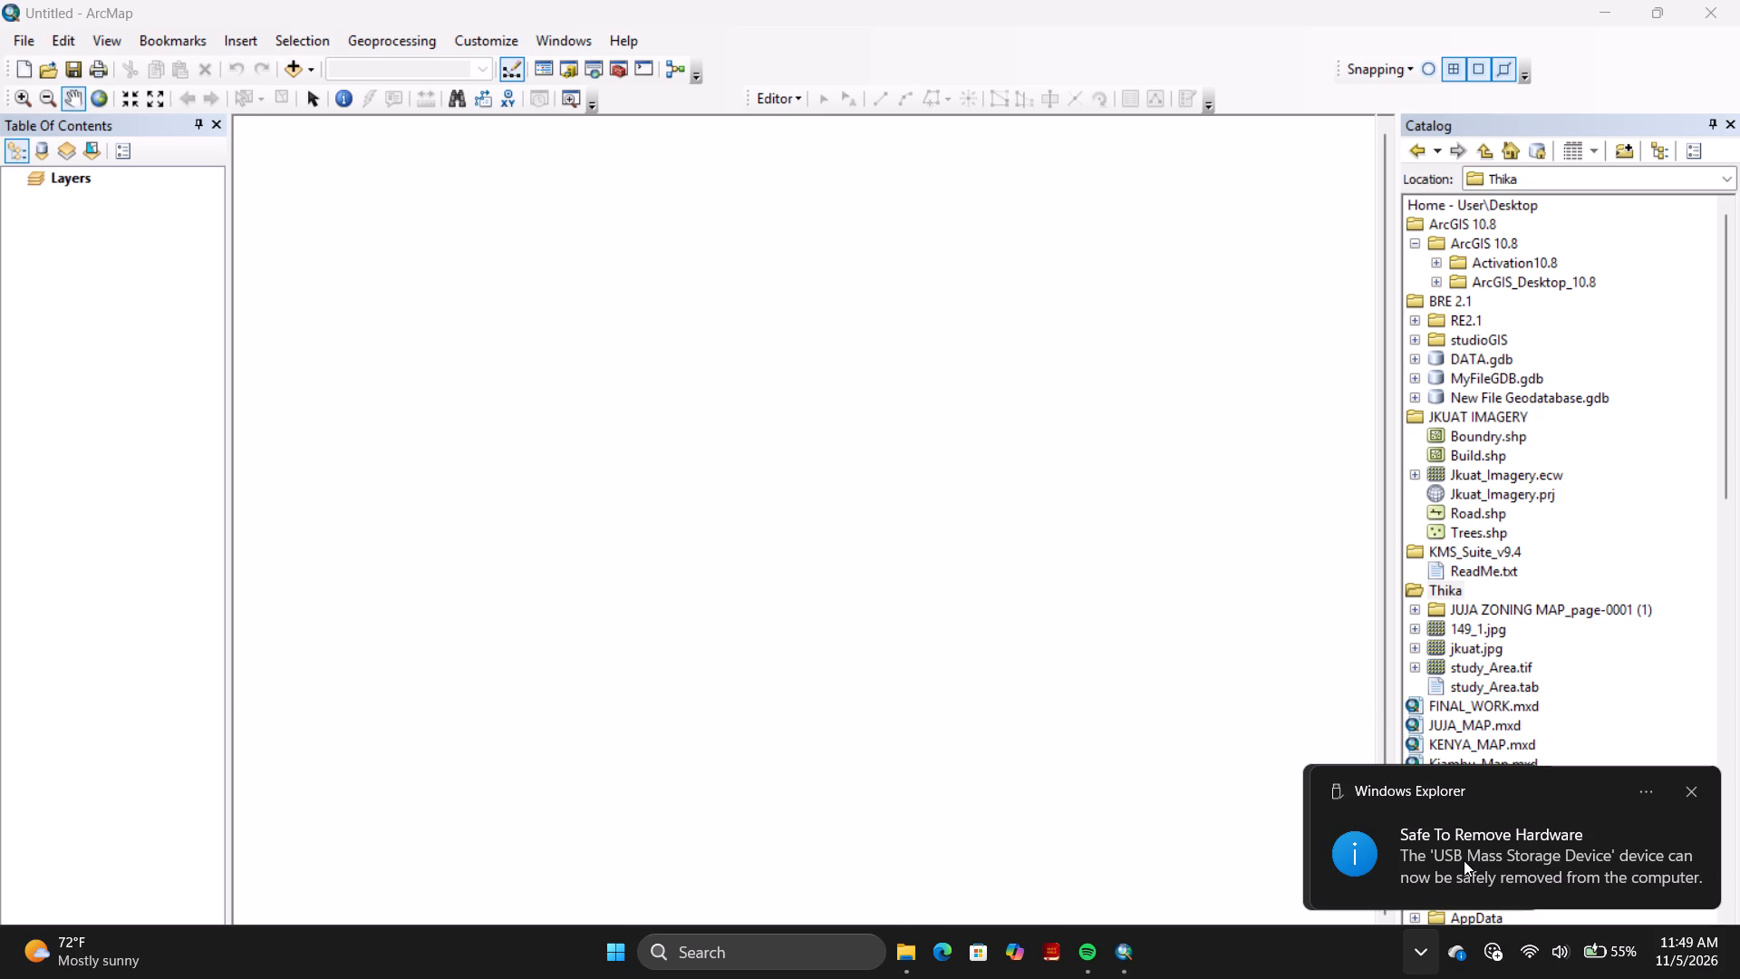
left_click(1685, 786)
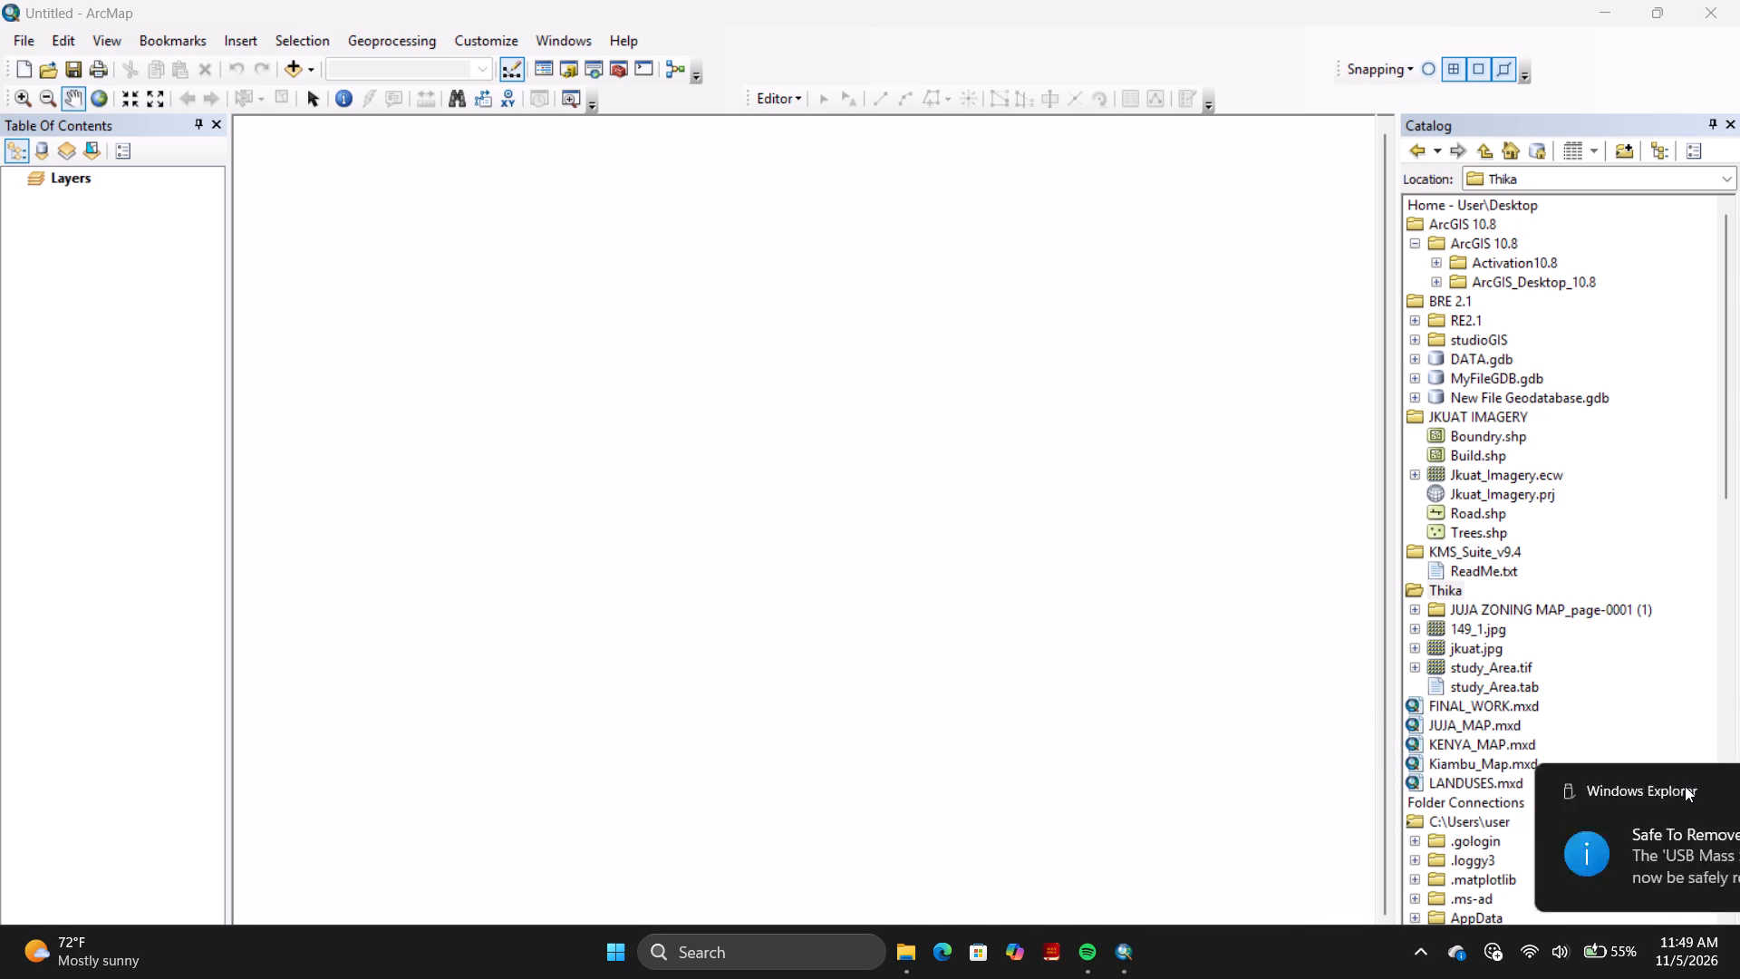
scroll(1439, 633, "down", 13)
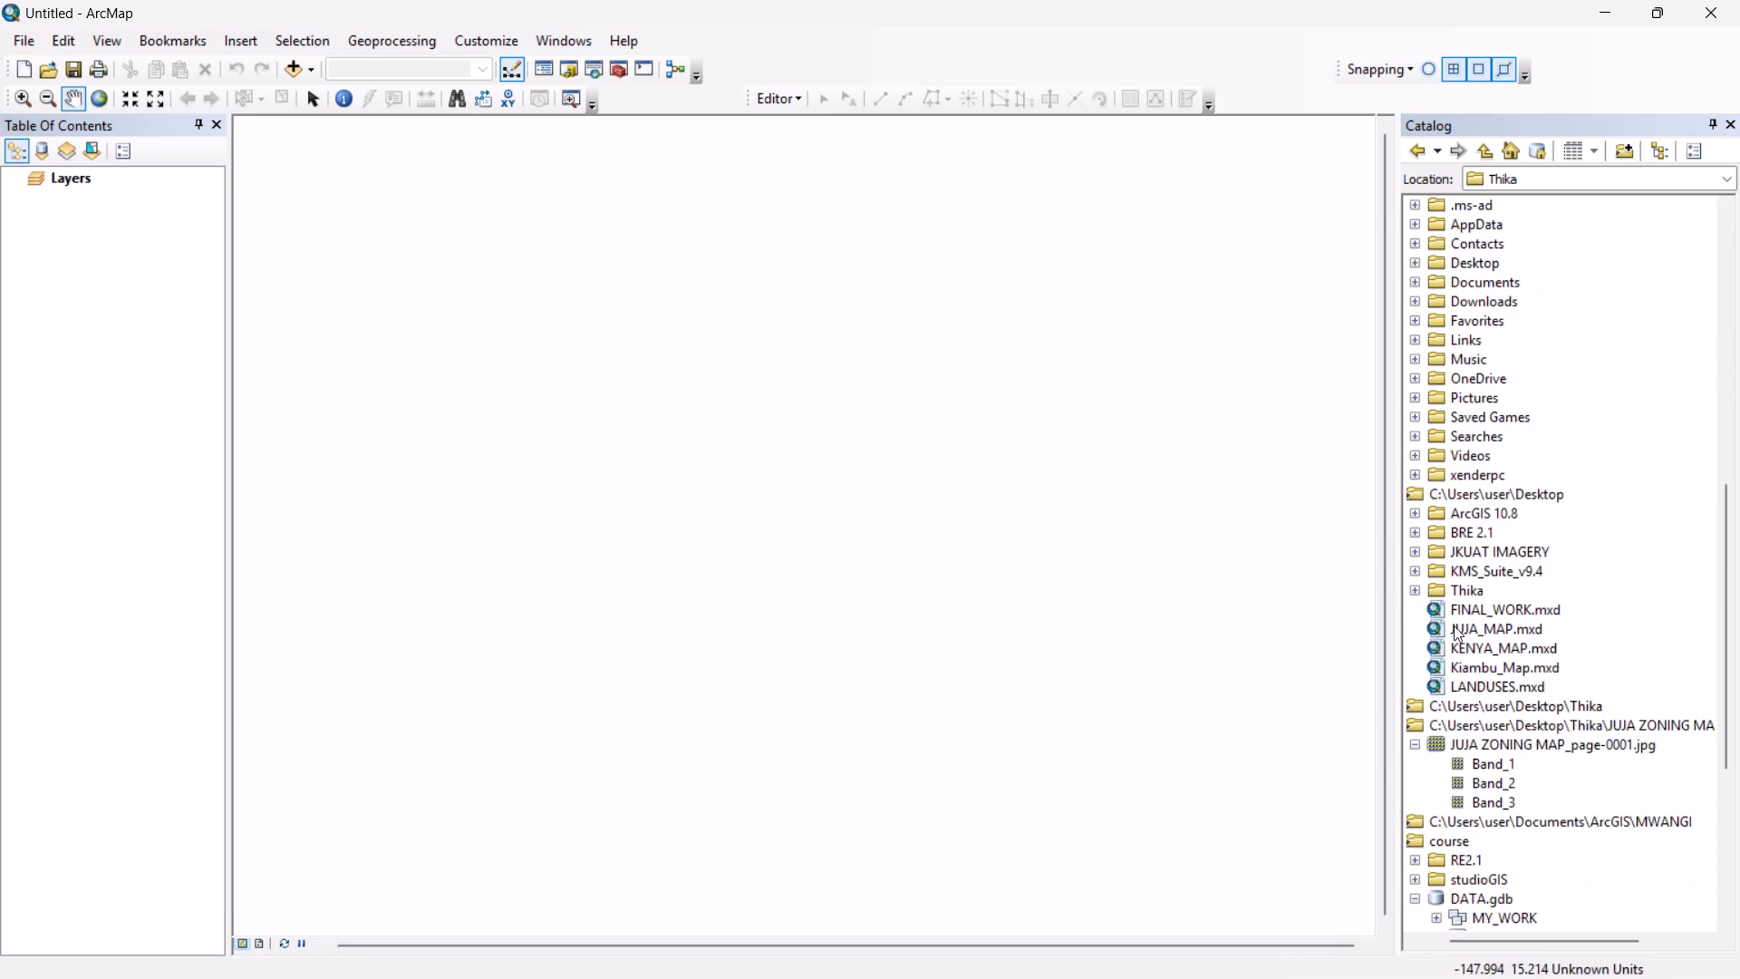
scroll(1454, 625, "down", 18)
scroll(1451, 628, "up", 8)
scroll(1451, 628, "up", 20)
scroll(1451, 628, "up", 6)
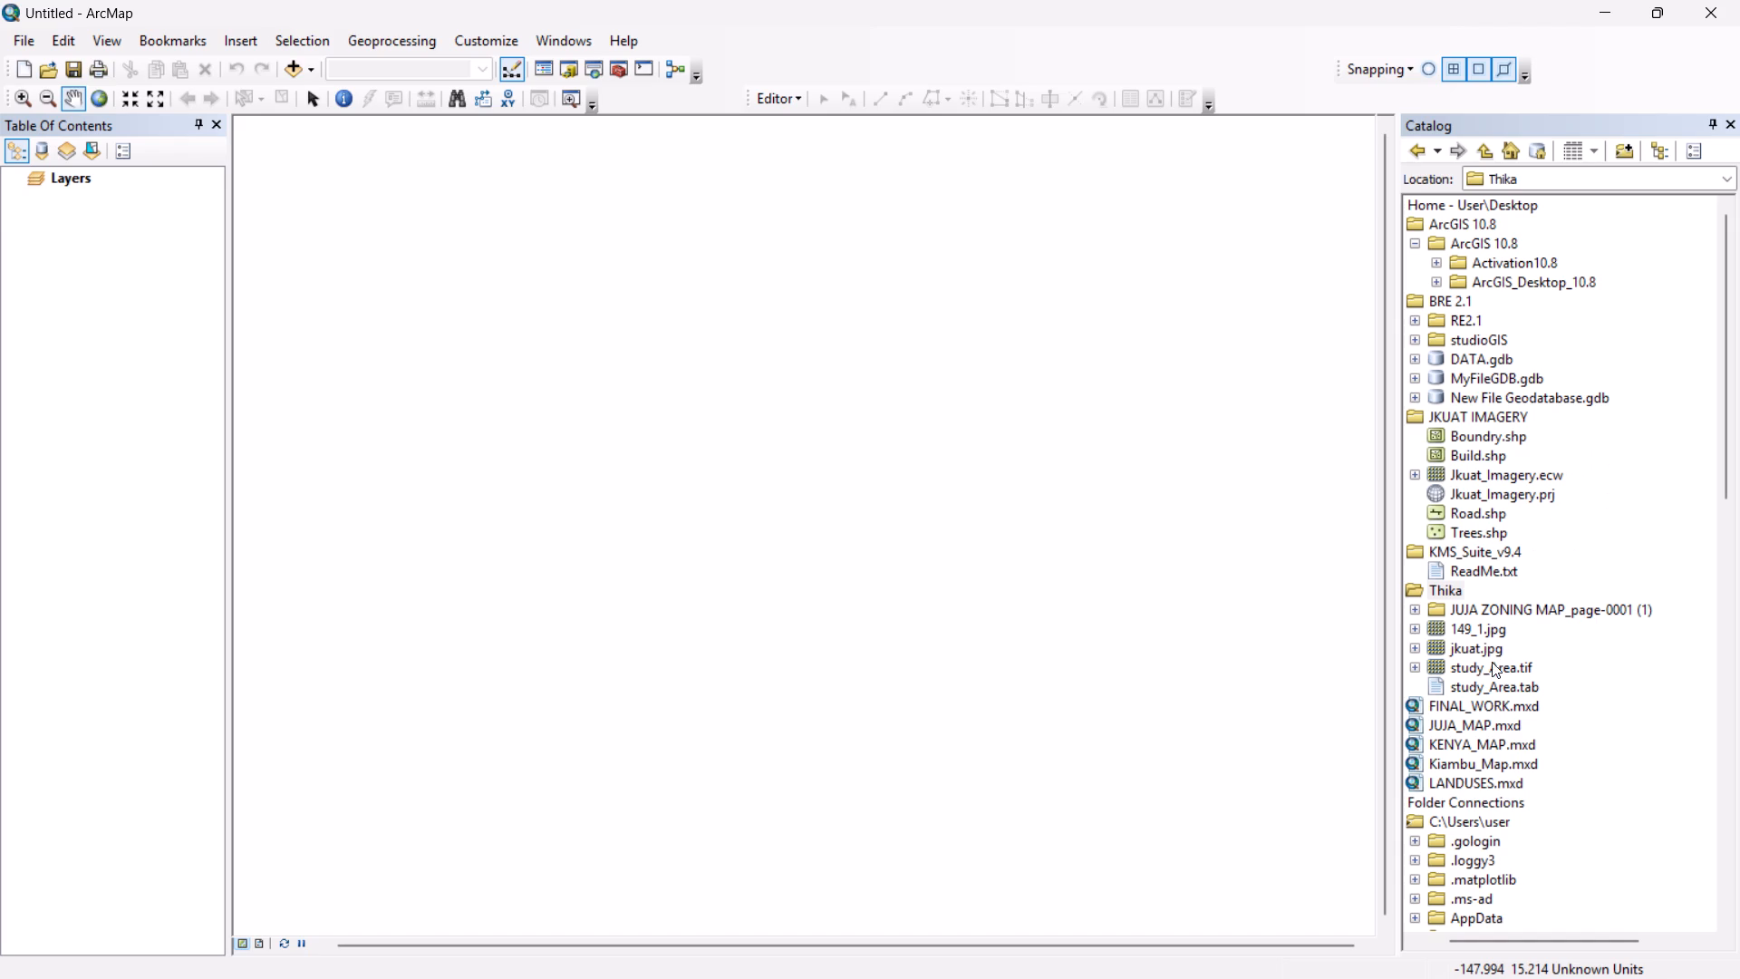
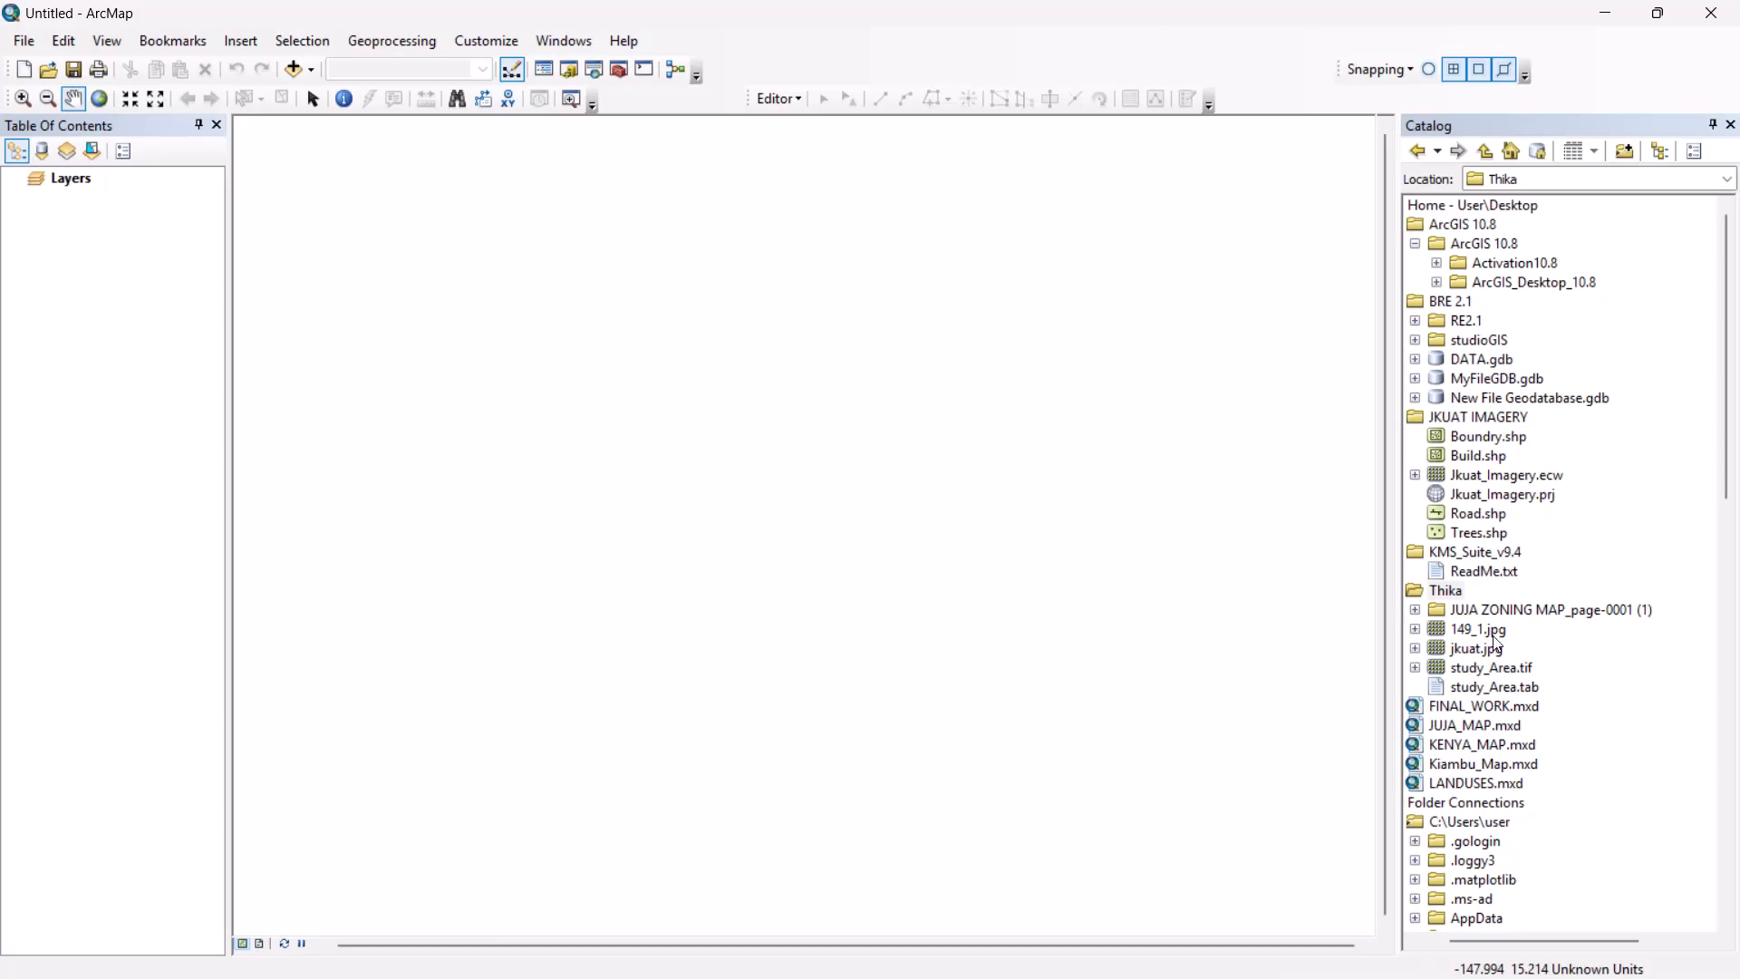
Switch to File Explorer and look through the files at the end of the JUJAWK.gdb folder.
scroll(1496, 621, "up", 5)
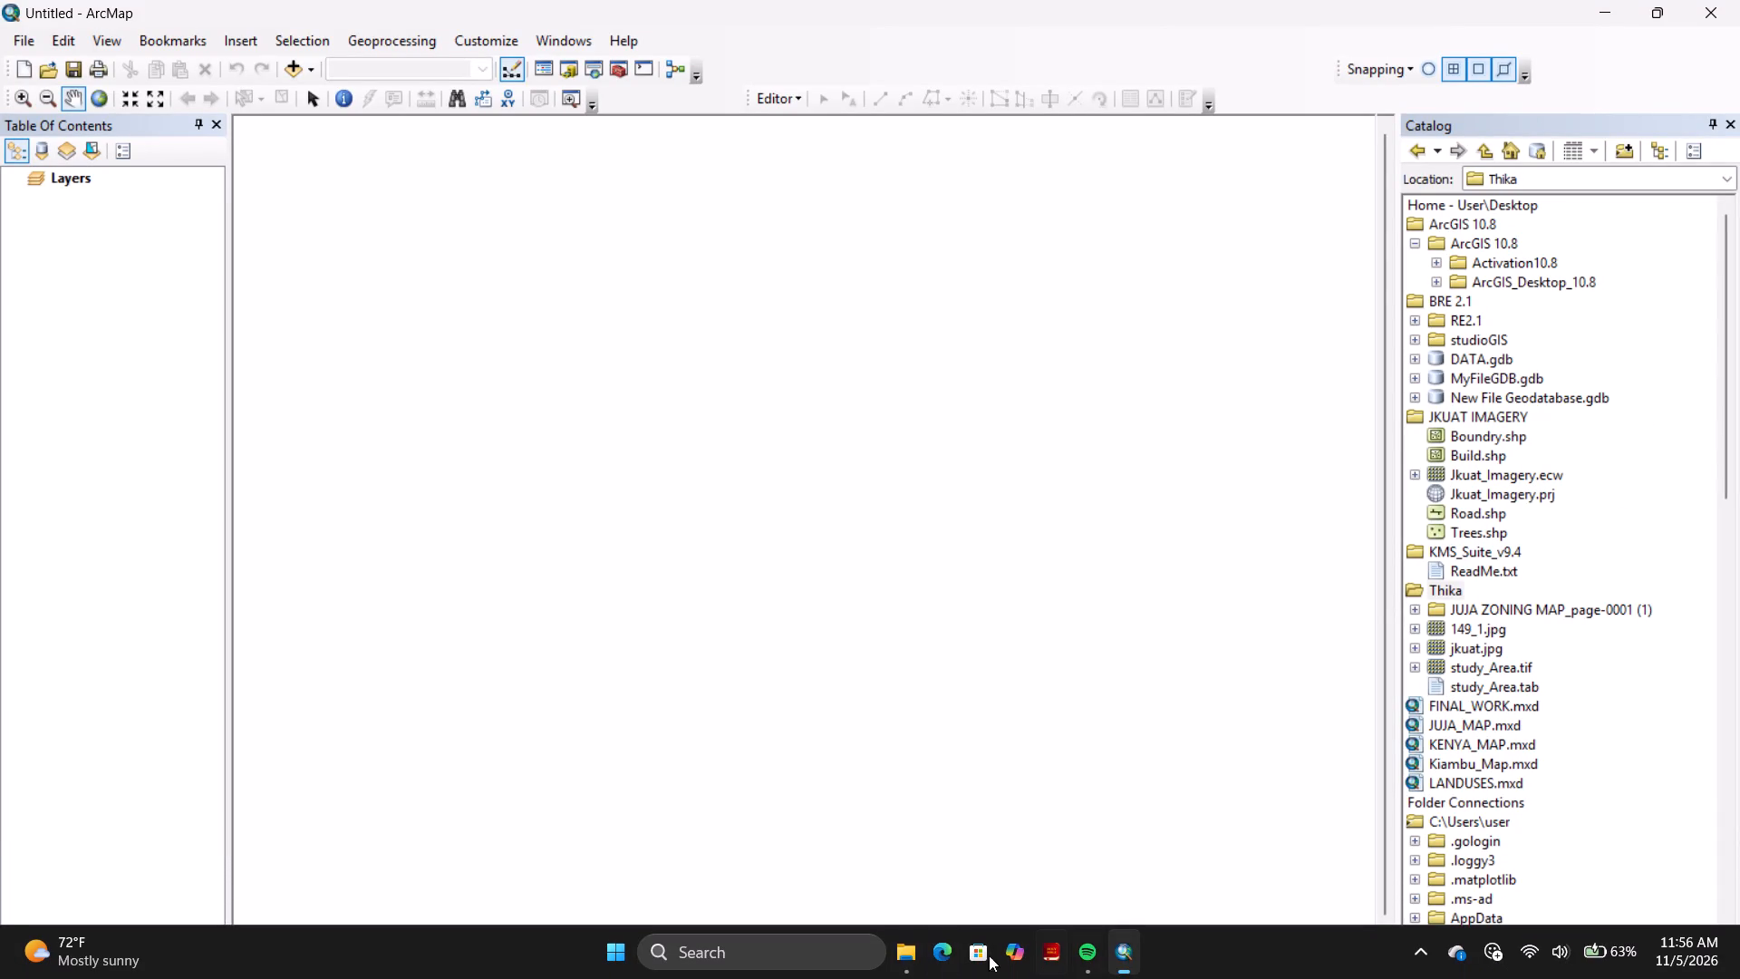
left_click(906, 958)
scroll(353, 395, "down", 5)
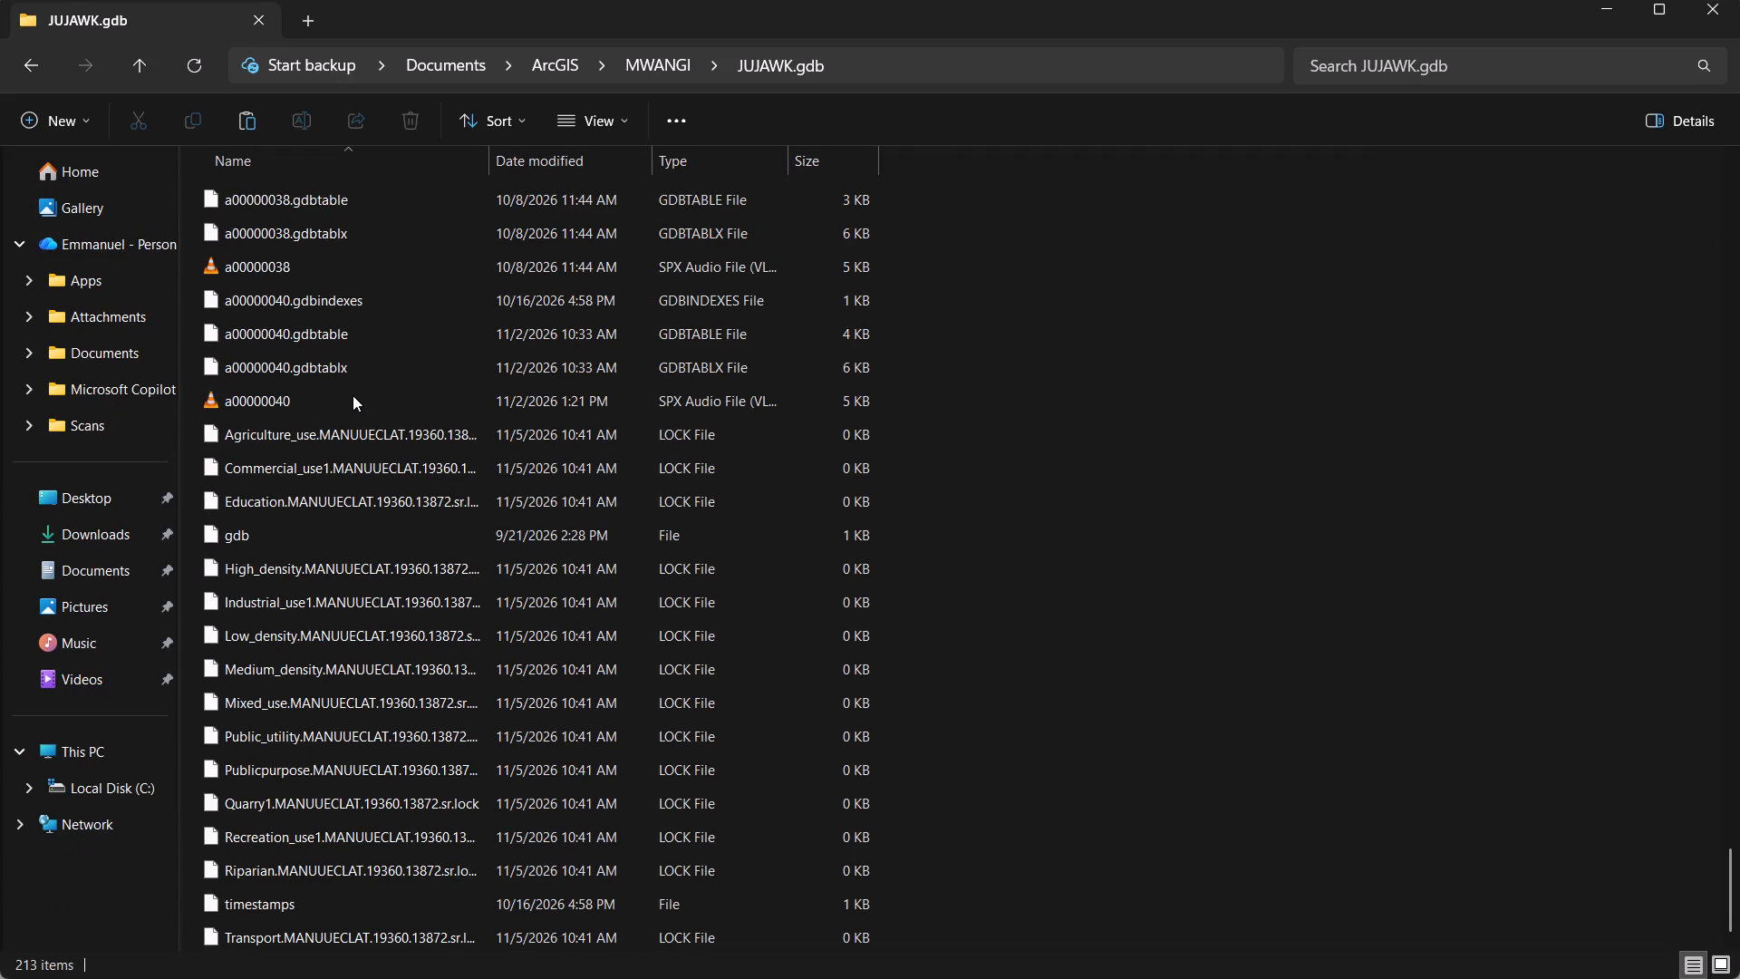
scroll(353, 395, "down", 2)
scroll(350, 408, "up", 8)
scroll(350, 408, "down", 15)
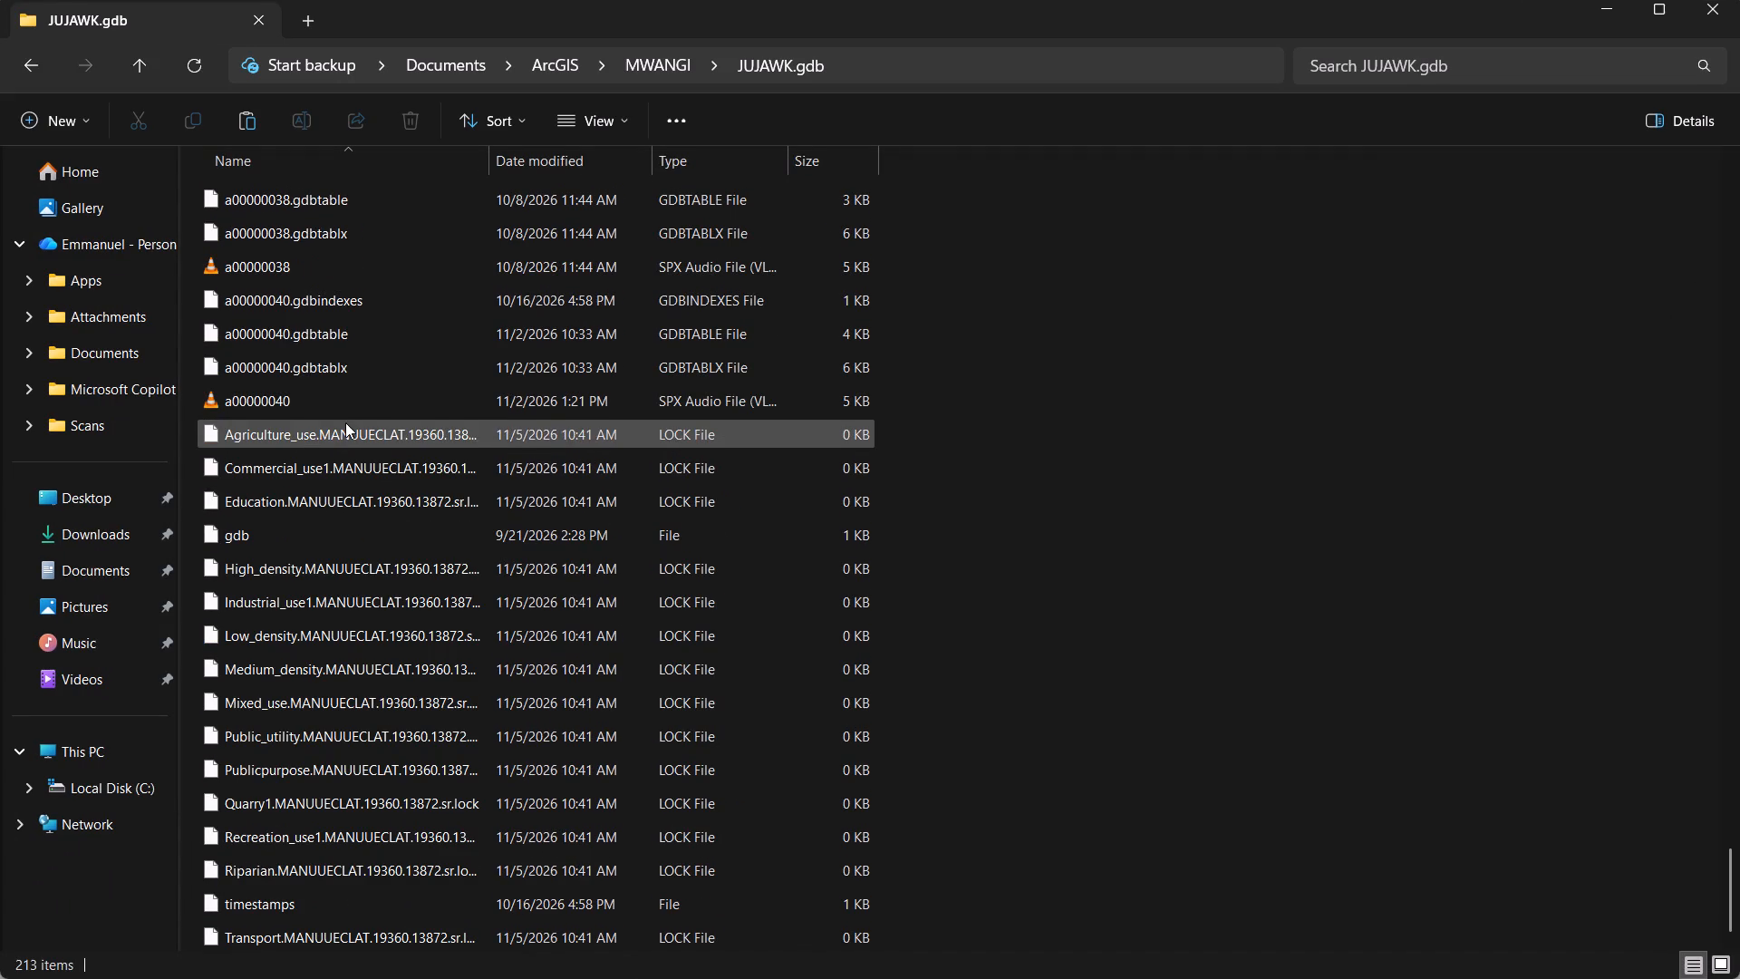
scroll(307, 524, "down", 3)
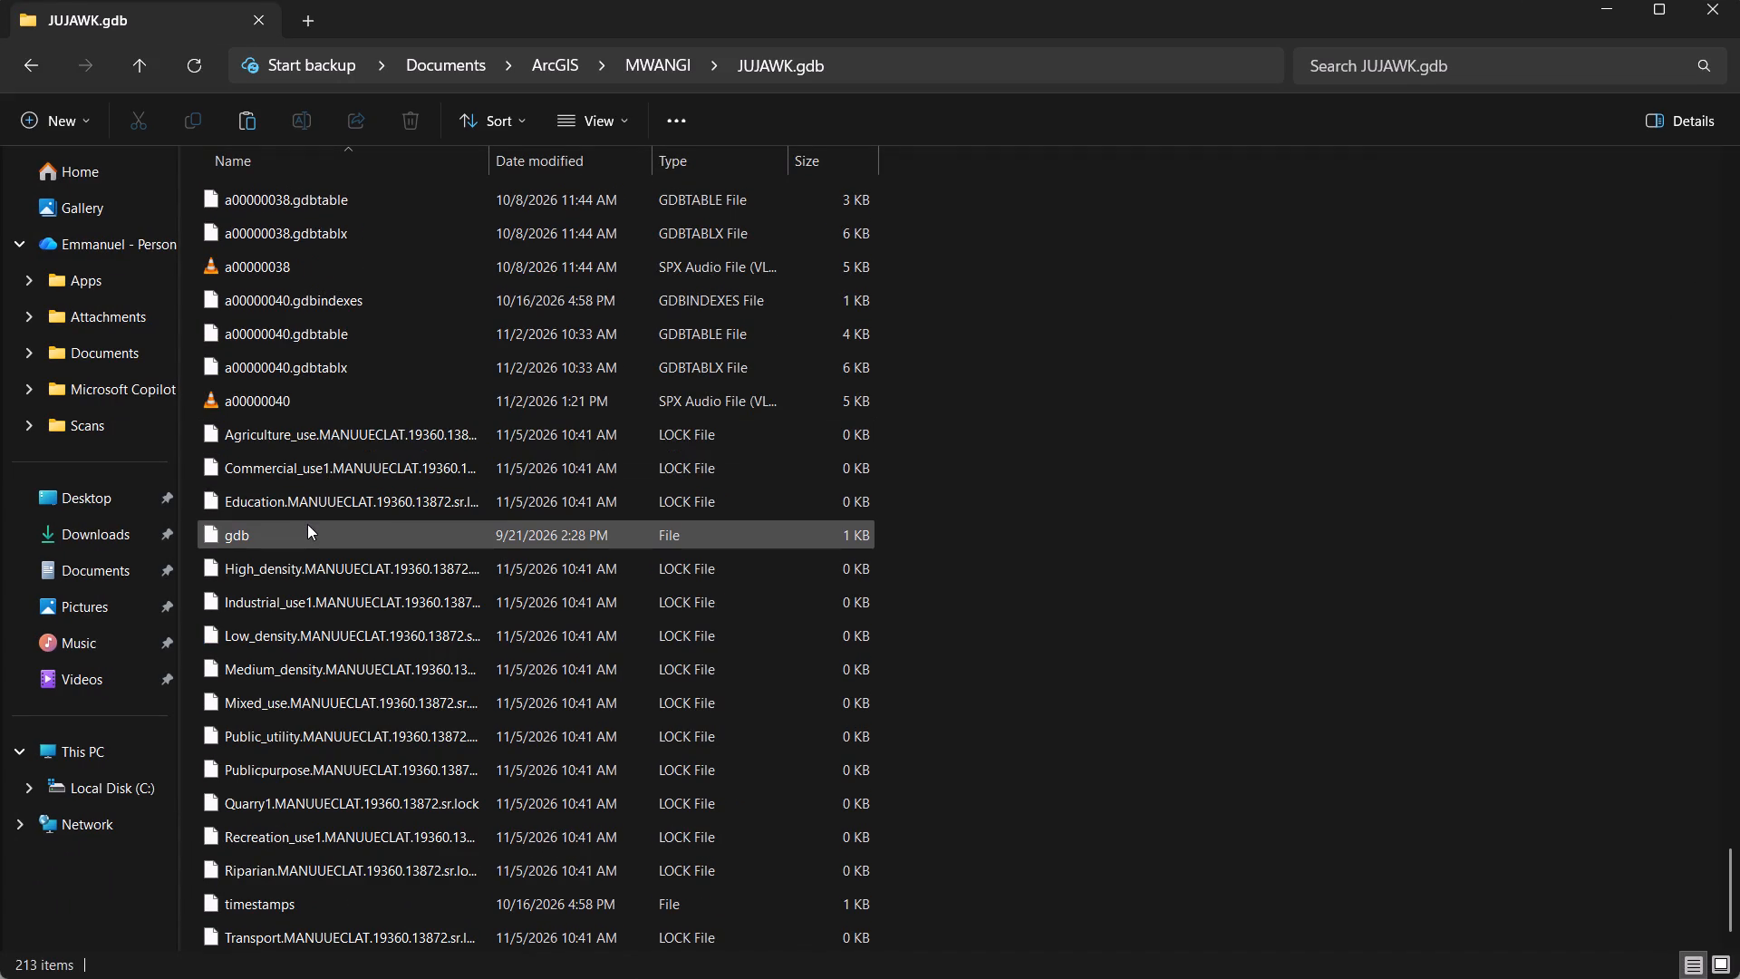
scroll(307, 524, "down", 9)
scroll(293, 599, "down", 5)
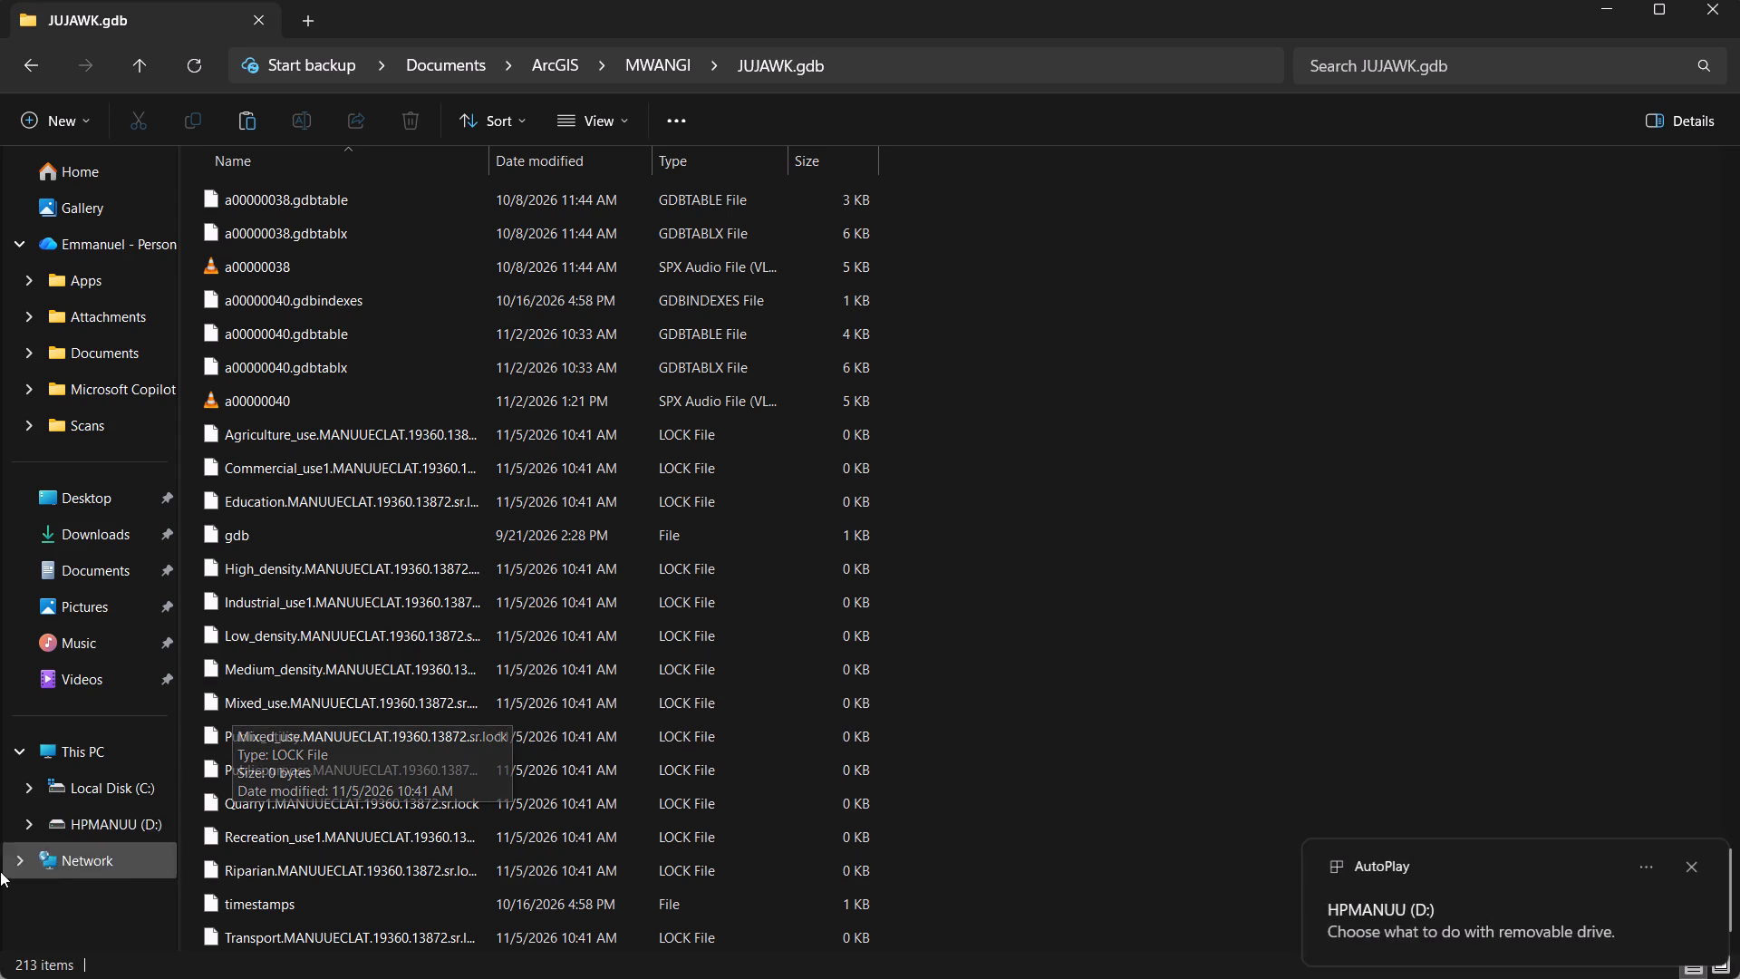
Expand the reconnected HPMANUU (D:) drive in the folder tree and check the subfolders of Activation10.8.
left_click(34, 857)
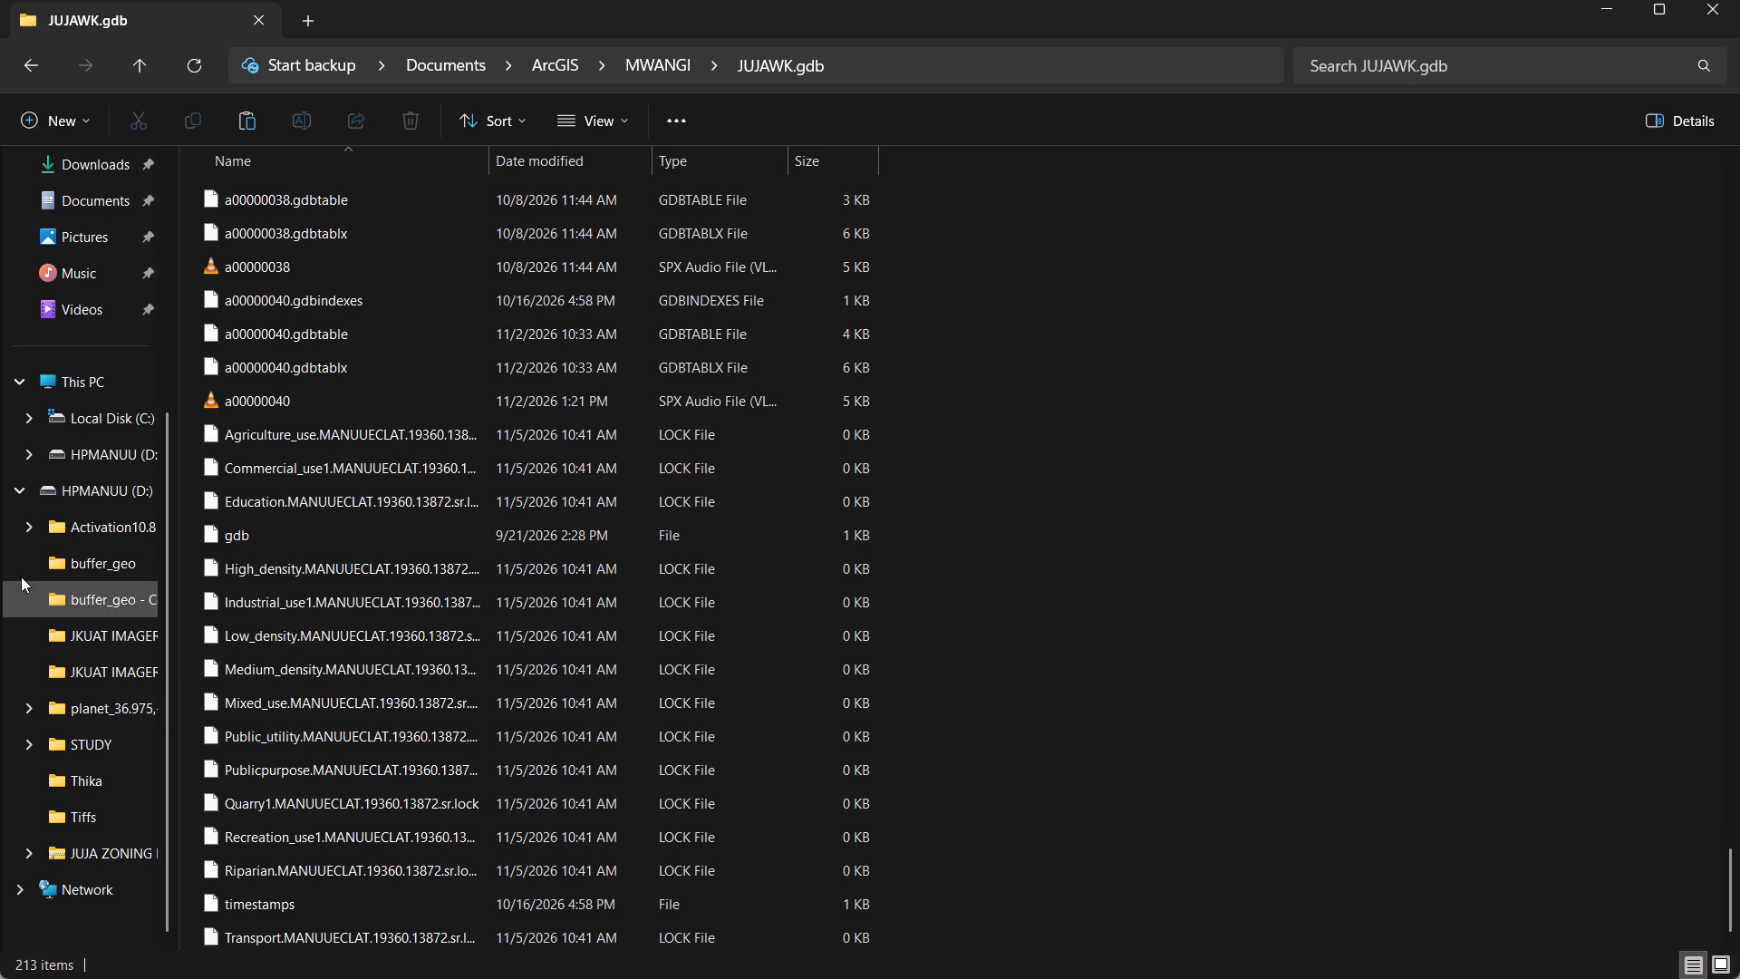
left_click(13, 529)
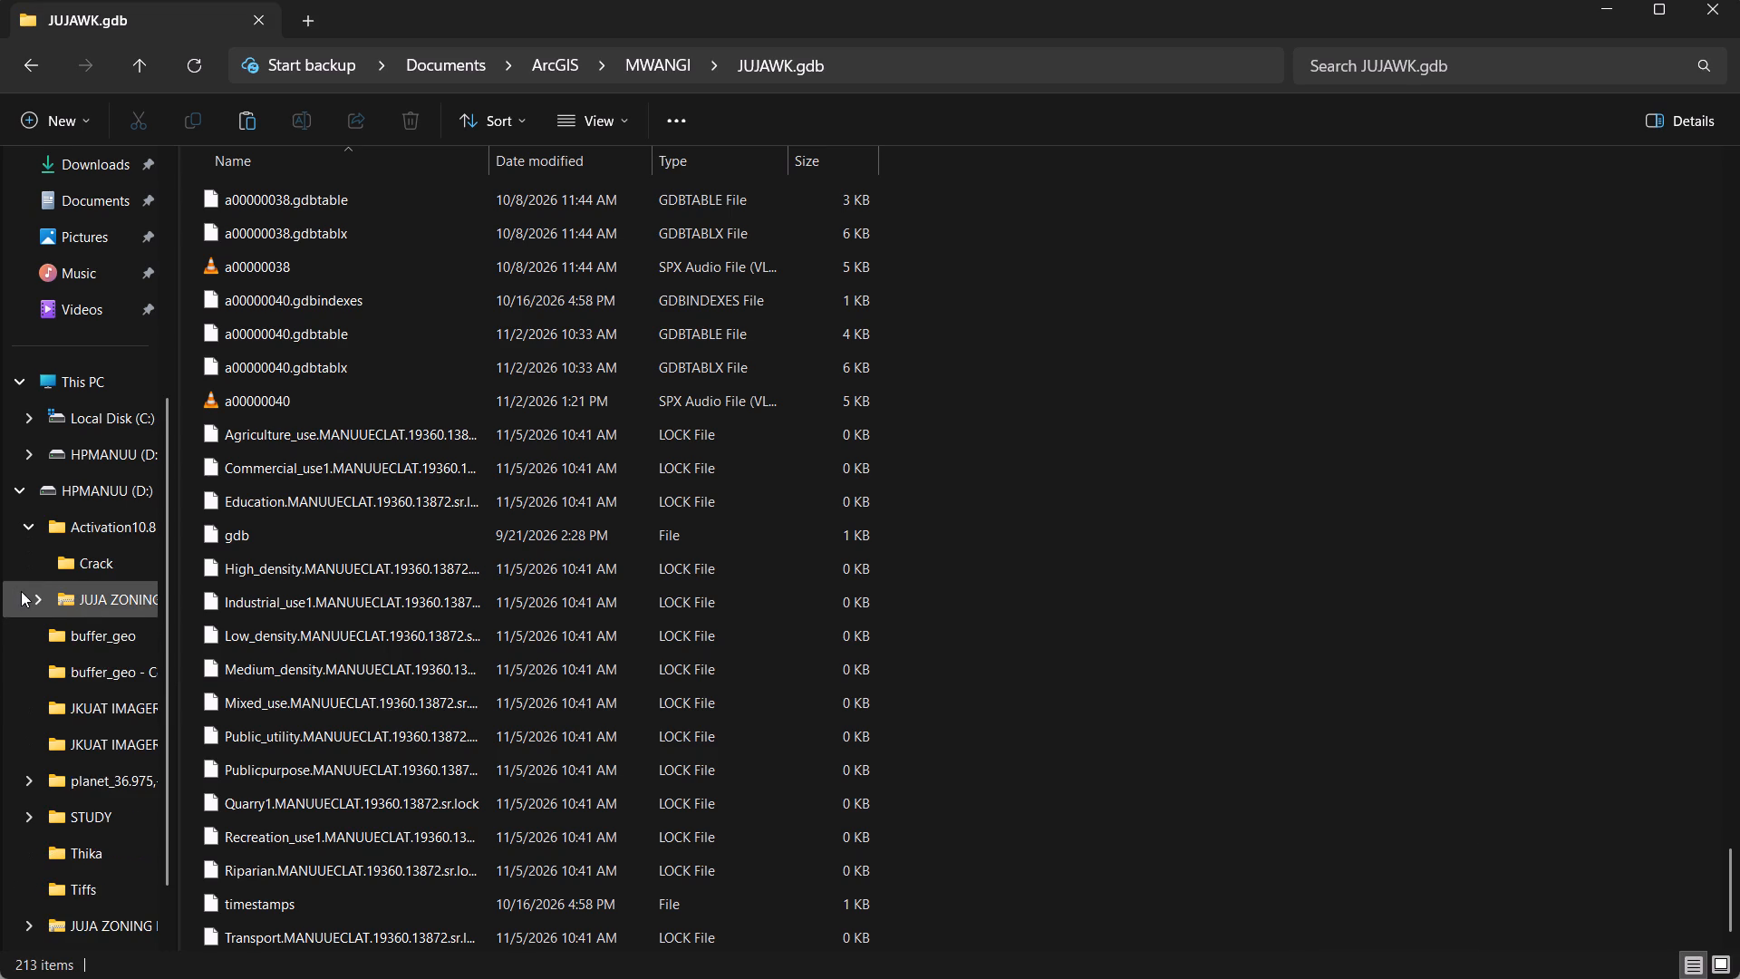
left_click(31, 591)
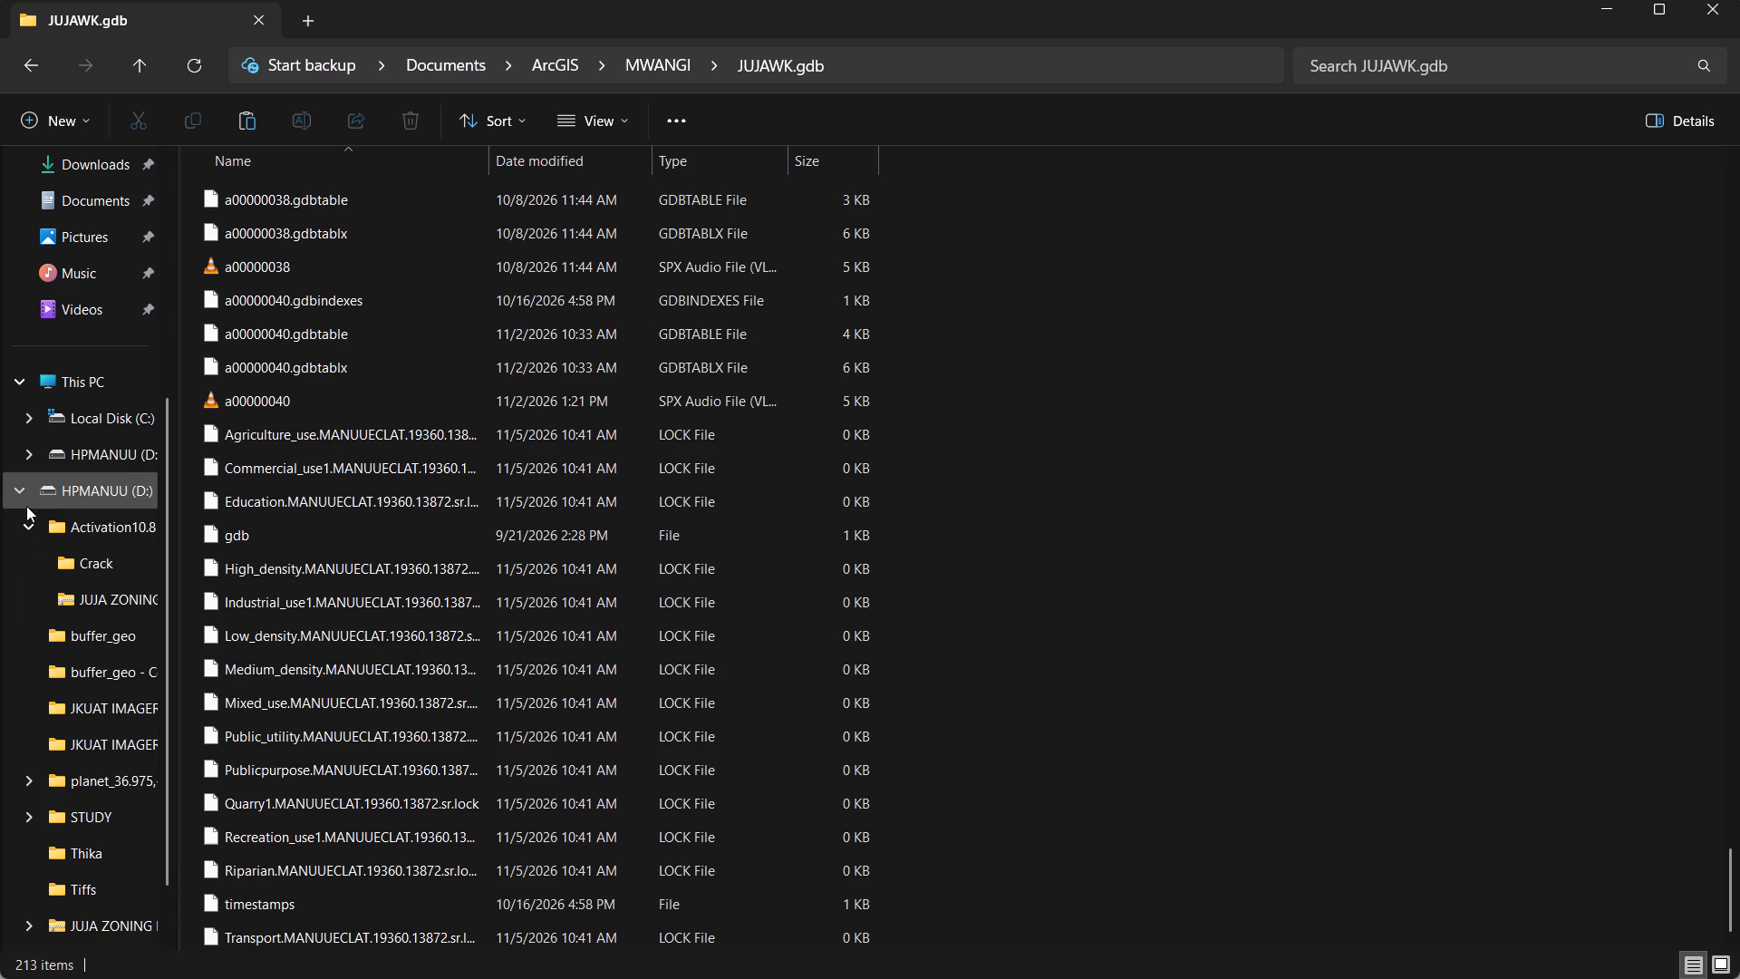
left_click(25, 527)
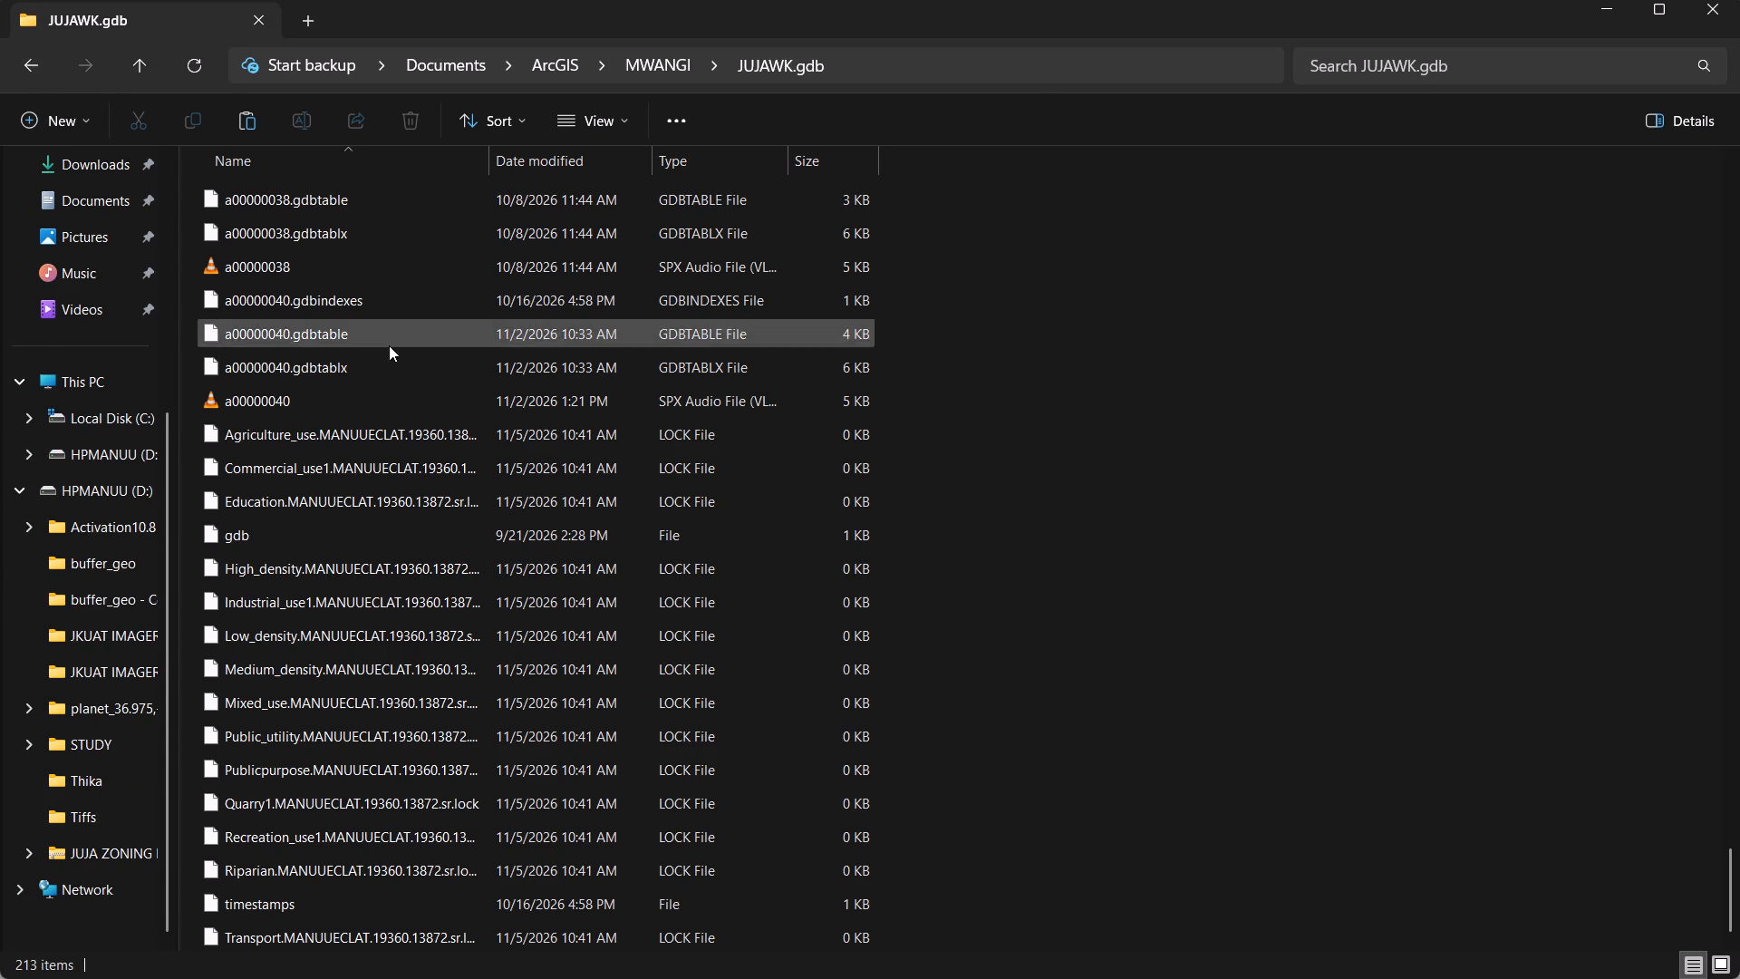
Examine the geodatabase files listed in the JUJAWK.gdb folder and return to the blank map in ArcMap.
scroll(378, 349, "down", 5)
scroll(357, 435, "down", 3)
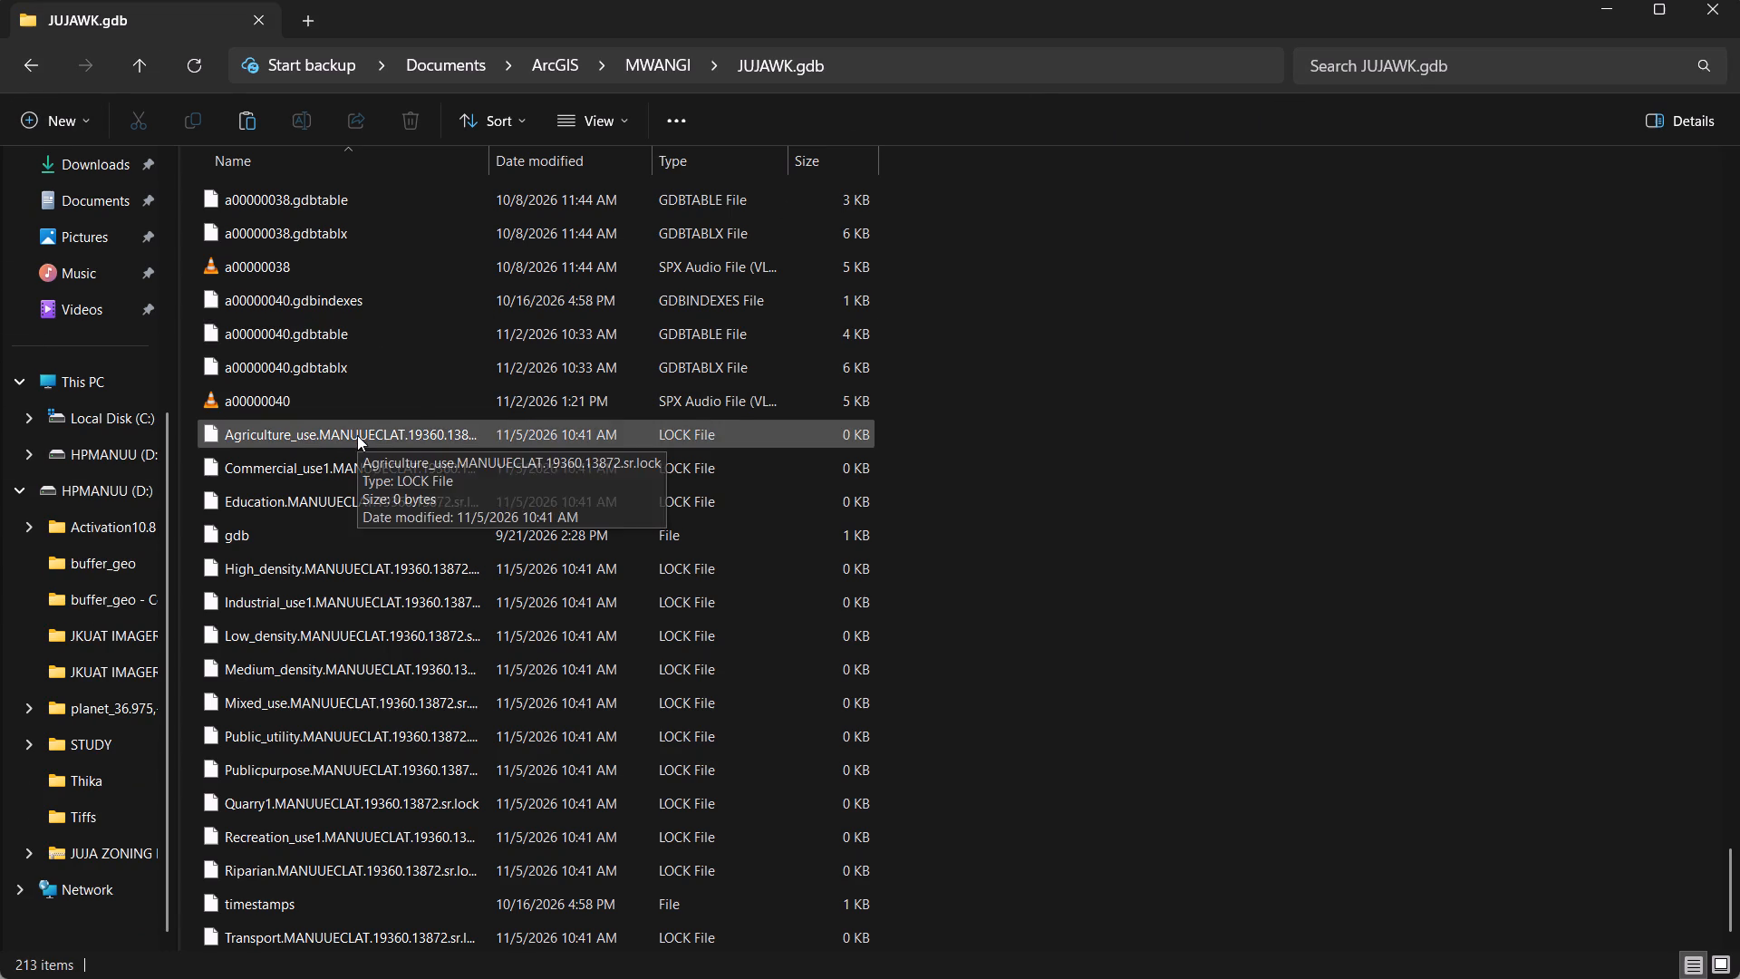
scroll(357, 435, "down", 2)
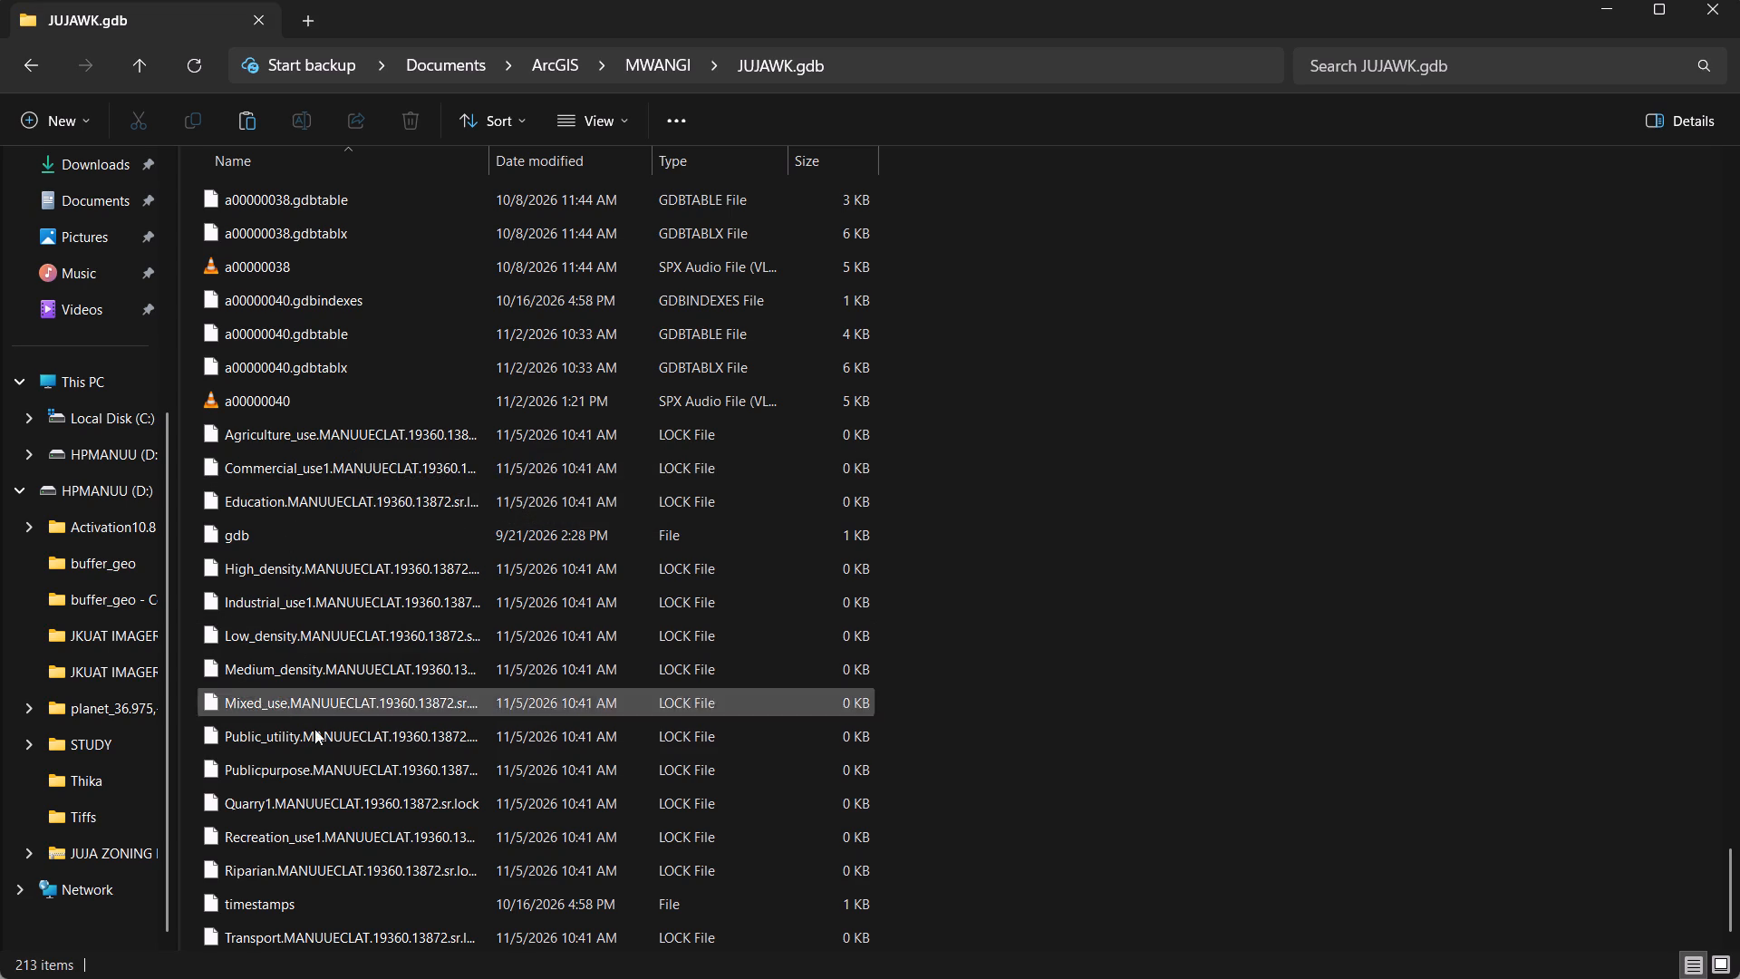
scroll(322, 841, "down", 13)
scroll(324, 868, "up", 8)
scroll(324, 868, "up", 19)
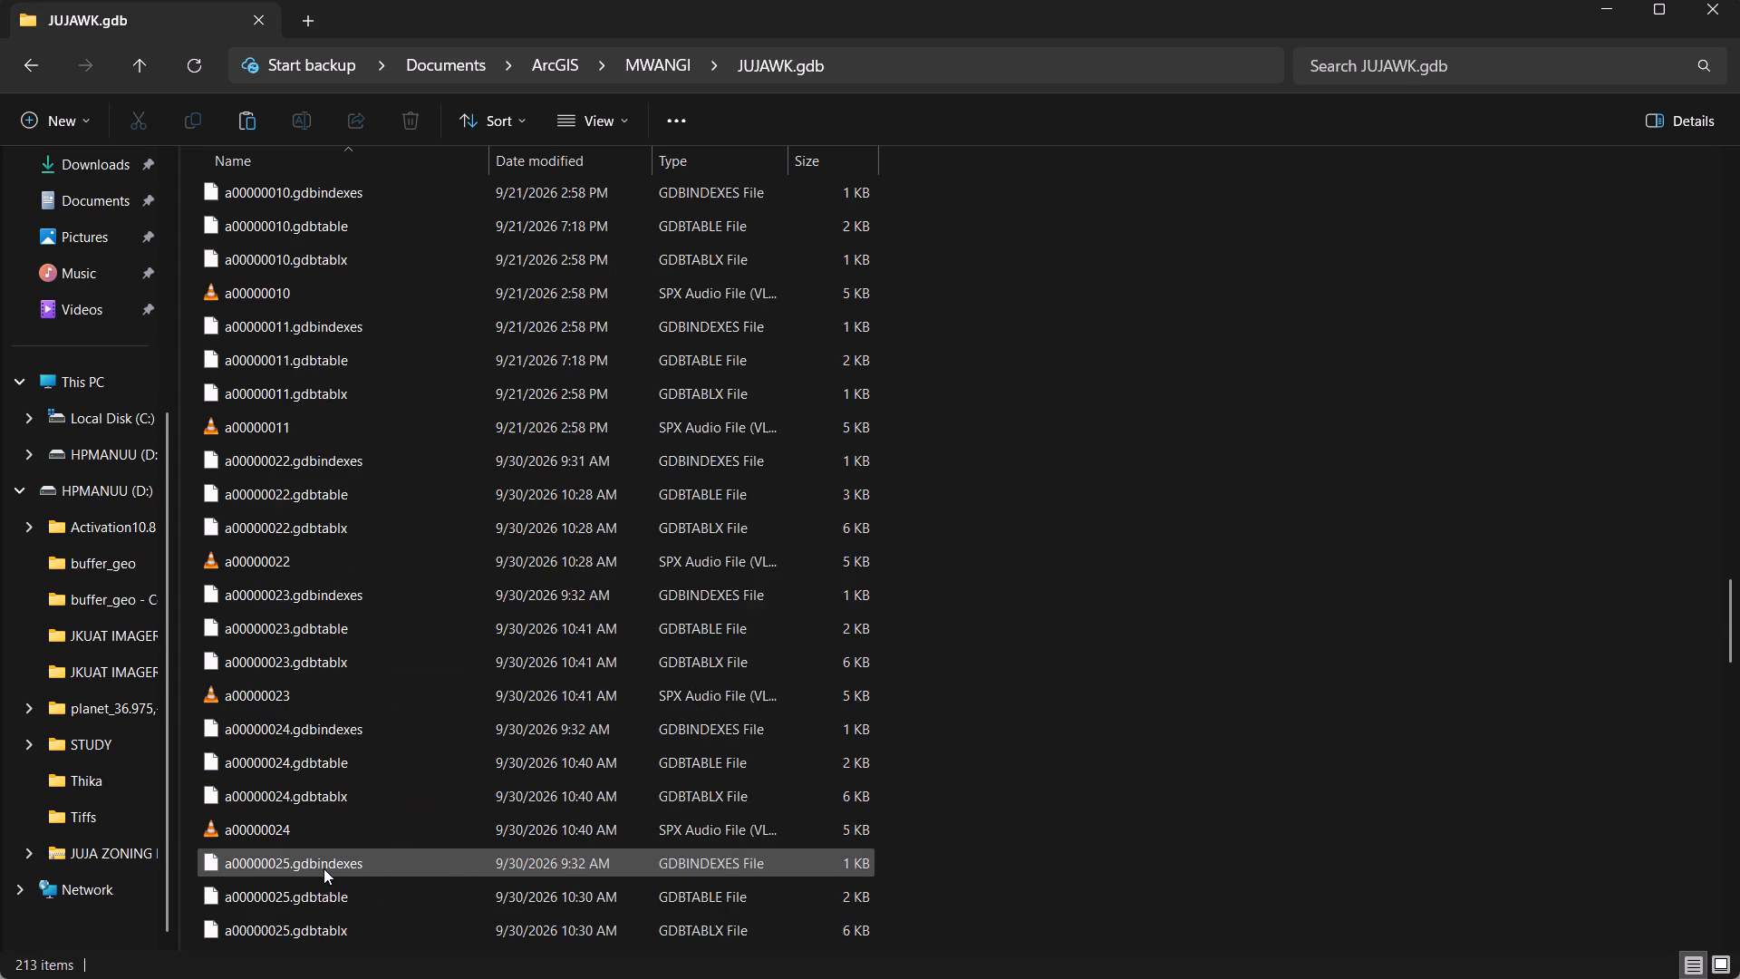
scroll(324, 868, "up", 11)
scroll(324, 868, "up", 10)
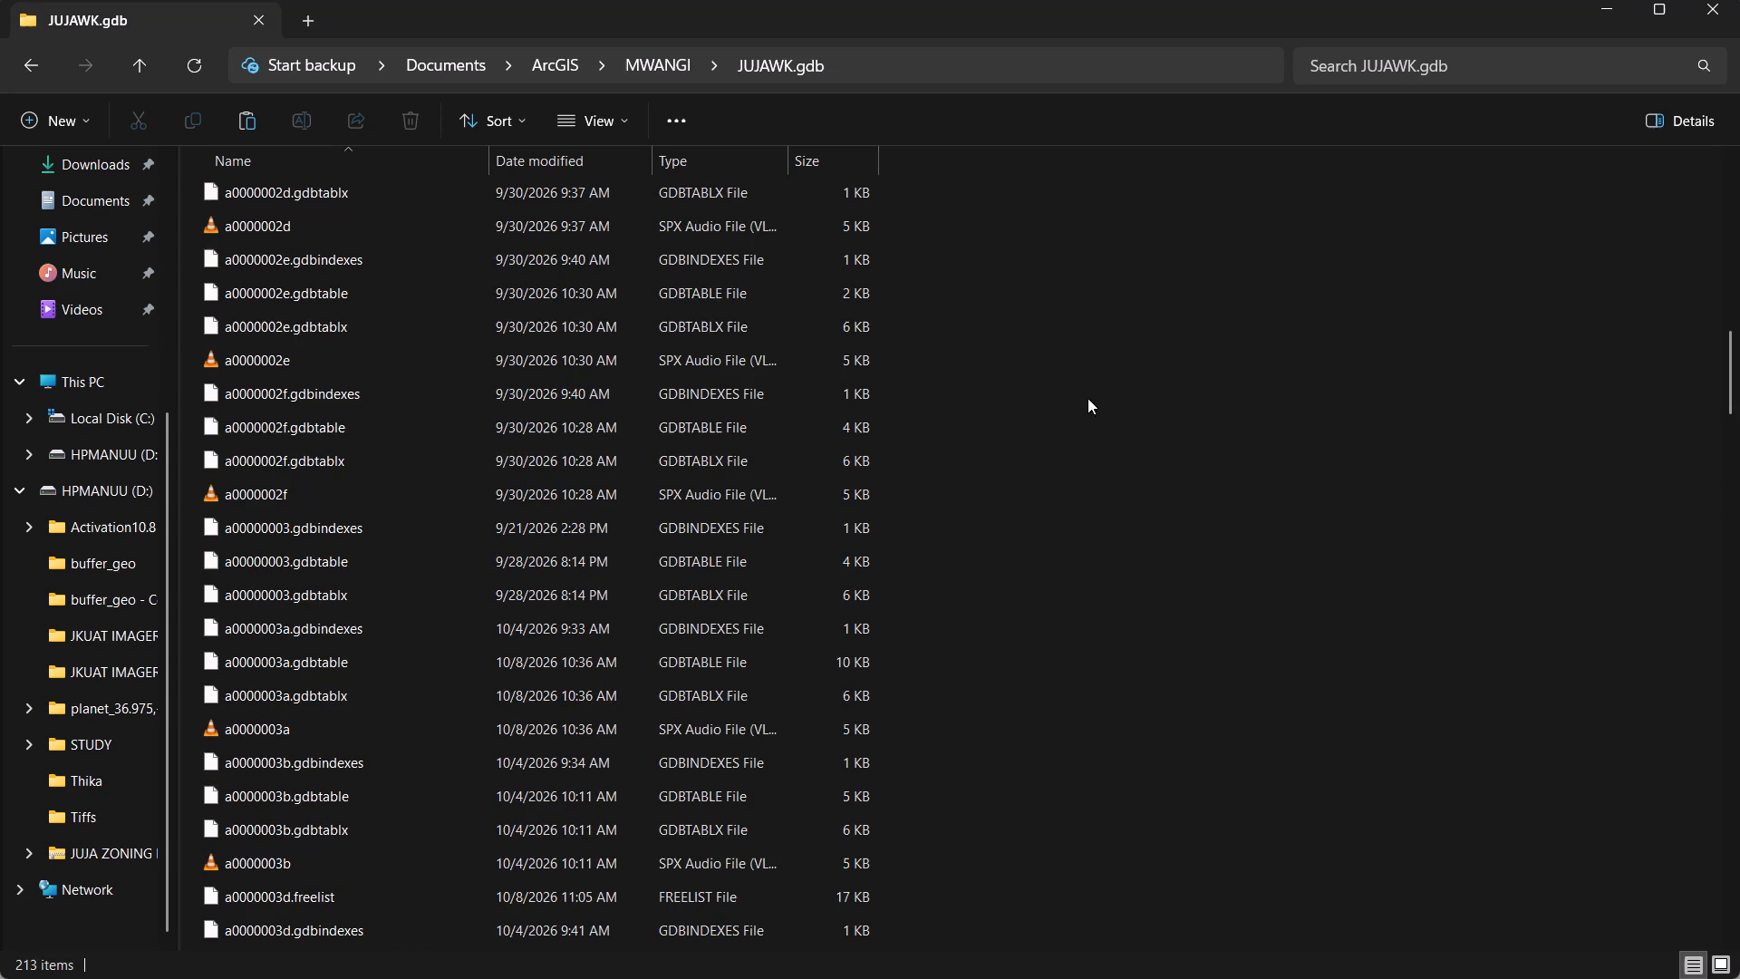
left_click(1598, 5)
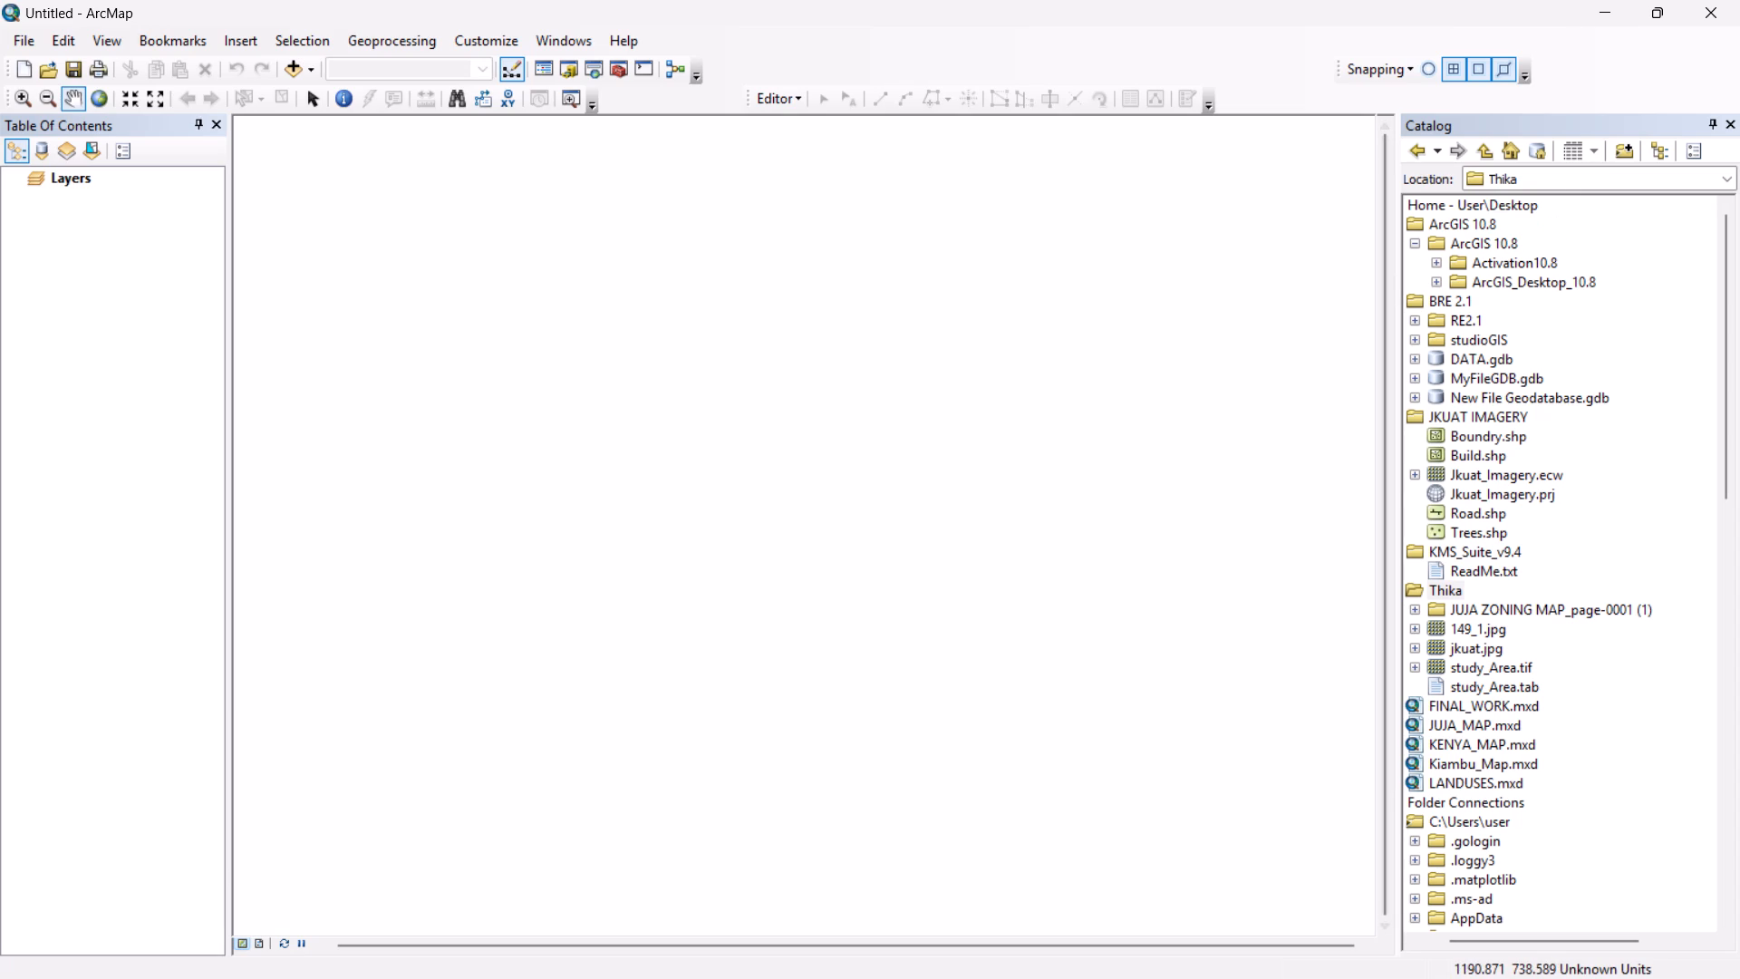
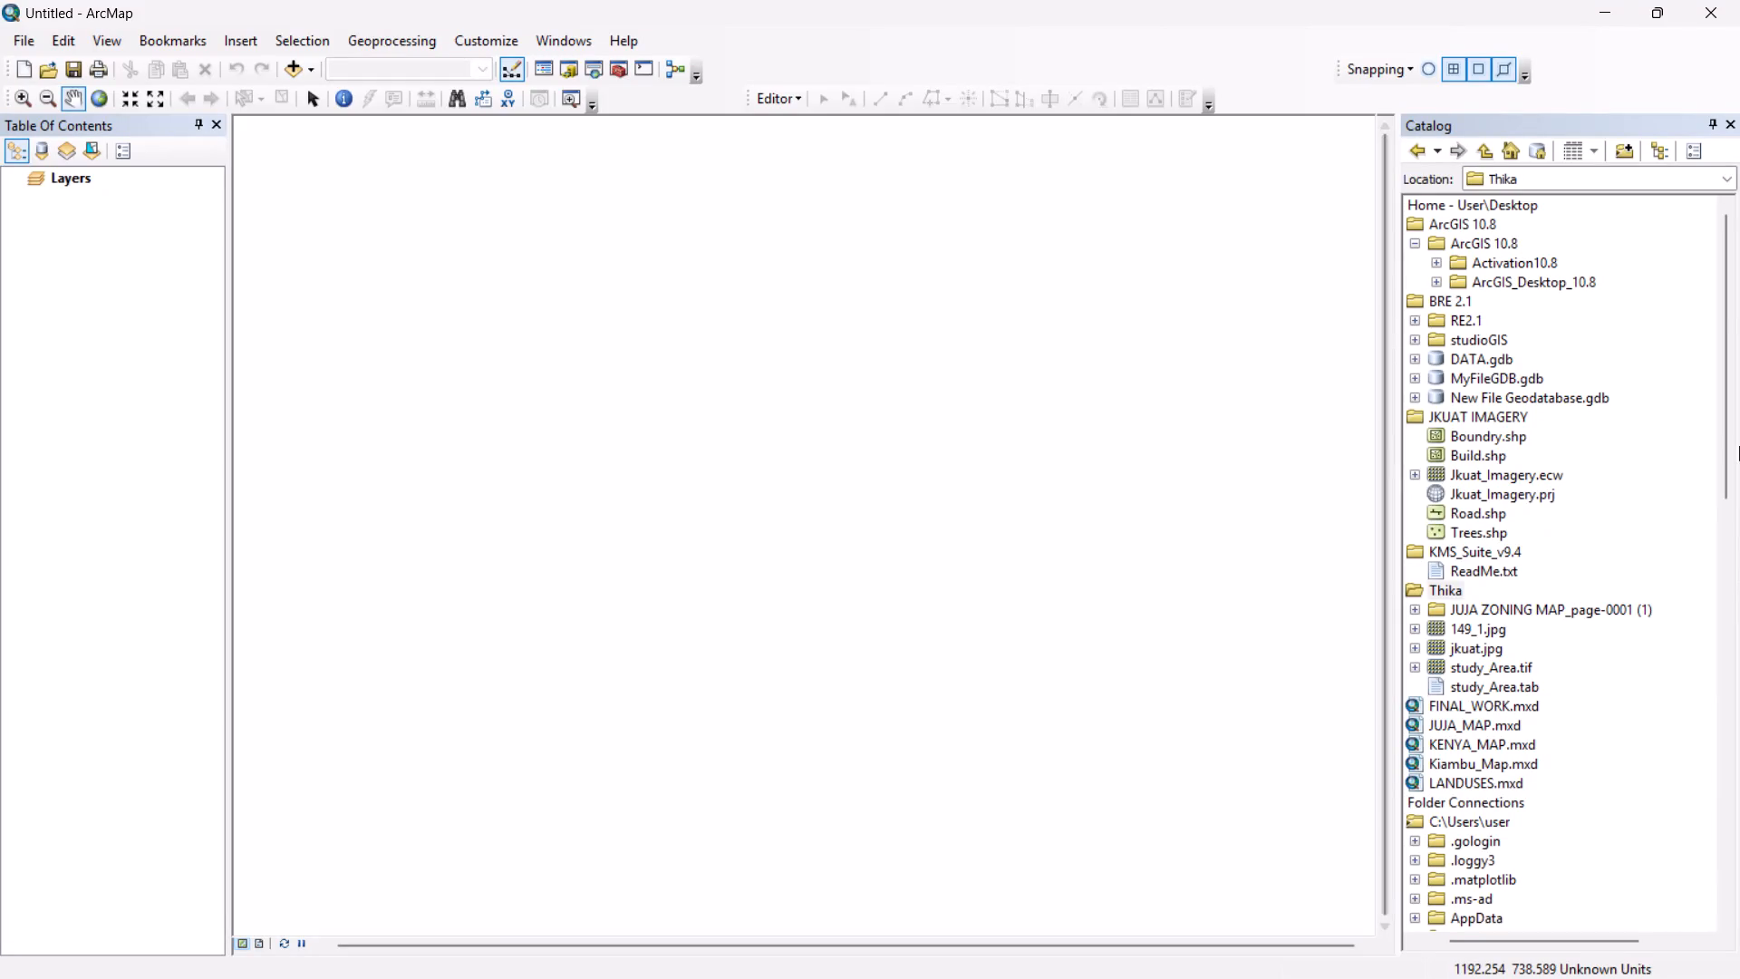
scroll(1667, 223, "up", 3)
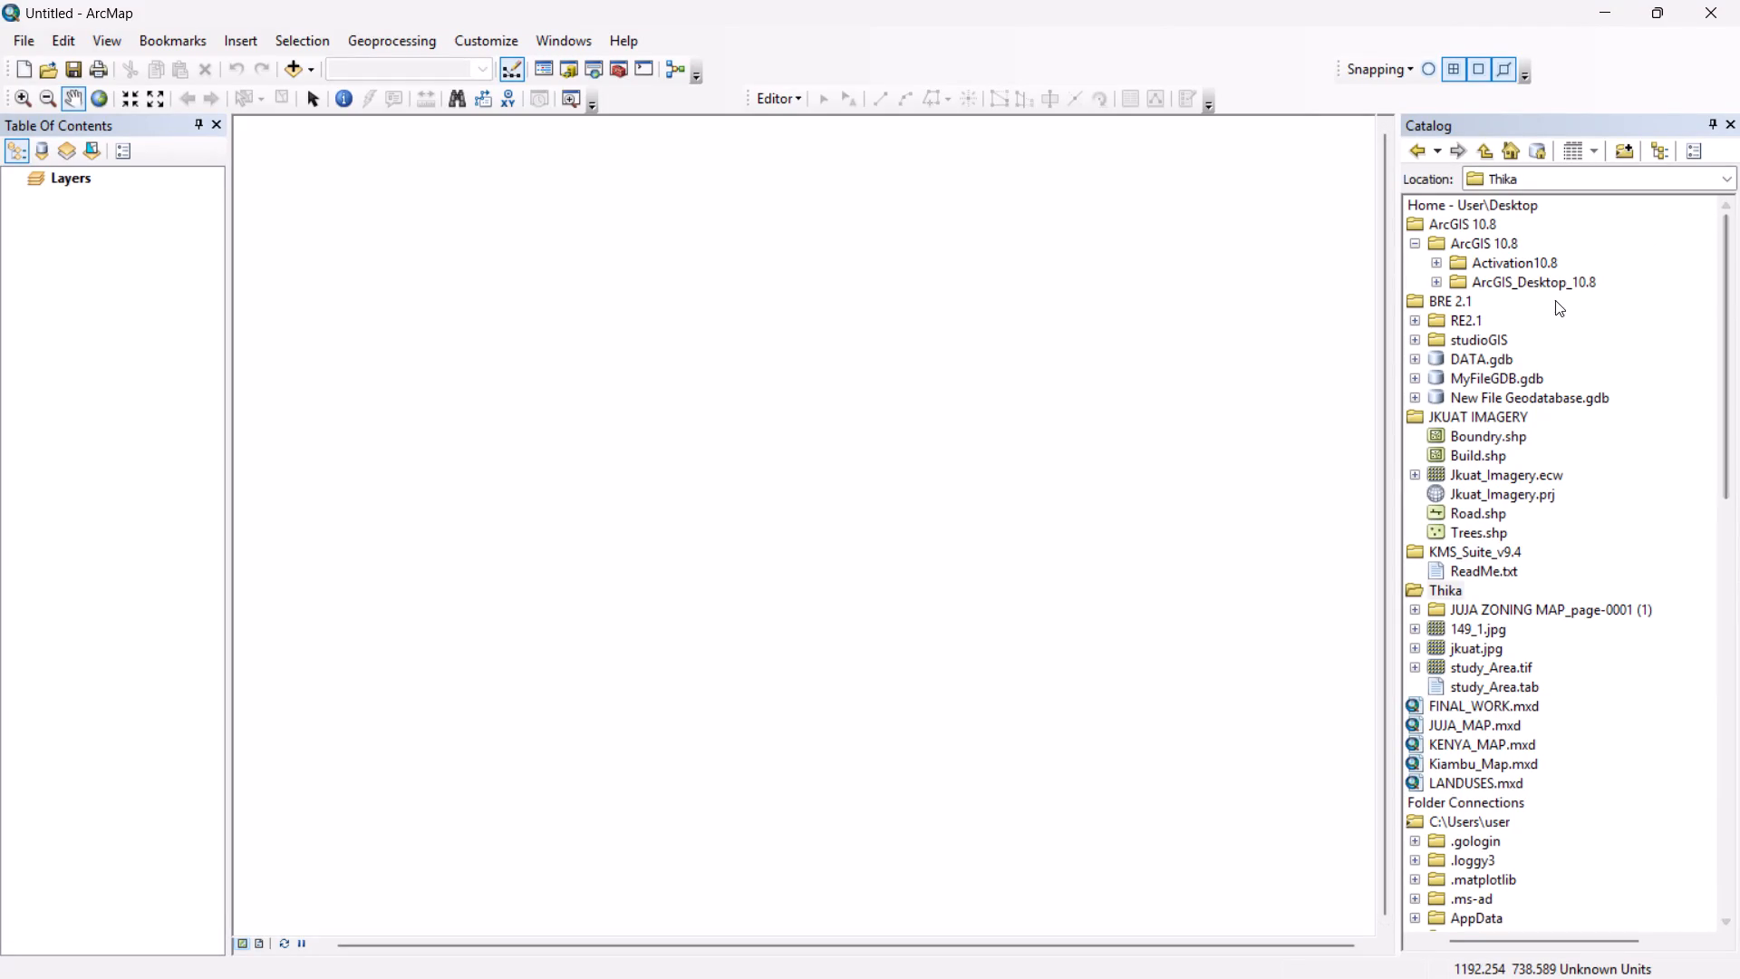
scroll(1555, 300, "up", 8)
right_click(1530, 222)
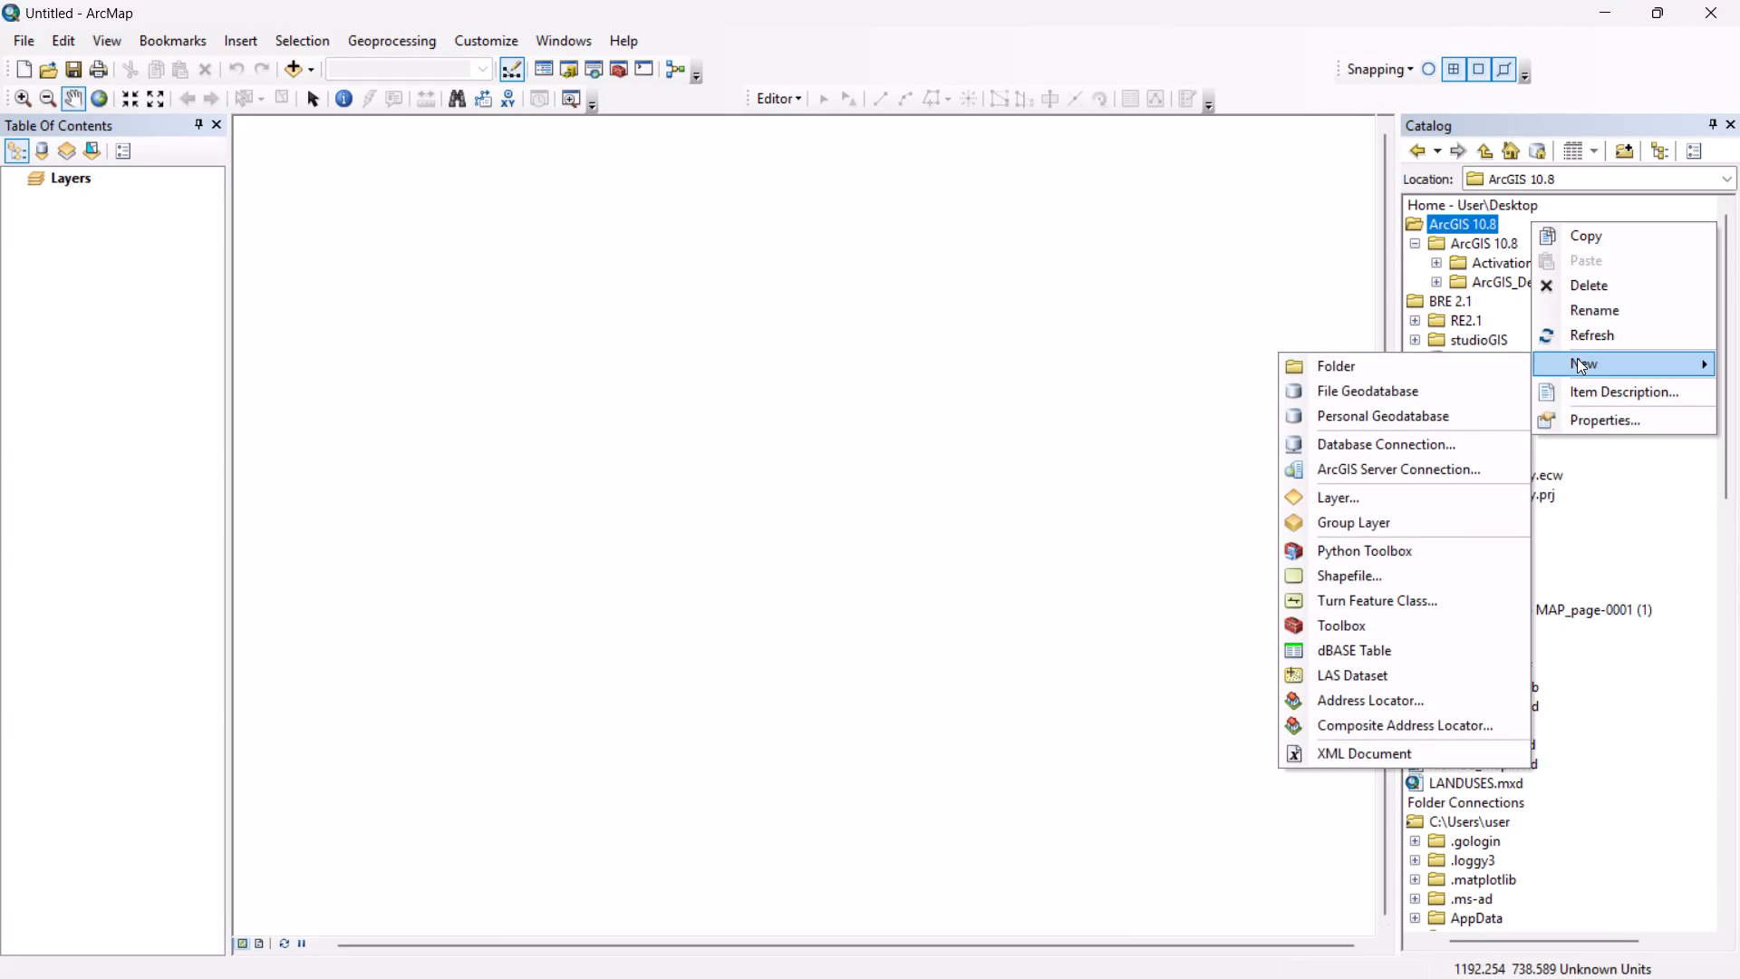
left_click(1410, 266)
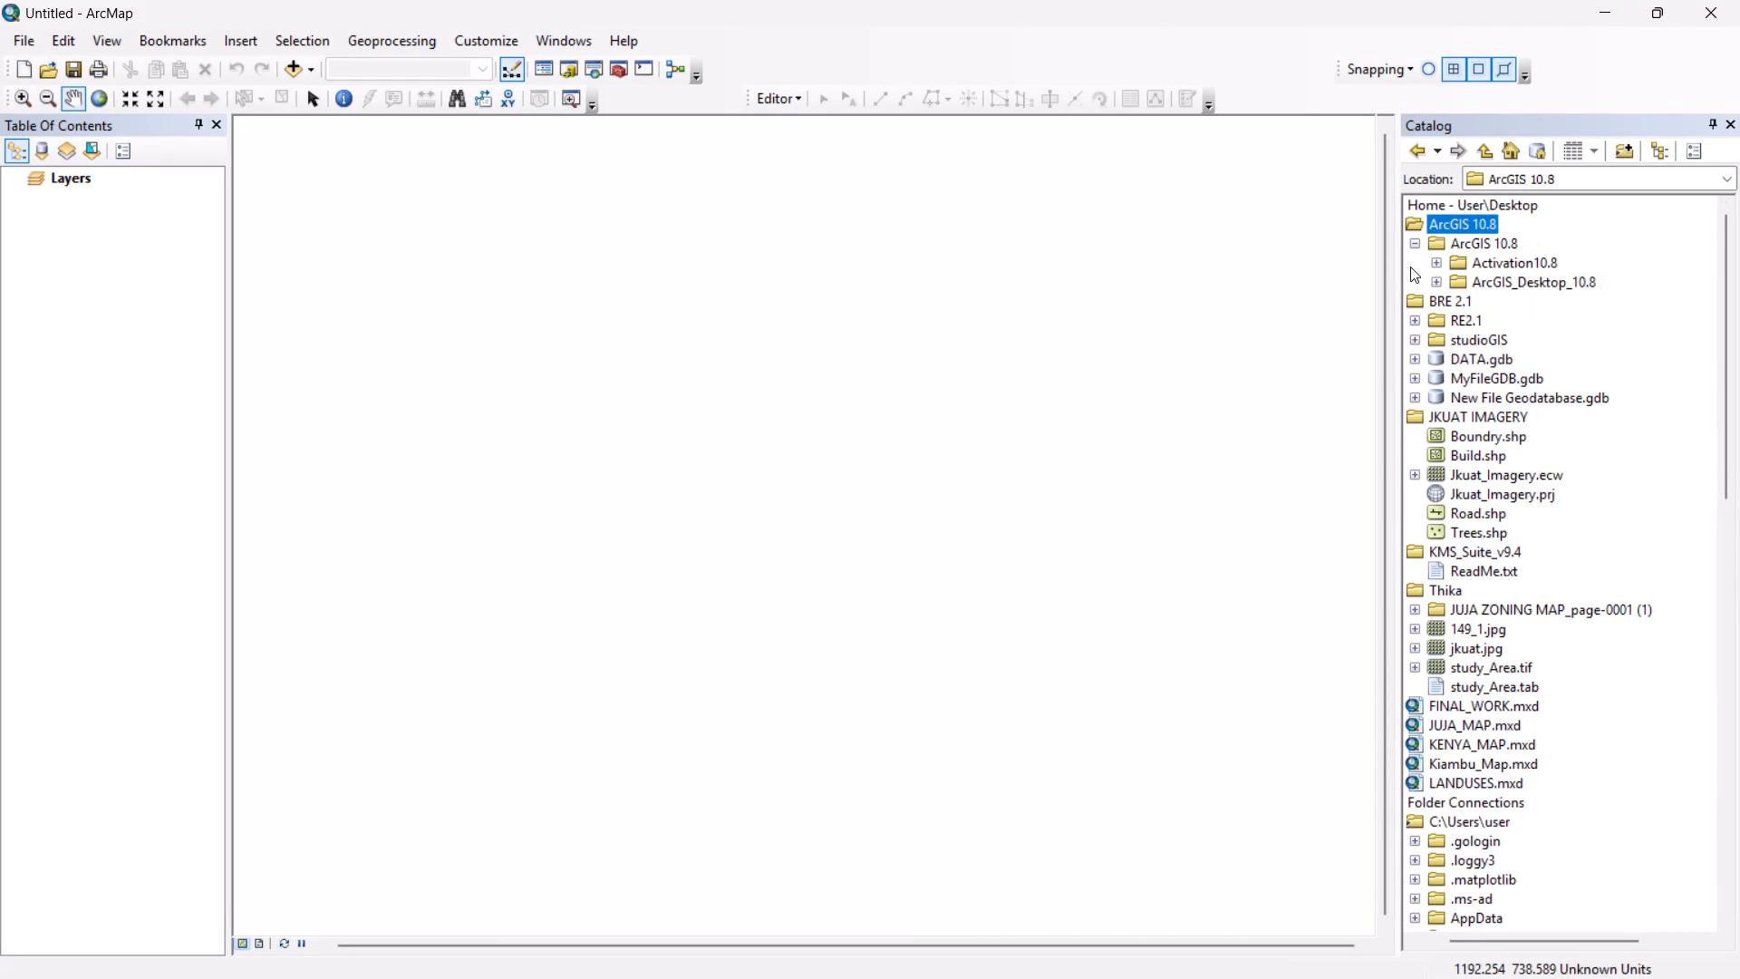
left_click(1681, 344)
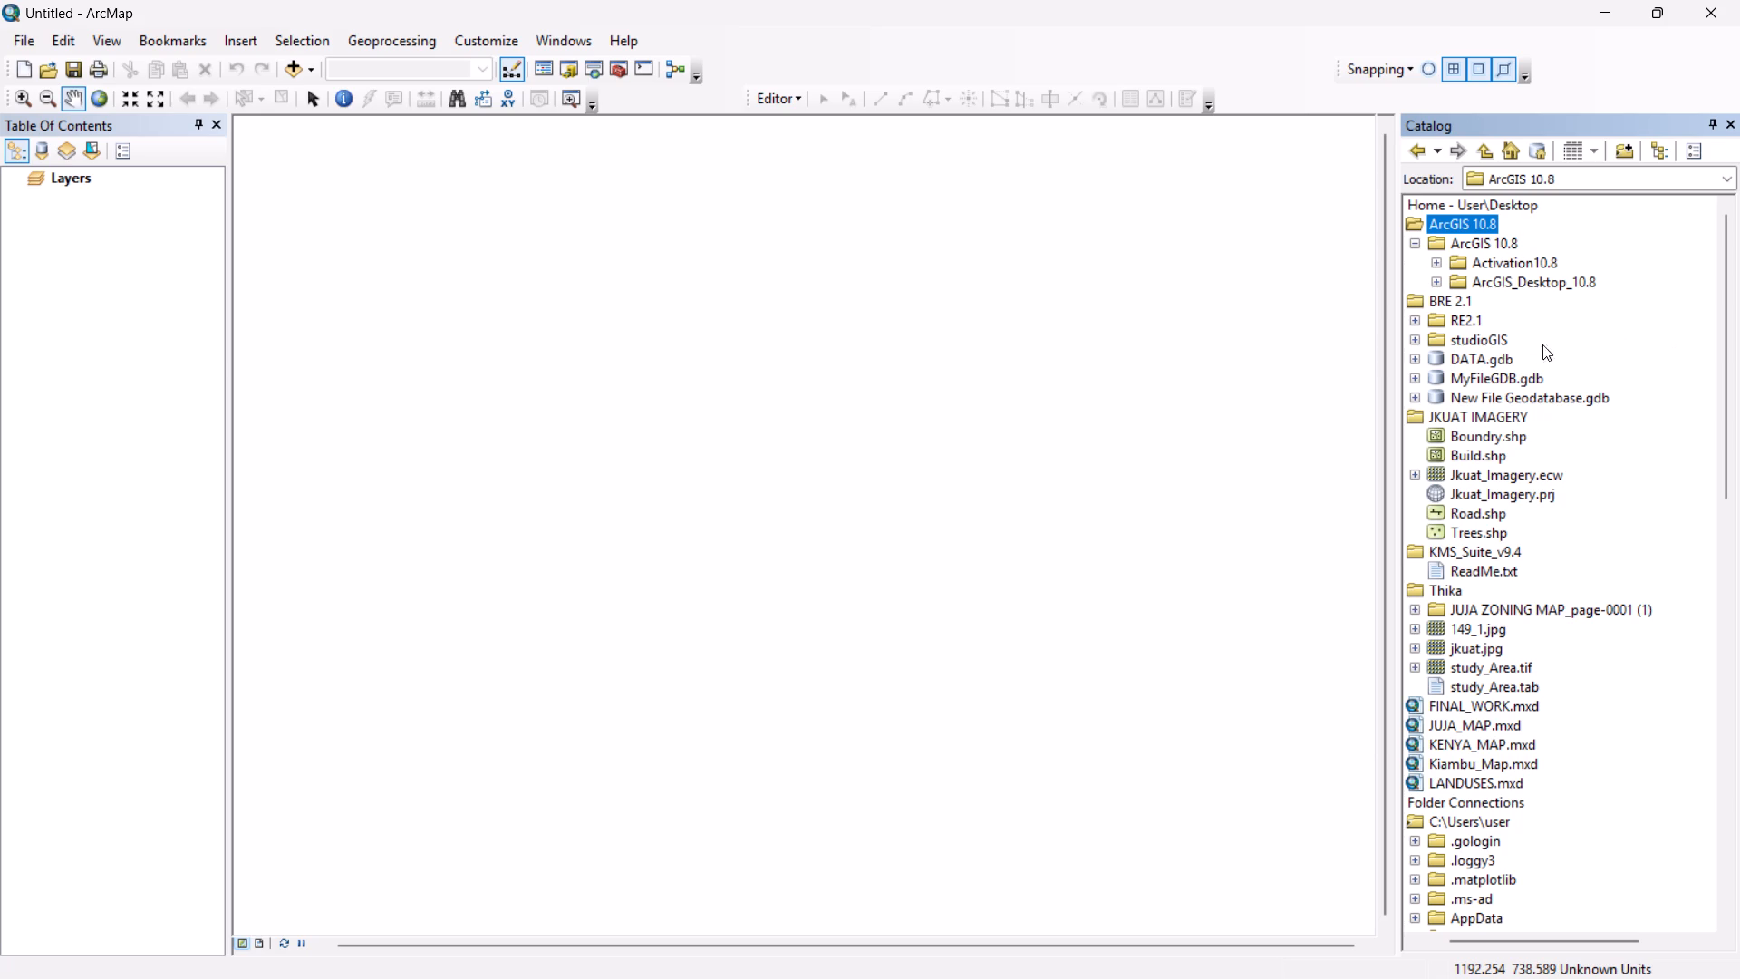
Create a new folder inside the RE2.1 folder of BRE 2.1 in the Catalog.
left_click(1418, 325)
right_click(1441, 313)
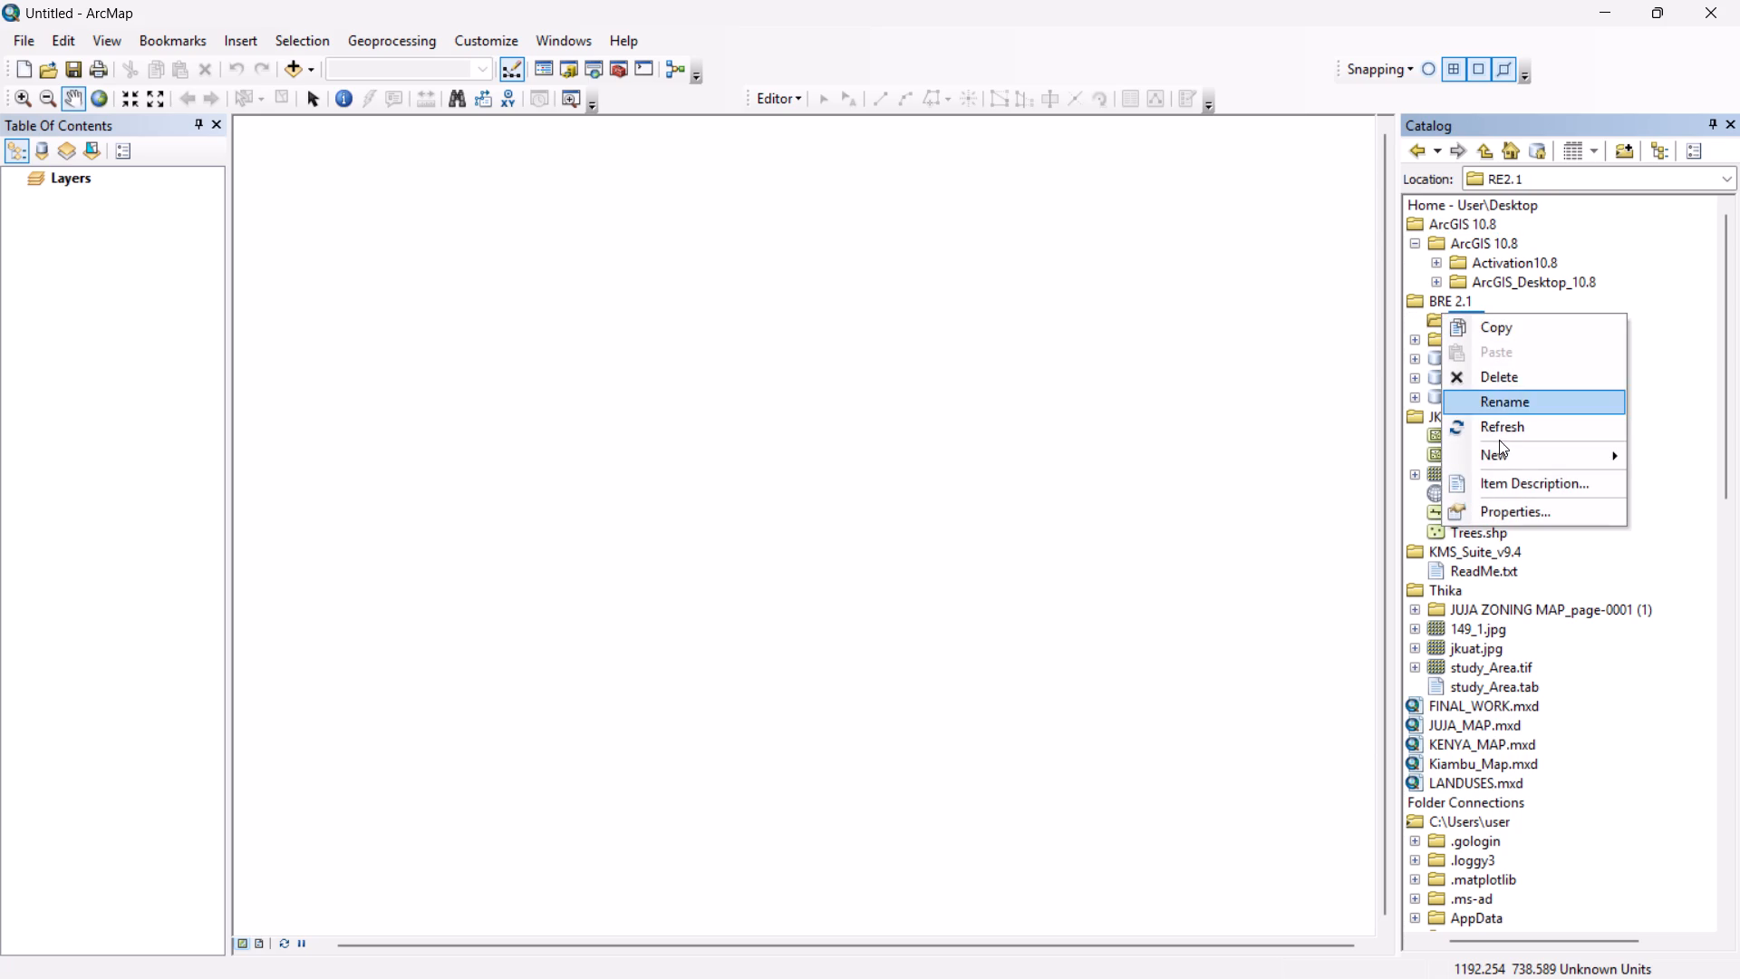
left_click(1381, 456)
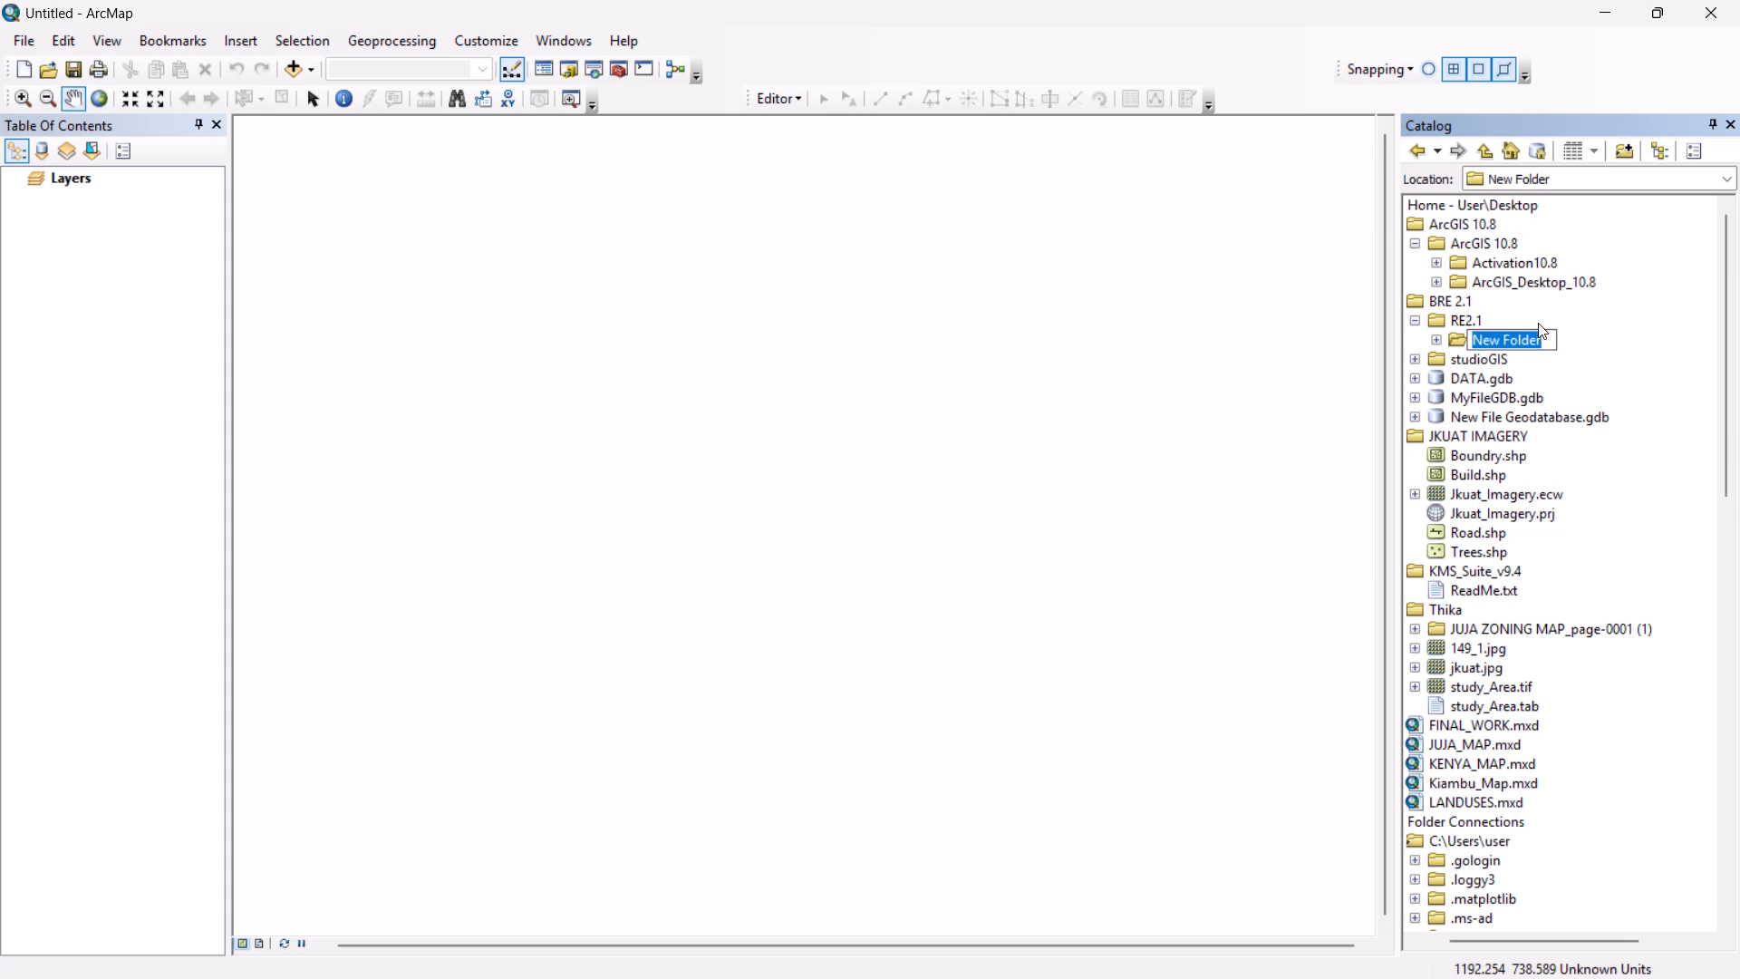
left_click(1302, 336)
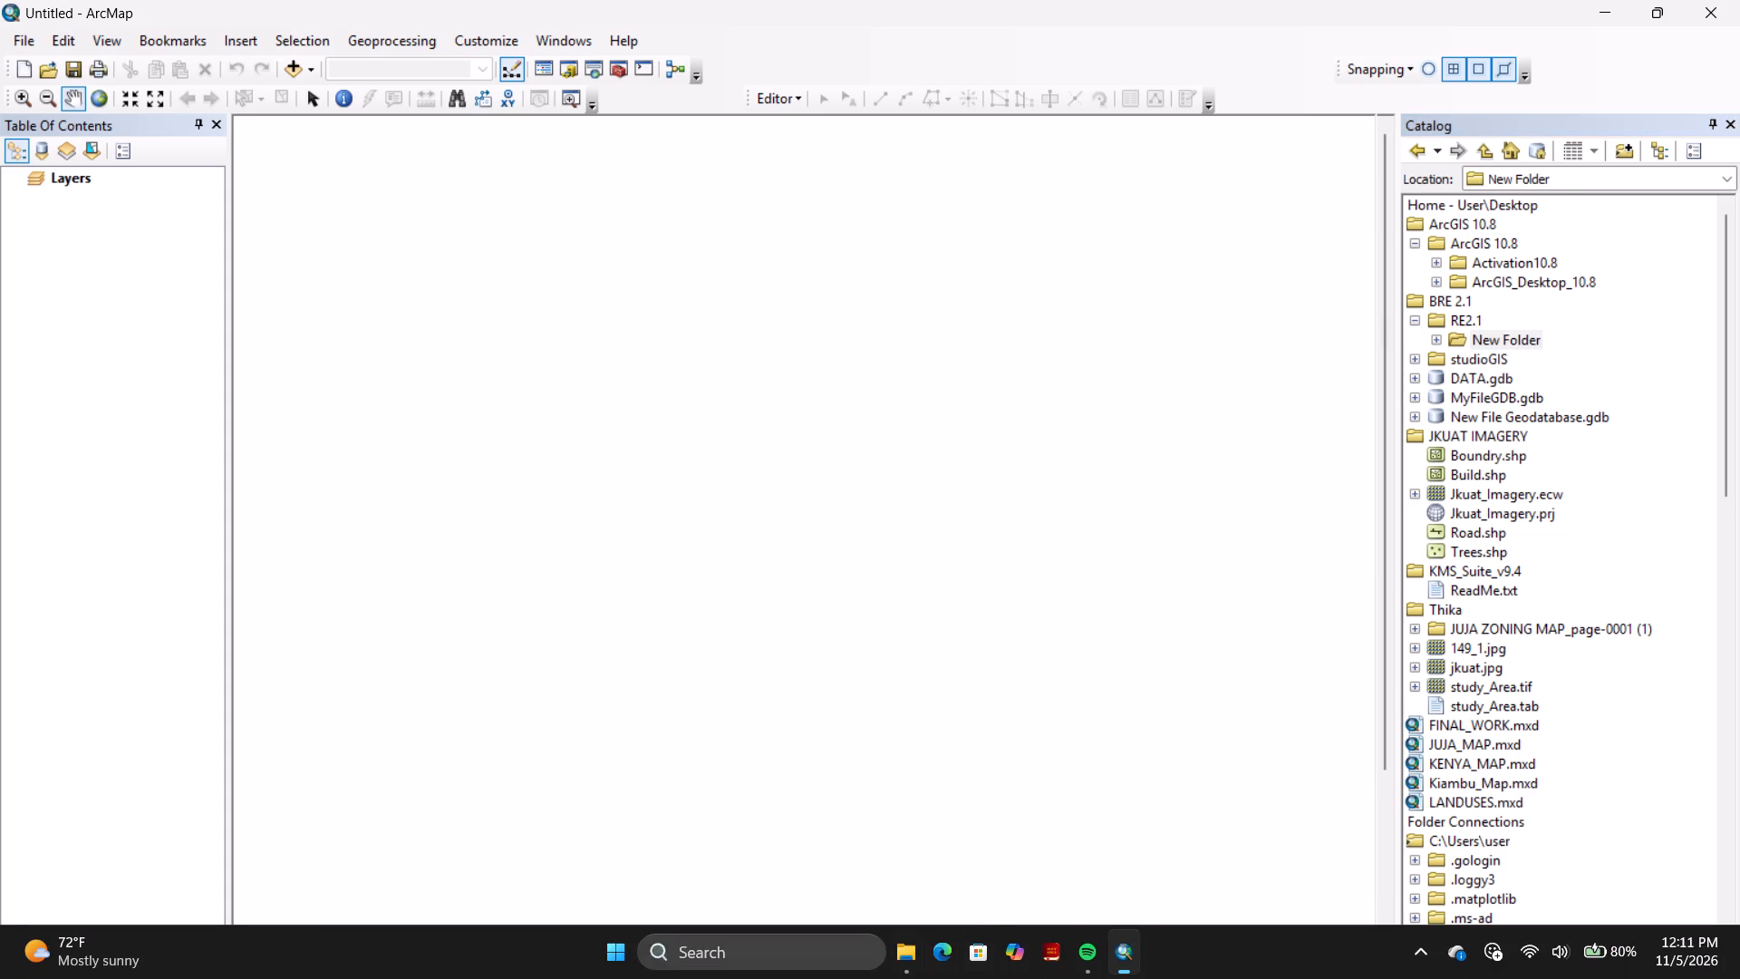
Search Windows for "arc" and launch ArcCatalog 10.8.
left_click(763, 951)
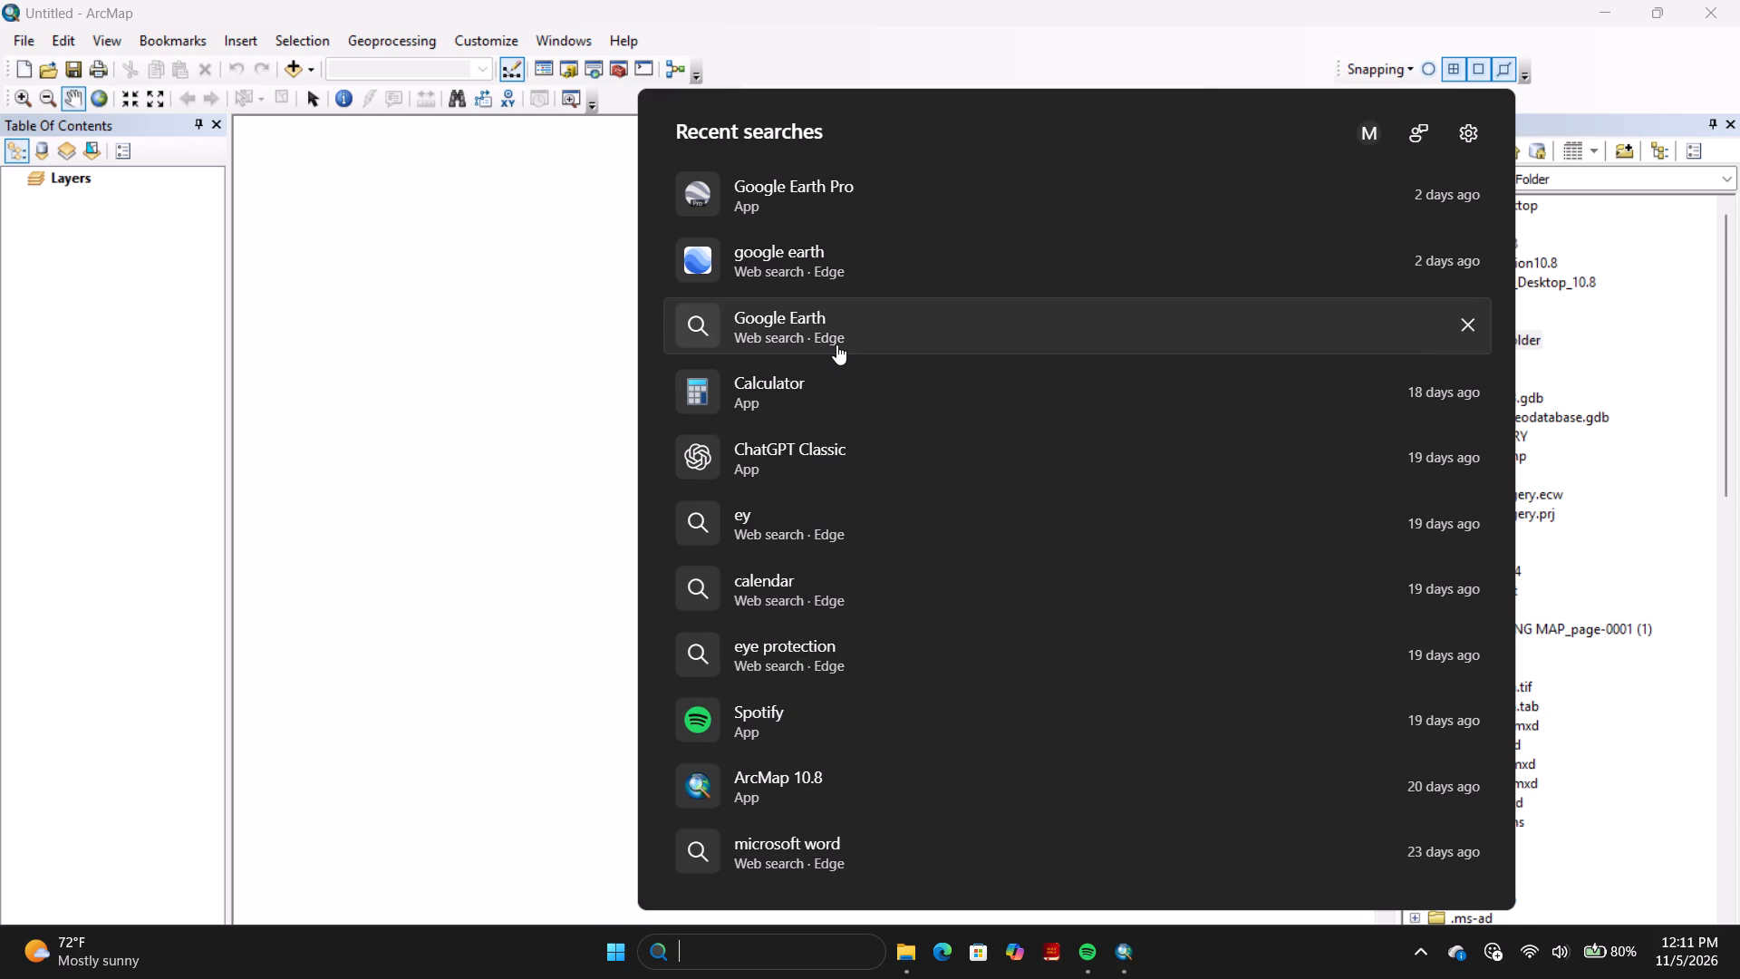
type("arc")
double_click(836, 344)
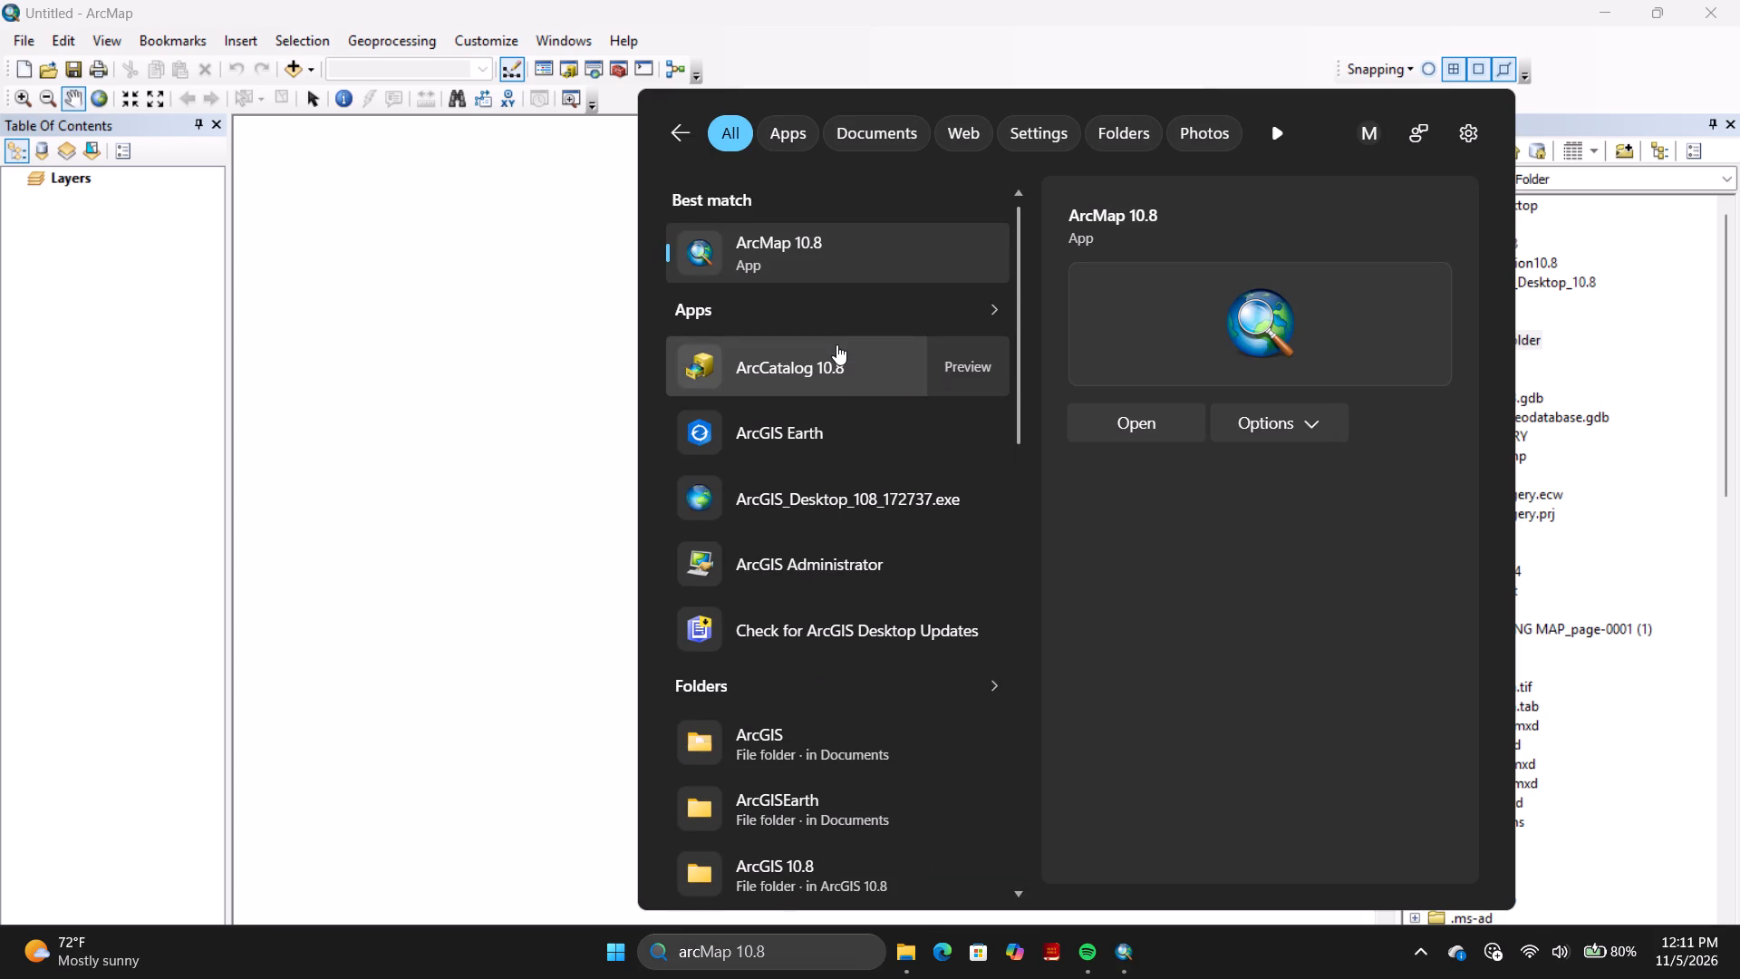
left_click(836, 344)
left_click(826, 348)
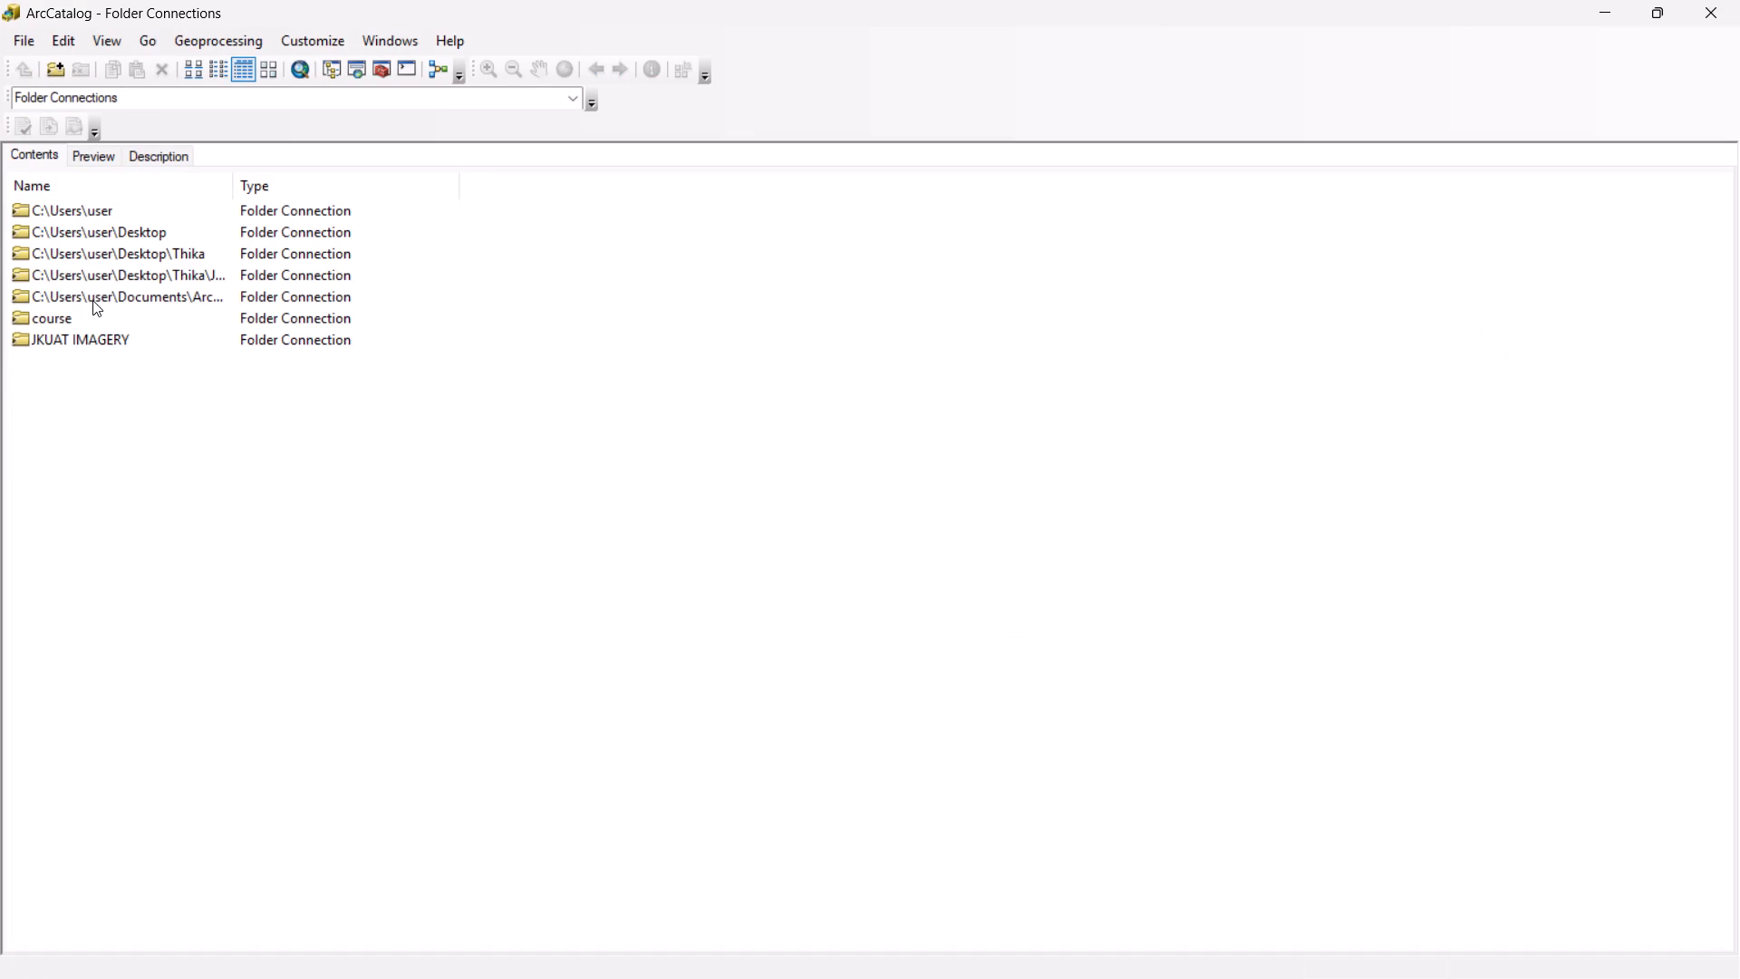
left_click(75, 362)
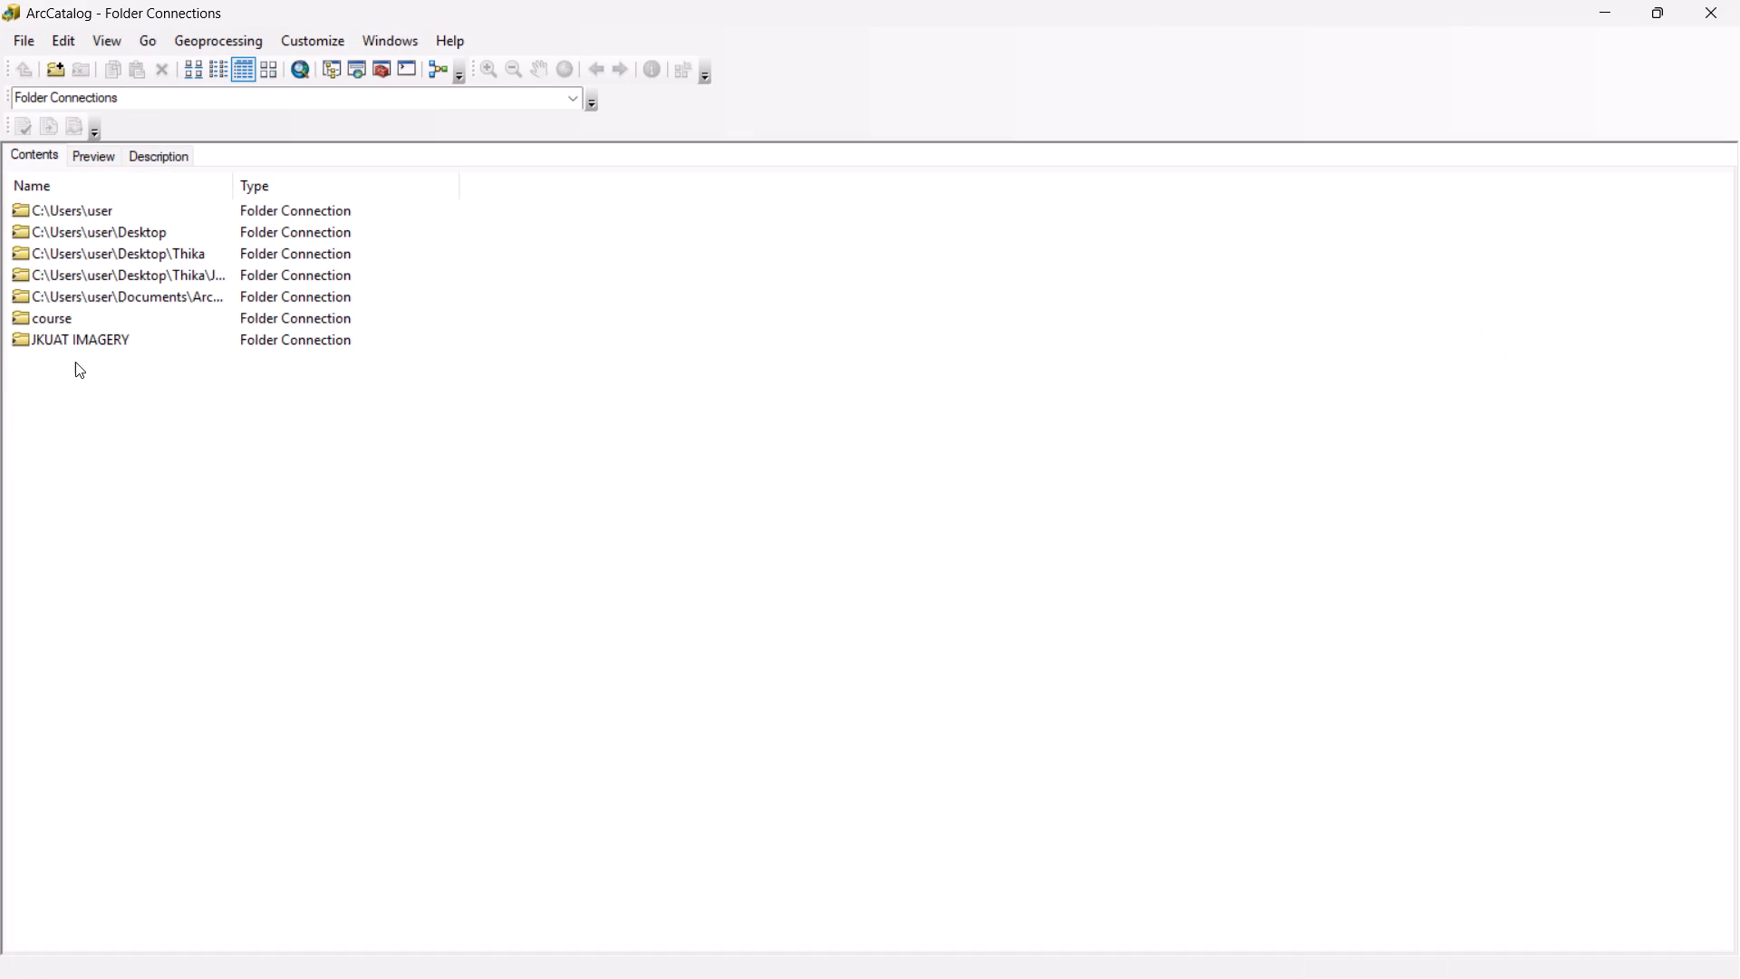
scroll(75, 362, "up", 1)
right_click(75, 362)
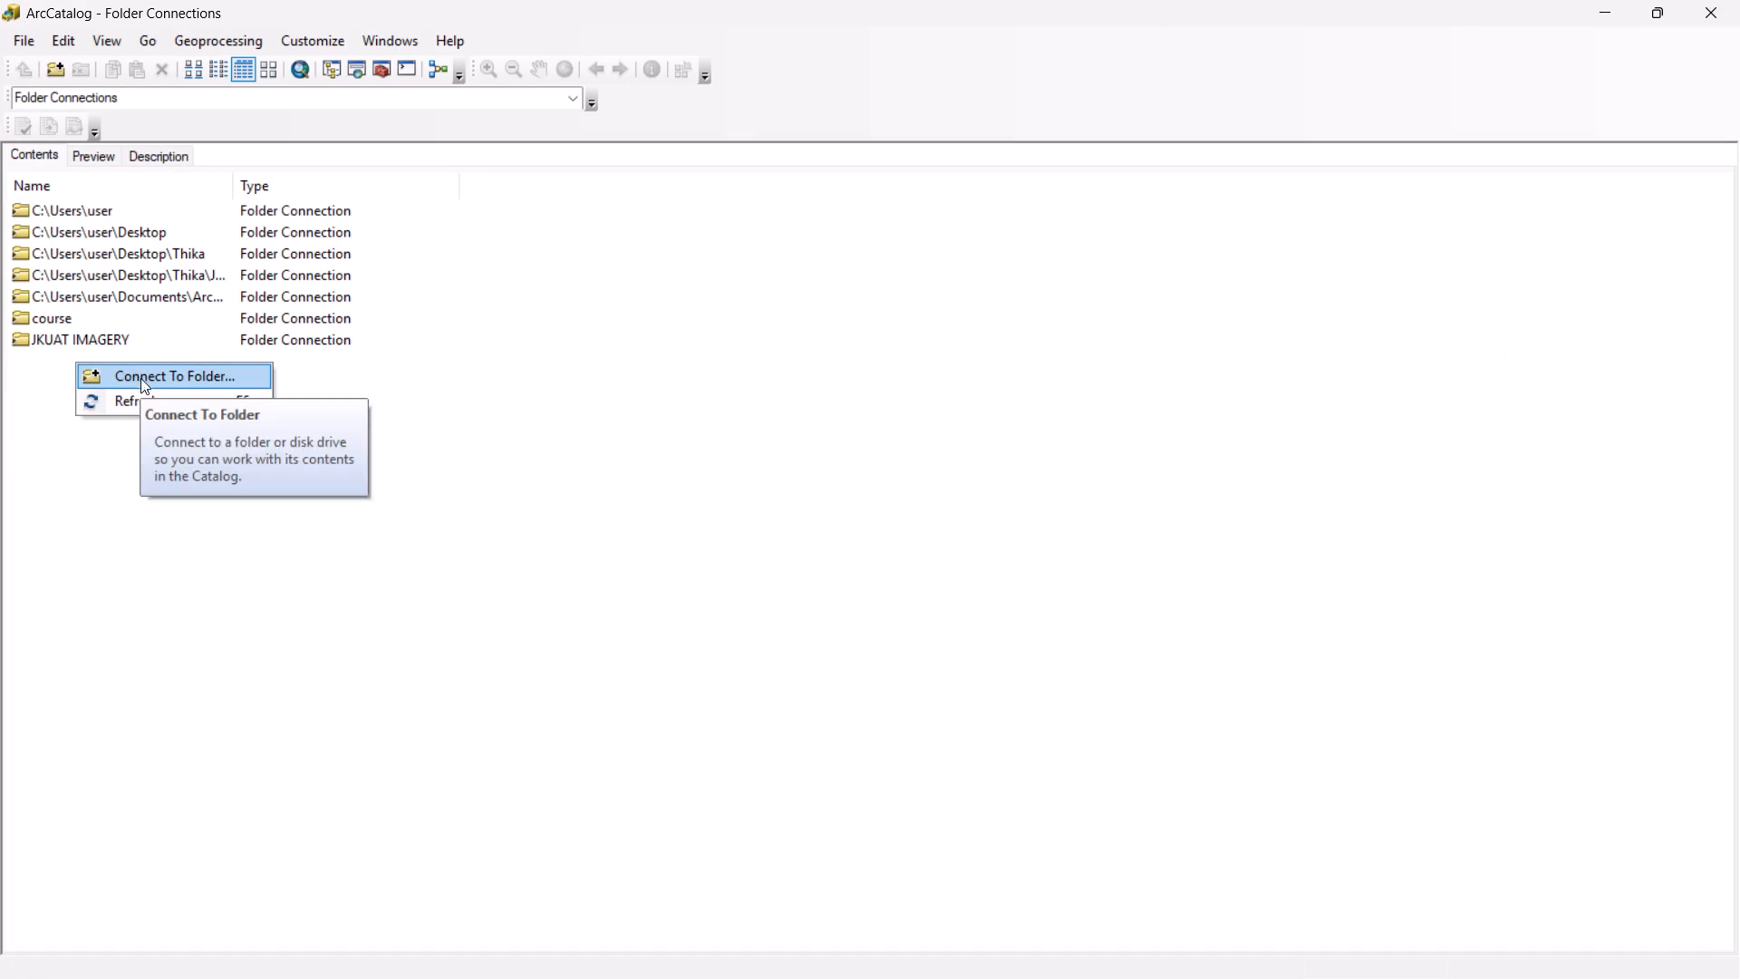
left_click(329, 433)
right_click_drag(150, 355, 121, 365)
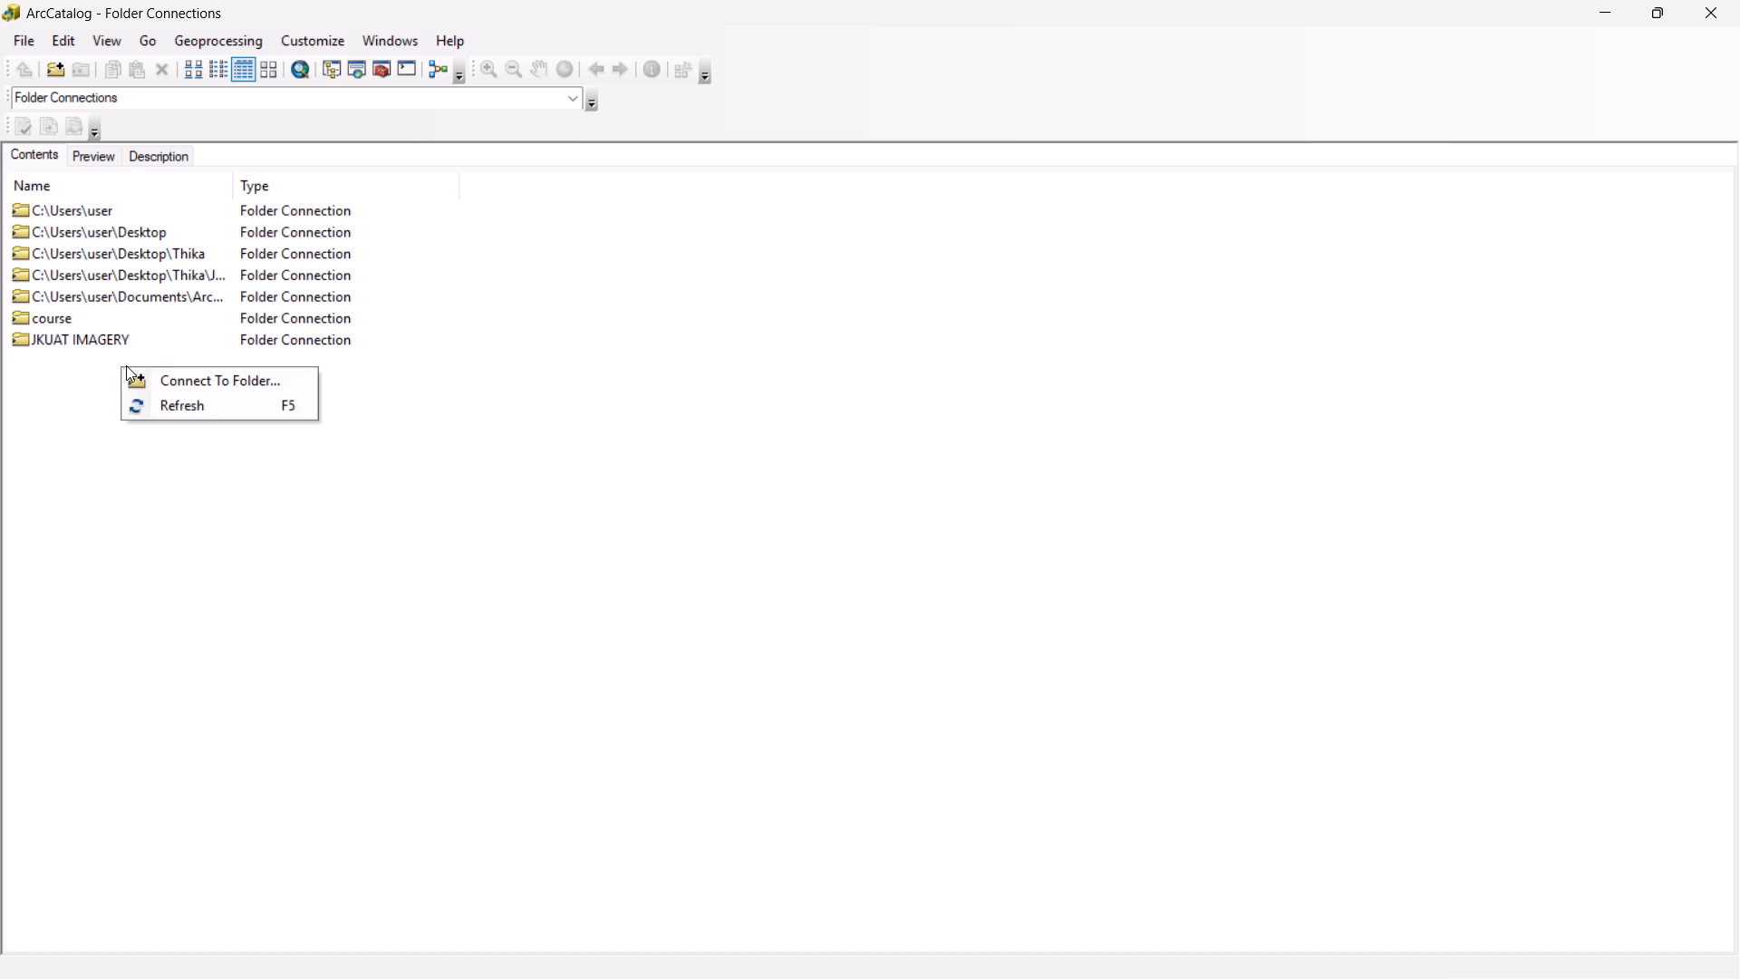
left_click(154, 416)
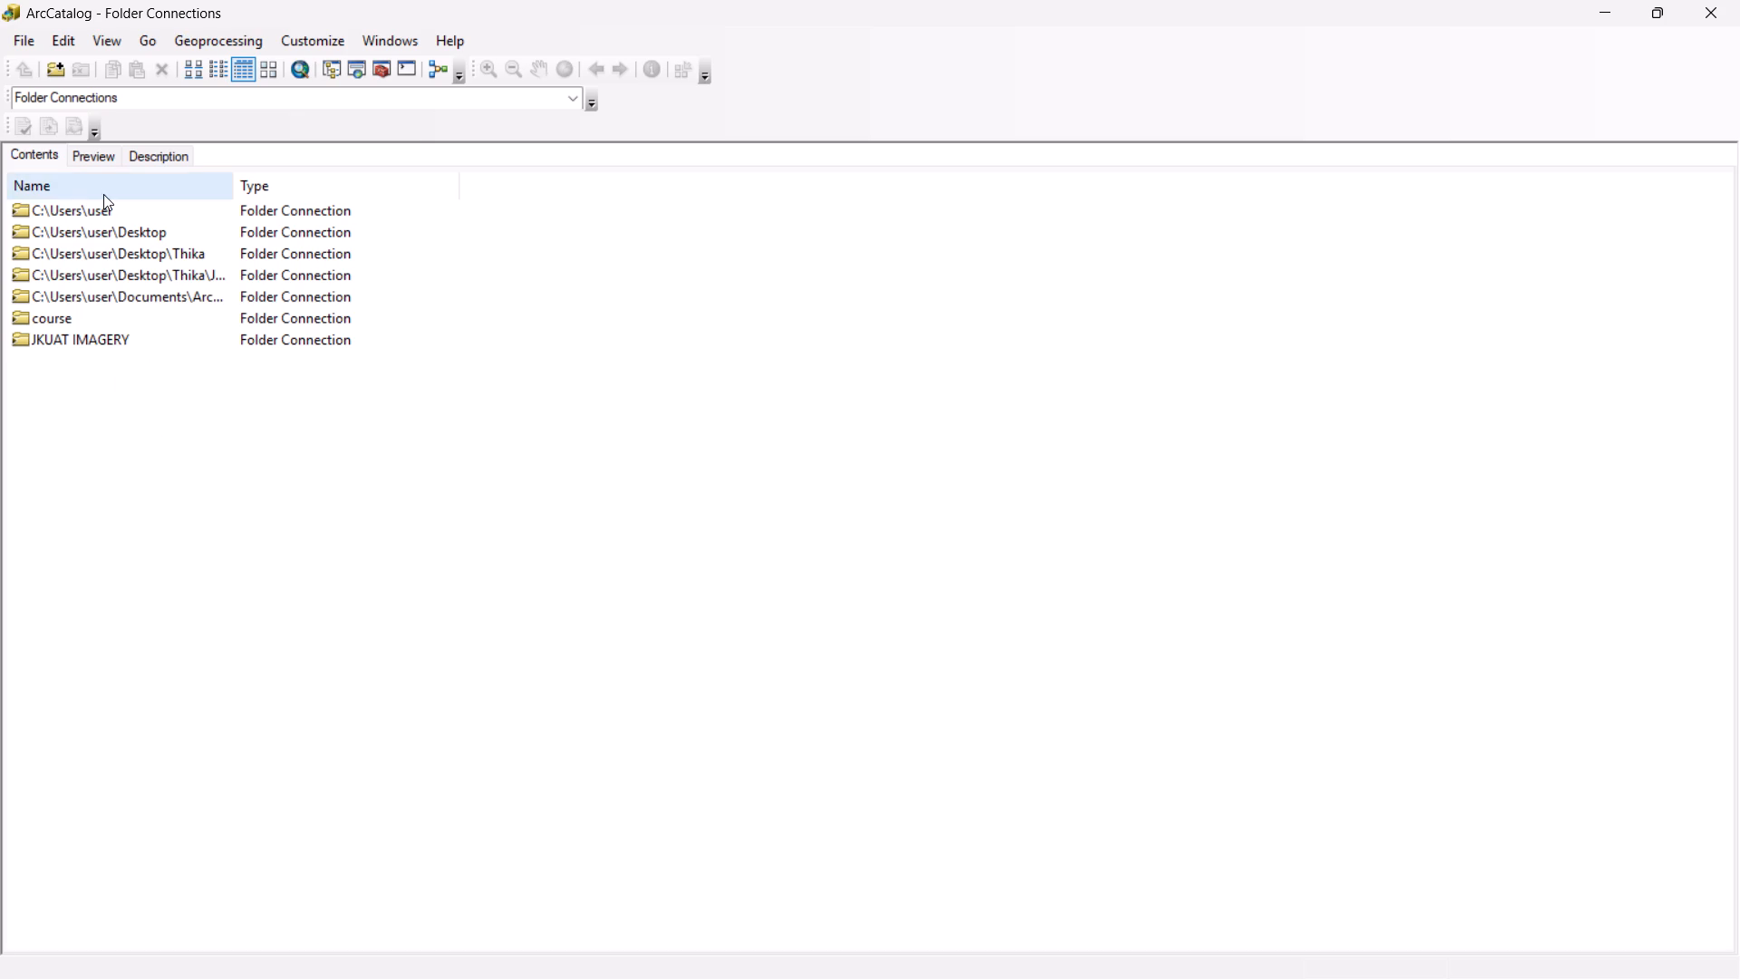
Rename the C:\Users\user folder connection as MWANGI_2.
left_click(98, 215)
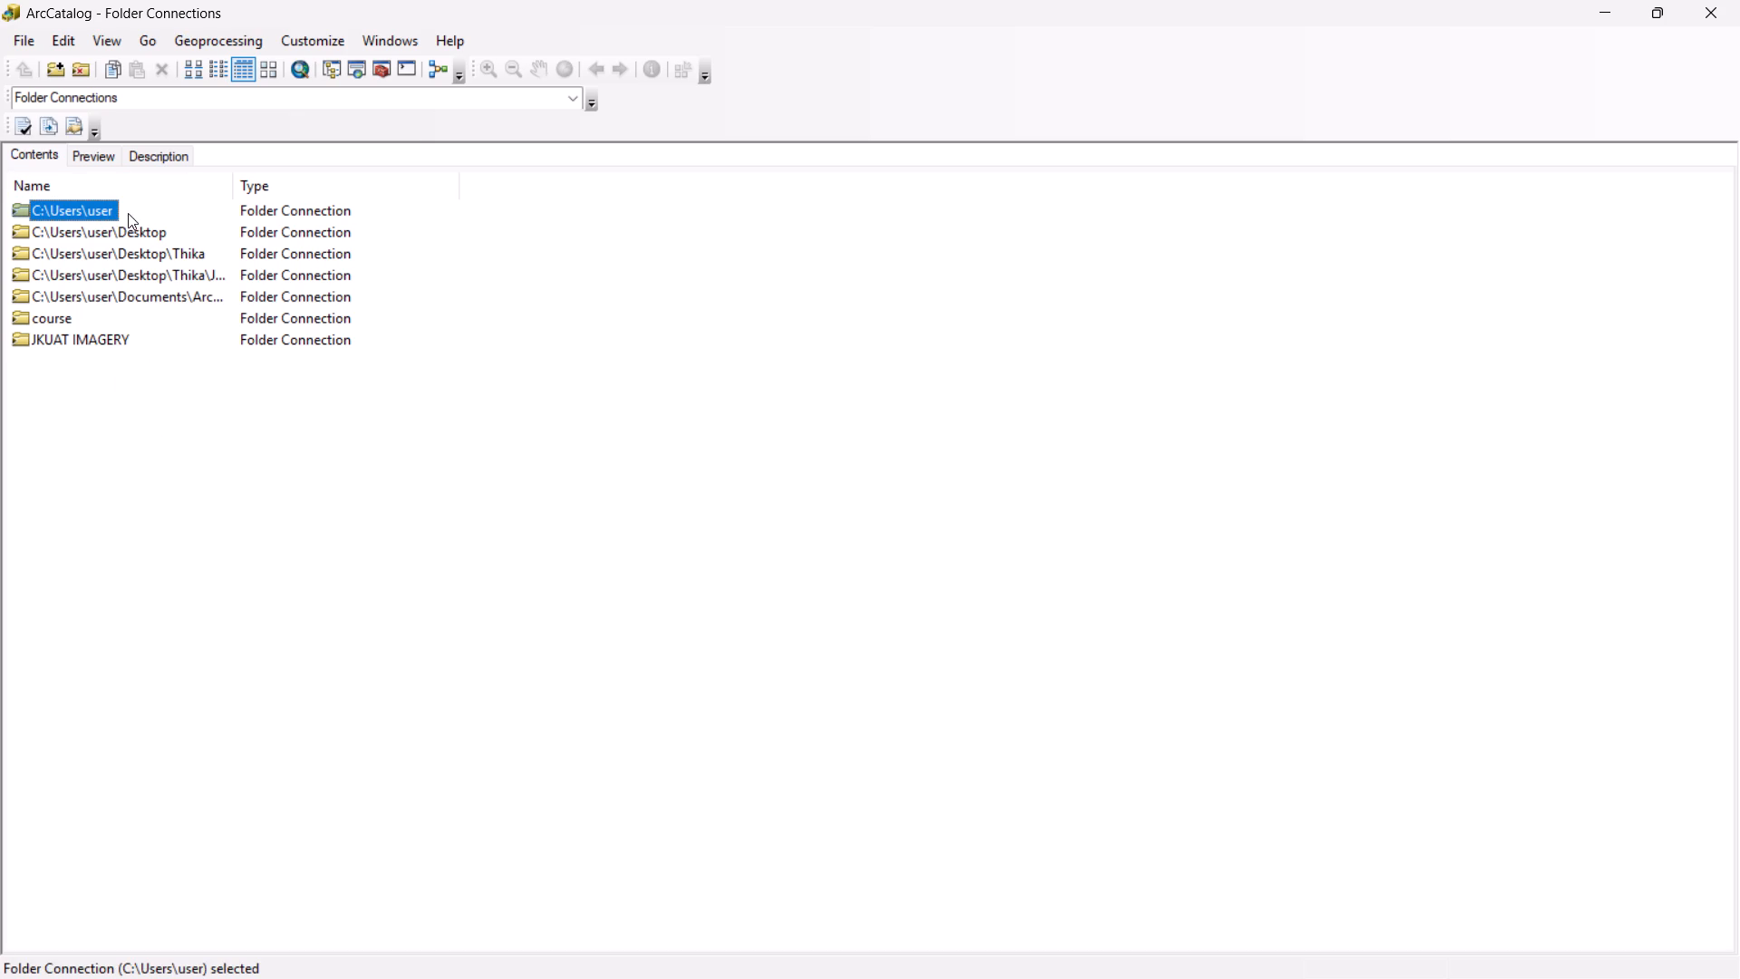
left_click(139, 212)
double_click(155, 205)
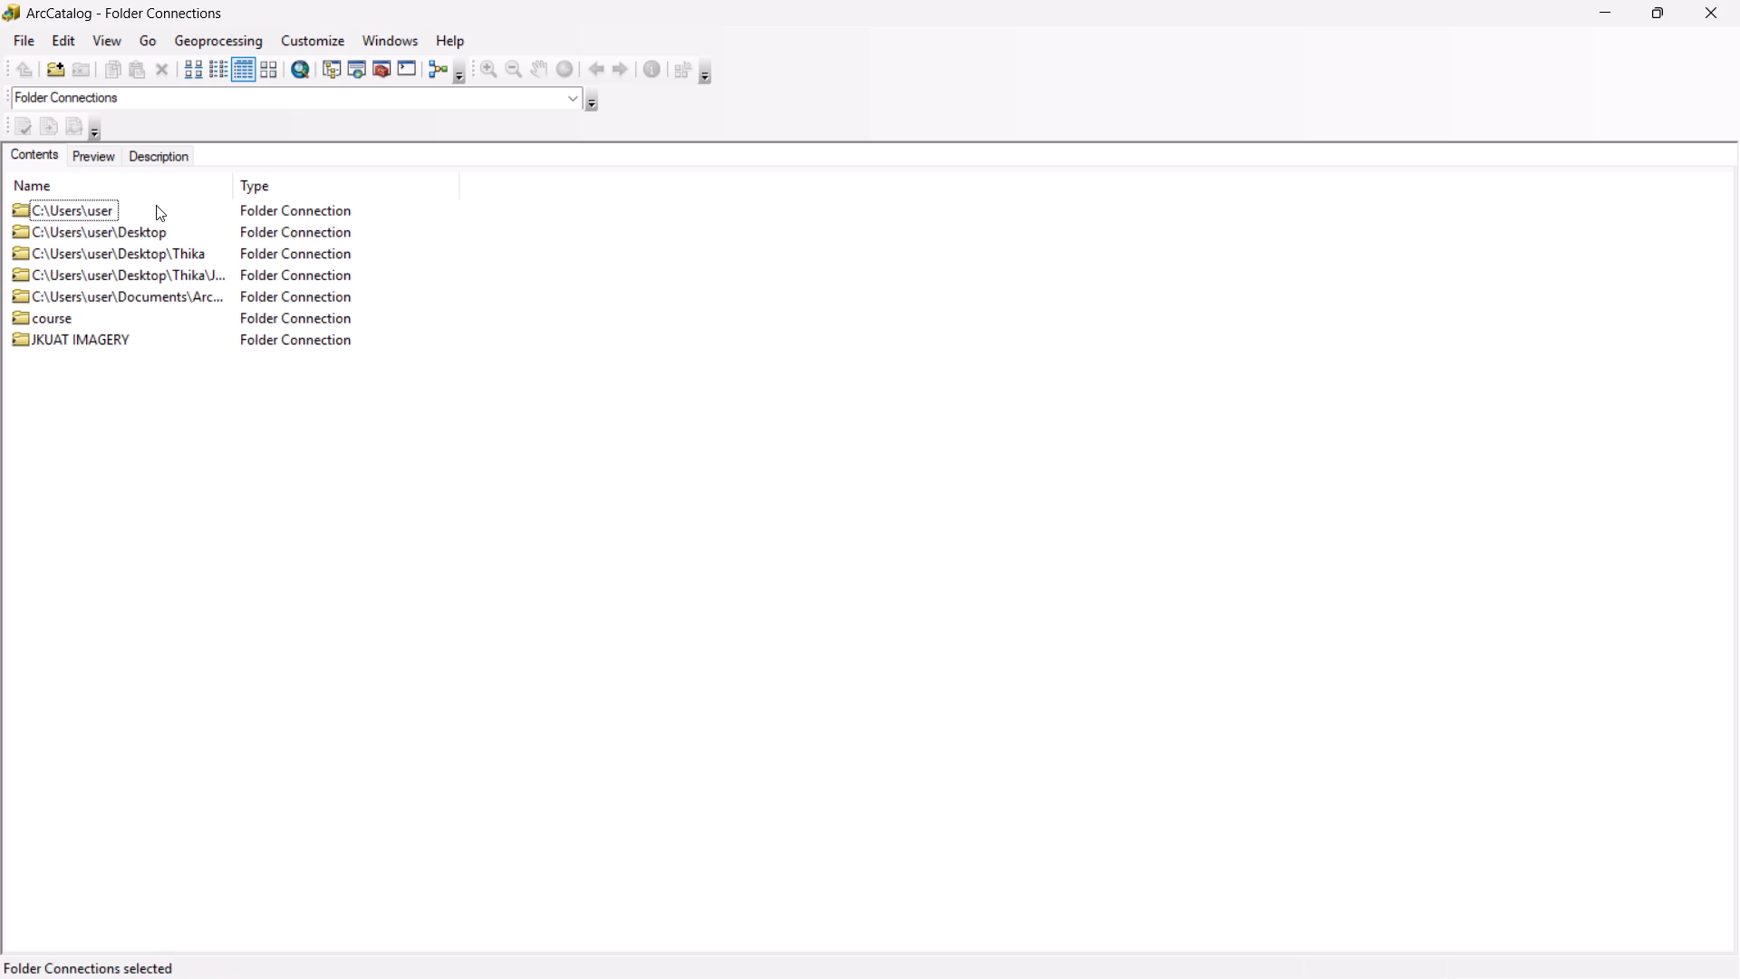
left_click(114, 205)
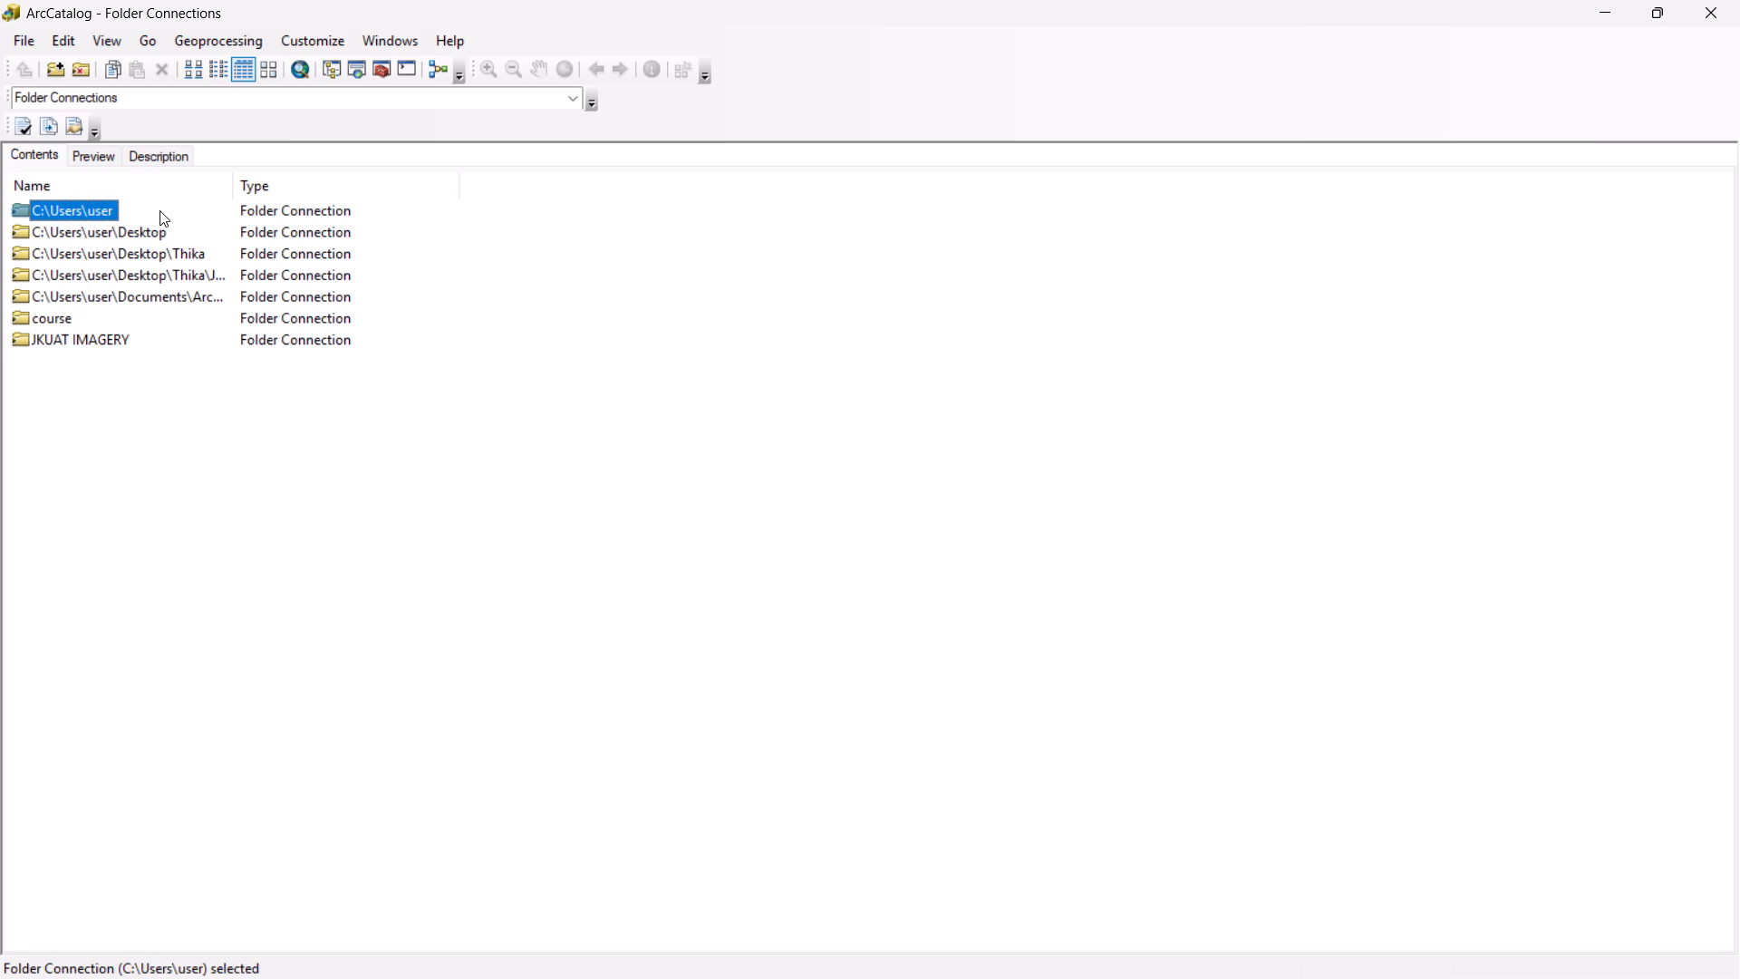
key("BackSpace")
key("BackSpace")
key("BackSpace")
key("BackSpace")
key("BackSpace")
key("BackSpace")
key("BackSpace")
key("BackSpace")
left_click(101, 202)
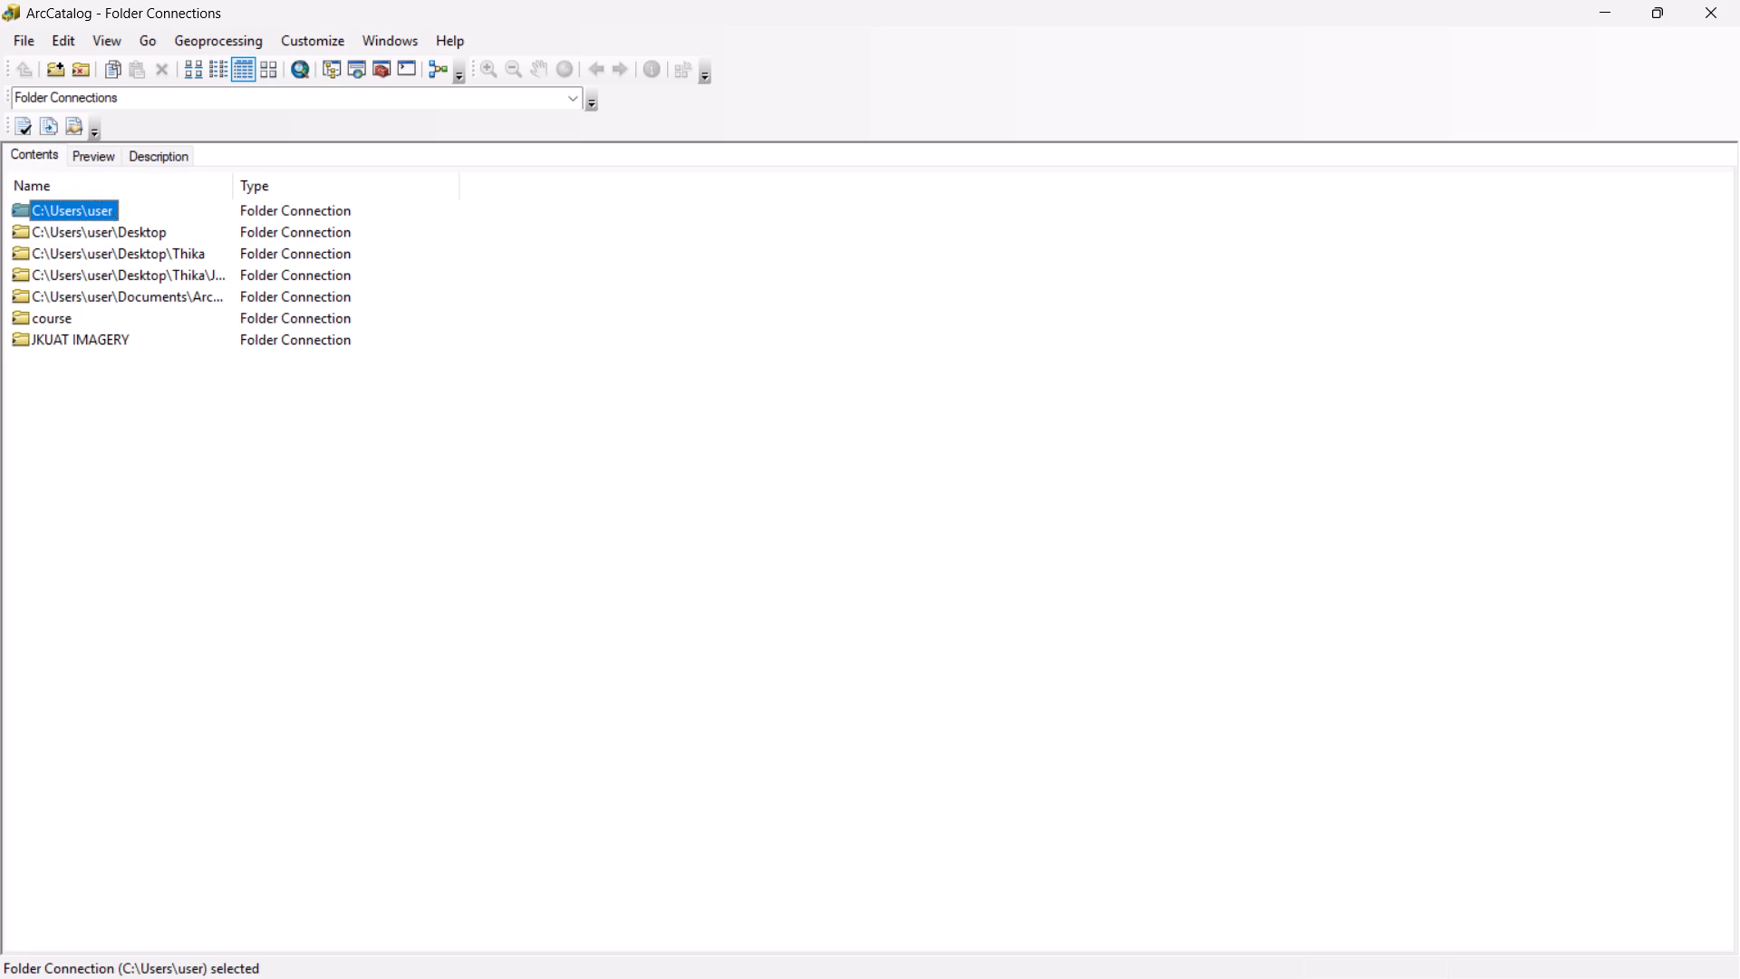
left_click(112, 215)
key("BackSpace")
key("BackSpace")
key("BackSpace")
key("BackSpace")
key("BackSpace")
key("BackSpace")
key("BackSpace")
key("BackSpace")
key("BackSpace")
key("BackSpace")
key("BackSpace")
key("BackSpace")
key("BackSpace")
key("BackSpace")
key("BackSpace")
key("BackSpace")
key("BackSpace")
key("BackSpace")
key("BackSpace")
key("BackSpace")
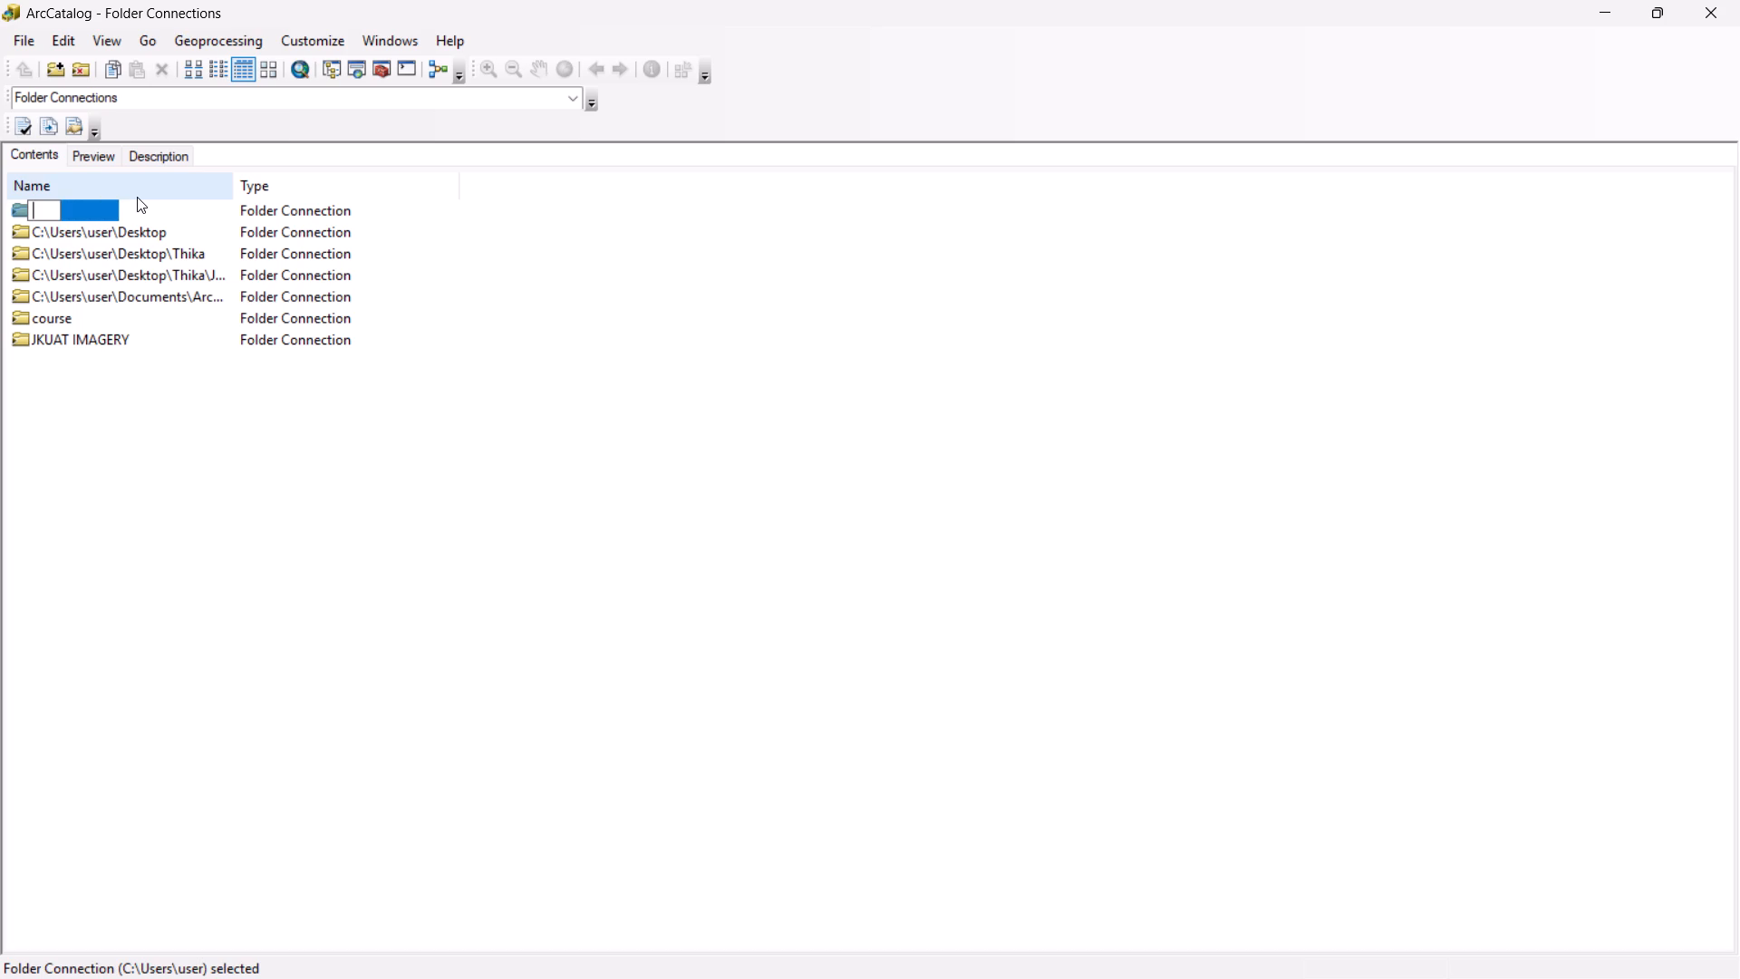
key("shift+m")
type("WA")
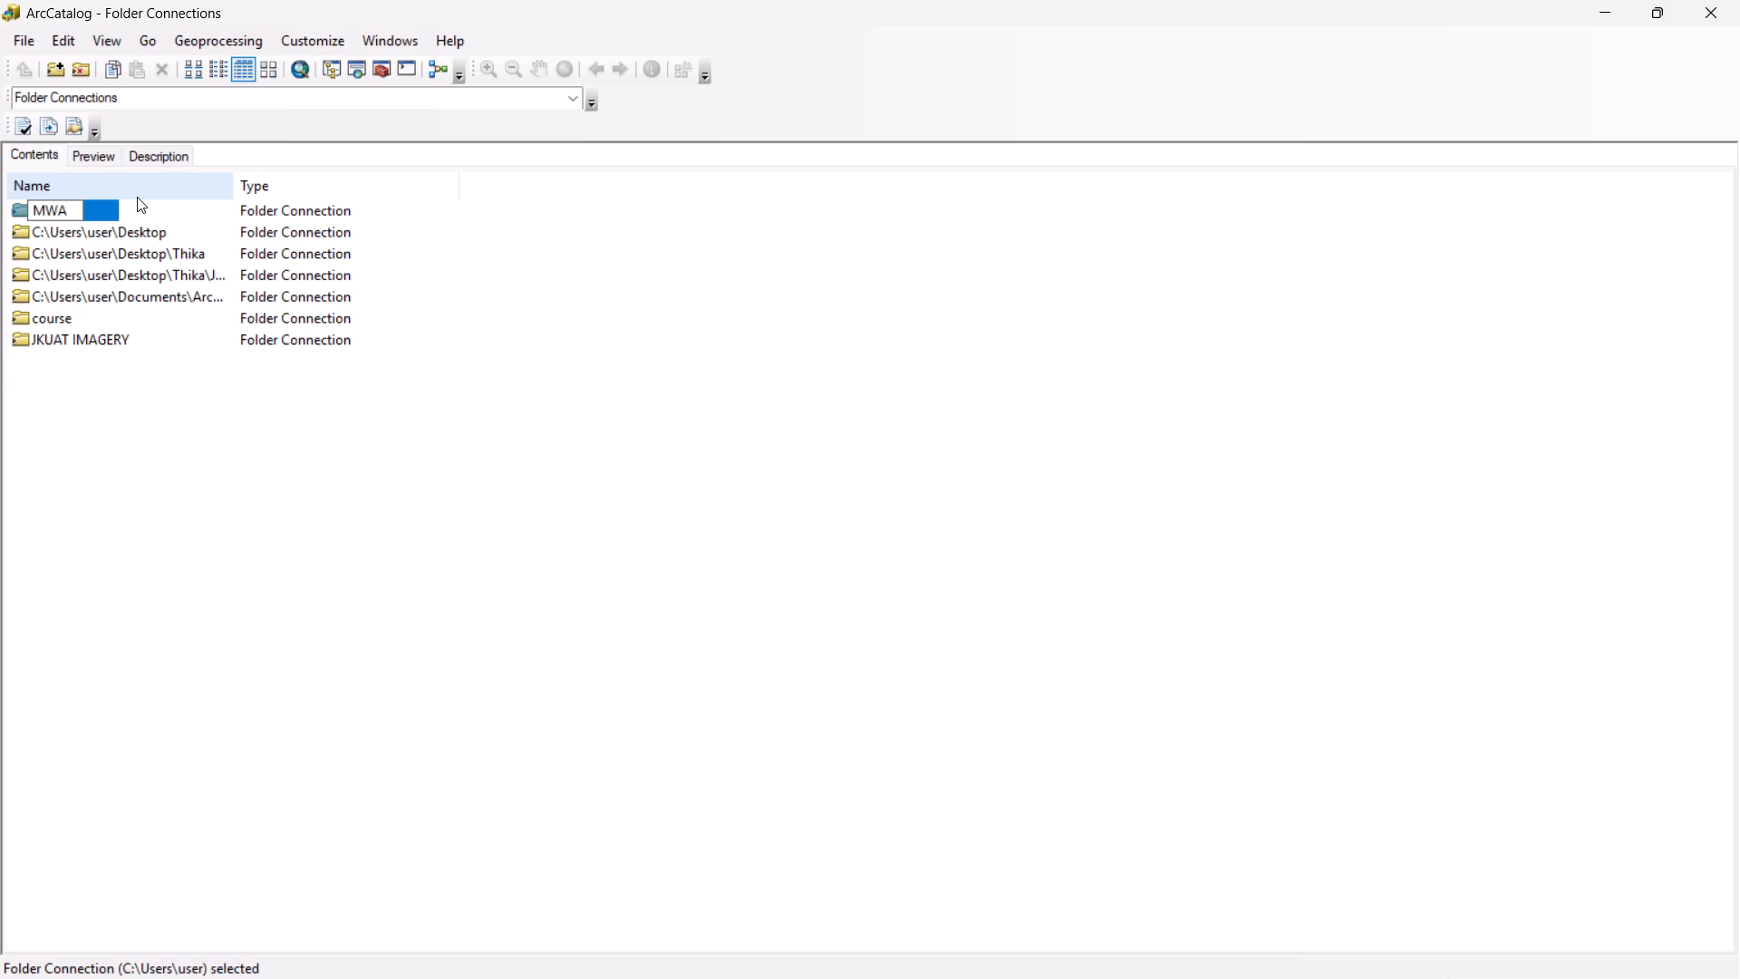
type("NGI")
scroll(137, 197, "down", 1, "shift")
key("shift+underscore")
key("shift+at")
key("BackSpace")
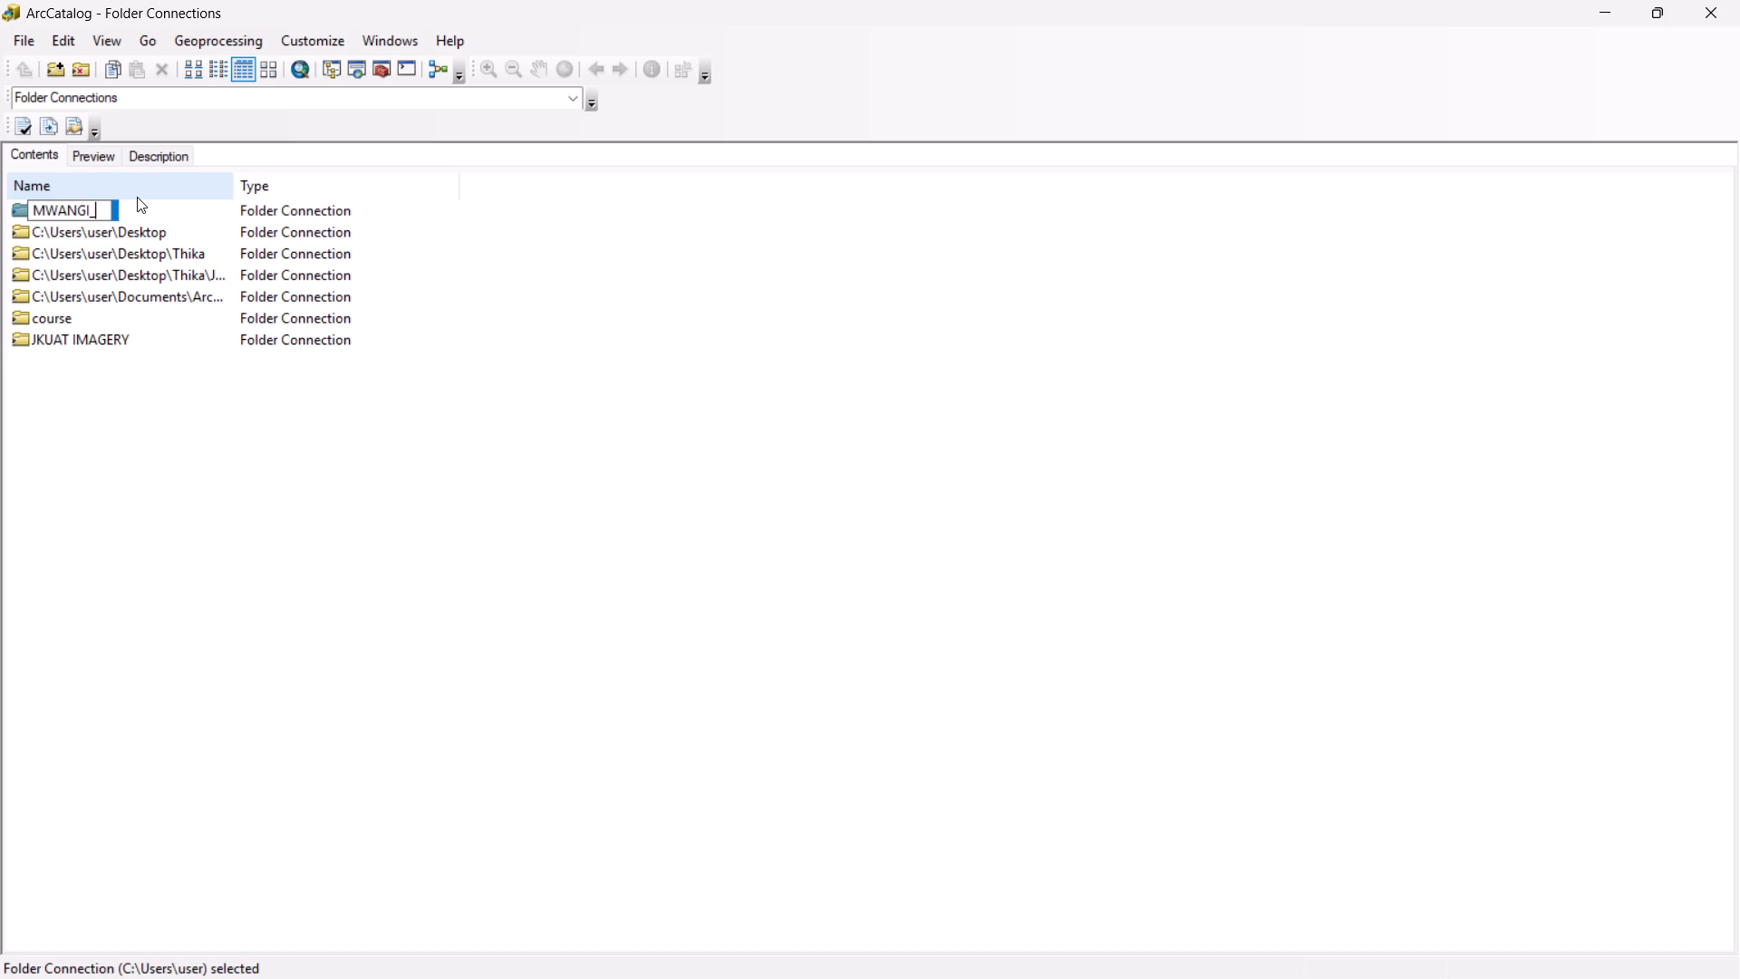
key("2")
key("Return")
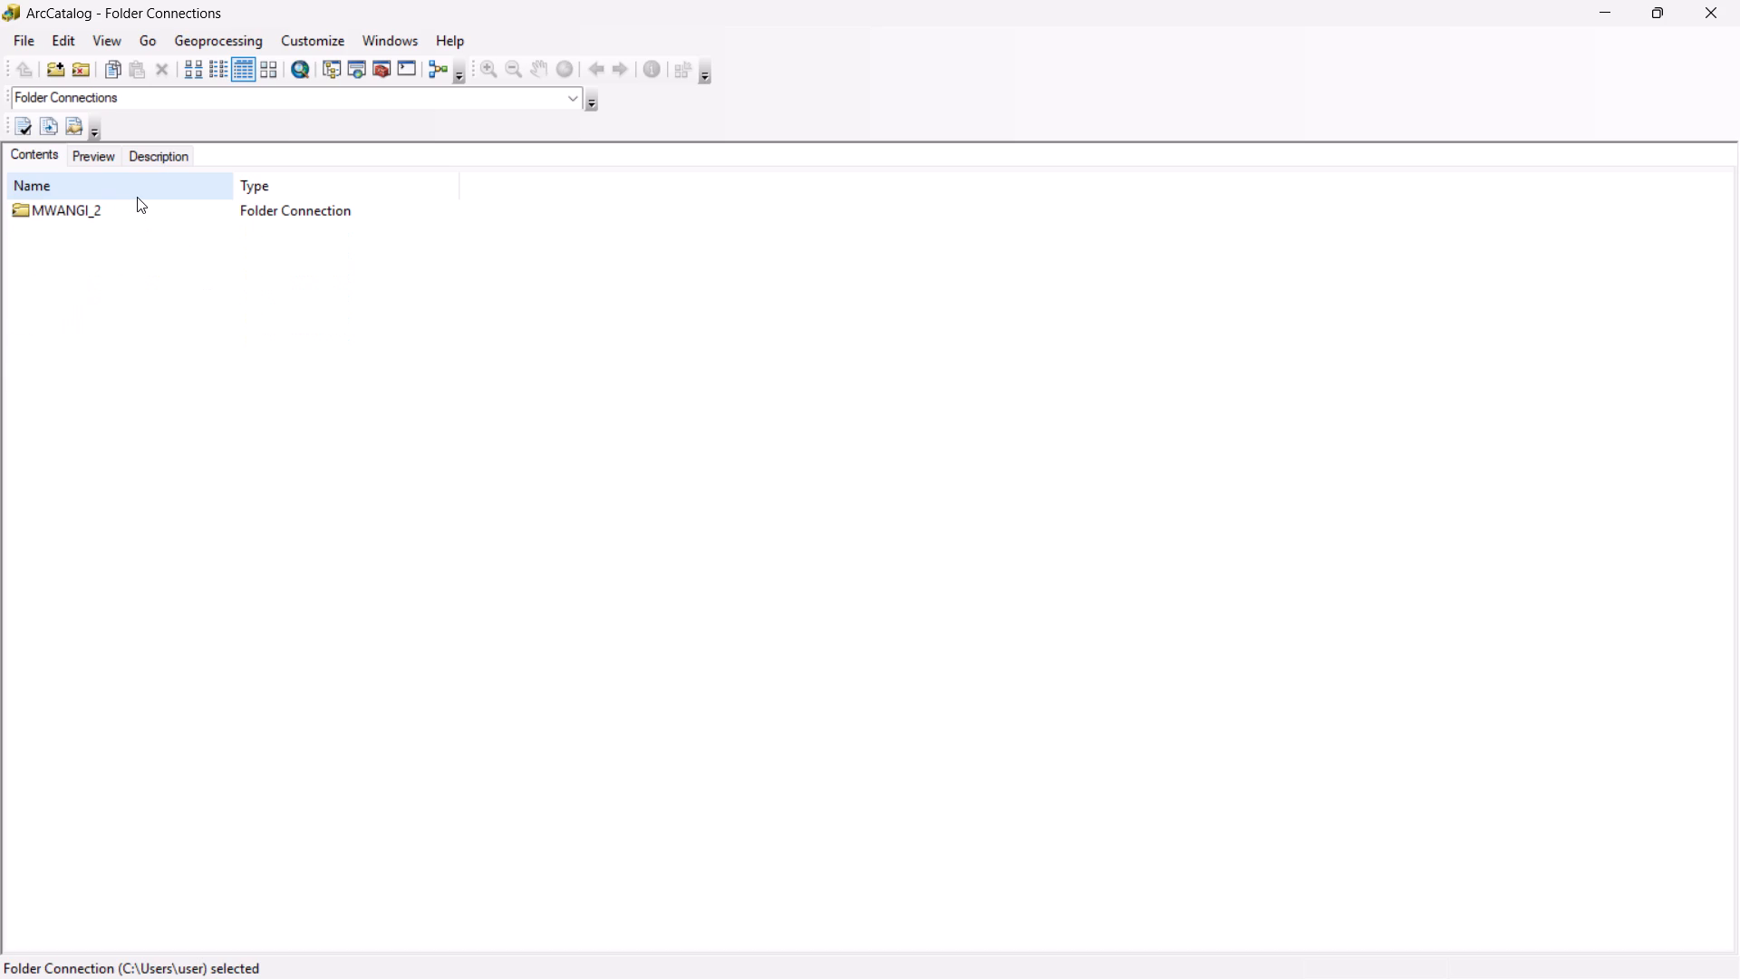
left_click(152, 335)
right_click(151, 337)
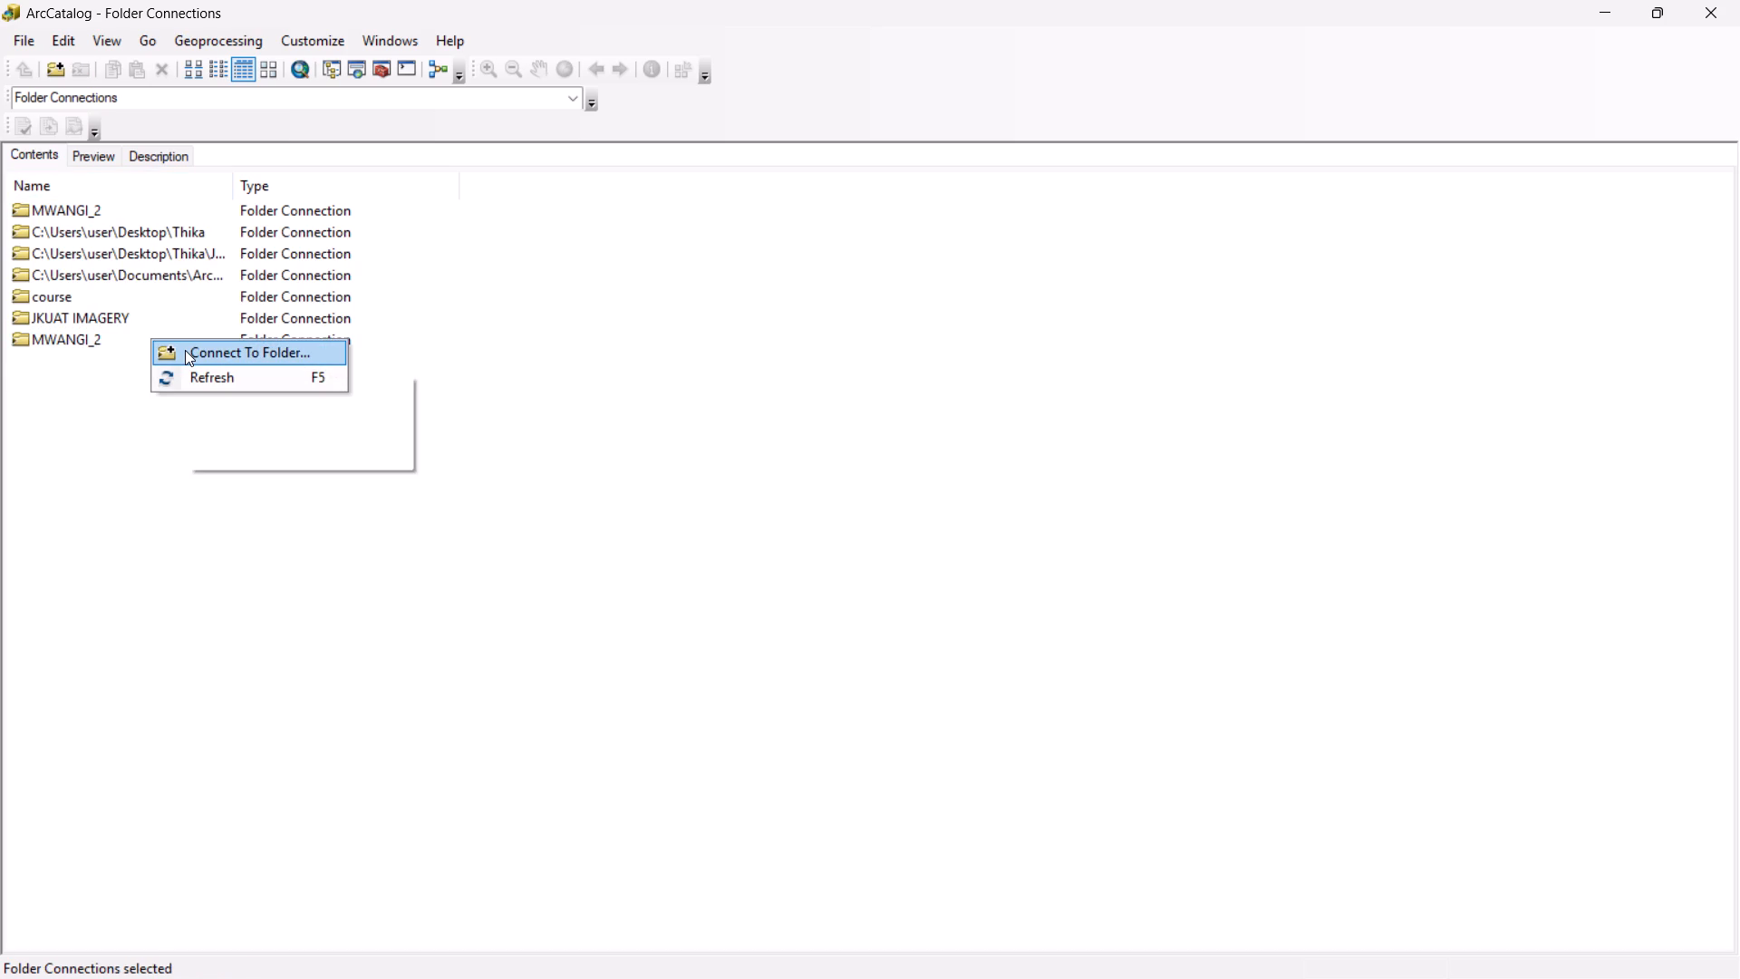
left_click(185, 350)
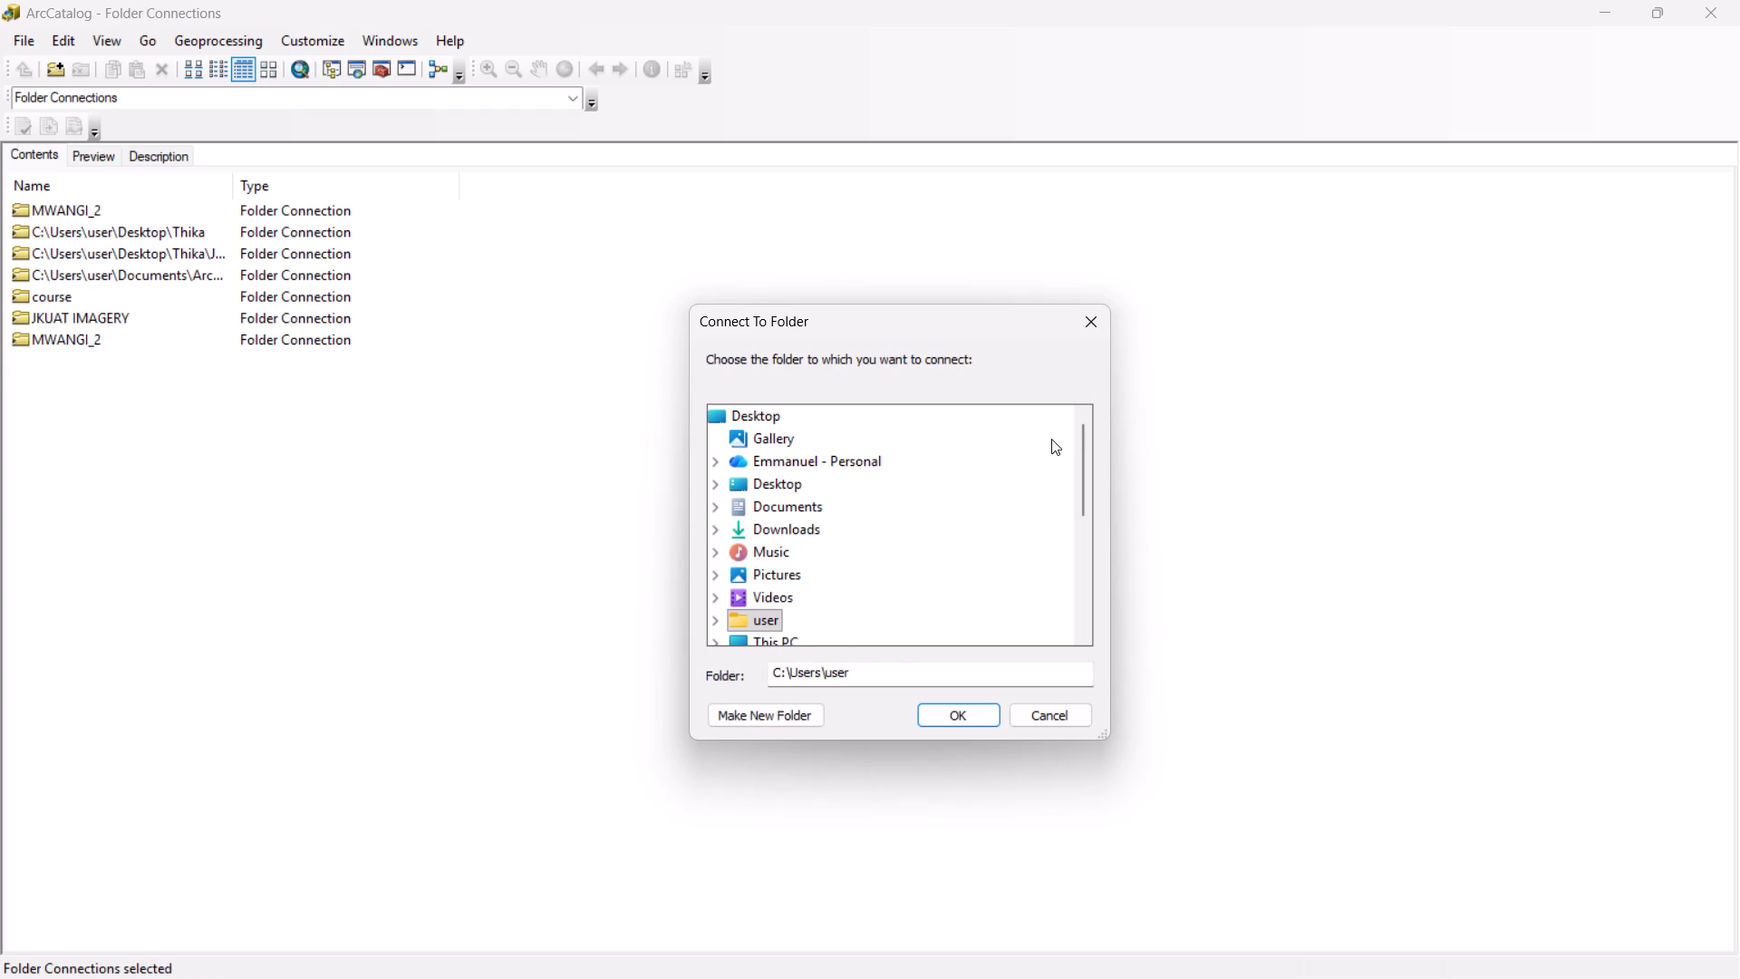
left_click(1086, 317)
Launch ArcMap from ArcCatalog.
double_click(297, 65)
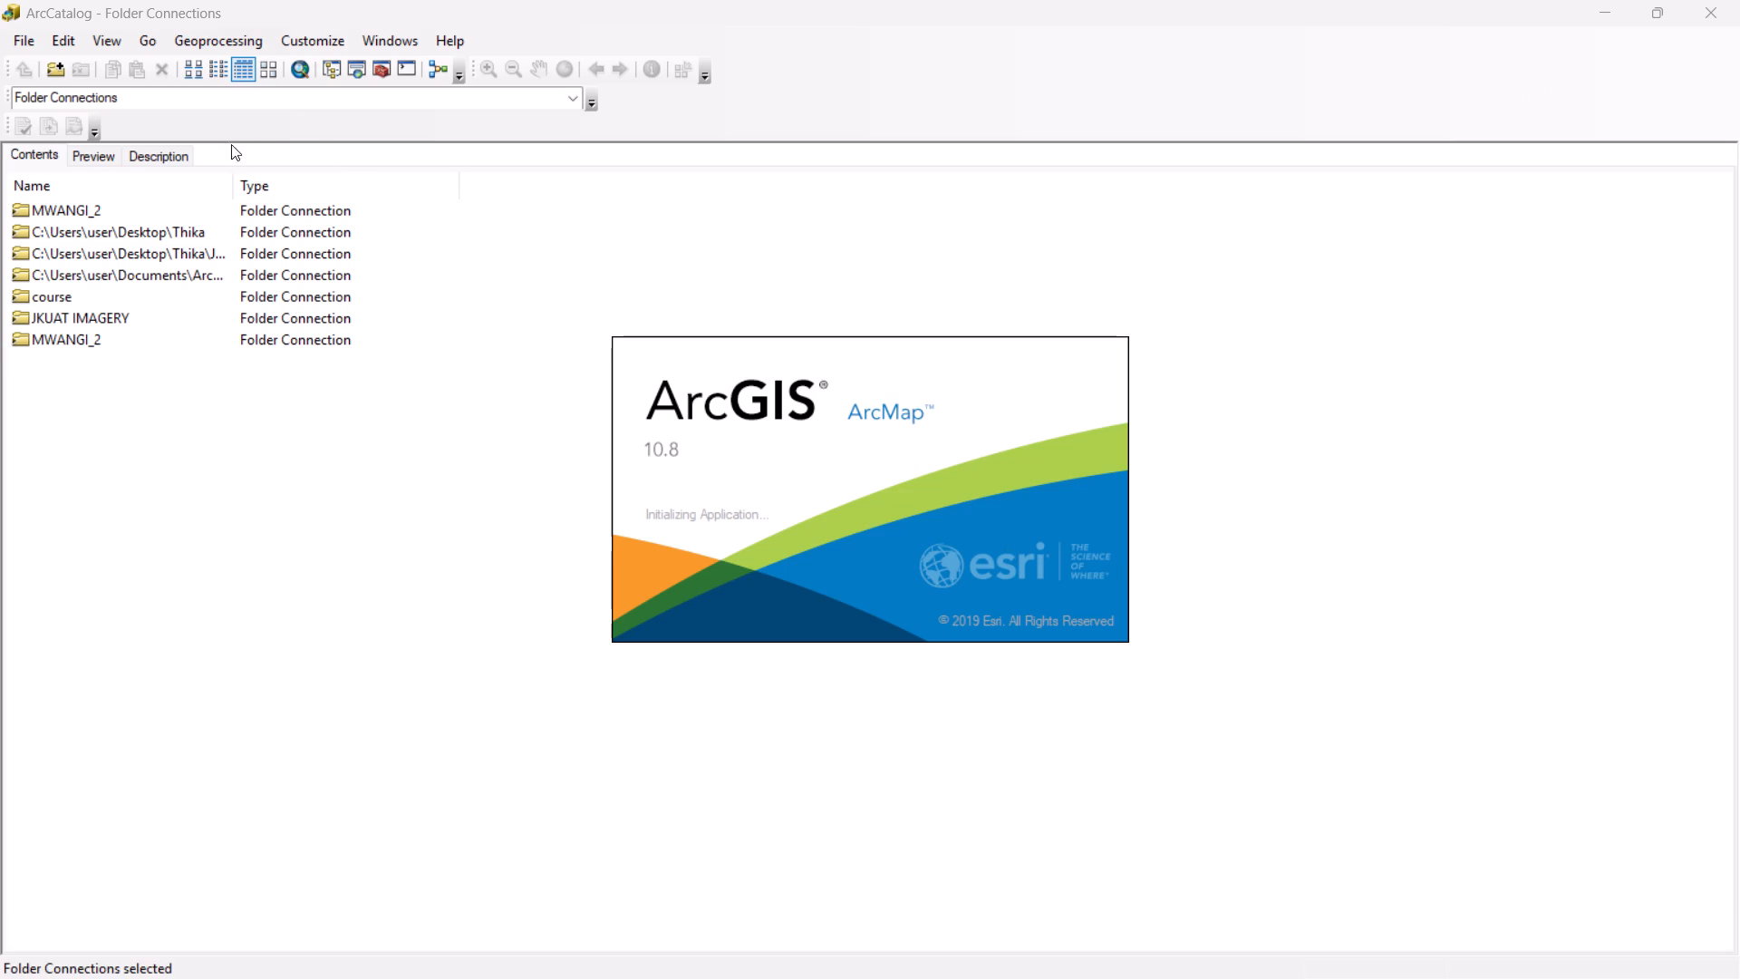
Start a new folder connection in ArcCatalog and browse into the Documents folder.
left_click(61, 65)
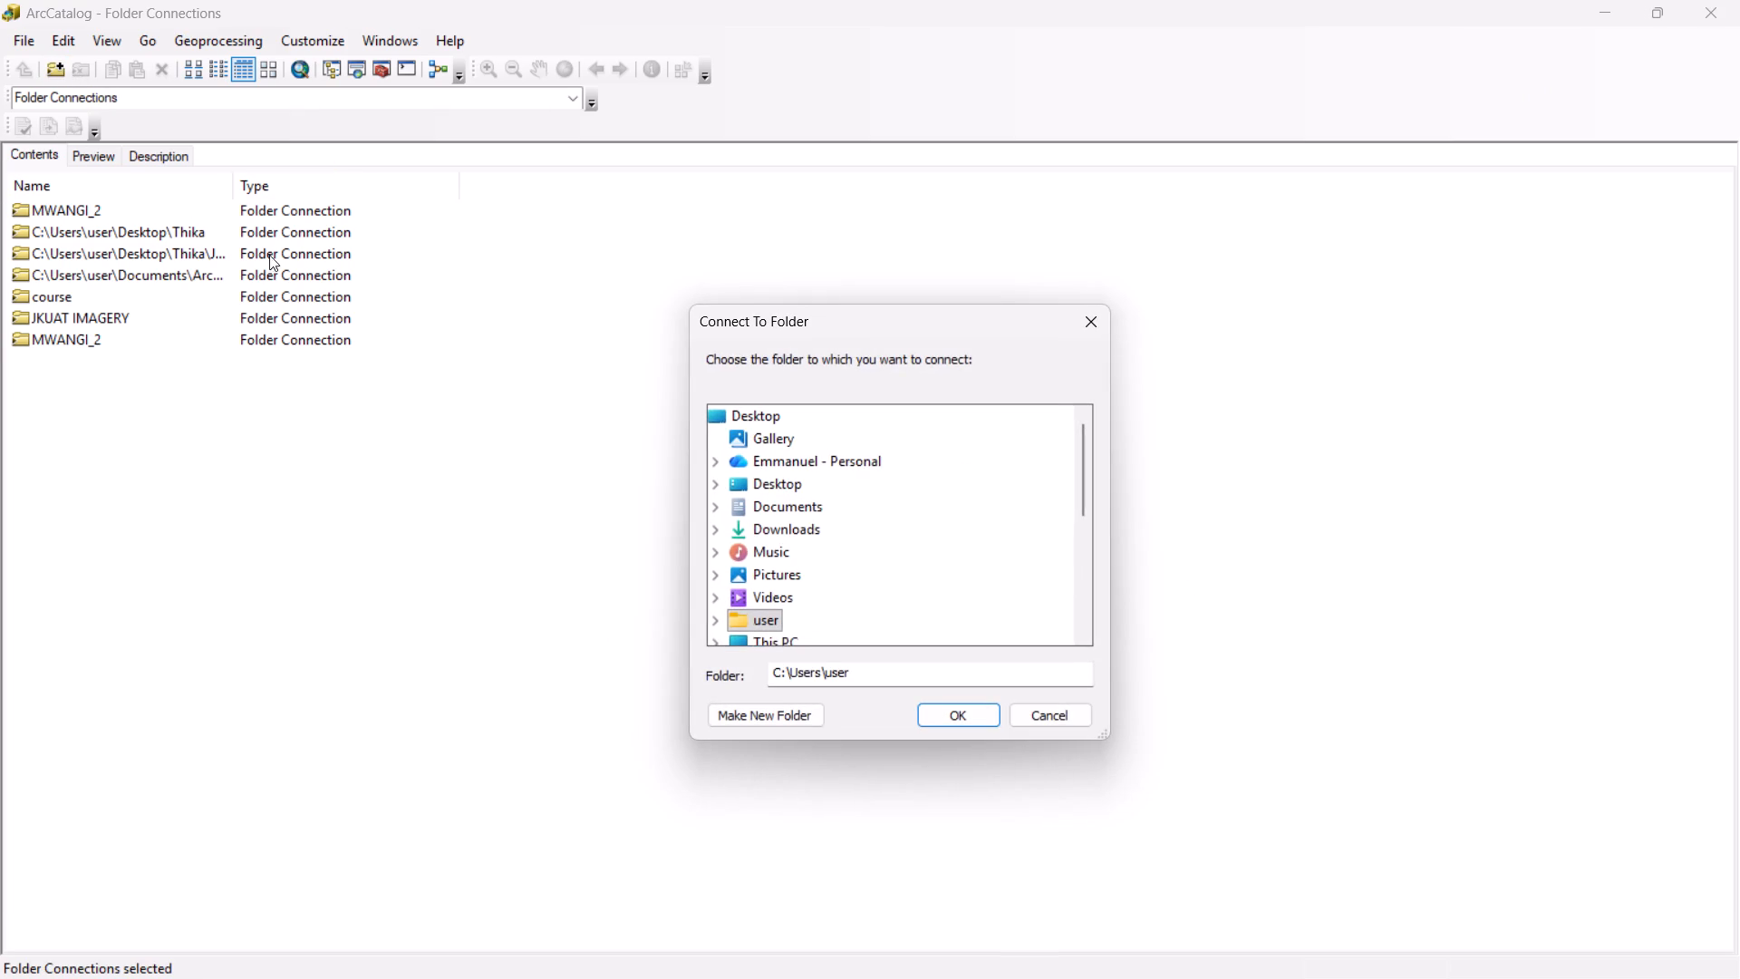
left_click(776, 508)
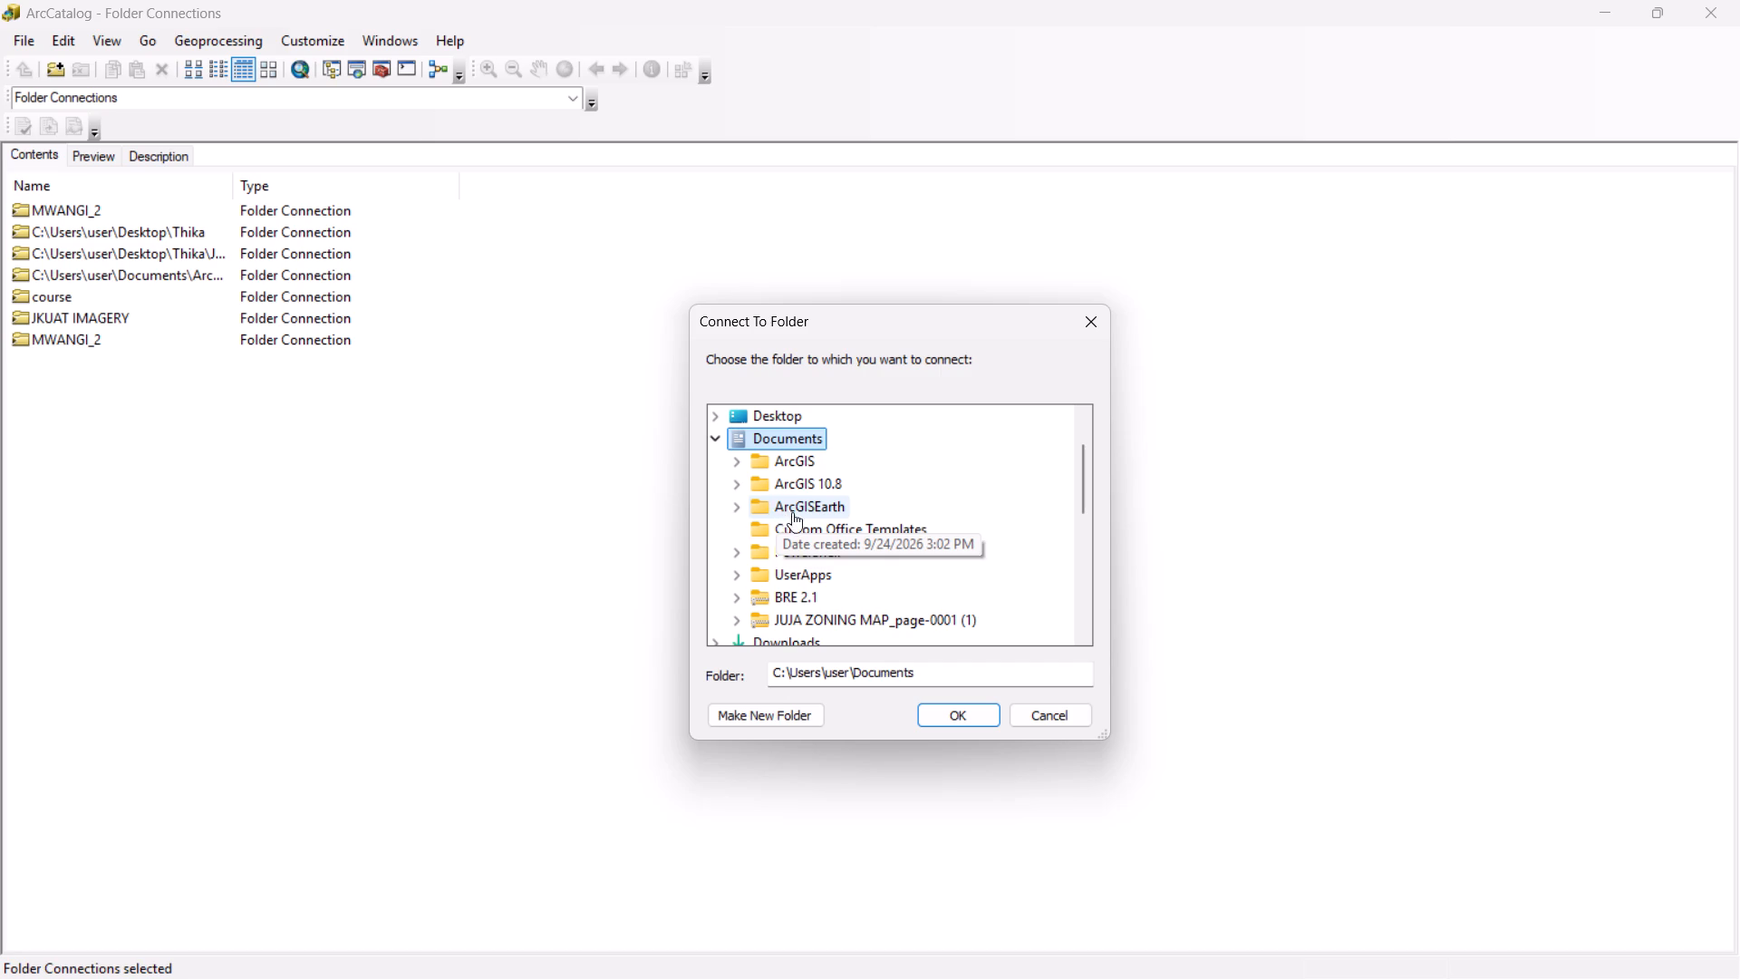
Look through the folders available for a new folder connection.
scroll(778, 577, "down", 3)
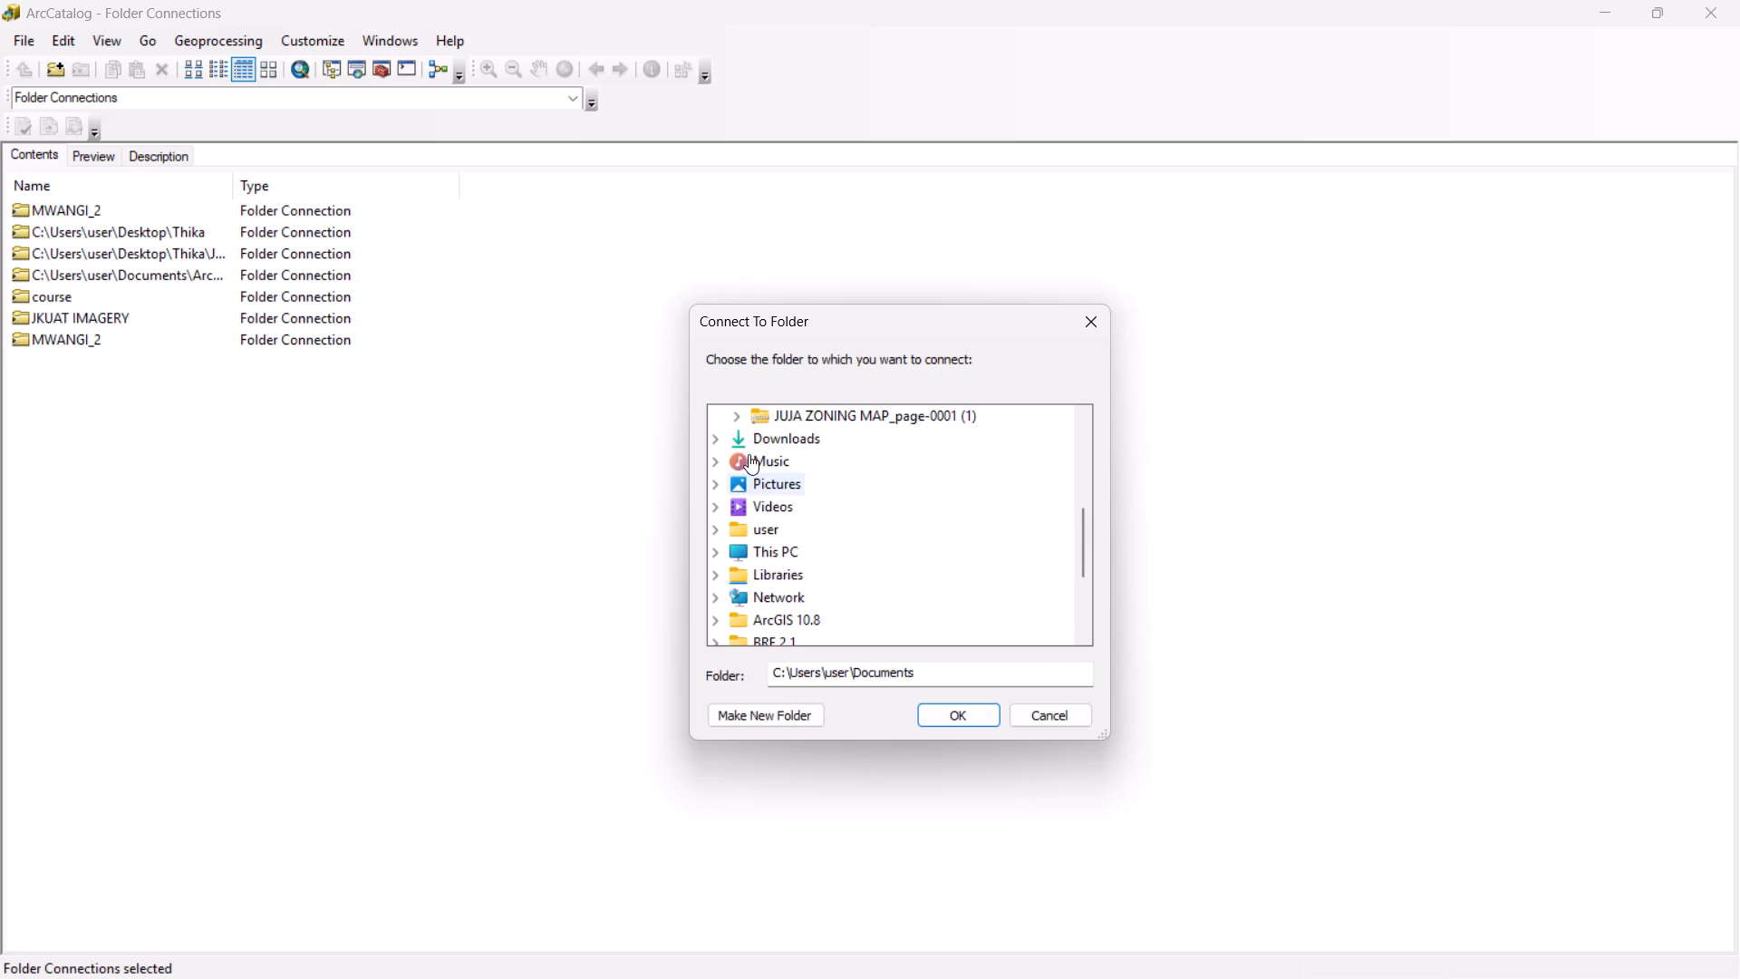
scroll(749, 452, "up", 3)
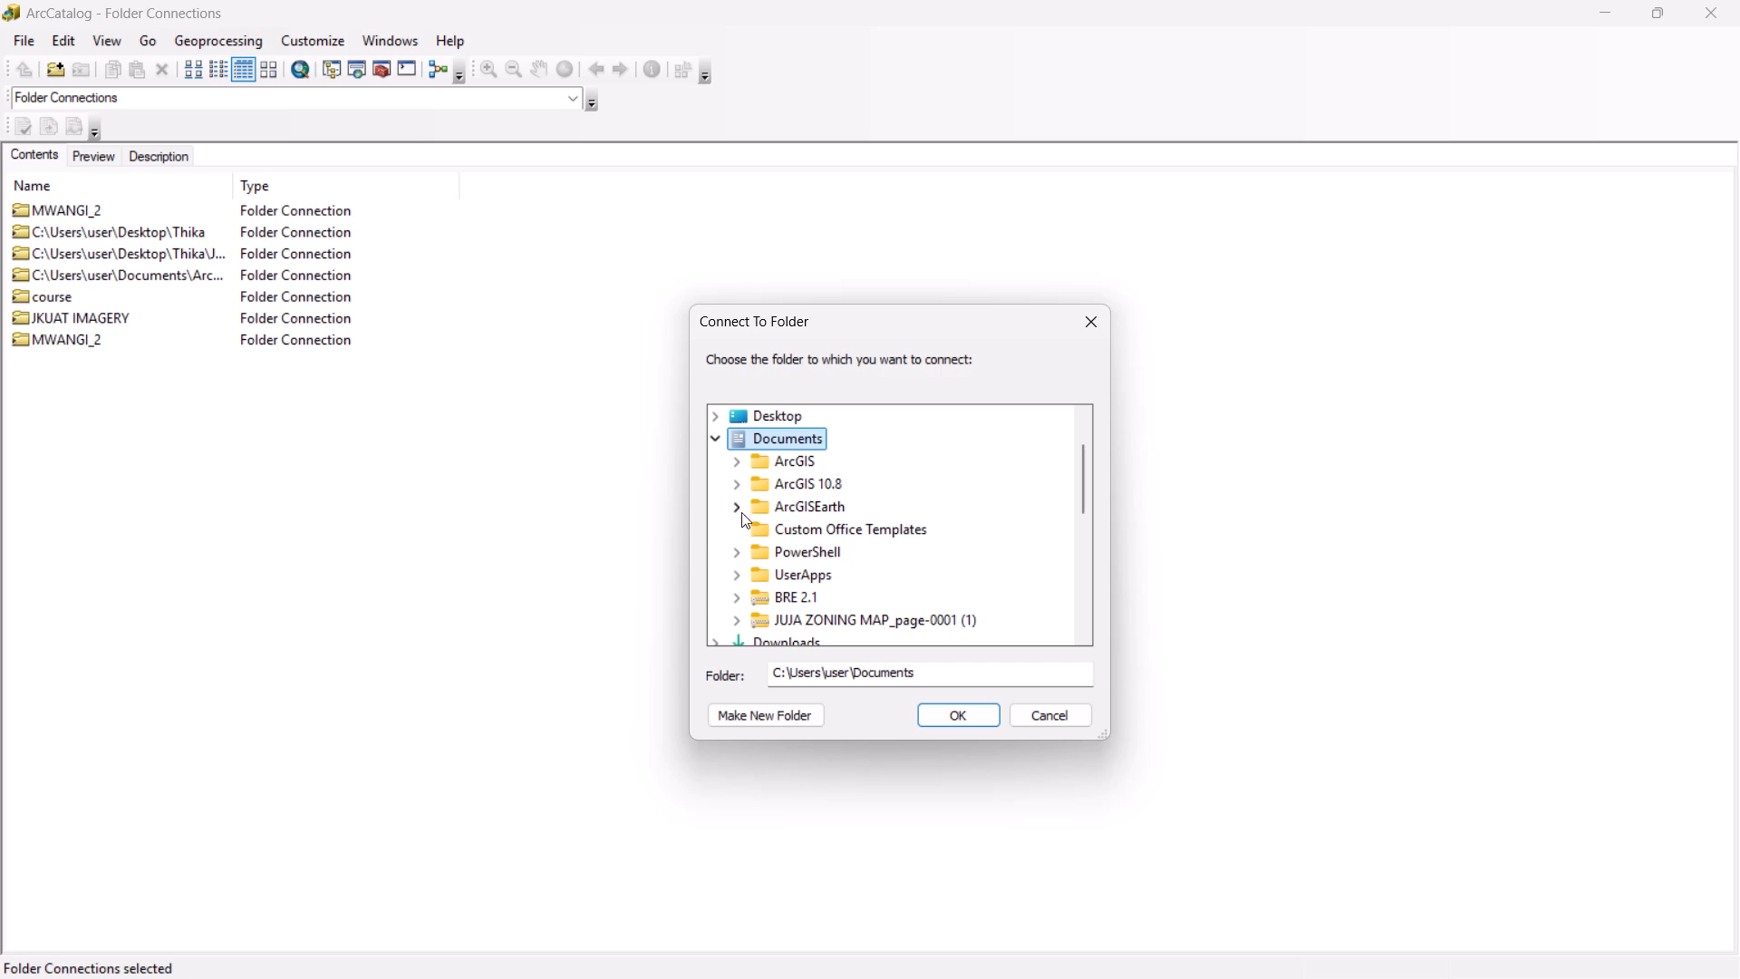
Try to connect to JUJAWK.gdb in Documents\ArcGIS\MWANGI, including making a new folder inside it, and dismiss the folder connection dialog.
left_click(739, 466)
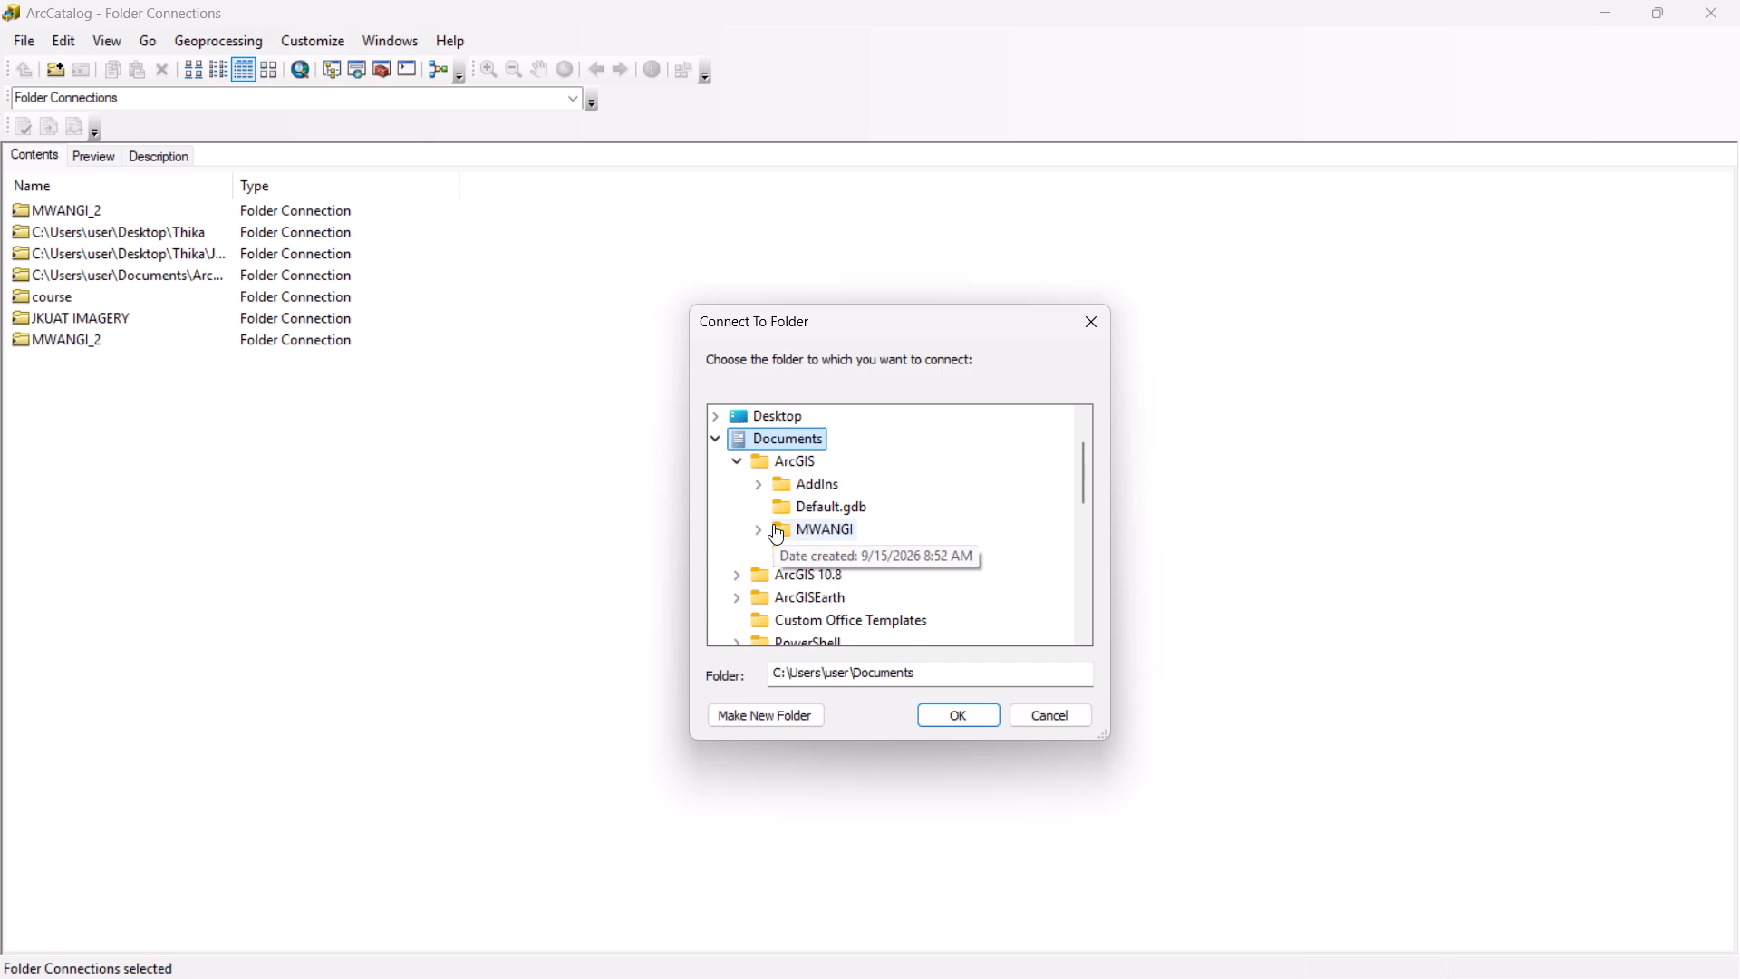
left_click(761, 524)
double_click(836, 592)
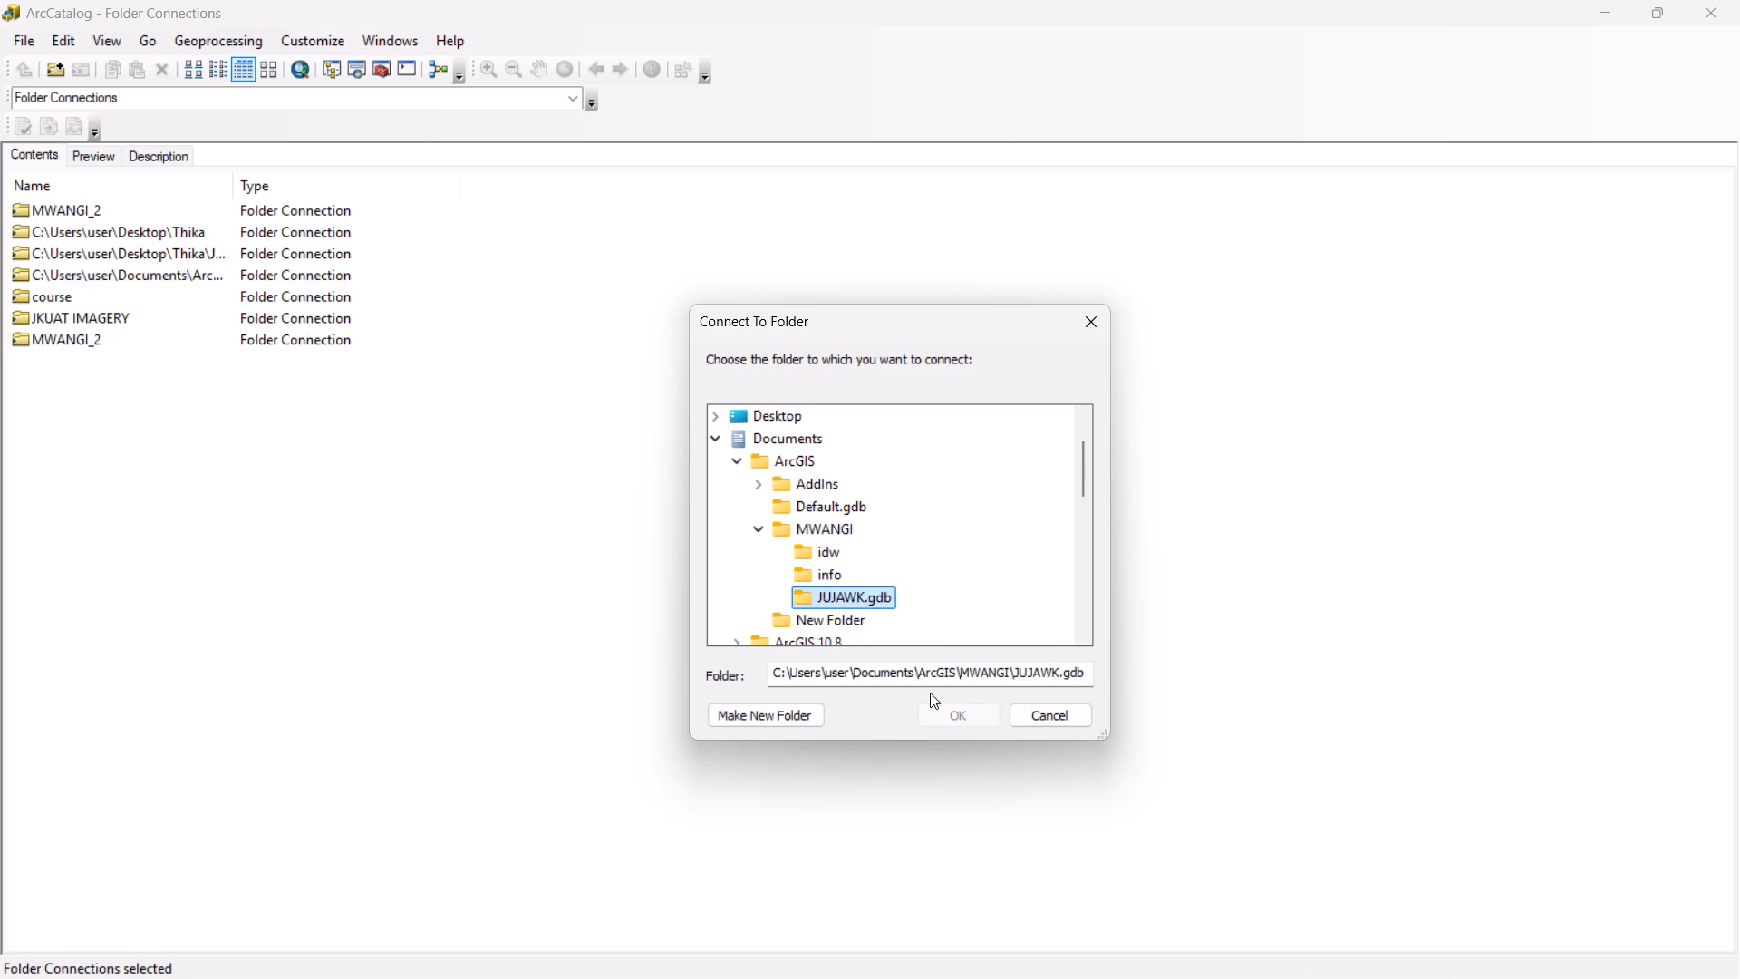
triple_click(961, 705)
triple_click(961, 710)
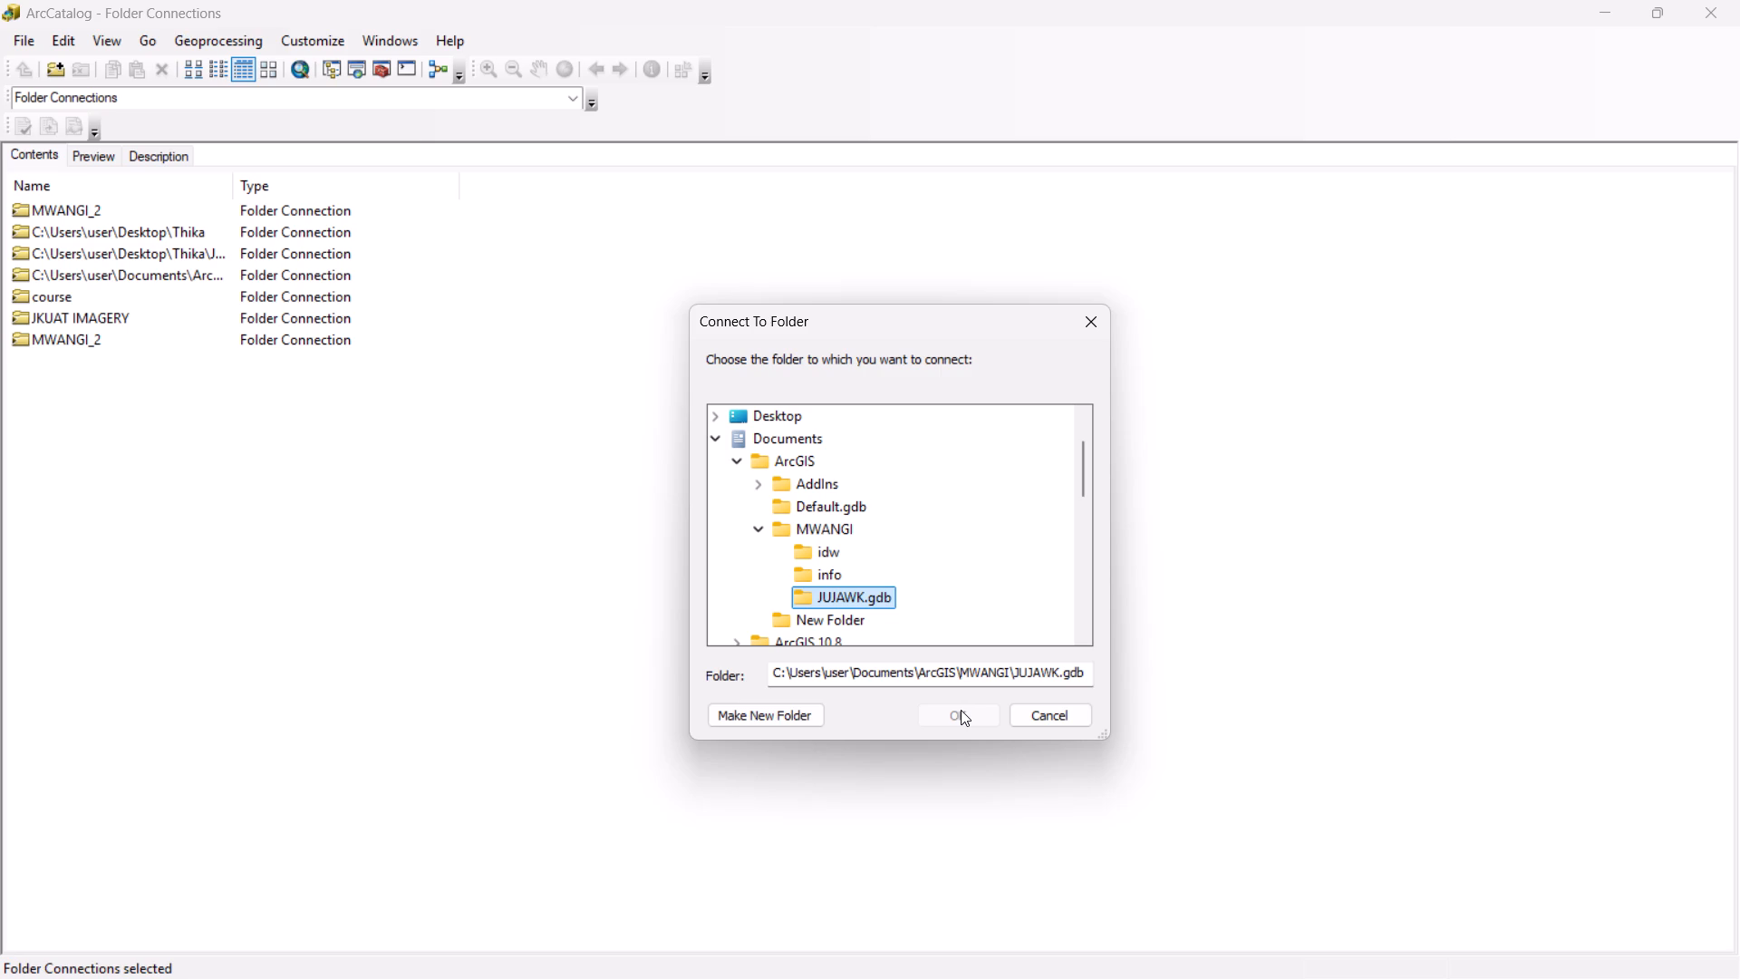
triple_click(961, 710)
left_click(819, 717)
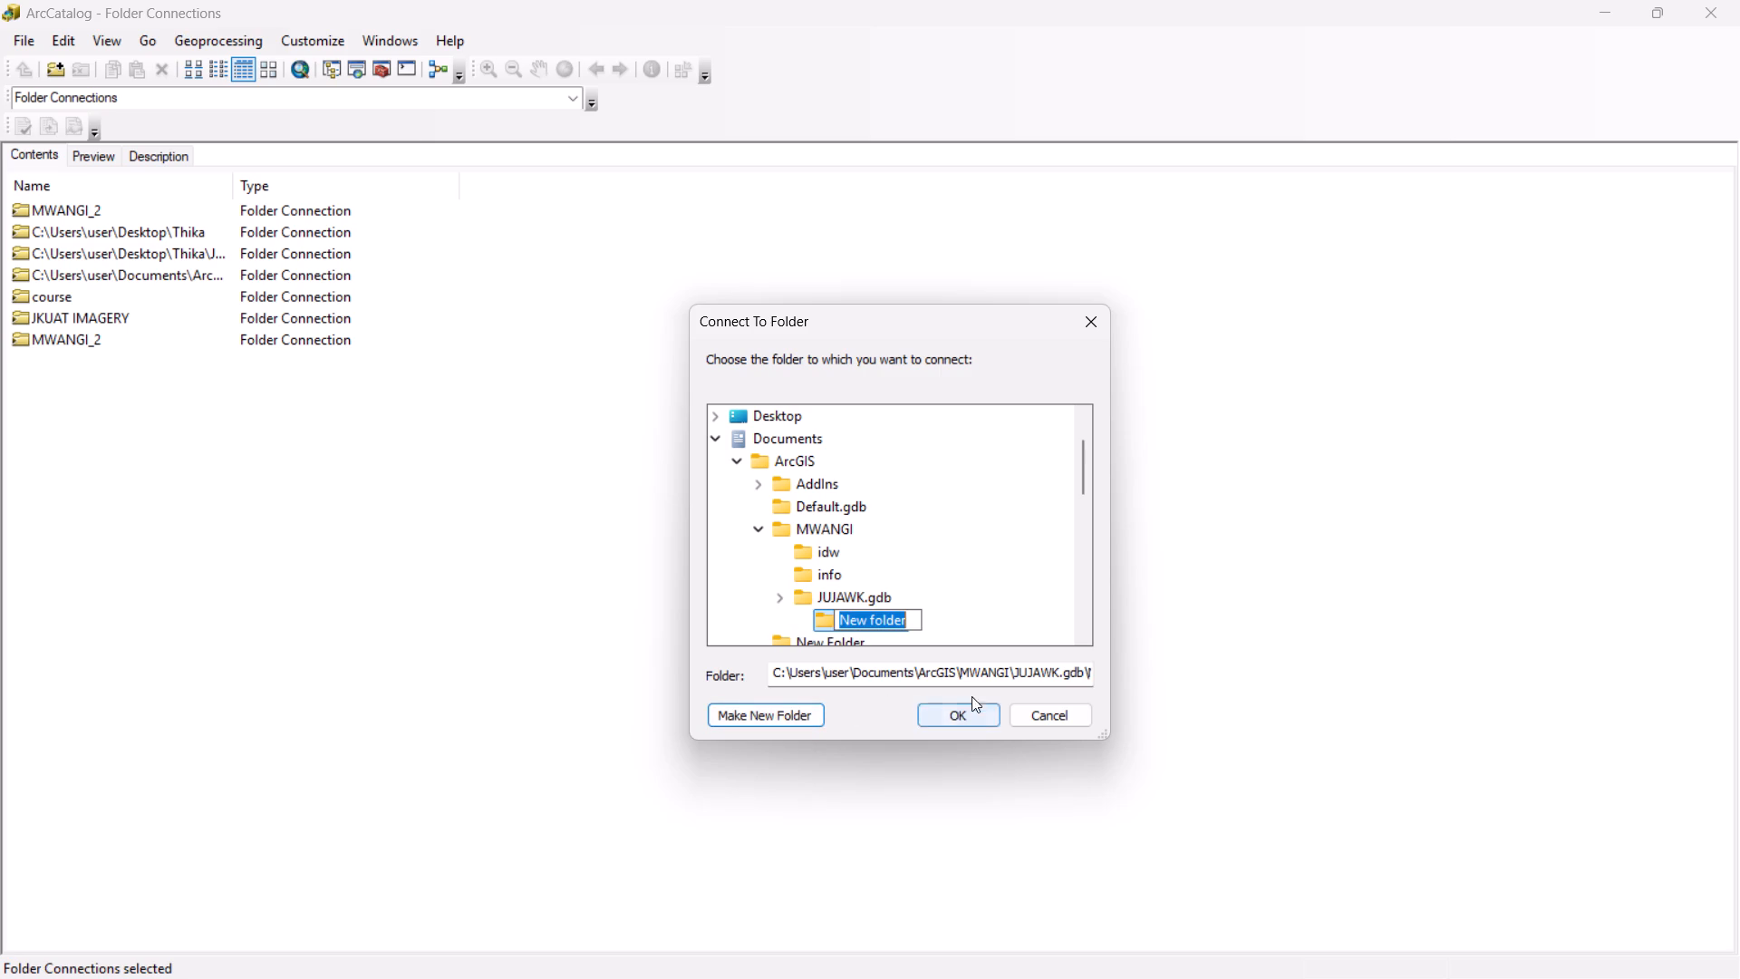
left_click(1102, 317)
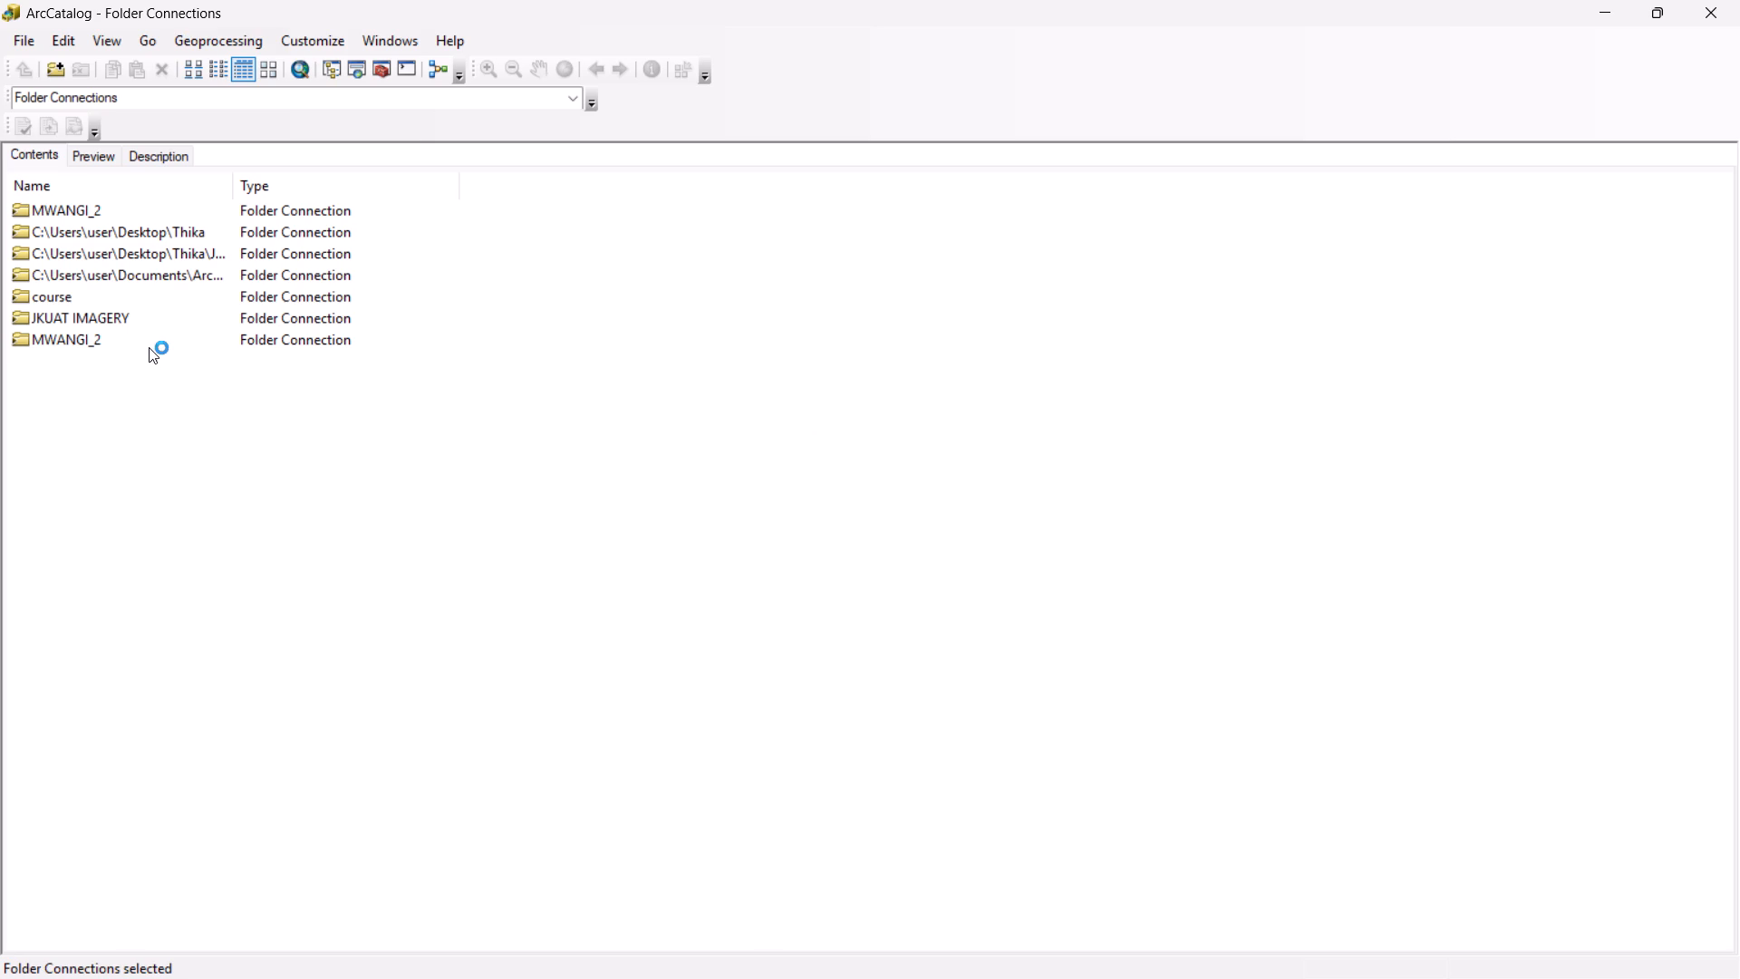
Open the last MWANGI_2 folder connection in the list to view its contents.
left_click(149, 347)
double_click(157, 344)
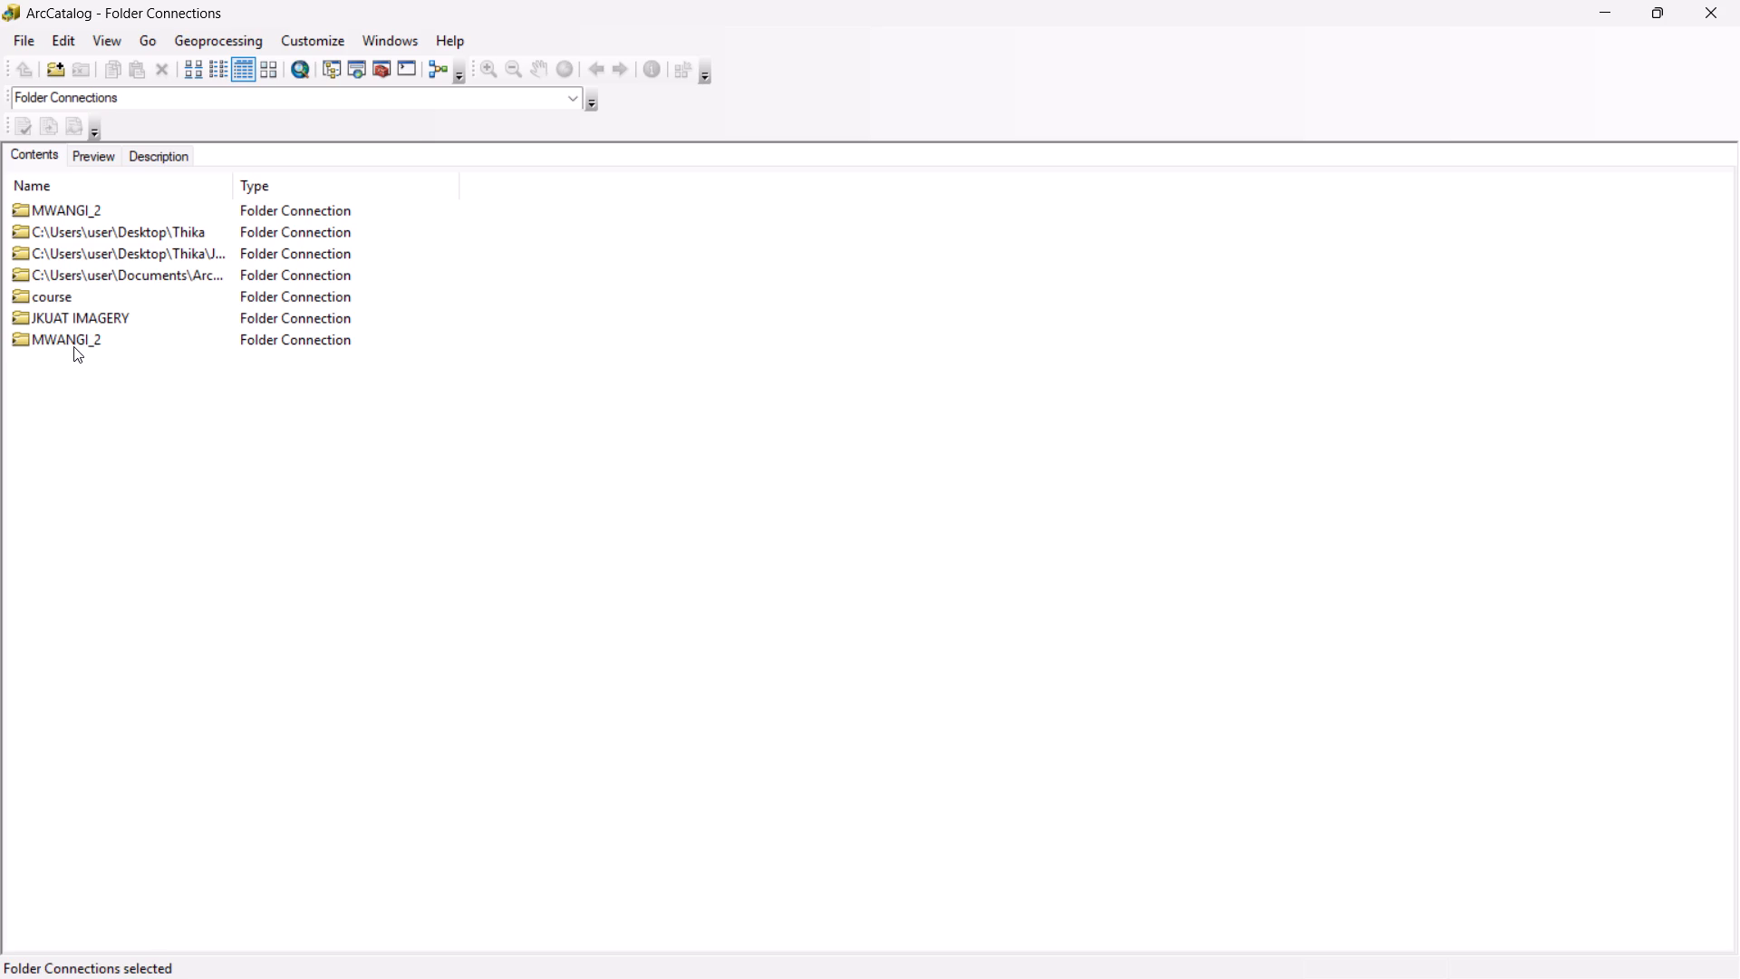
double_click(84, 341)
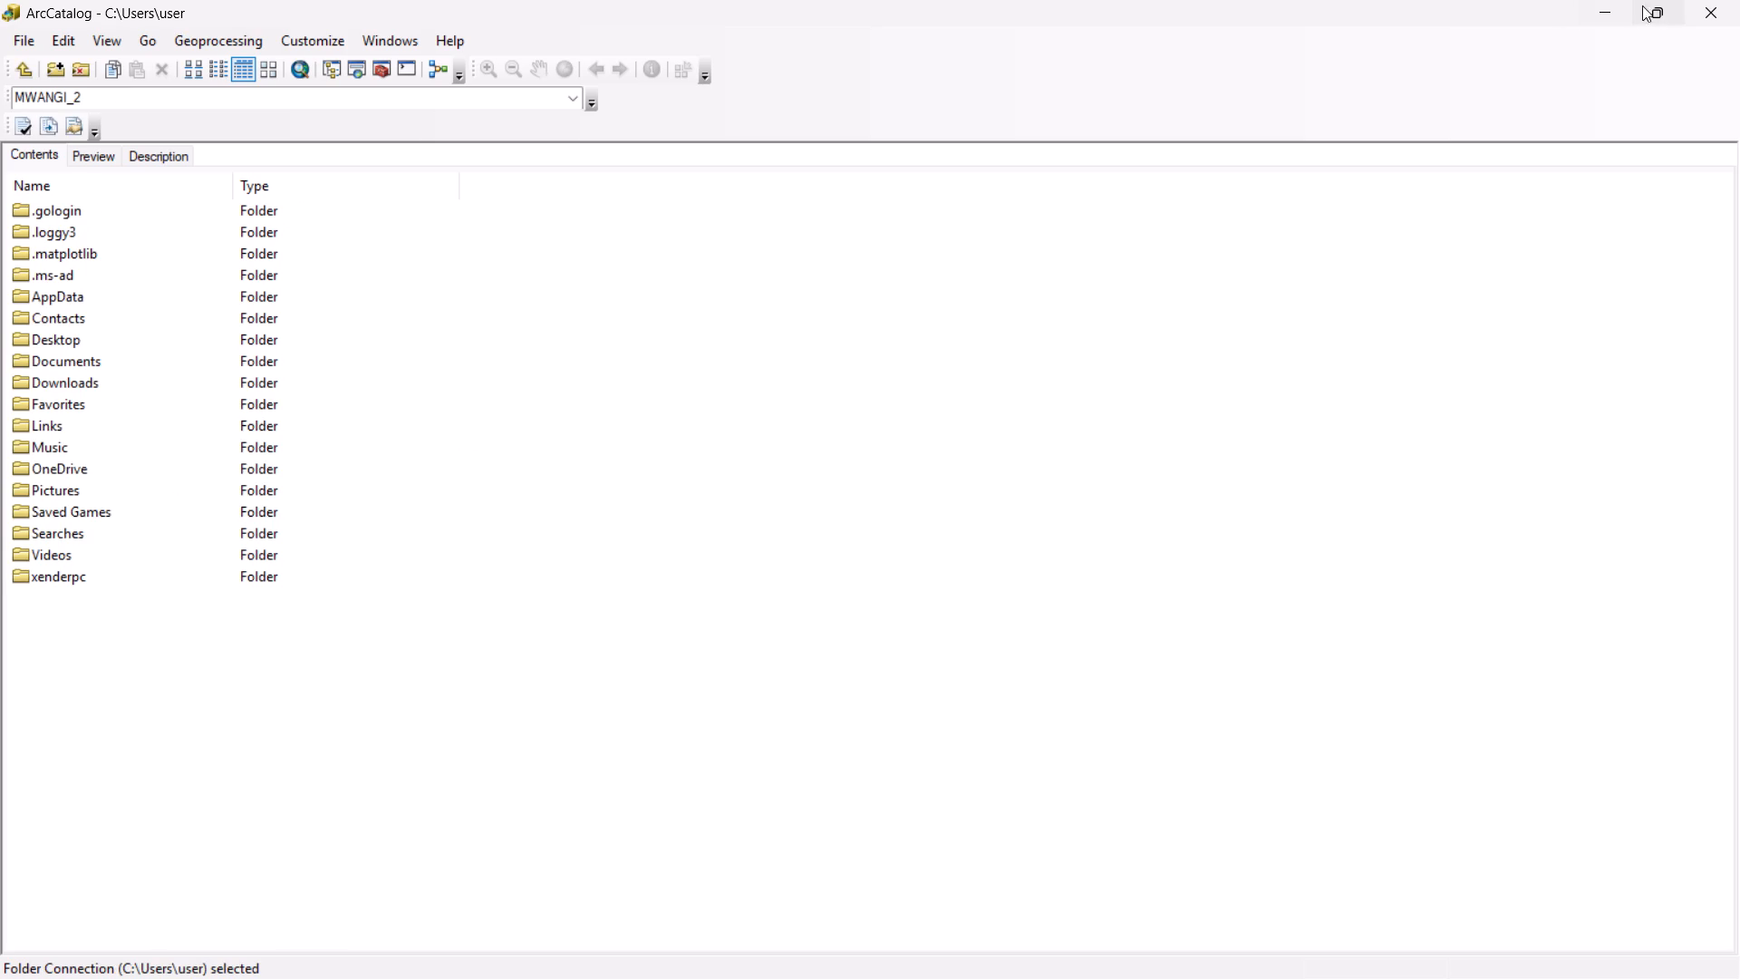
Switch to ArcMap, dismiss the Getting Started dialog and close the extra untitled map window.
left_click(1619, 11)
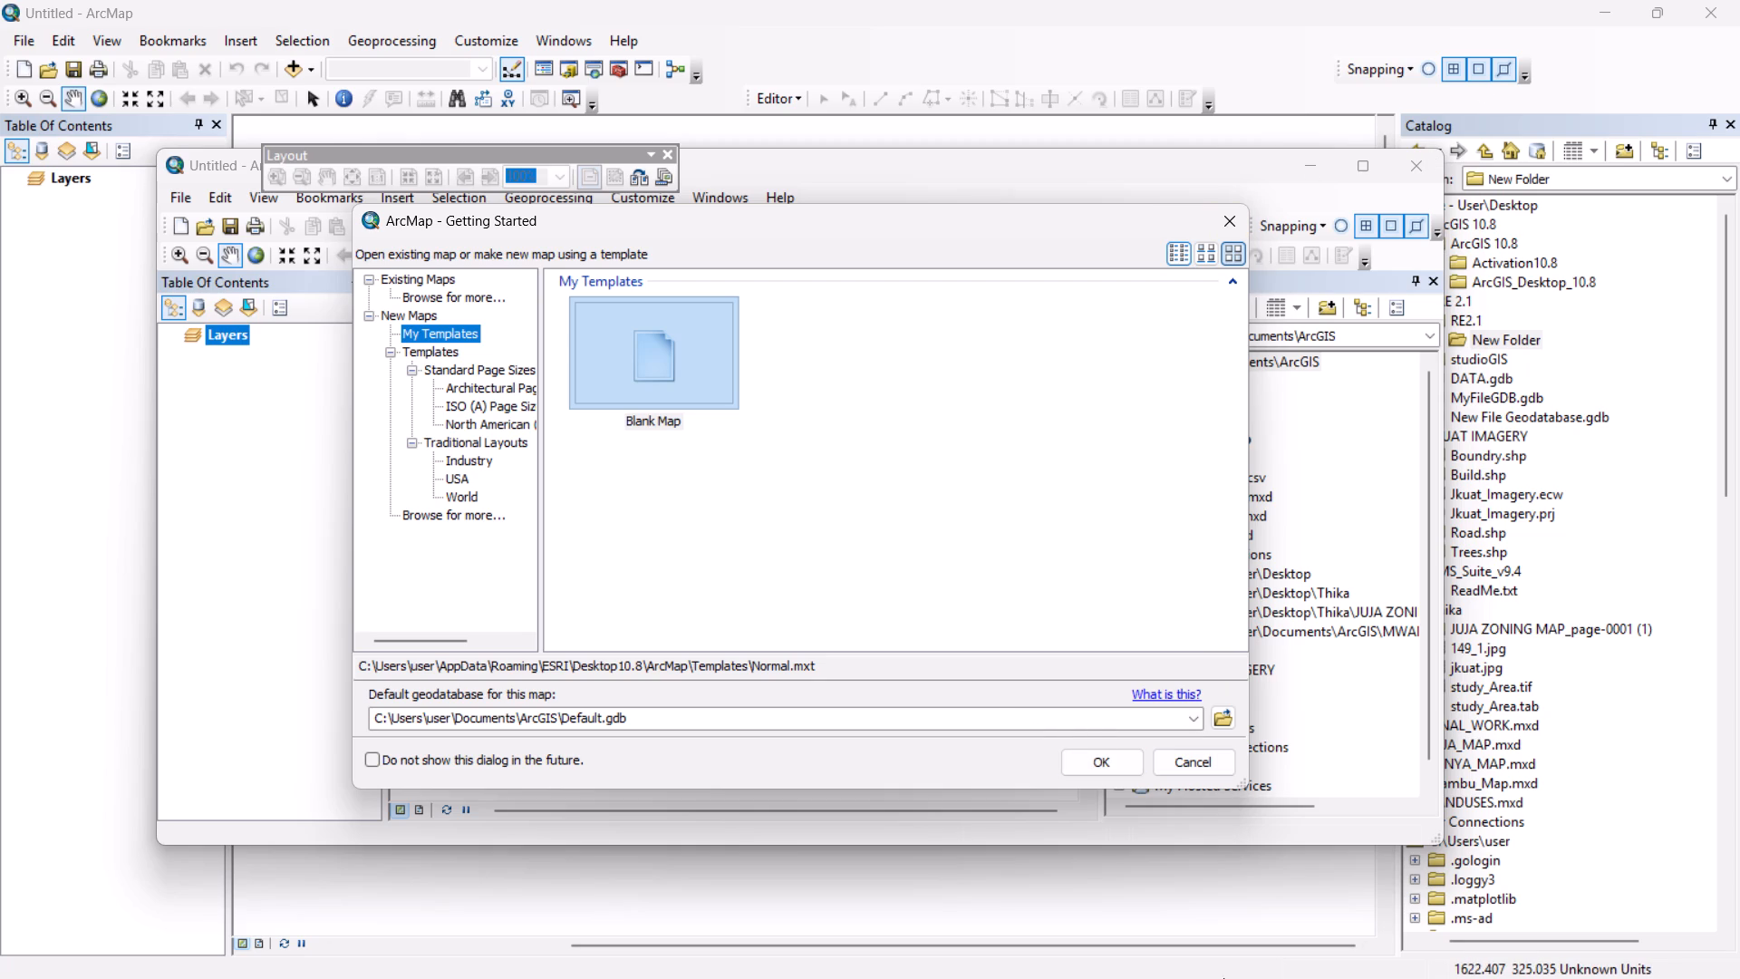
left_click(1236, 218)
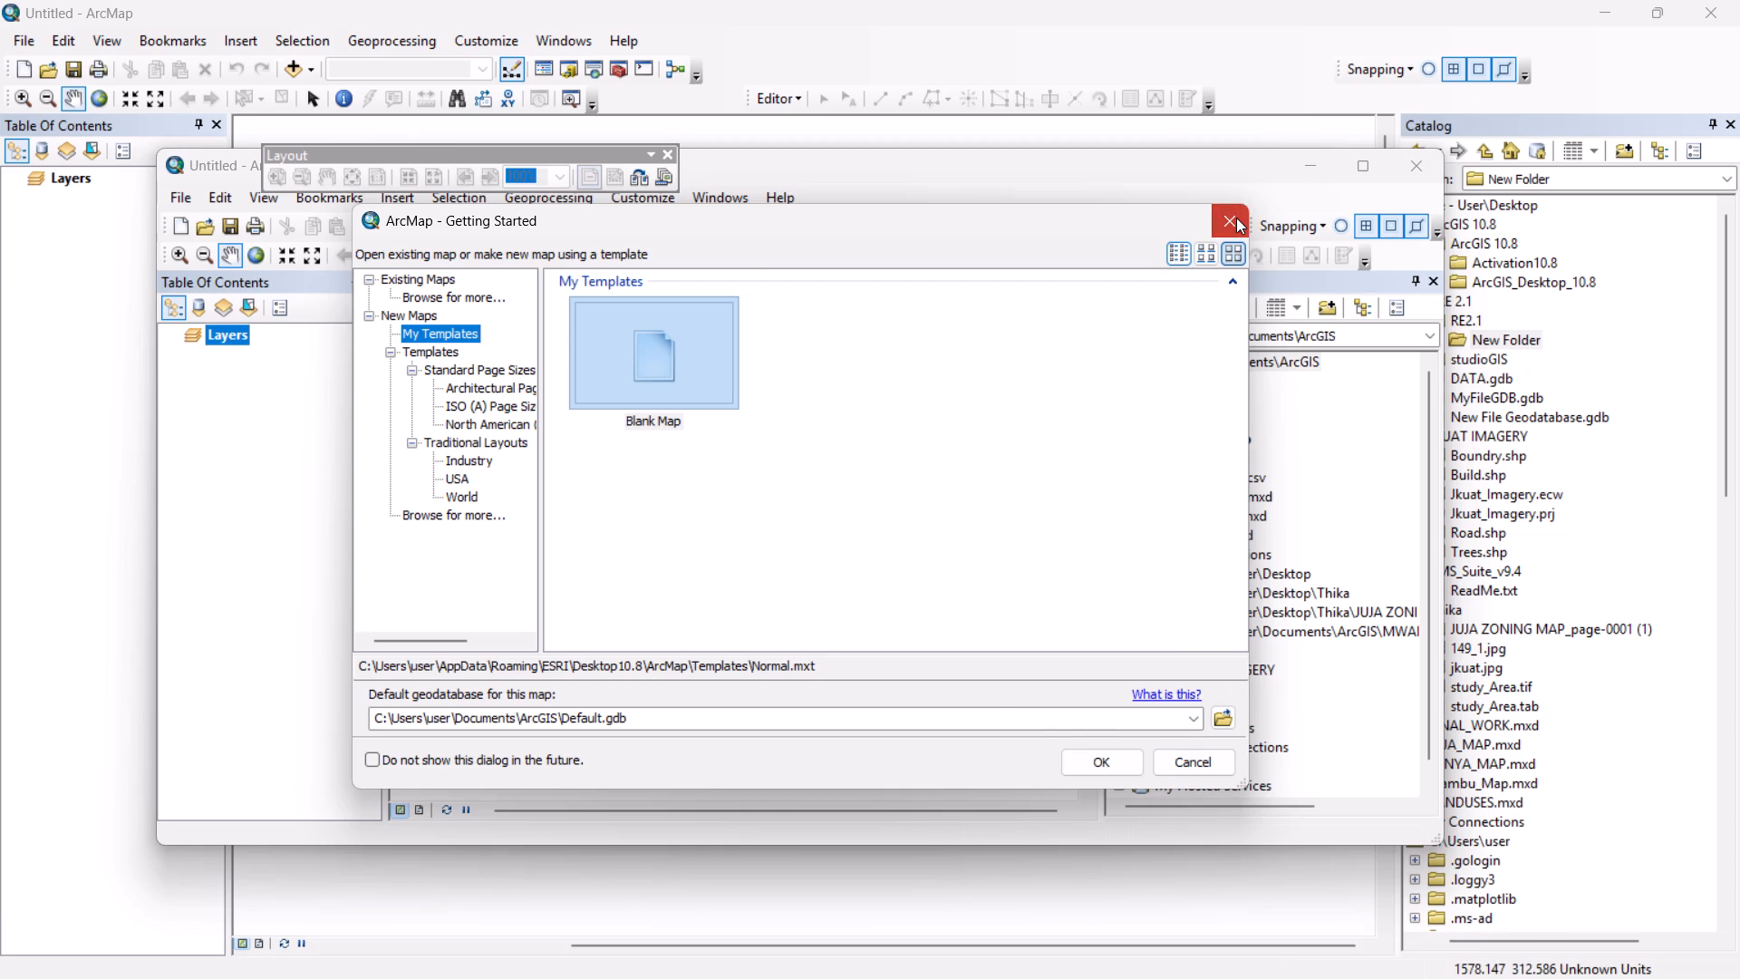
left_click(1416, 169)
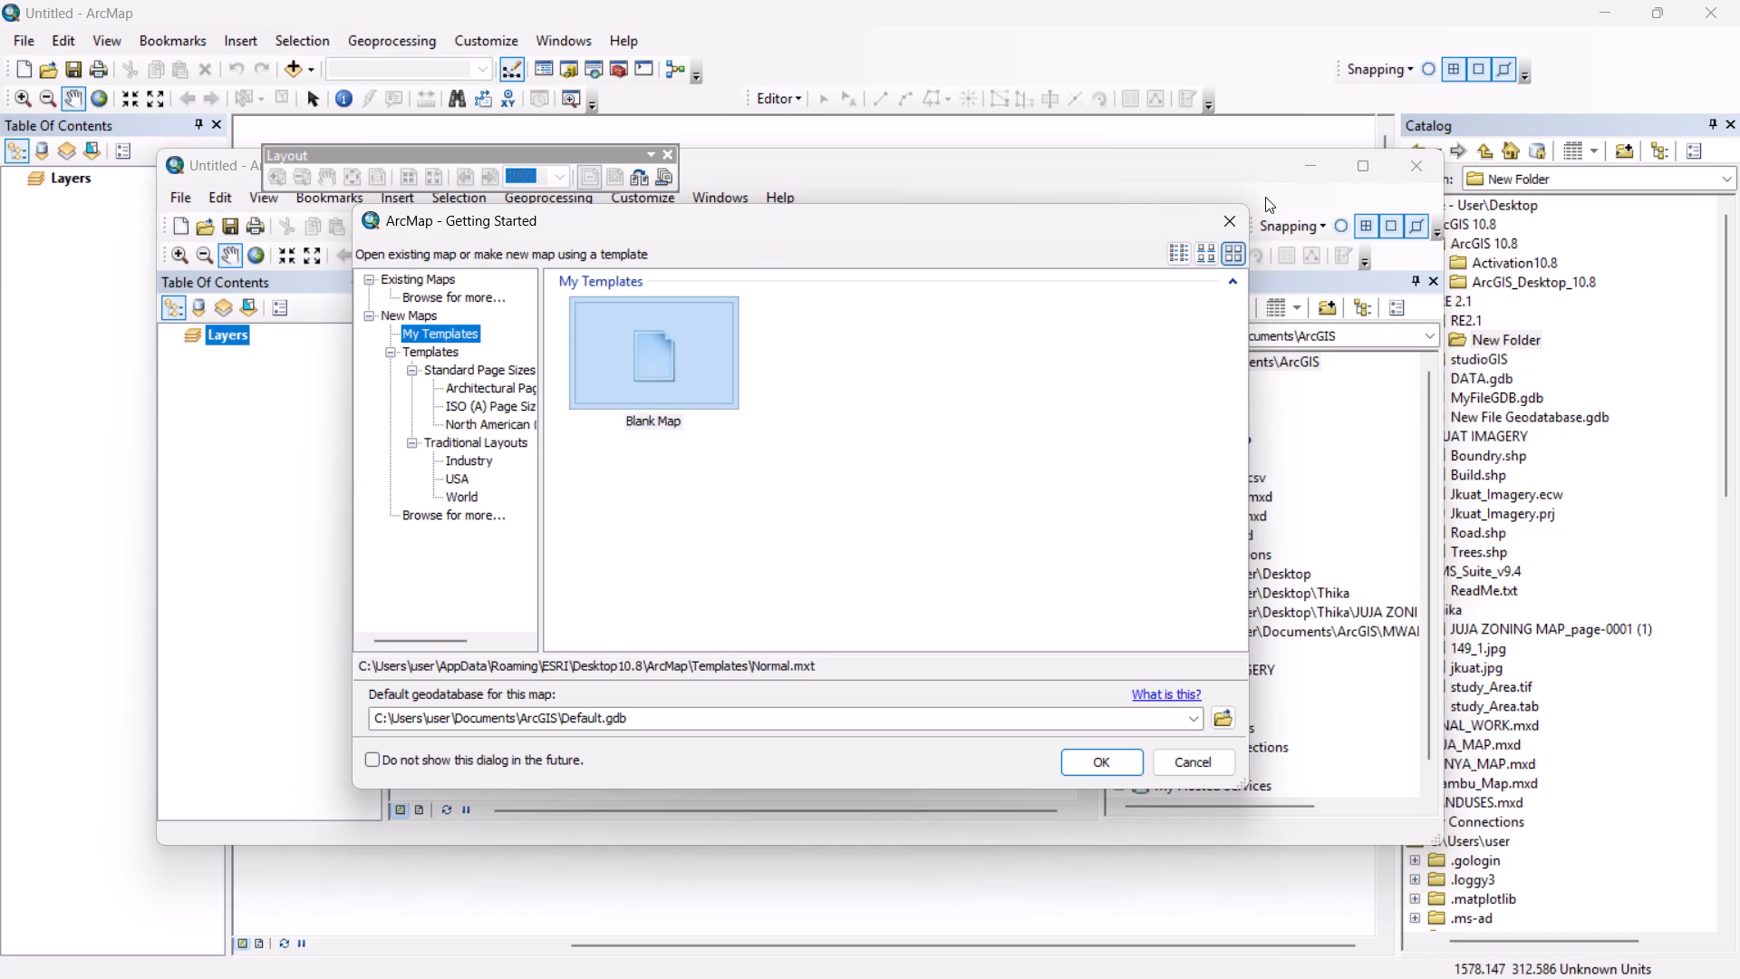
Dismiss the Getting Started dialog, close the extra untitled map window, and return to the original blank map in ArcMap.
left_click(1228, 225)
left_click(1415, 168)
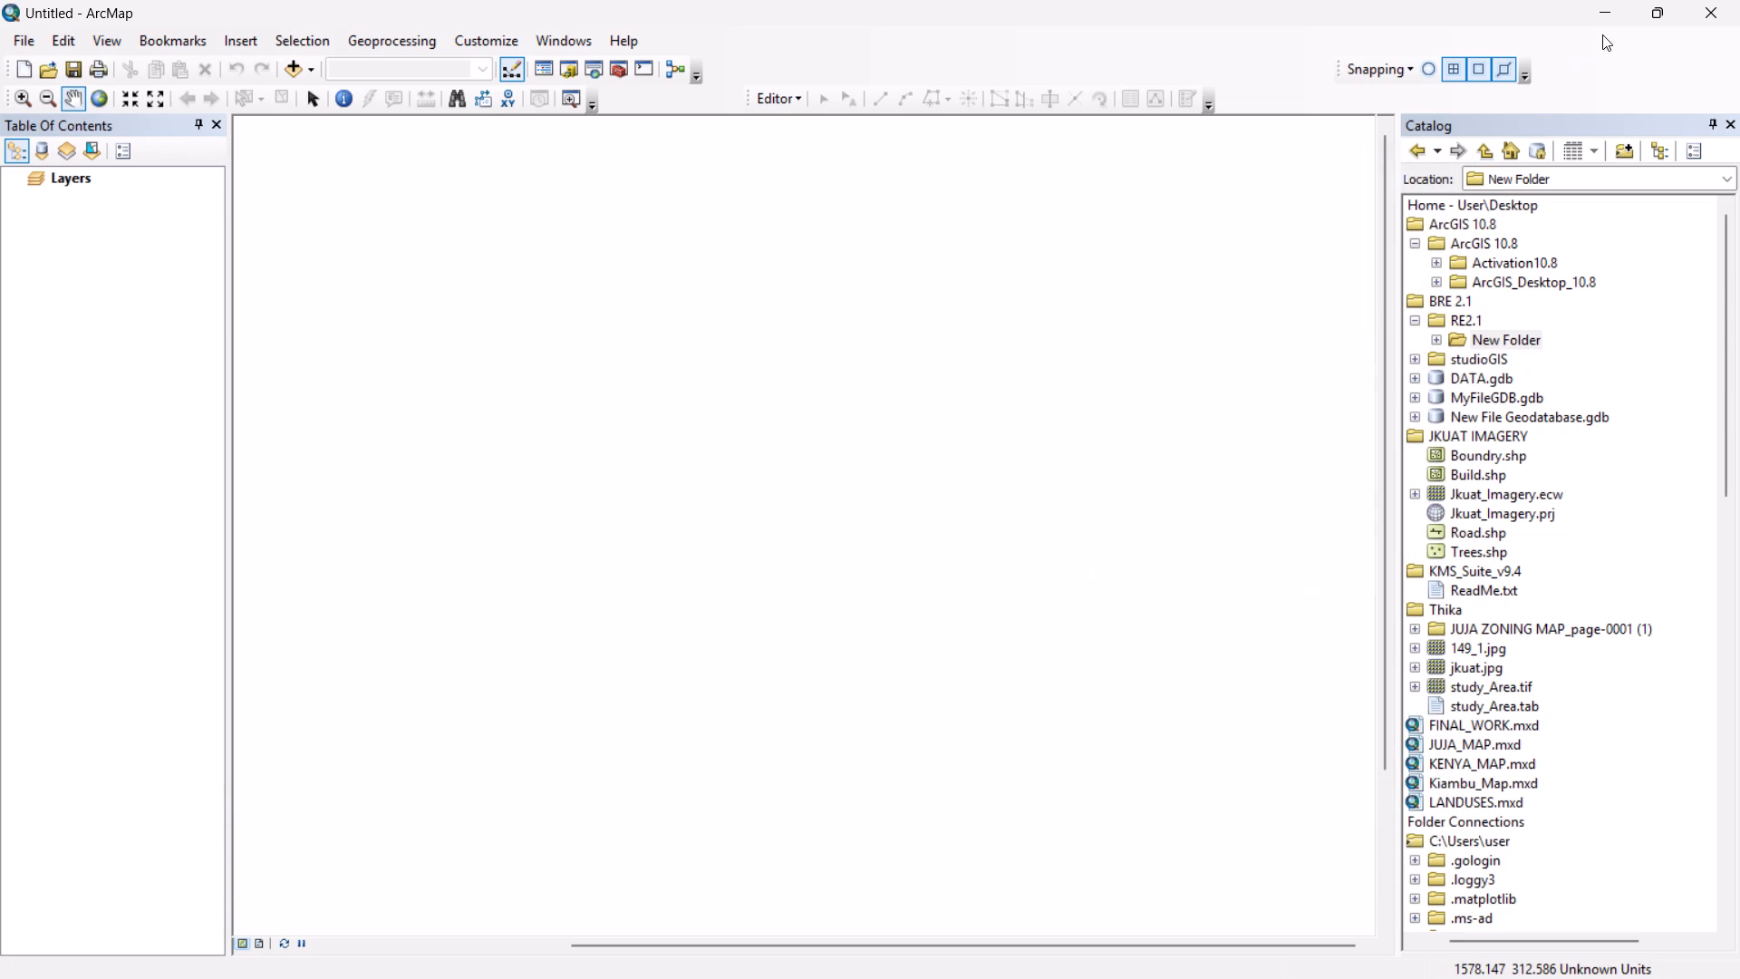
left_click(1594, 21)
left_click(1600, 11)
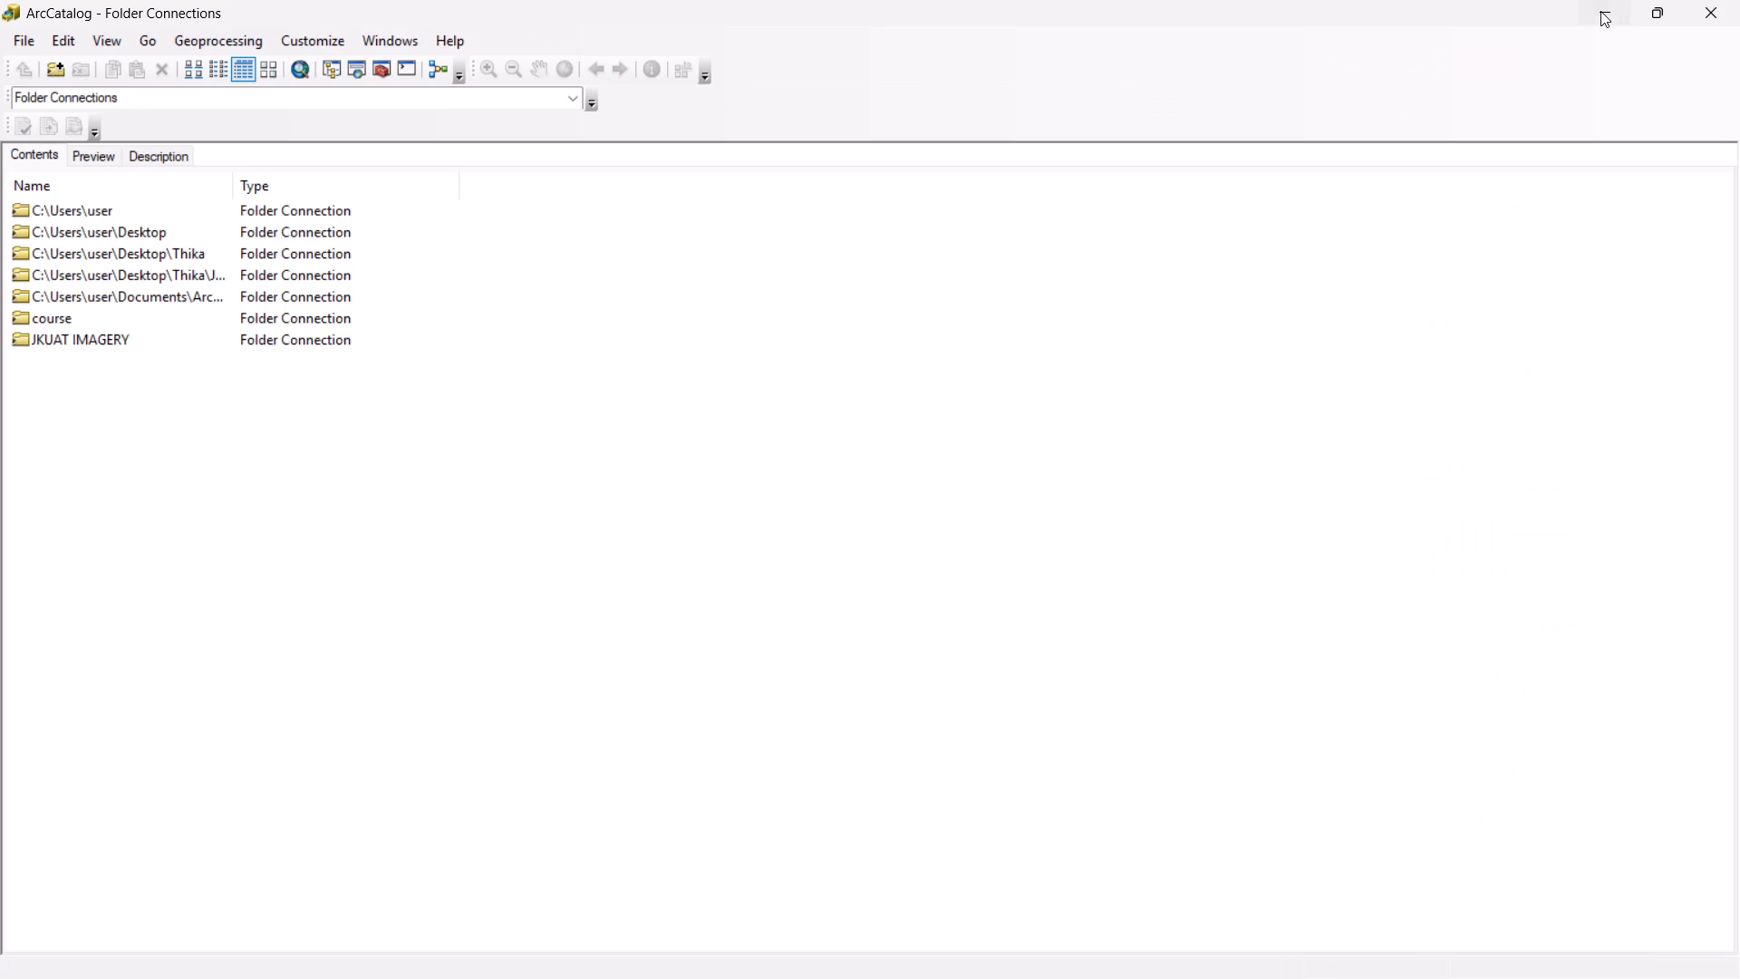
left_click(1107, 955)
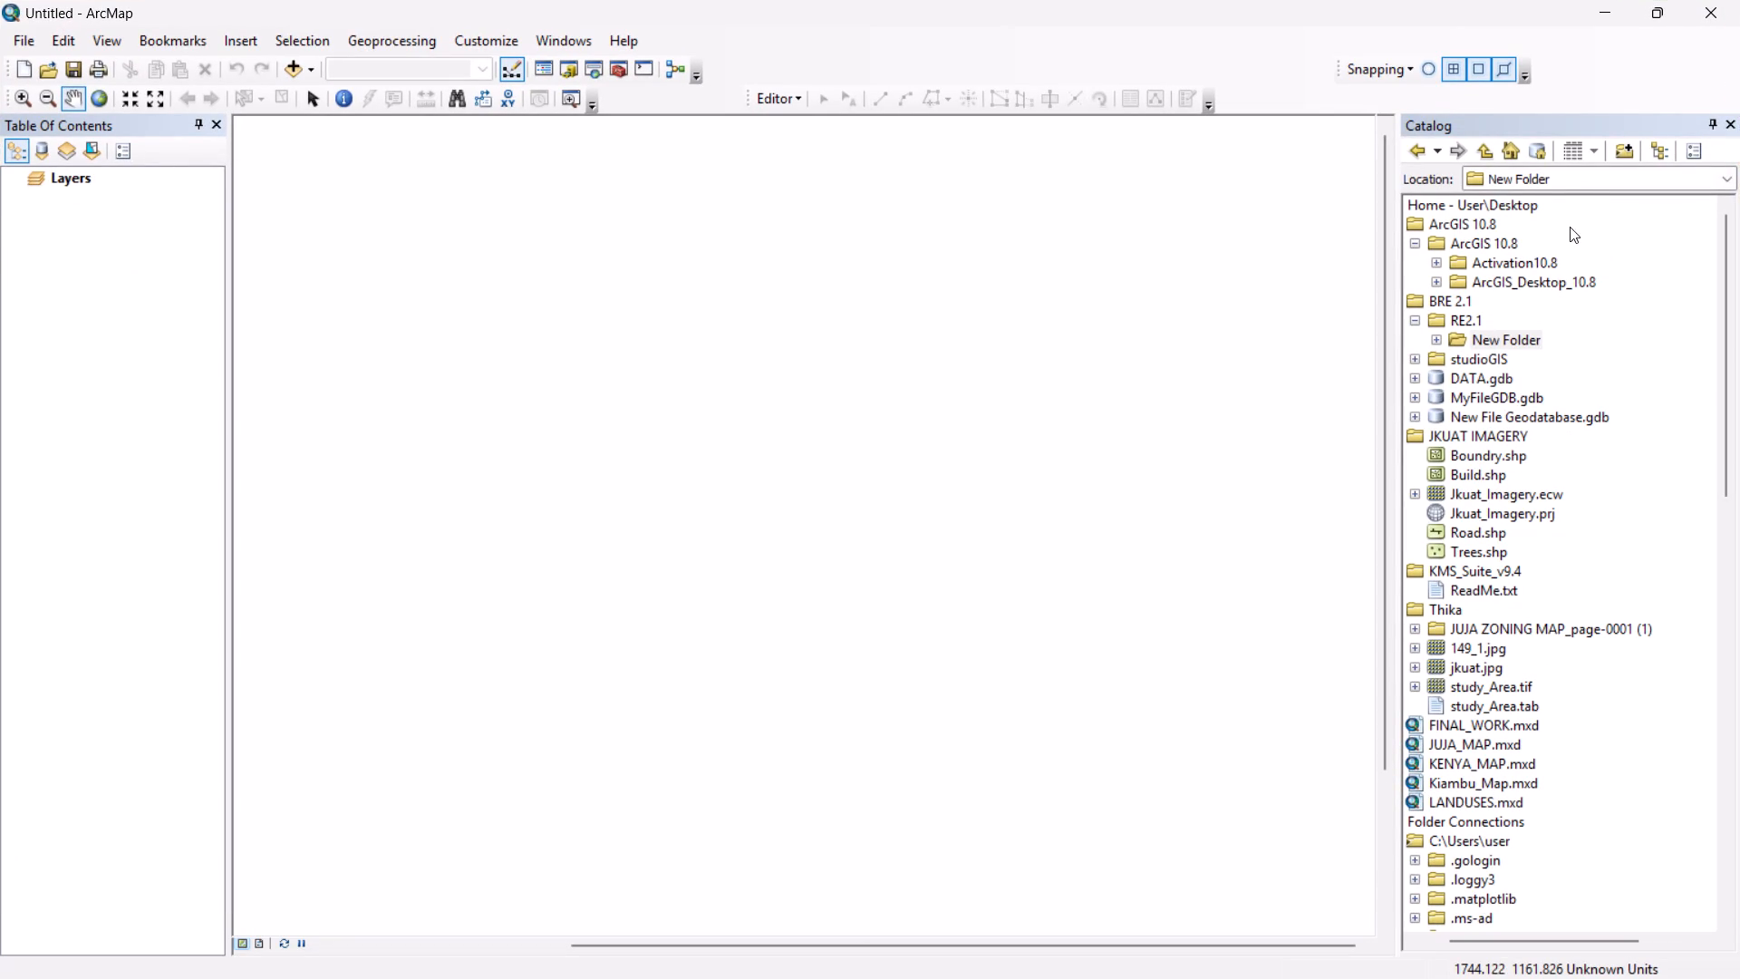
Rename the New Folder inside RE2.1 as MWANGI_2 in the Catalog.
scroll(1551, 237, "up", 4)
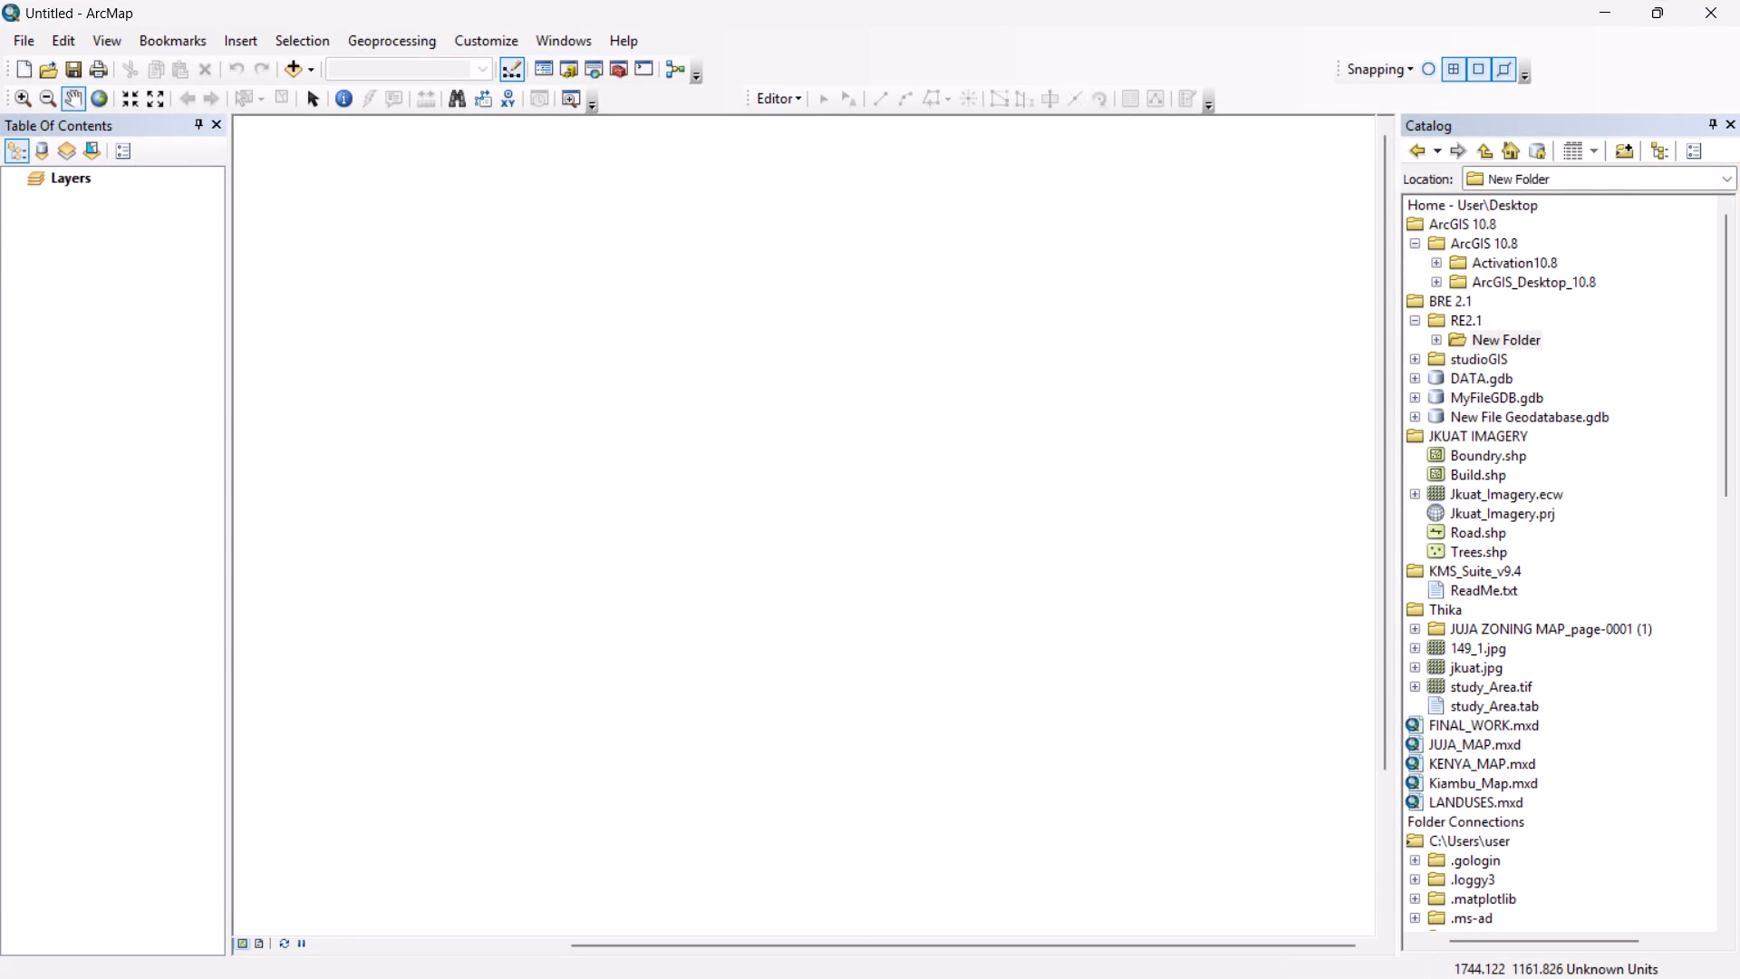
left_click(1679, 174)
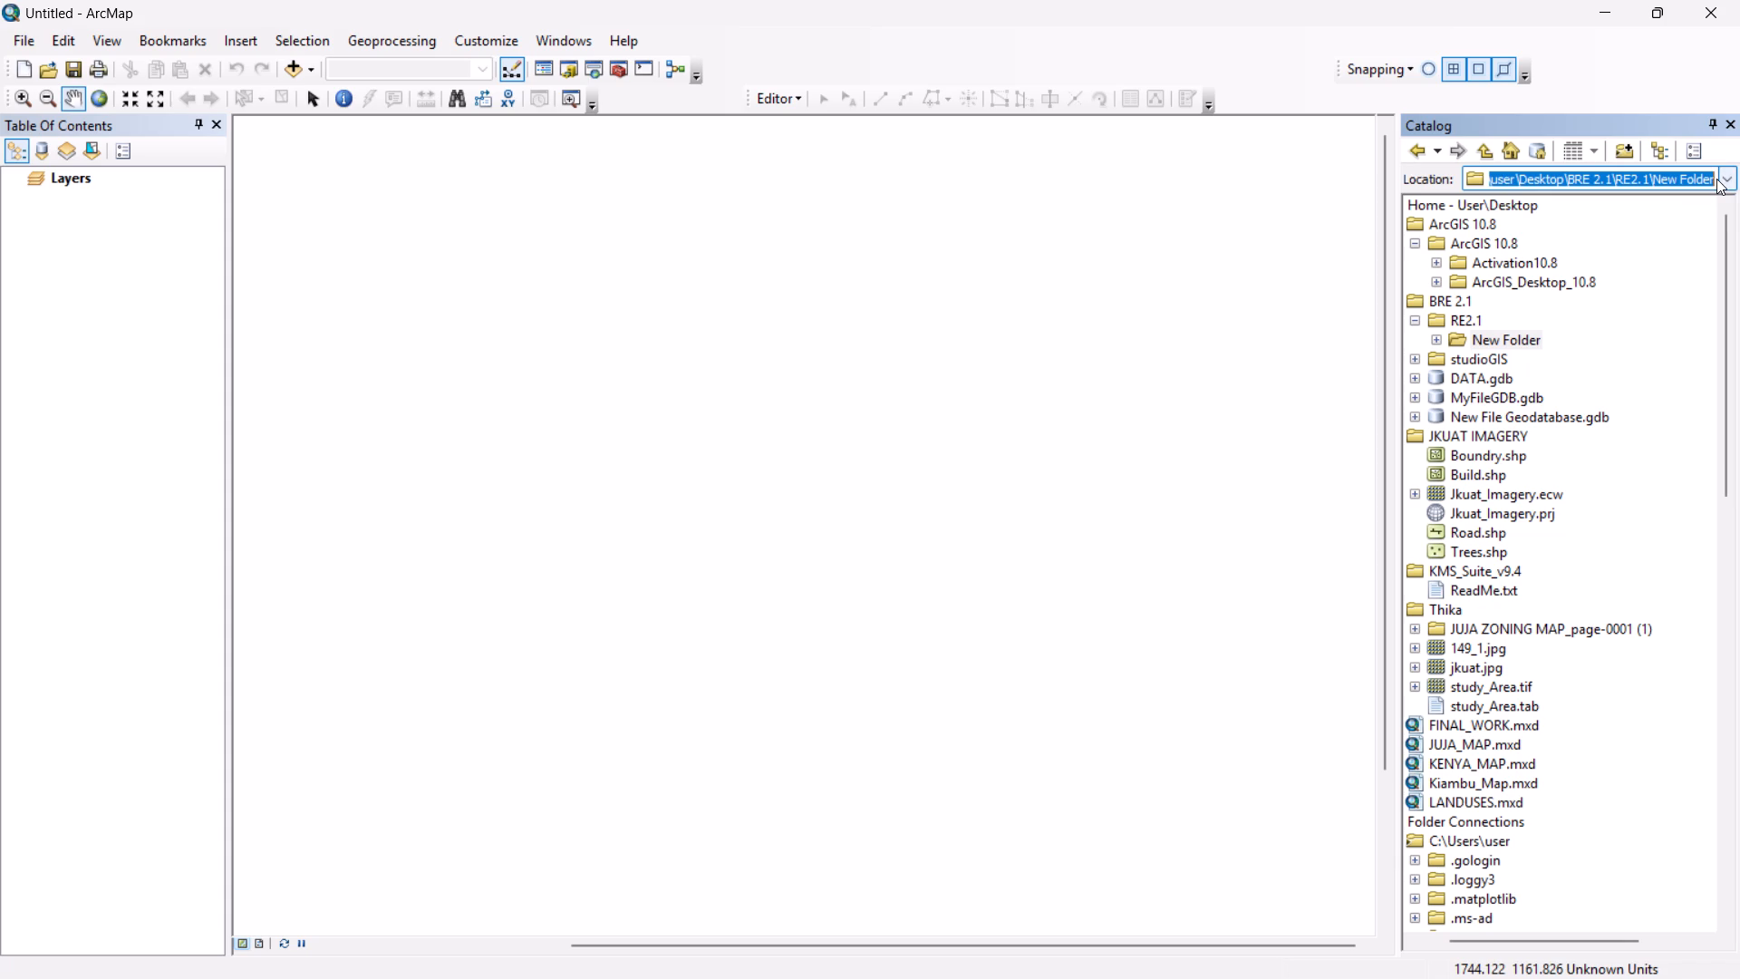
left_click(1656, 283)
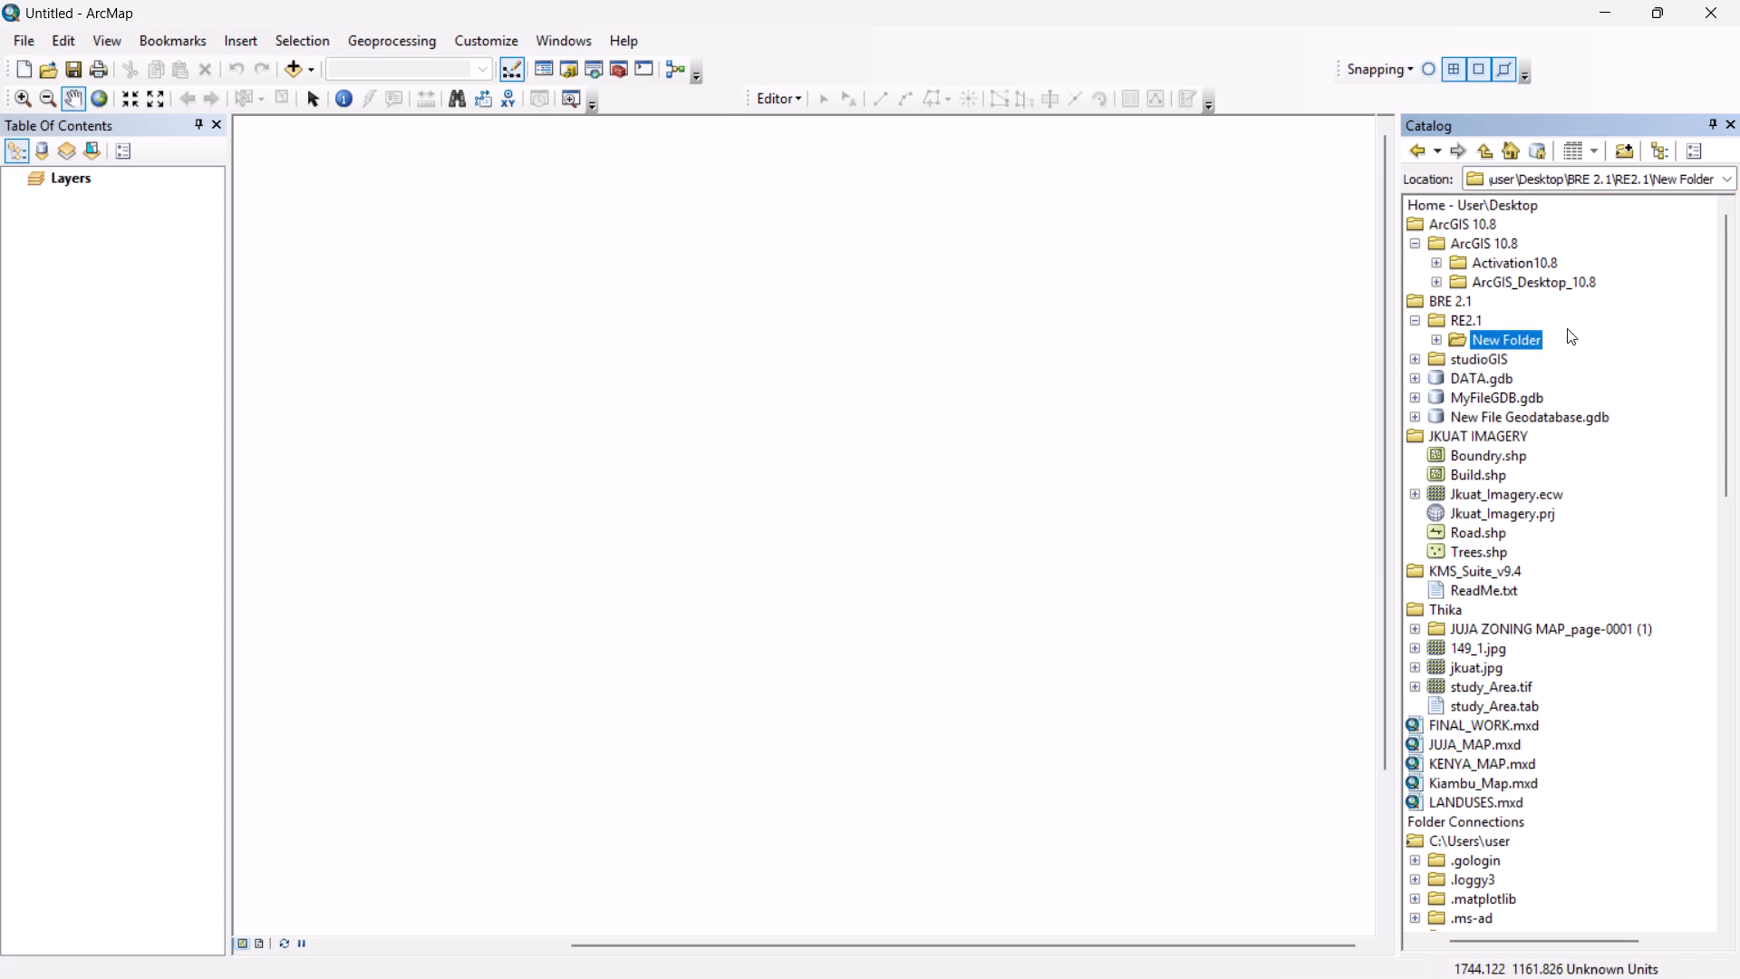
left_click(1538, 340)
key("BackSpace")
type("MWANGI")
key("shift+underscore")
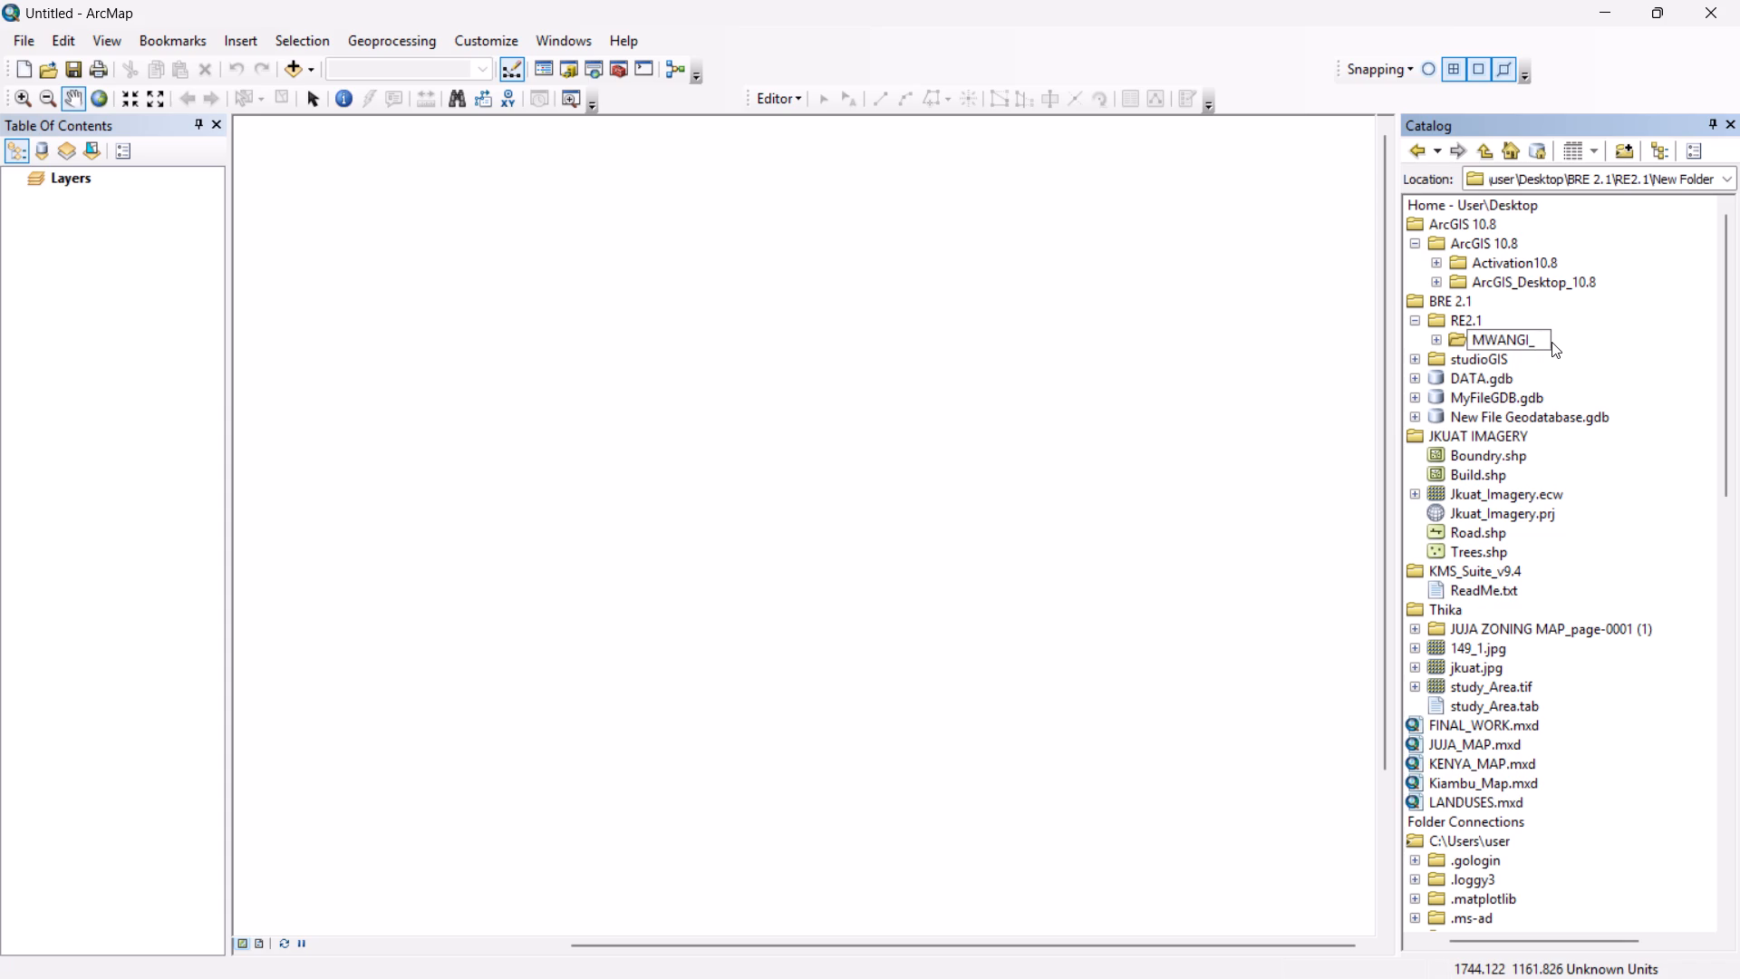
key("shift+at")
key("BackSpace")
key("2")
key("Return")
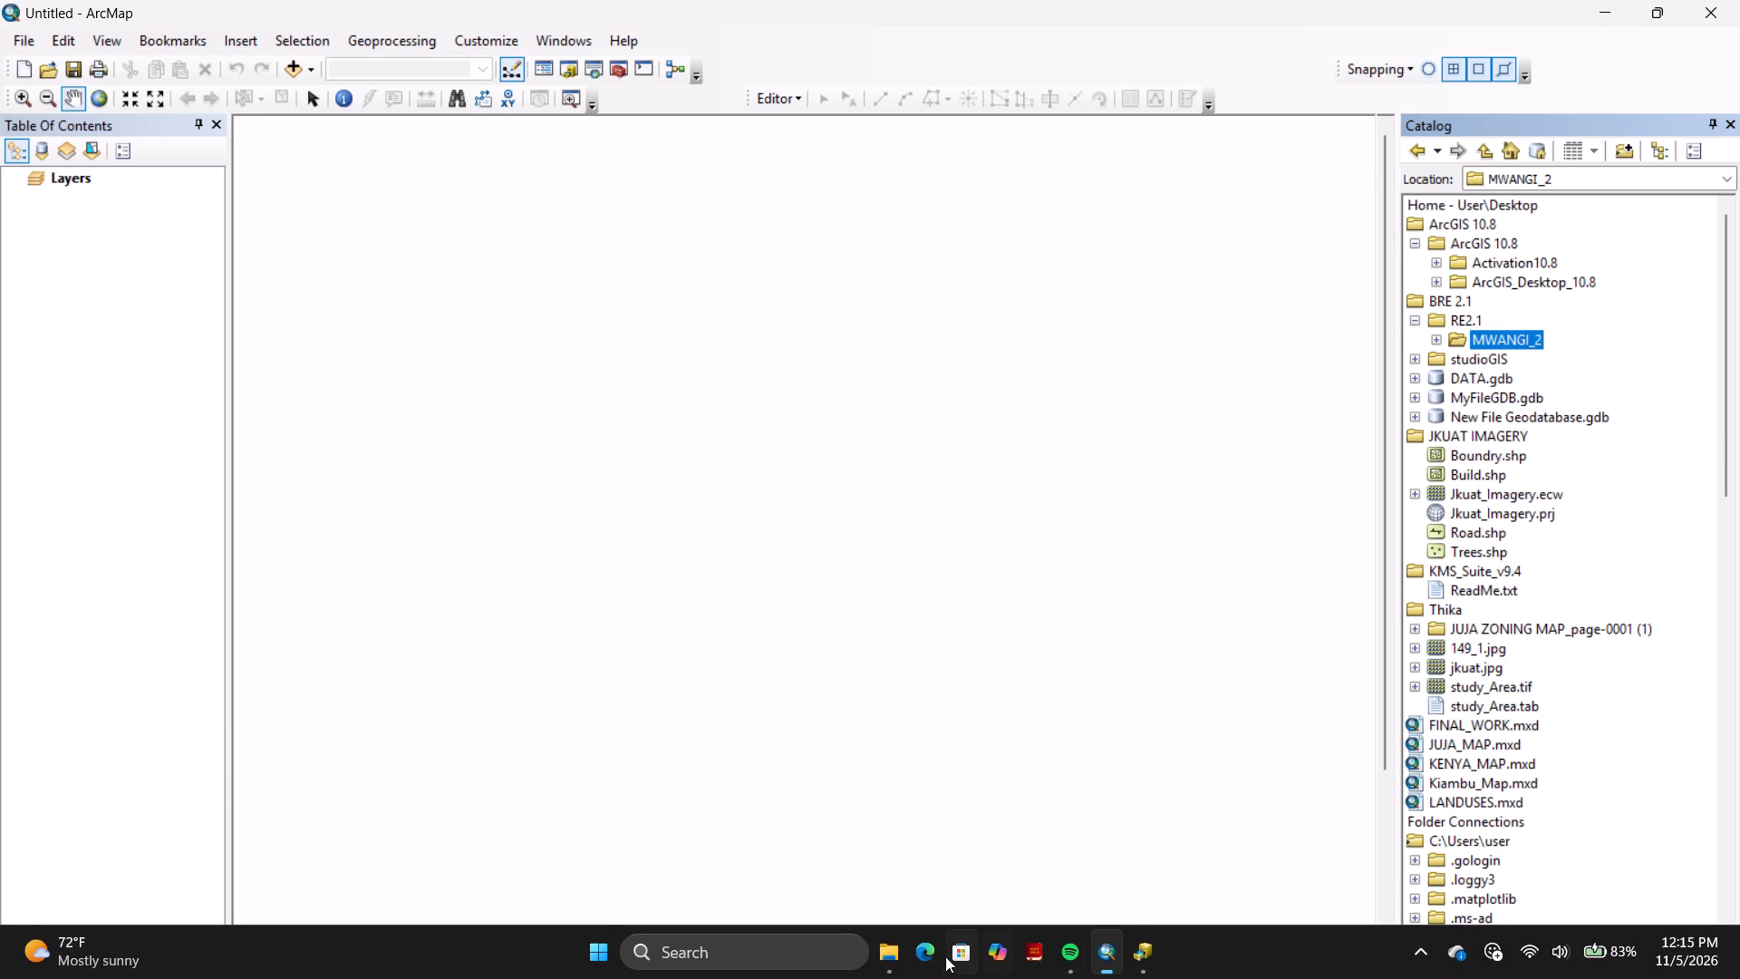
Switch to File Explorer, check the contents of the Documents folder, and return to ArcMap.
left_click(894, 957)
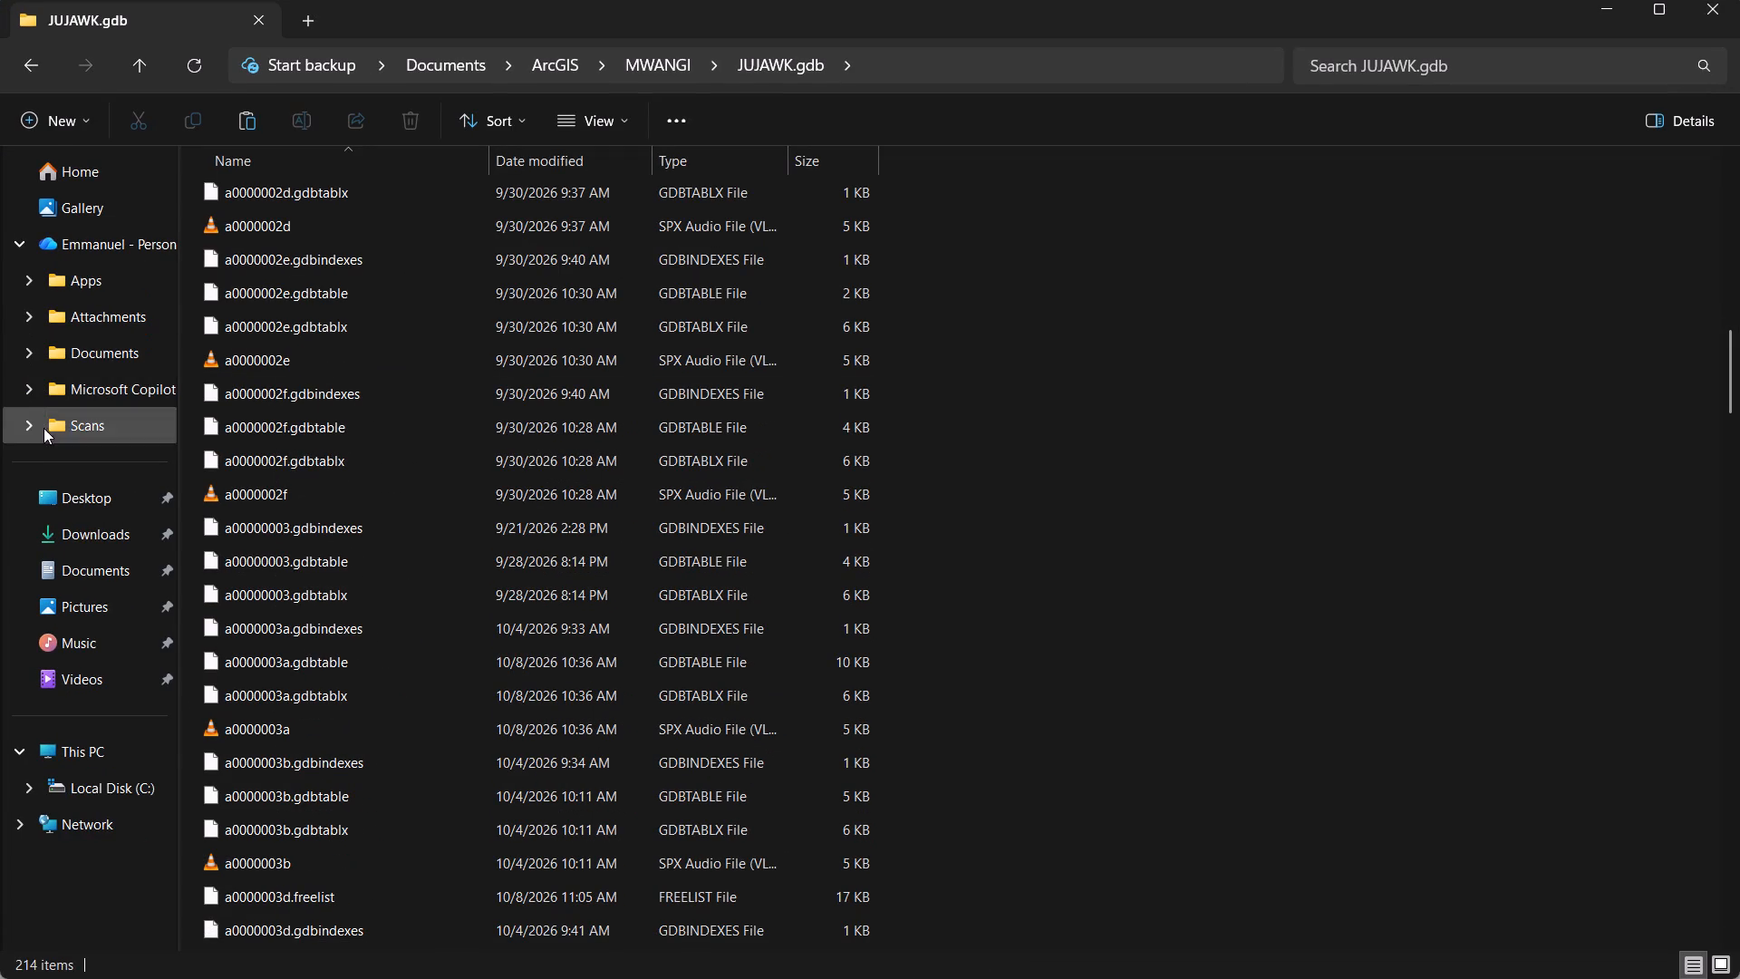
left_click(83, 557)
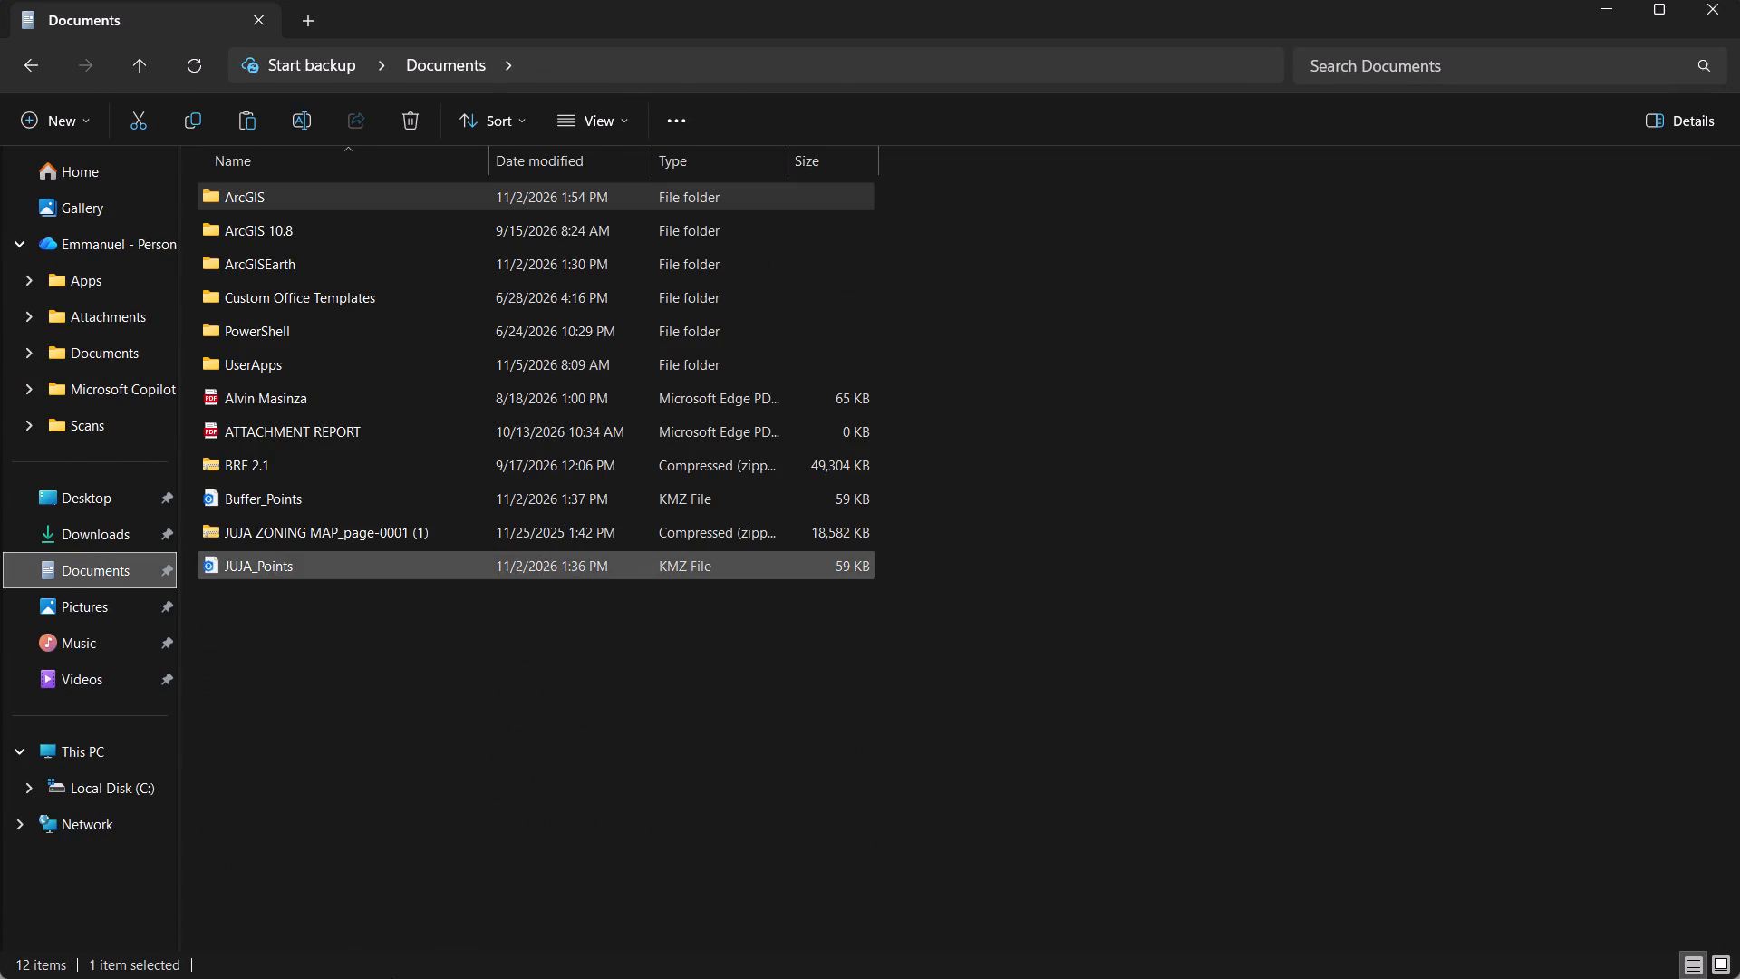
left_click(1116, 958)
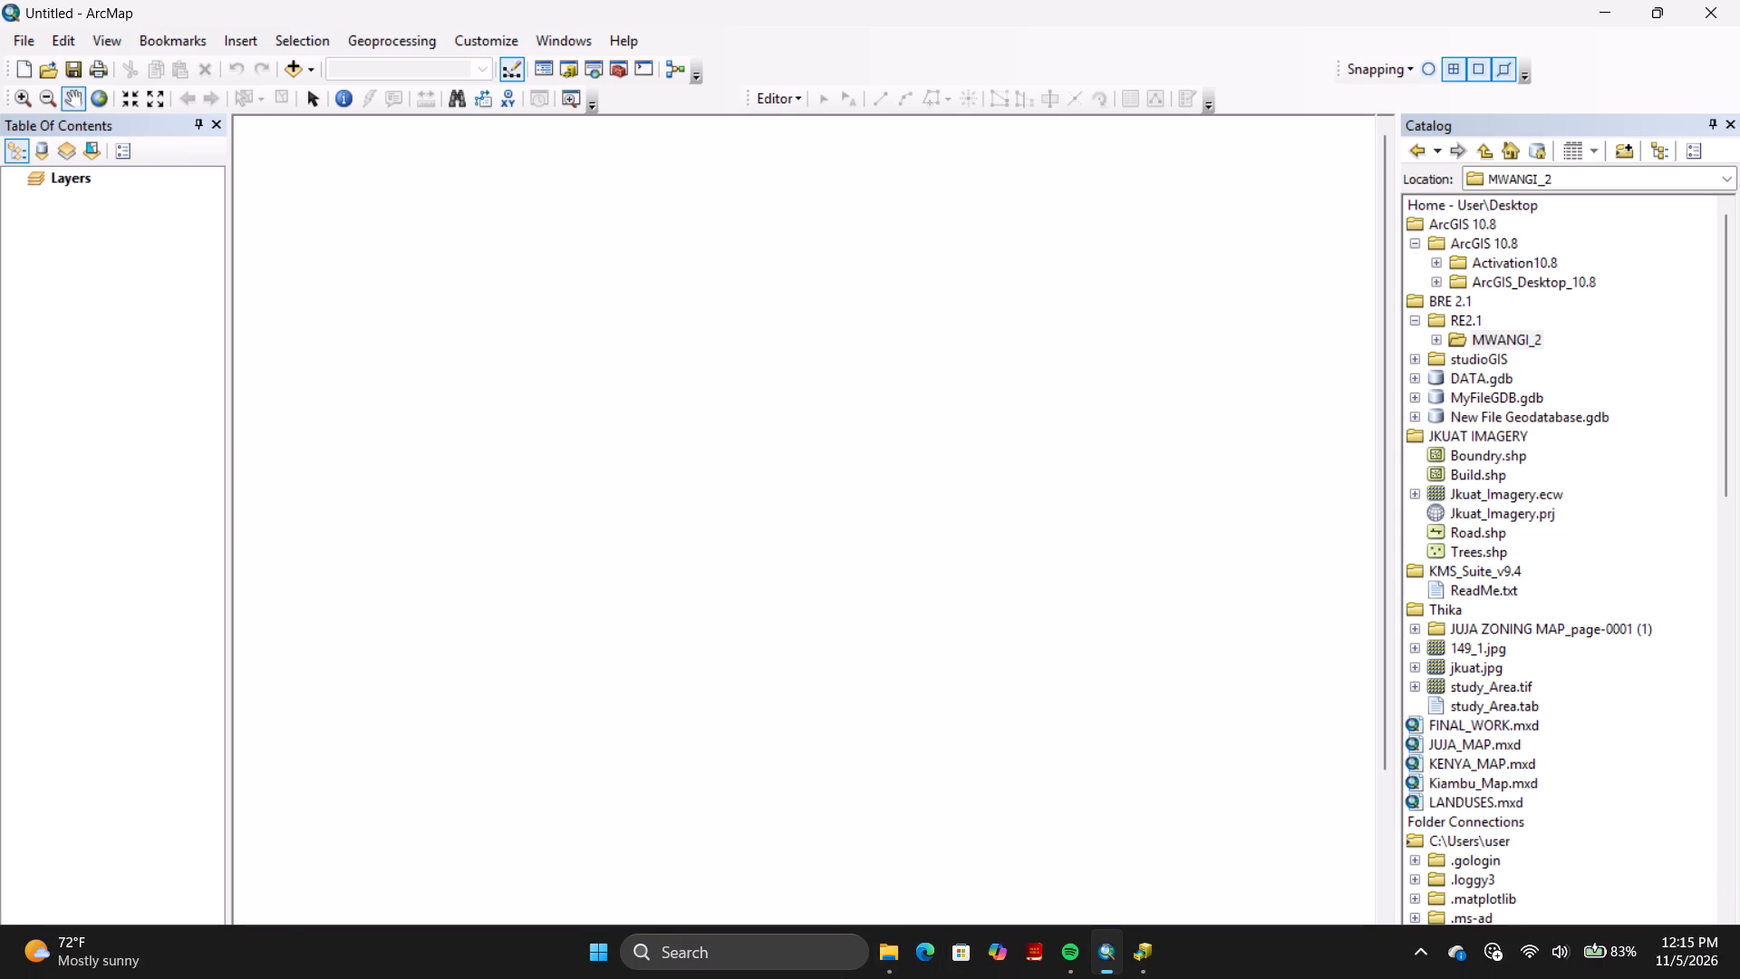
scroll(1223, 625, "up", 1)
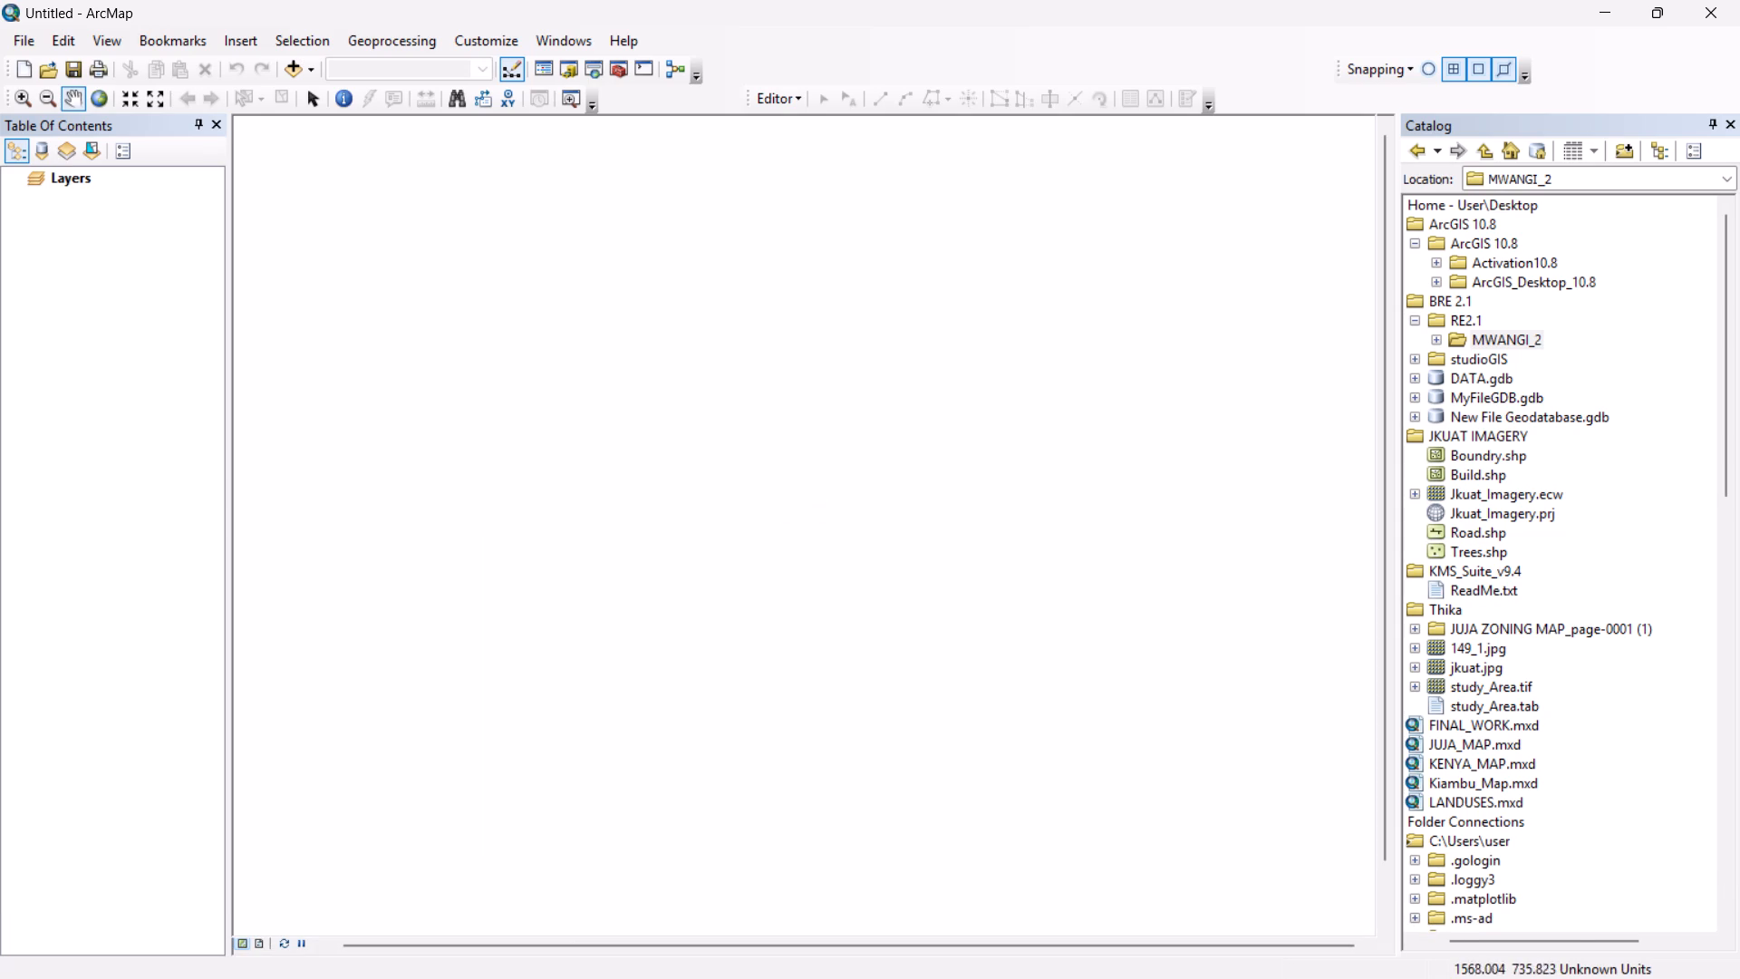
Minimize ArcMap, refresh the Windows desktop, and create a new folder there named MWANGI_2.
left_click(1609, 7)
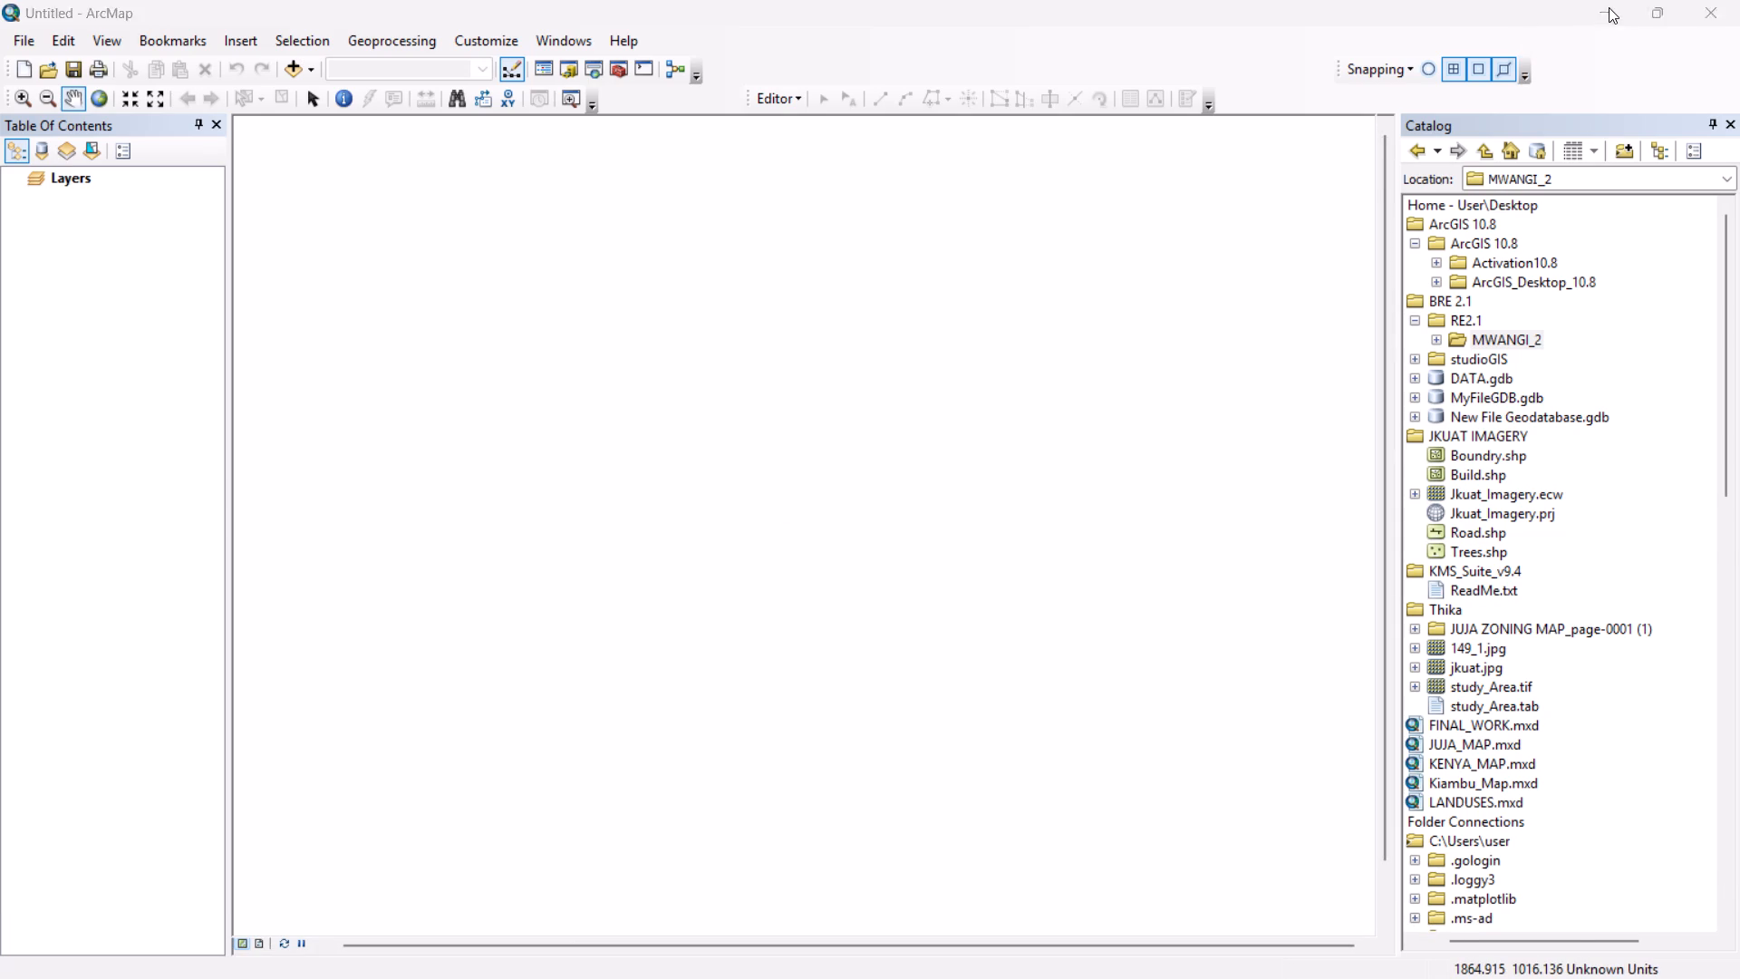
left_click_drag(1613, 3, 1602, 8)
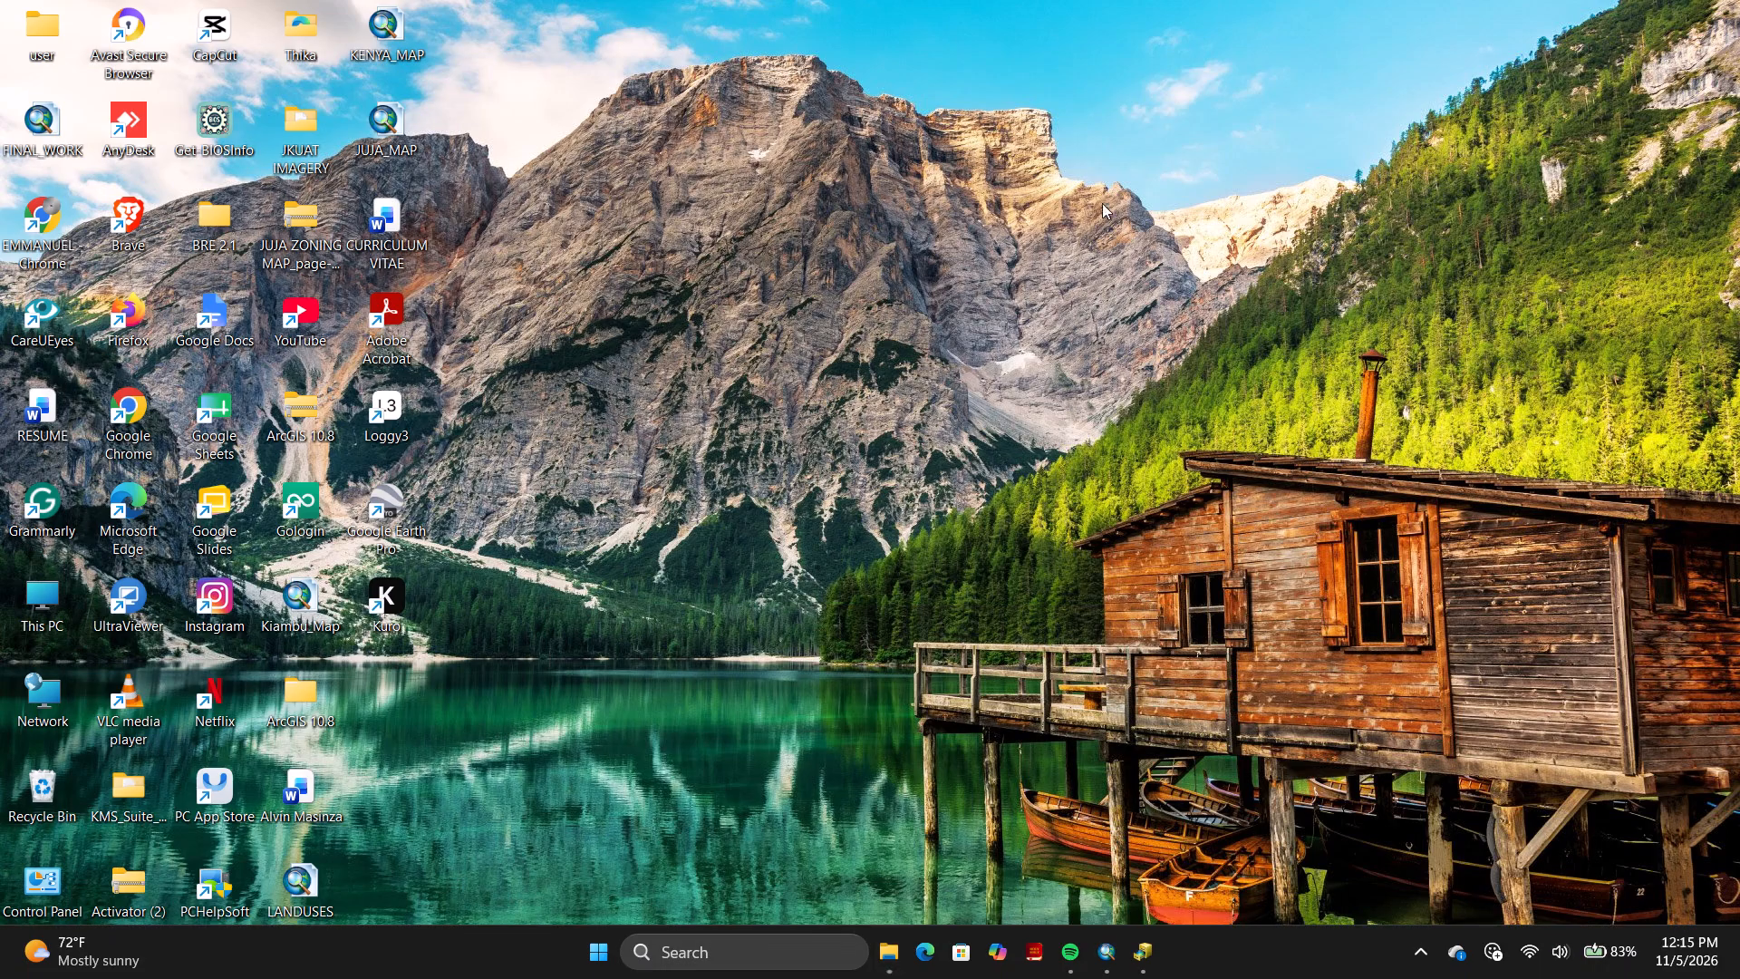
right_click(718, 231)
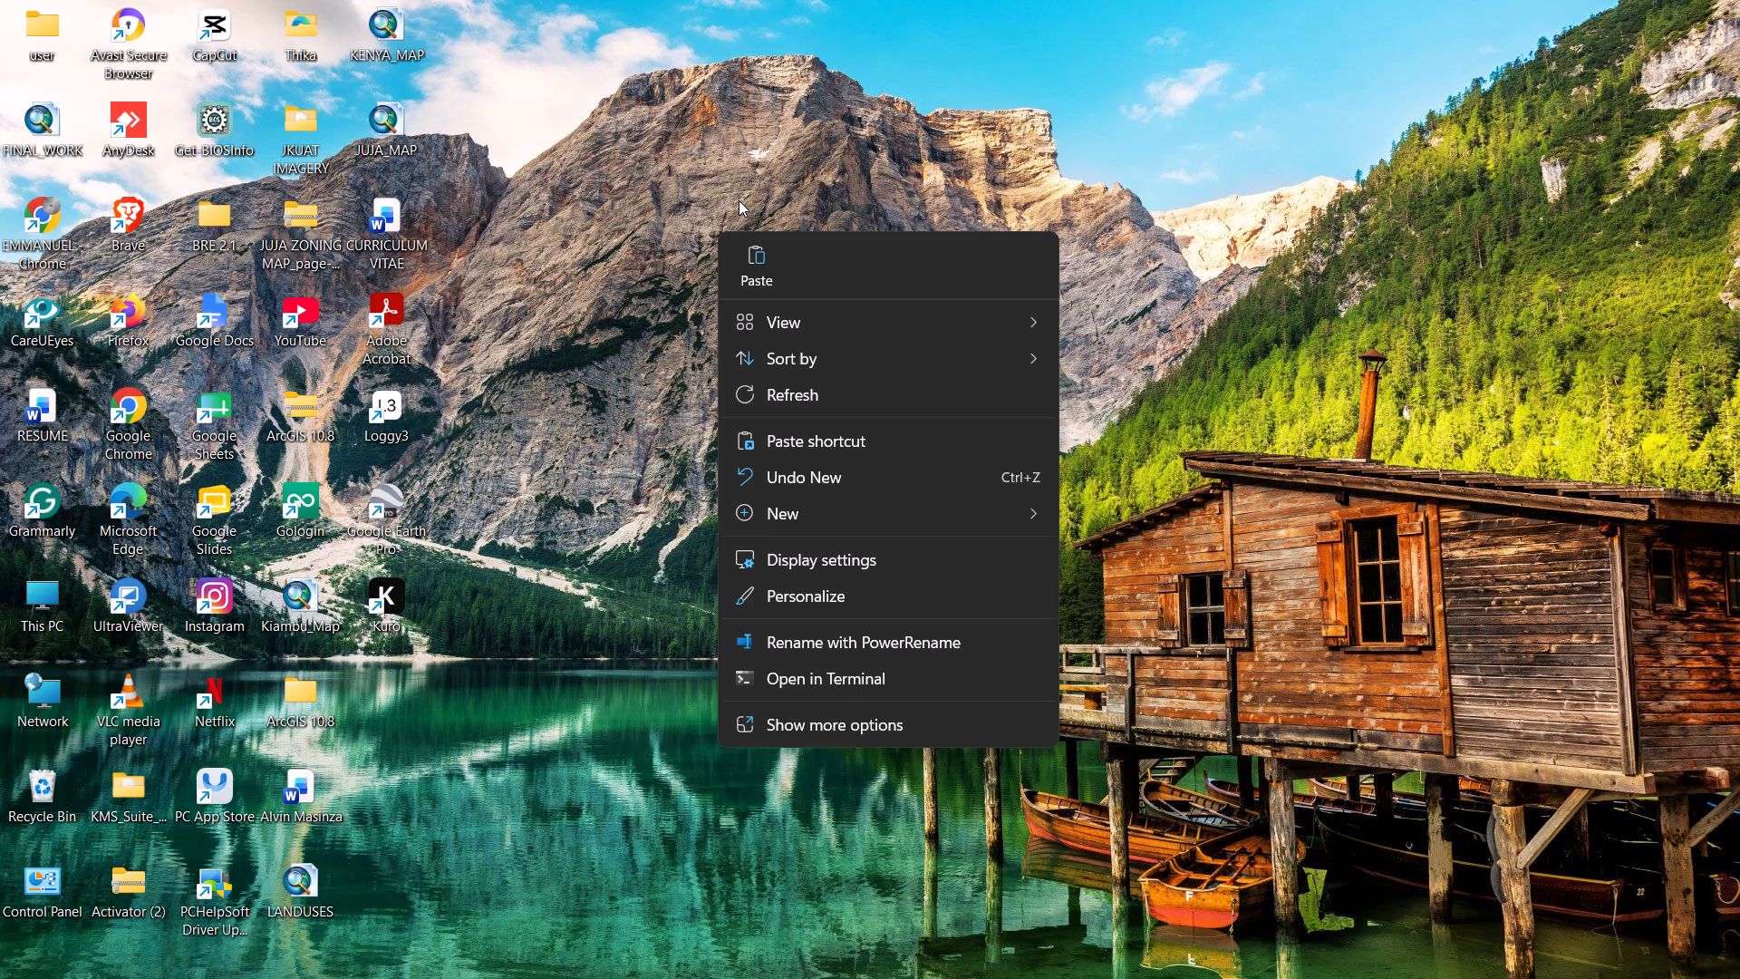
left_click(817, 396)
right_click(809, 388)
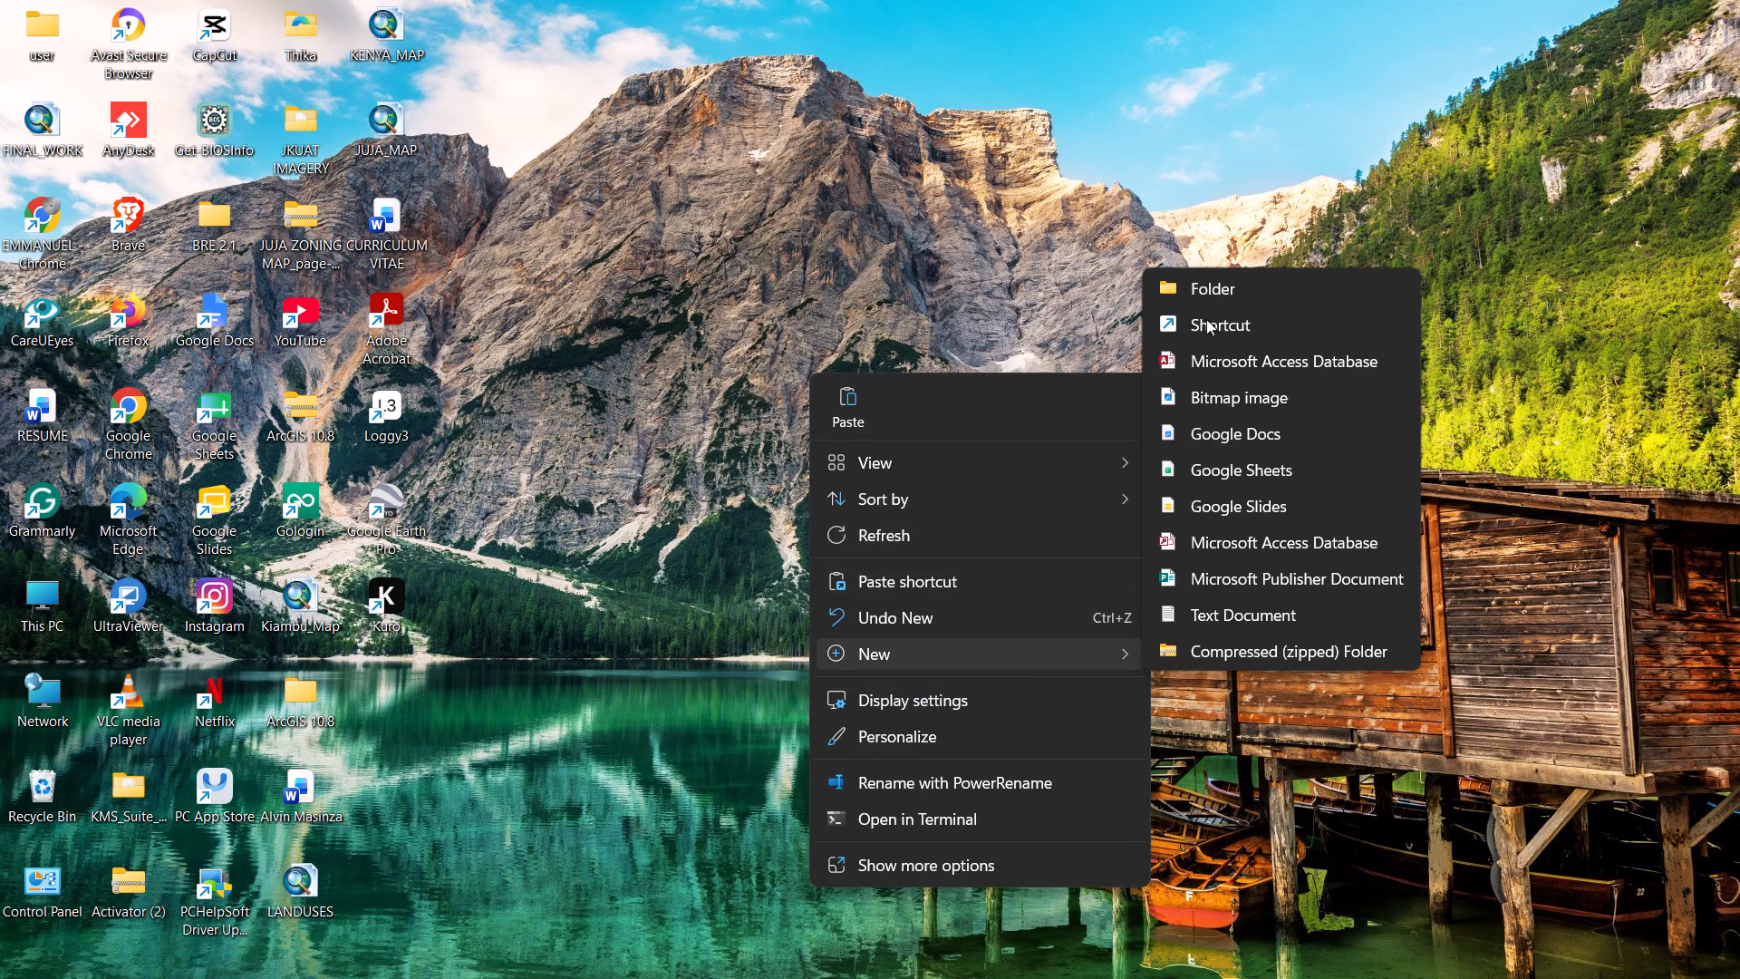
left_click(1239, 294)
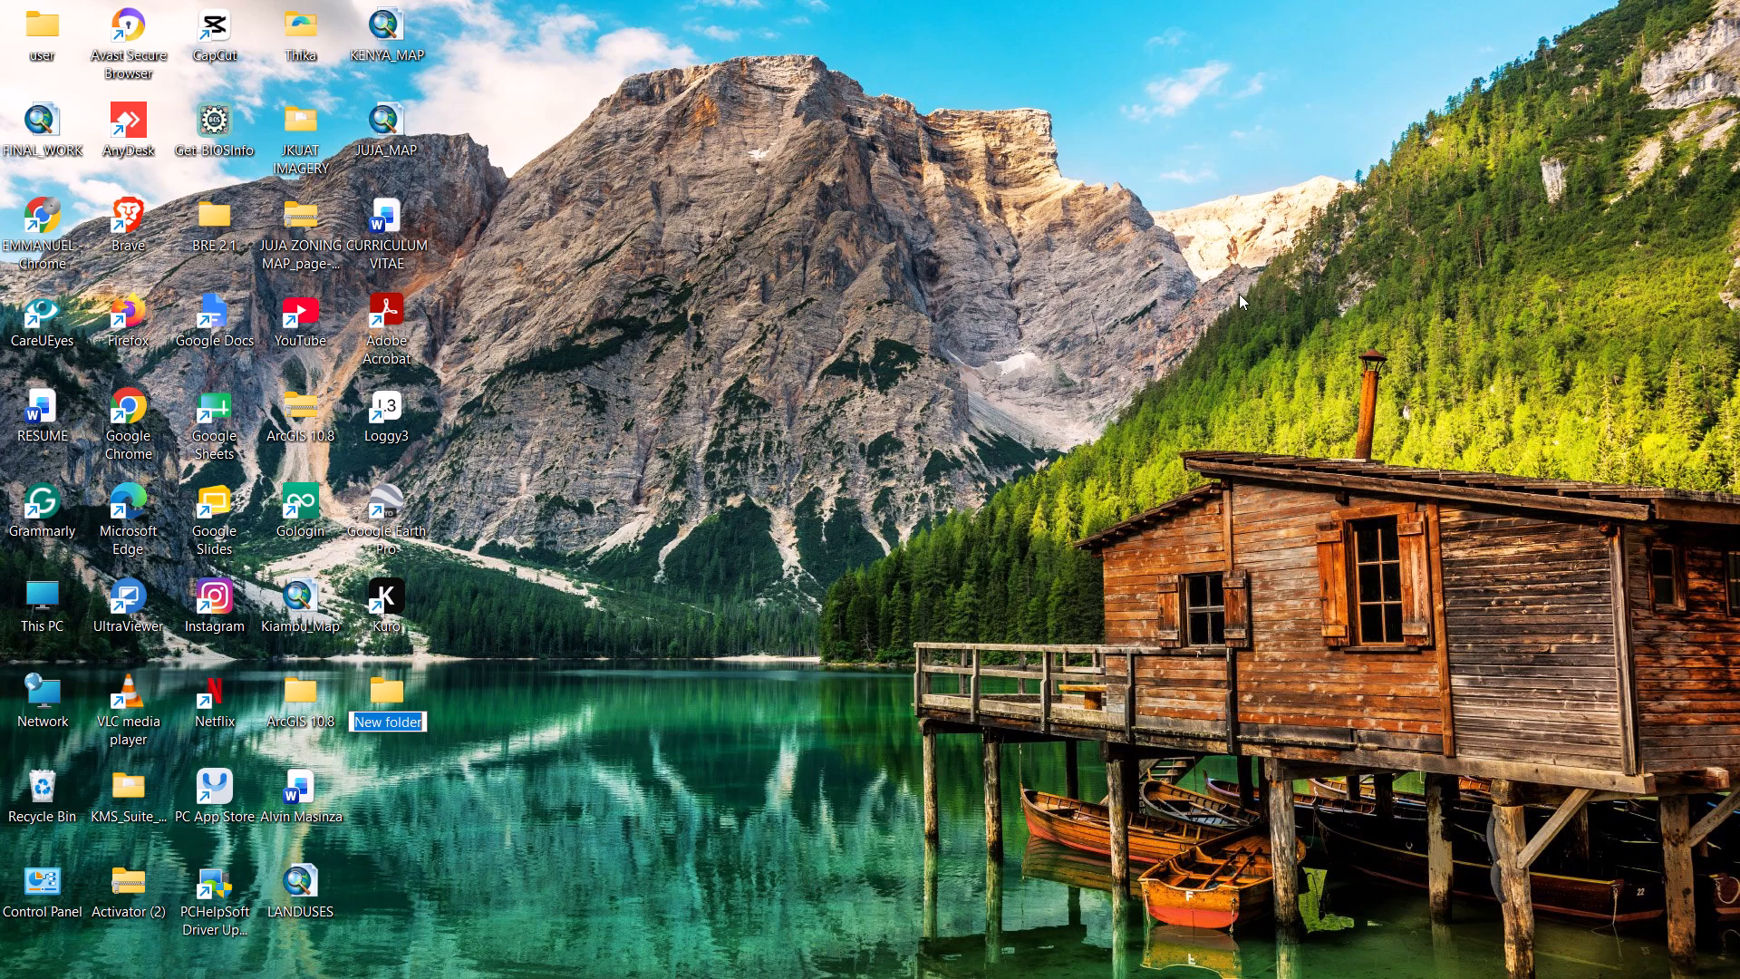
key("BackSpace")
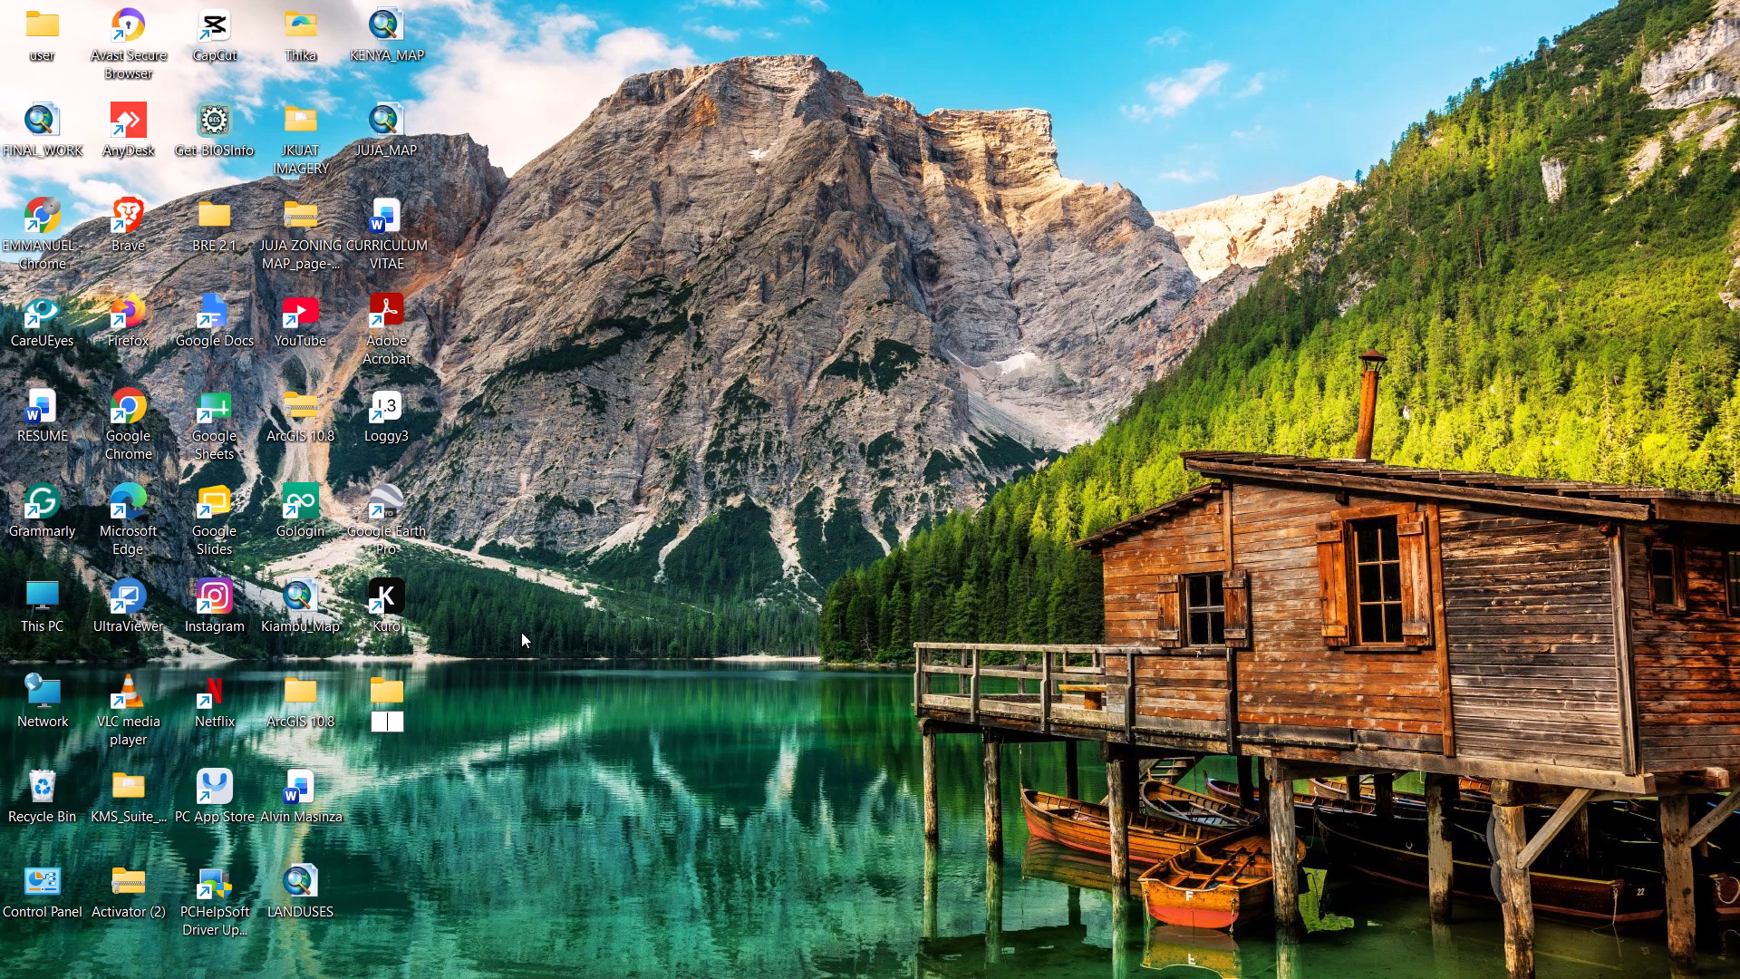
type("MWA")
type("NGI")
key("shift+underscore")
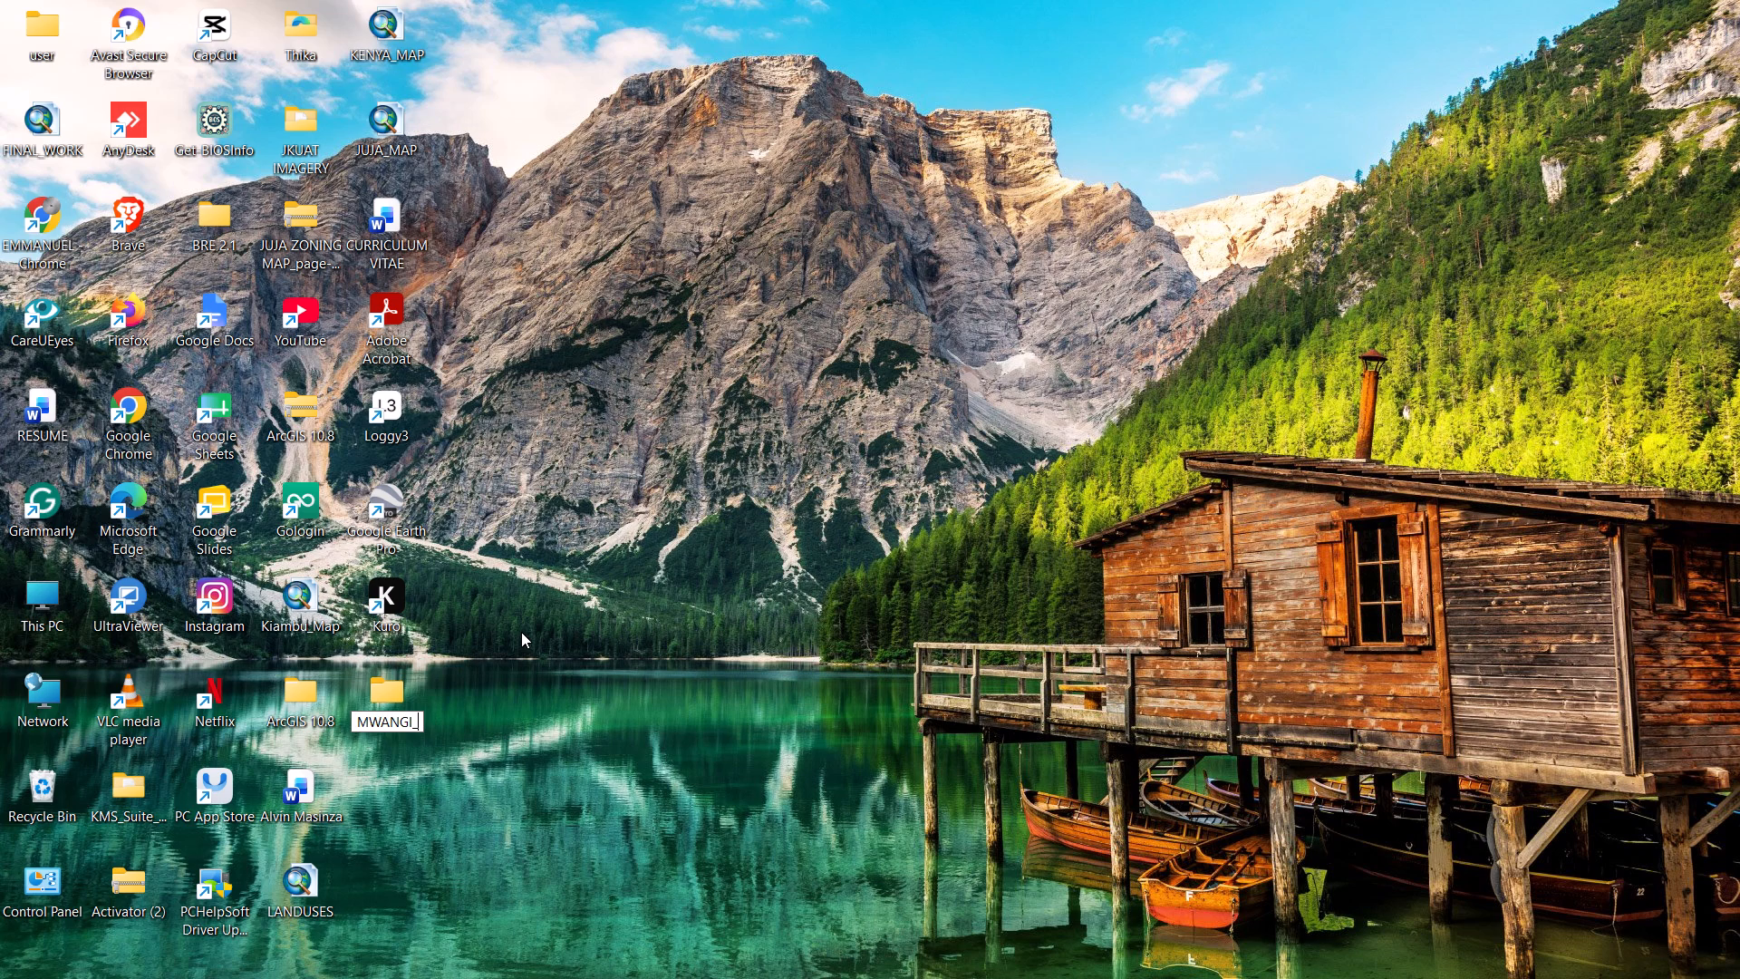
key("2")
key("Return")
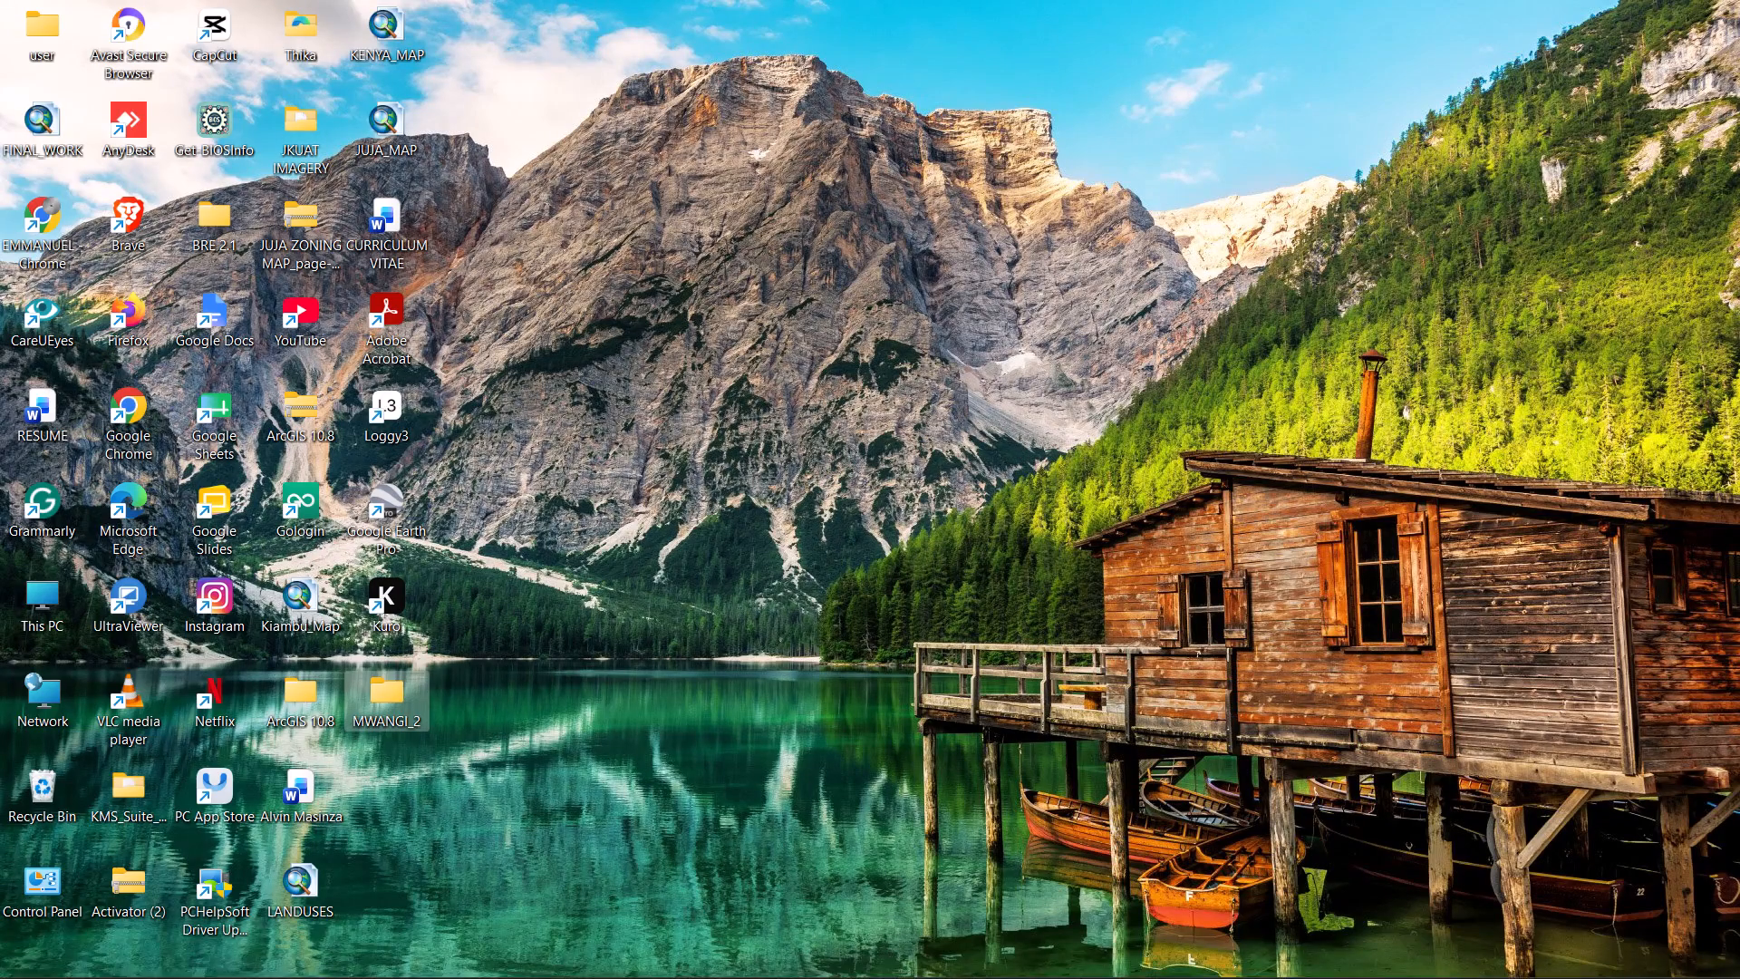
Return to ArcMap and add a folder connection to the MWANGI_2 folder on the Desktop.
left_click(1120, 953)
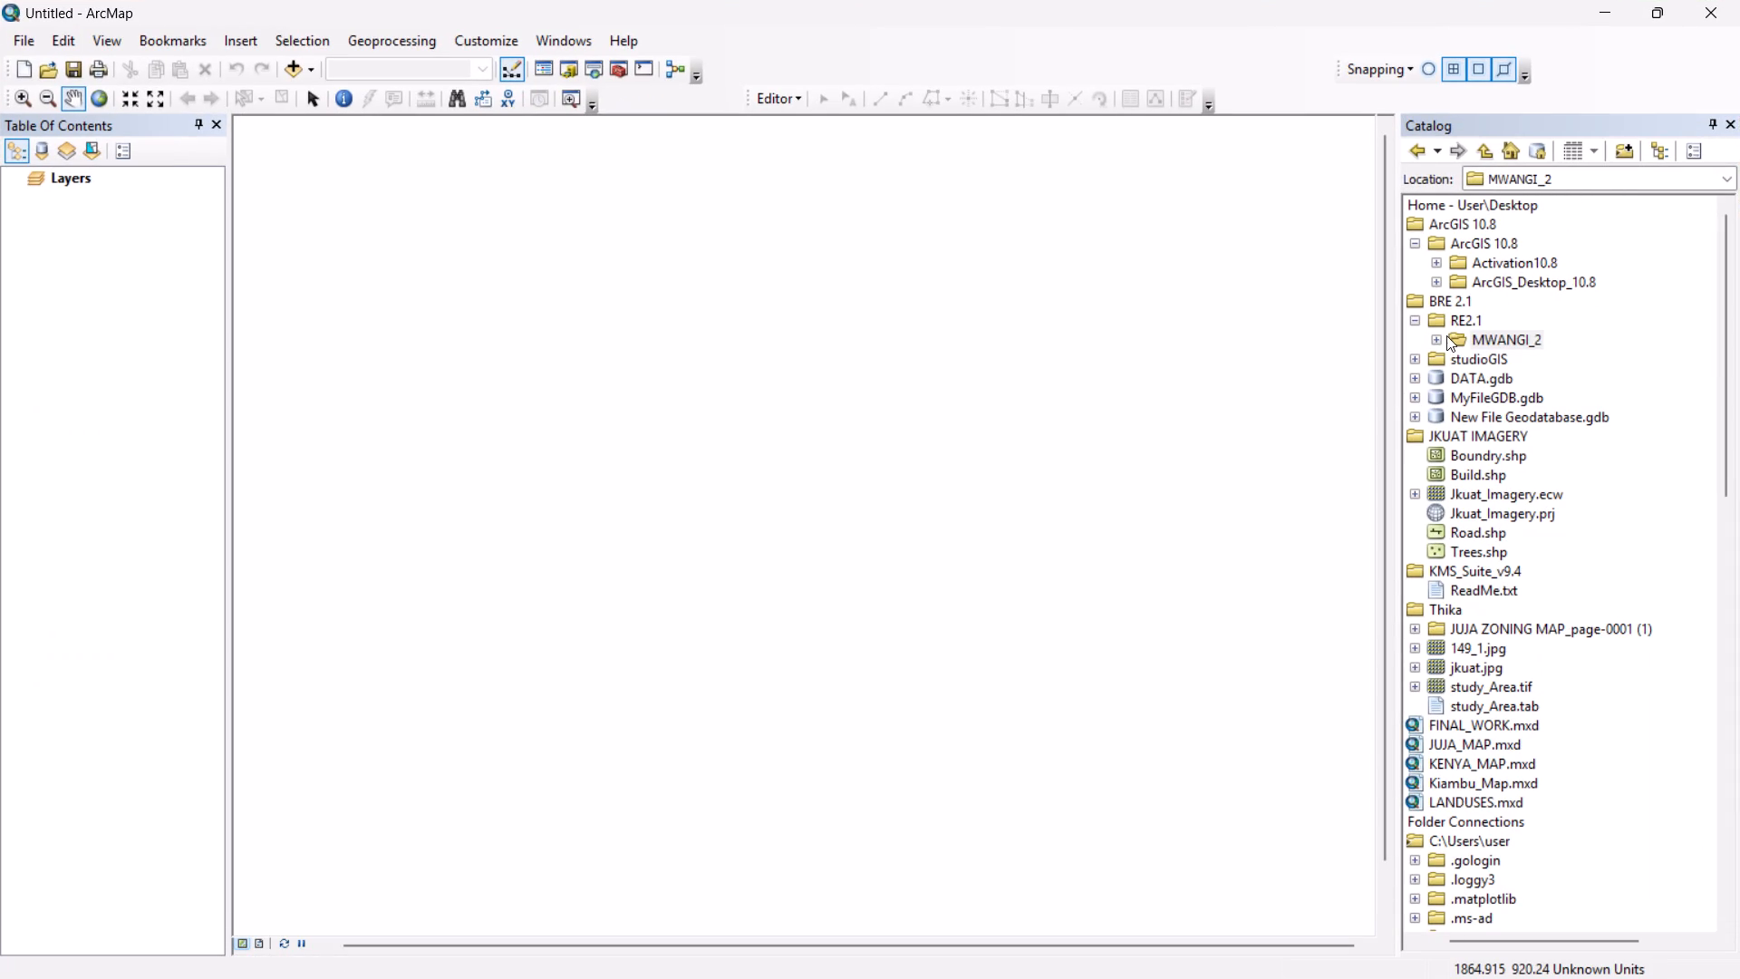
scroll(1461, 323, "up", 4)
left_click(1627, 148)
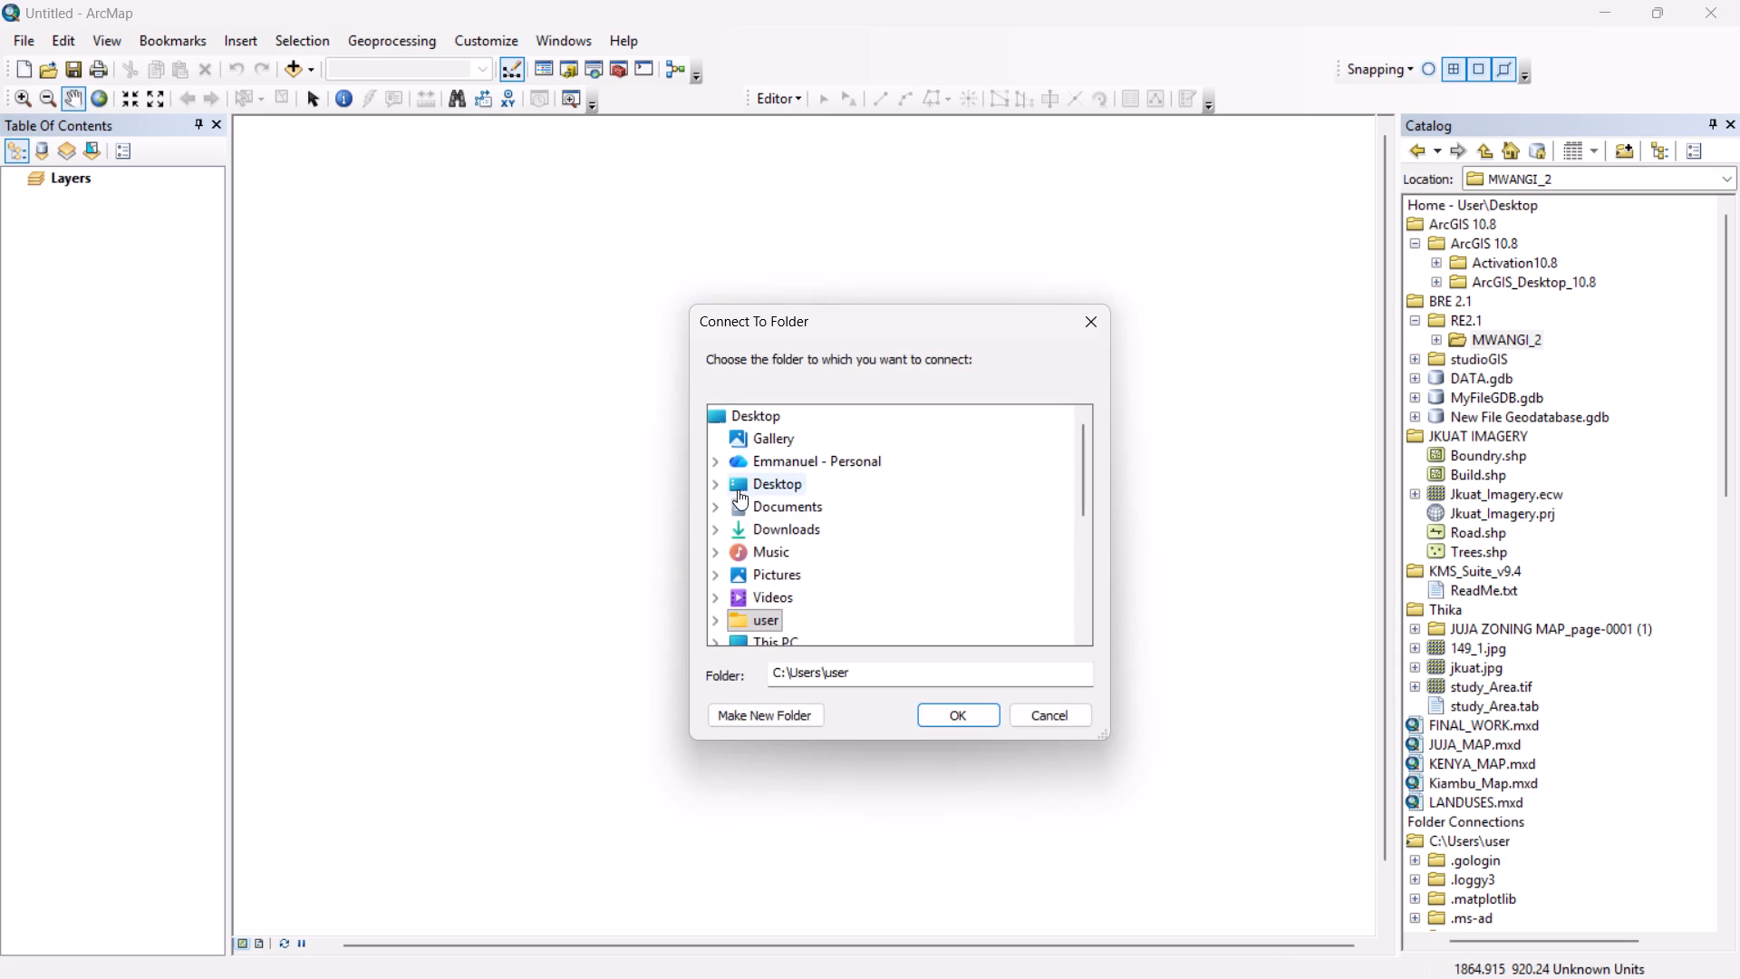
left_click(711, 478)
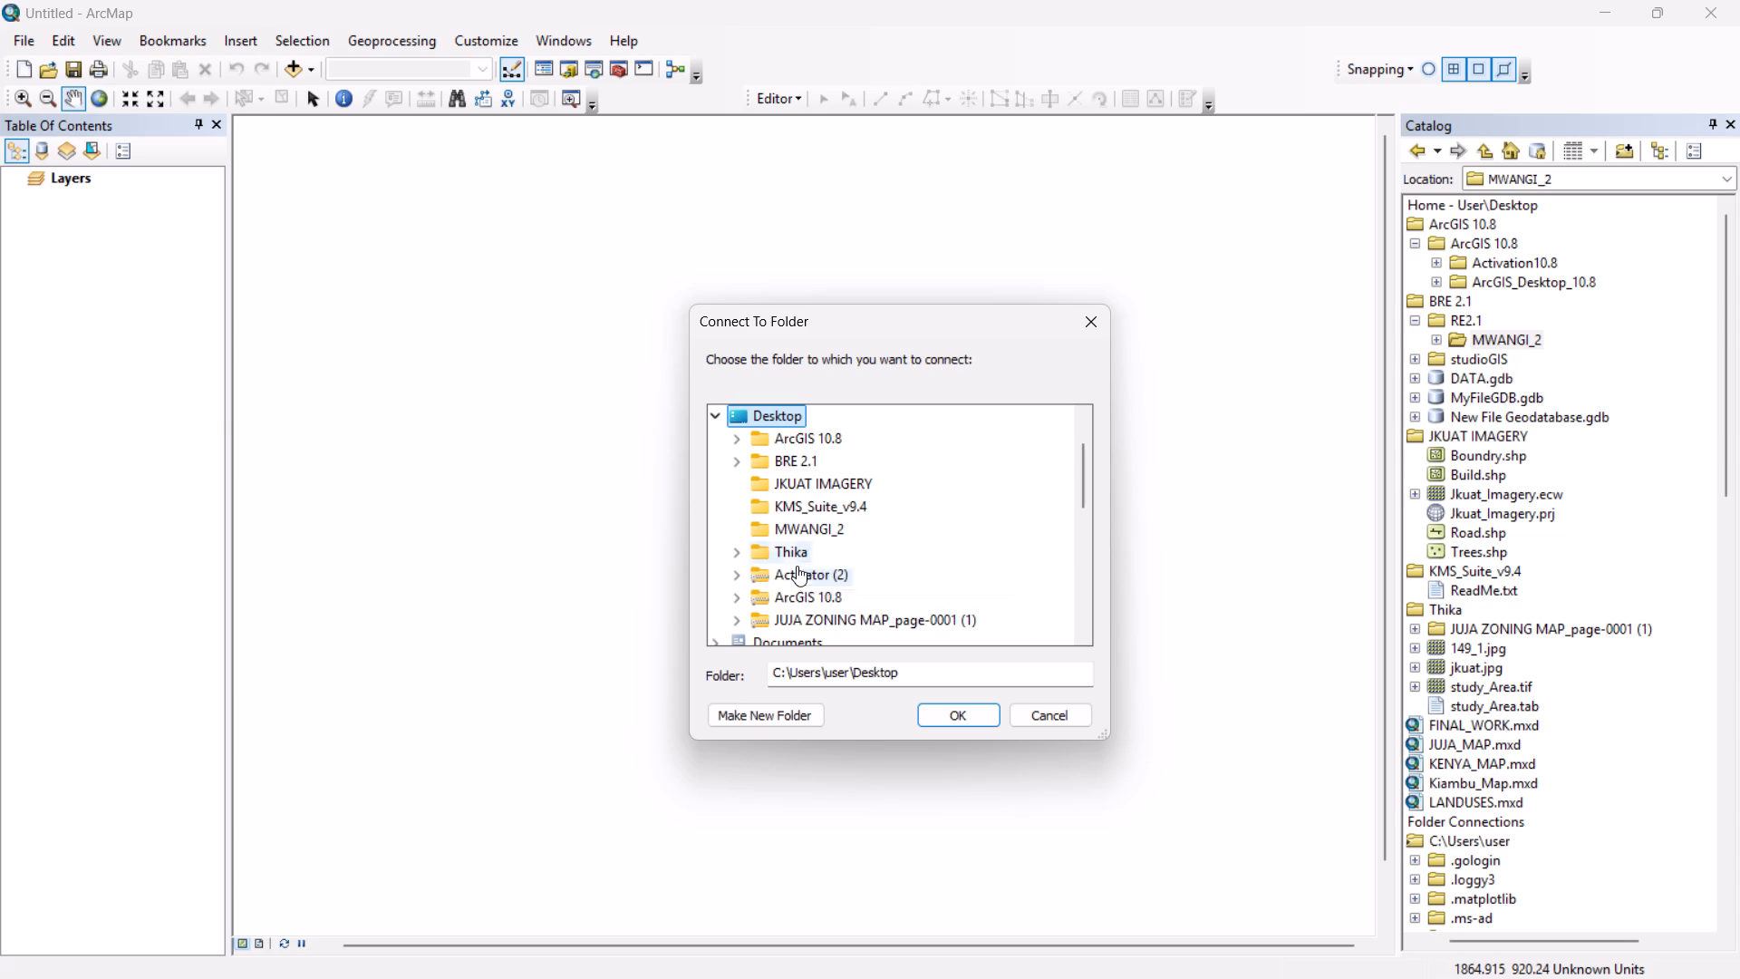
left_click(807, 526)
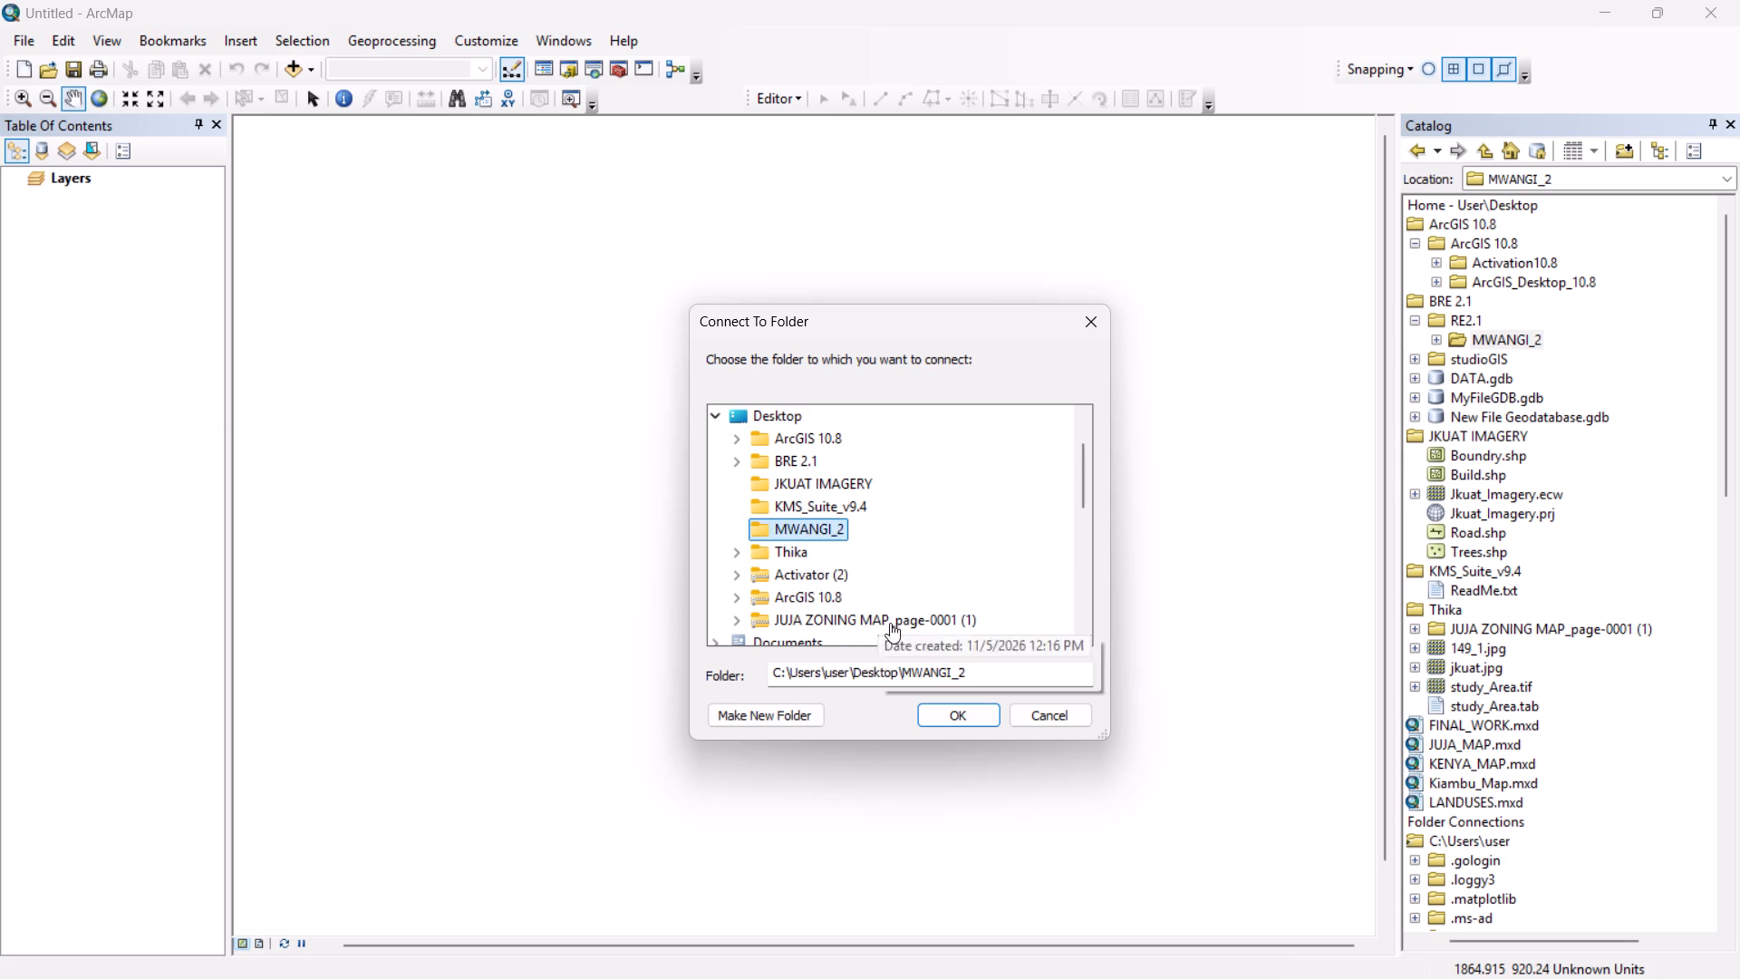
left_click(944, 720)
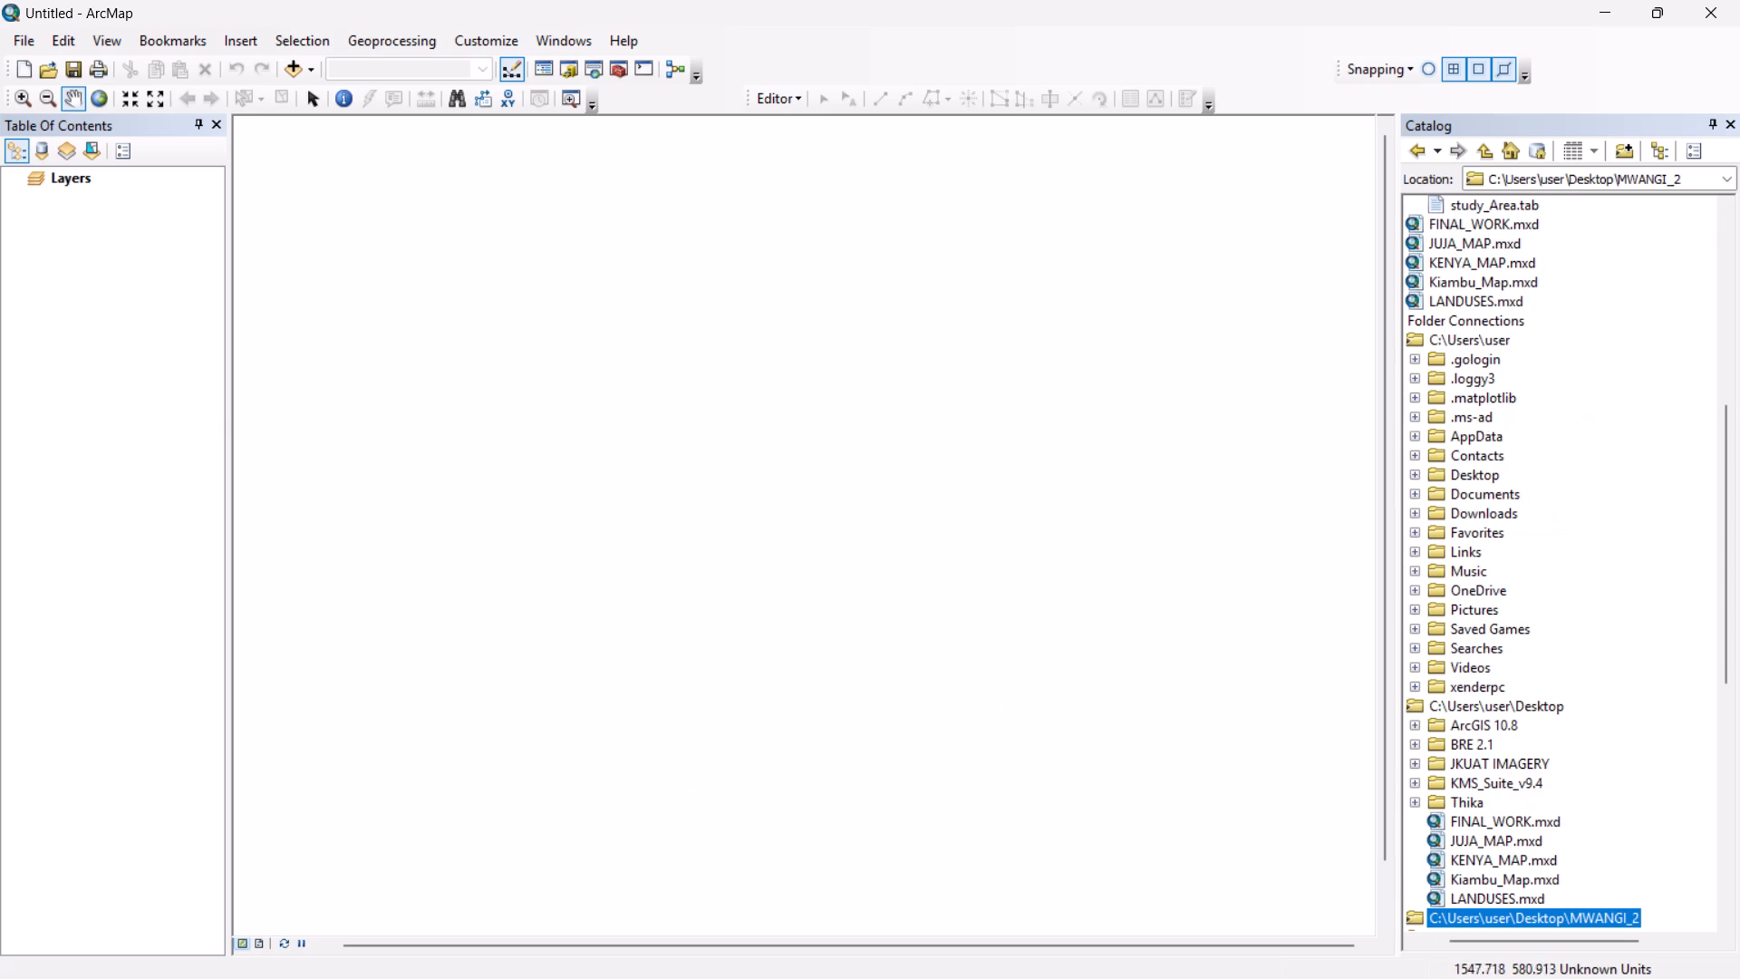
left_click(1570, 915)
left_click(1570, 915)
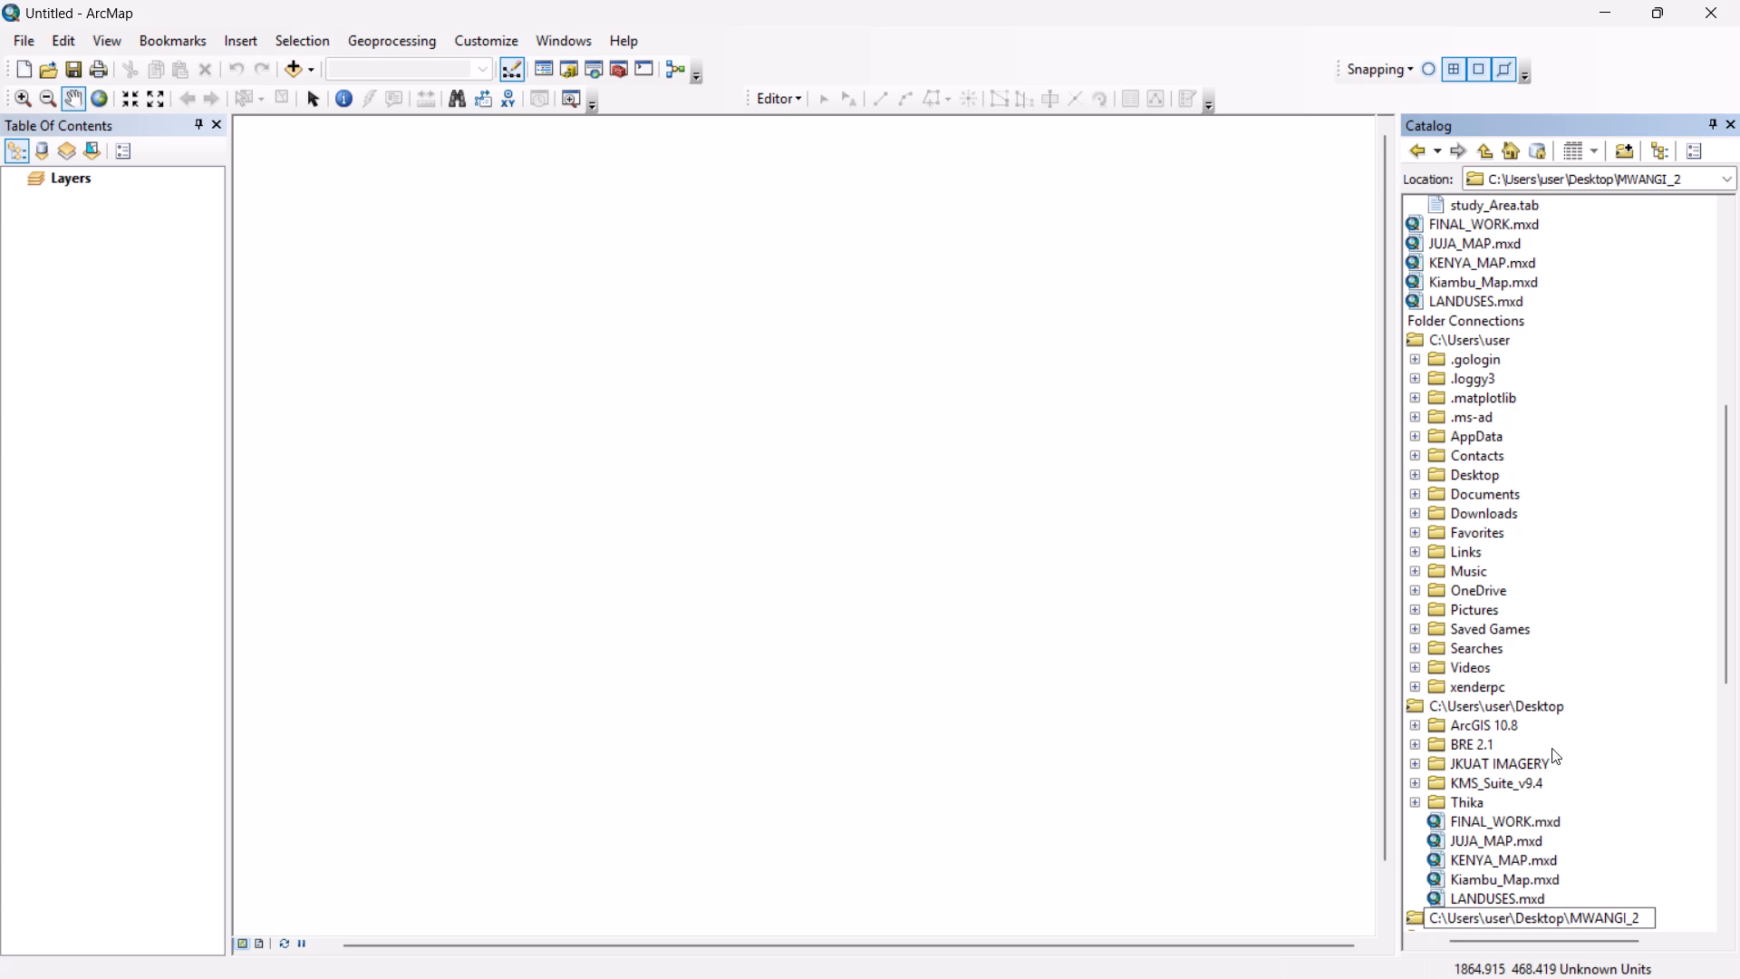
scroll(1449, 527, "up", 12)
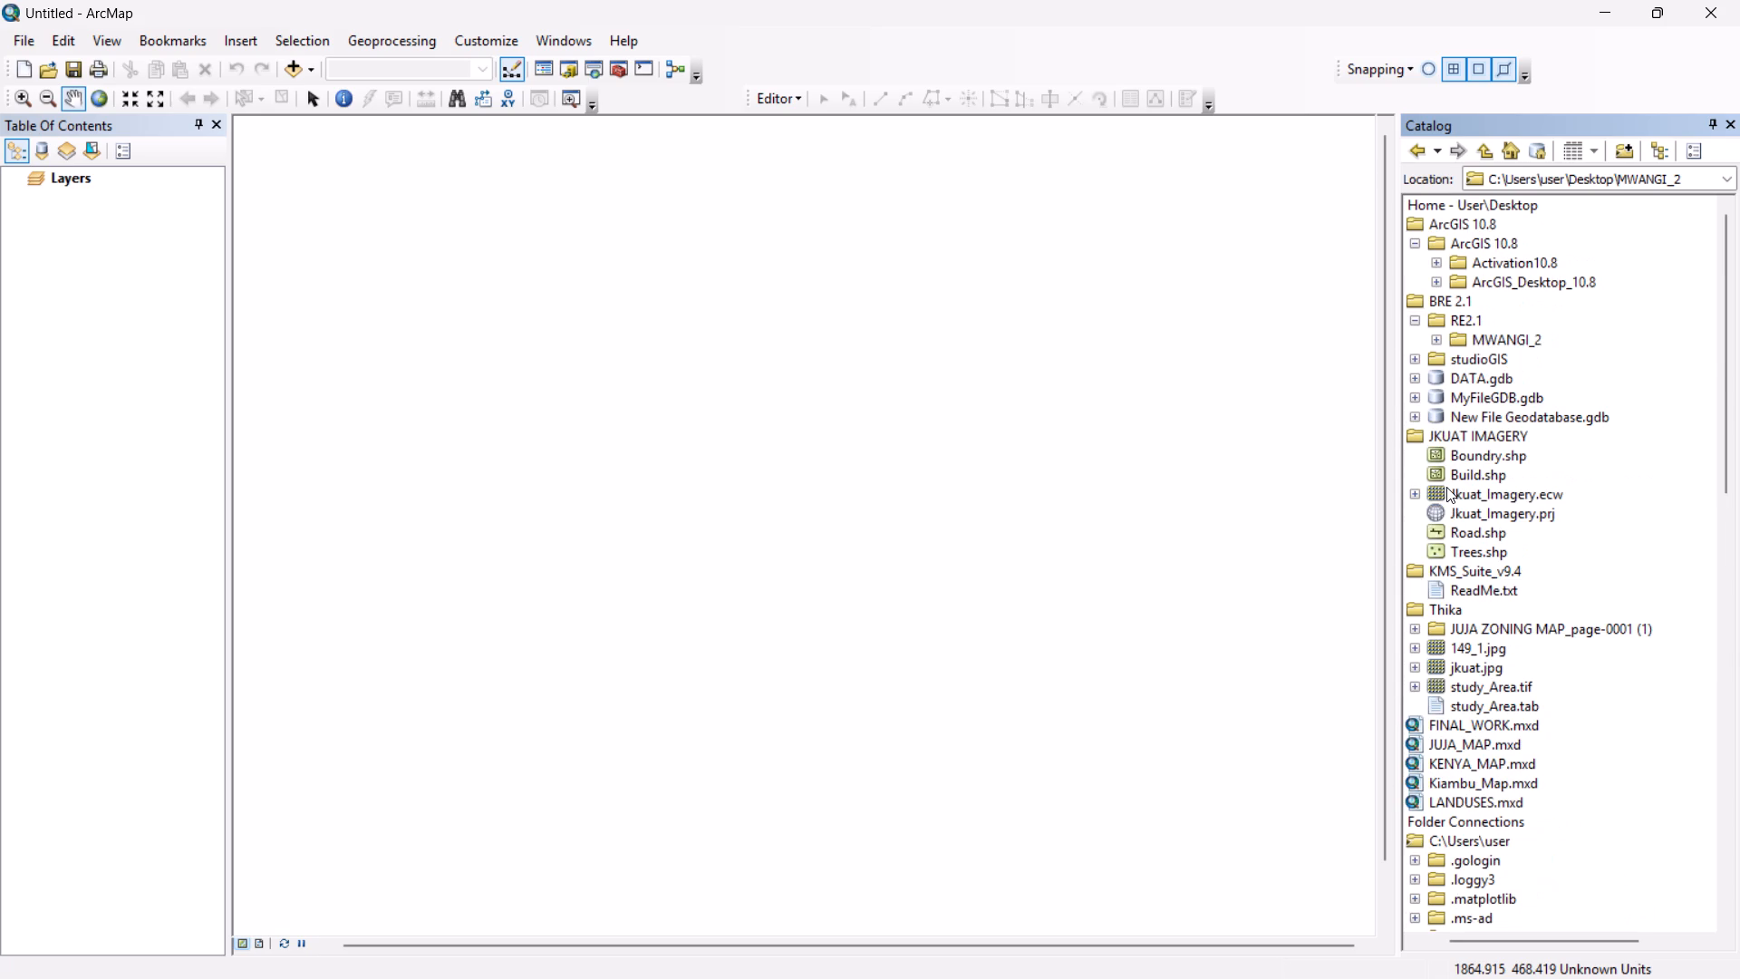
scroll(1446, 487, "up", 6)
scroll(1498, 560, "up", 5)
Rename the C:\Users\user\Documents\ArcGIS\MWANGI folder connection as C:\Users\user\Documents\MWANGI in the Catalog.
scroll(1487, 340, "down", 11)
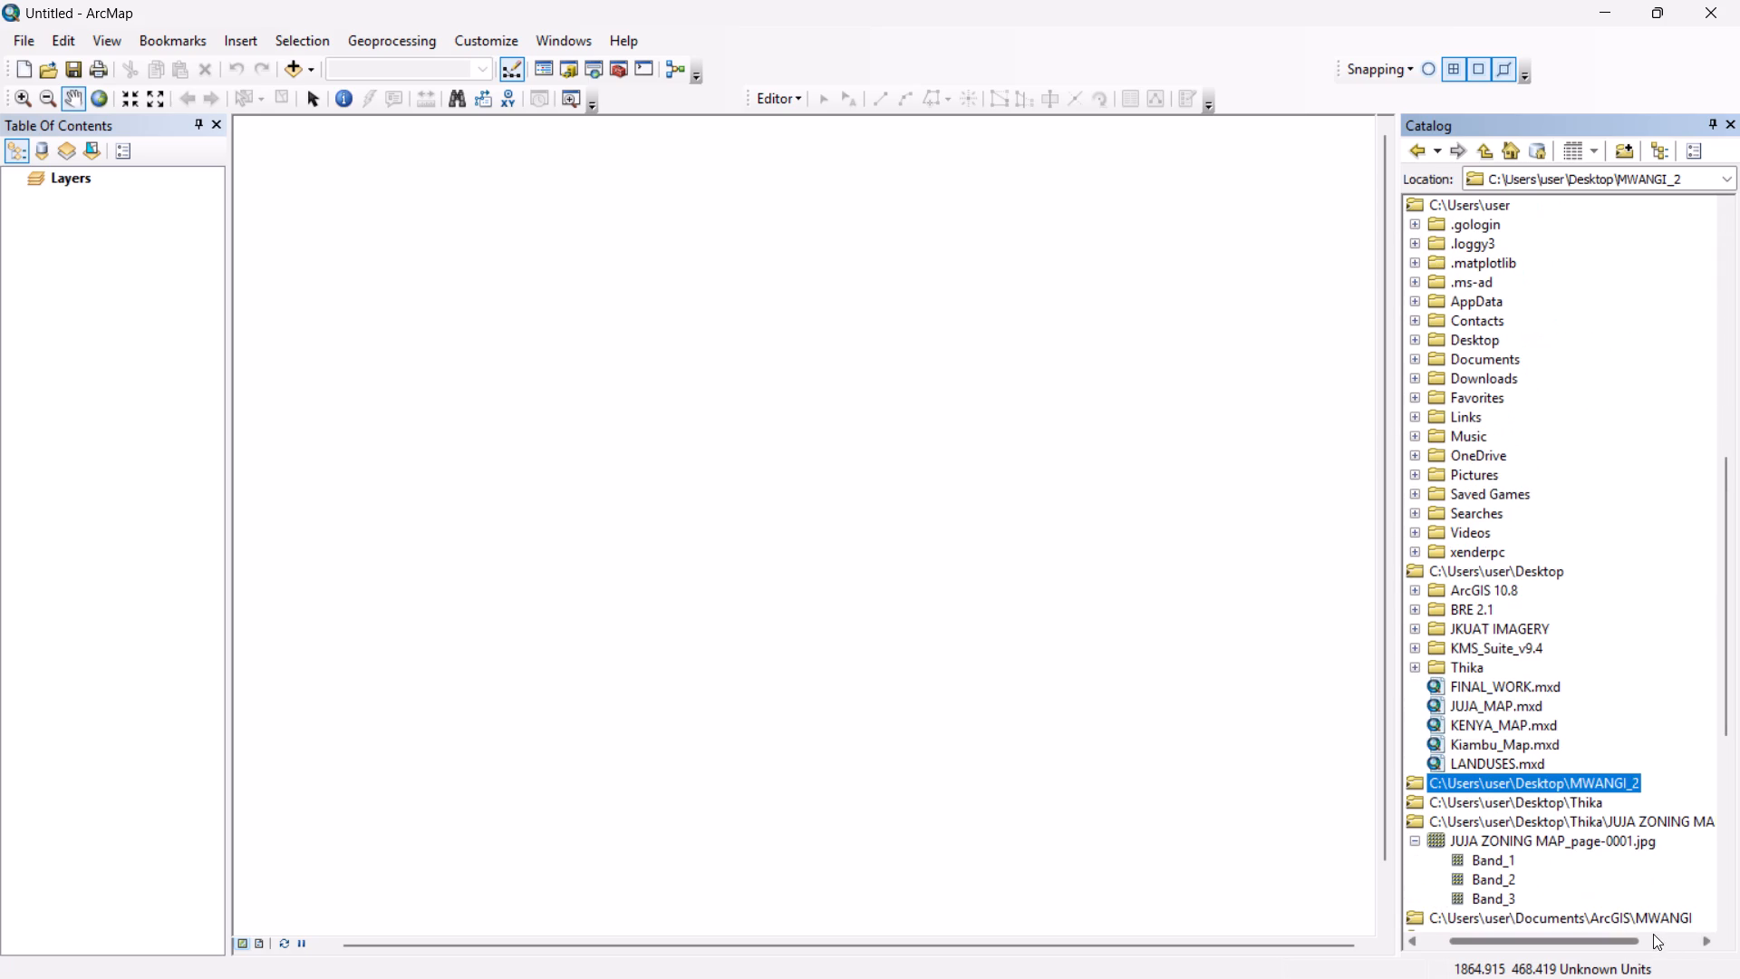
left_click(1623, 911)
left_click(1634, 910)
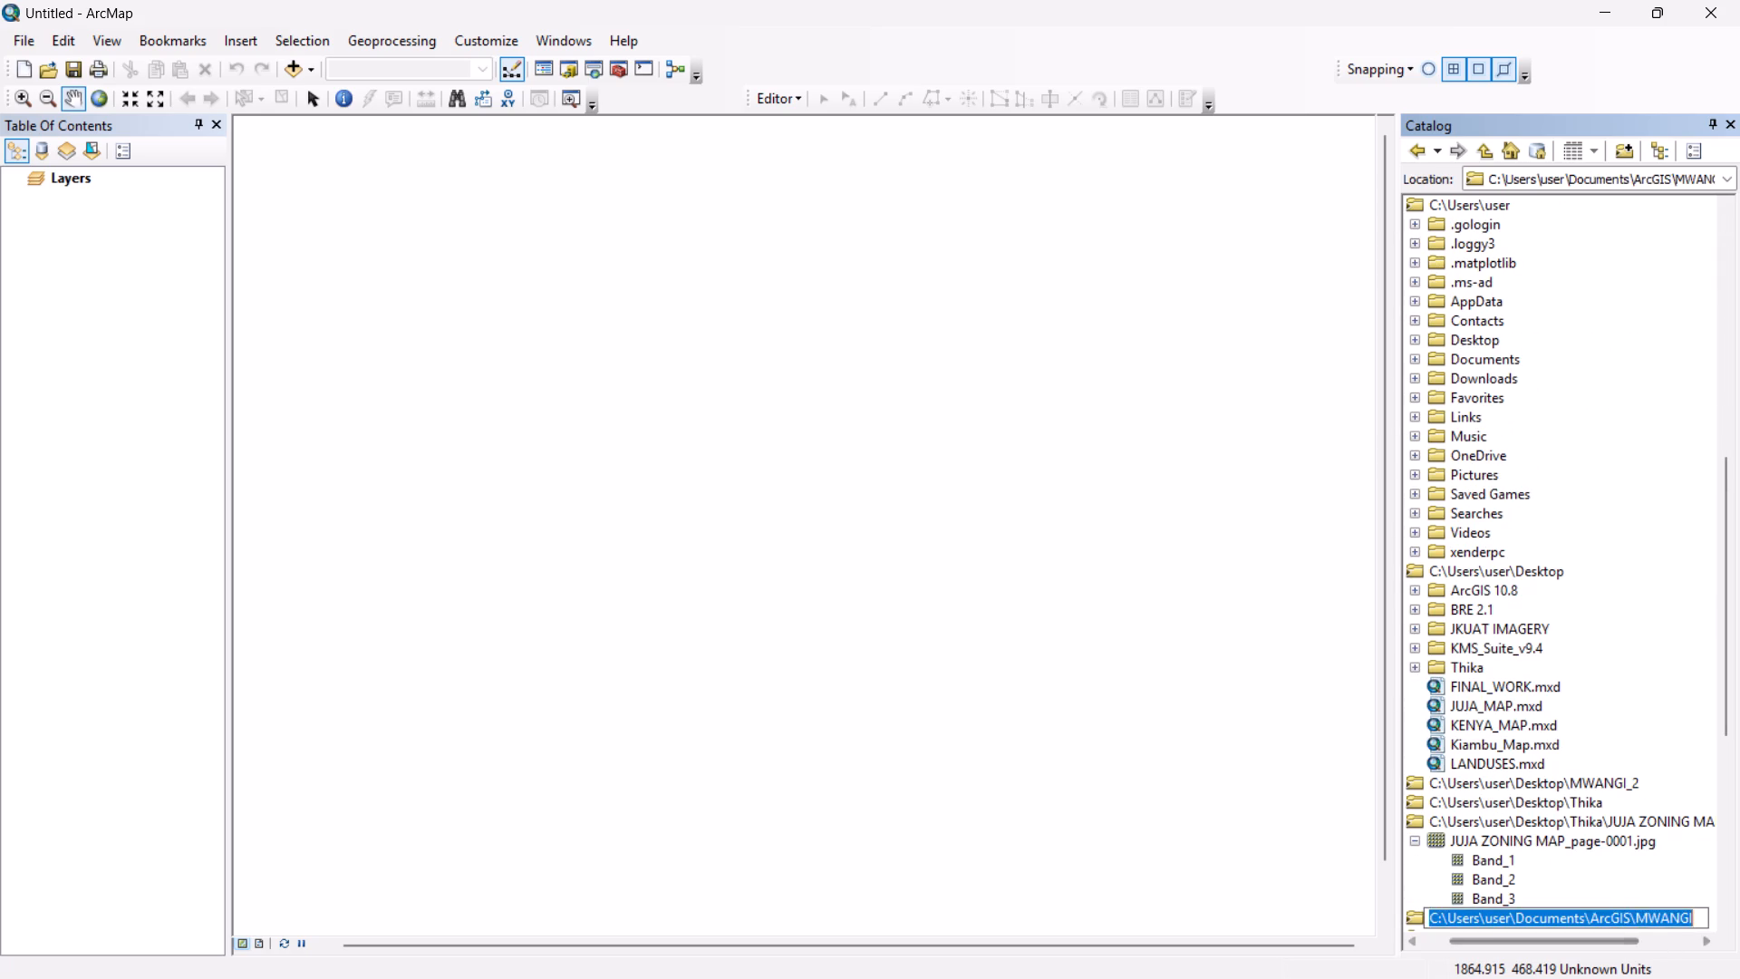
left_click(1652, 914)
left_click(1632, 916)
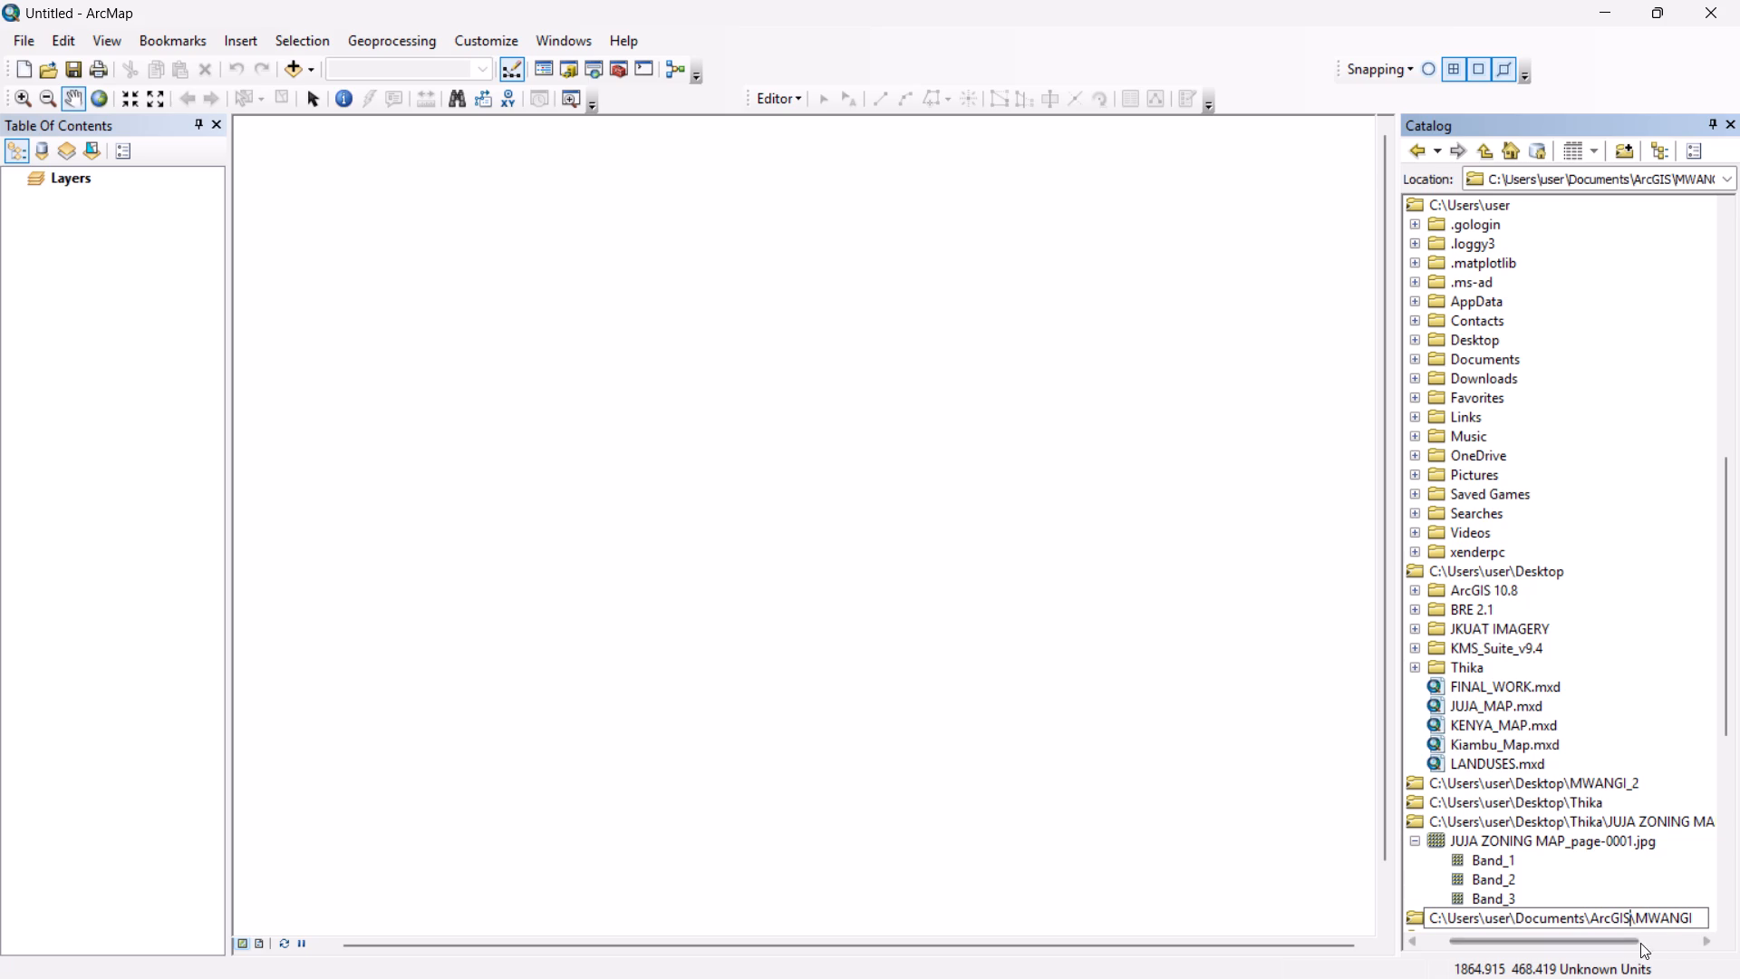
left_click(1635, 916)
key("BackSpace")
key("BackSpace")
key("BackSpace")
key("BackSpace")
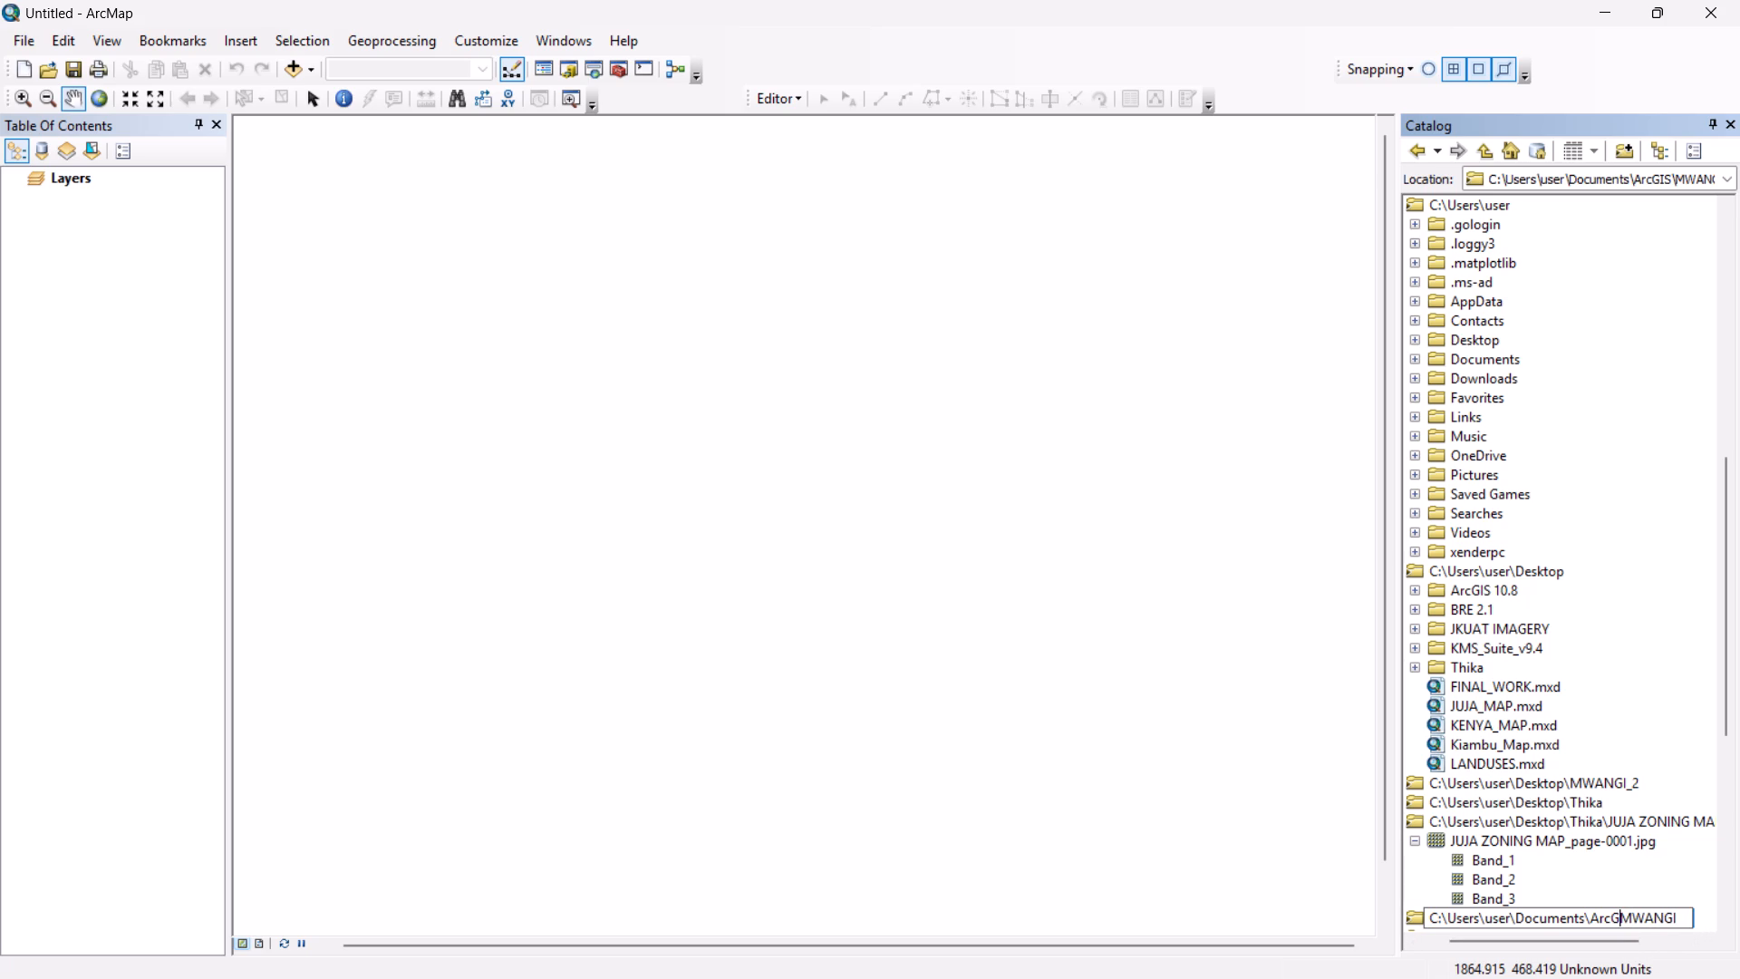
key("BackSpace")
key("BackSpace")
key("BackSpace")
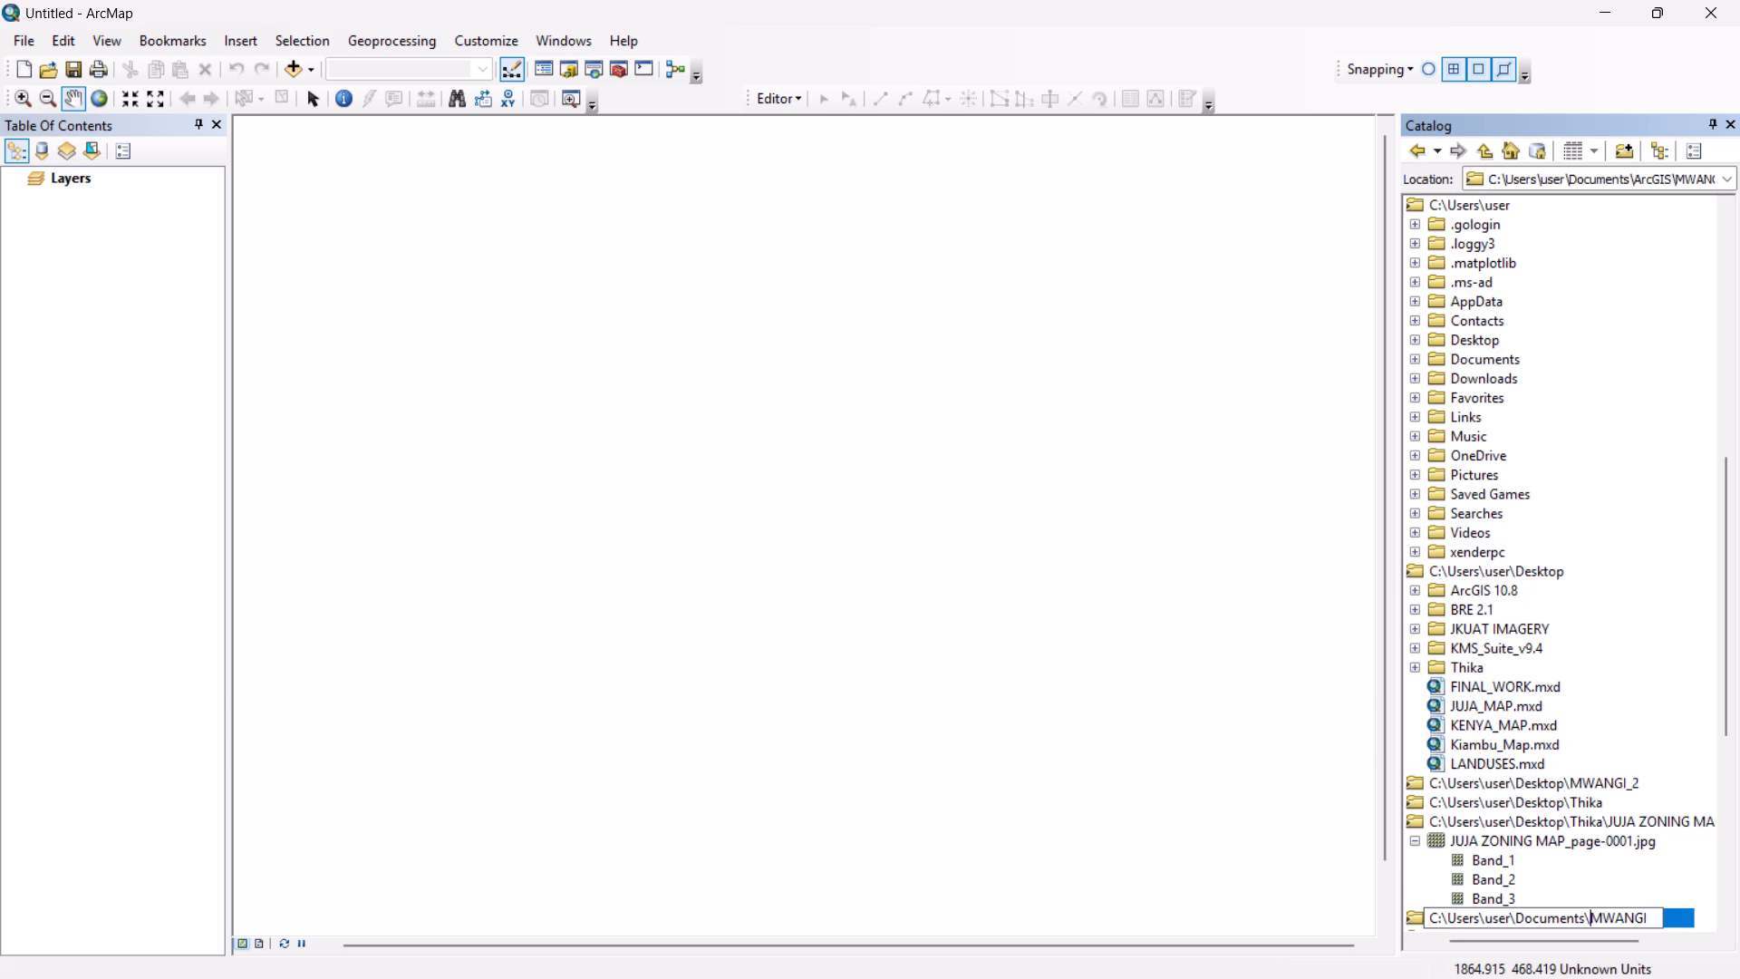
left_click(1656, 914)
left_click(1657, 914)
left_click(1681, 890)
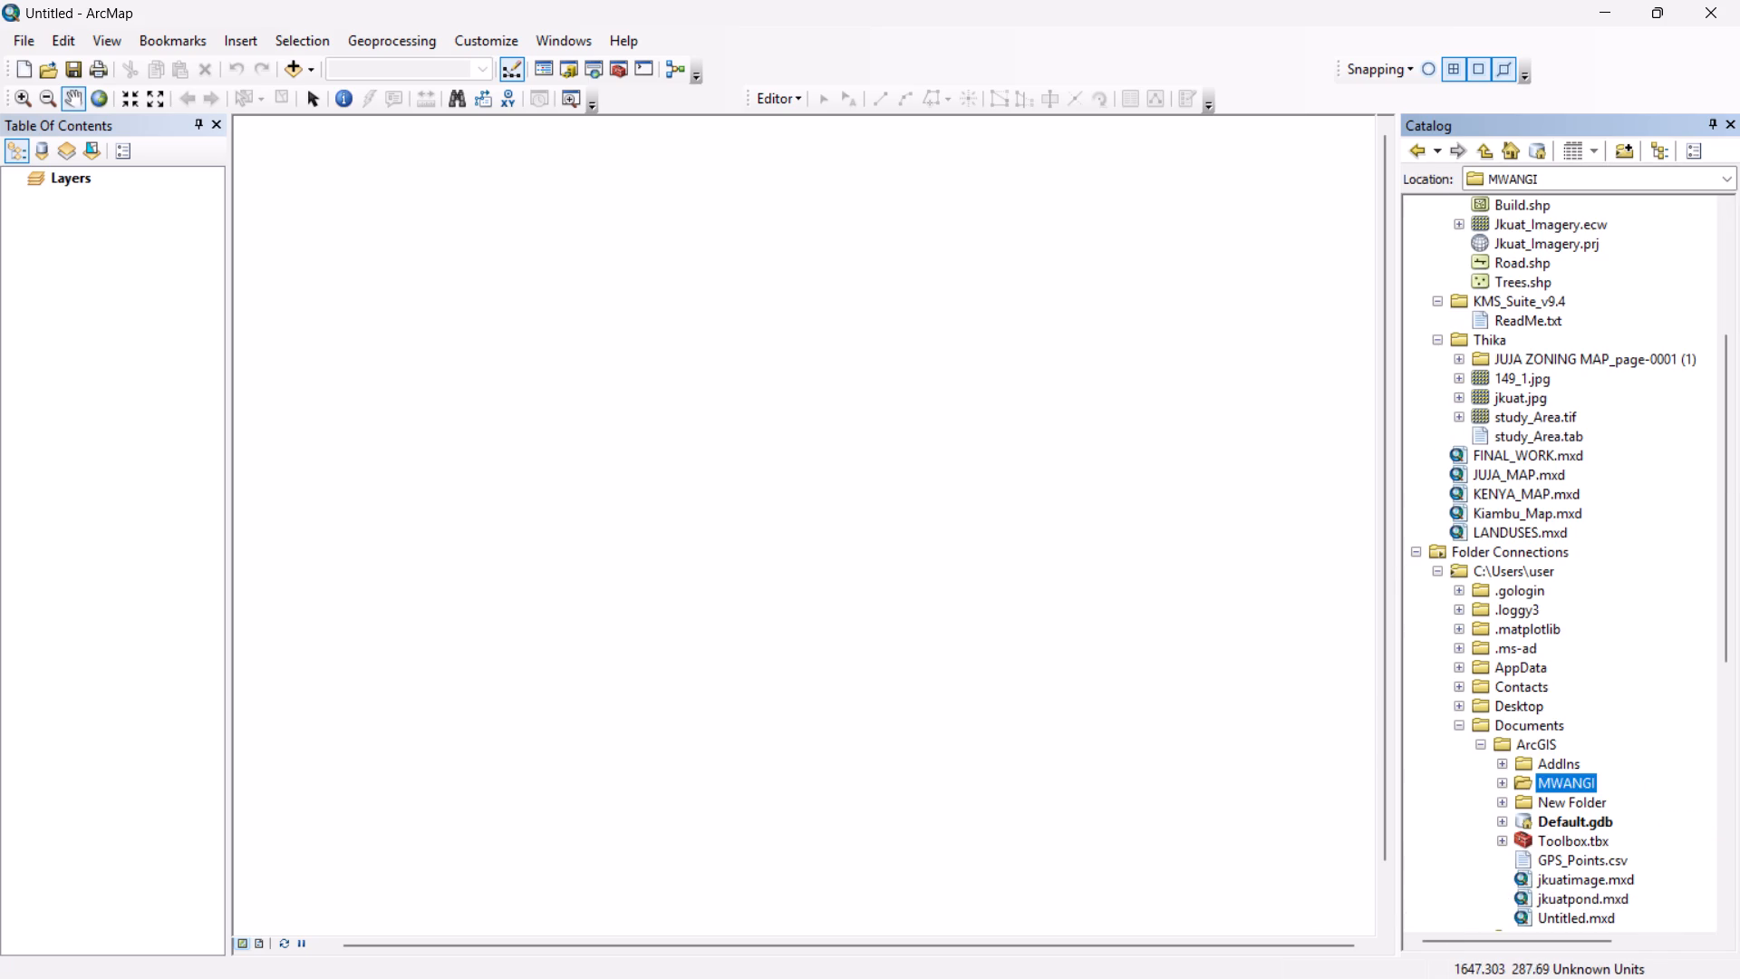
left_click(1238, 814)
Examine the contents of the Documents\MWANGI connection, including JUJAWK.gdb and its WGS_CLASSIC feature dataset.
scroll(1585, 771, "down", 7)
scroll(1586, 773, "down", 14)
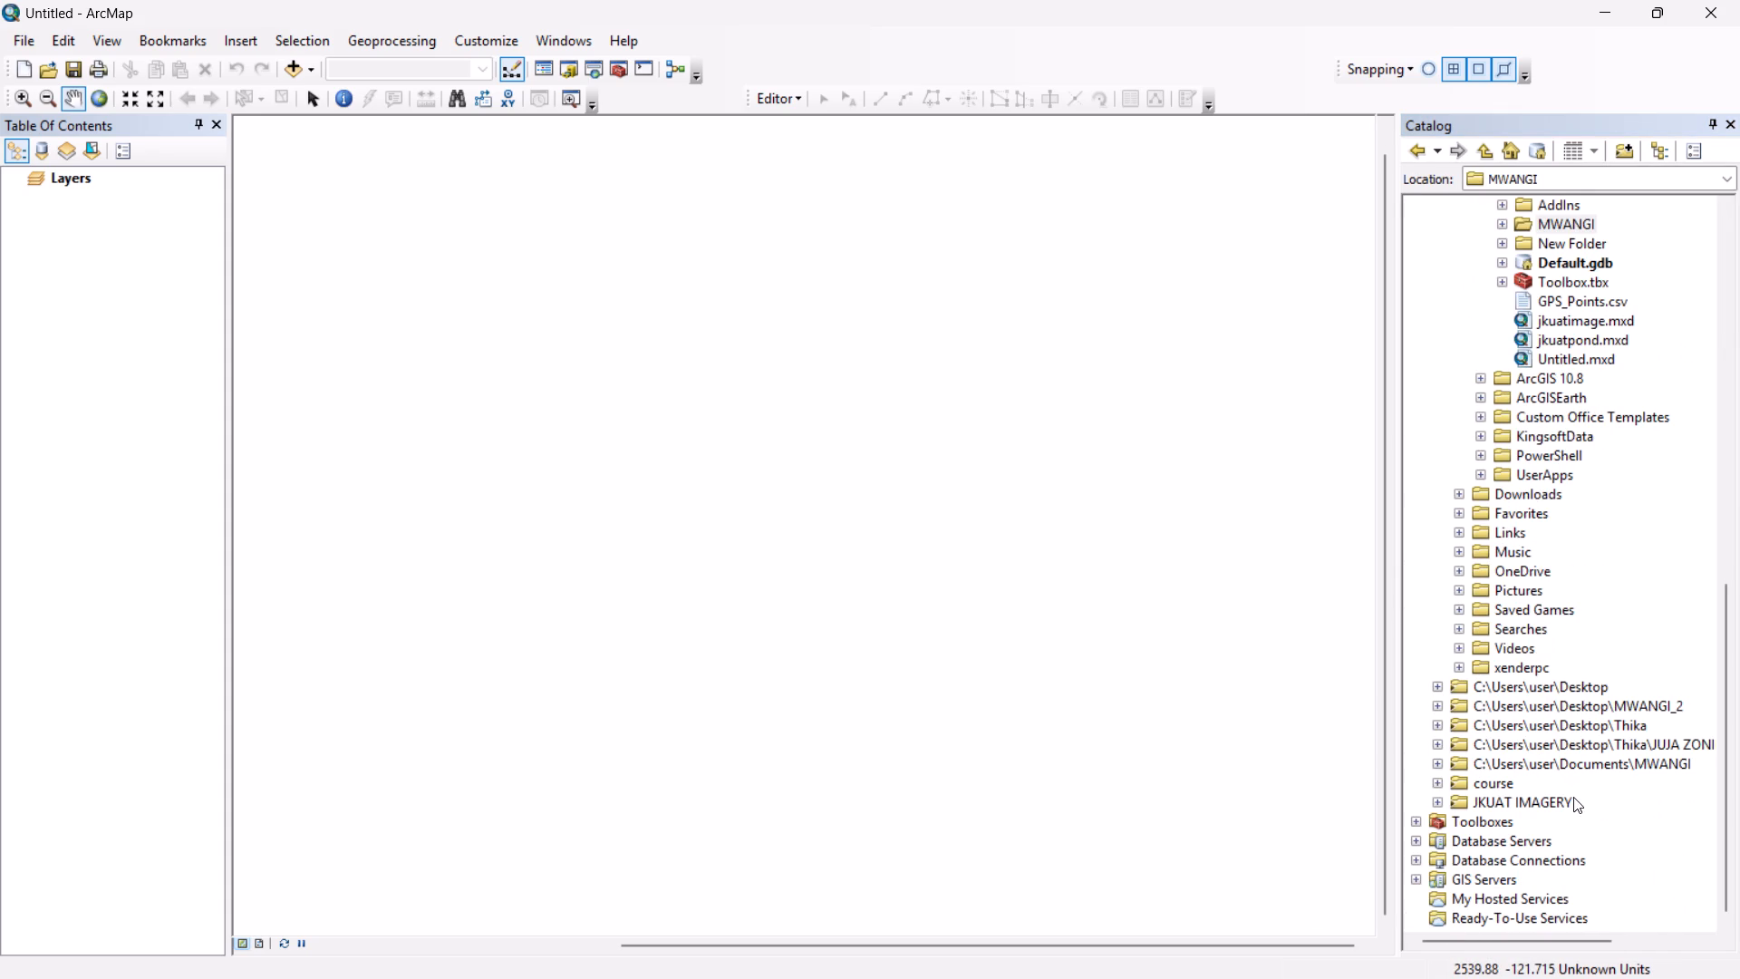
double_click(1581, 765)
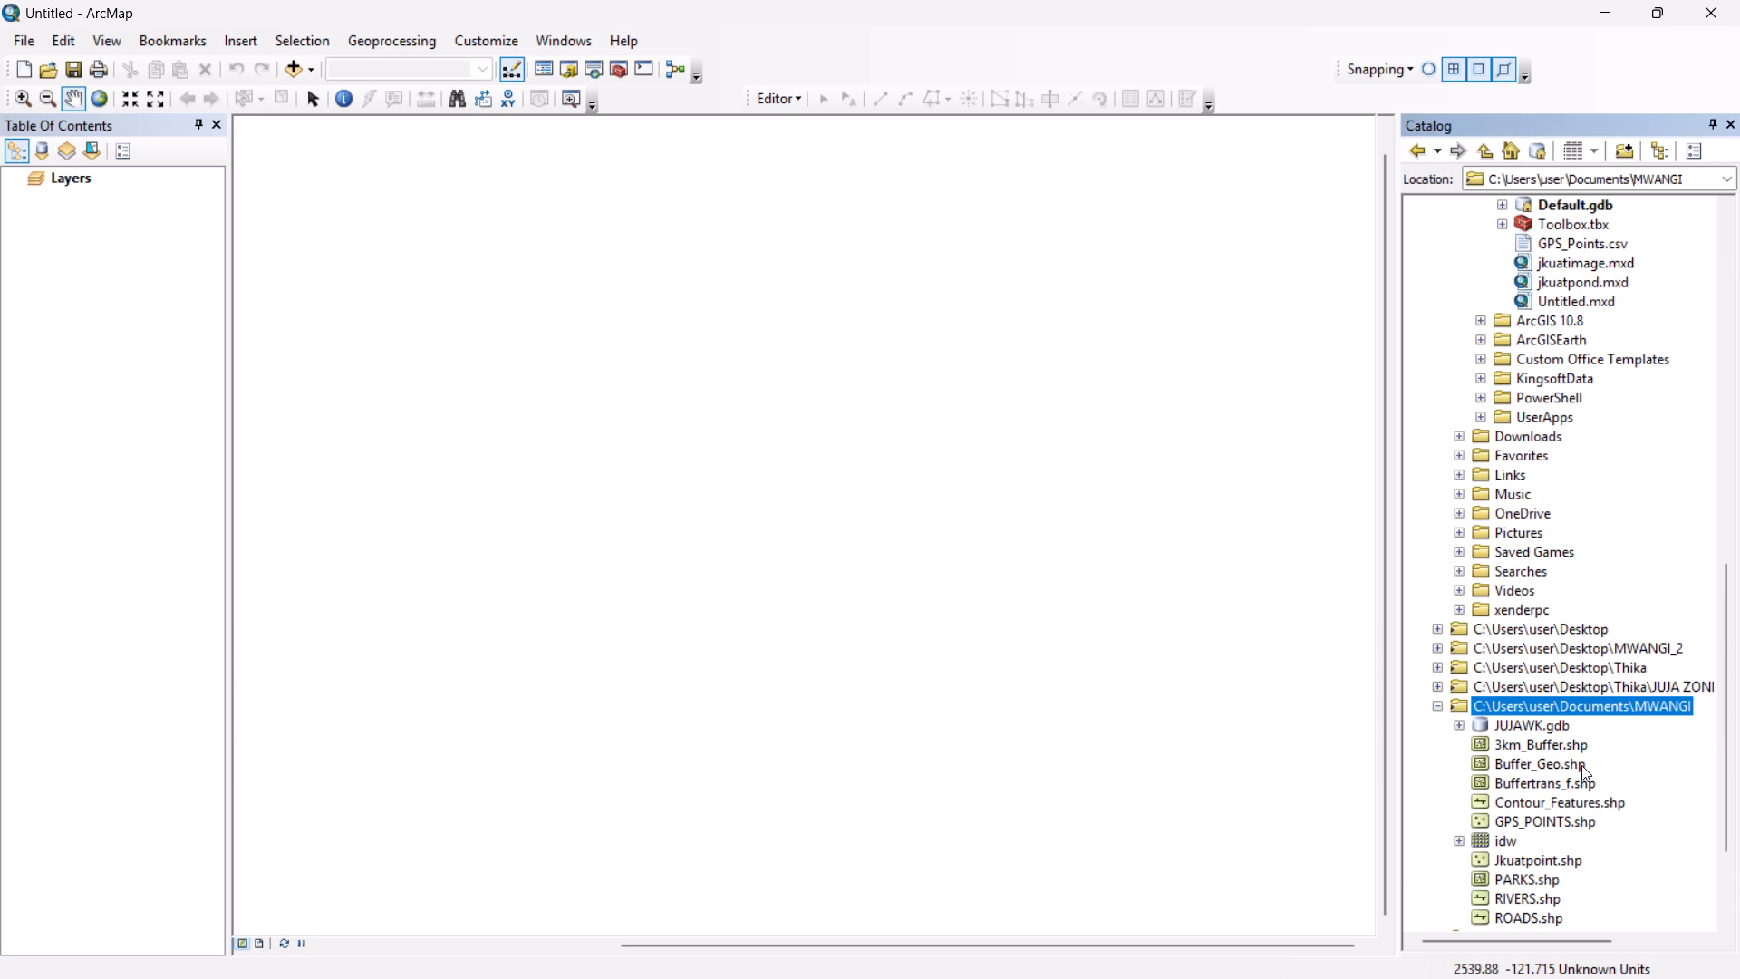
scroll(1543, 786, "down", 2)
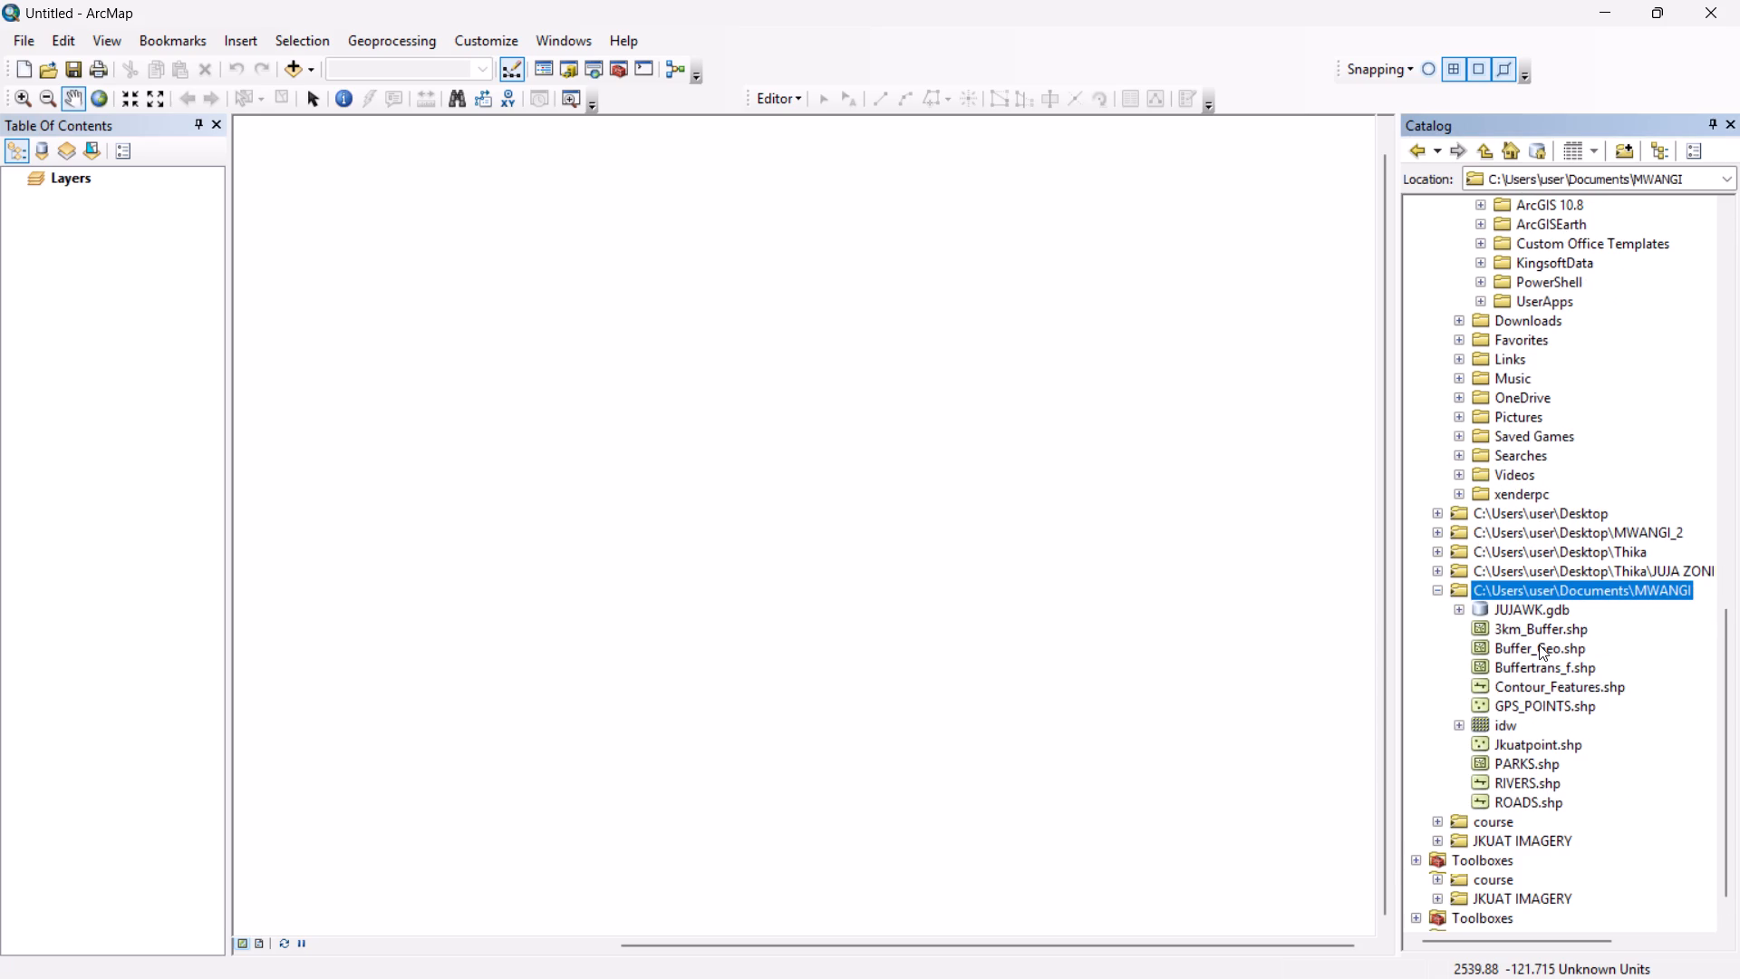
left_click(1461, 612)
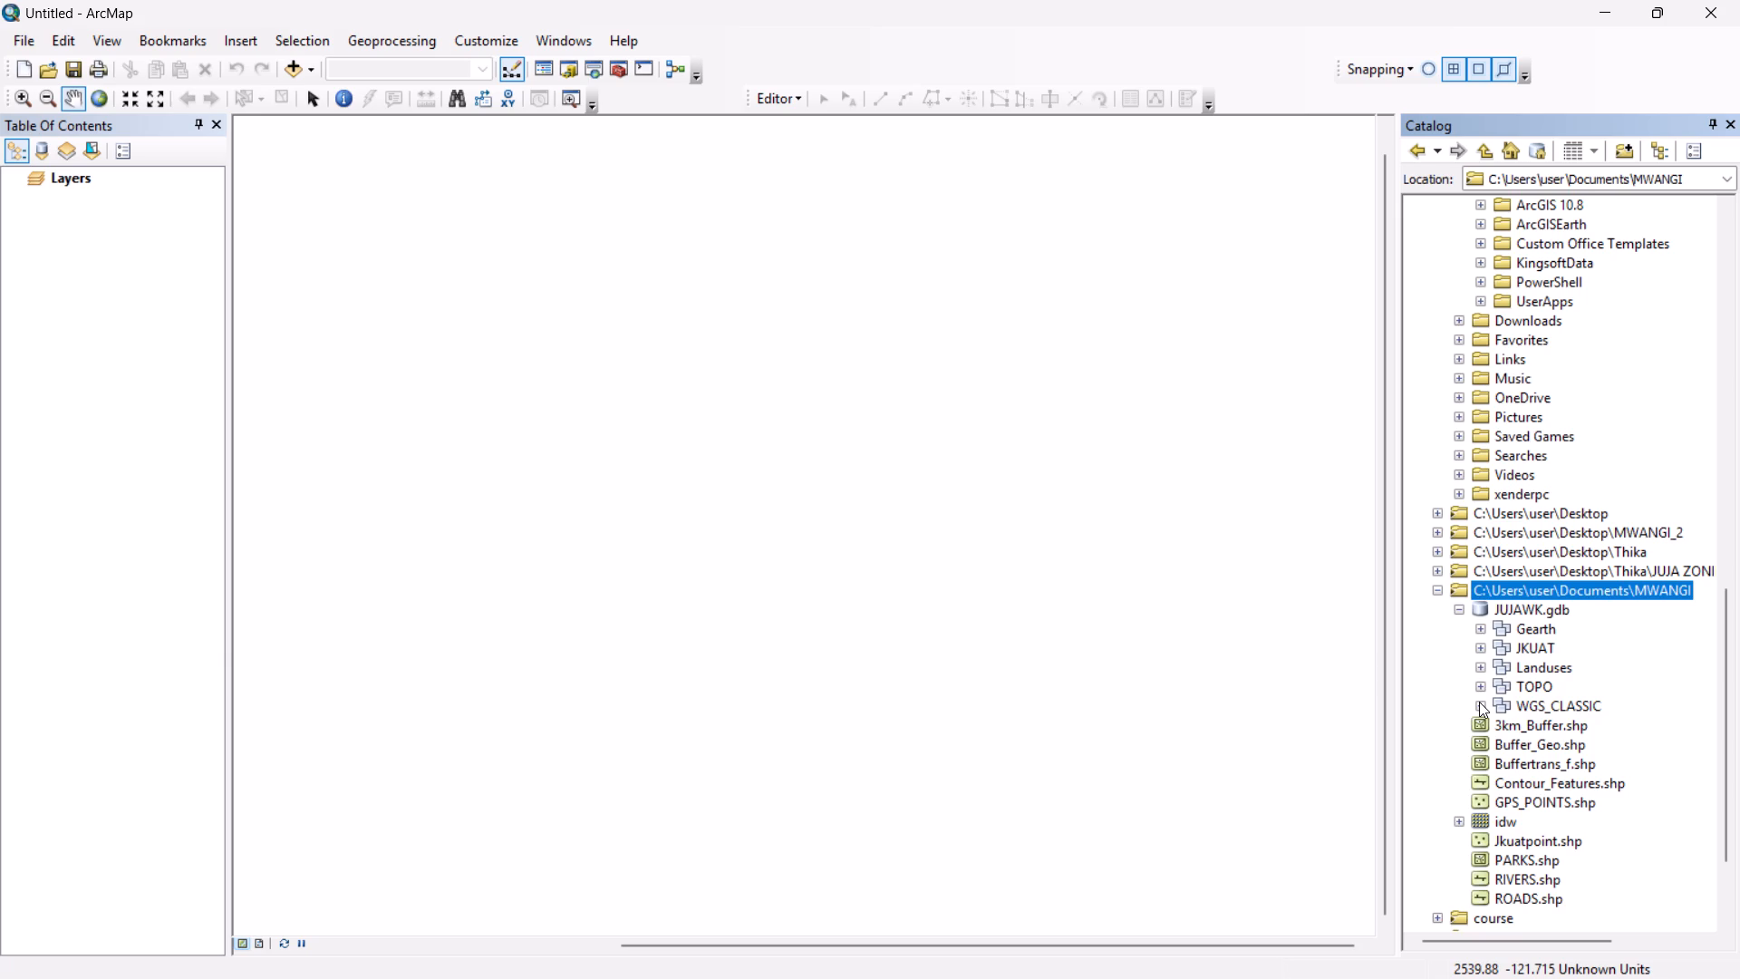
left_click(1479, 702)
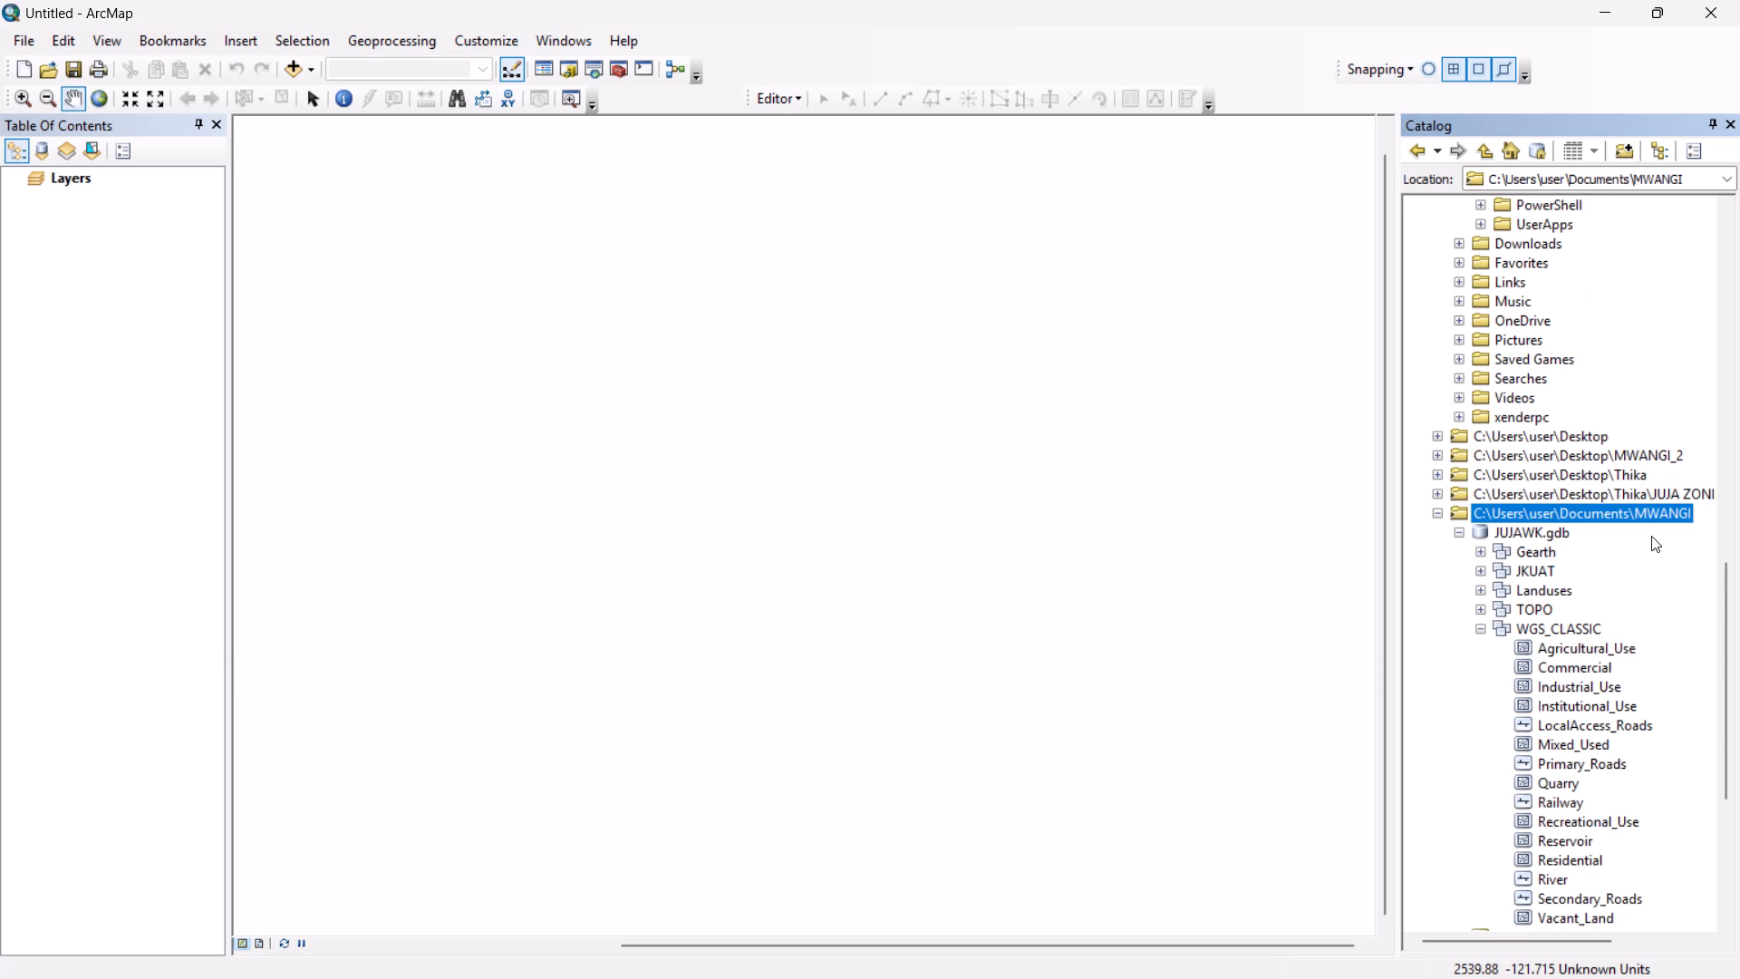
scroll(1623, 572, "down", 6)
Rename the C:\Users\user\Documents\MWANGI folder connection as MWANGI_1 in the Catalog.
scroll(1620, 577, "up", 3)
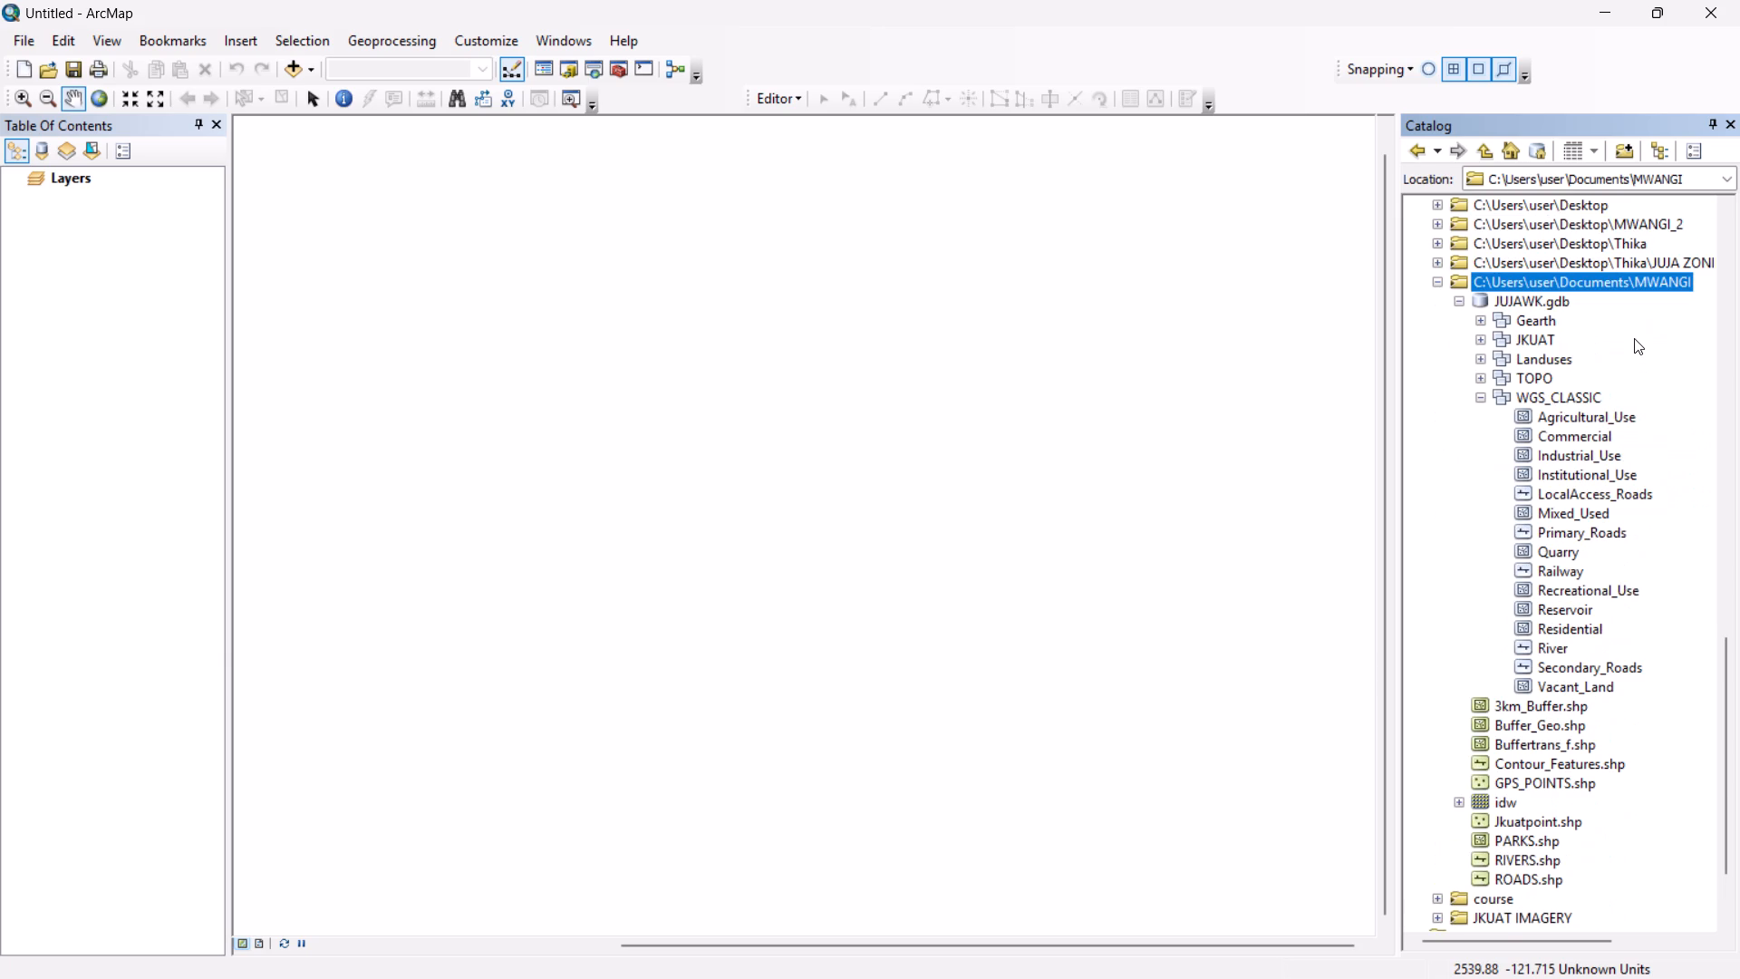
left_click(1634, 338)
left_click(1634, 338)
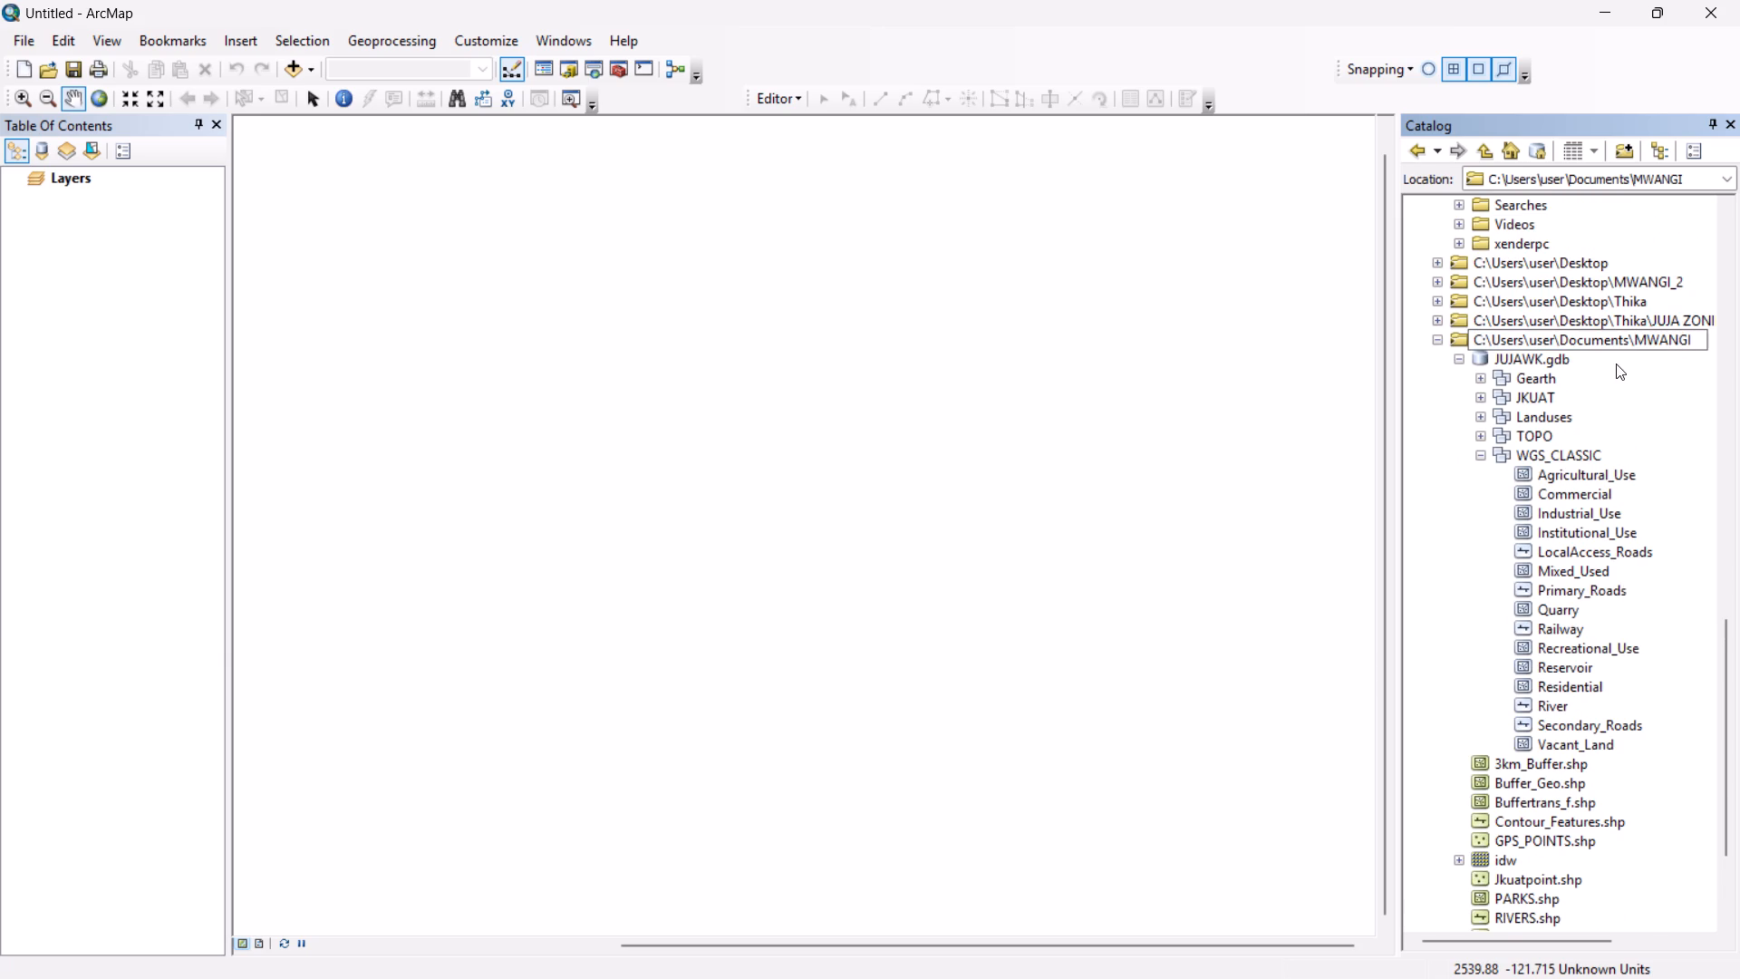
key("BackSpace")
key("BackSpace")
key("BackSpace")
key("BackSpace")
key("BackSpace")
key("BackSpace")
key("BackSpace")
key("BackSpace")
key("BackSpace")
key("BackSpace")
key("BackSpace")
key("BackSpace")
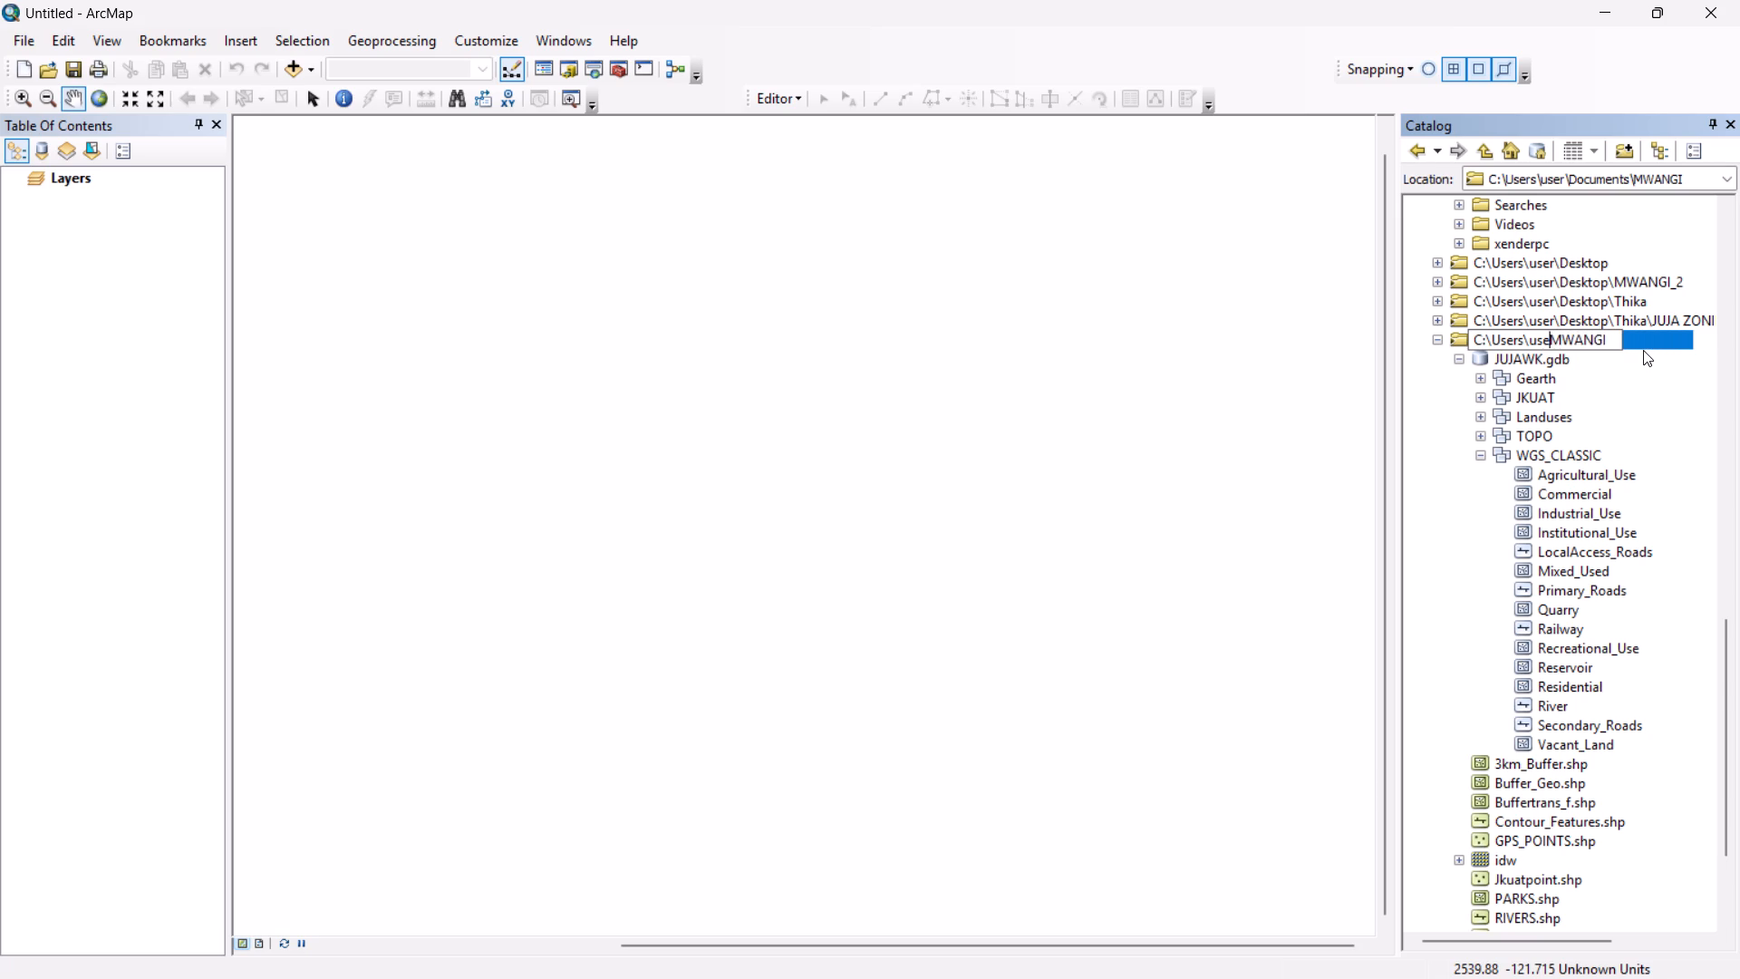
key("BackSpace")
key("BackSpace")
key("BackSpace")
key("BackSpace")
key("BackSpace")
key("BackSpace")
key("BackSpace")
key("BackSpace")
key("BackSpace")
key("BackSpace")
key("BackSpace")
key("BackSpace")
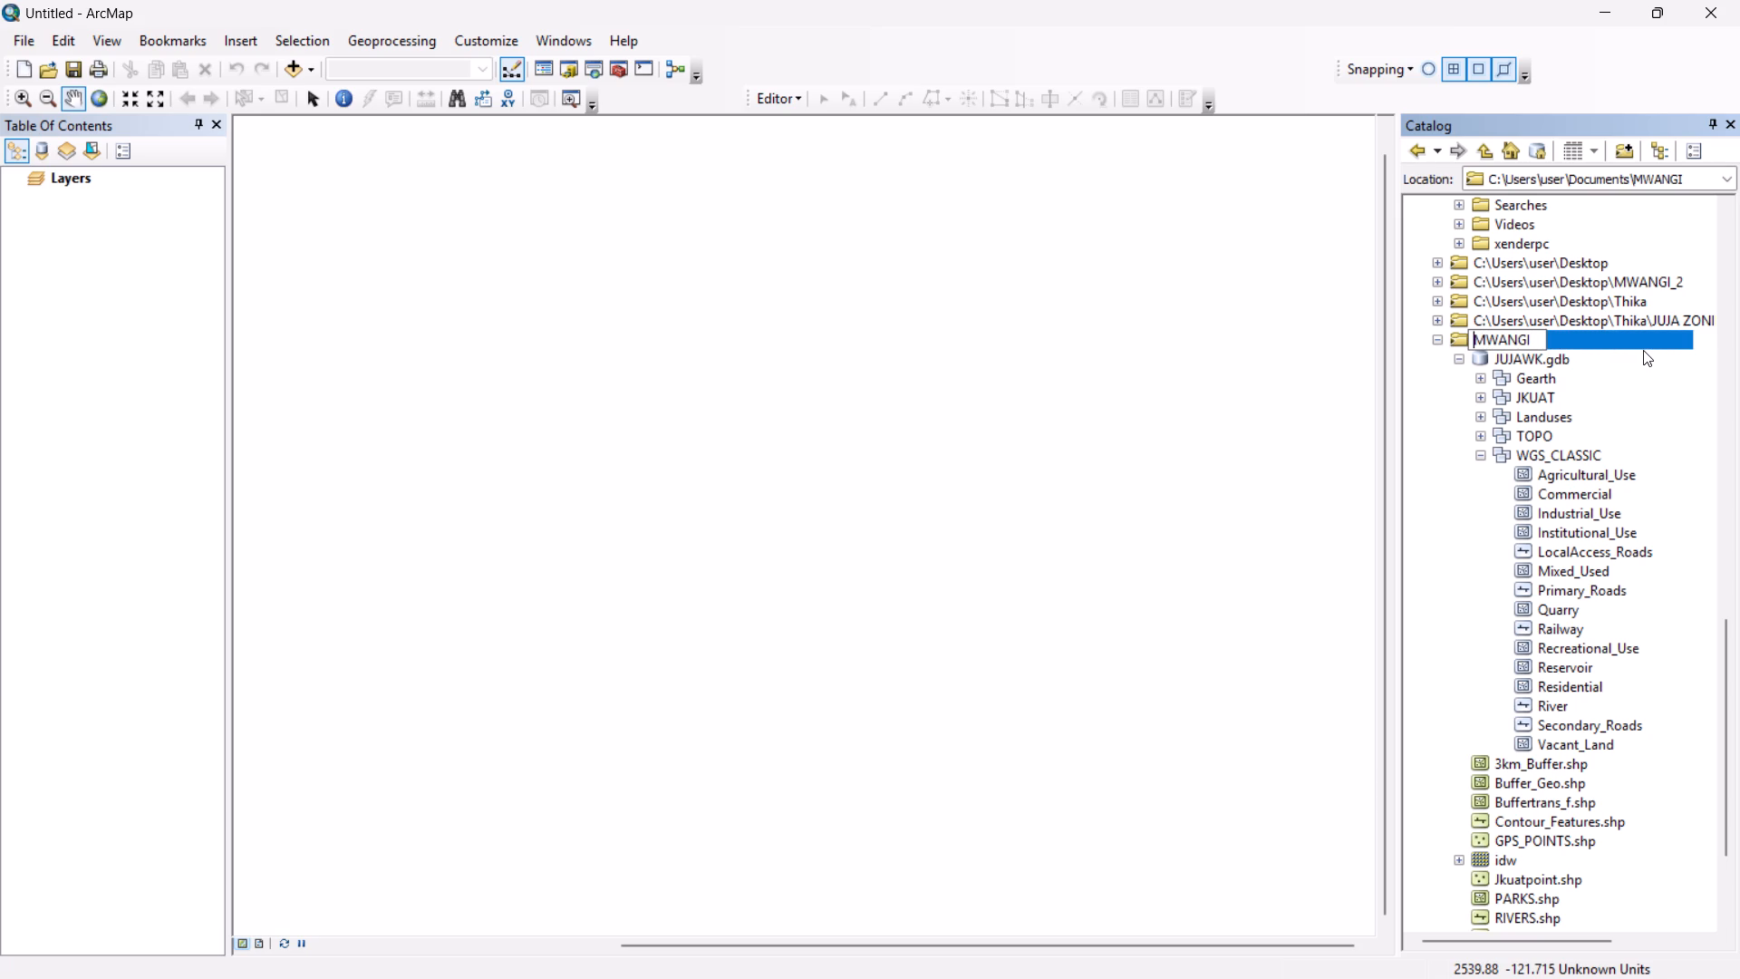
key("Right")
key("Right")
key("Right")
key("Right")
key("Right")
key("Right")
key("Right")
type("_1")
key("Return")
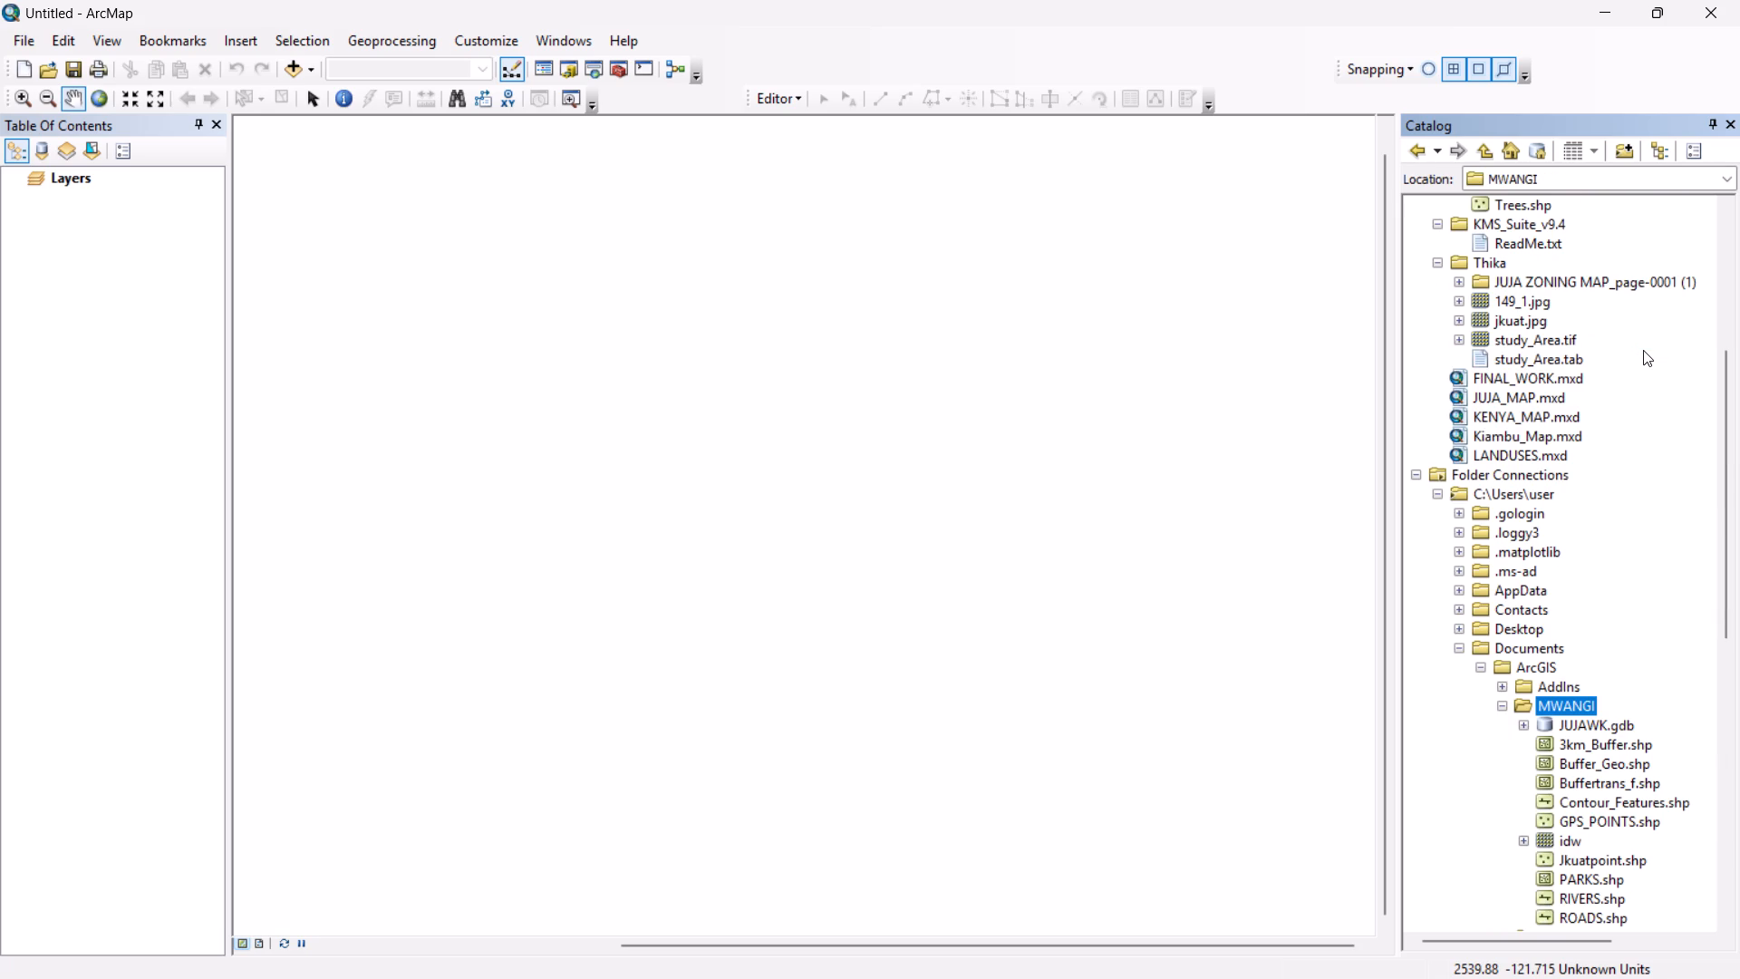
Collapse the Documents folder under the C:\Users\user folder connection in the Catalog tree.
right_click(1607, 696)
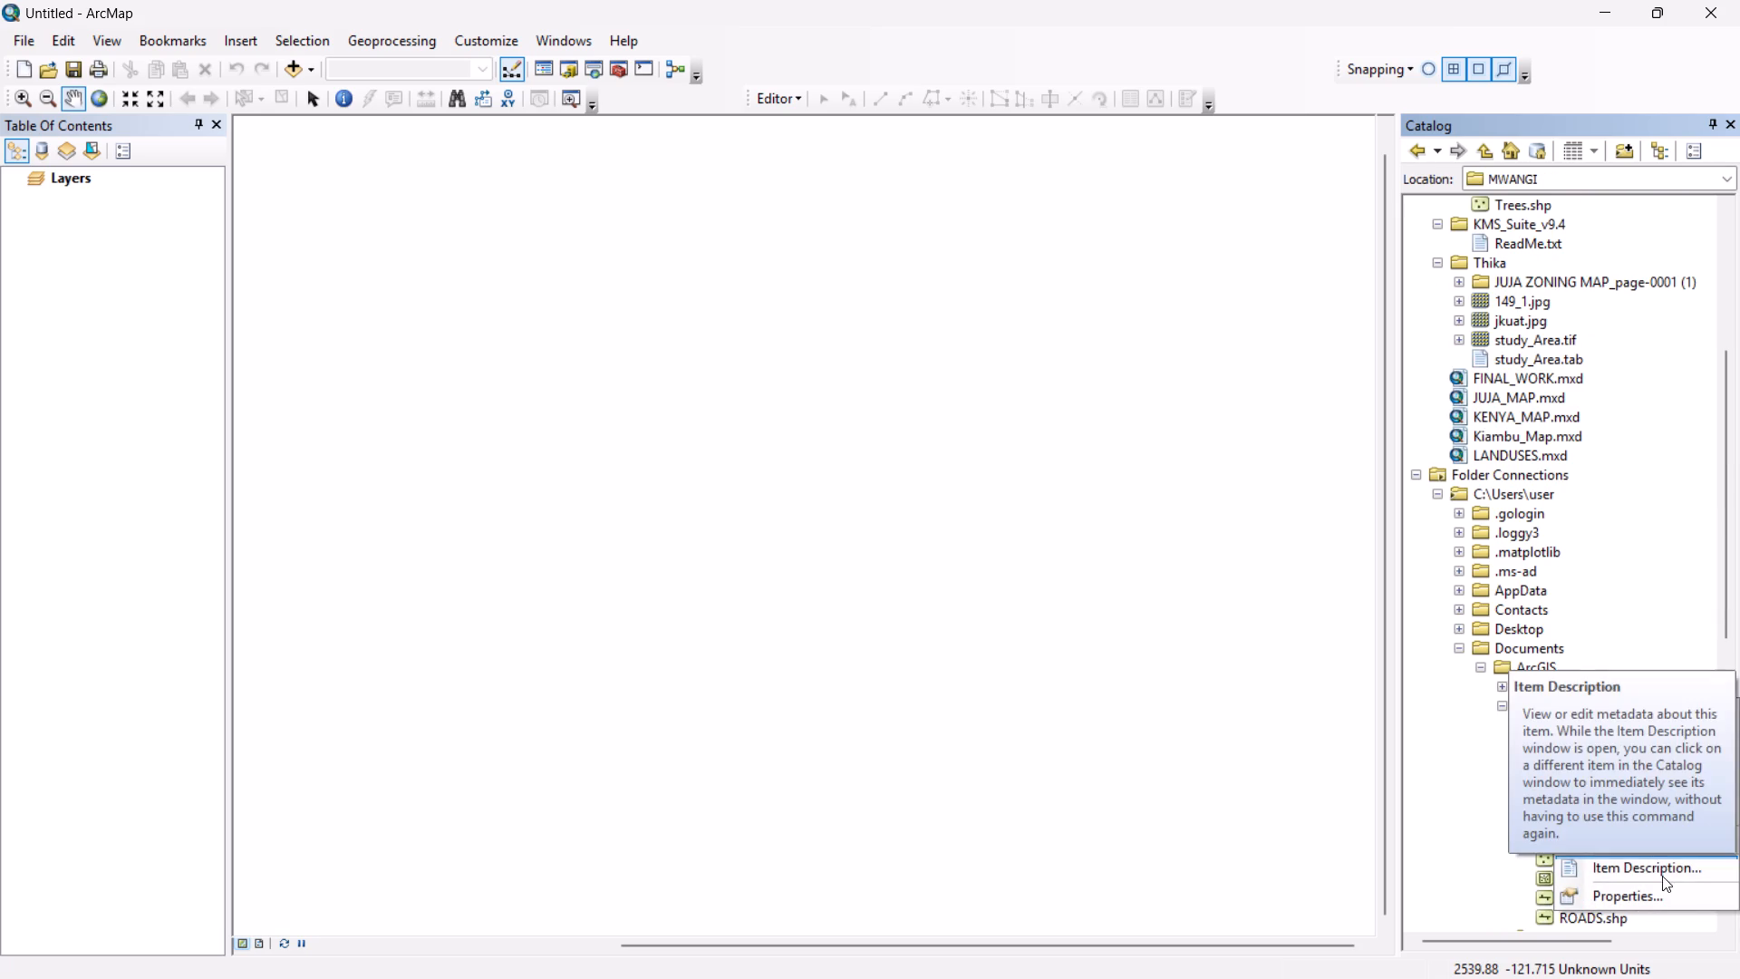
left_click(1462, 818)
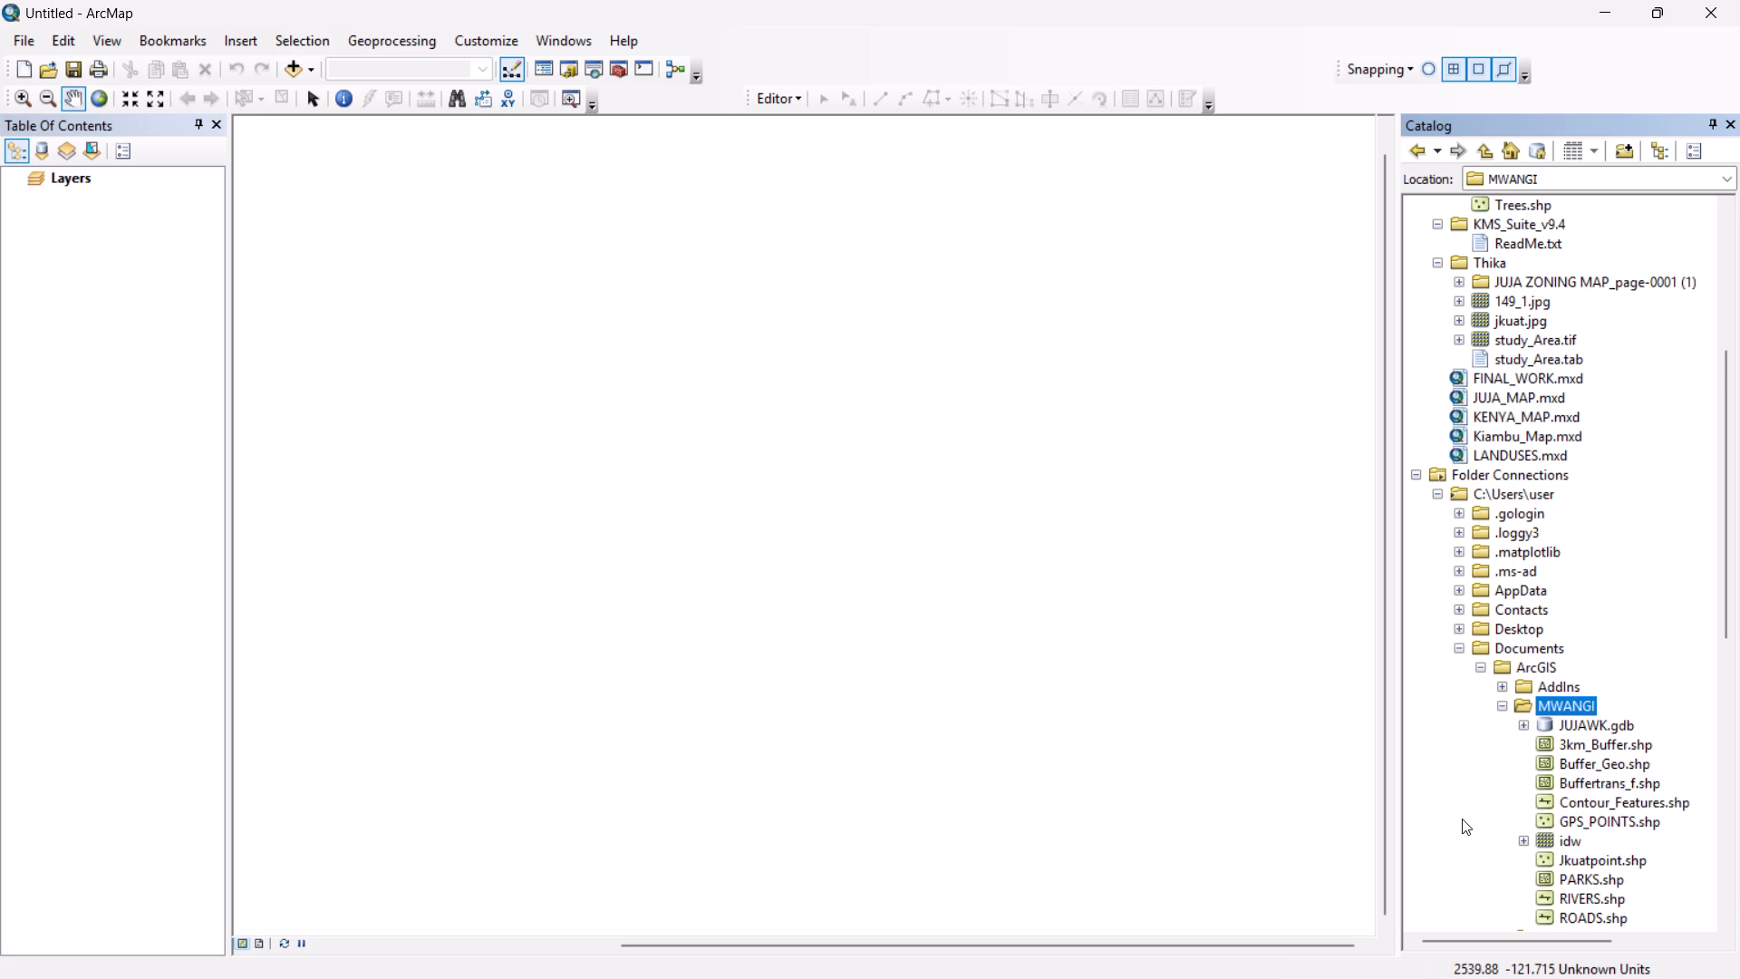
scroll(1529, 737, "down", 6)
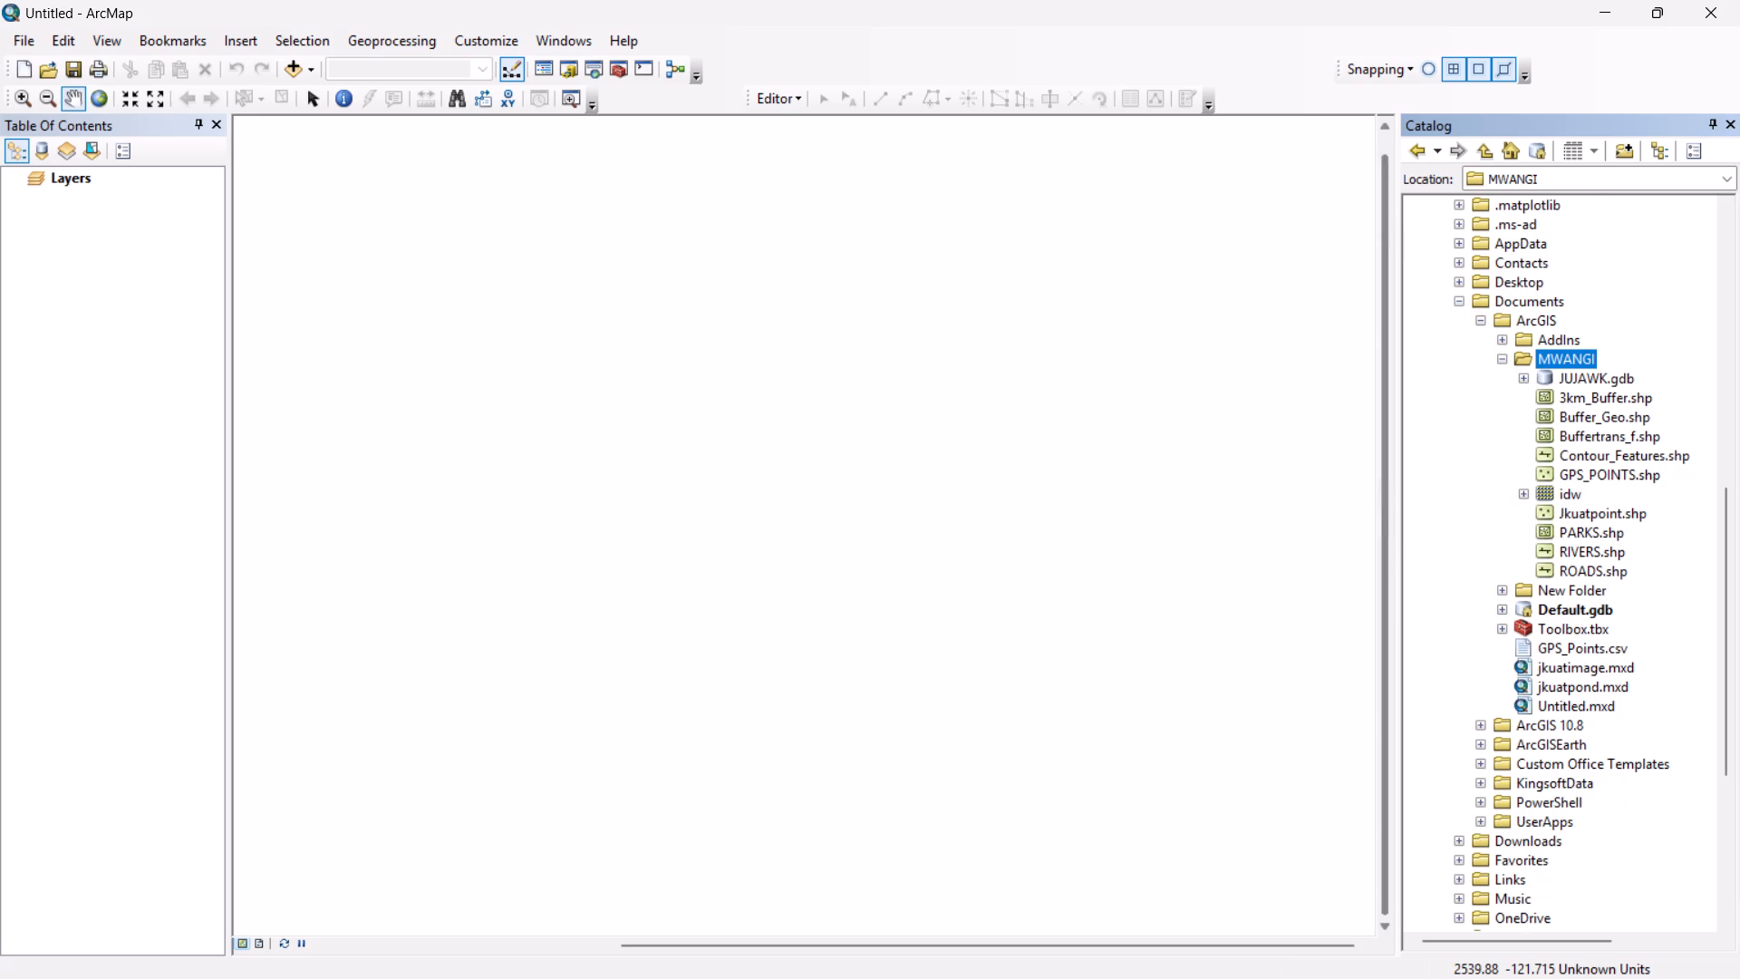
left_click(1464, 302)
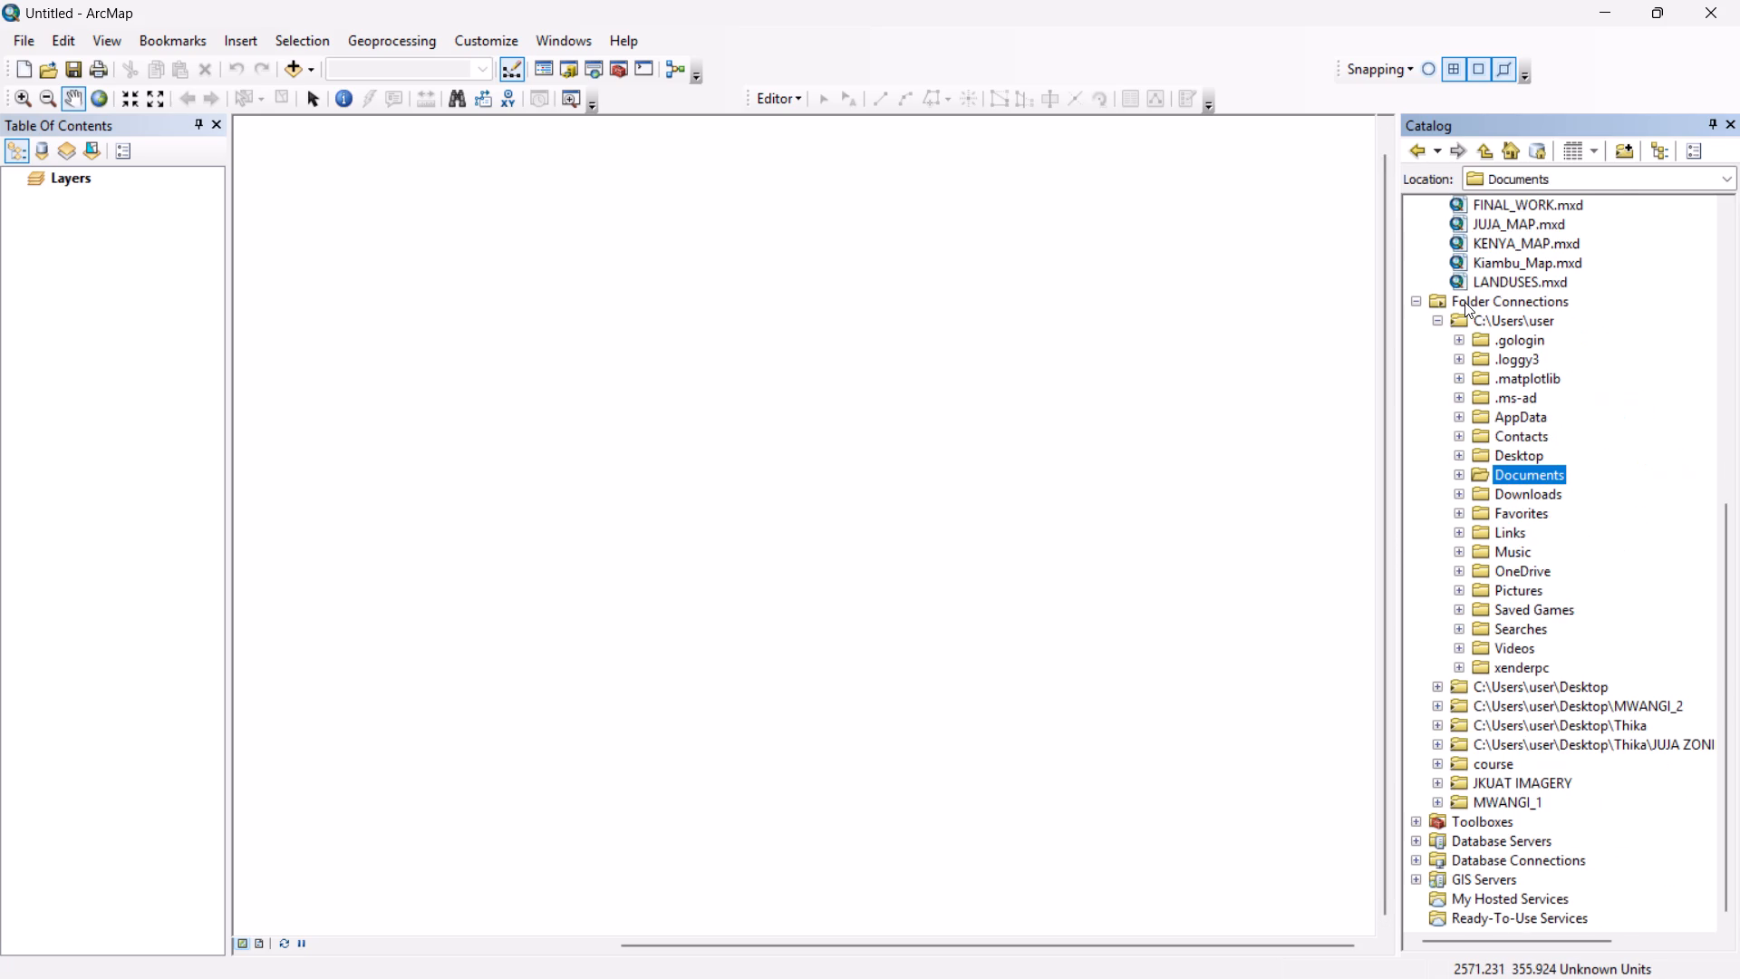
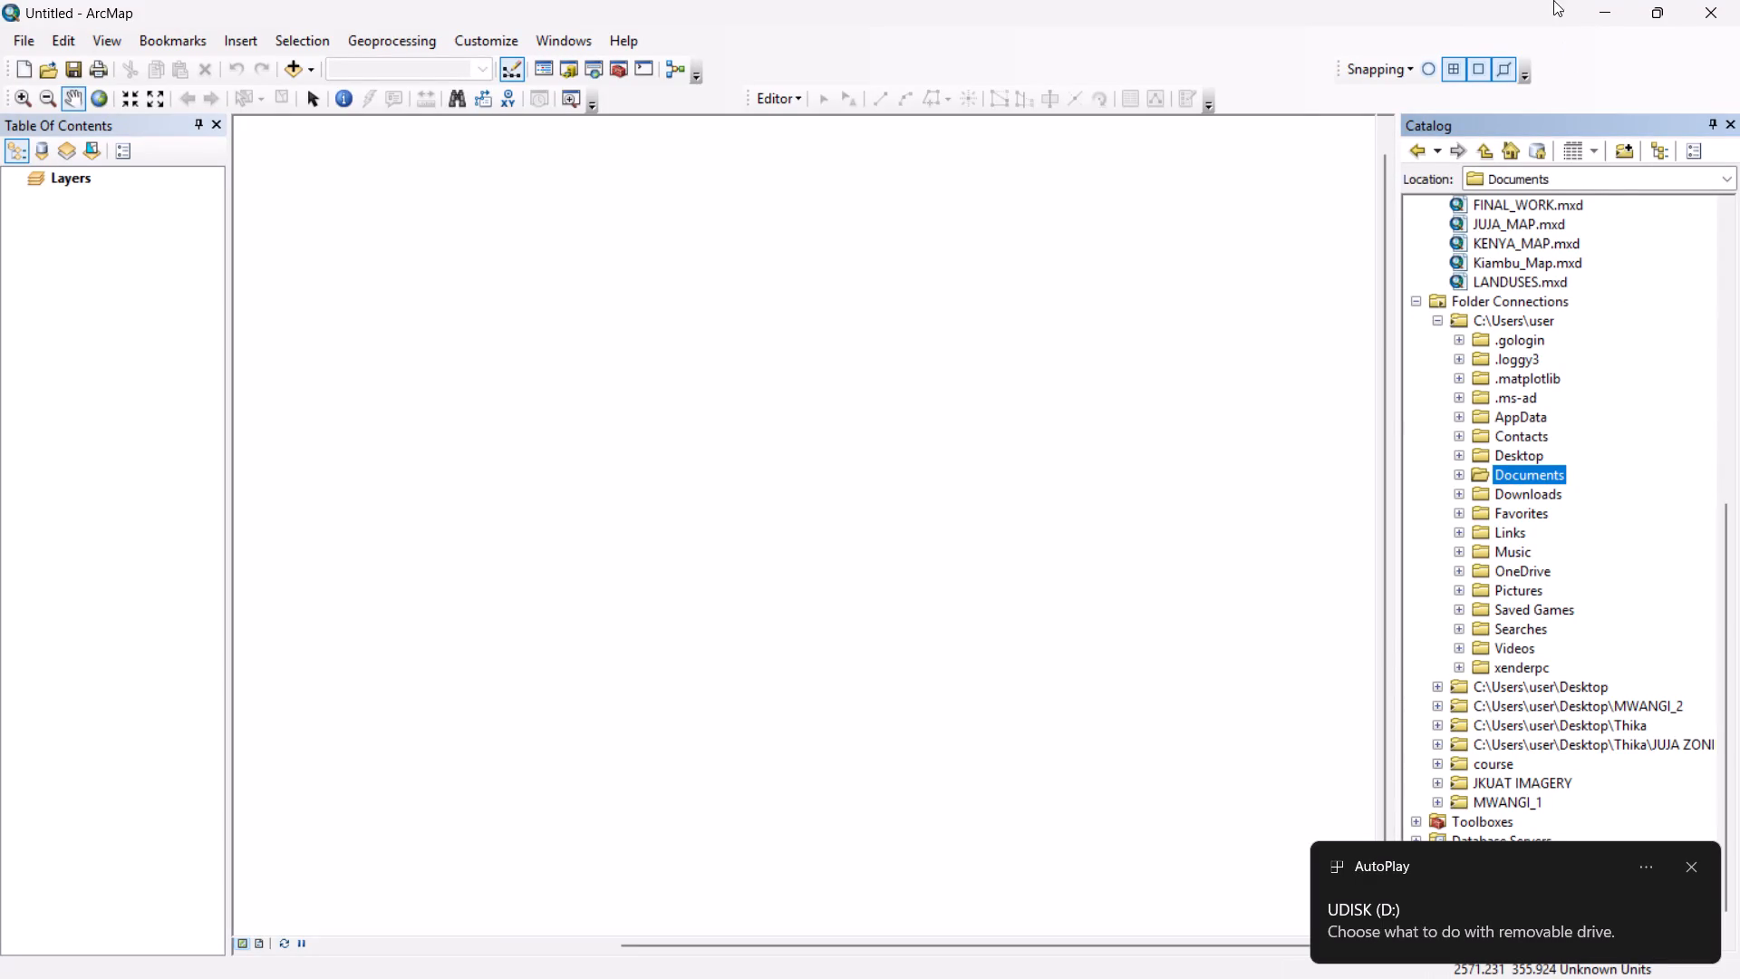
Switch to File Explorer and copy the PROJECT2 folder on the UDISK (D:) removable drive to the clipboard.
left_click(1610, 5)
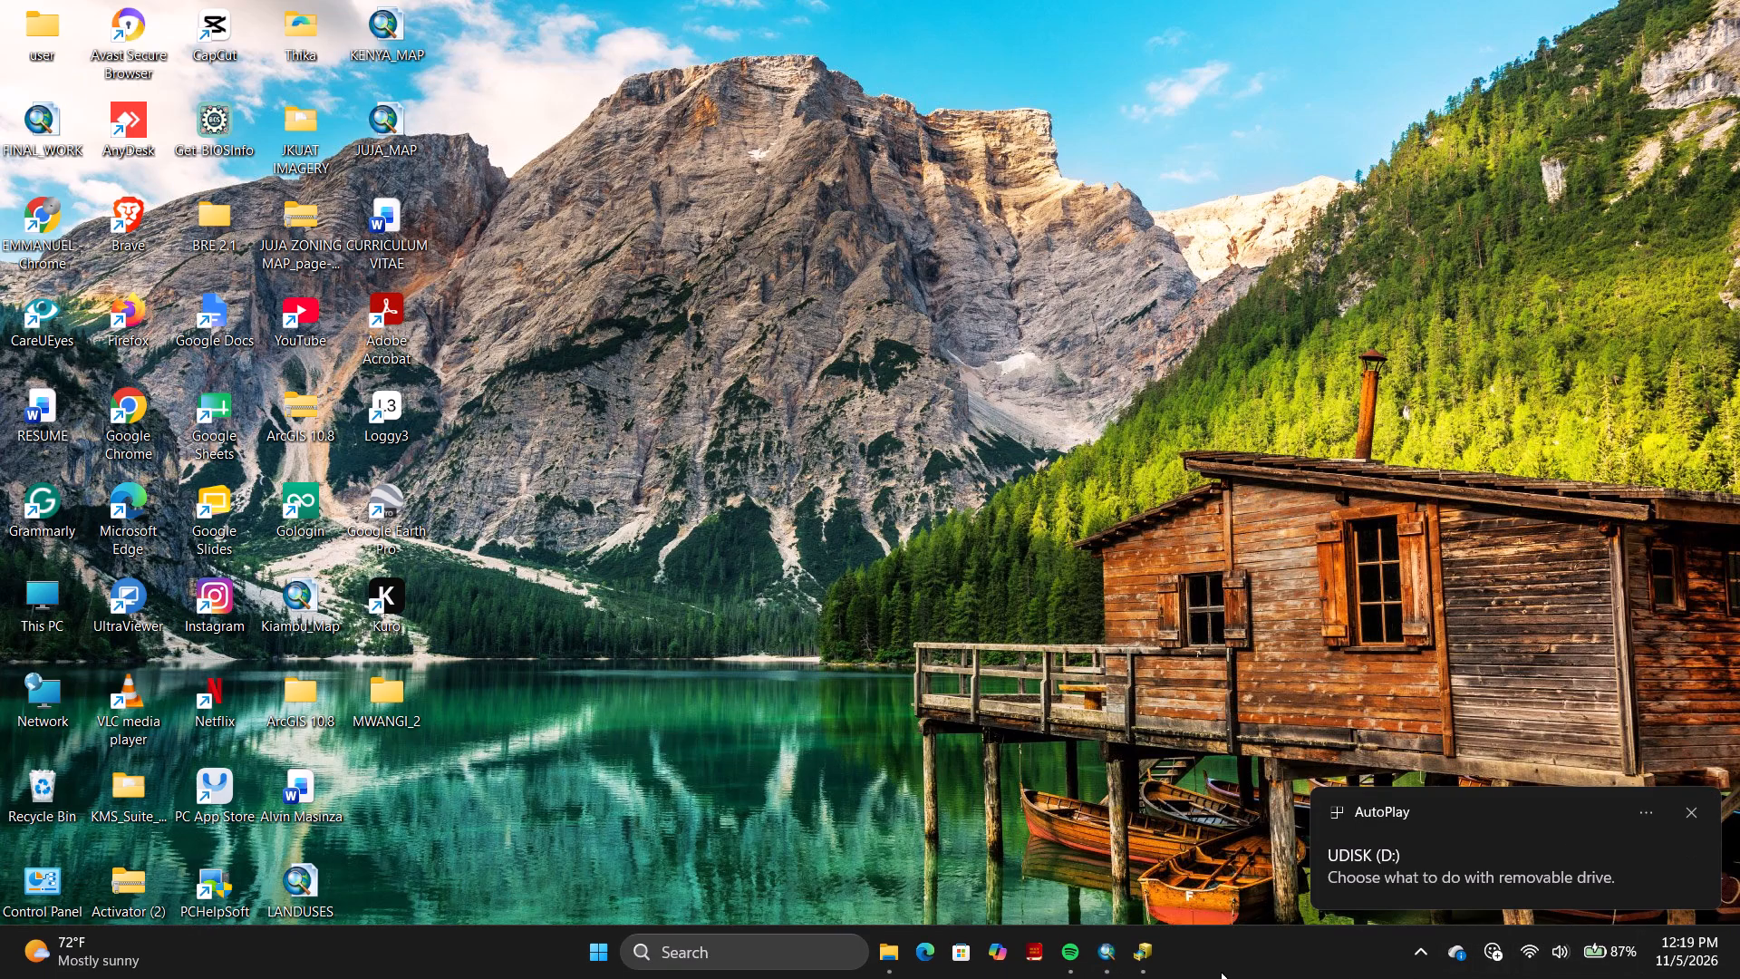
left_click(894, 967)
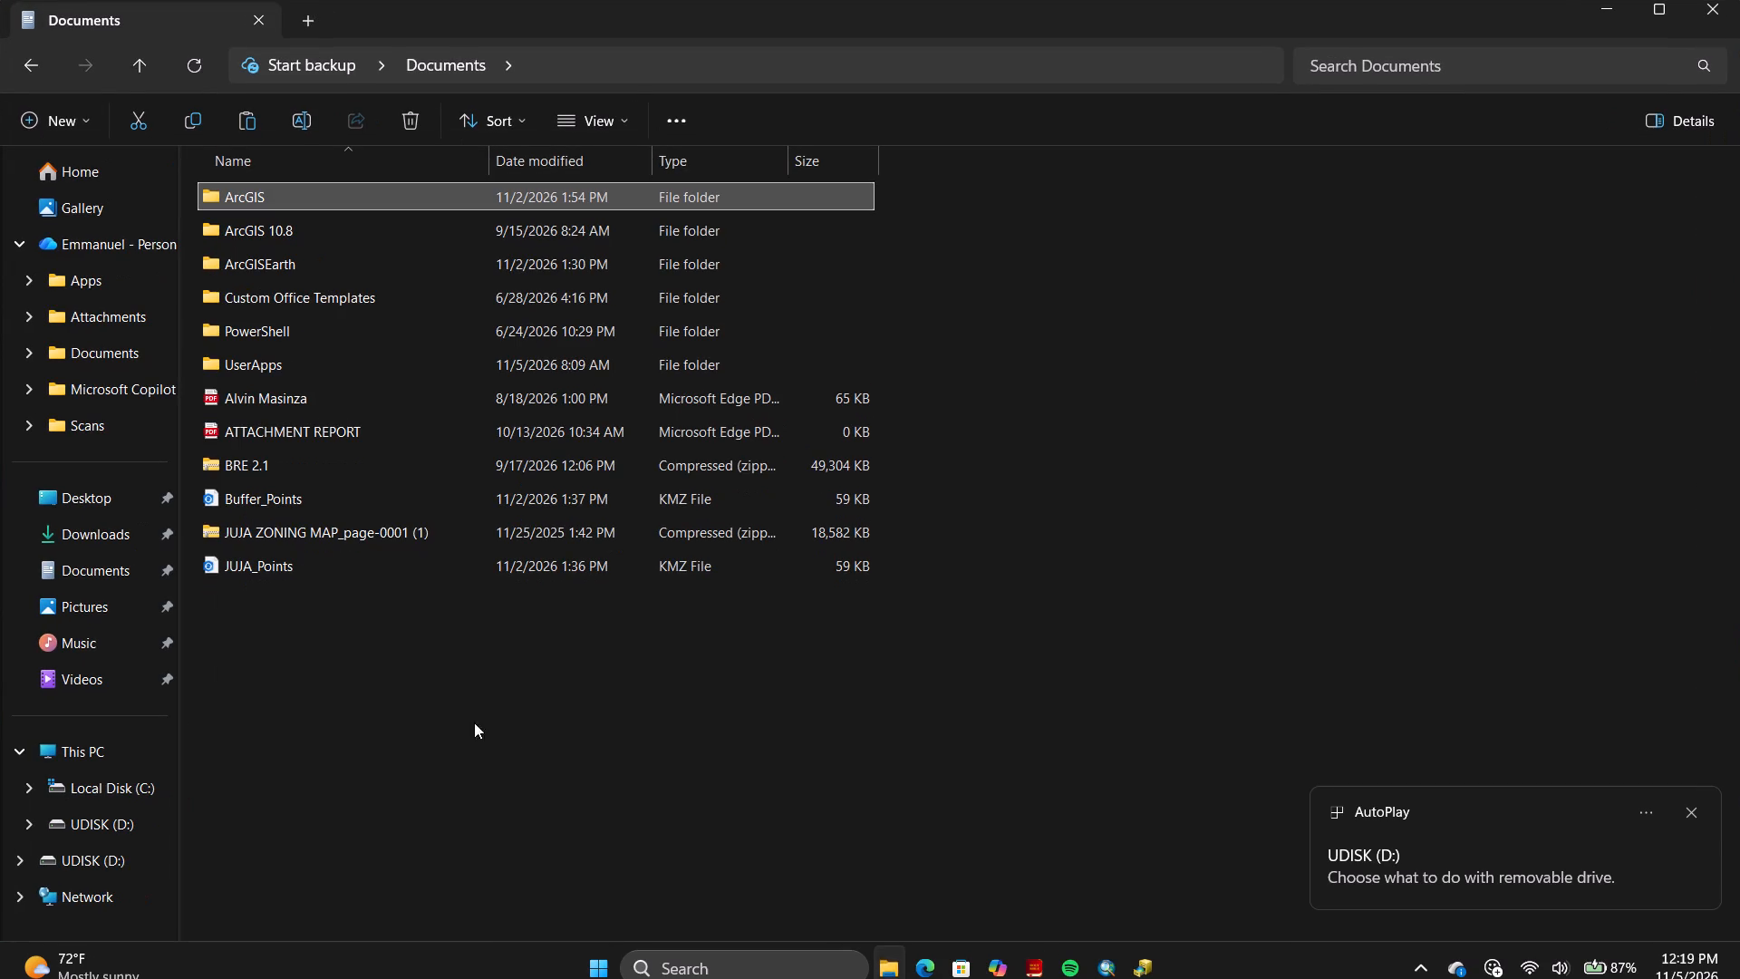
left_click(116, 863)
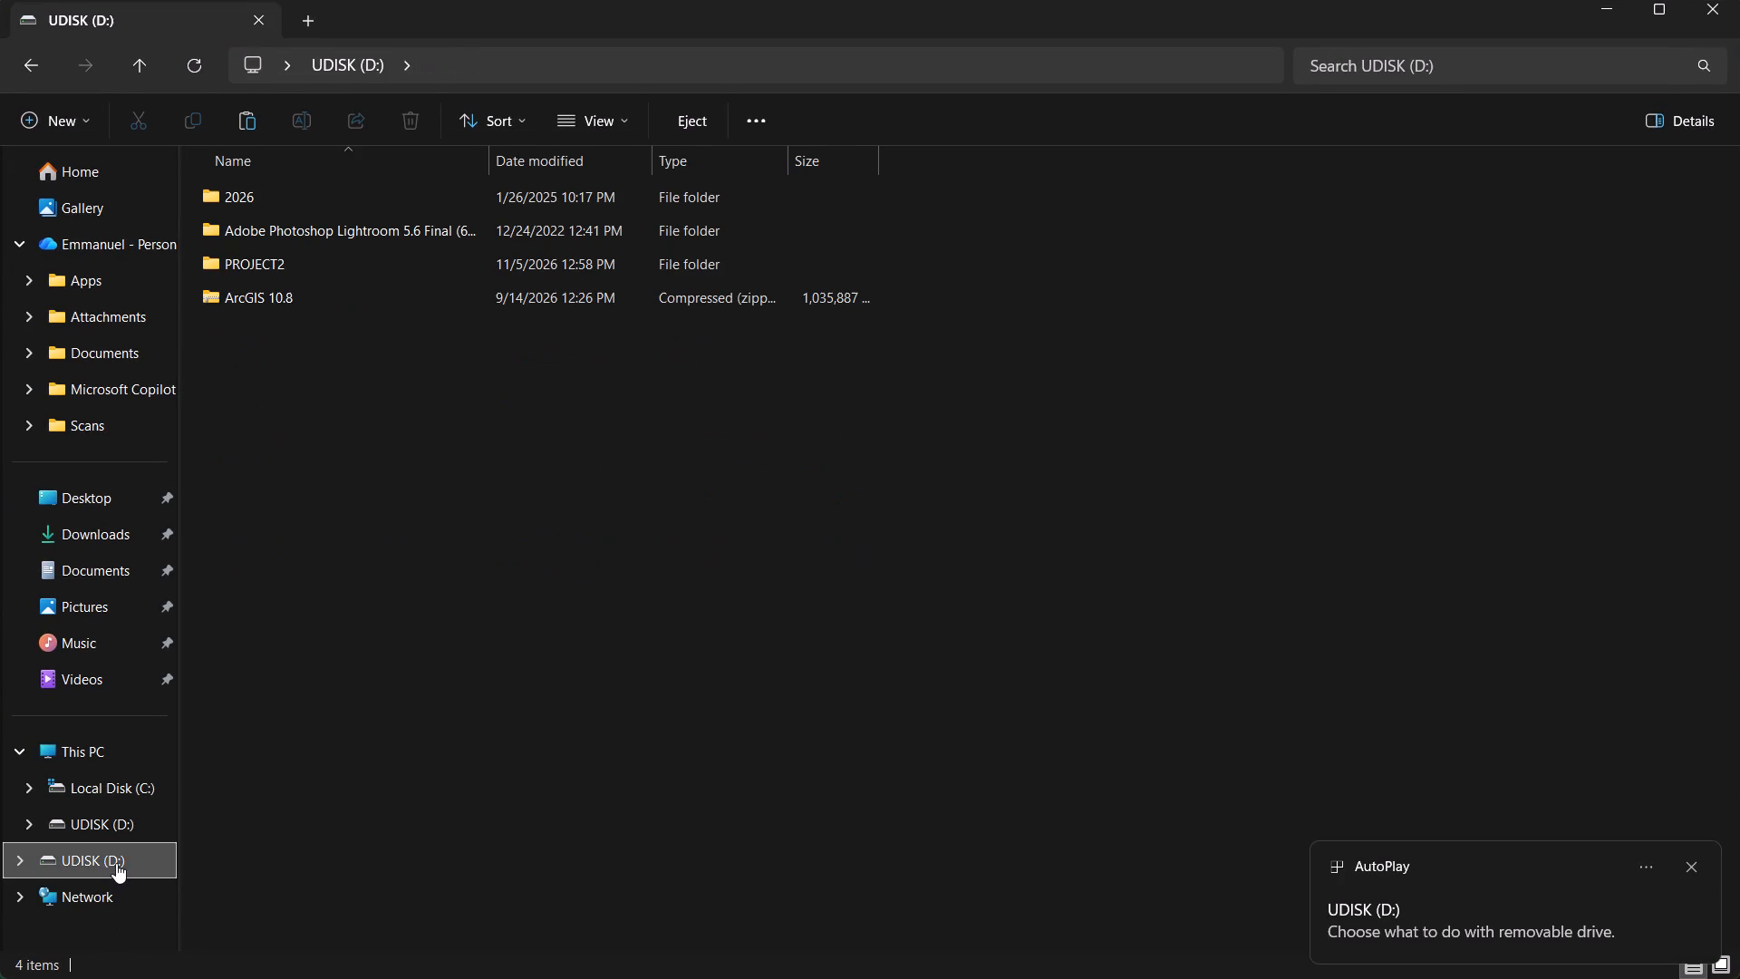
right_click(291, 272)
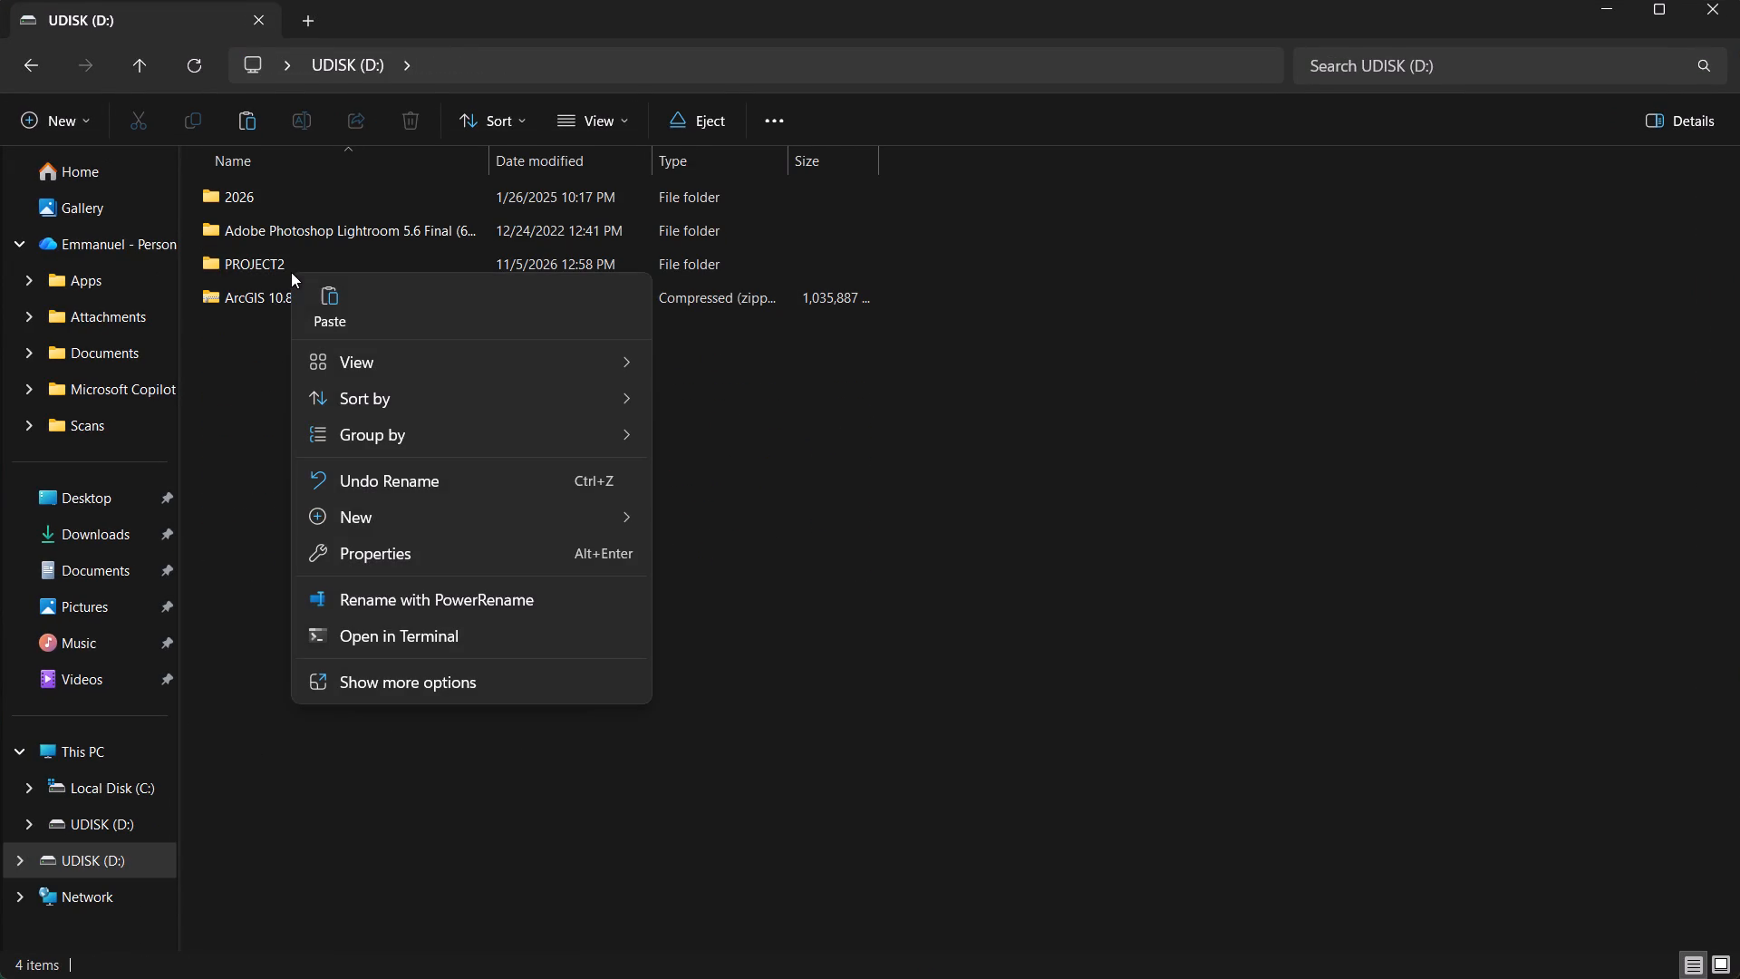
left_click(982, 528)
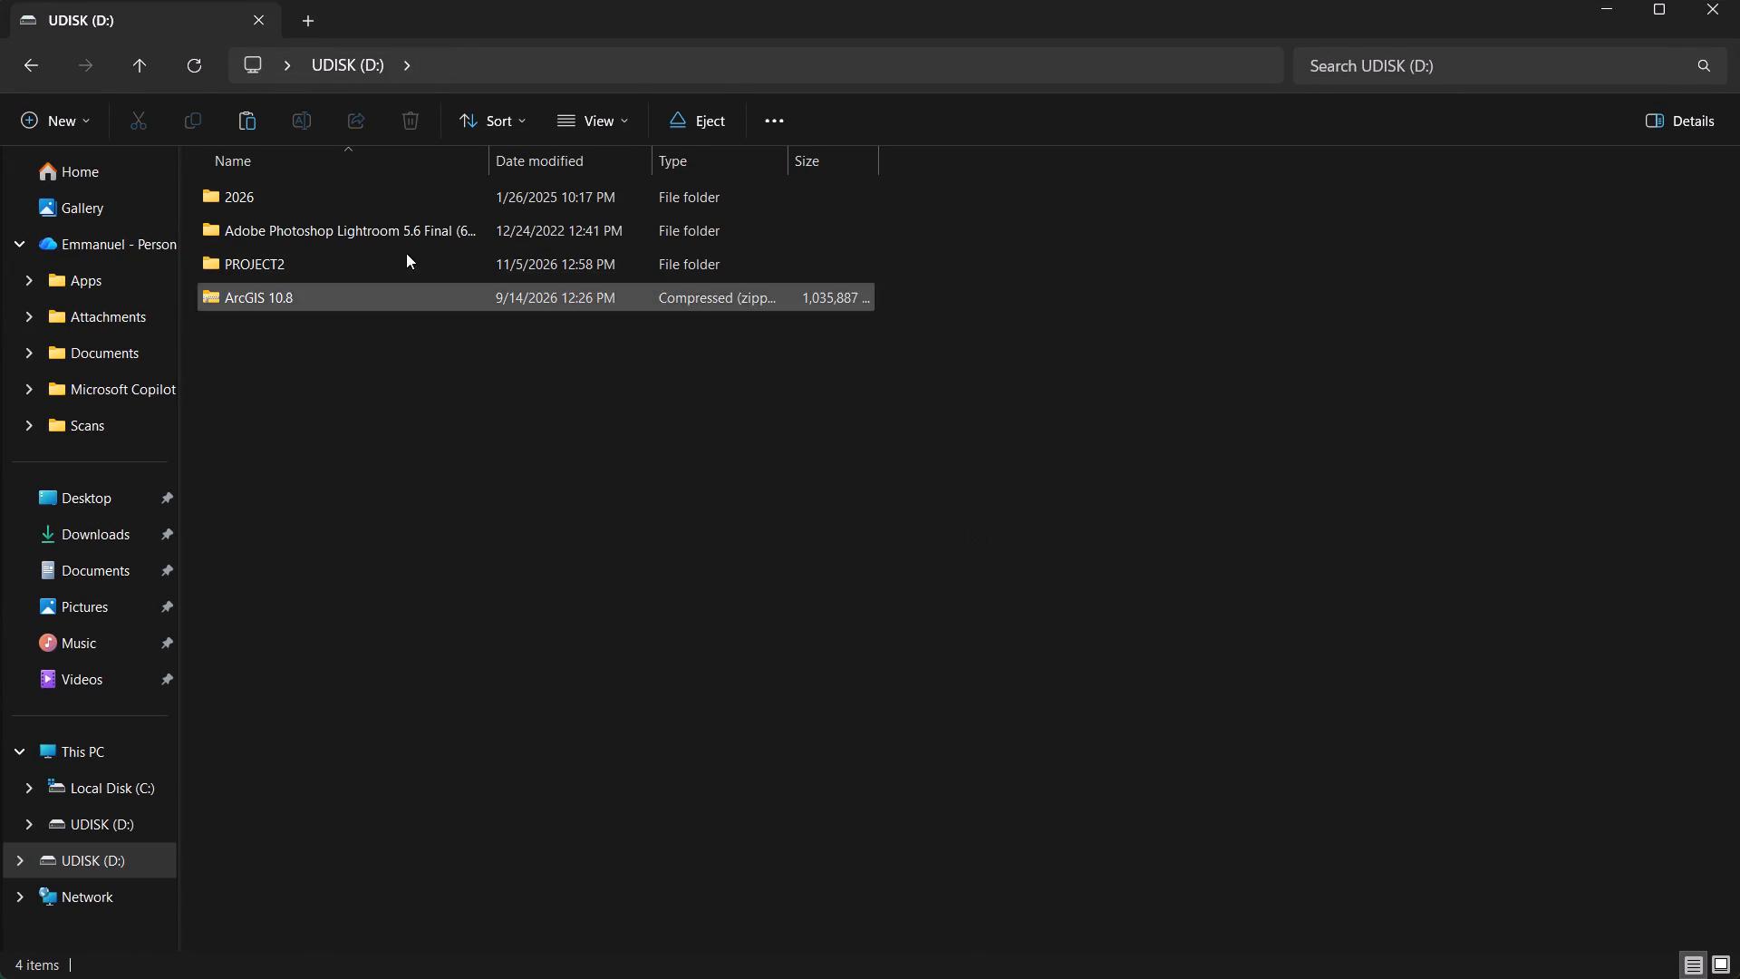
left_click(384, 250)
right_click(384, 250)
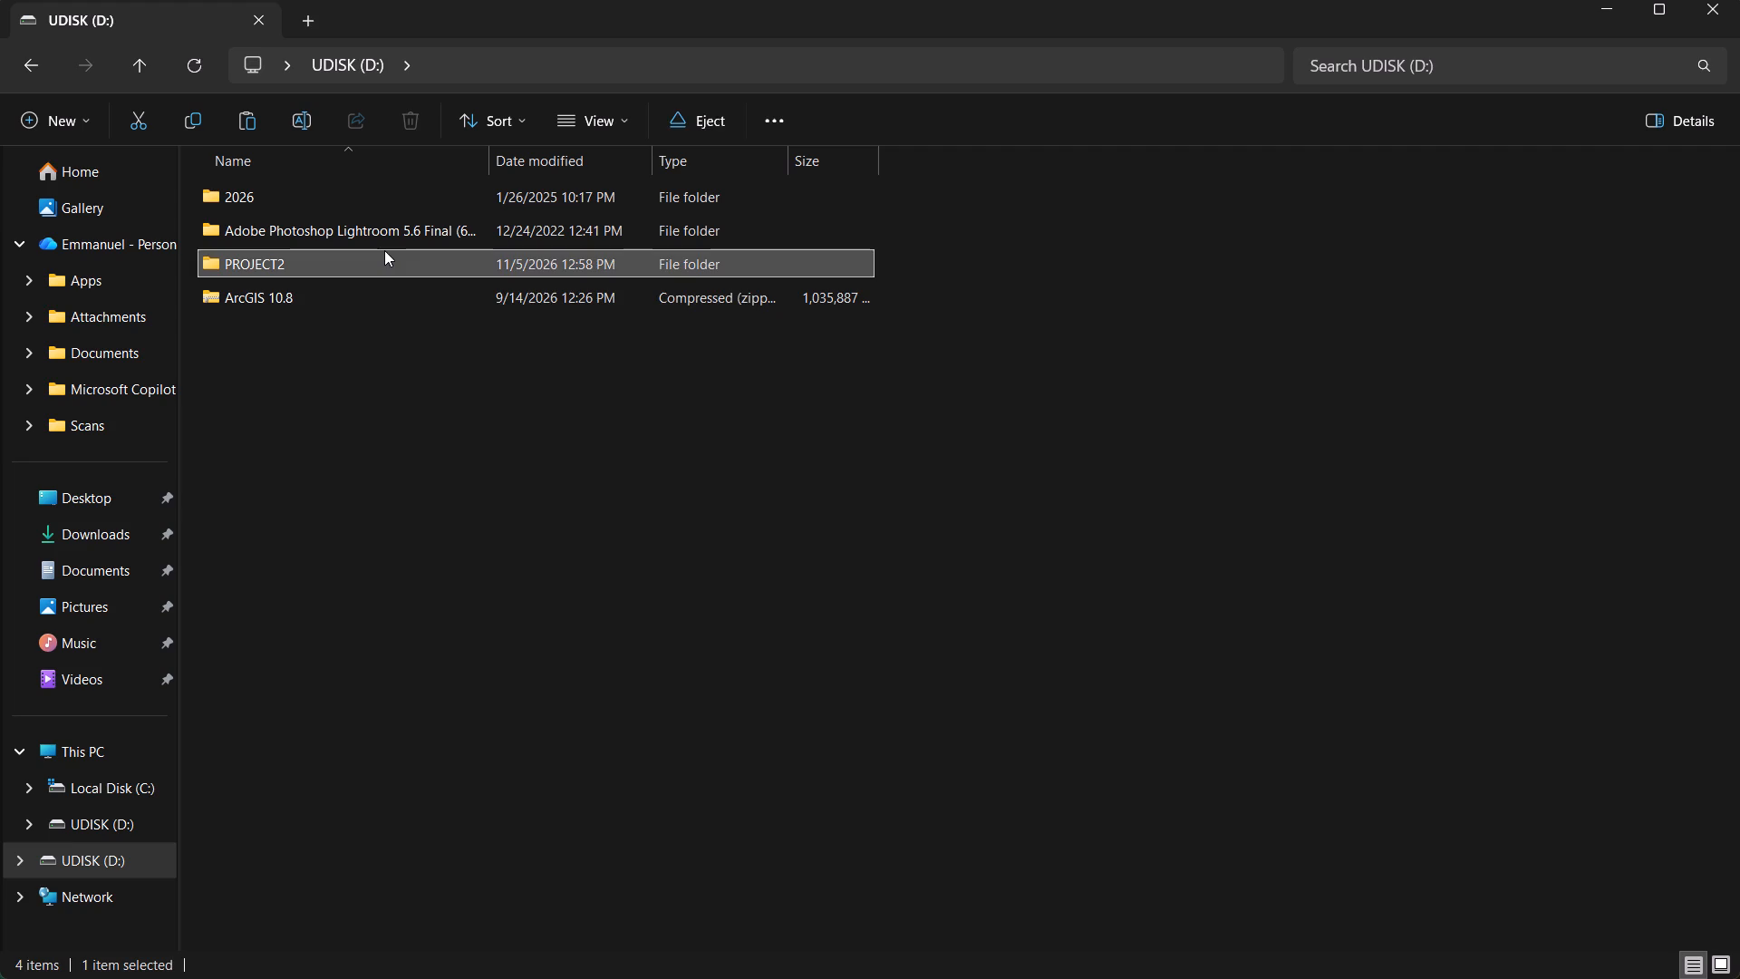
left_click(488, 275)
left_click(1597, 0)
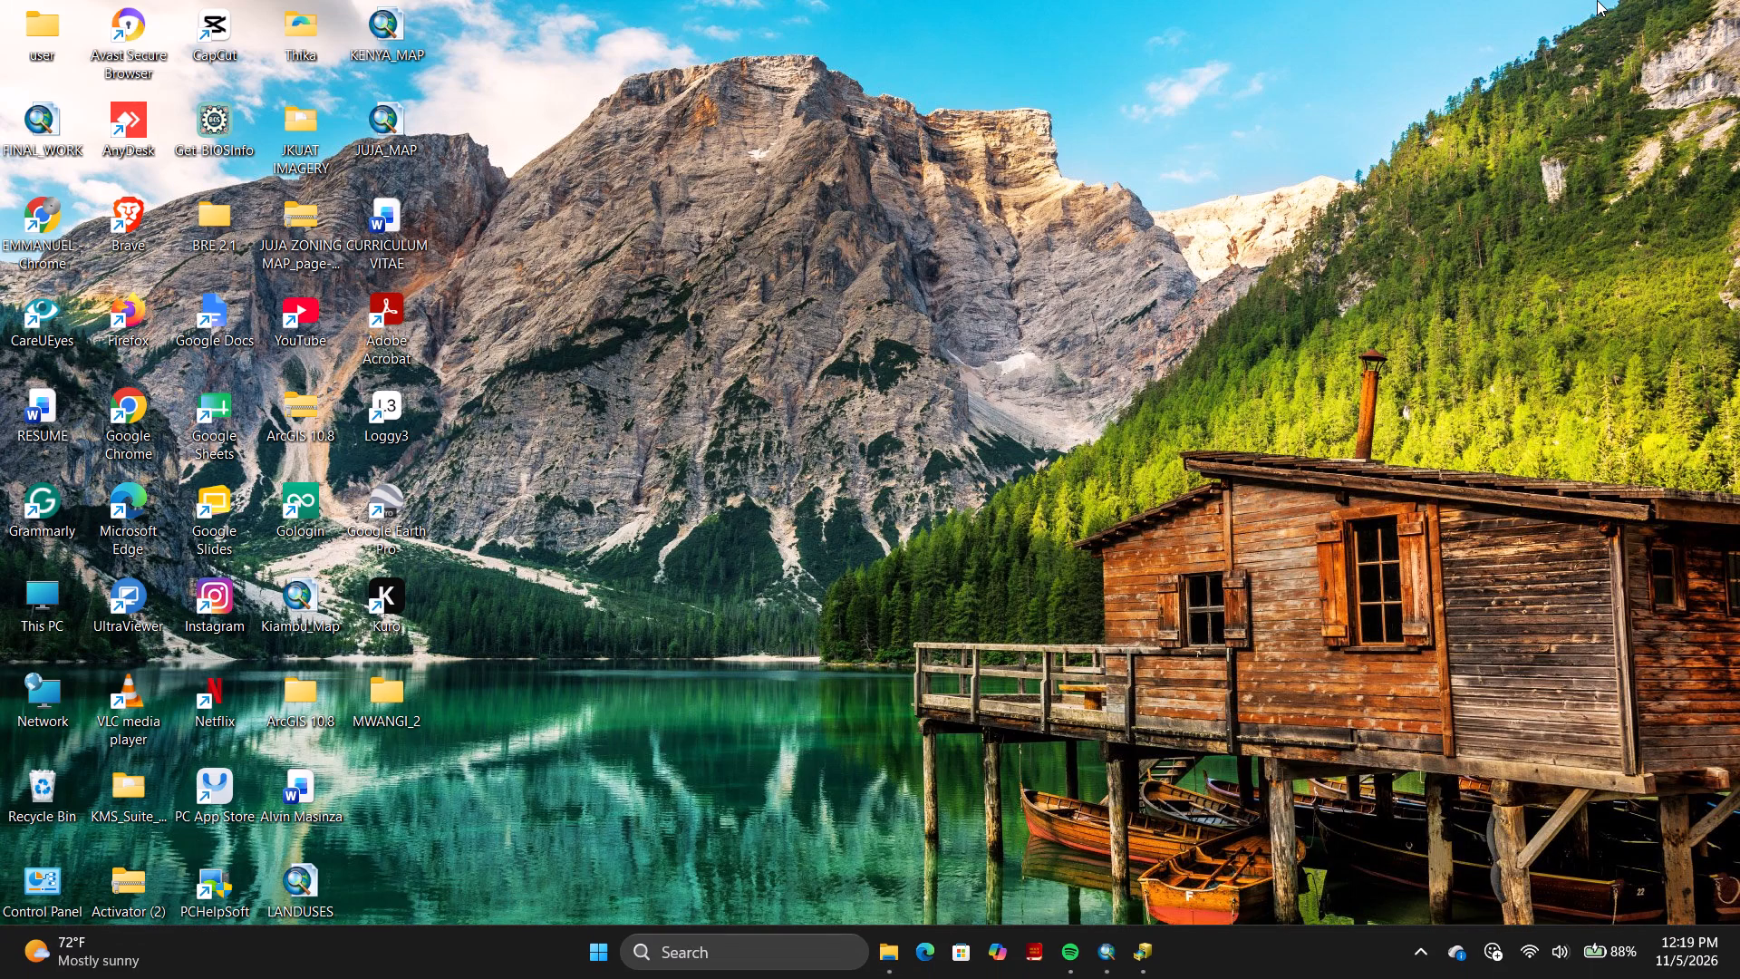
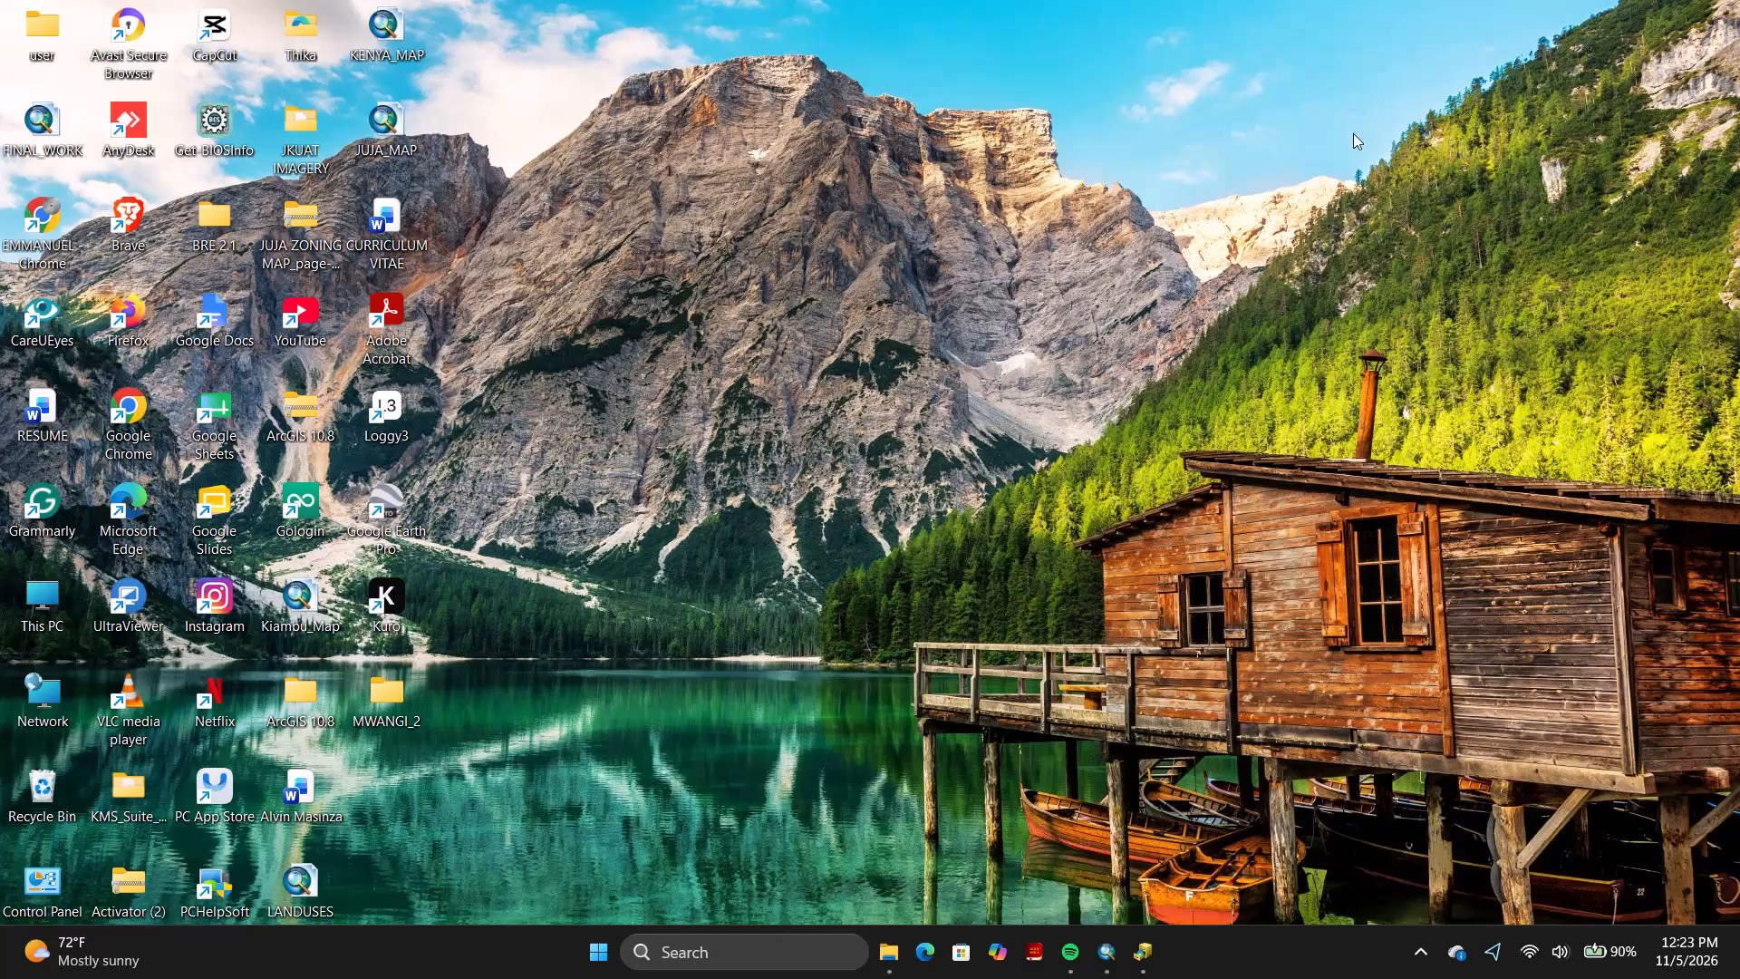
Open the MWANGI_2 folder on the Desktop in File Explorer and paste the copied PROJECT2 folder into it.
left_click(889, 964)
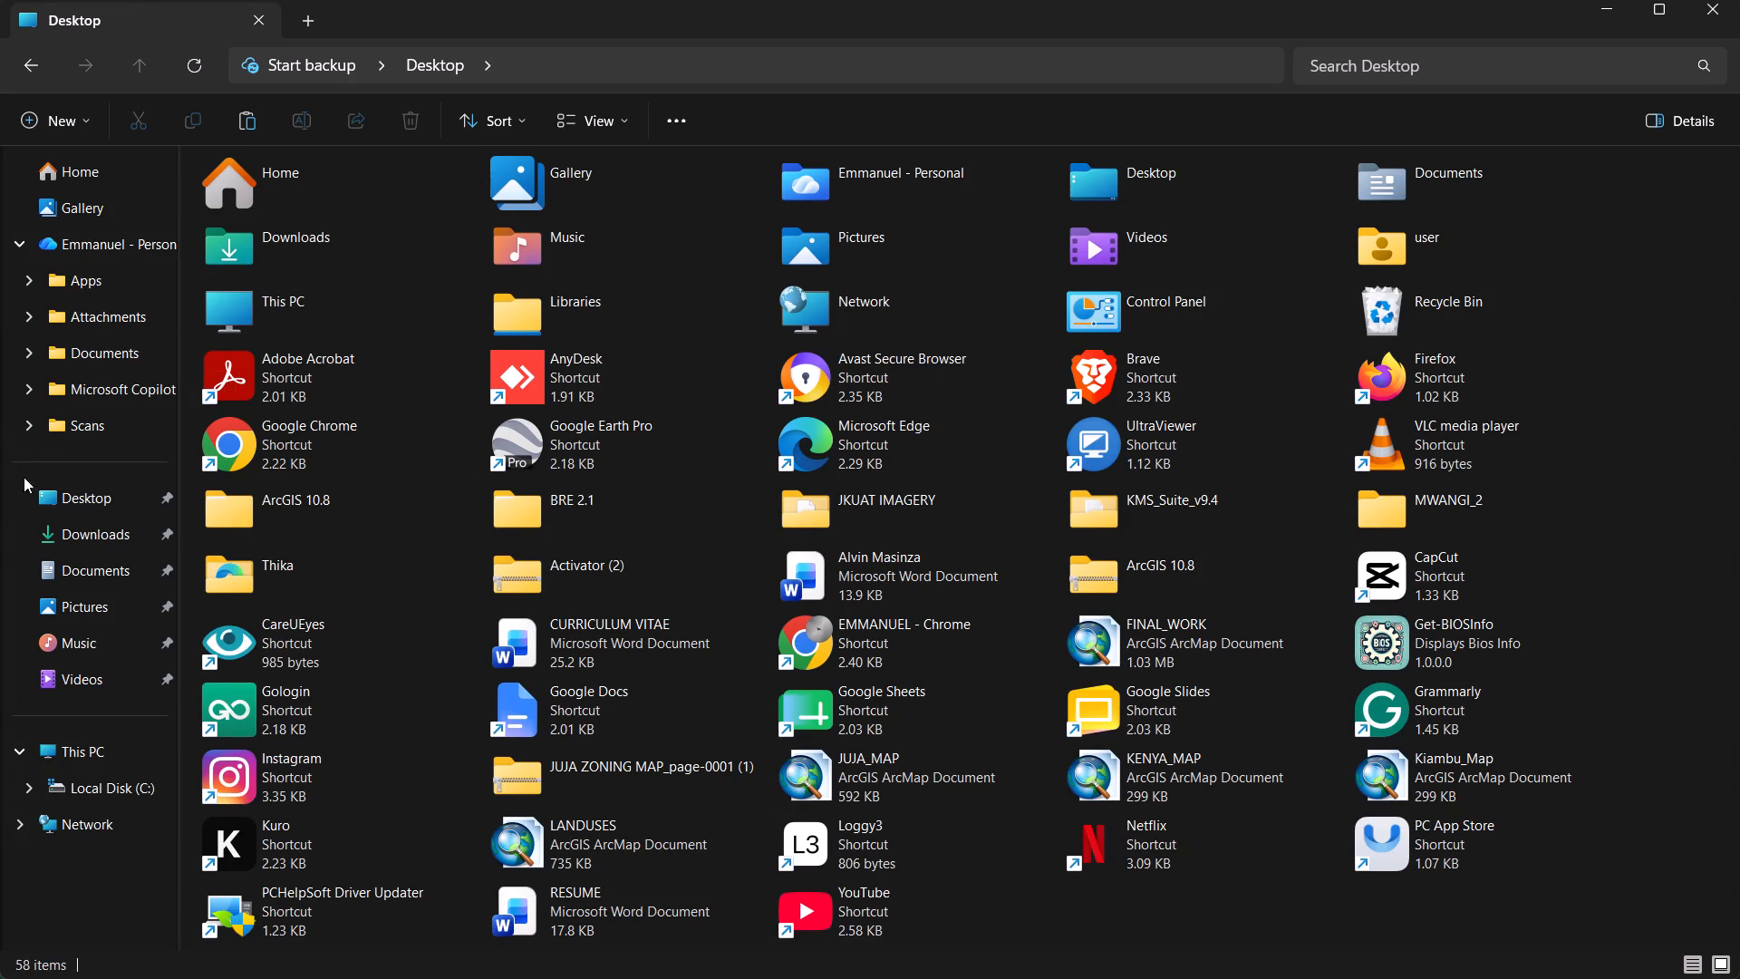
left_click(67, 501)
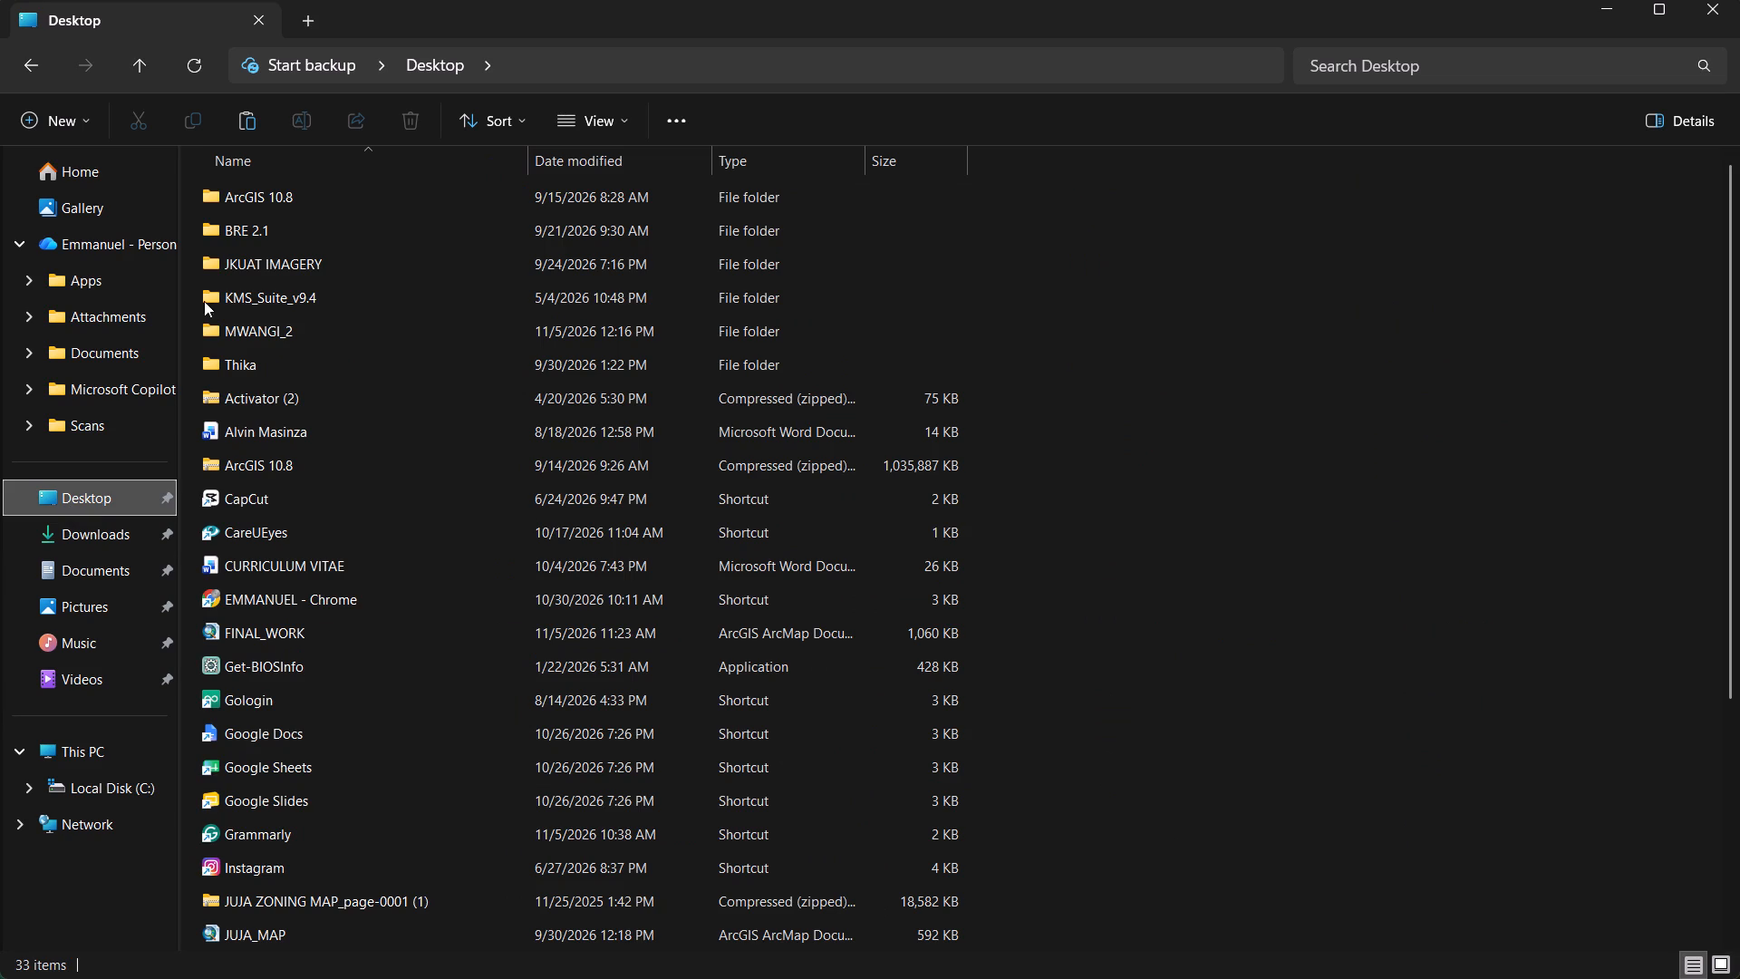
double_click(249, 326)
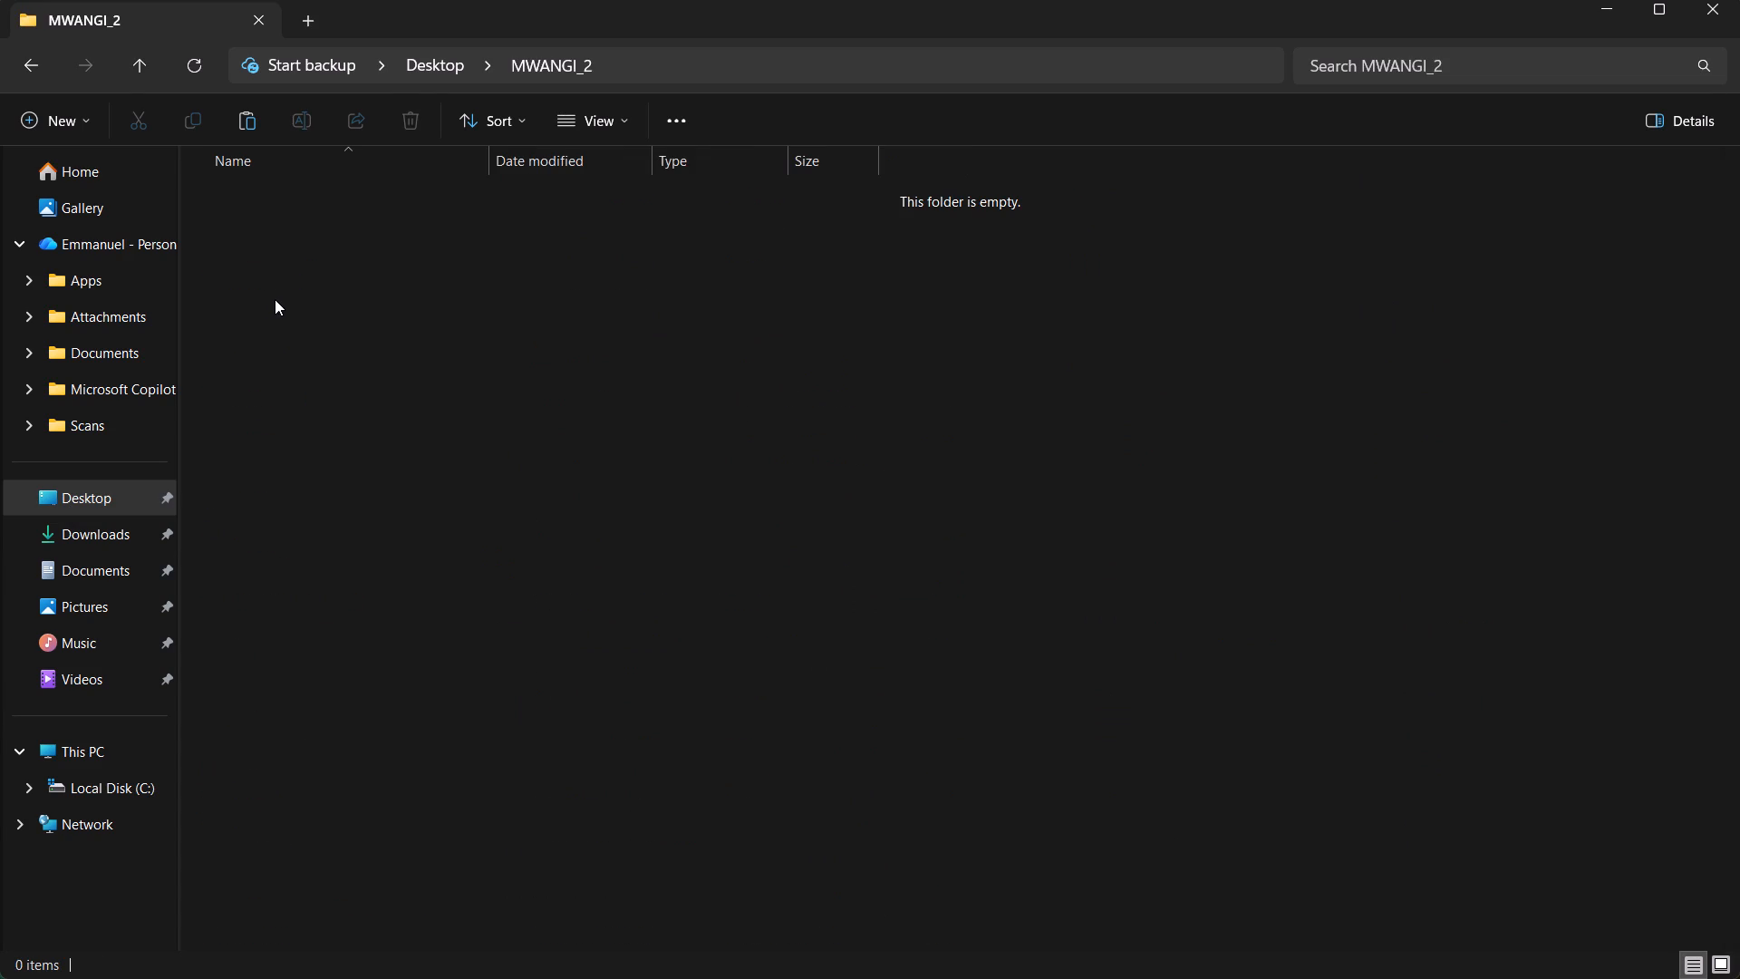
right_click(274, 276)
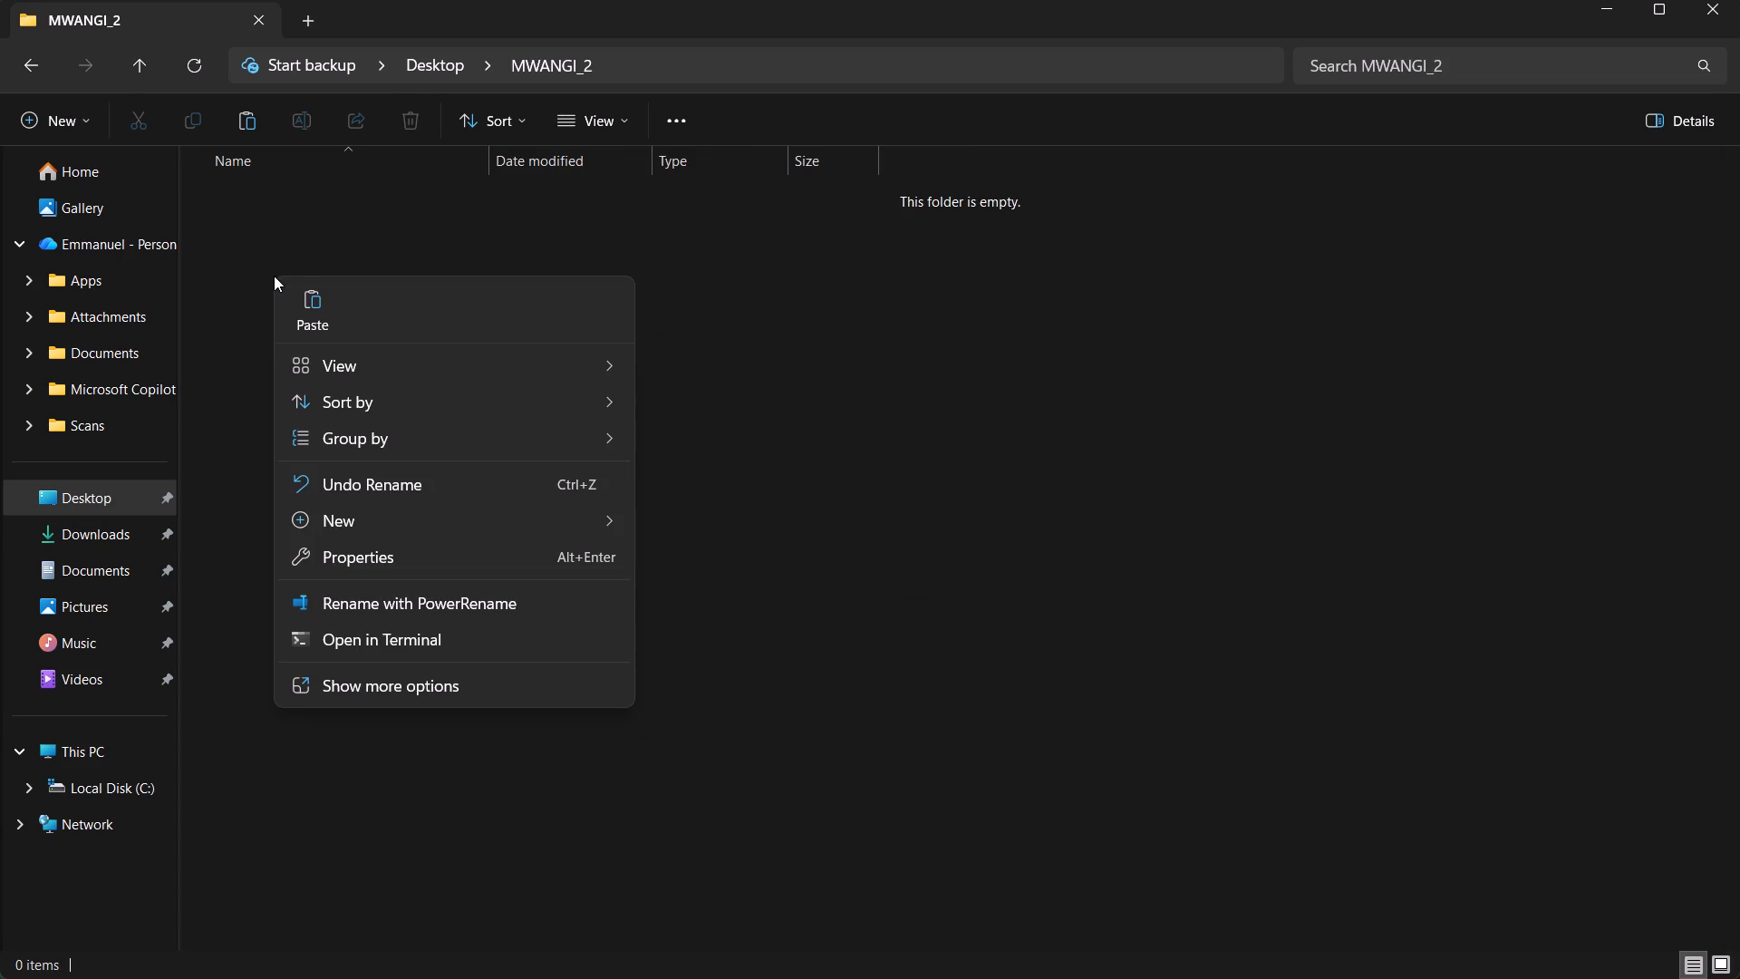
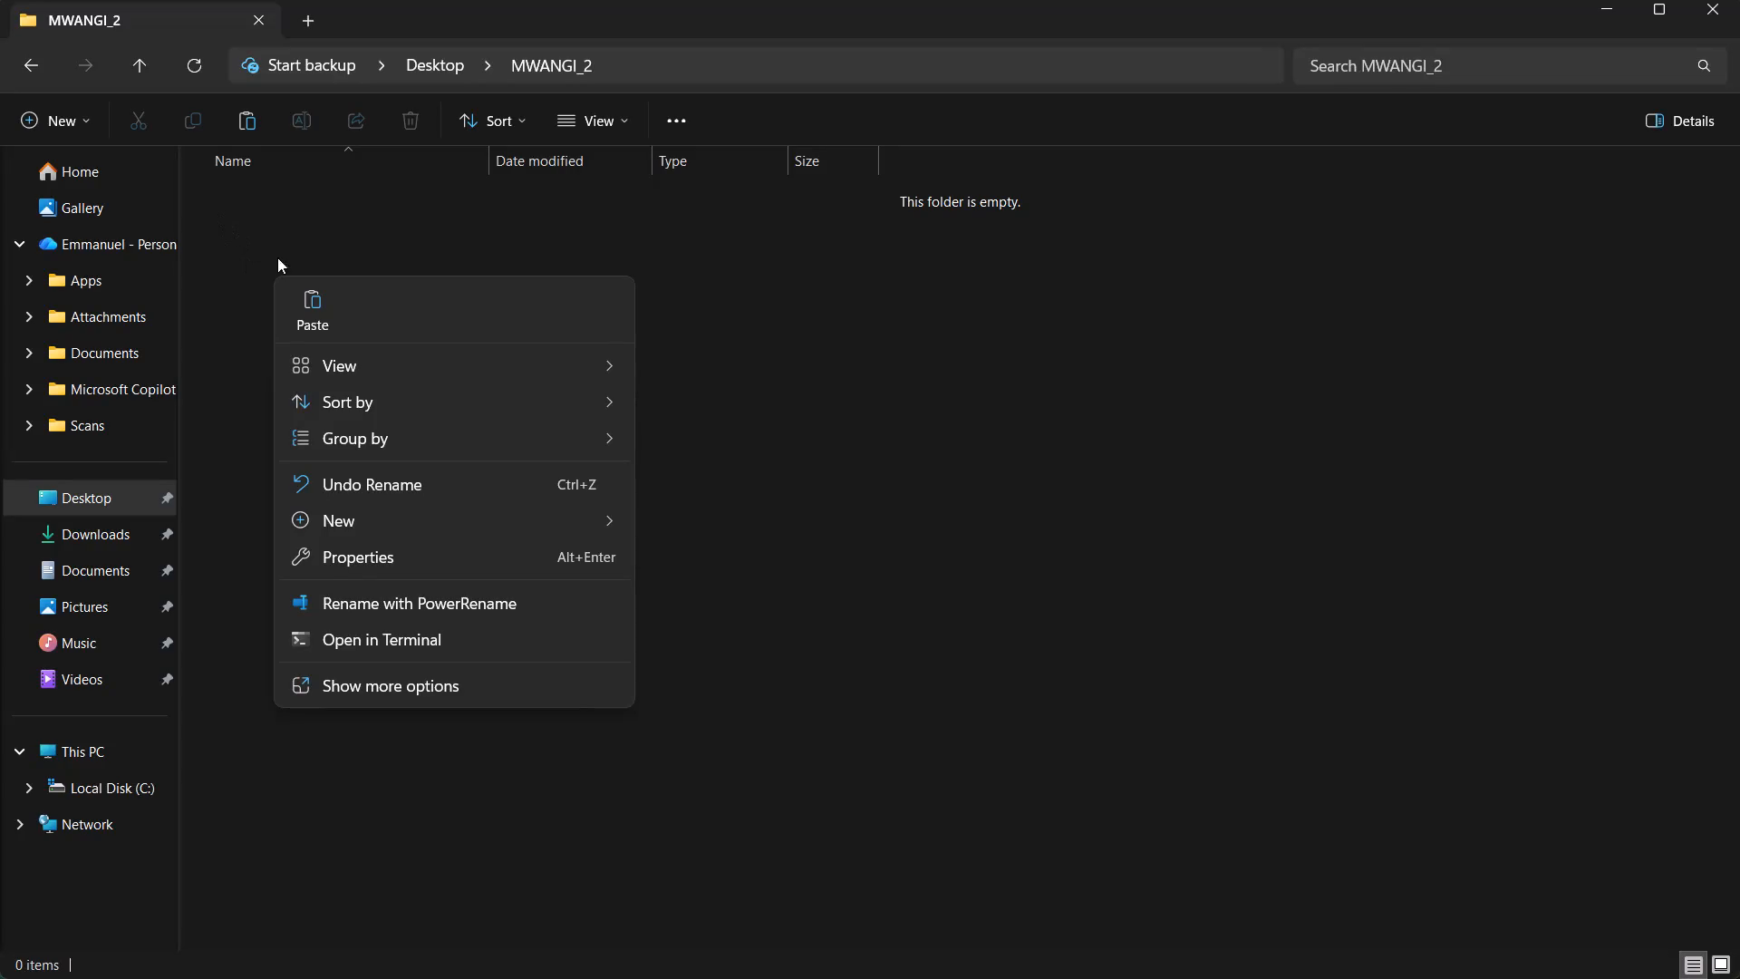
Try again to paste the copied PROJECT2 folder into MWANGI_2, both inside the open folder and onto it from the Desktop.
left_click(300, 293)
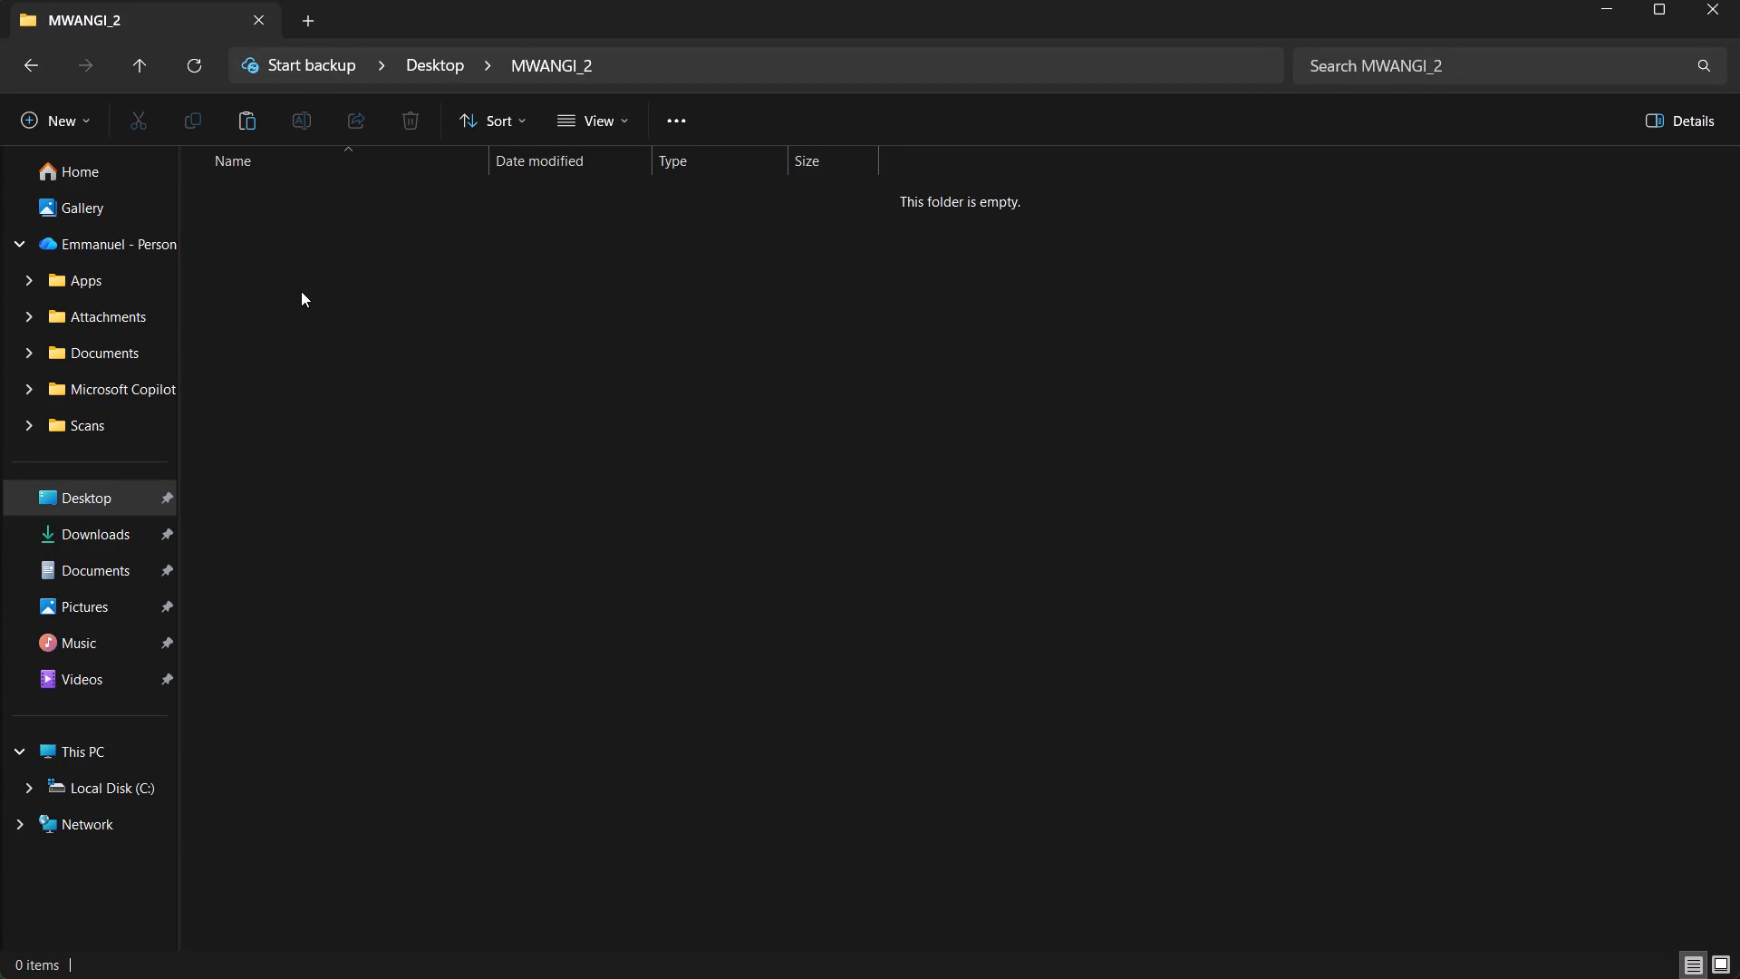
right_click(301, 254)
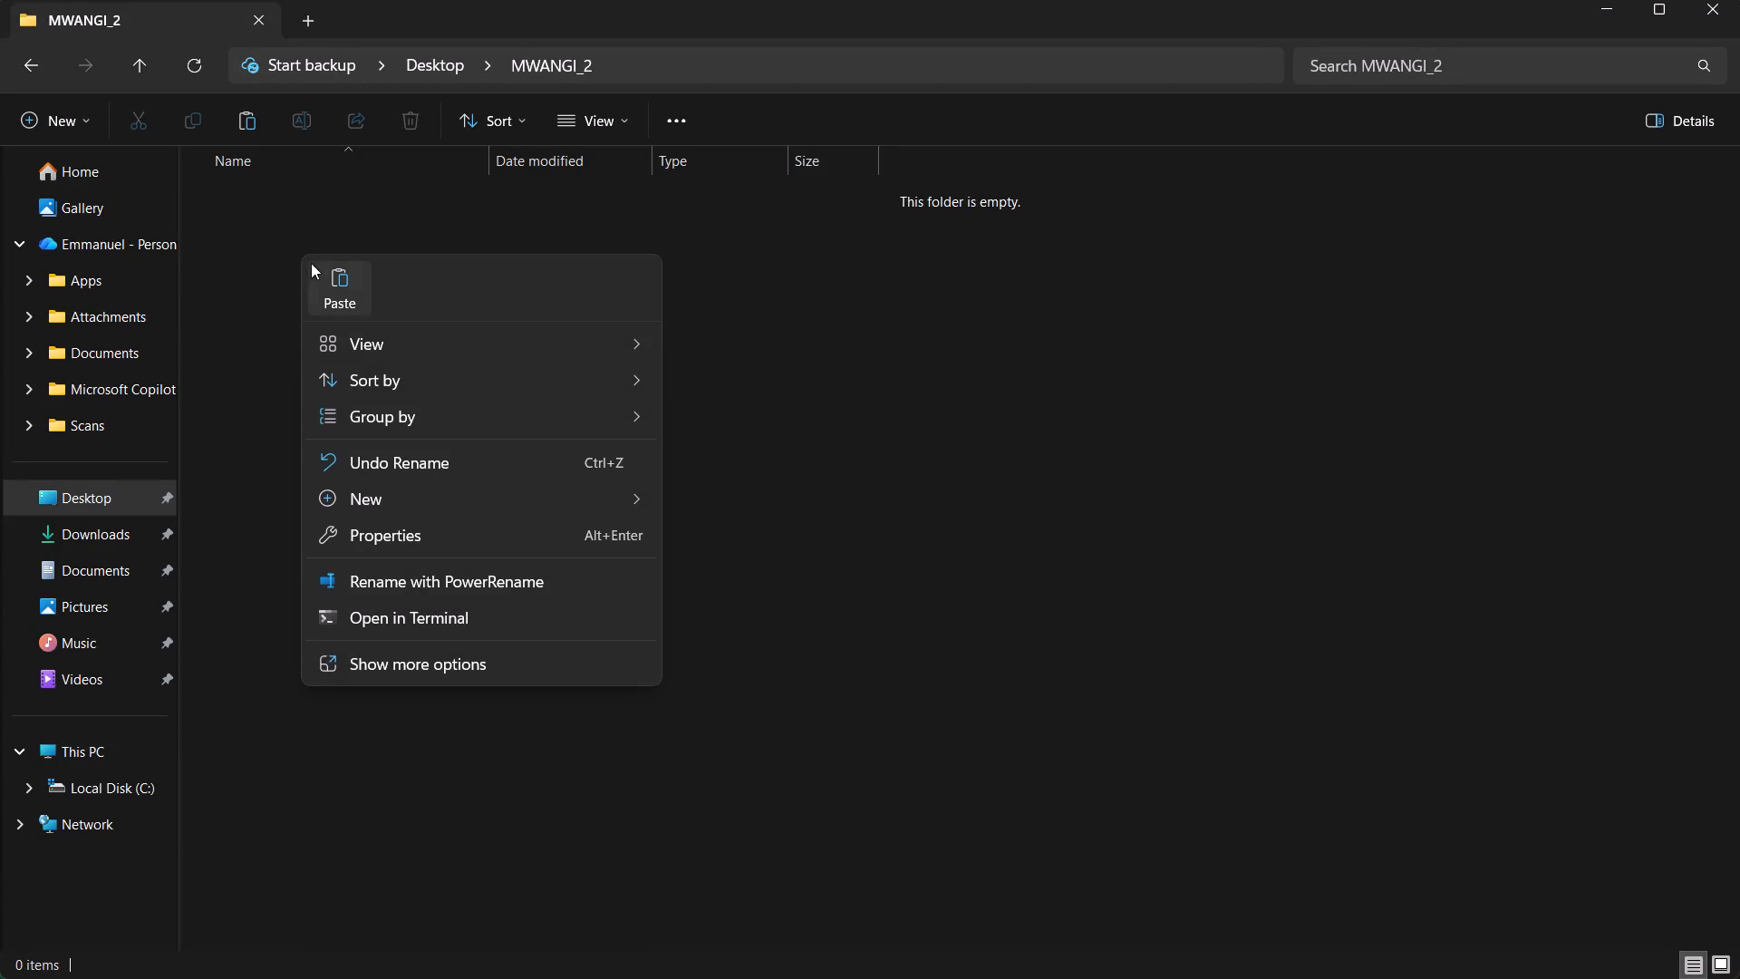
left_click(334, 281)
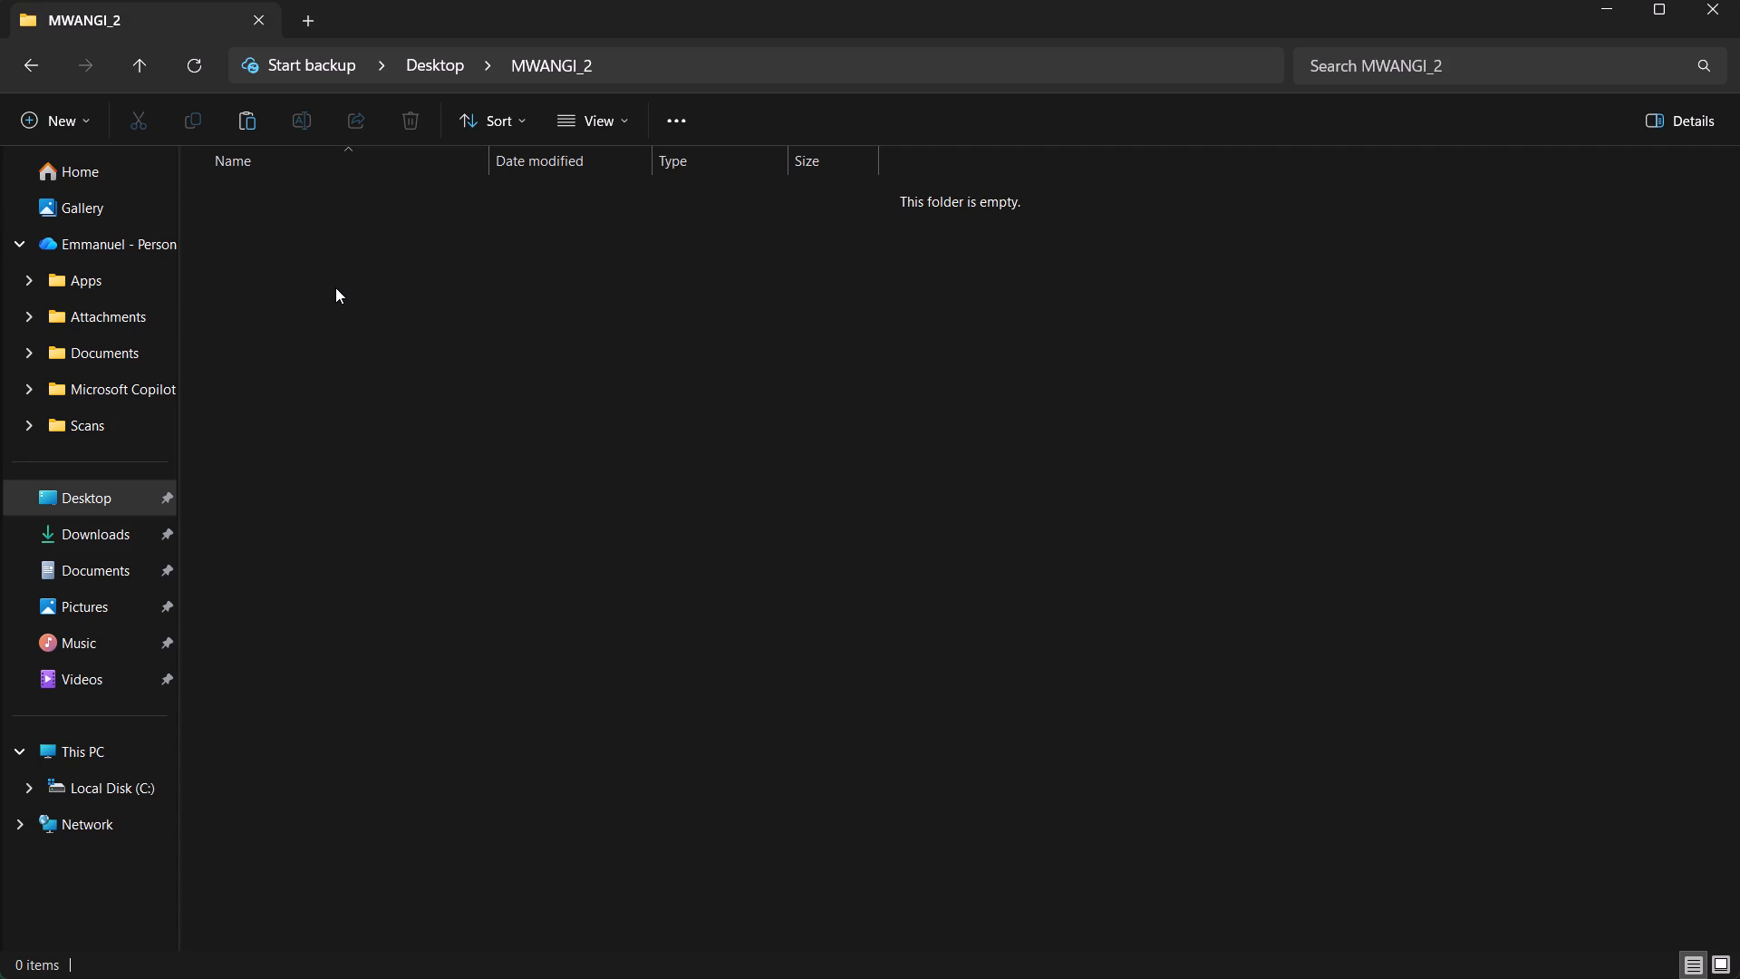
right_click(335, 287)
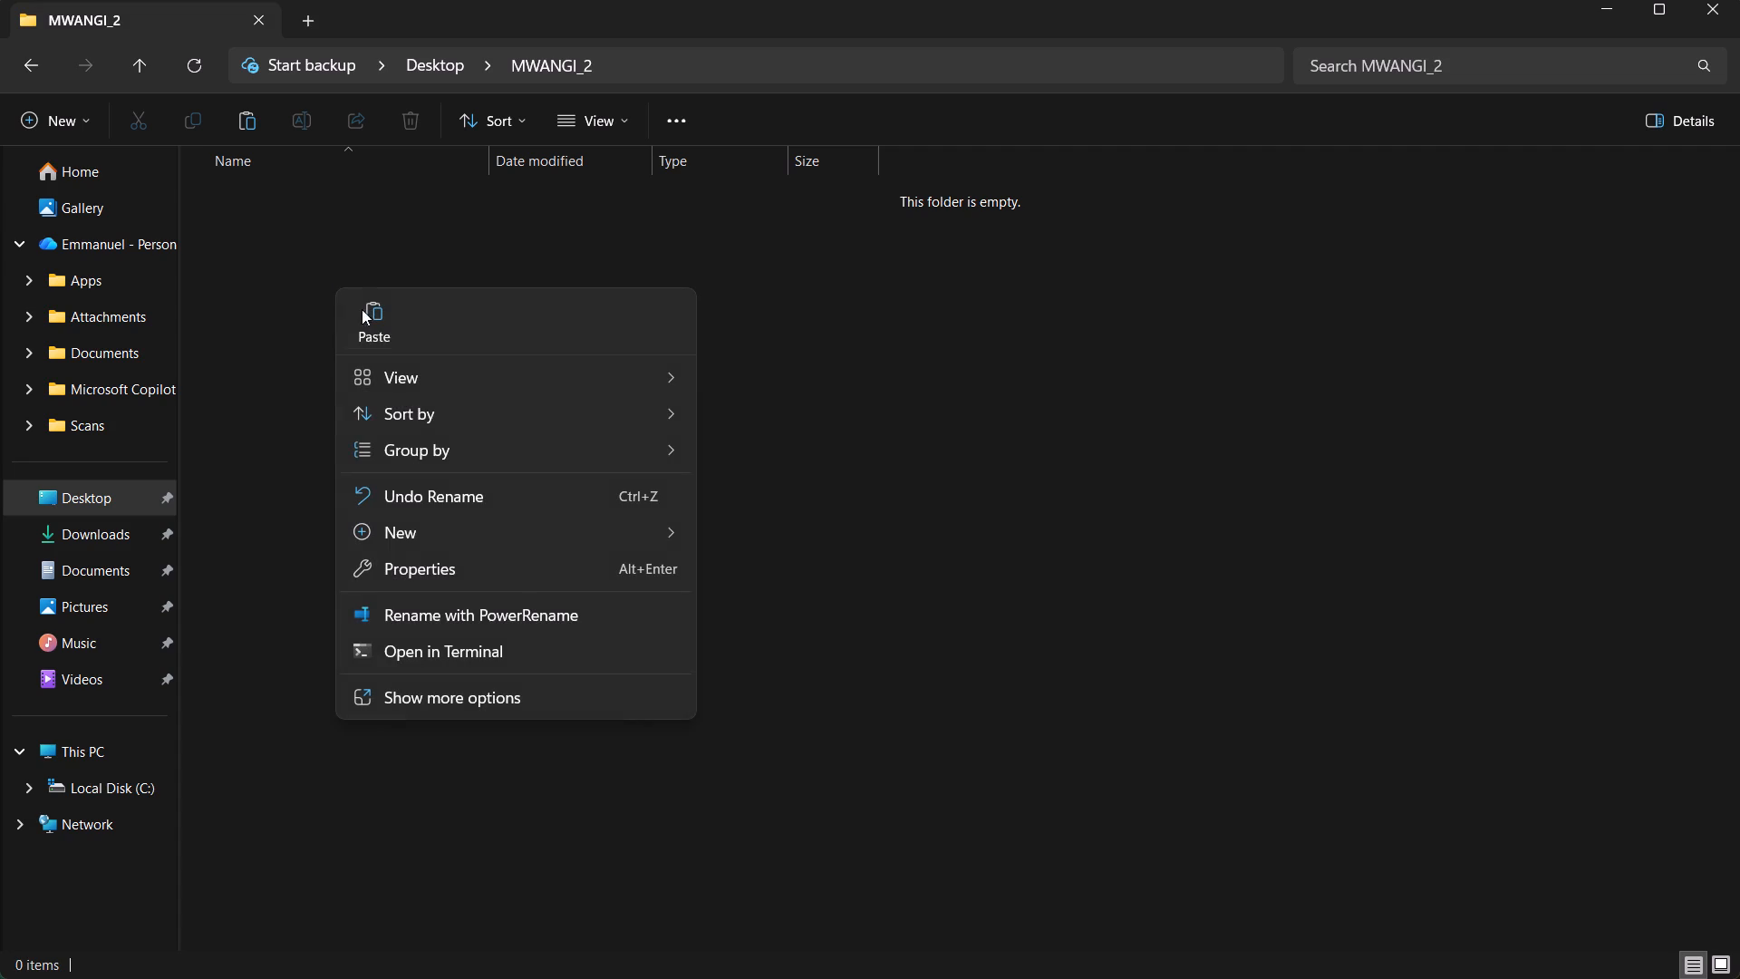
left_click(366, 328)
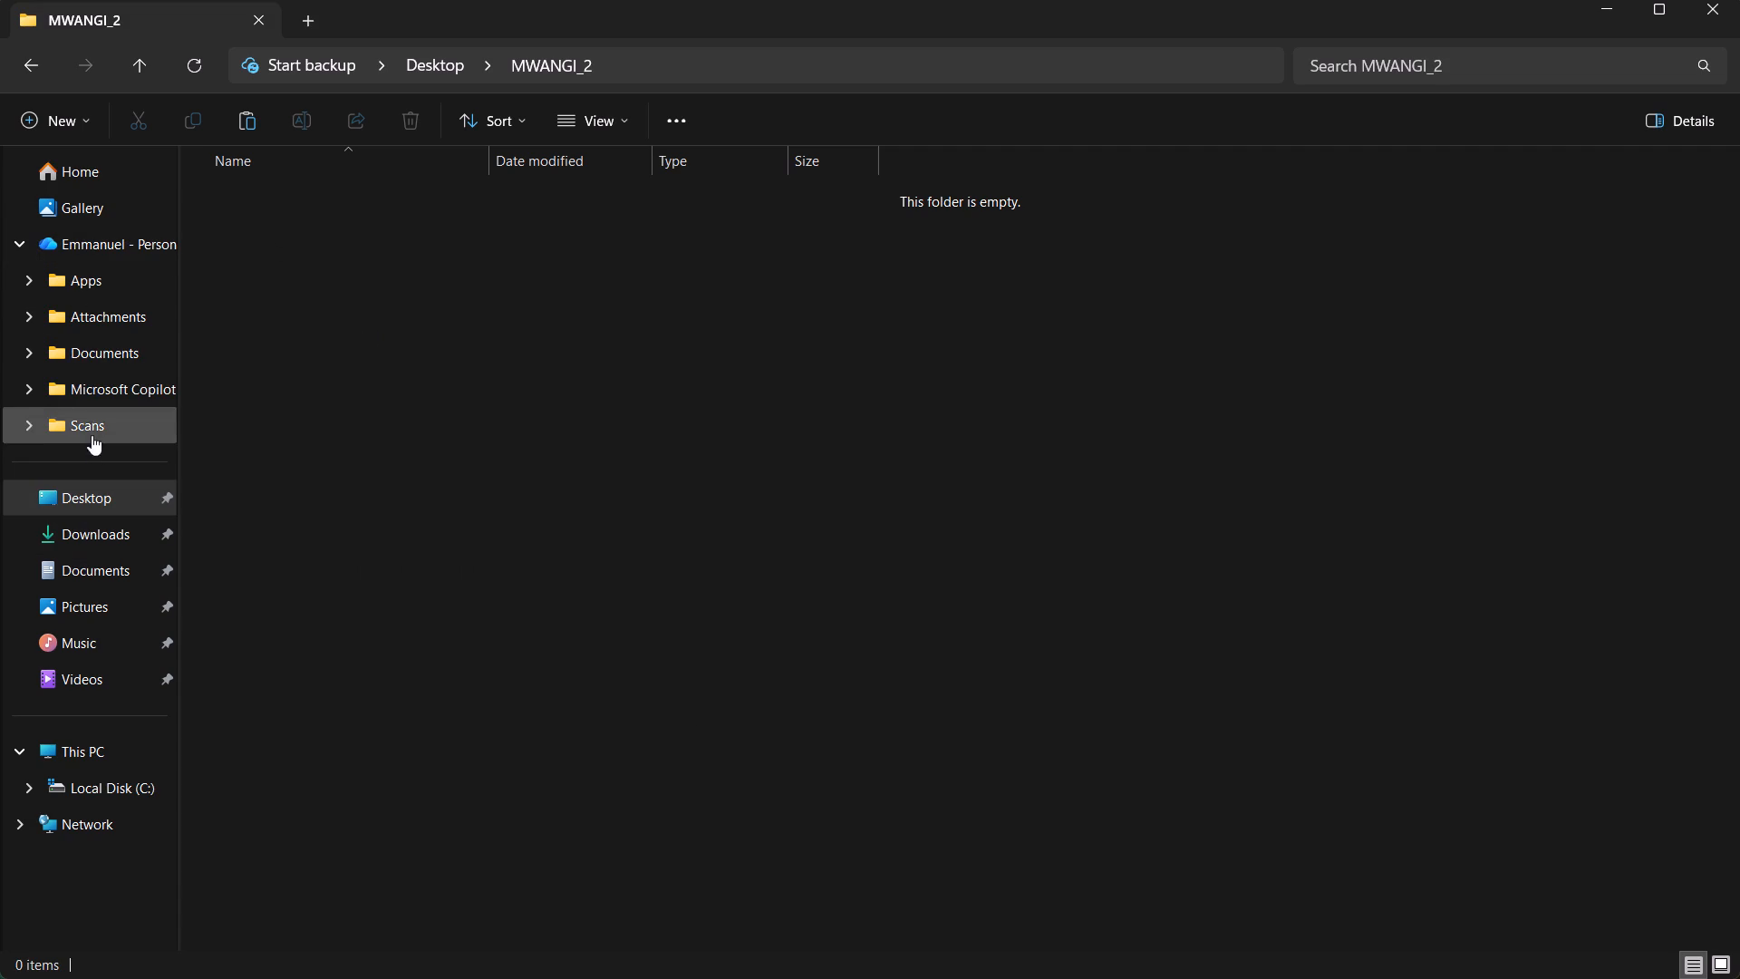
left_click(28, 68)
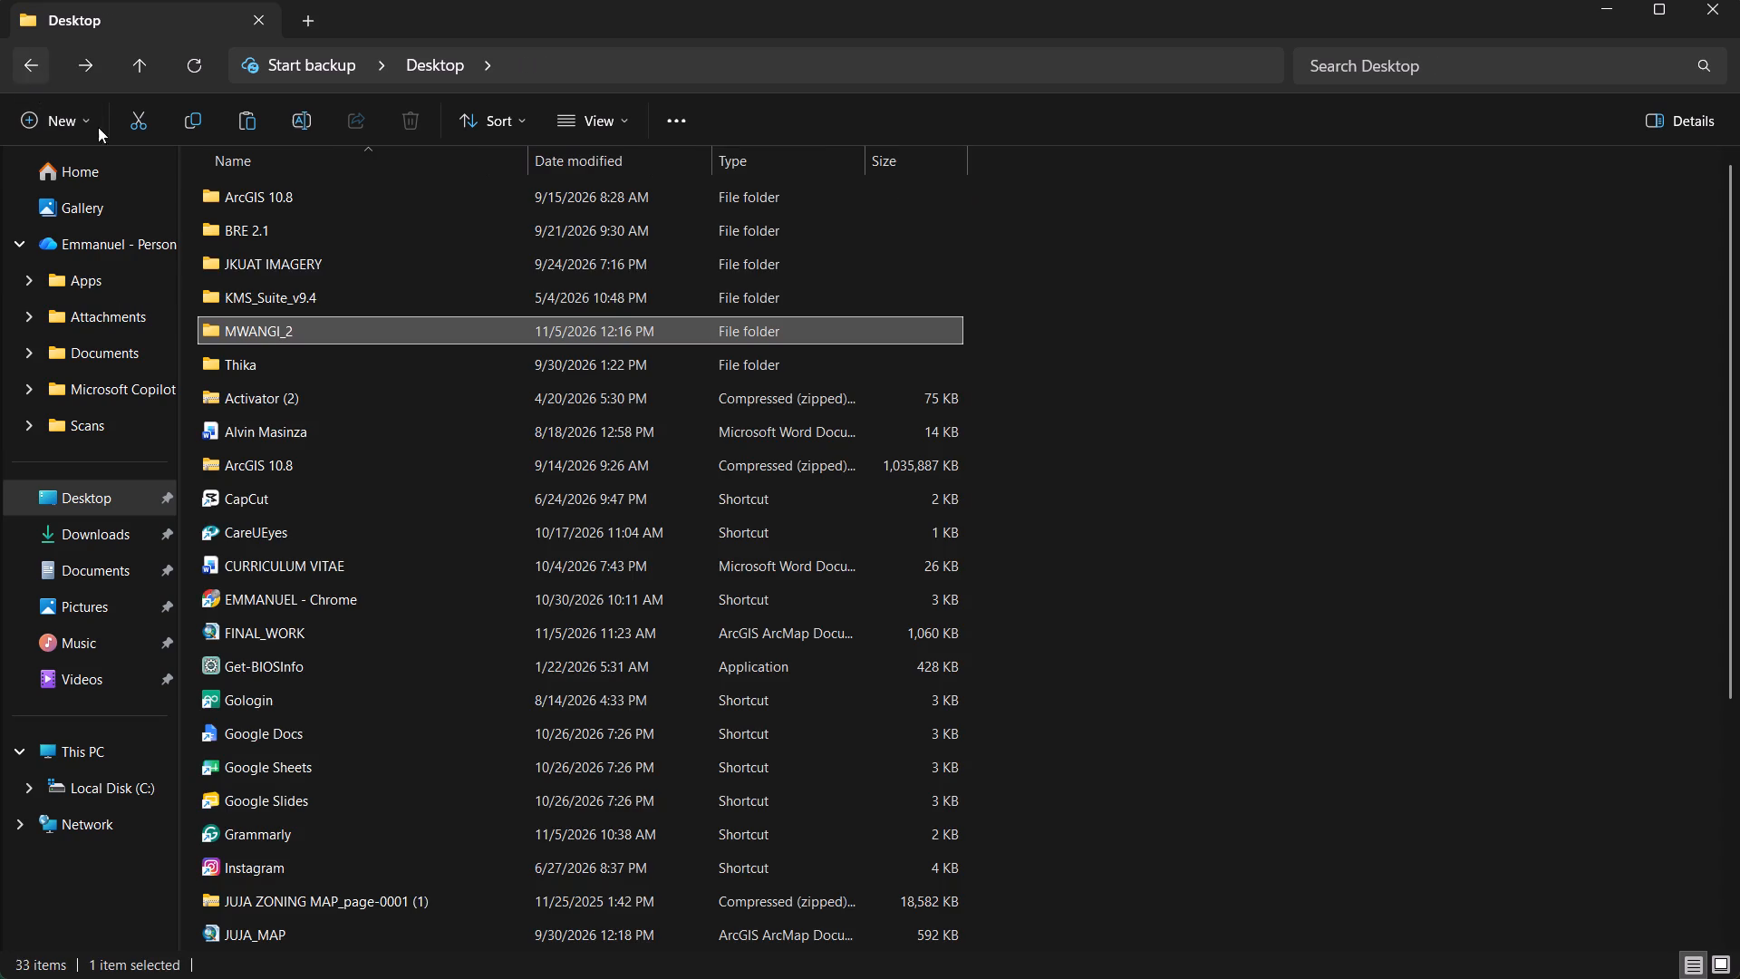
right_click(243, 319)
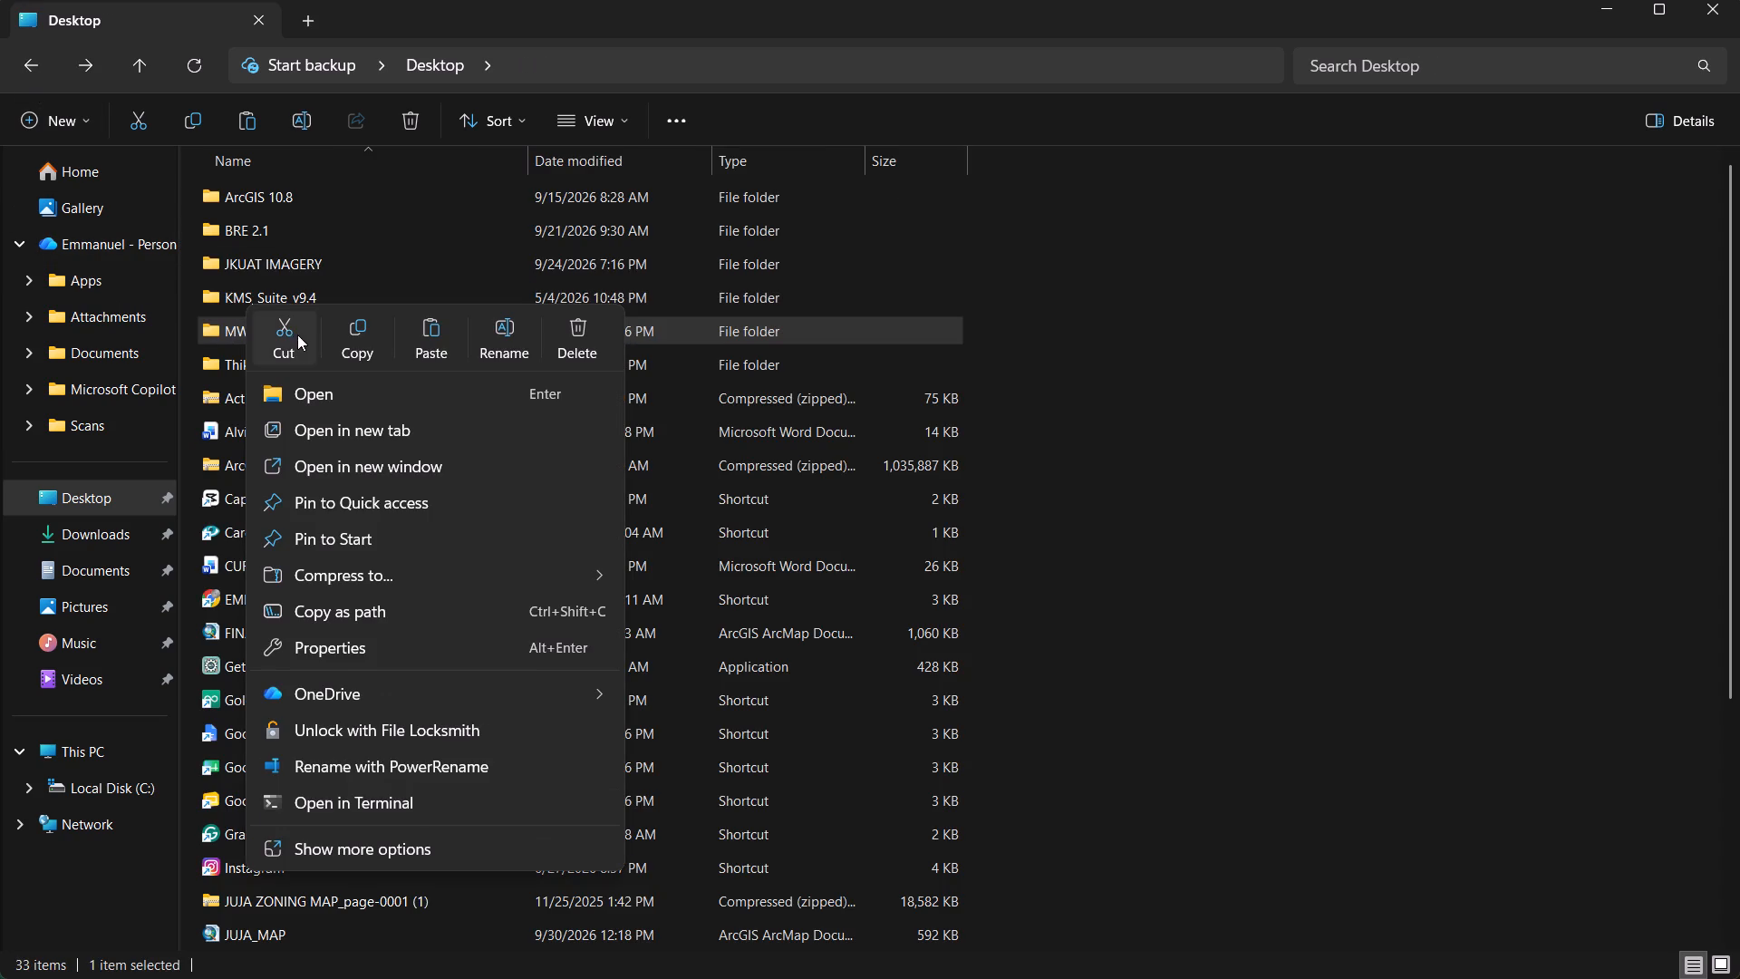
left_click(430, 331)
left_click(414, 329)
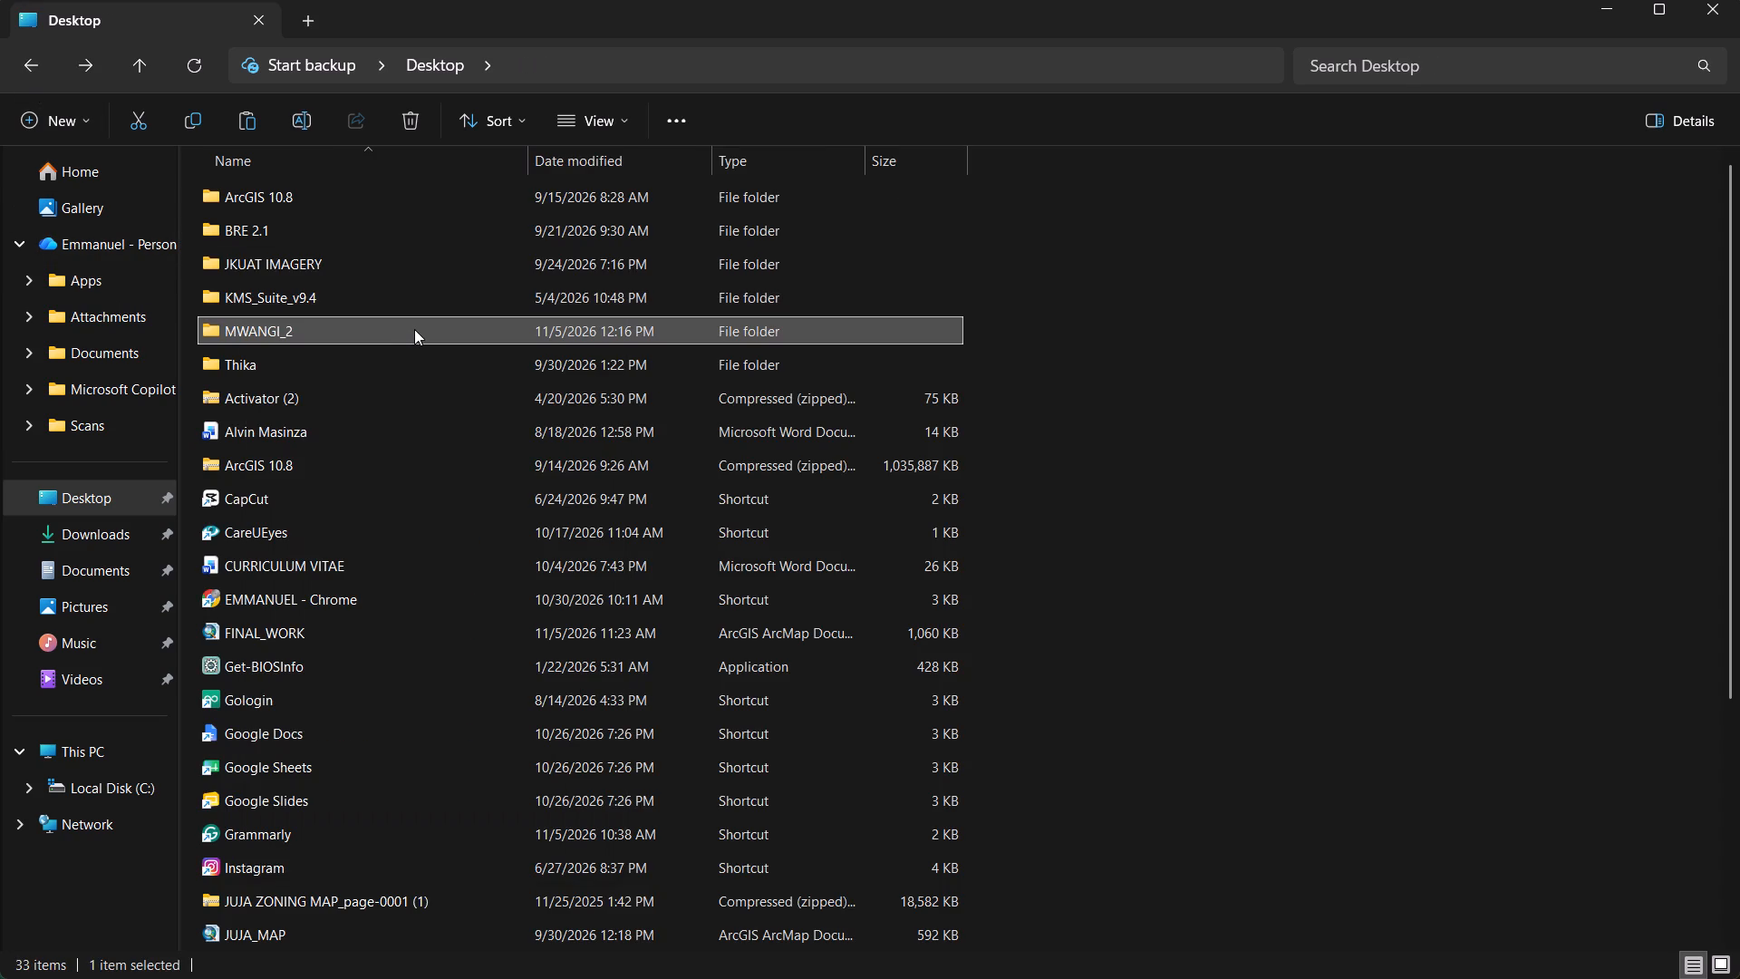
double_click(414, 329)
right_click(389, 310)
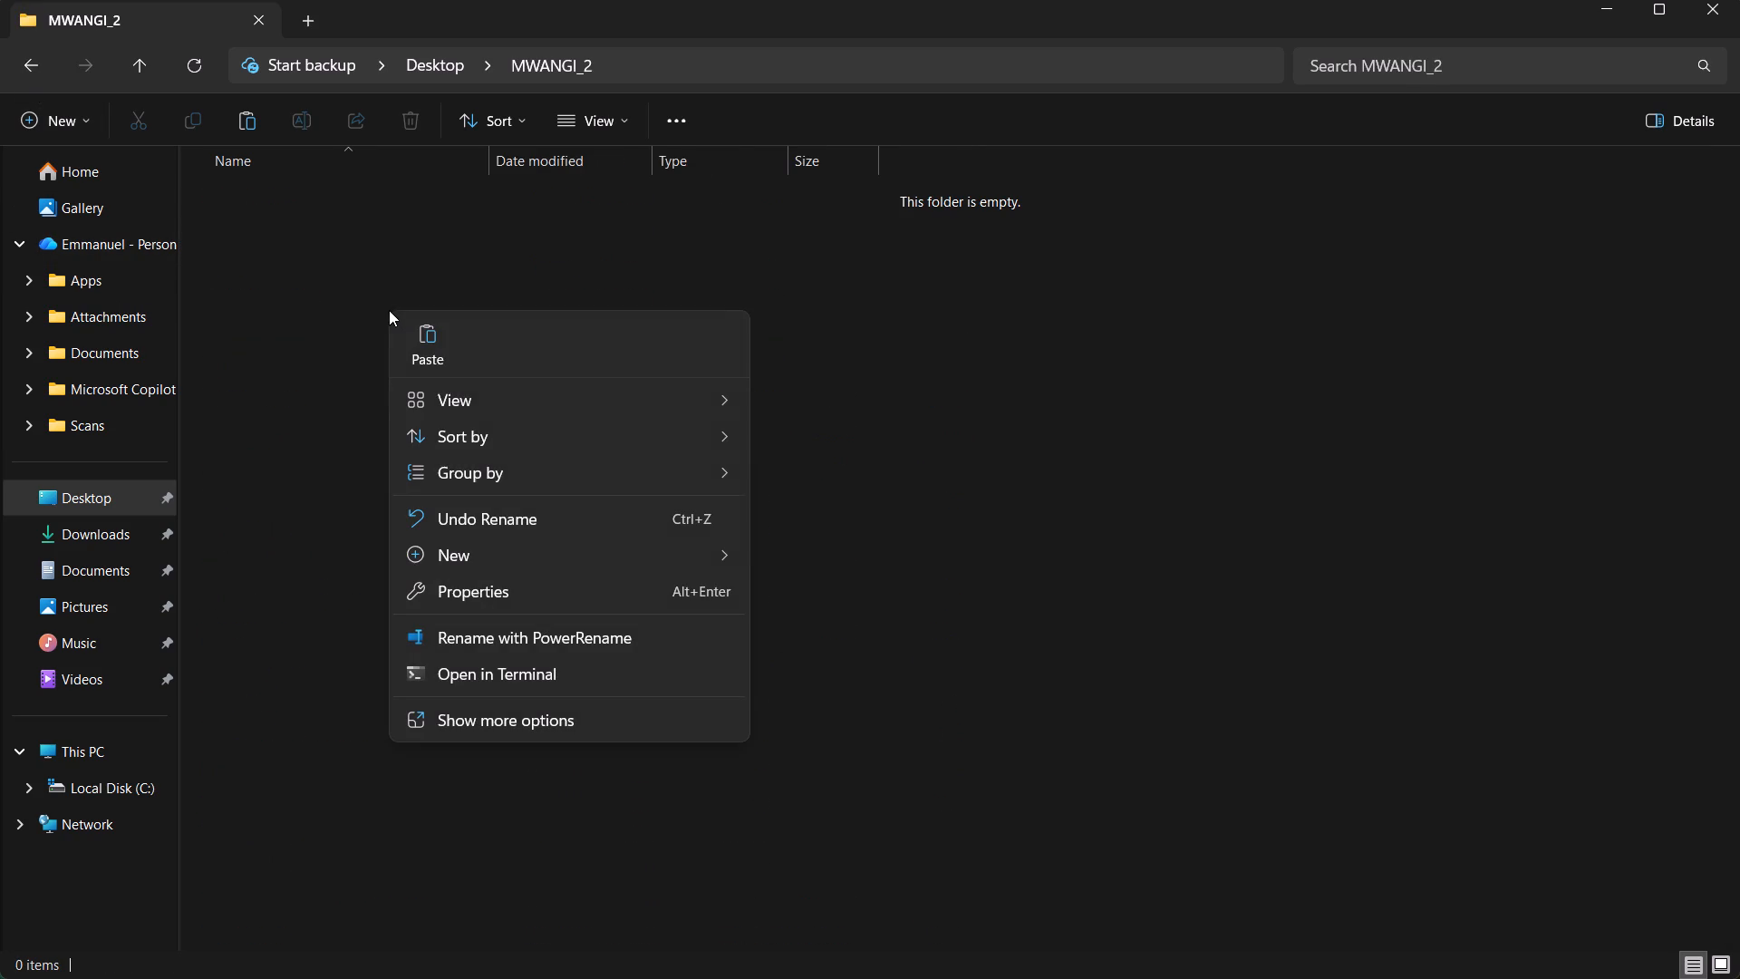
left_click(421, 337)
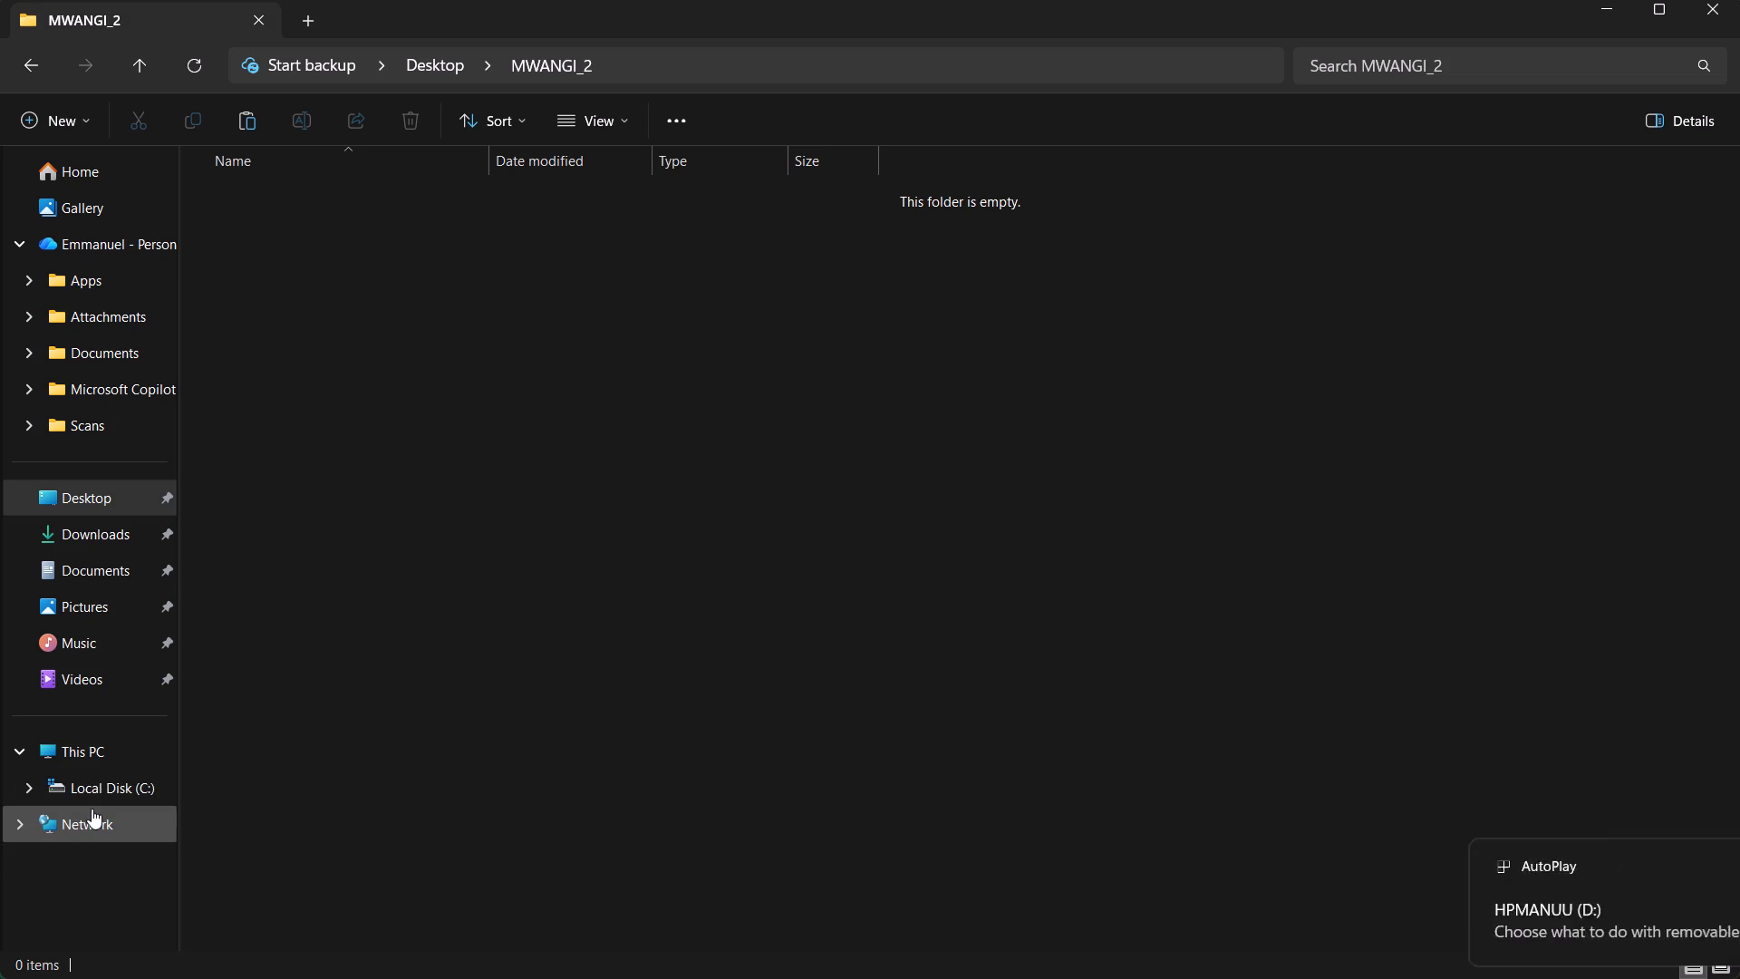
Locate the PROJECT2 folder on the HPMANUU (D:) drive and copy it.
left_click(20, 854)
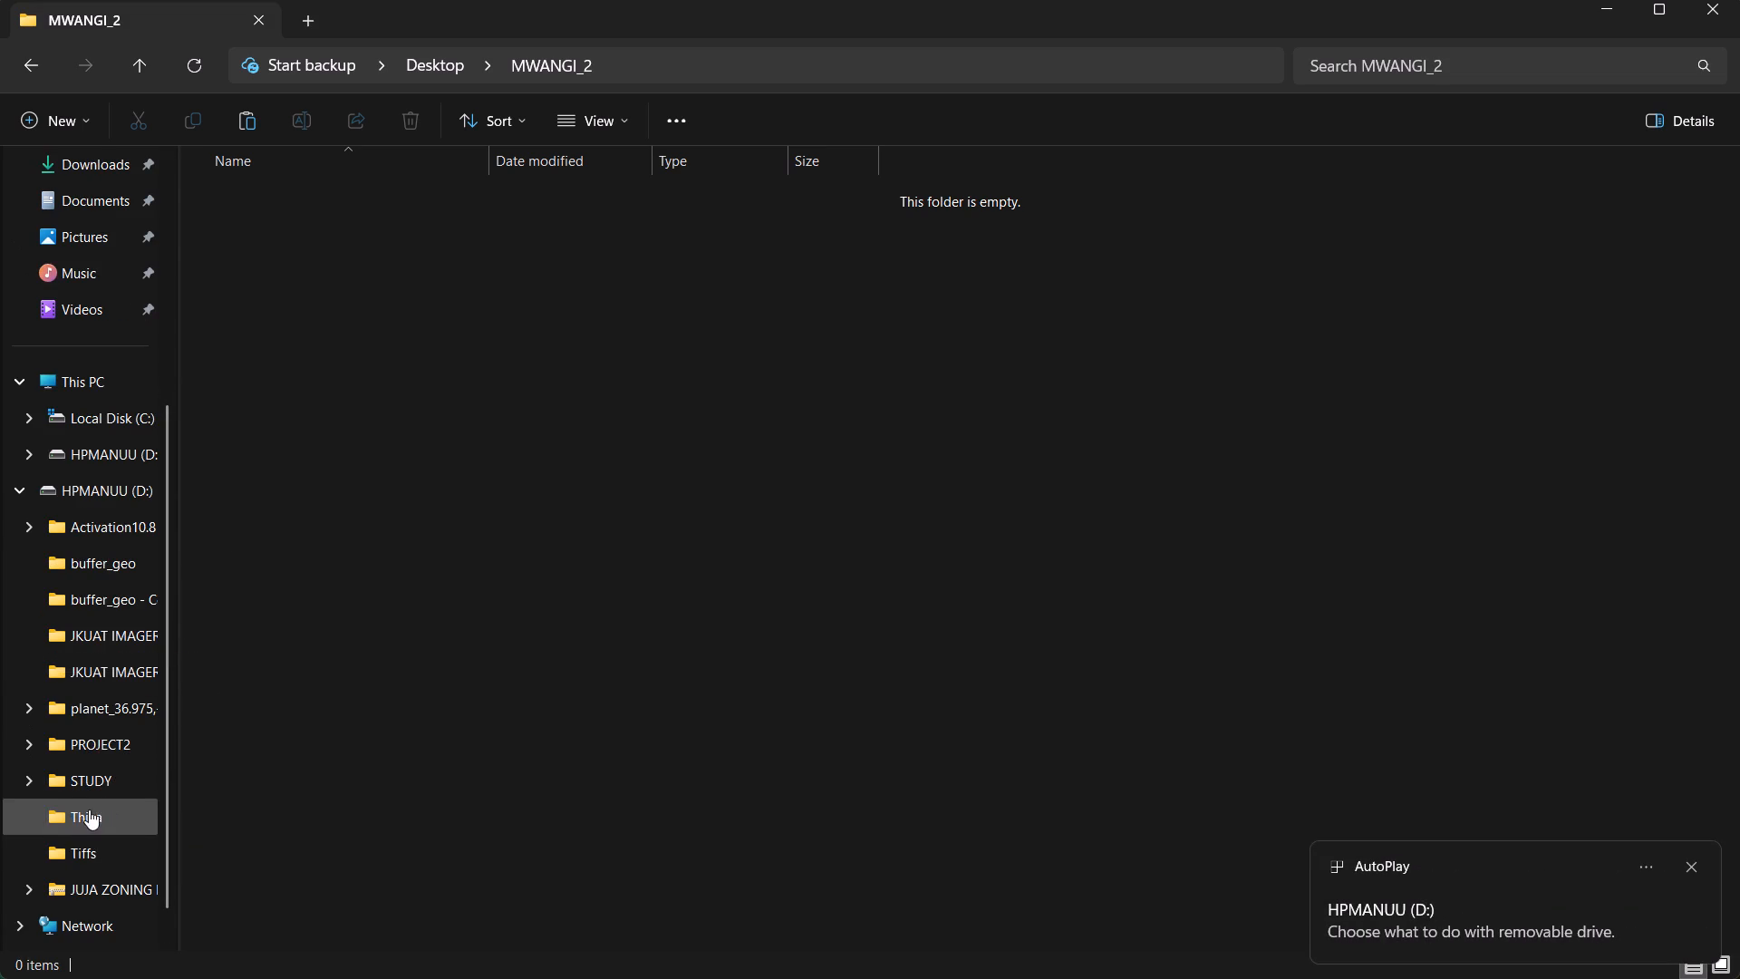
scroll(100, 712, "down", 4)
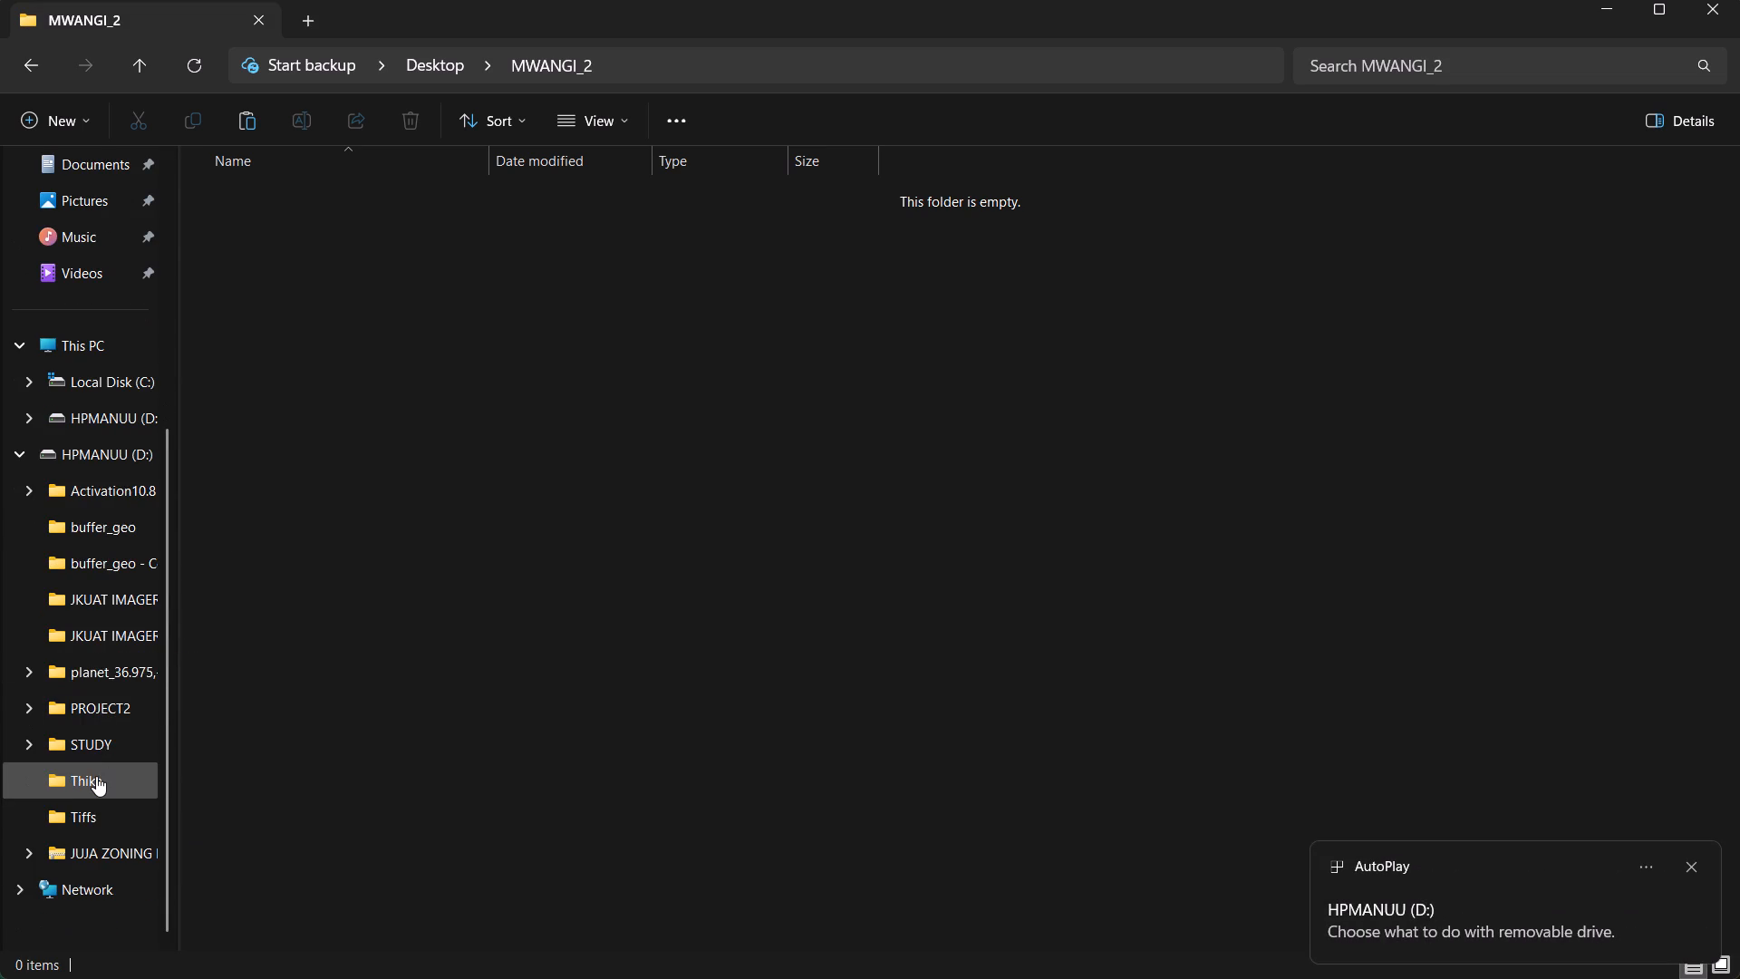
scroll(96, 776, "up", 2)
scroll(91, 775, "down", 7)
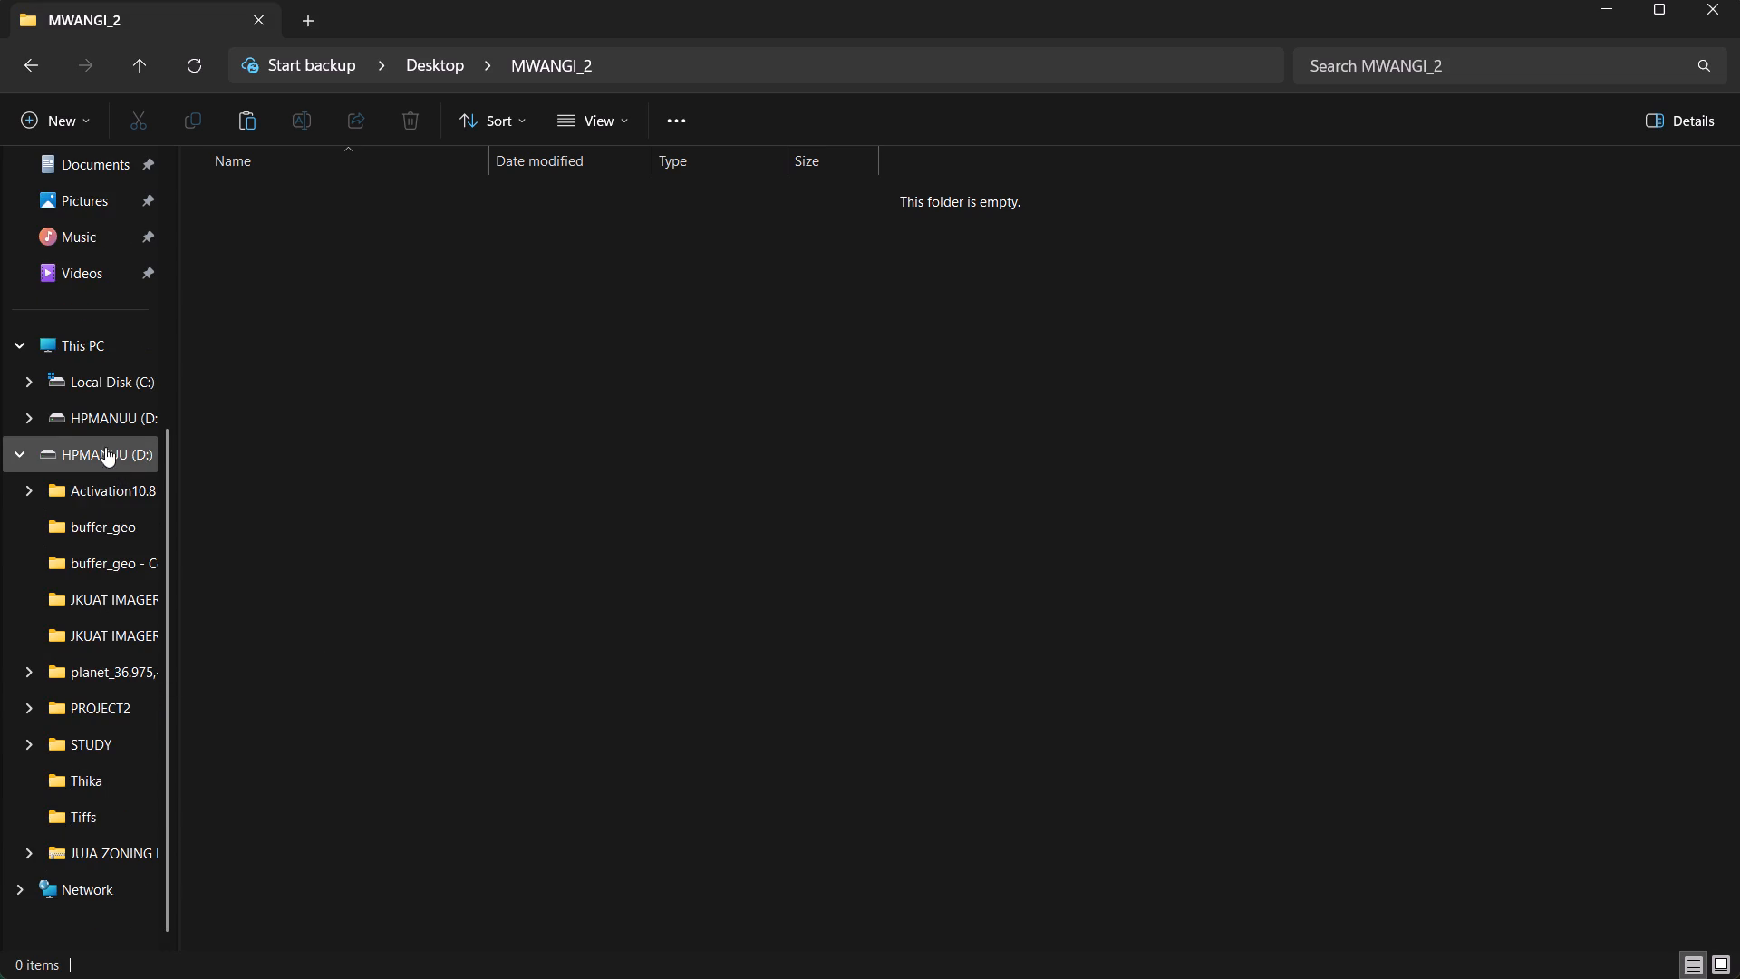
left_click(25, 419)
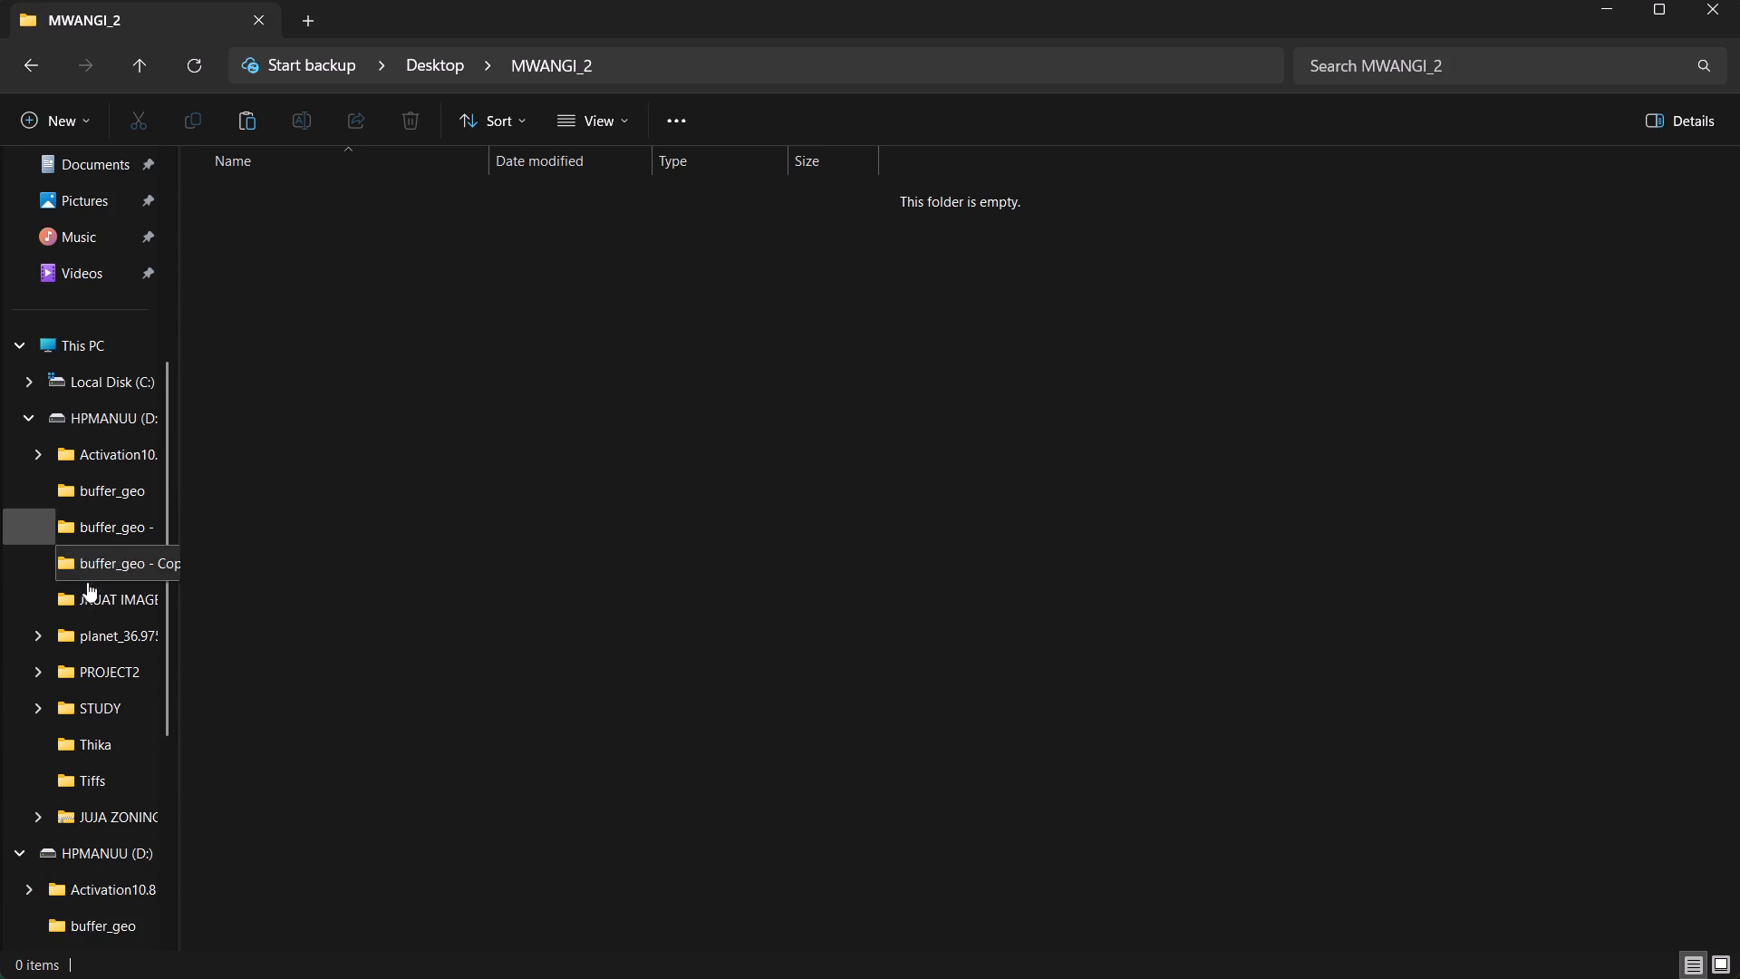
left_click(40, 668)
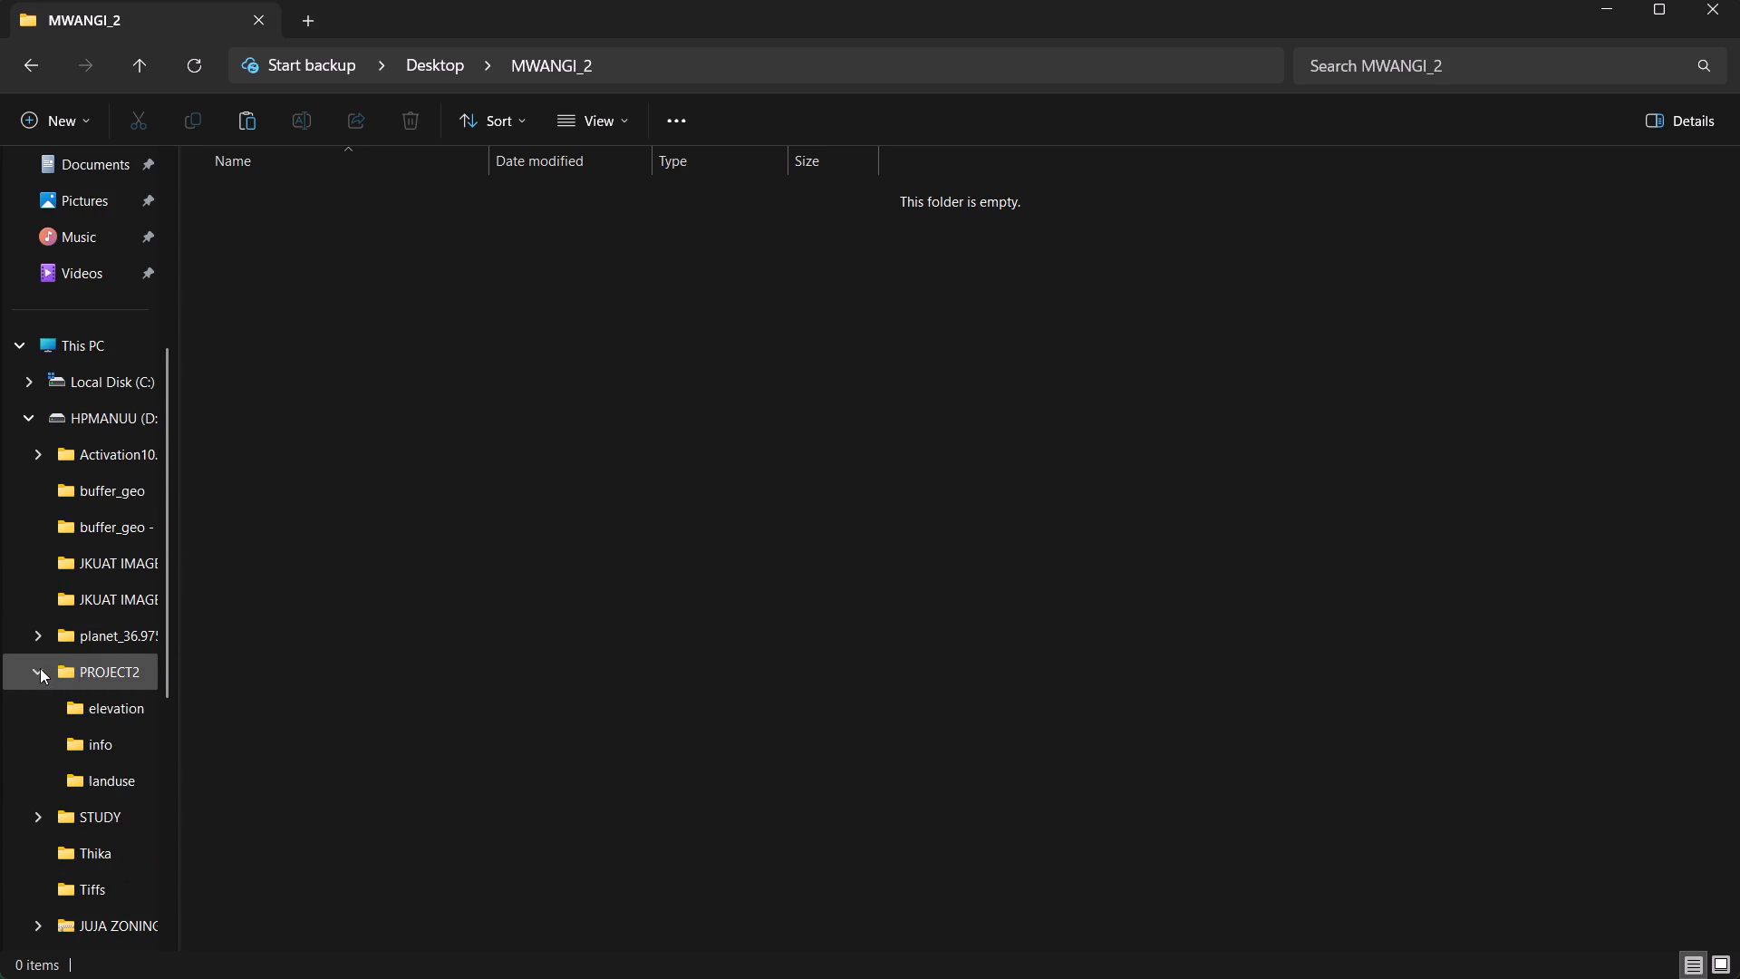
left_click(29, 668)
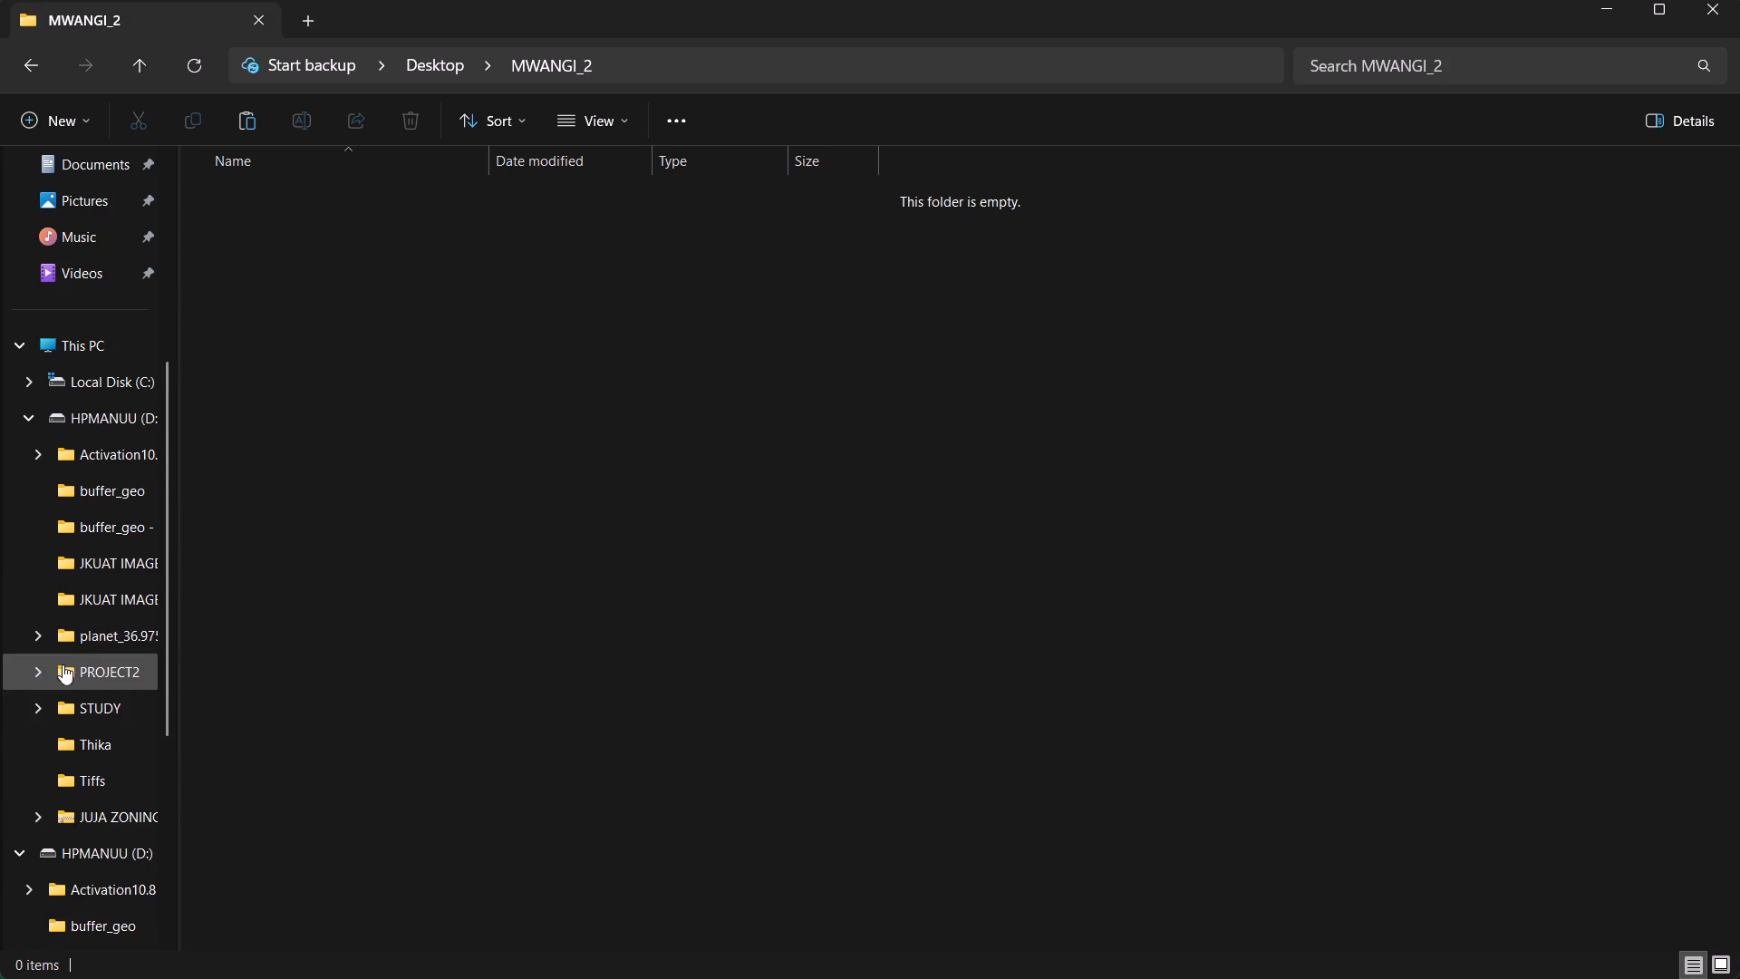
right_click(82, 664)
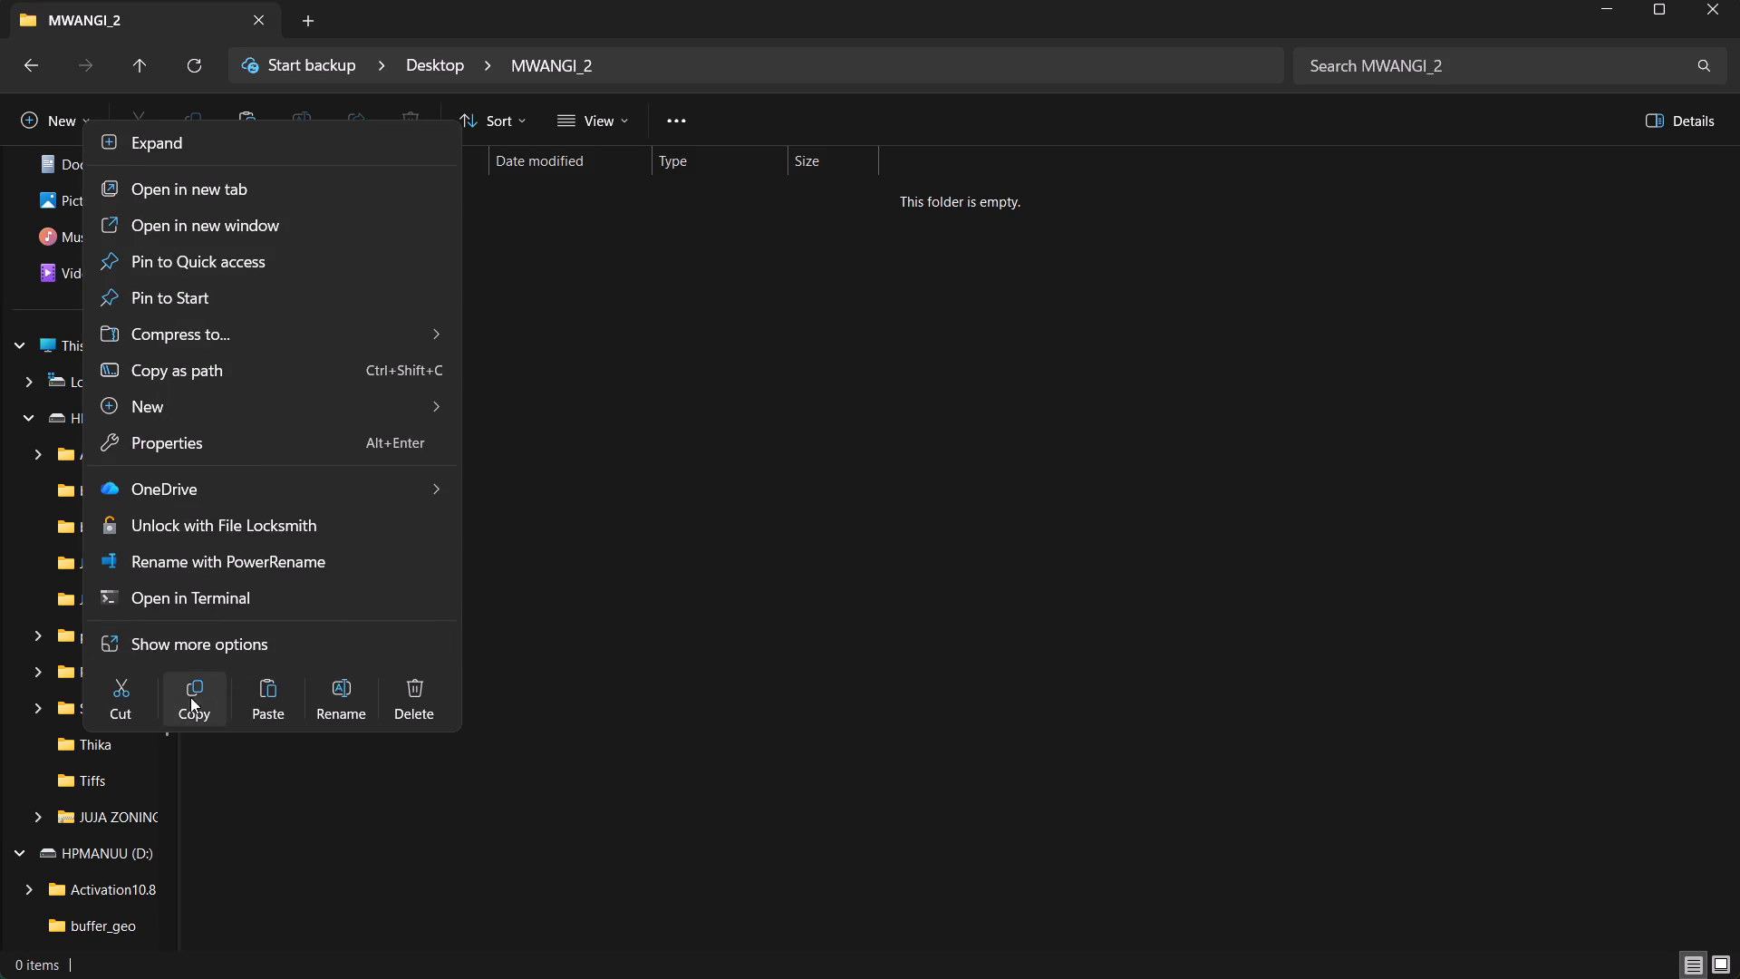
left_click(188, 704)
Paste the copied PROJECT2 folder into MWANGI_2 on the Desktop and open MWANGI_2.
scroll(78, 334, "up", 2)
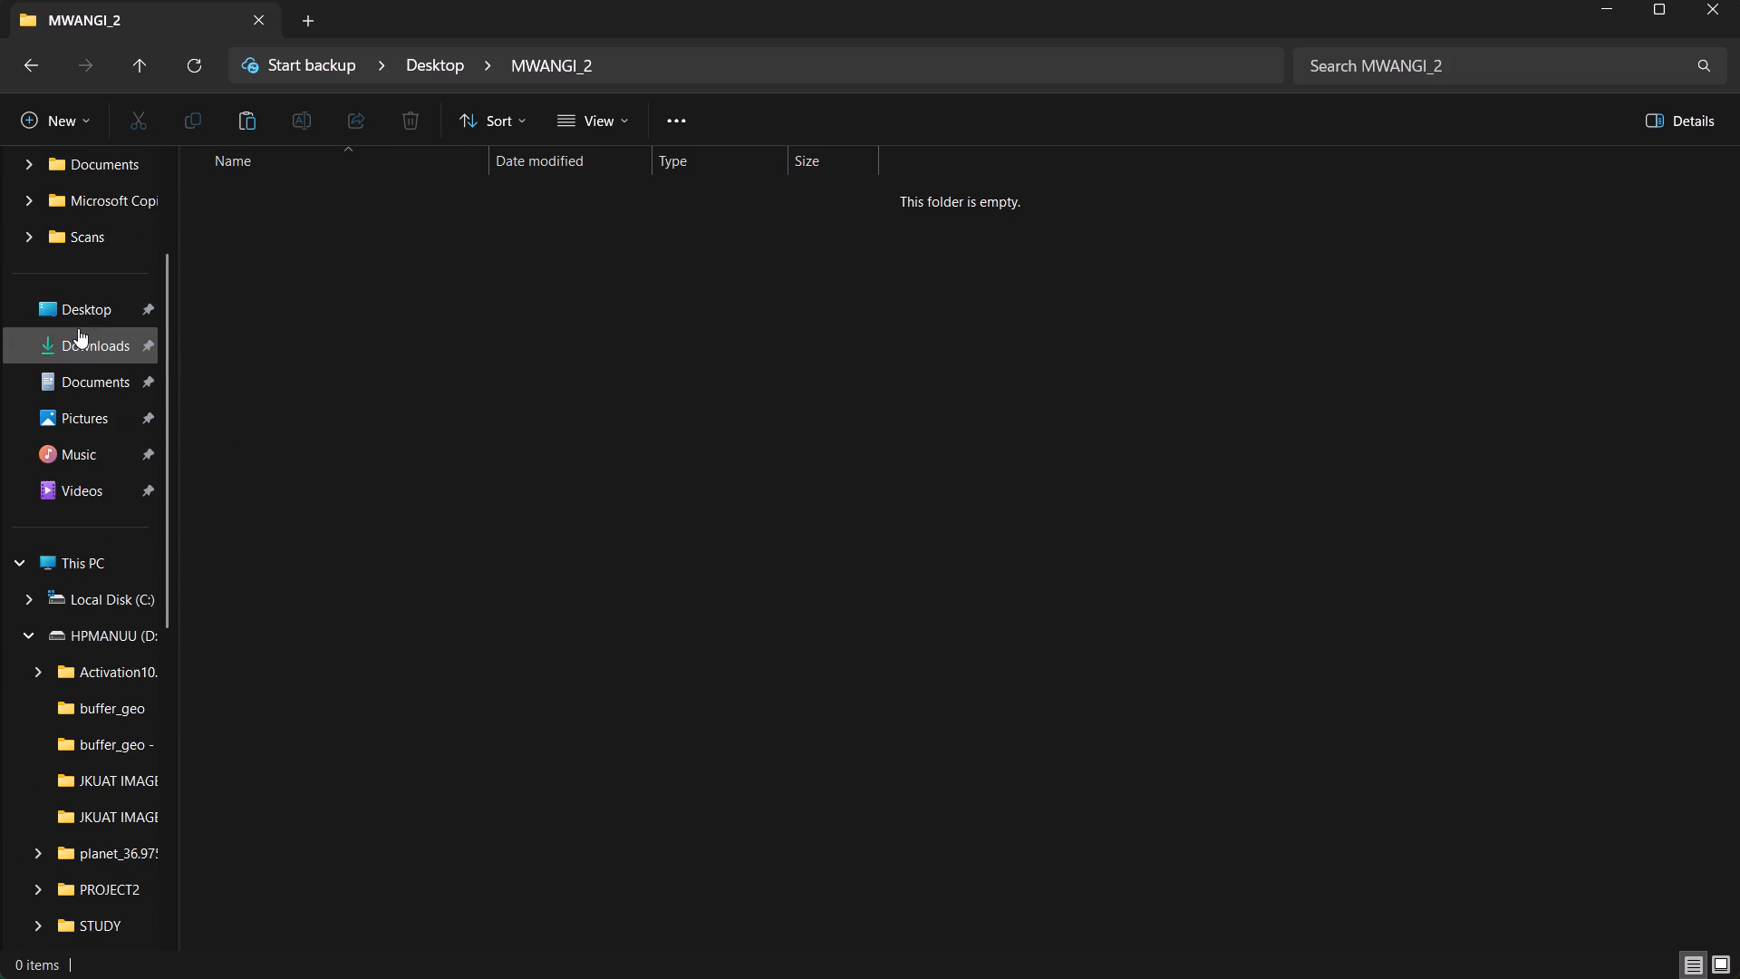
scroll(74, 351, "up", 2)
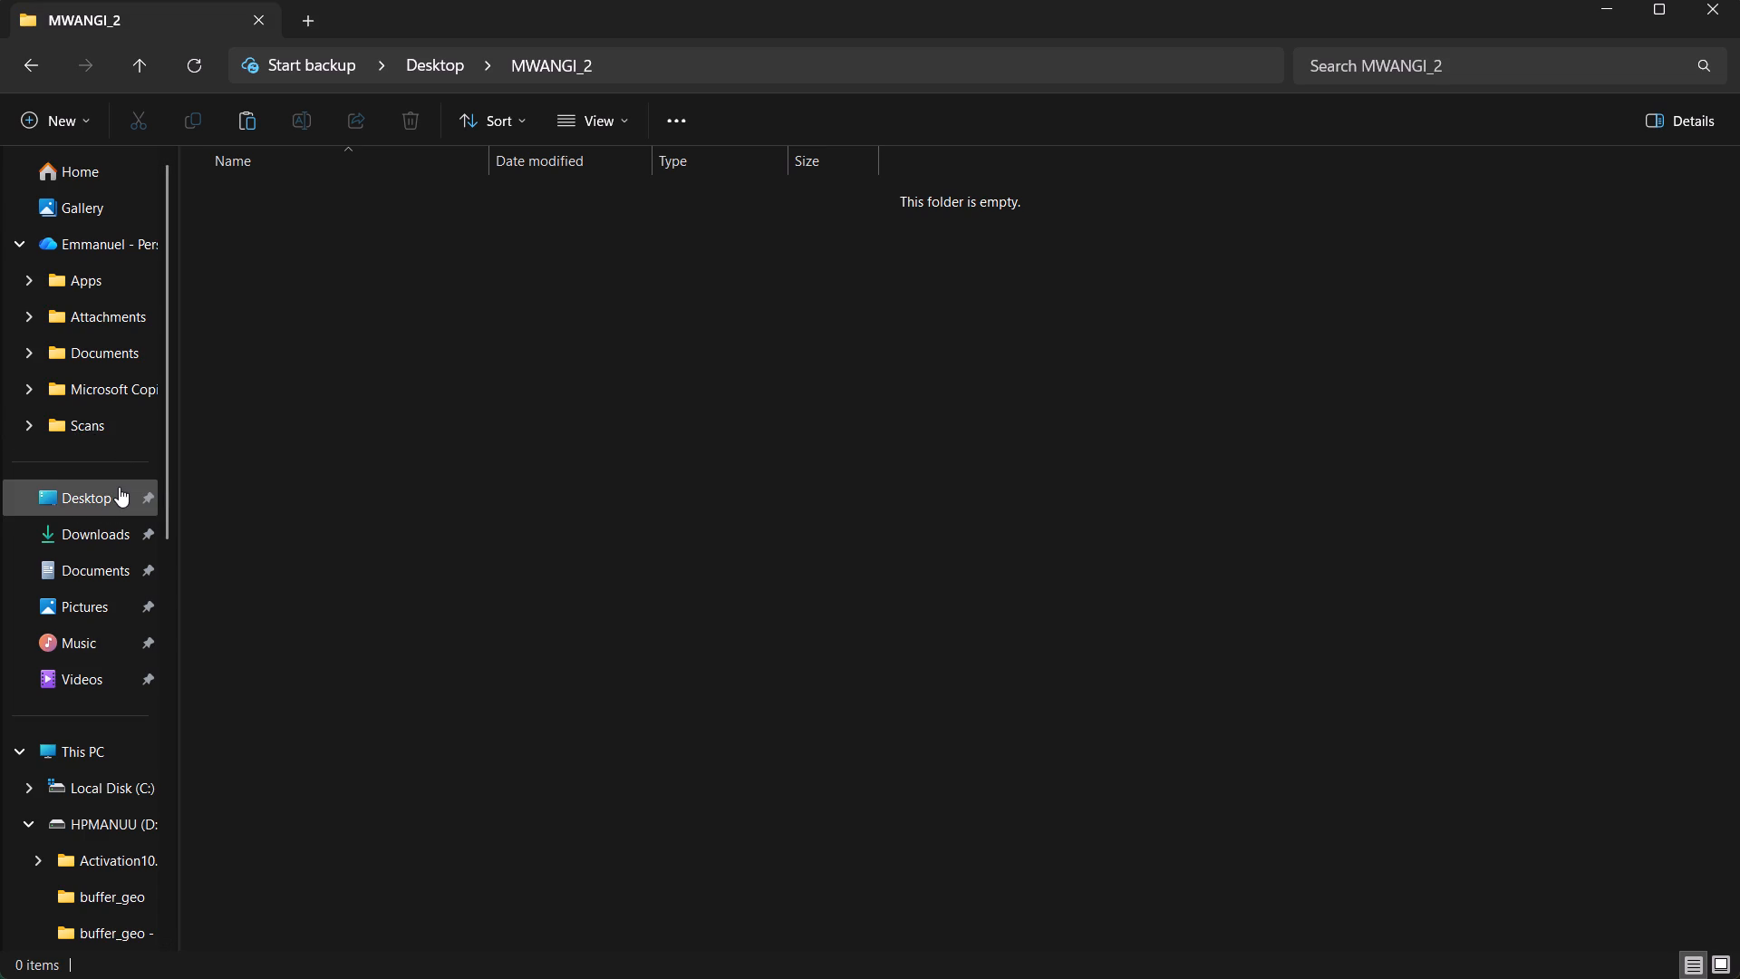
left_click(119, 487)
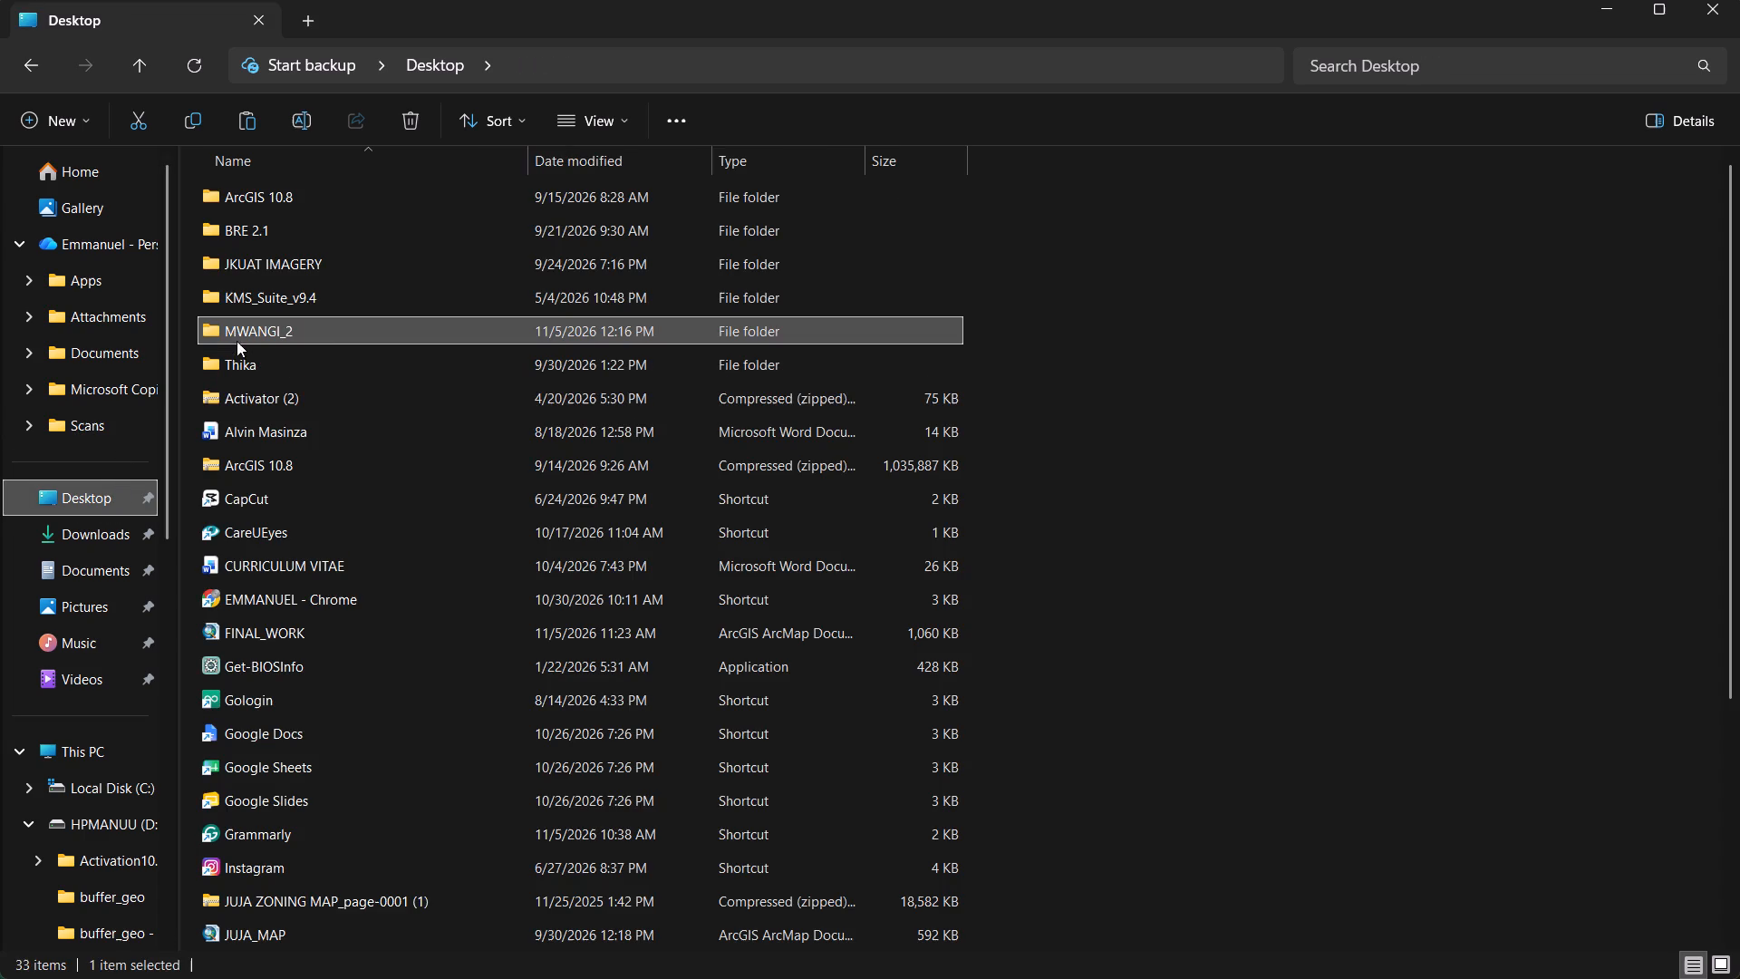
scroll(330, 323, "up", 1)
right_click(330, 323)
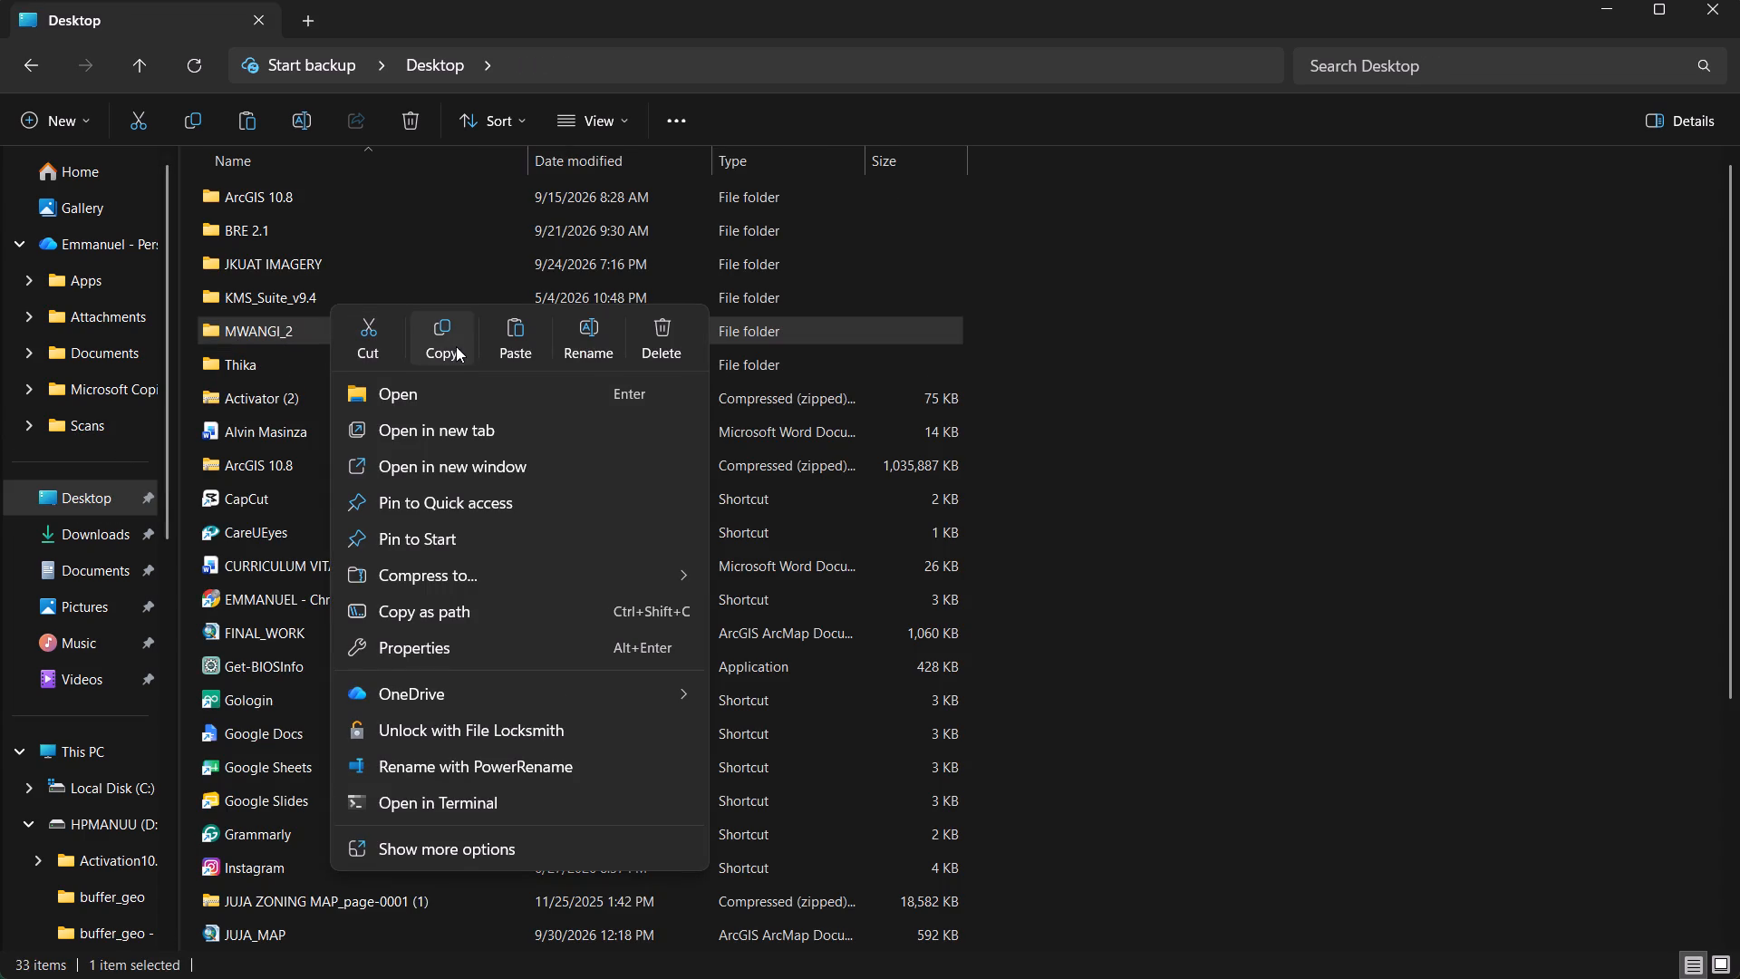
left_click(517, 327)
double_click(465, 332)
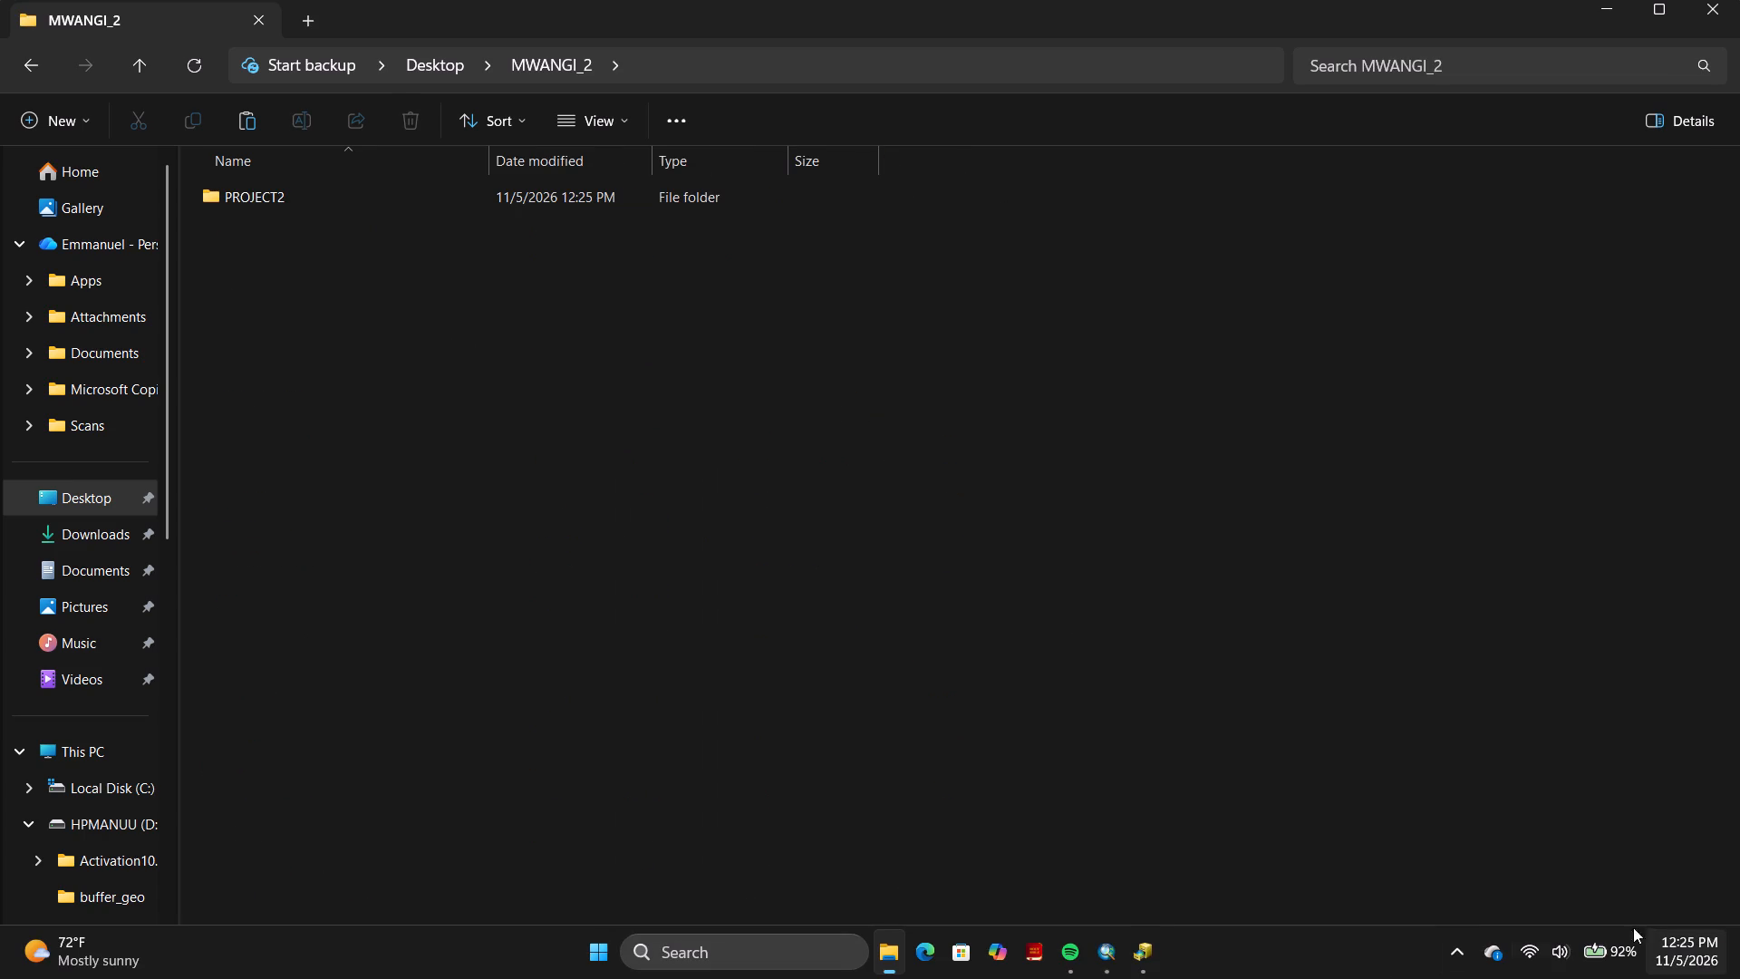
Switch to ArcMap and review the Home folder contents in the Catalog tree.
left_click(1104, 950)
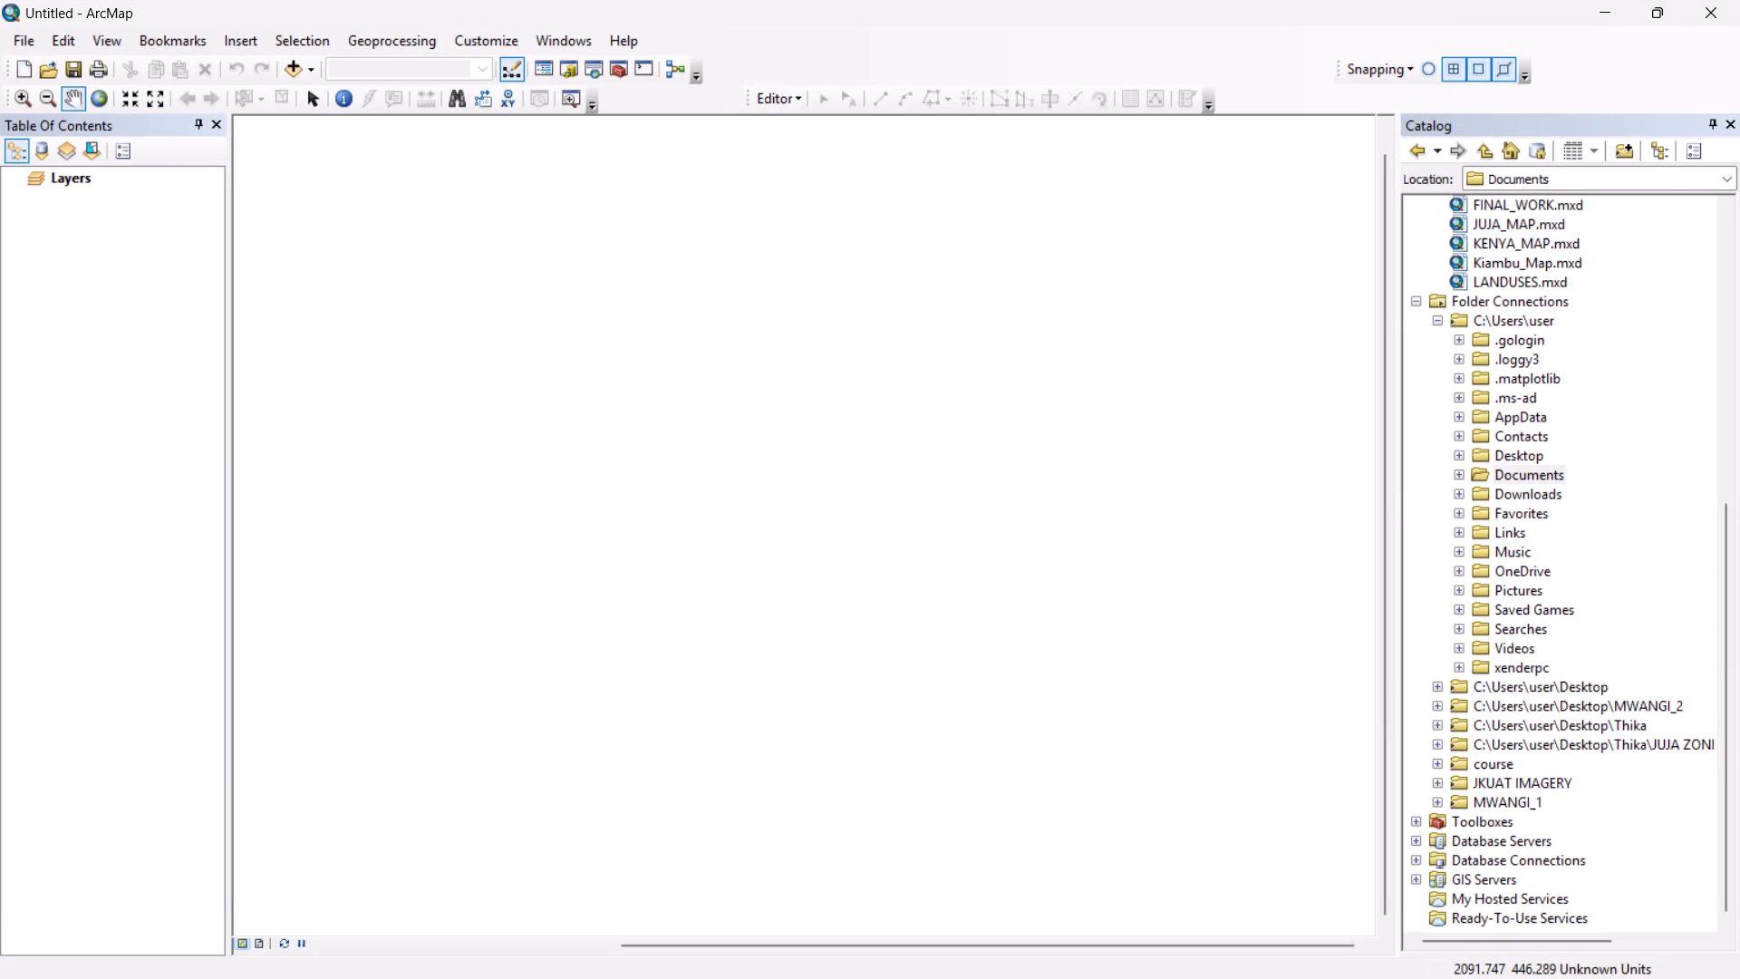
scroll(1499, 348, "up", 11)
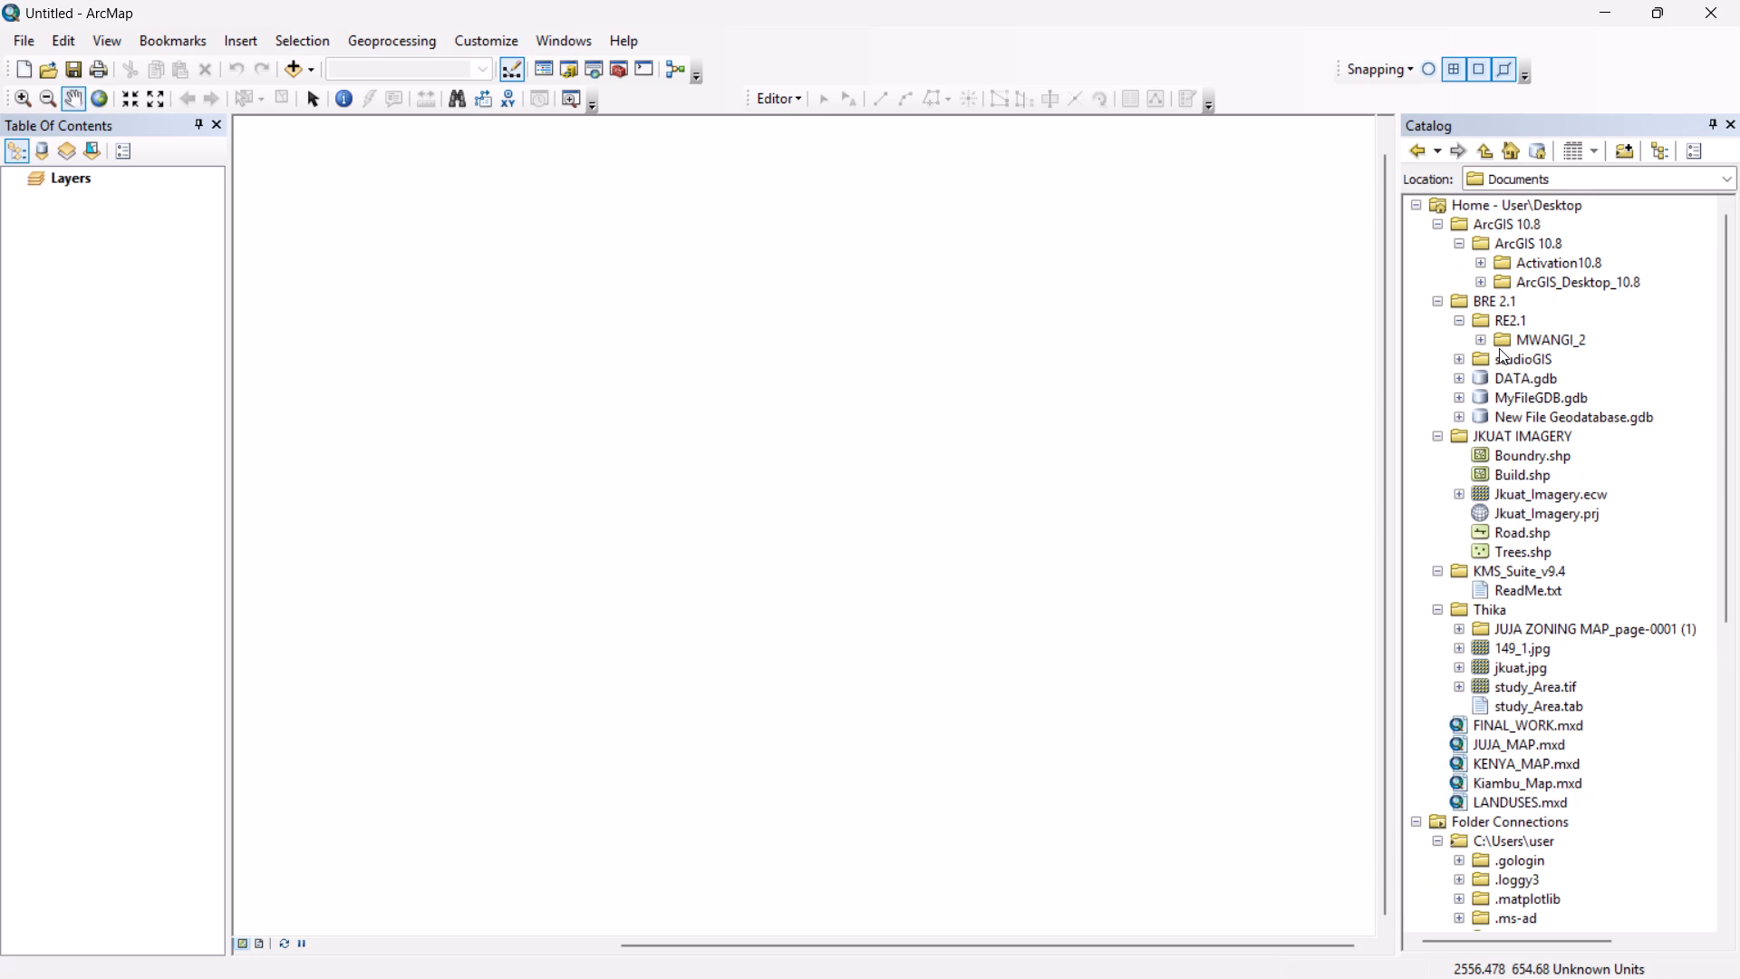
scroll(1499, 348, "up", 3)
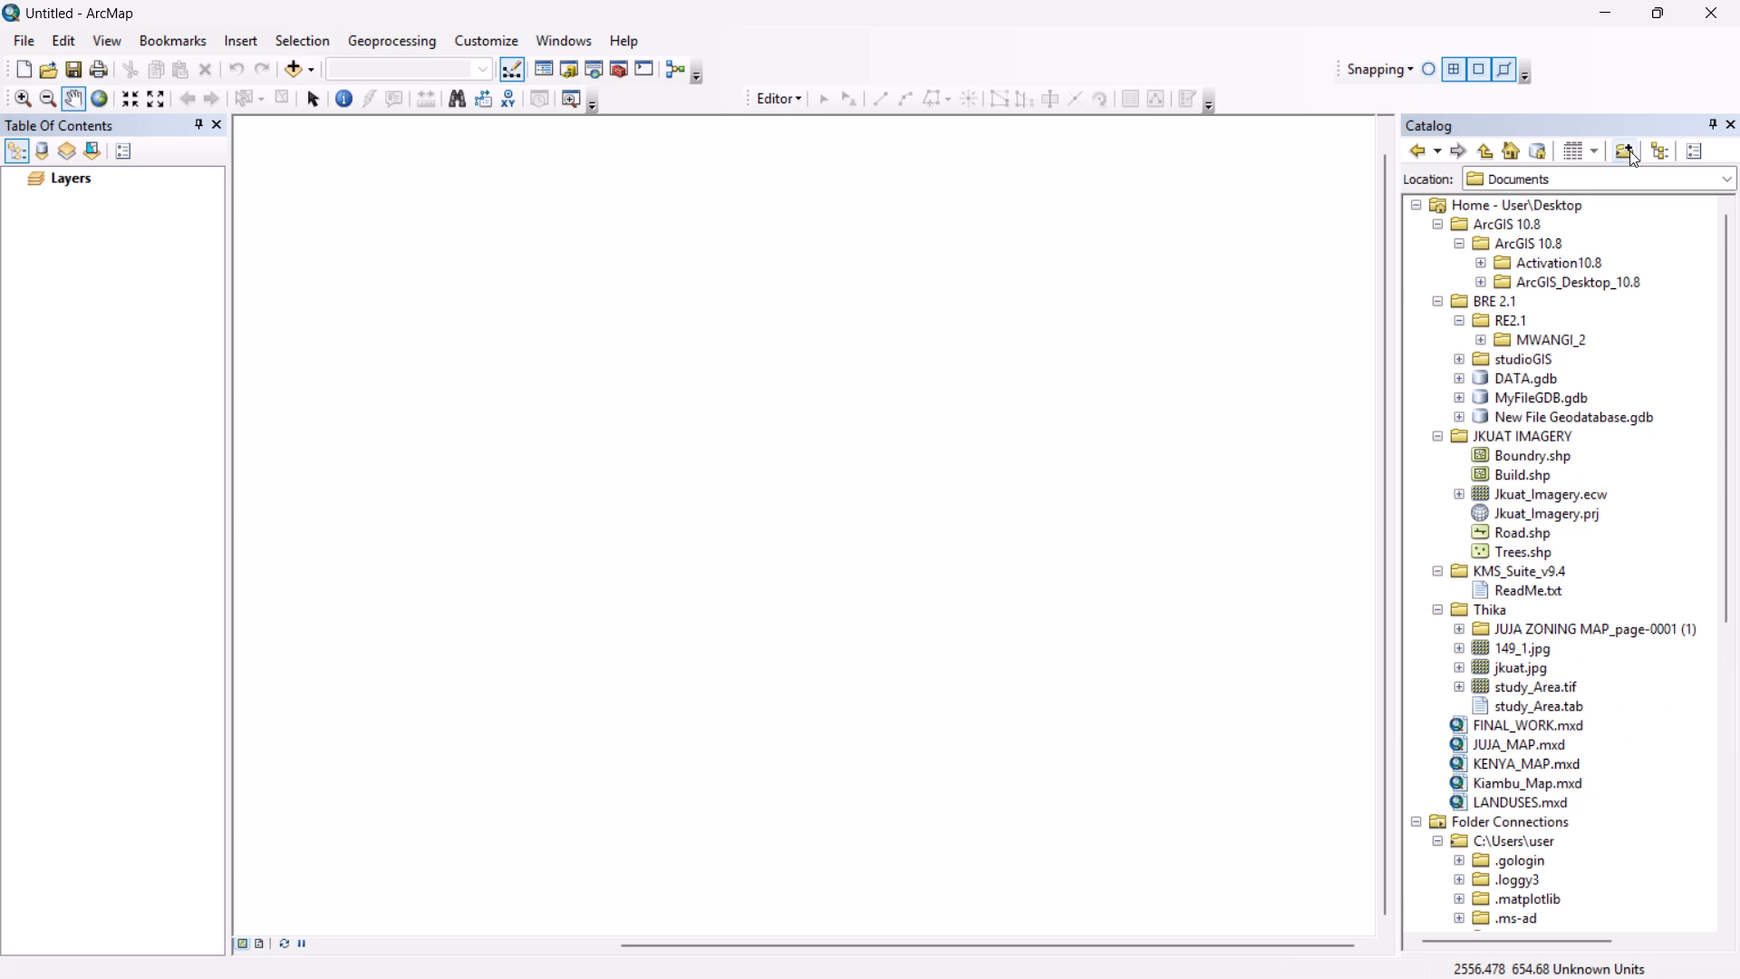
Add a folder connection to the PROJECT2 folder inside MWANGI_2 on the Desktop.
left_click(1629, 150)
left_click(749, 488)
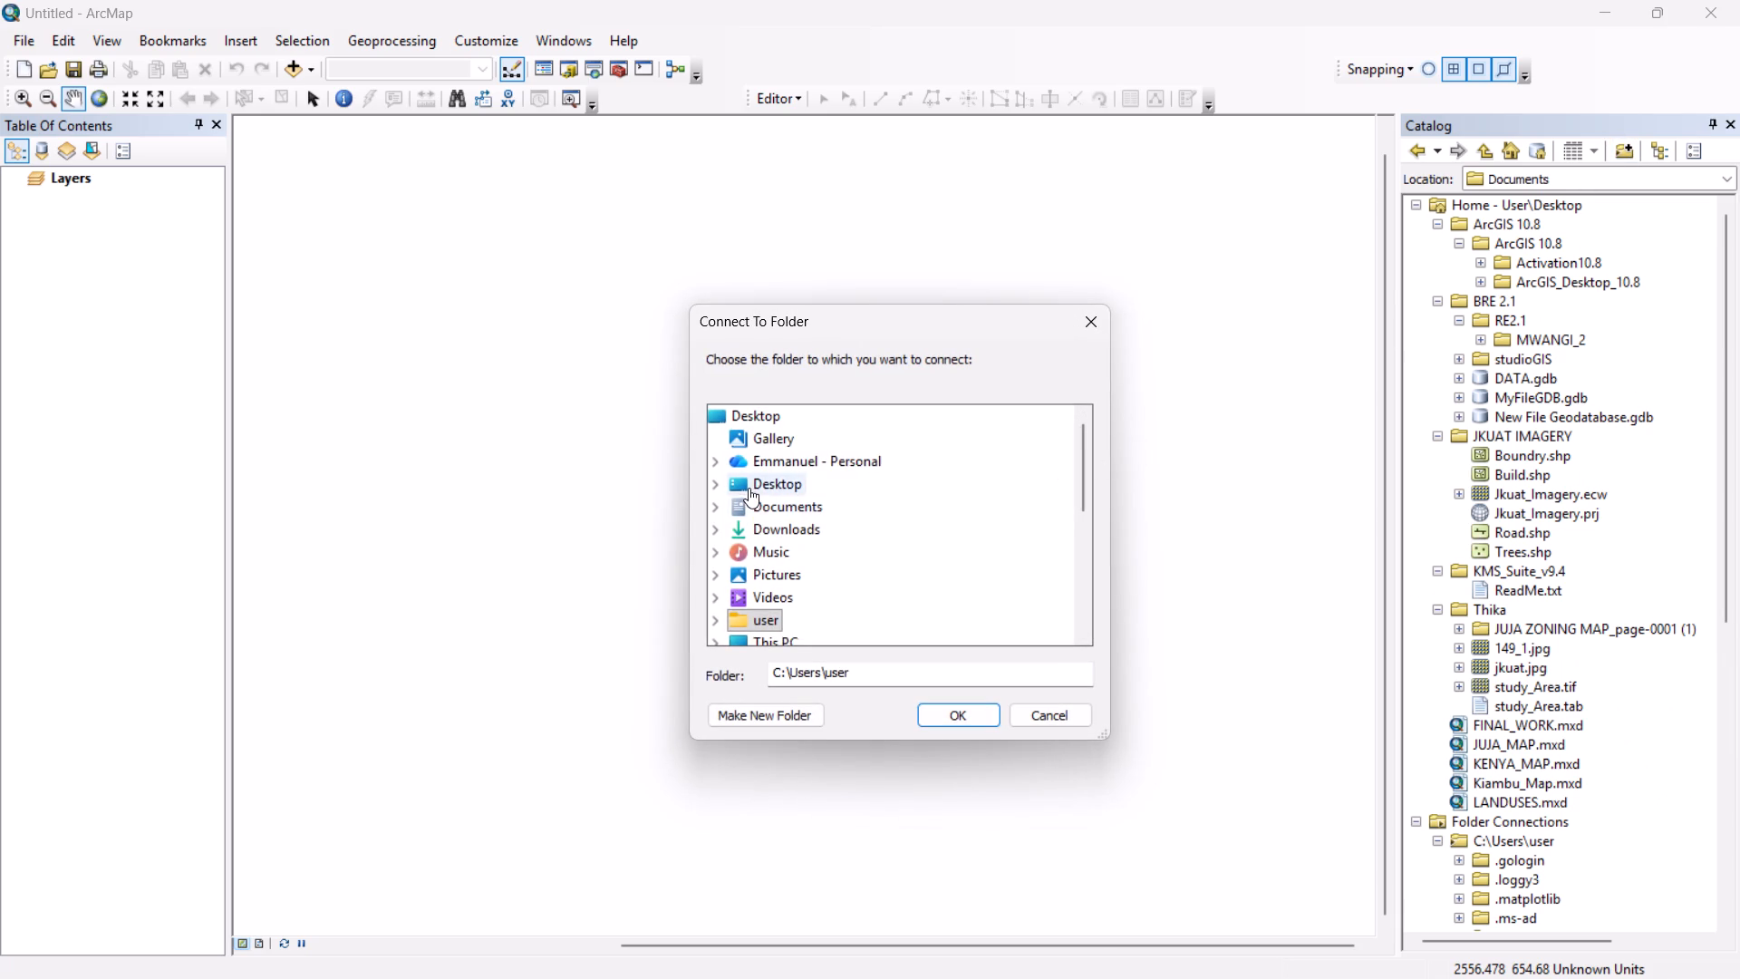
scroll(771, 545, "down", 1)
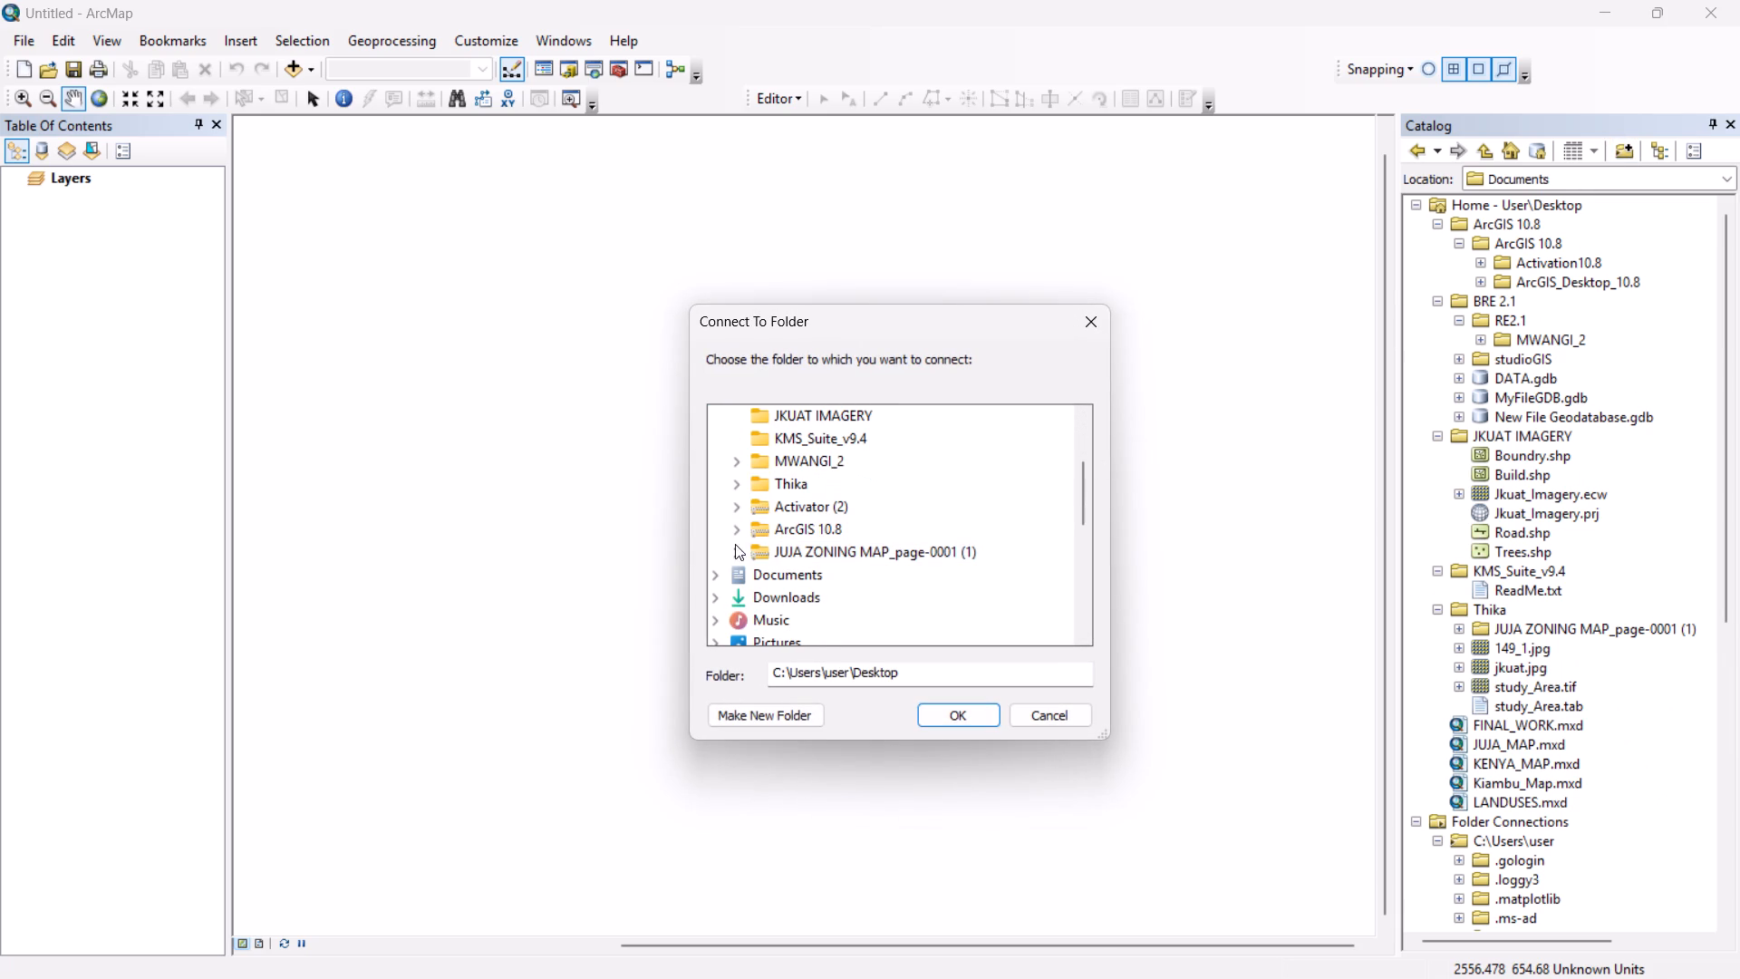
left_click(746, 456)
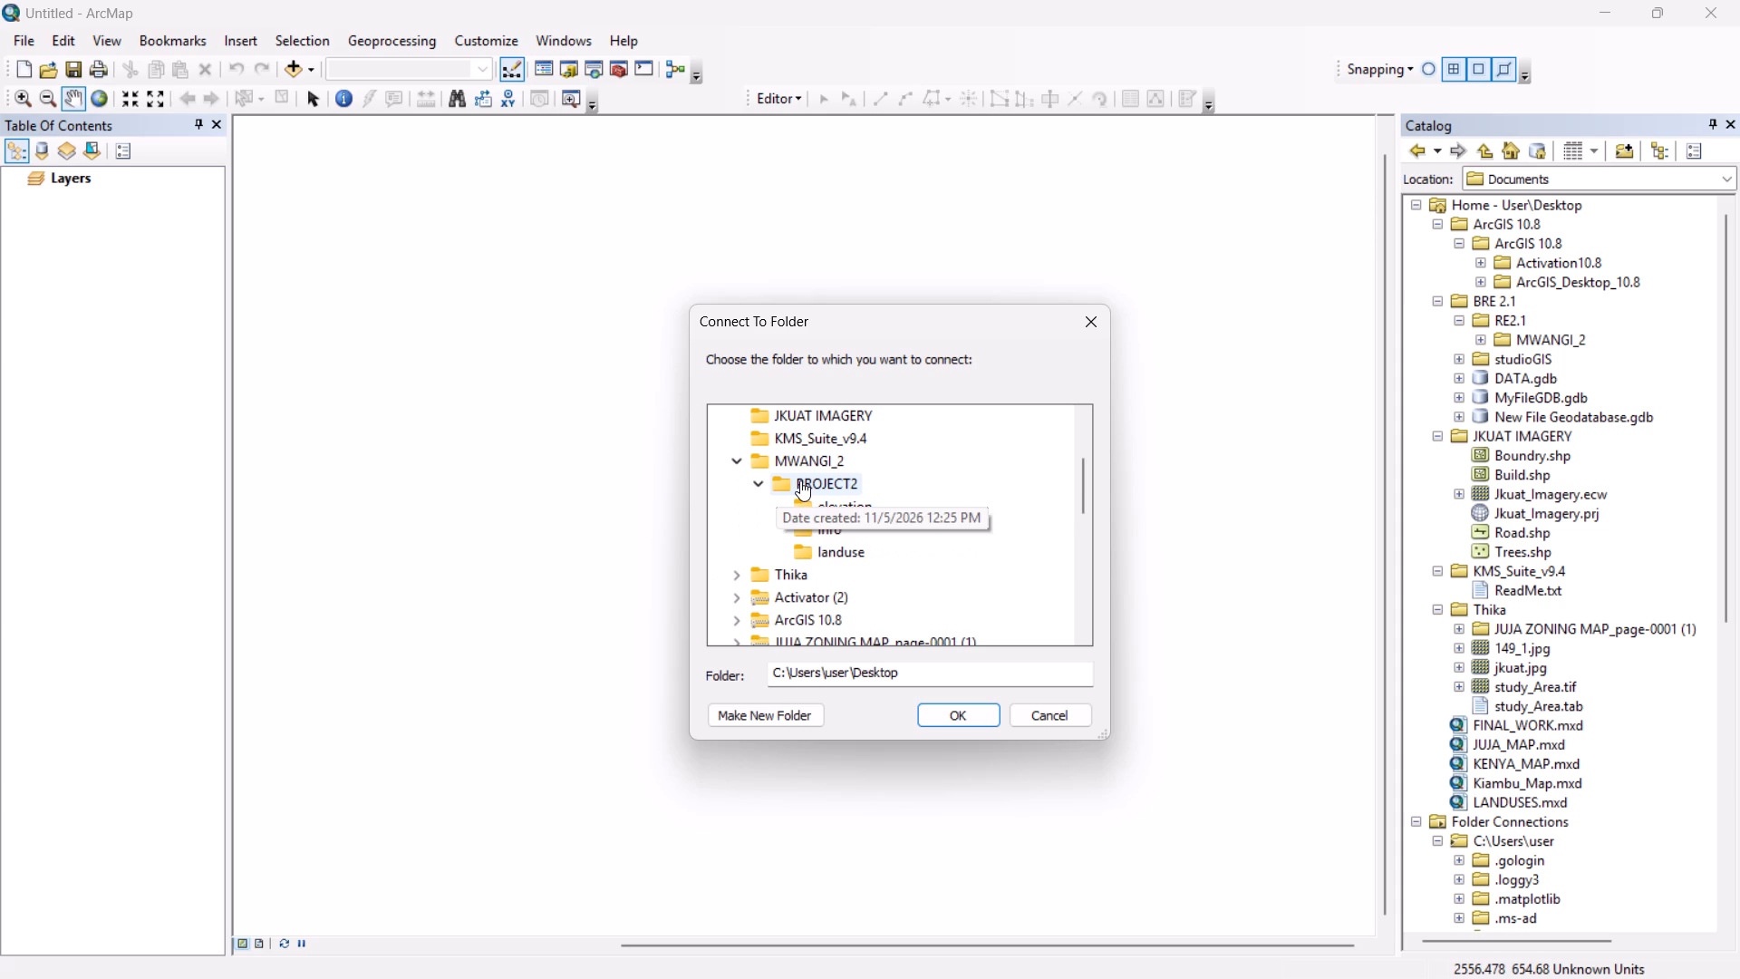
left_click(760, 481)
left_click(786, 478)
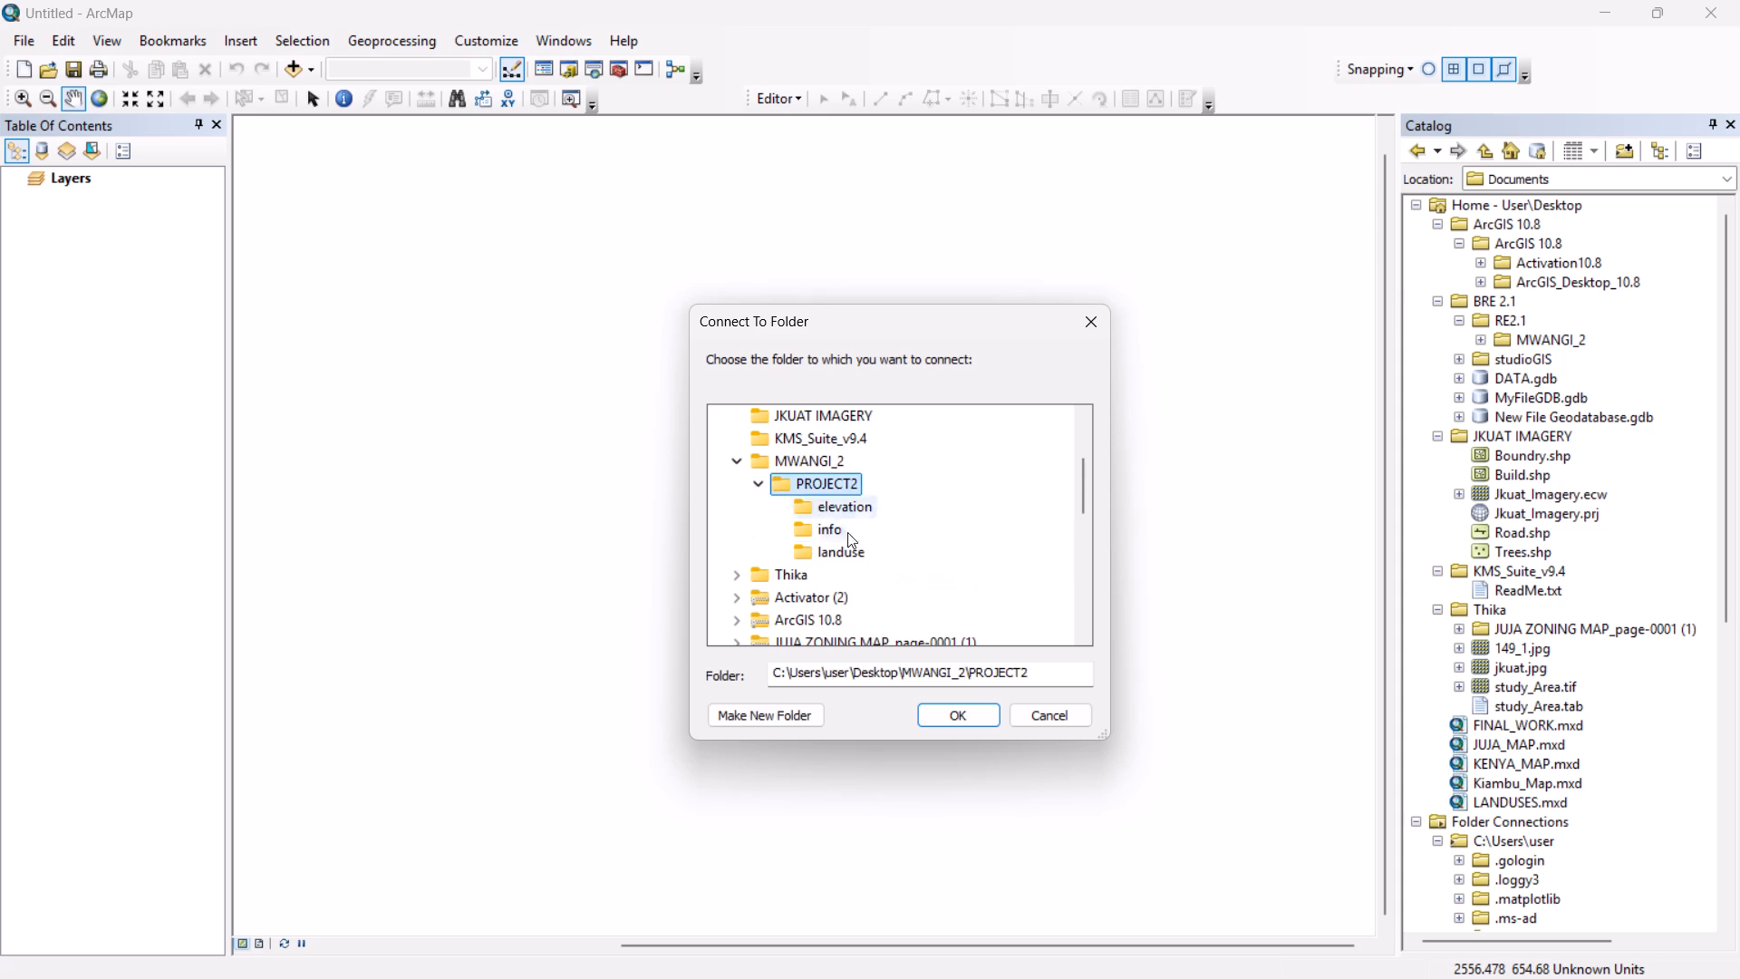
left_click(965, 713)
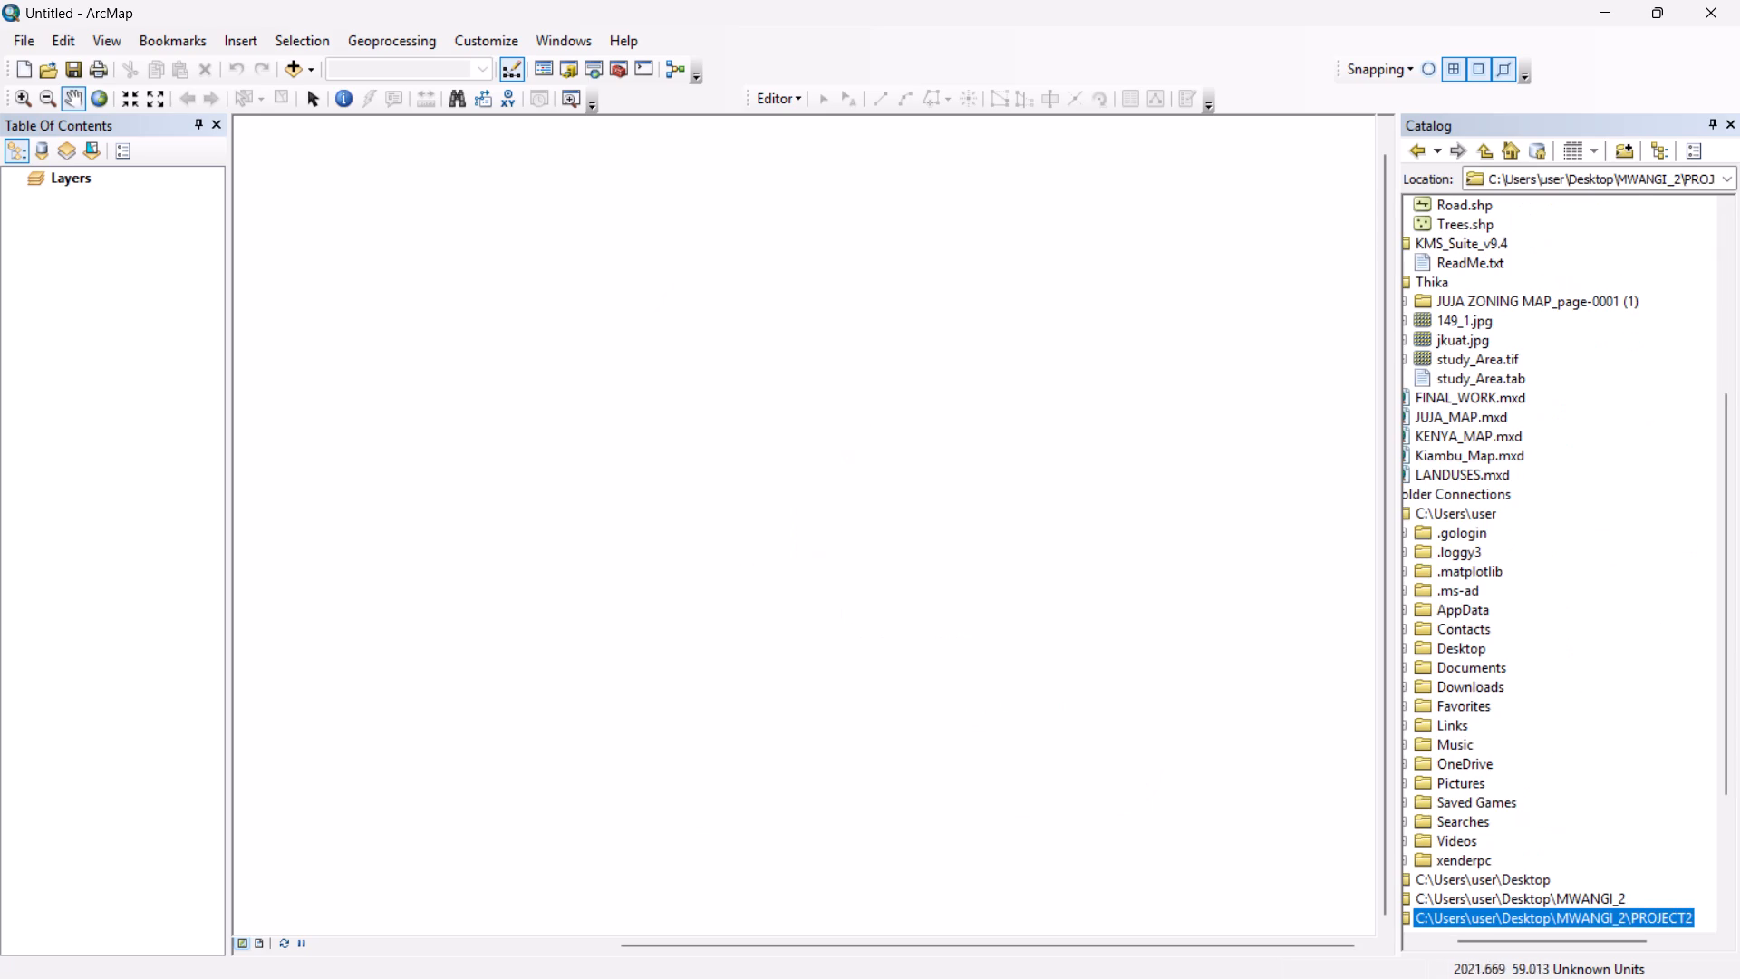
Find the new MWANGI_2\PROJECT2 connection in the Catalog tree and expand it to show its datasets.
scroll(1479, 553, "up", 6)
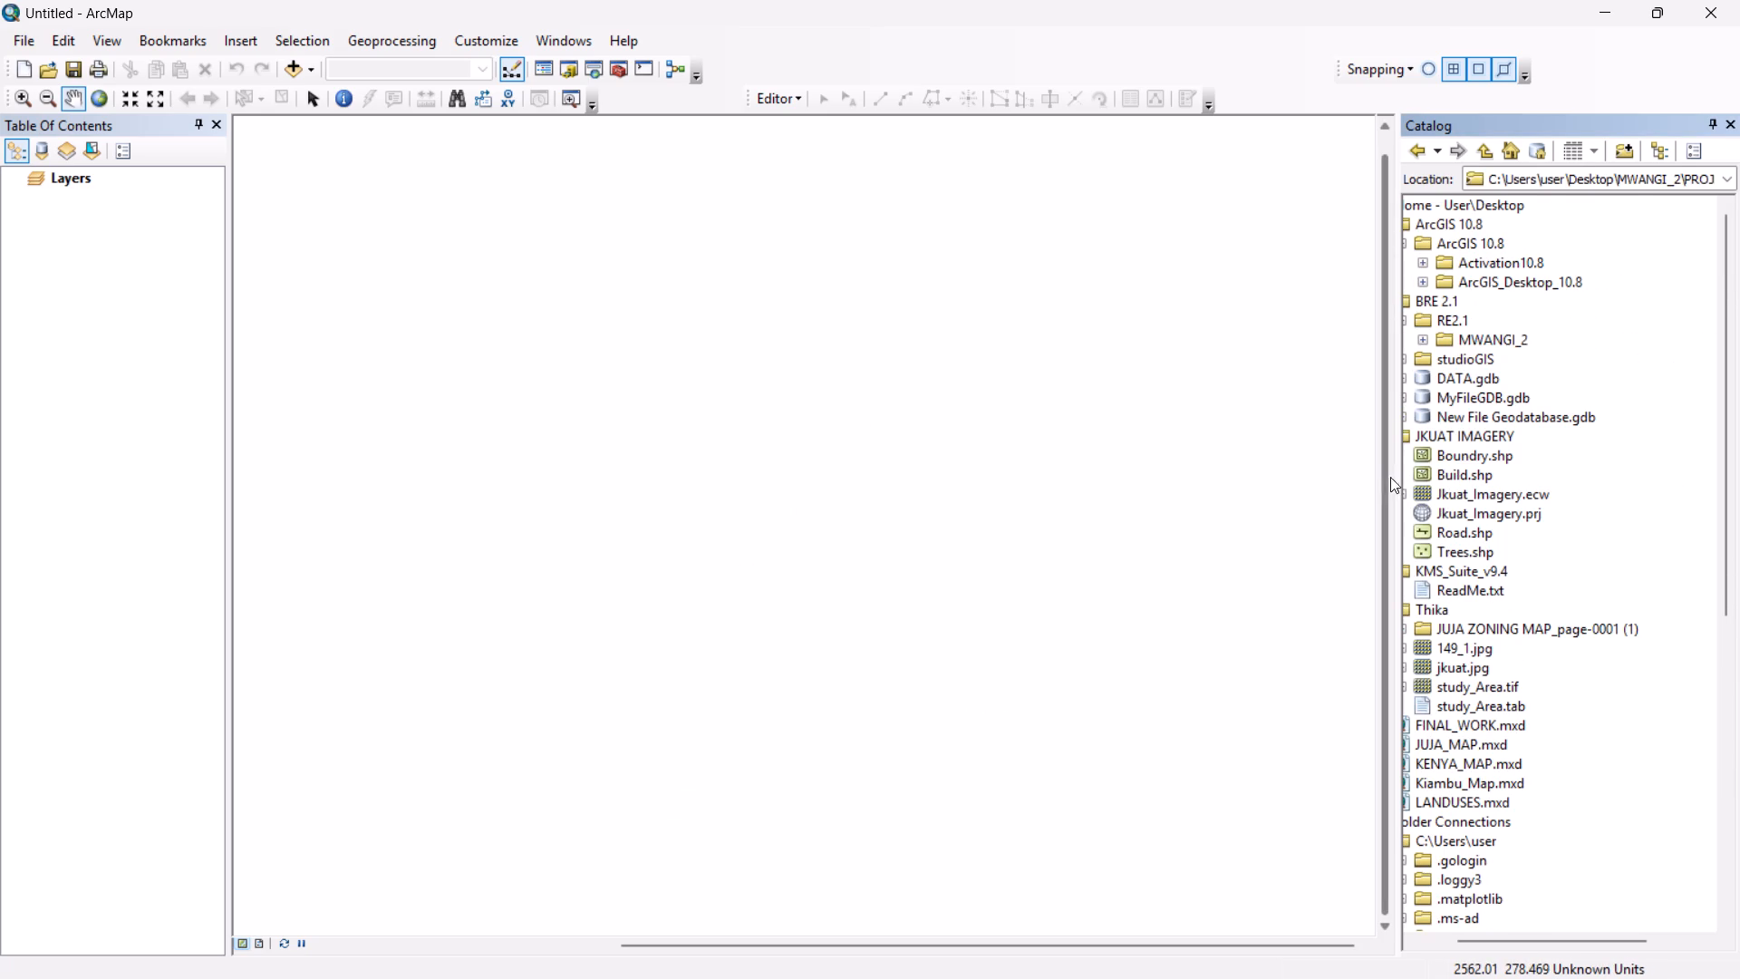
scroll(1490, 429, "down", 4)
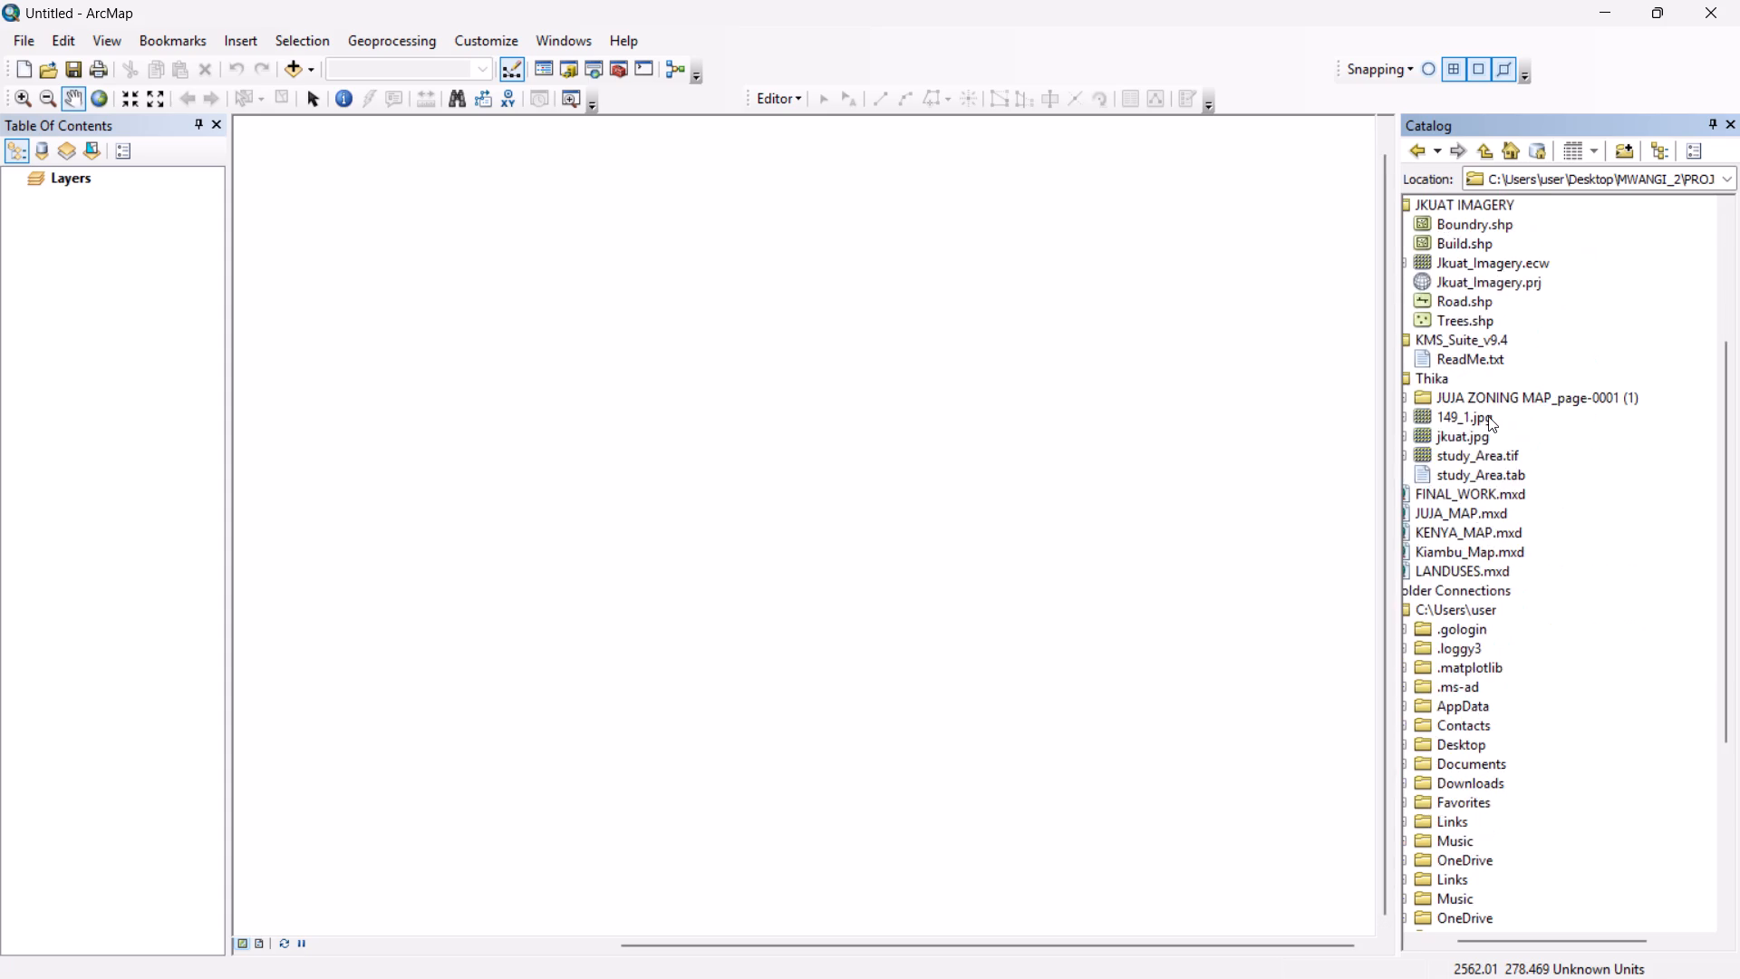
scroll(1488, 416, "up", 16)
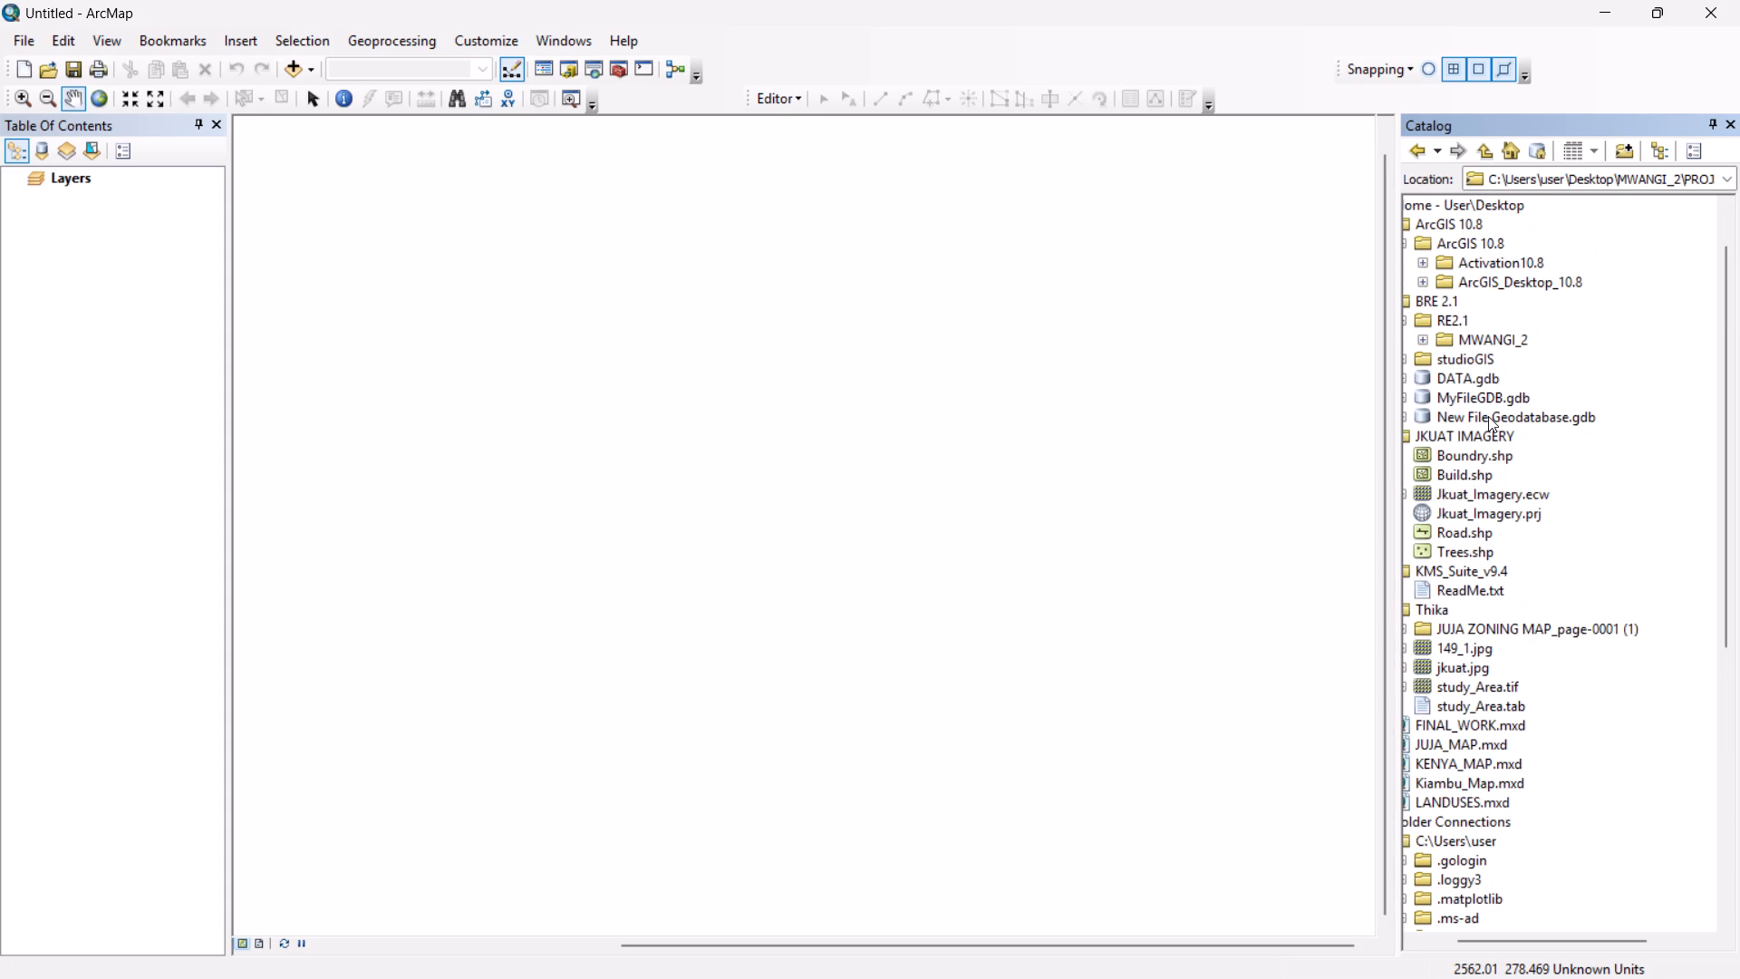
scroll(1482, 281, "down", 7)
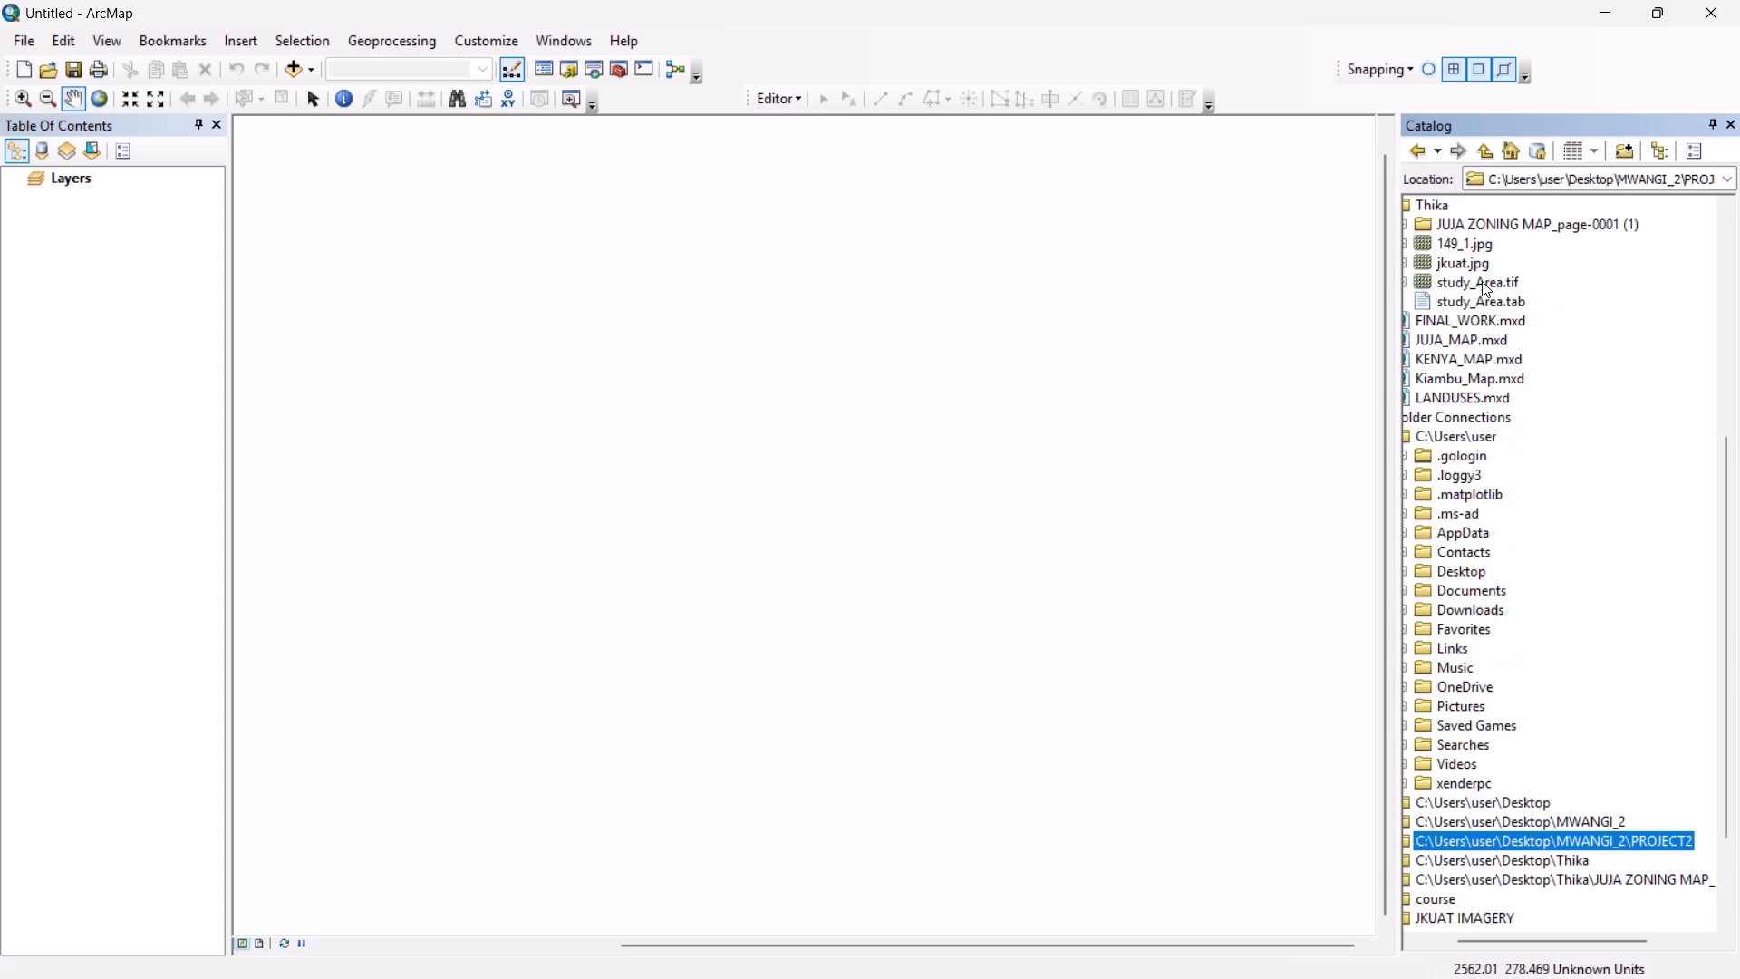
scroll(1482, 281, "down", 3)
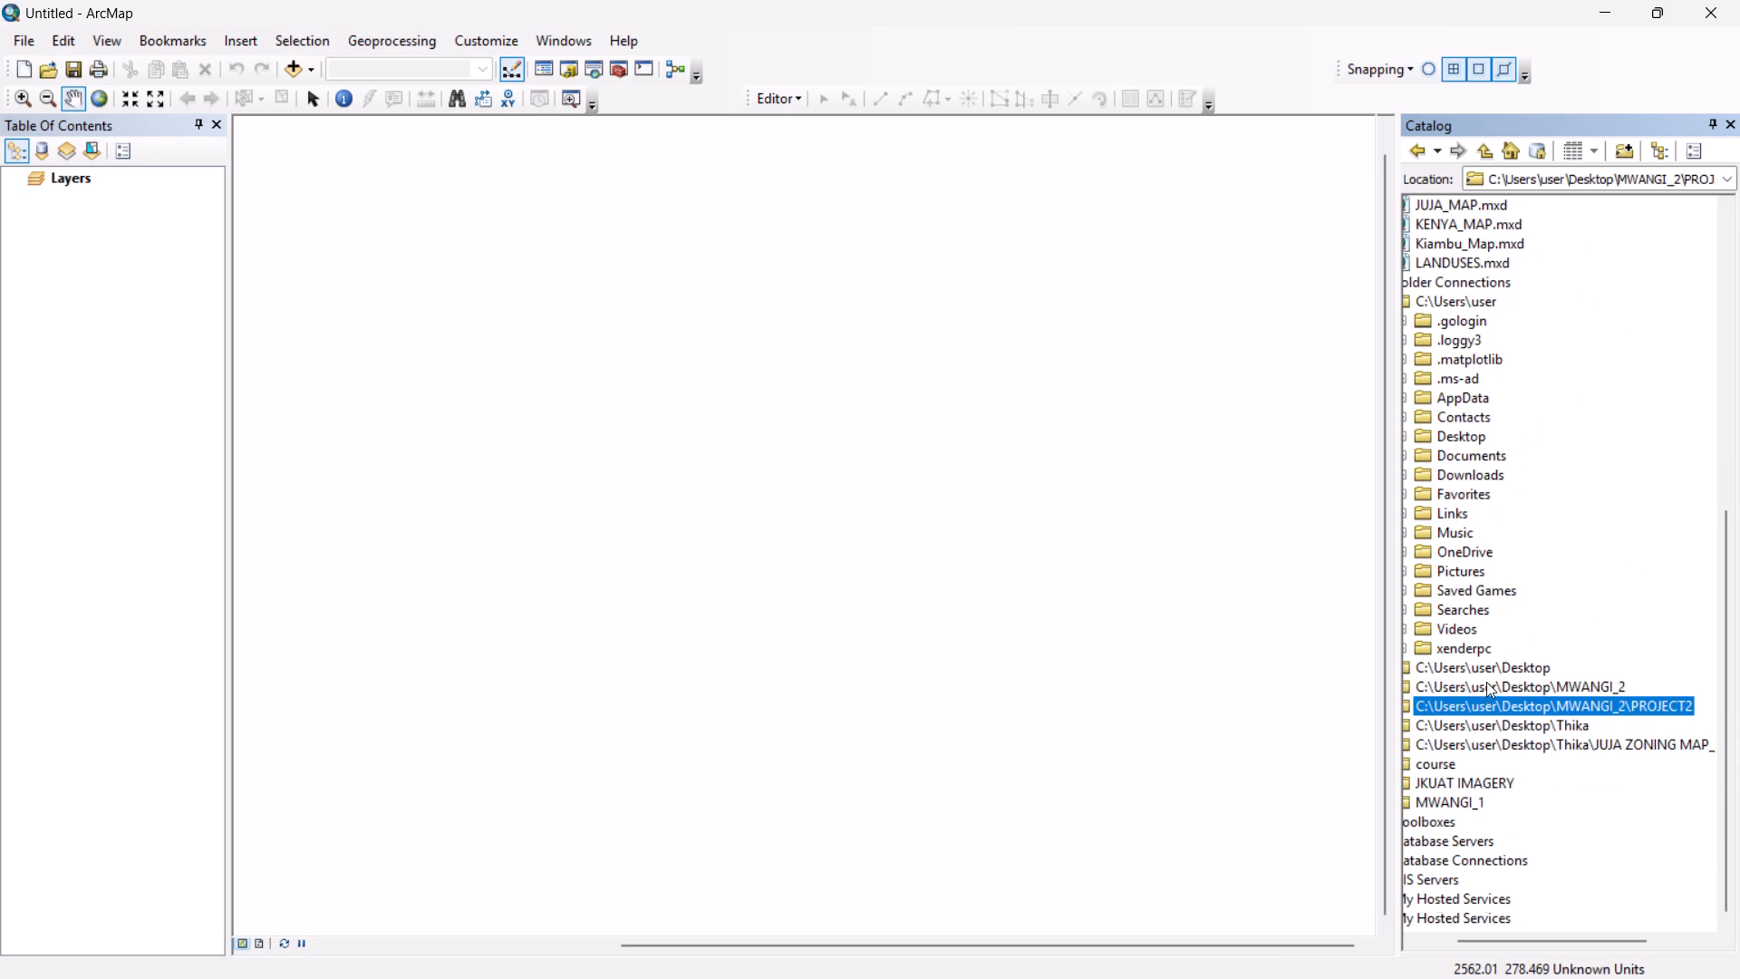
double_click(1482, 698)
scroll(1485, 718, "down", 1)
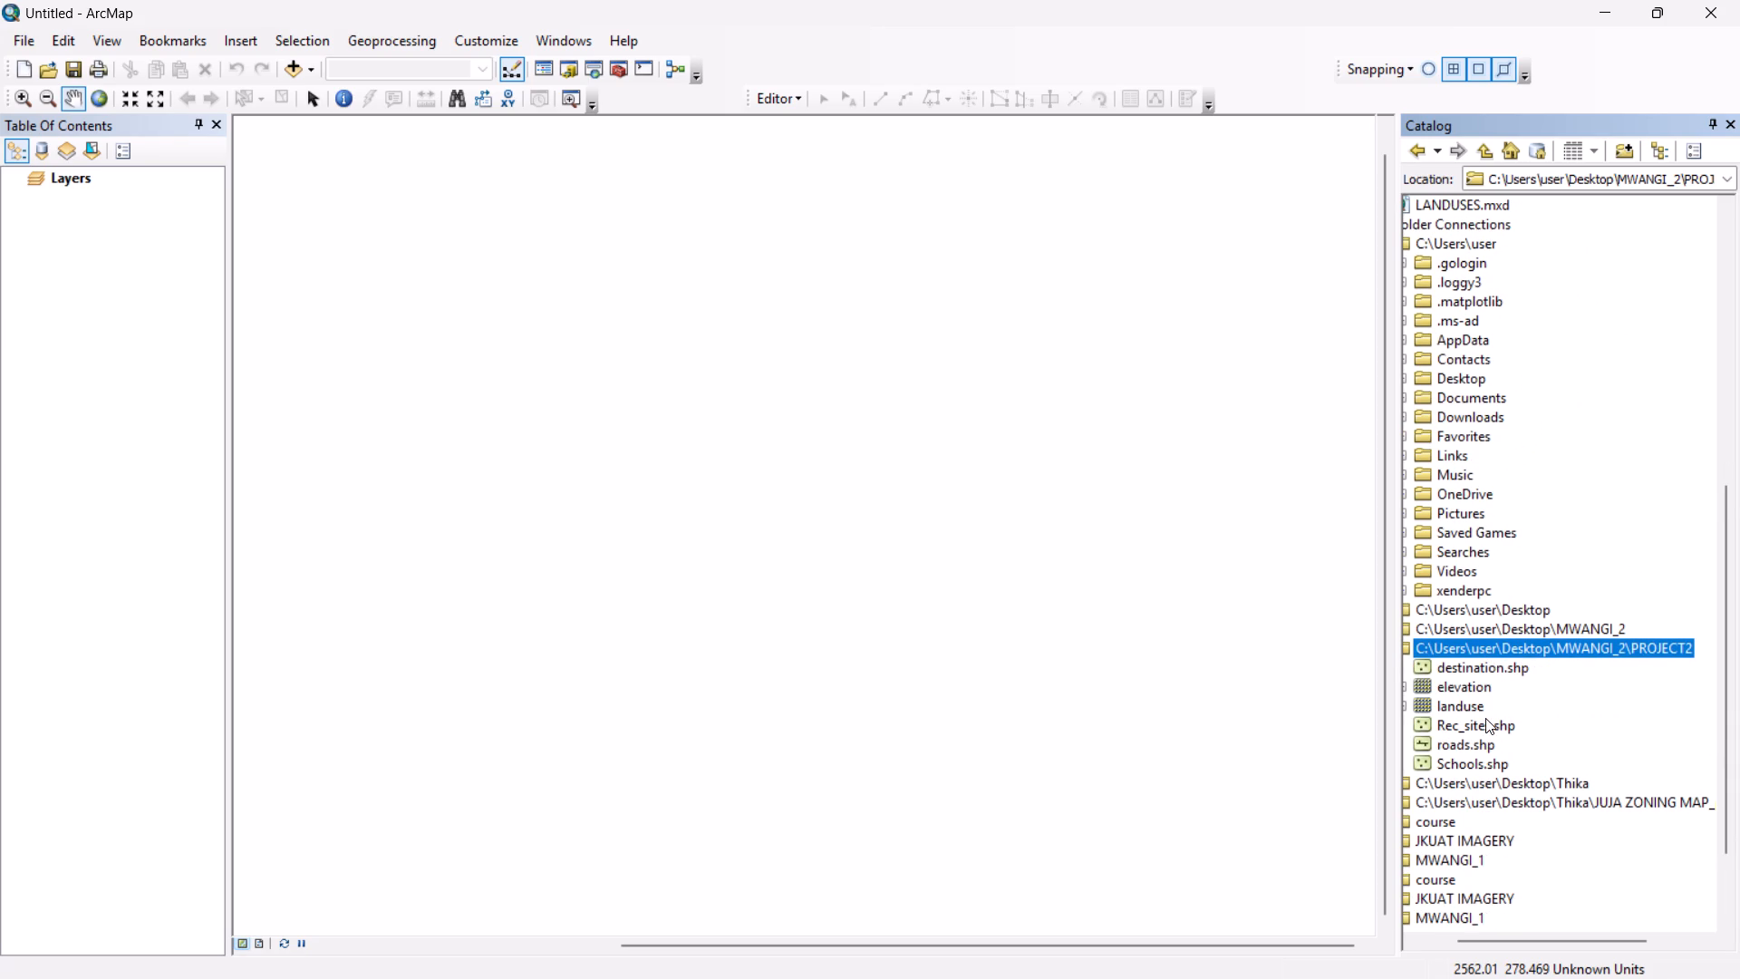
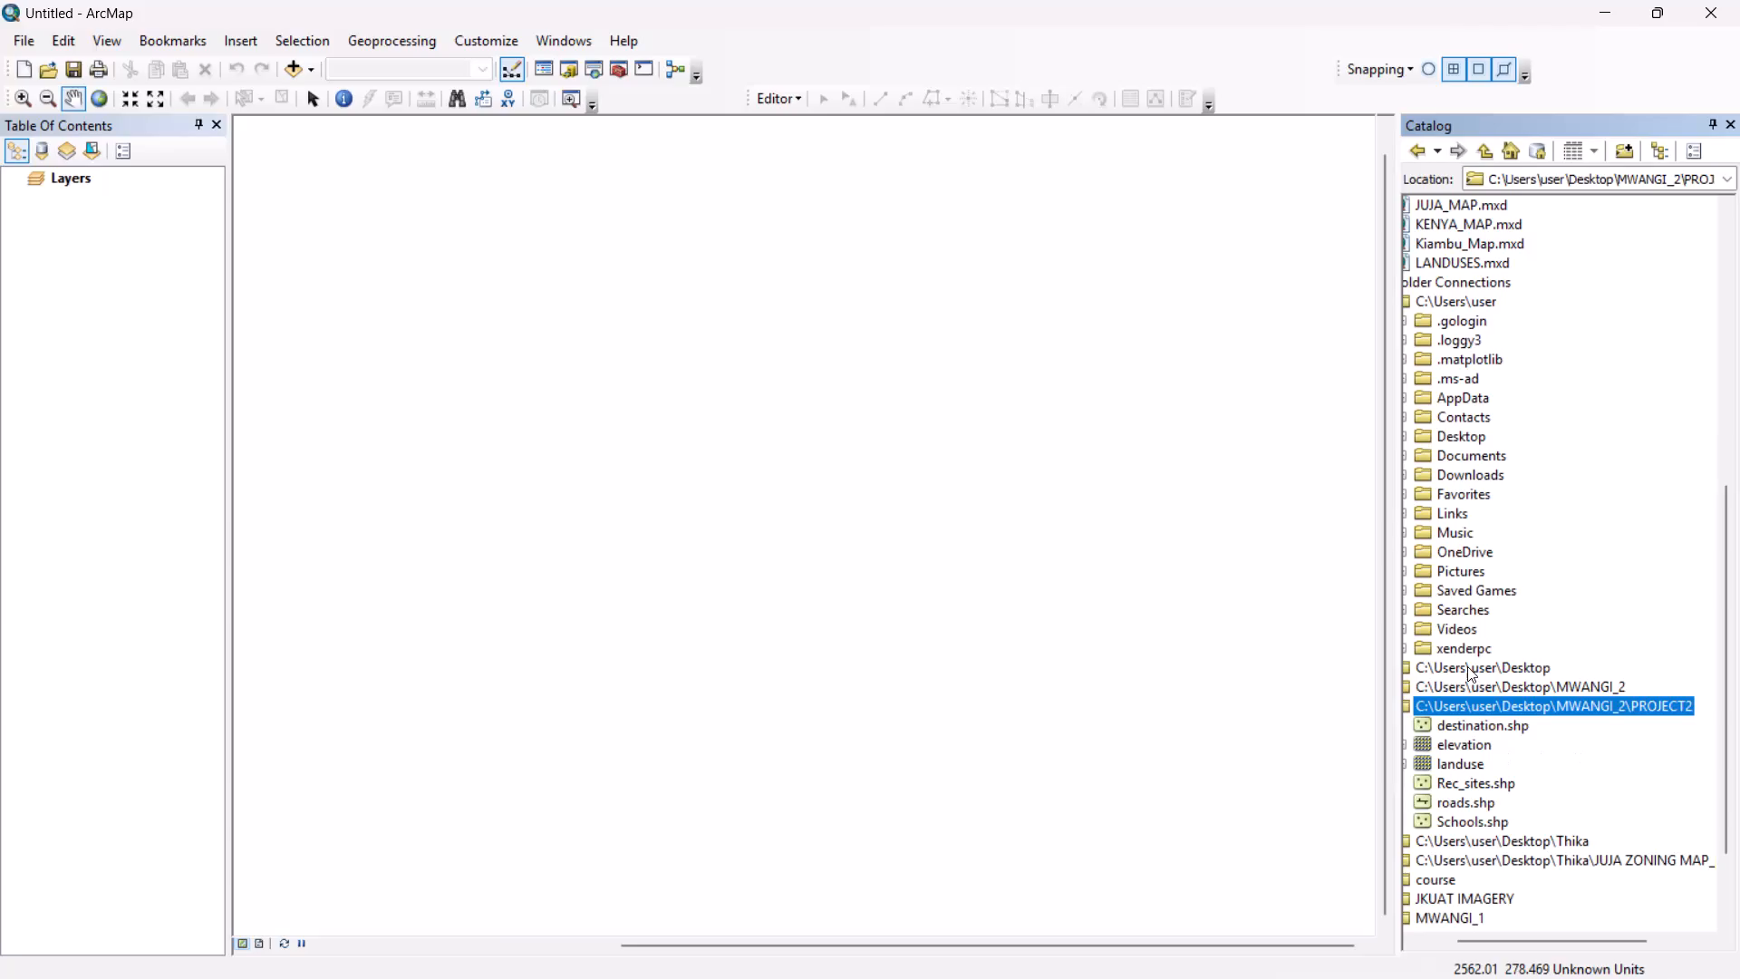
Rename the C:\Users\user\Desktop\MWANGI_2\PROJECT2 folder connection to PROJECT2.
right_click(1427, 704)
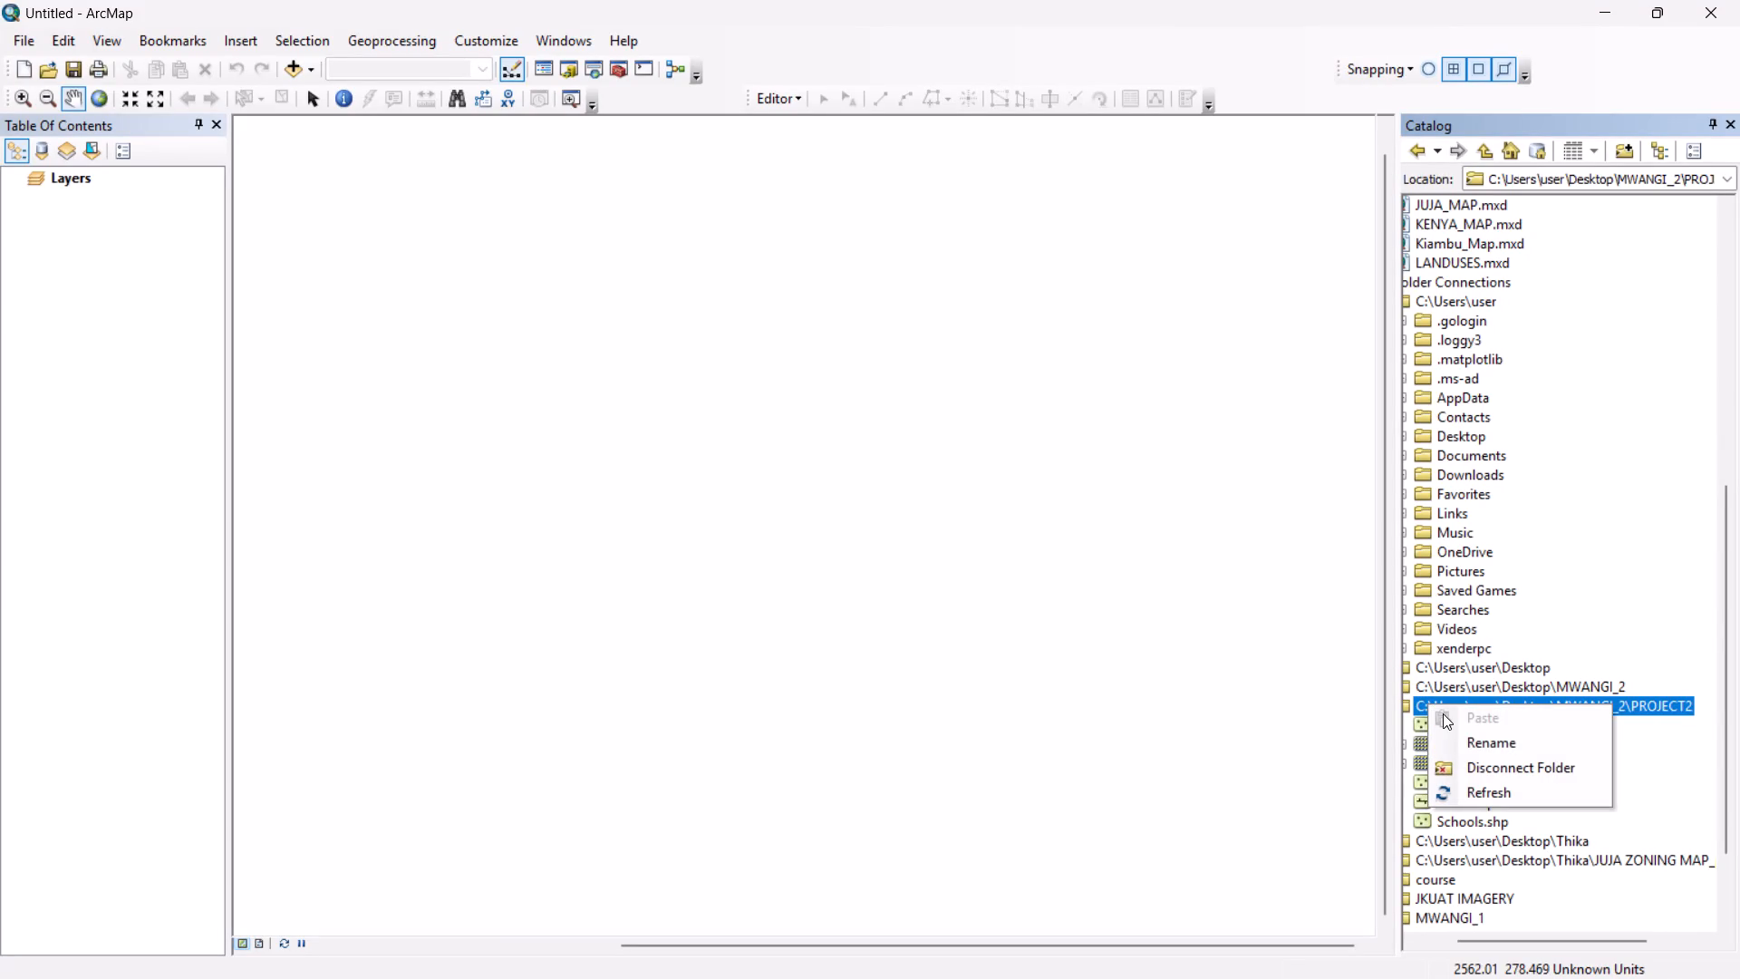
left_click(1697, 771)
left_click(1404, 709)
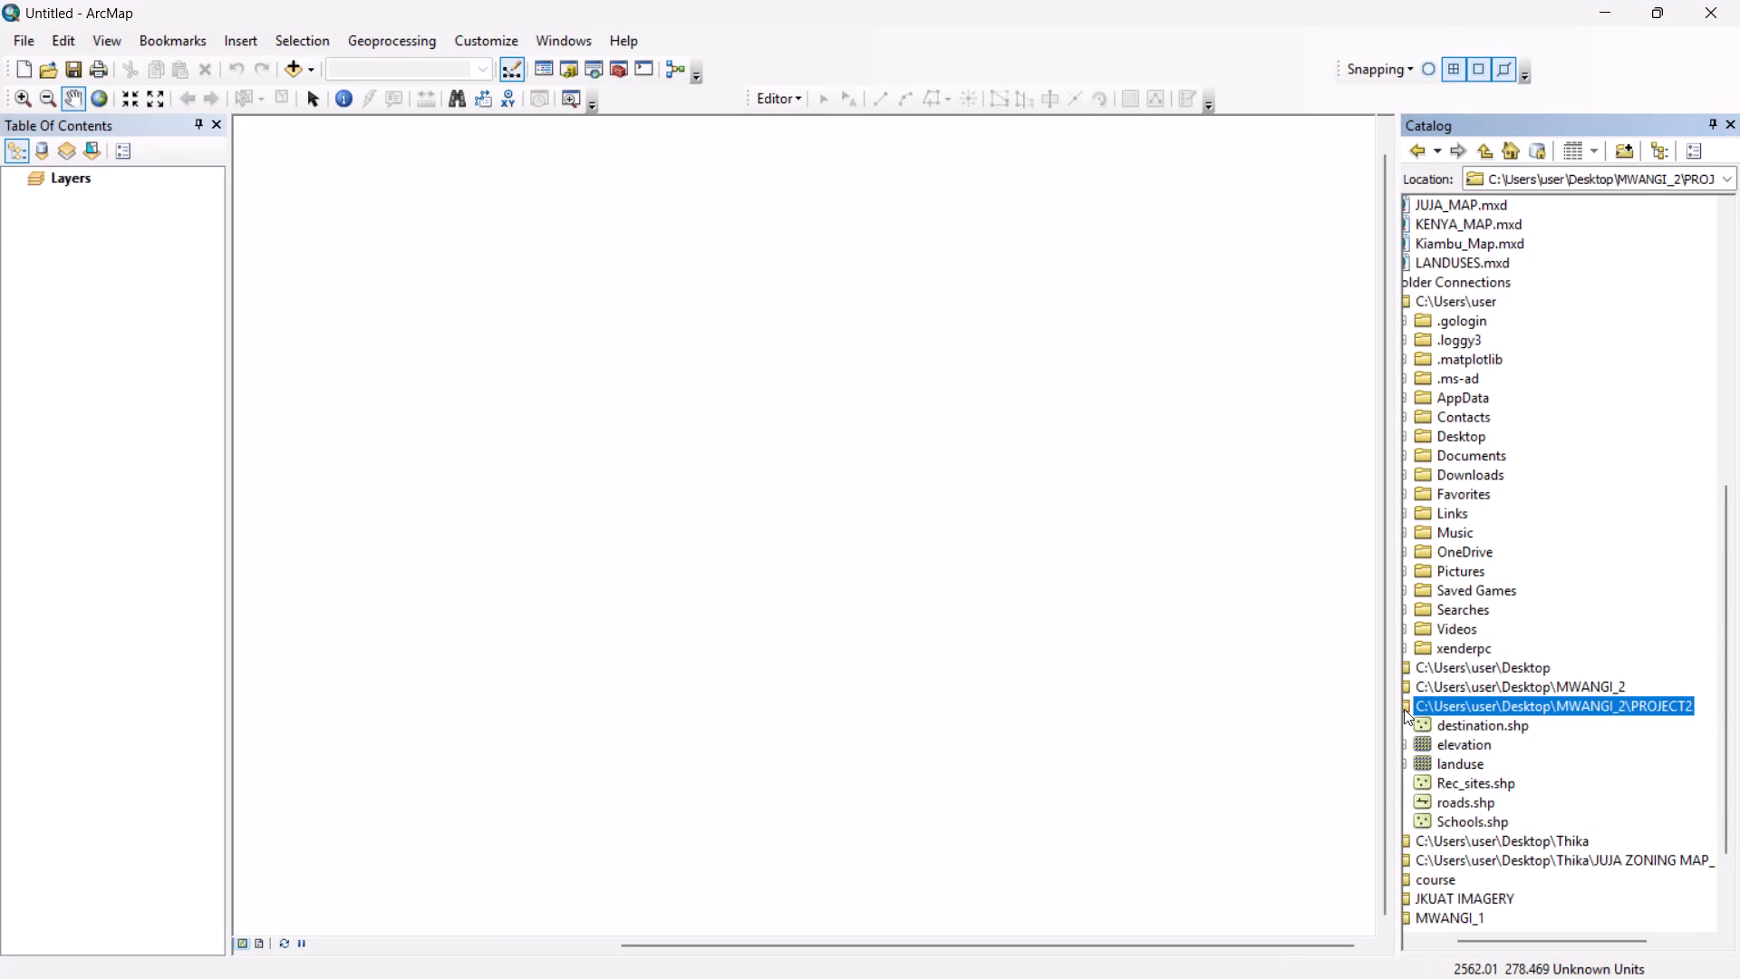
right_click(1404, 709)
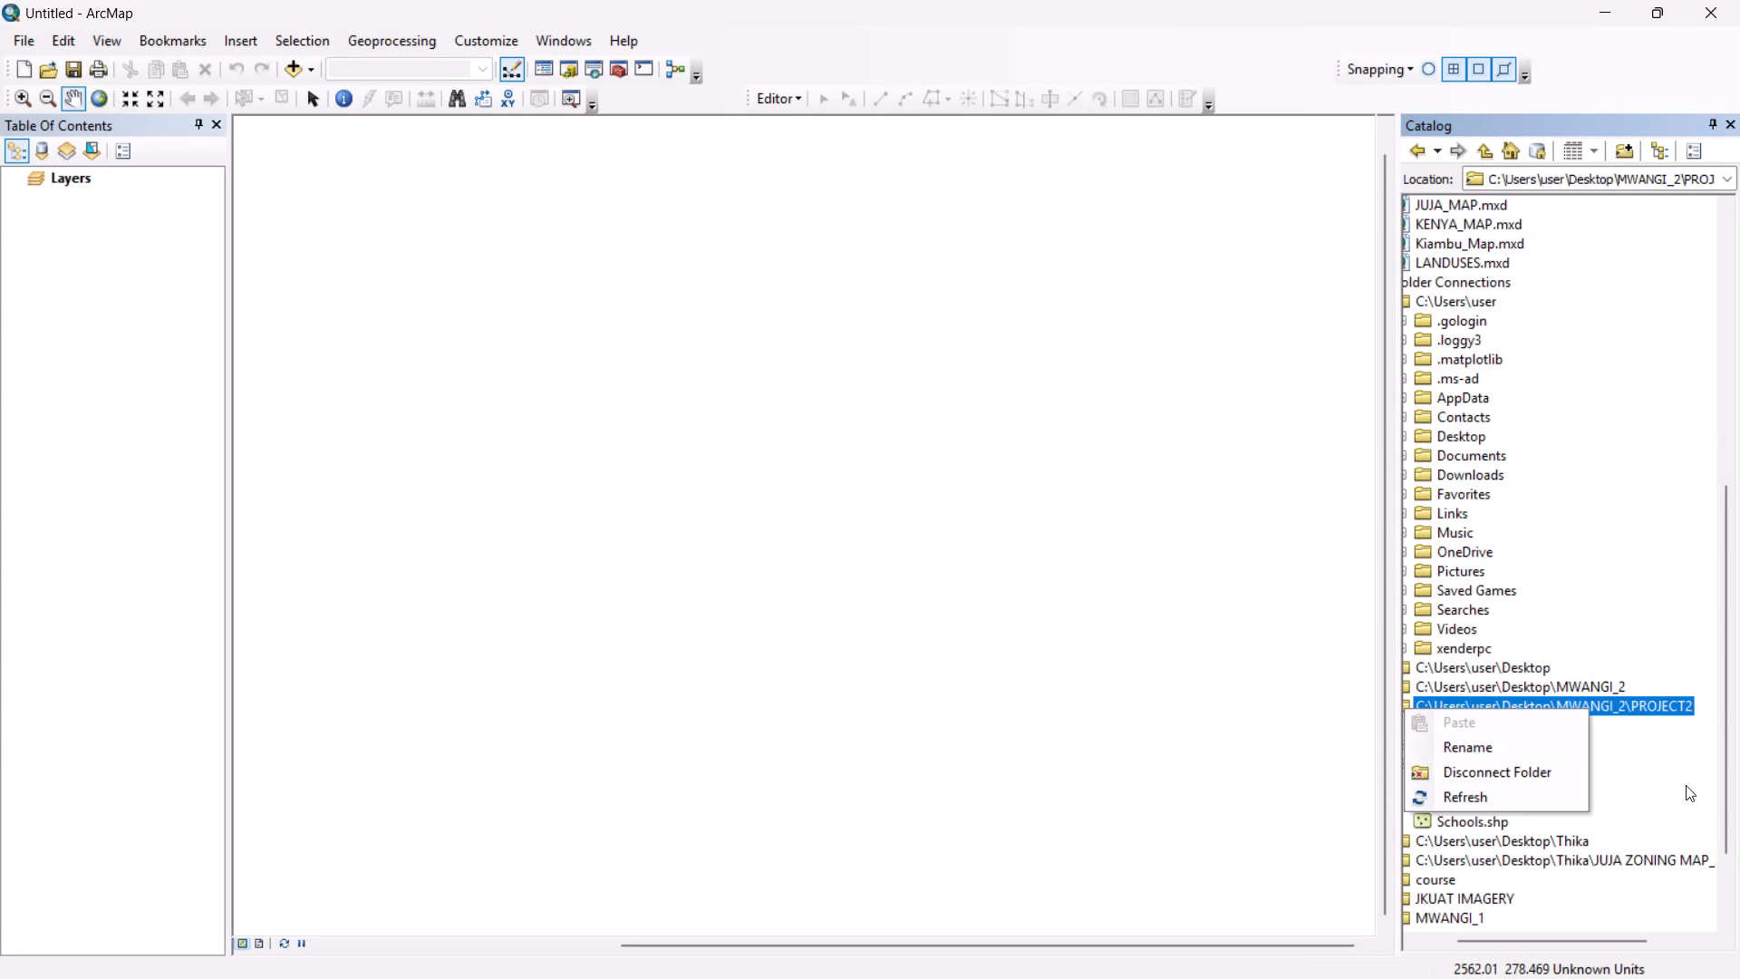
left_click(1686, 785)
scroll(1602, 715, "up", 1)
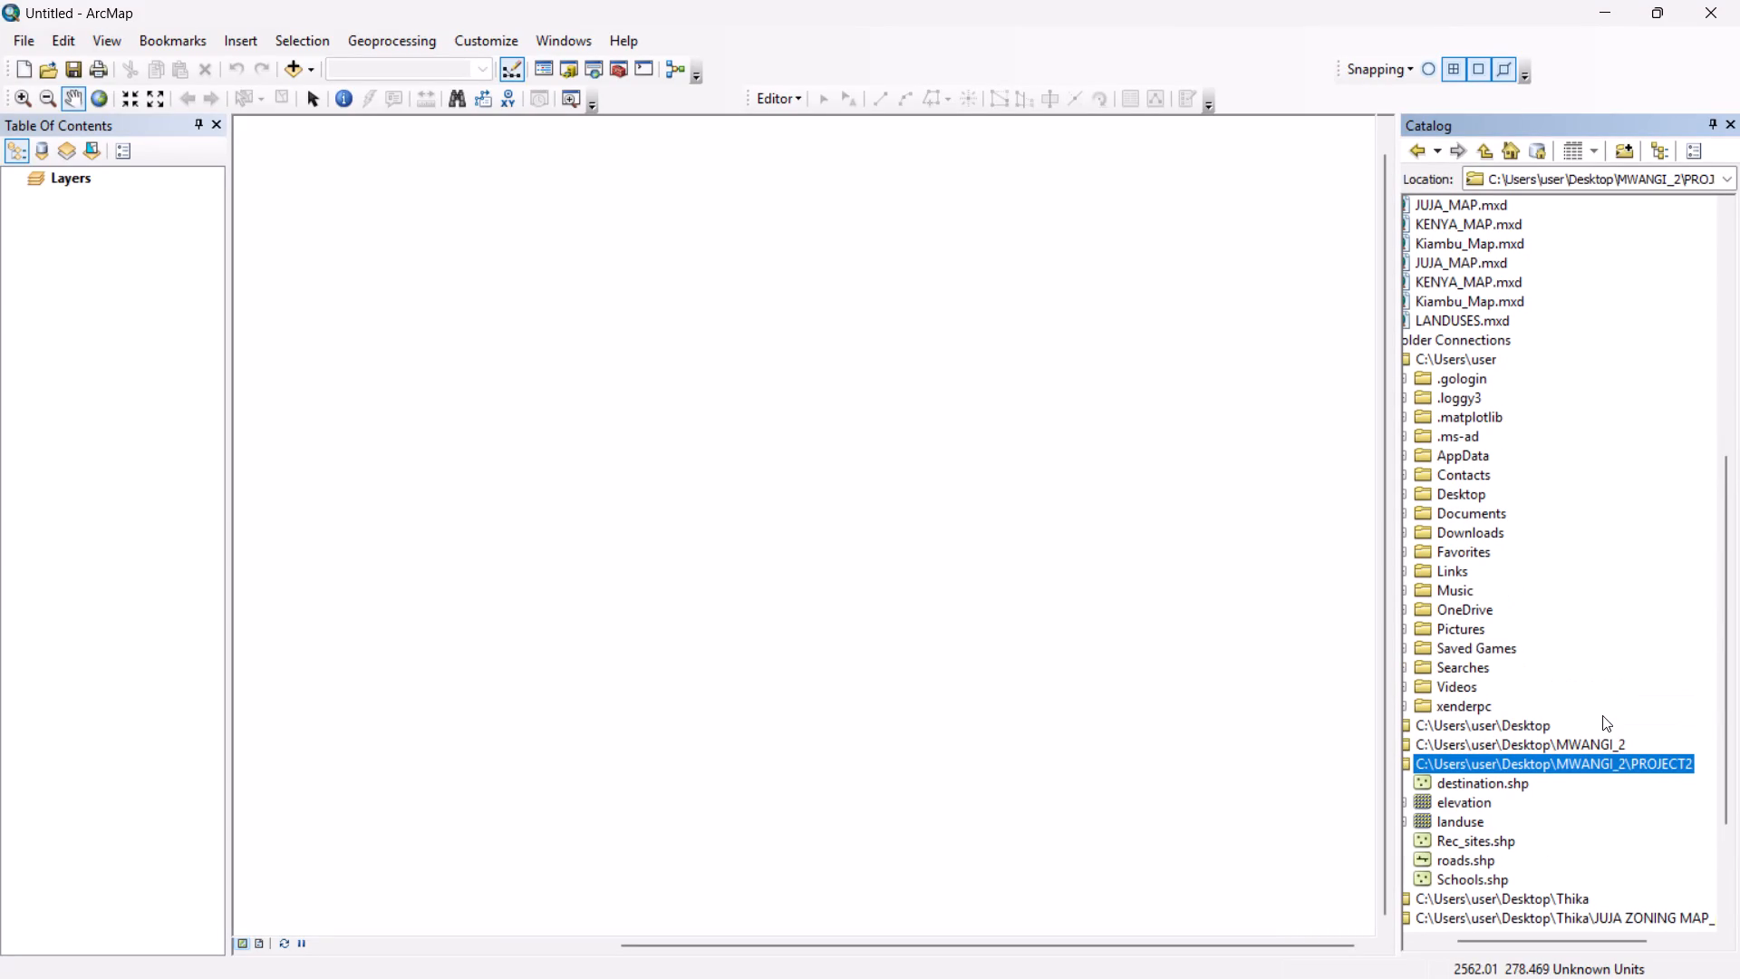
right_click(1689, 760)
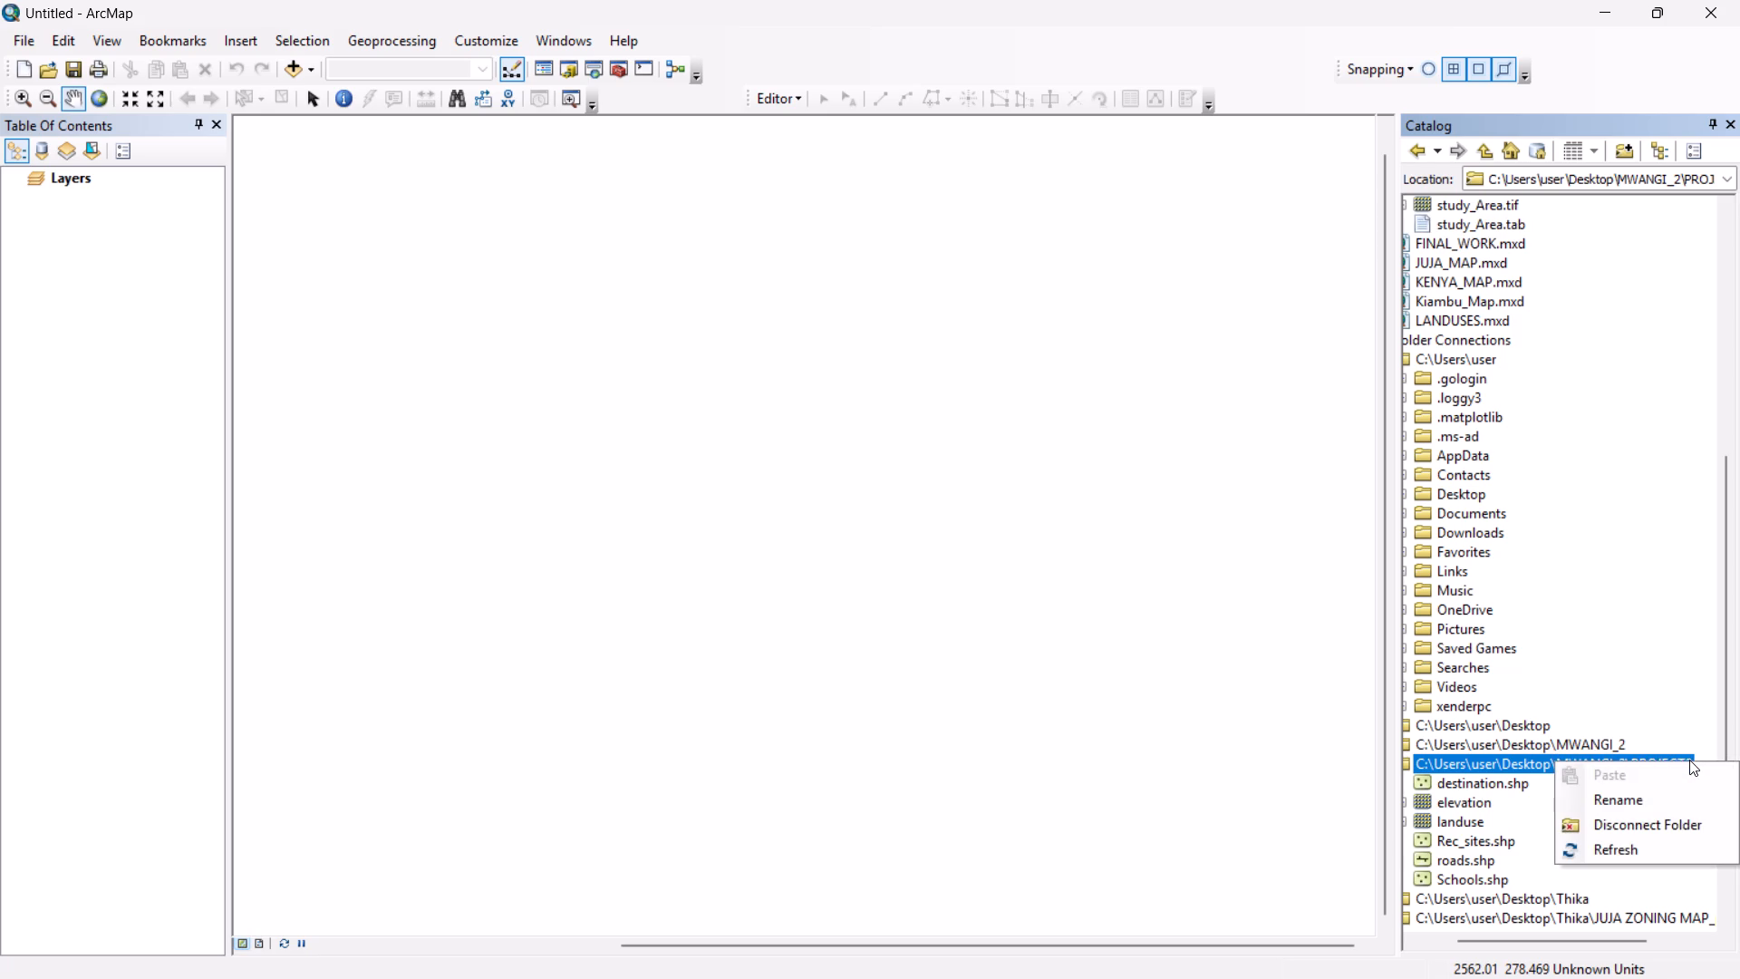
left_click(1629, 794)
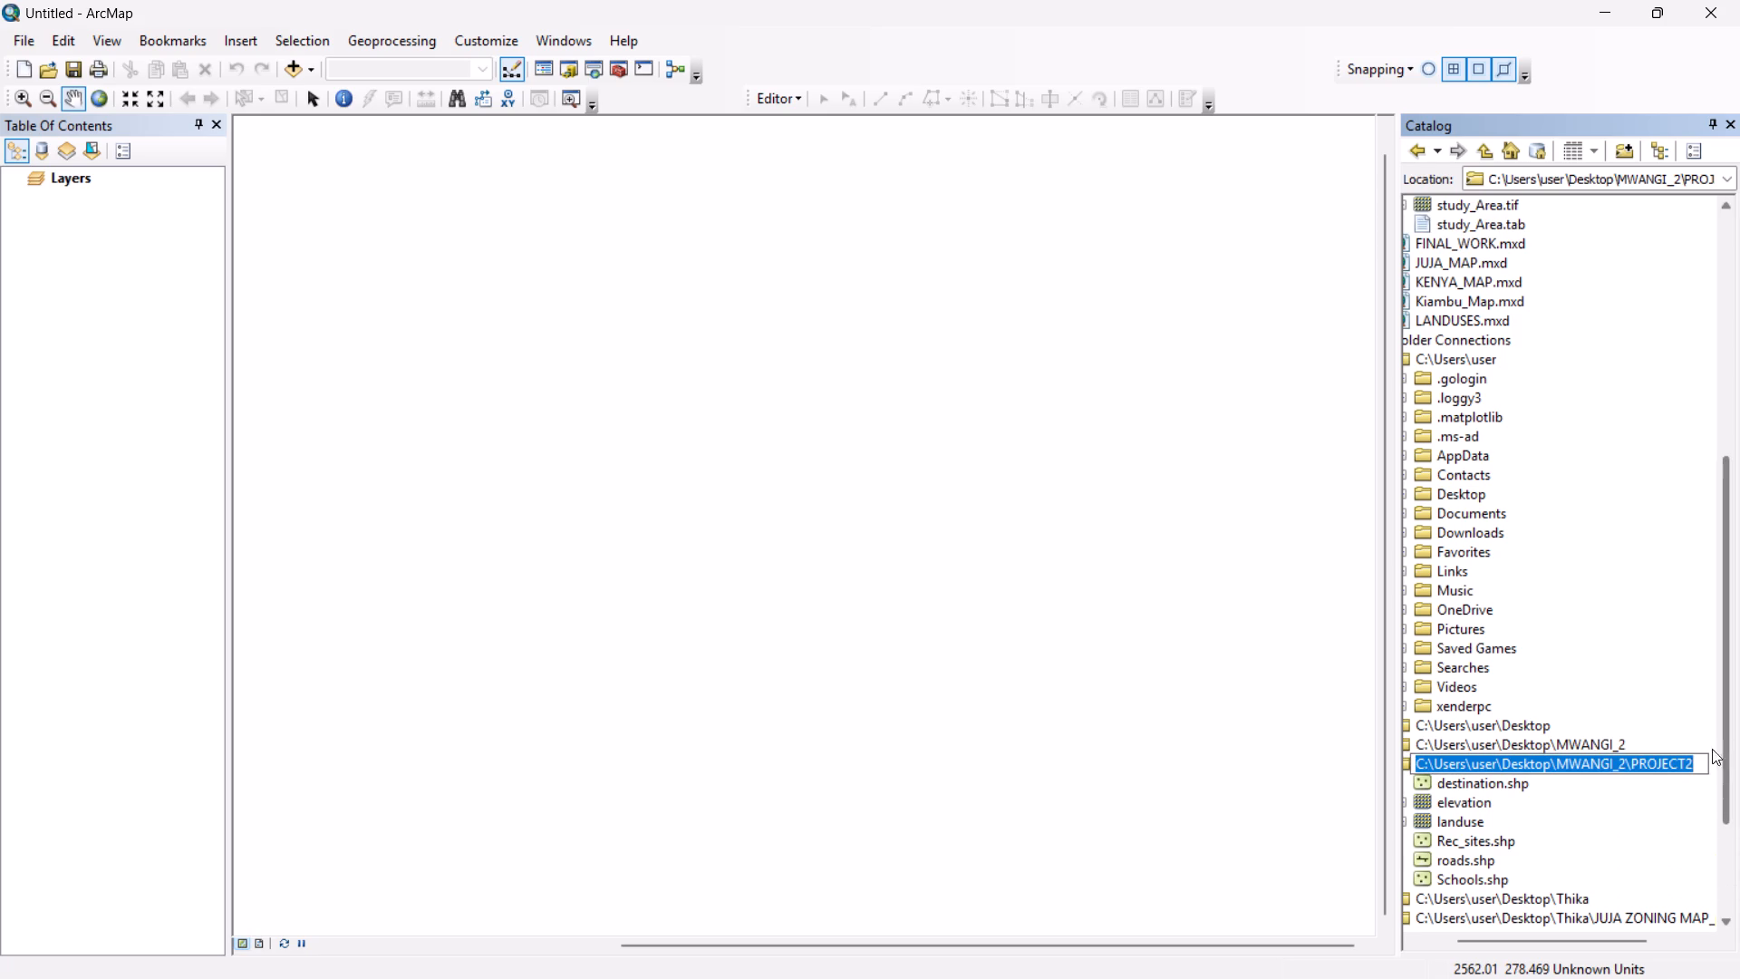
left_click(1629, 766)
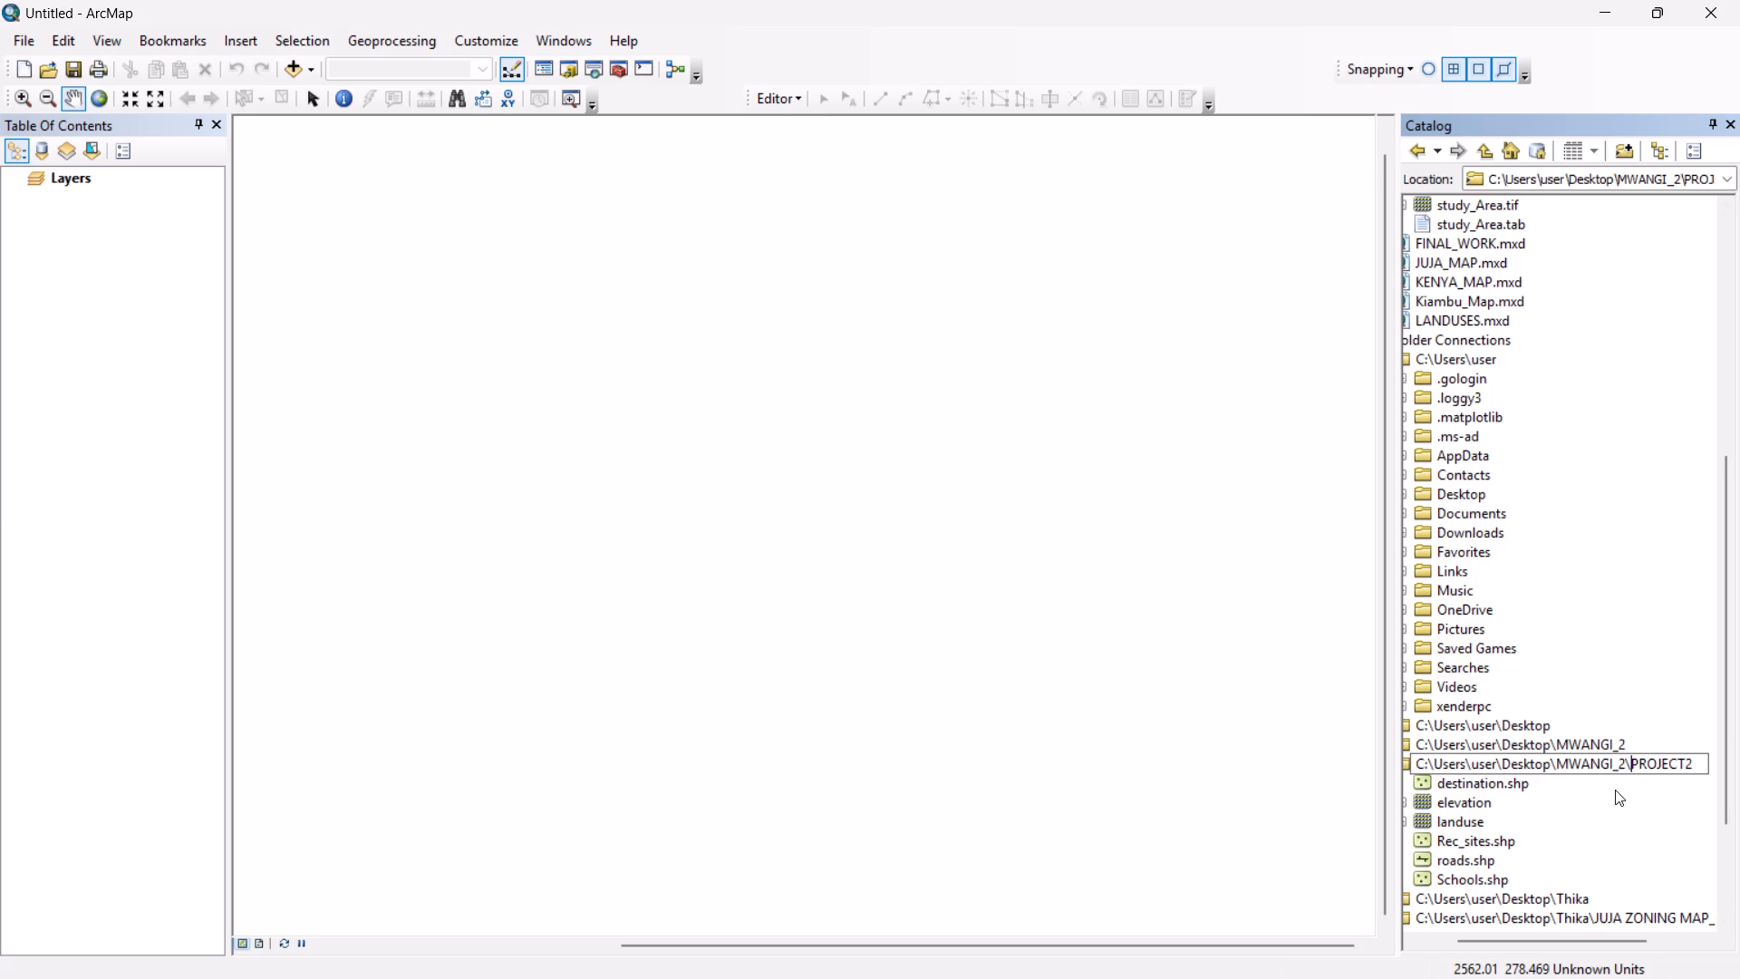
key("BackSpace")
key("BackSpace")
key("BackSpace")
key("BackSpace")
key("BackSpace")
key("BackSpace")
key("BackSpace")
key("BackSpace")
key("BackSpace")
key("BackSpace")
key("BackSpace")
key("BackSpace")
key("BackSpace")
key("BackSpace")
key("BackSpace")
key("BackSpace")
key("BackSpace")
key("BackSpace")
key("BackSpace")
key("BackSpace")
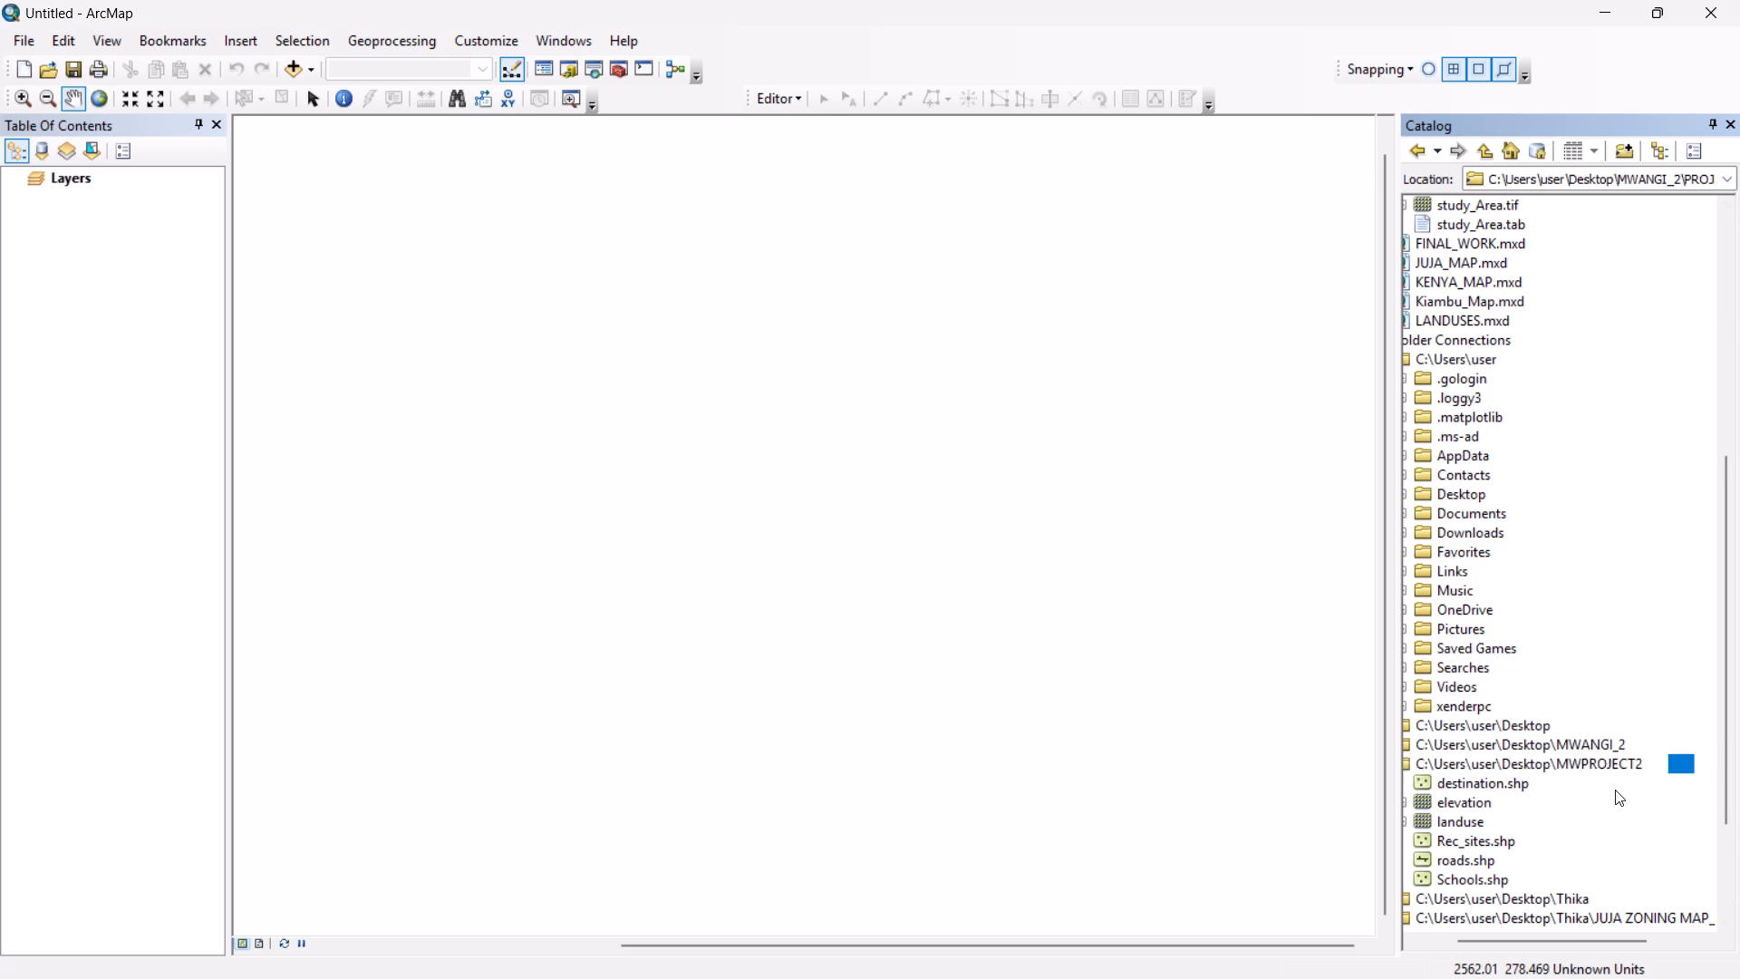
key("Return")
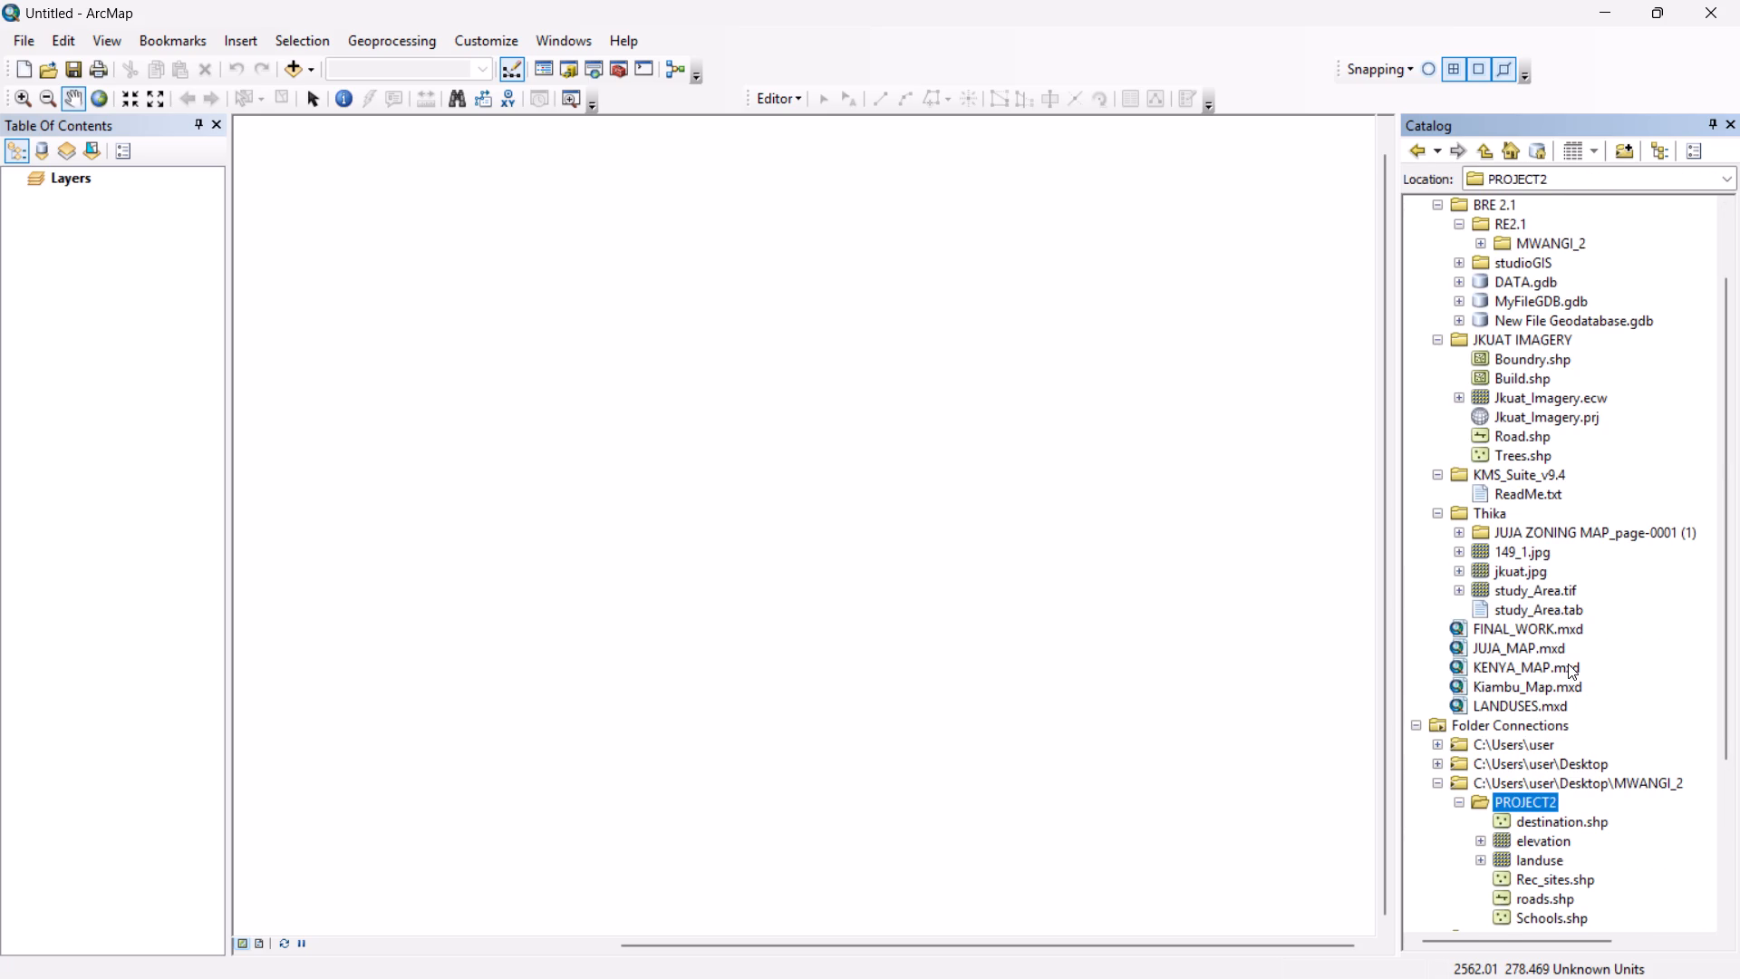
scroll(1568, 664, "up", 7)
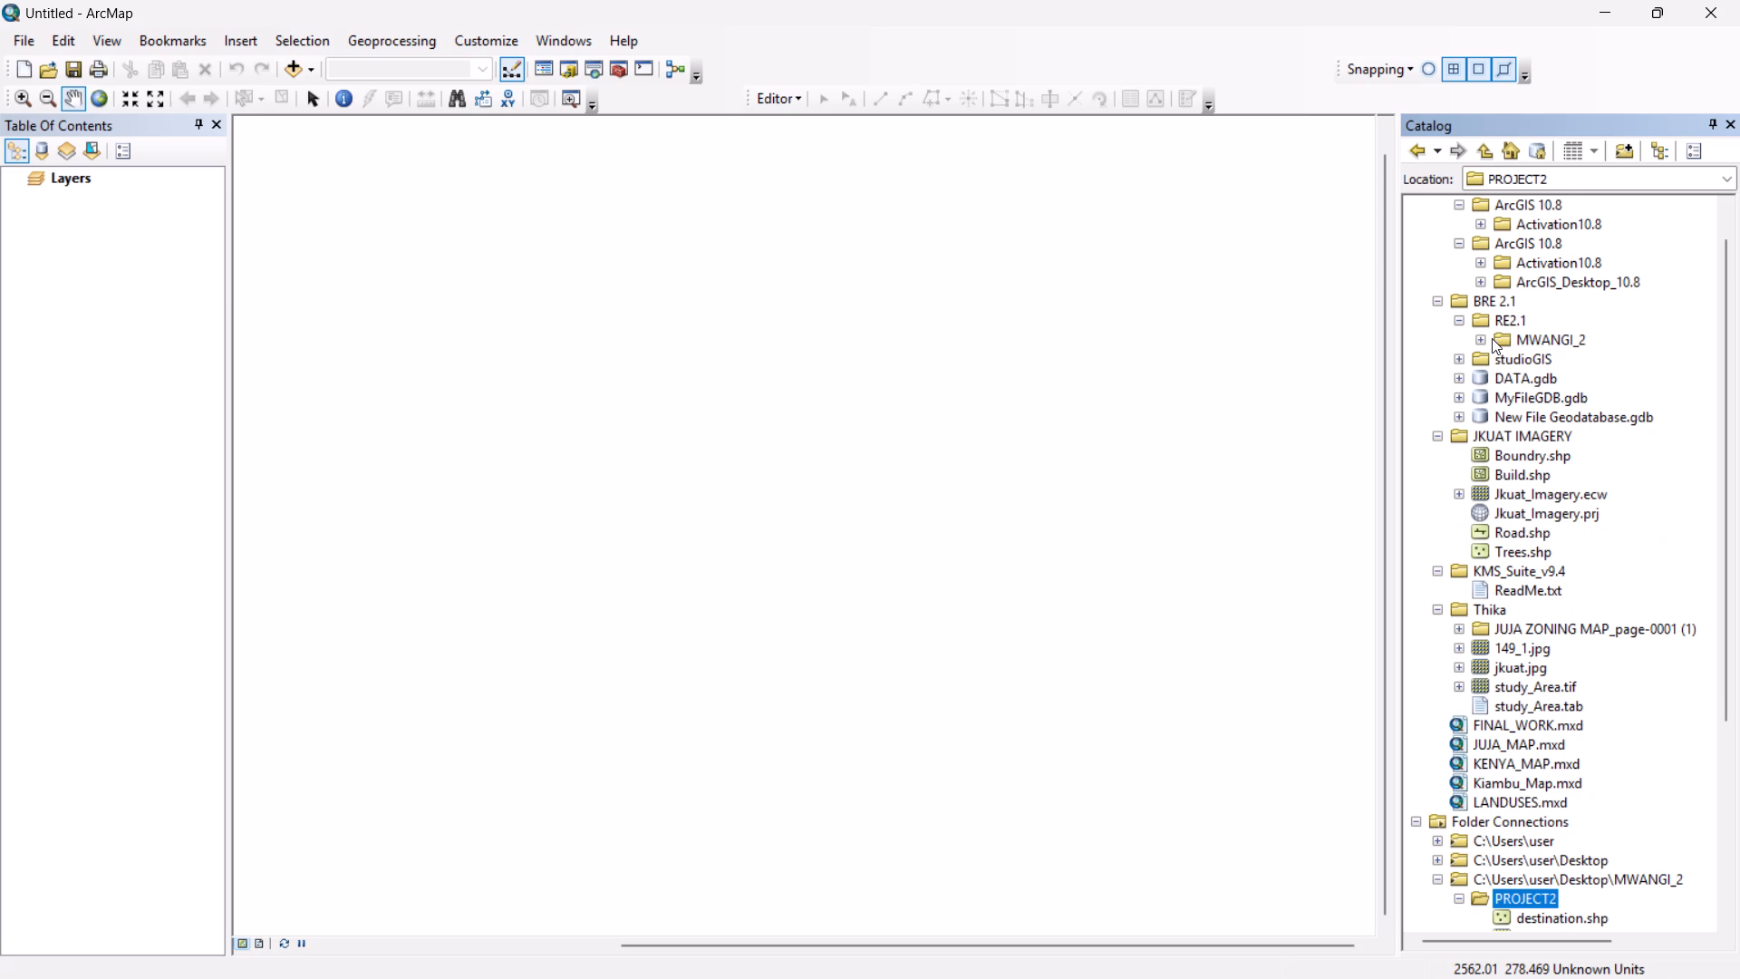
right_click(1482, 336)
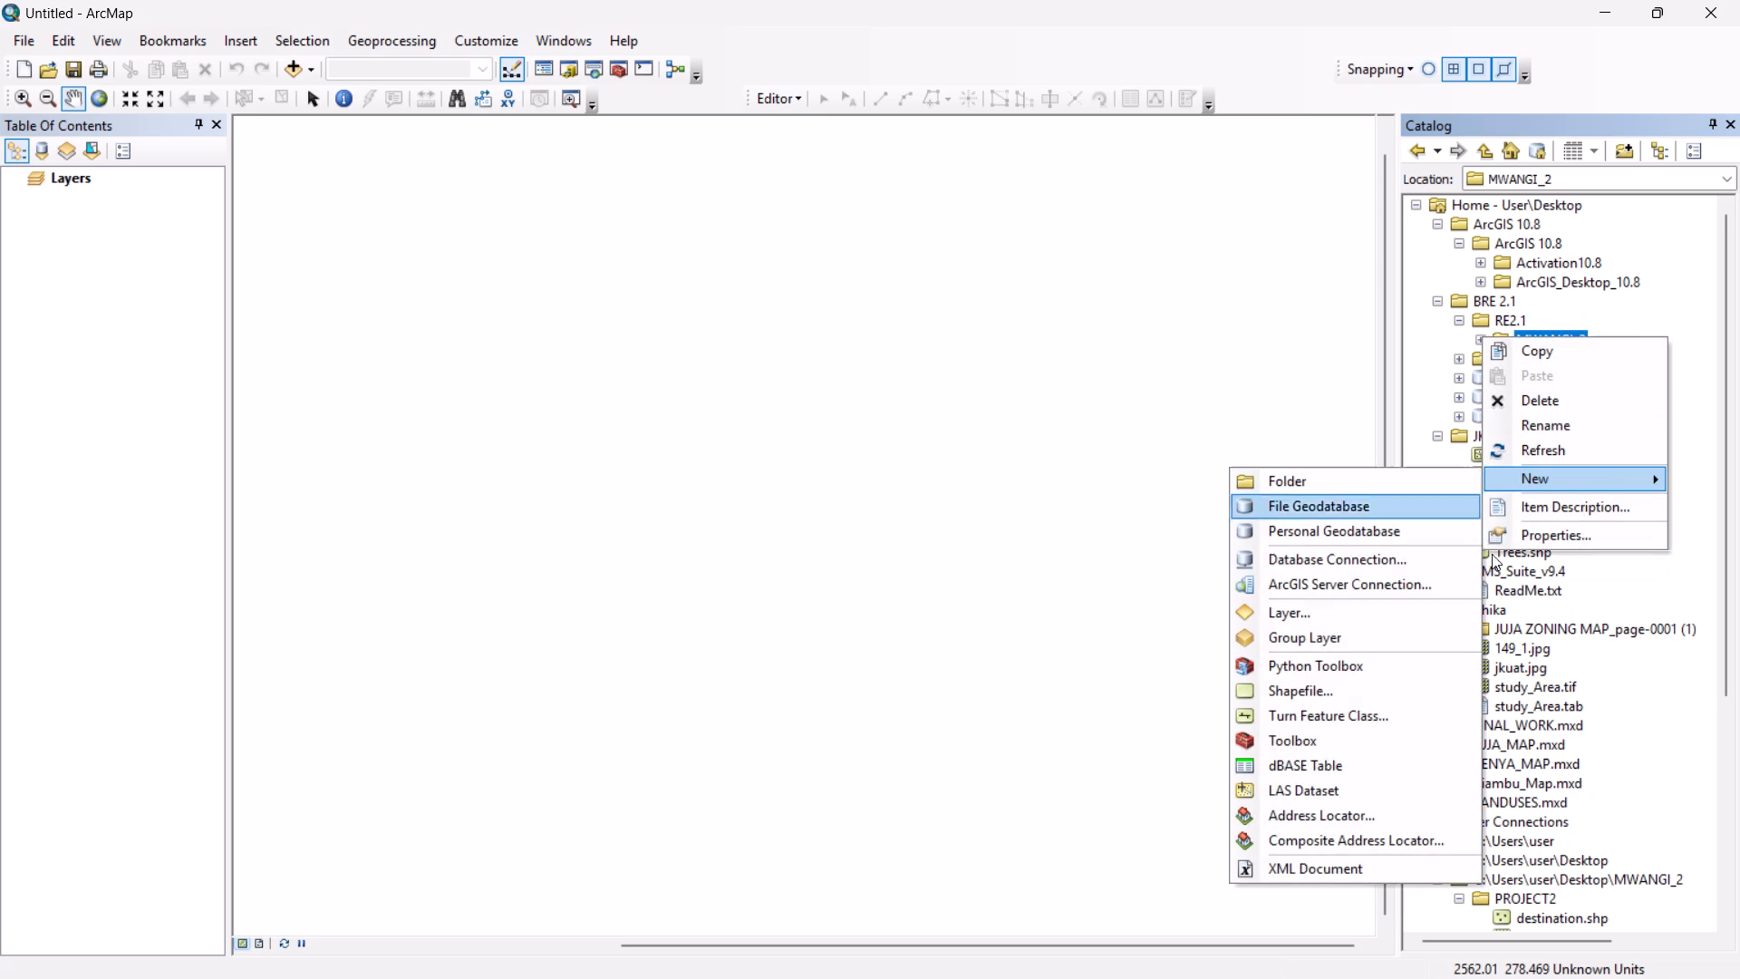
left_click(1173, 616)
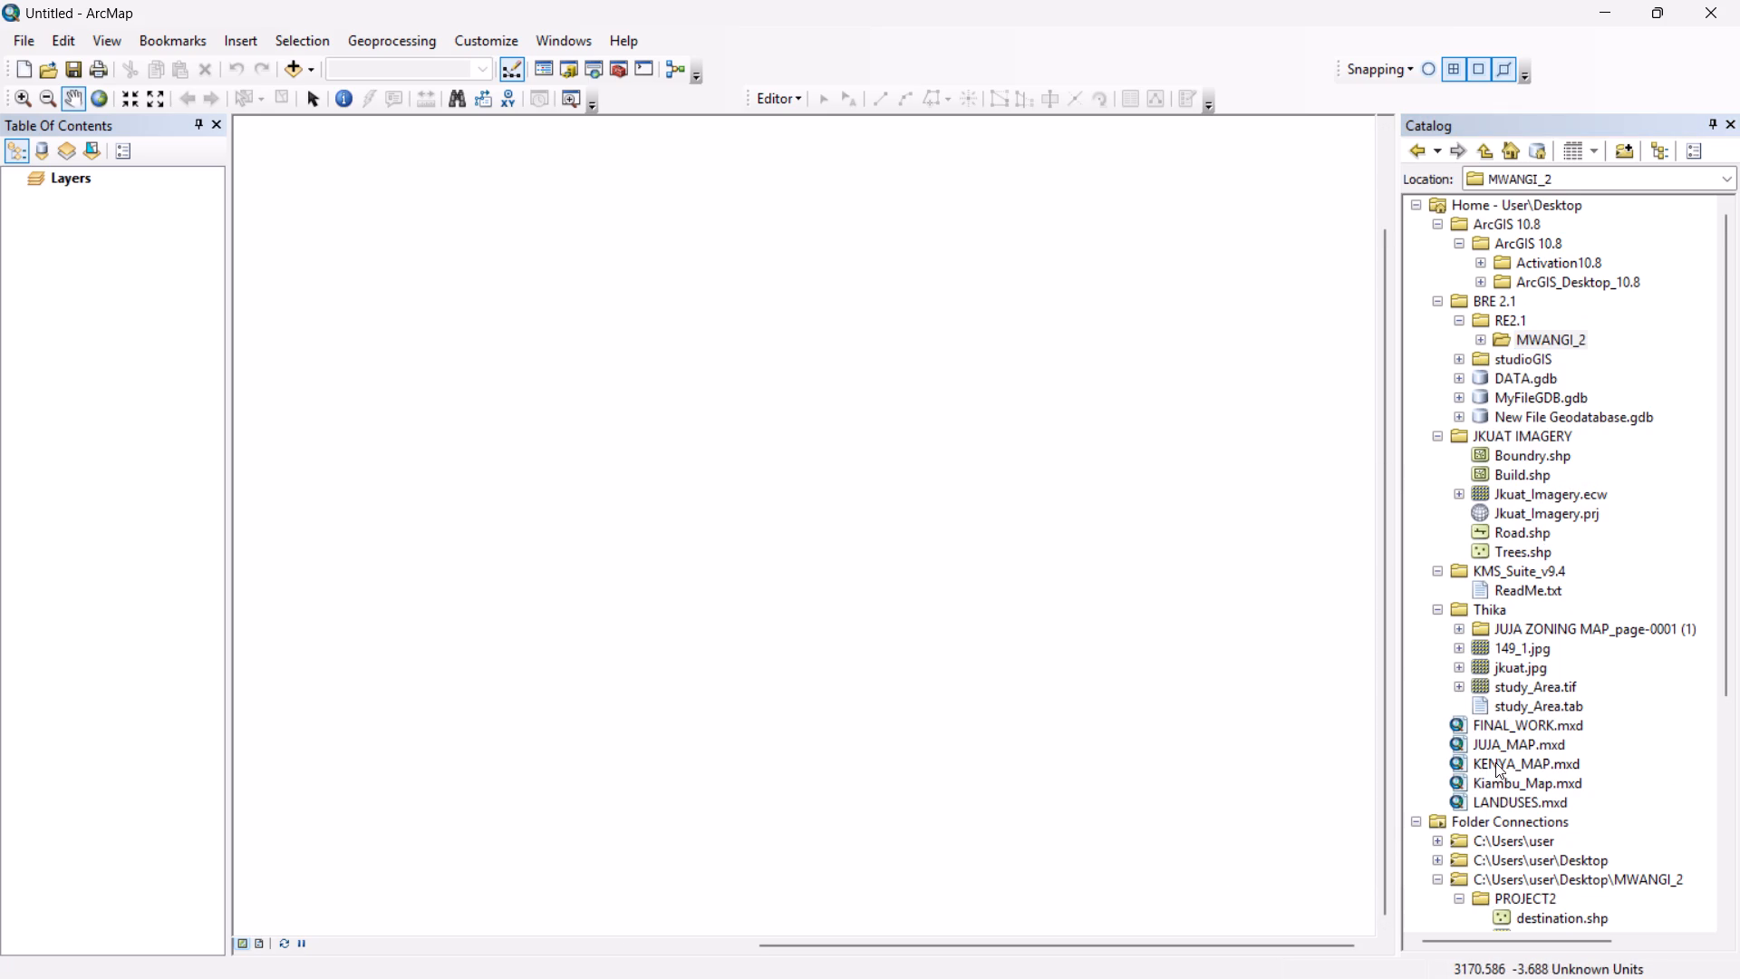
Create a file geodatabase named INPUT in the PROJECT2 folder under the C:\Users\user\Desktop\MWANGI_2 connection.
scroll(1536, 818, "down", 3)
right_click(1479, 722)
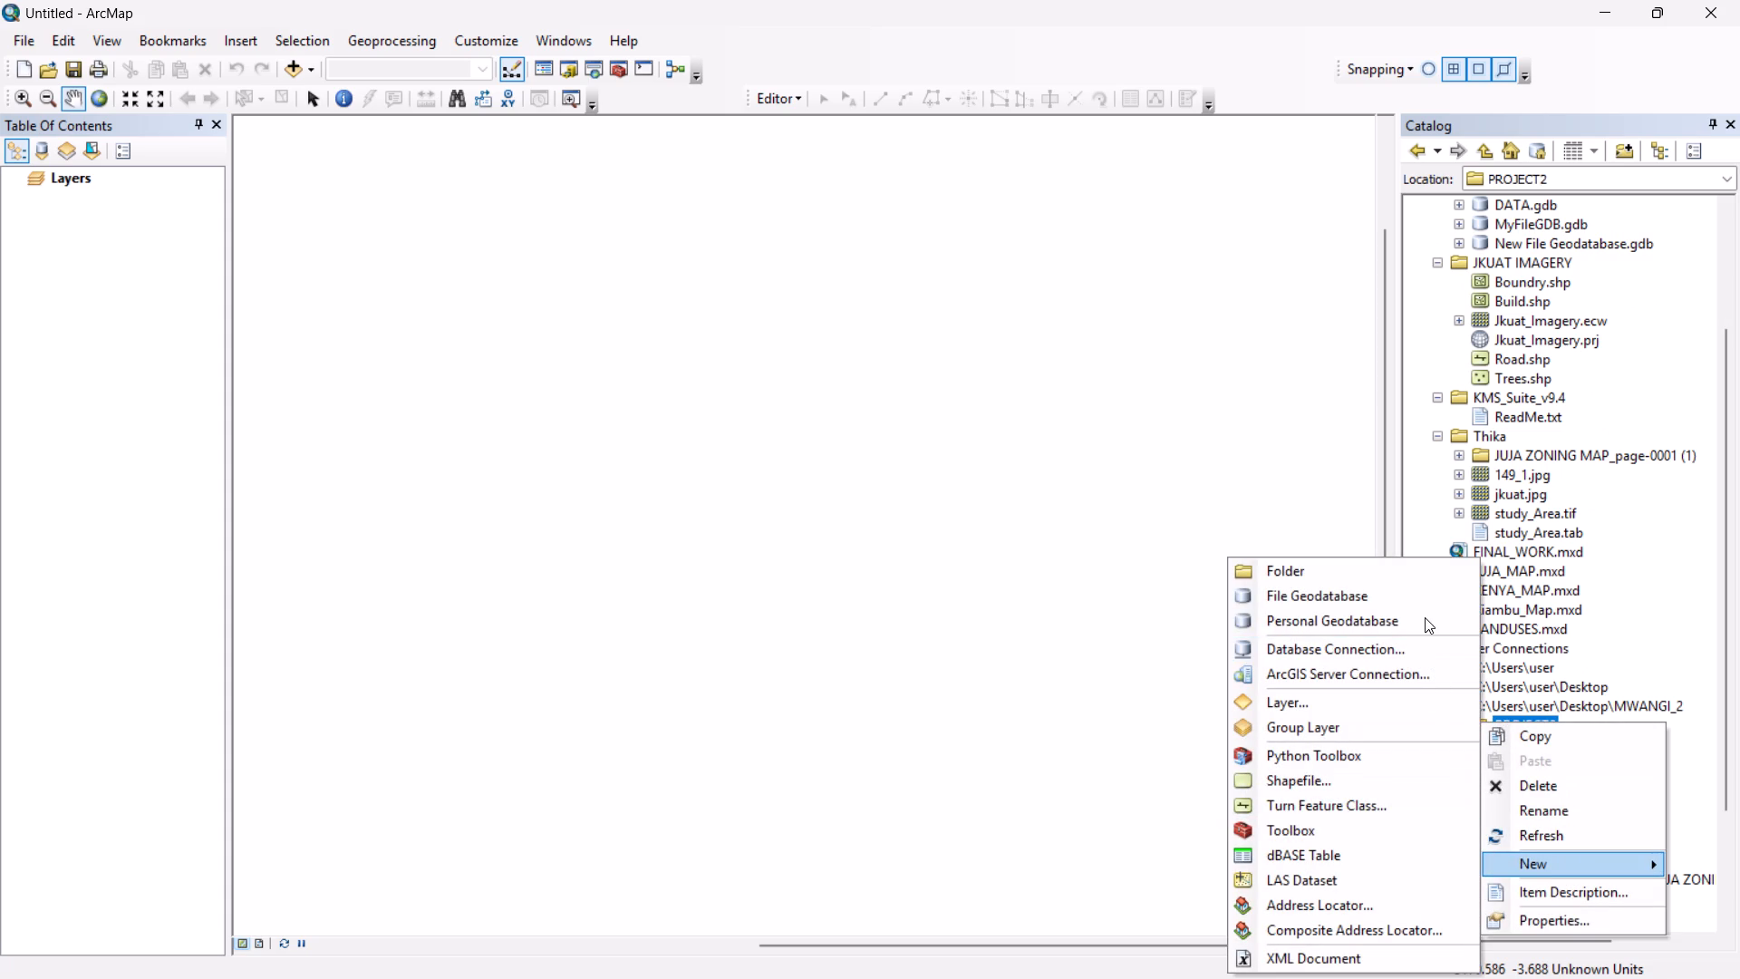
left_click(1426, 597)
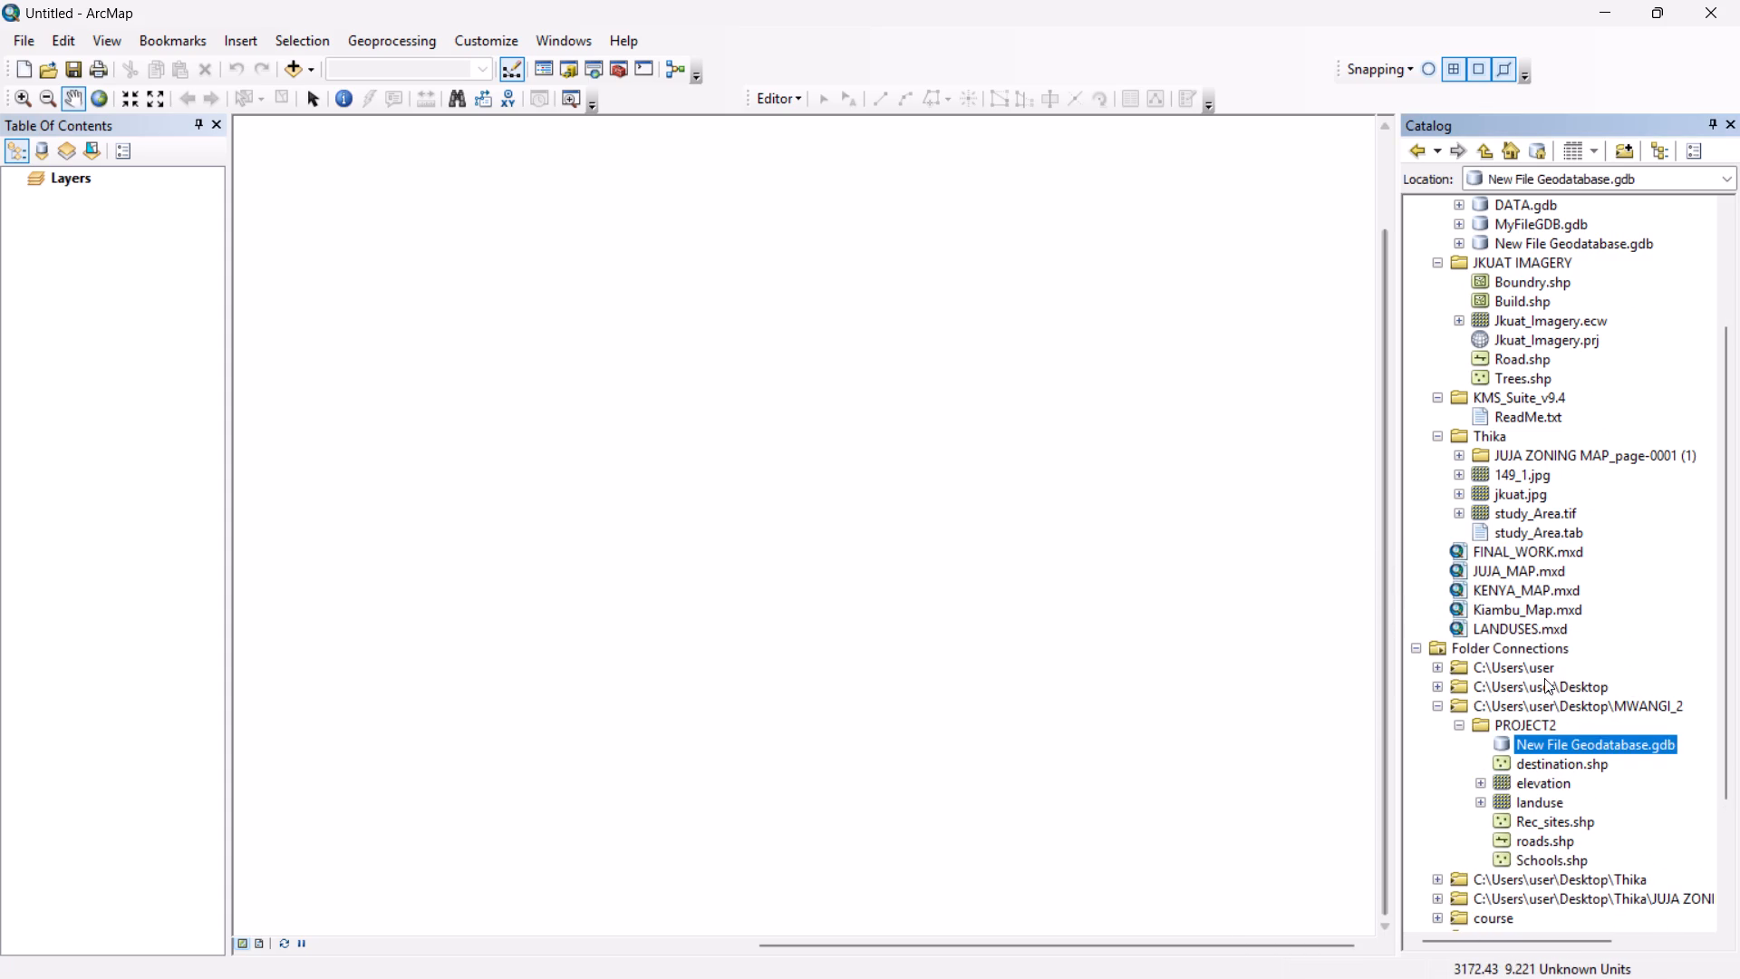
left_click(1573, 746)
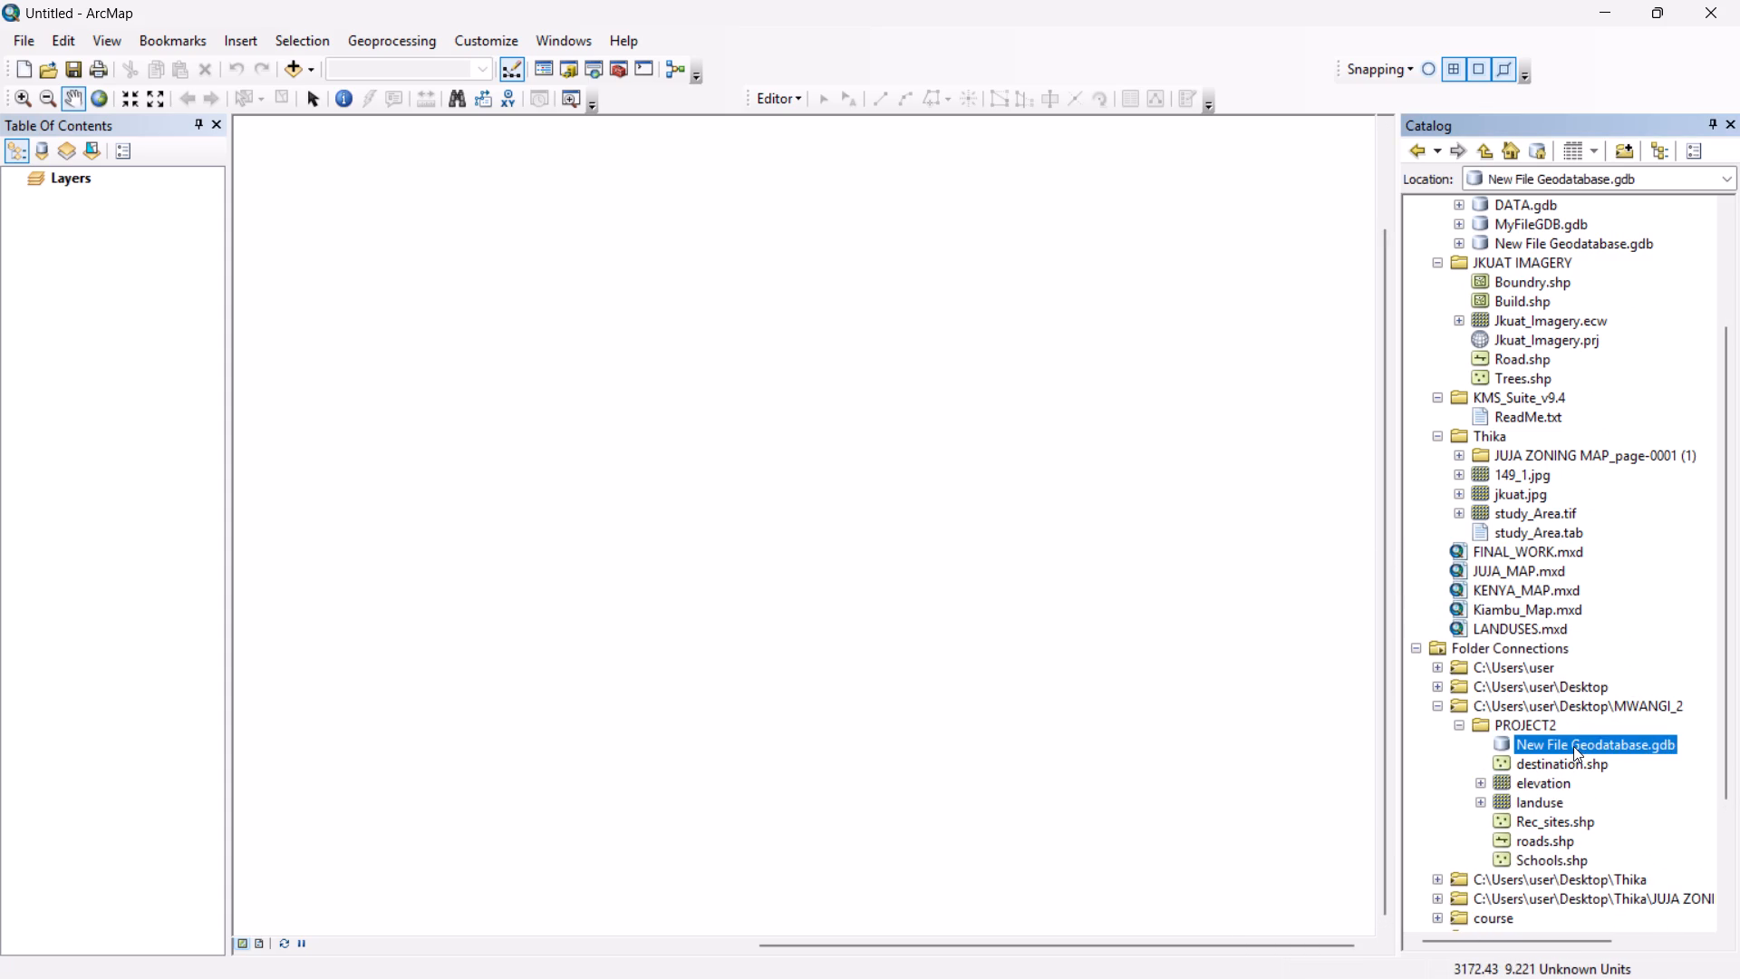
left_click(1646, 741)
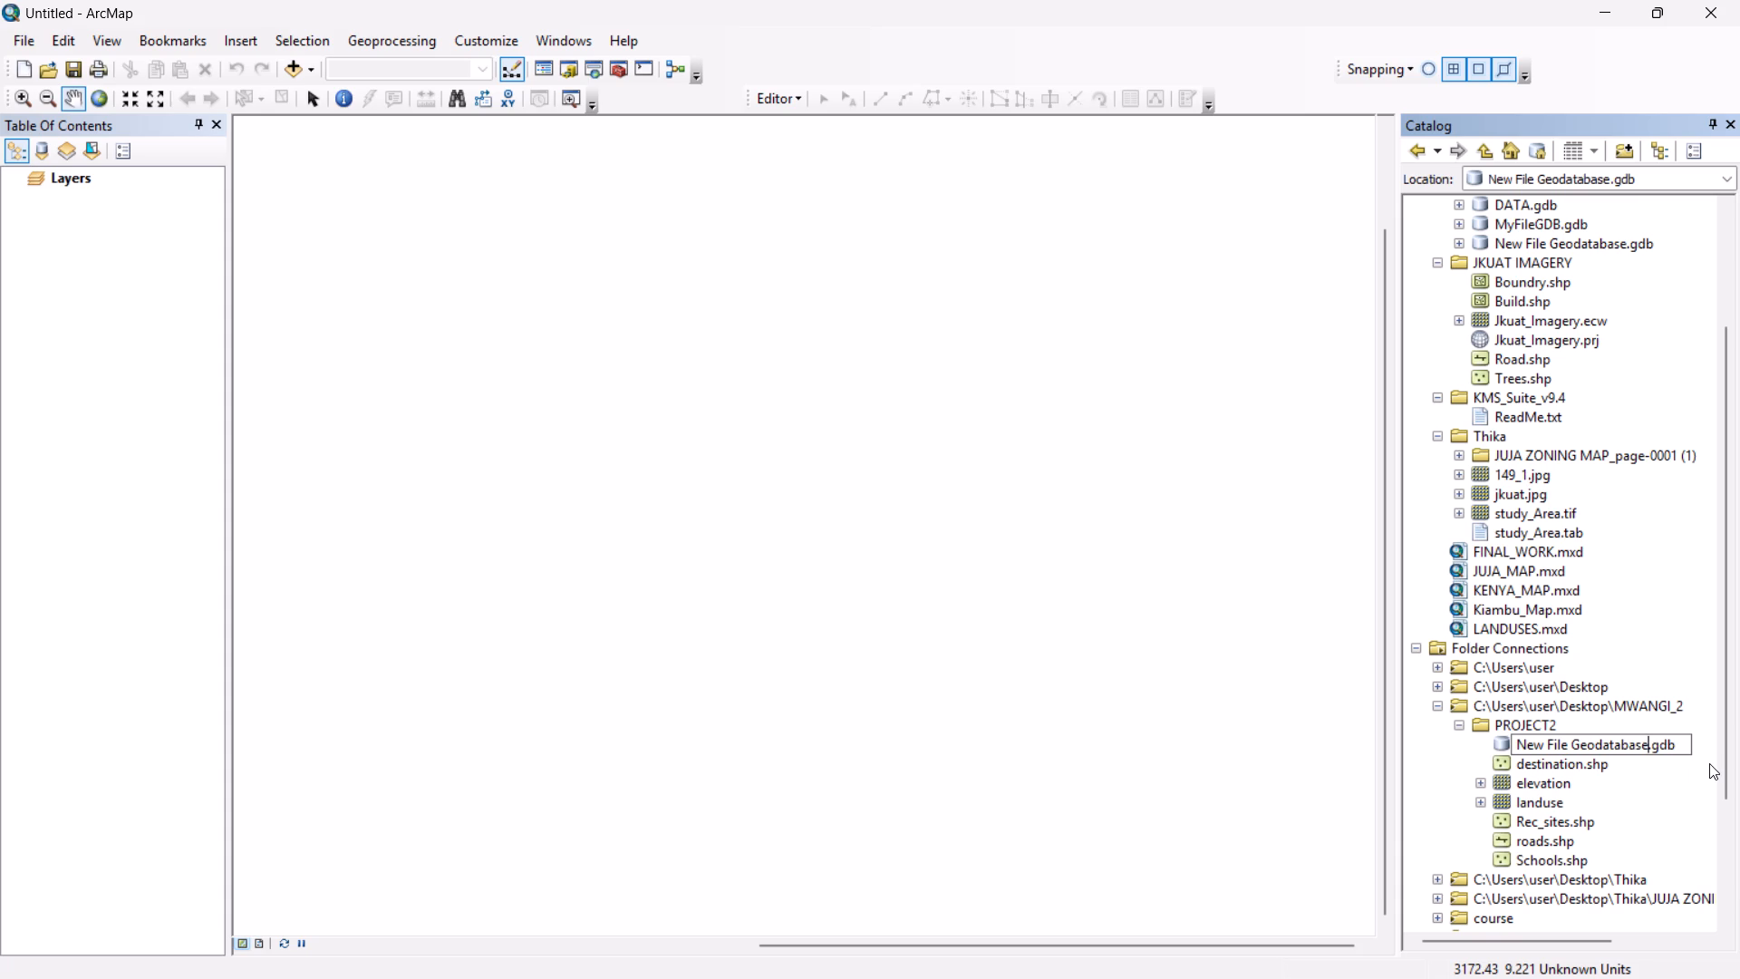
key("BackSpace")
key("BackSpace")
key("BackSpace")
key("BackSpace")
key("BackSpace")
key("BackSpace")
key("BackSpace")
key("BackSpace")
key("BackSpace")
key("BackSpace")
key("BackSpace")
key("BackSpace")
key("BackSpace")
key("BackSpace")
key("BackSpace")
key("BackSpace")
key("BackSpace")
key("BackSpace")
key("BackSpace")
key("BackSpace")
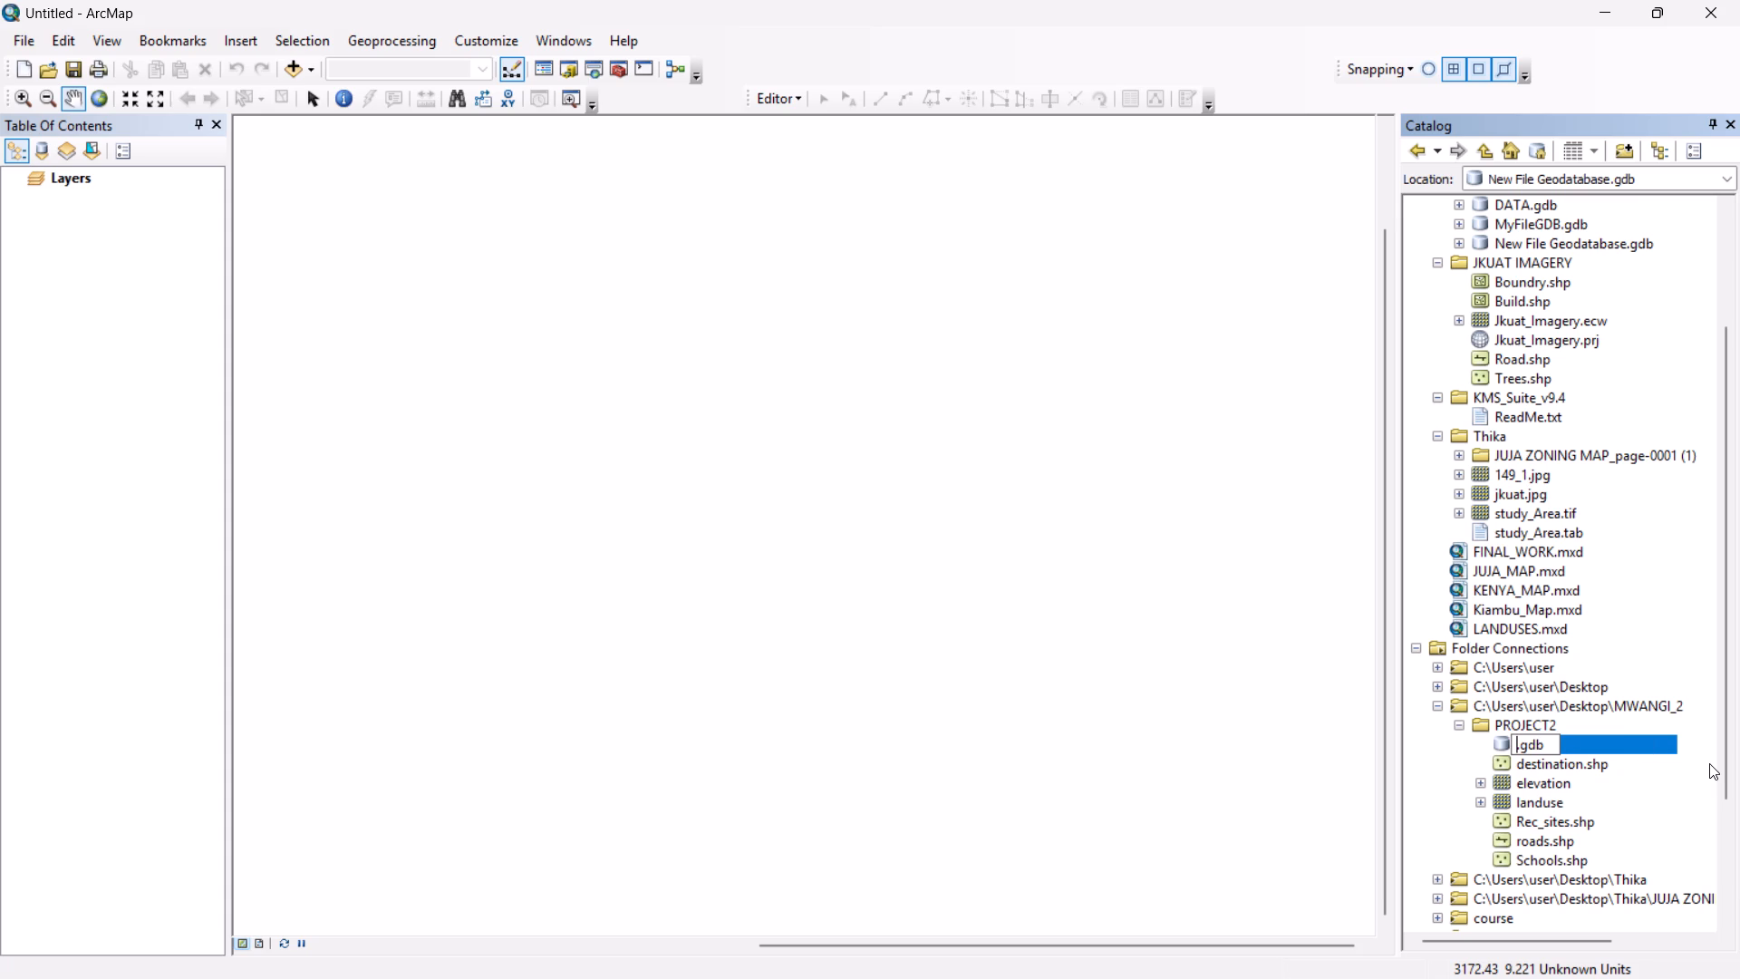
type("INPUT")
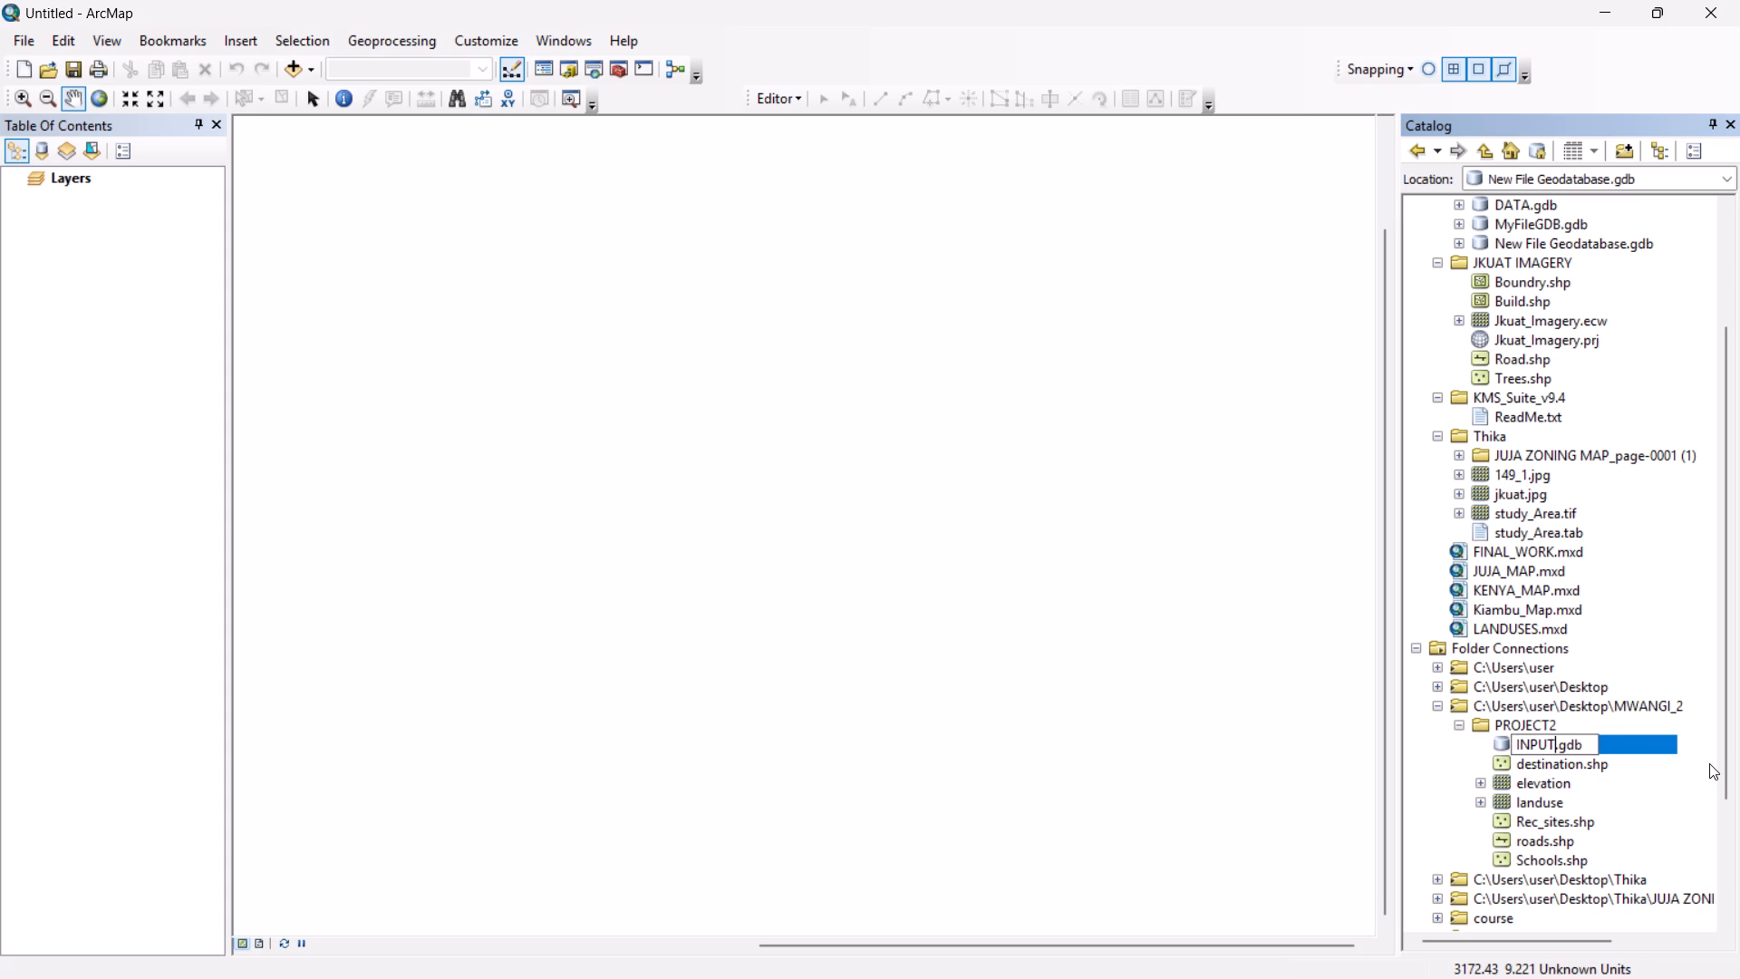
key("Return")
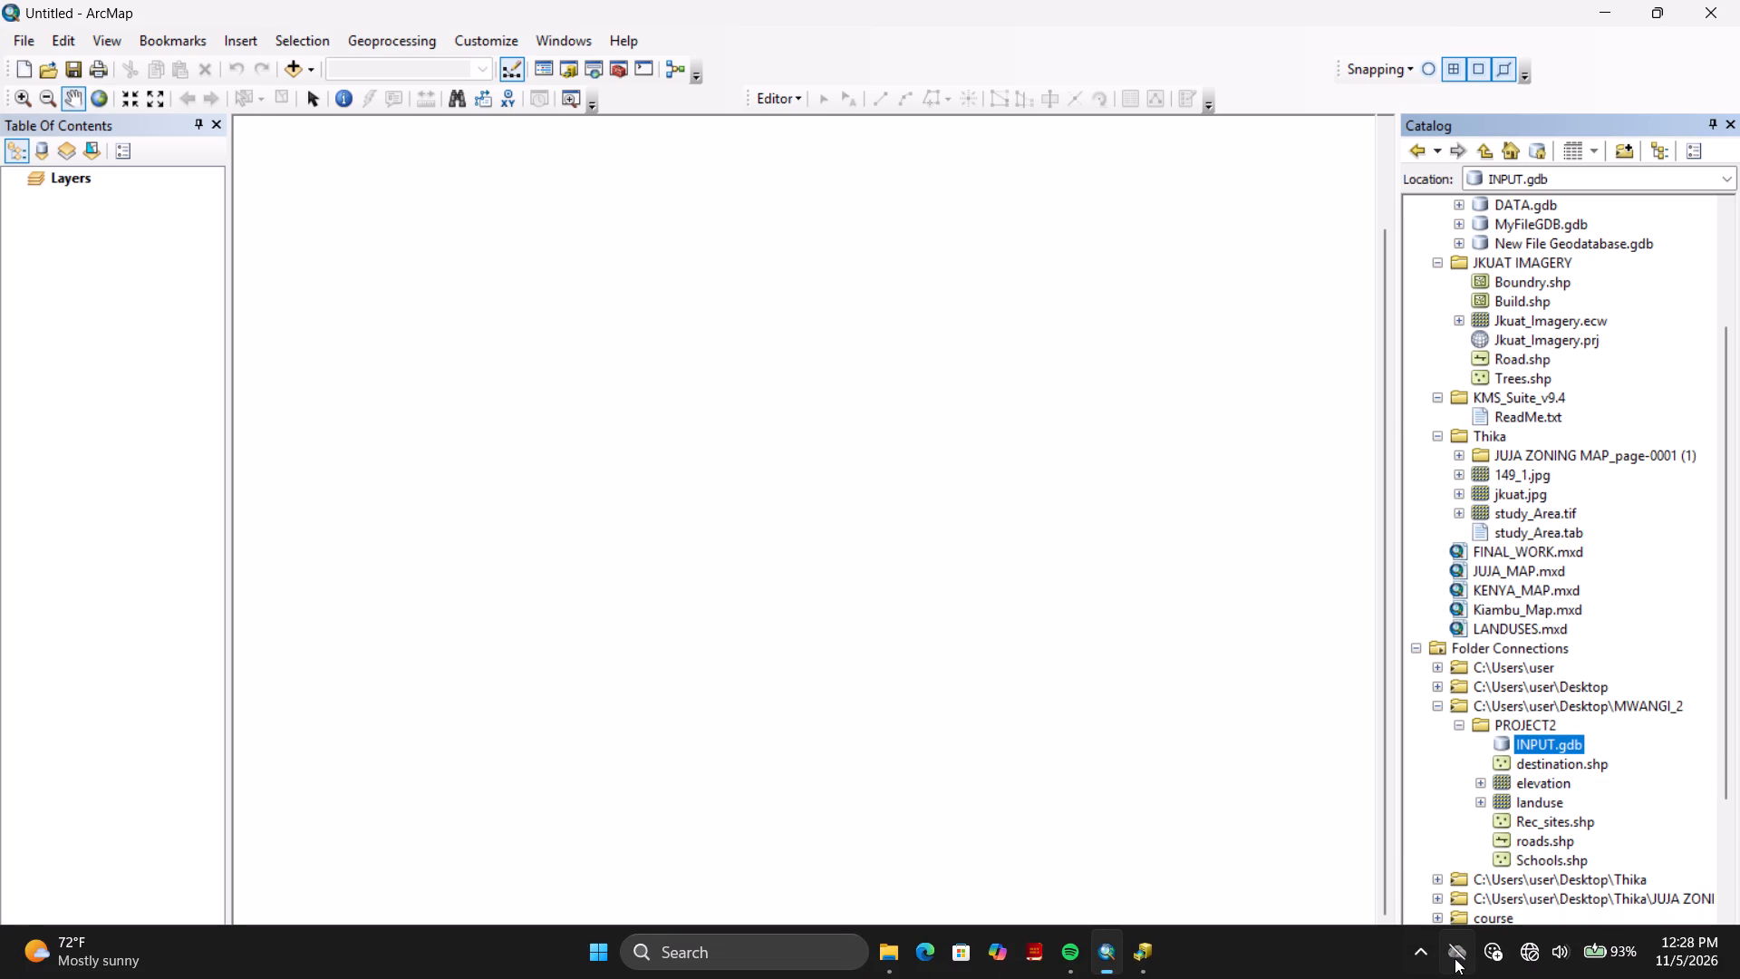
Safely eject the USB mass storage device and dismiss the notification.
left_click(1428, 953)
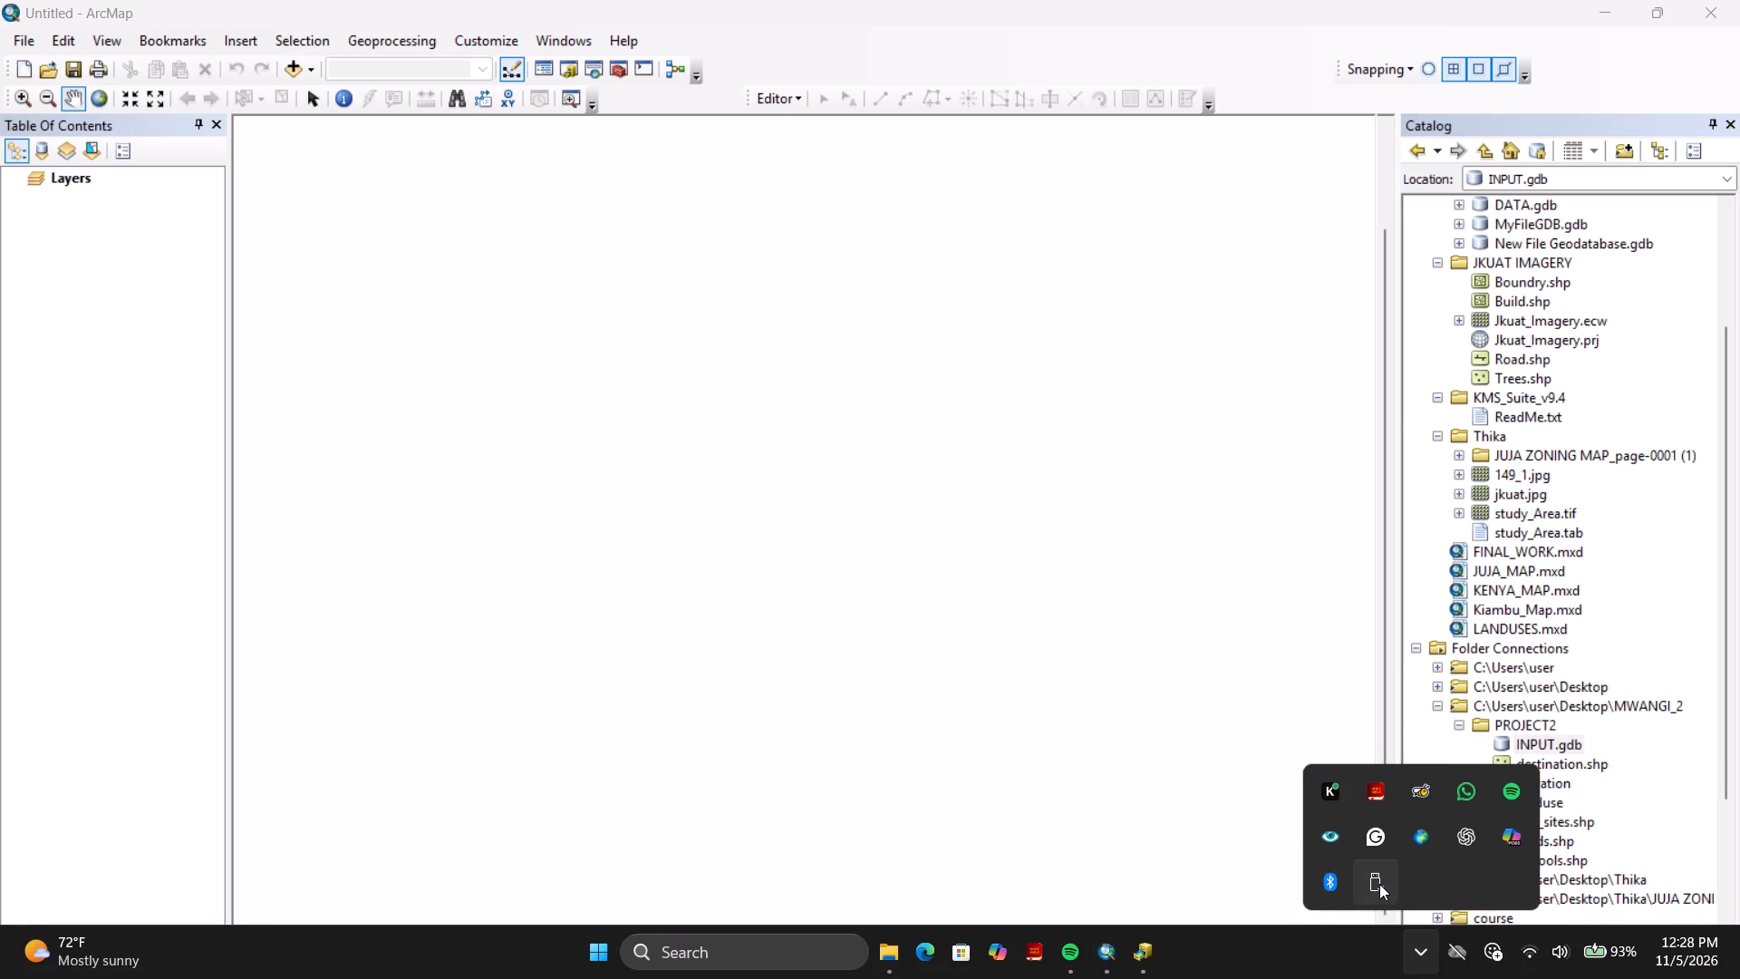
left_click(1379, 884)
left_click(1438, 925)
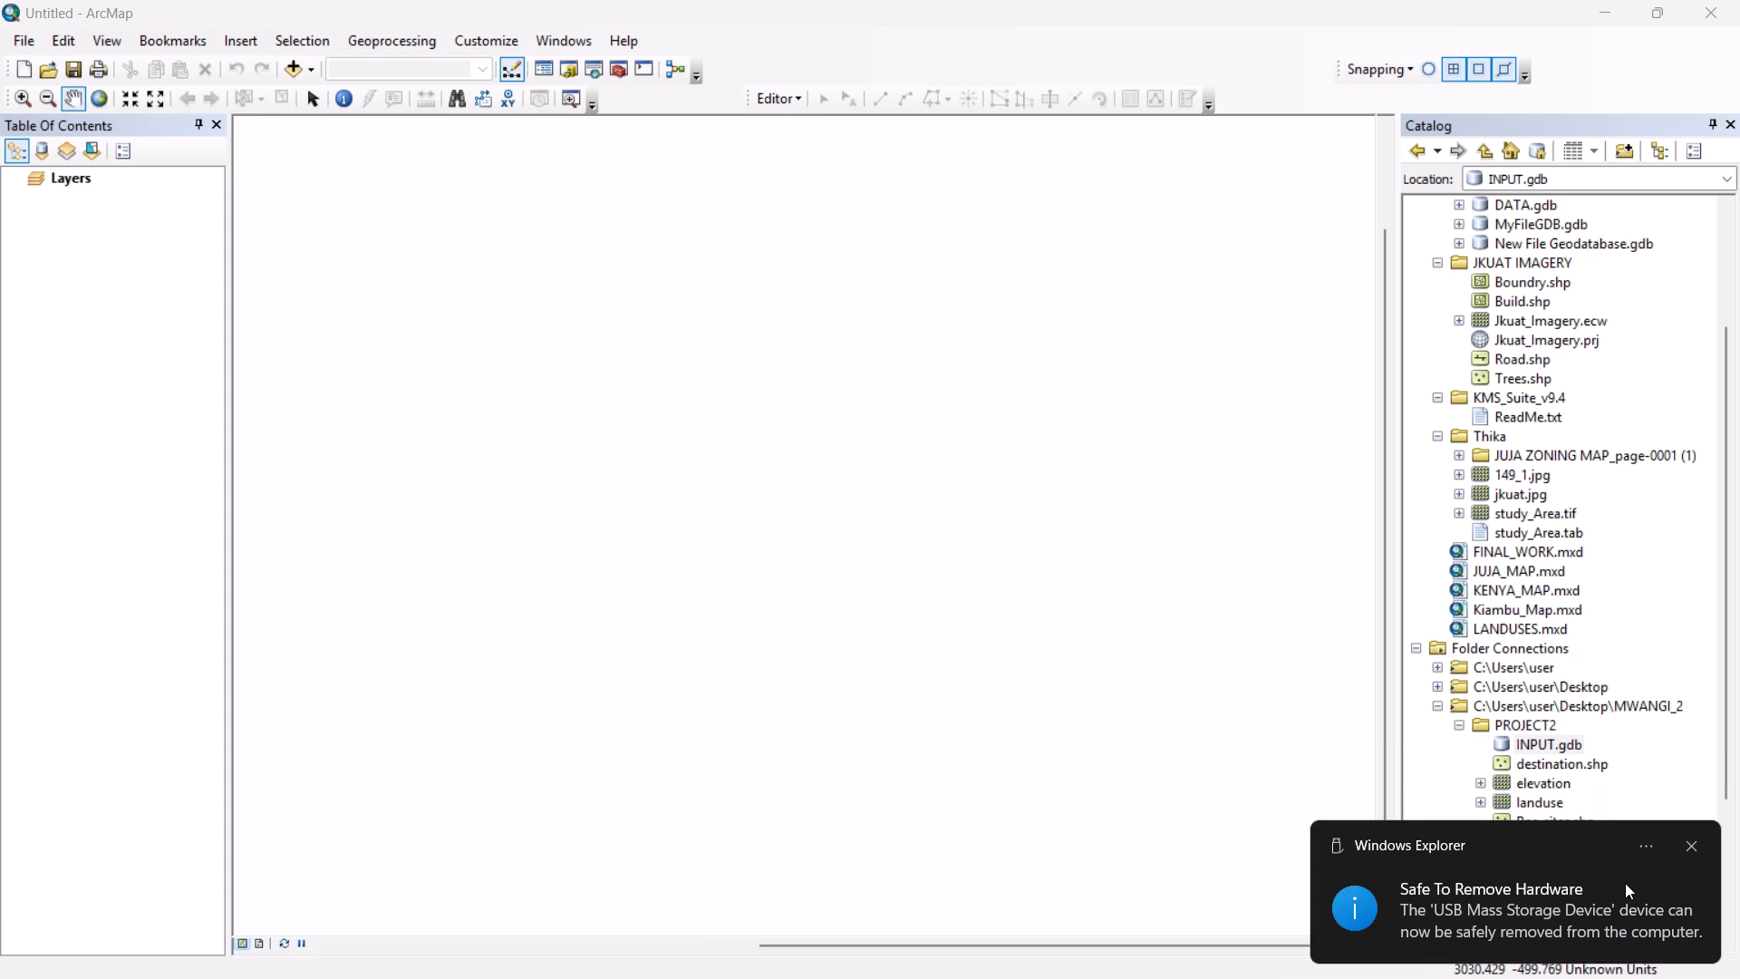
left_click(1696, 844)
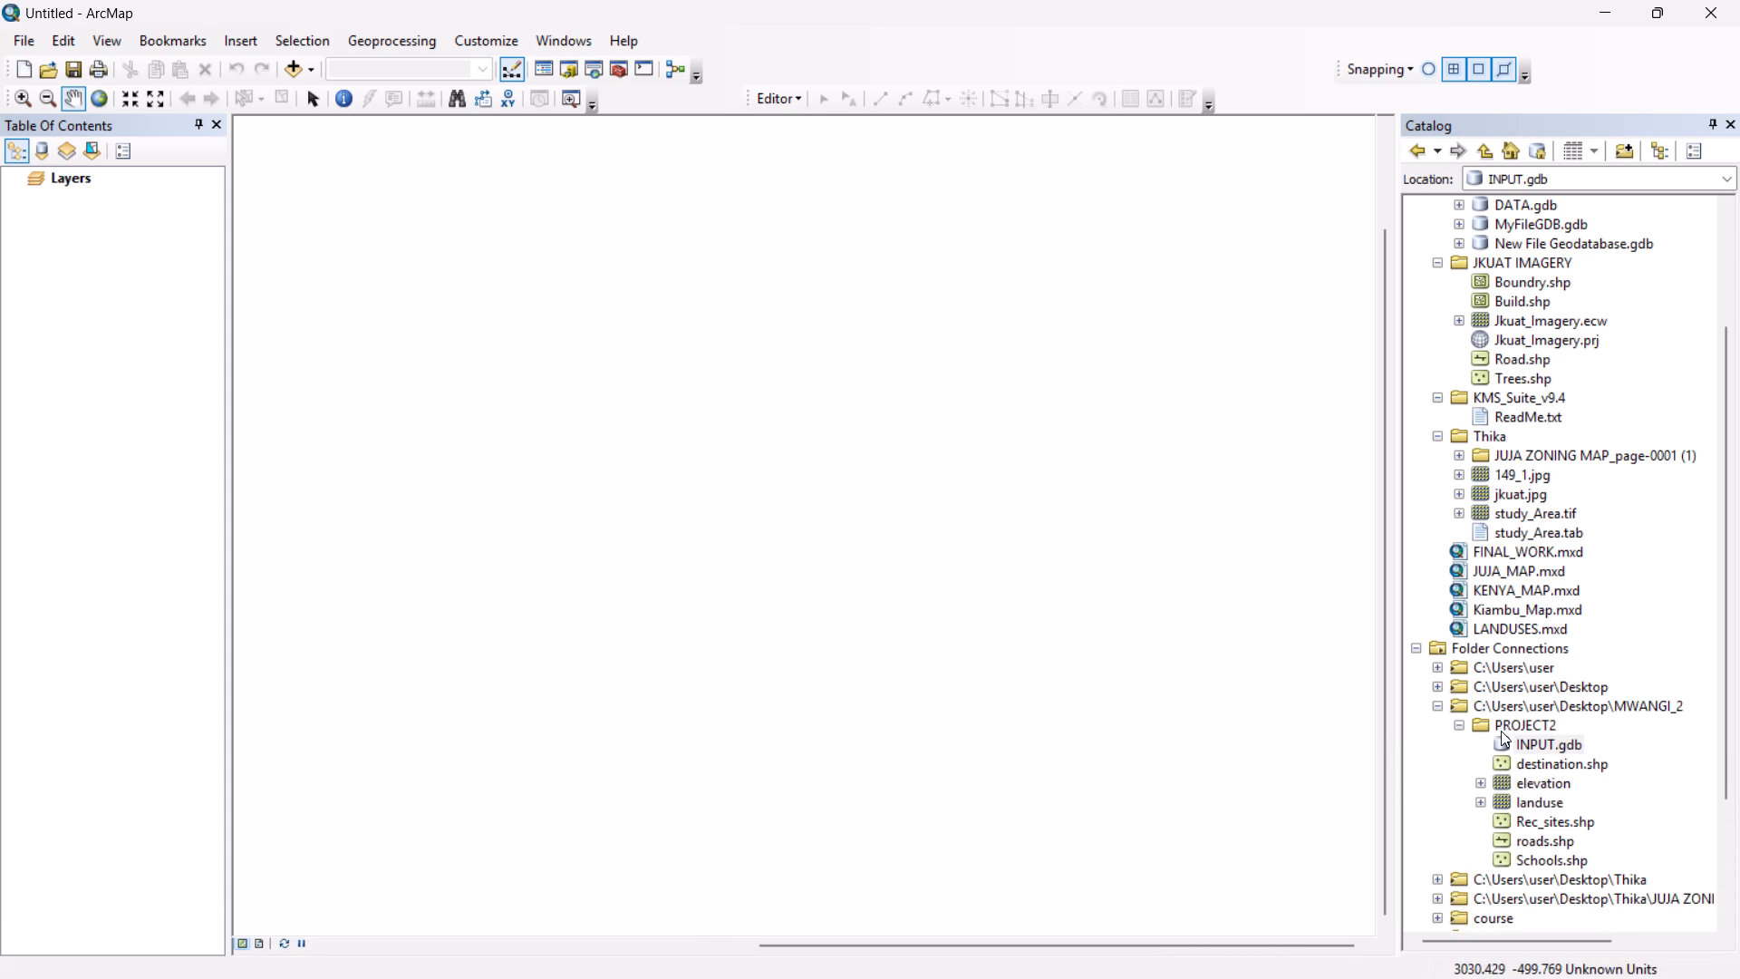
Delete the MWANGI_2 folder inside BRE 2.1\RE2.1 from the Catalog tree.
scroll(1469, 737, "down", 1)
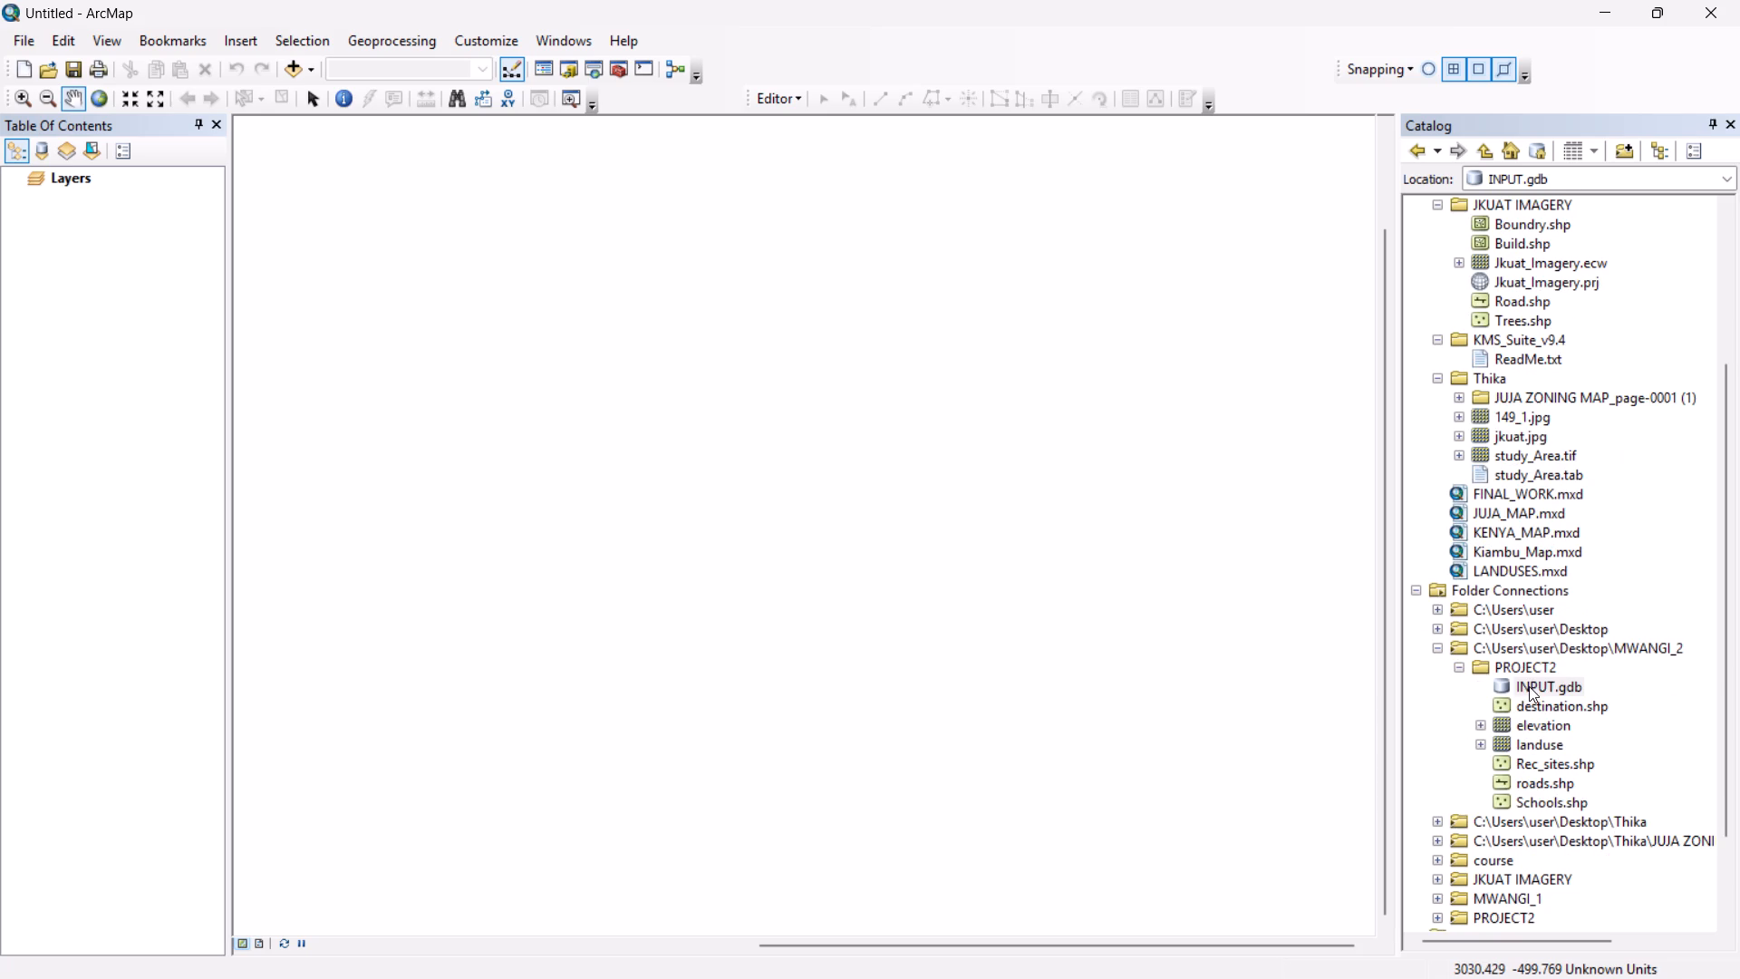
scroll(1525, 646, "up", 6)
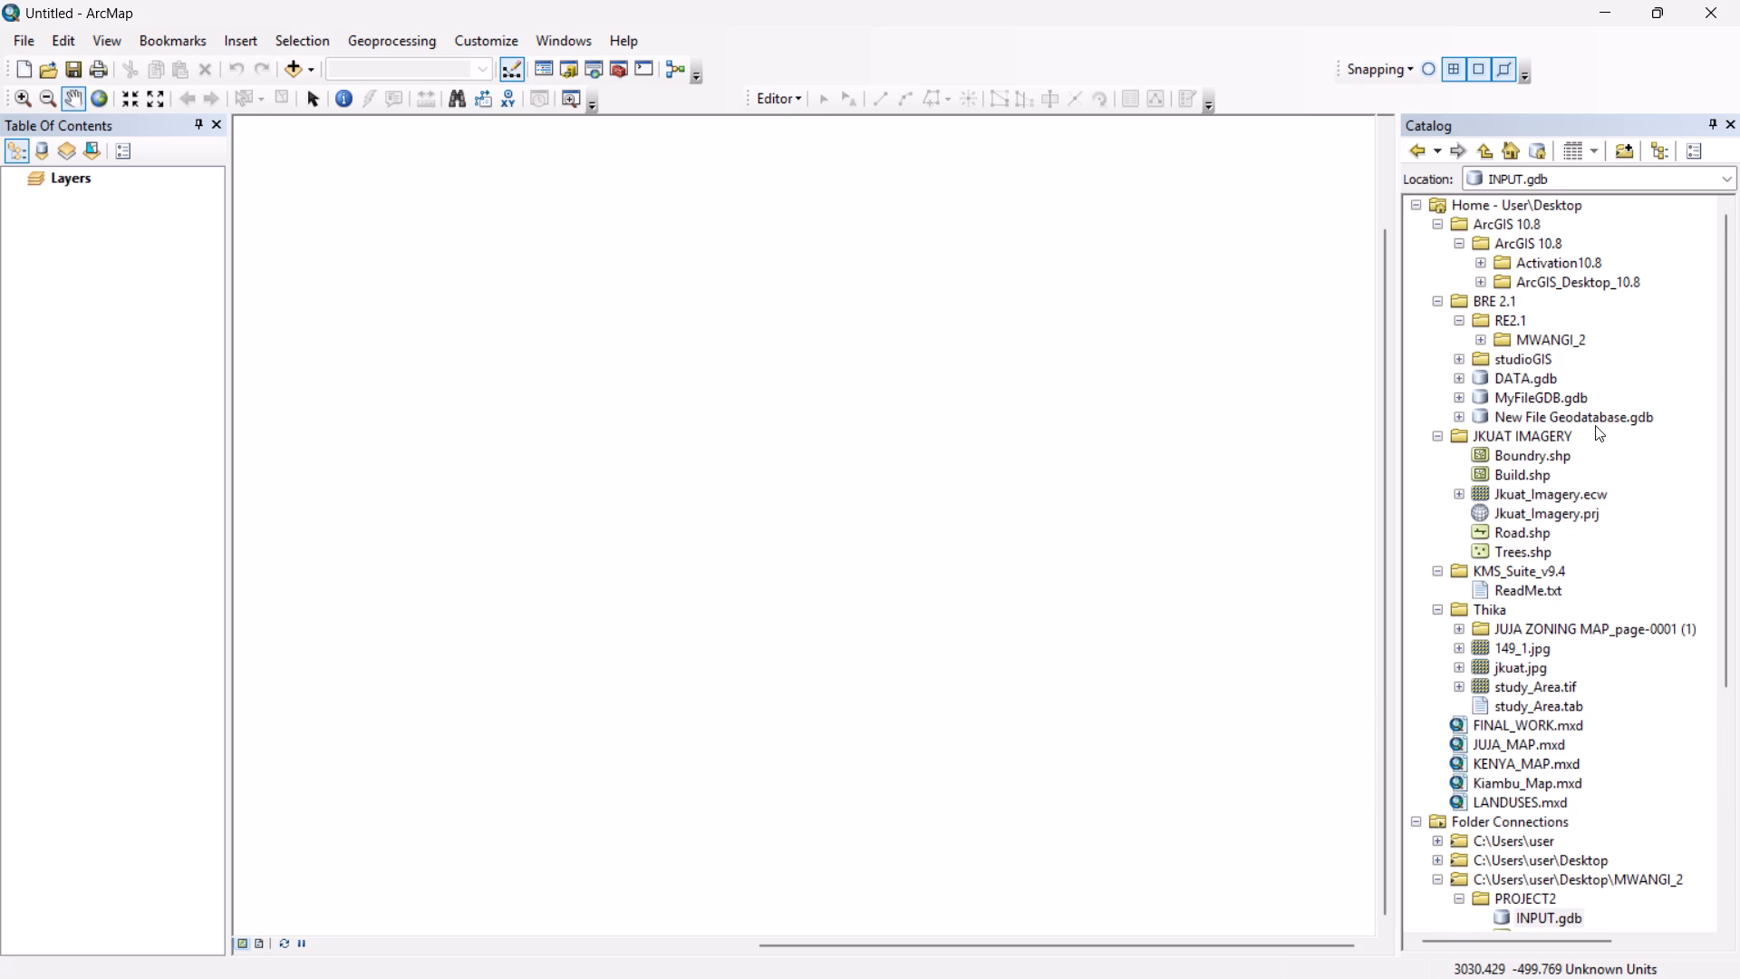
right_click(1571, 327)
left_click(1435, 346)
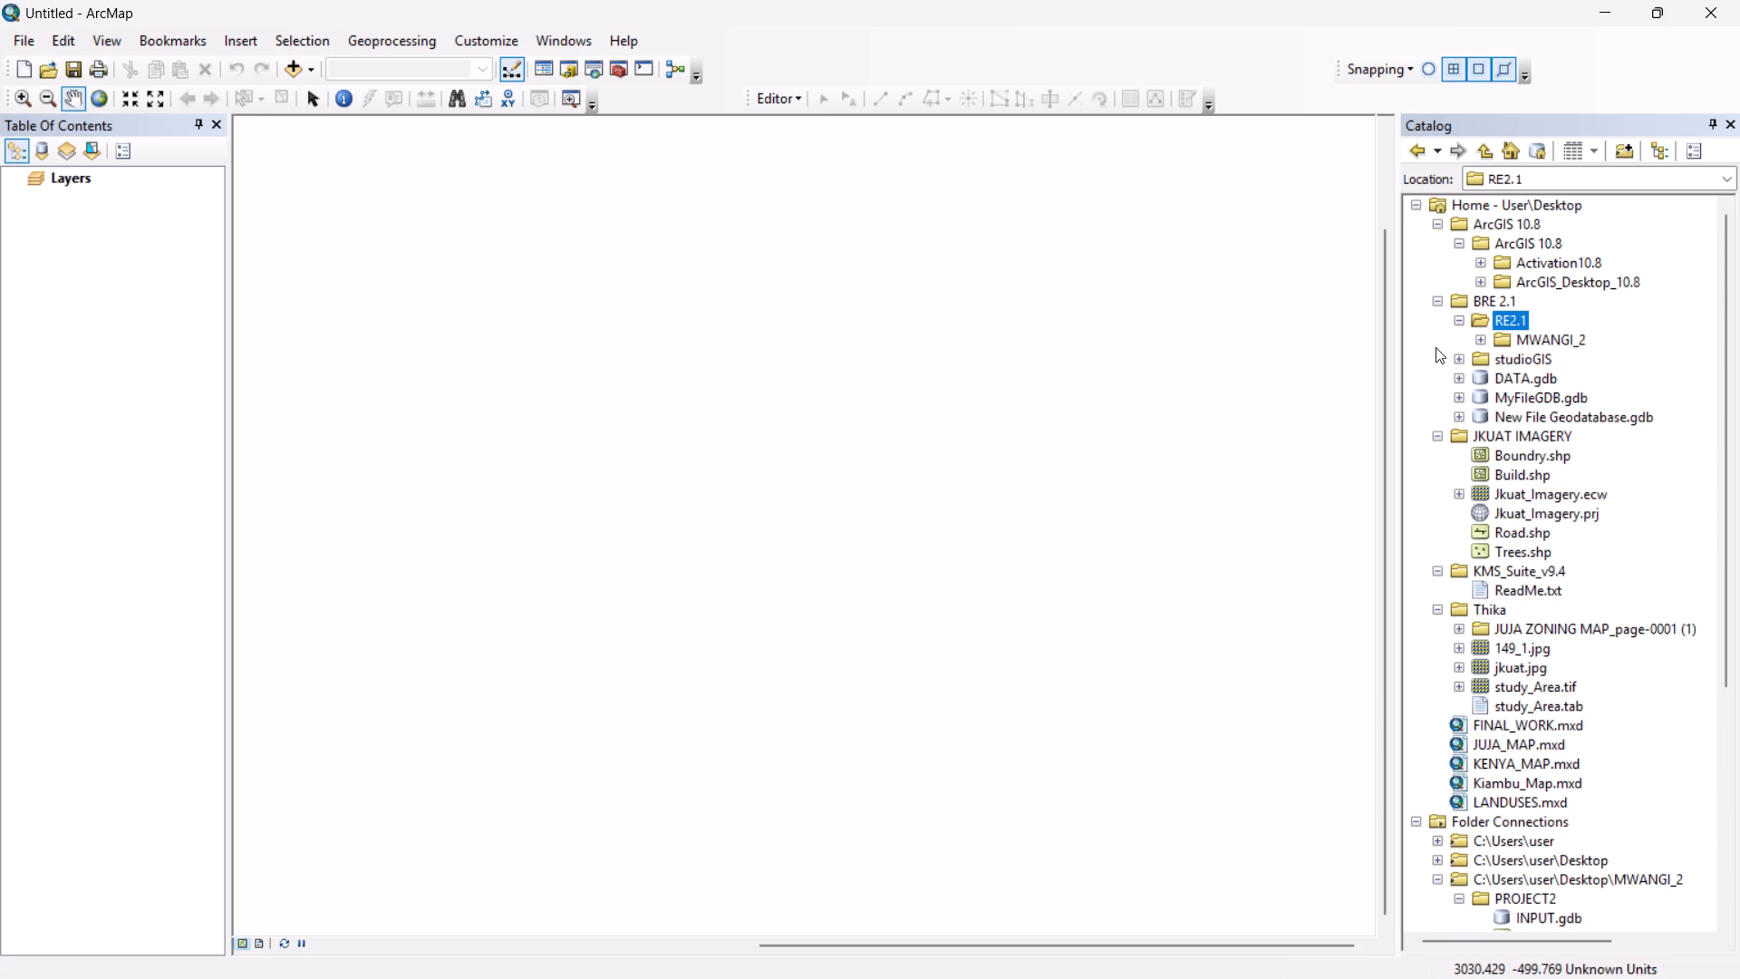
right_click(1550, 334)
left_click(1588, 394)
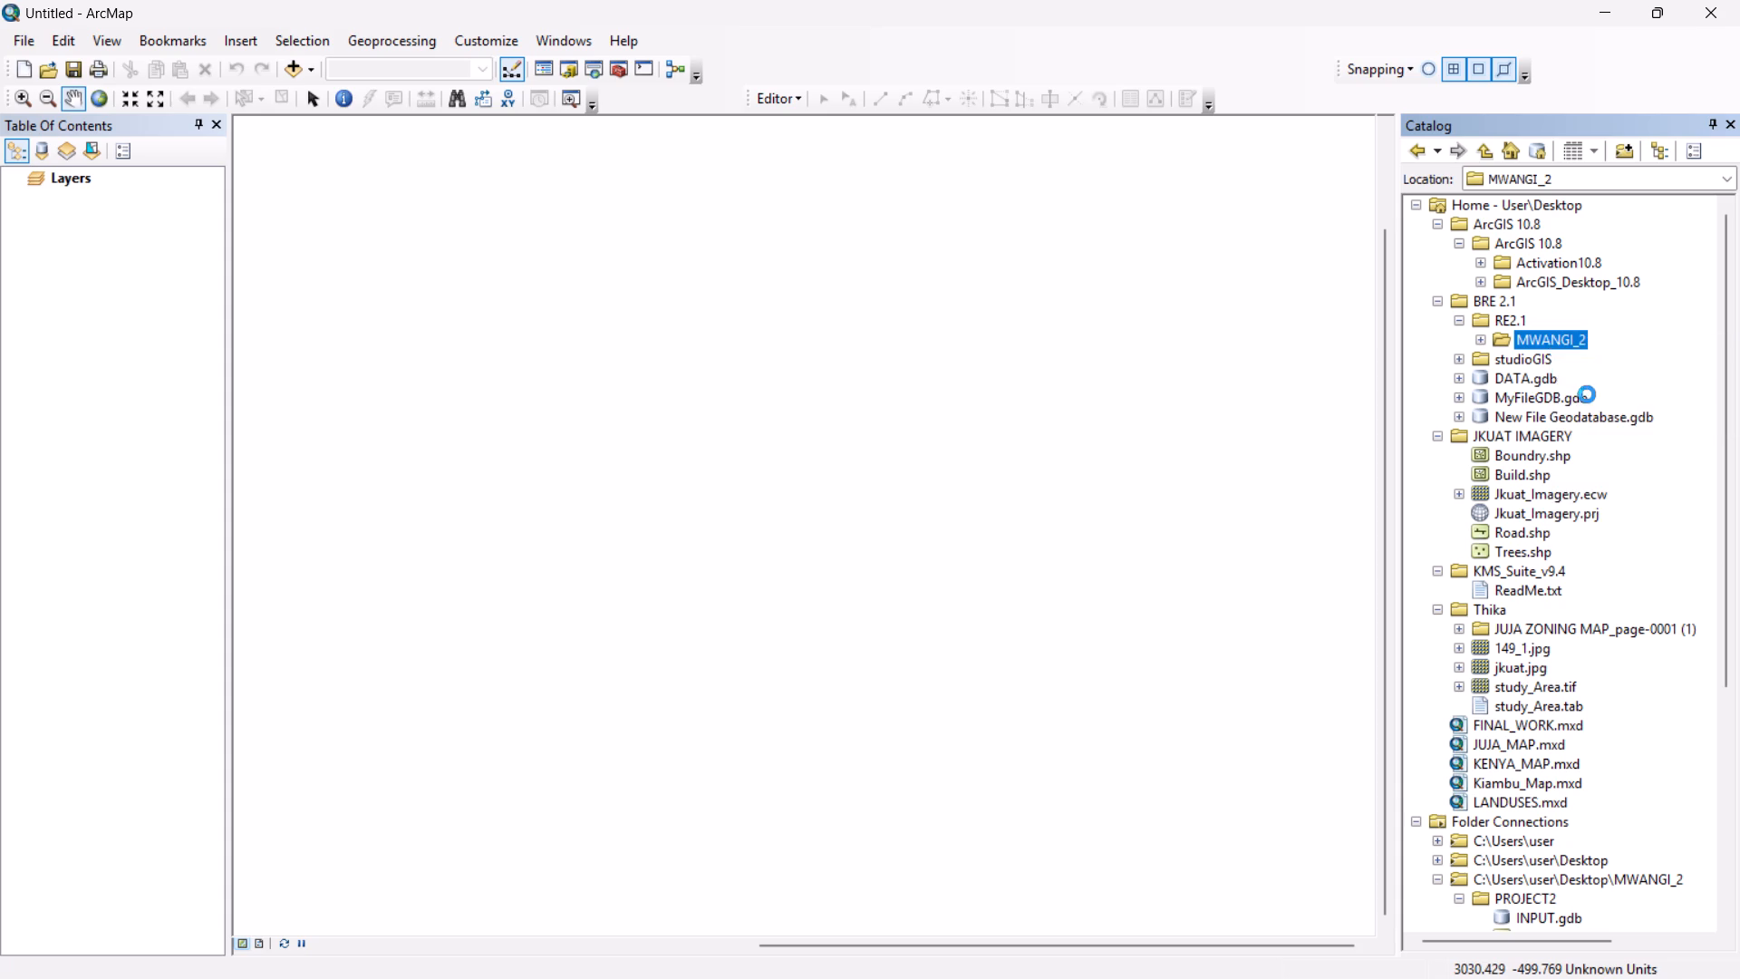
Start a new feature dataset in INPUT.gdb, name it School and continue to the coordinate system choice.
scroll(1523, 474, "down", 6)
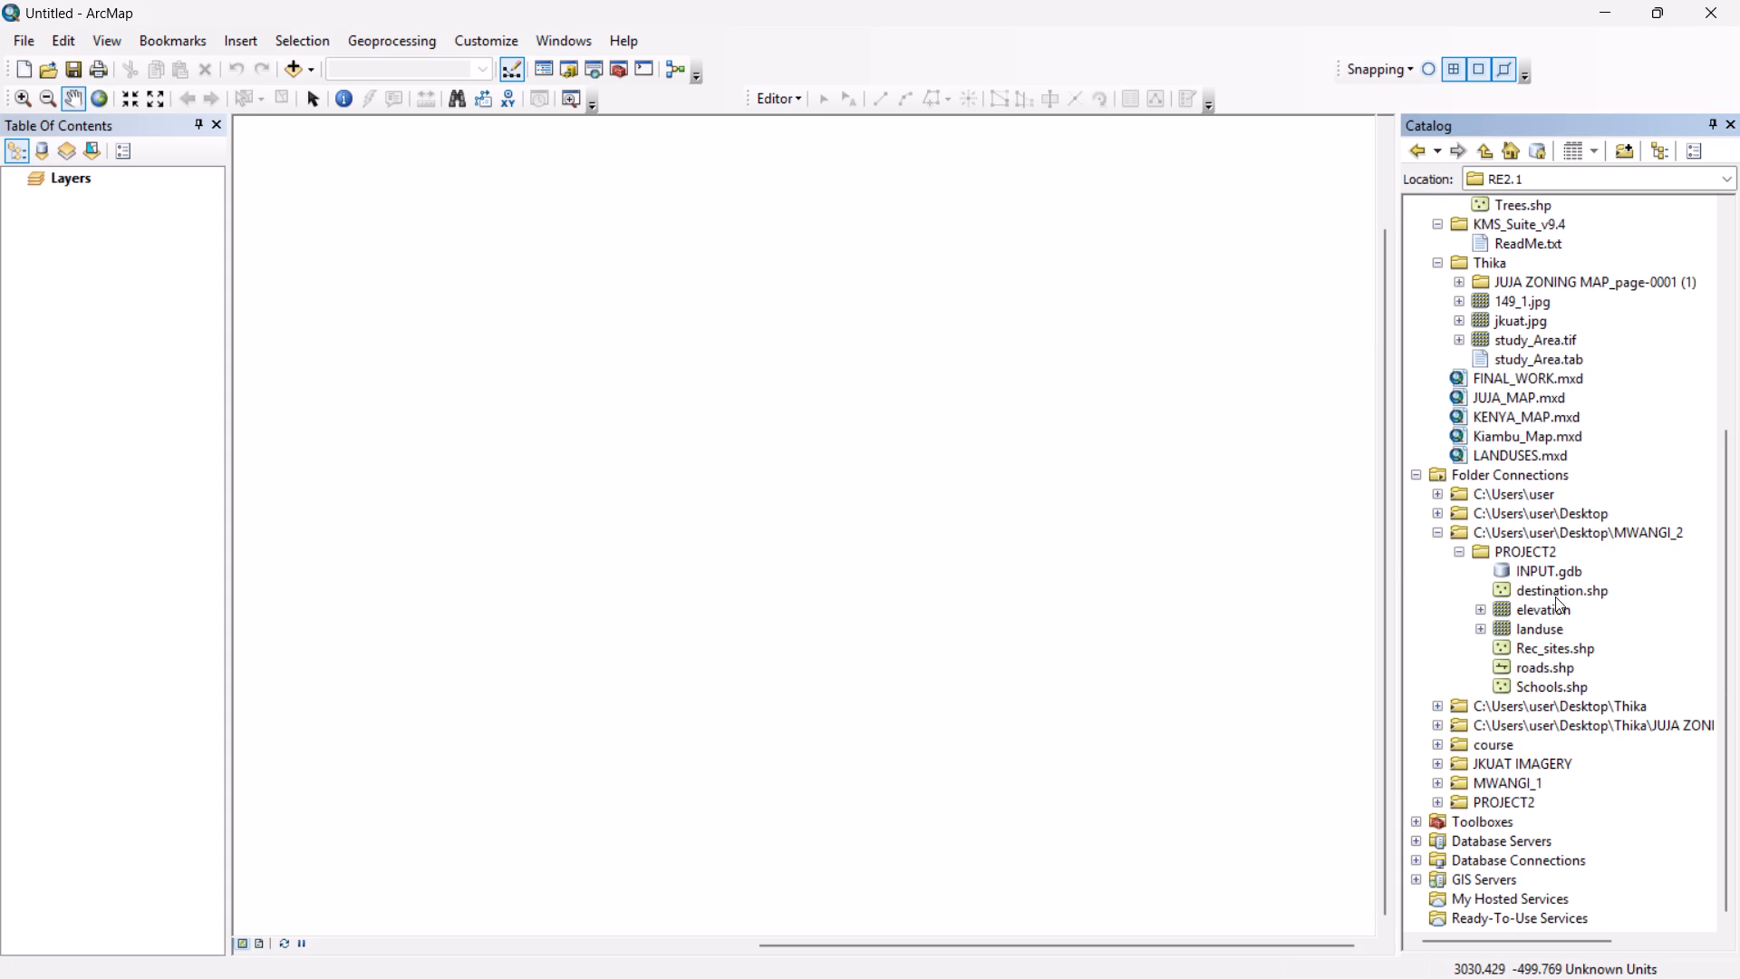
right_click(1503, 571)
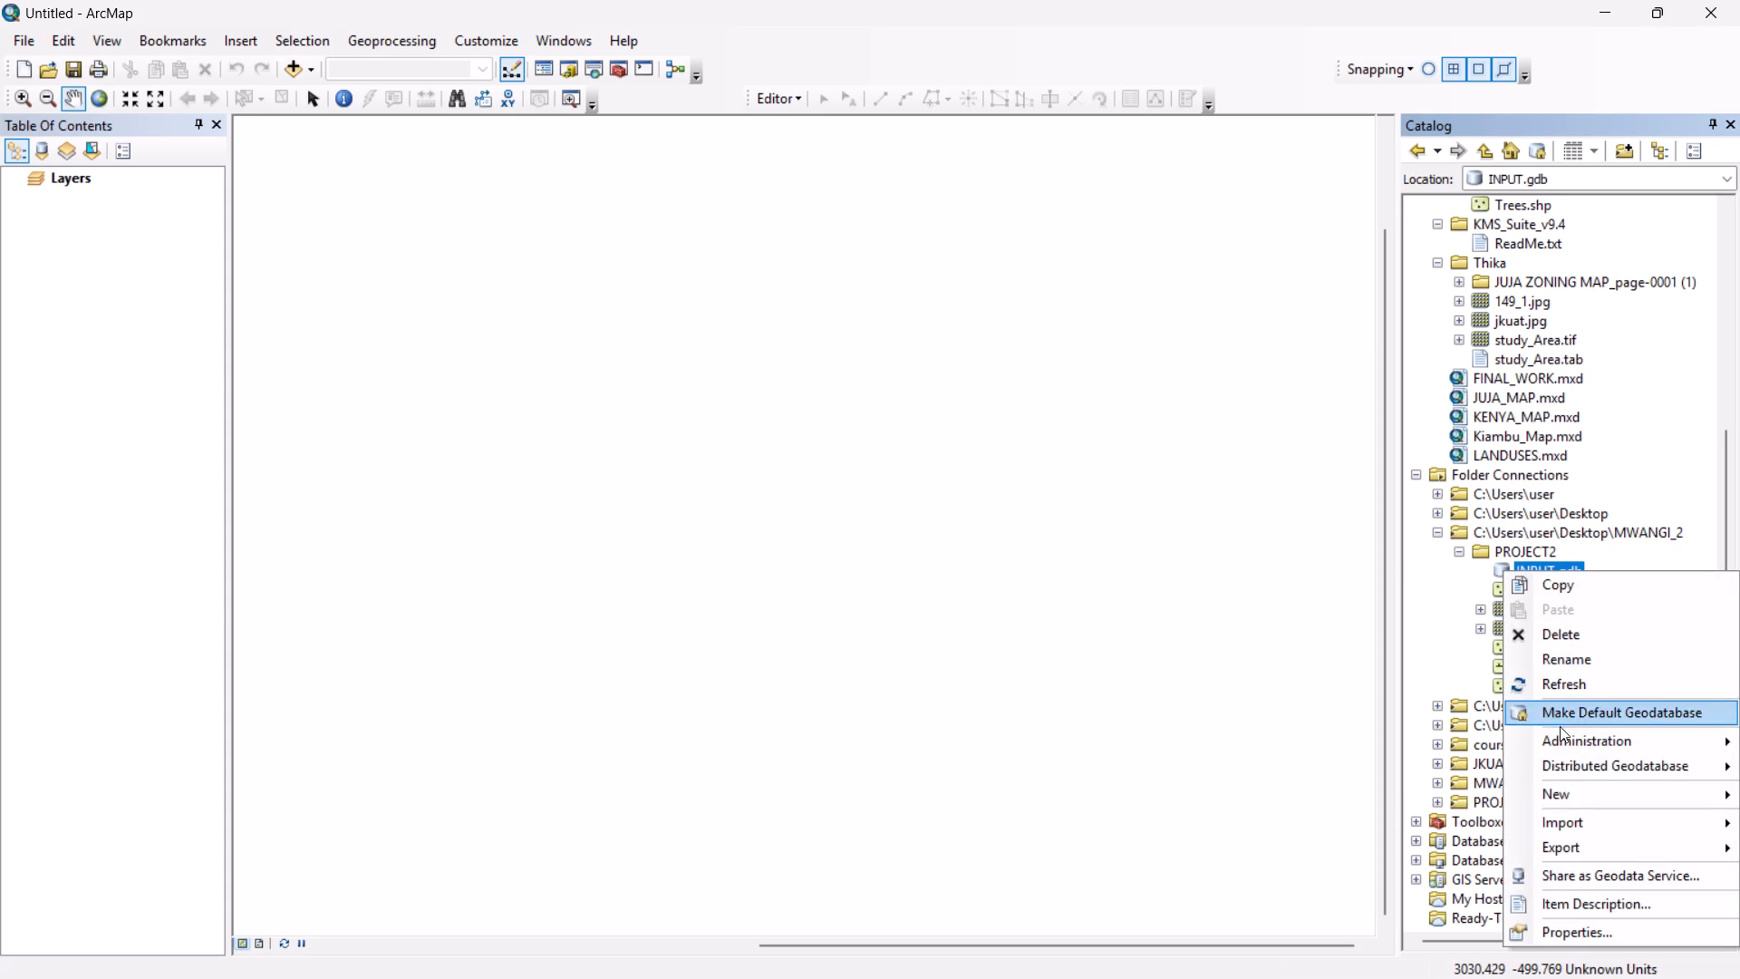
left_click(1464, 733)
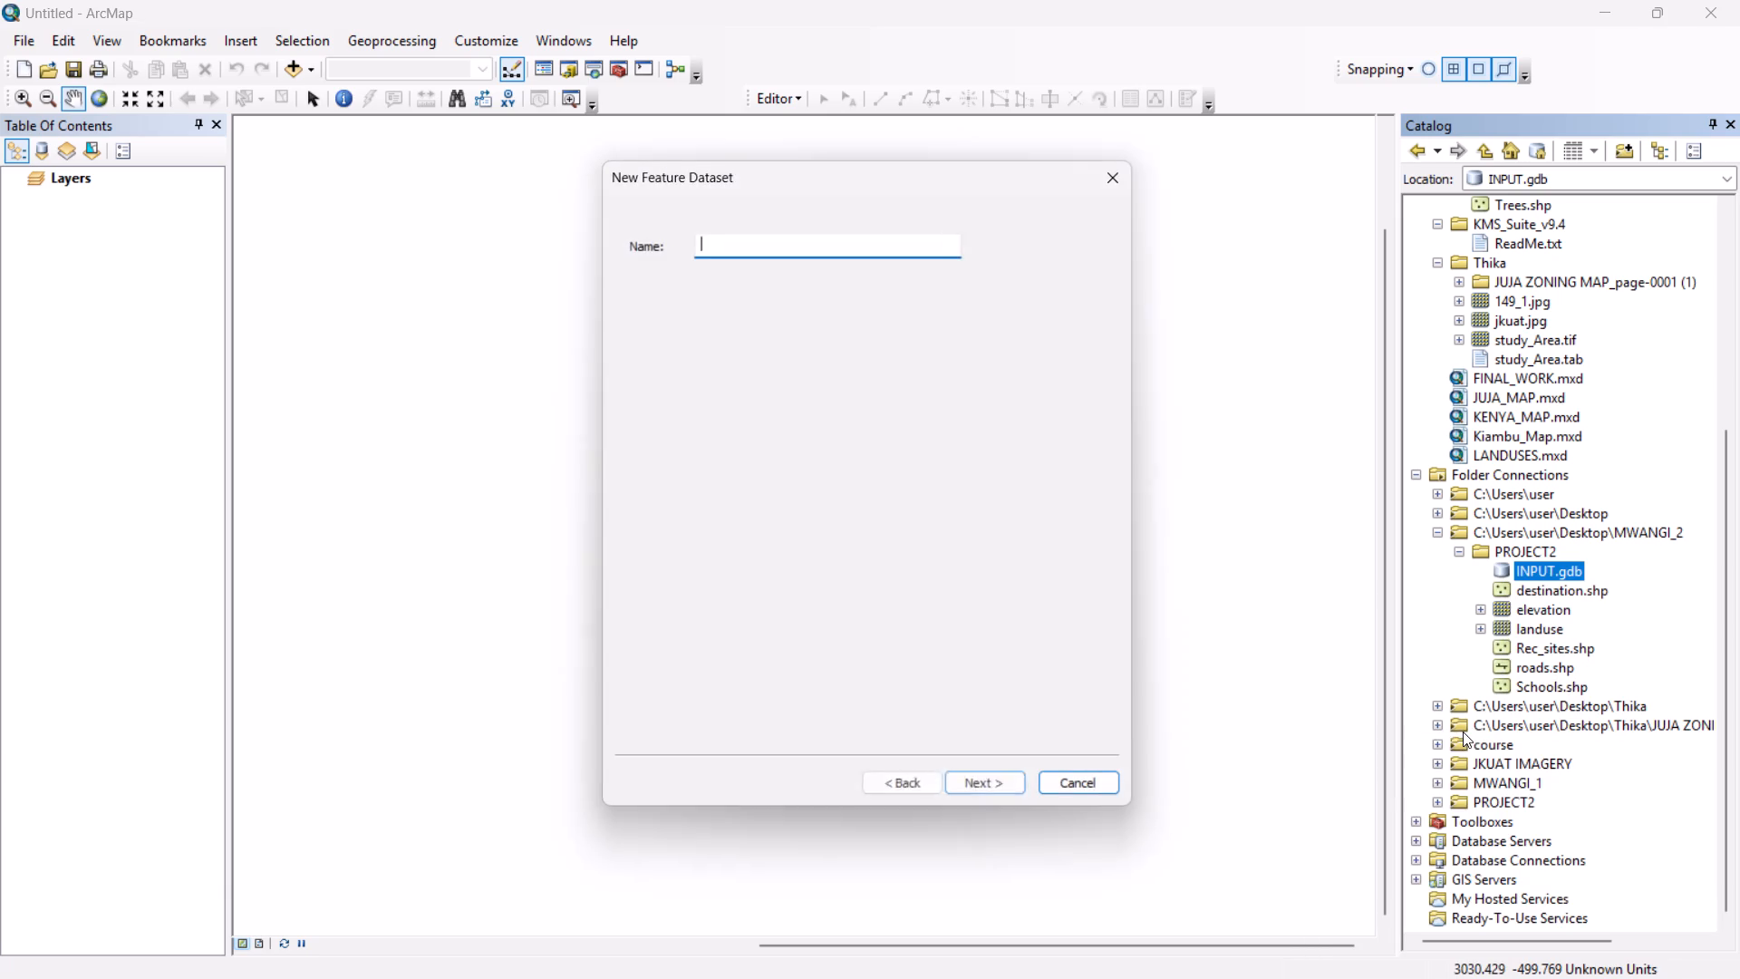
left_click(875, 242)
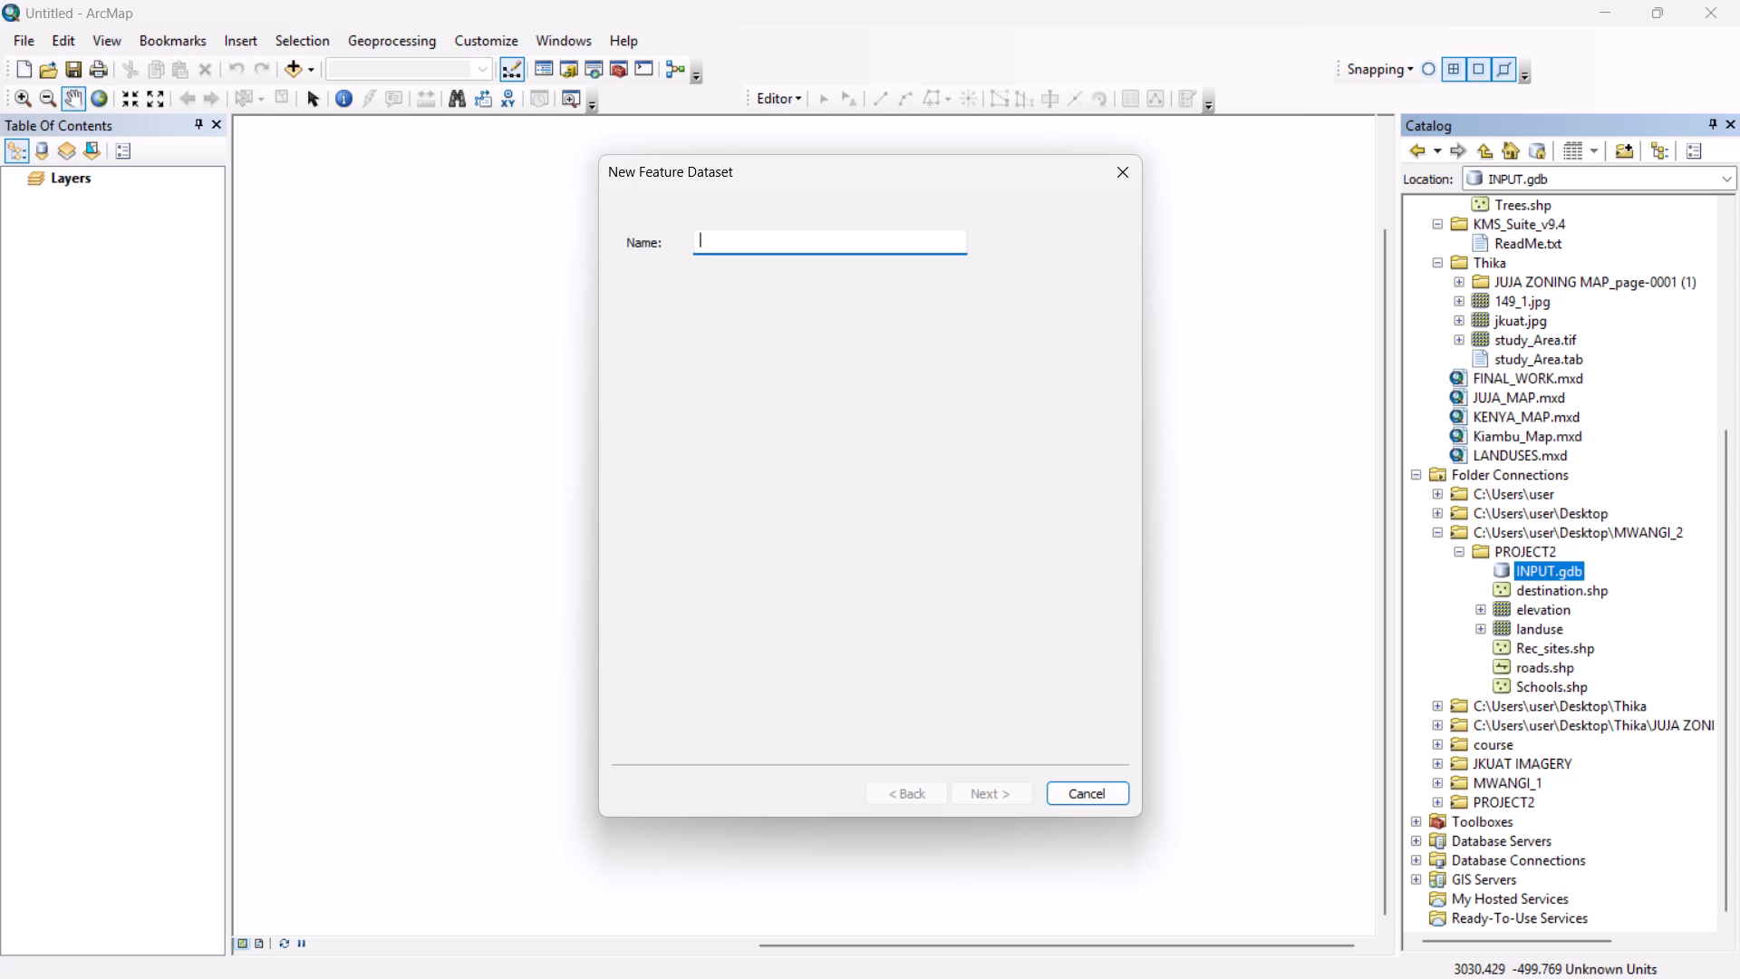
key("shift+s")
type("chool")
key("Return")
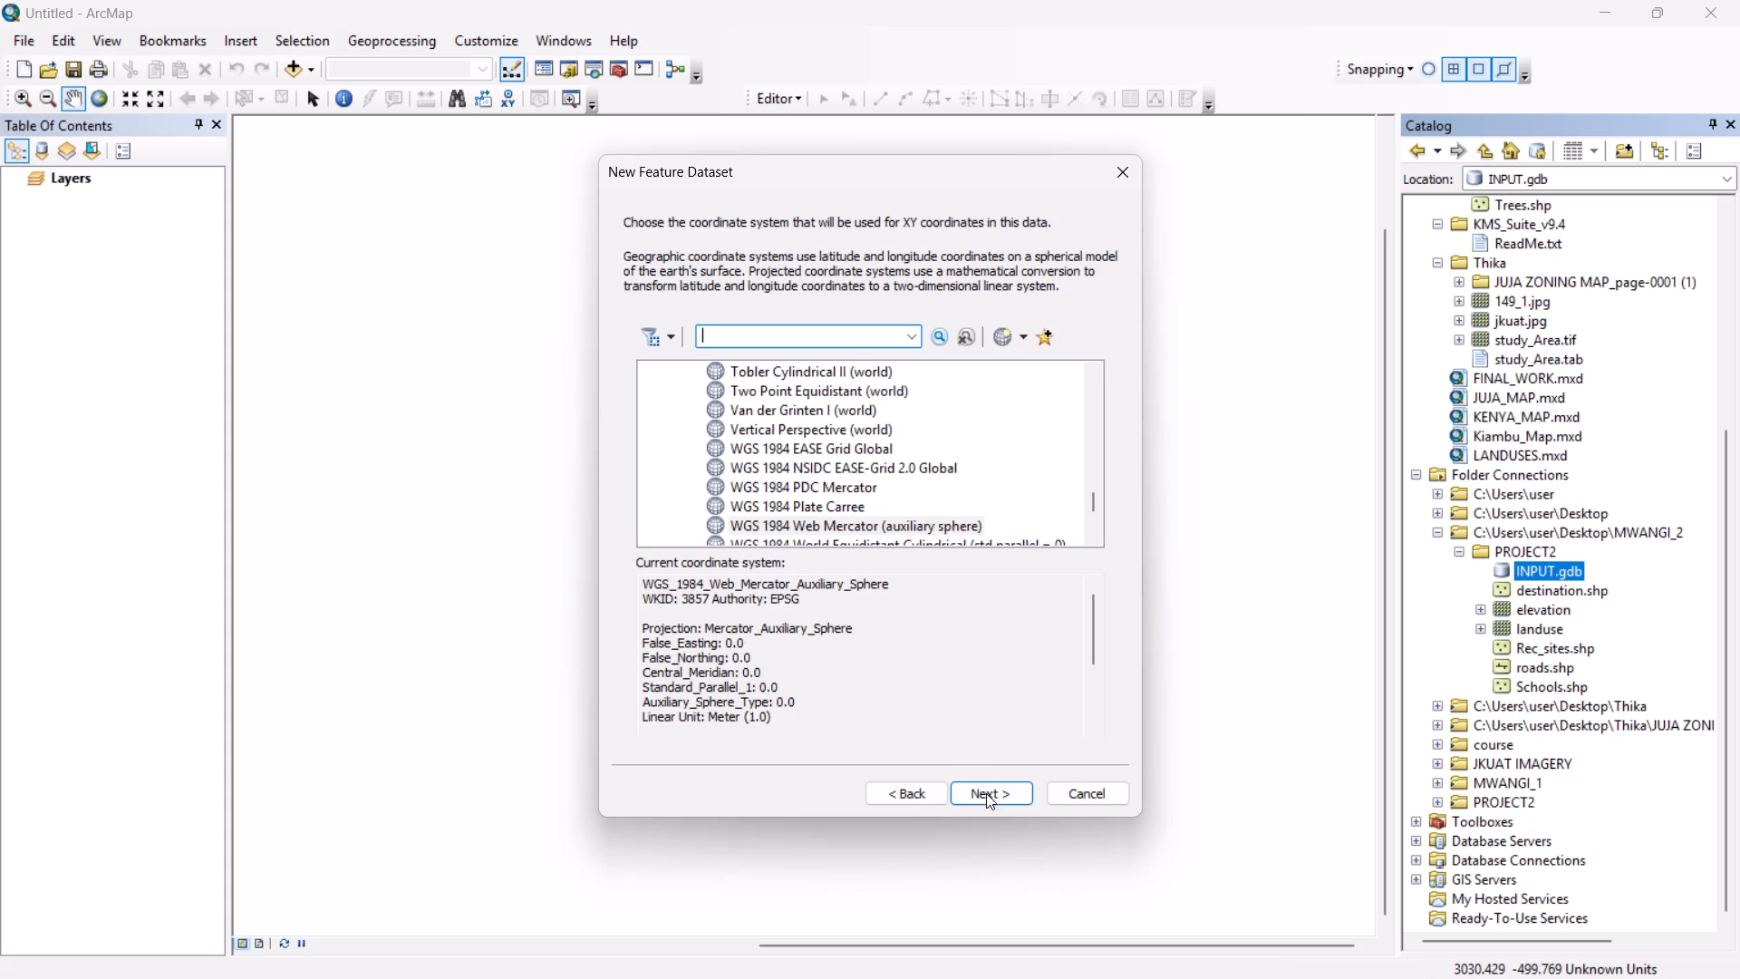
Go back to the feature dataset's name, change it to SCH and return to the XY coordinate system choice.
left_click(899, 794)
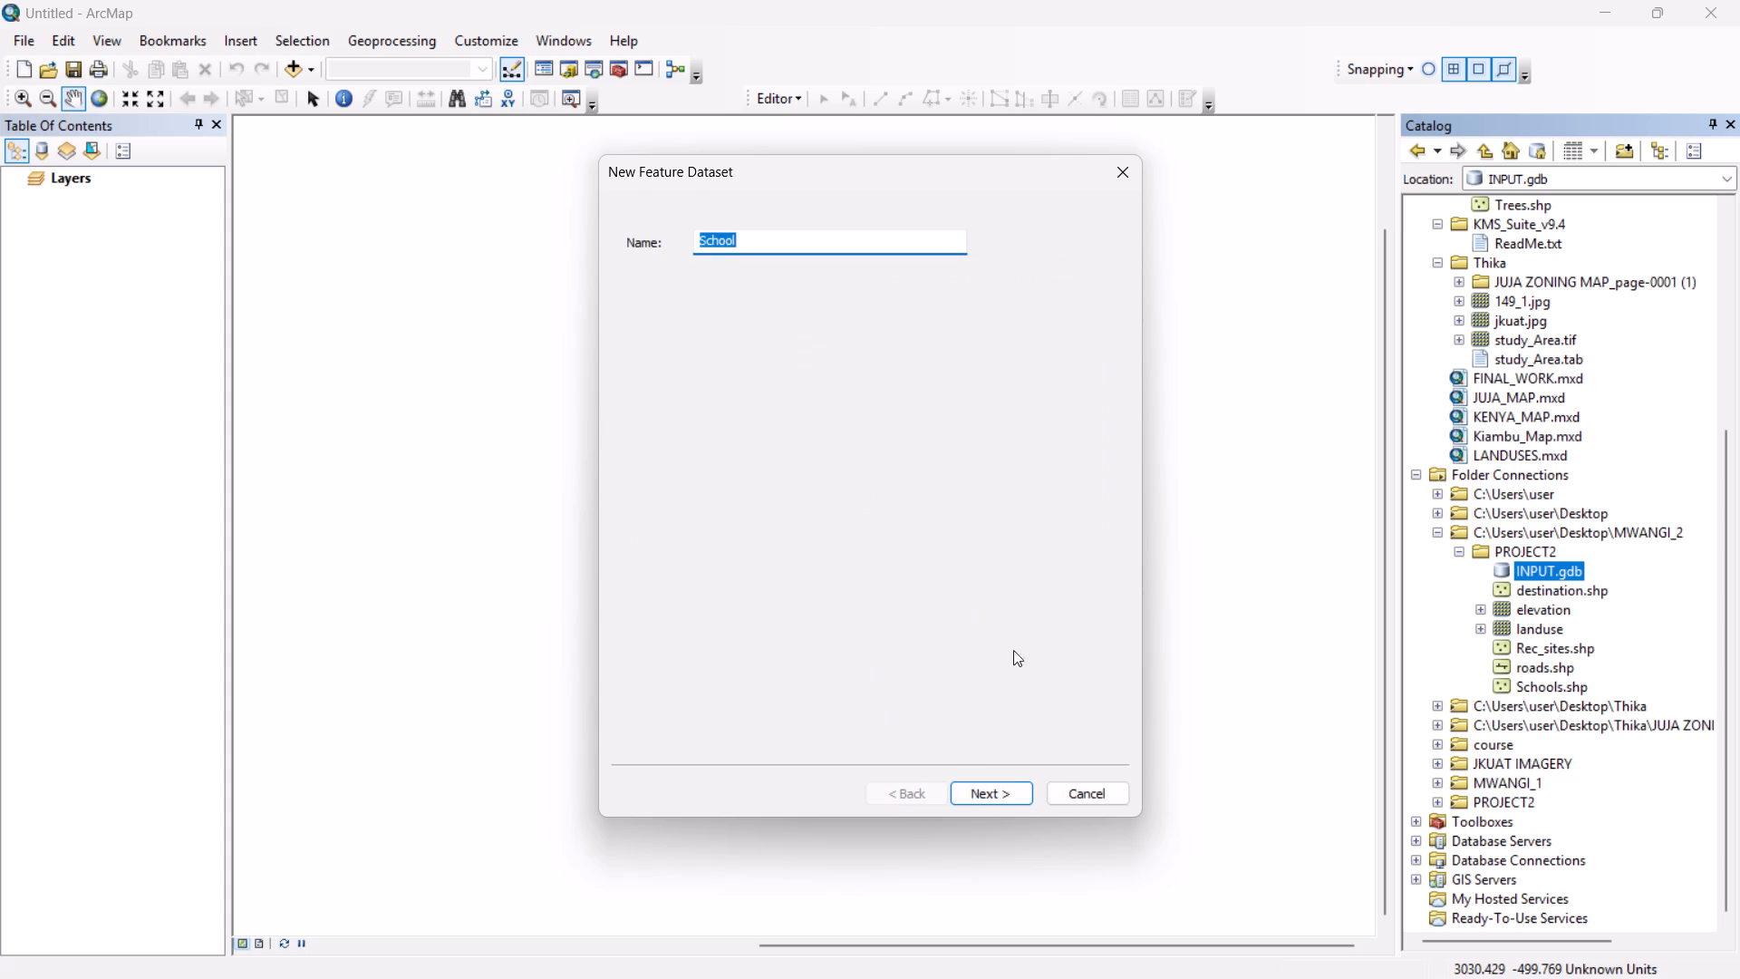
left_click(817, 237)
key("BackSpace")
key("BackSpace")
key("BackSpace")
key("BackSpace")
key("BackSpace")
key("BackSpace")
key("BackSpace")
key("BackSpace")
key("BackSpace")
key("BackSpace")
key("BackSpace")
key("BackSpace")
key("BackSpace")
key("BackSpace")
key("BackSpace")
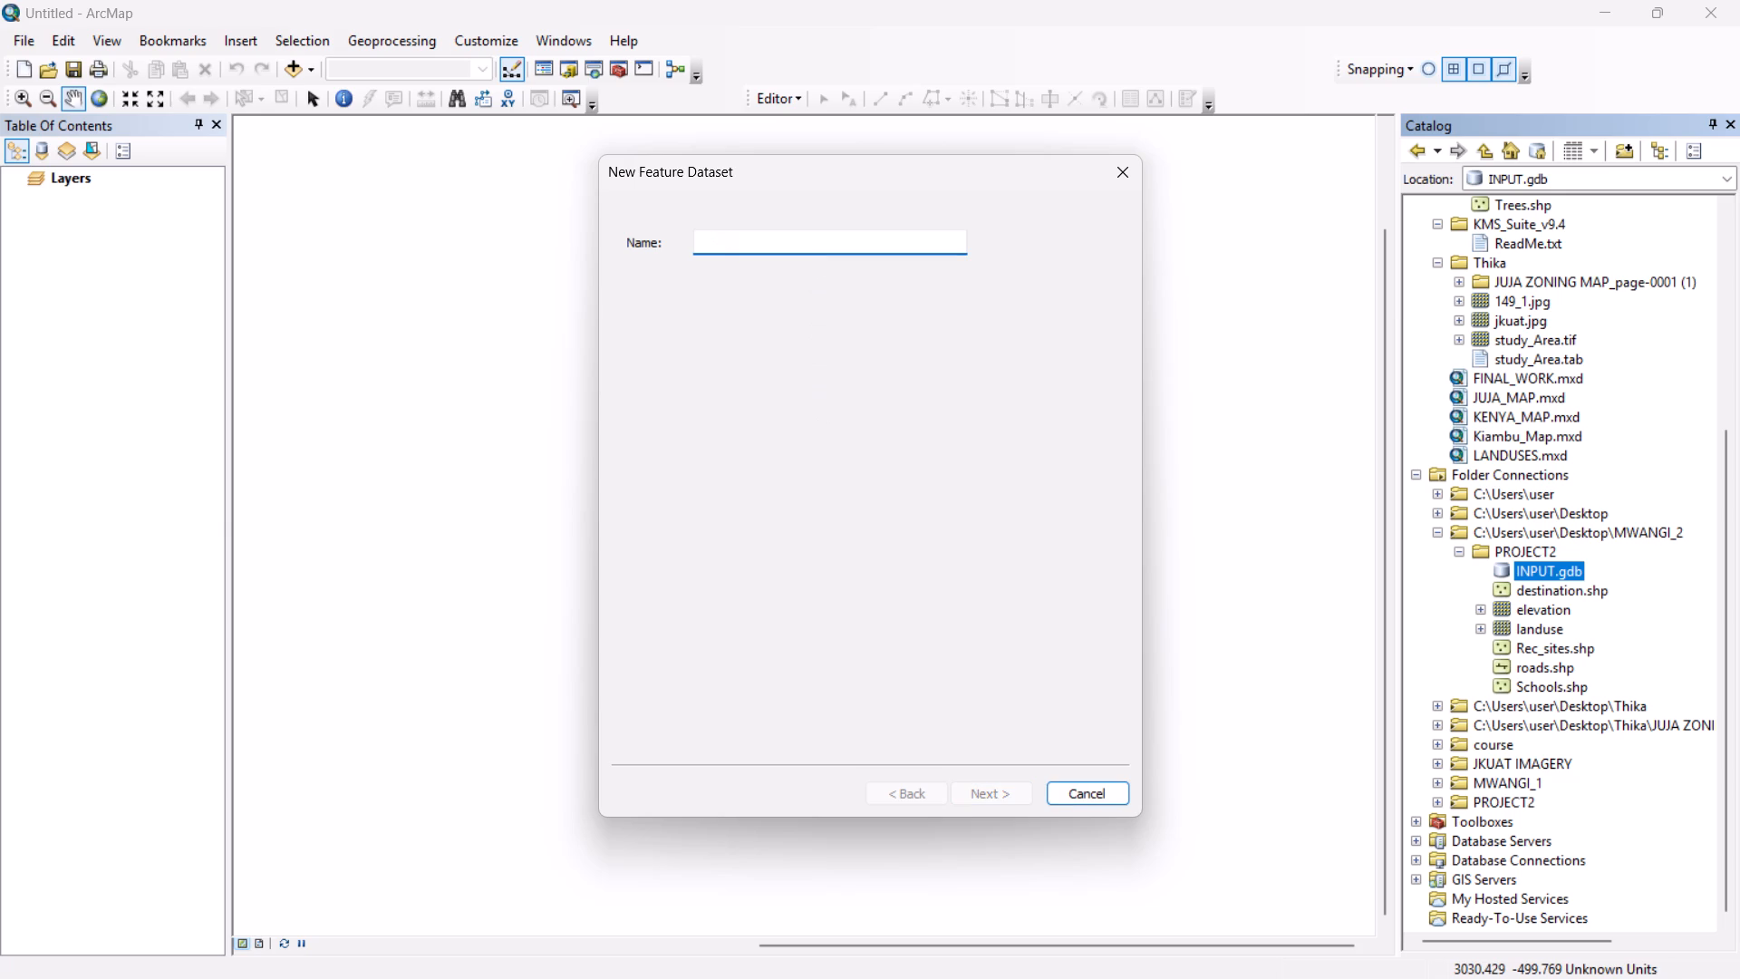
type("SCH")
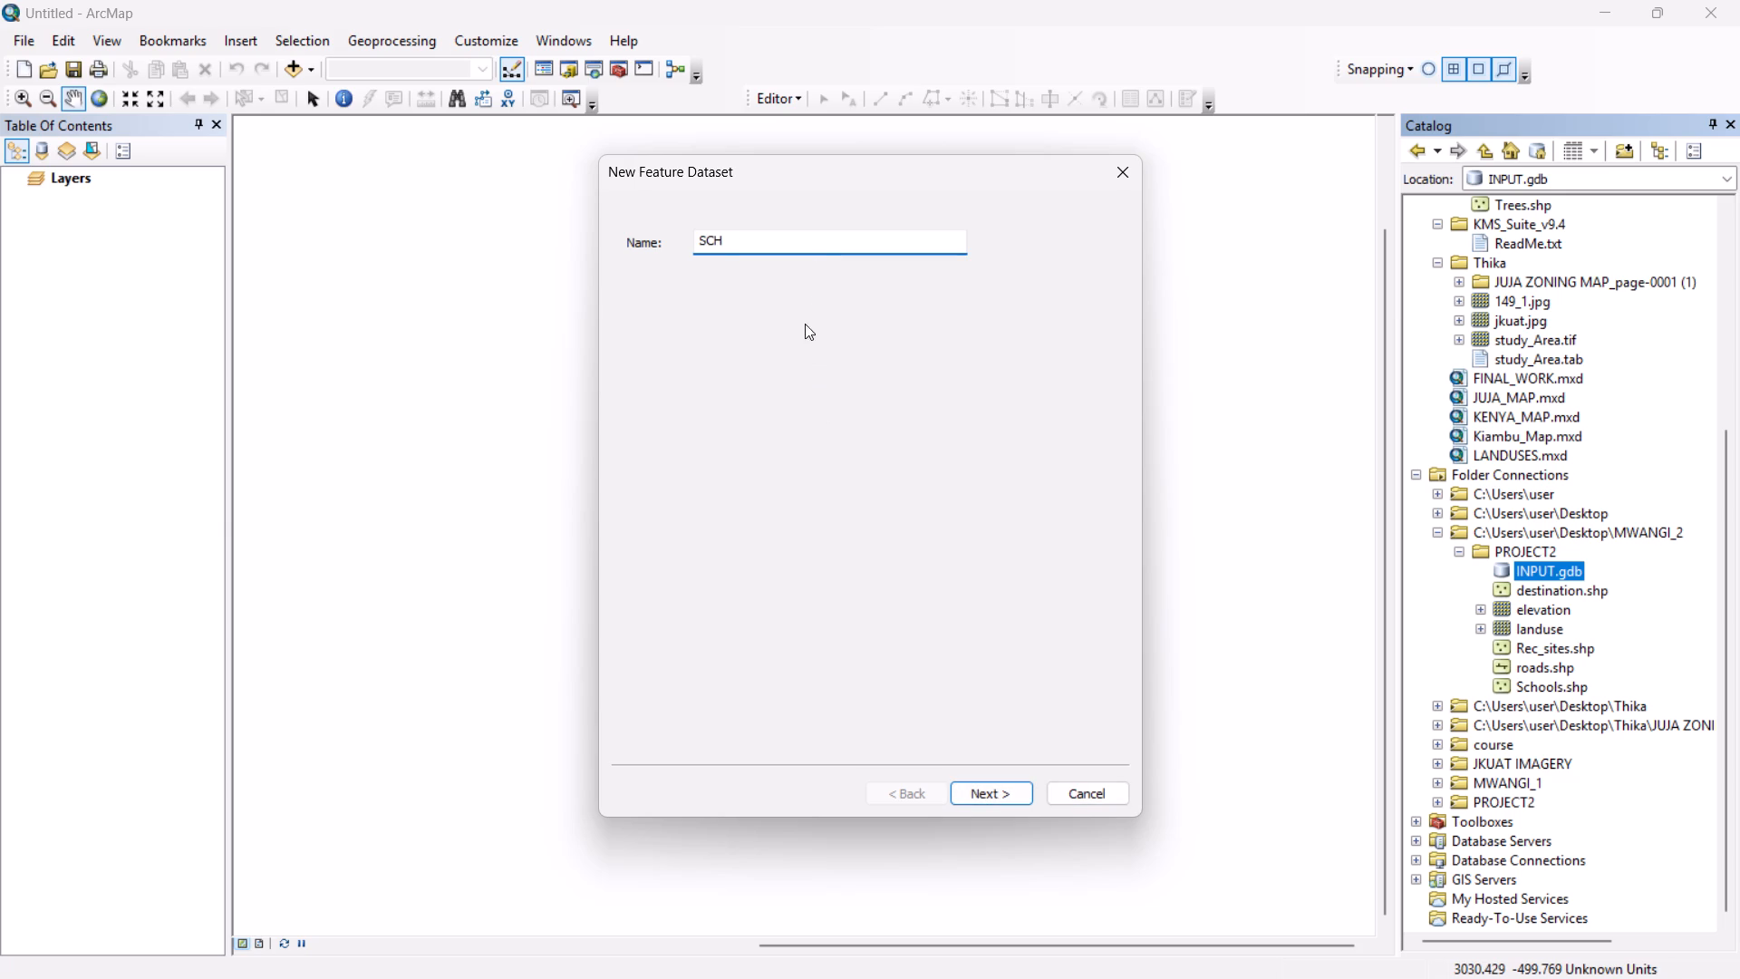
left_click(998, 800)
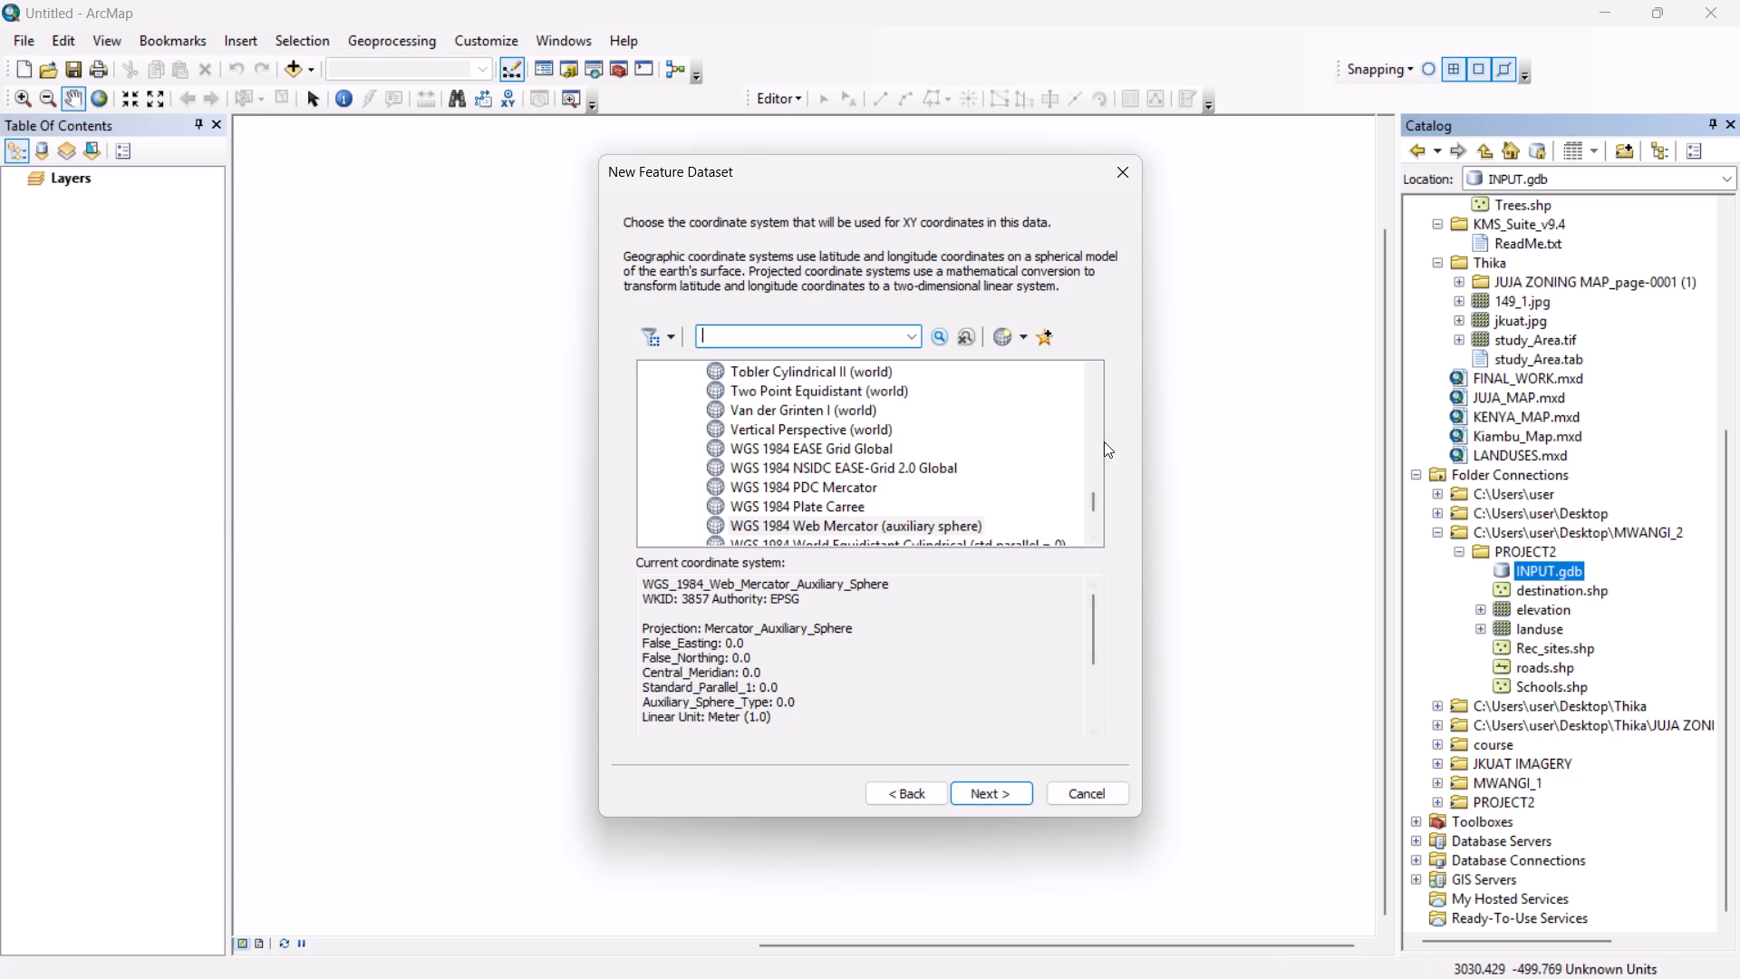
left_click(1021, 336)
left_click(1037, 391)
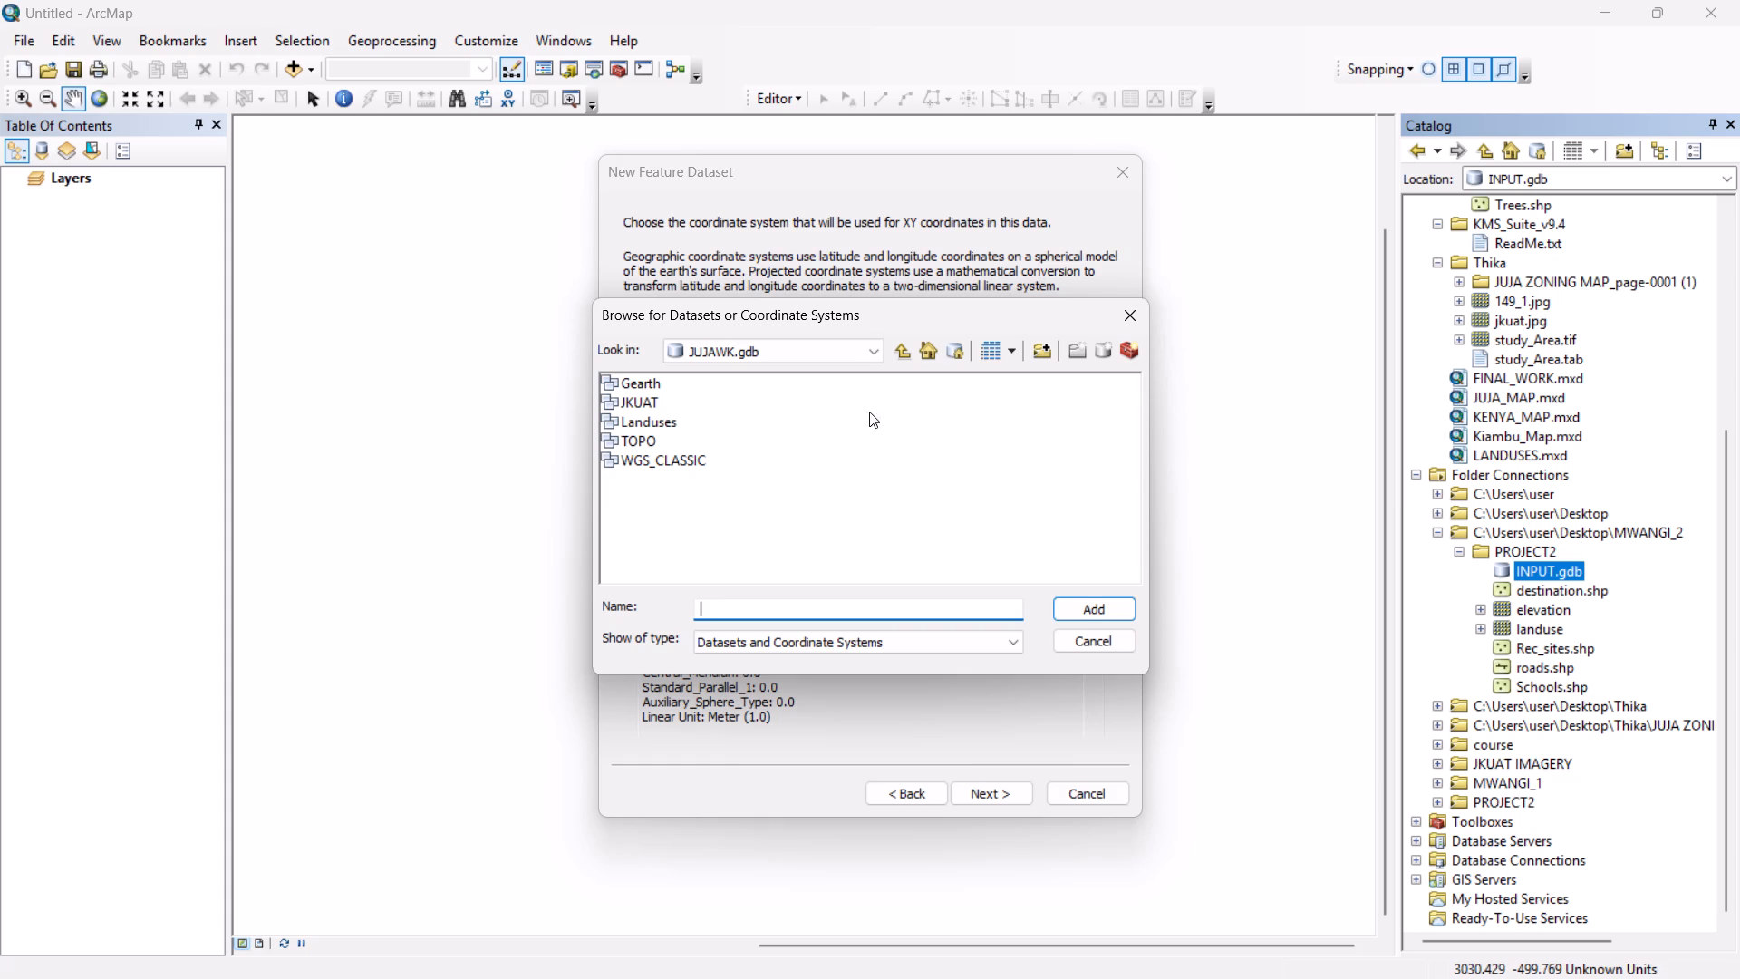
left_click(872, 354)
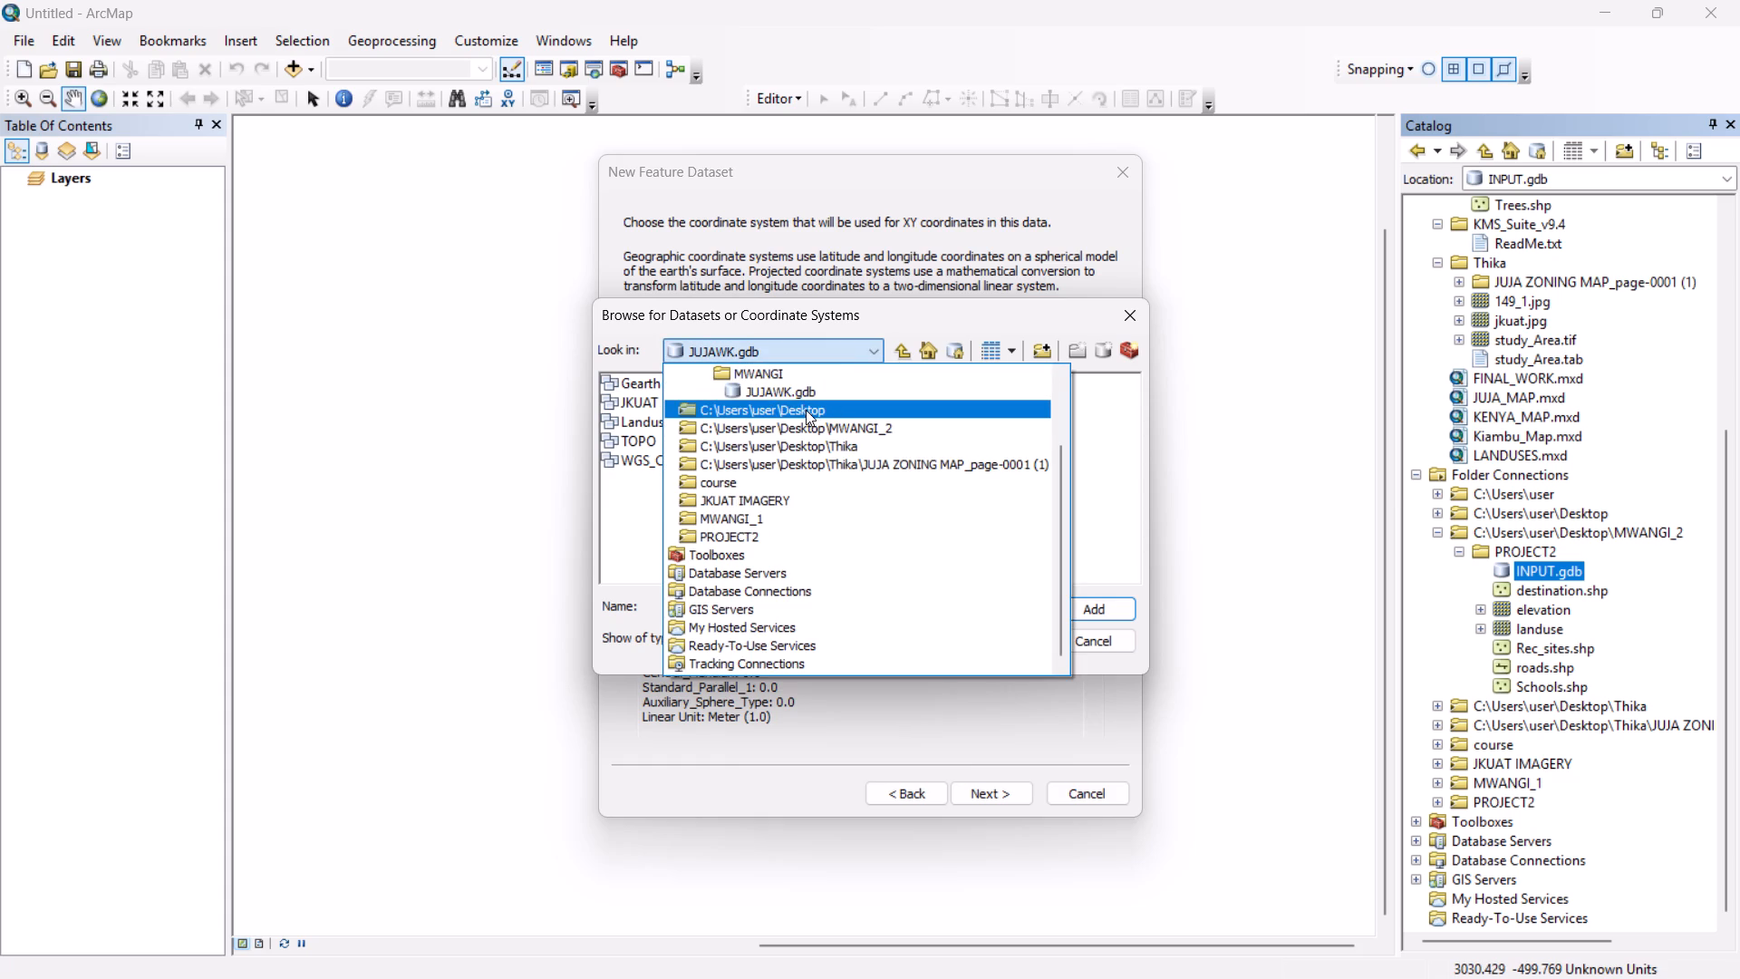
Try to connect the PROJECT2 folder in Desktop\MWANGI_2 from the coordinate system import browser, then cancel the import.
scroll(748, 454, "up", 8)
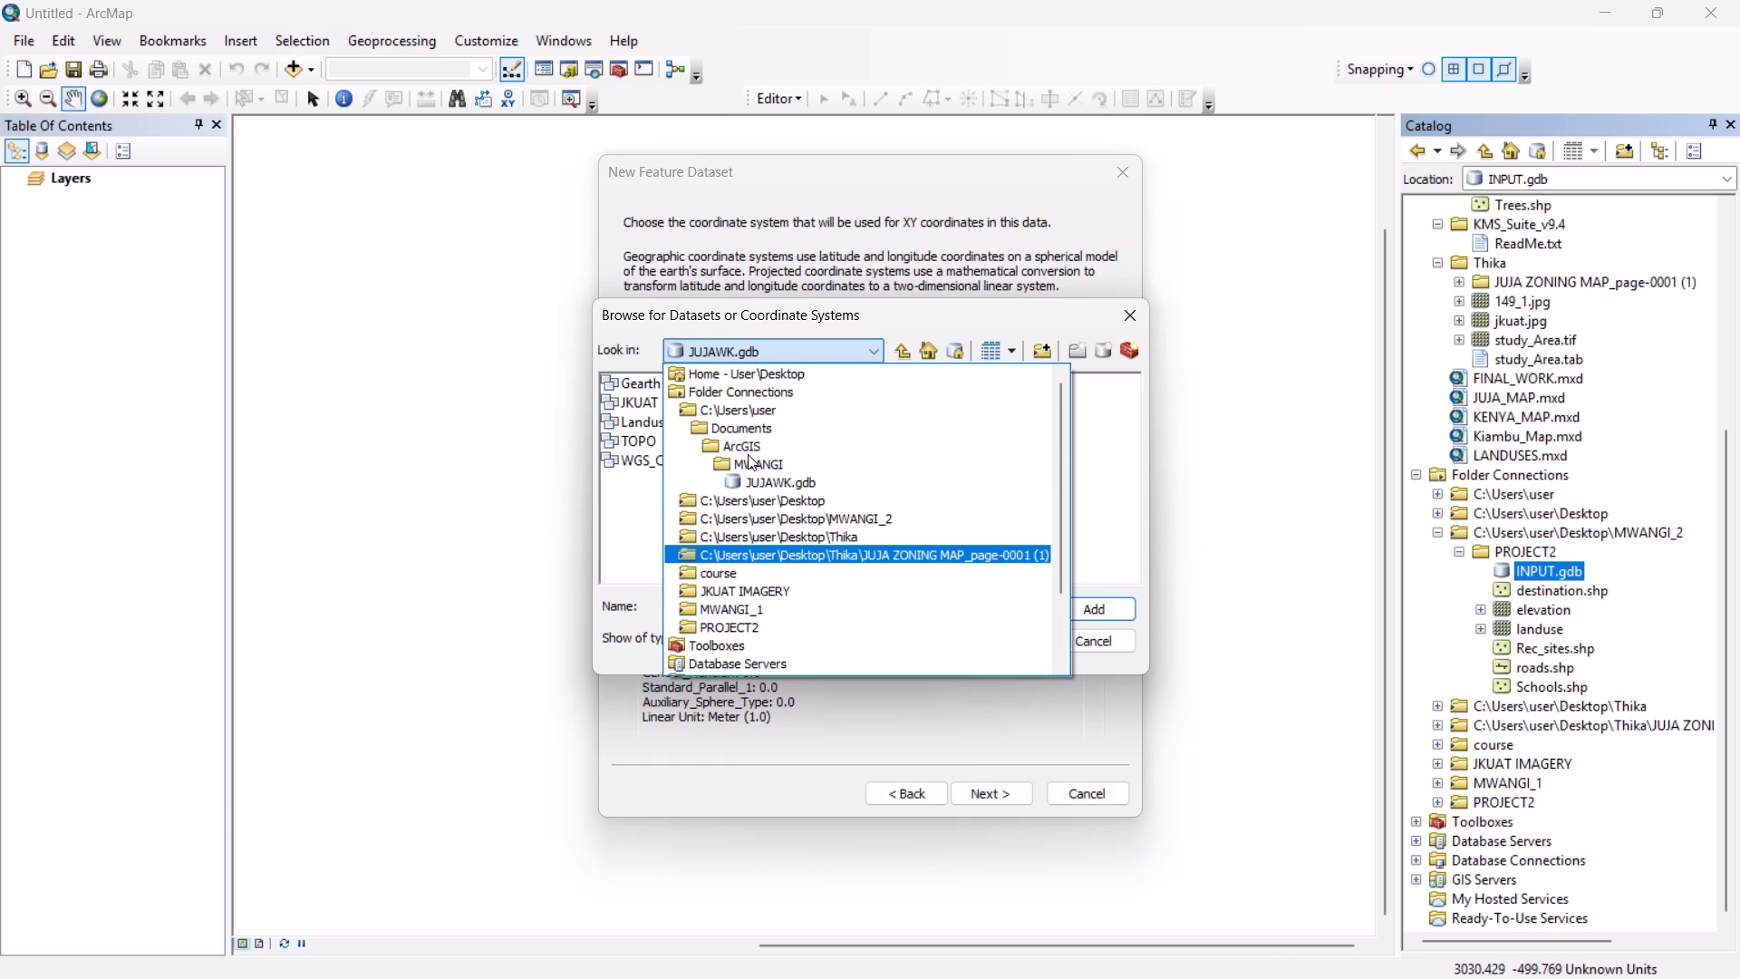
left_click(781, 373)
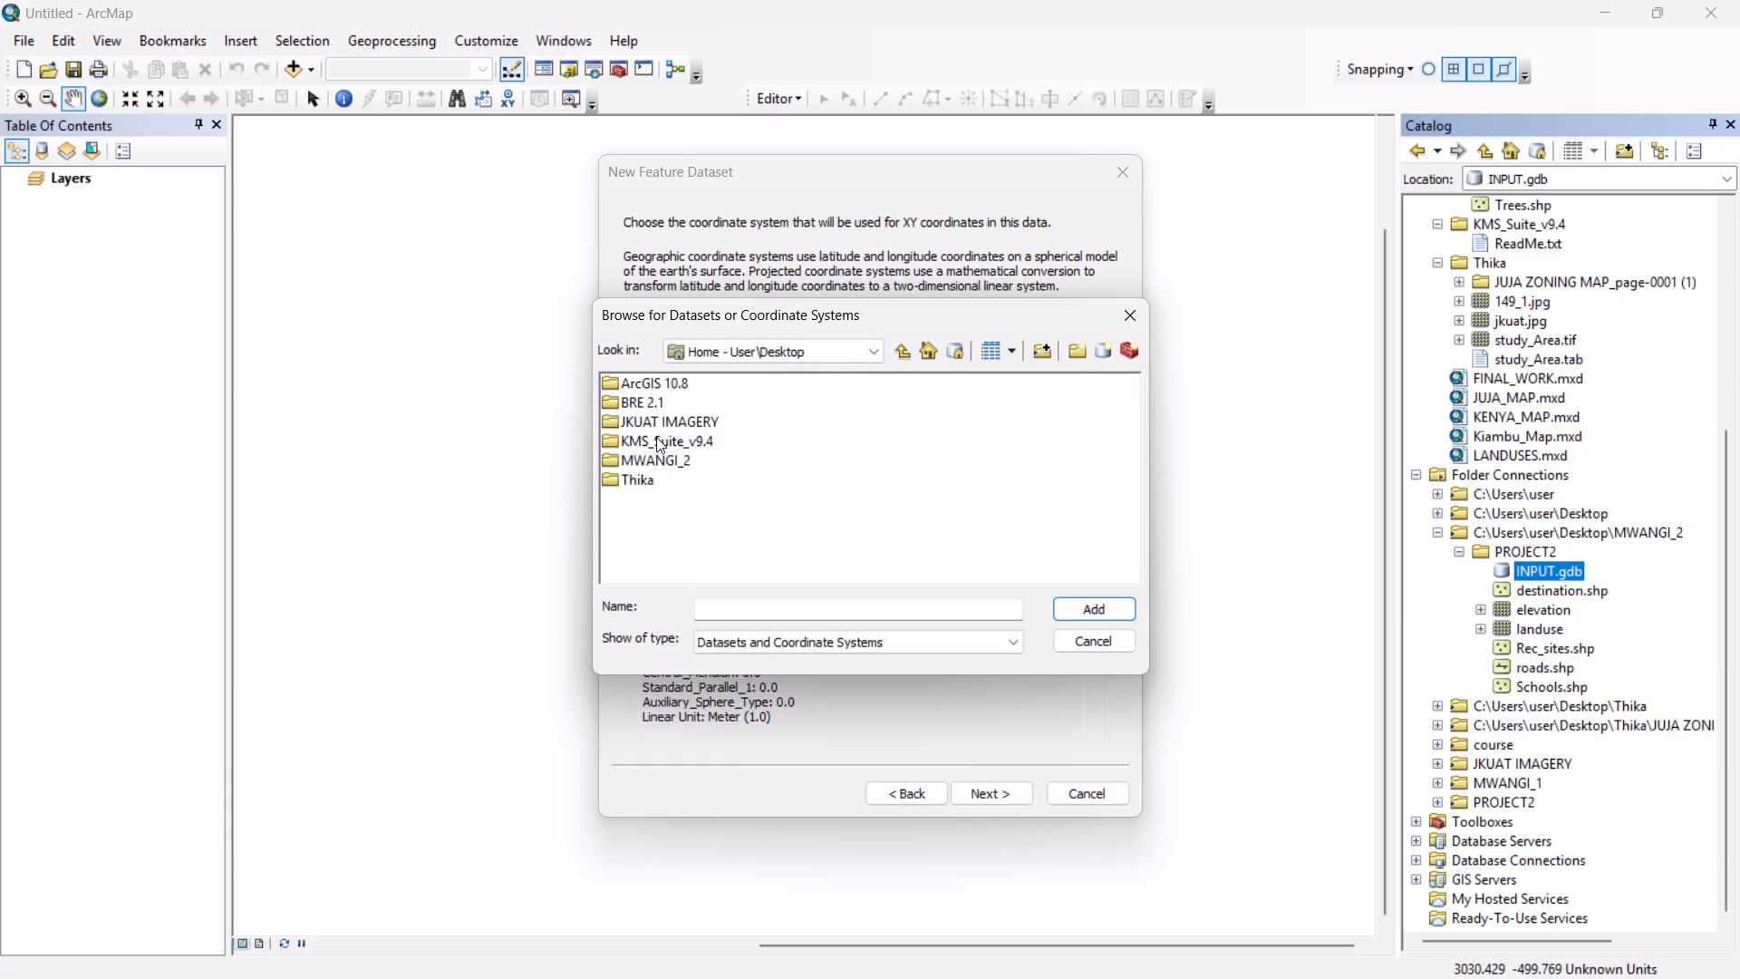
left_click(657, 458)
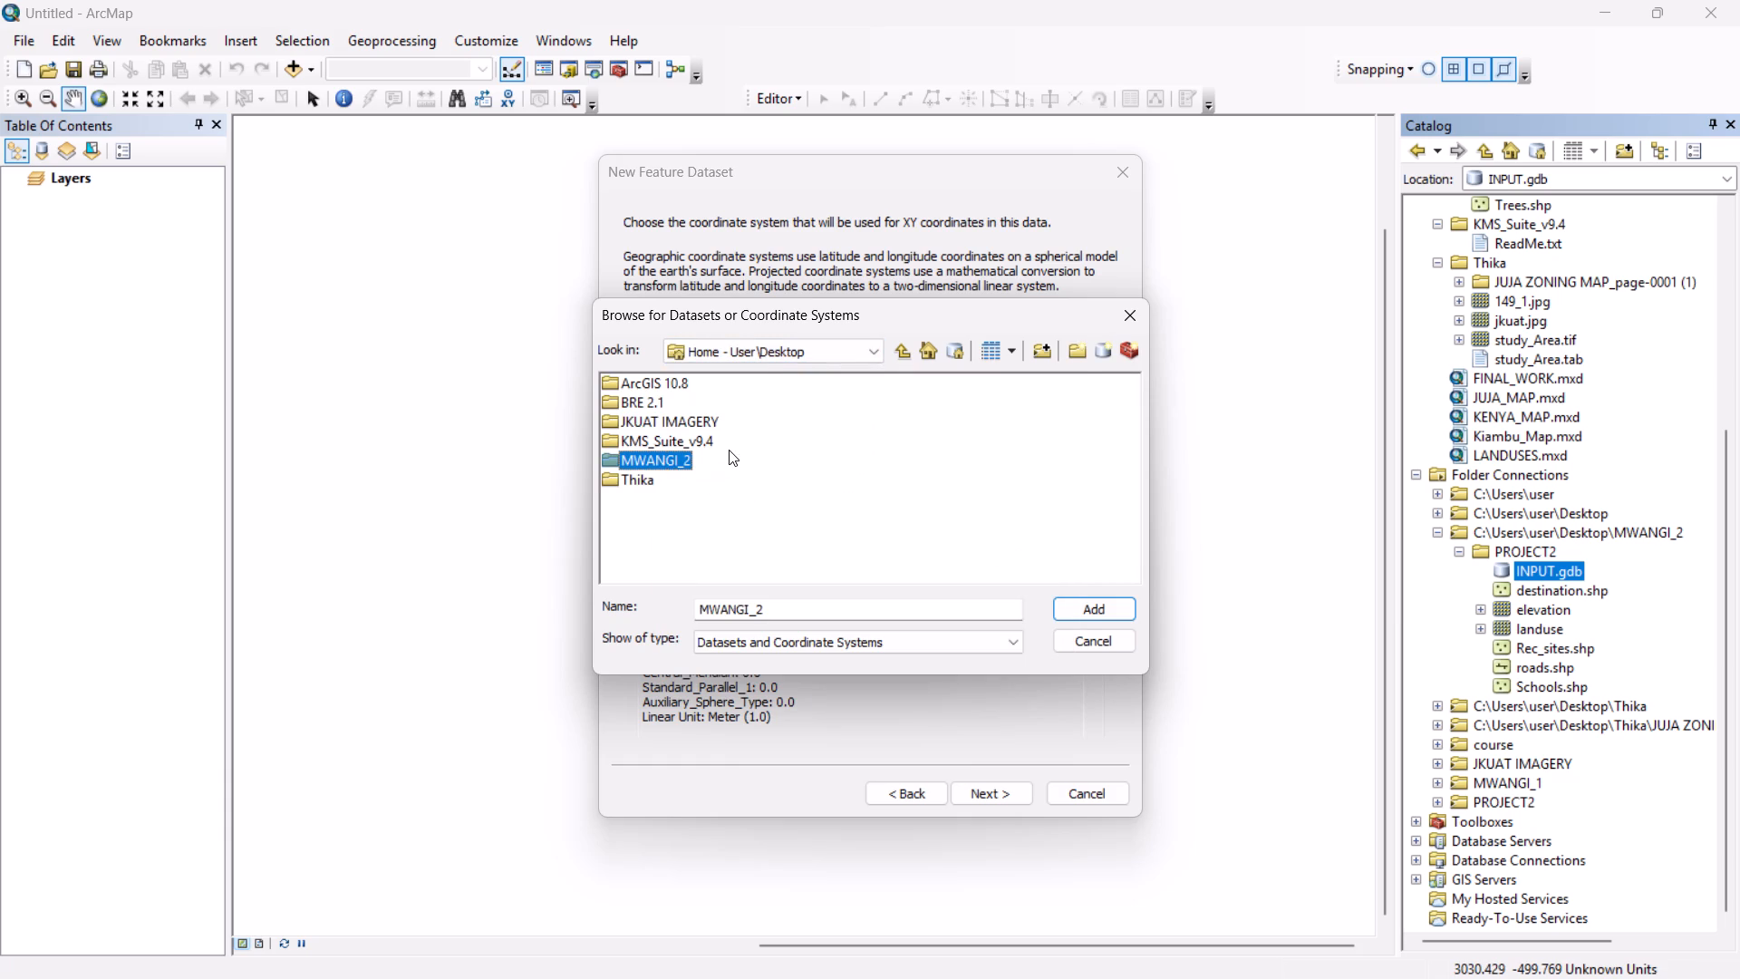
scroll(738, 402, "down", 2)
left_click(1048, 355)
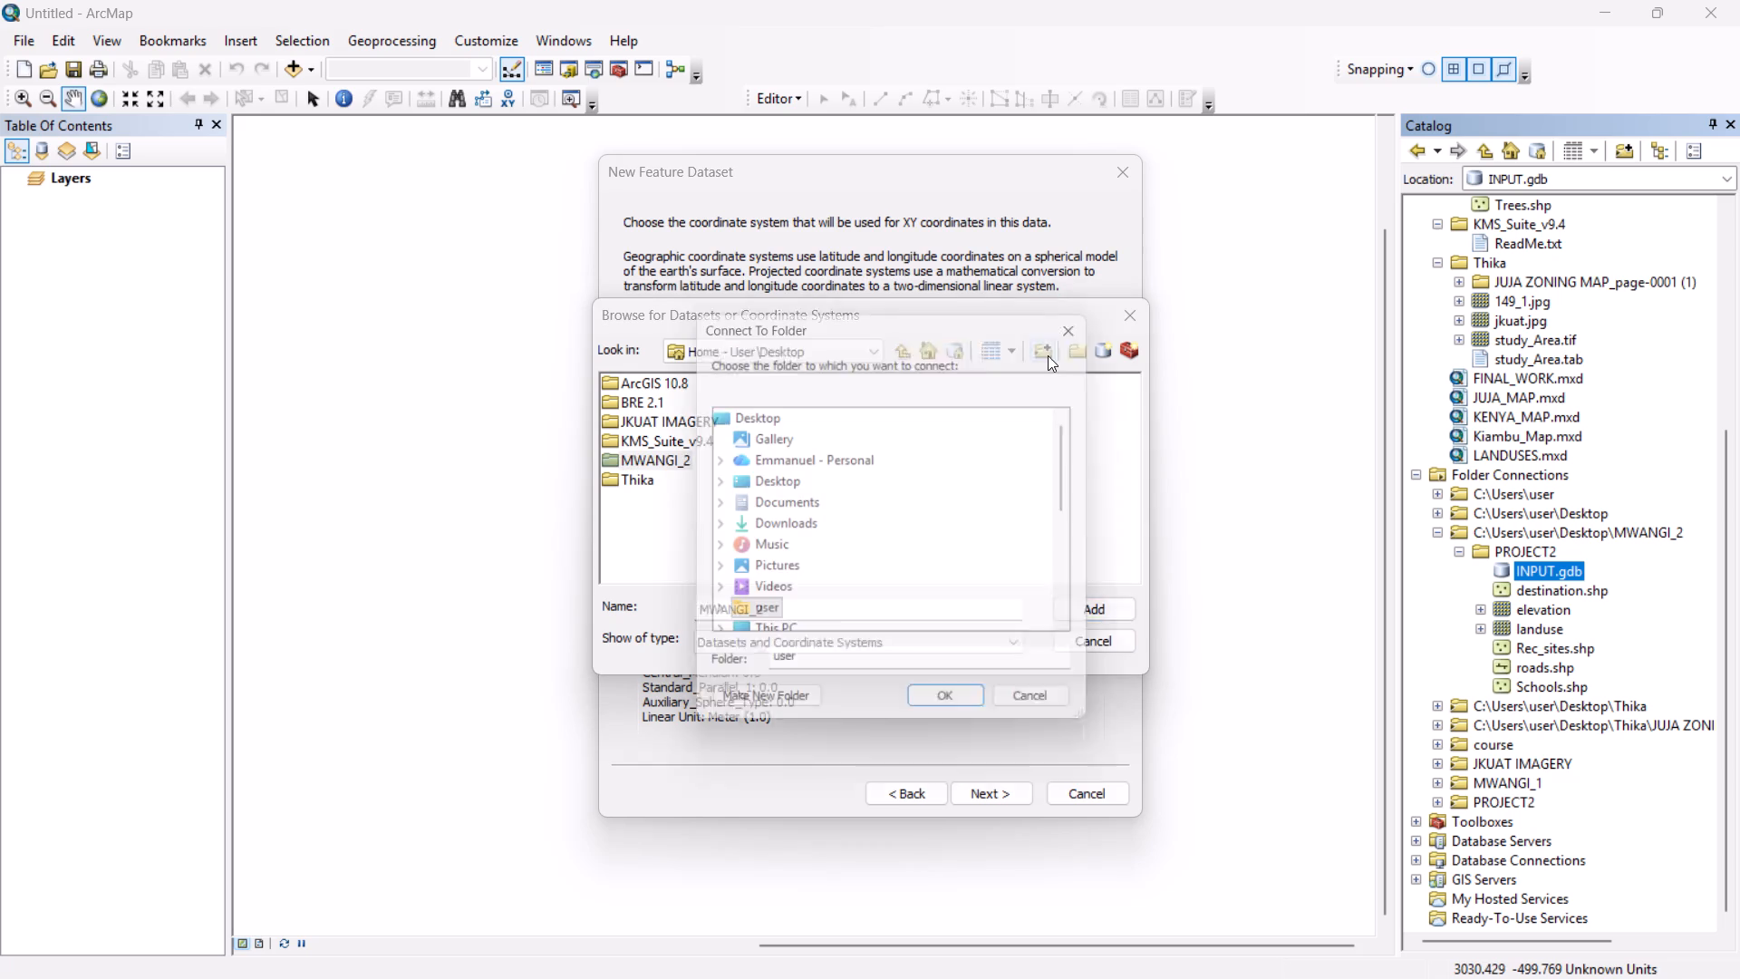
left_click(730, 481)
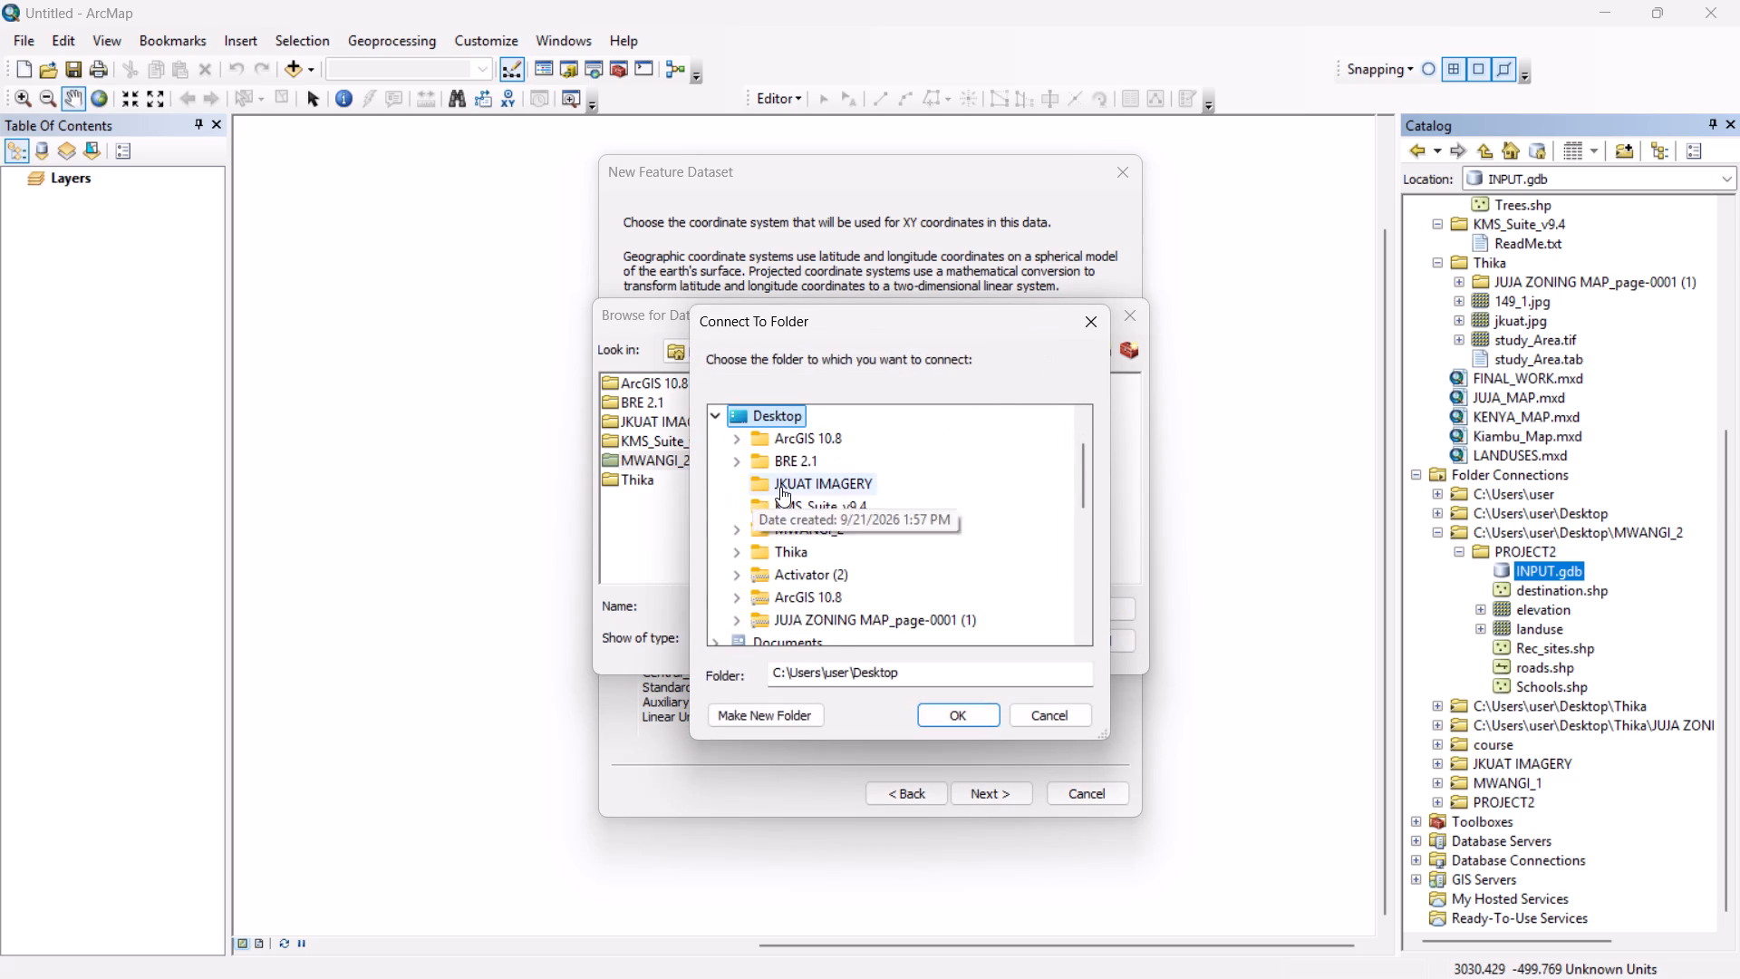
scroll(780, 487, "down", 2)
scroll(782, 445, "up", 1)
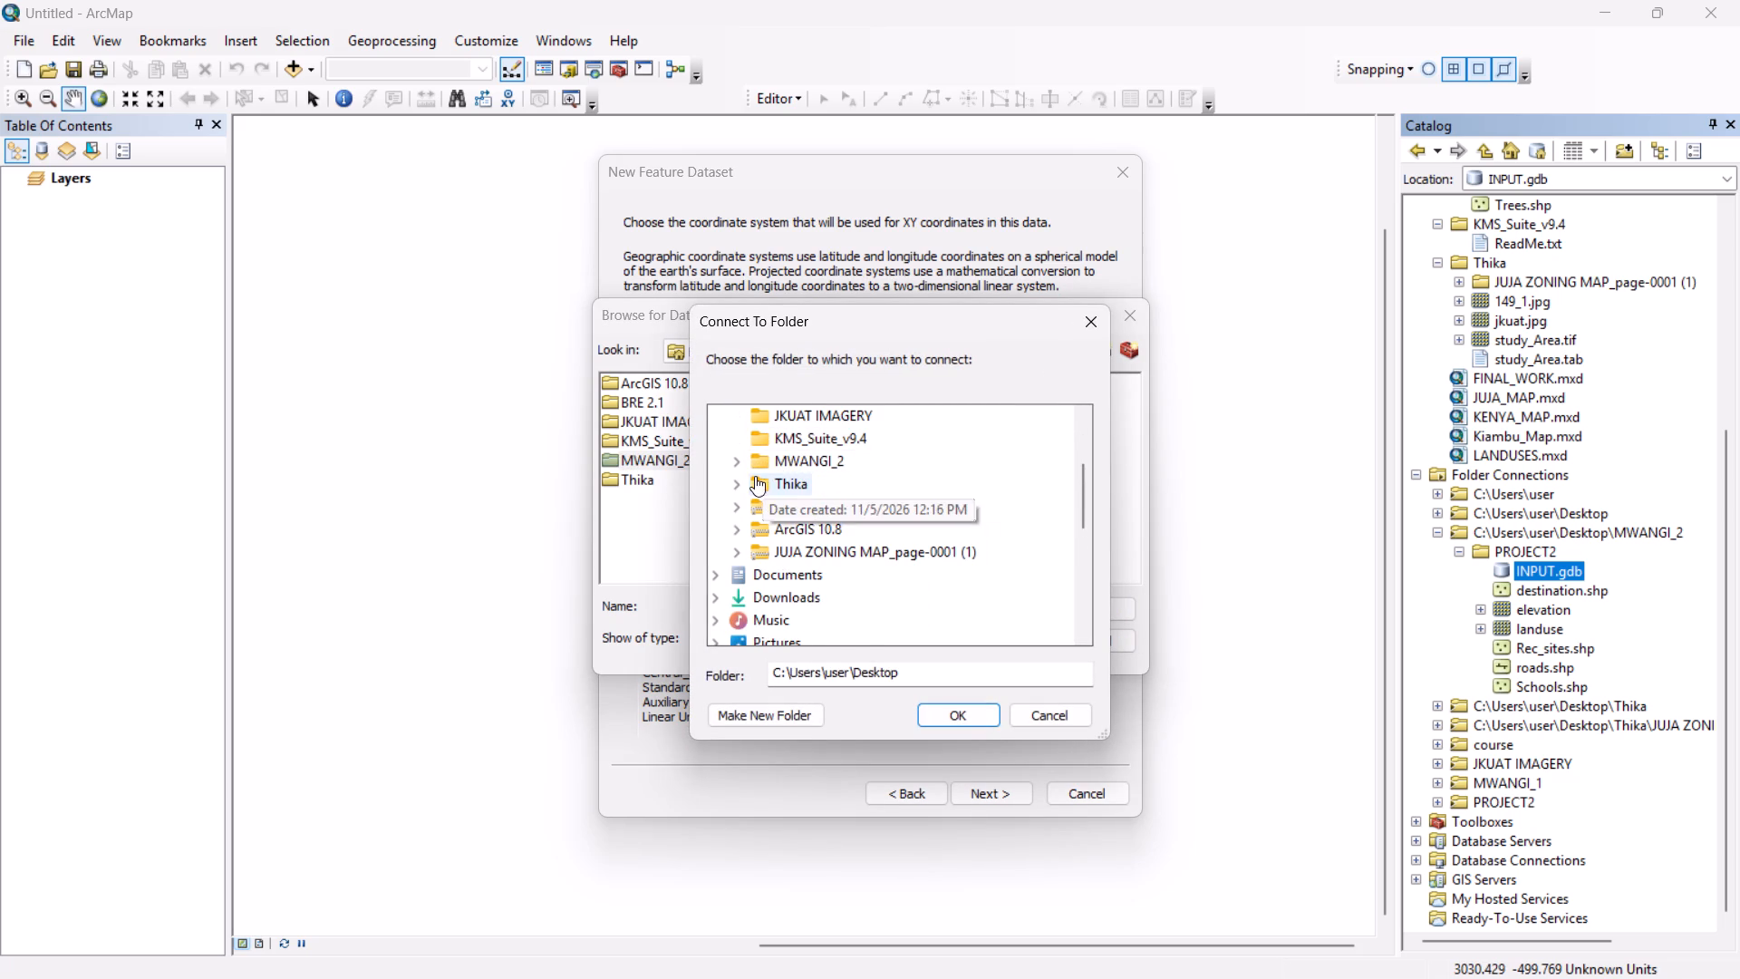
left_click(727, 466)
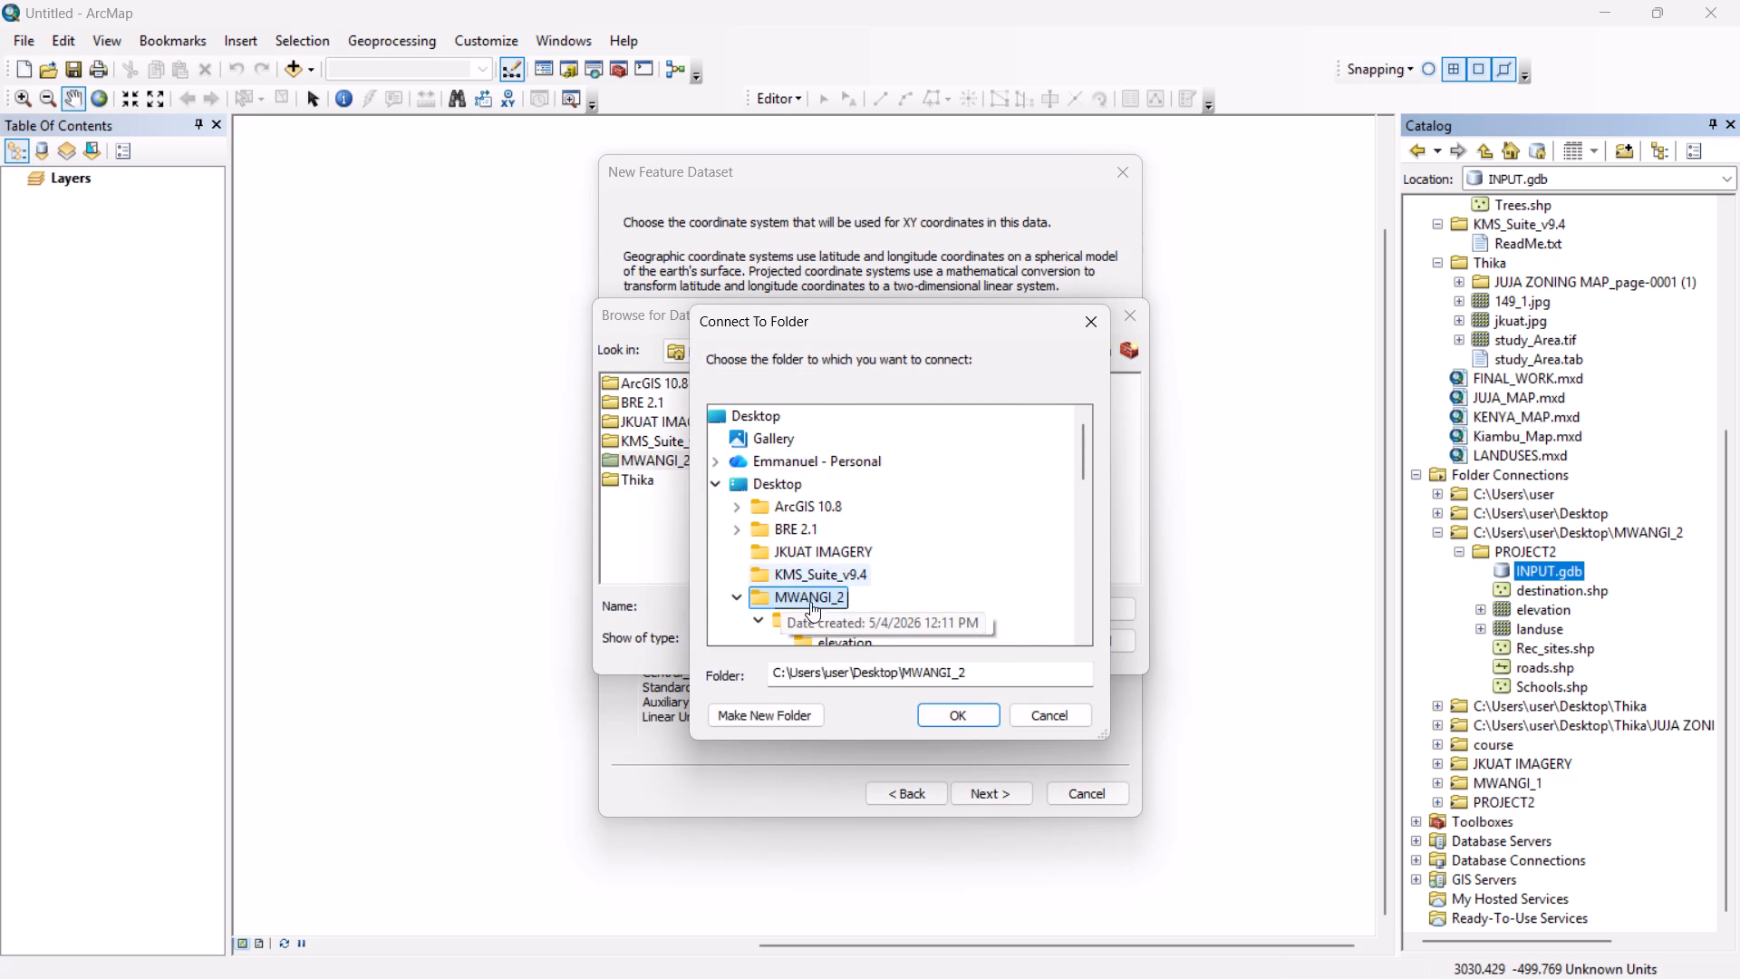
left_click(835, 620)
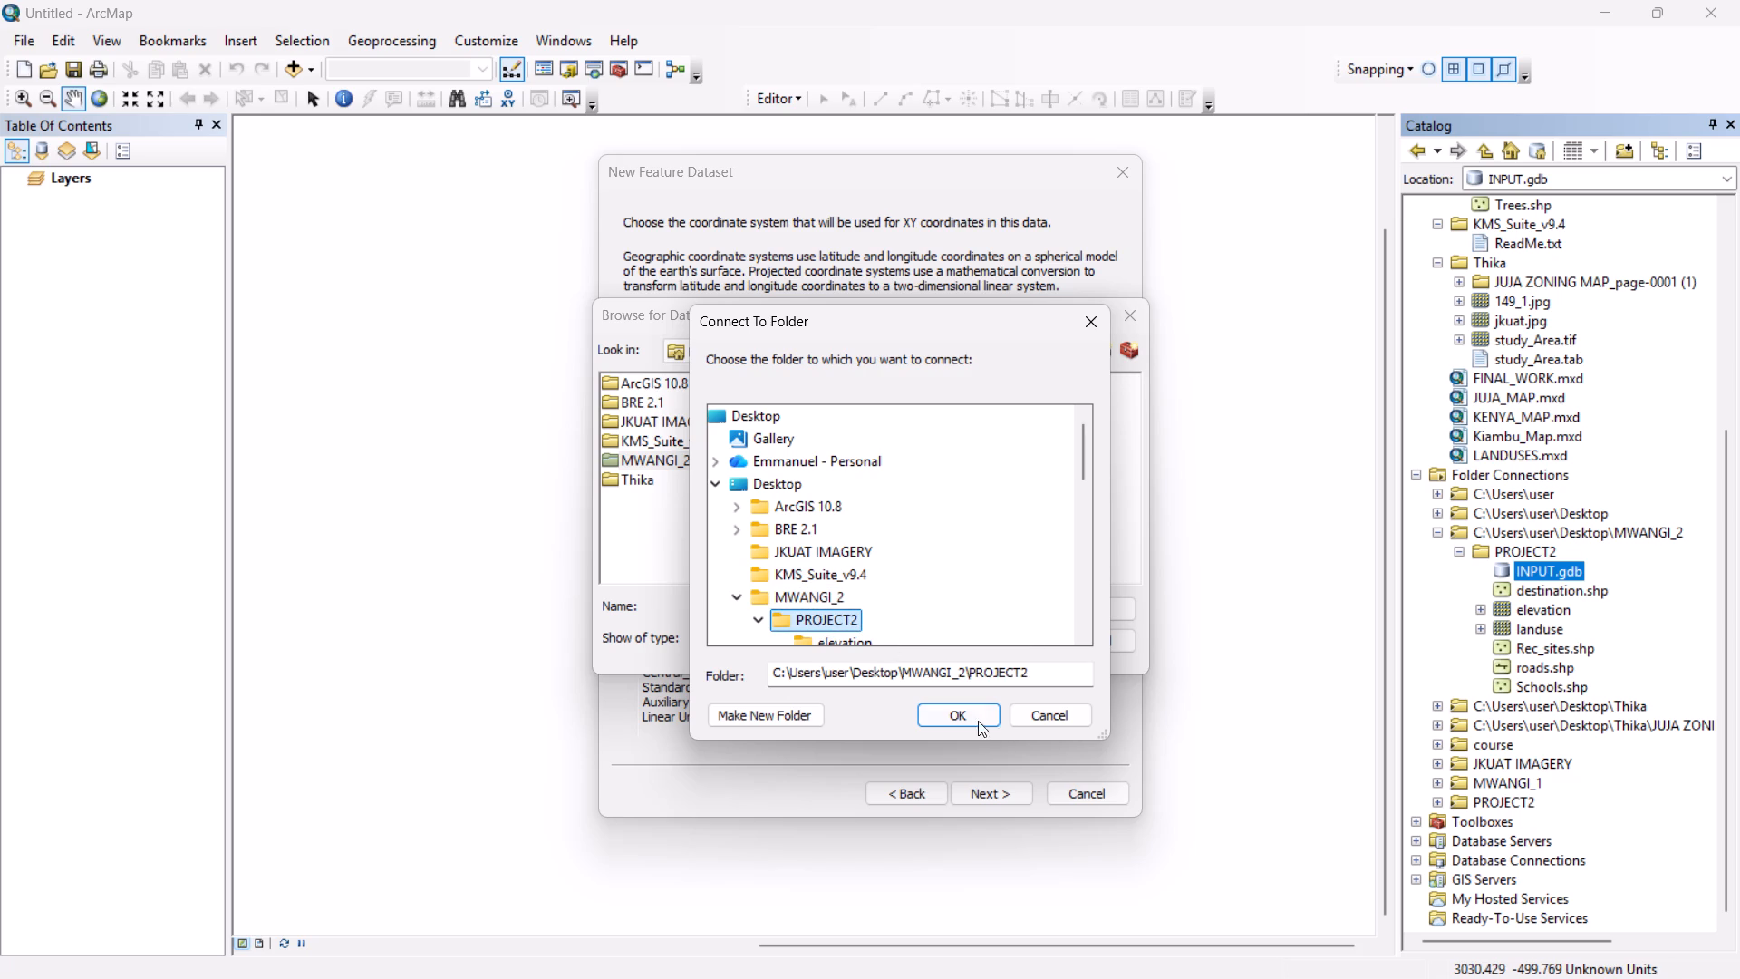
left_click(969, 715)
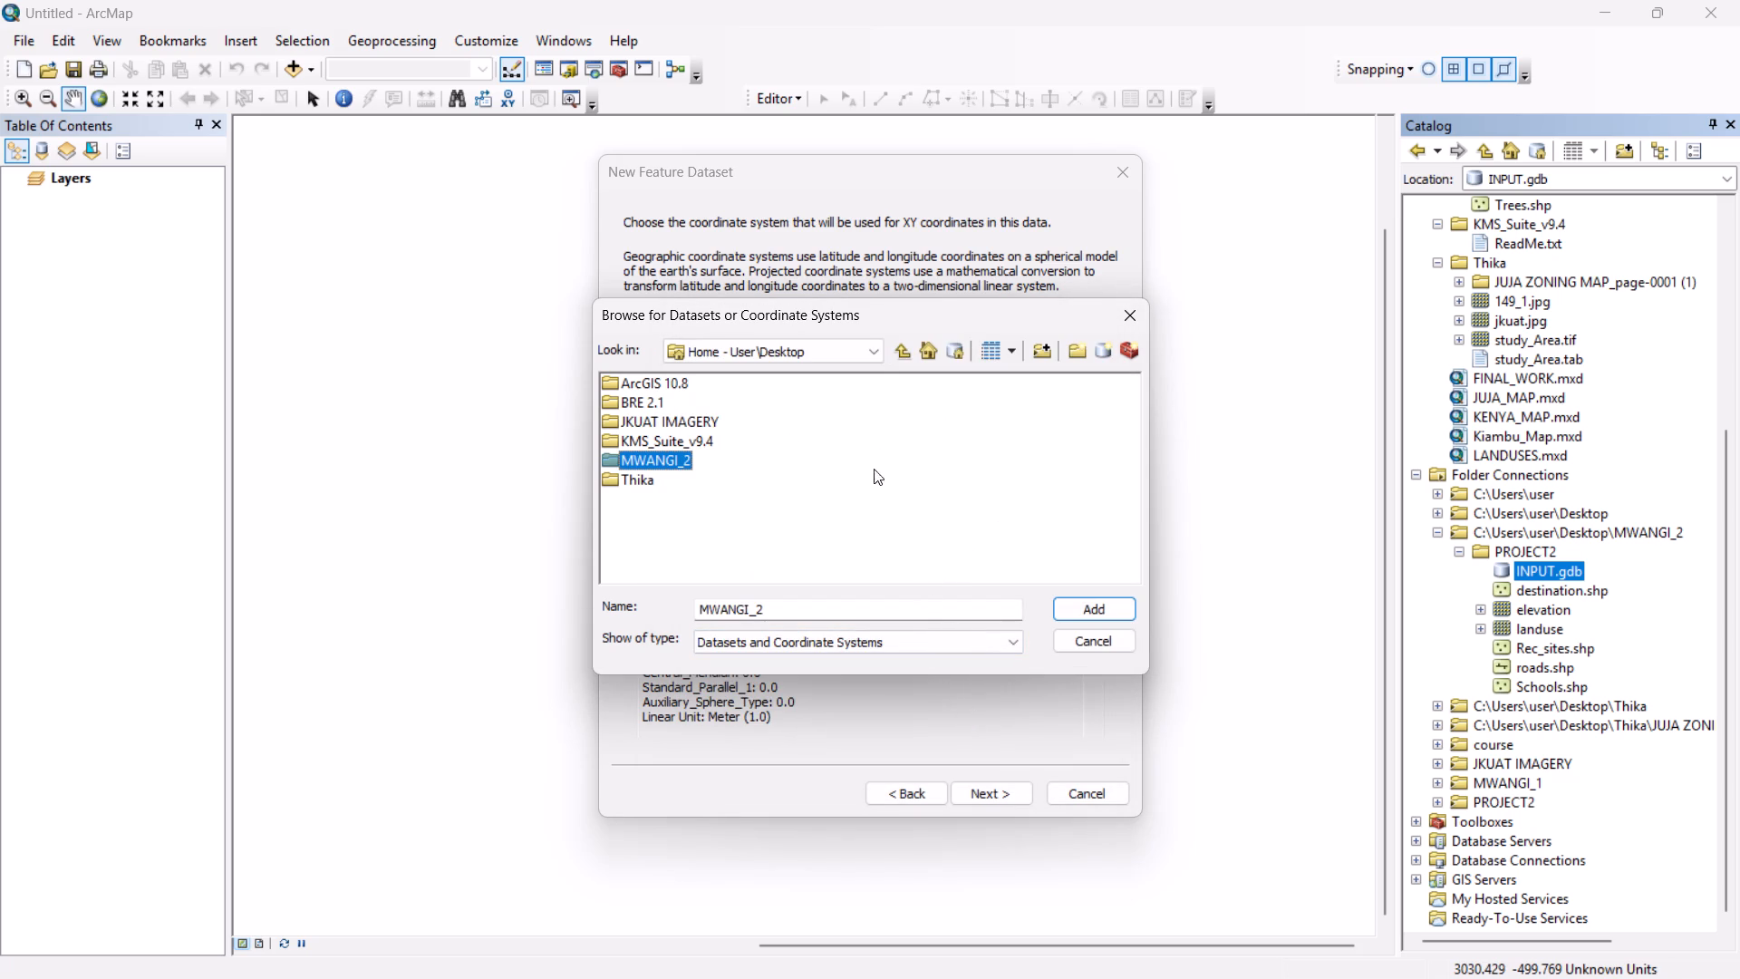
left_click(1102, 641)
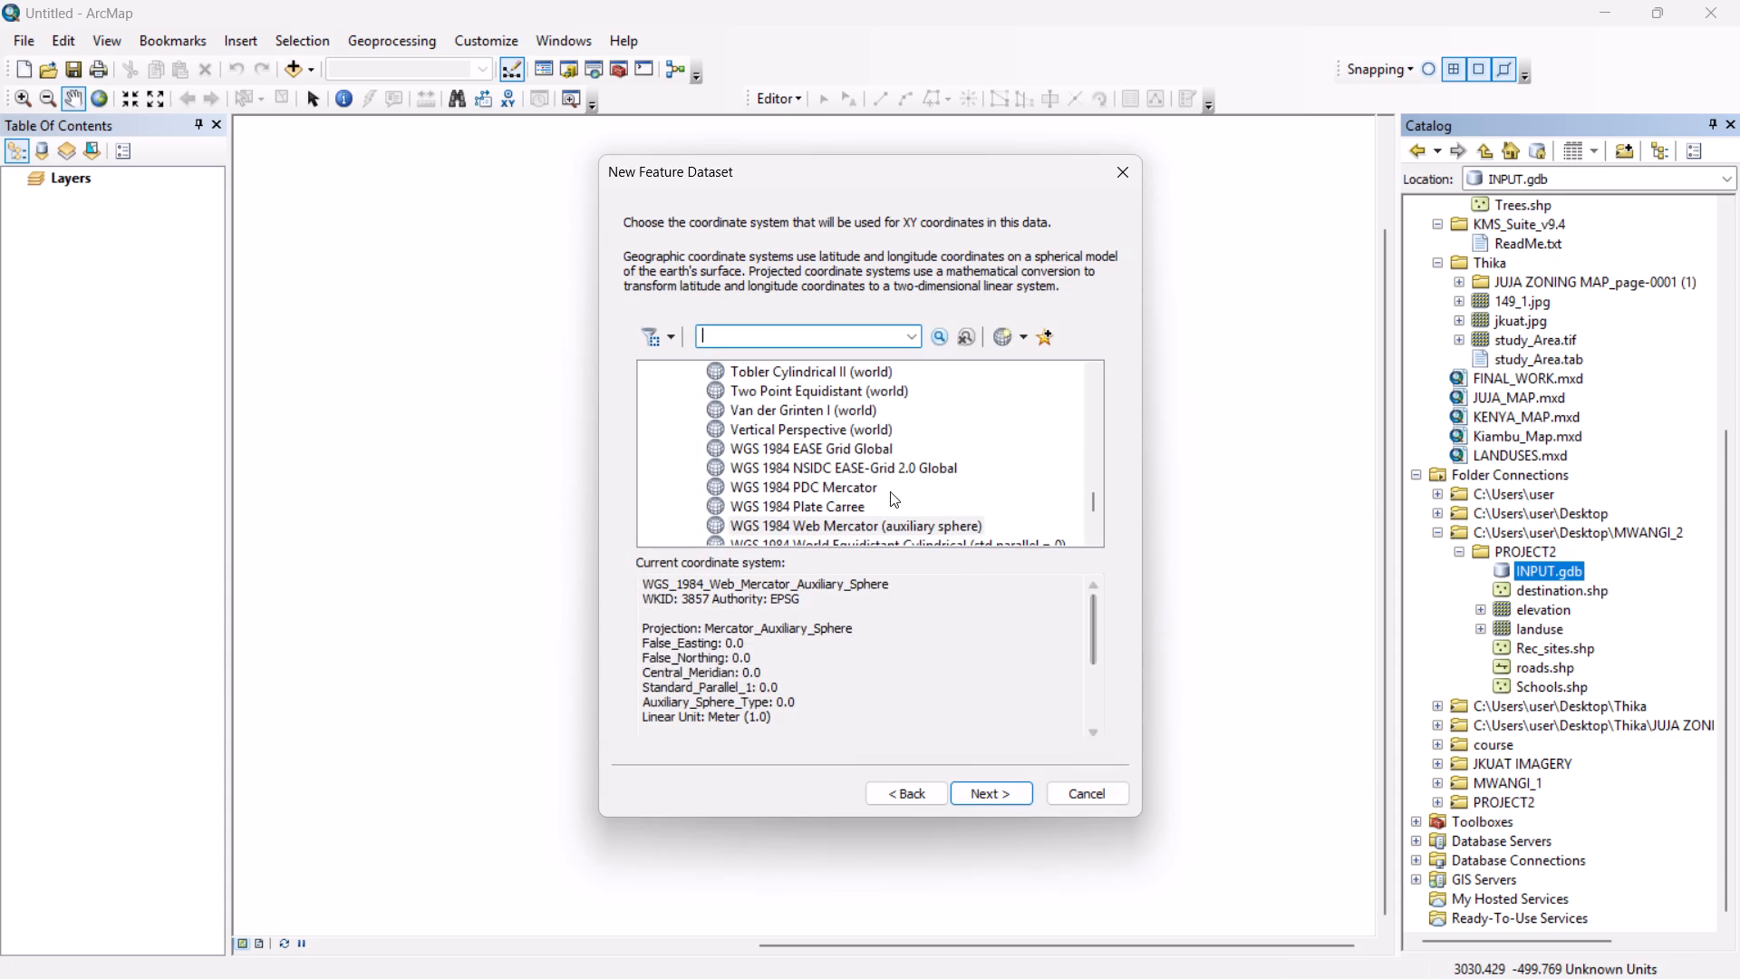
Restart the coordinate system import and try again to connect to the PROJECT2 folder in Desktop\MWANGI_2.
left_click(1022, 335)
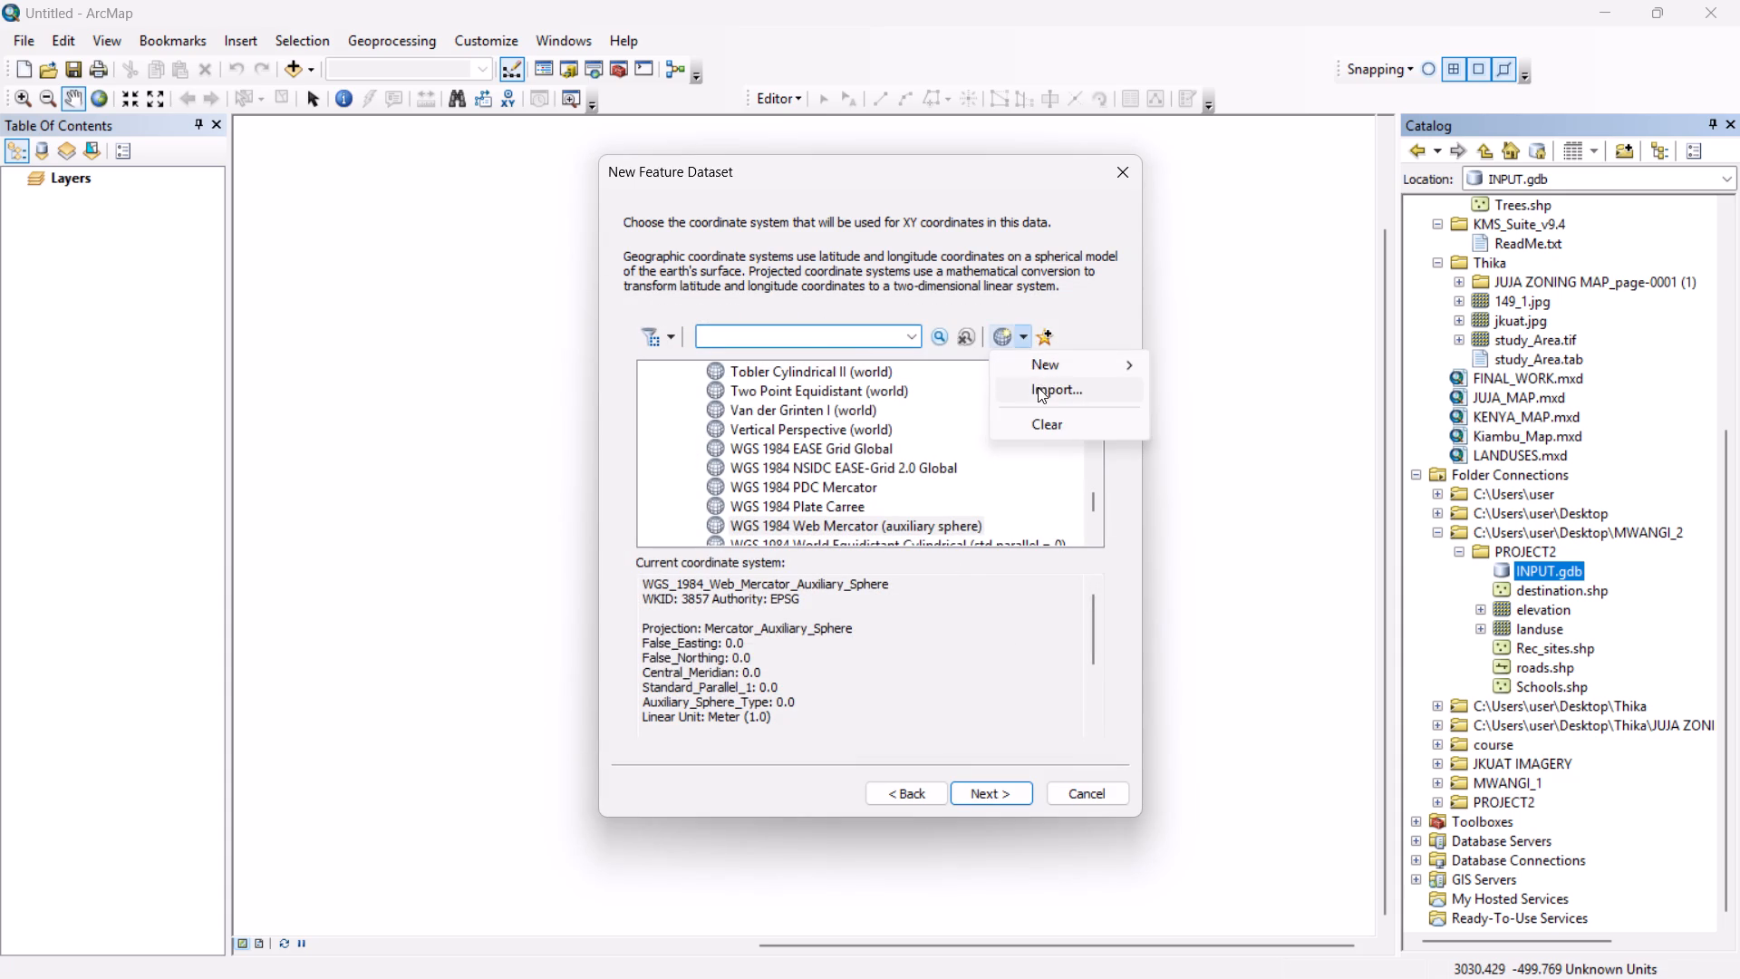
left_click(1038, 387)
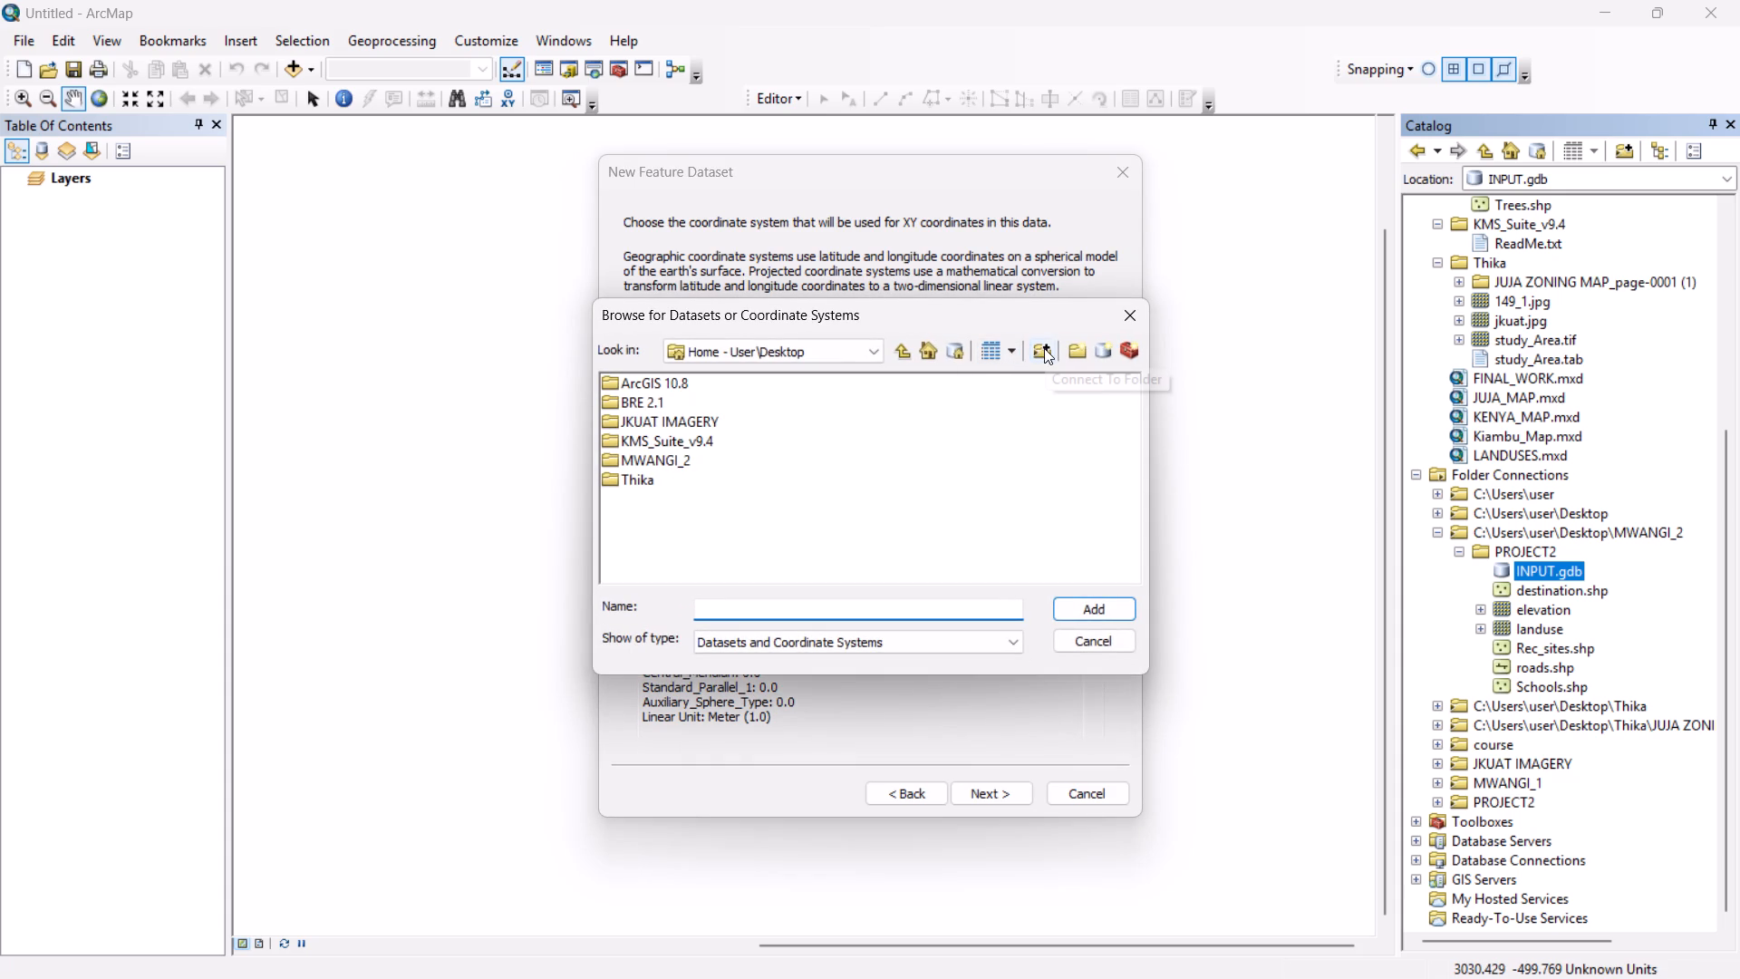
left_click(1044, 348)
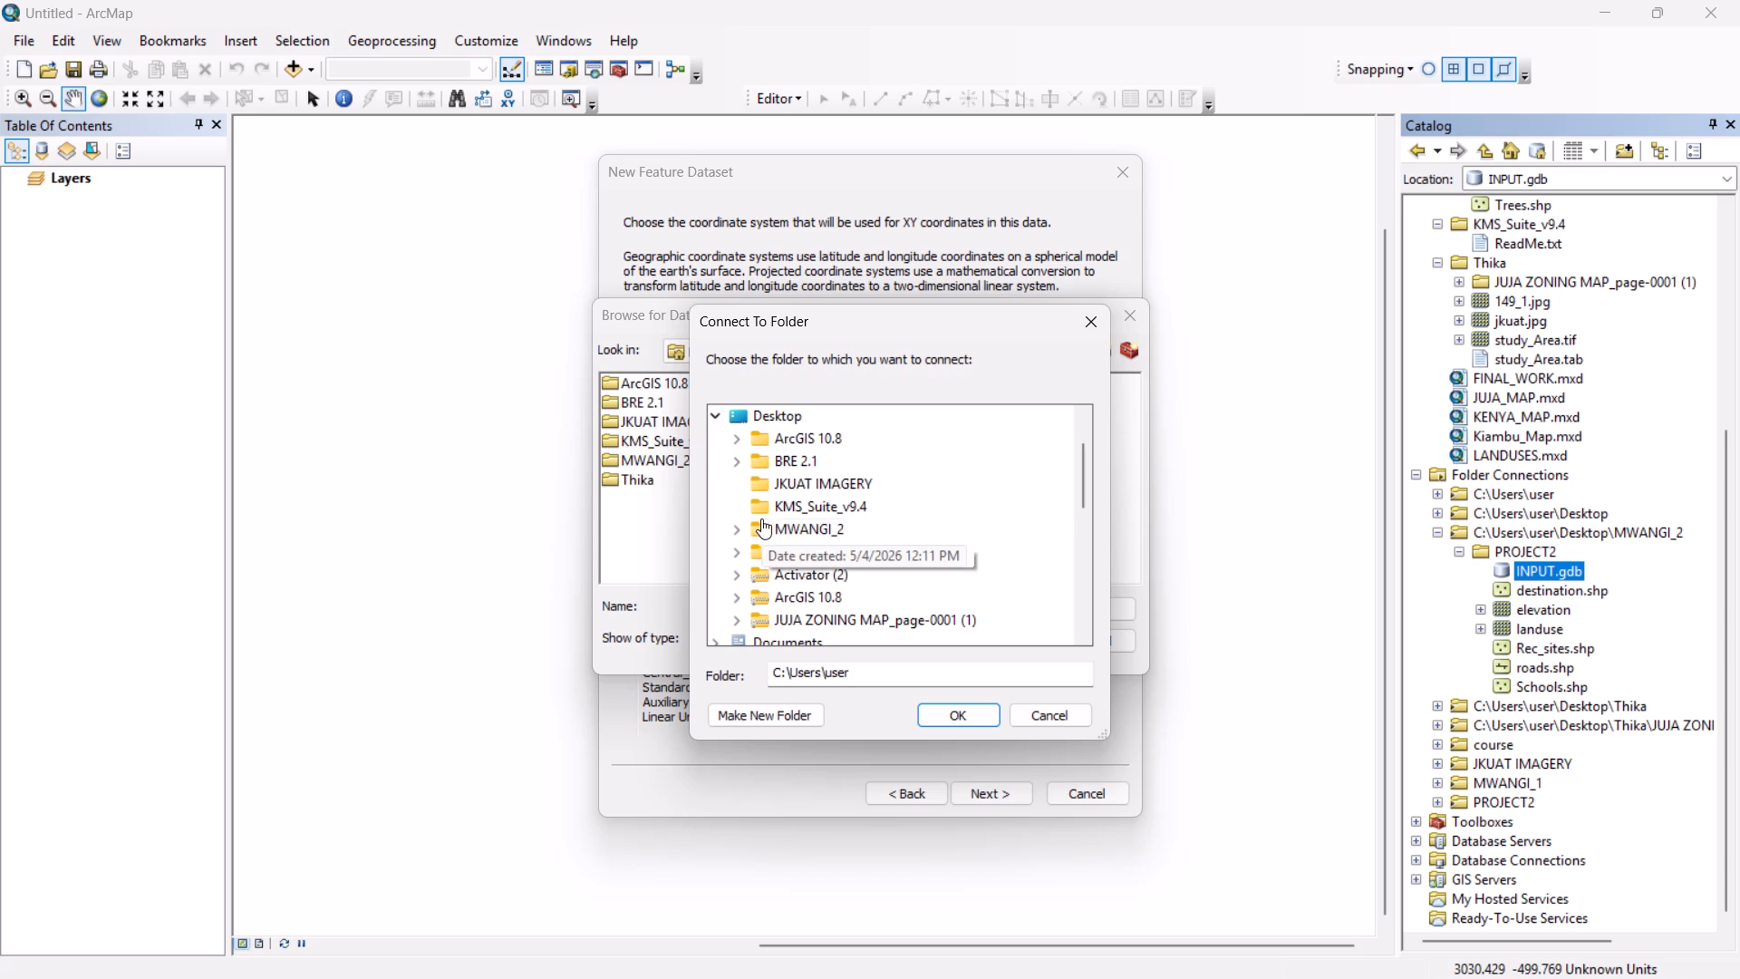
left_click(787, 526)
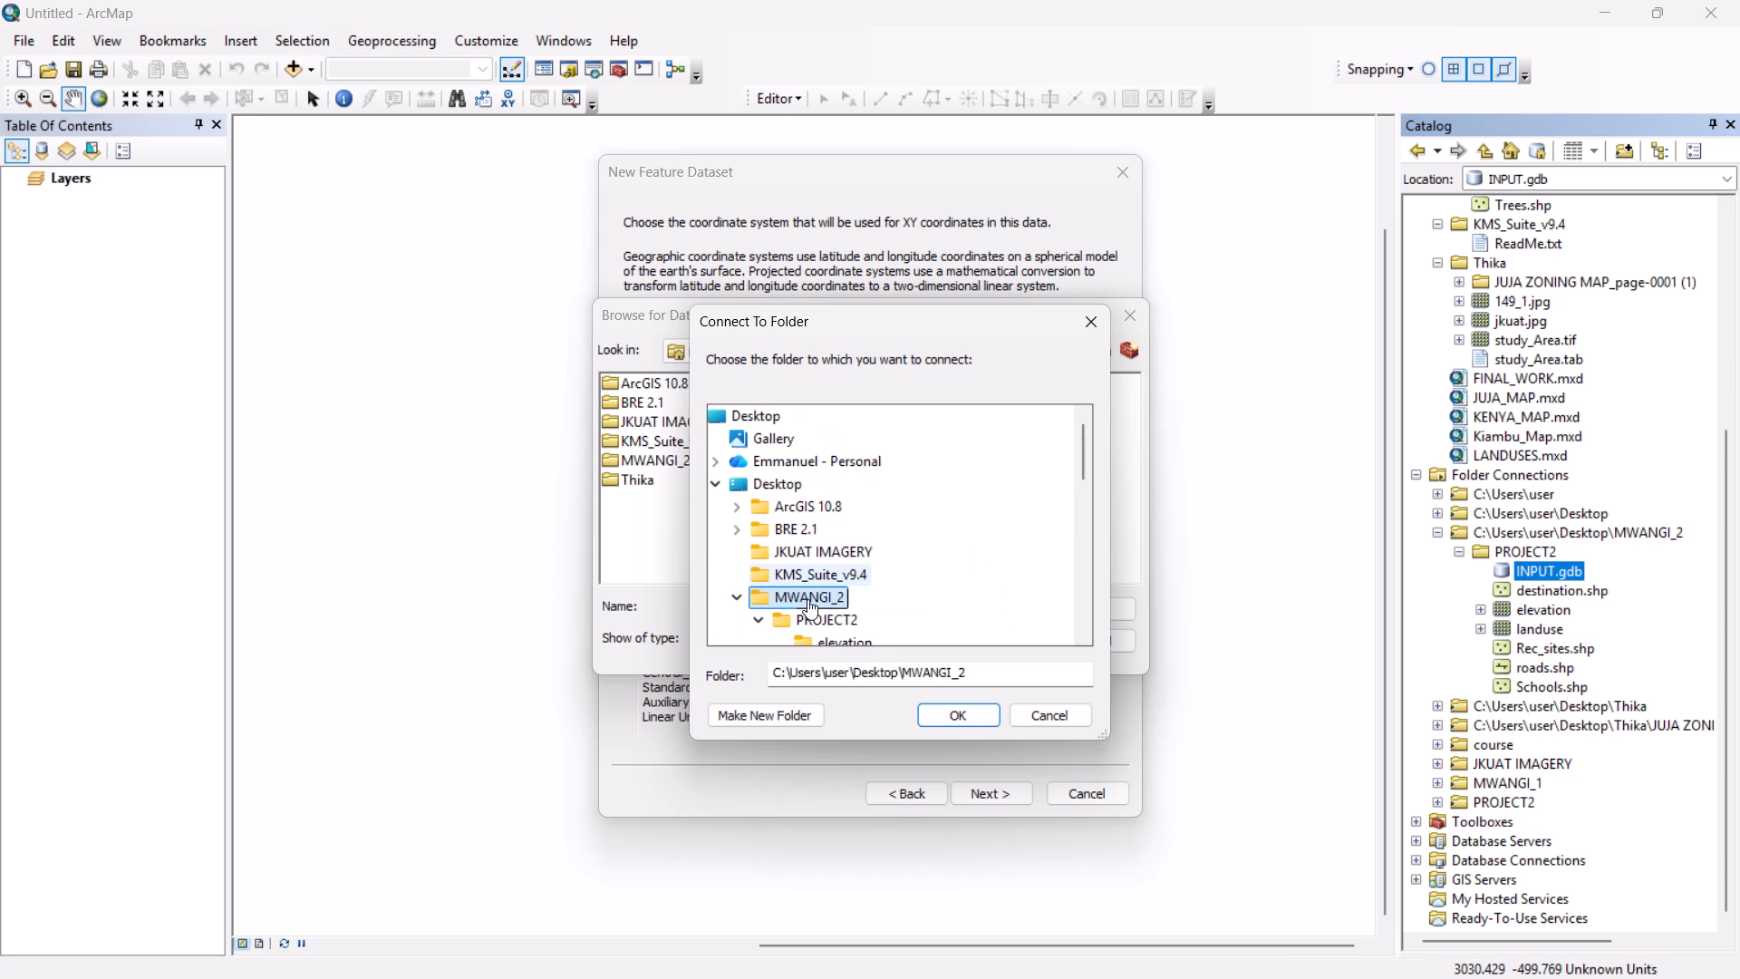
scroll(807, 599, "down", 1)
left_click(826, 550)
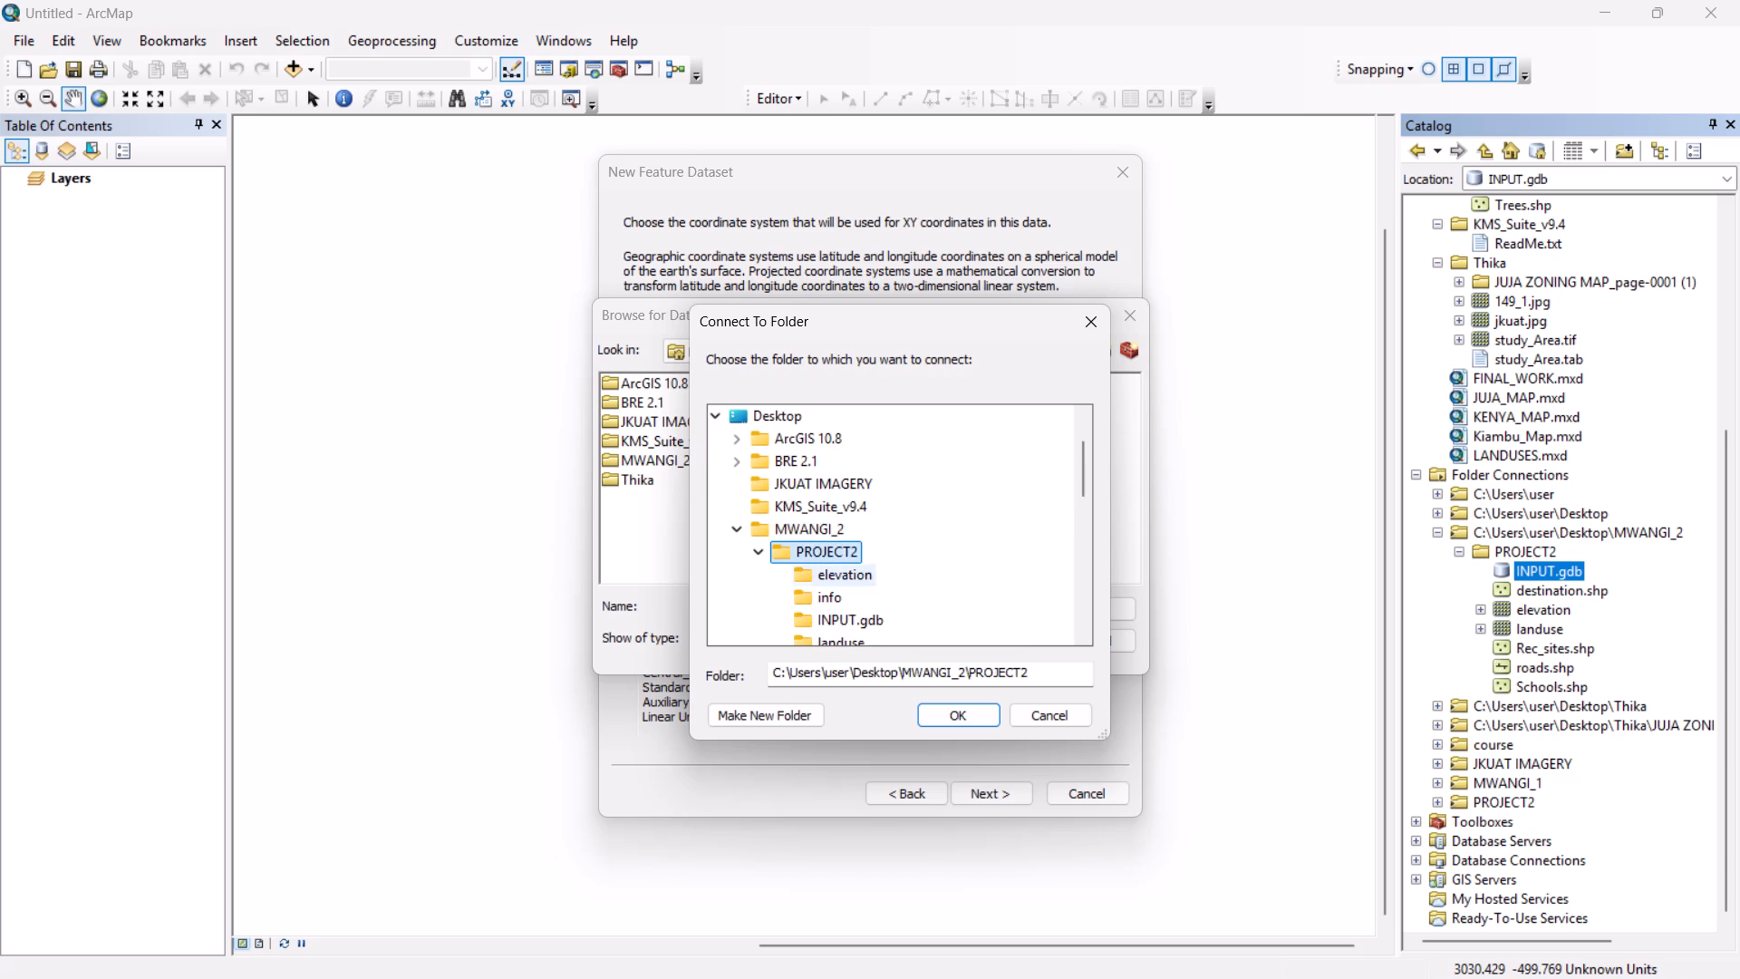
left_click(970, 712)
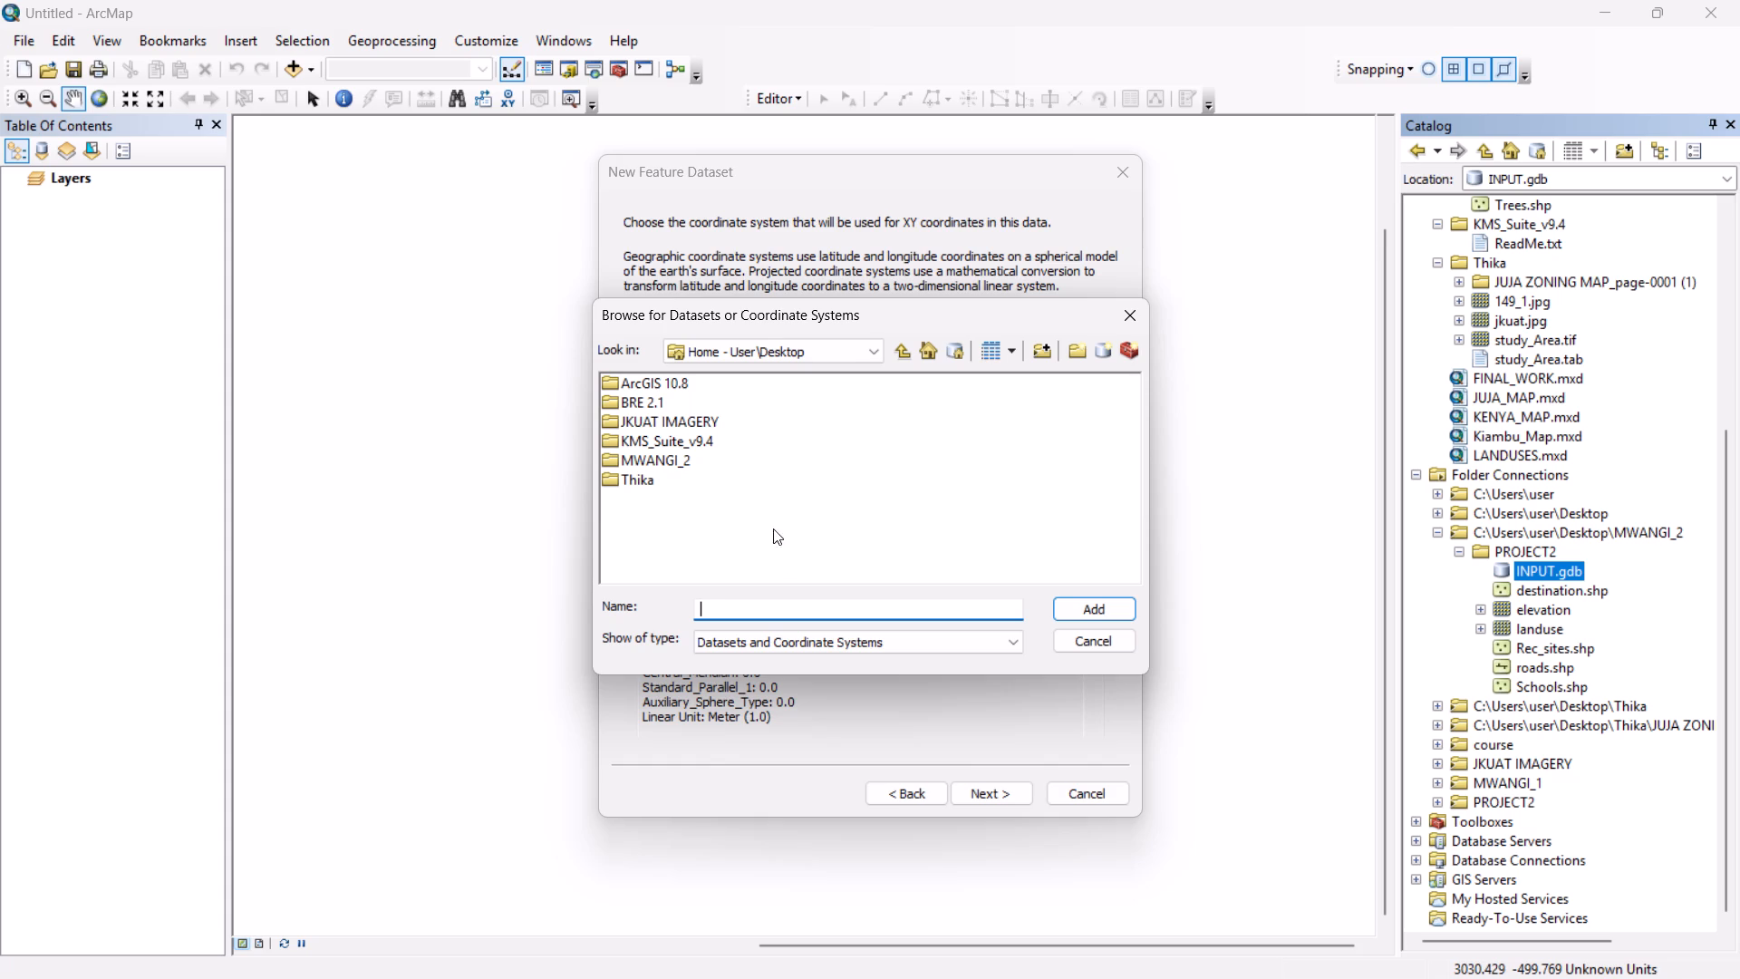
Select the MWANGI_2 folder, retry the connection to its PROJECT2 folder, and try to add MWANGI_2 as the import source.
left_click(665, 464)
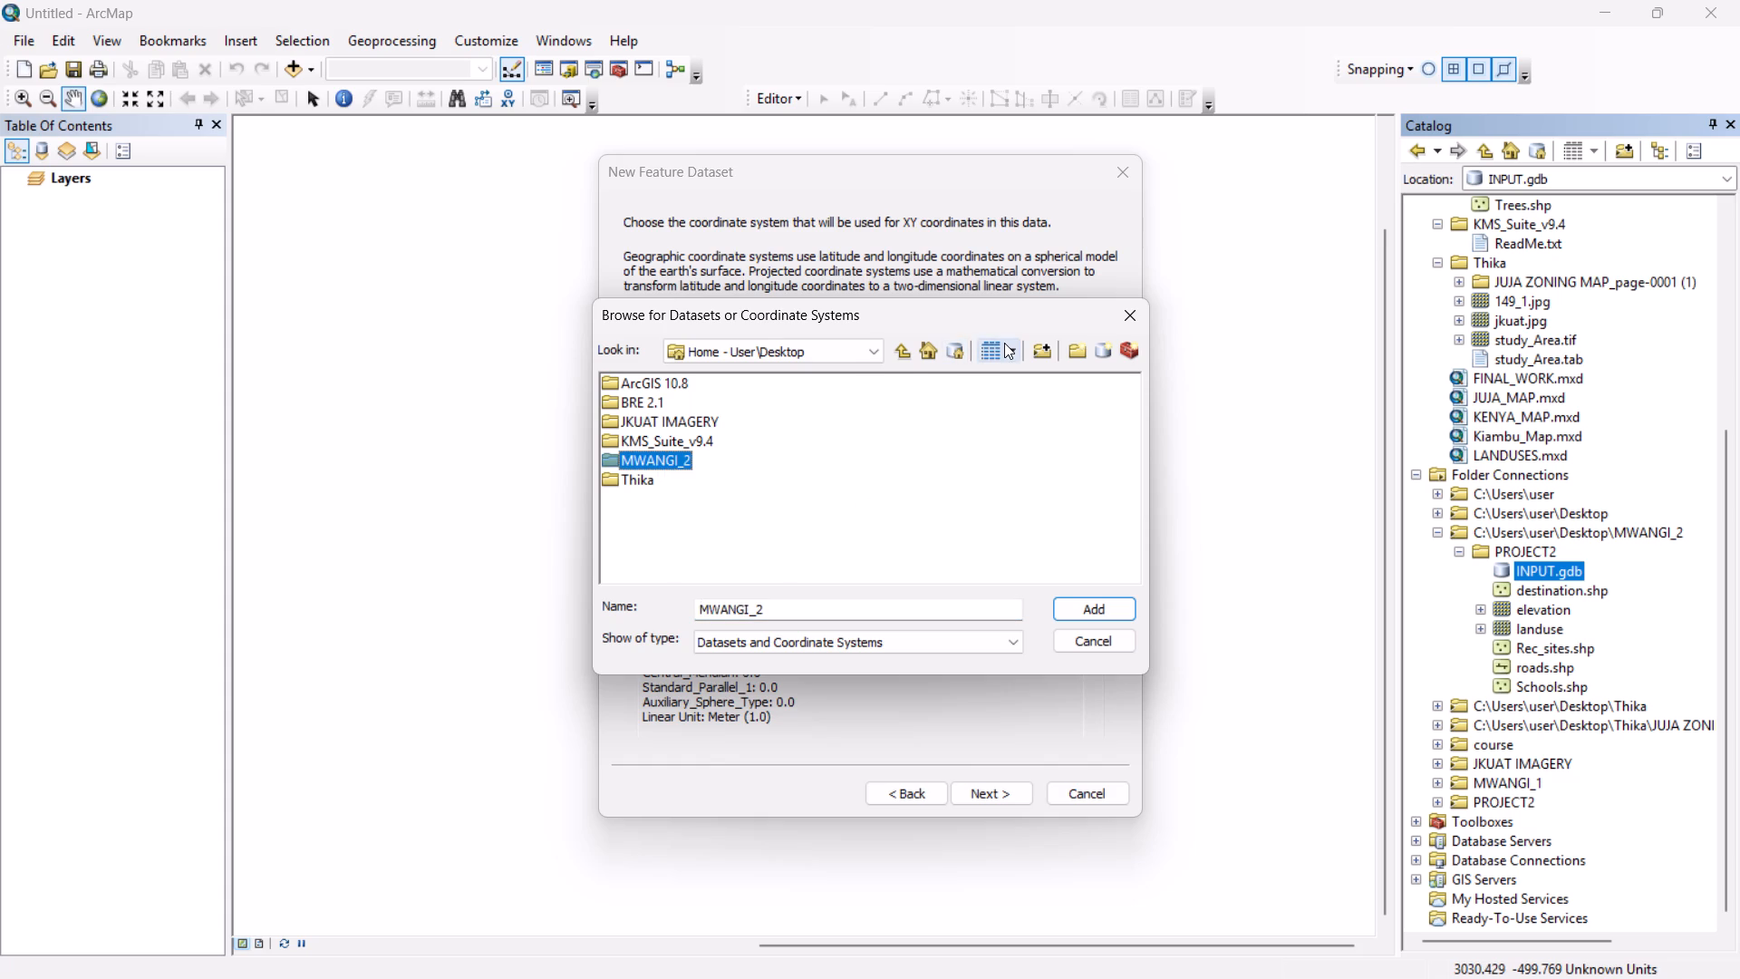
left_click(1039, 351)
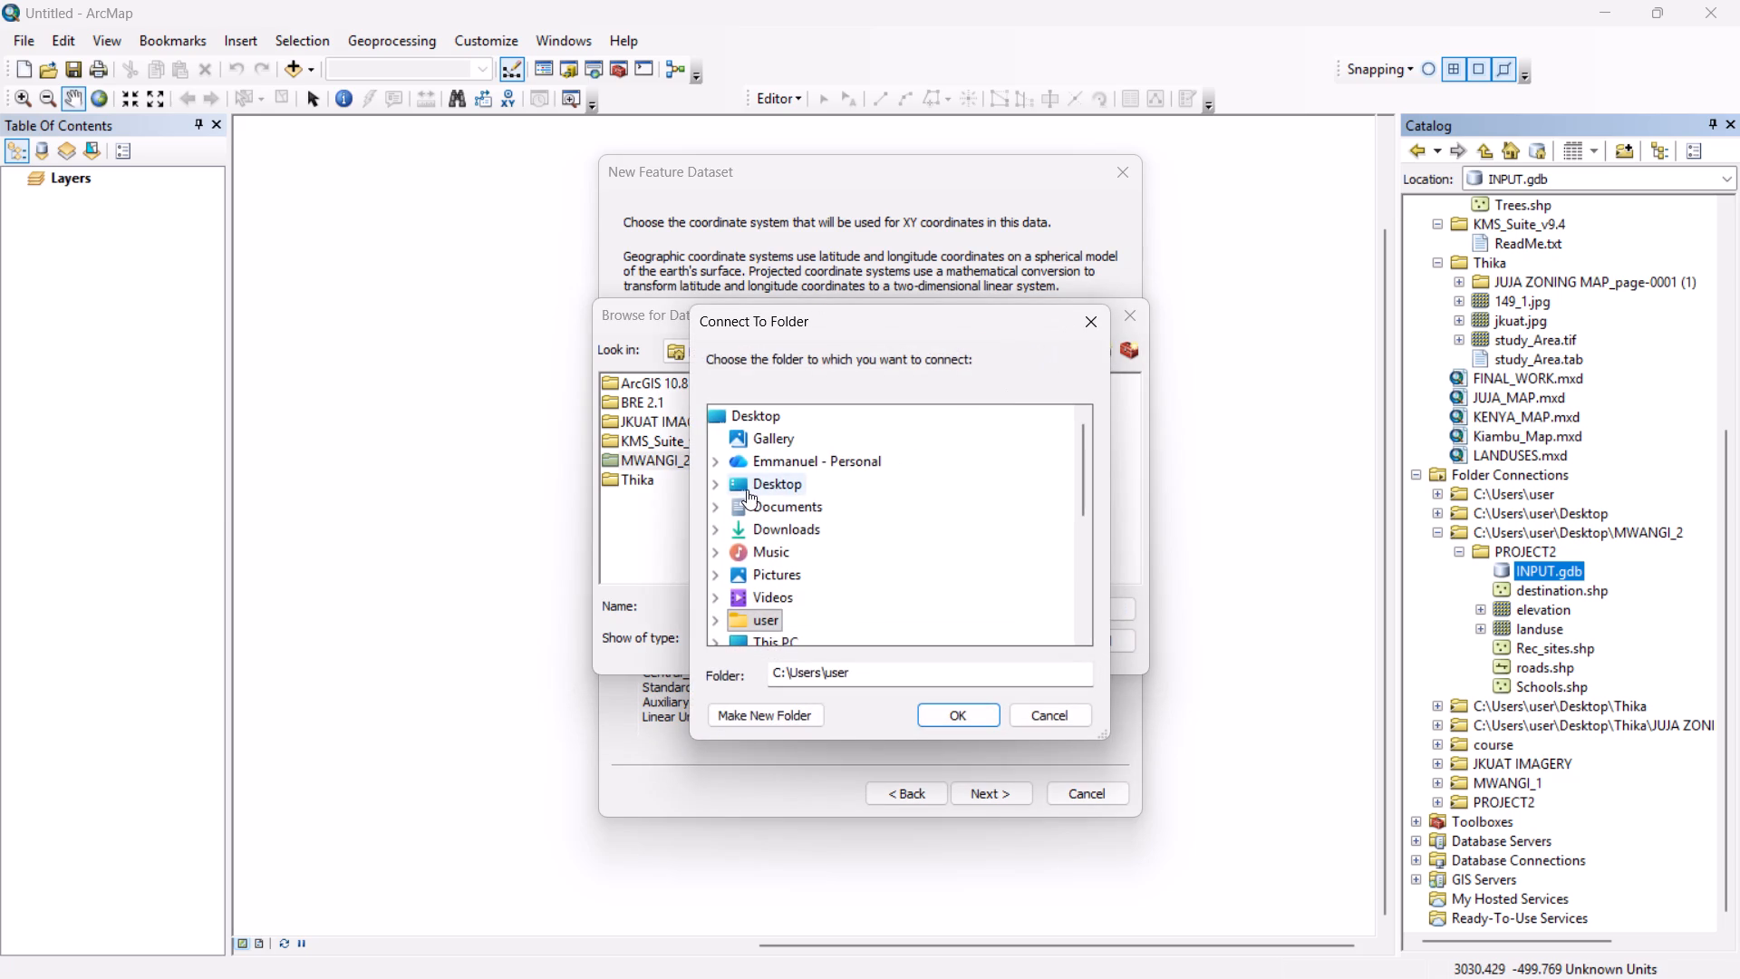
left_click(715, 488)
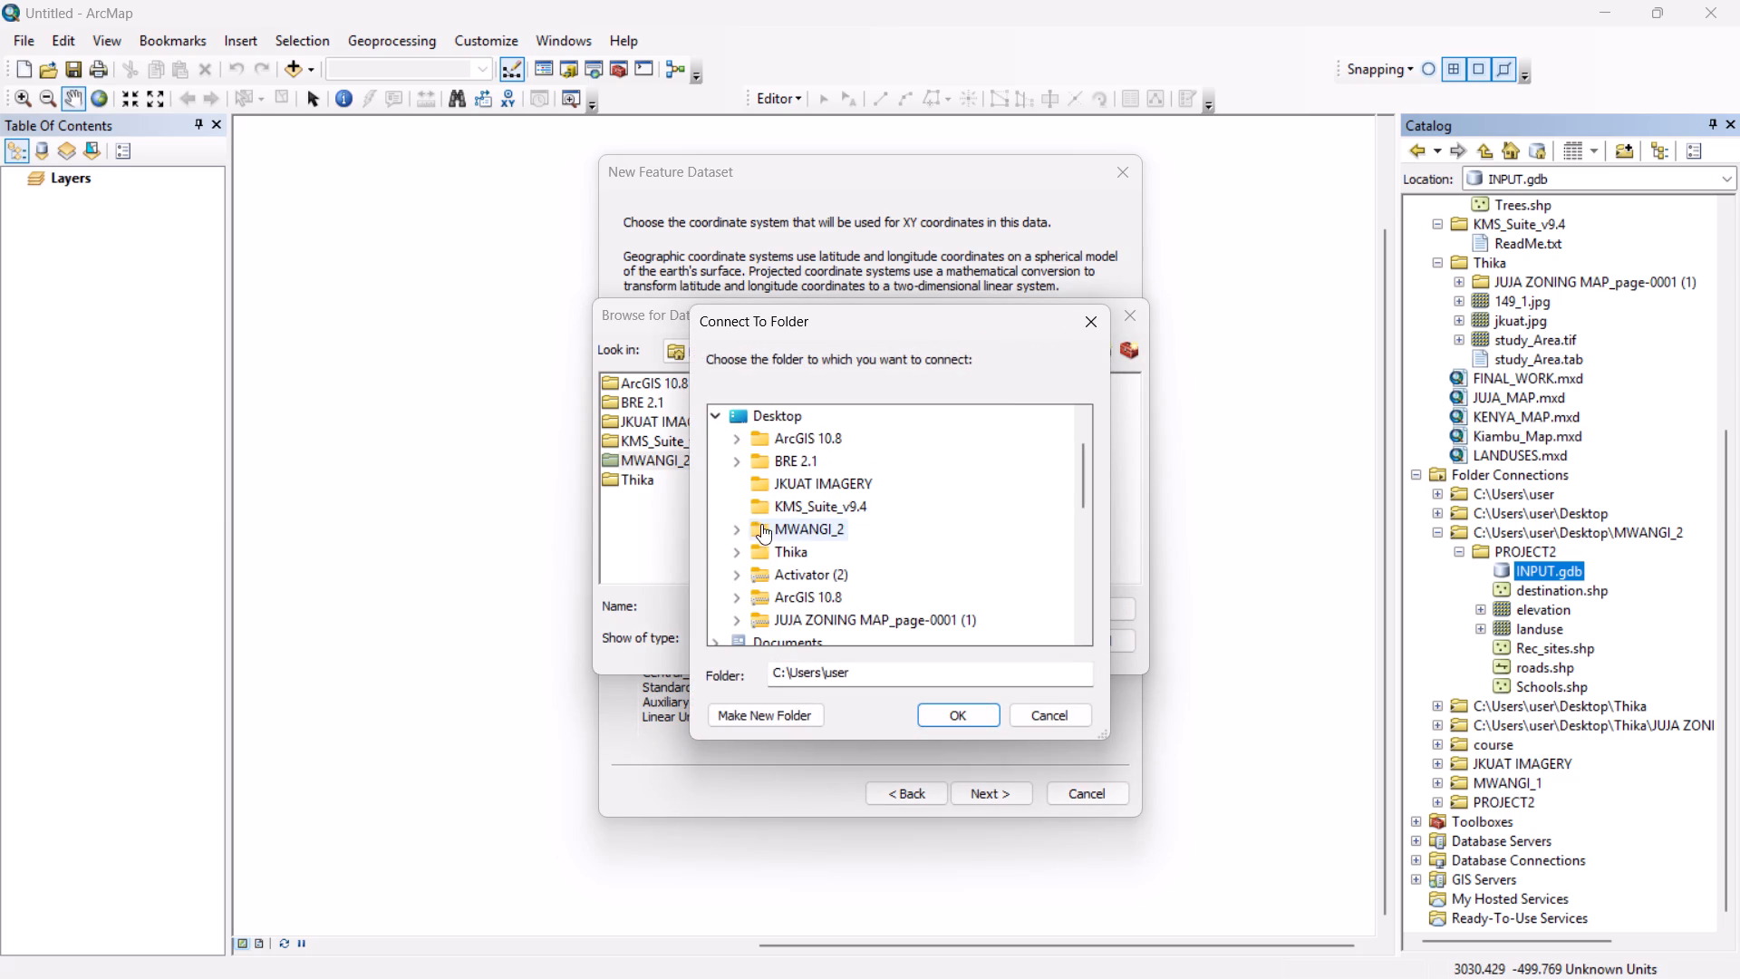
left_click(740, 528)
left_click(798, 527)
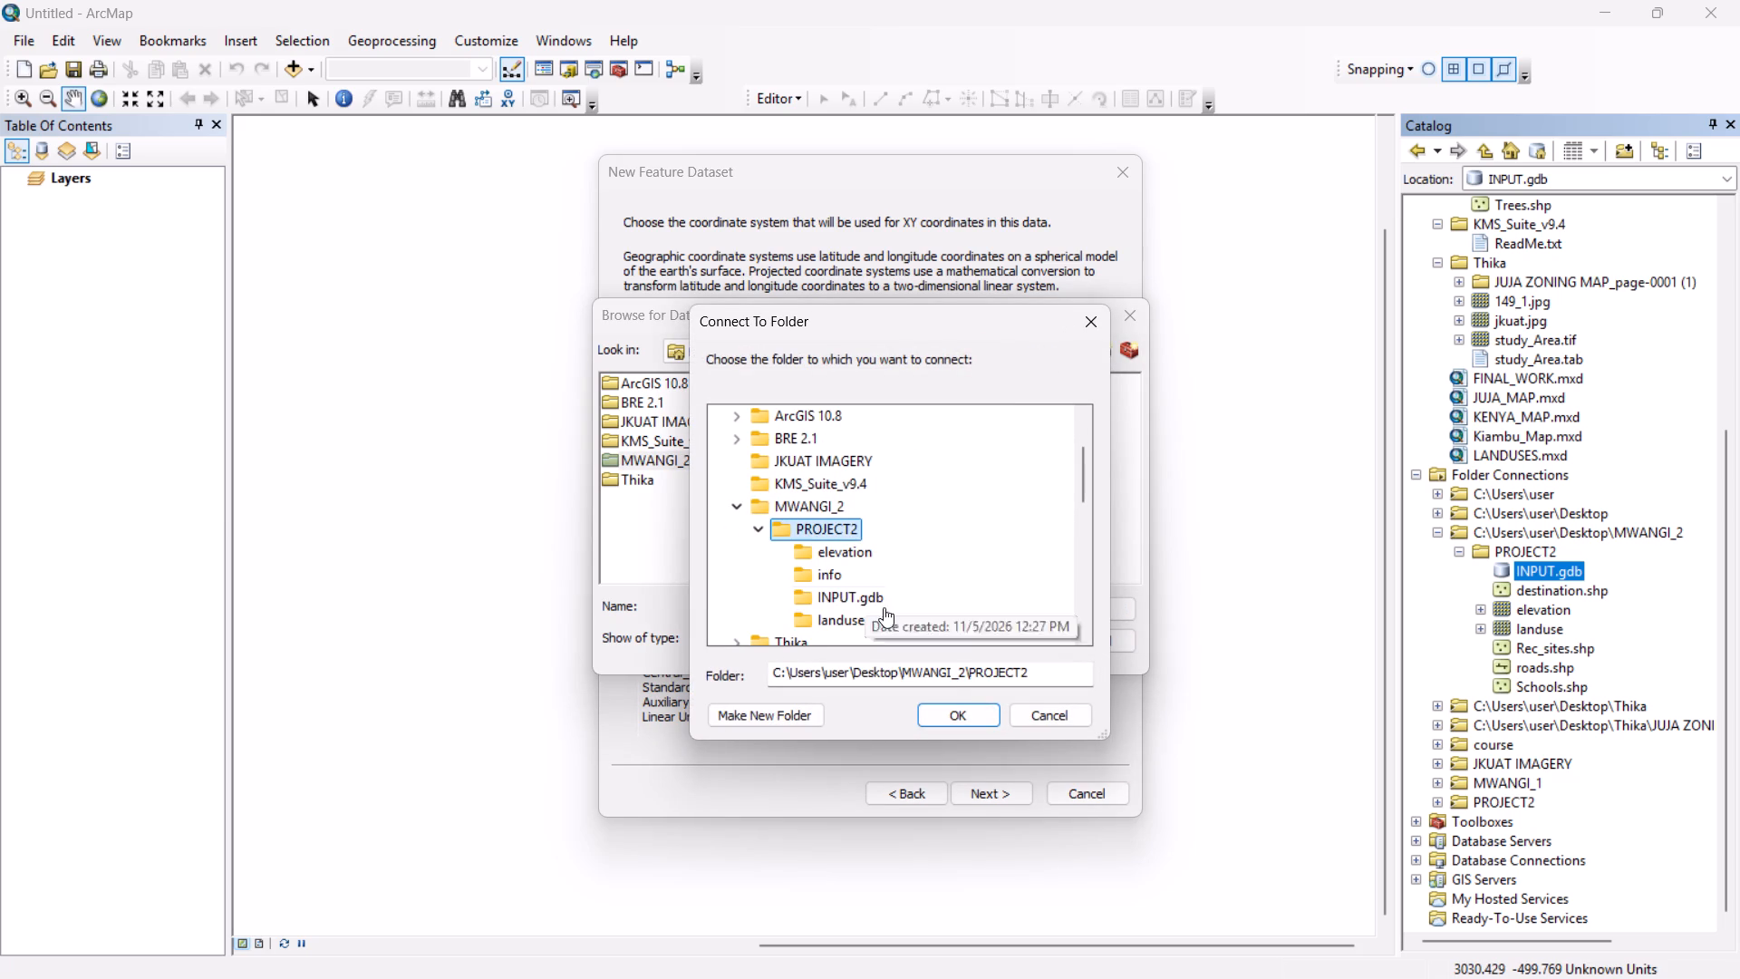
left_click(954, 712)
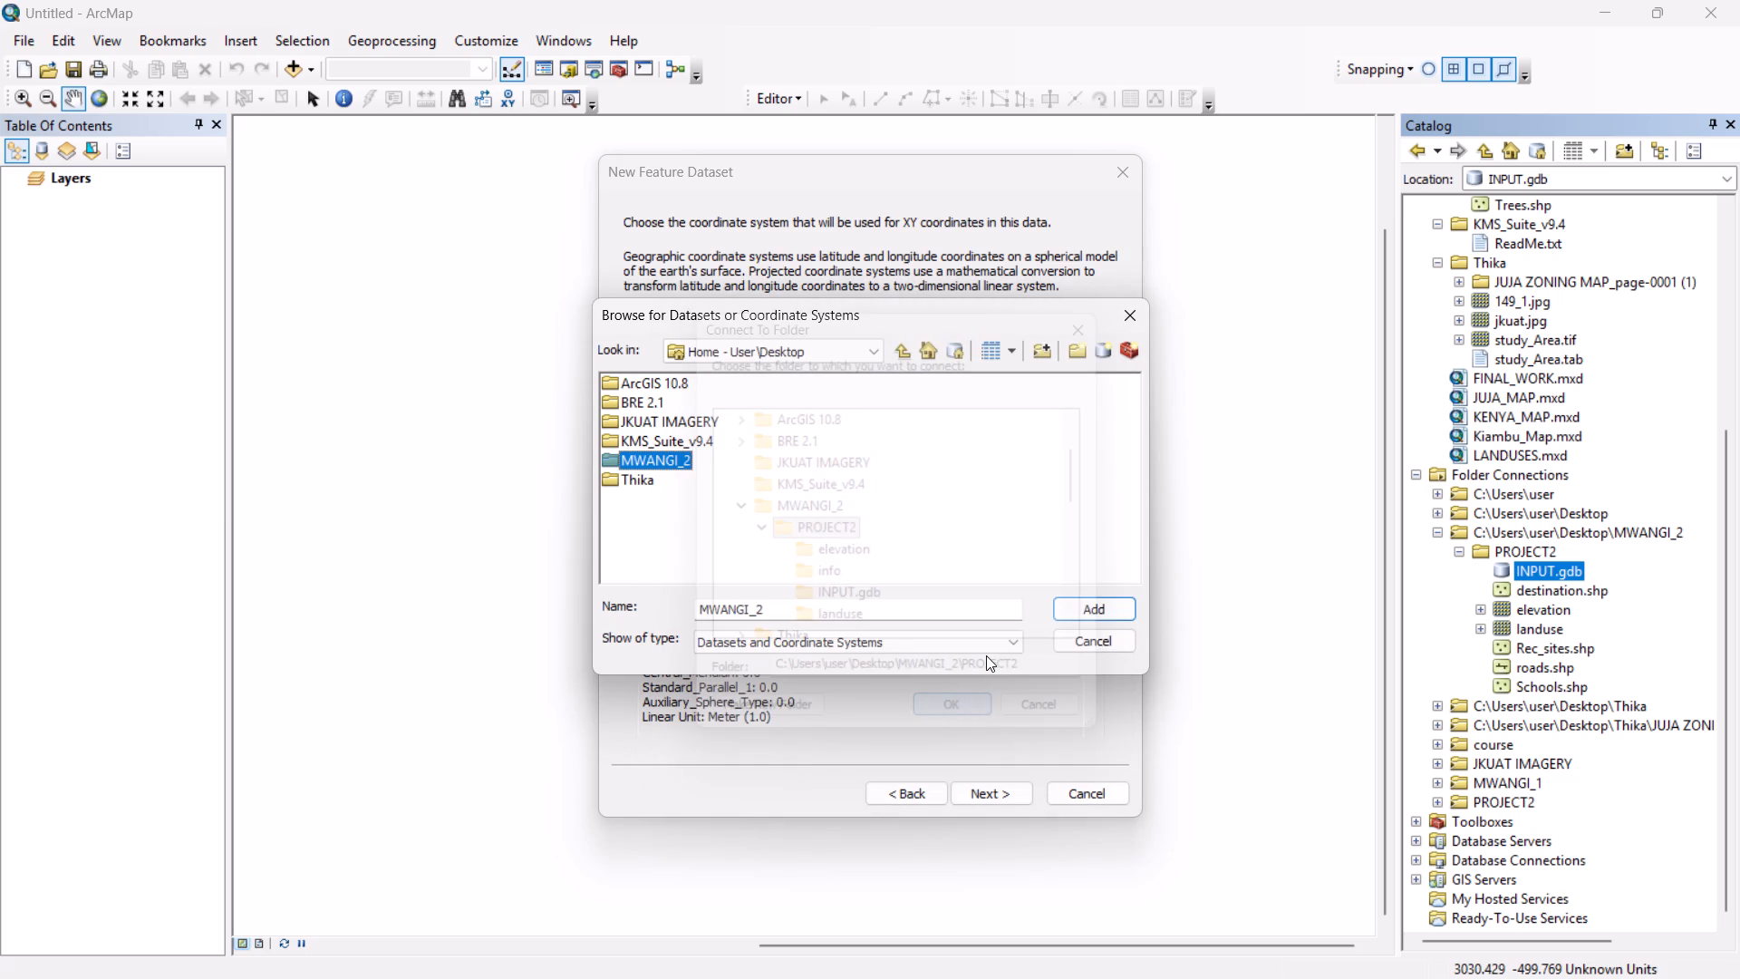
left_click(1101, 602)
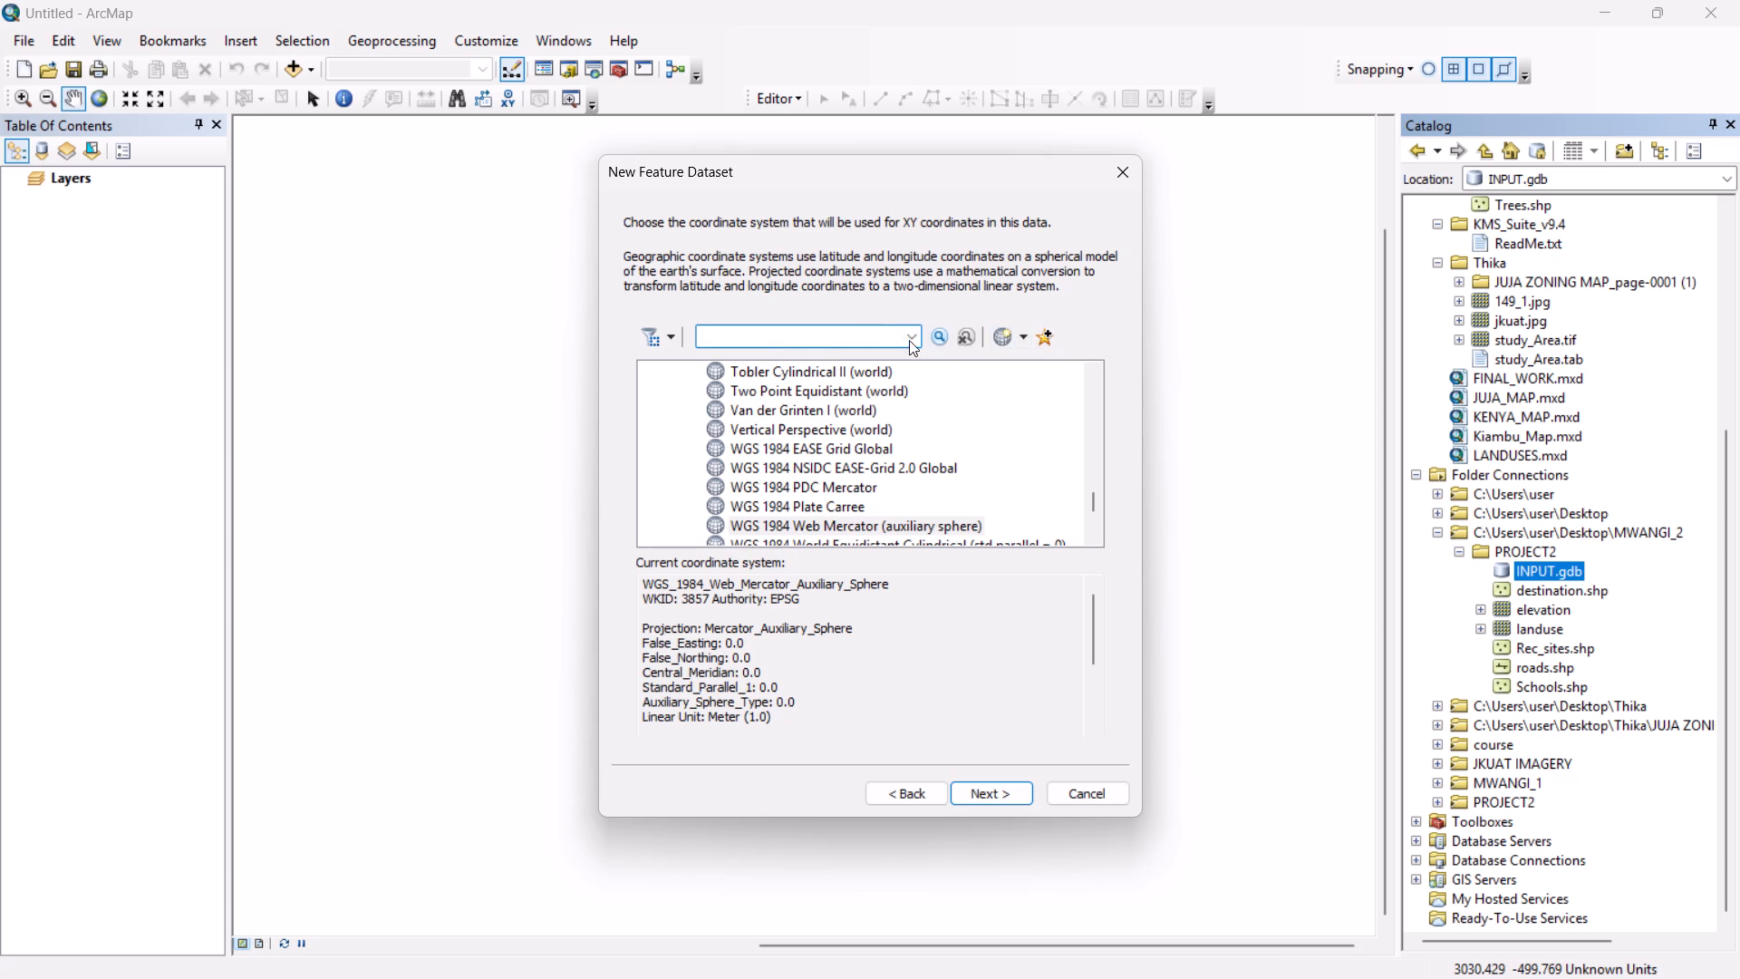
From the coordinate system import browser, connect to the landuse folder in Desktop\MWANGI_2\PROJECT2, then close the browser.
left_click(1010, 335)
left_click(1020, 384)
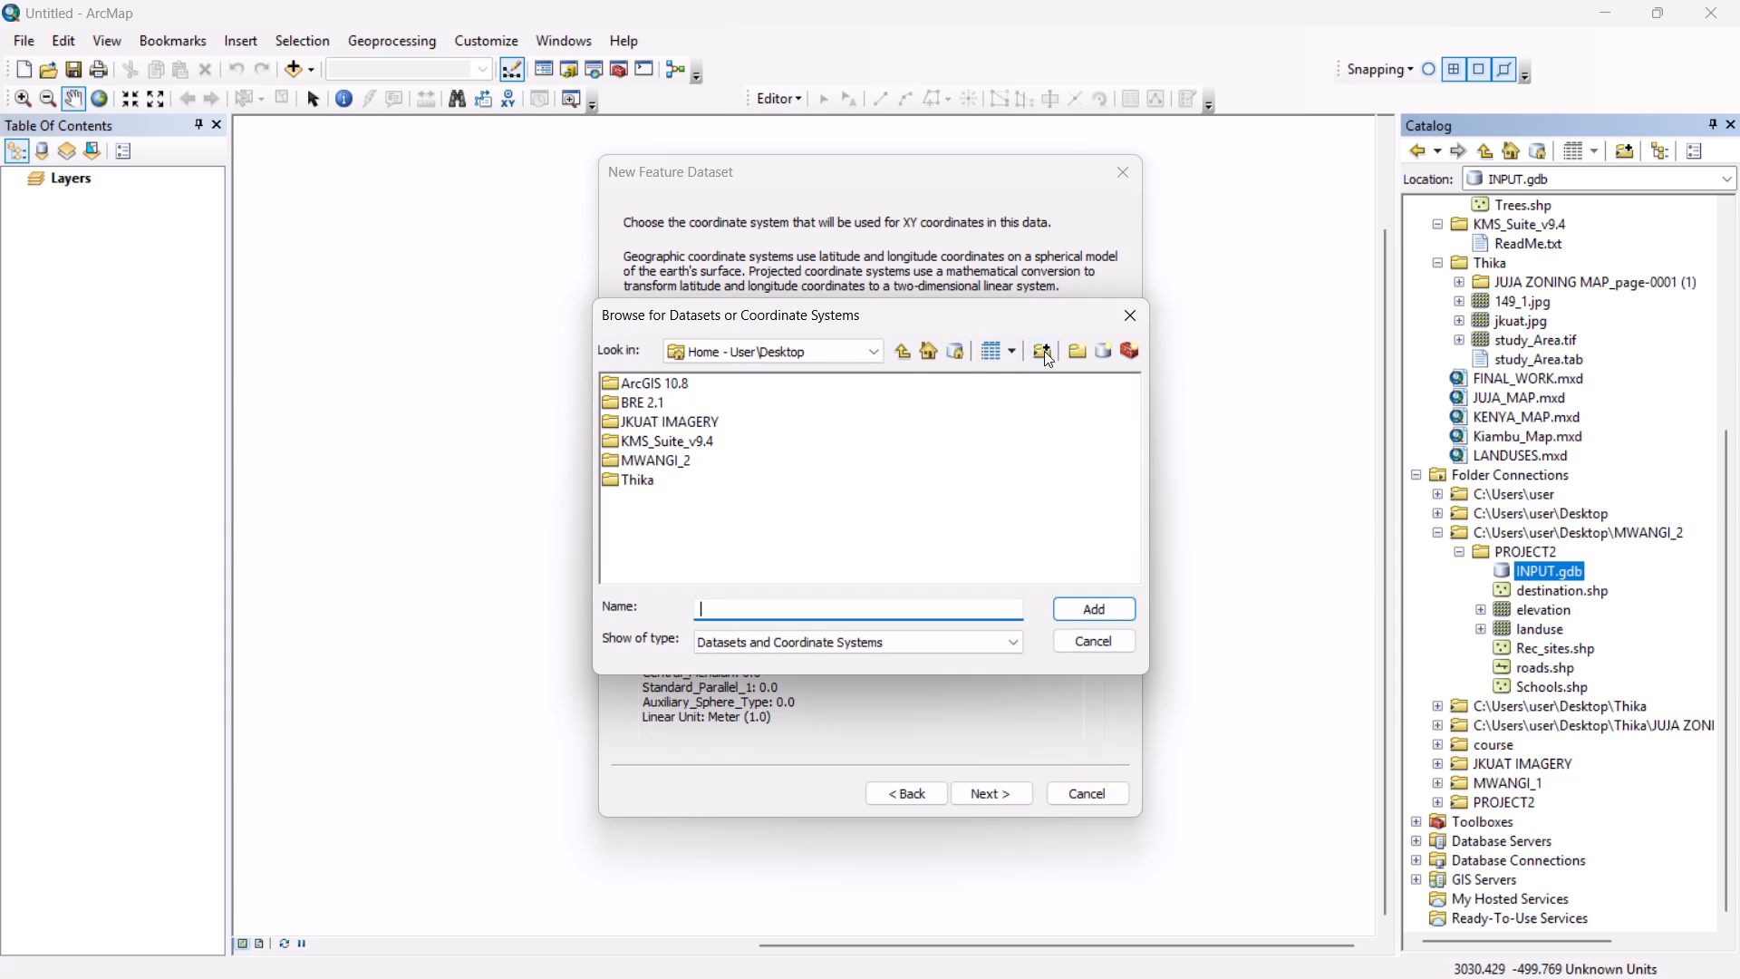
left_click(1044, 351)
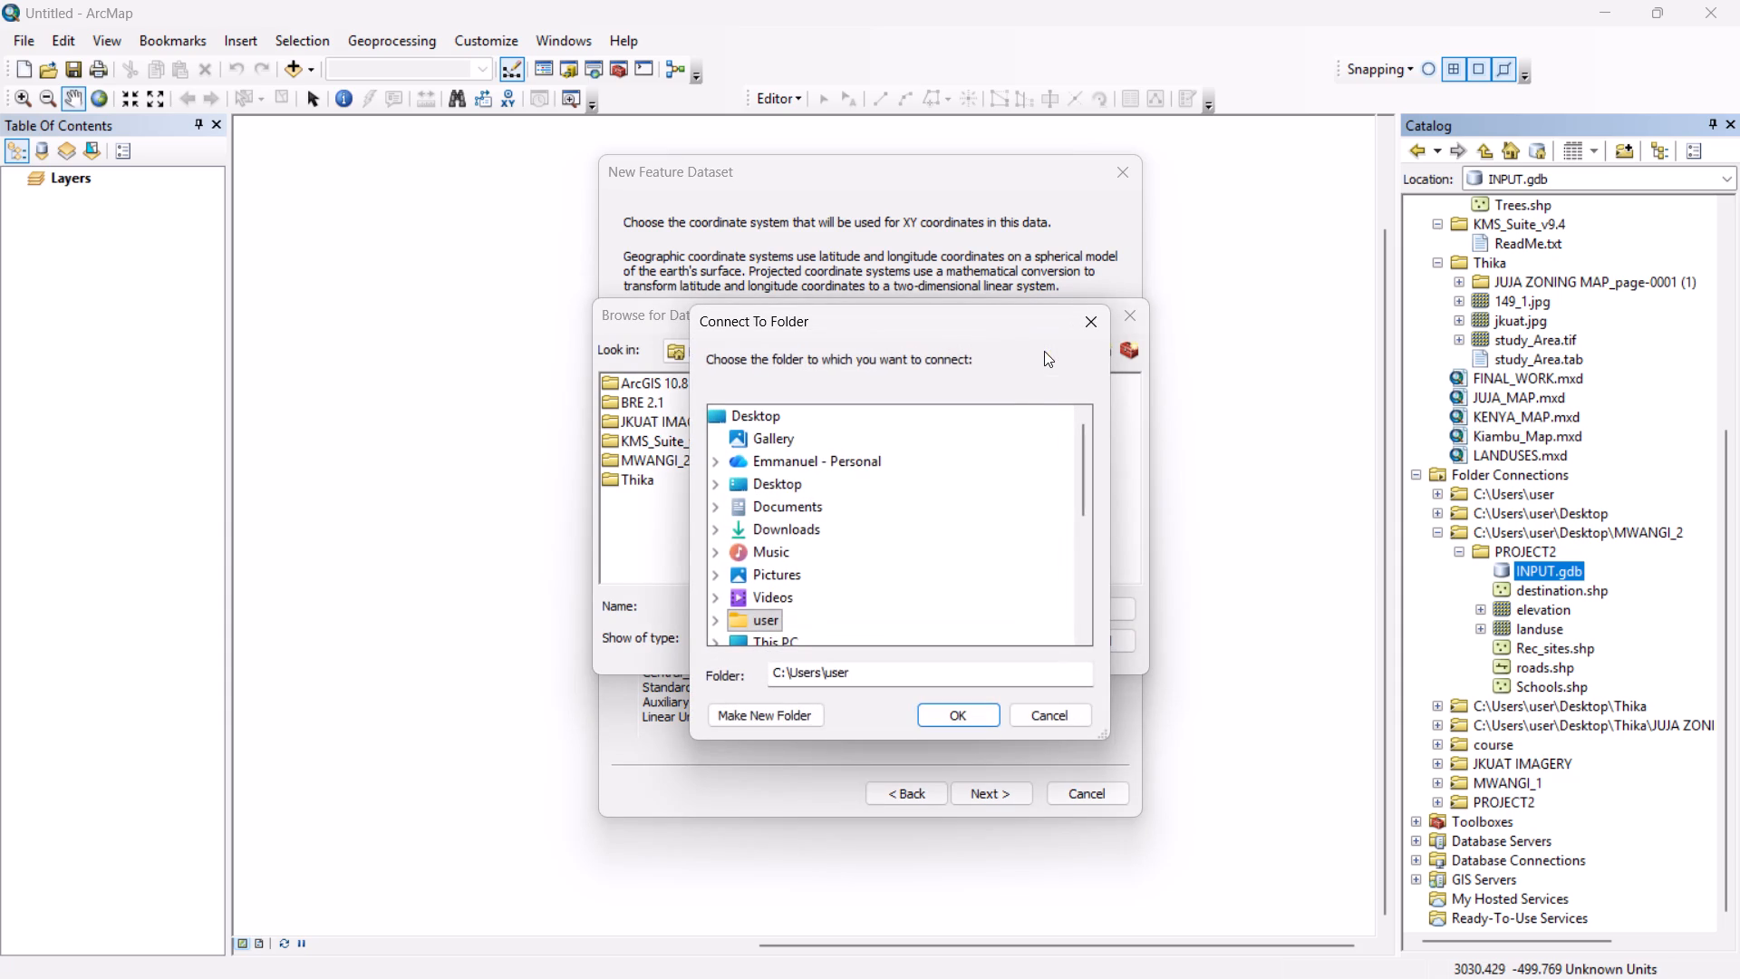
scroll(846, 520, "down", 1)
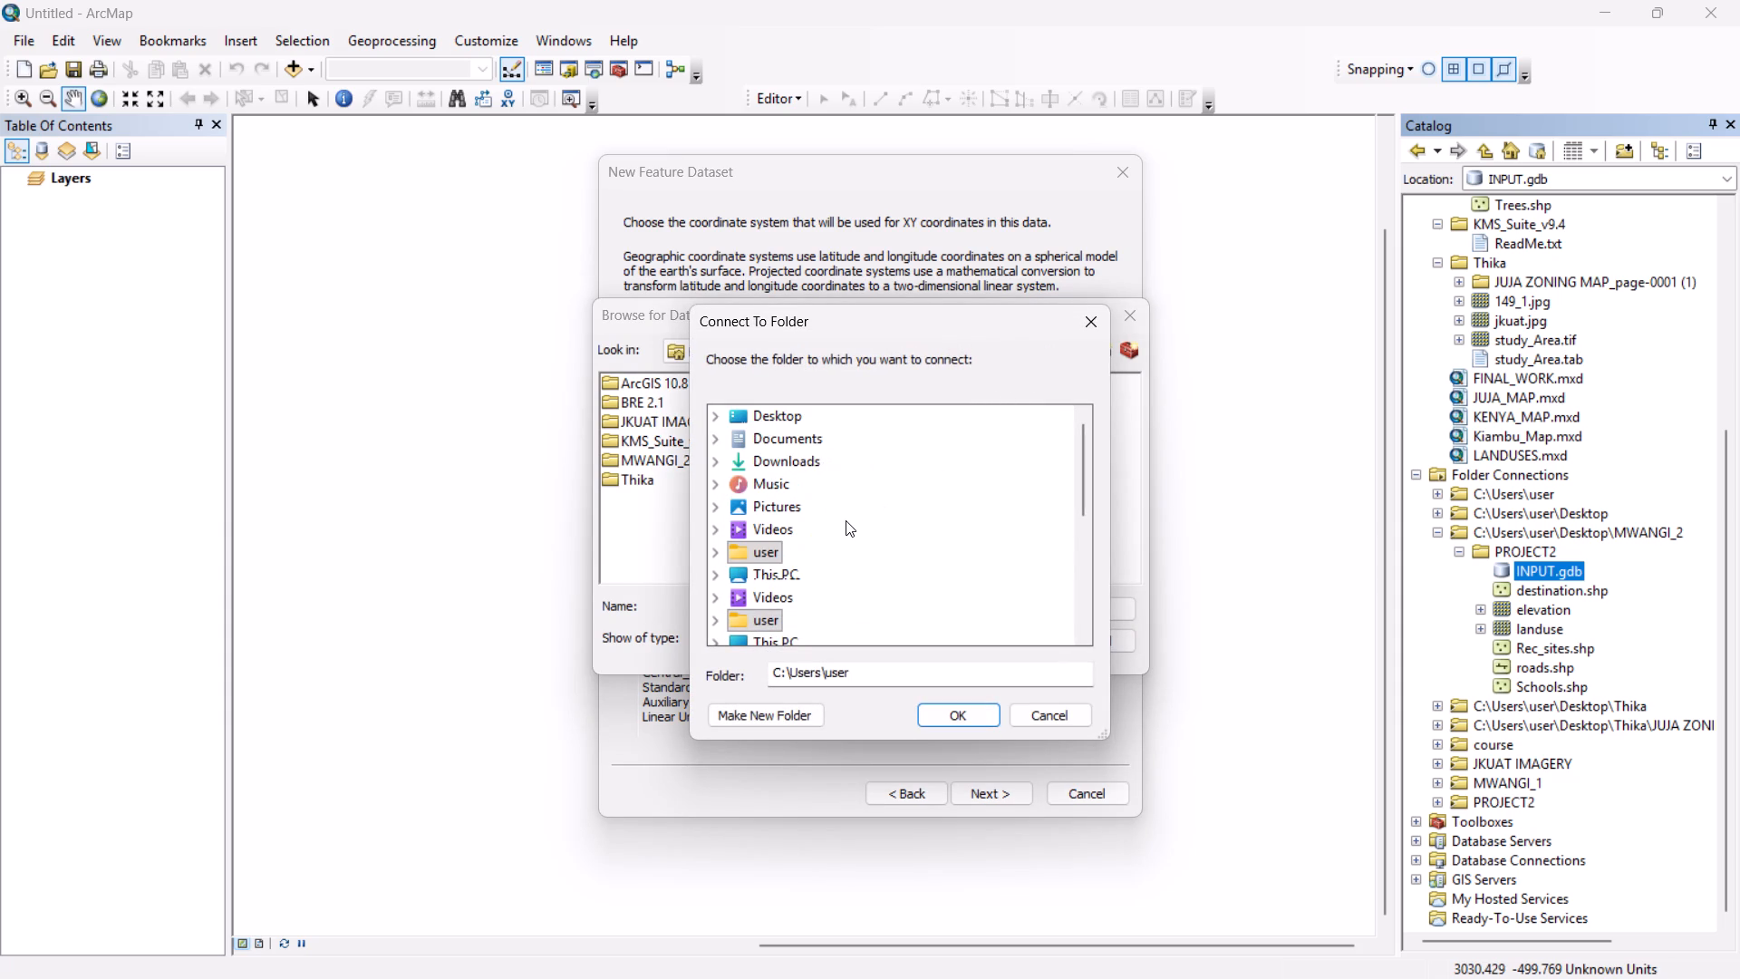
scroll(846, 520, "up", 1)
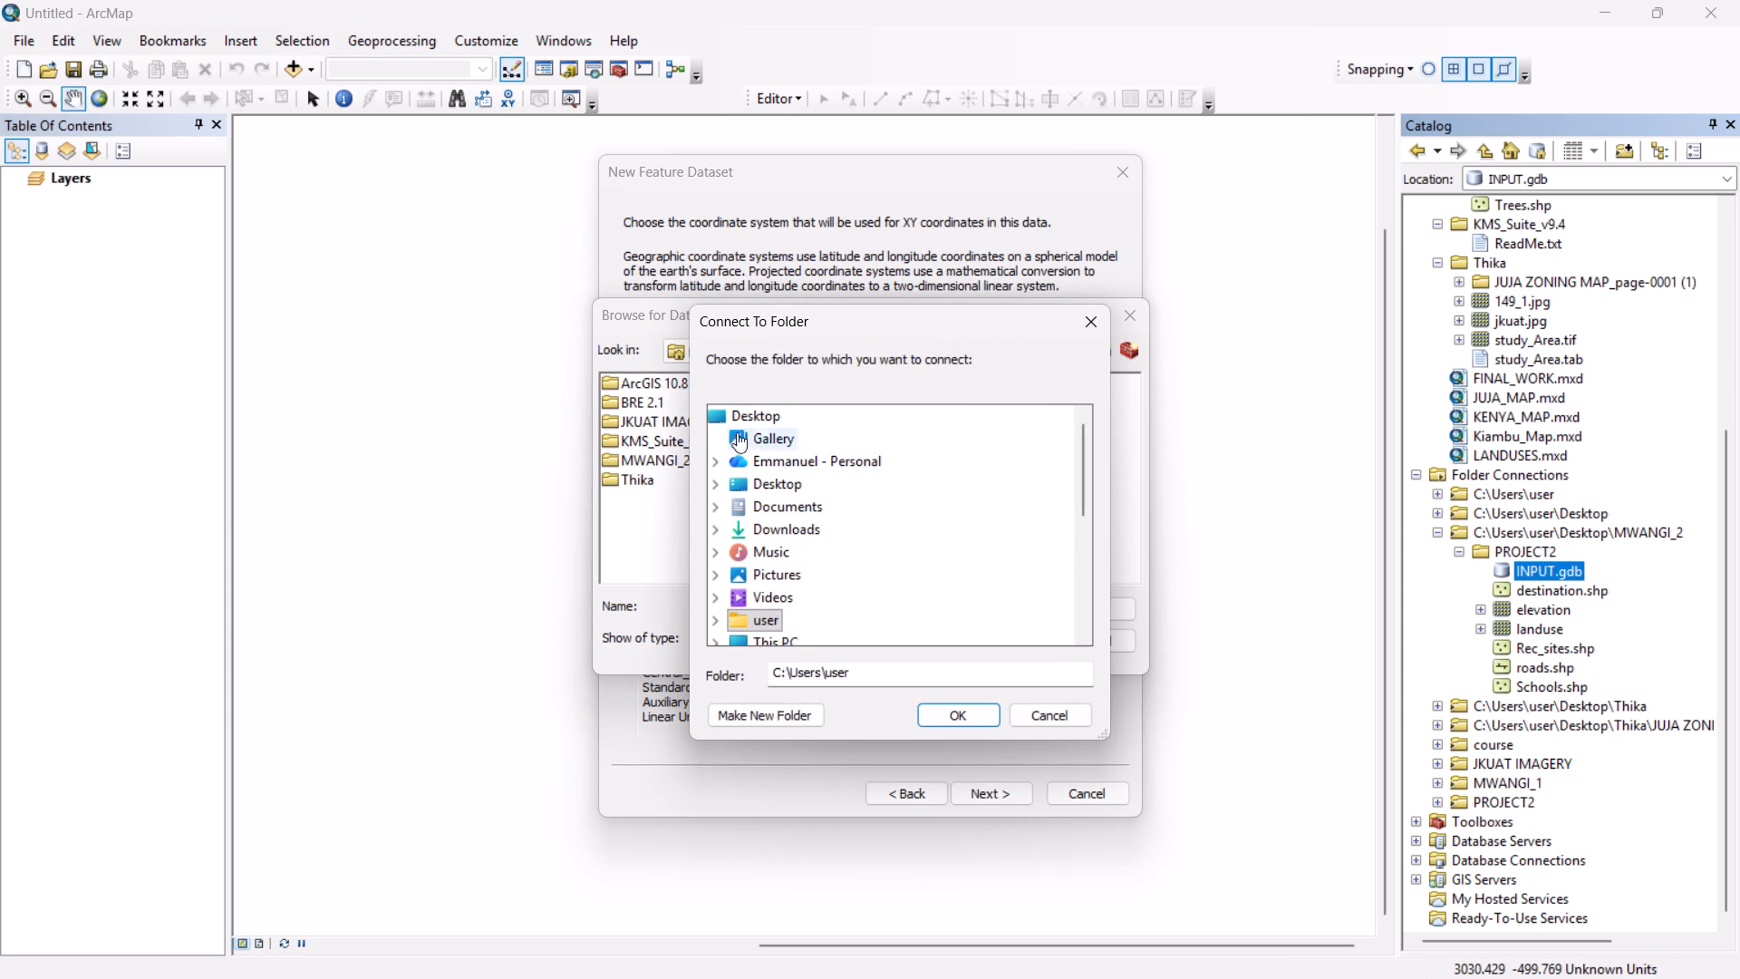
left_click(730, 411)
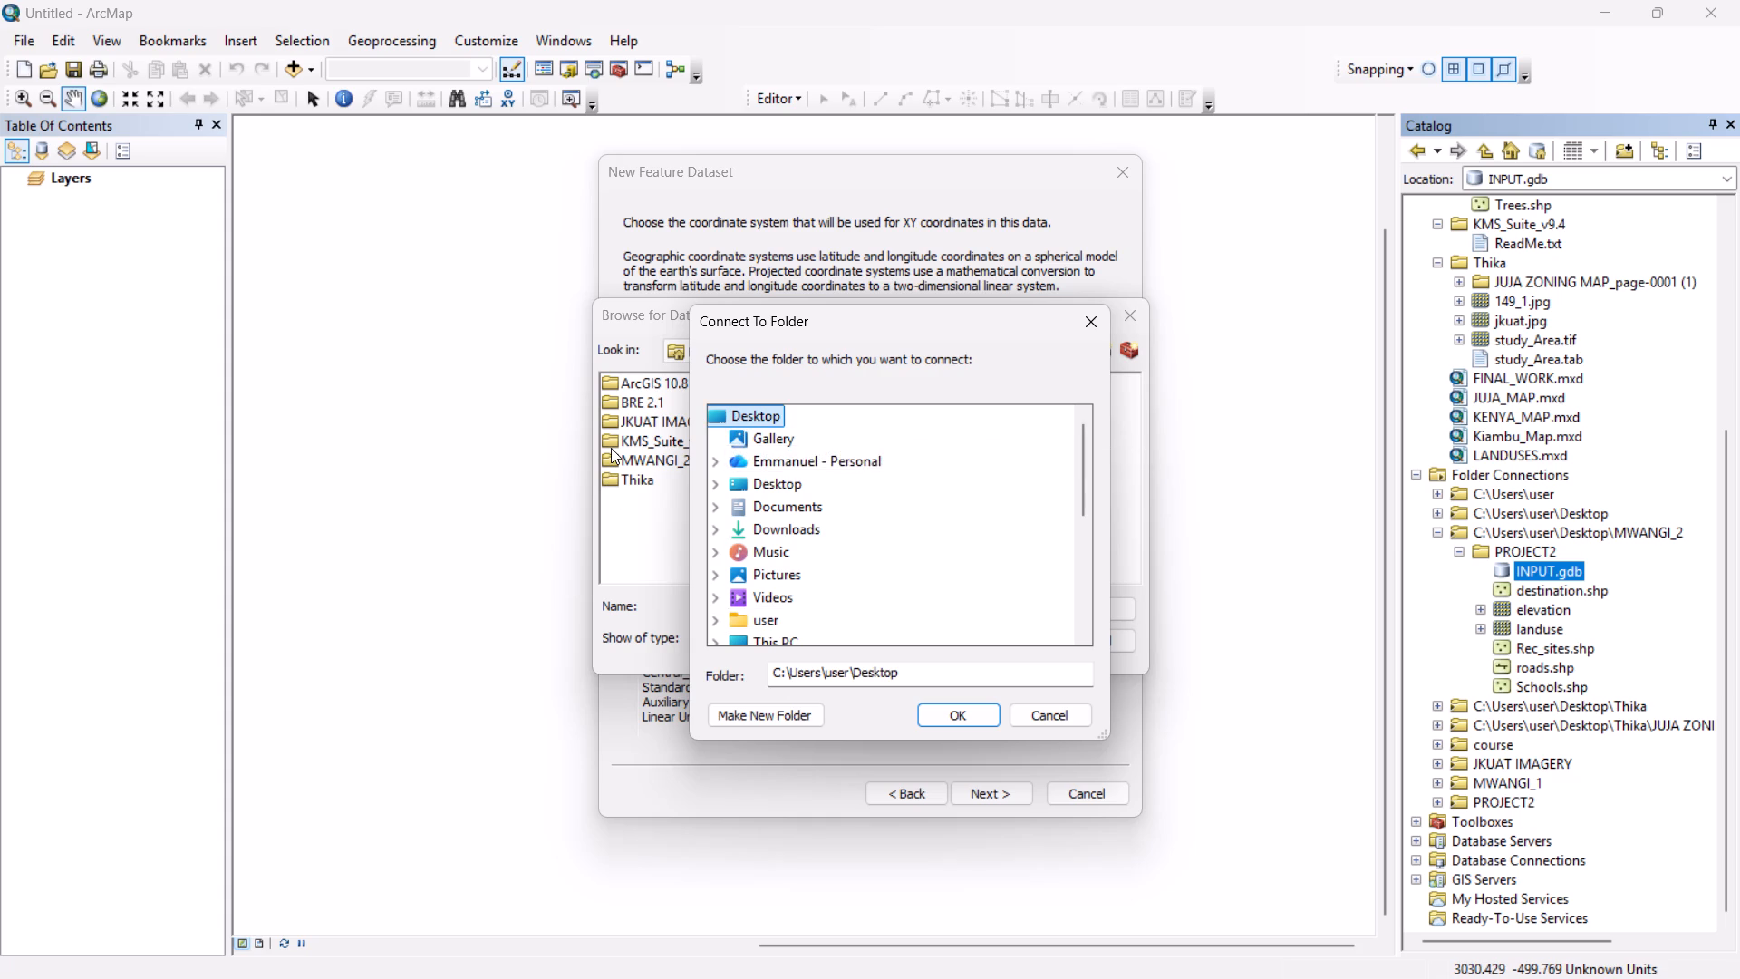
double_click(734, 419)
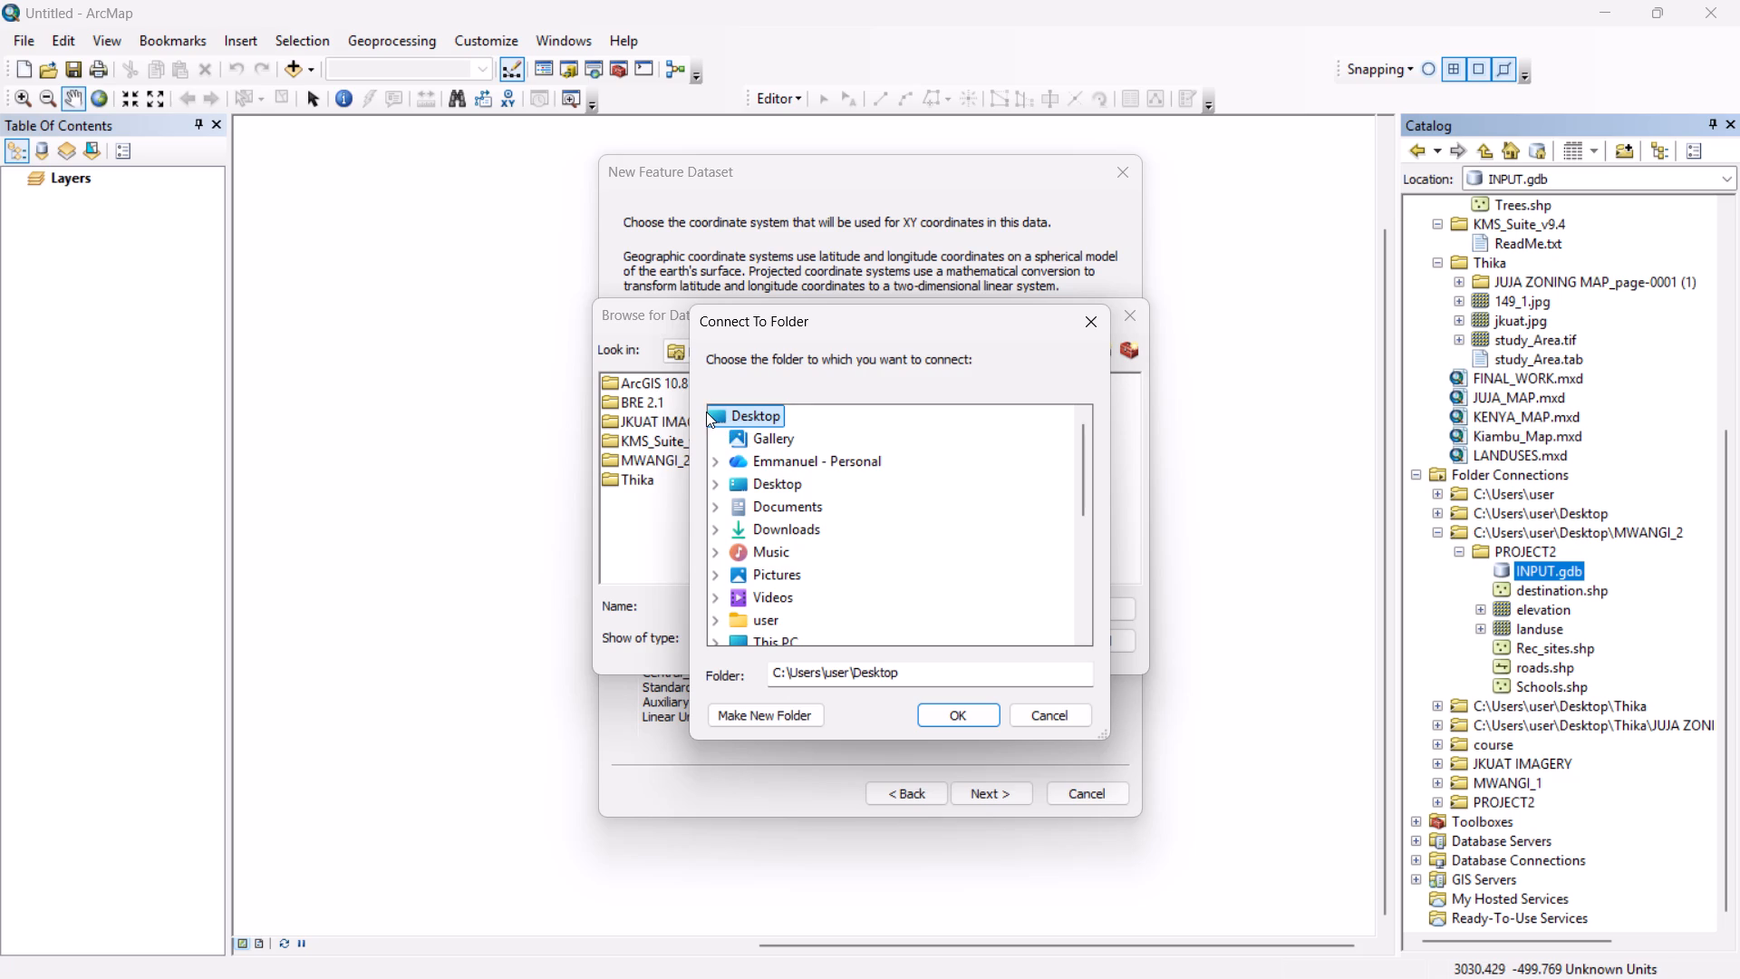
double_click(706, 412)
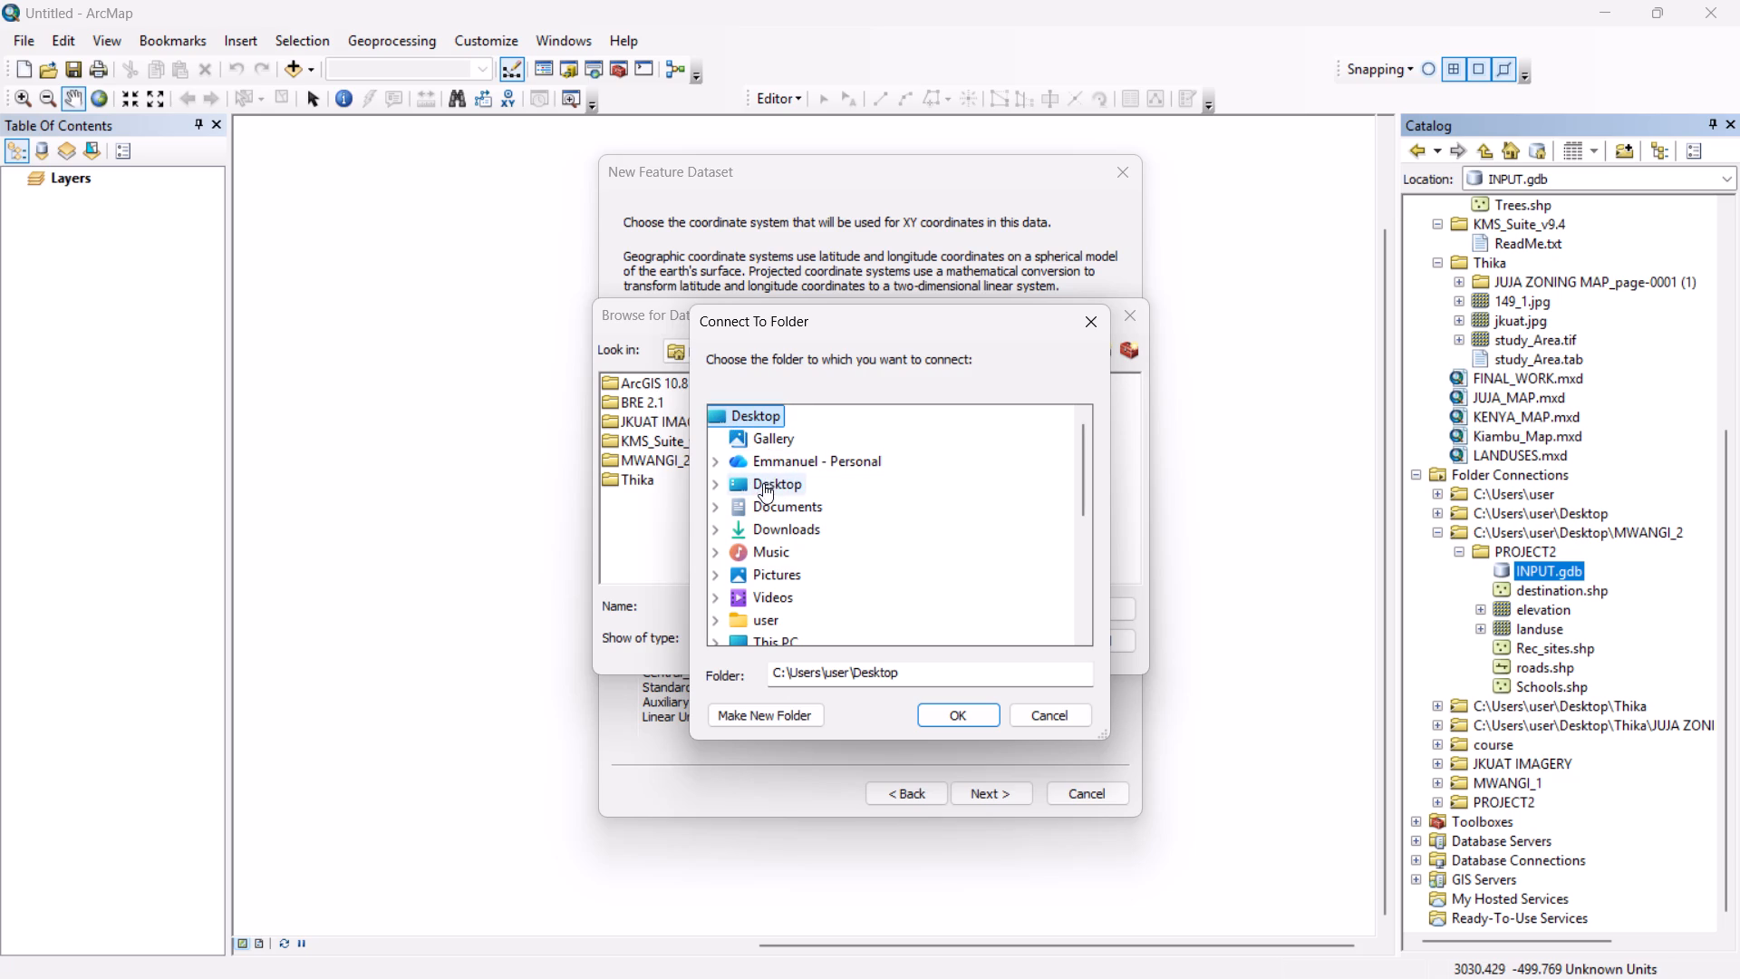
double_click(763, 483)
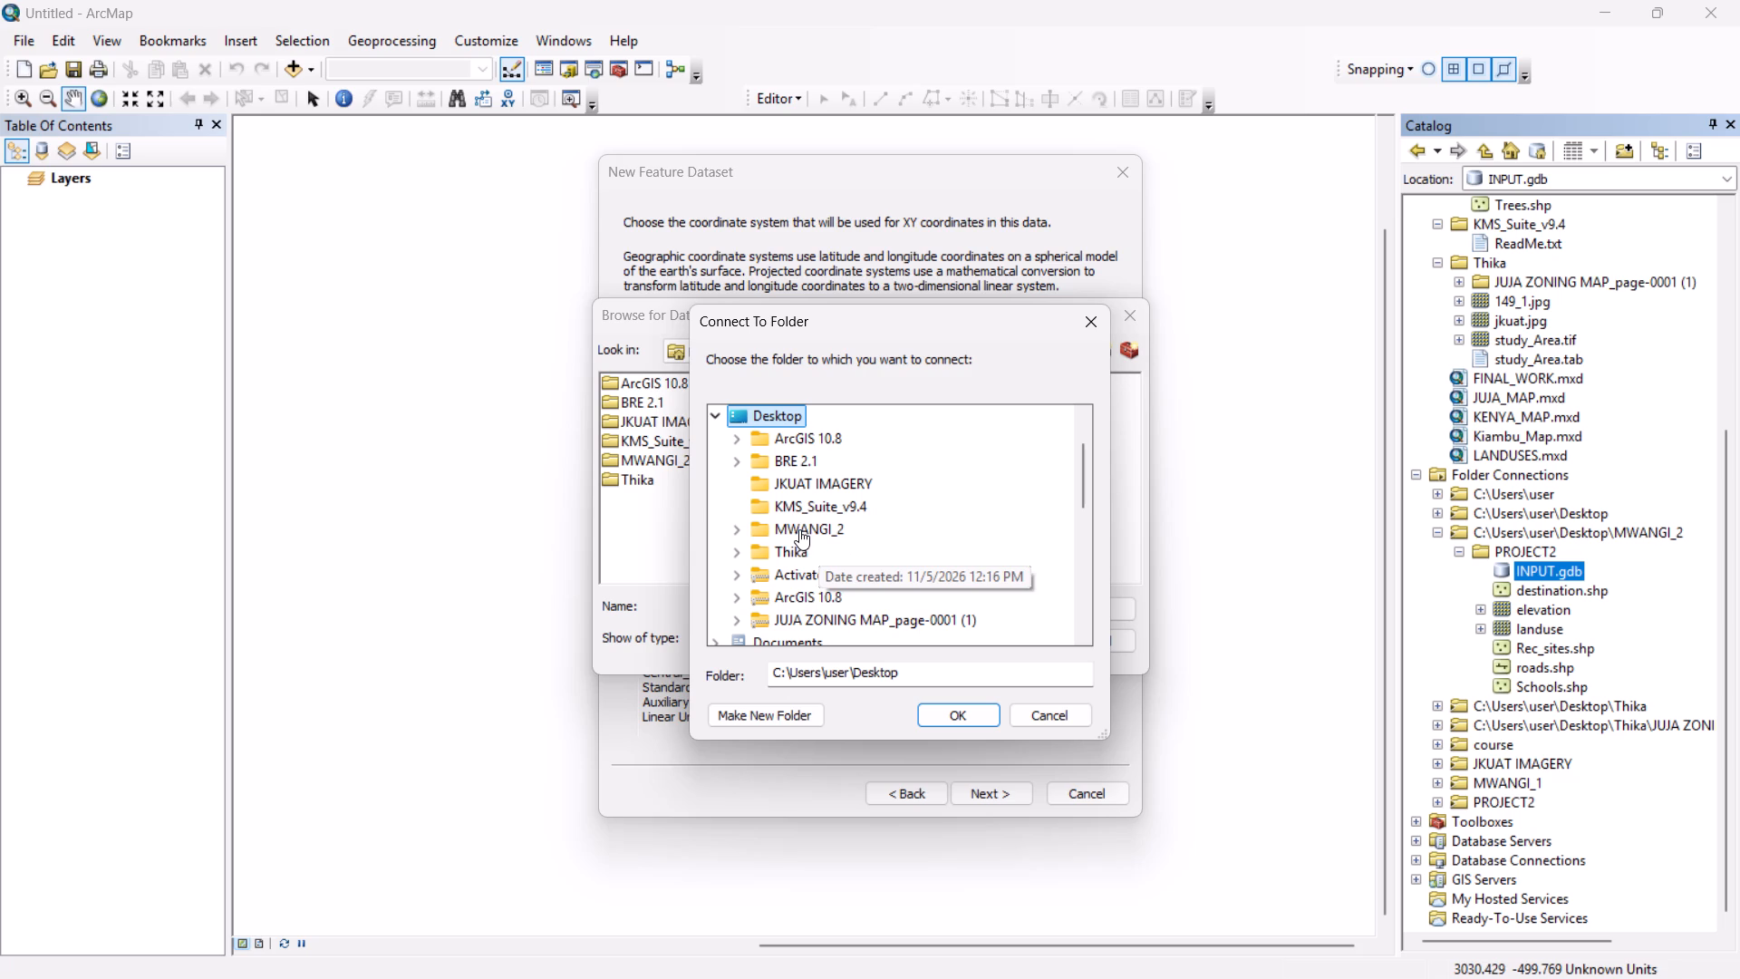
double_click(799, 529)
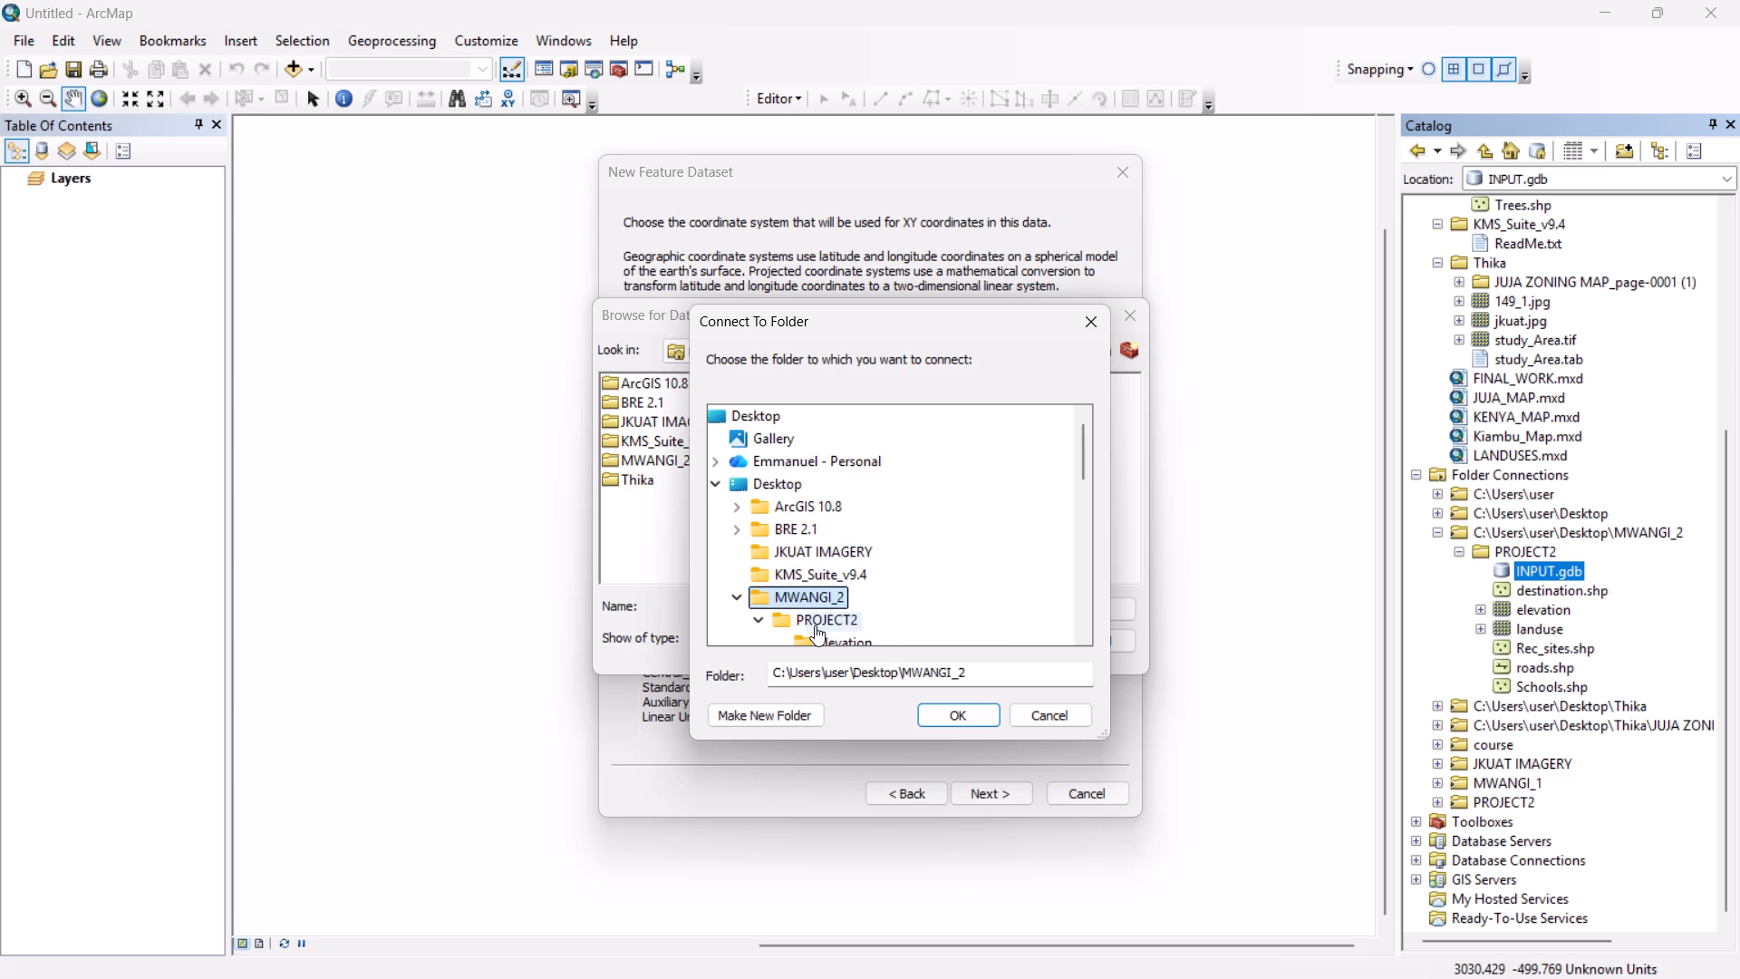
double_click(815, 625)
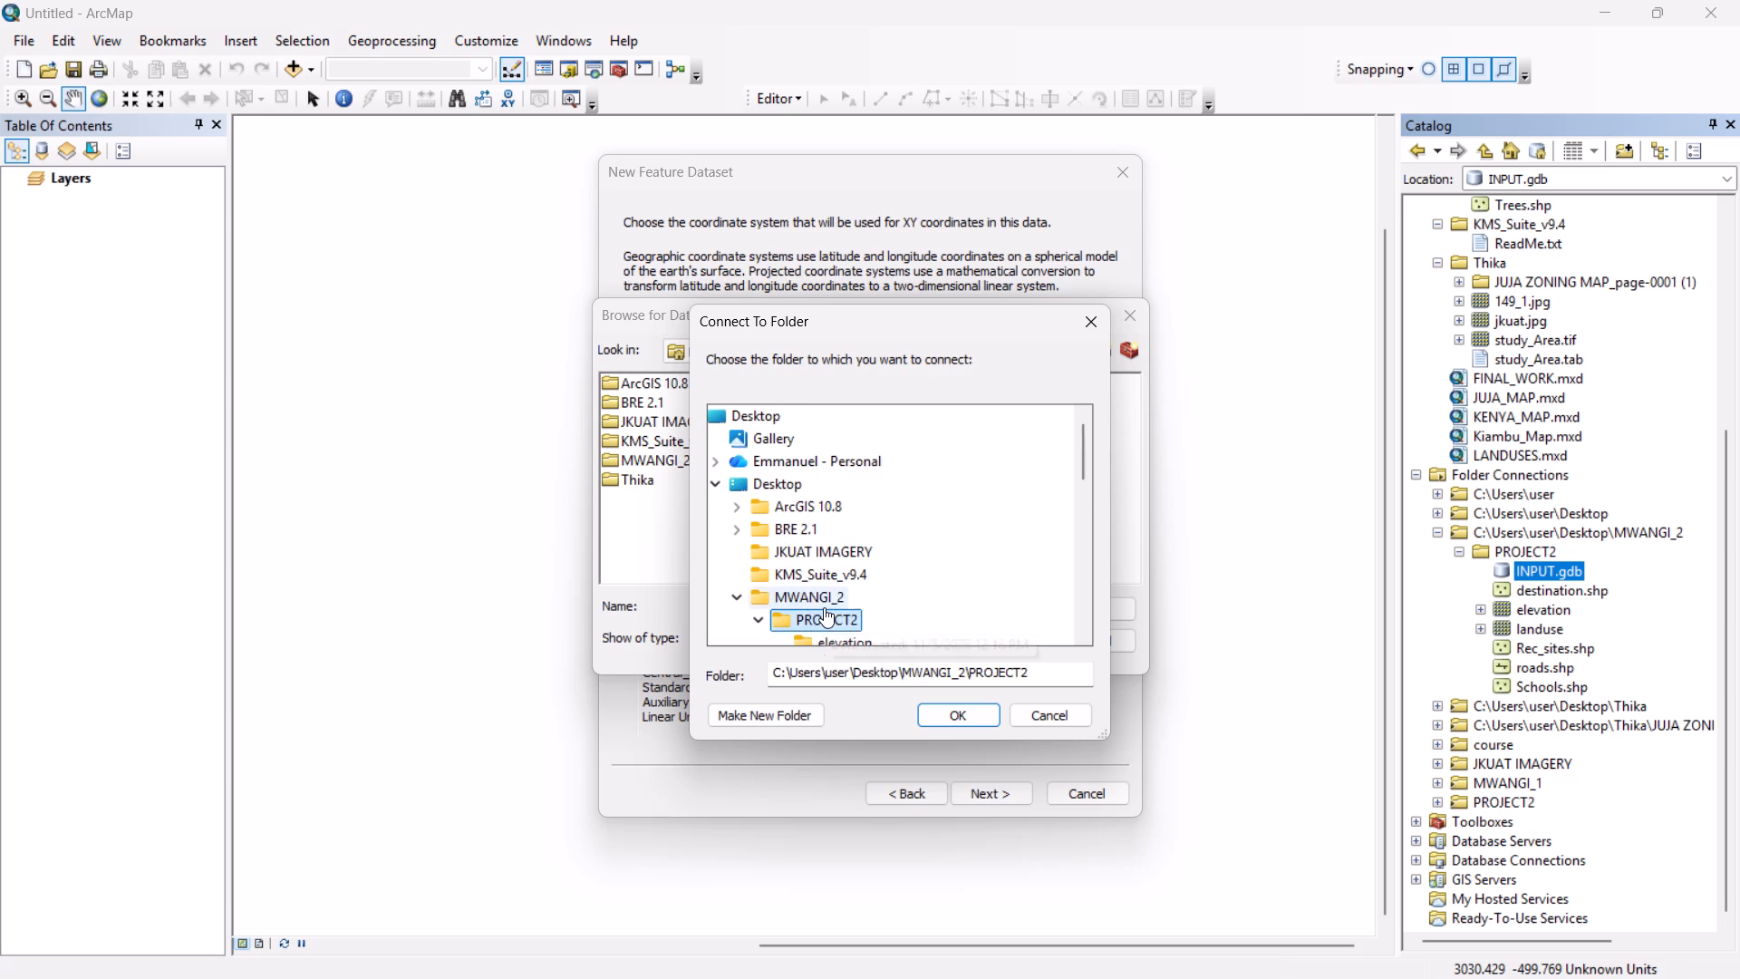
scroll(824, 607, "down", 2)
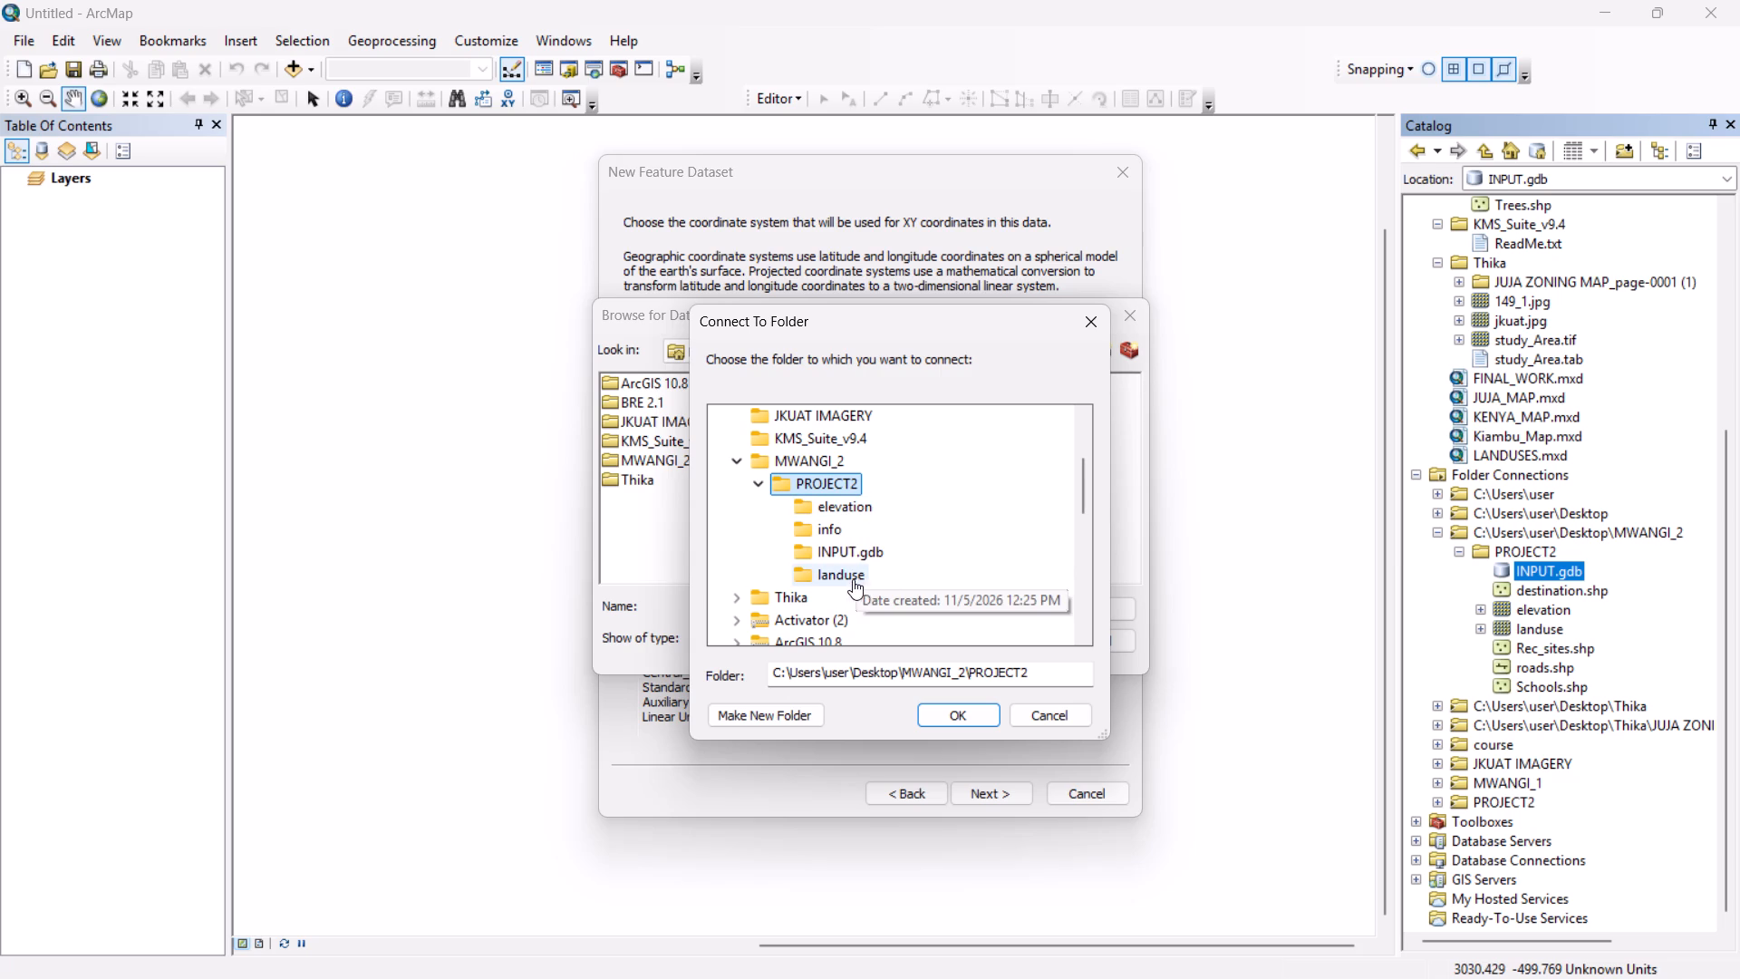
double_click(801, 510)
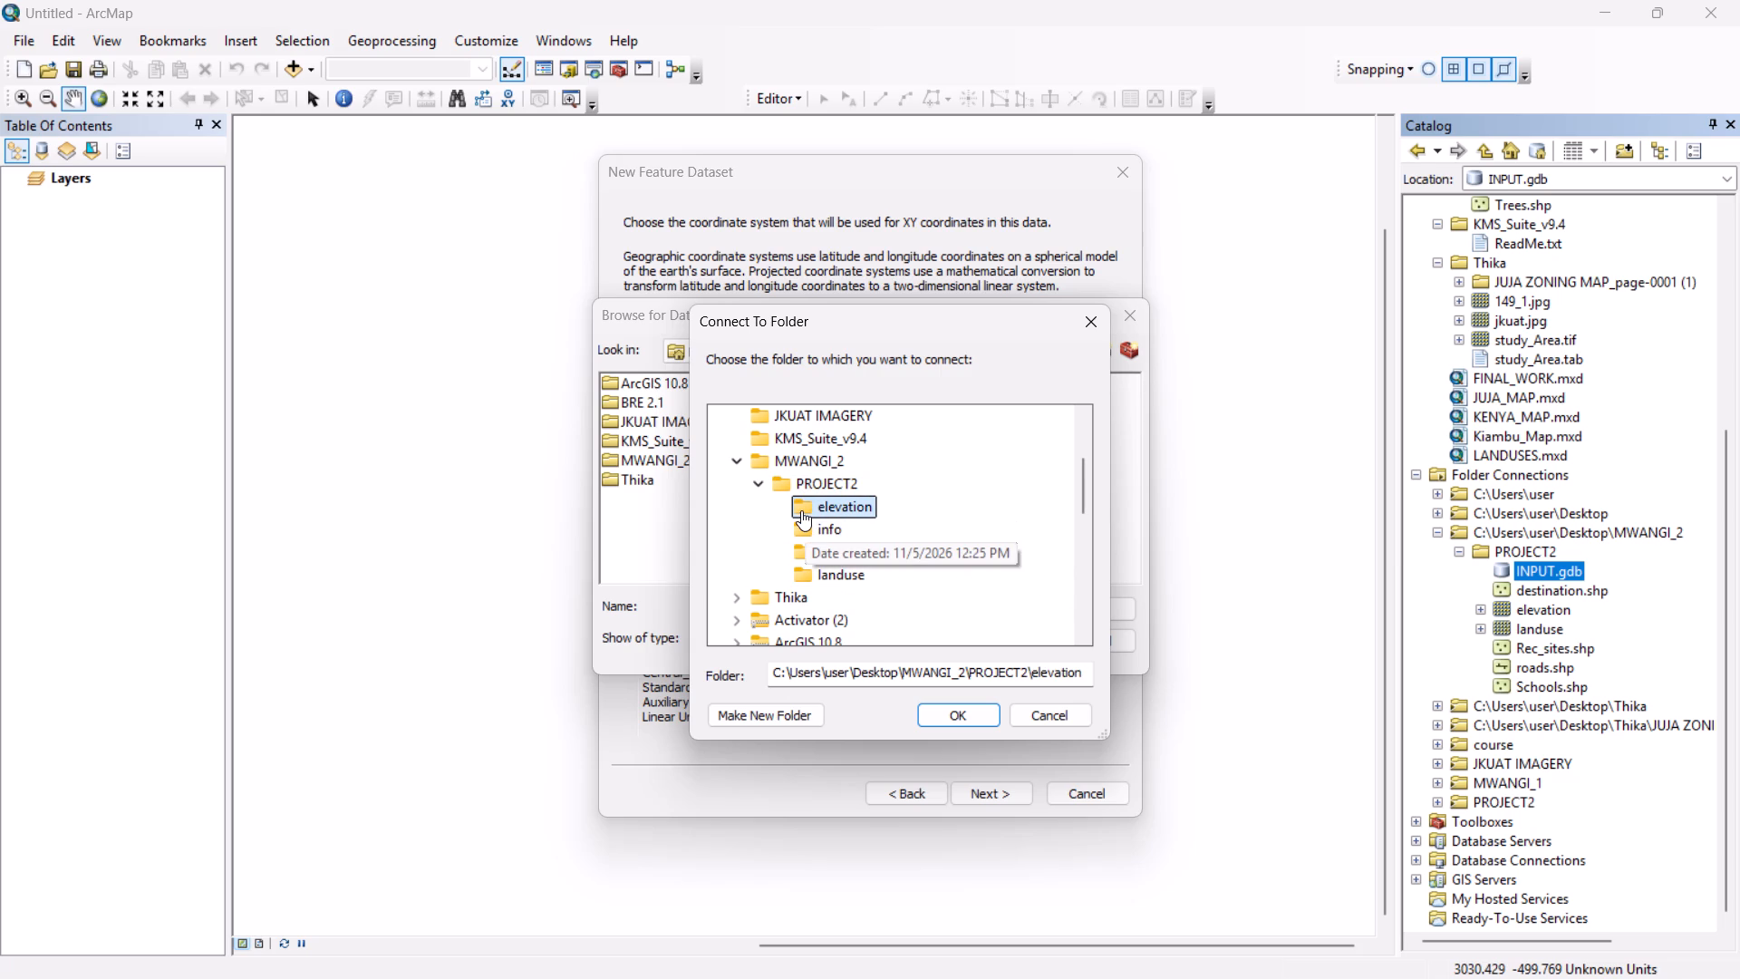
double_click(803, 534)
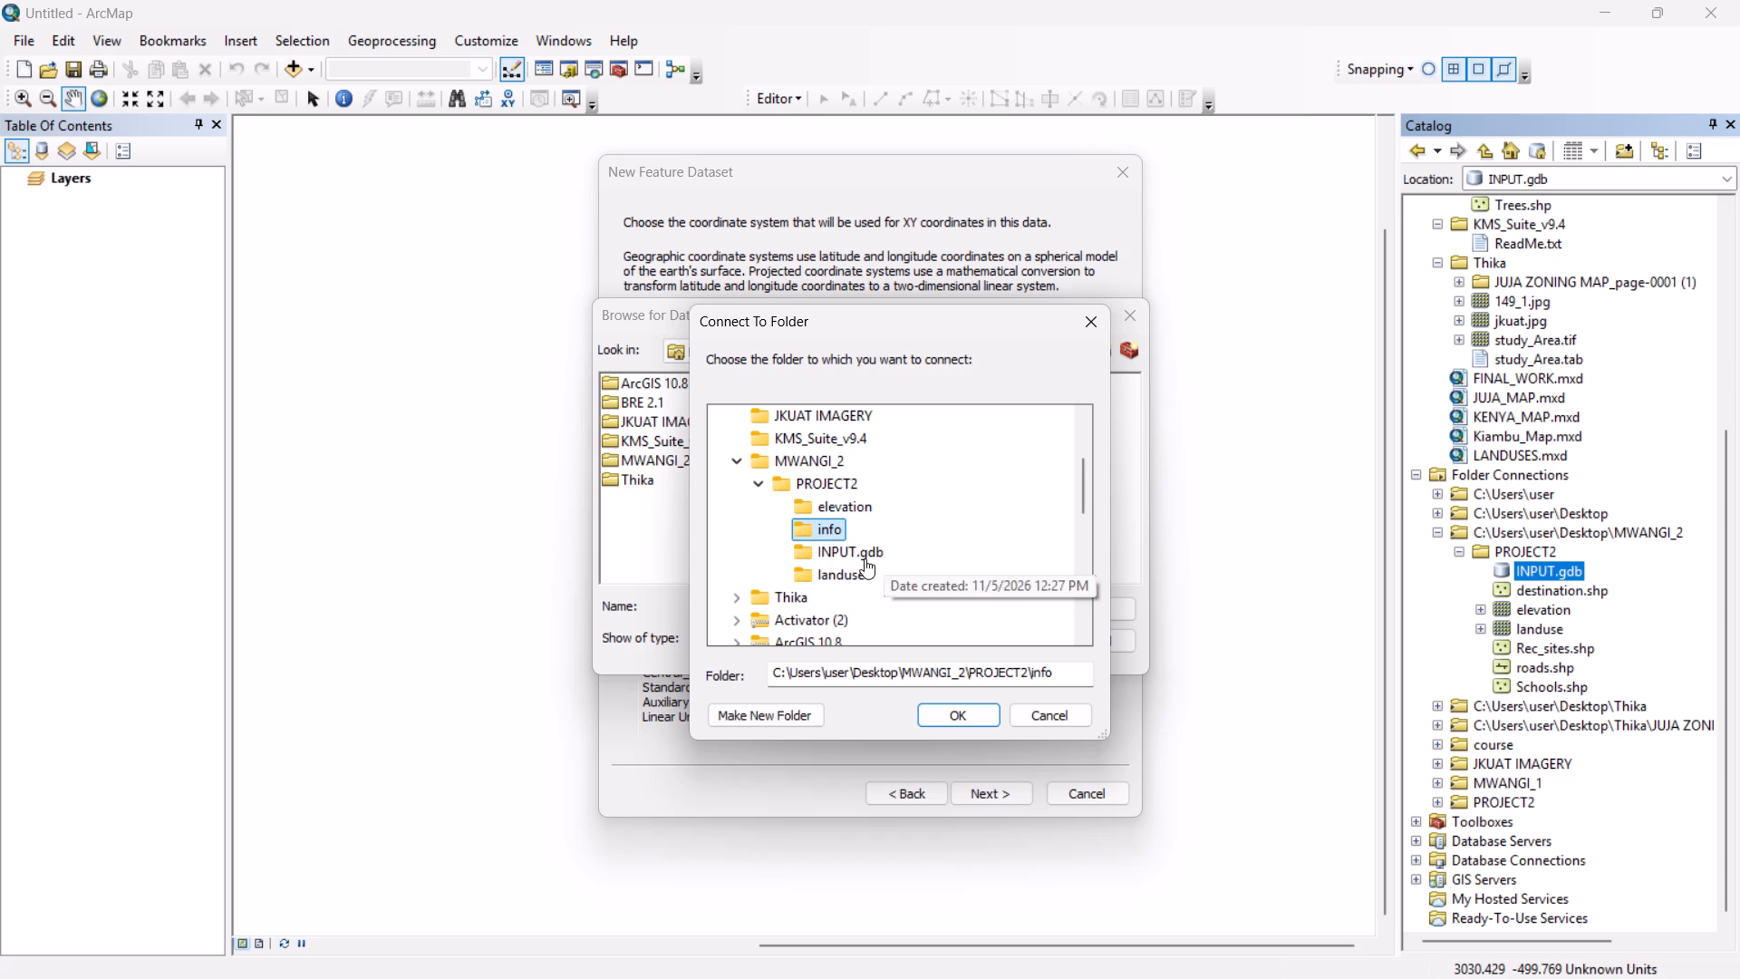
left_click(811, 582)
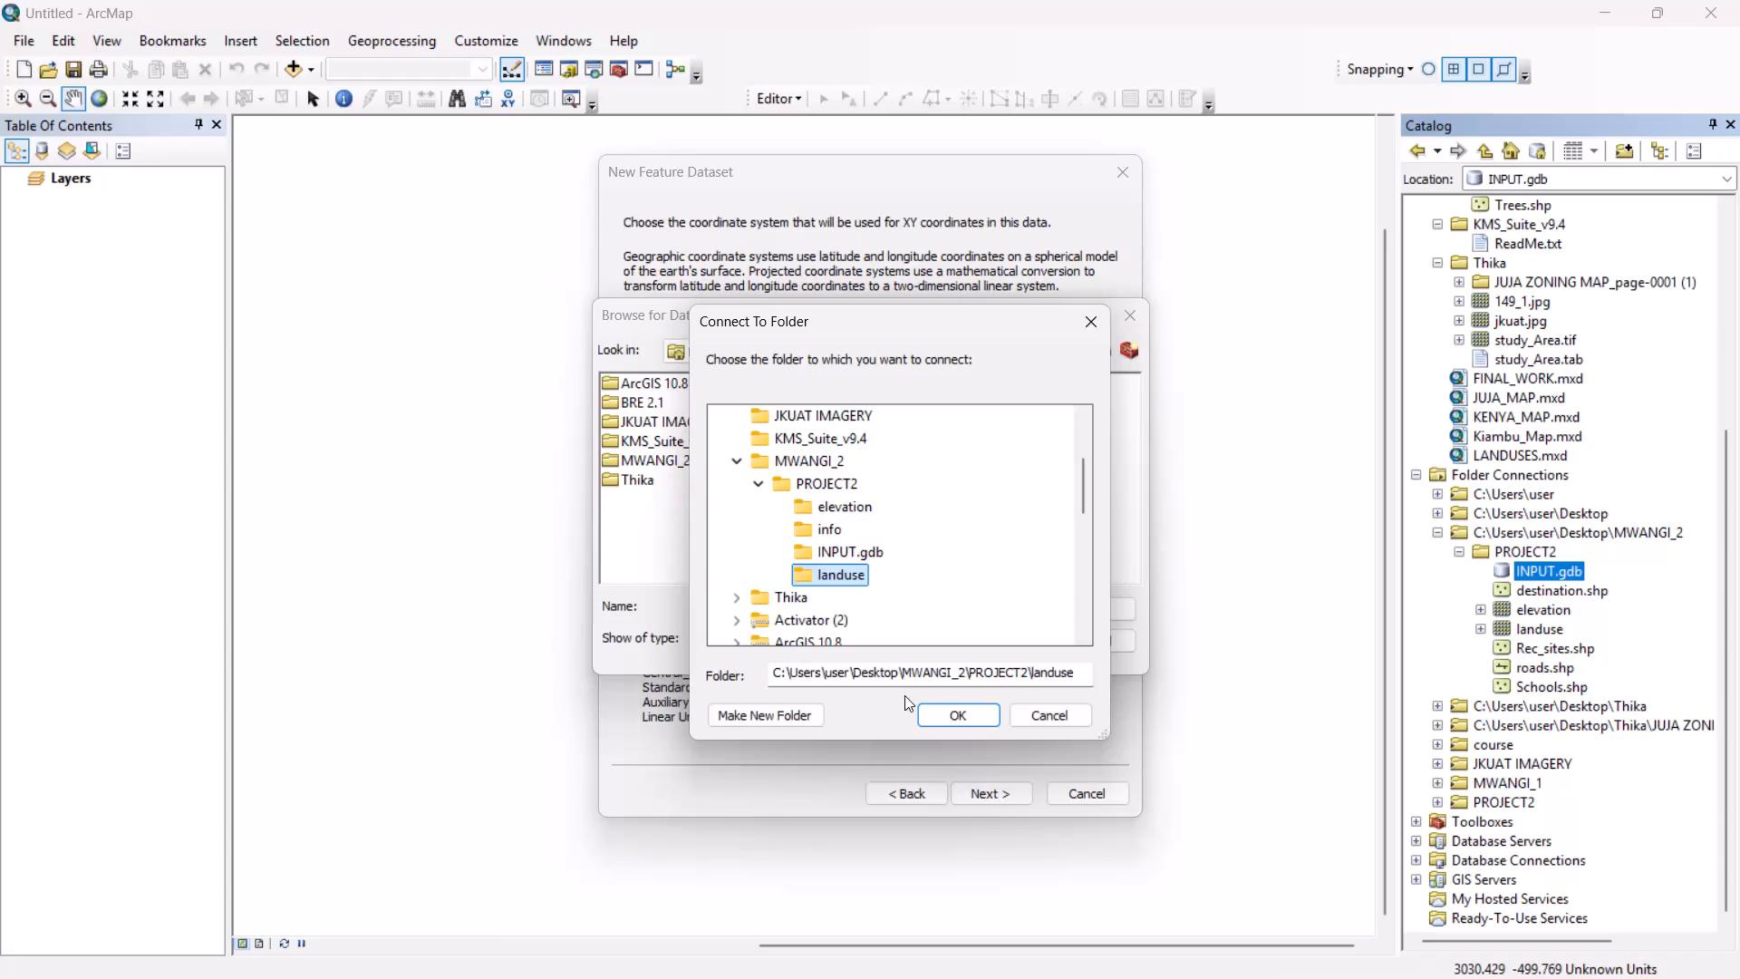
left_click(959, 720)
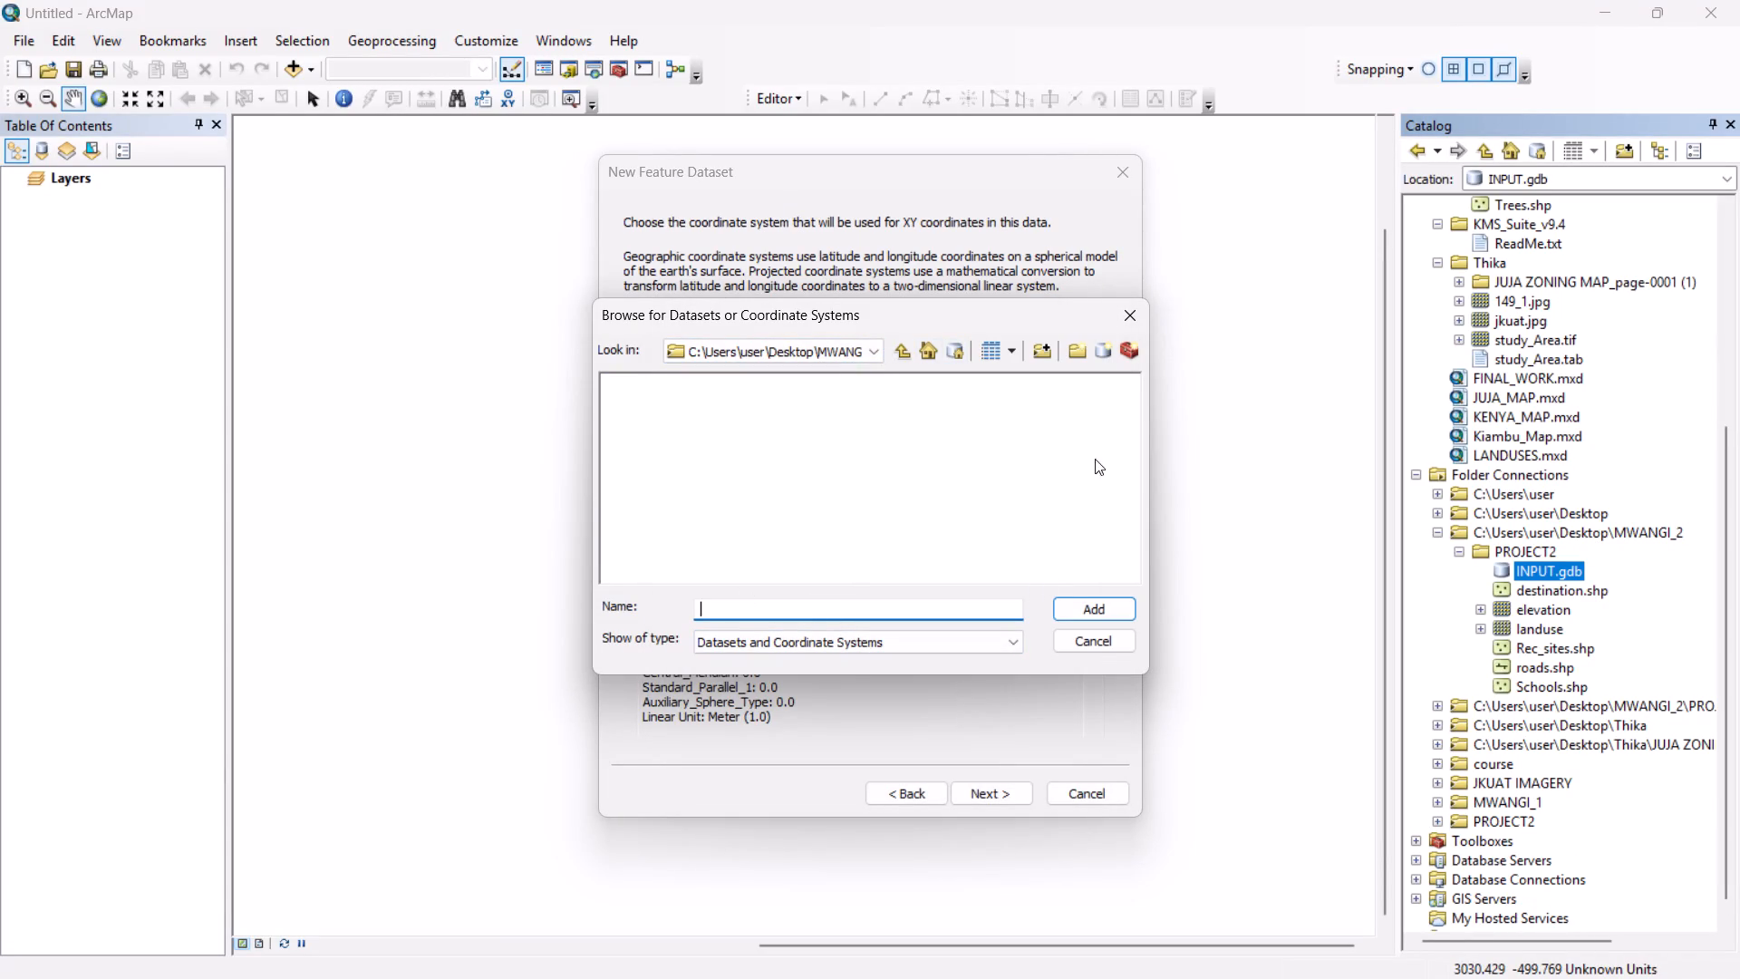
left_click(1117, 319)
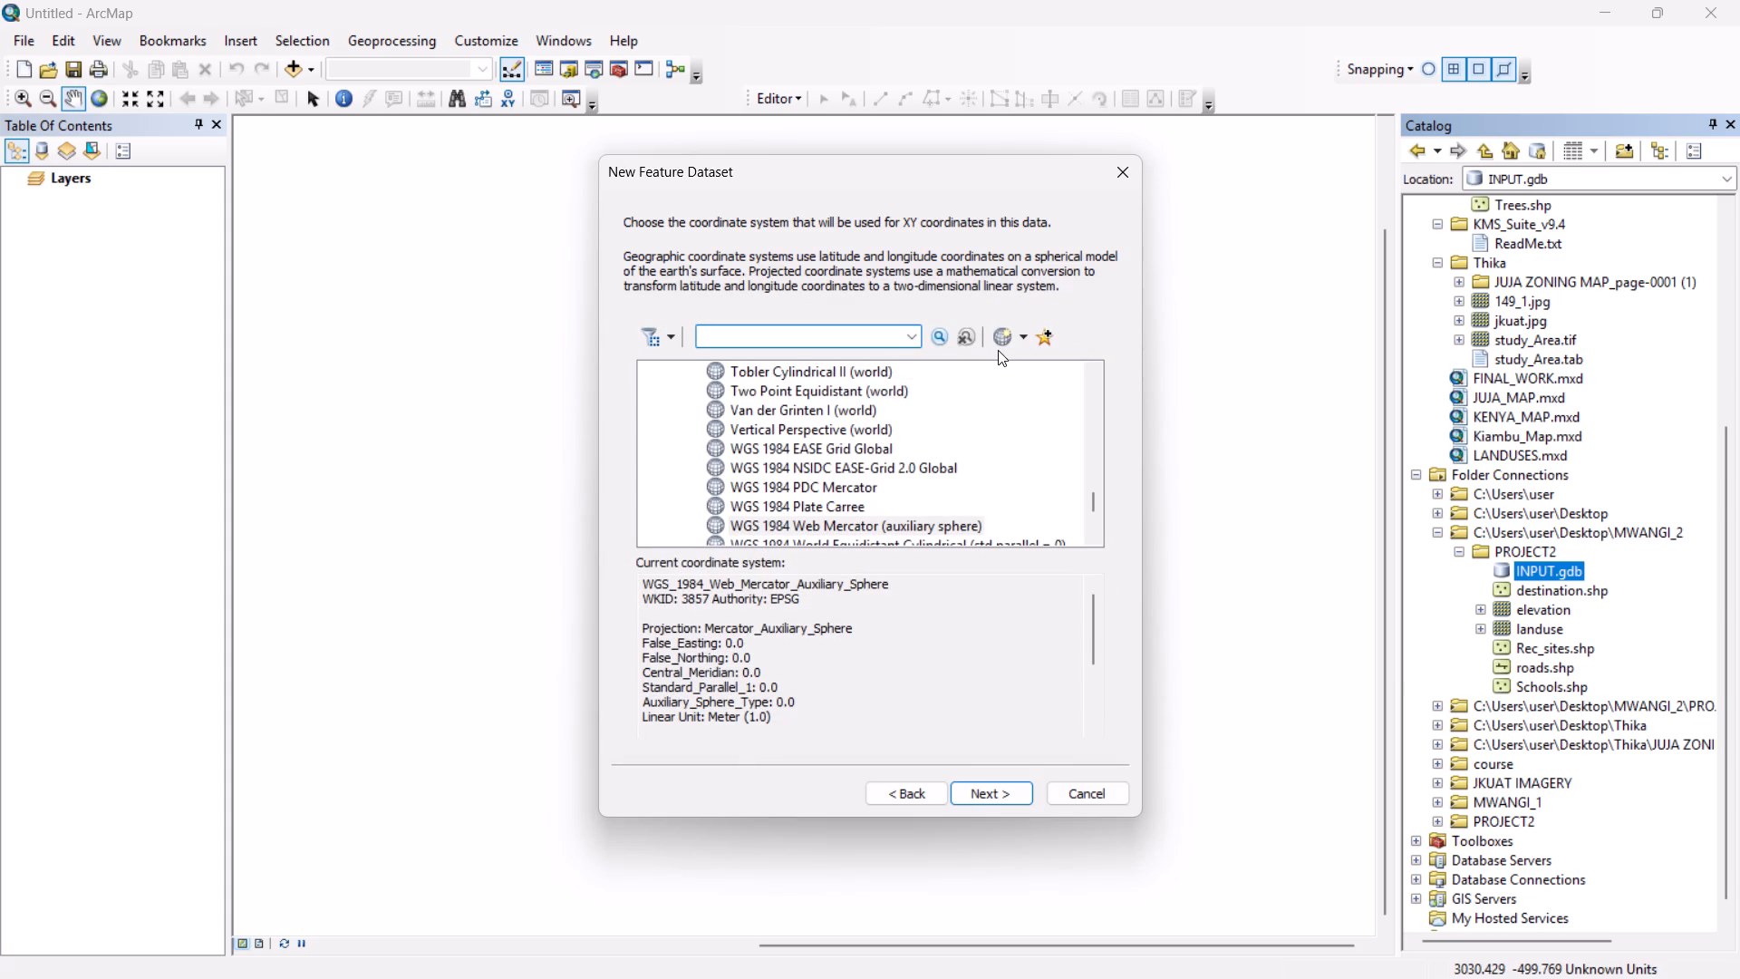
Restart importing a coordinate system from an existing dataset for the new feature dataset.
left_click(1019, 340)
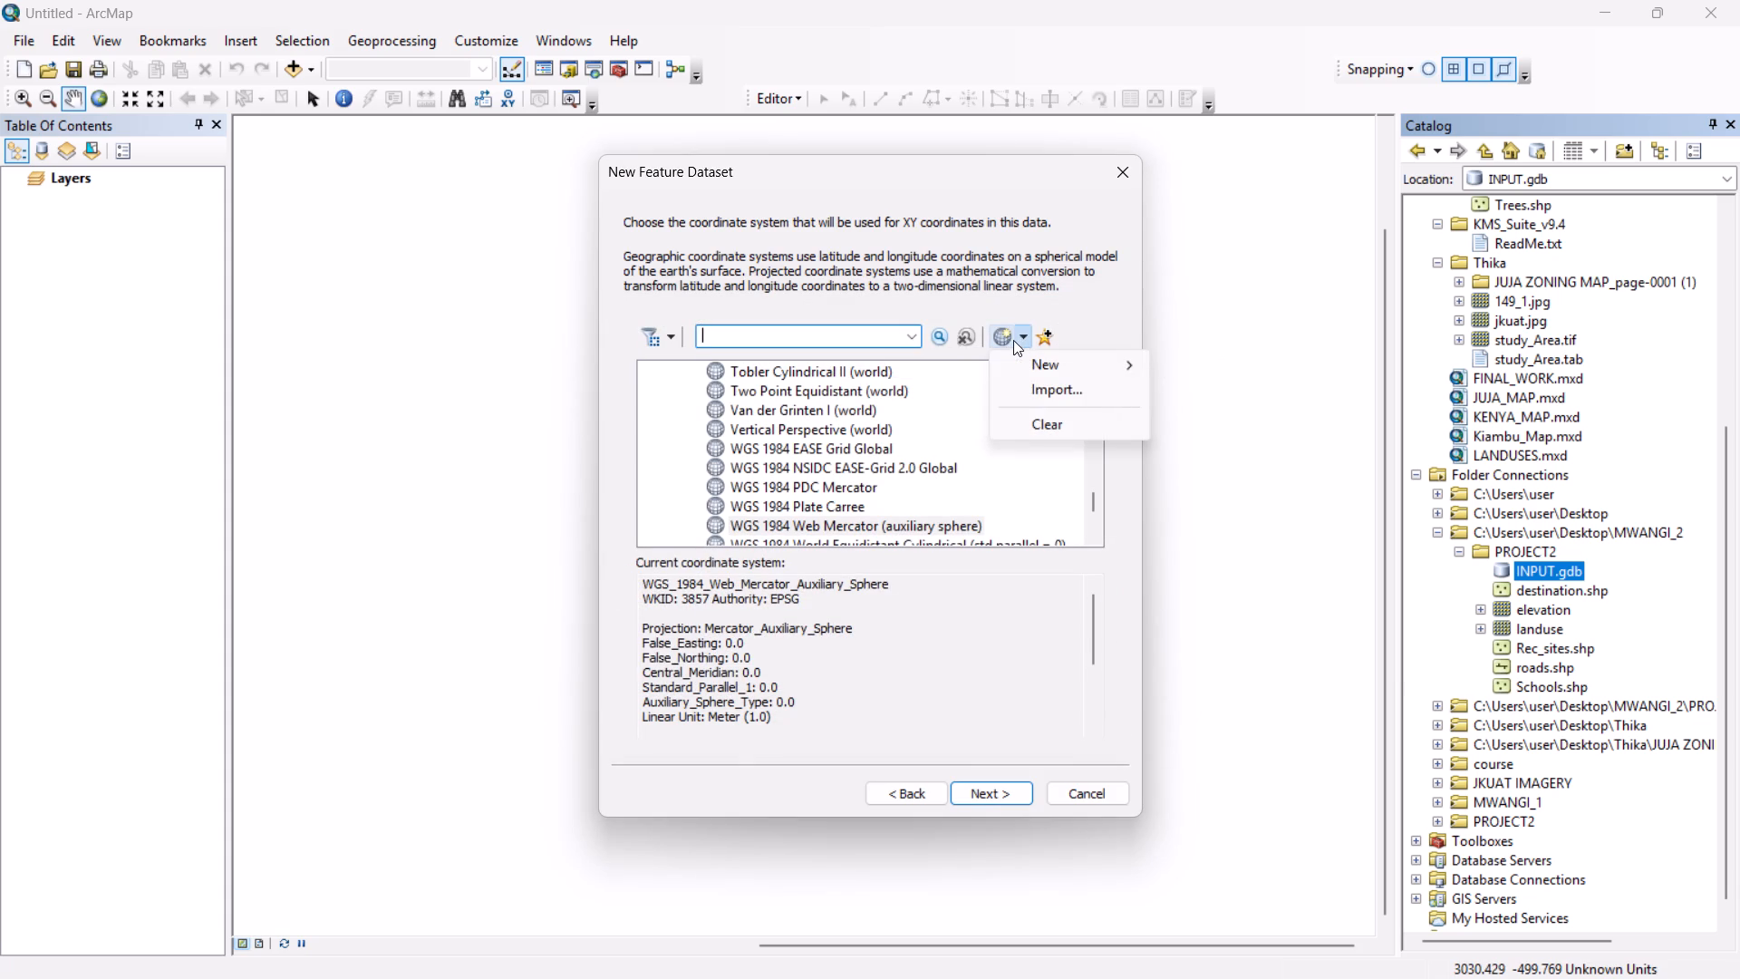
left_click(1023, 383)
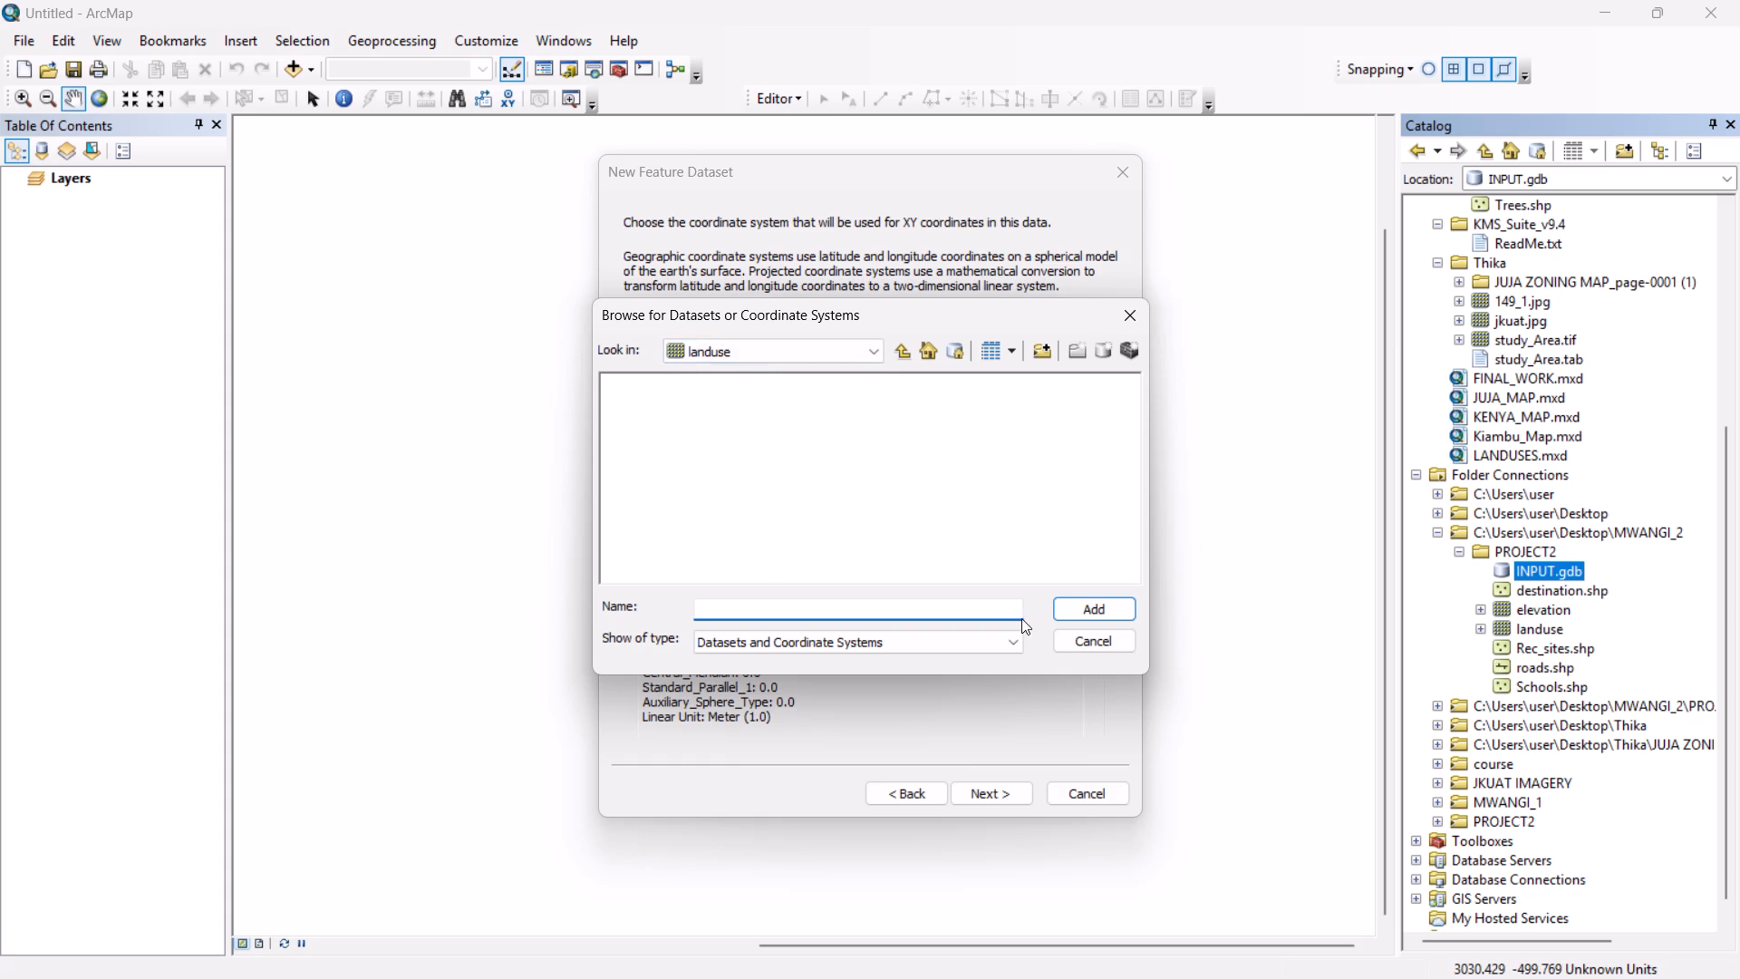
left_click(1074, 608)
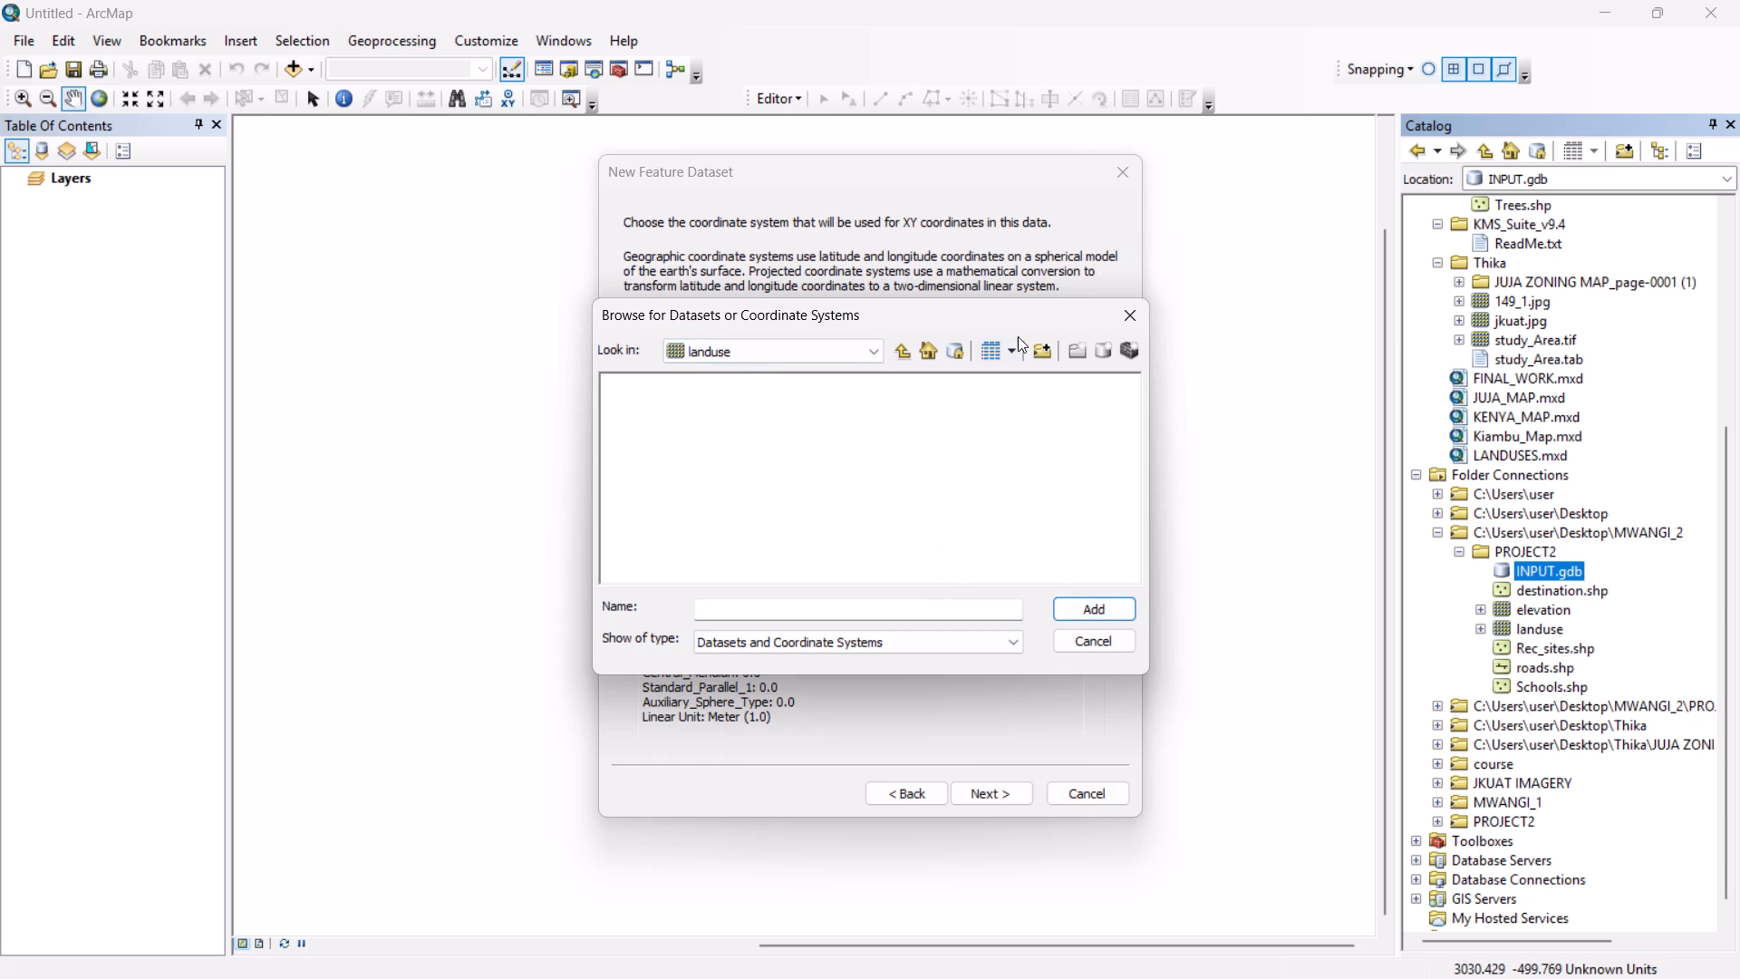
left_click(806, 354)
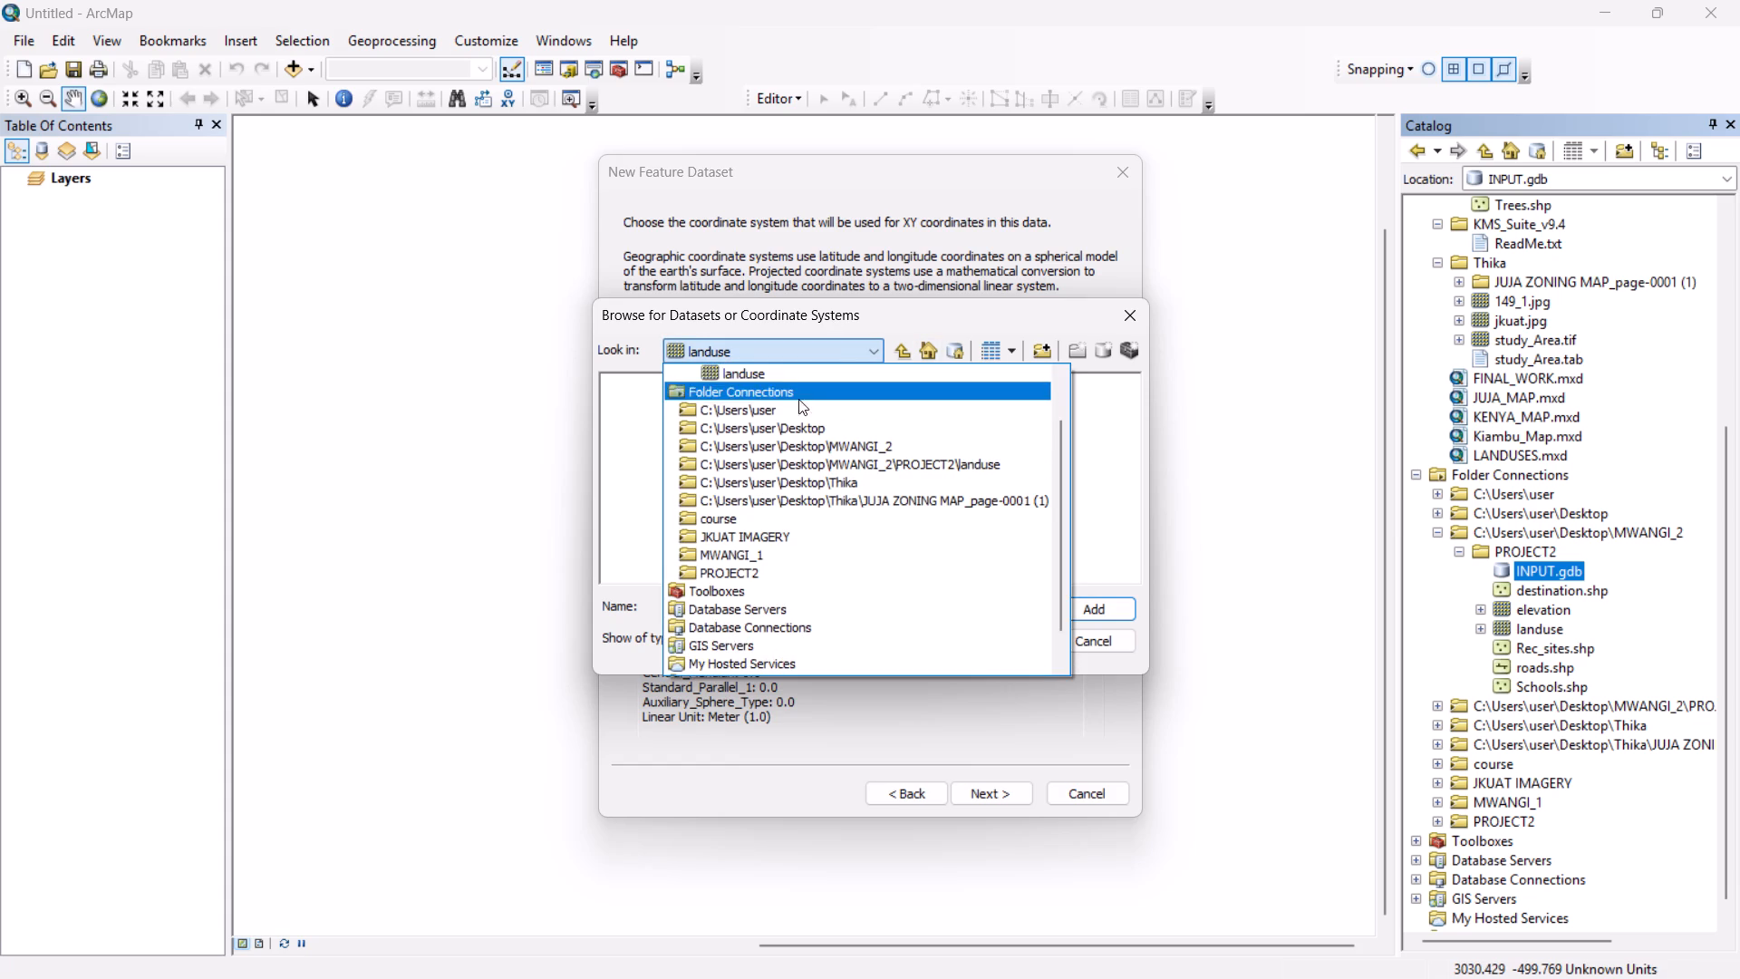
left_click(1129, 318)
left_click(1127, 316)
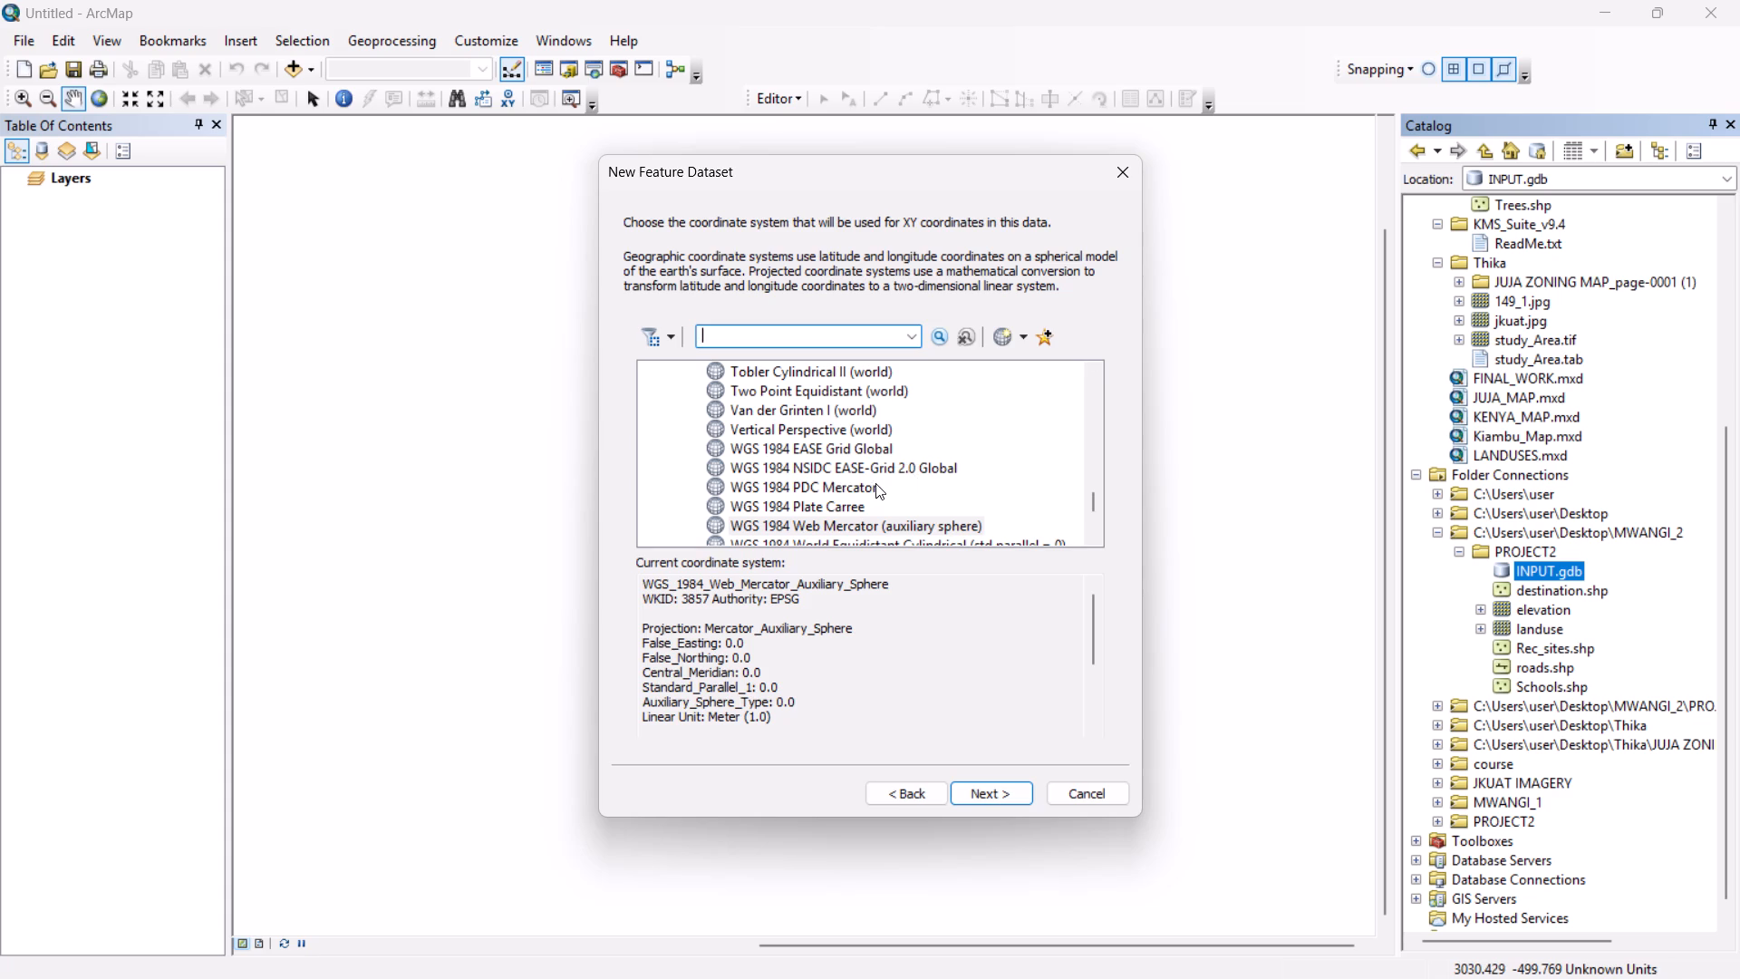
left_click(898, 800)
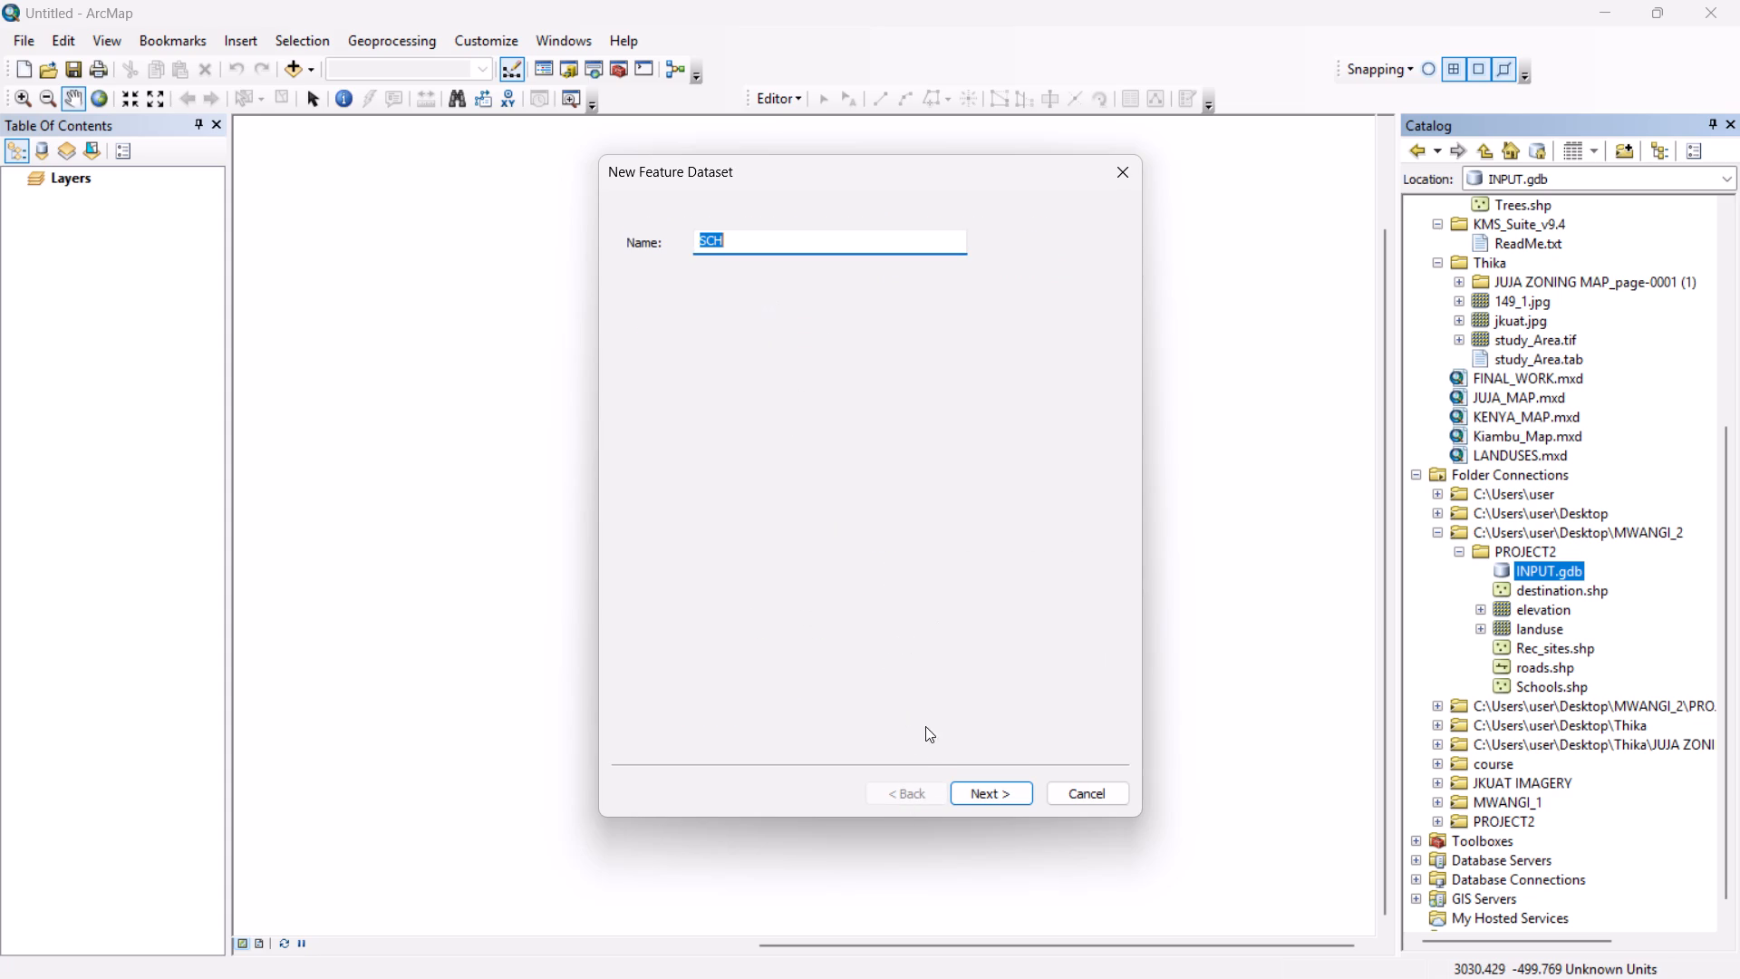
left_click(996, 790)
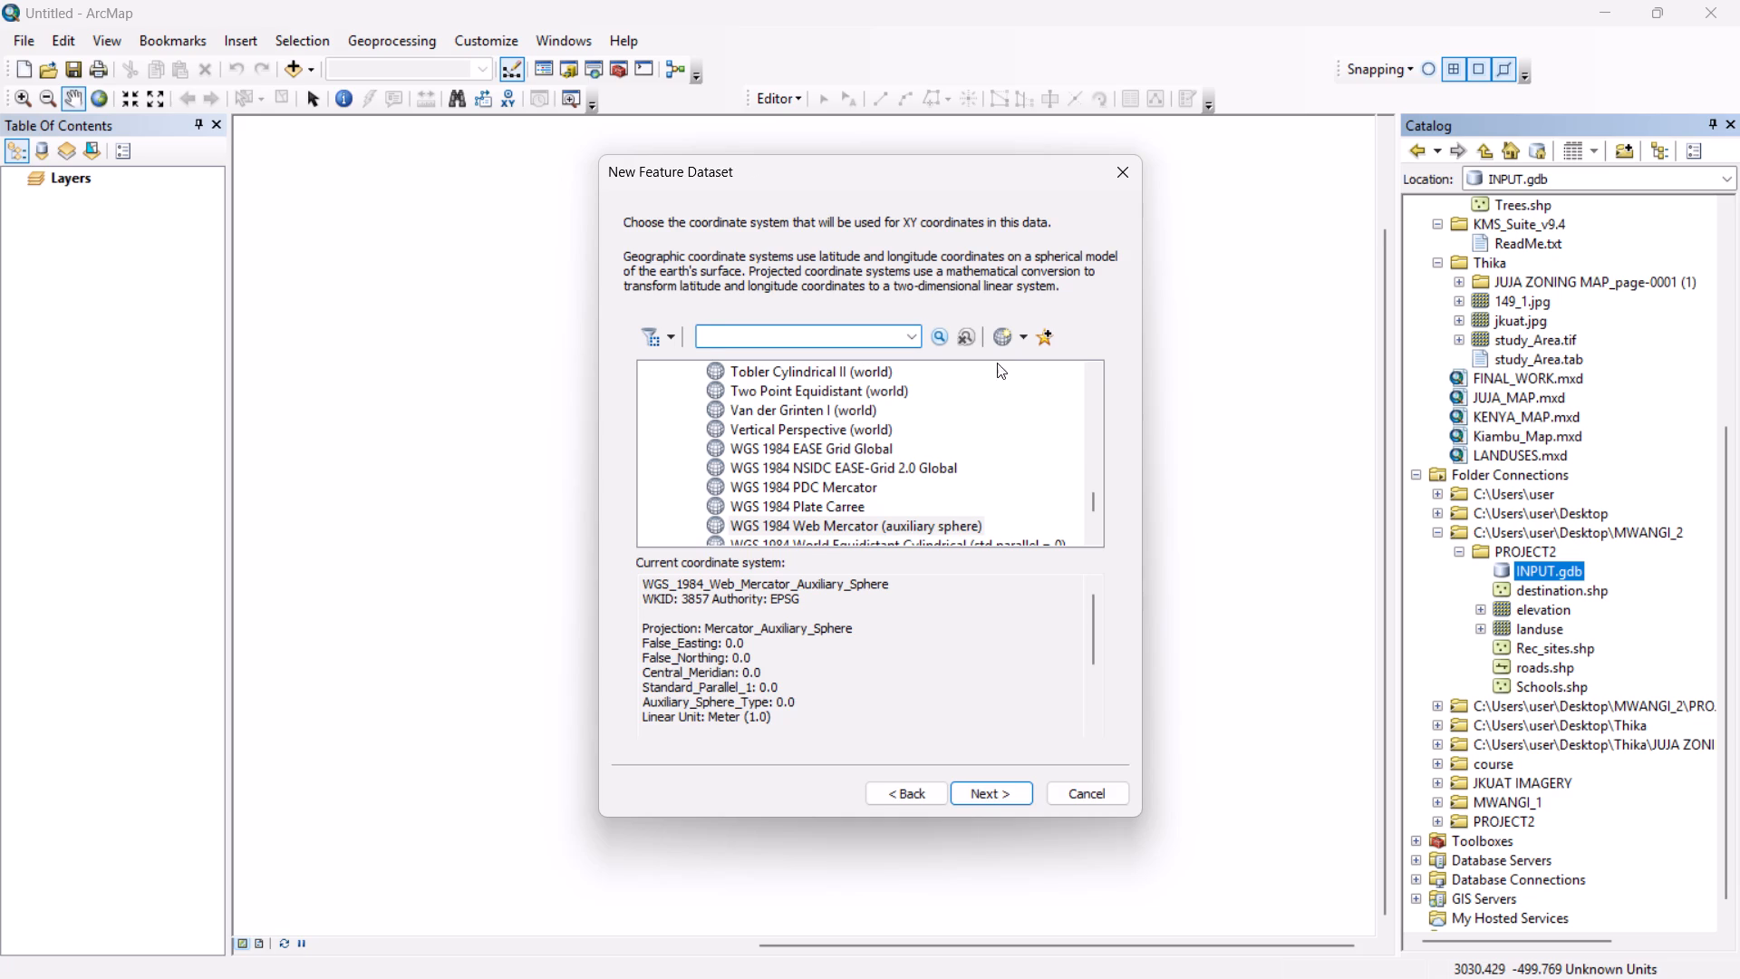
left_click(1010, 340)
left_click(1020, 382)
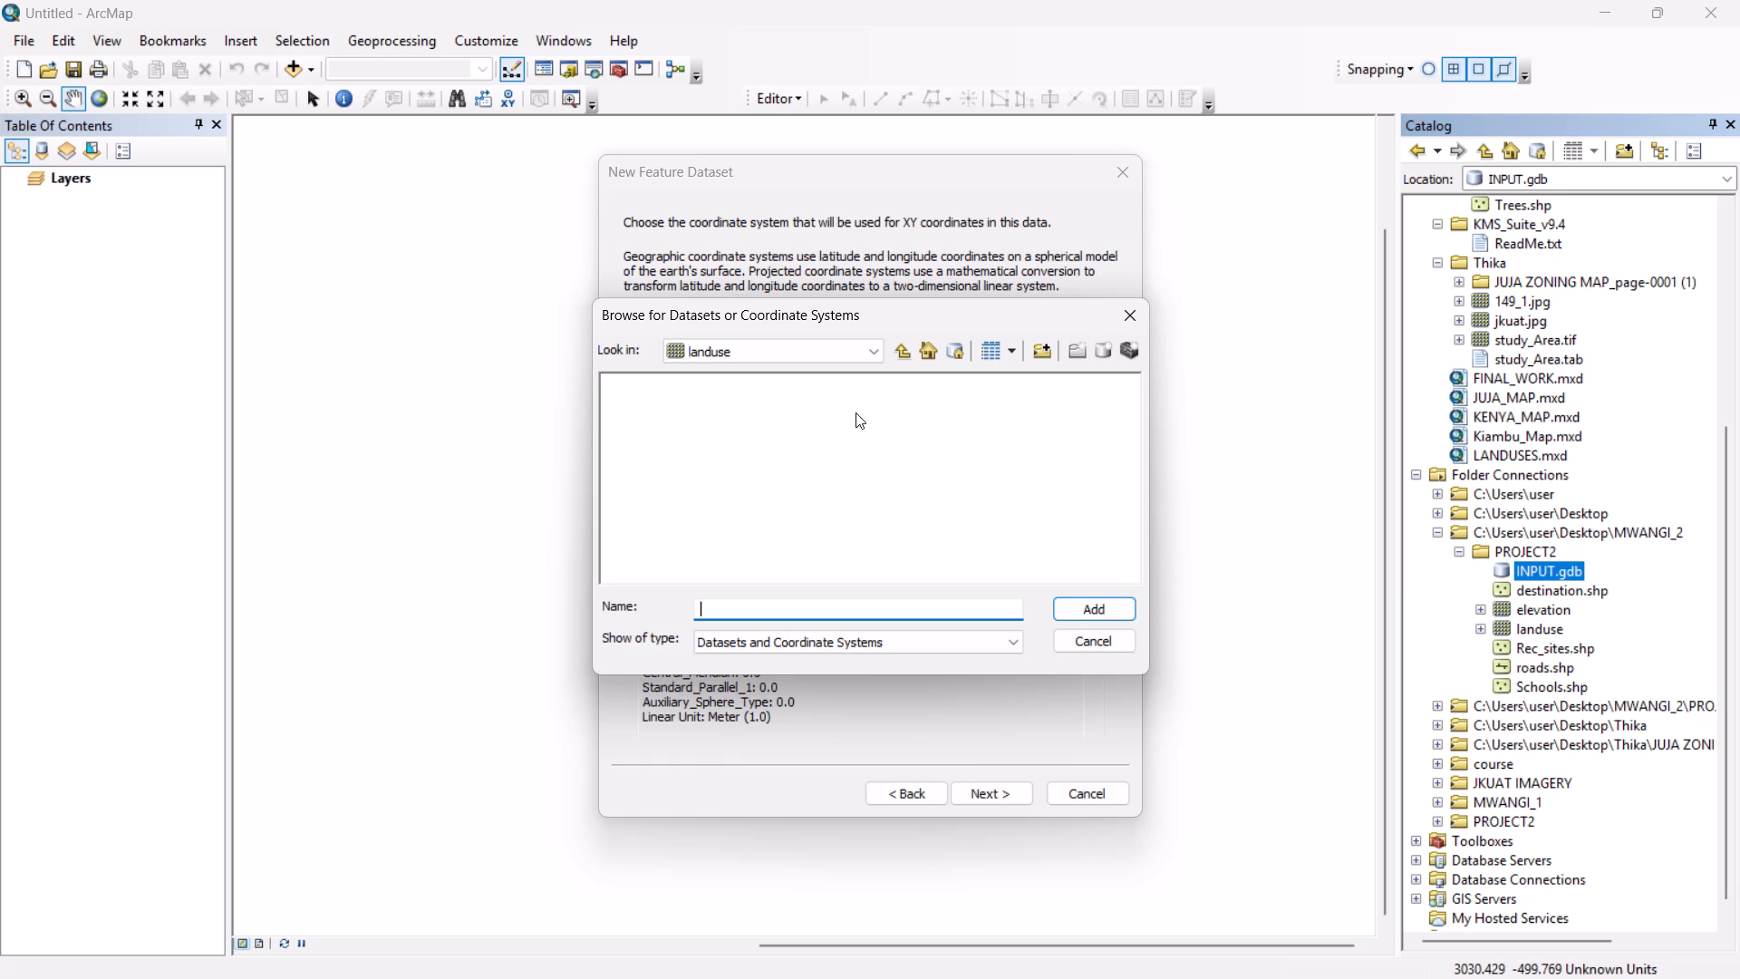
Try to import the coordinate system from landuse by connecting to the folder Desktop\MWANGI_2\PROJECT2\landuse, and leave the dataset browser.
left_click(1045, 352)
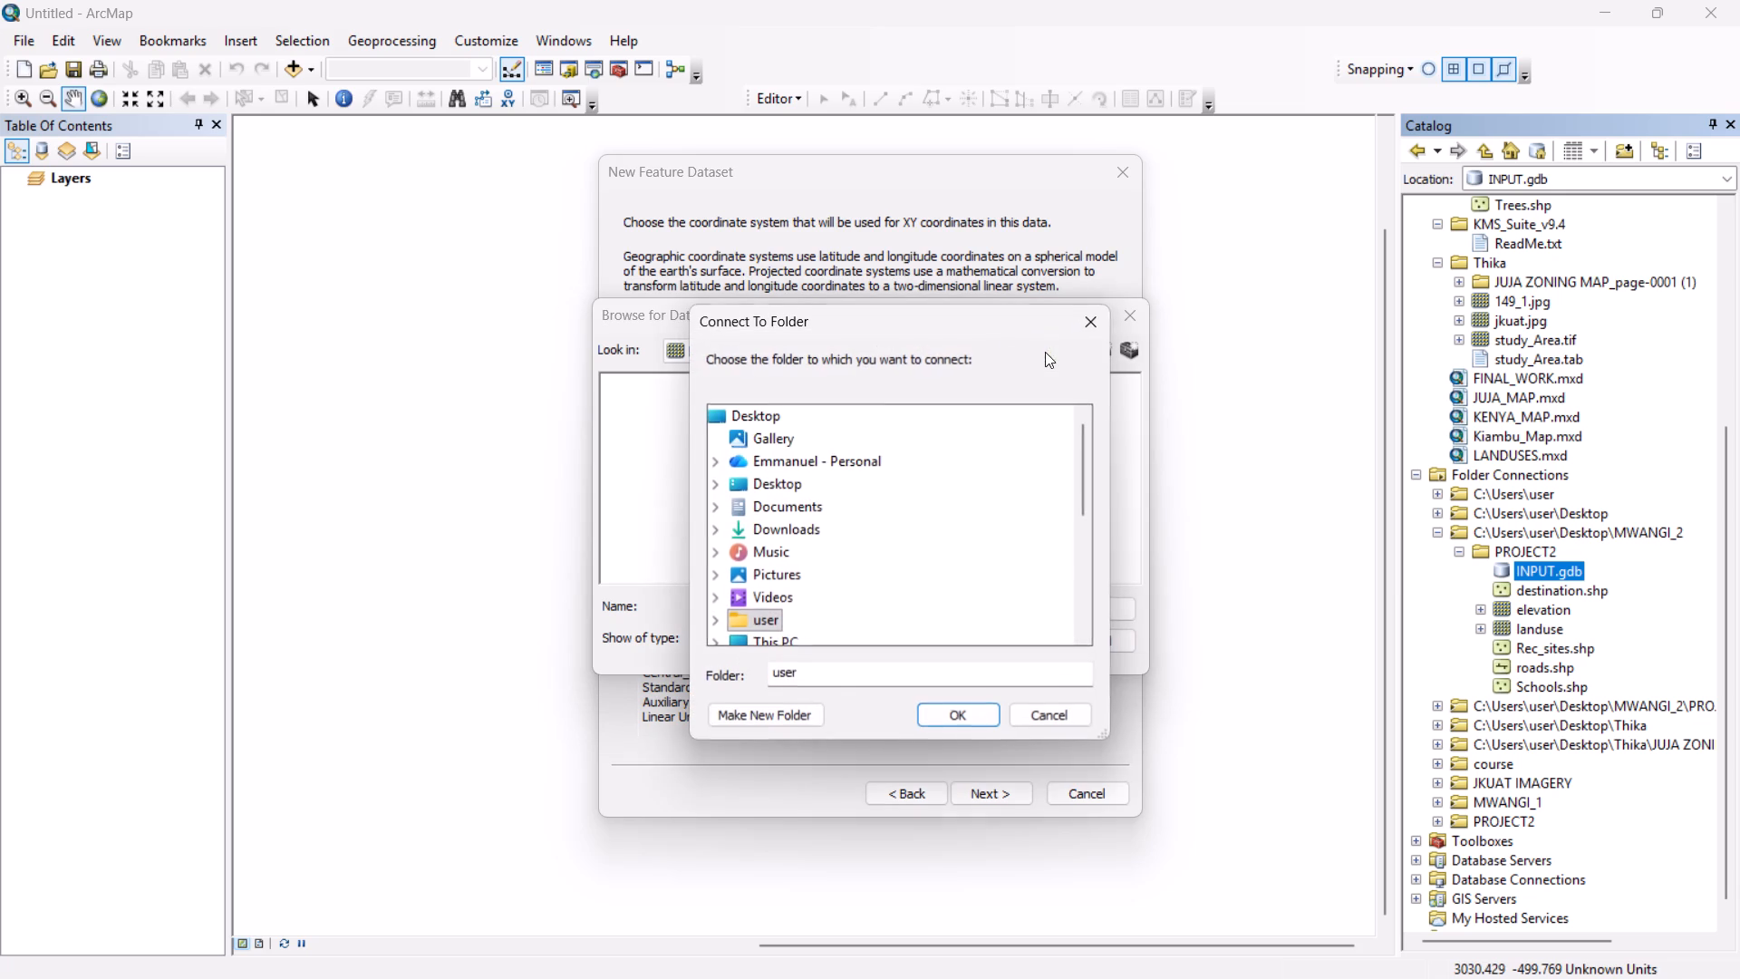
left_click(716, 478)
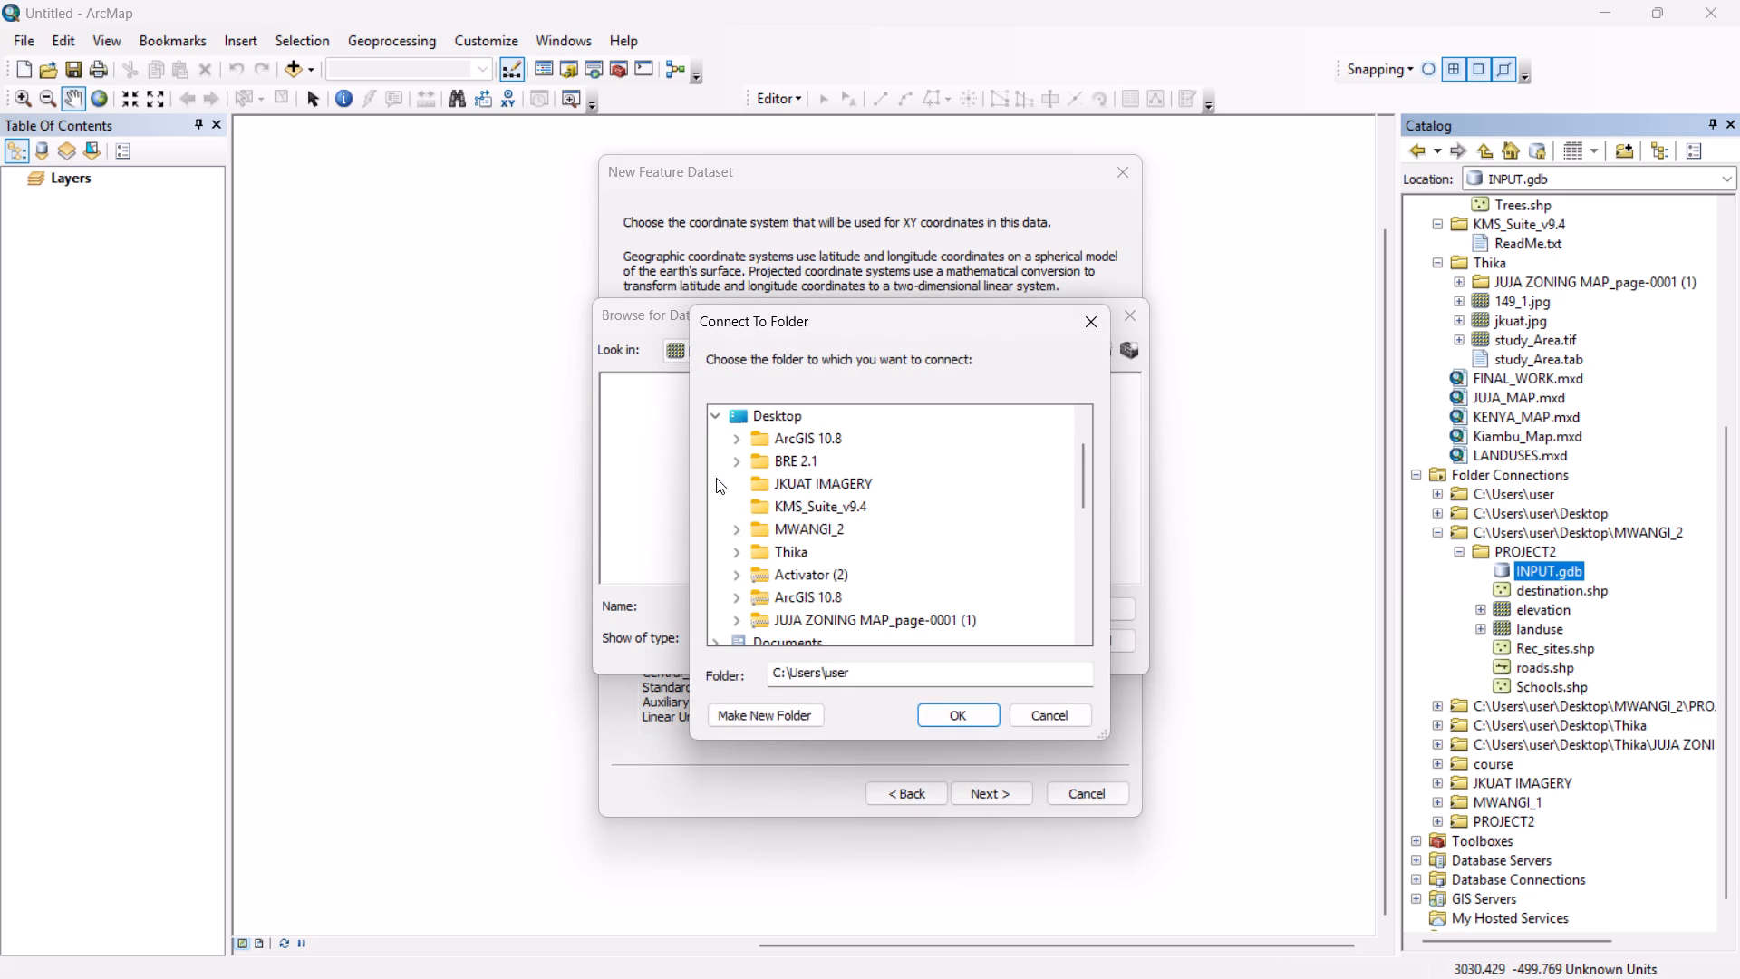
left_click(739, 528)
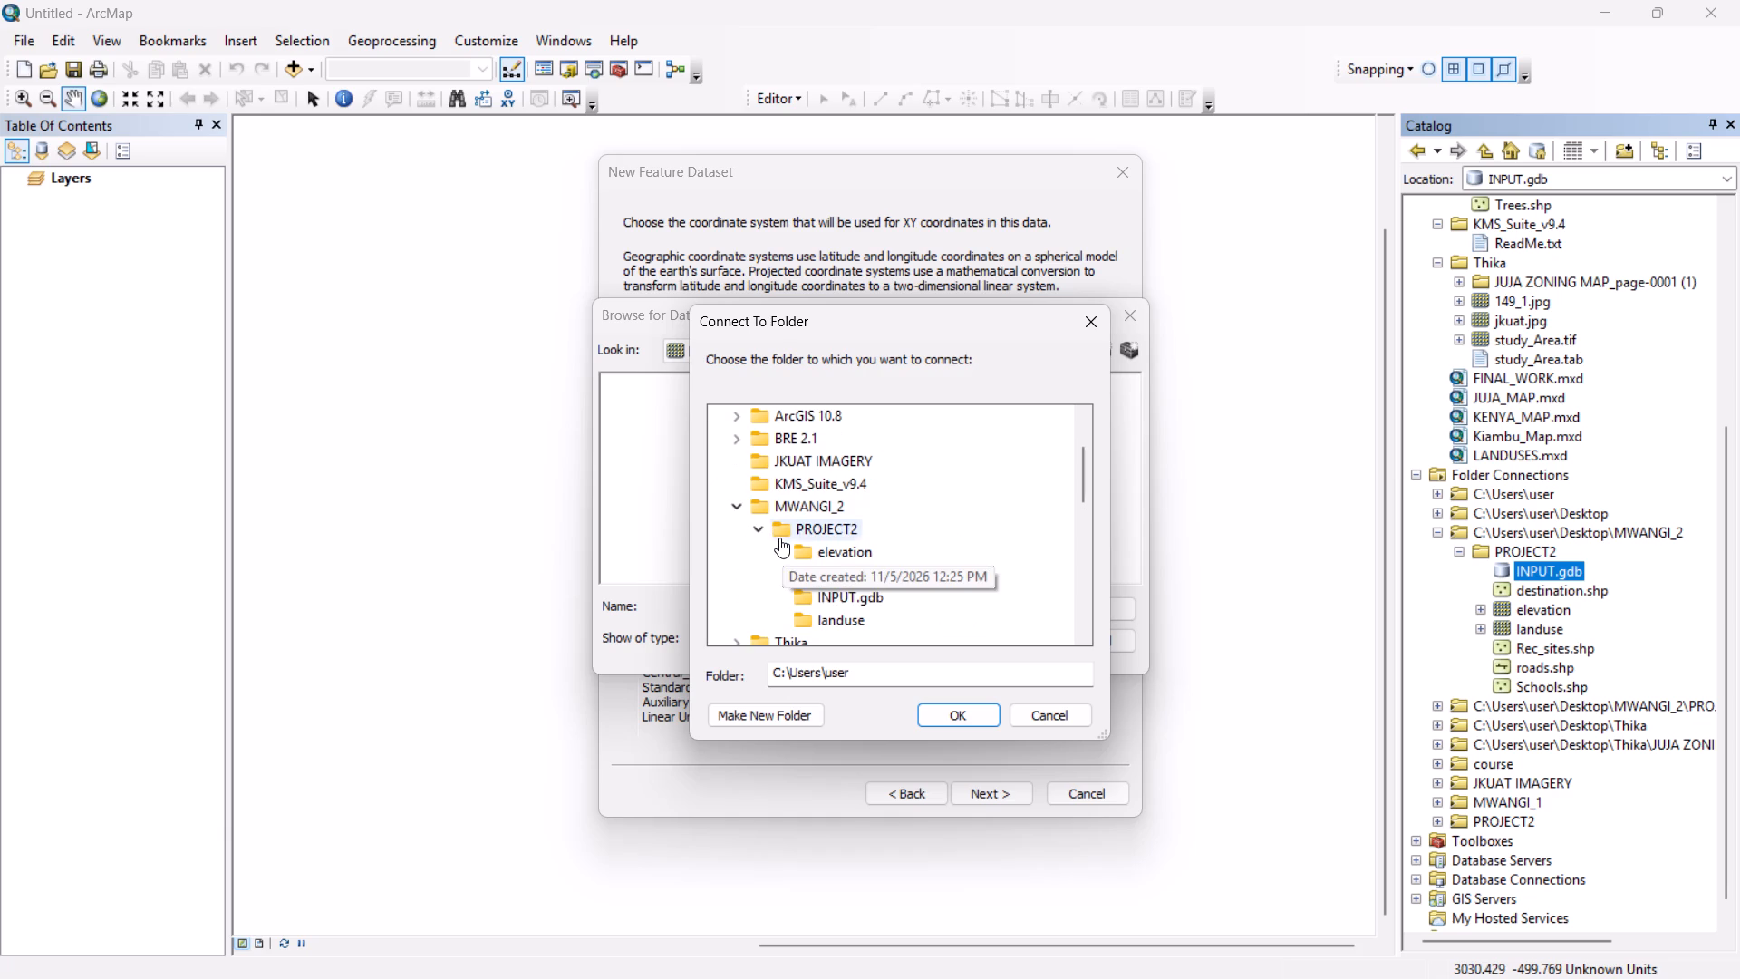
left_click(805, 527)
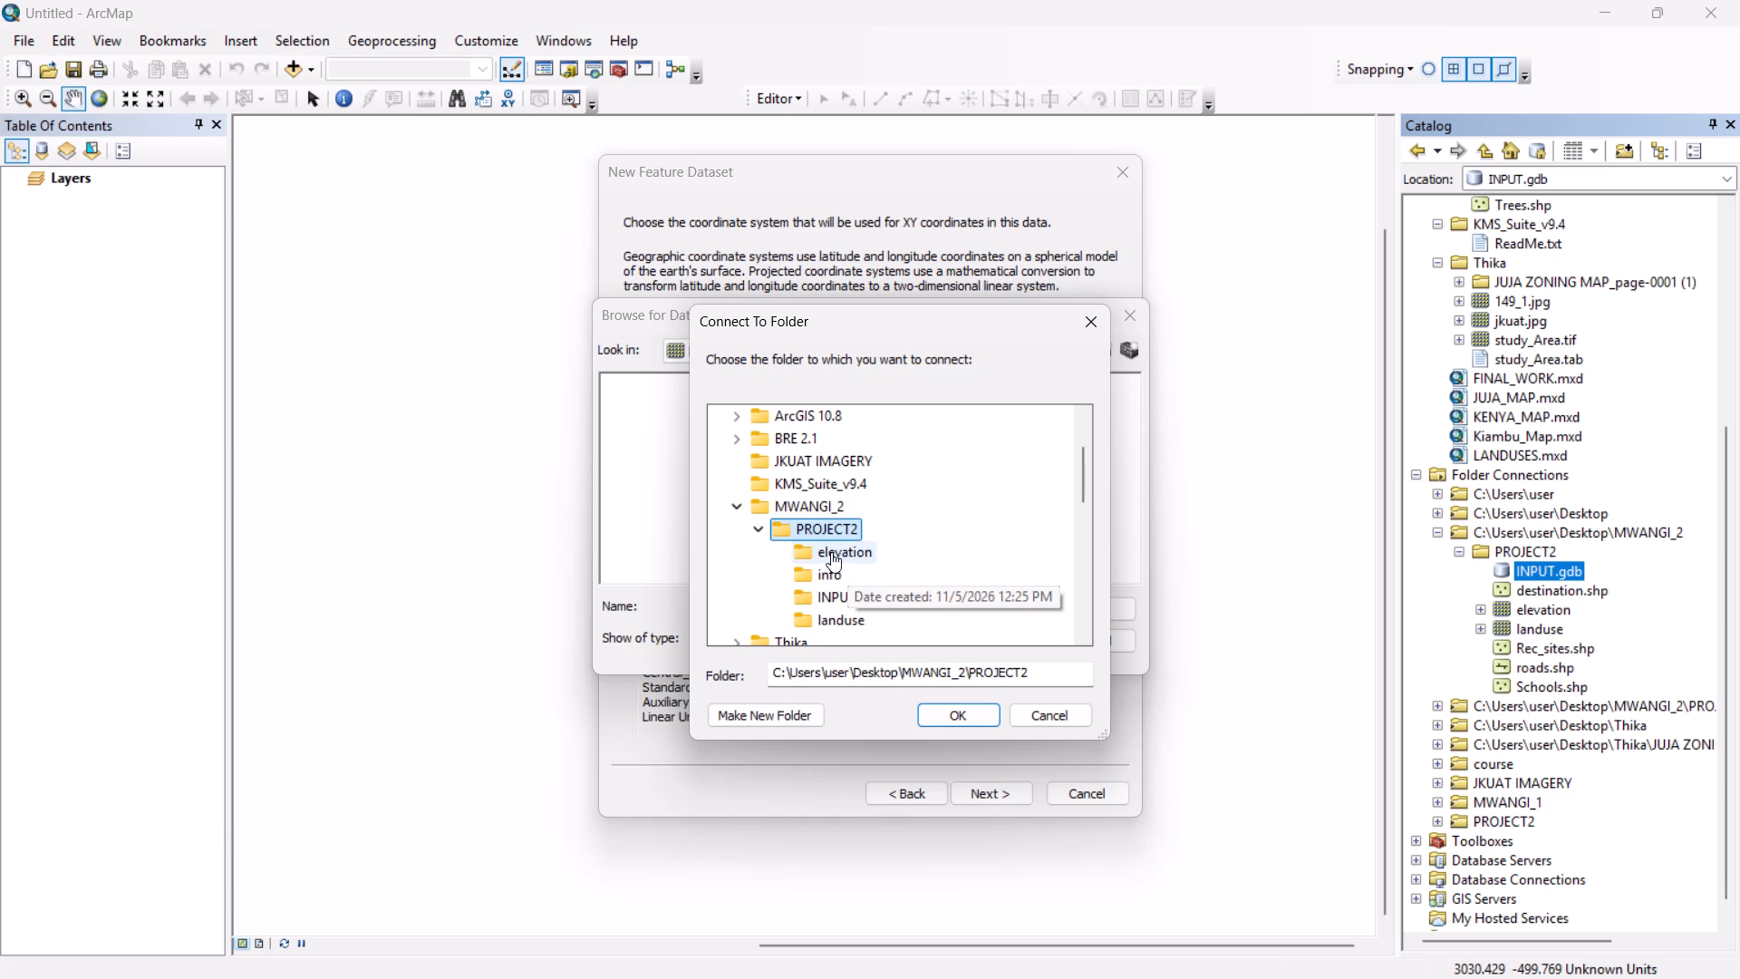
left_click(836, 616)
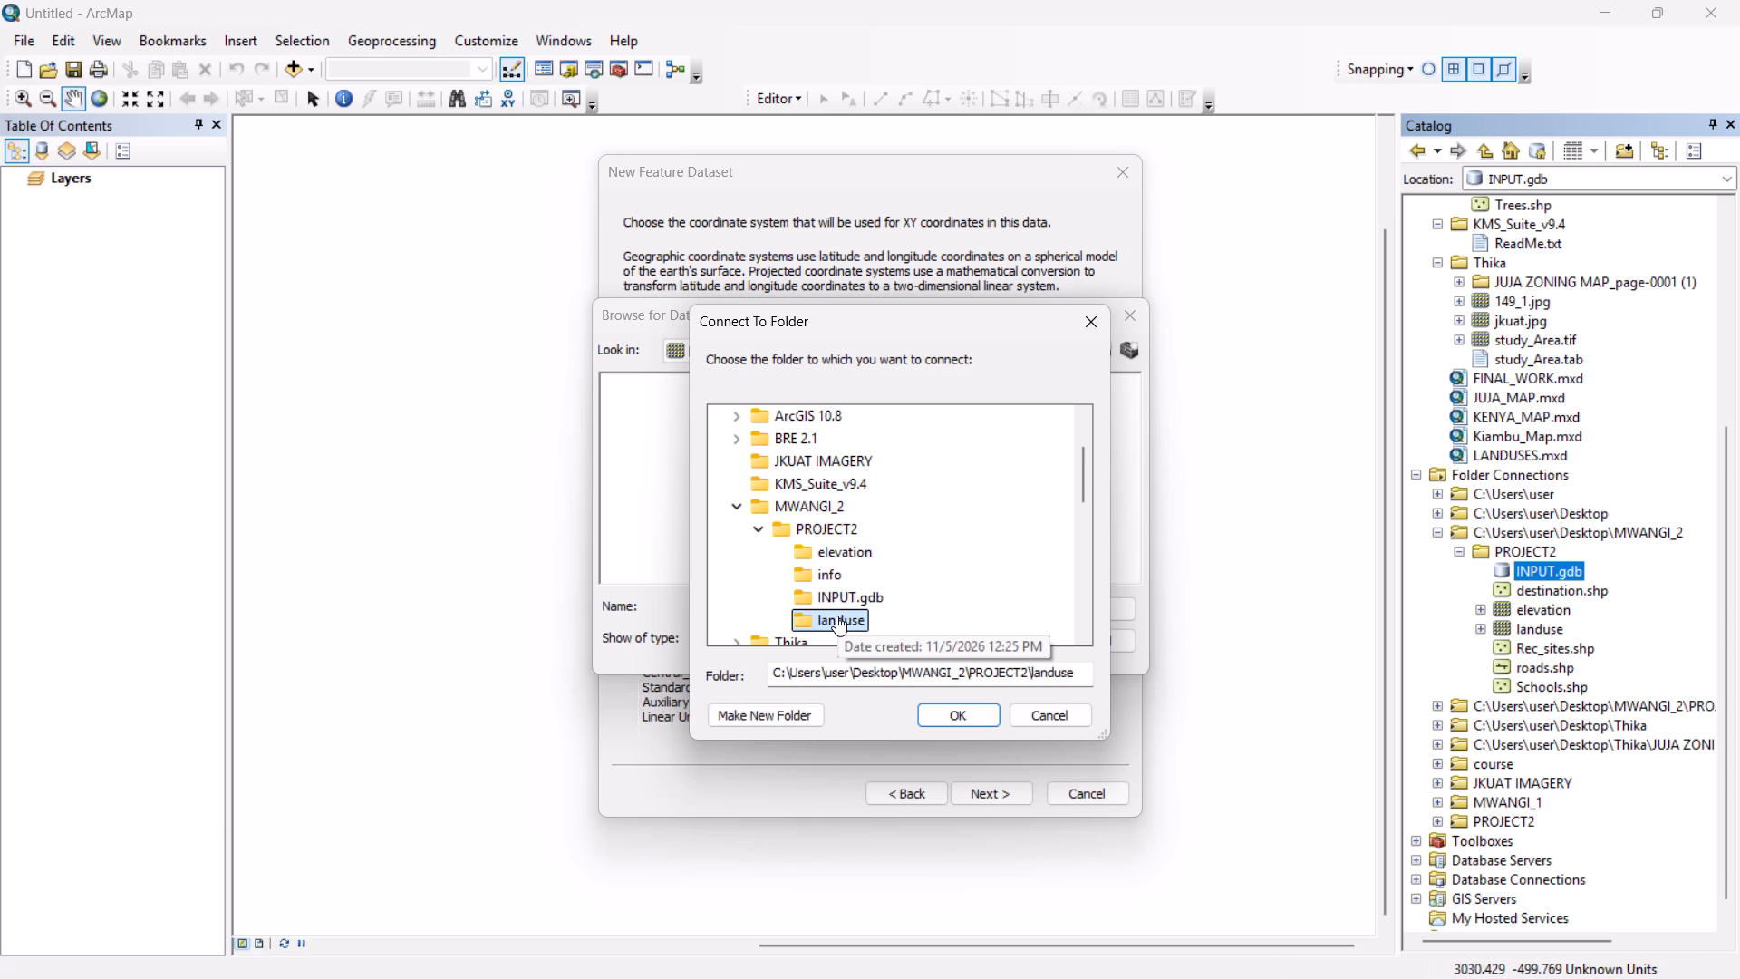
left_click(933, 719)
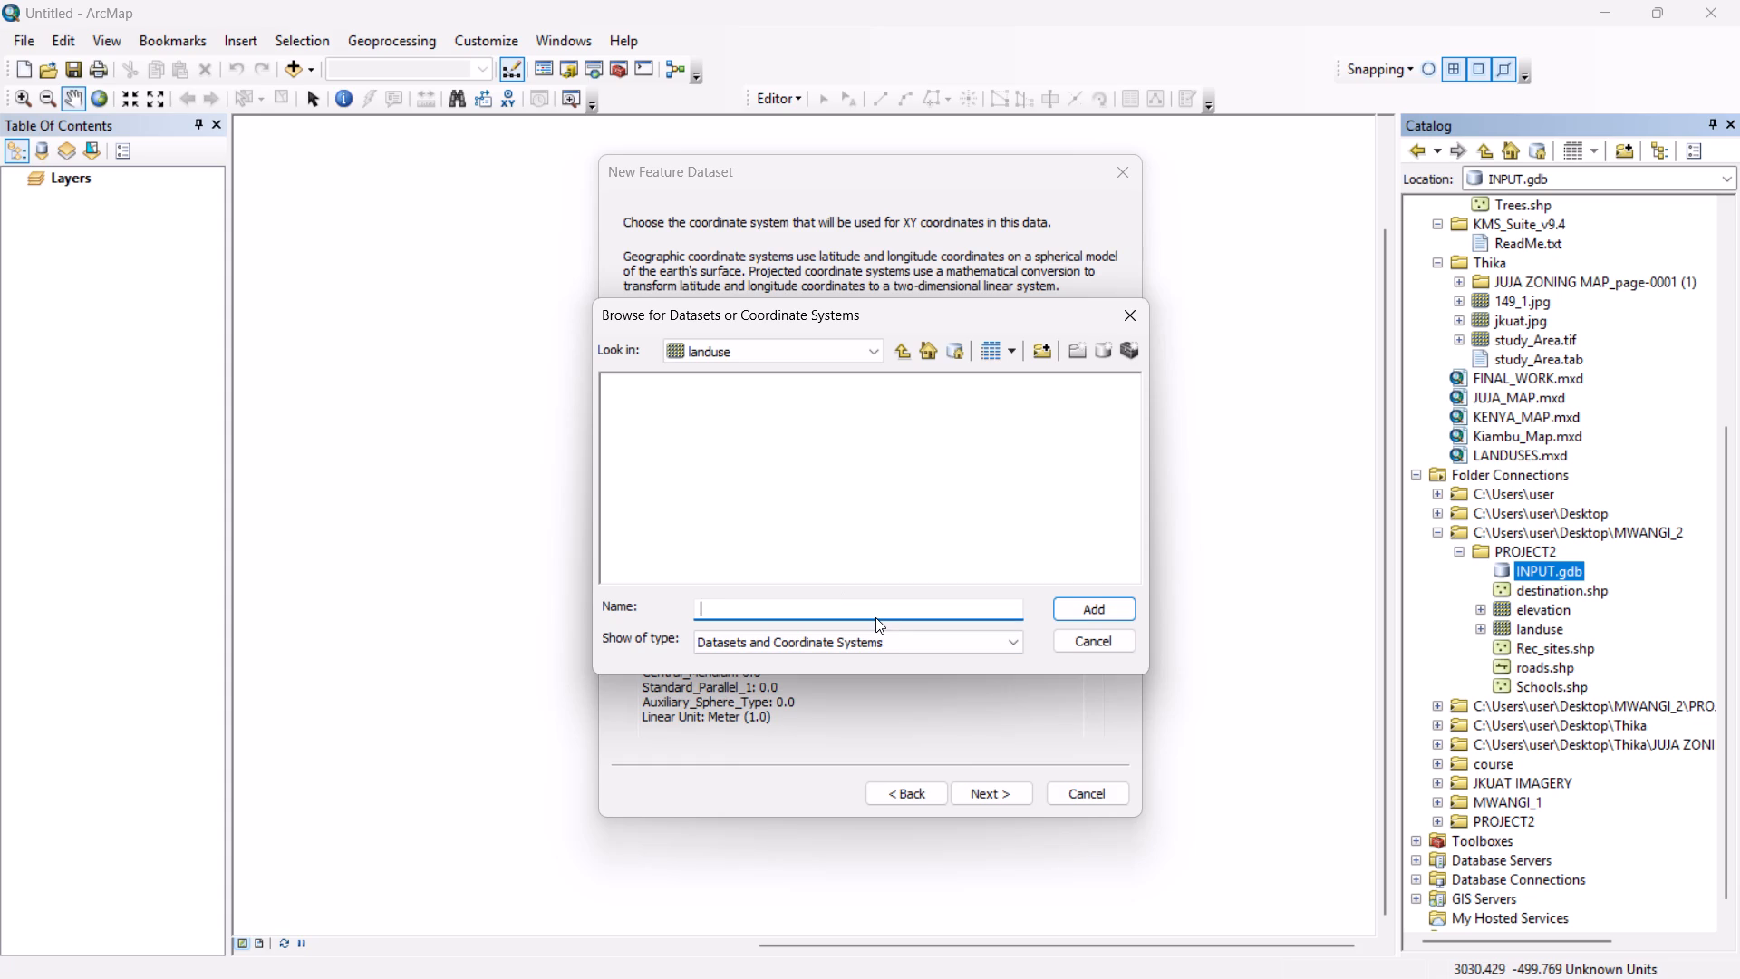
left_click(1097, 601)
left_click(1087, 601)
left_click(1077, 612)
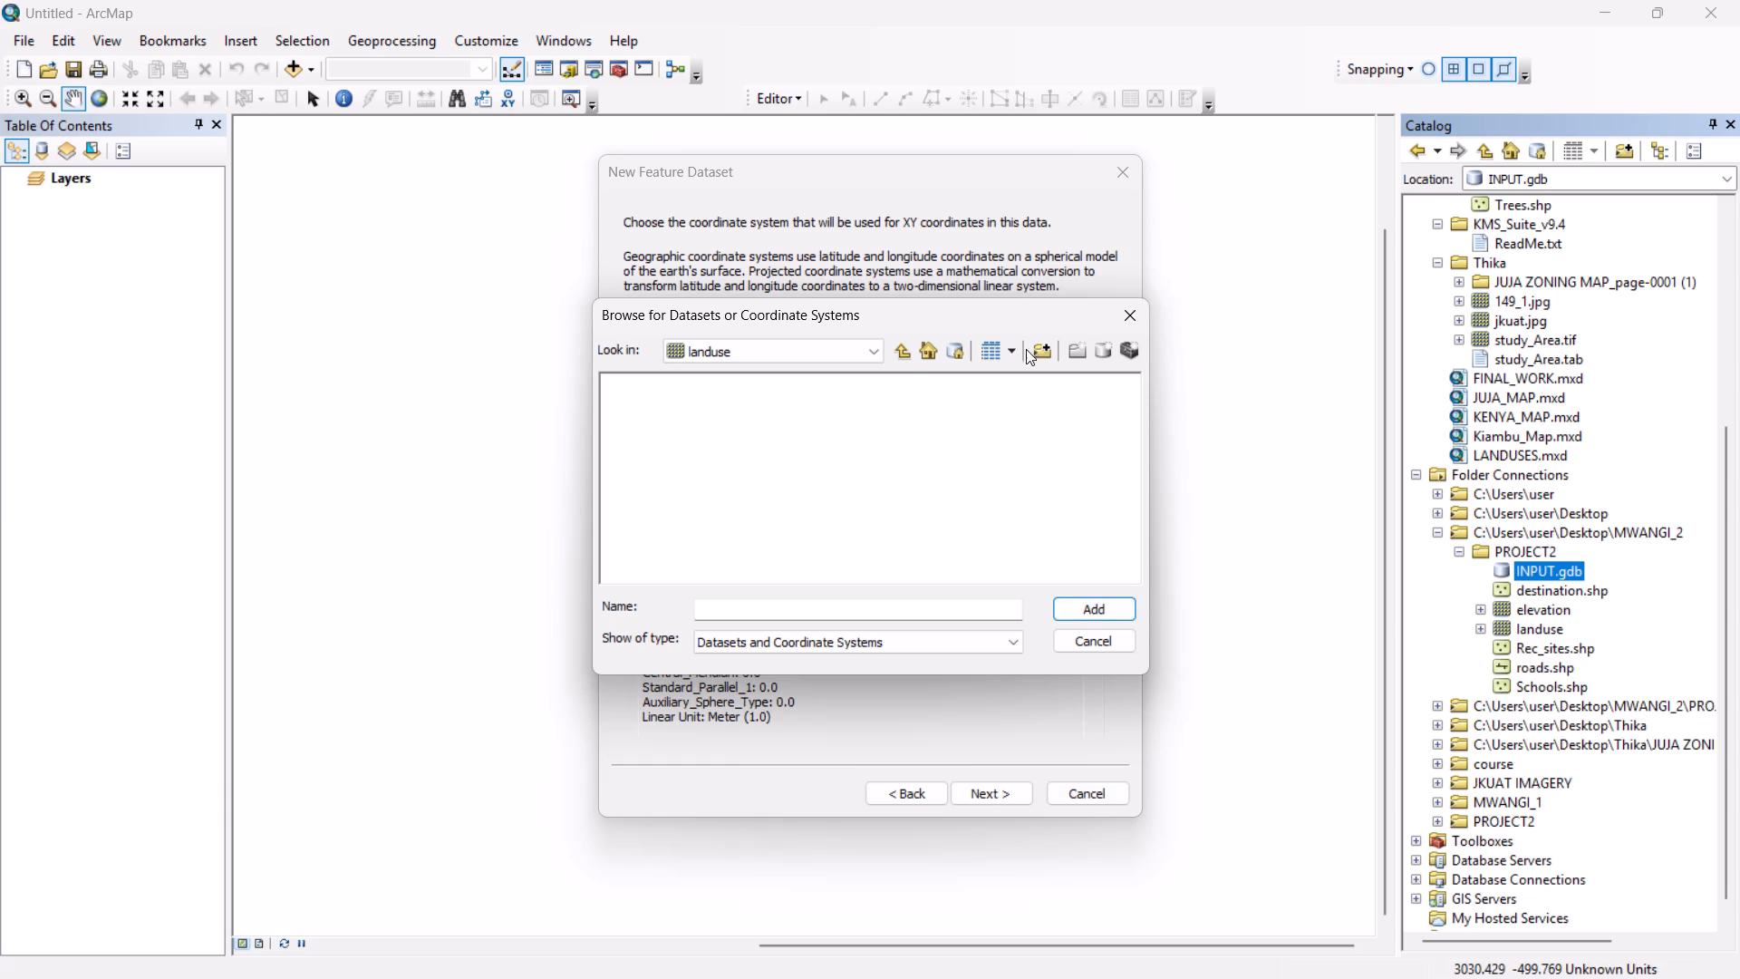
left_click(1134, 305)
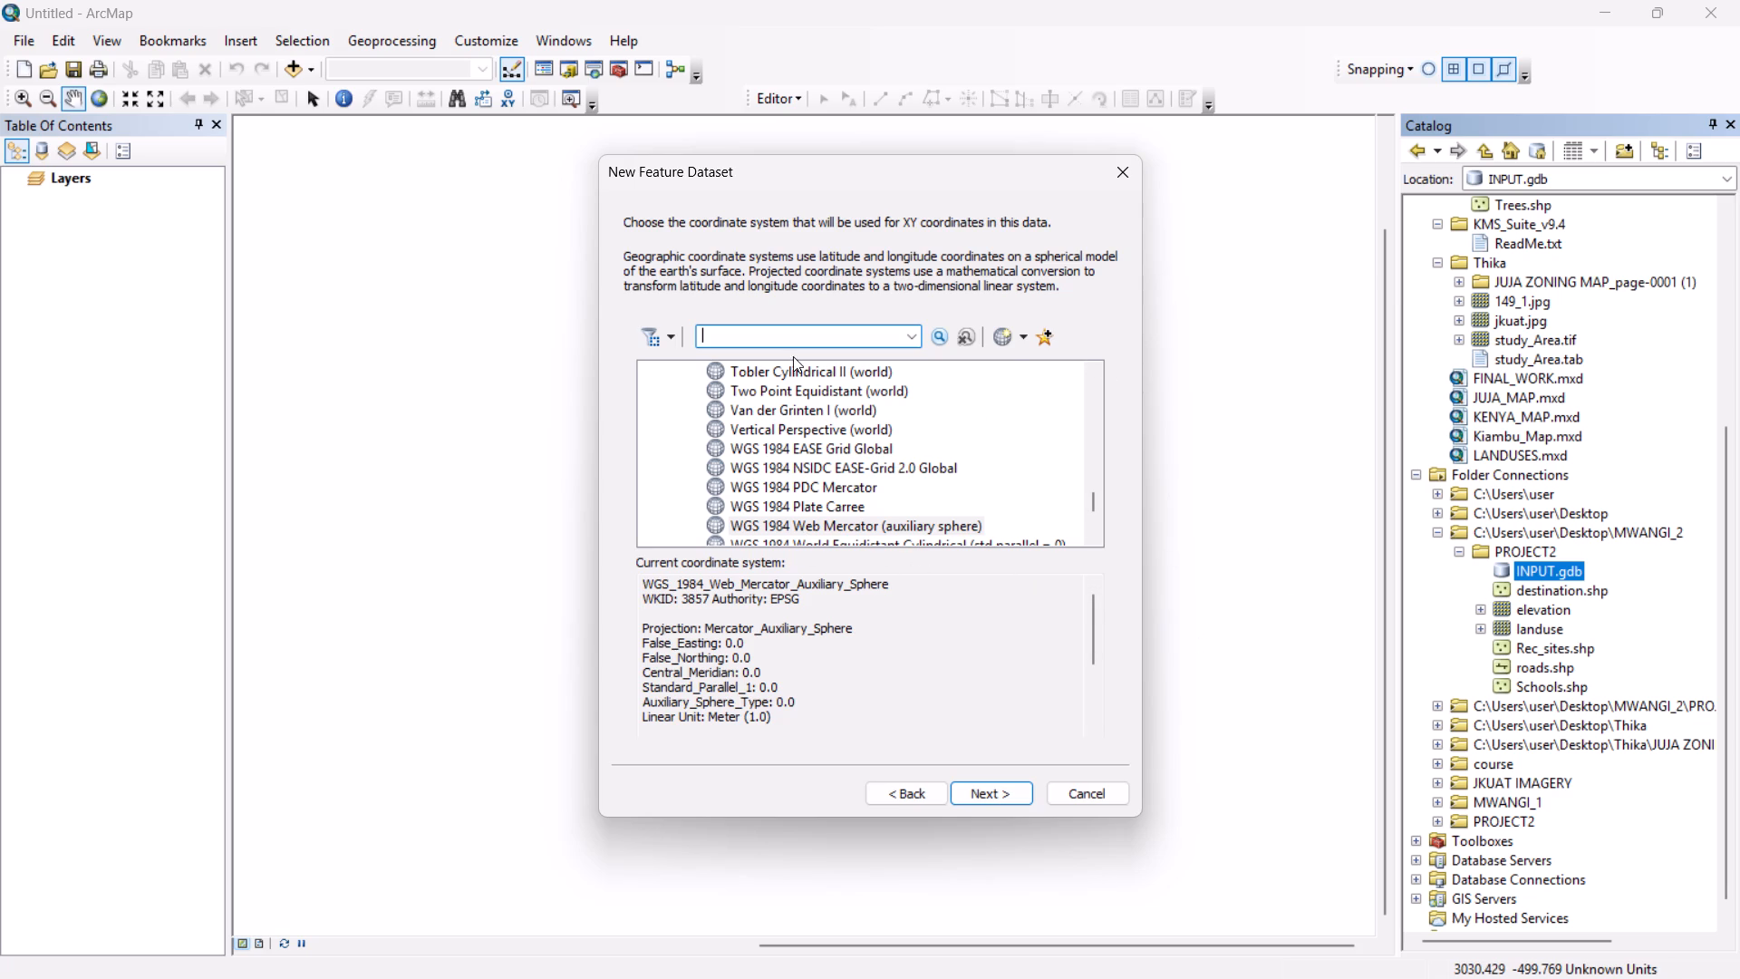
Import the XY coordinate system from Schools.shp in PROJECT2 under the MWANGI_2 connection and continue to the Z coordinate system choice.
left_click(1008, 328)
left_click(1018, 387)
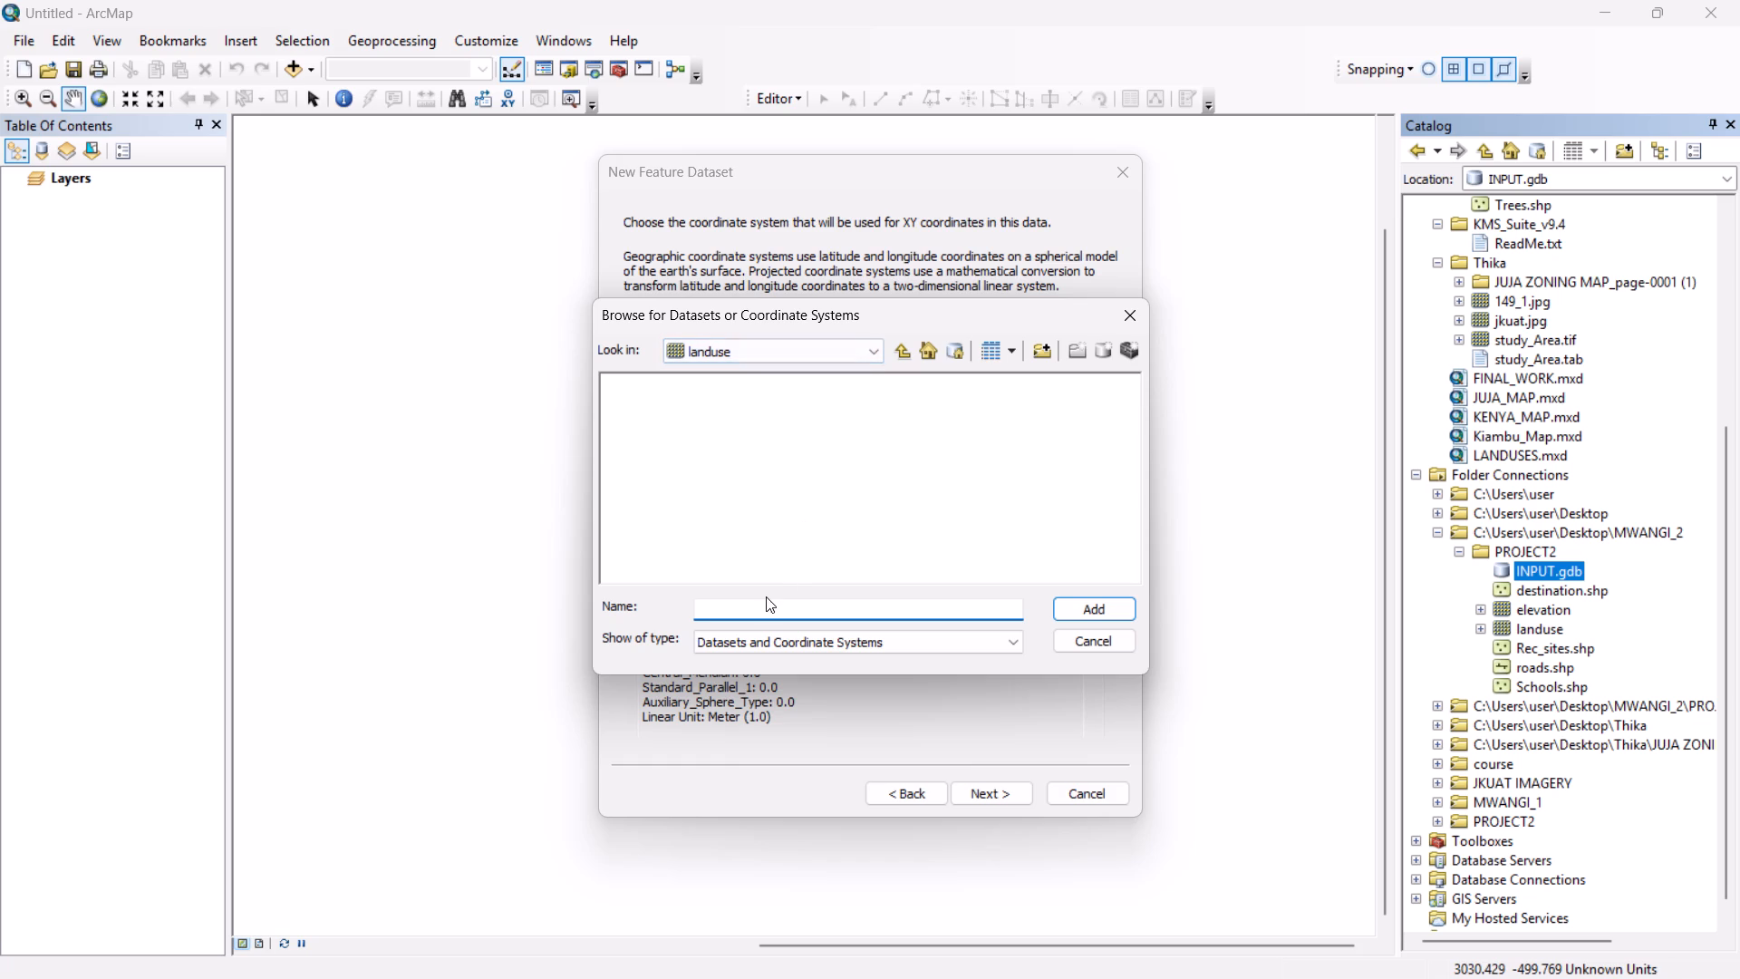
left_click(867, 349)
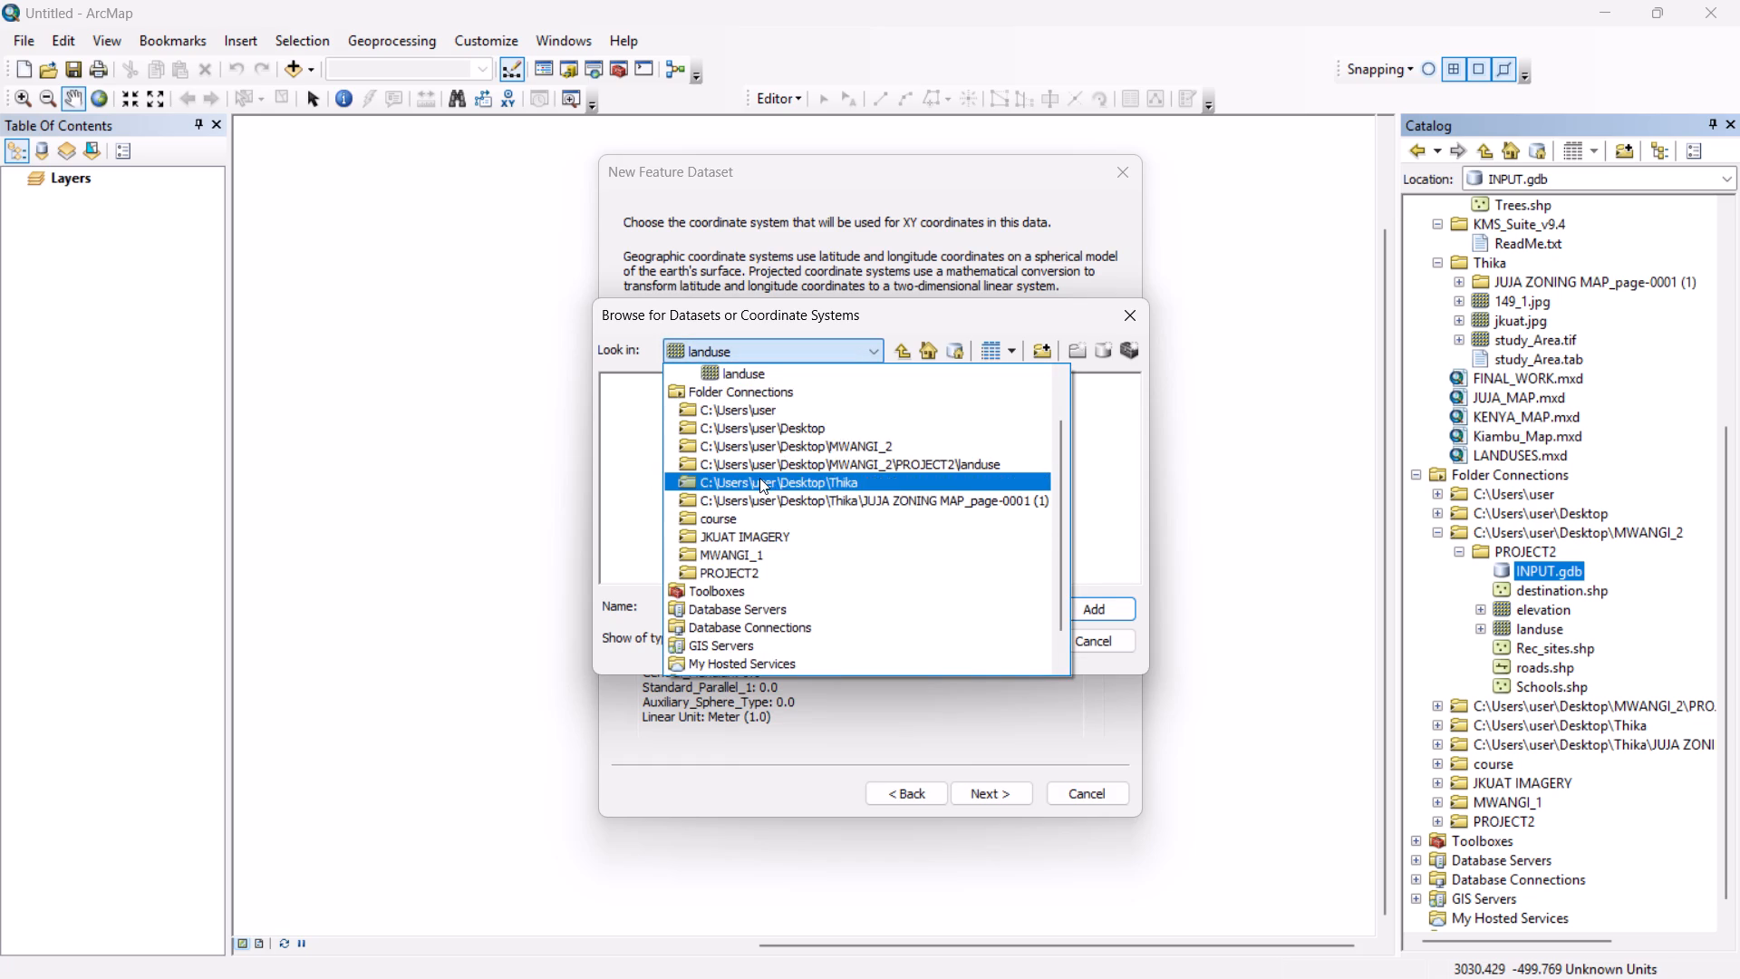
left_click(753, 446)
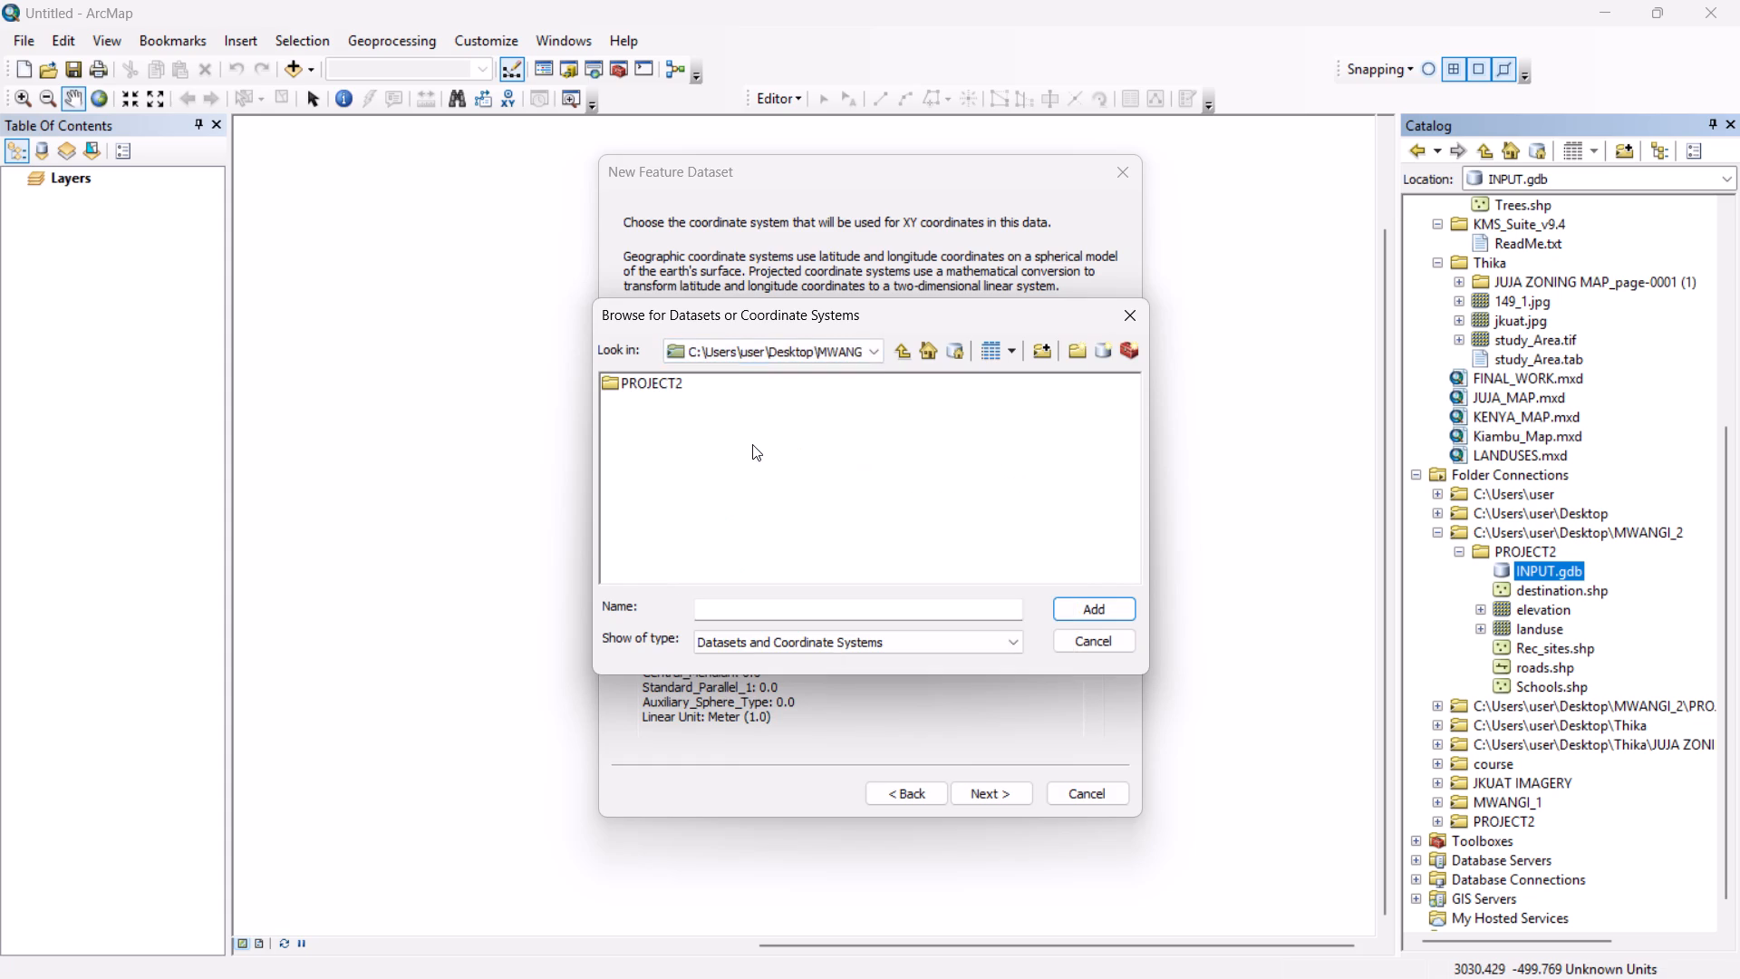
double_click(666, 383)
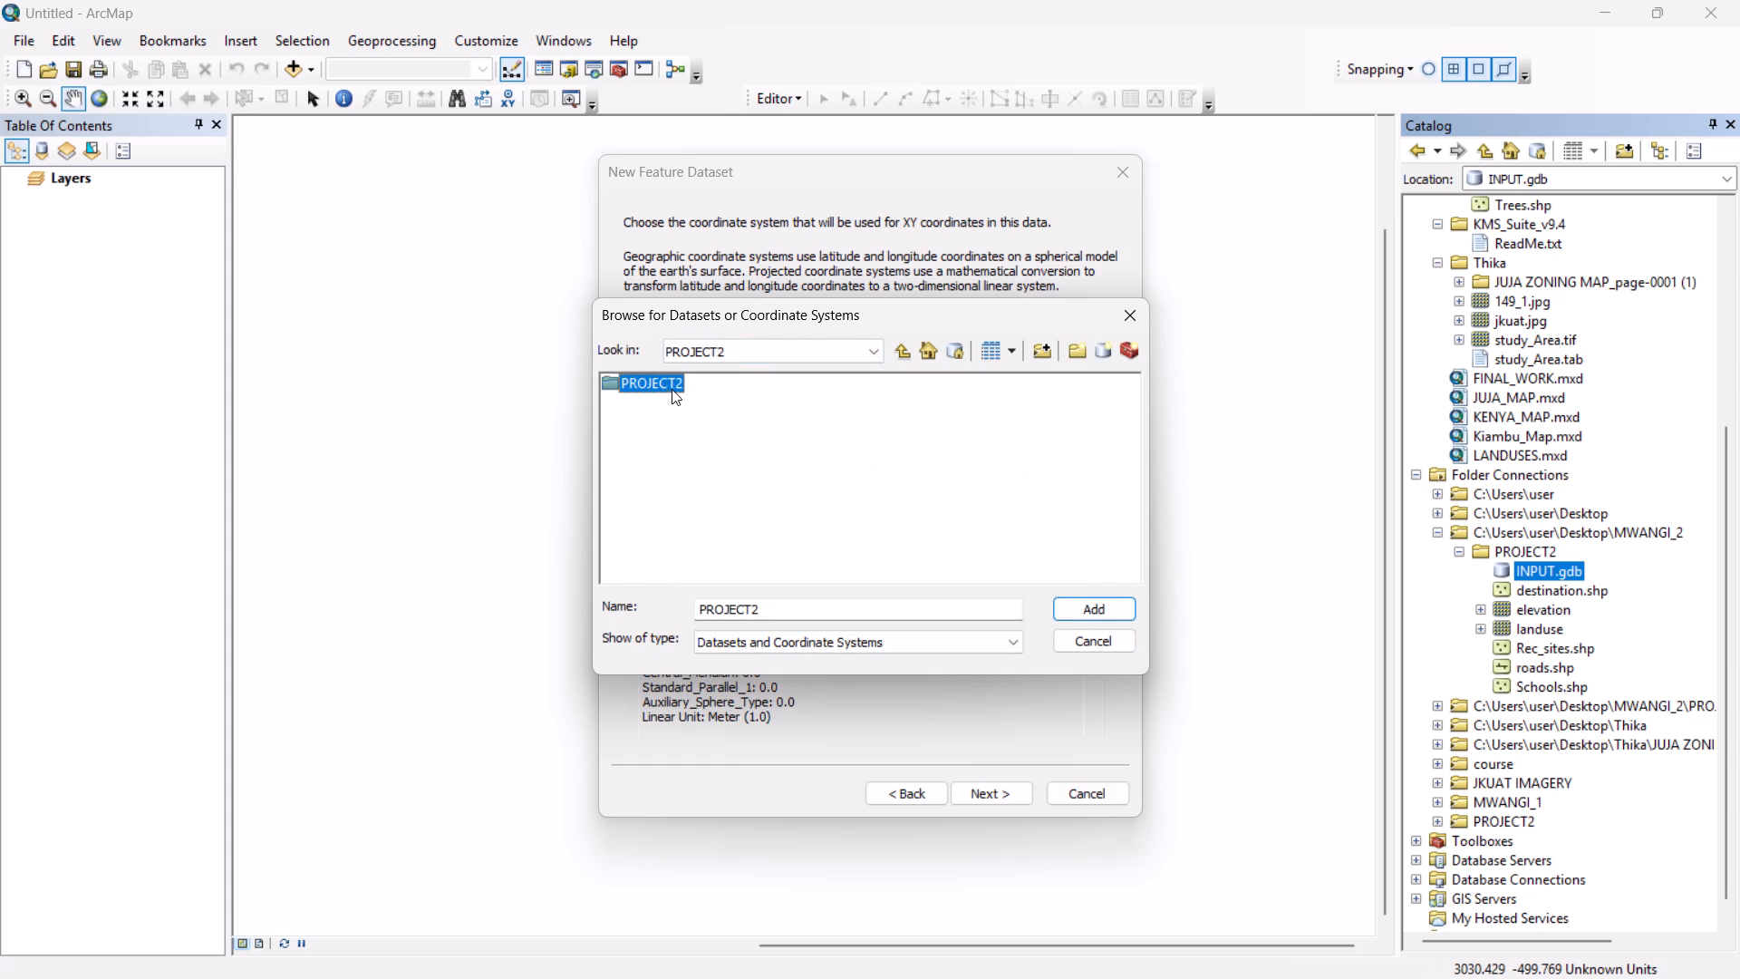
left_click(648, 501)
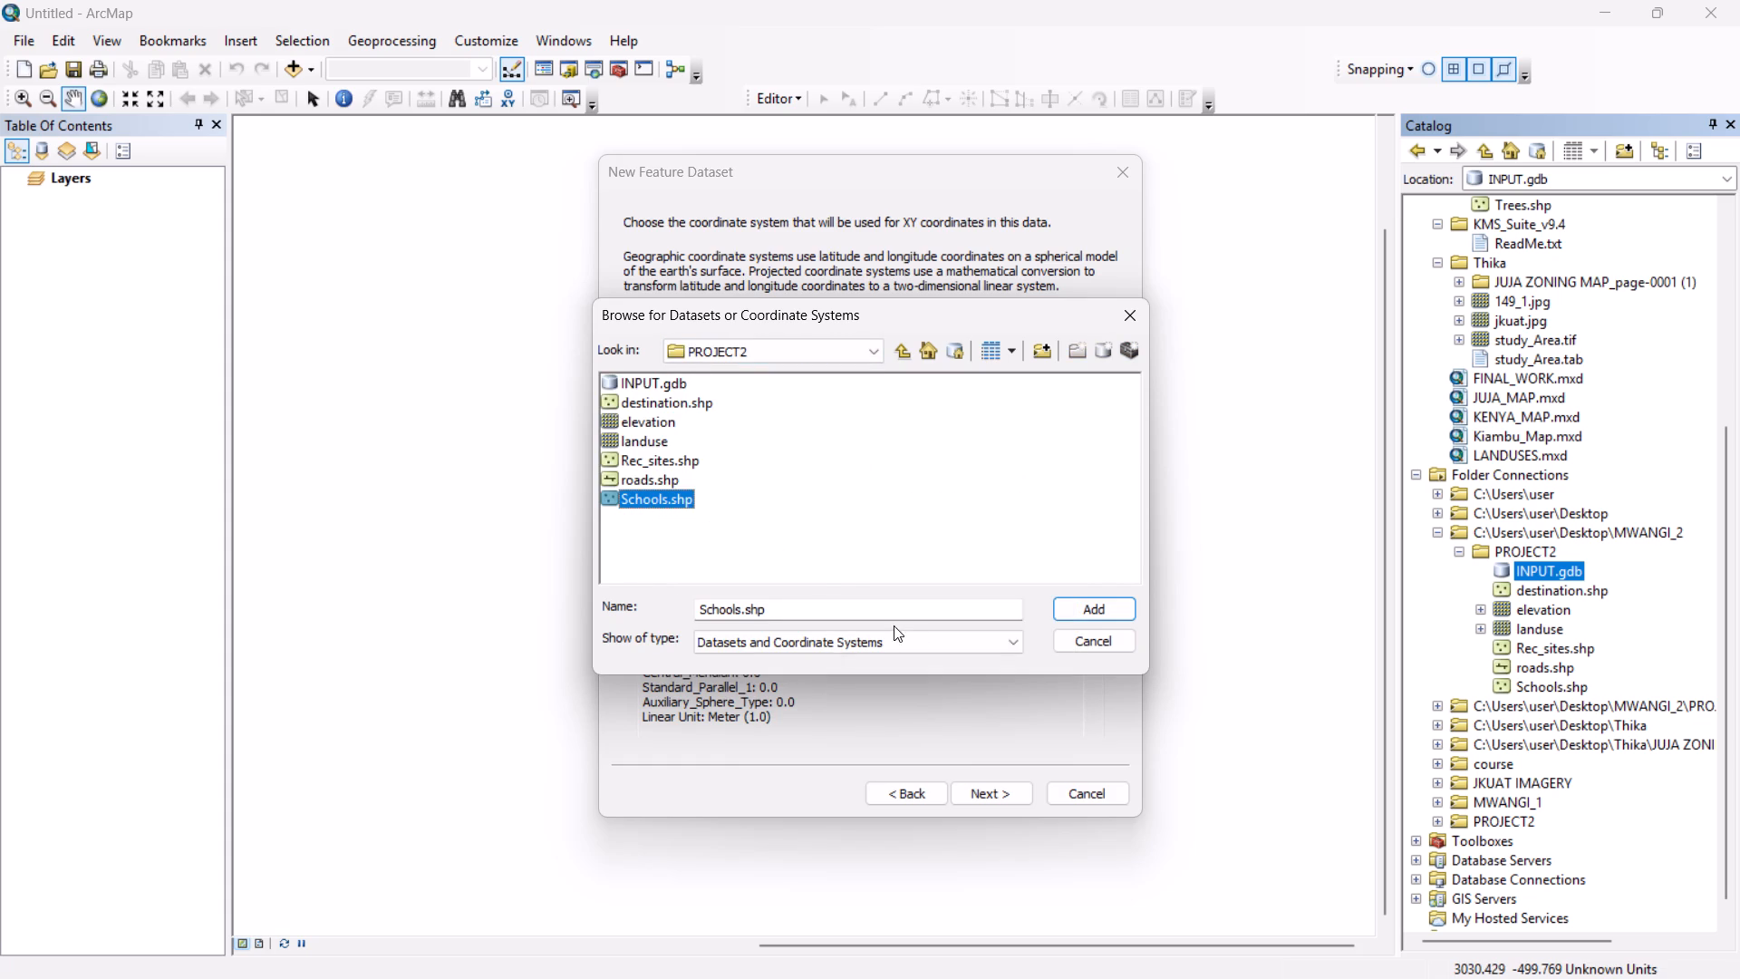
left_click(1096, 613)
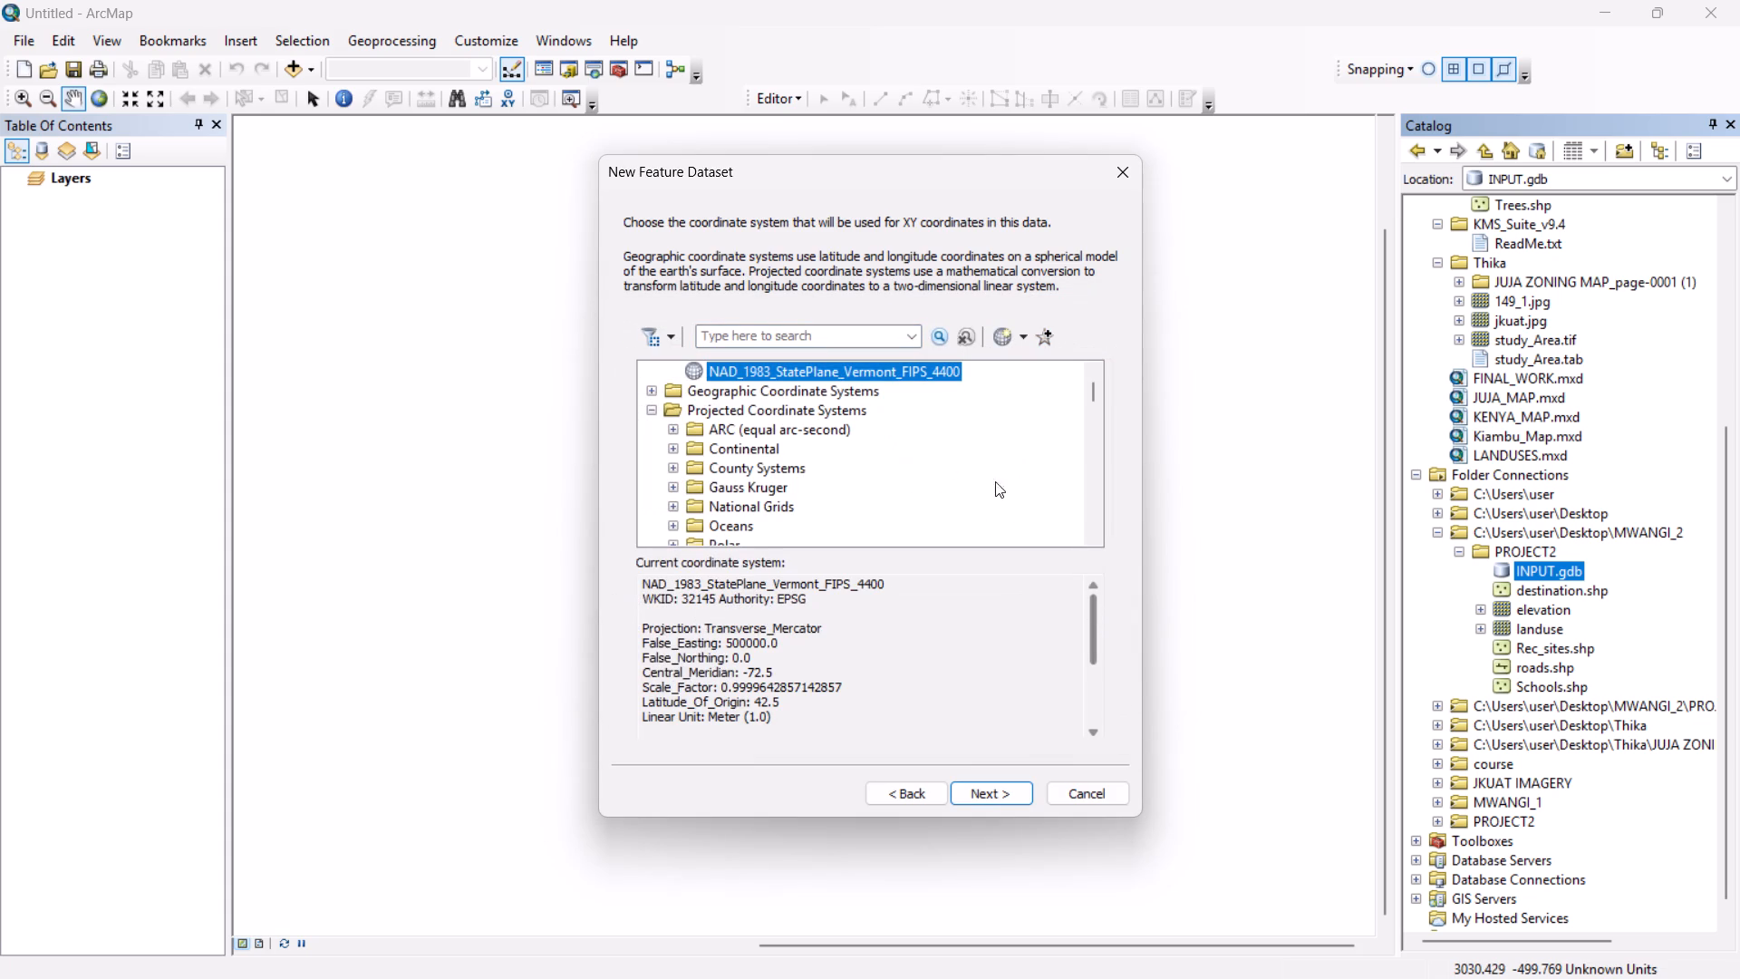
left_click(975, 790)
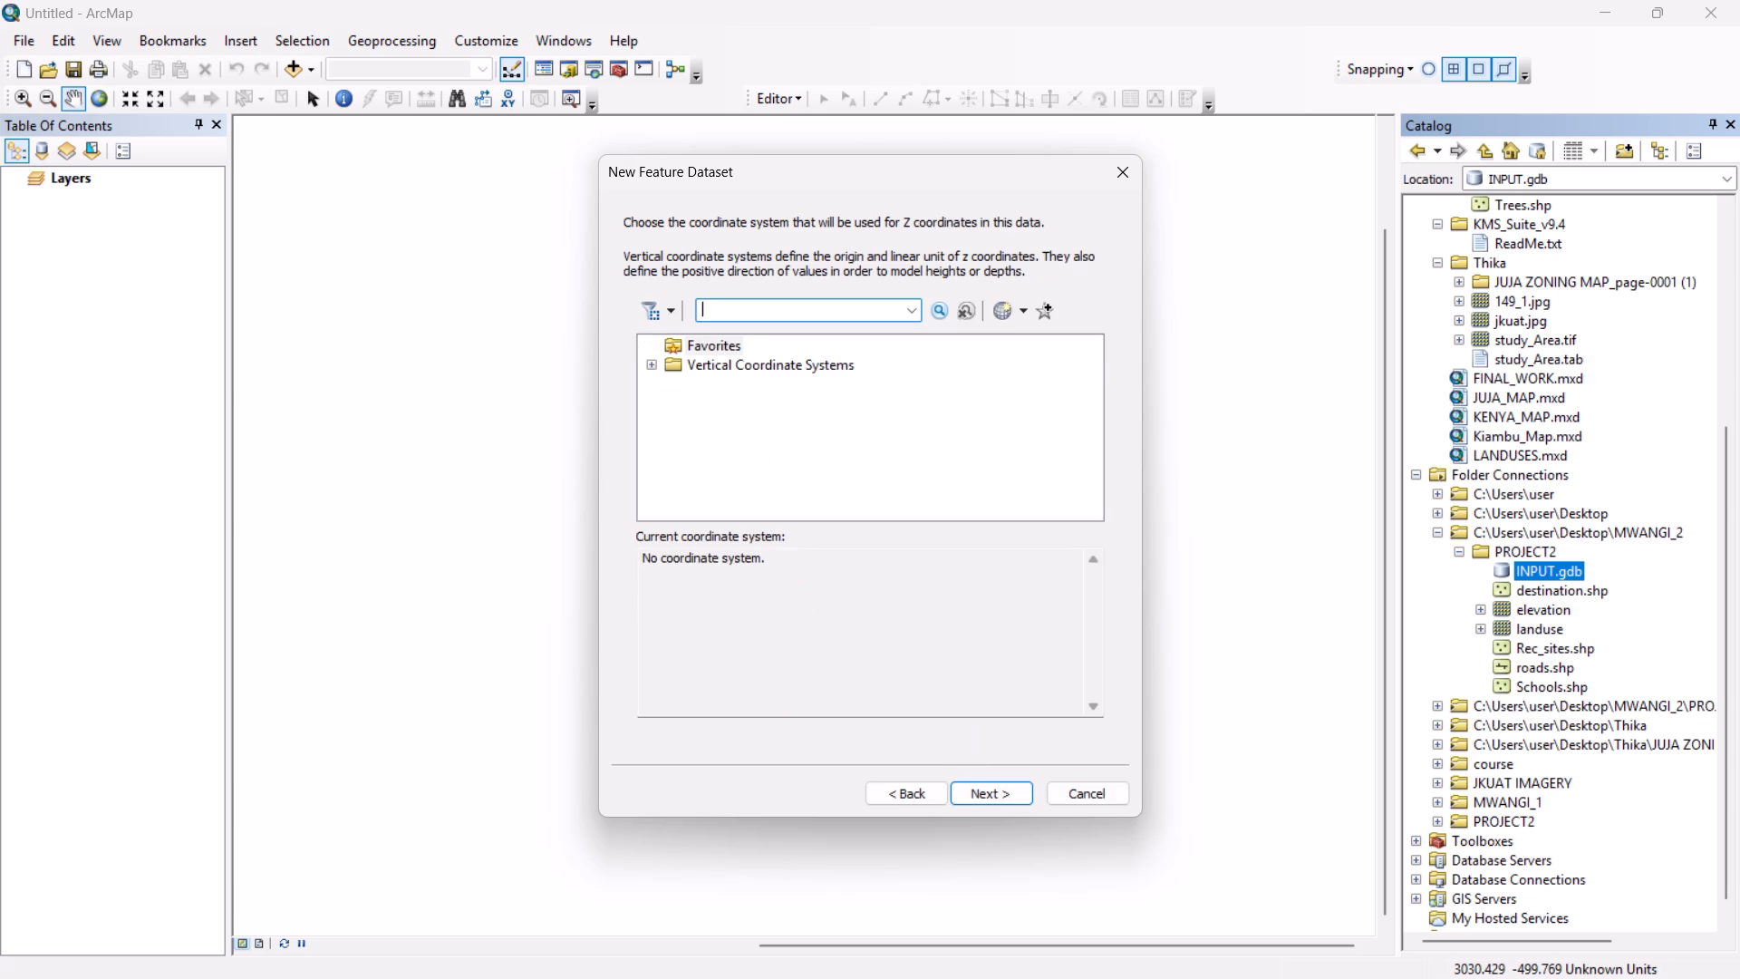
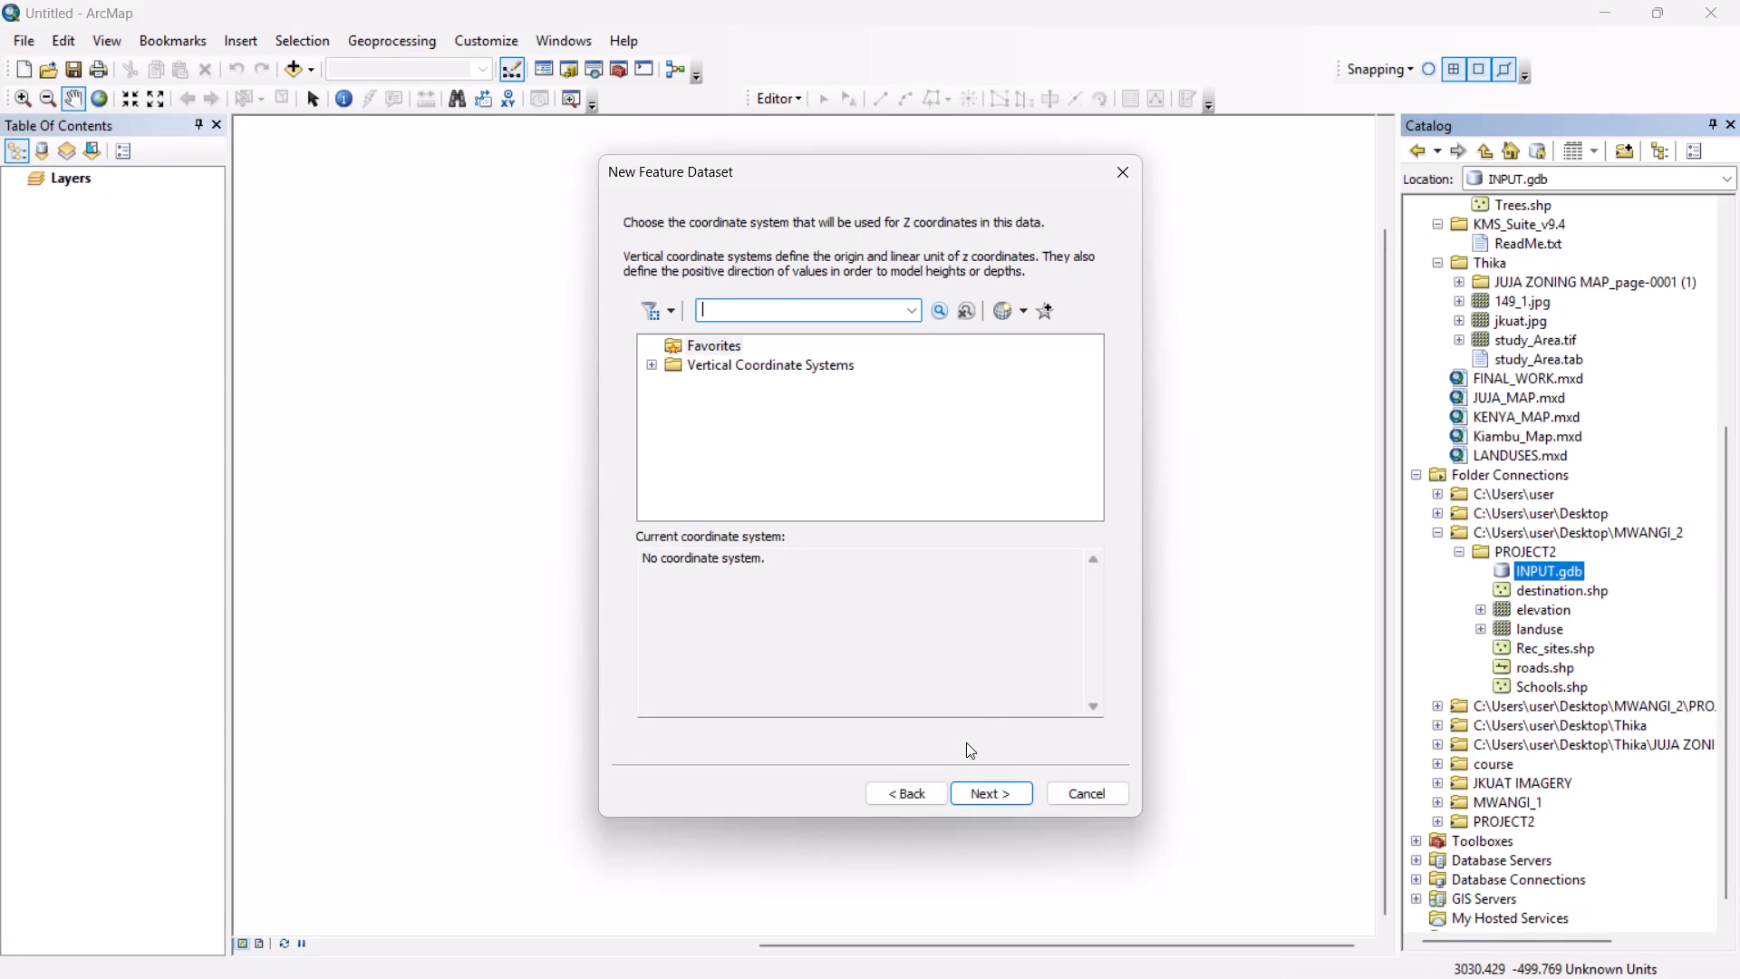
Leave the Z coordinate system unset, accept the remaining defaults and finish creating the SCH feature dataset in INPUT.gdb.
scroll(974, 654, "up", 4)
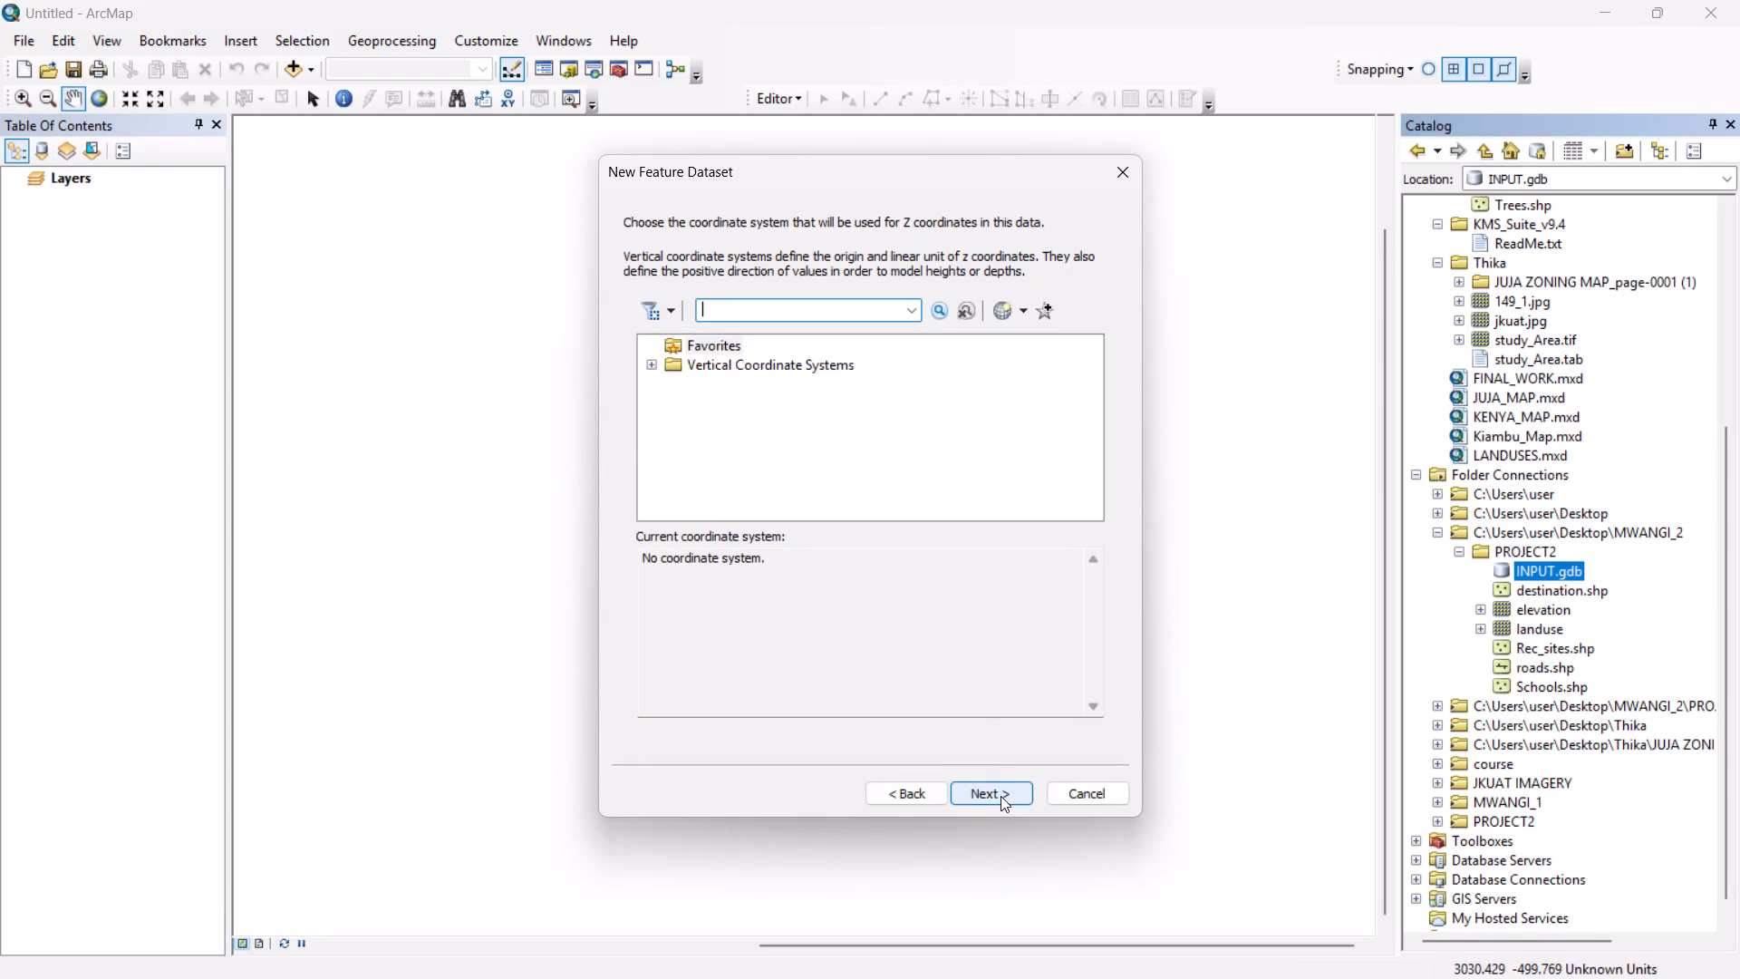
left_click(1000, 796)
left_click(1000, 796)
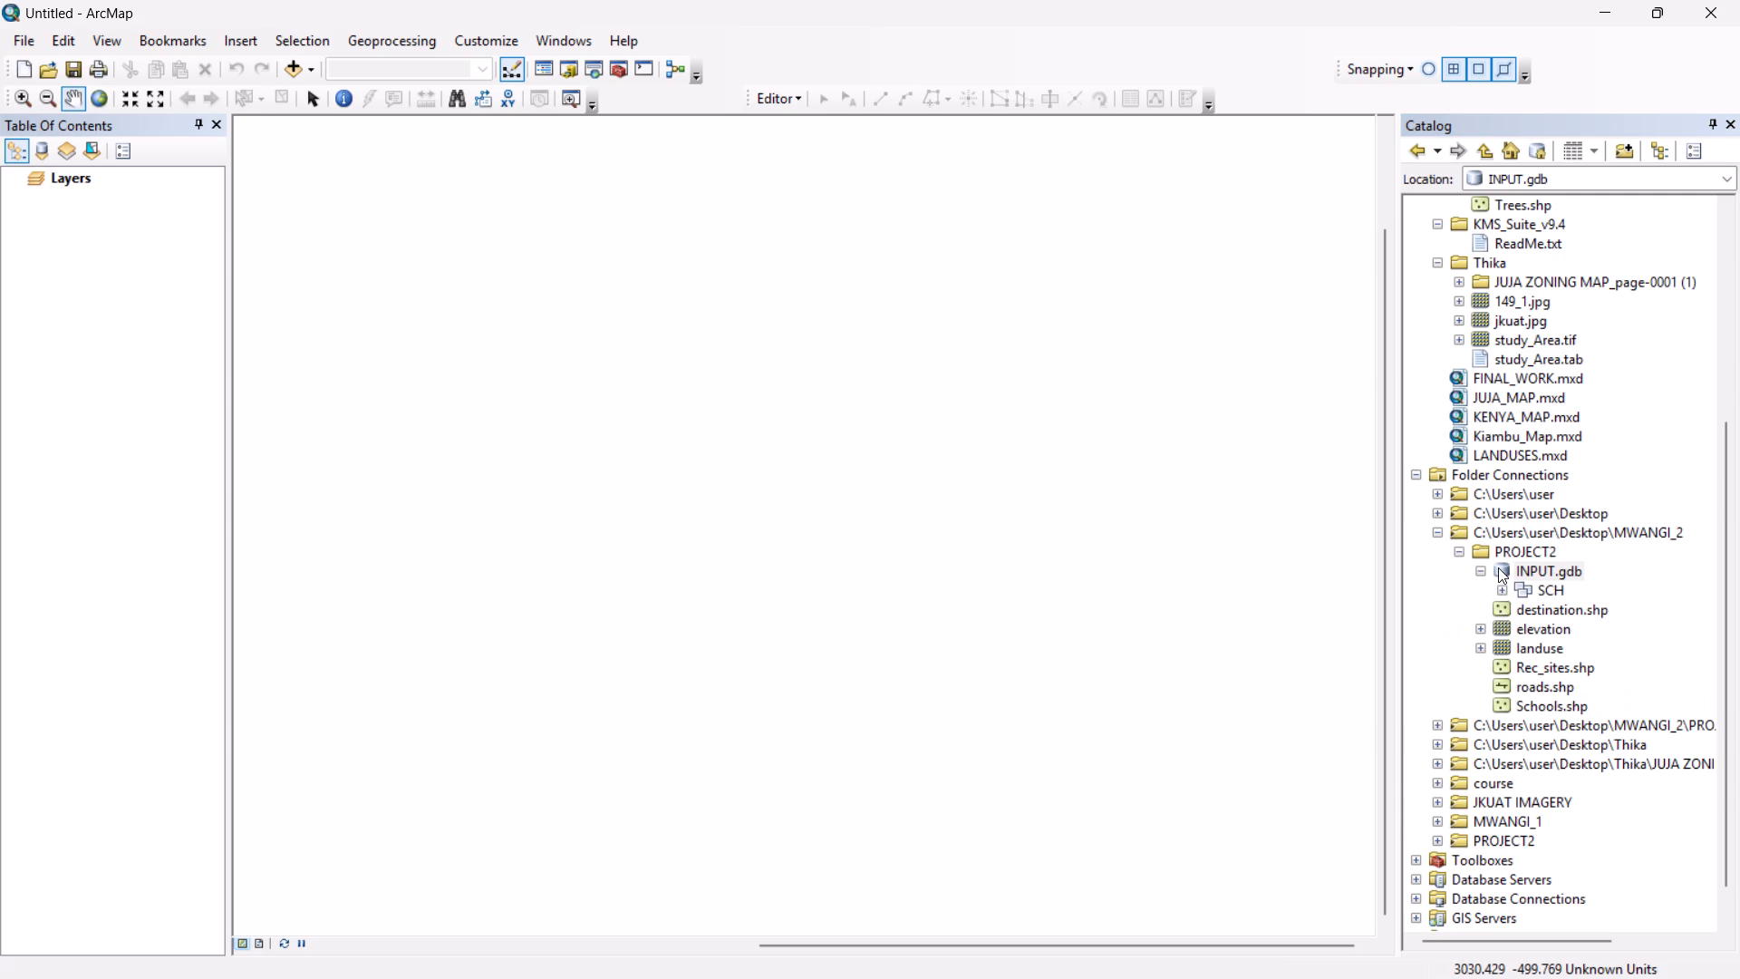
Create a new file geodatabase in the PROJECT2 folder under the MWANGI_2 connection and name it OUTPUT.gdb.
right_click(1480, 548)
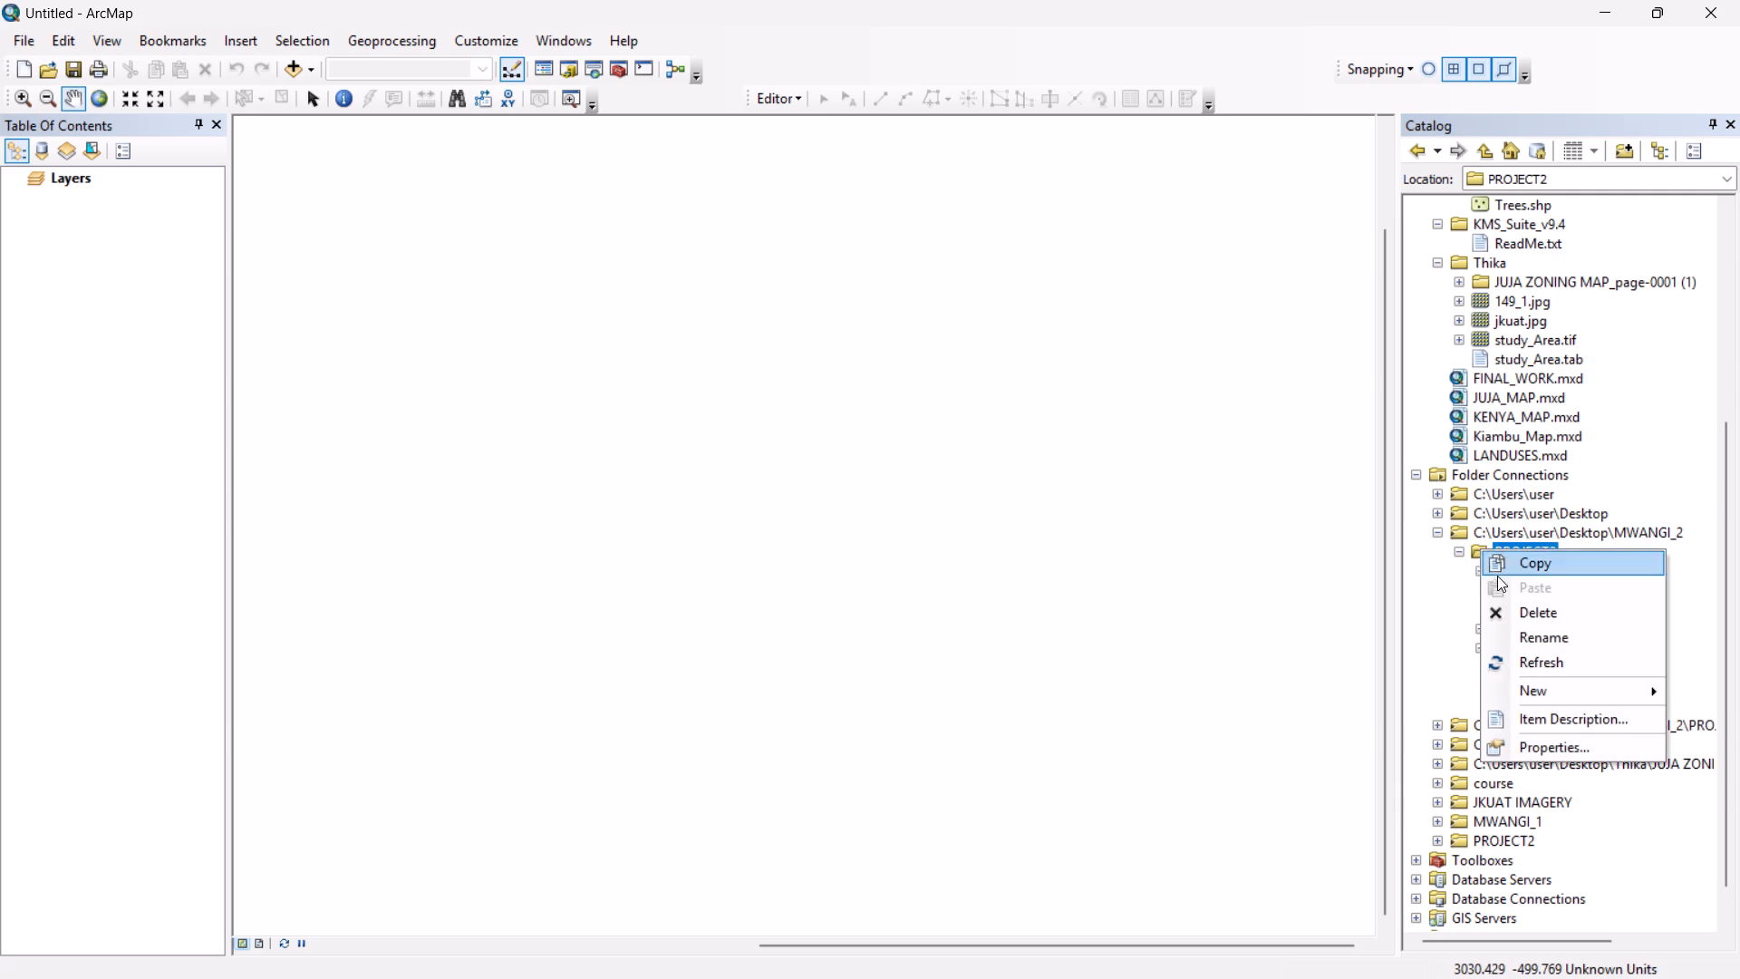
left_click(1404, 590)
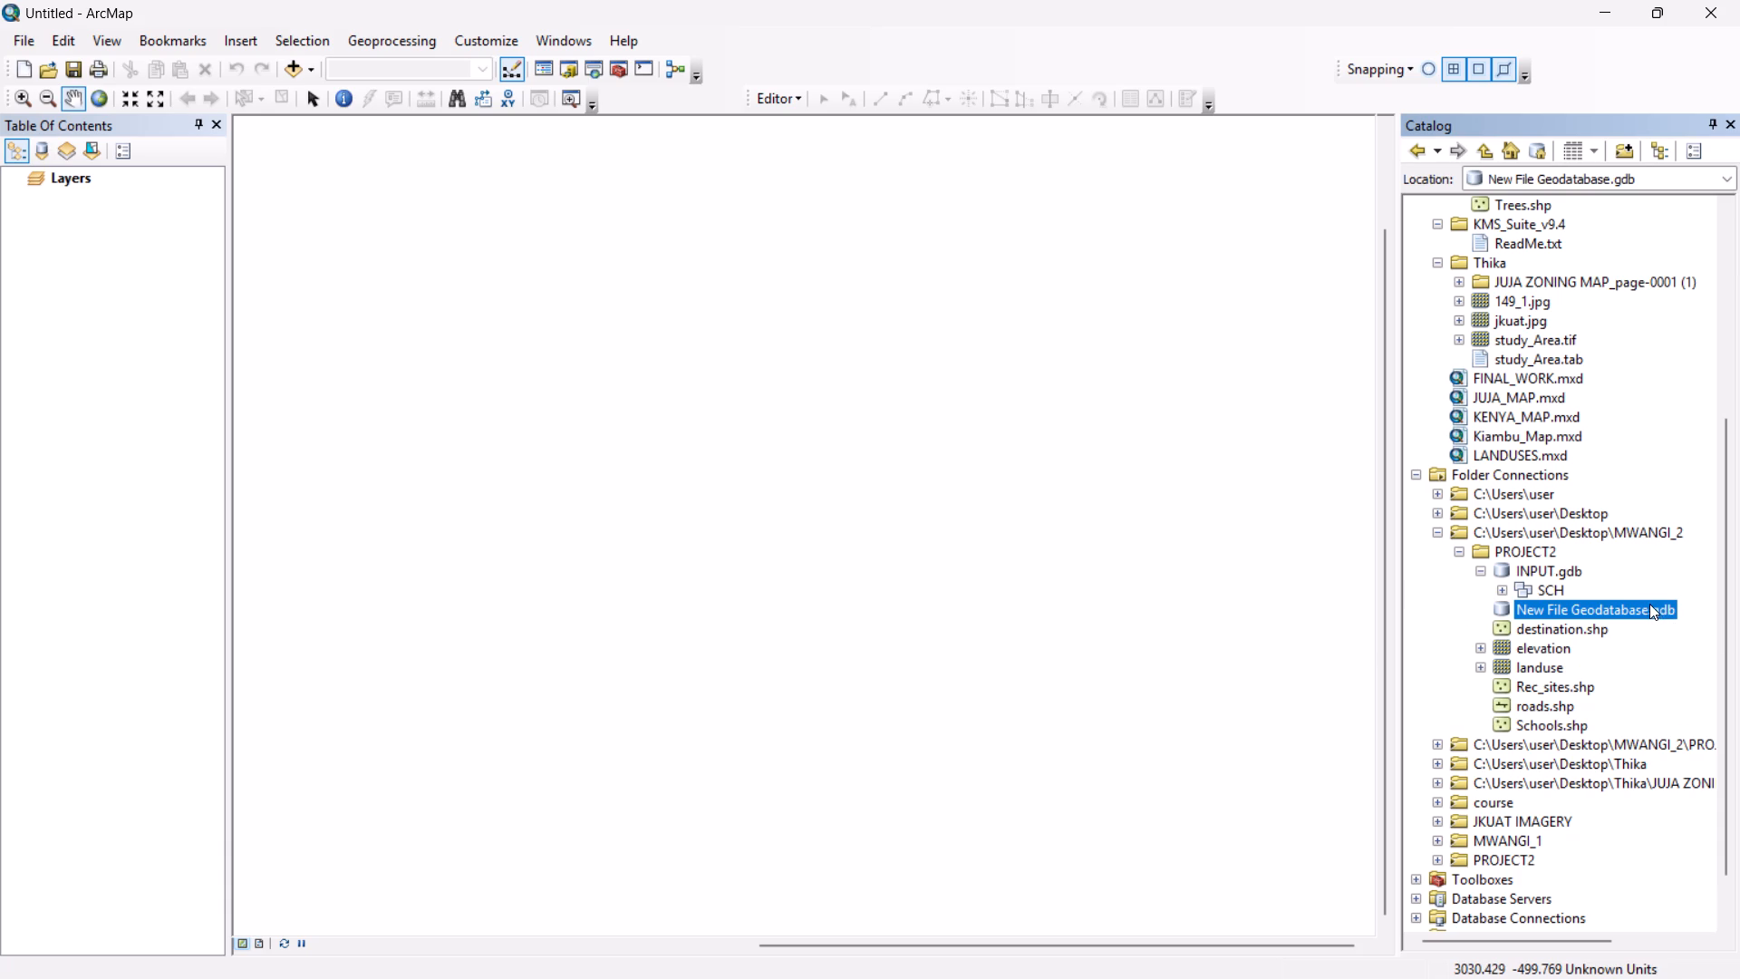
left_click(1649, 604)
left_click(1646, 610)
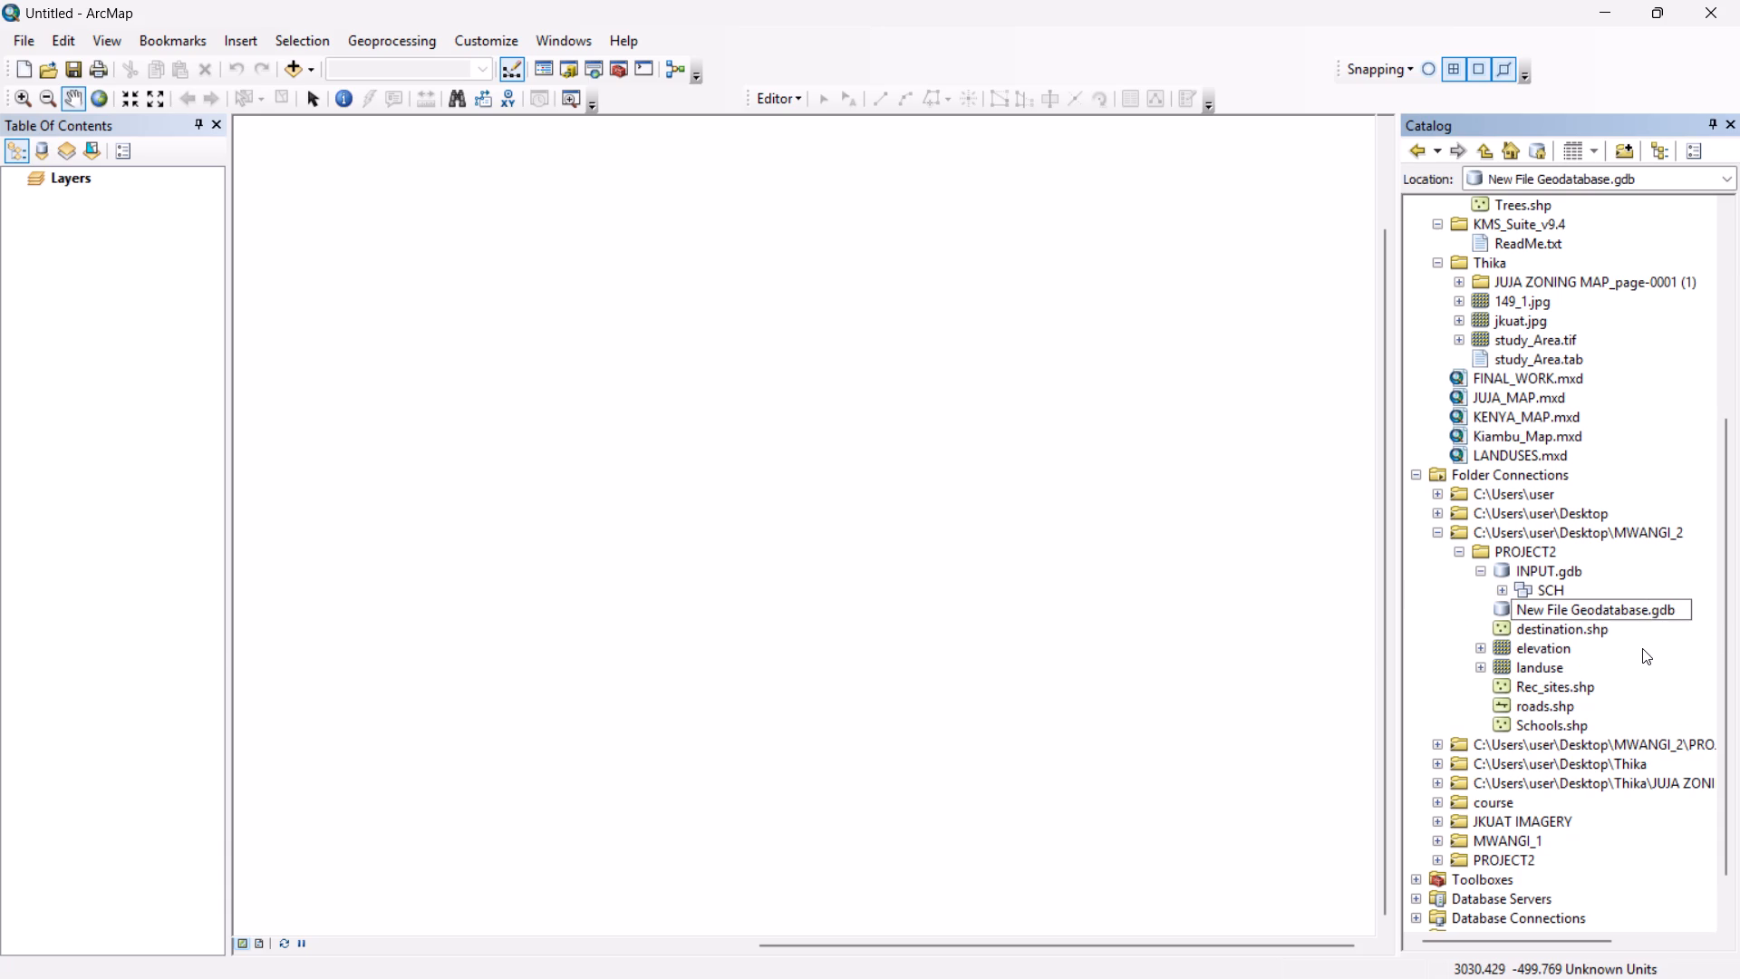
key("BackSpace")
key("BackSpace")
key("BackSpace")
key("BackSpace")
key("BackSpace")
key("BackSpace")
key("BackSpace")
key("BackSpace")
key("BackSpace")
key("BackSpace")
key("BackSpace")
key("BackSpace")
key("BackSpace")
key("BackSpace")
key("BackSpace")
key("BackSpace")
key("BackSpace")
key("BackSpace")
key("BackSpace")
key("BackSpace")
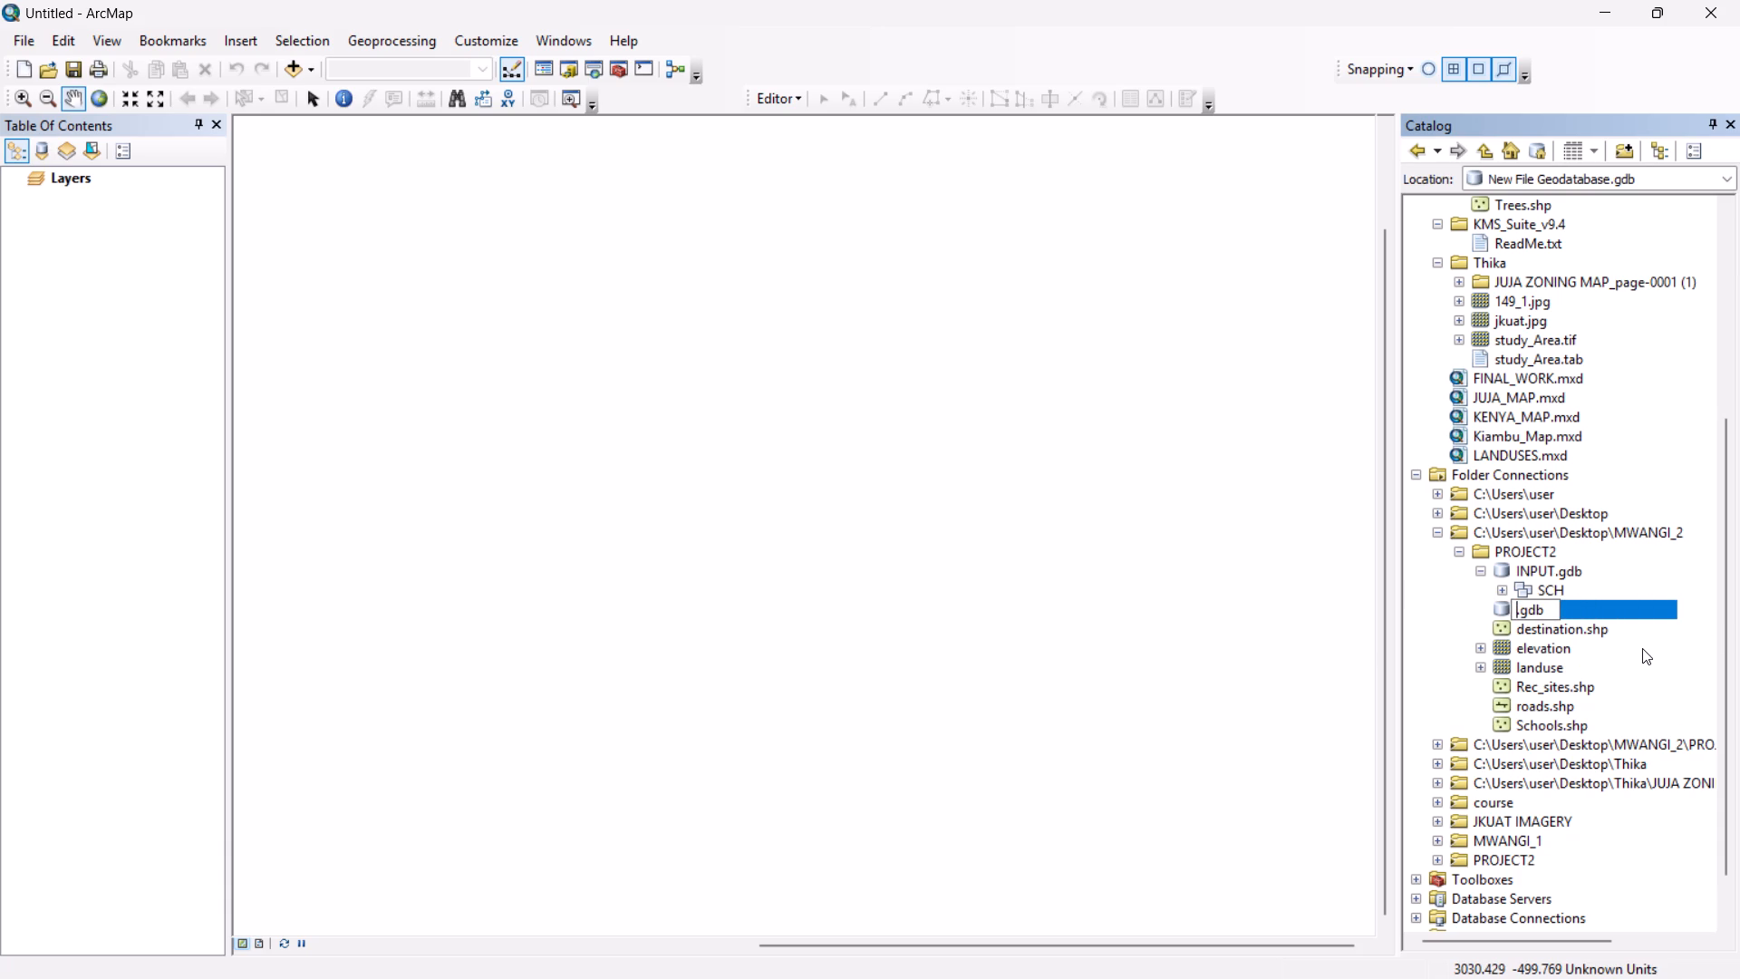
type("OUTPUT")
key("Return")
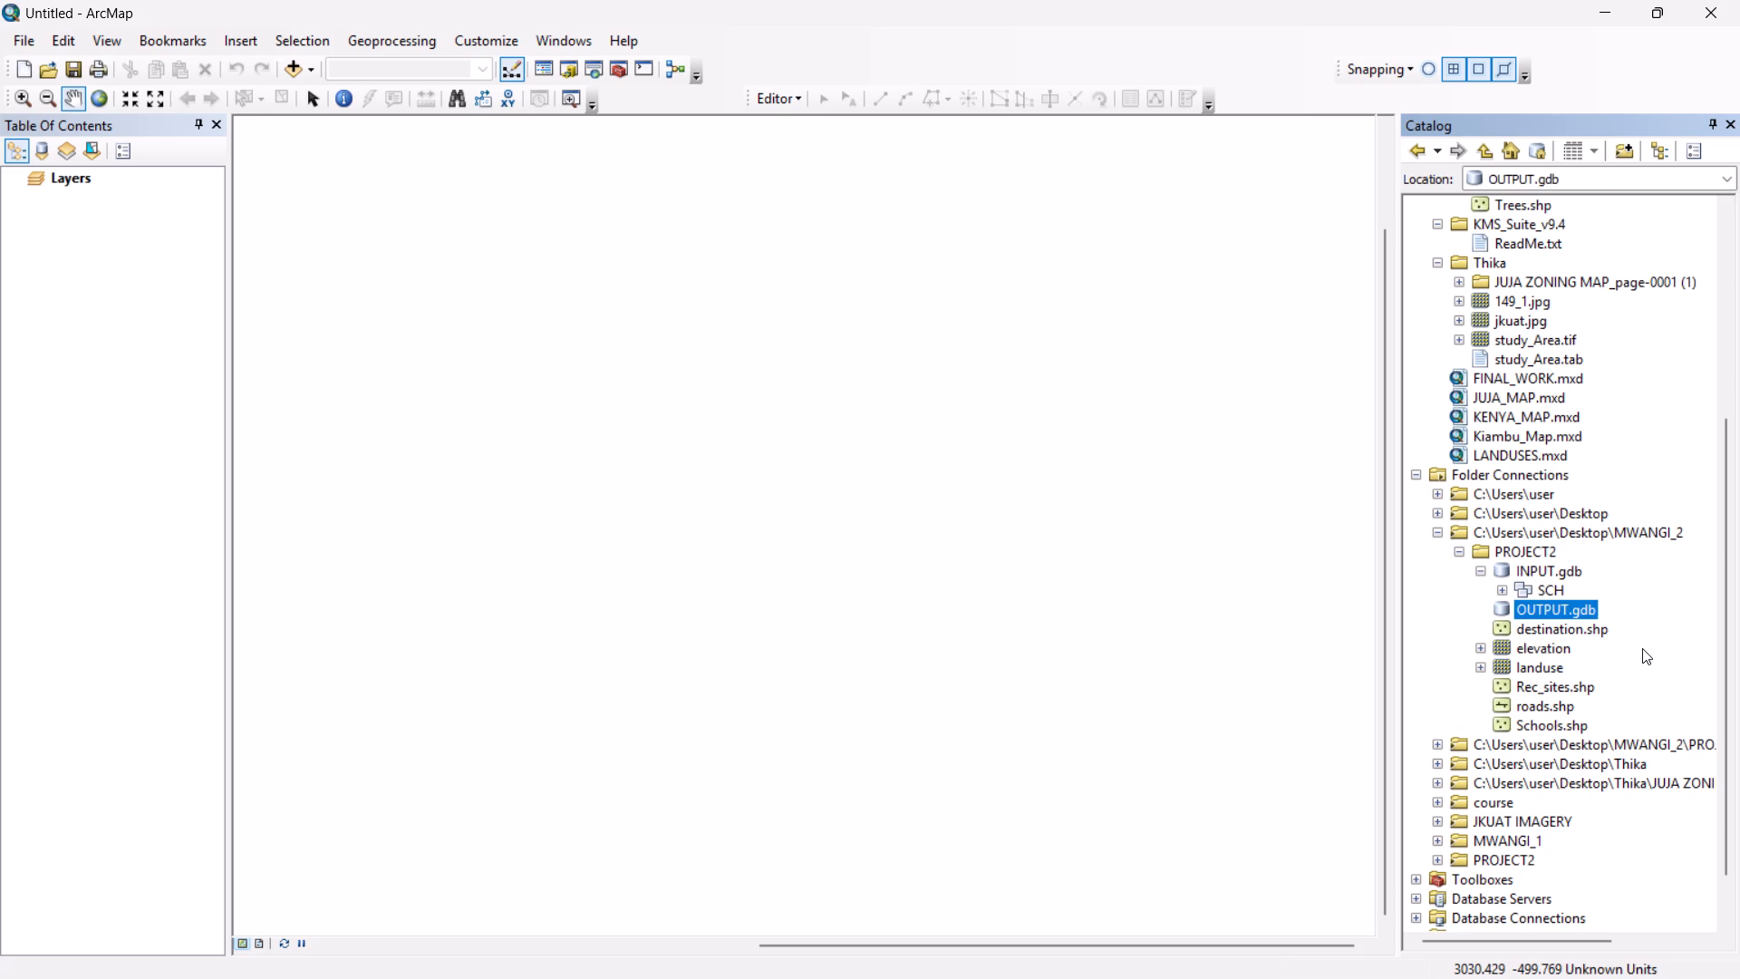
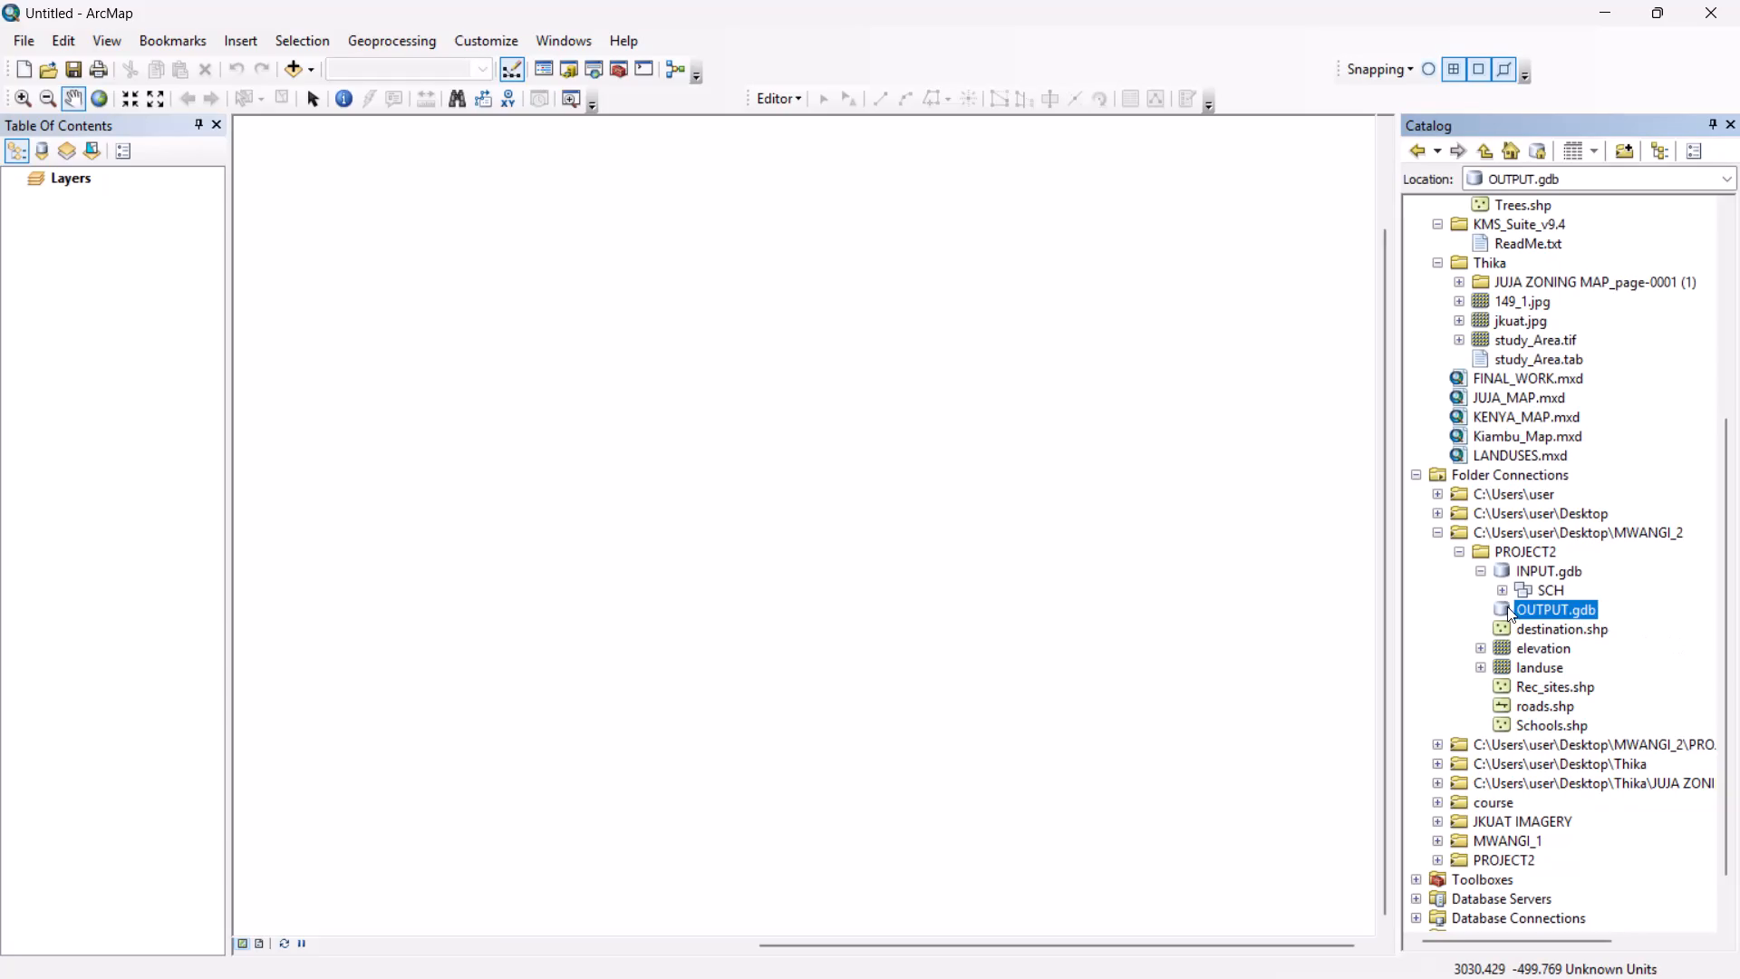
Start a new feature dataset in OUTPUT.gdb and name it SCH_2.
right_click(1499, 606)
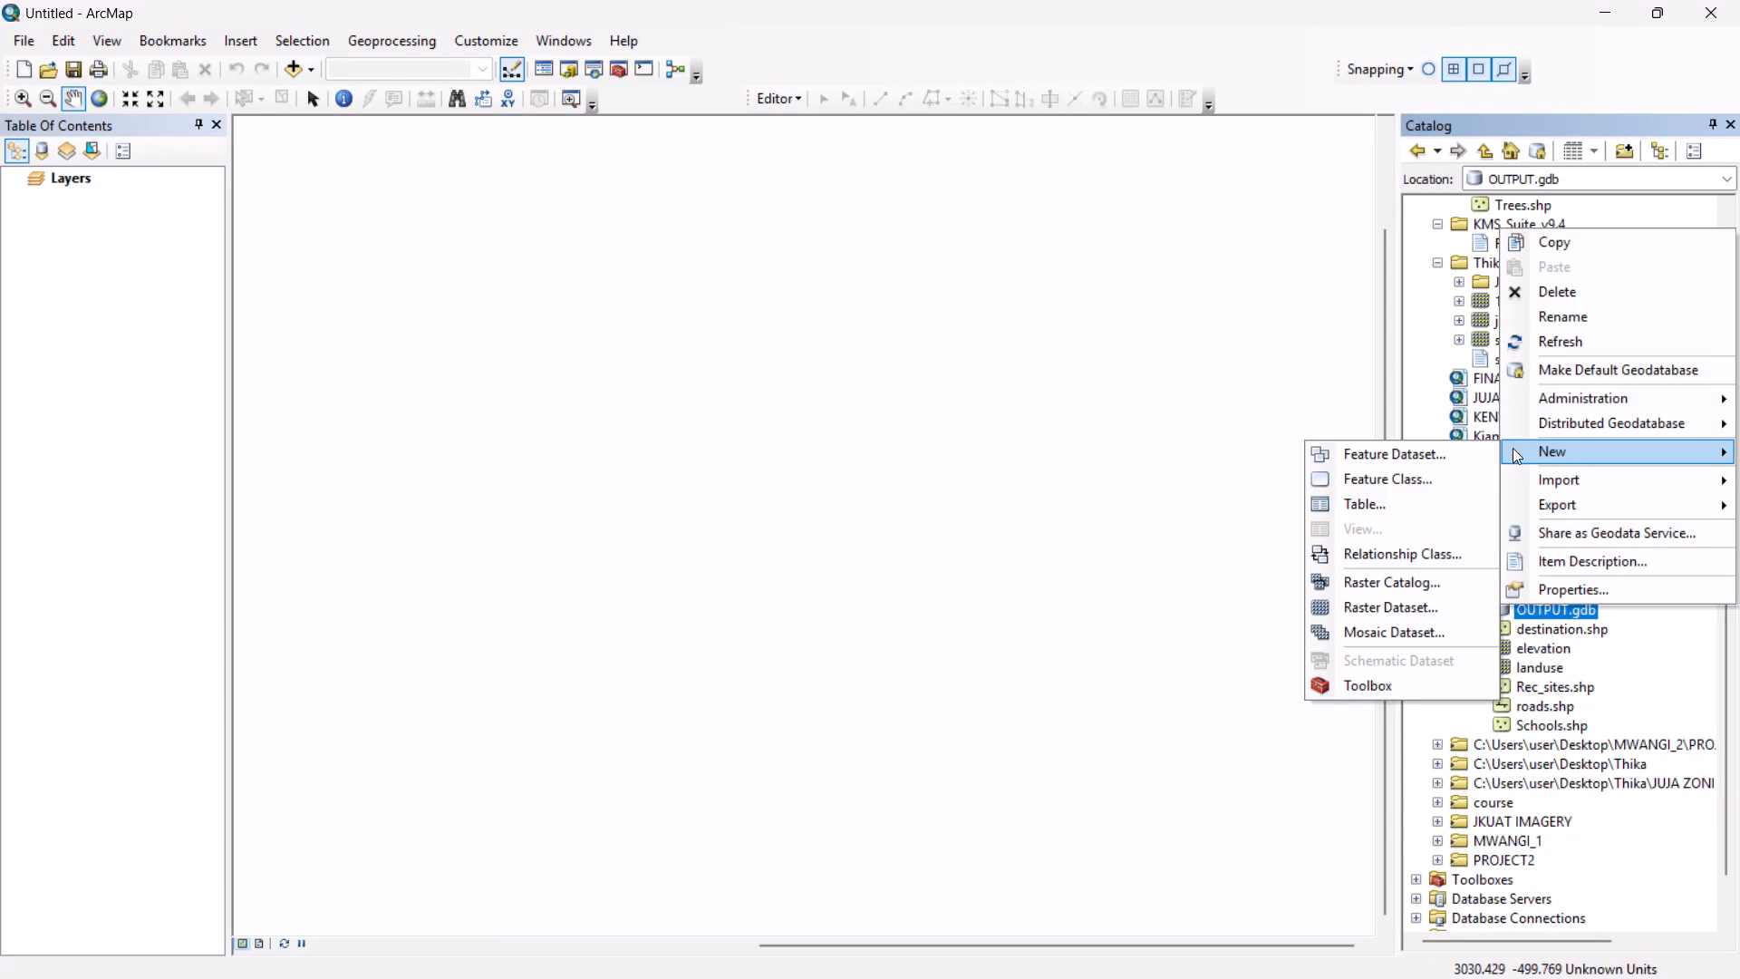
left_click(1464, 446)
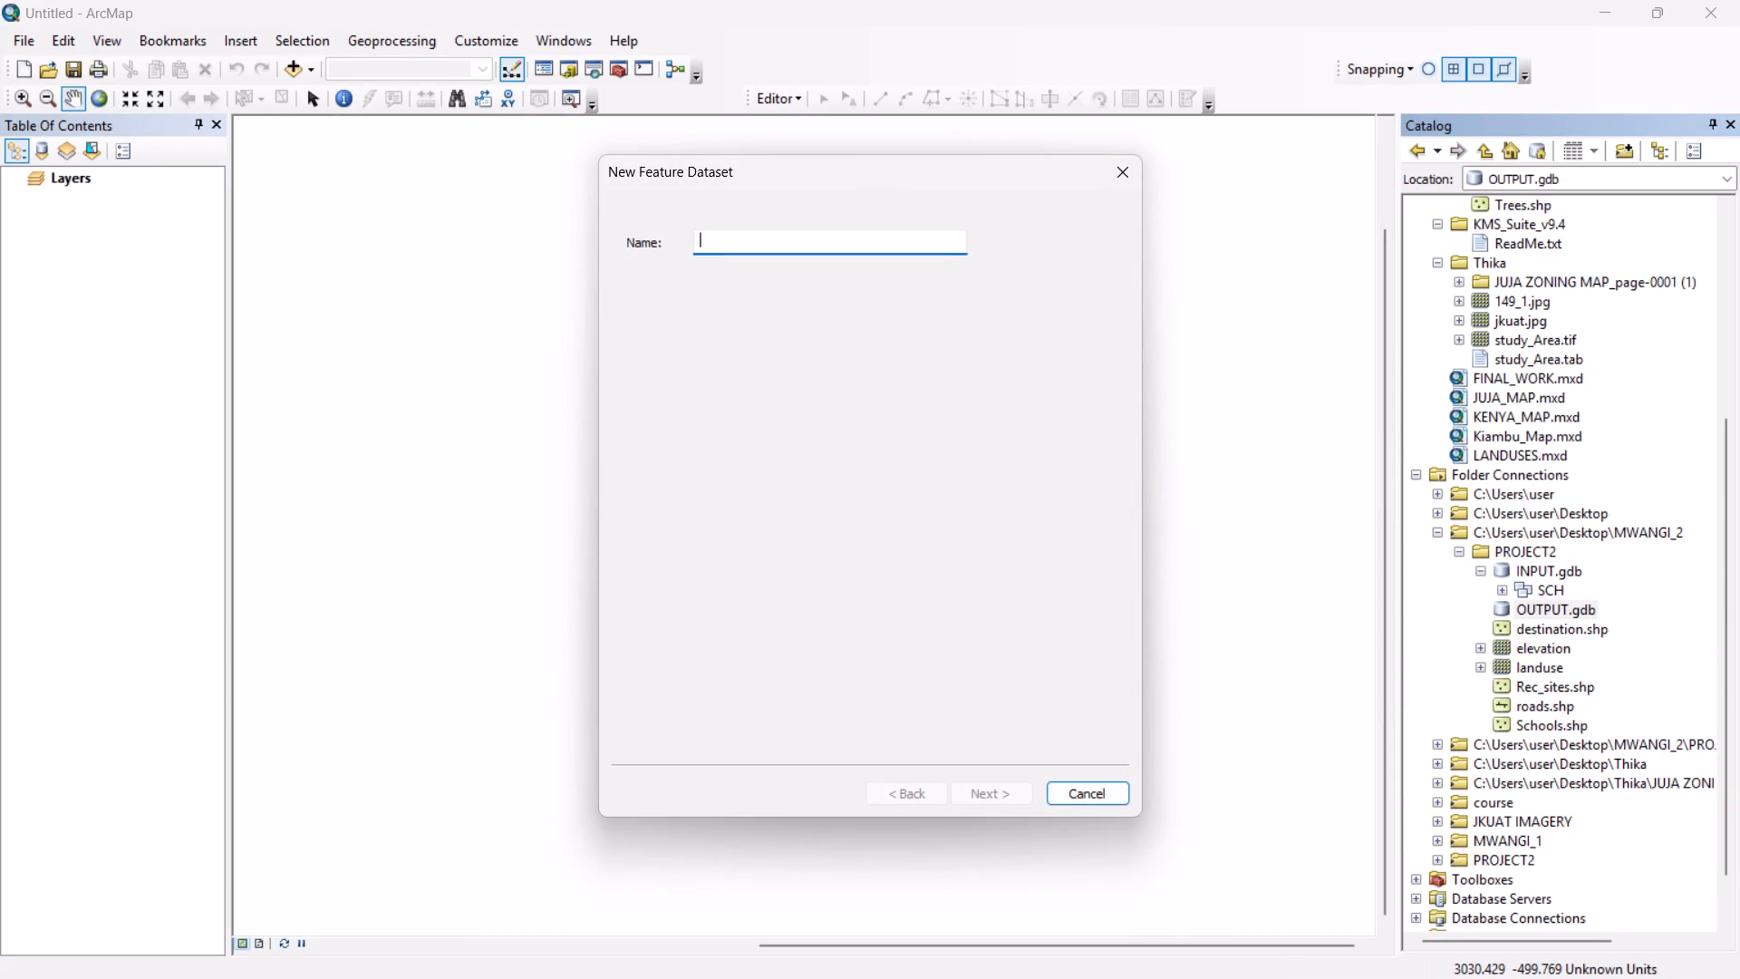
left_click(786, 235)
left_click(775, 240)
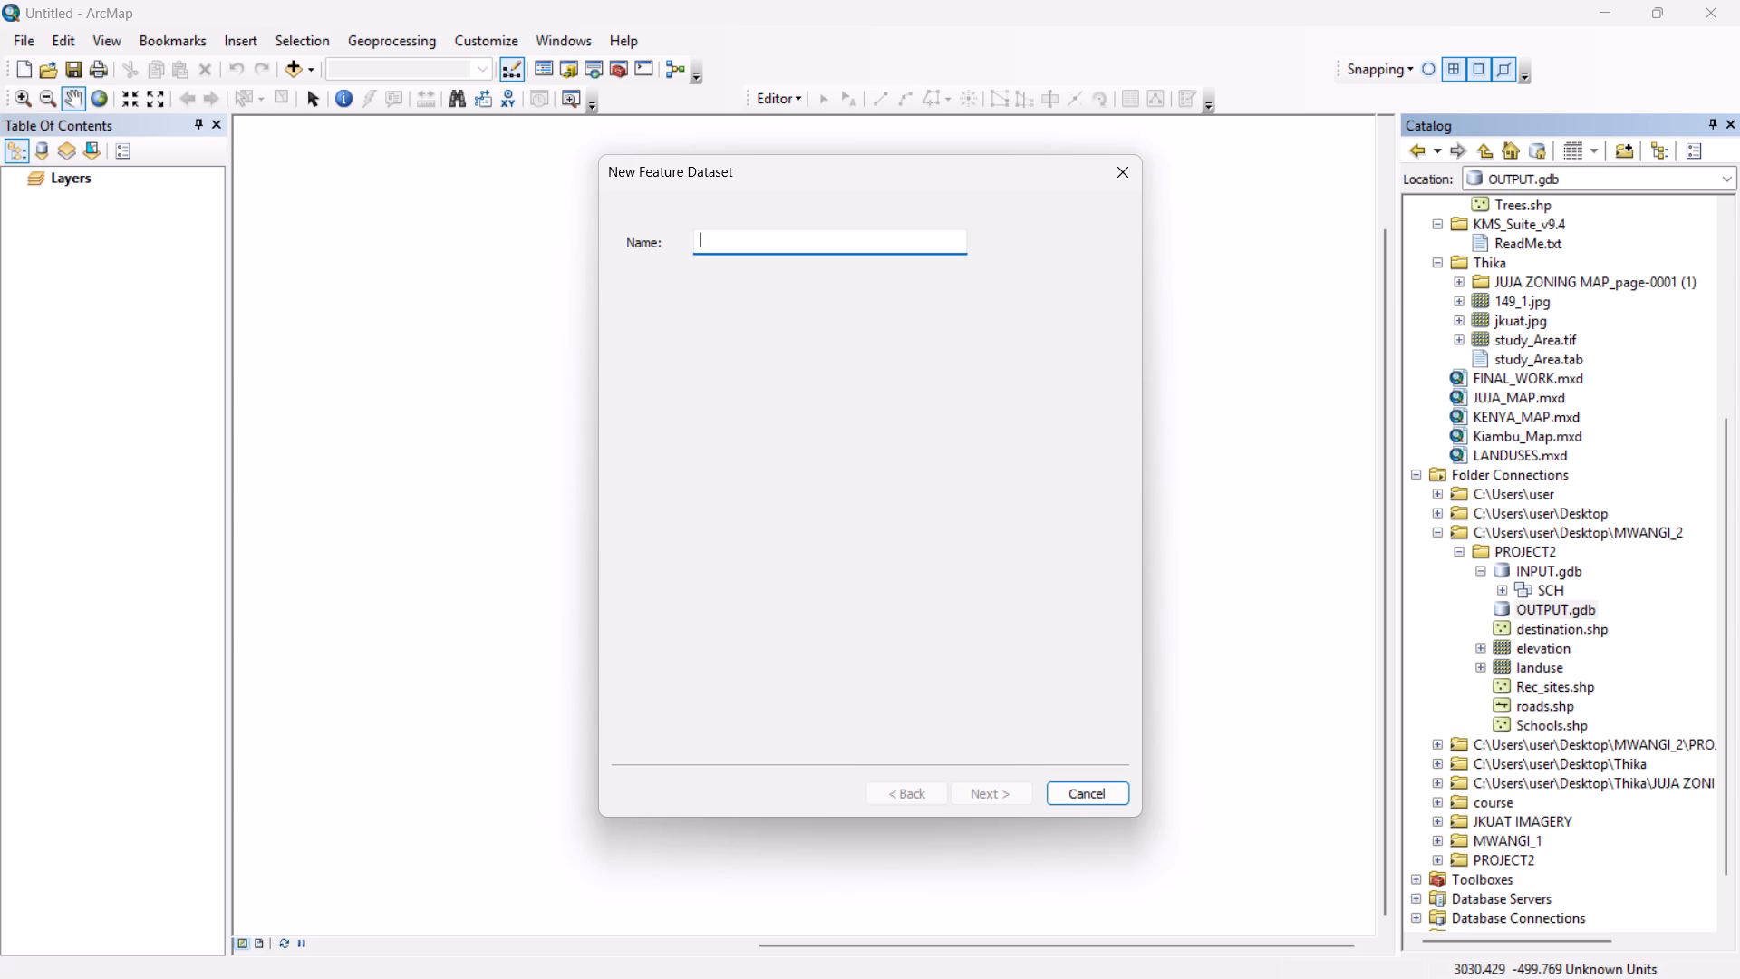
type("SC")
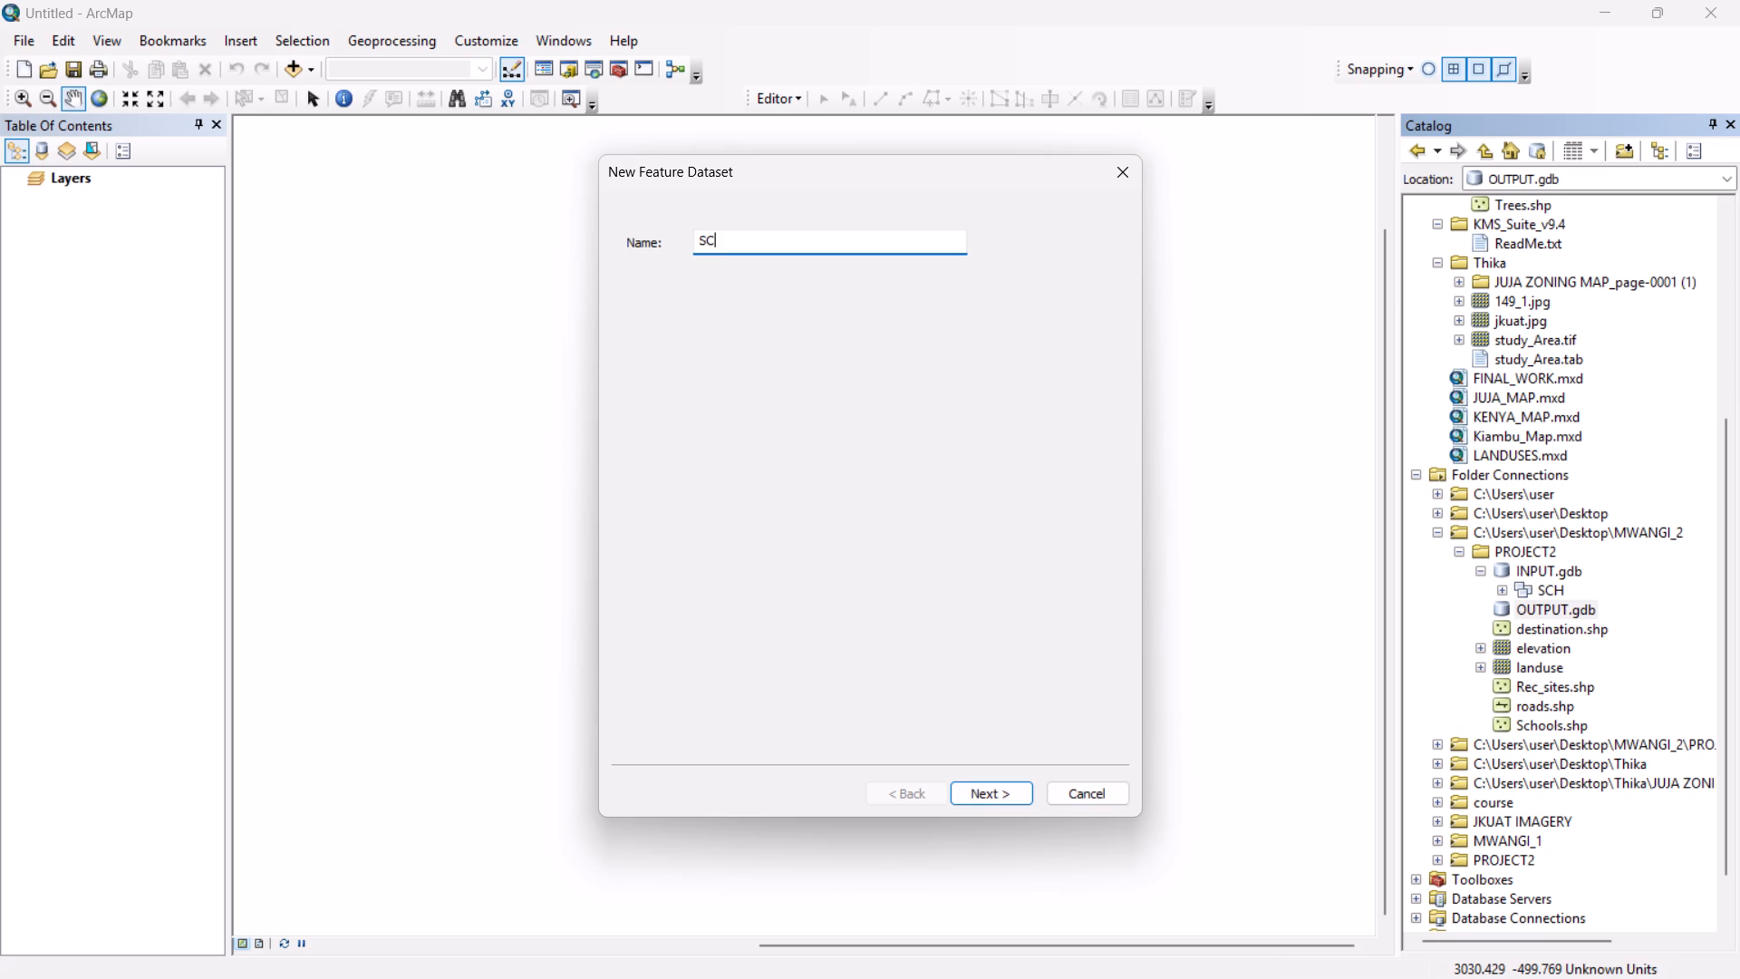
key("shift+h")
key("shift+underscore")
key("2")
left_click(992, 791)
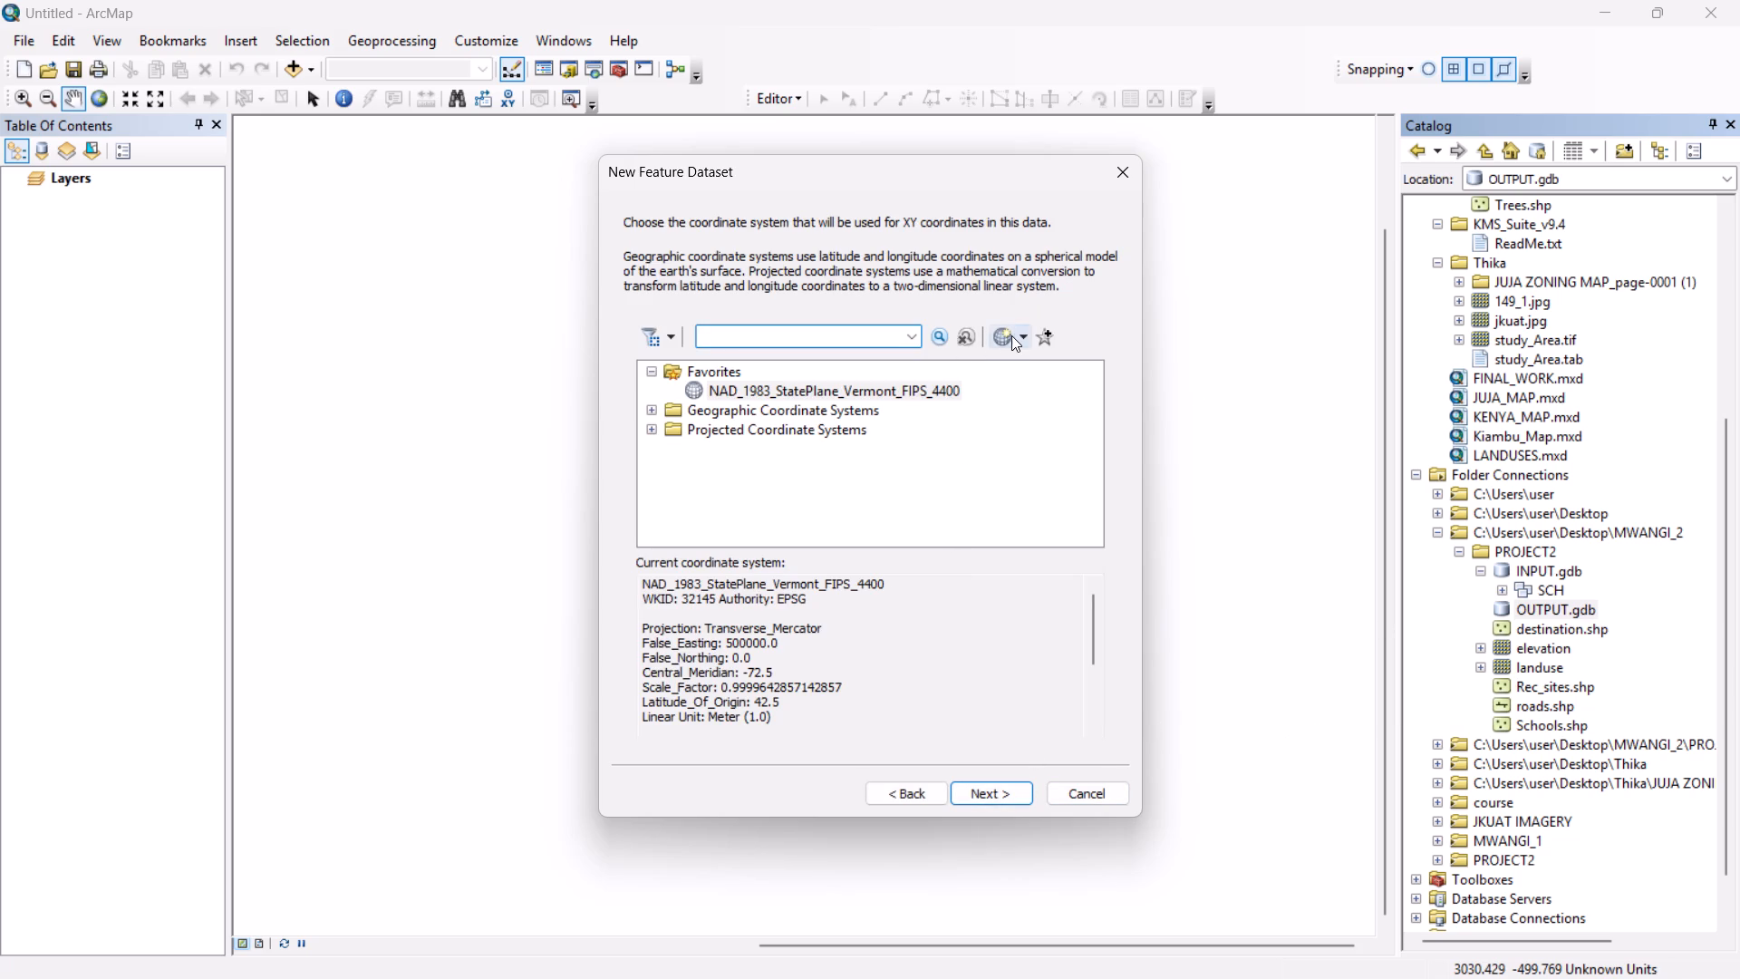
Import the XY coordinate system for the SCH_2 dataset from Schools.shp in the PROJECT2 folder.
left_click(1012, 335)
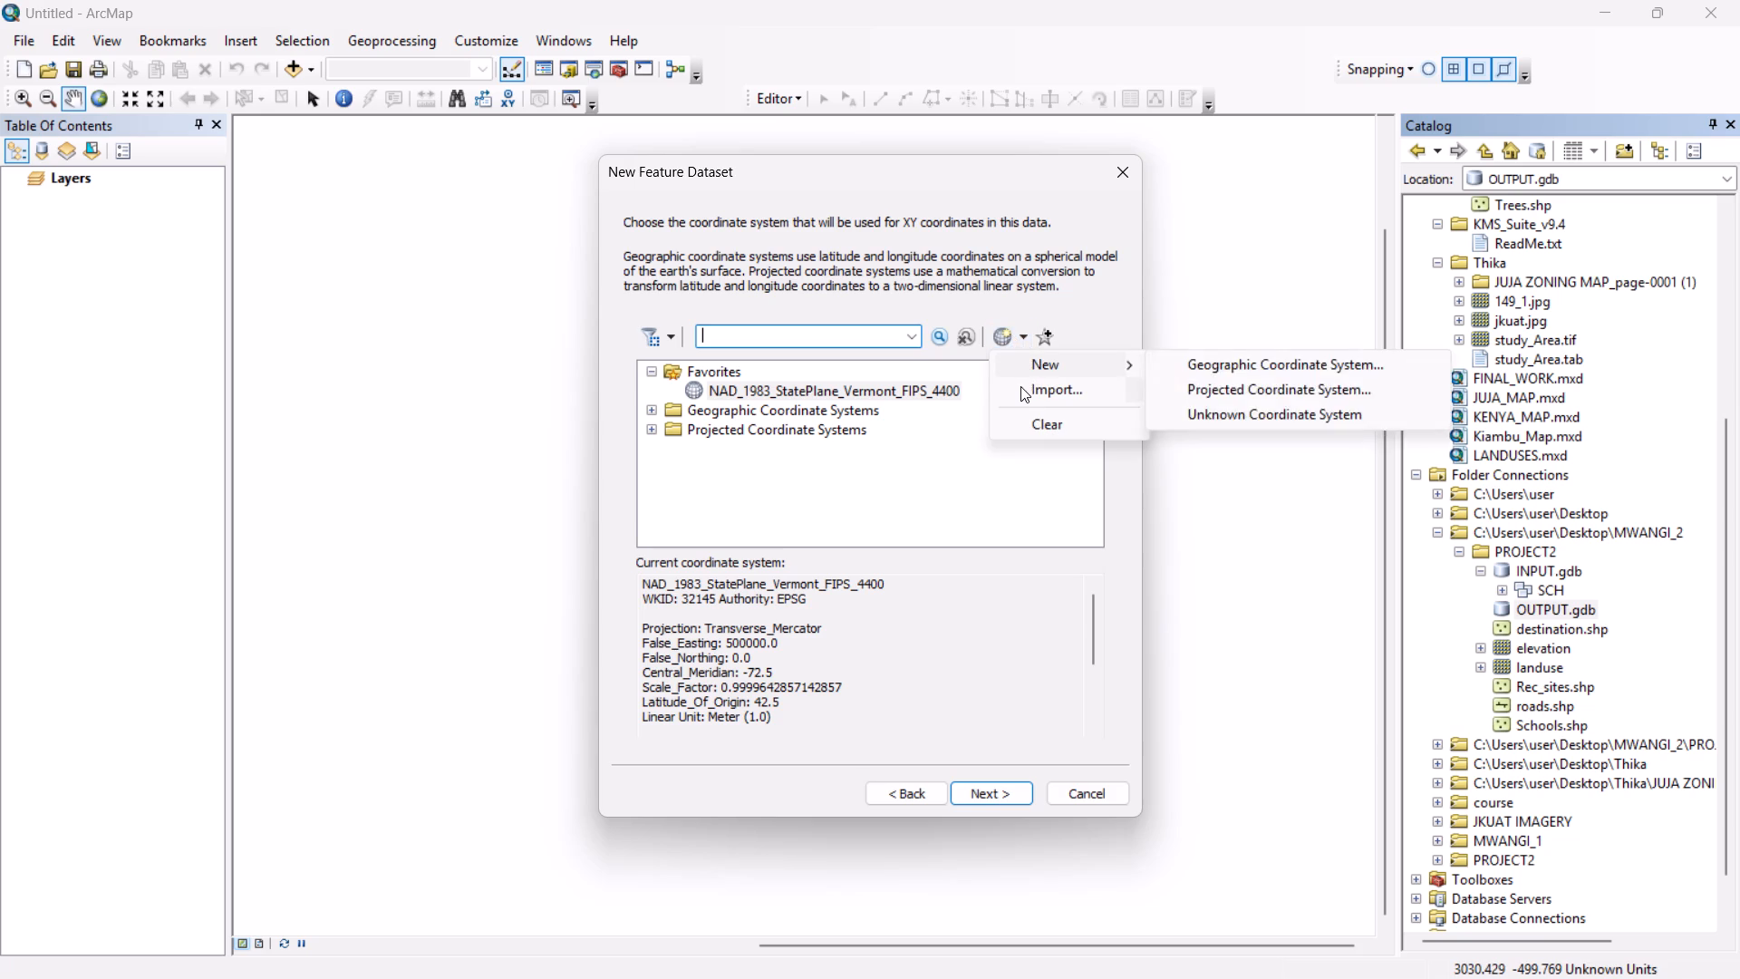
left_click(1020, 386)
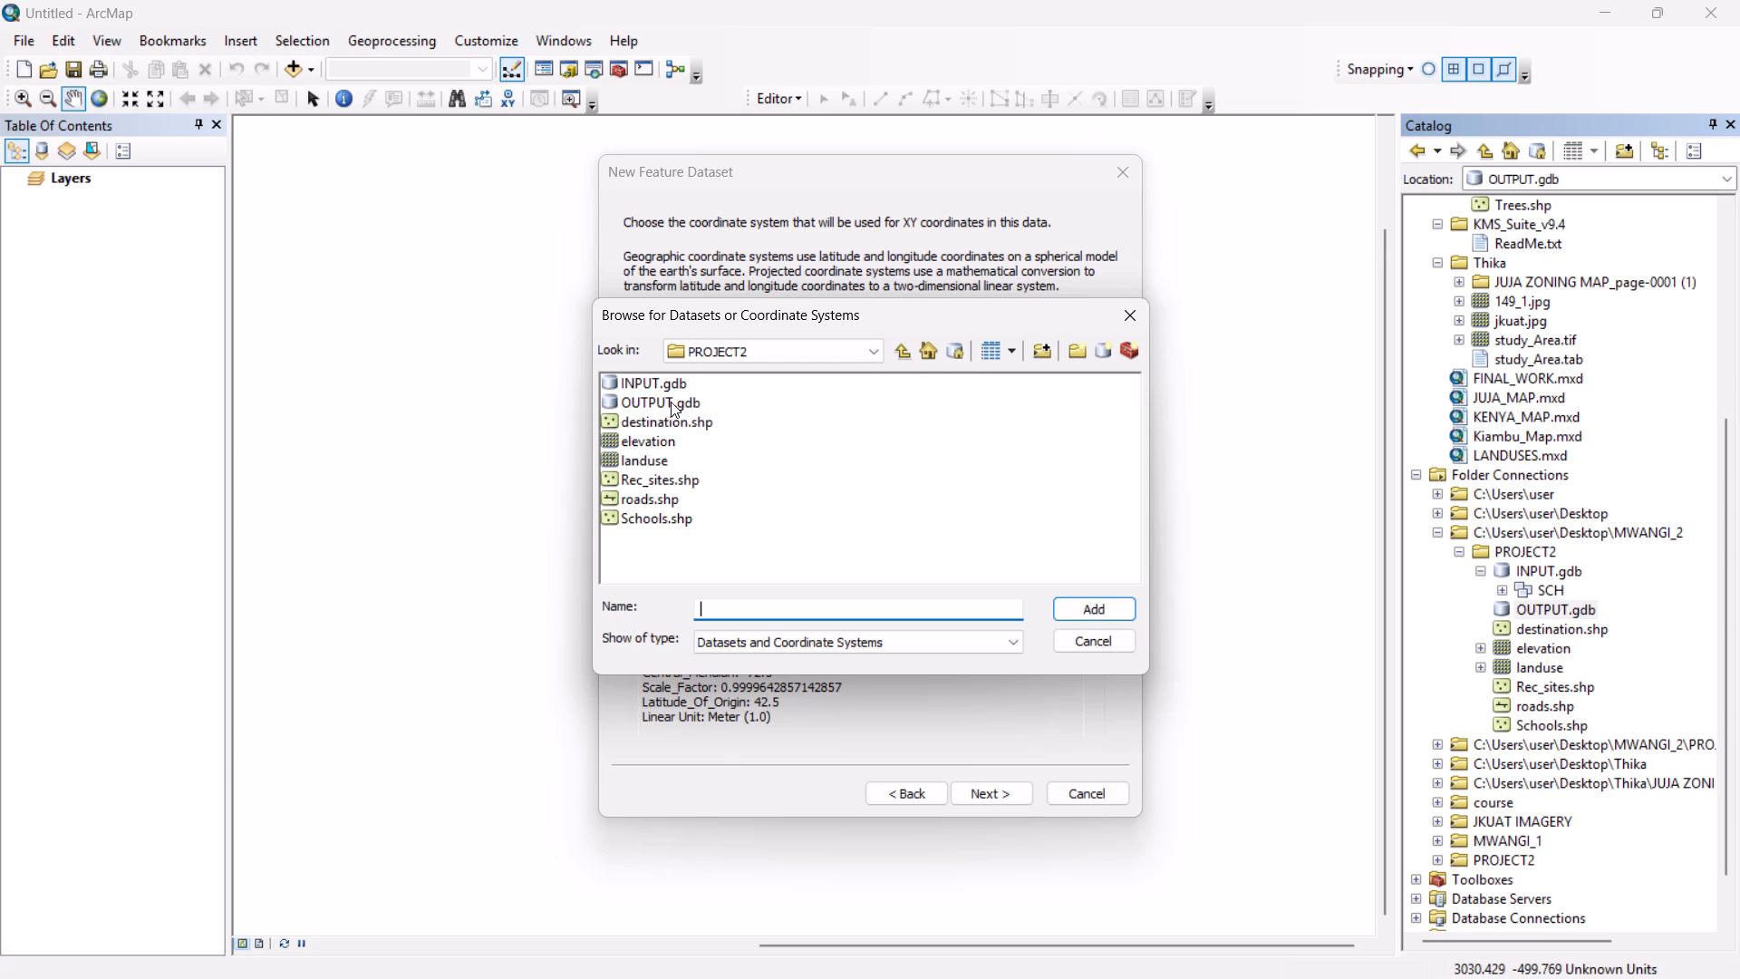
left_click(649, 518)
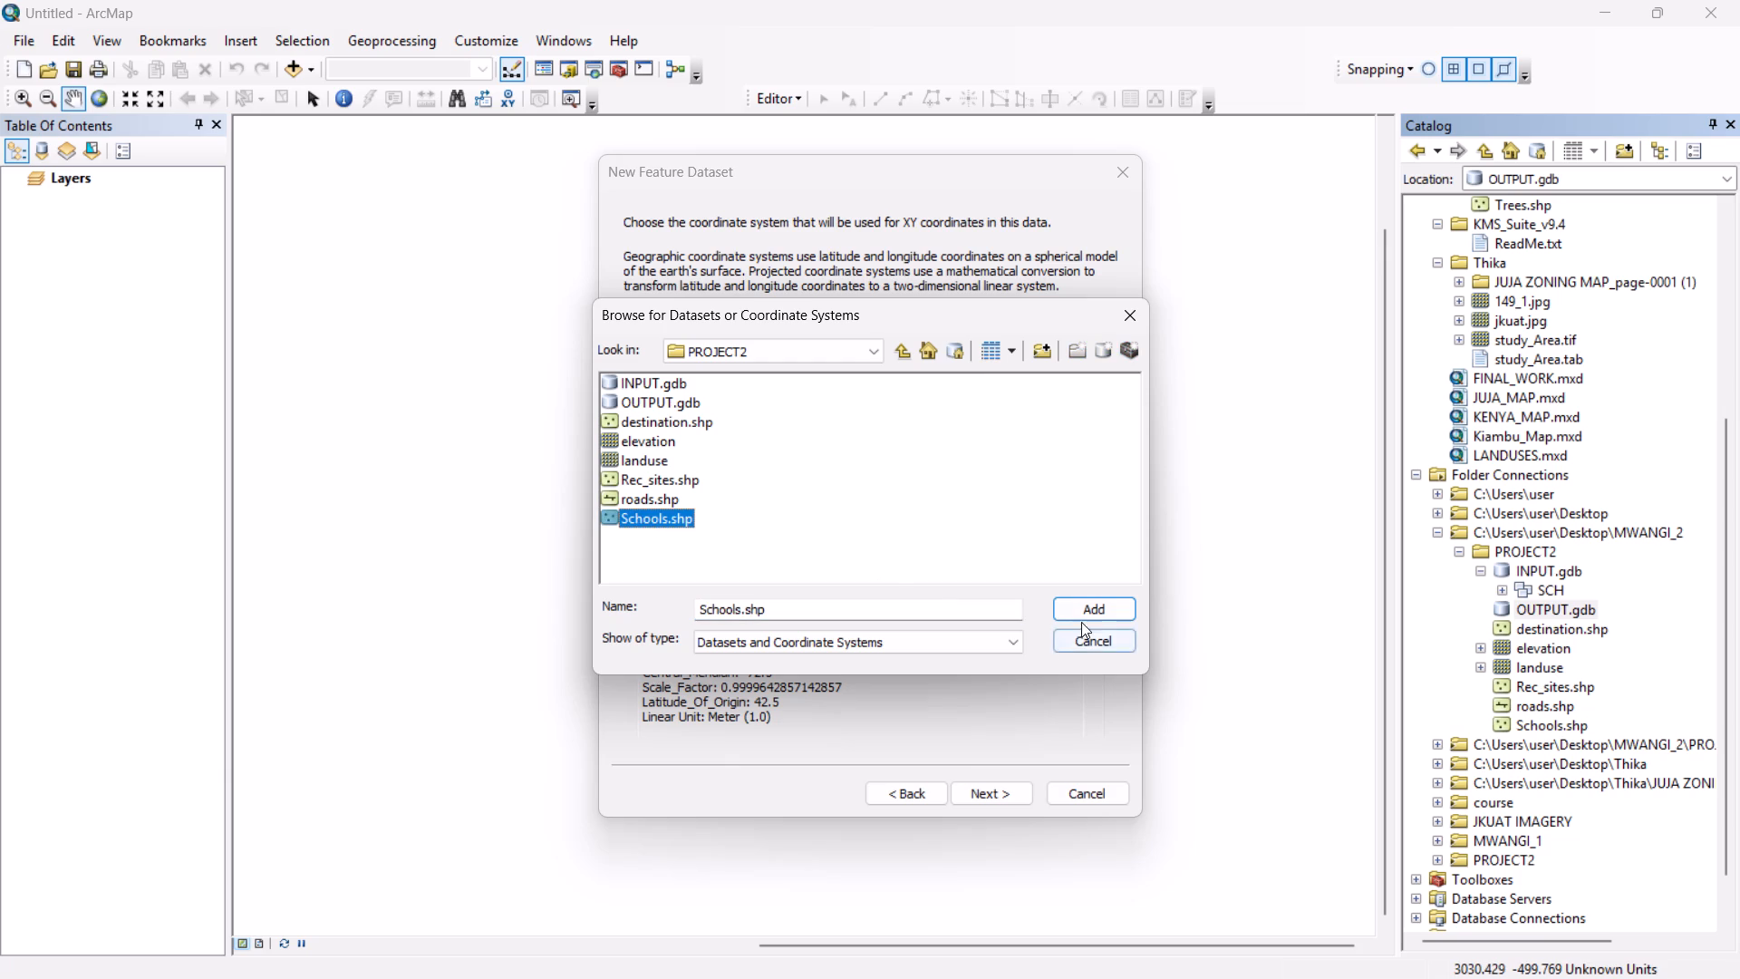
left_click(1089, 610)
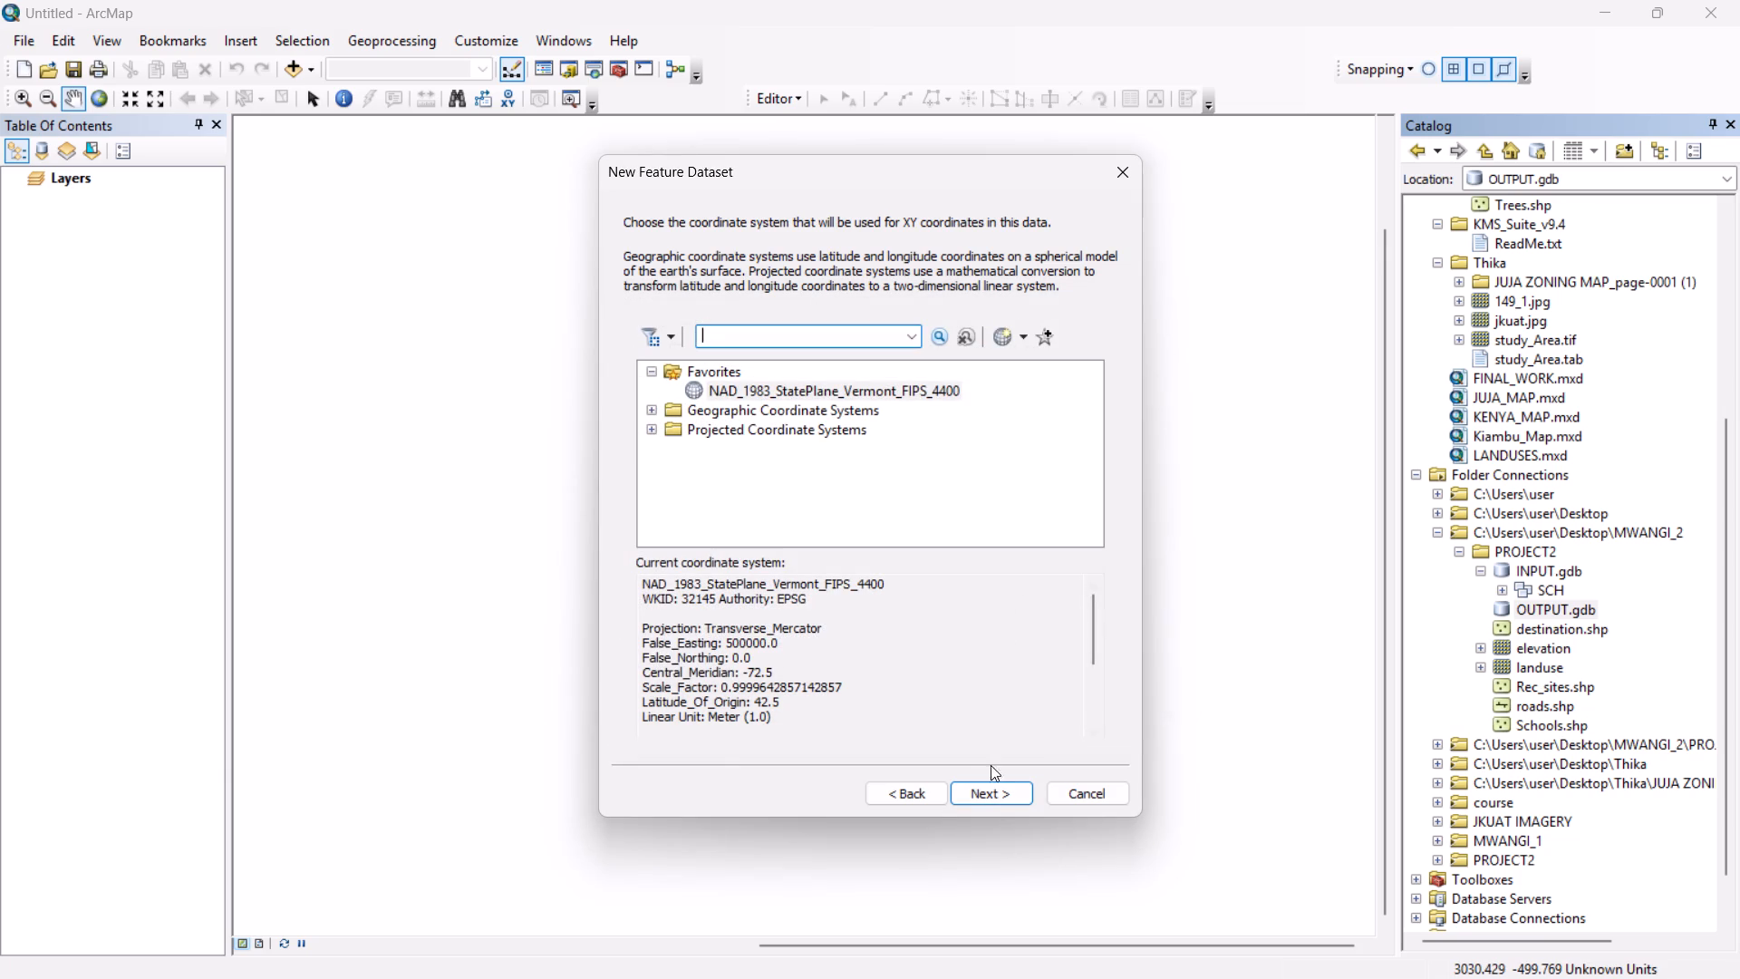
left_click(999, 792)
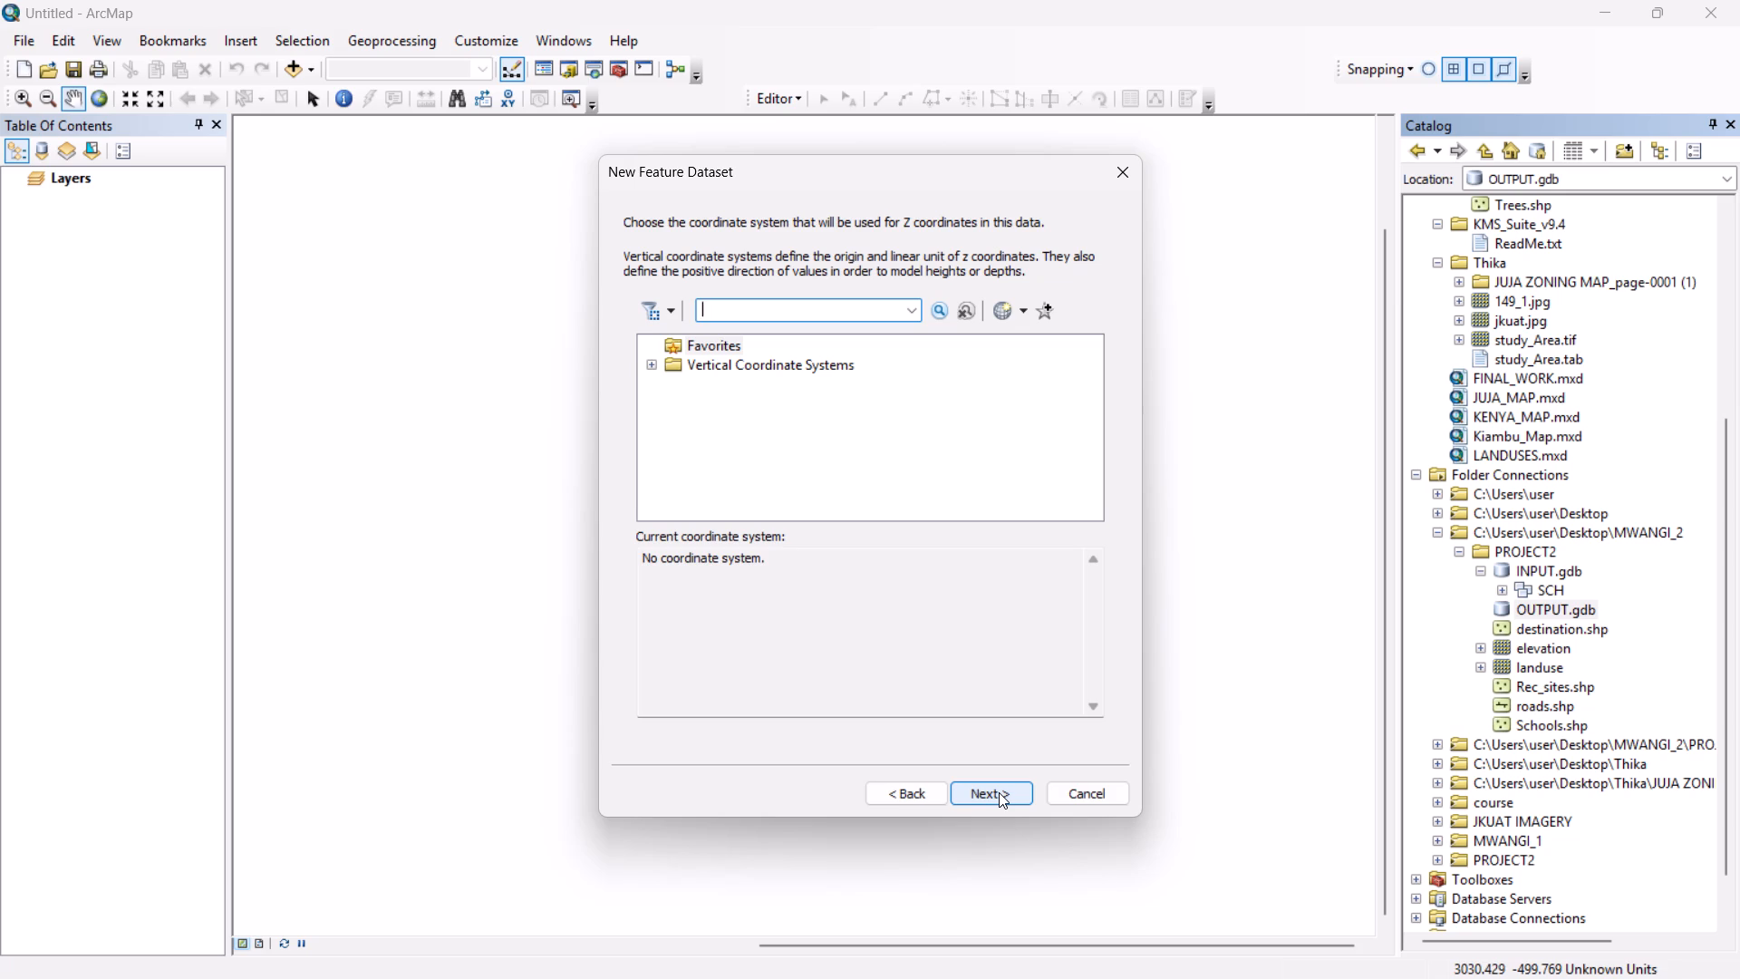
Leave the Z coordinate system unset, accept the default tolerances and finish creating the SCH_2 feature dataset in OUTPUT.gdb.
left_click(999, 792)
left_click(999, 792)
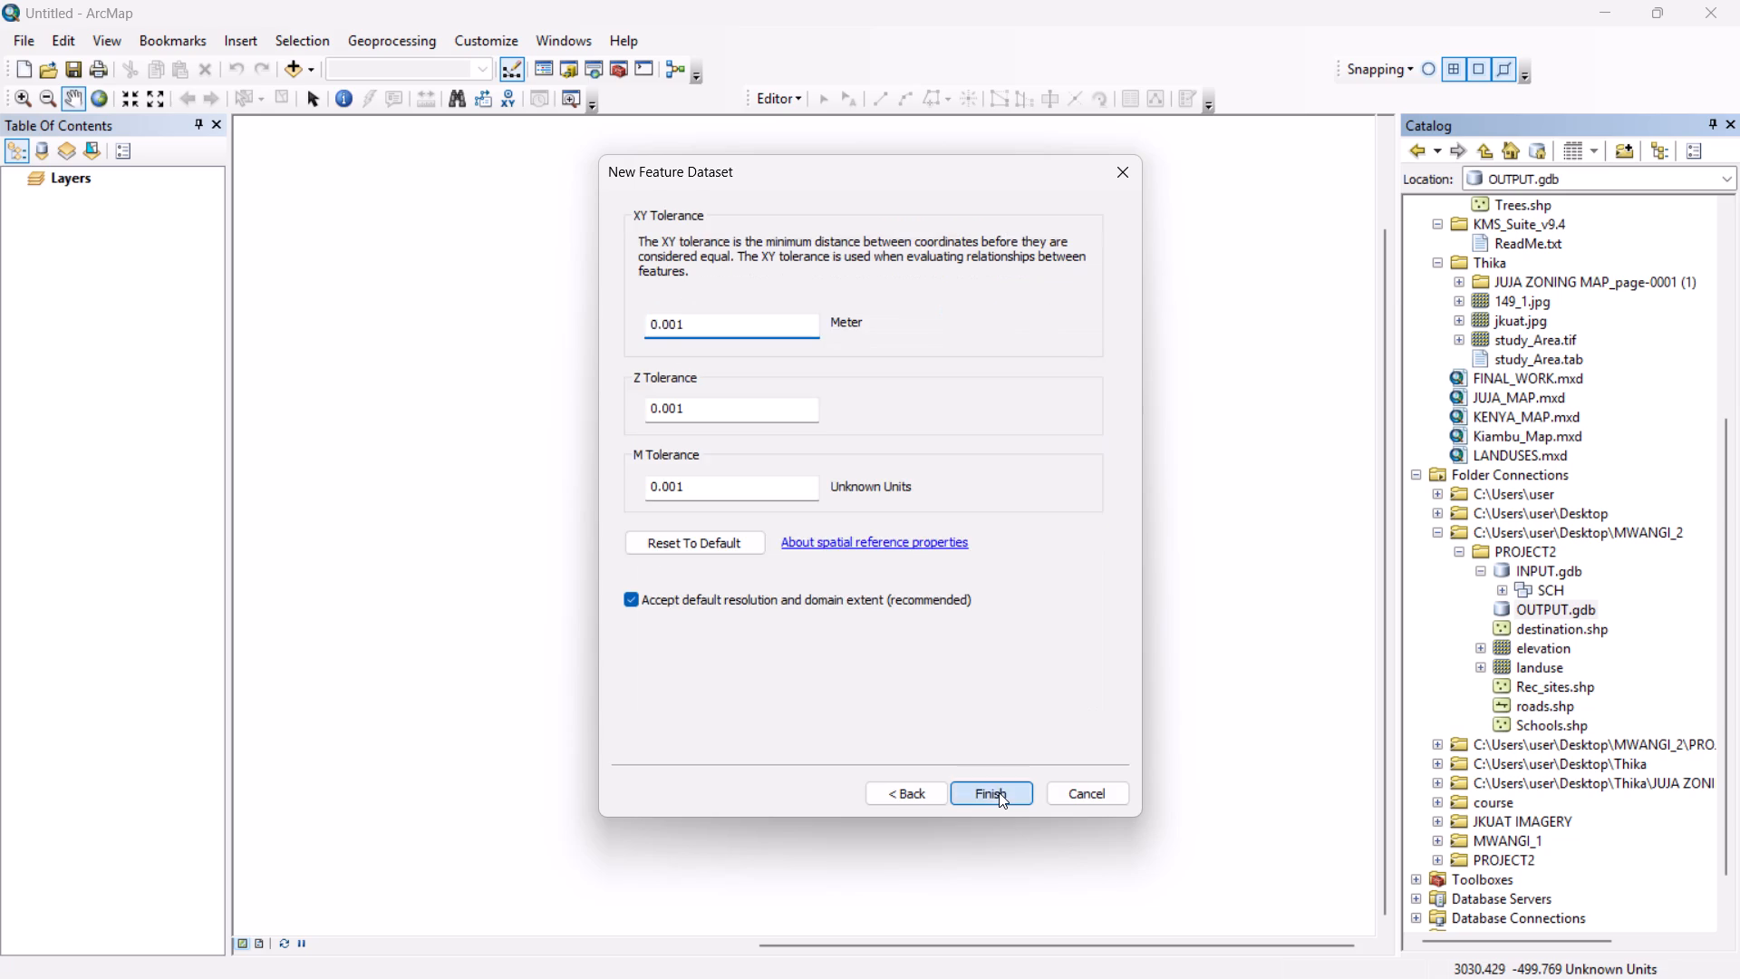
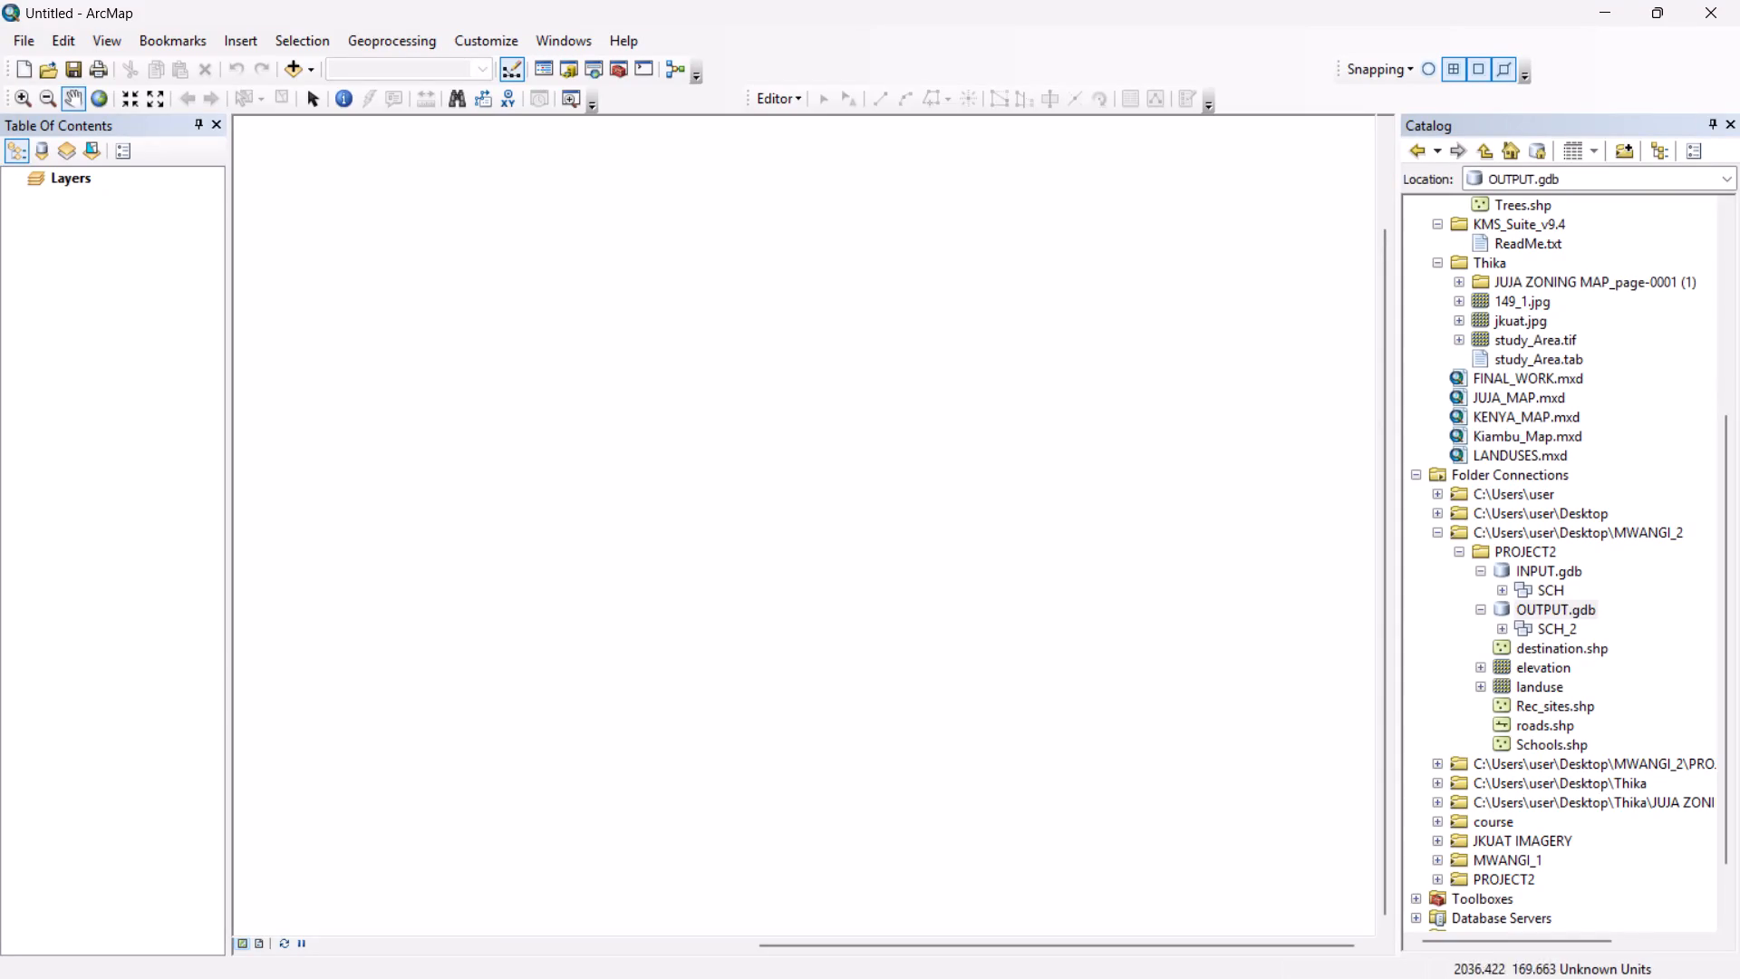
Open the workspace section of the geoprocessing environment settings and check which geodatabases in PROJECT2 are available as the current workspace.
left_click(375, 41)
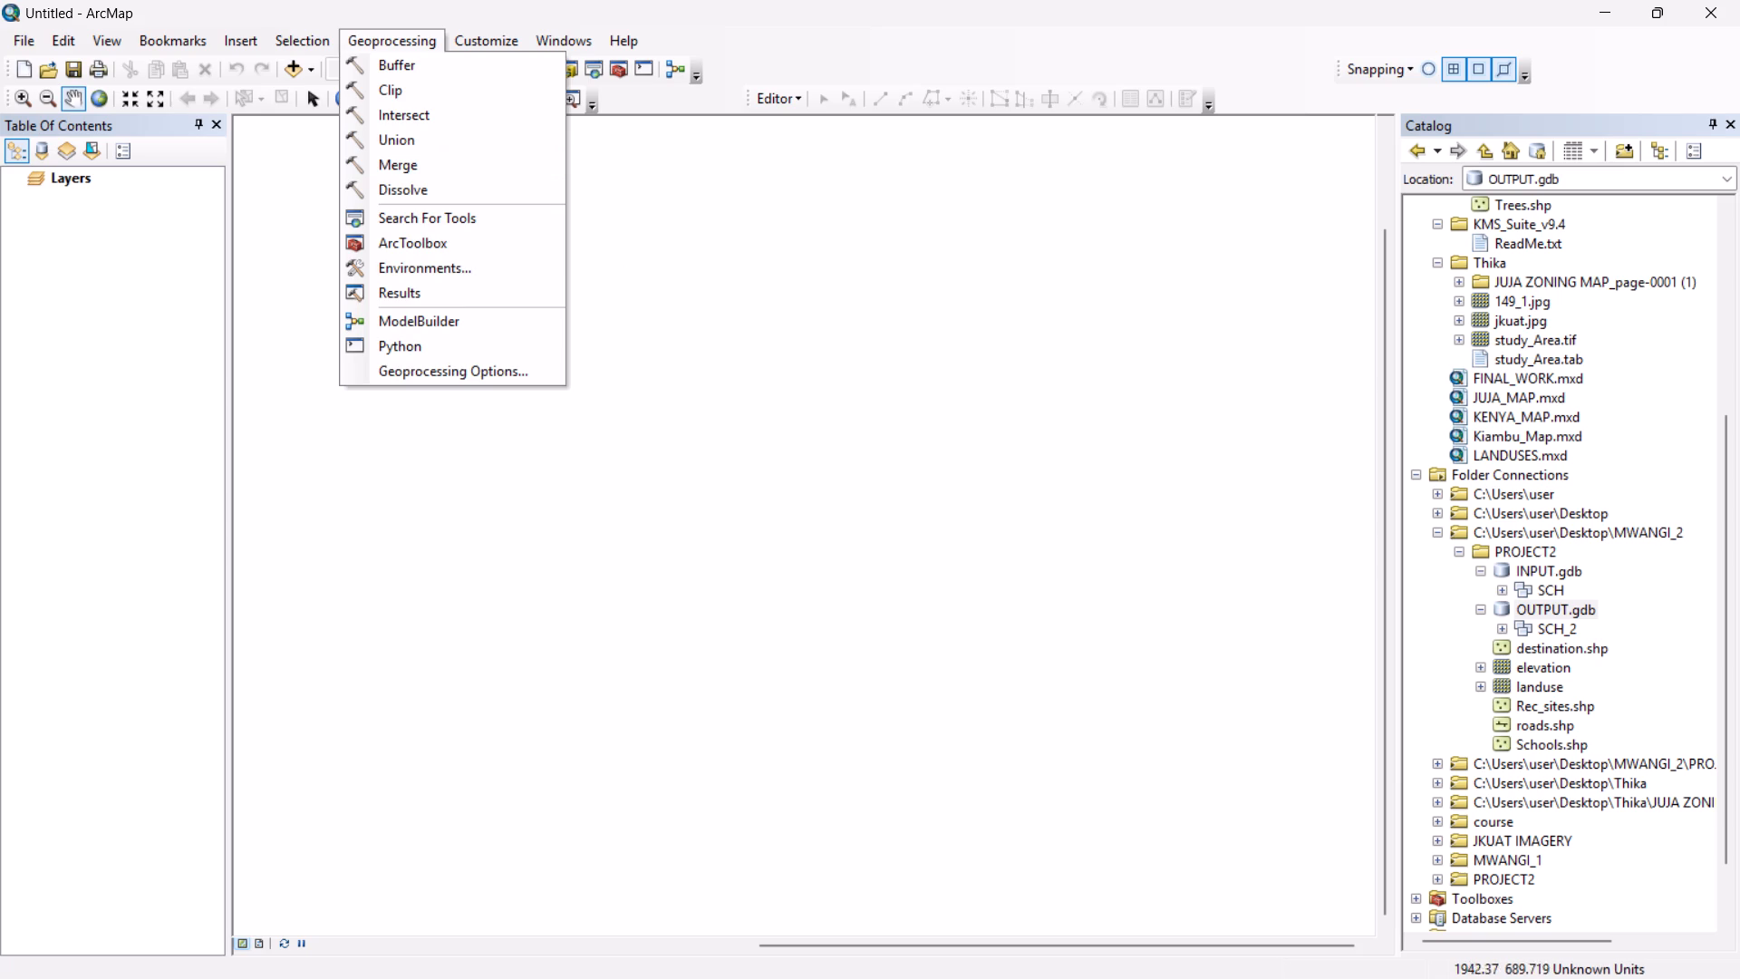
left_click(430, 267)
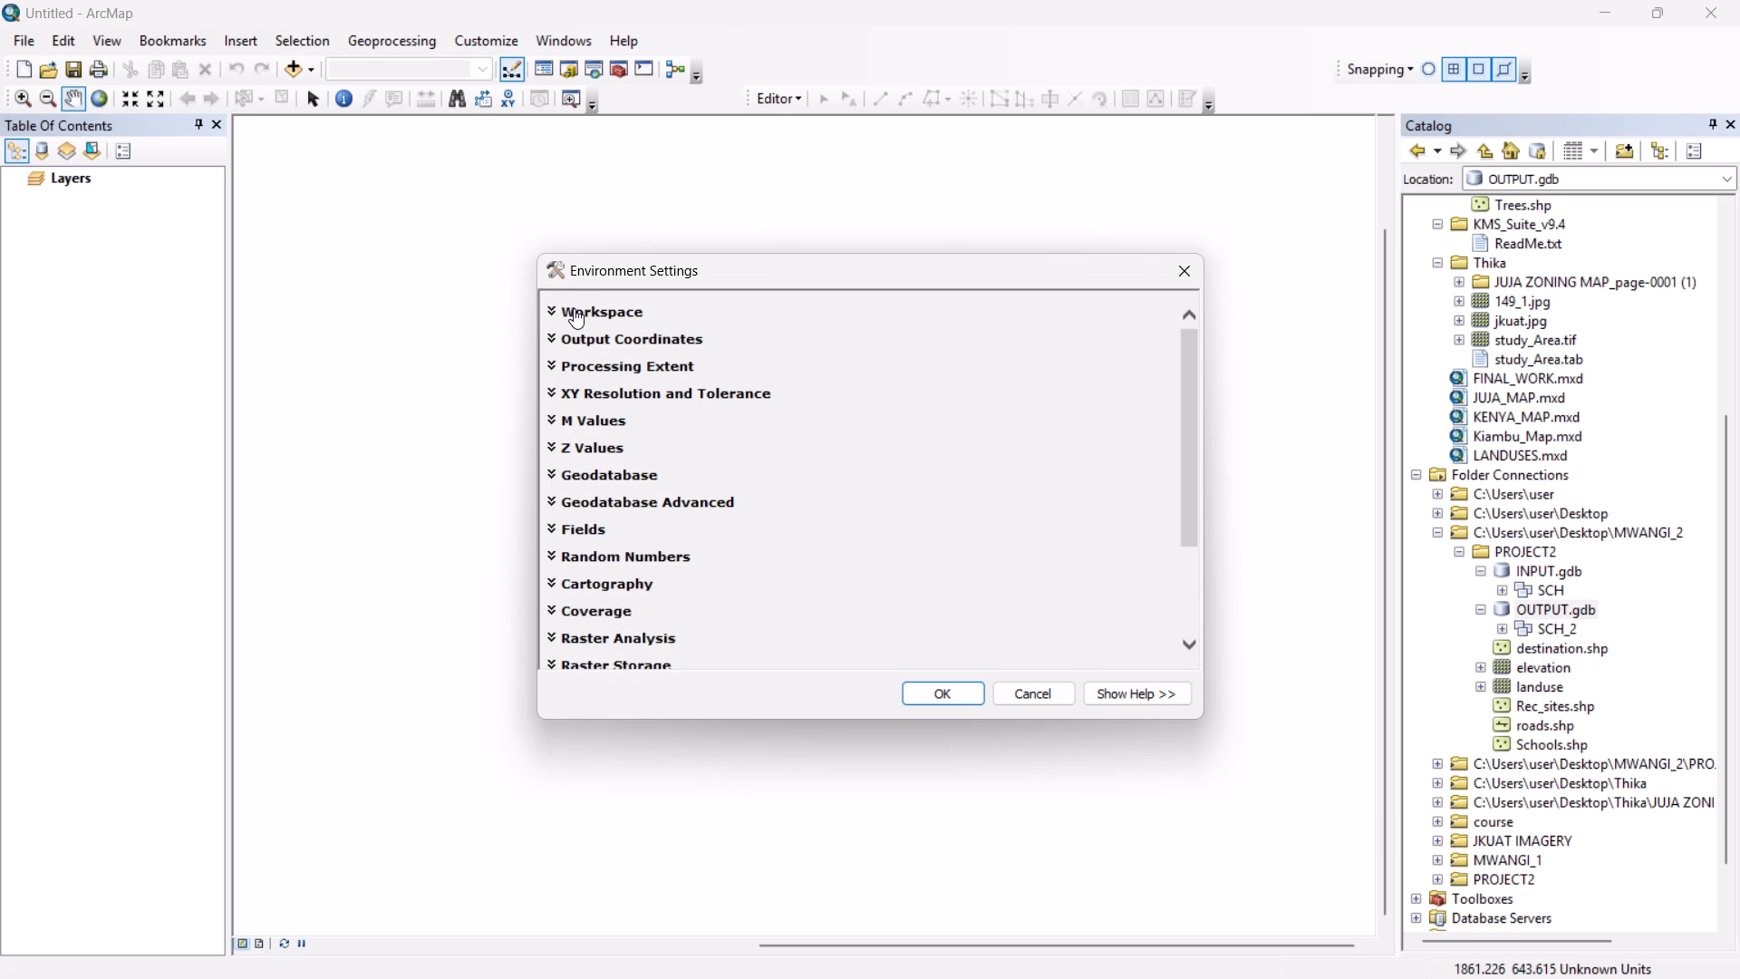
left_click(549, 312)
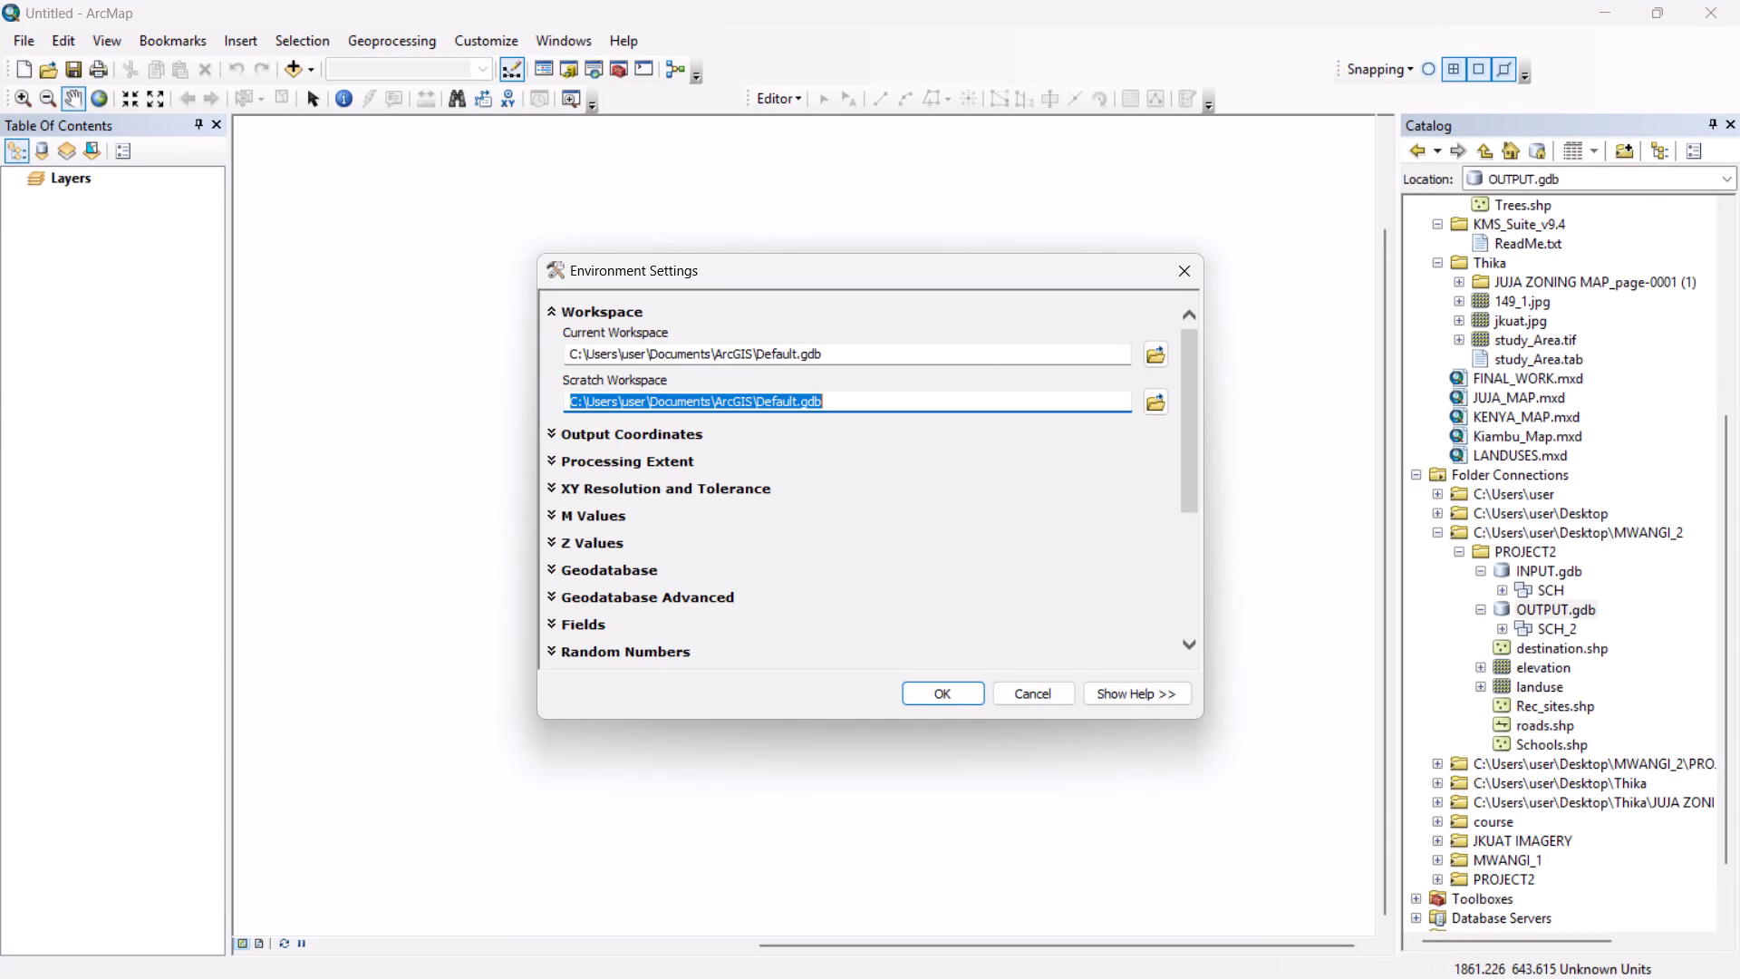
left_click(1159, 350)
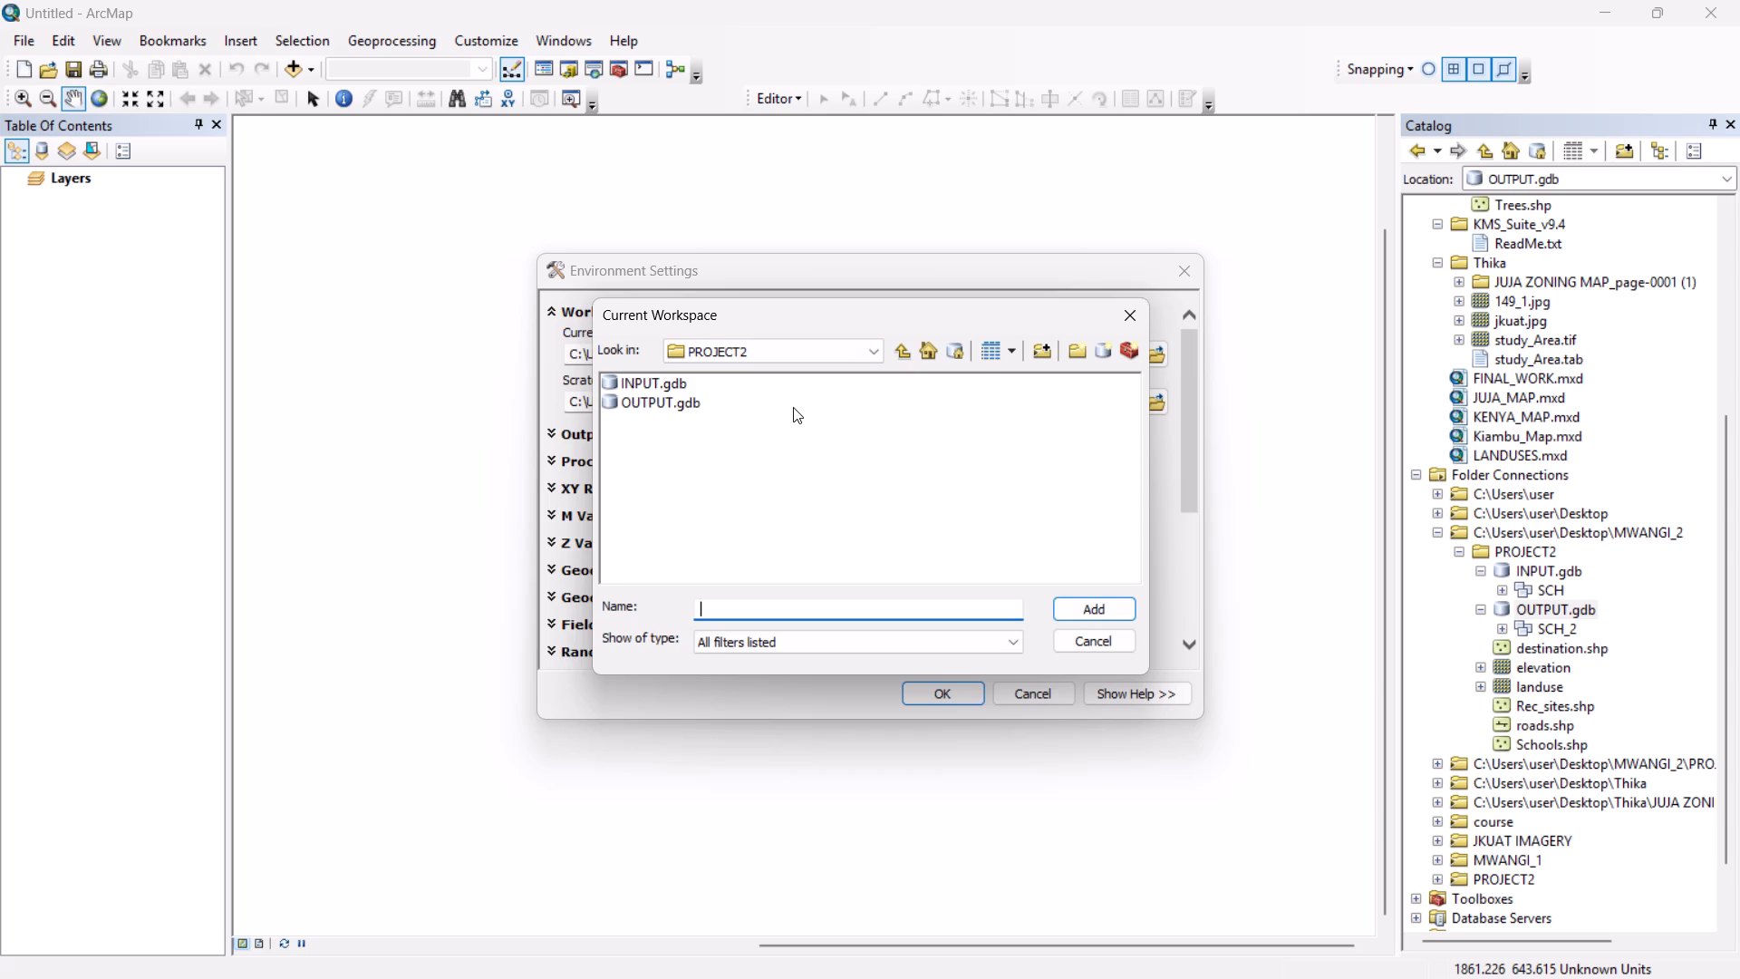
left_click(1128, 313)
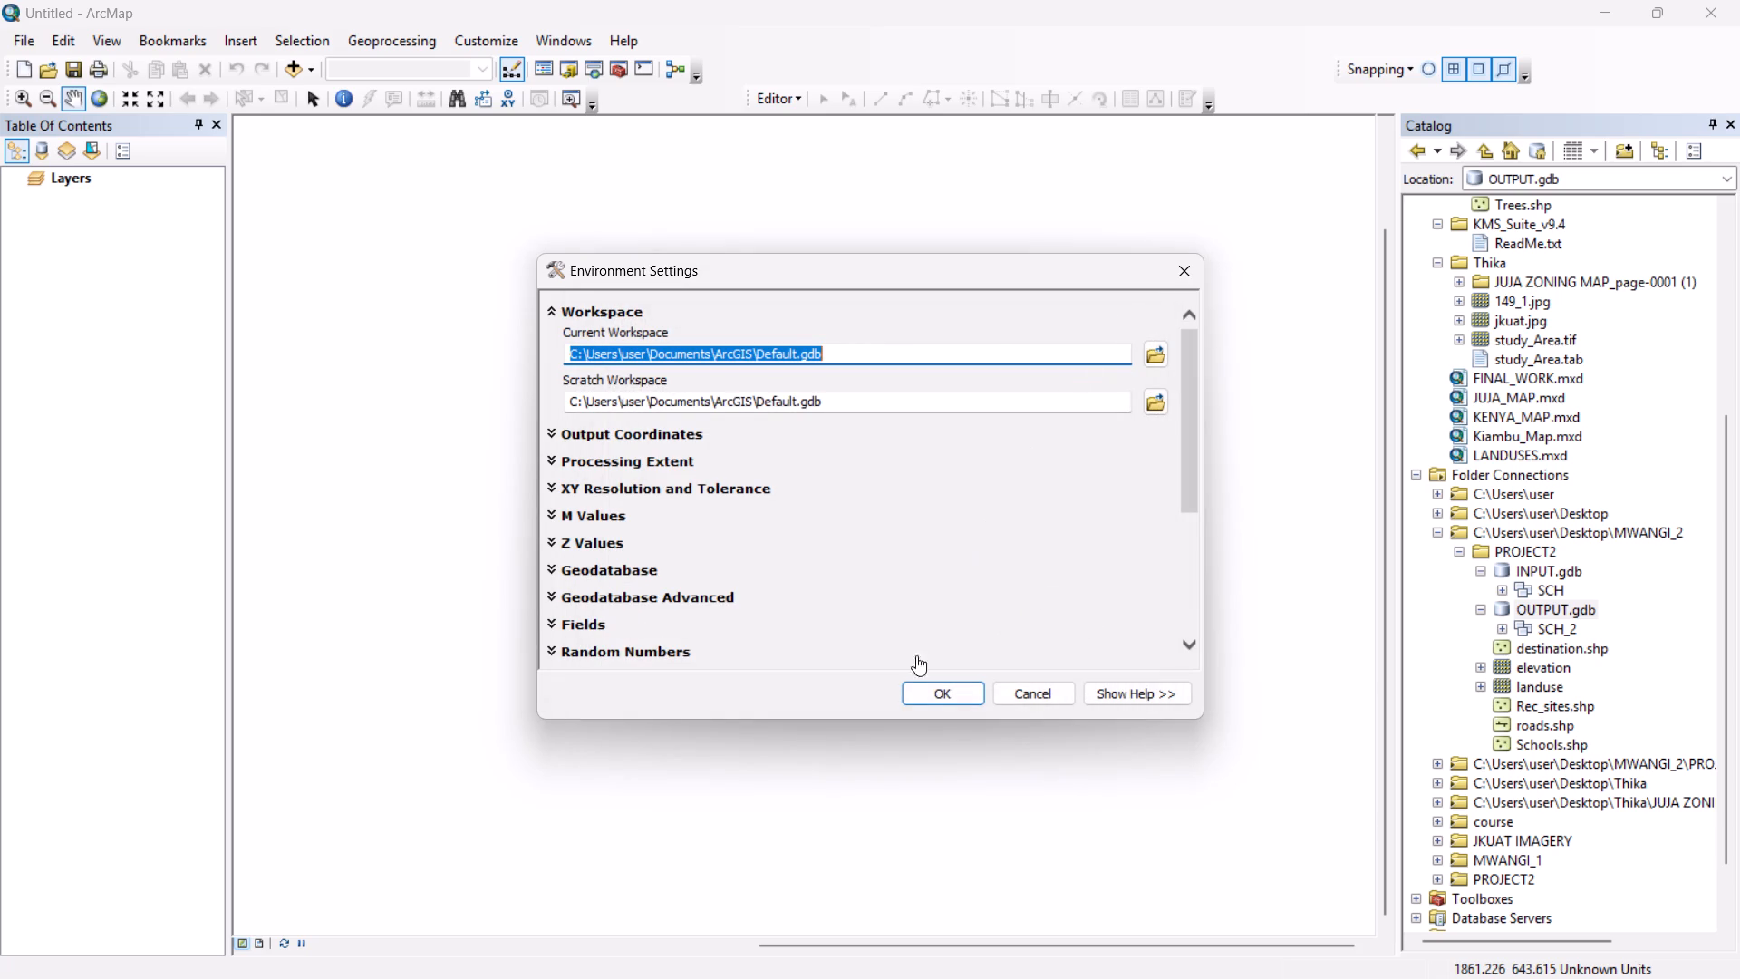
Switch to File Explorer and open the PROJECT2 folder inside MWANGI_2.
left_click(885, 960)
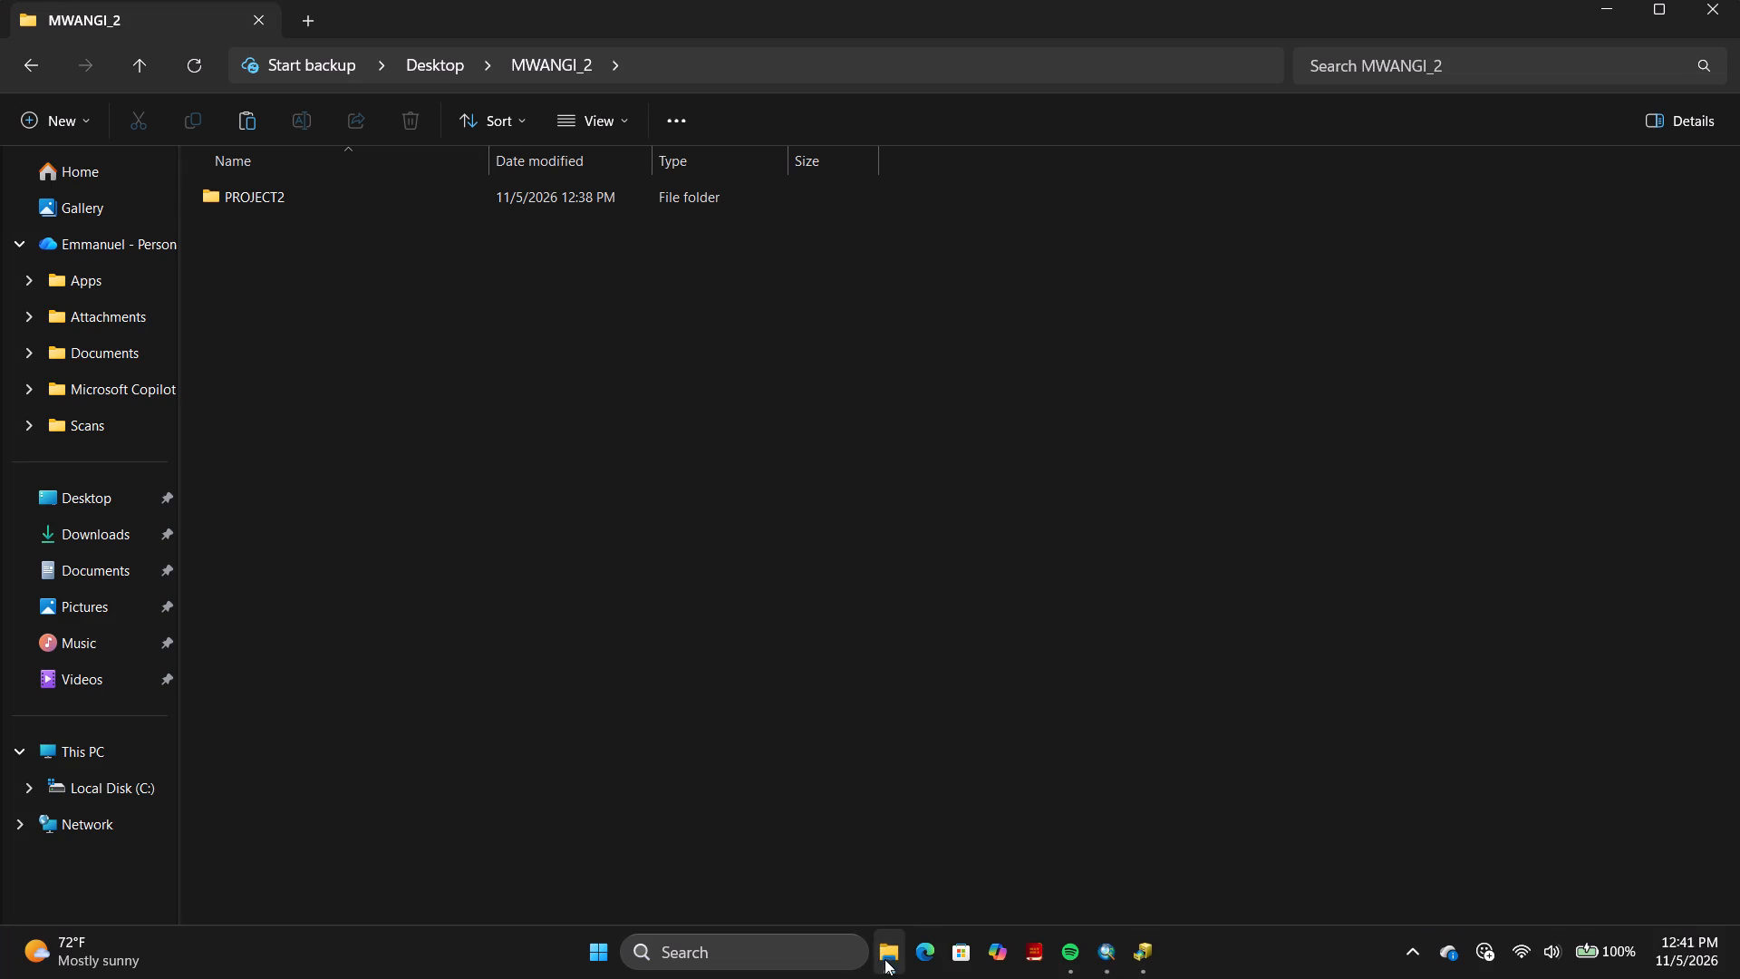
left_click(451, 198)
left_click(451, 198)
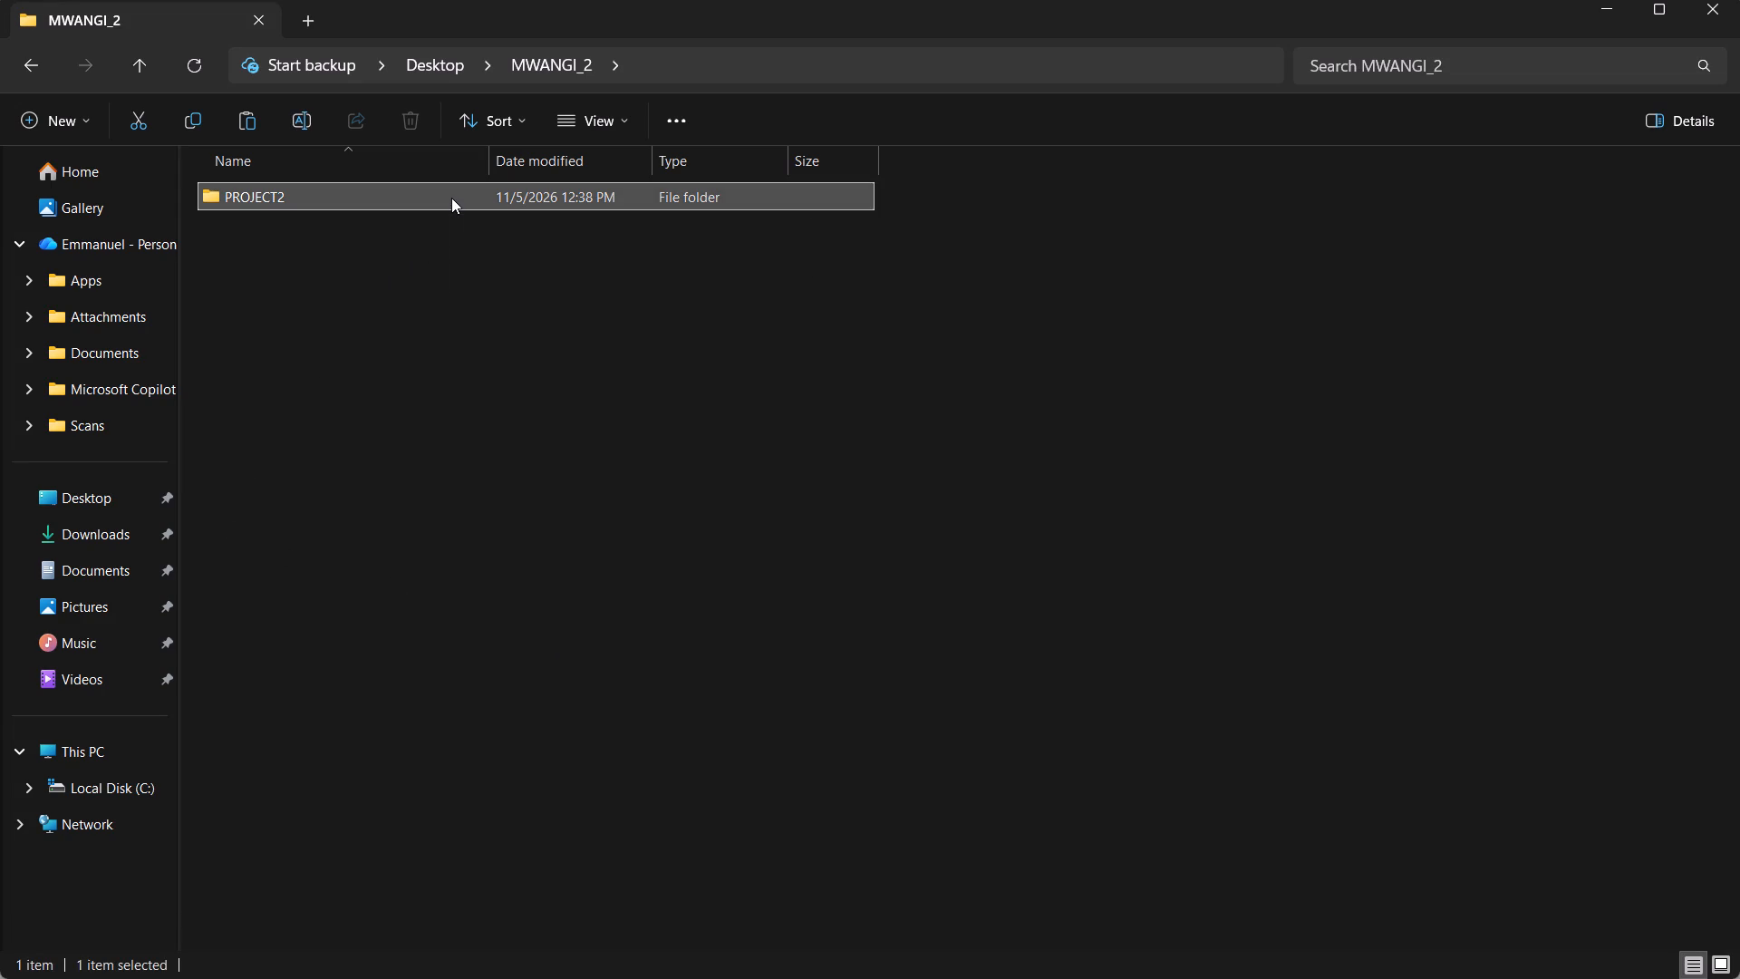
left_click(451, 198)
double_click(451, 198)
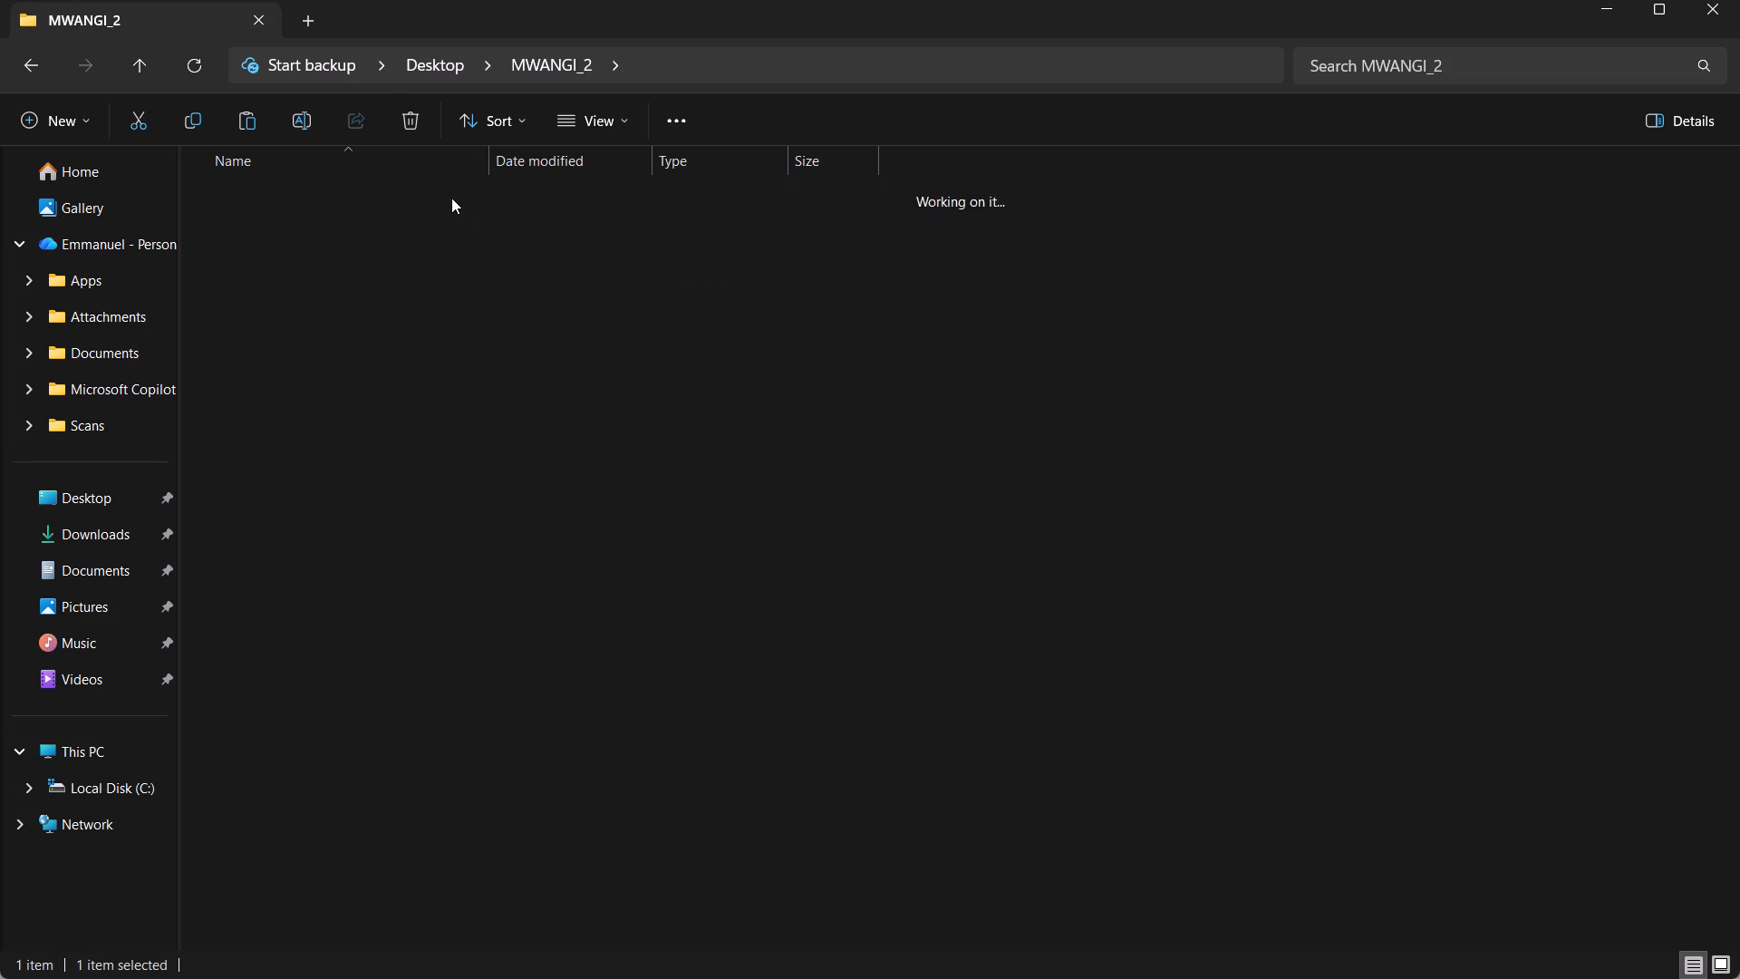
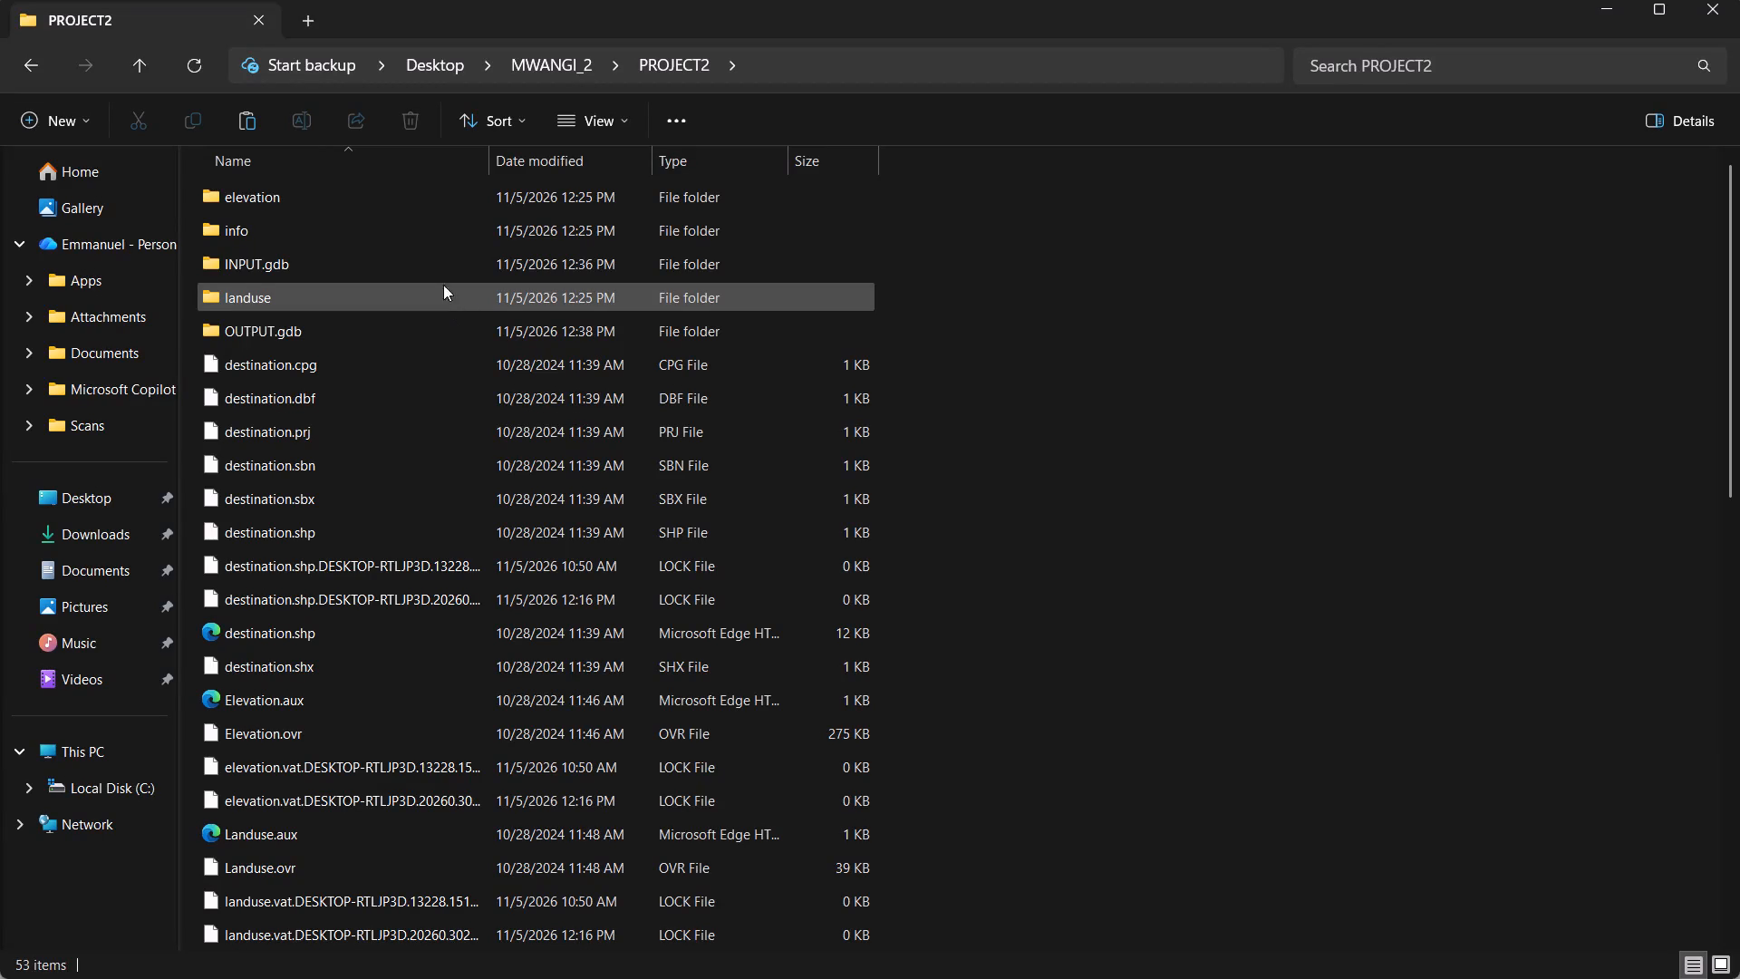
Open the INPUT.gdb folder in PROJECT2 and copy its full folder path.
double_click(442, 269)
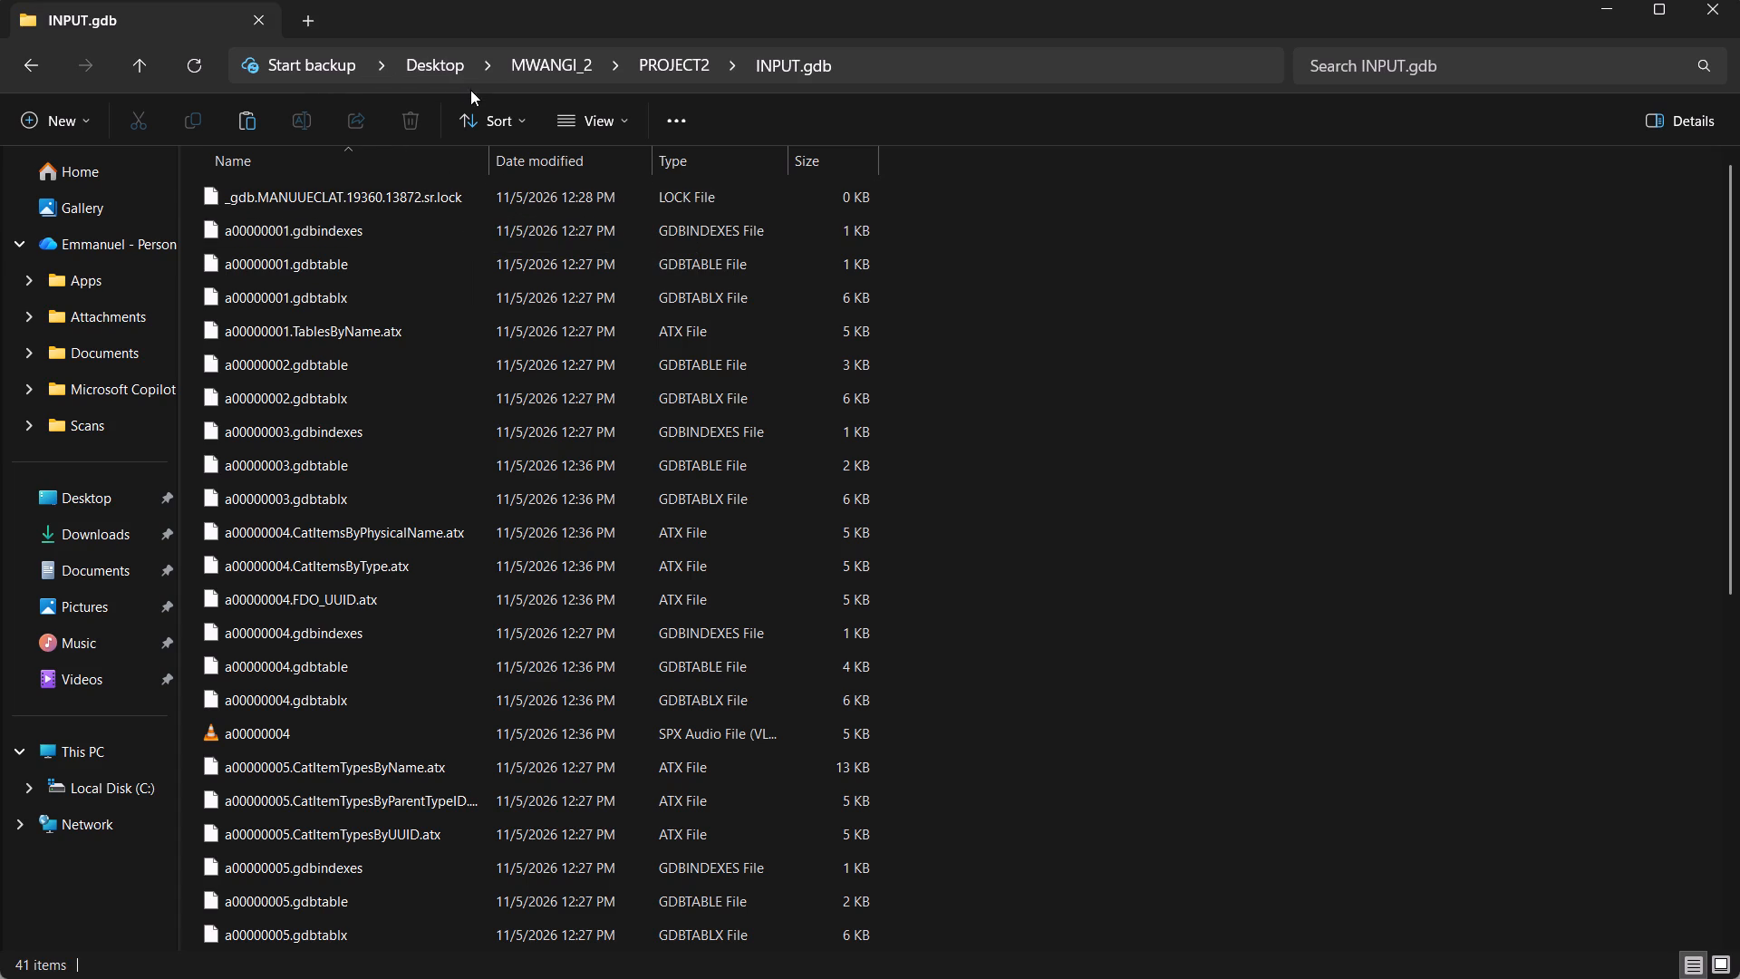
left_click(907, 70)
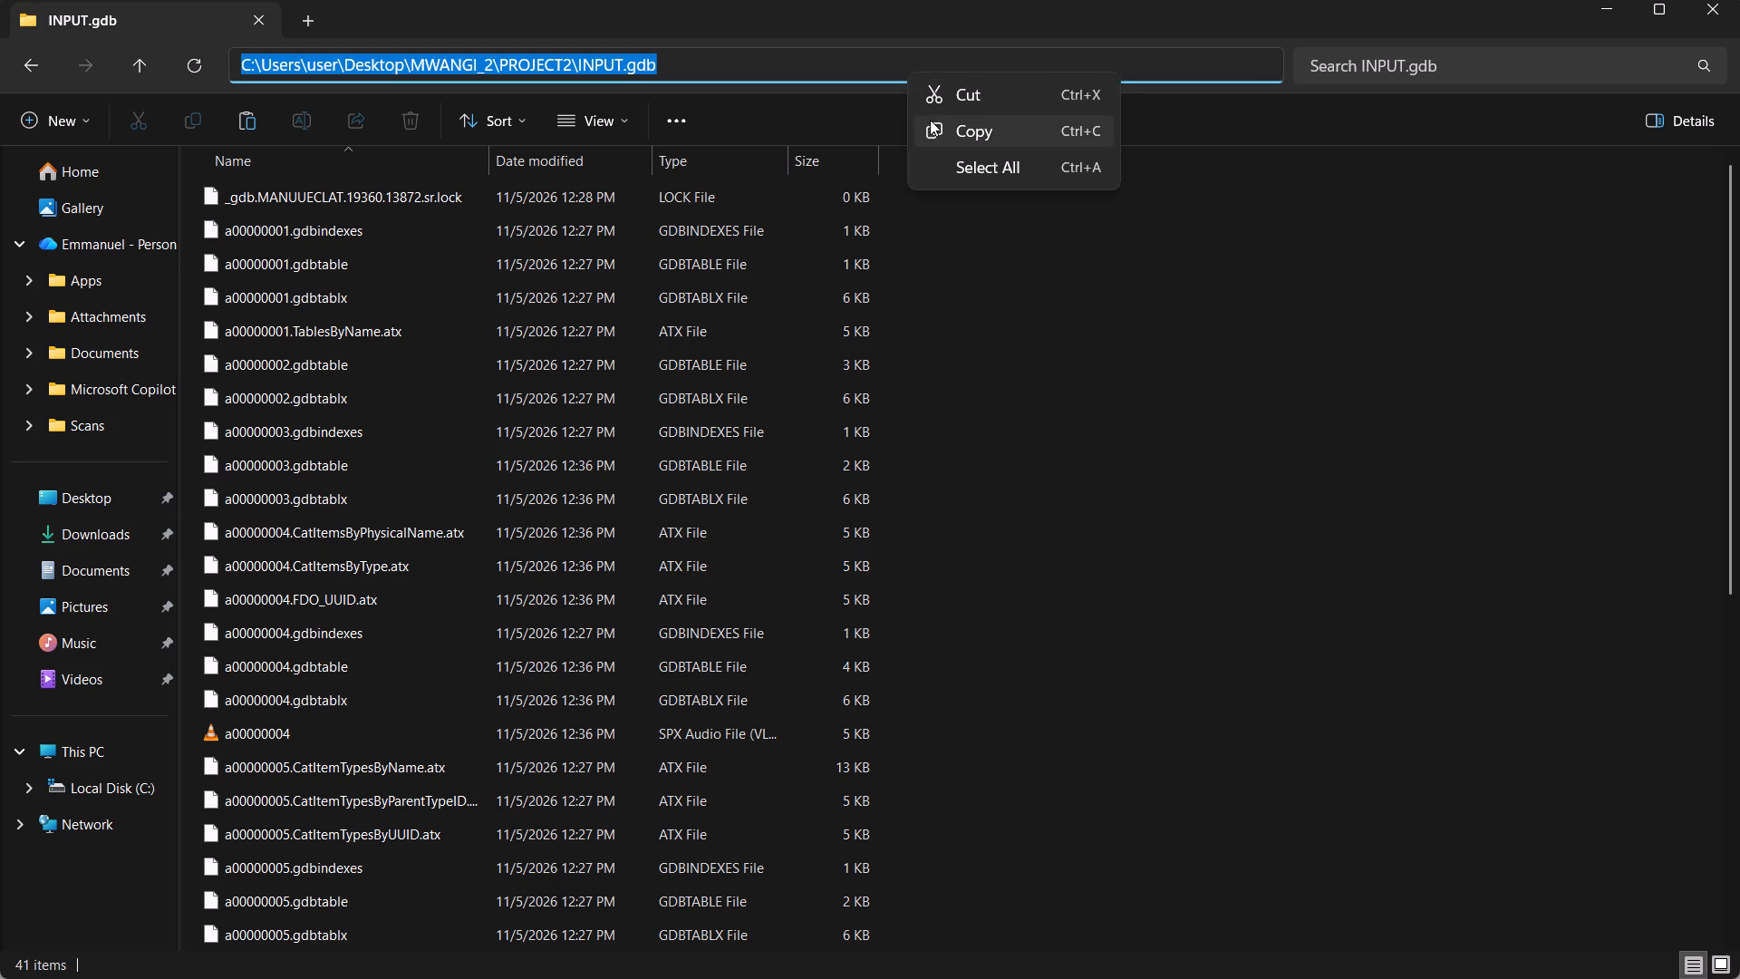
left_click(932, 120)
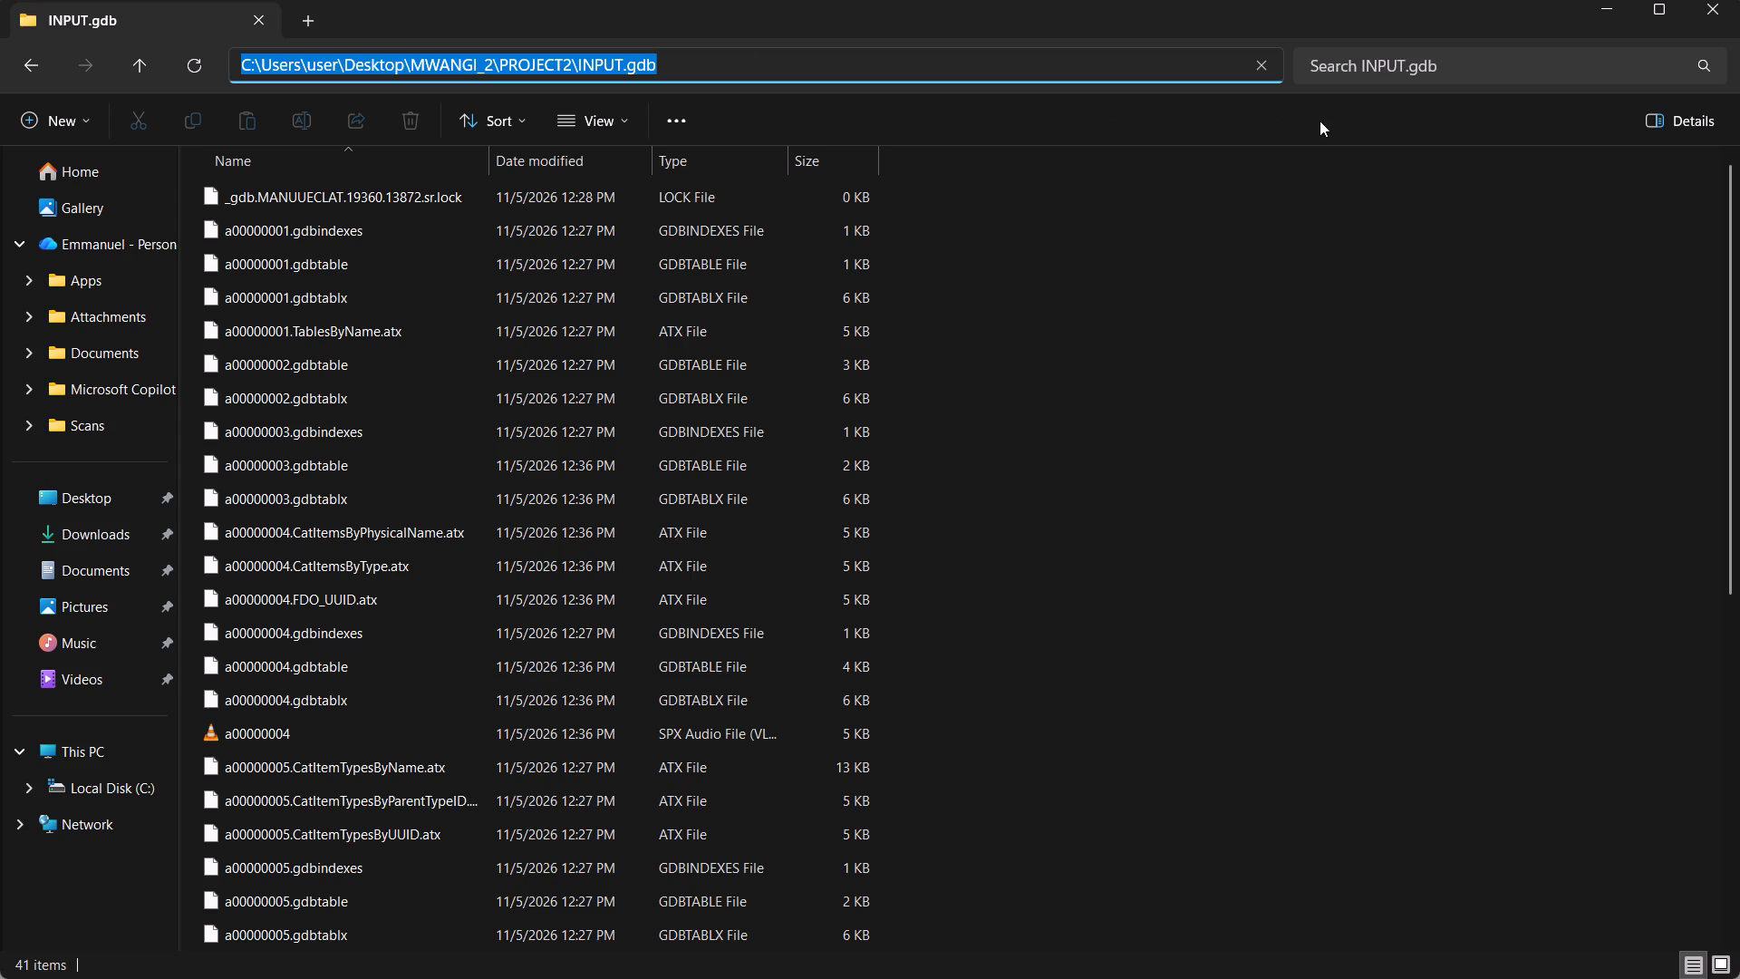
Switch back to ArcMap and replace the current workspace with the copied path C:\Users\user\Desktop\MWANGI_2\PROJECT2\INPUT.gdb.
left_click(1603, 5)
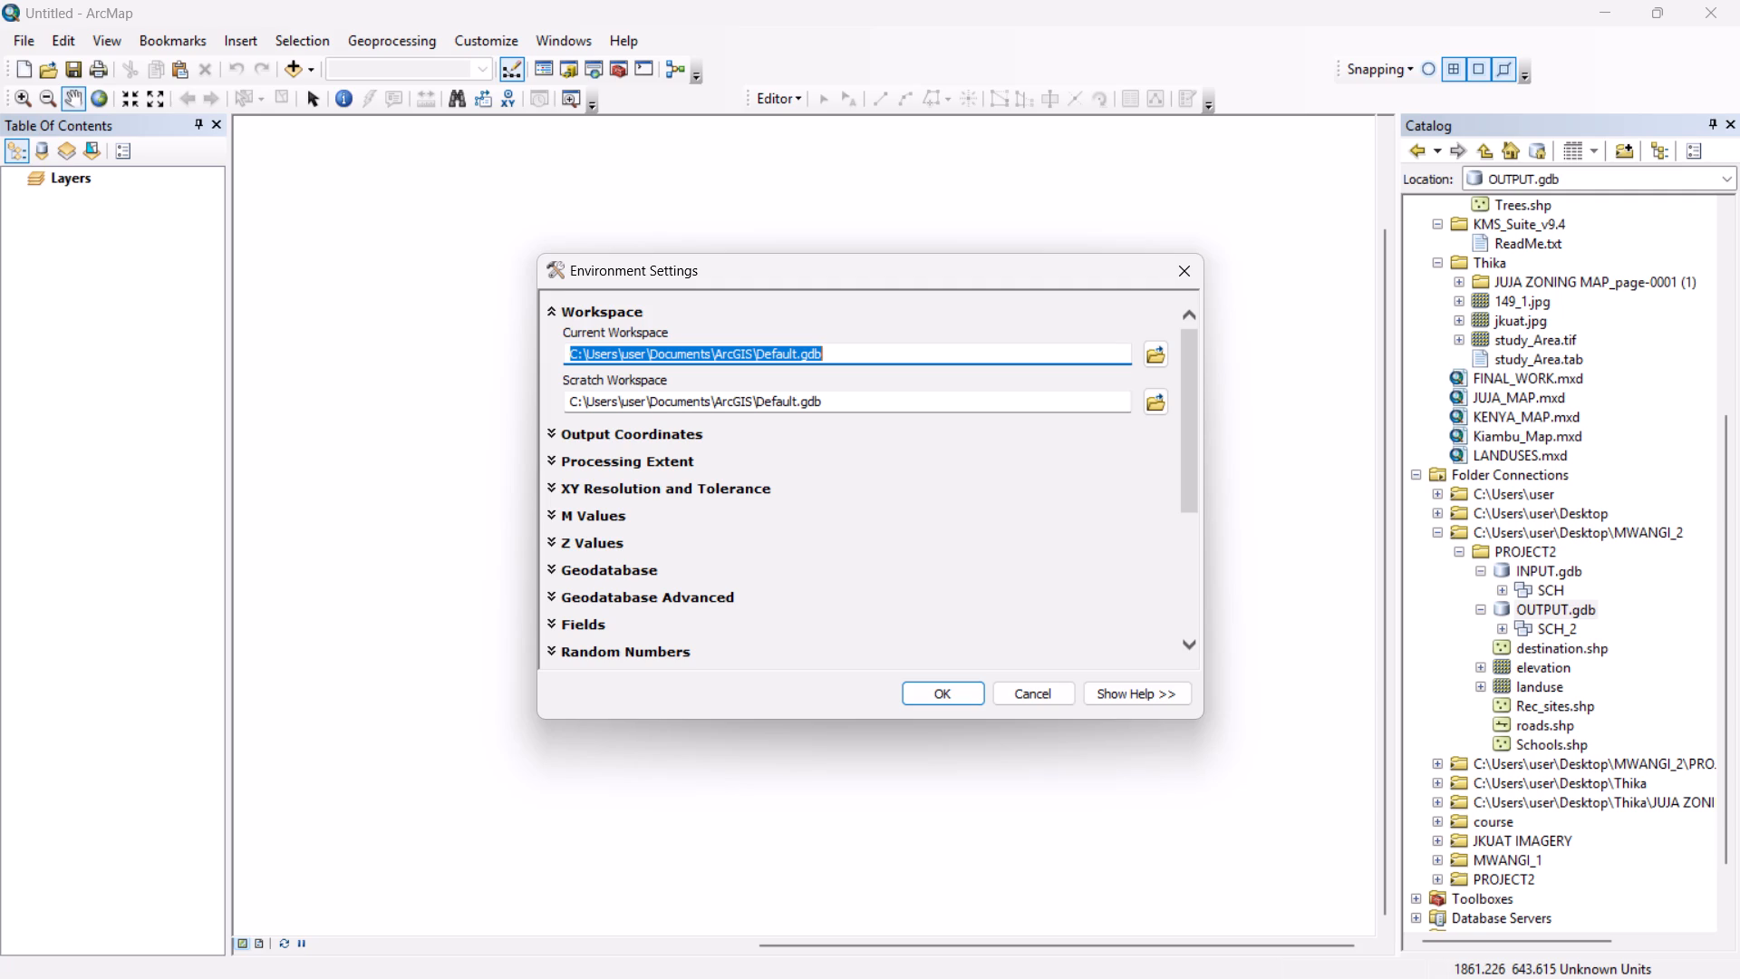
left_click(956, 356)
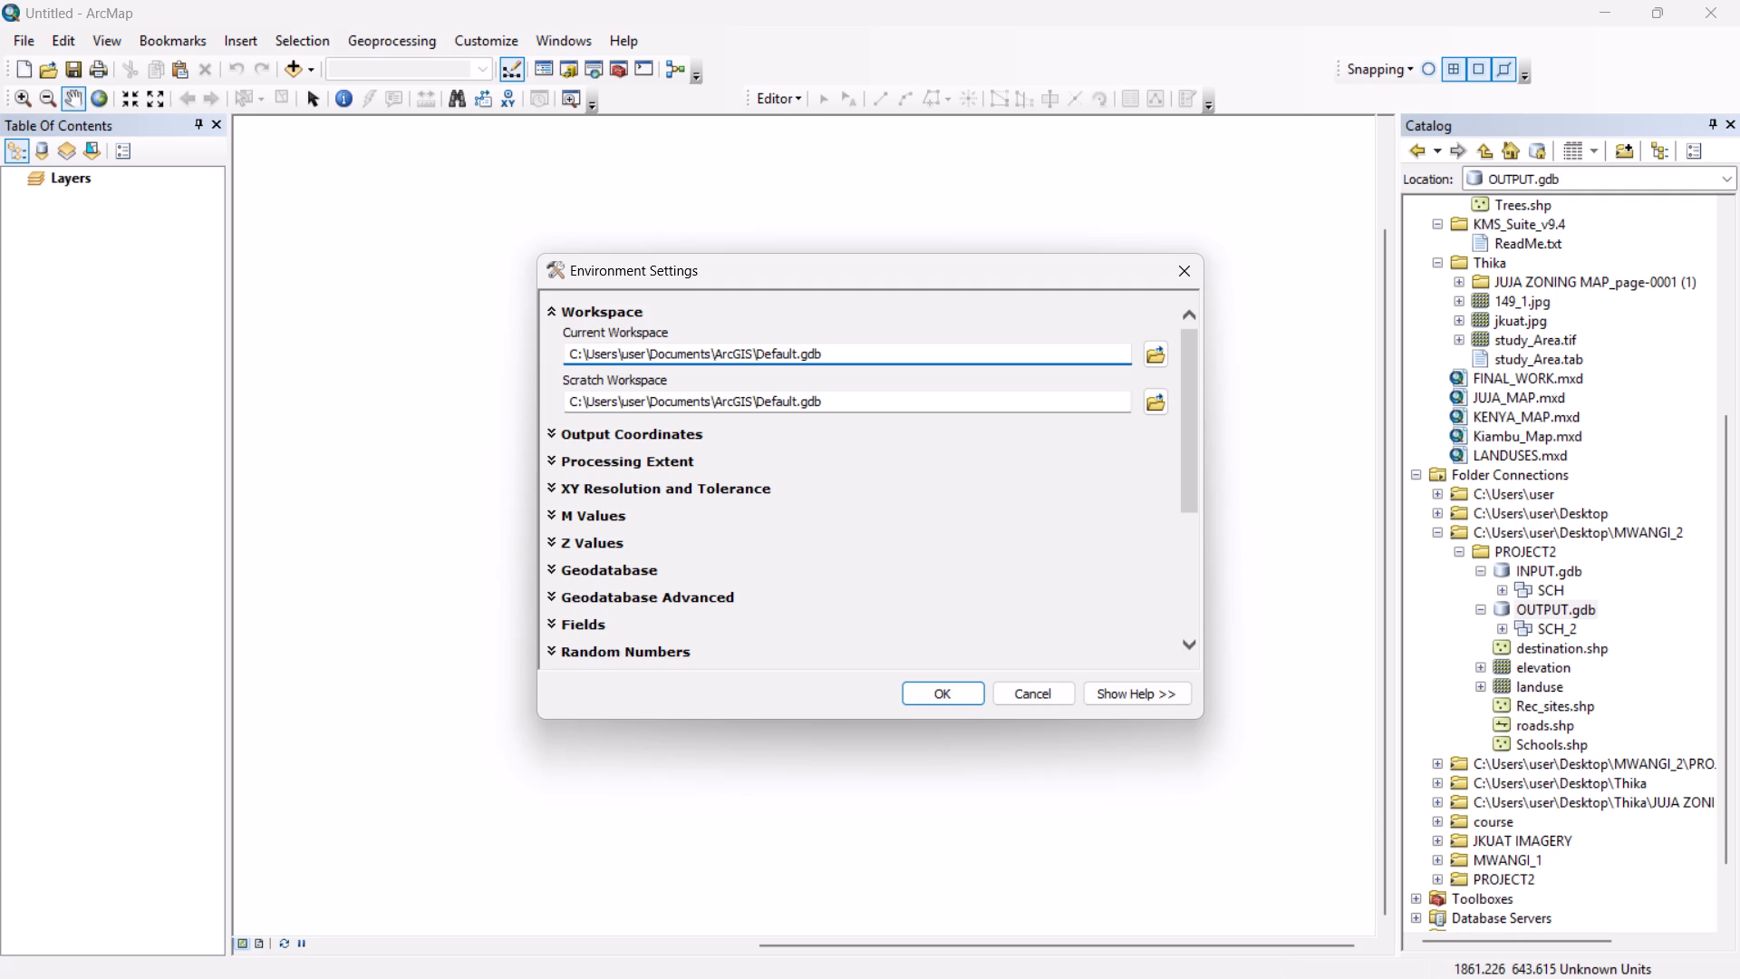
left_click_drag(826, 354, 532, 354)
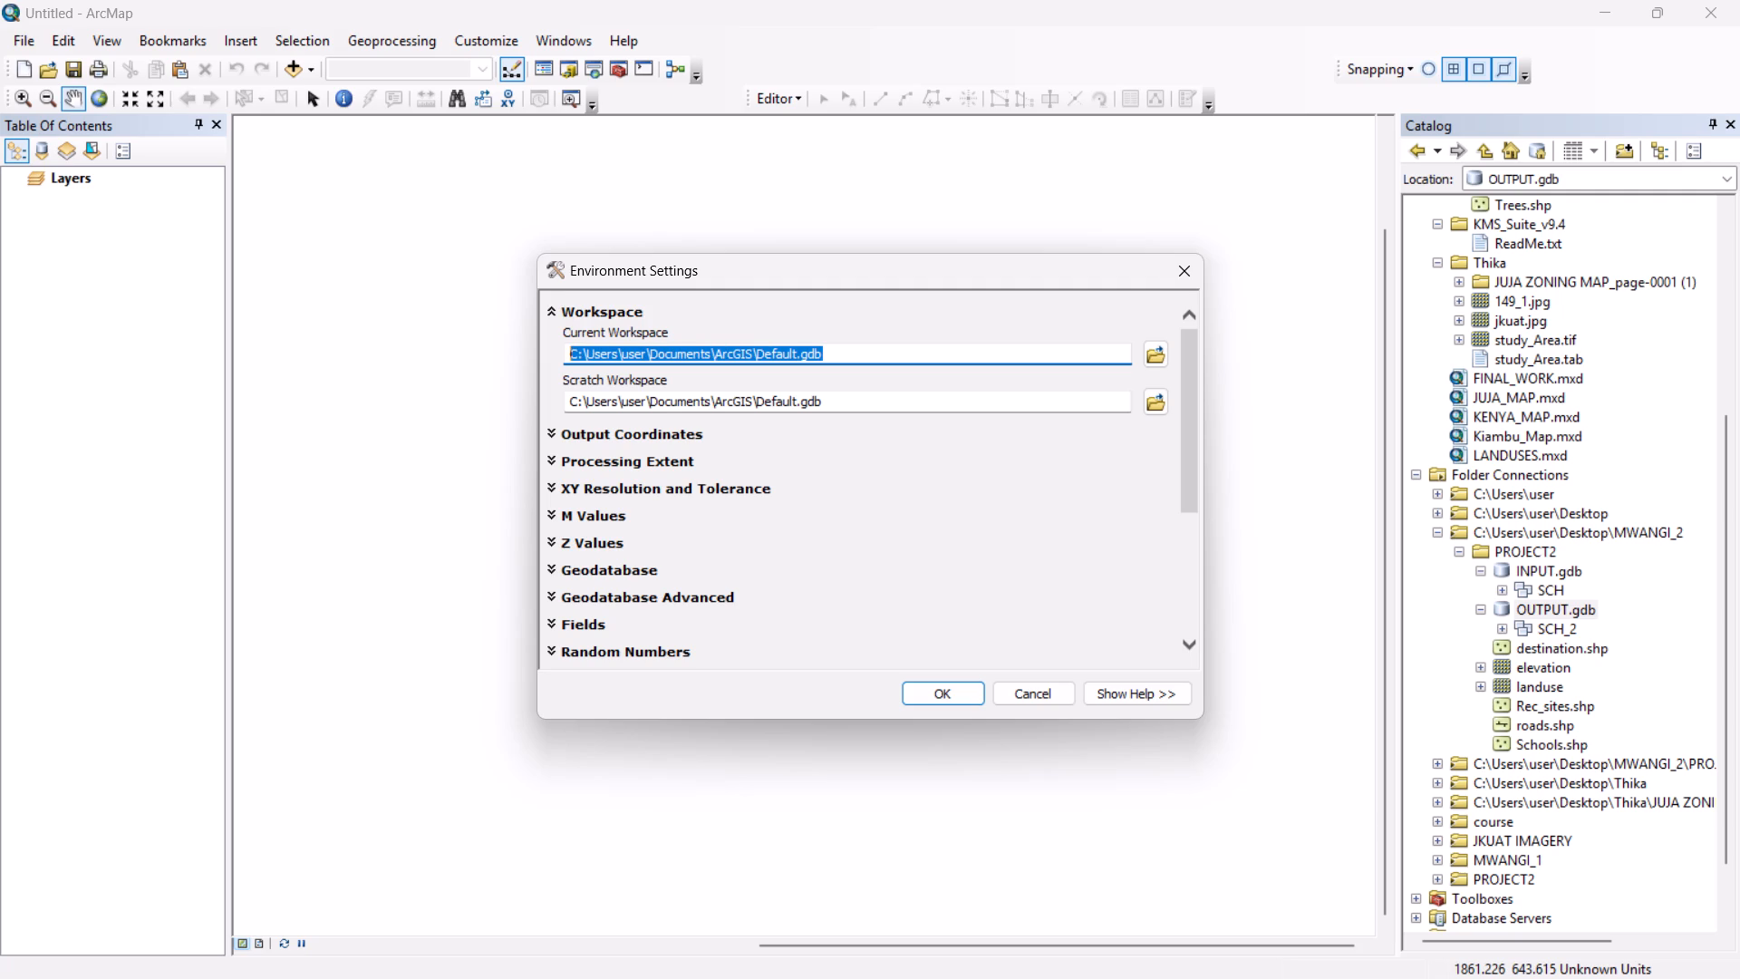
left_click_drag(532, 354, 534, 353)
right_click(587, 354)
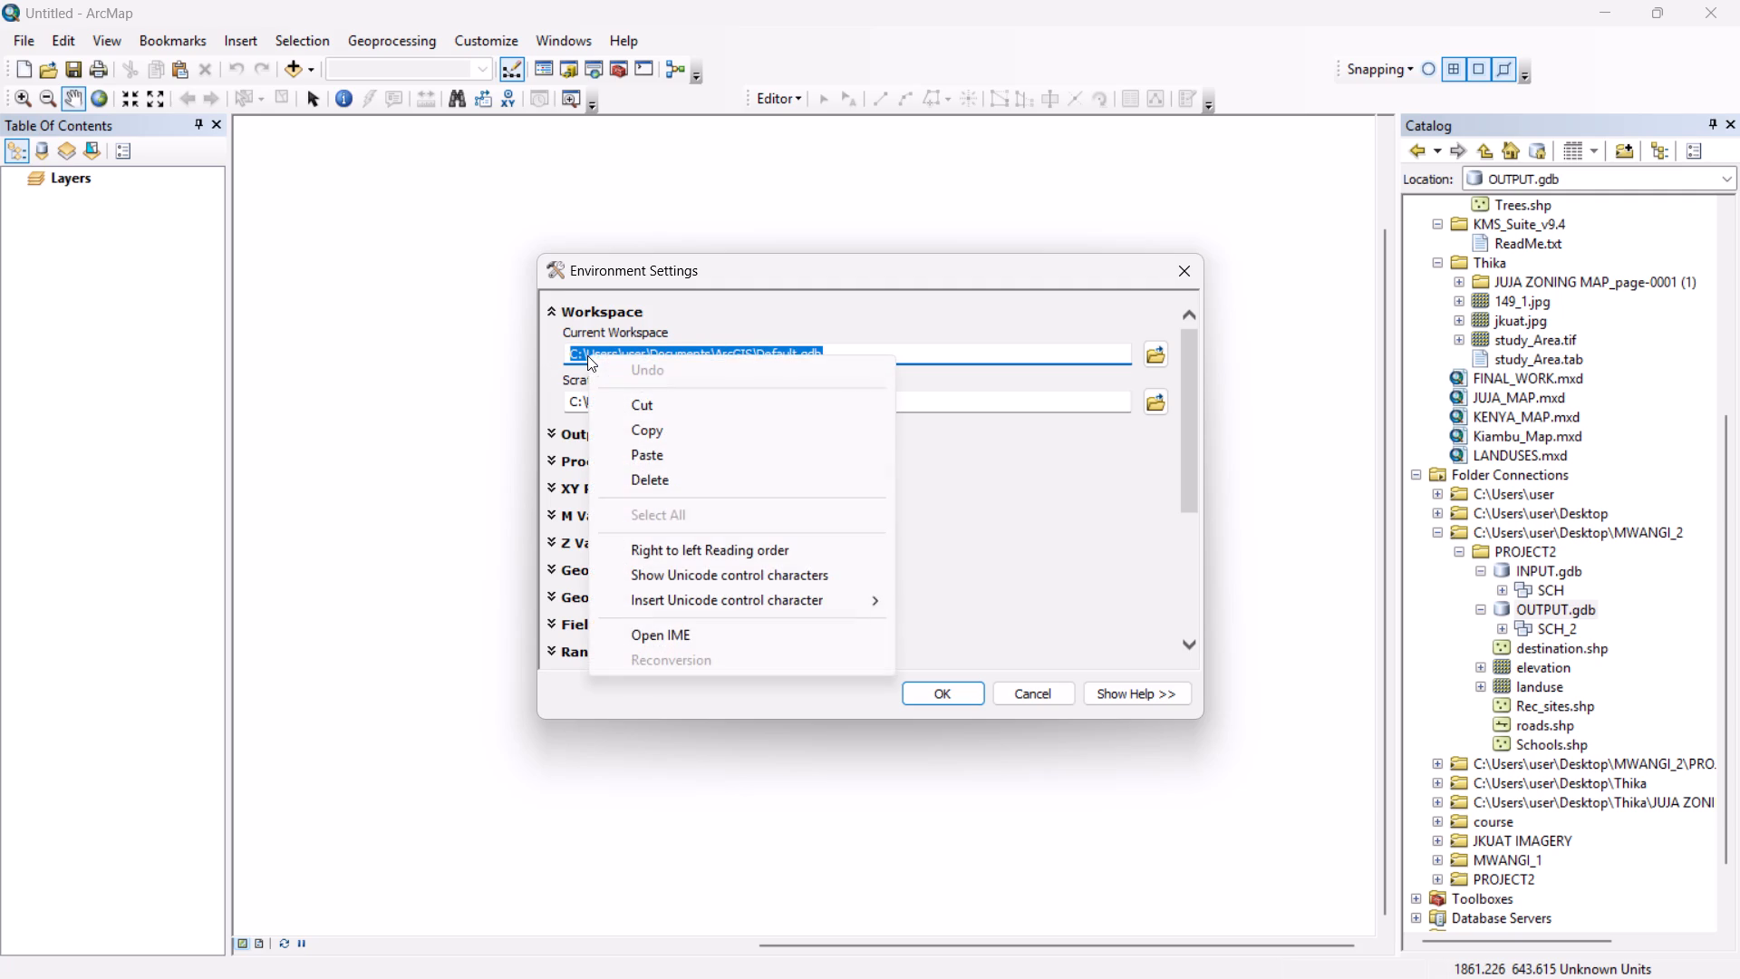
left_click(622, 451)
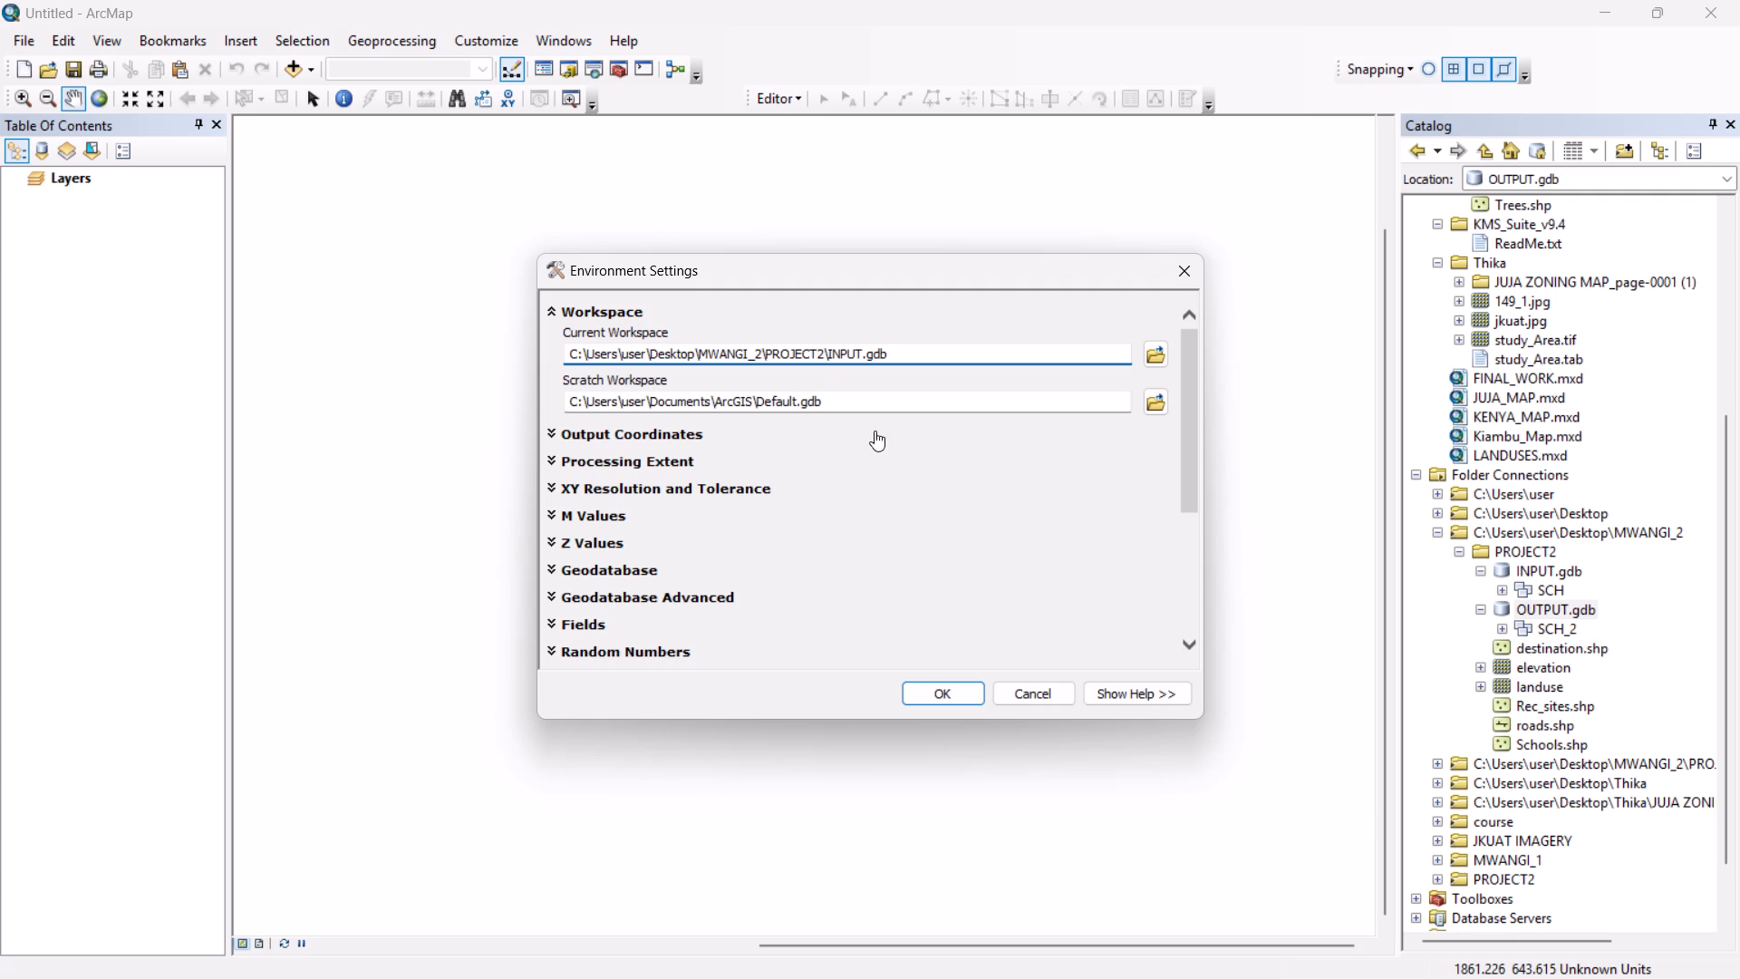
Switch to File Explorer, go back to PROJECT2, open the OUTPUT.gdb folder and copy its full path.
left_click(894, 963)
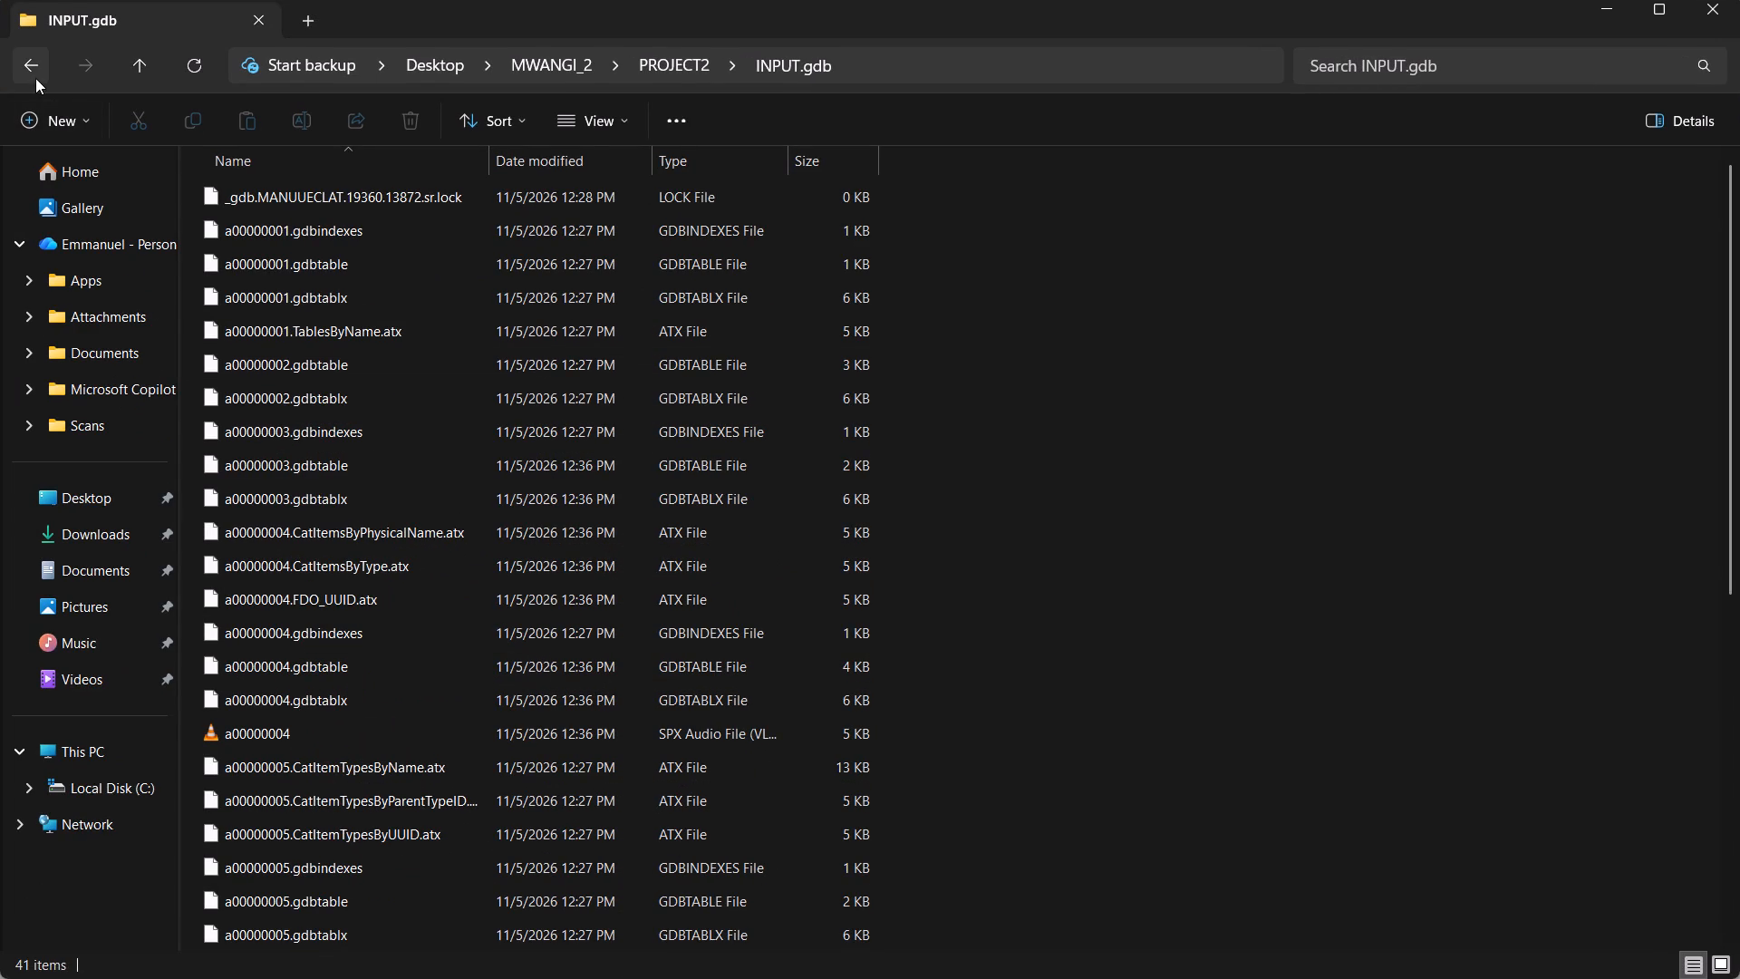
left_click(32, 70)
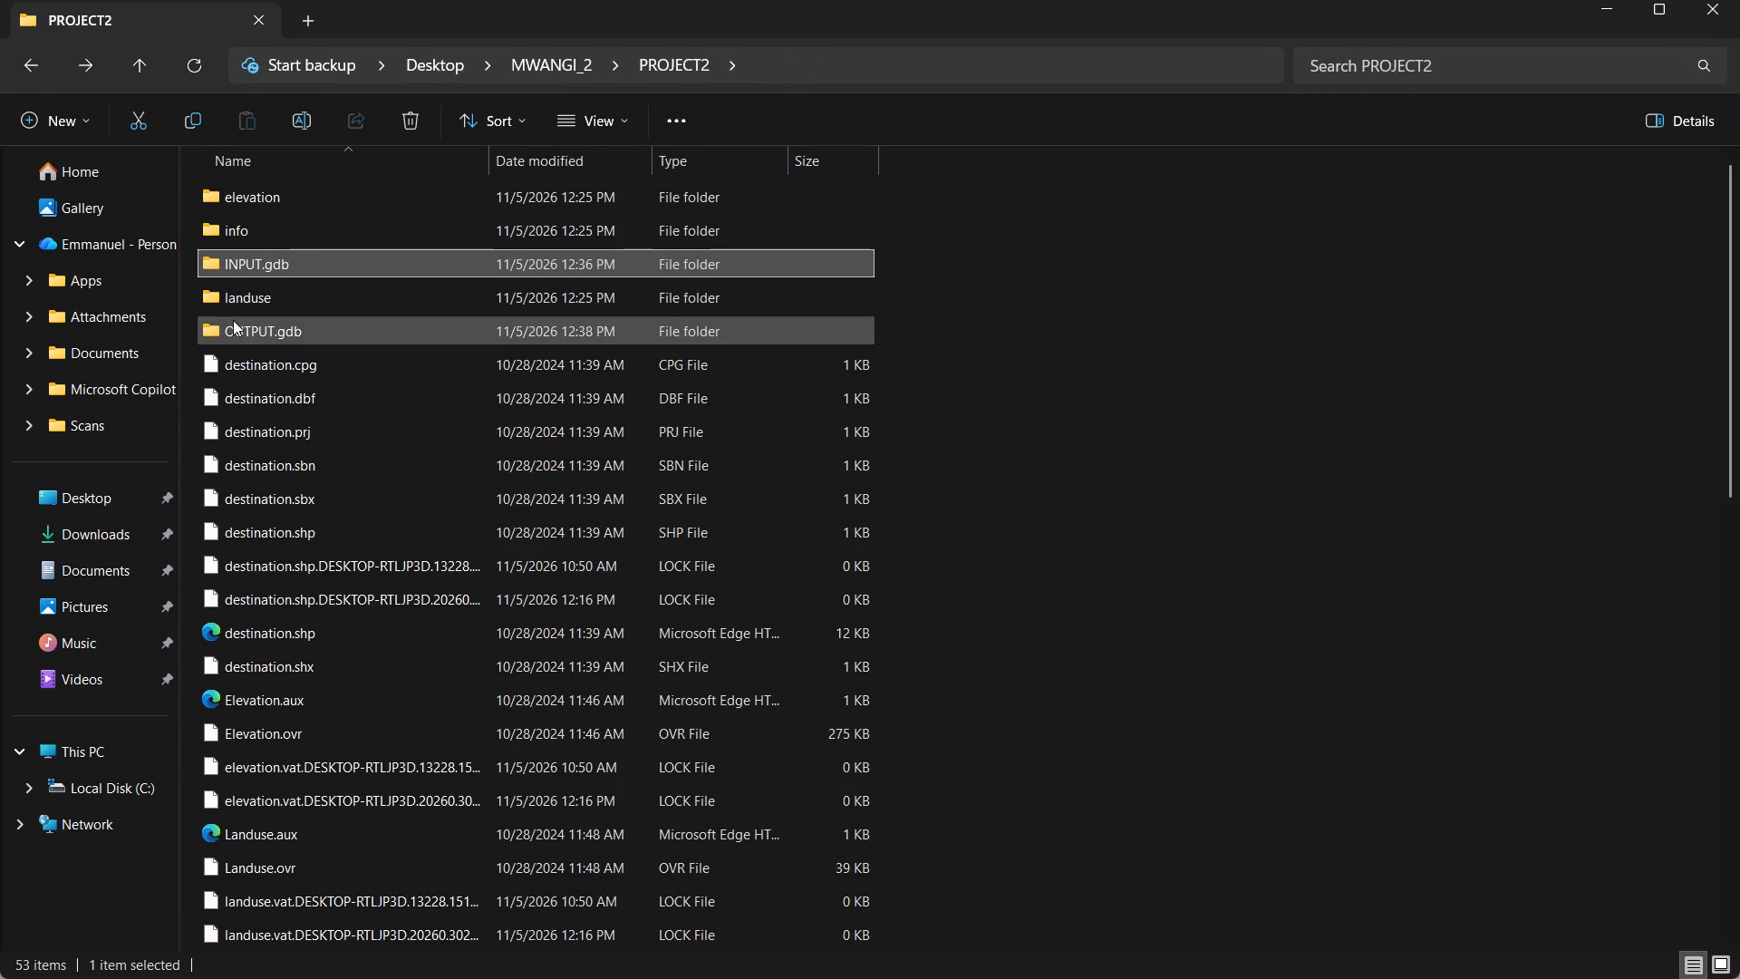
left_click(234, 325)
double_click(234, 325)
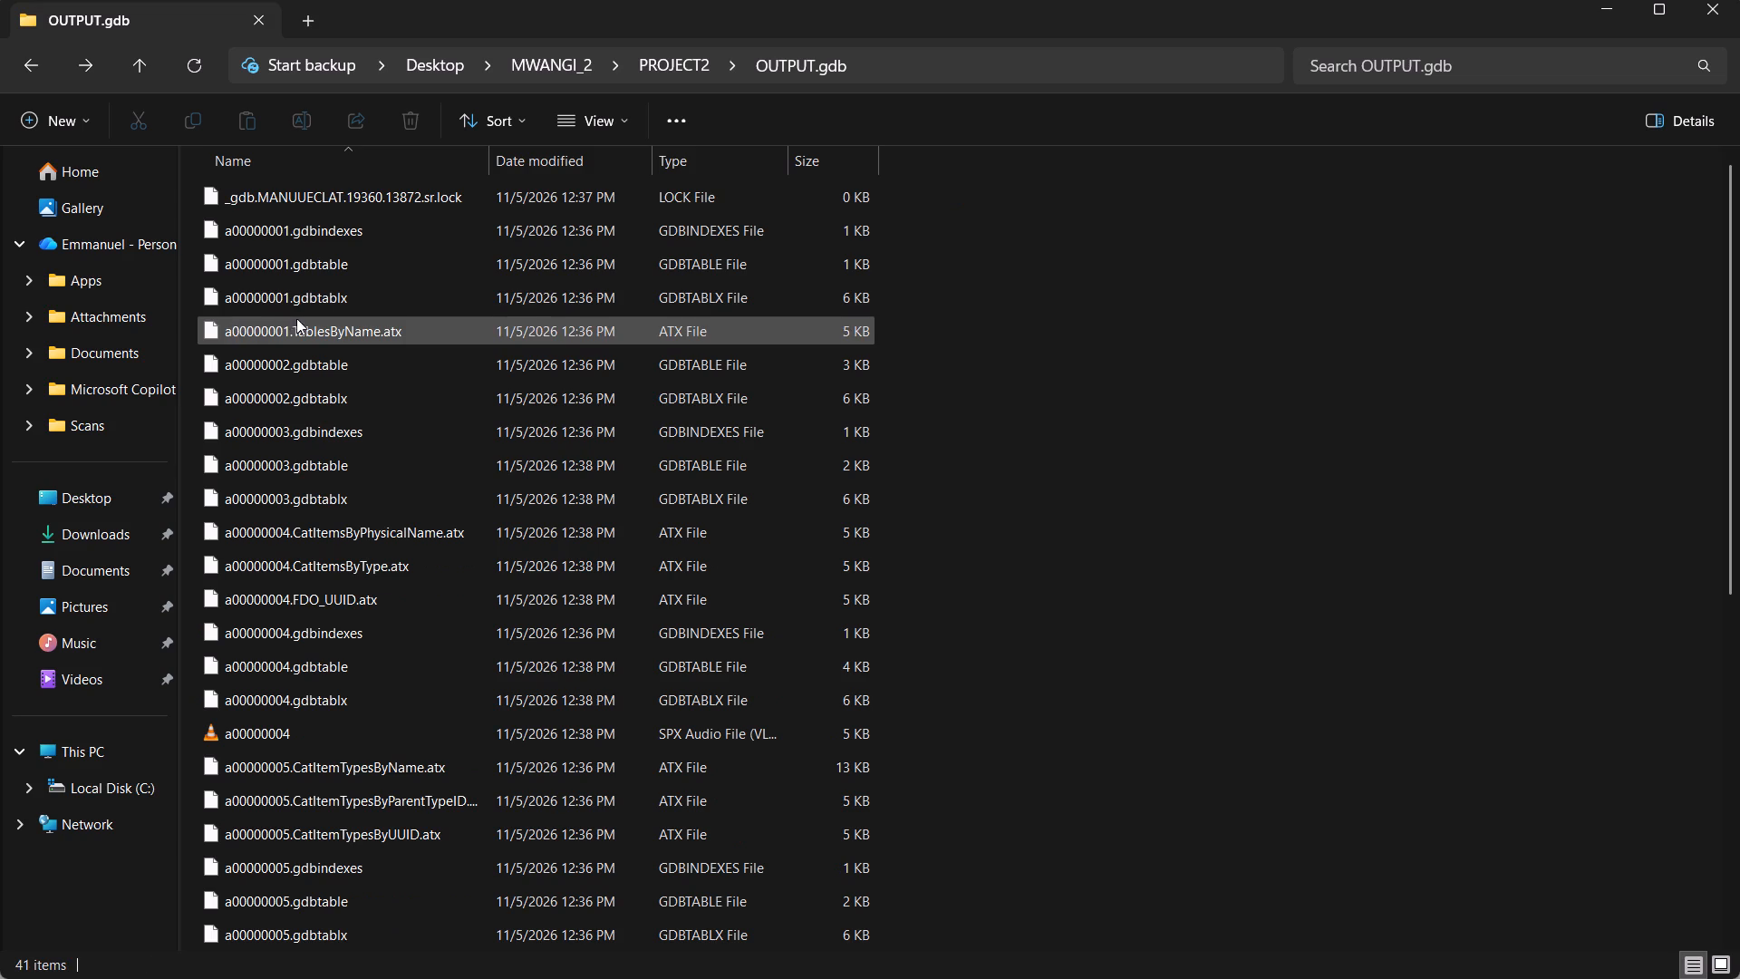
left_click(969, 70)
right_click(959, 68)
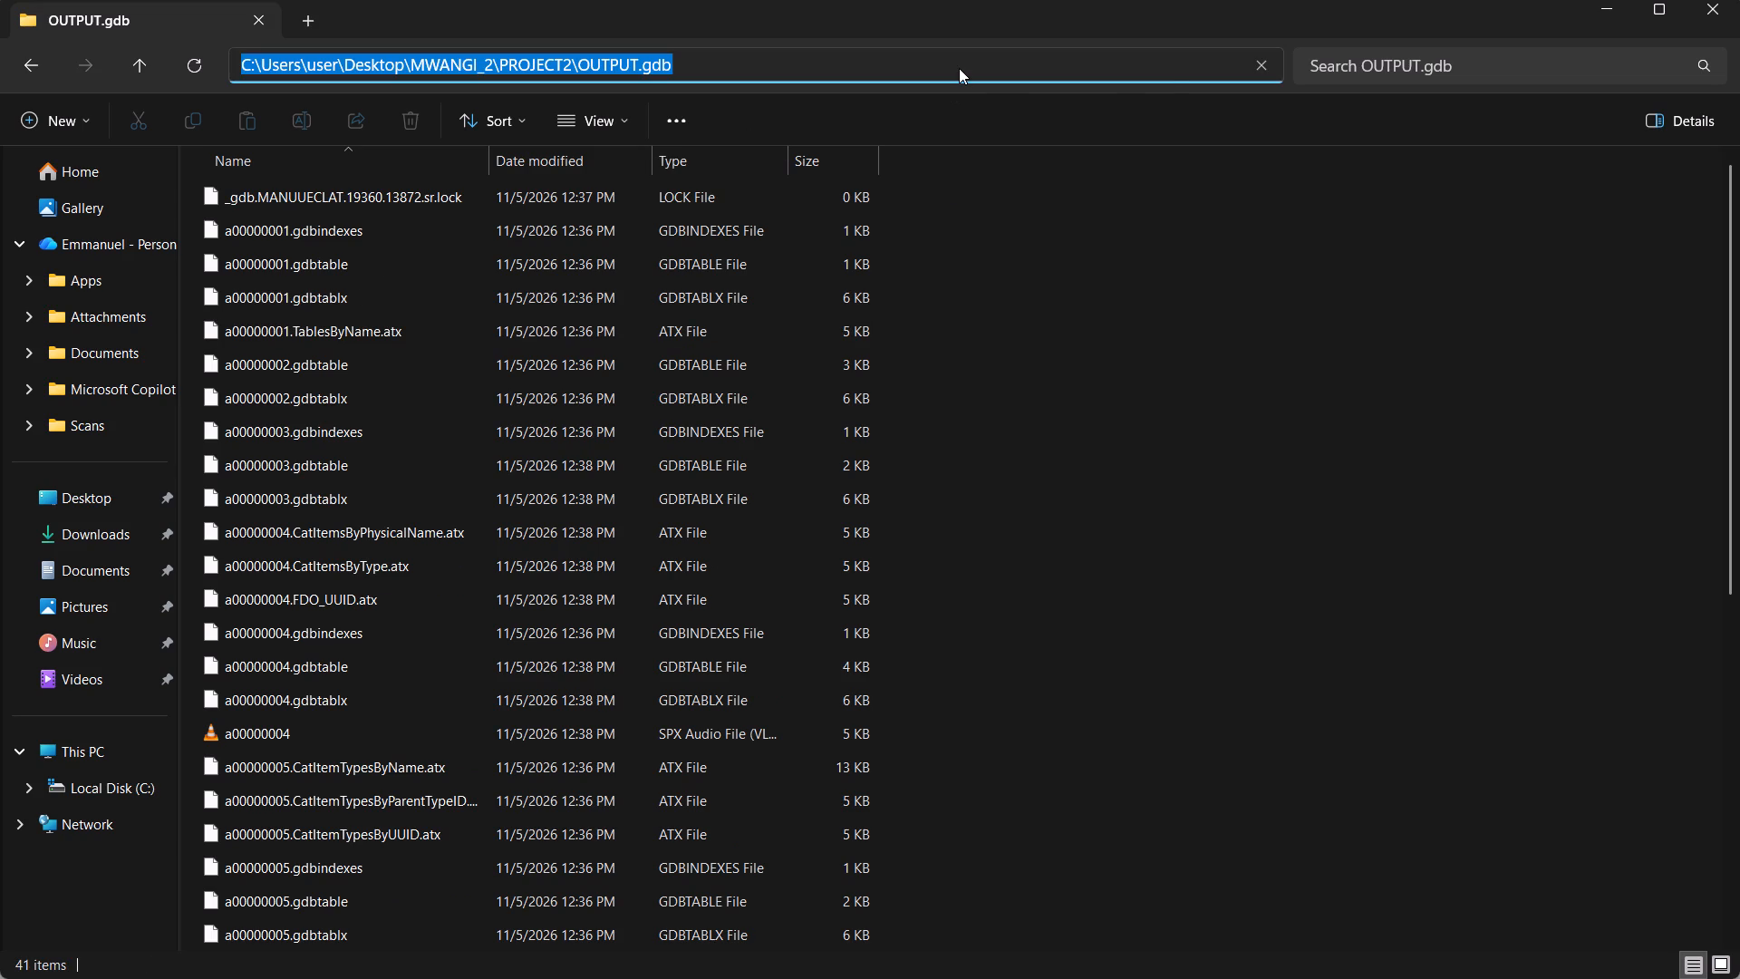
left_click(986, 130)
Return to ArcMap and replace the scratch workspace with the copied path C:\Users\user\Desktop\MWANGI_2\PROJECT2\OUTPUT.gdb.
left_click(1605, 5)
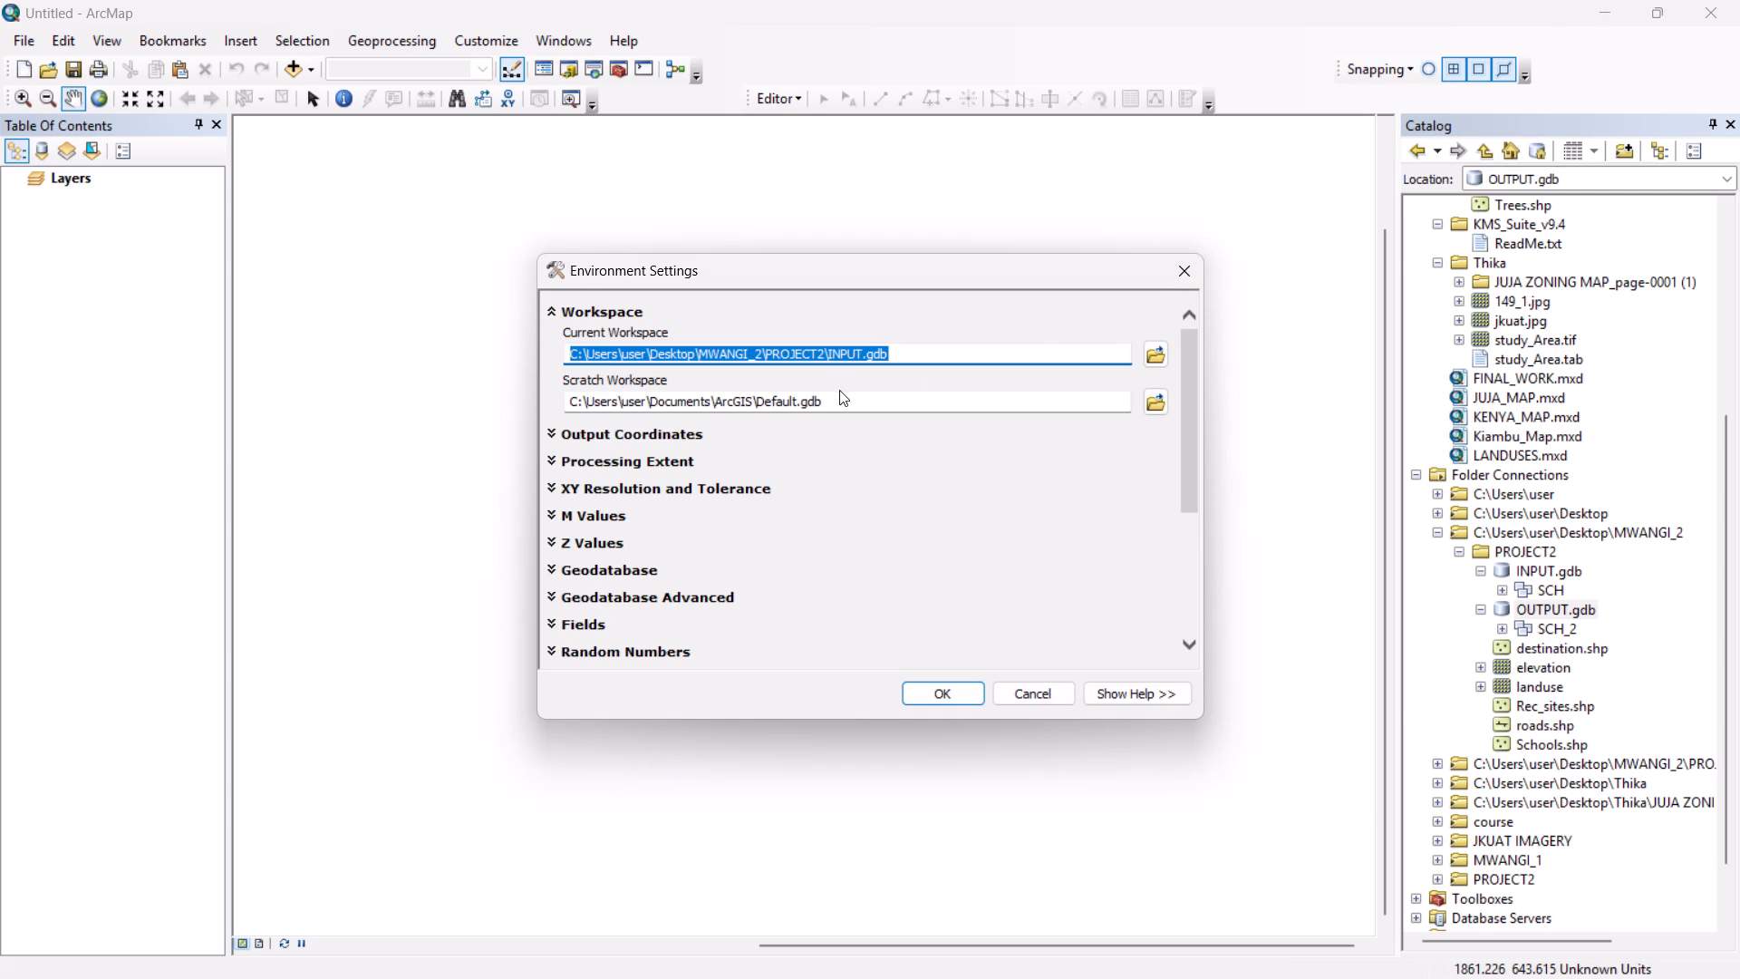
left_click(828, 398)
left_click_drag(809, 396, 691, 397)
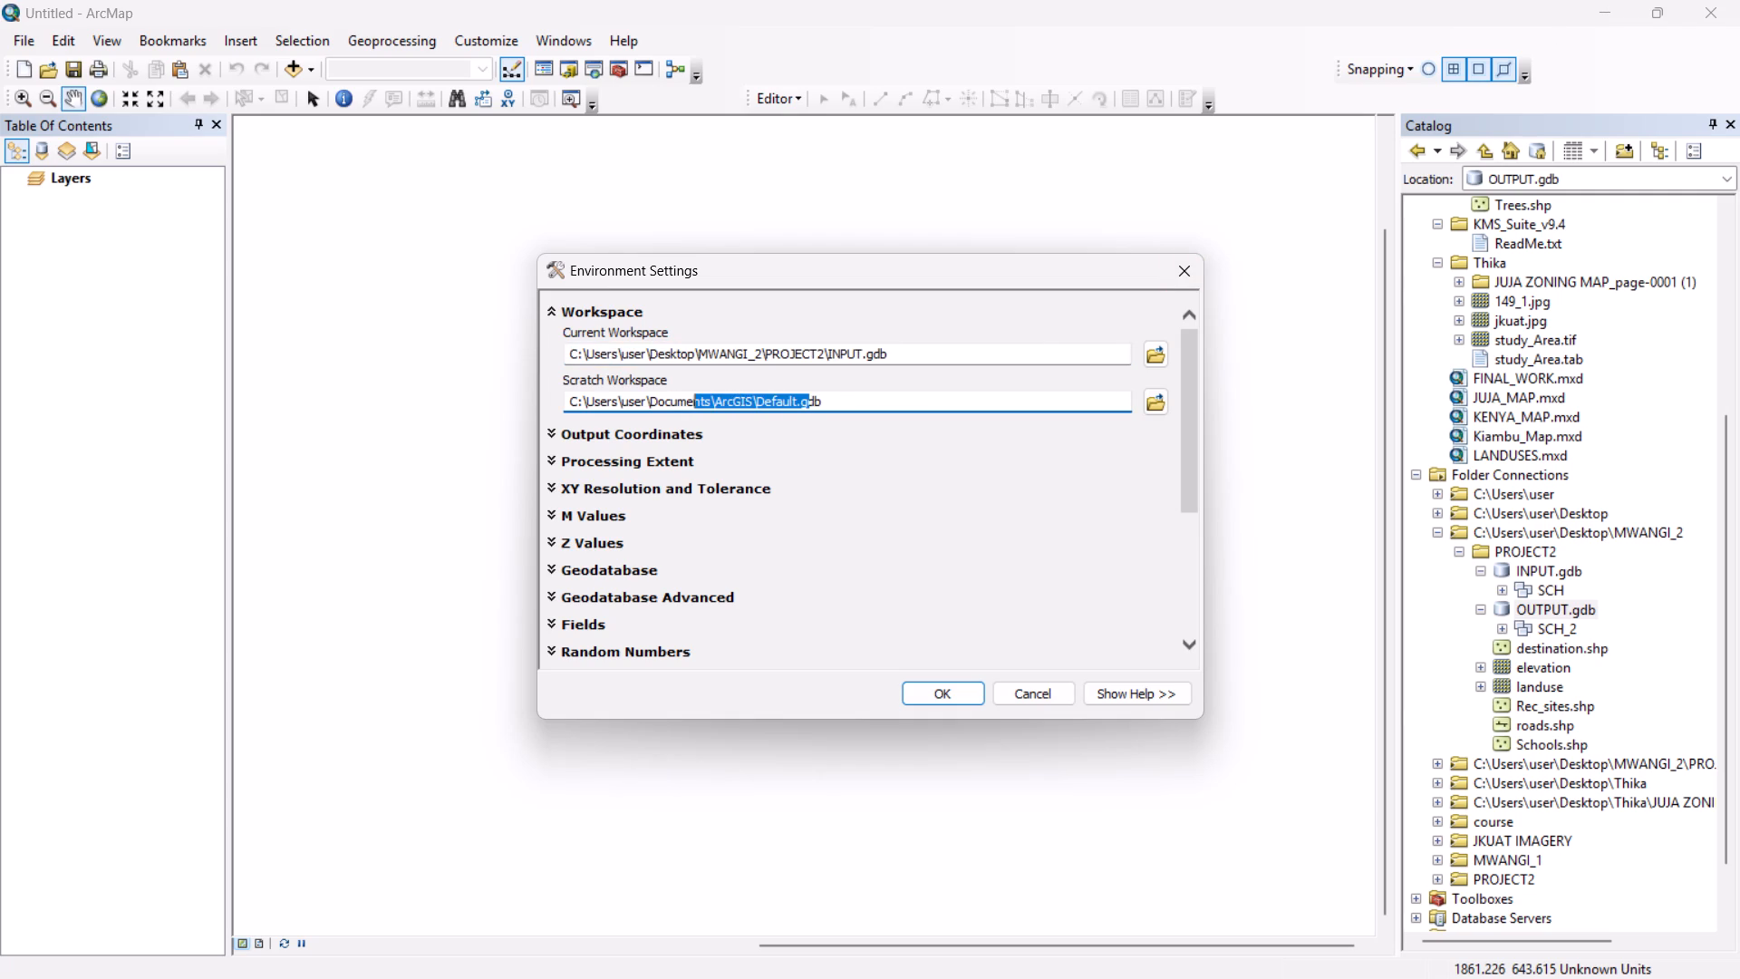
left_click_drag(691, 397, 833, 399)
left_click(833, 399)
left_click_drag(833, 399, 544, 405)
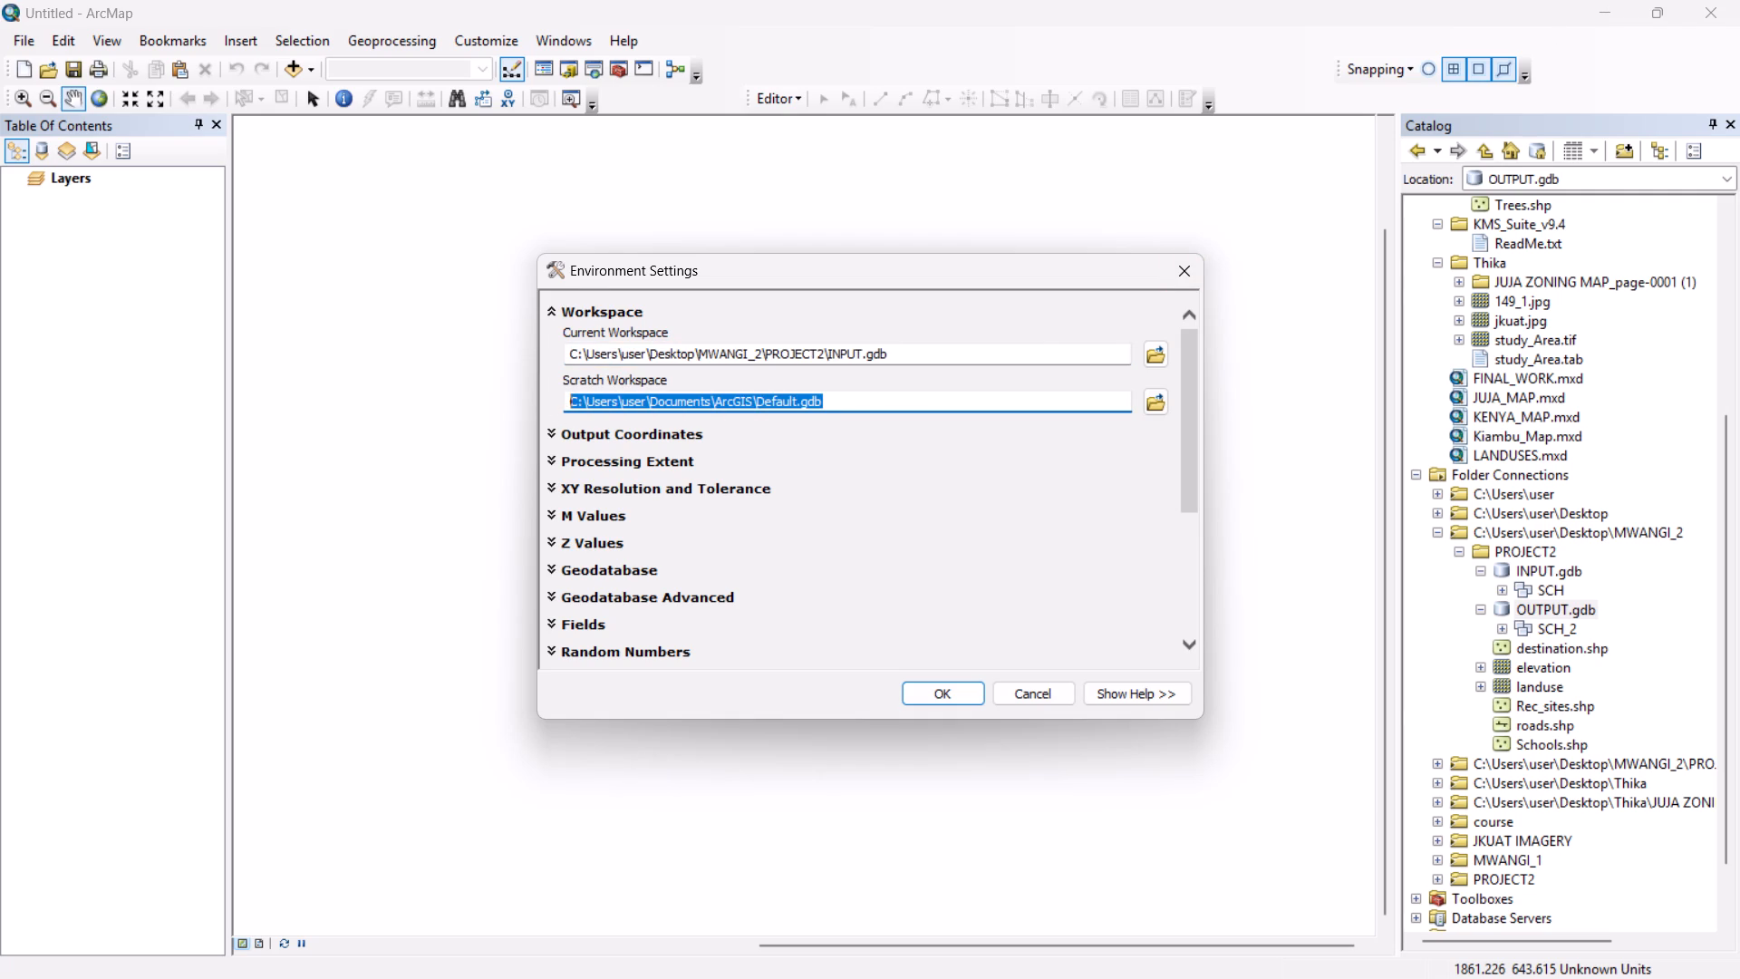
right_click(711, 403)
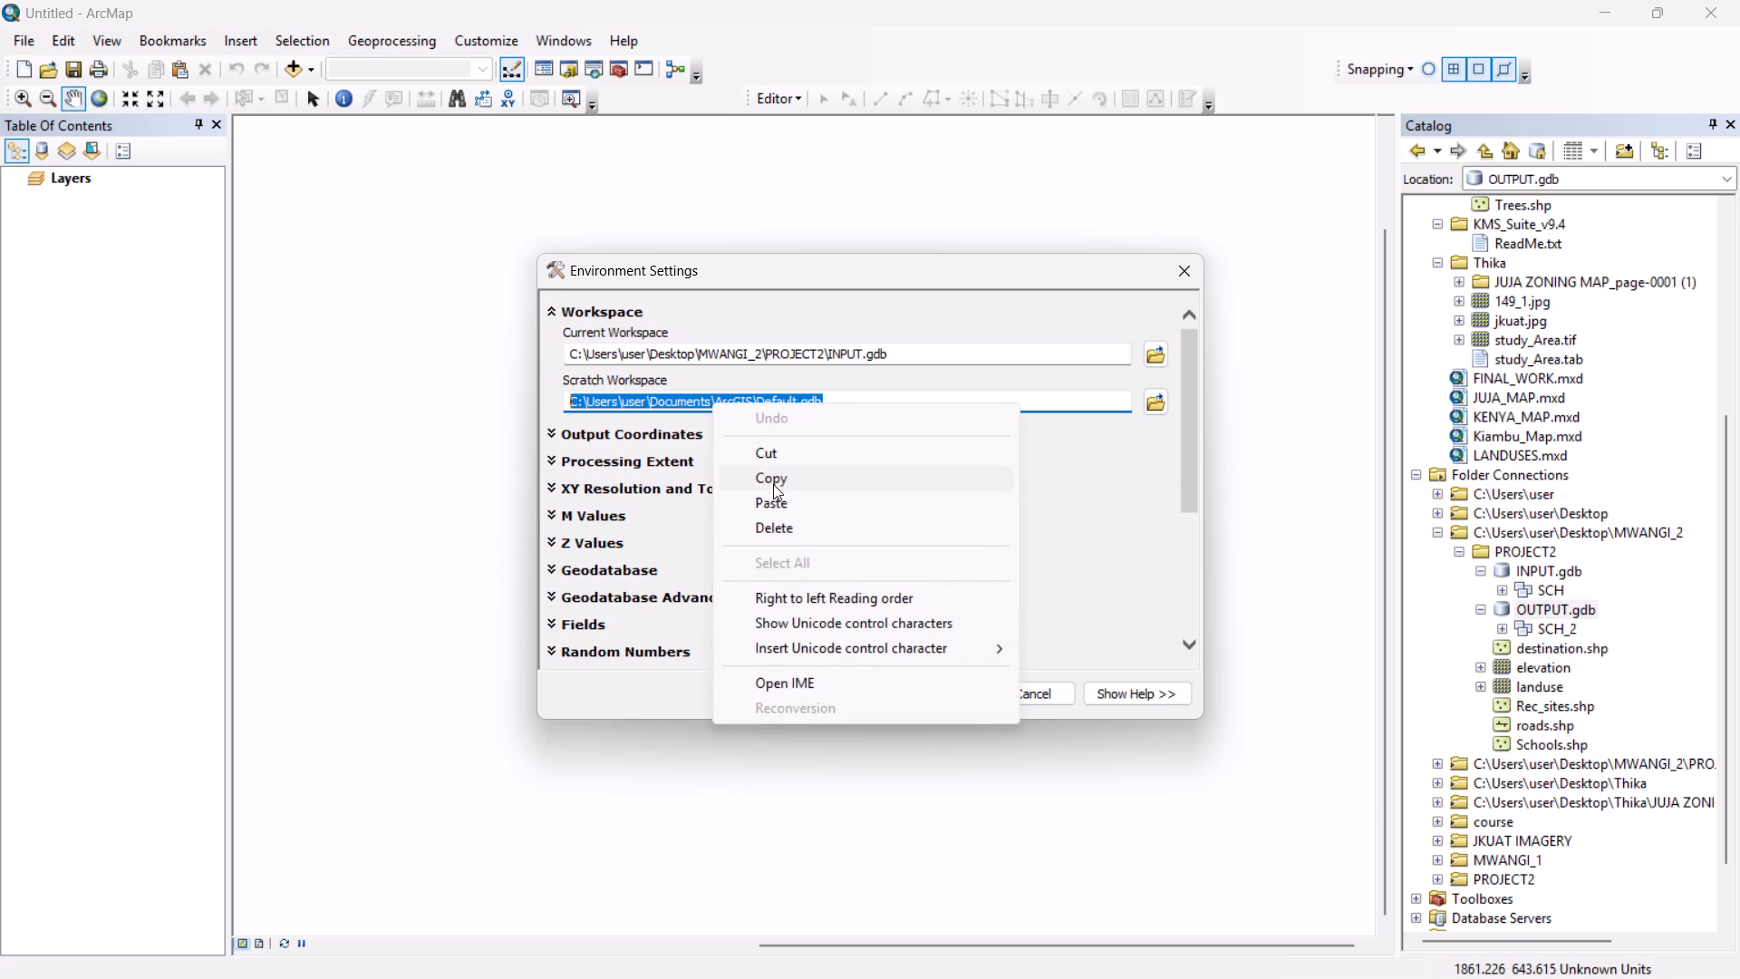
left_click(770, 499)
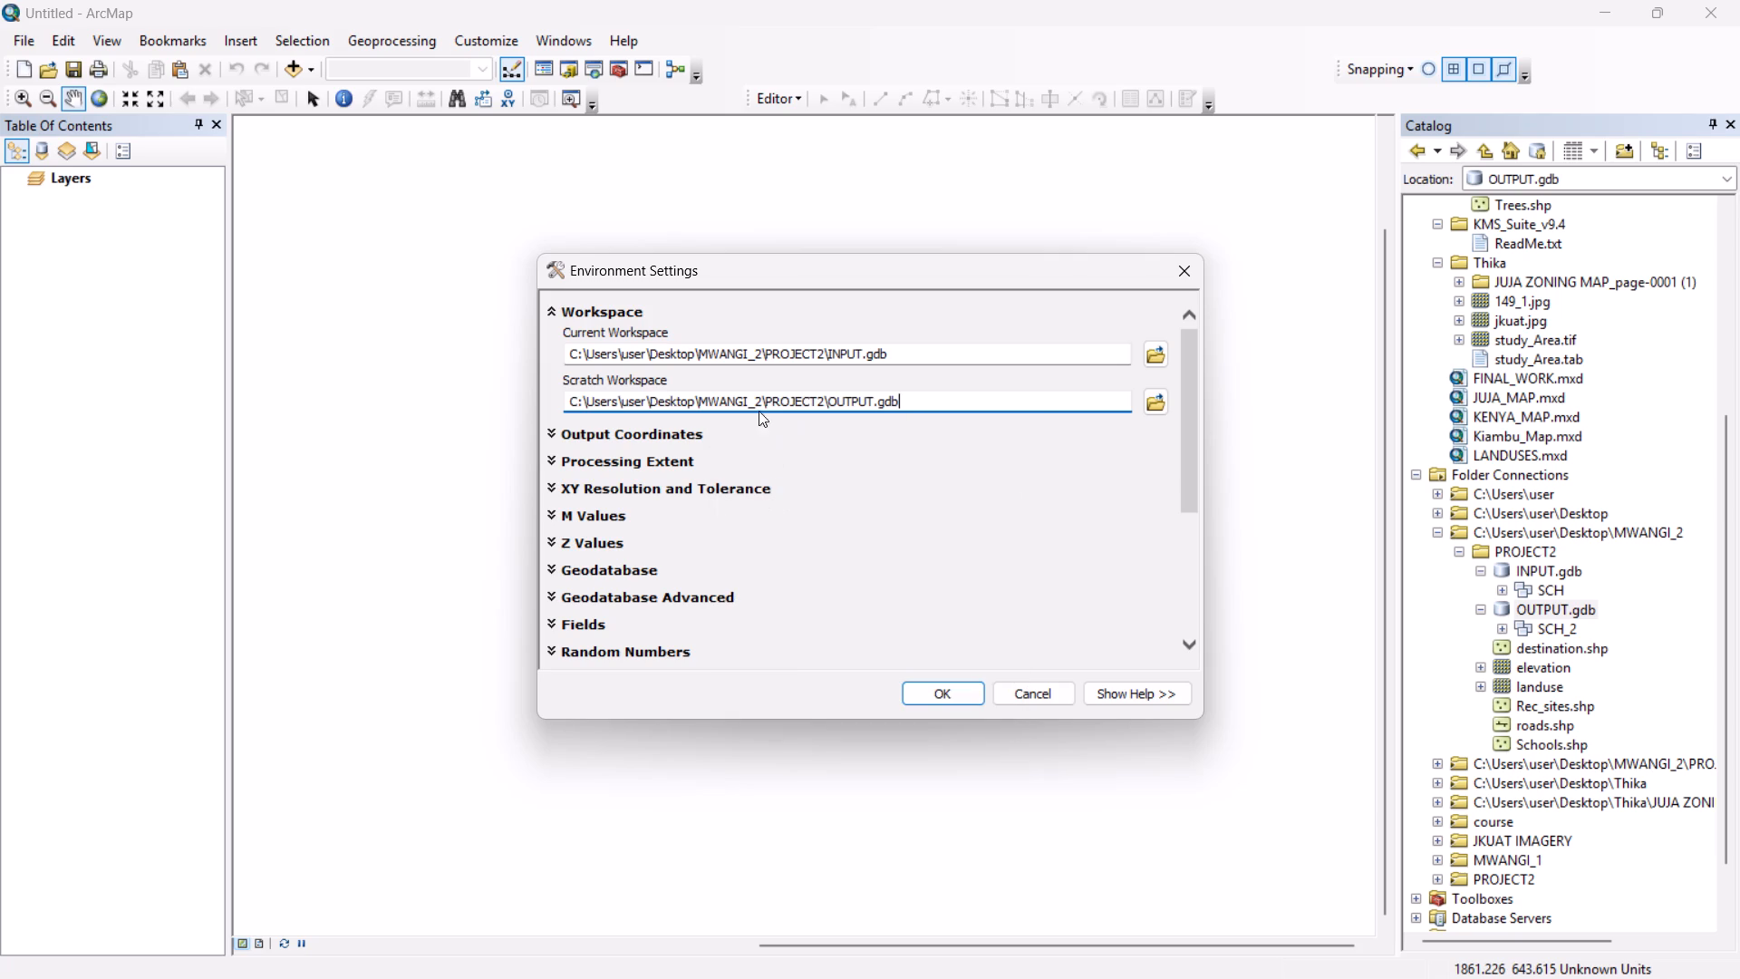
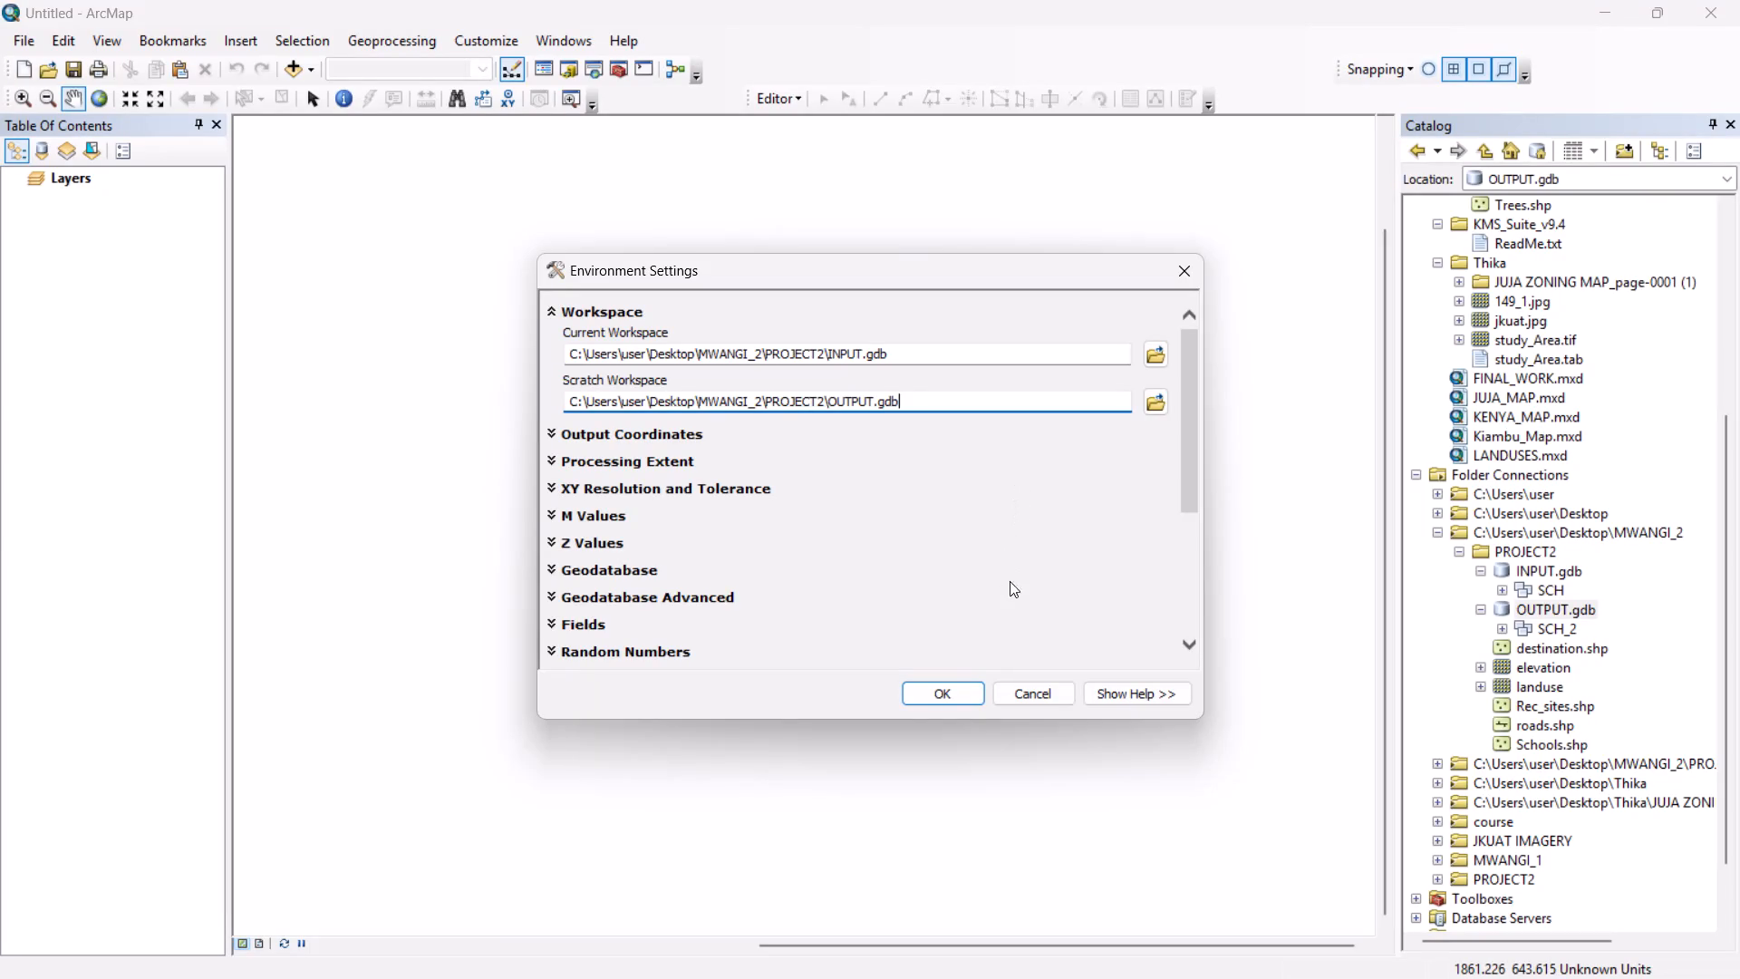
Apply the environment settings with PROJECT2's INPUT.gdb as the current workspace and OUTPUT.gdb as the scratch workspace.
left_click(958, 688)
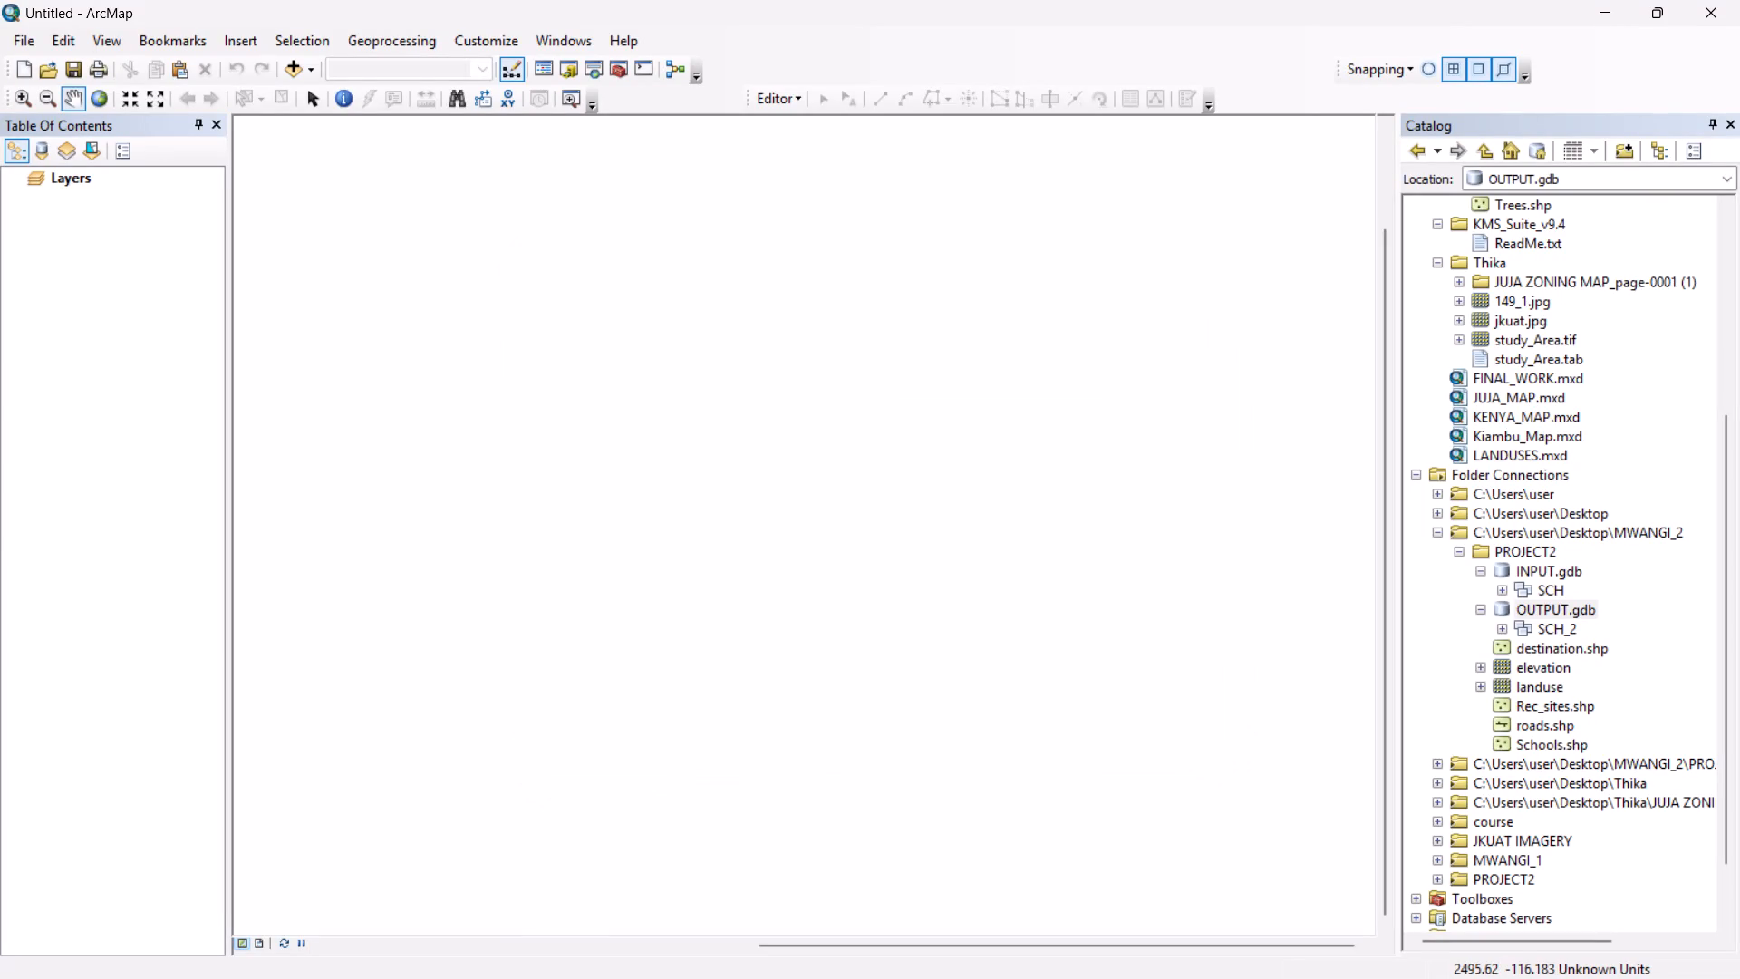
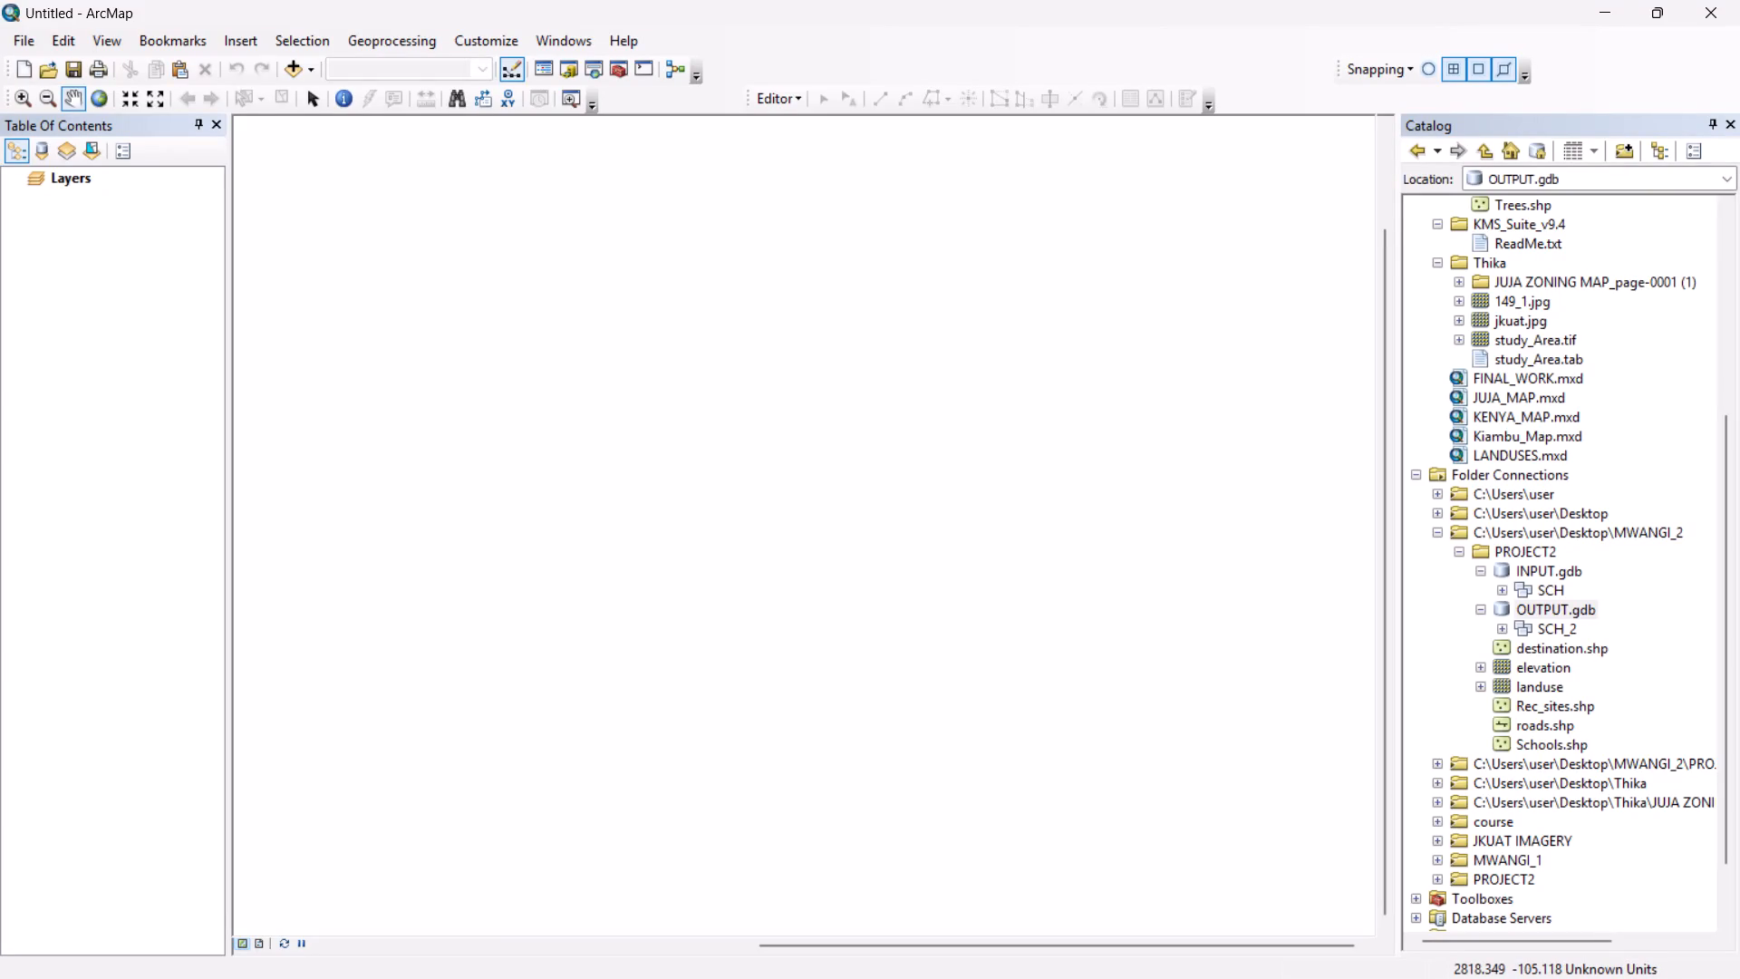
Create a new toolbox in the MWANGI_2 PROJECT2 folder and name it SITE_ANALYSIS.tbx.
right_click(1504, 552)
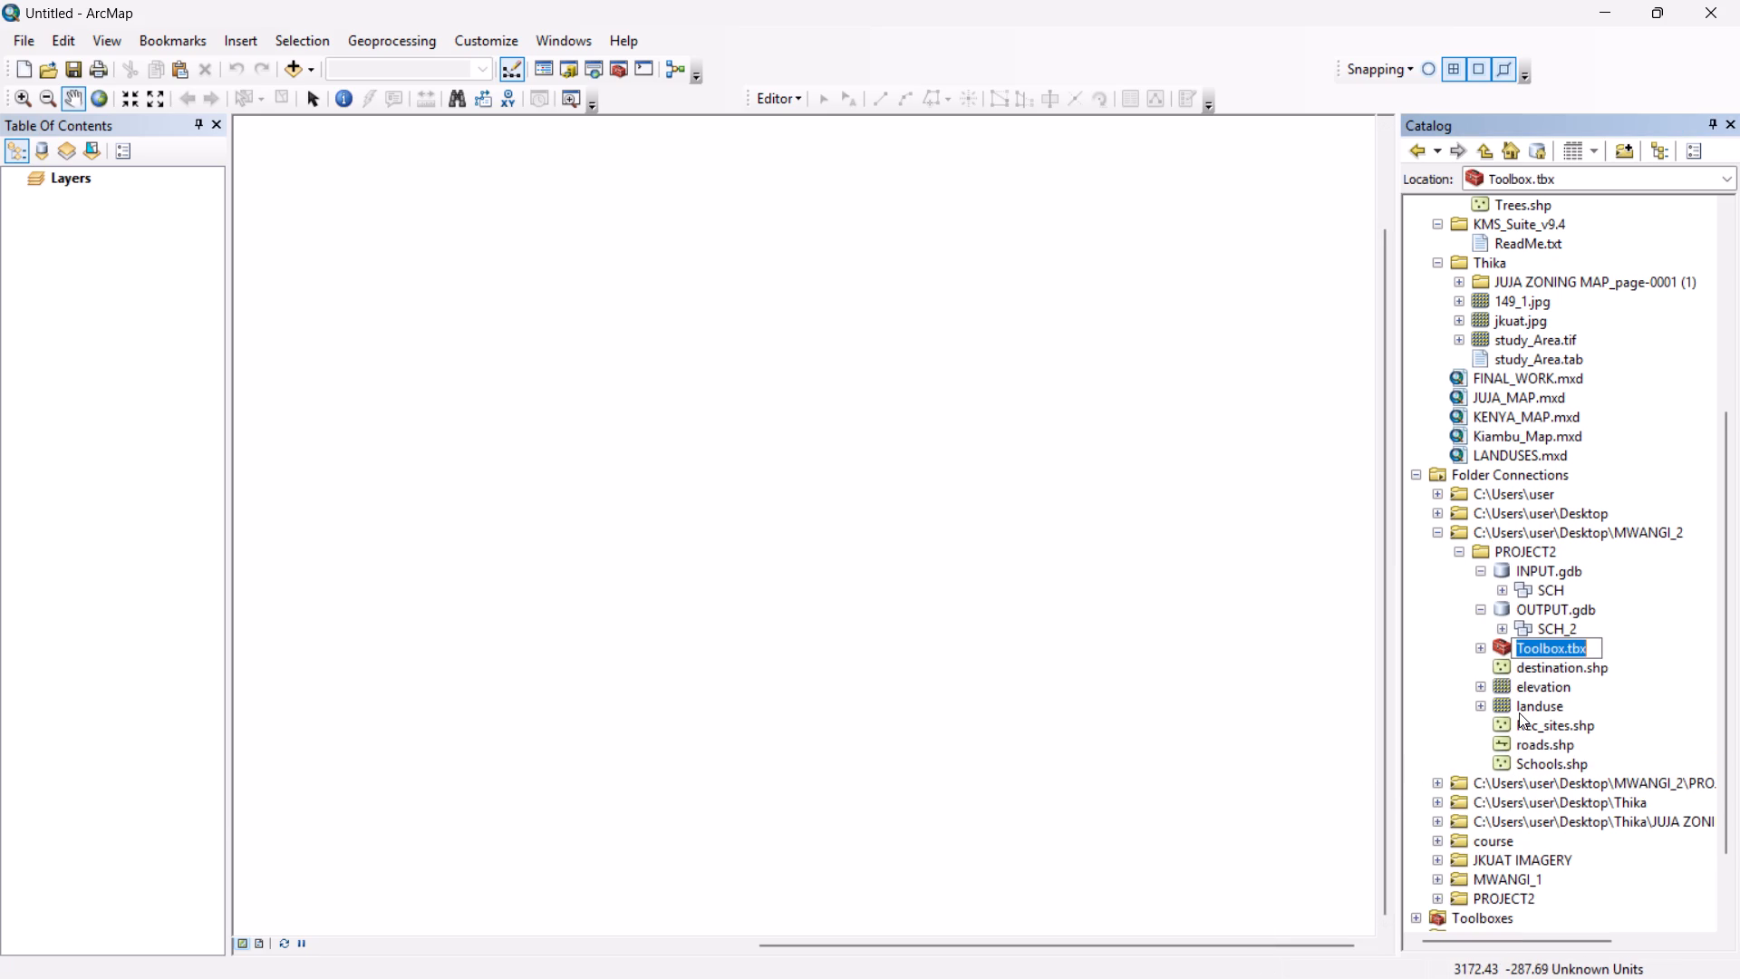
left_click(1560, 646)
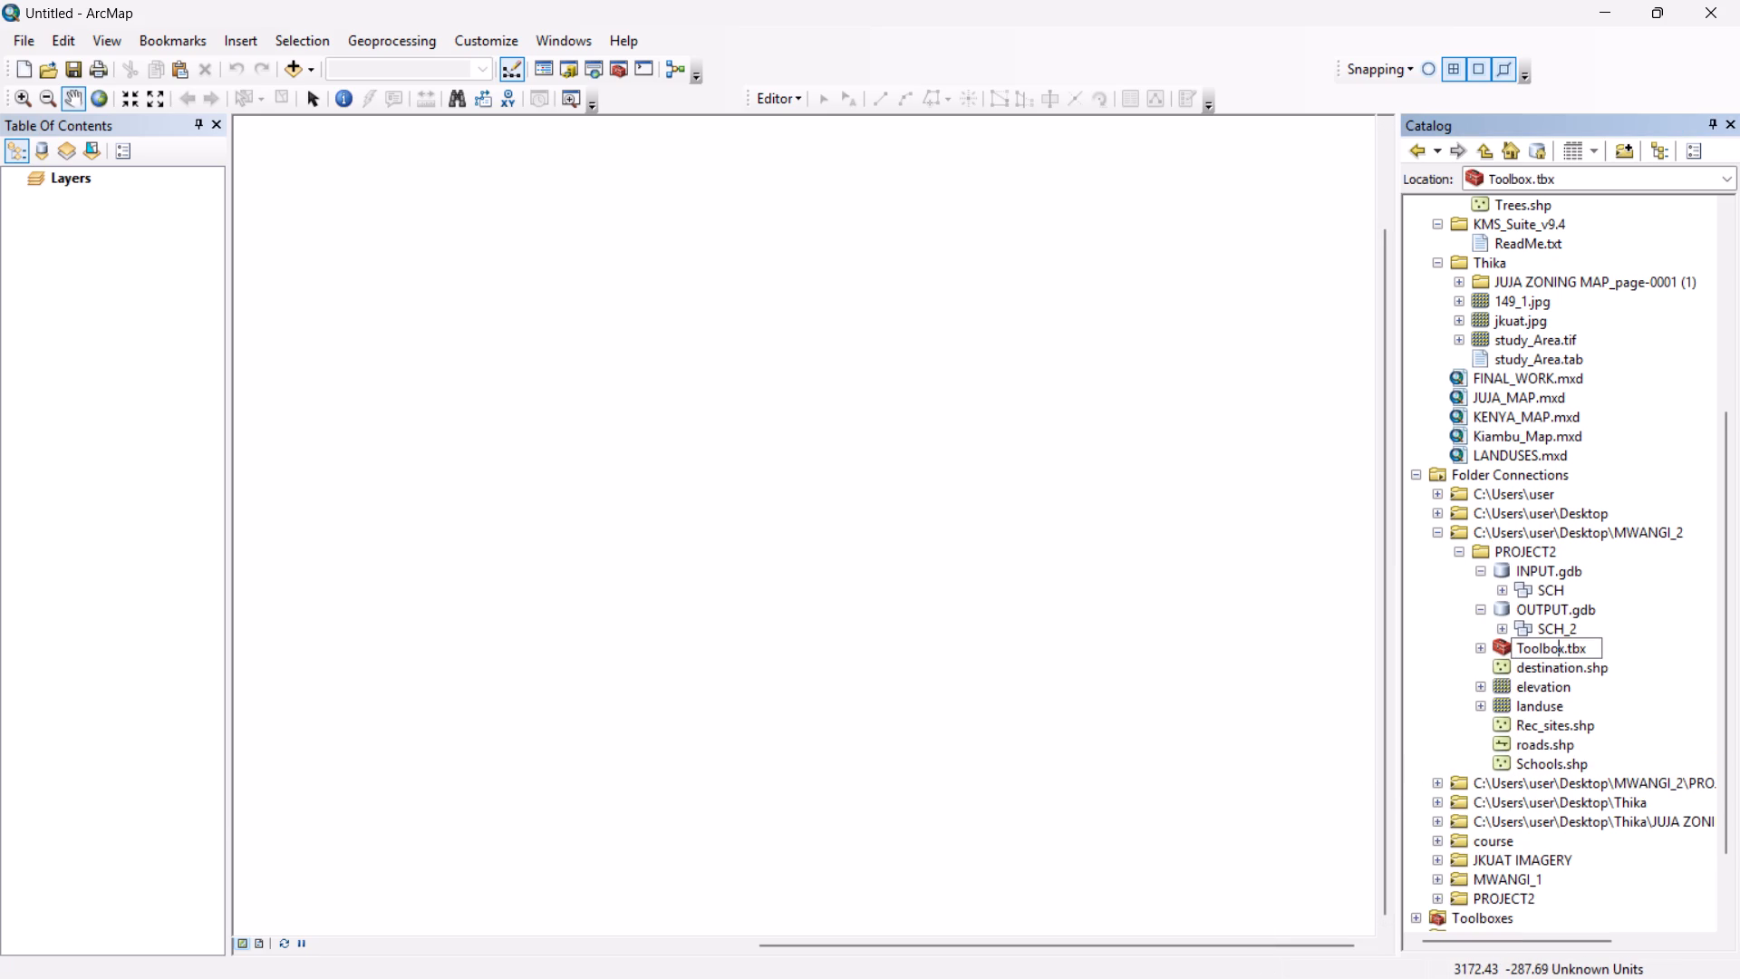
left_click(1564, 650)
key("BackSpace")
key("BackSpace")
key("BackSpace")
key("BackSpace")
key("BackSpace")
key("BackSpace")
key("BackSpace")
key("BackSpace")
key("BackSpace")
key("BackSpace")
key("BackSpace")
key("BackSpace")
key("BackSpace")
key("BackSpace")
key("BackSpace")
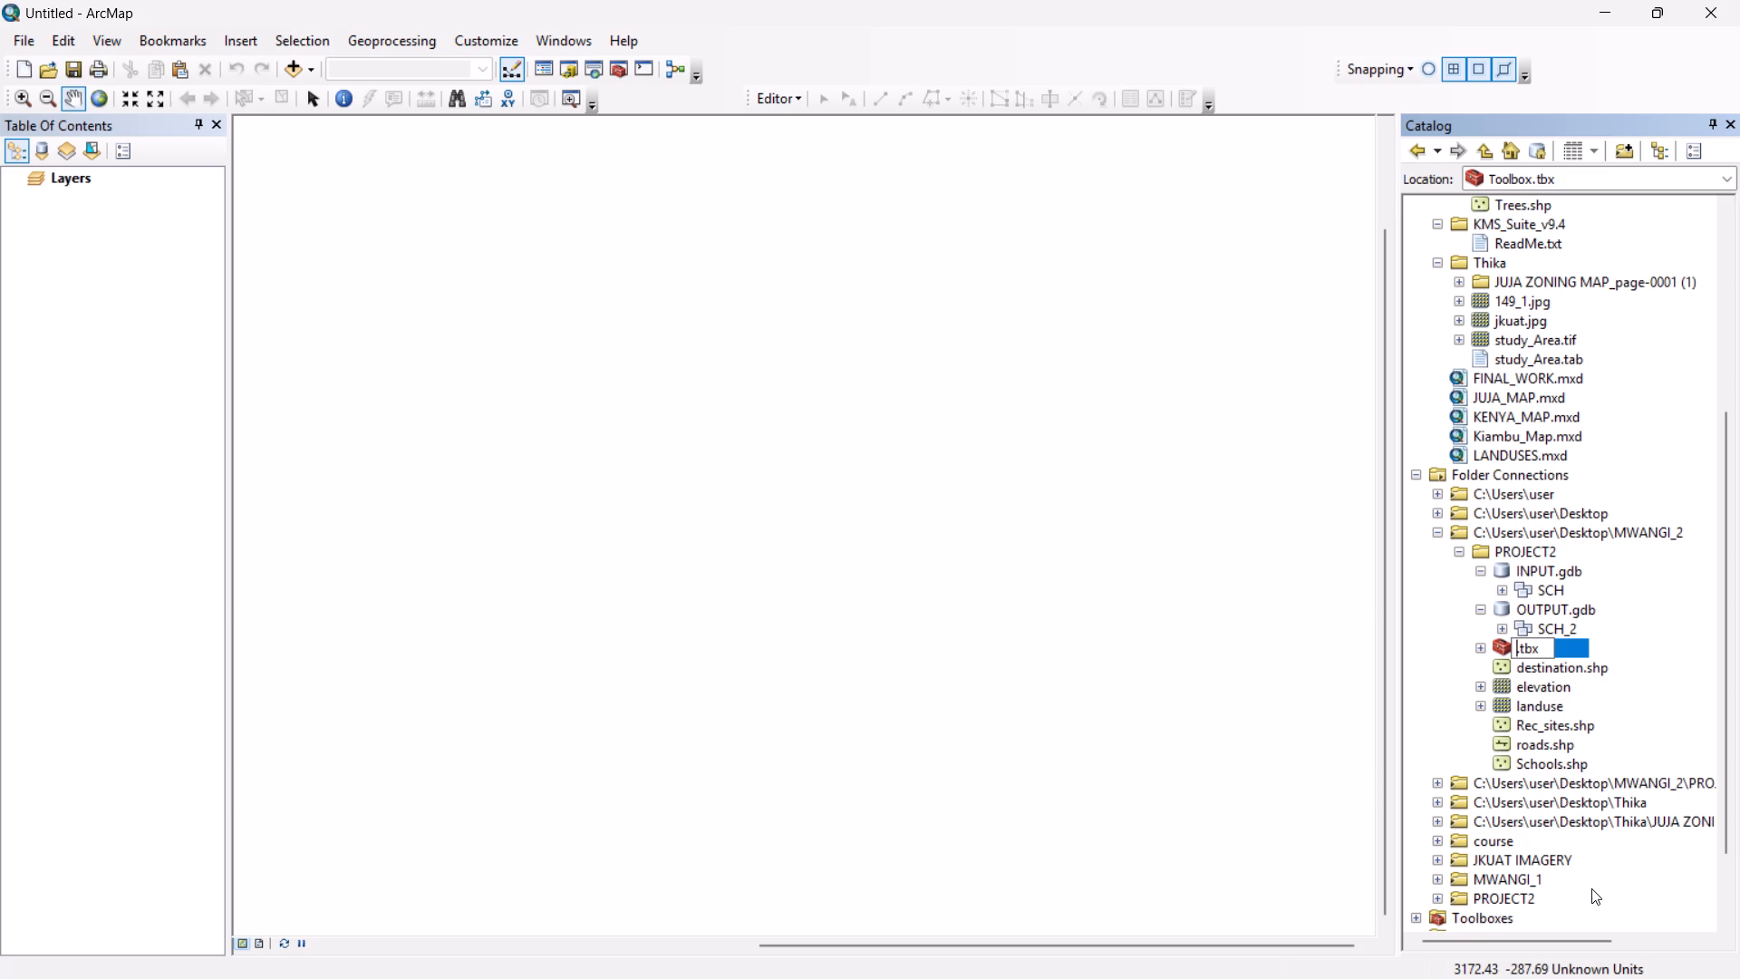
key("shift+s")
type("ITE")
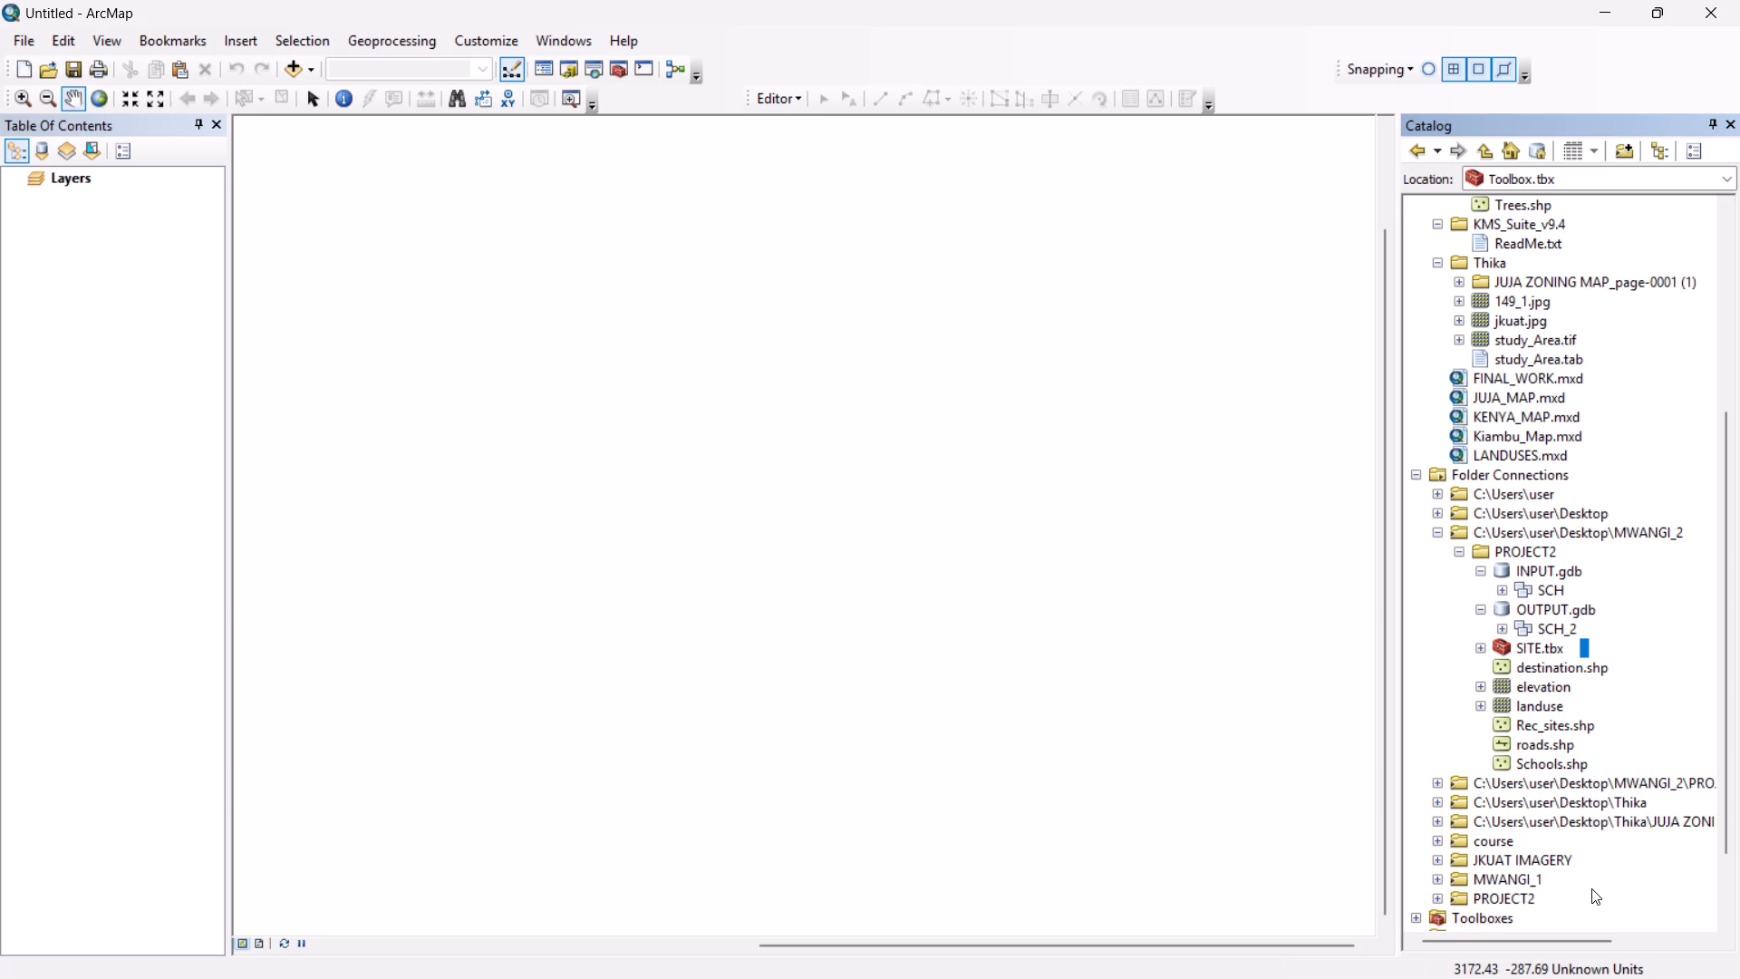
key("shift+underscore")
type("ANALYSIS")
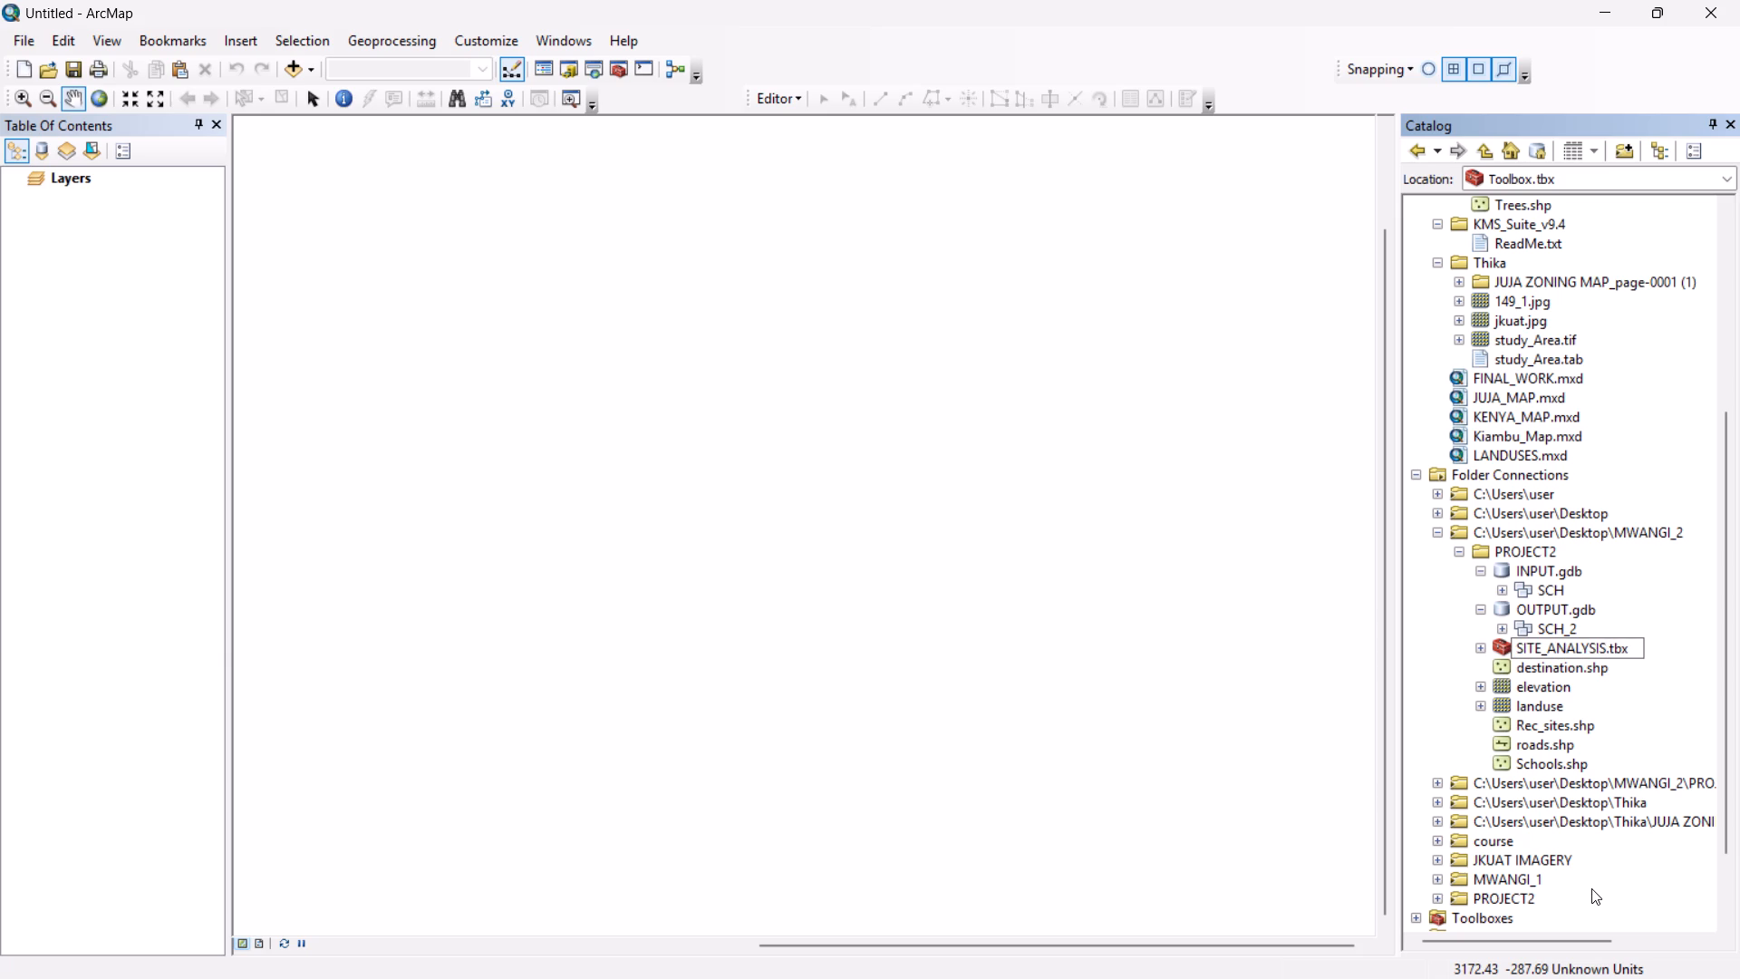
key("Return")
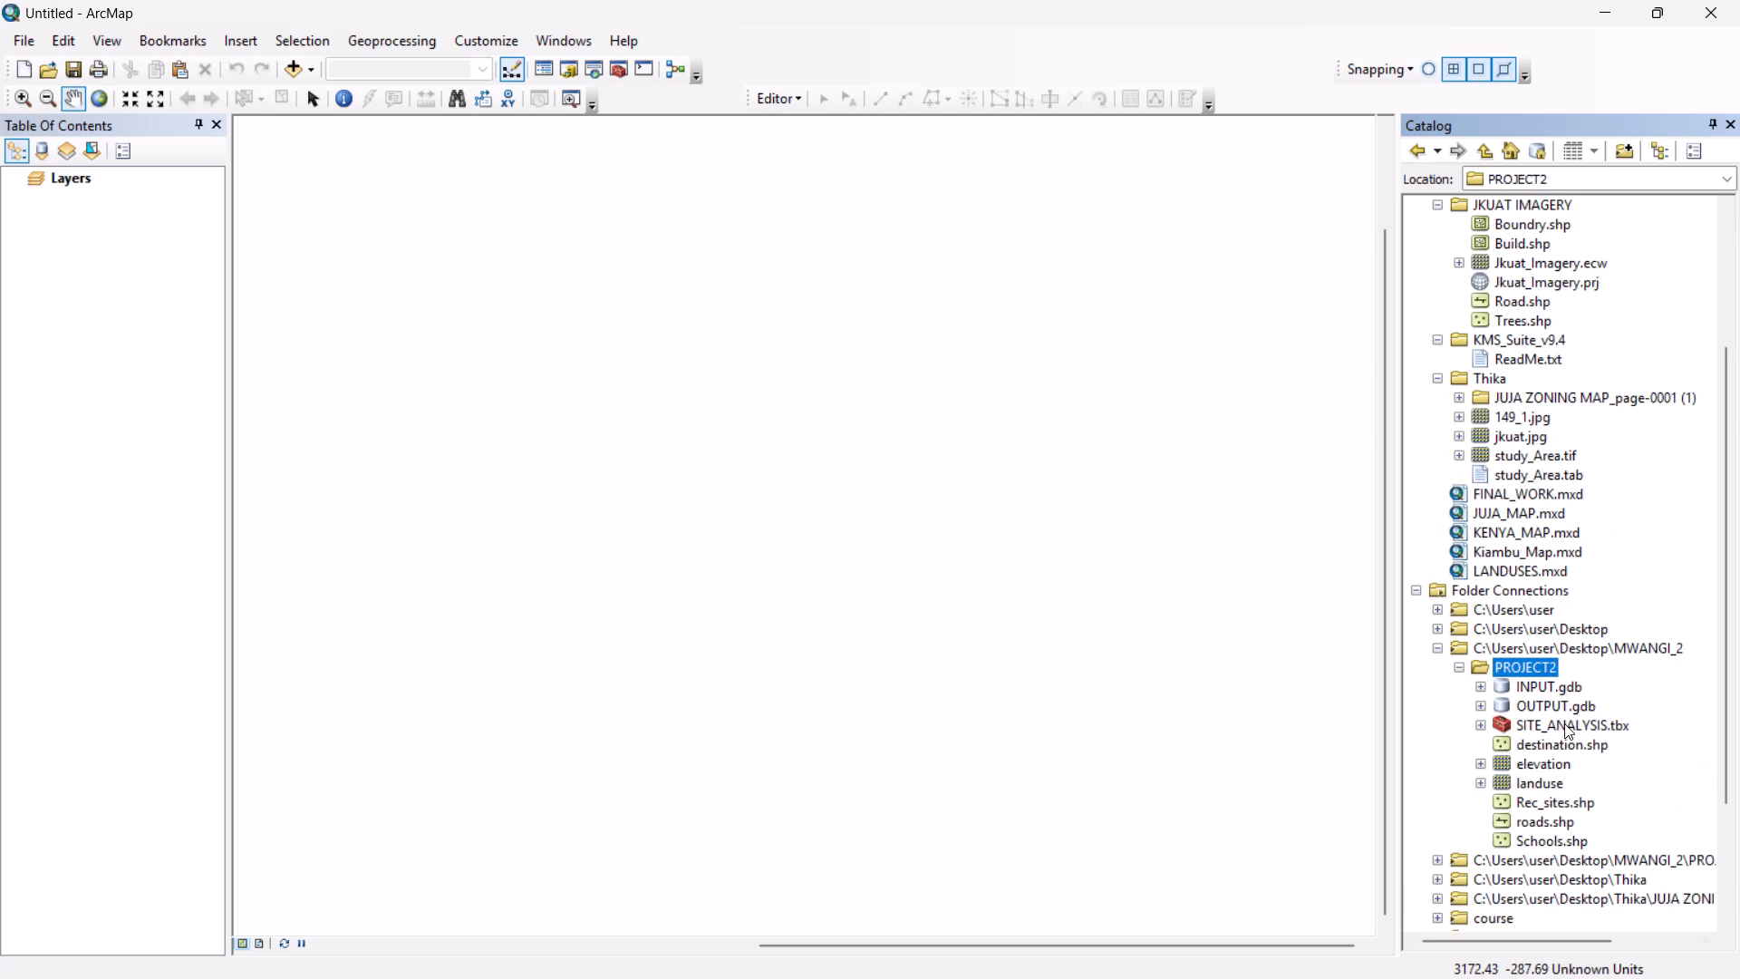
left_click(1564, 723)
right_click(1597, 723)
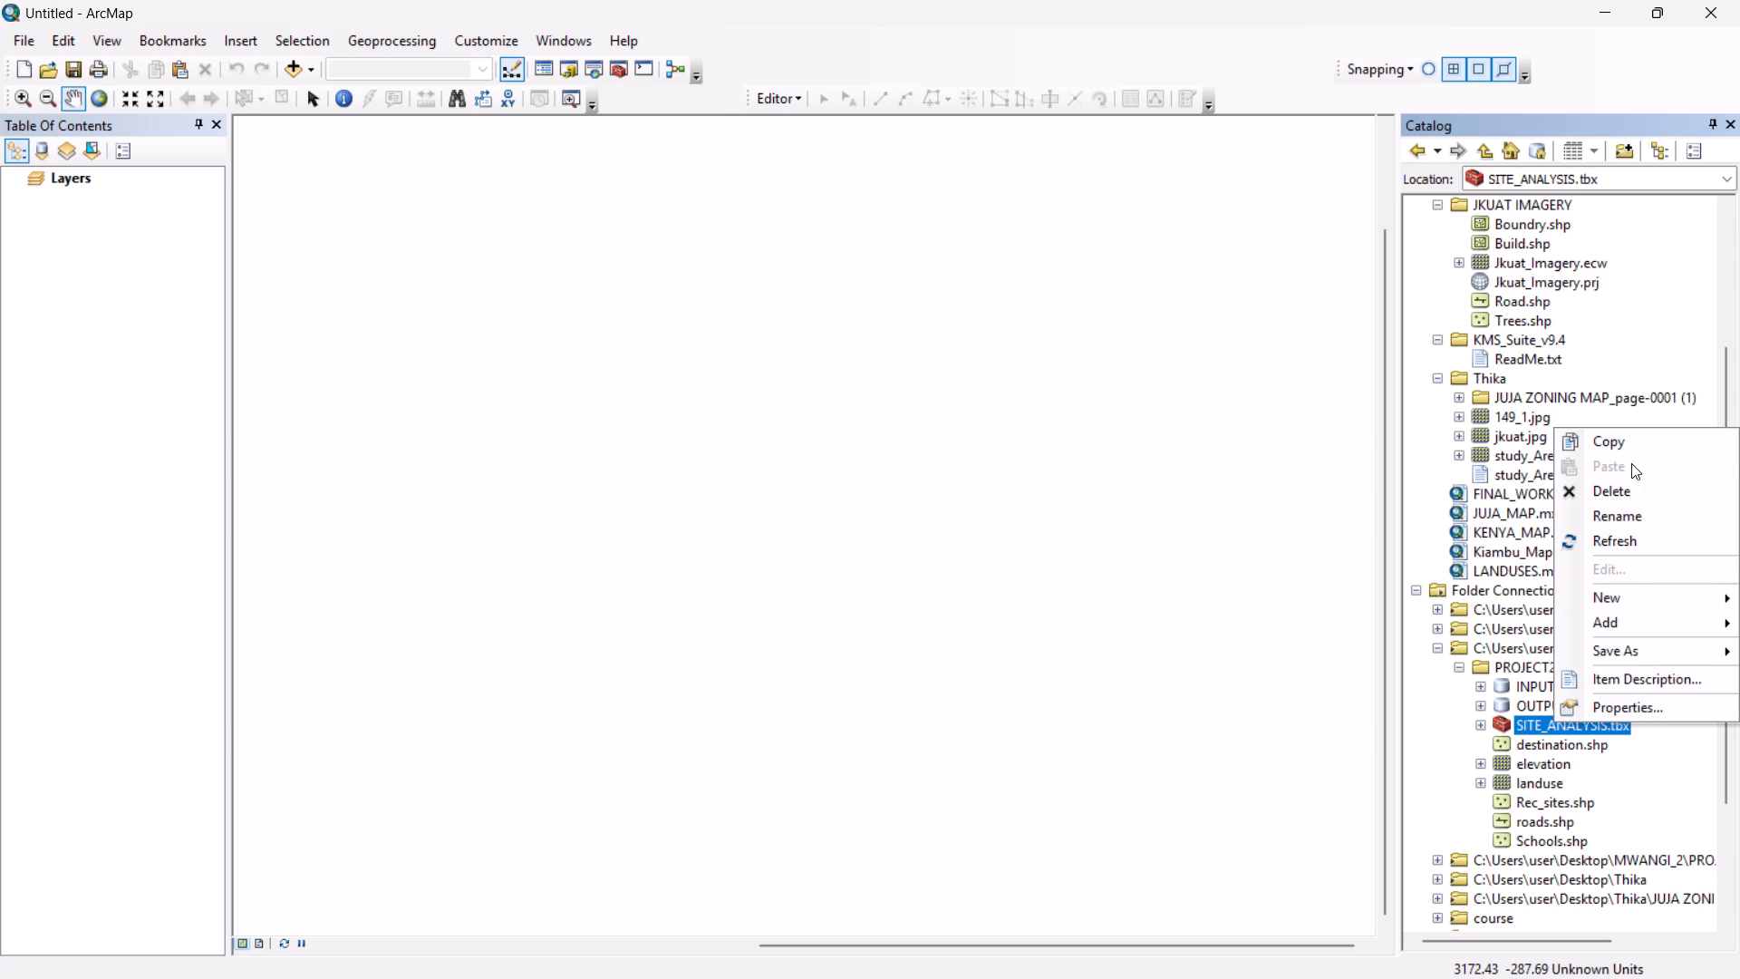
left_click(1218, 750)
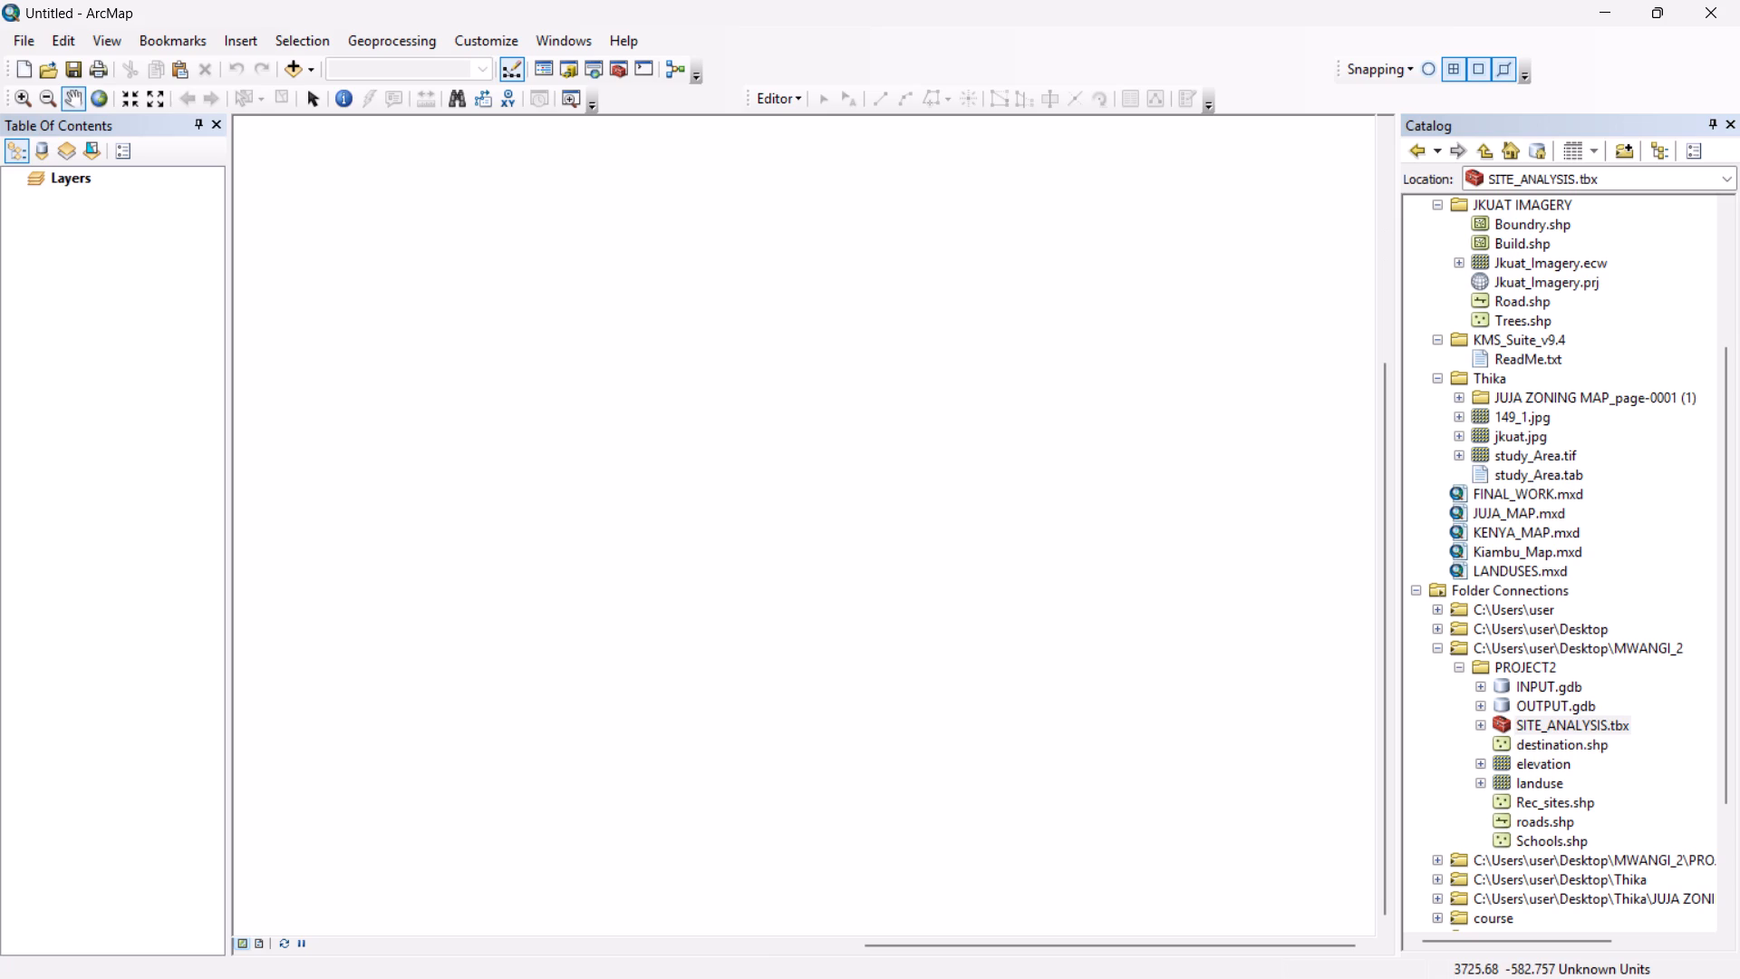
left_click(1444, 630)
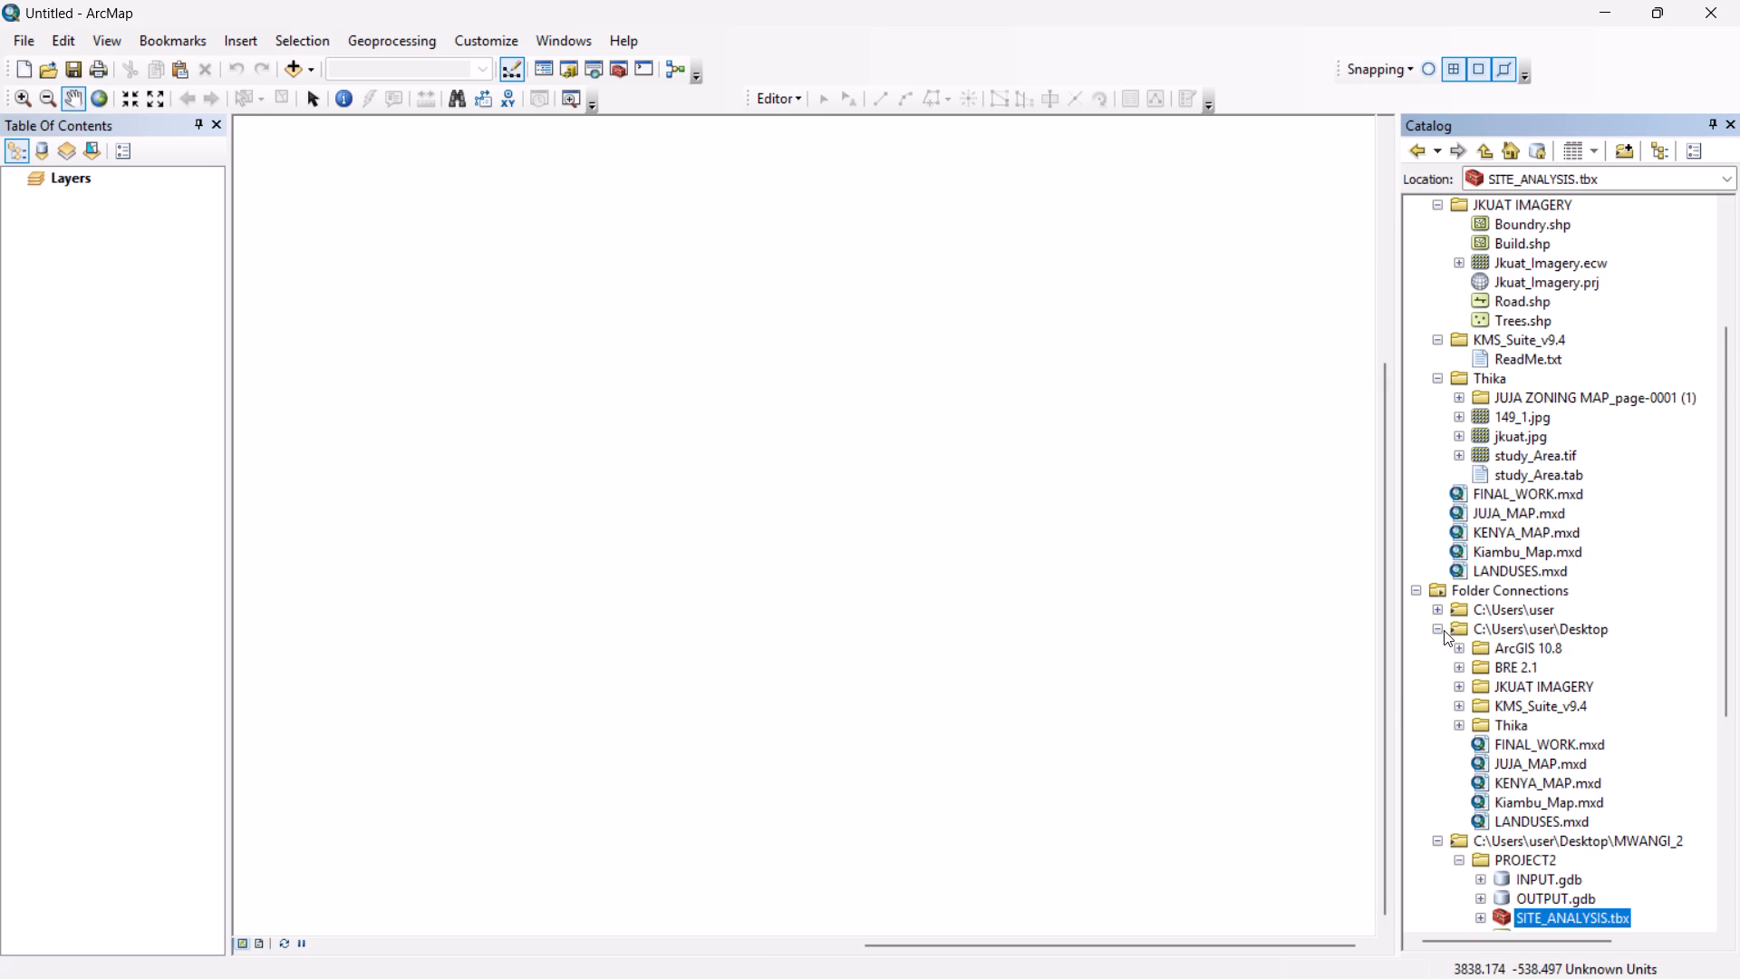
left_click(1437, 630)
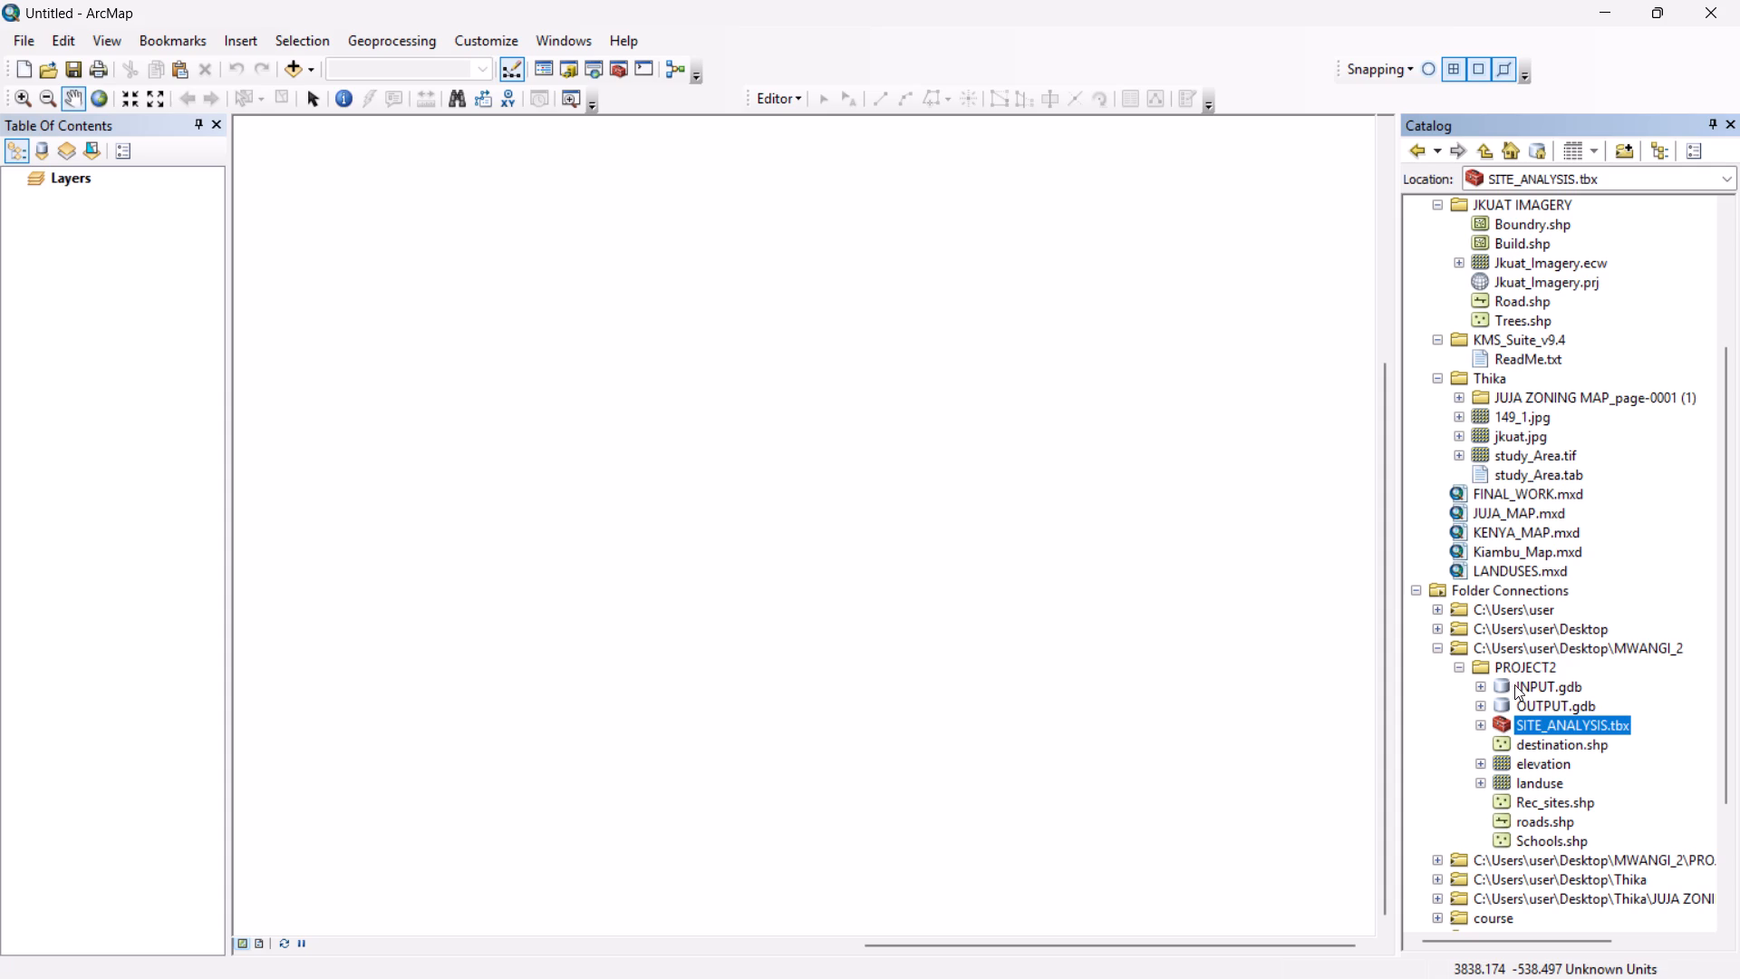
Create a new model inside the SITE_ANALYSIS toolbox.
right_click(1531, 715)
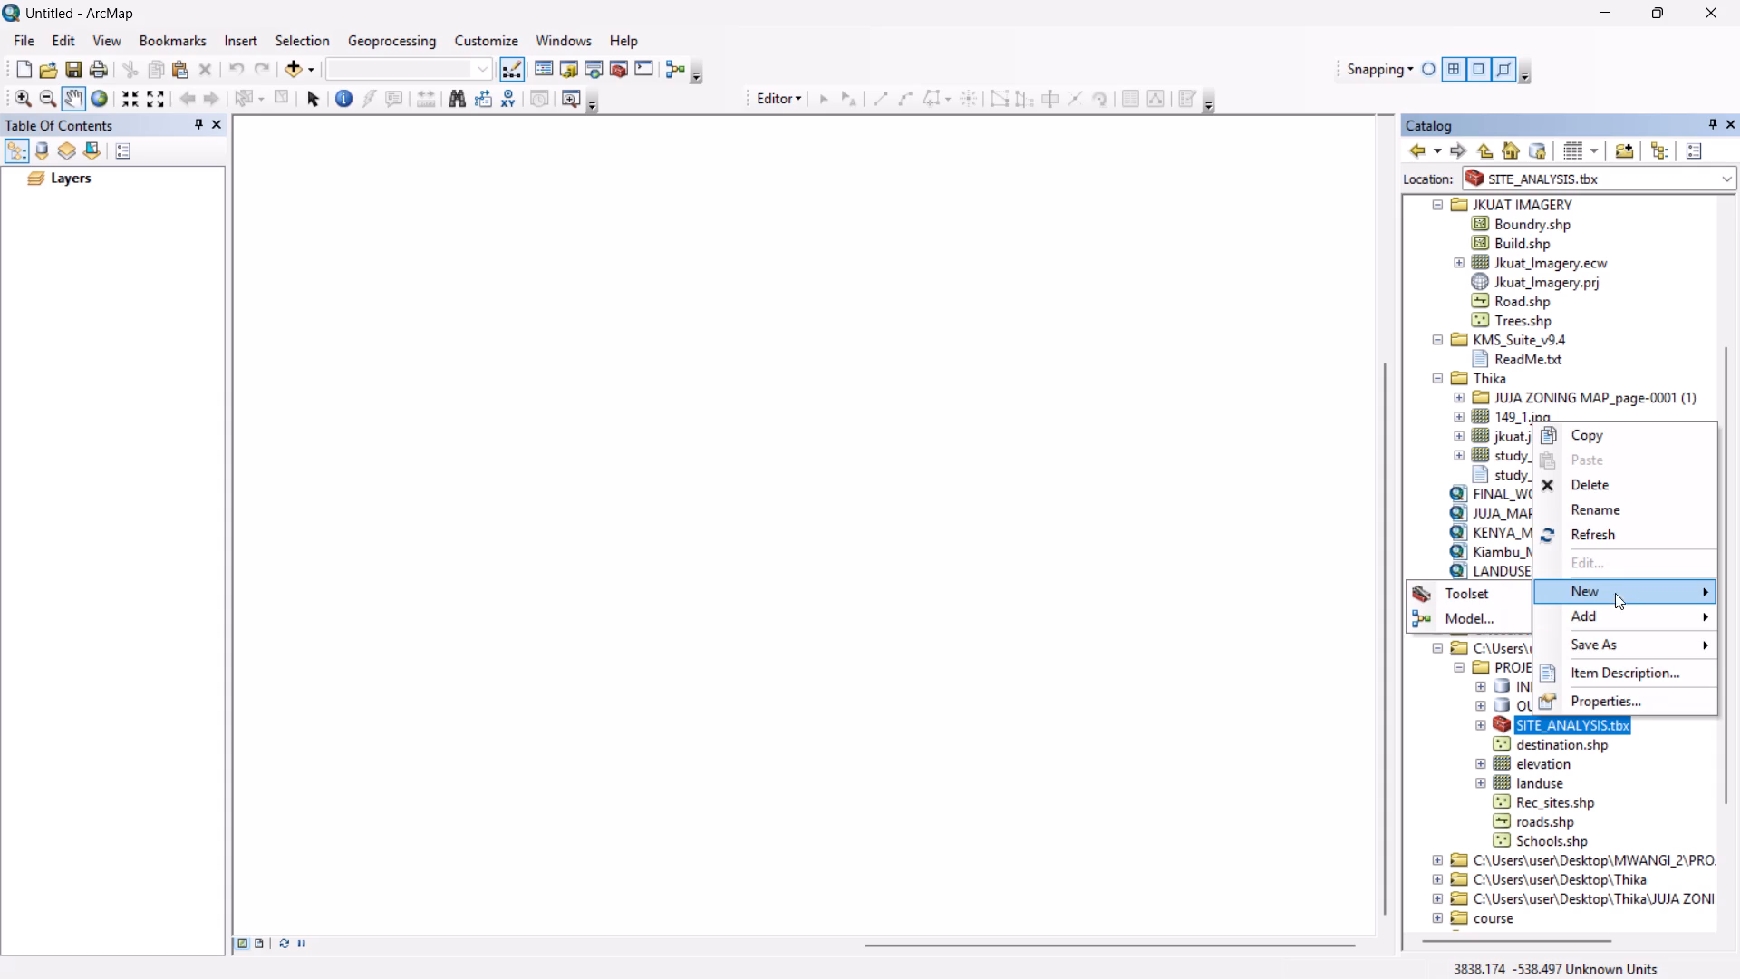
left_click(1484, 611)
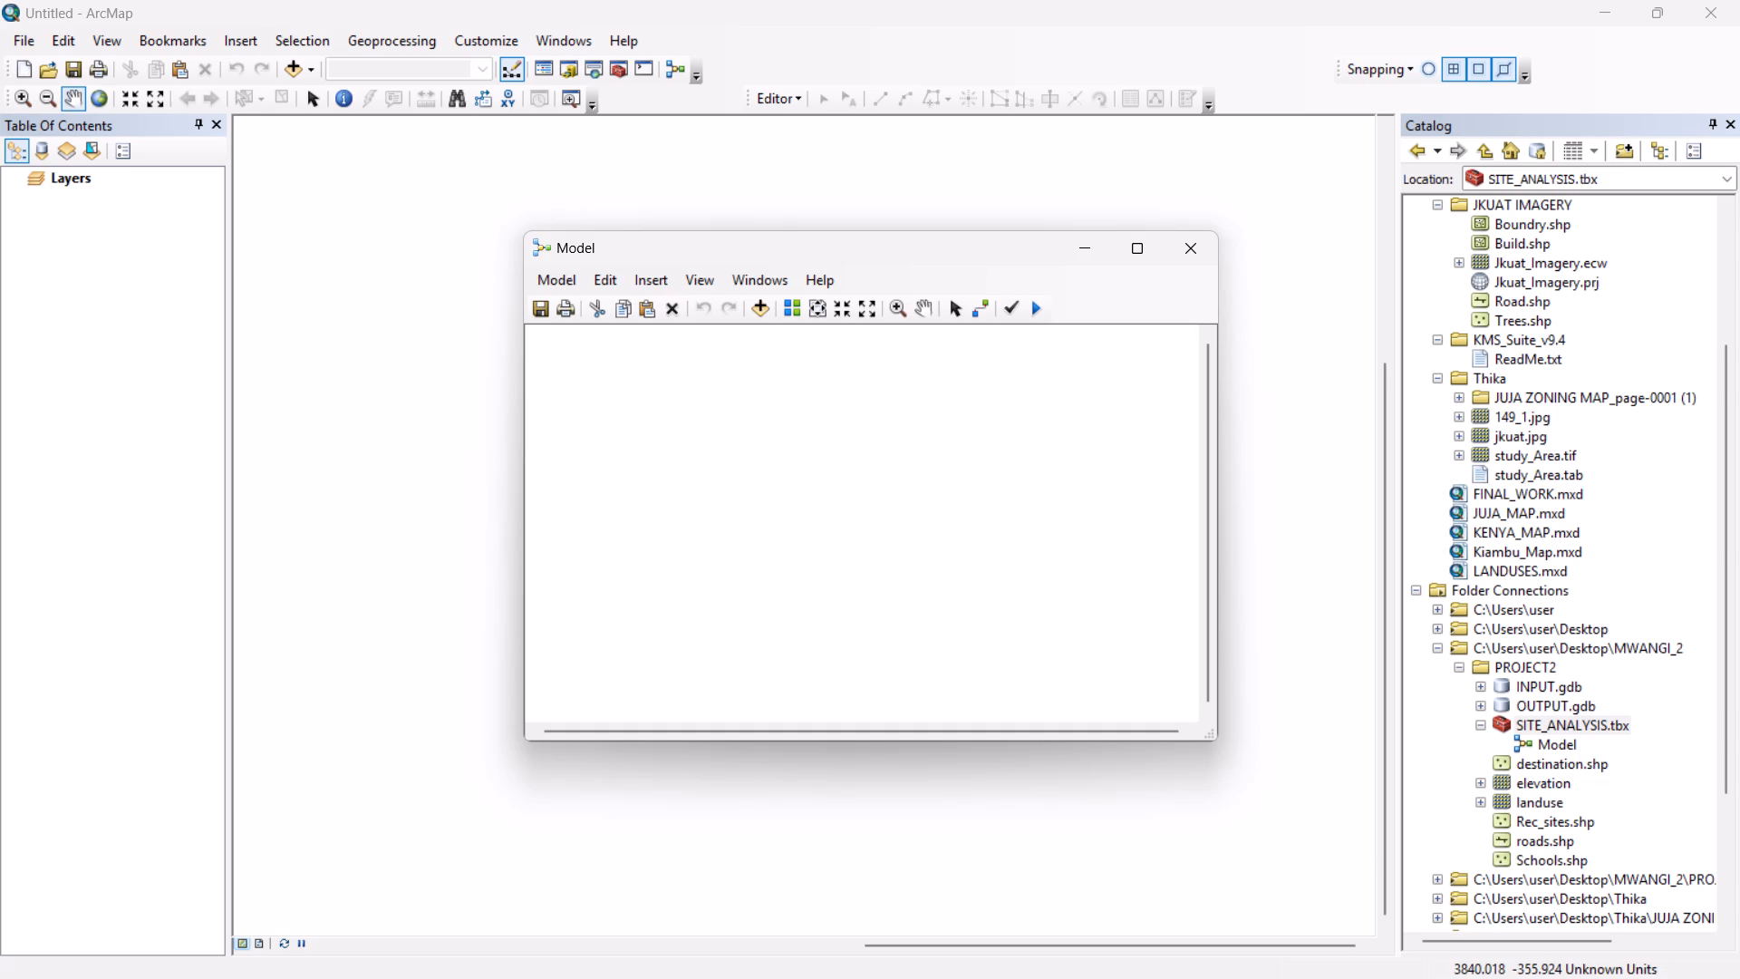
Open the new model's properties and set its name to Findschool.
left_click(575, 279)
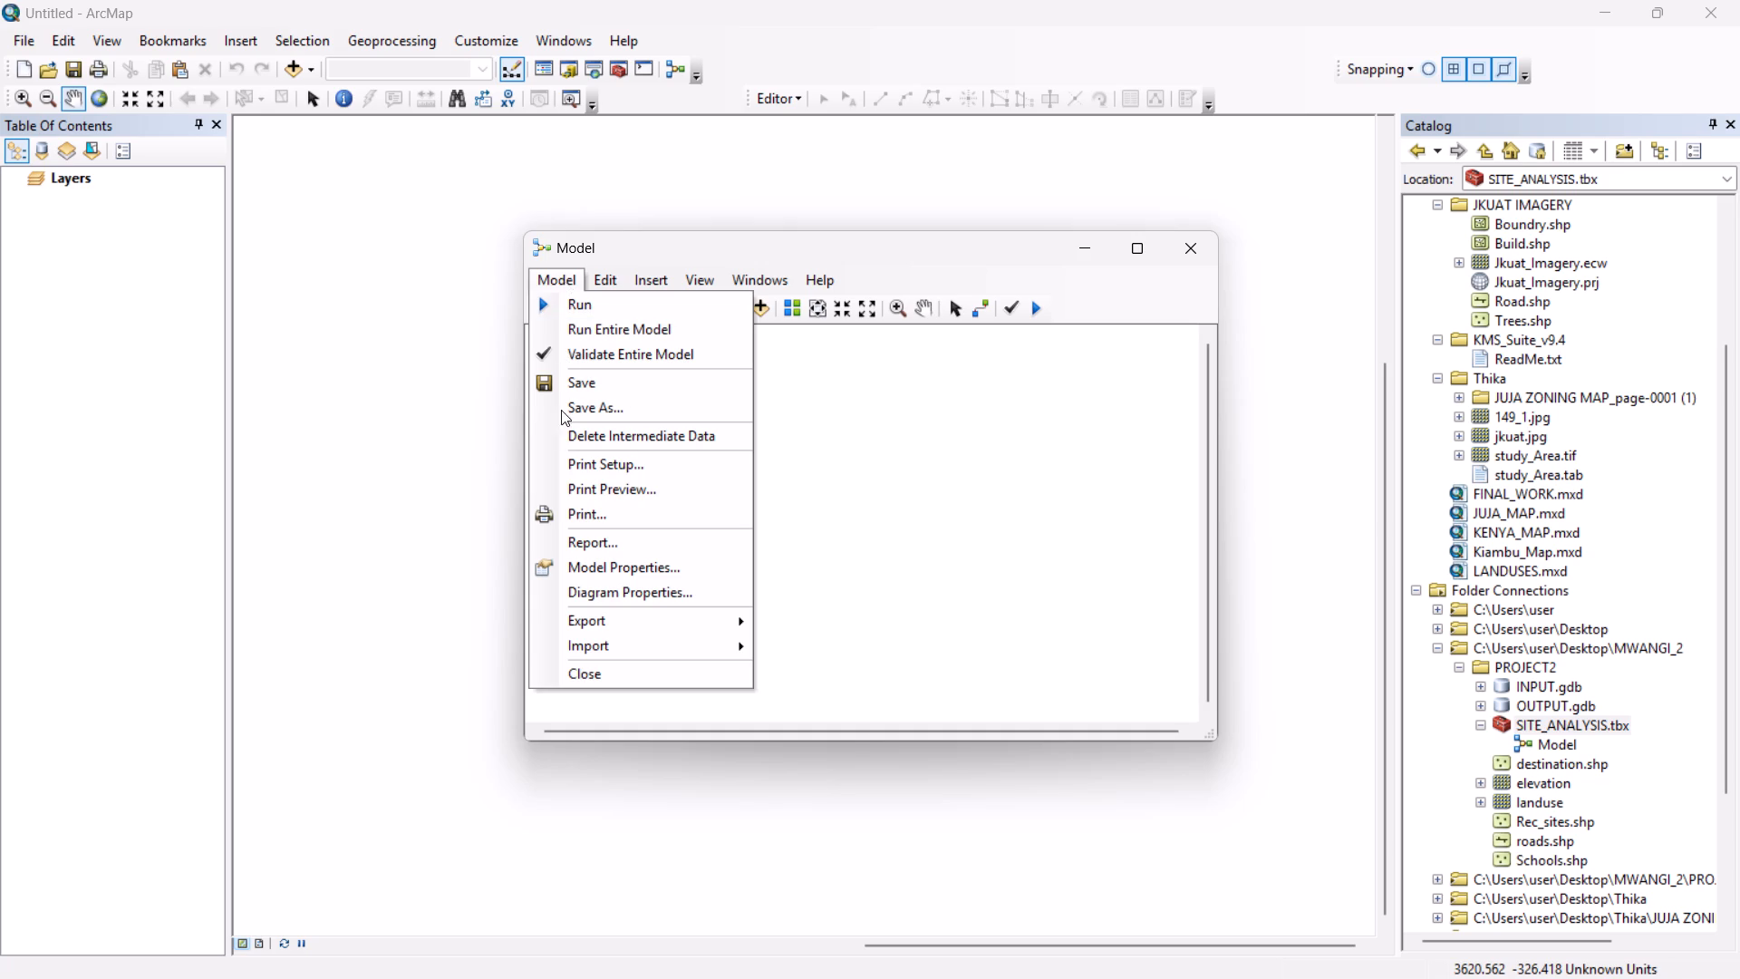
left_click(560, 567)
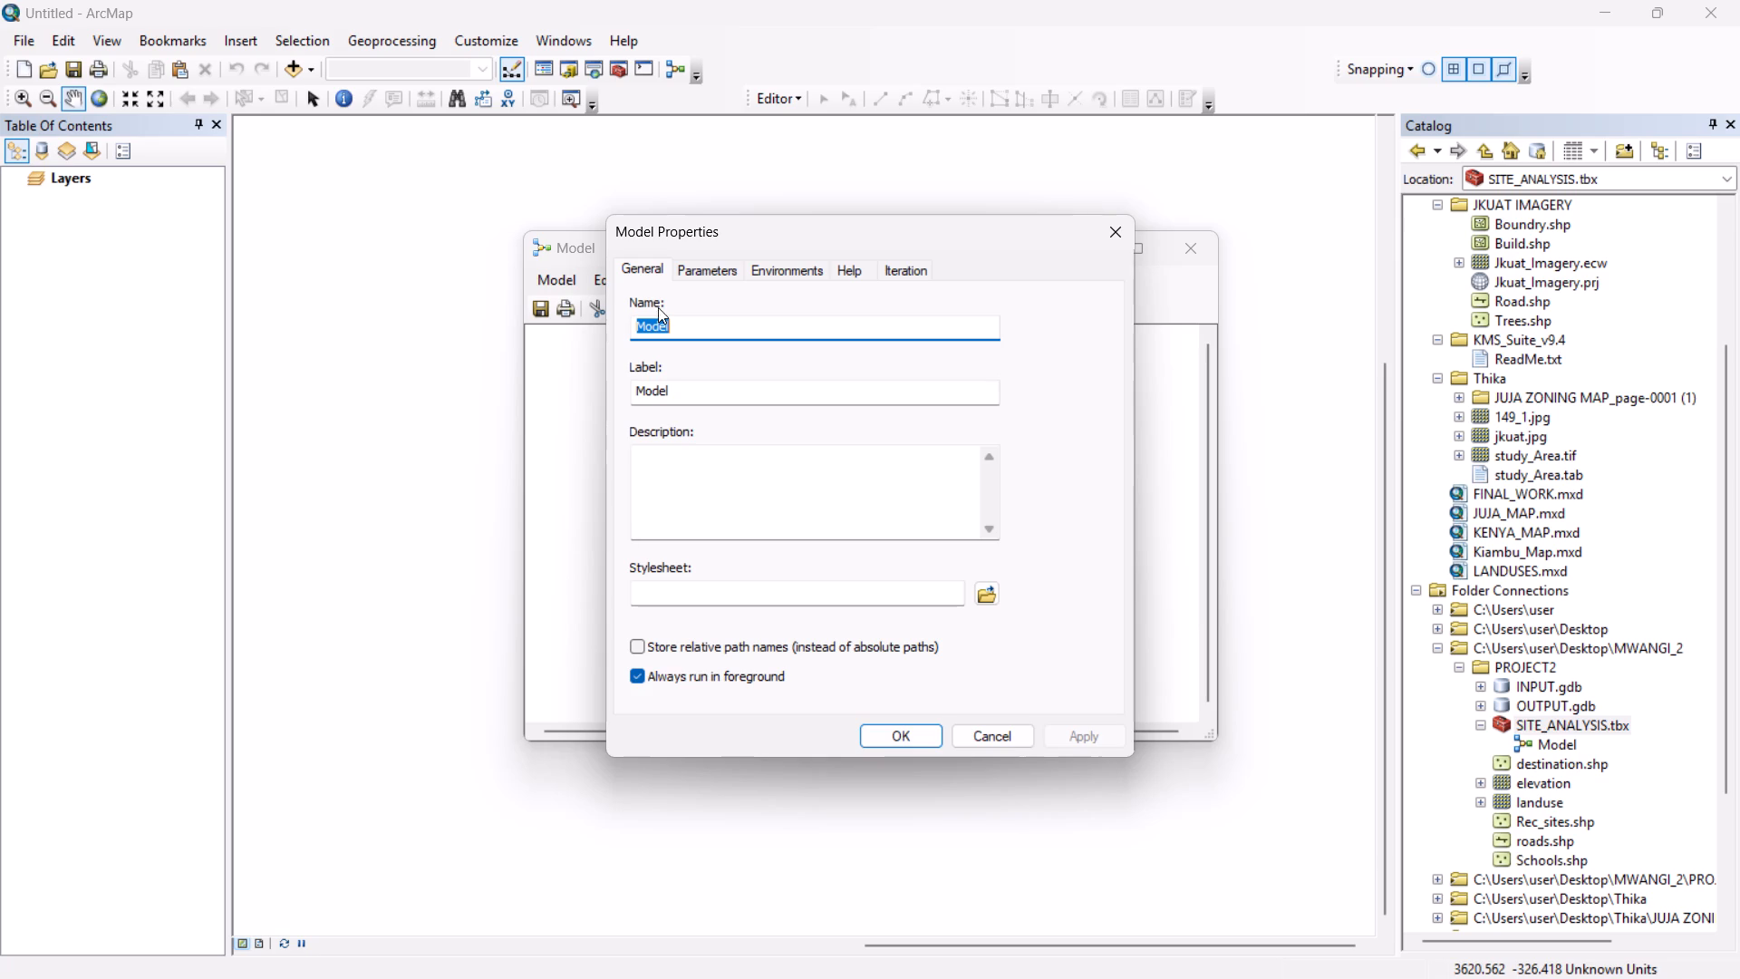
left_click(644, 271)
left_click(725, 265)
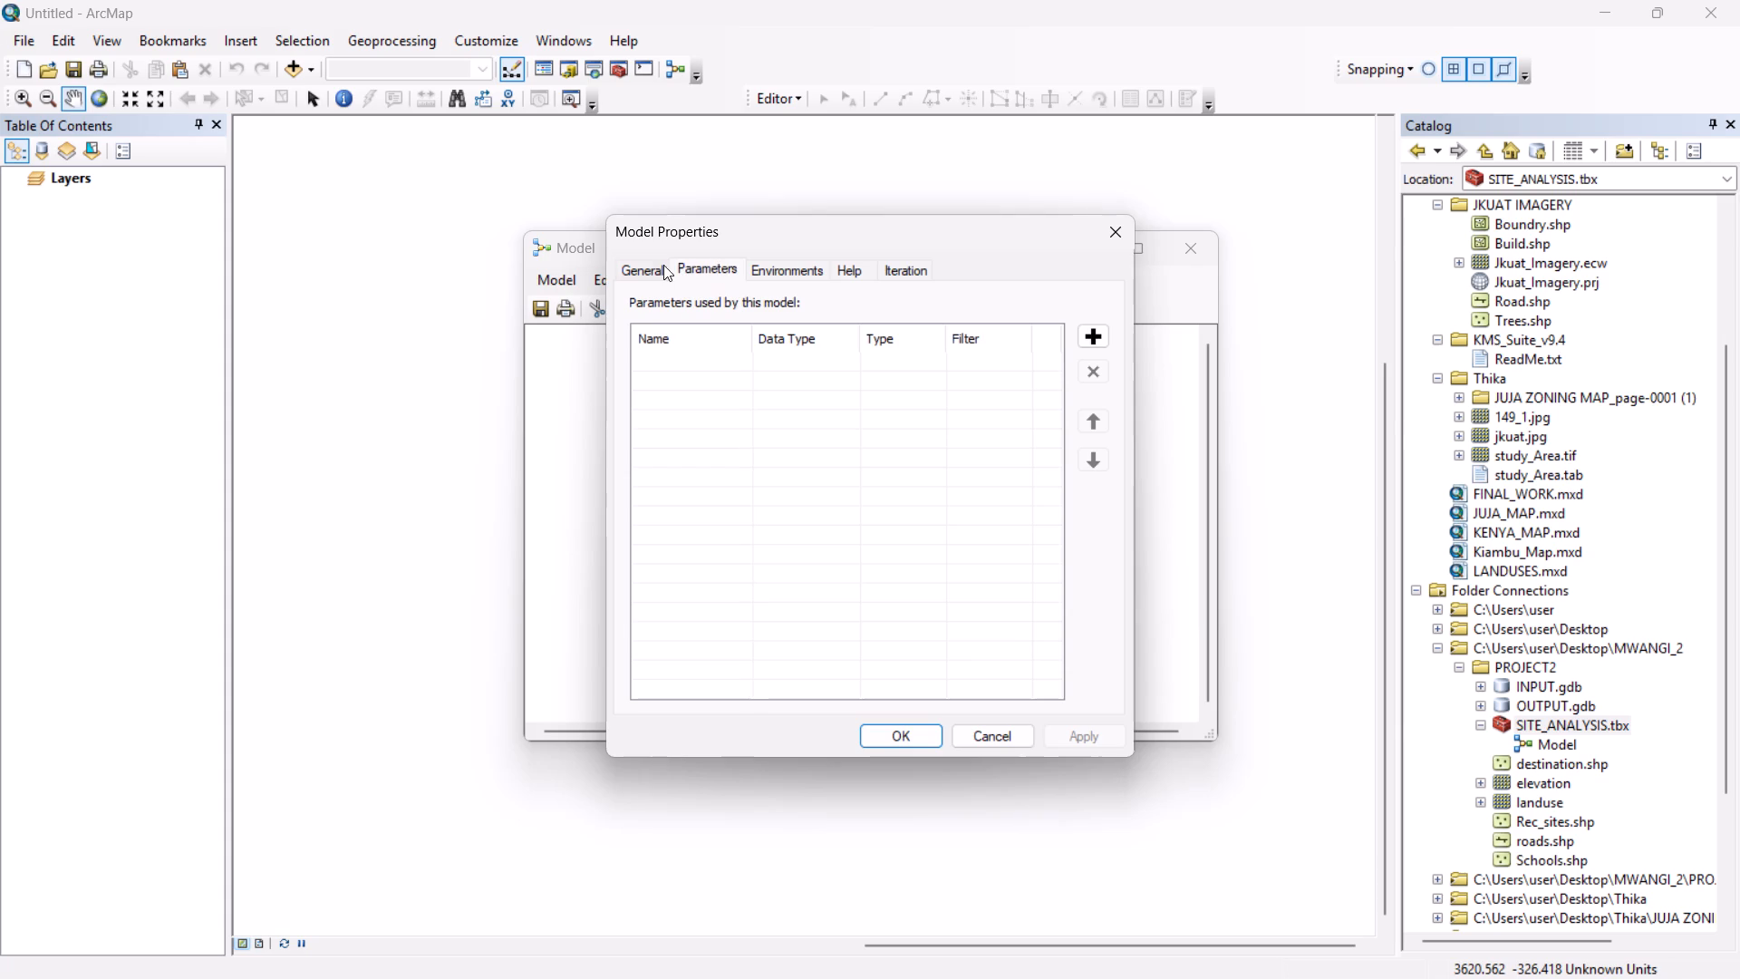
left_click(636, 270)
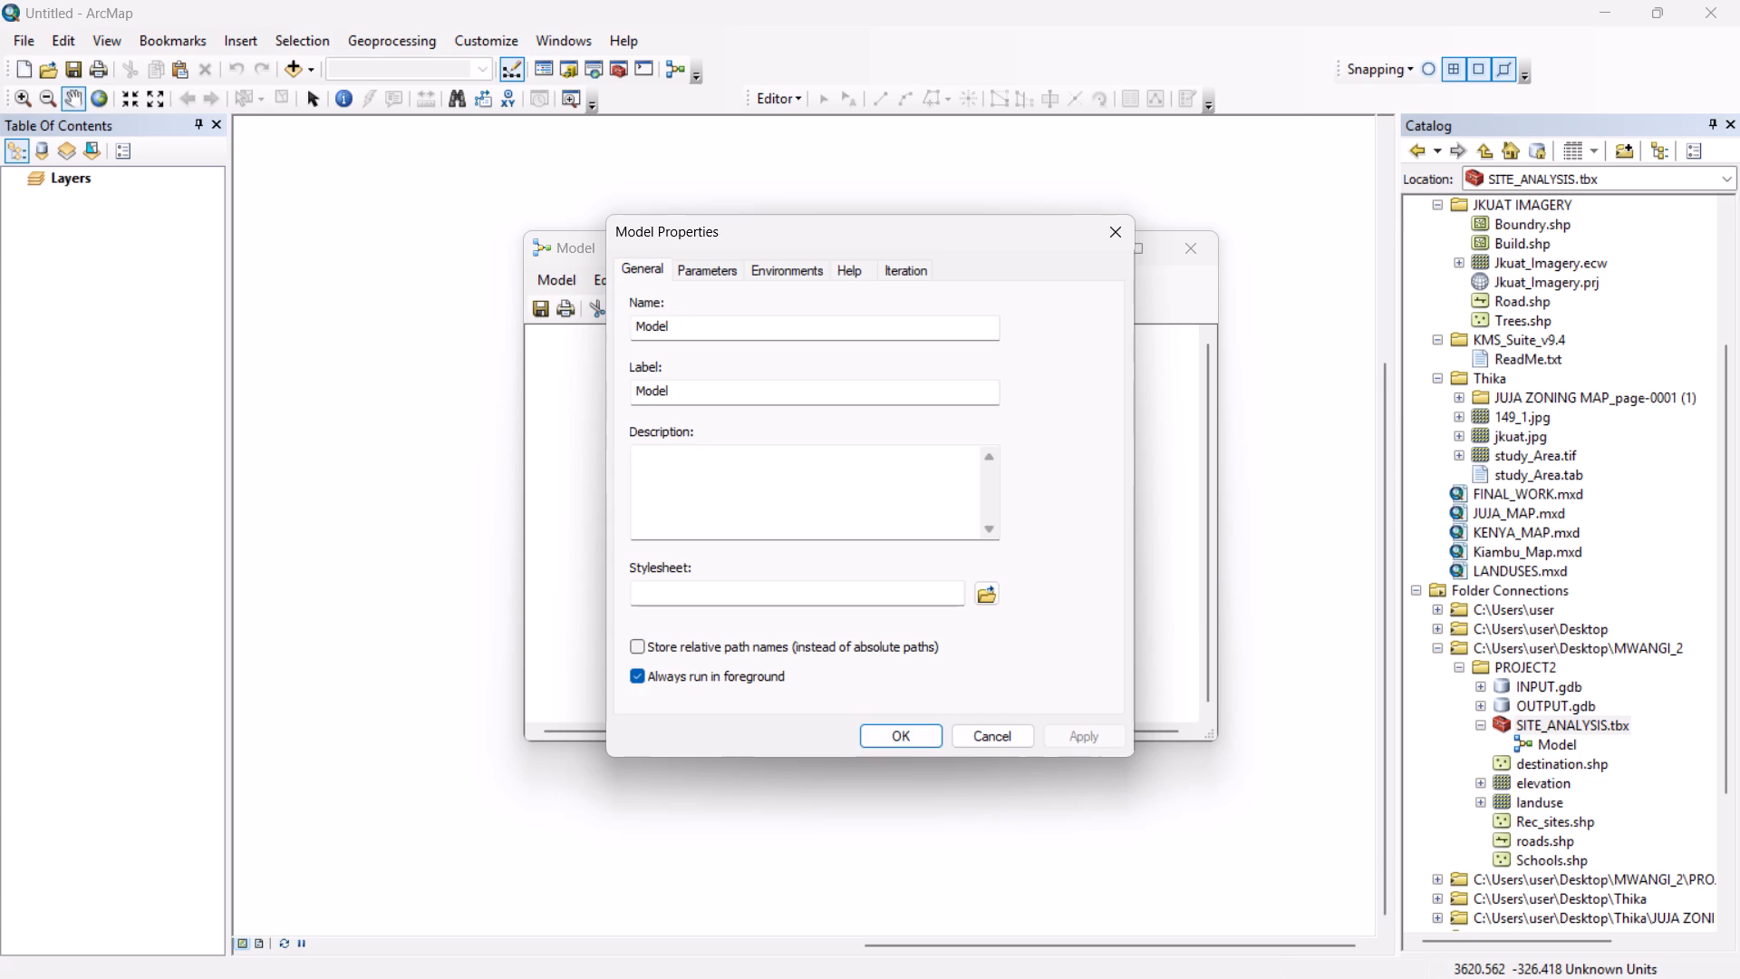
left_click(676, 324)
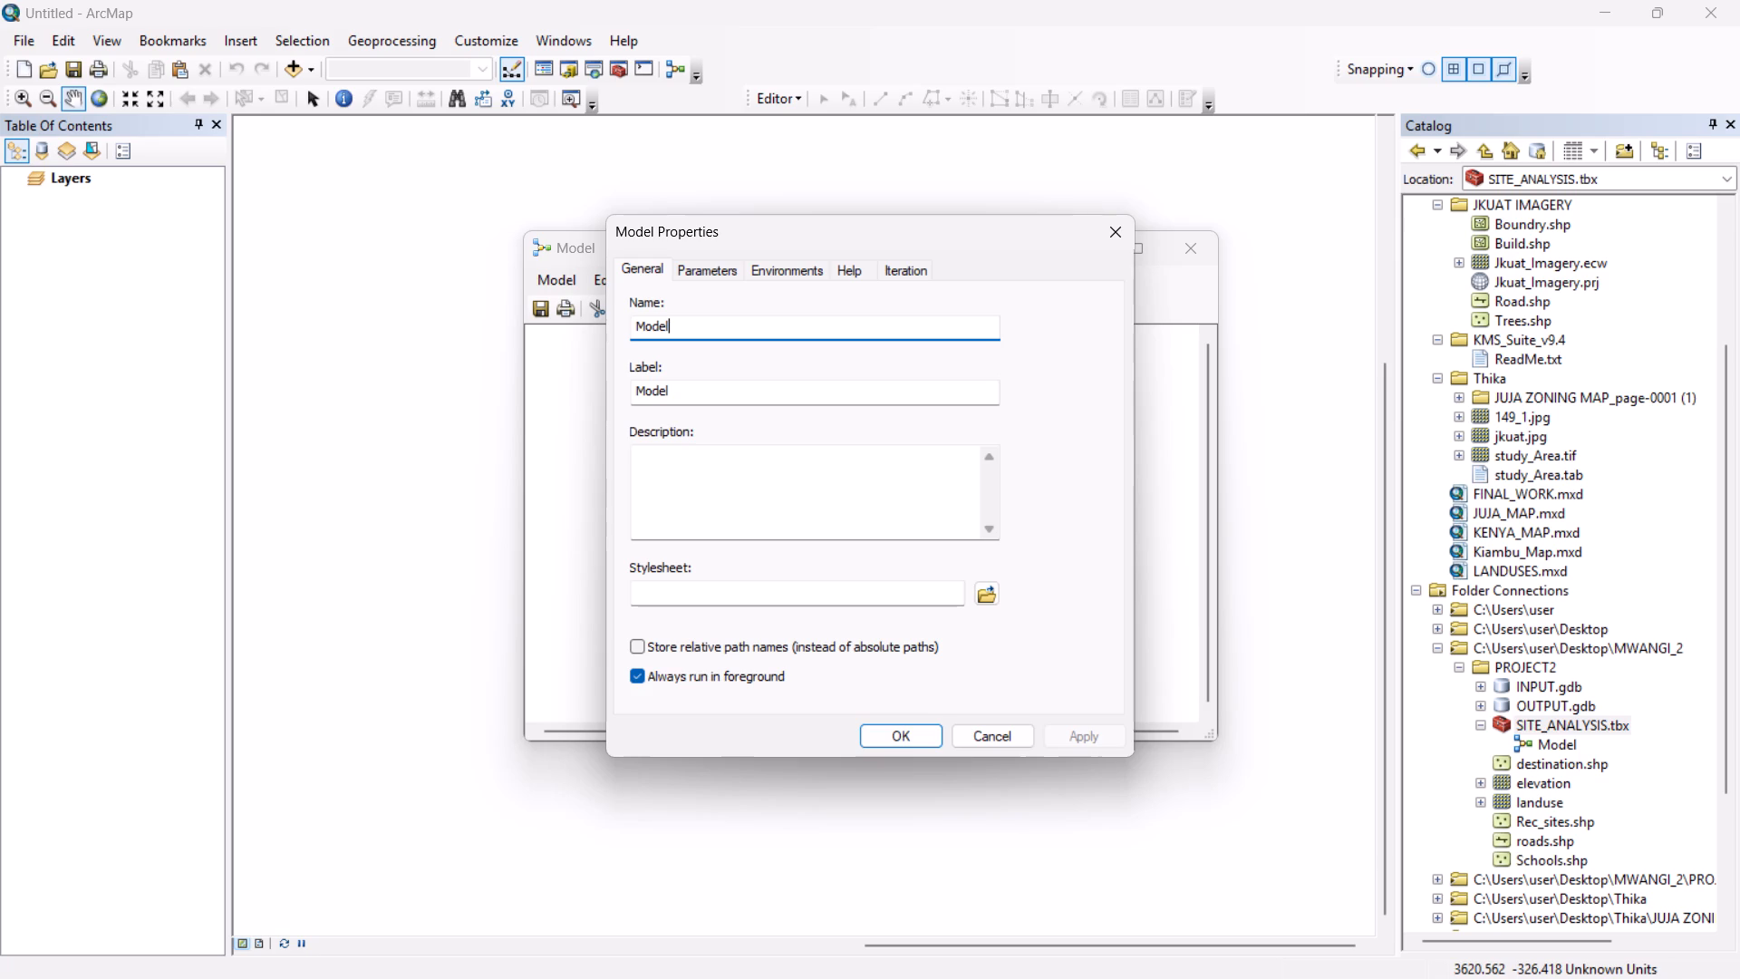
key("BackSpace")
key("BackSpace")
key("BackSpace")
key("BackSpace")
key("BackSpace")
key("BackSpace")
key("BackSpace")
key("BackSpace")
key("BackSpace")
key("BackSpace")
key("BackSpace")
key("BackSpace")
key("BackSpace")
key("BackSpace")
key("BackSpace")
key("BackSpace")
key("shift+f")
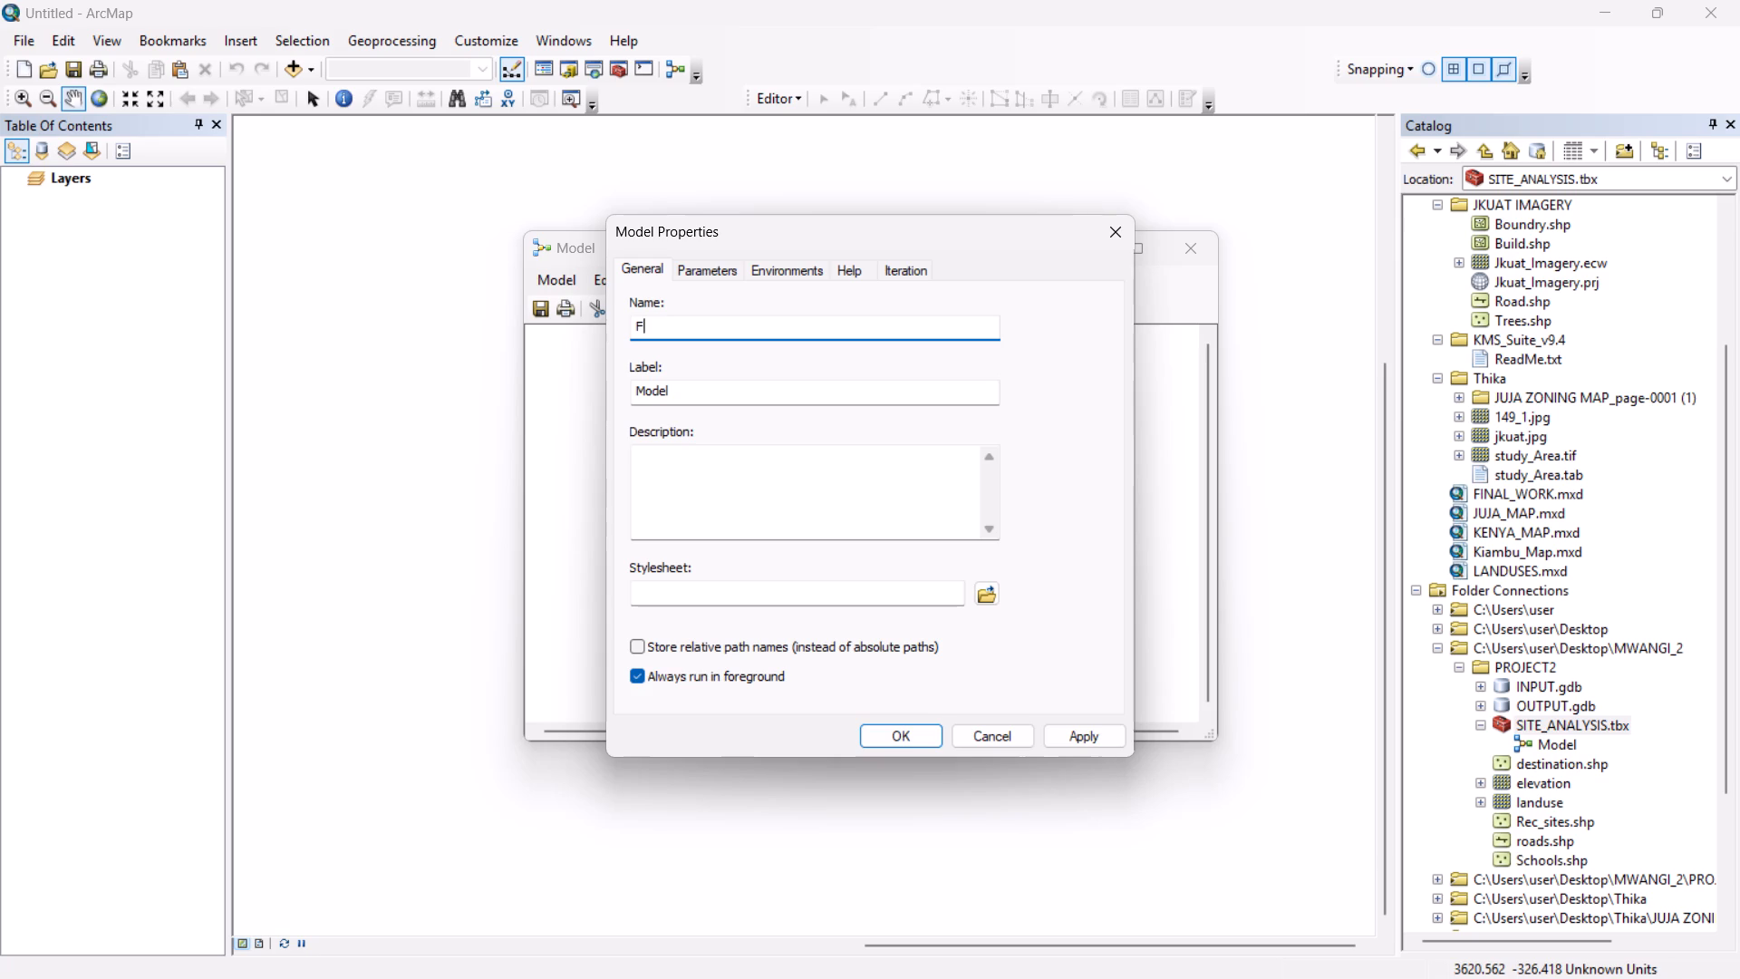
type("ind")
type("sc")
key("h")
type("oo")
key("l")
Set the model's label to "Find location for school".
left_click(682, 391)
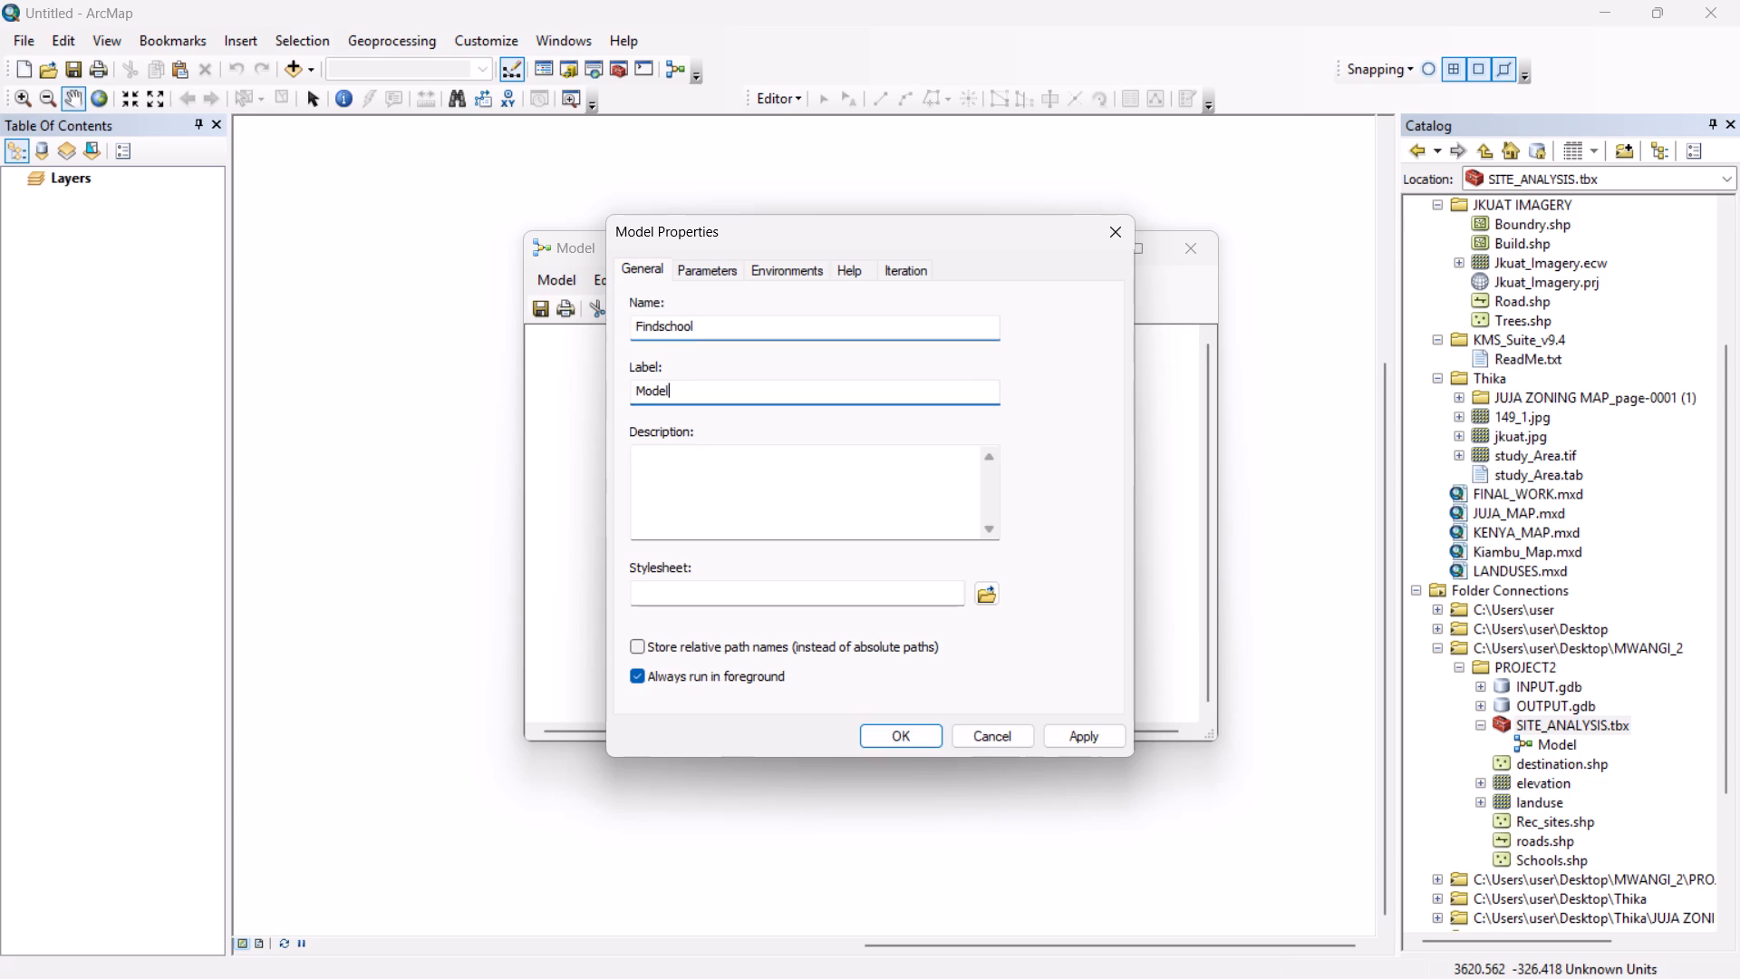
key("BackSpace")
key("BackSpace")
key("BackSpace")
key("BackSpace")
key("BackSpace")
key("BackSpace")
key("BackSpace")
key("BackSpace")
key("BackSpace")
key("BackSpace")
key("BackSpace")
key("BackSpace")
key("BackSpace")
key("BackSpace")
key("BackSpace")
key("BackSpace")
key("BackSpace")
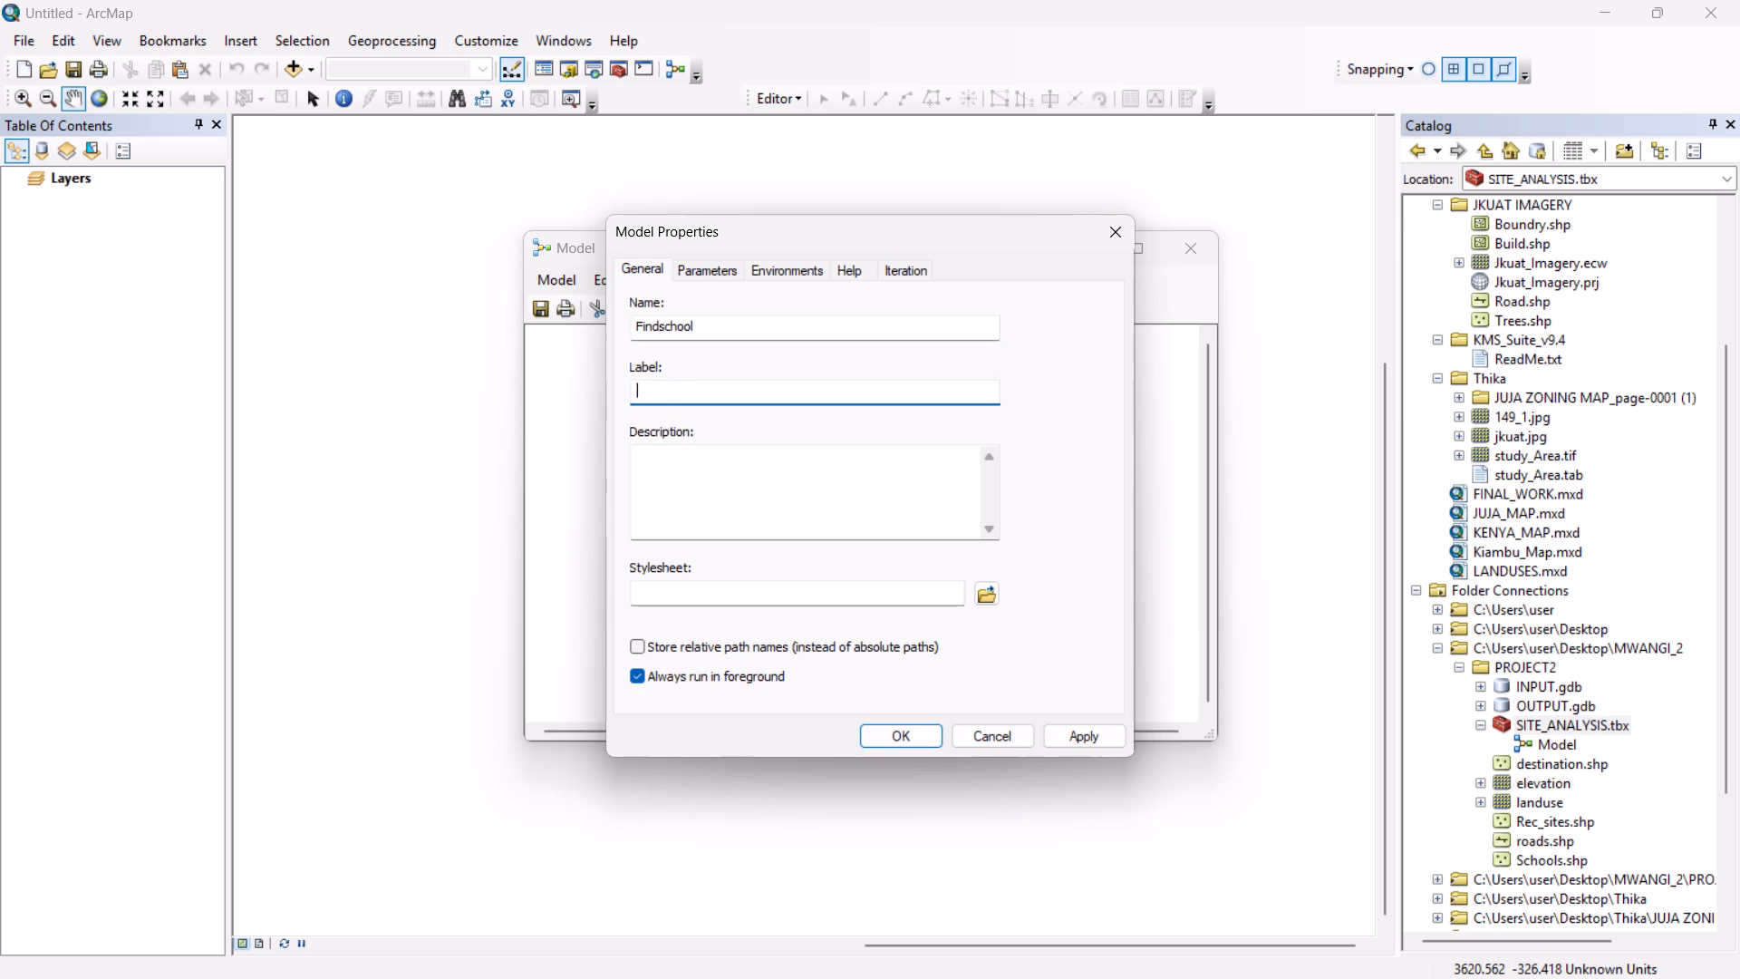
type("Find")
key("space")
type("location for school")
Set the model to store relative path names instead of absolute paths.
left_click(640, 649)
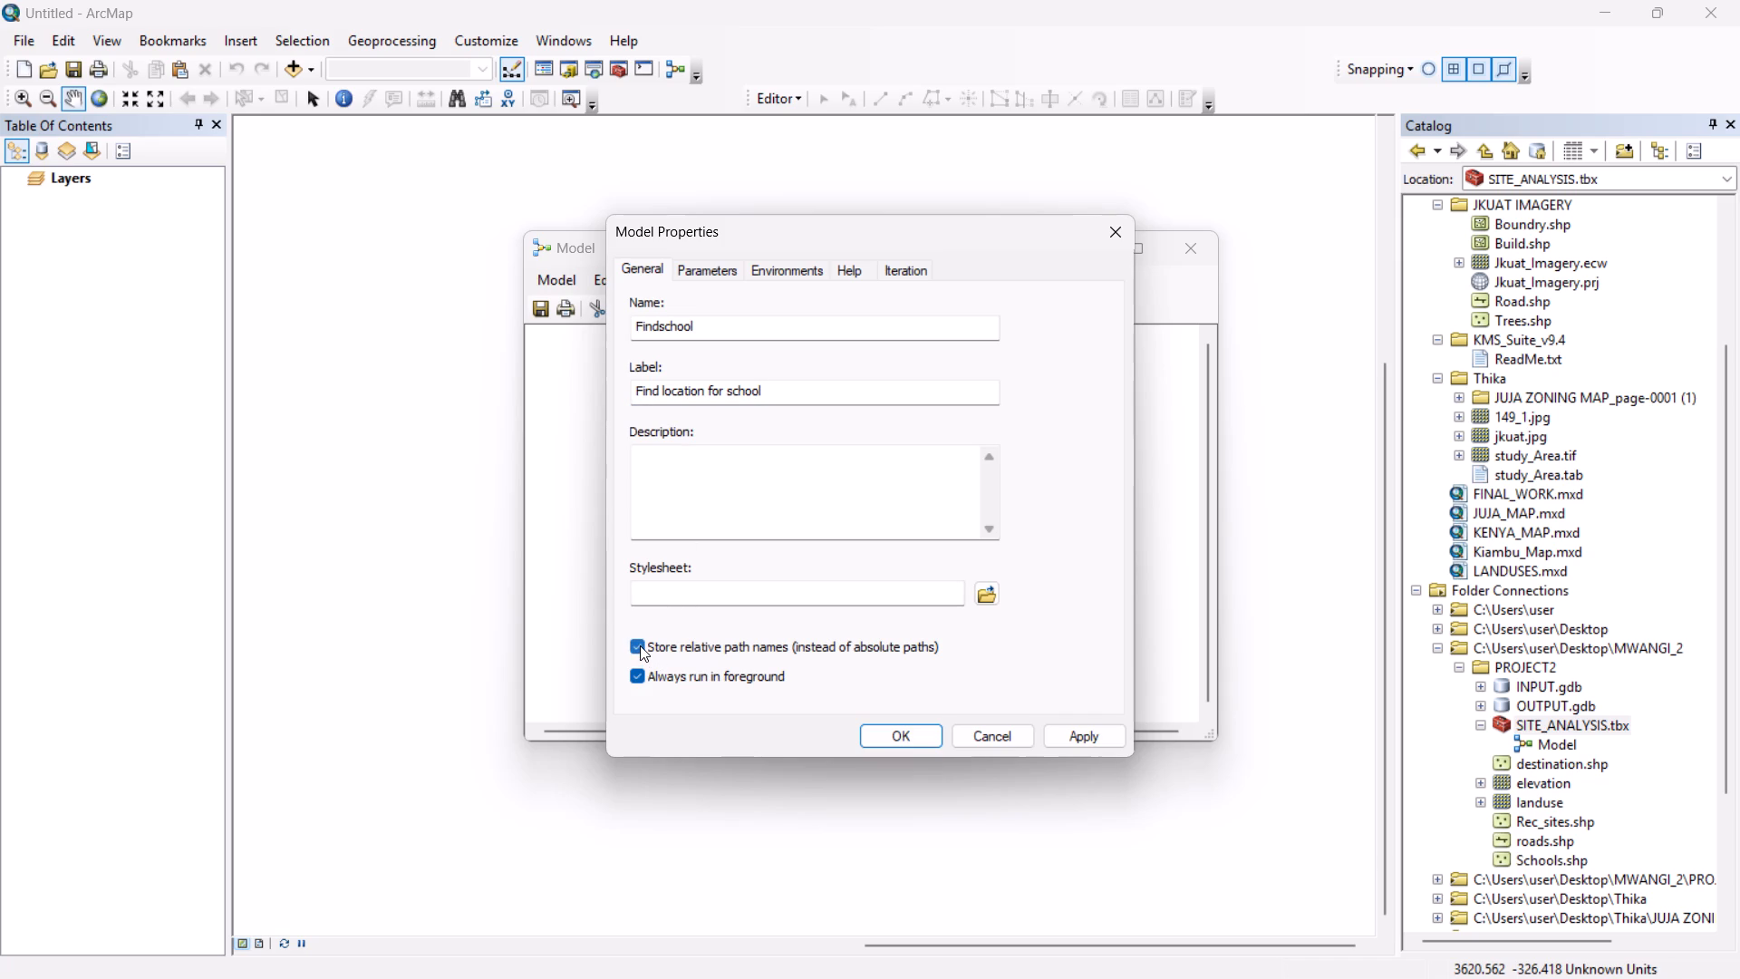
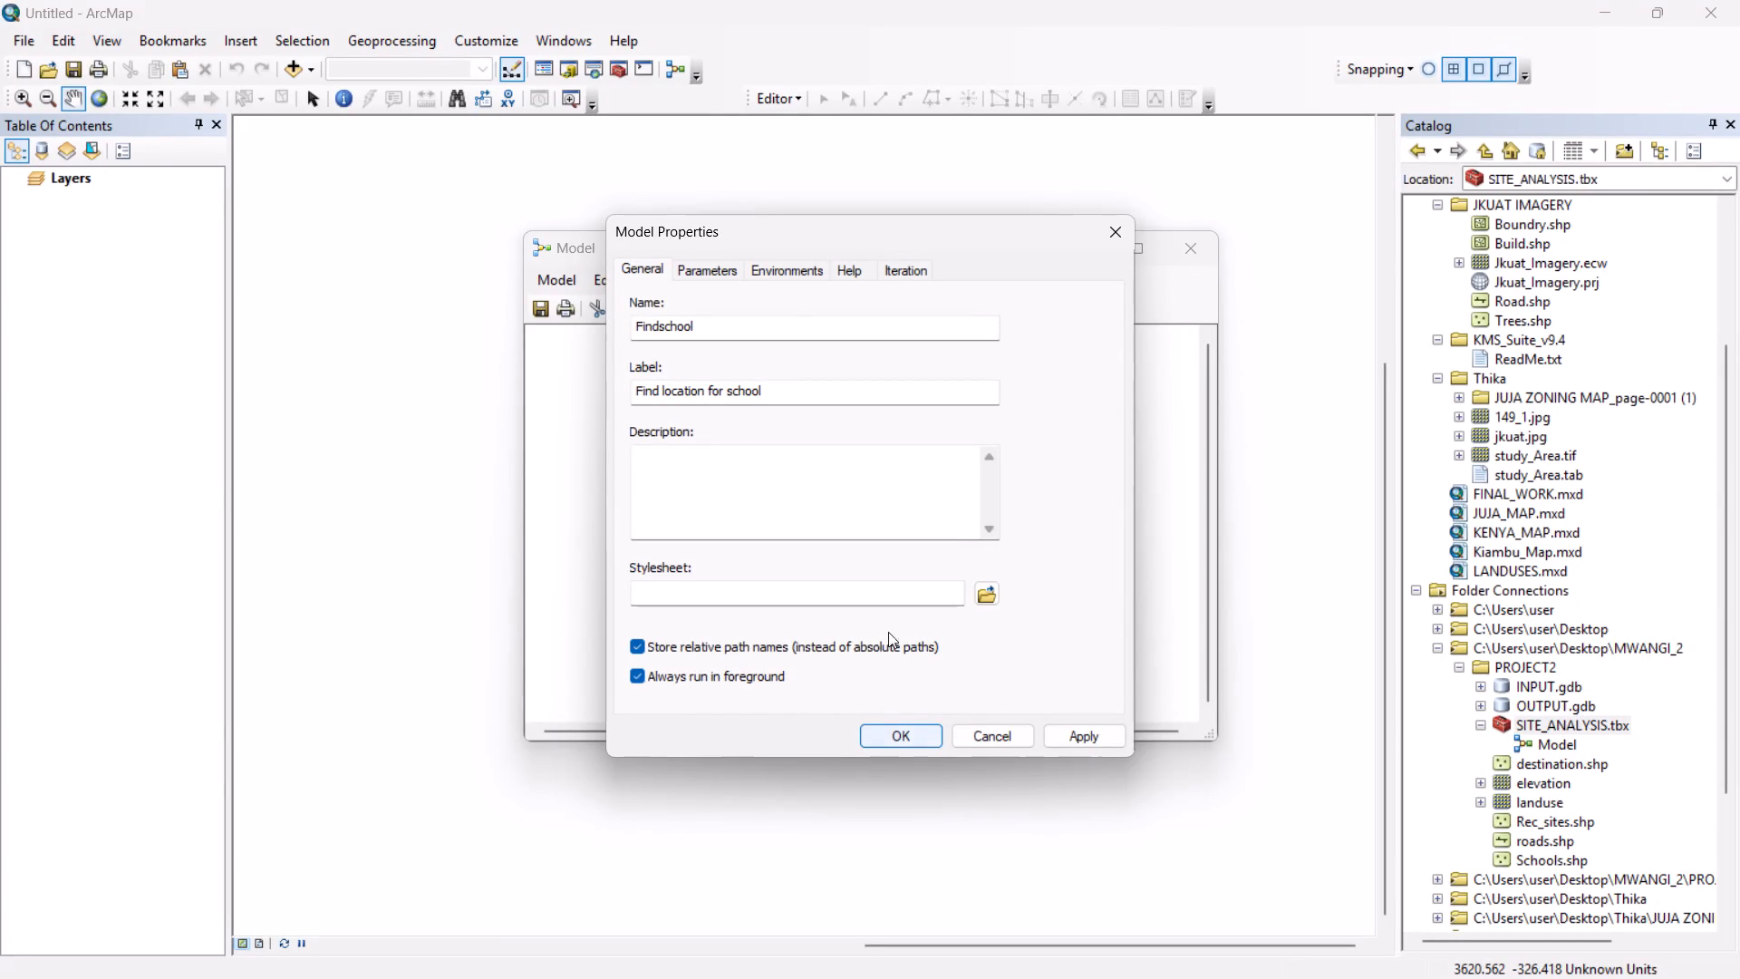
Look over the environment setting categories in the model's properties and close both the properties and the model window.
left_click(800, 269)
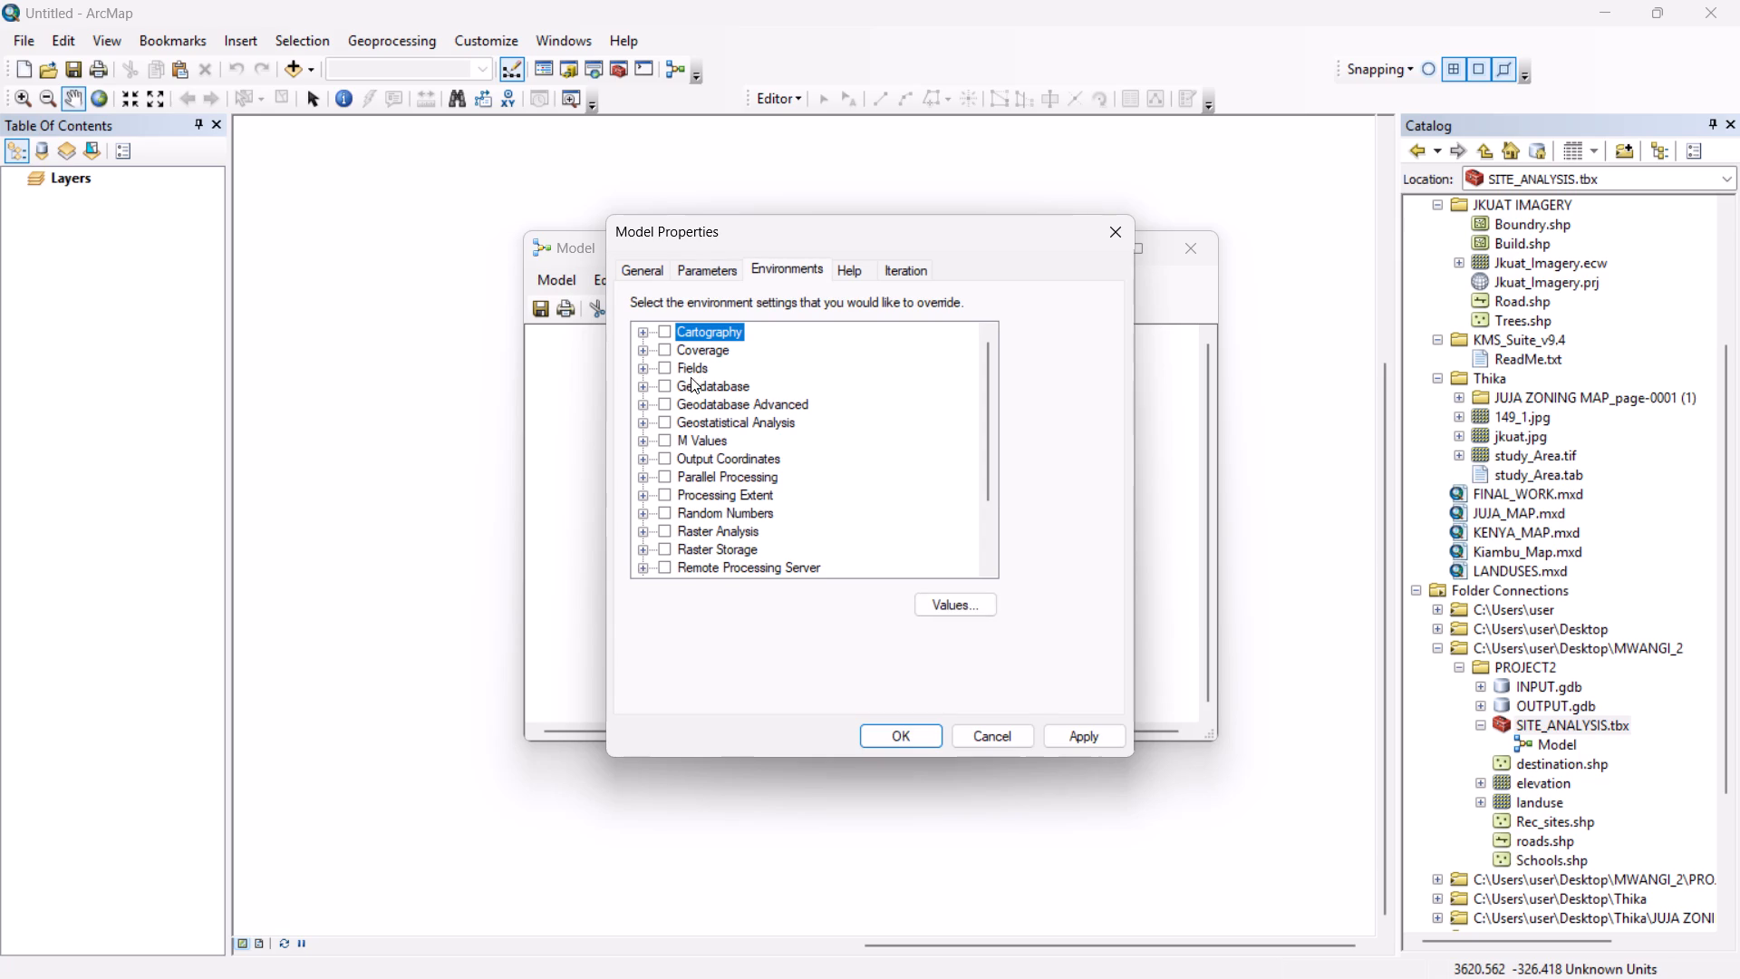
scroll(686, 369, "down", 1)
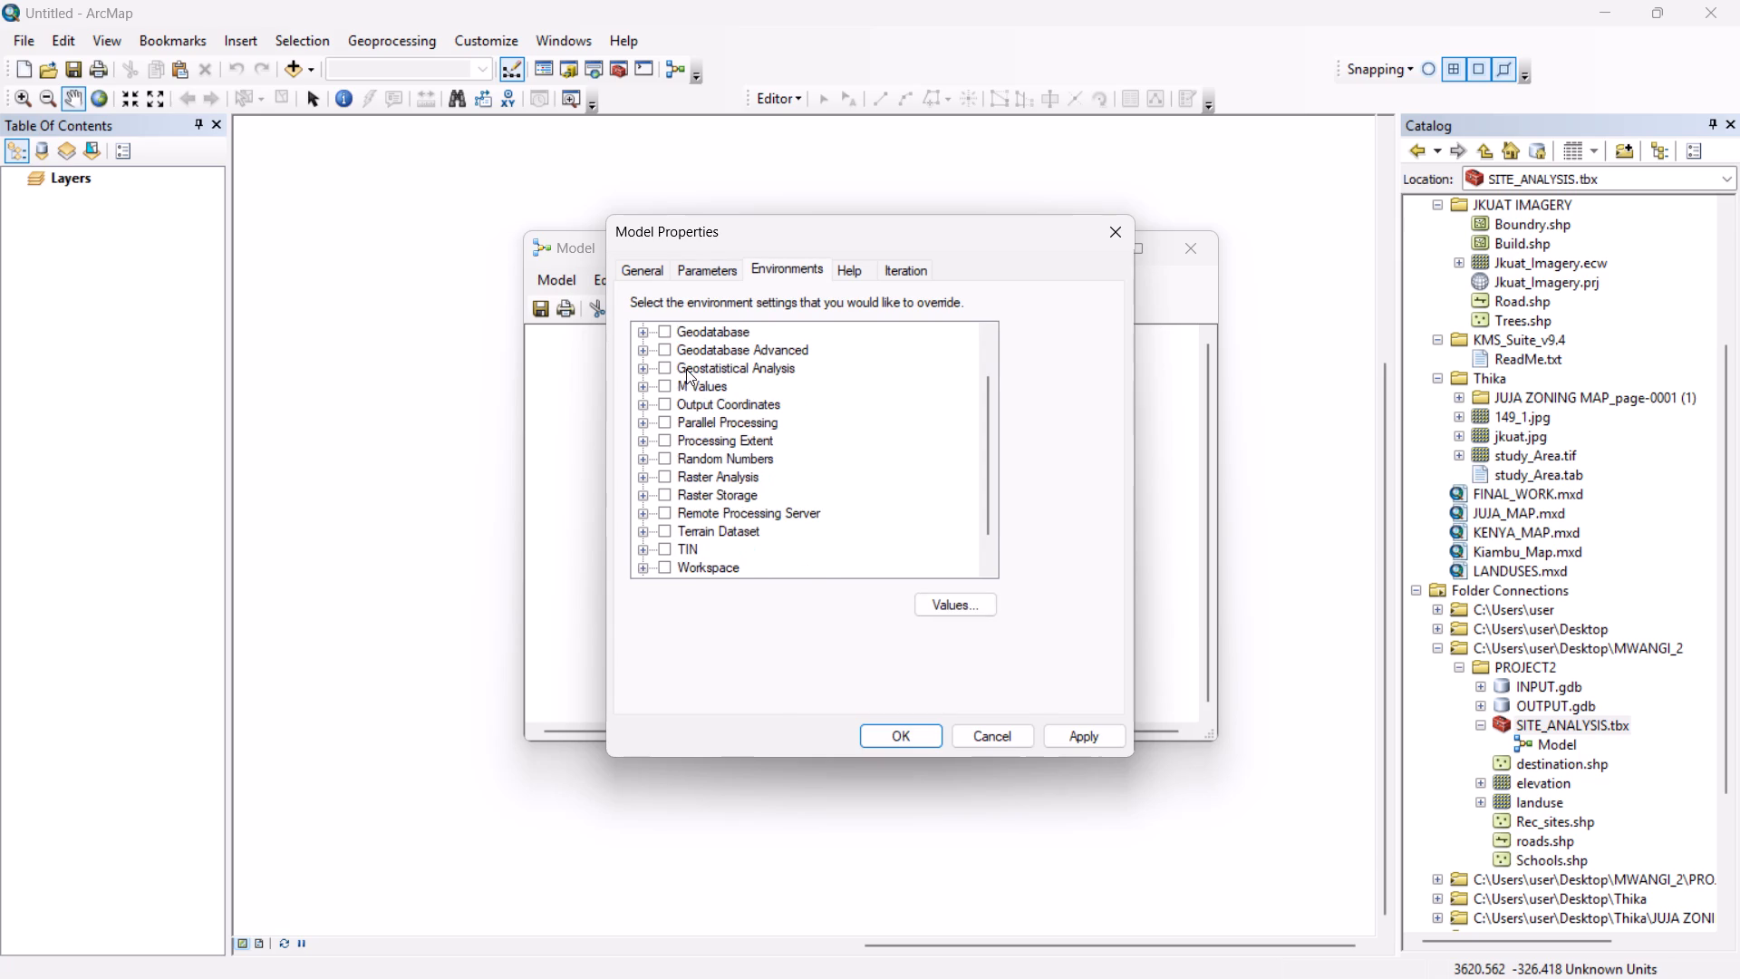
scroll(686, 369, "down", 6)
scroll(686, 369, "up", 7)
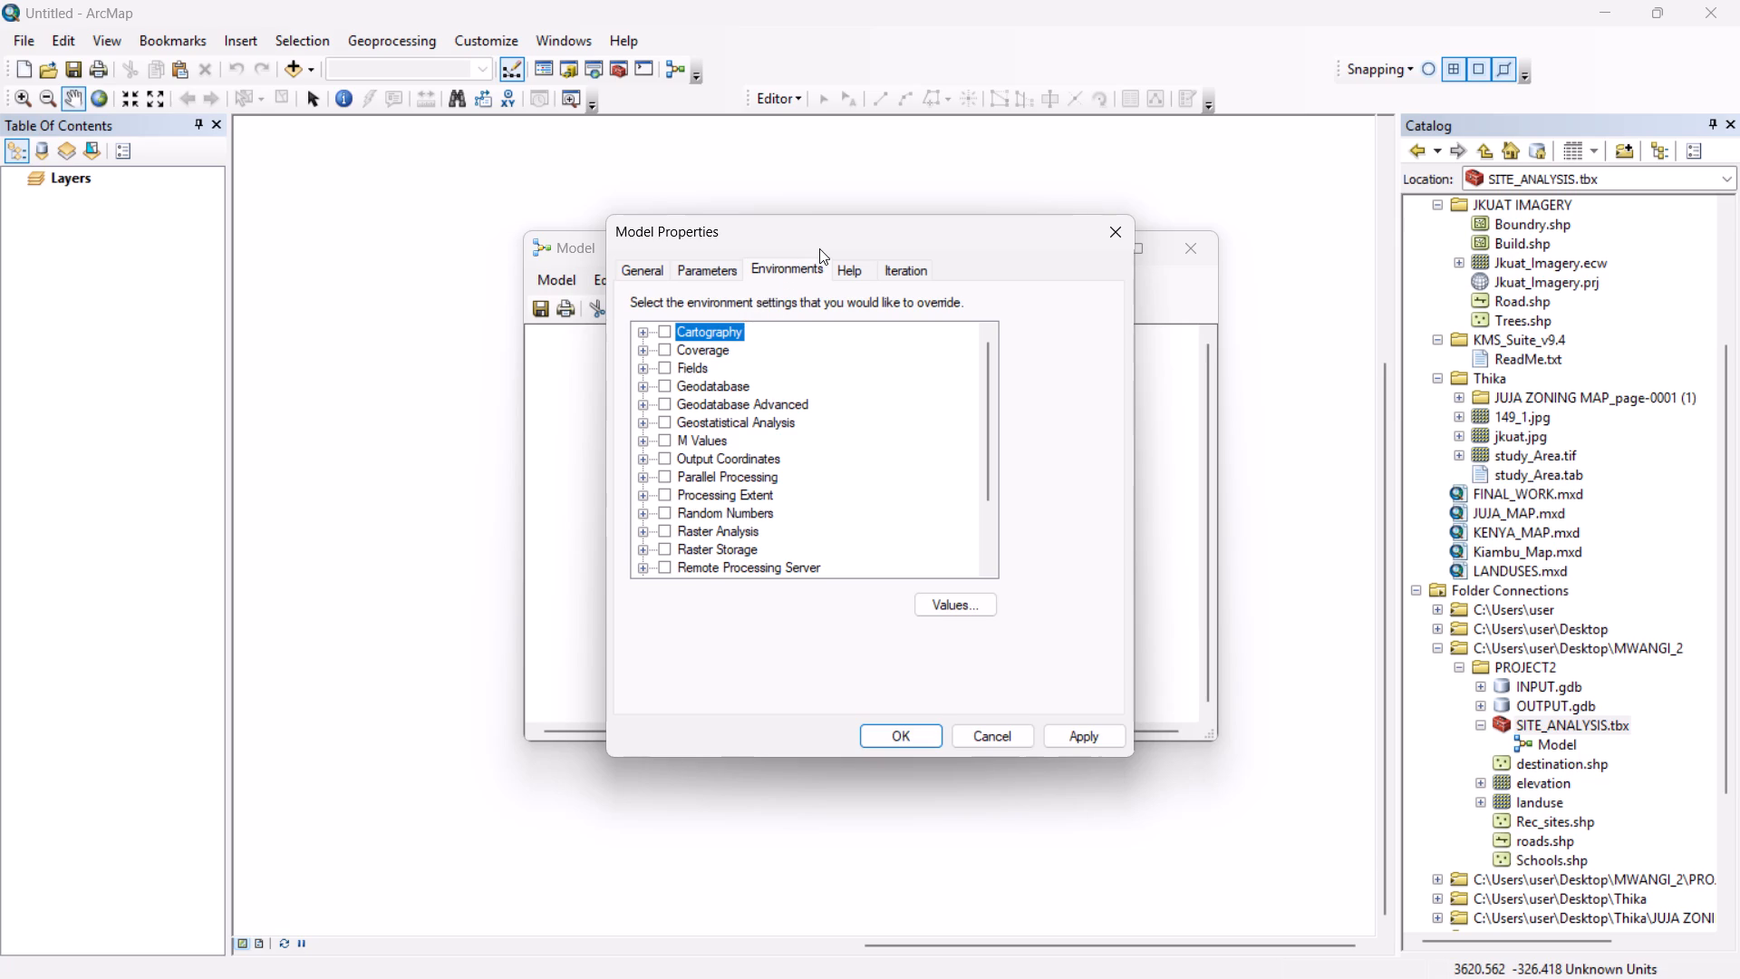
left_click(1115, 228)
left_click(1194, 255)
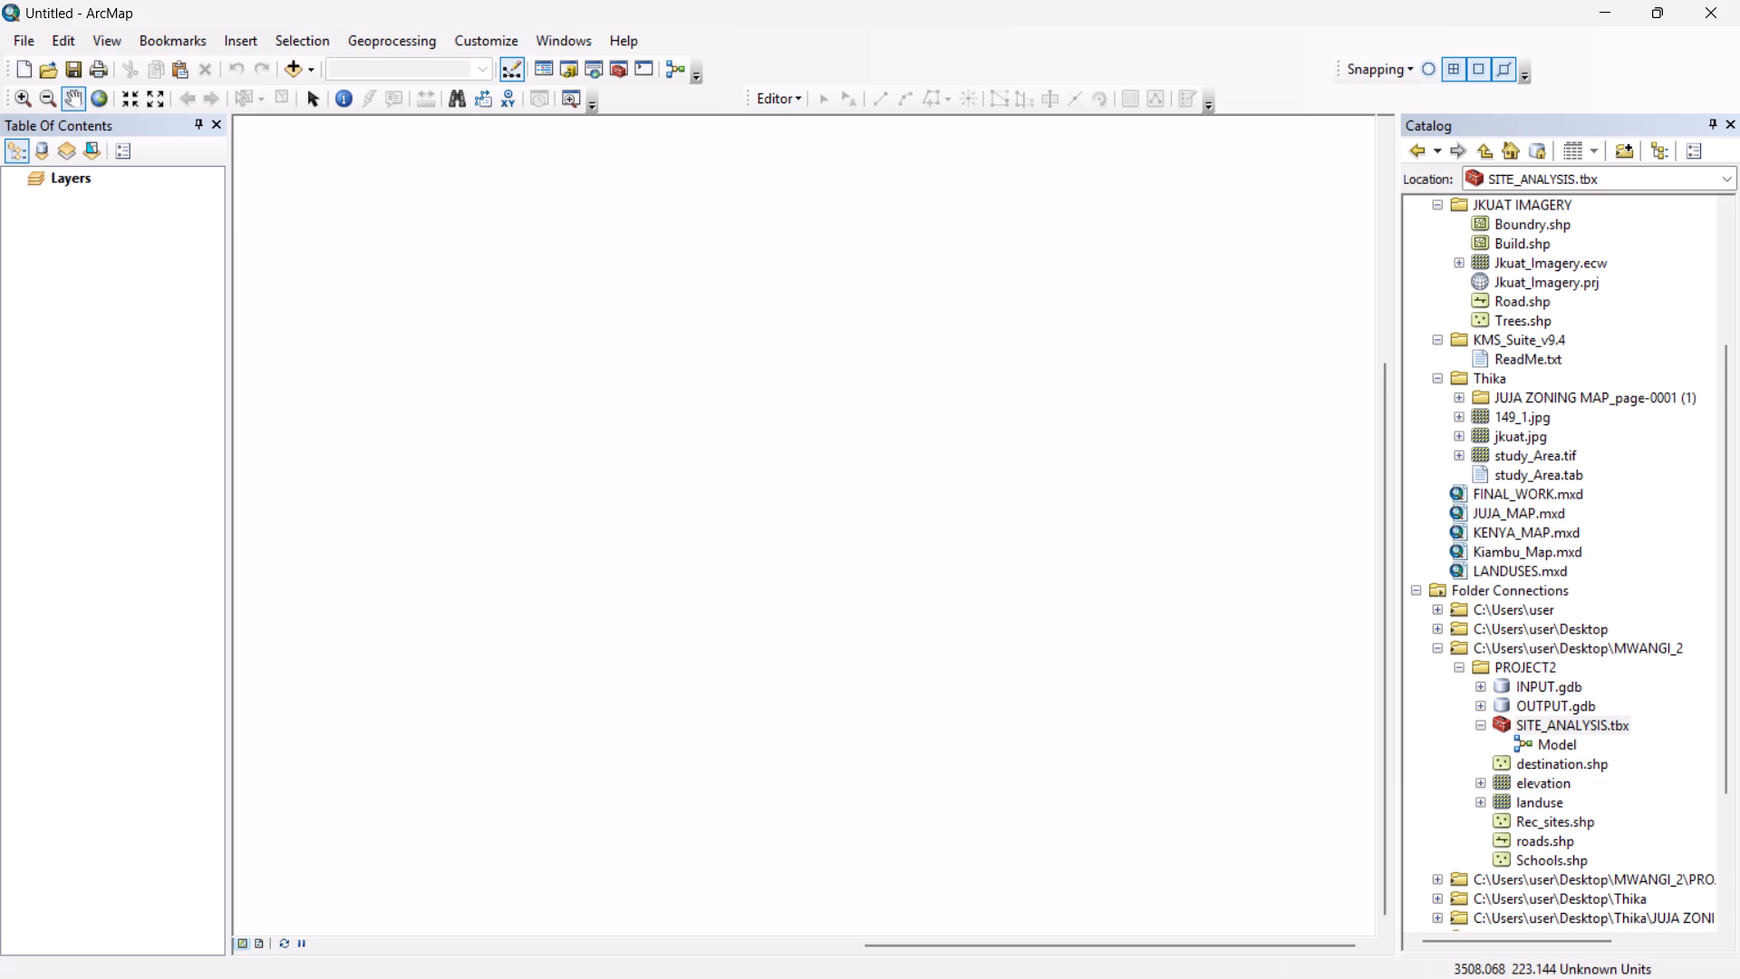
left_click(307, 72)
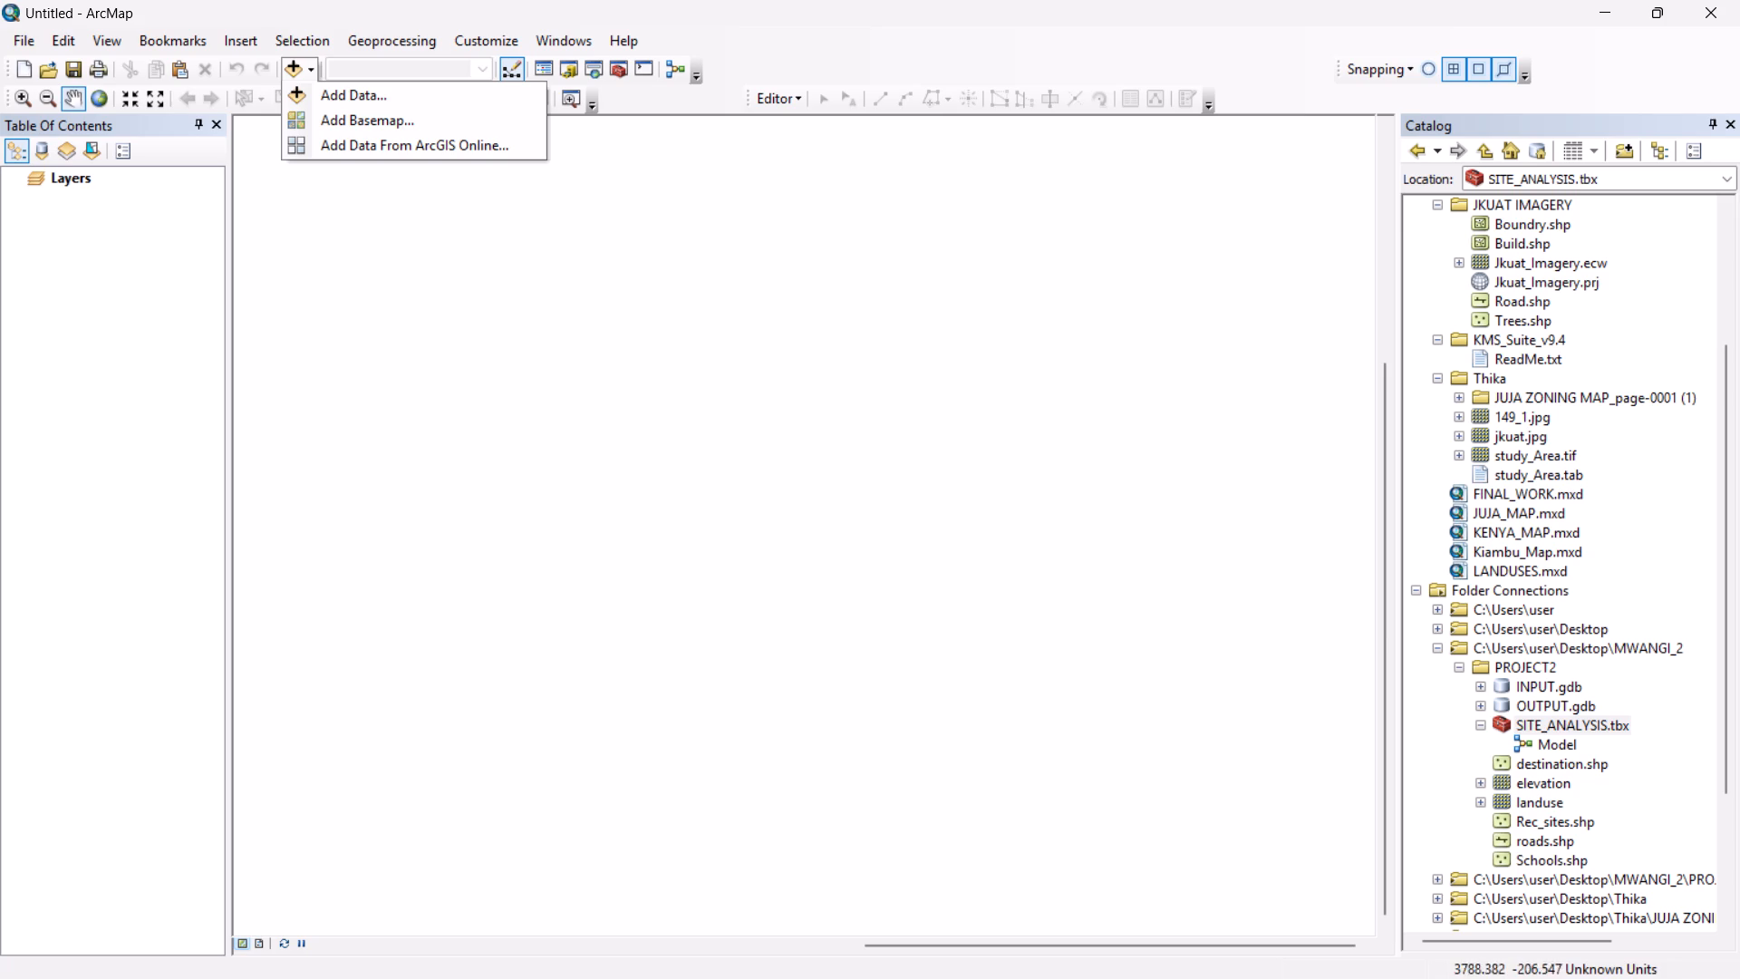
Expand the INPUT geodatabase in PROJECT2 and bring up the available actions for its SCH feature dataset.
left_click(1481, 689)
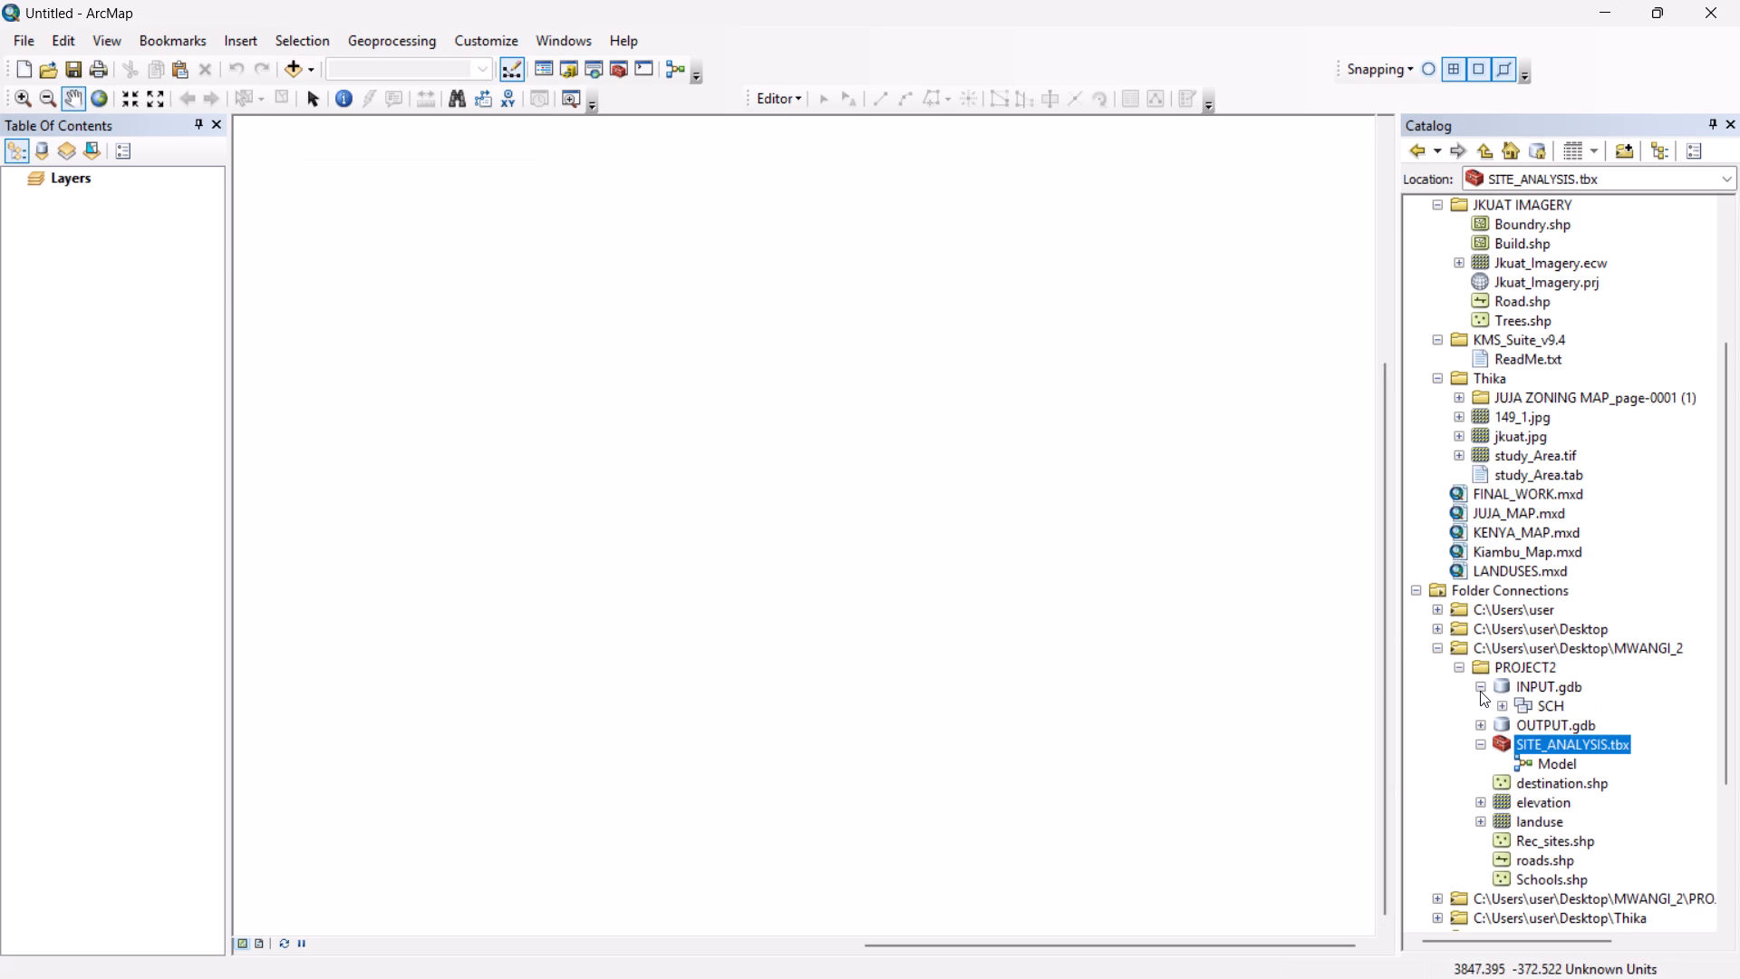
left_click(1503, 705)
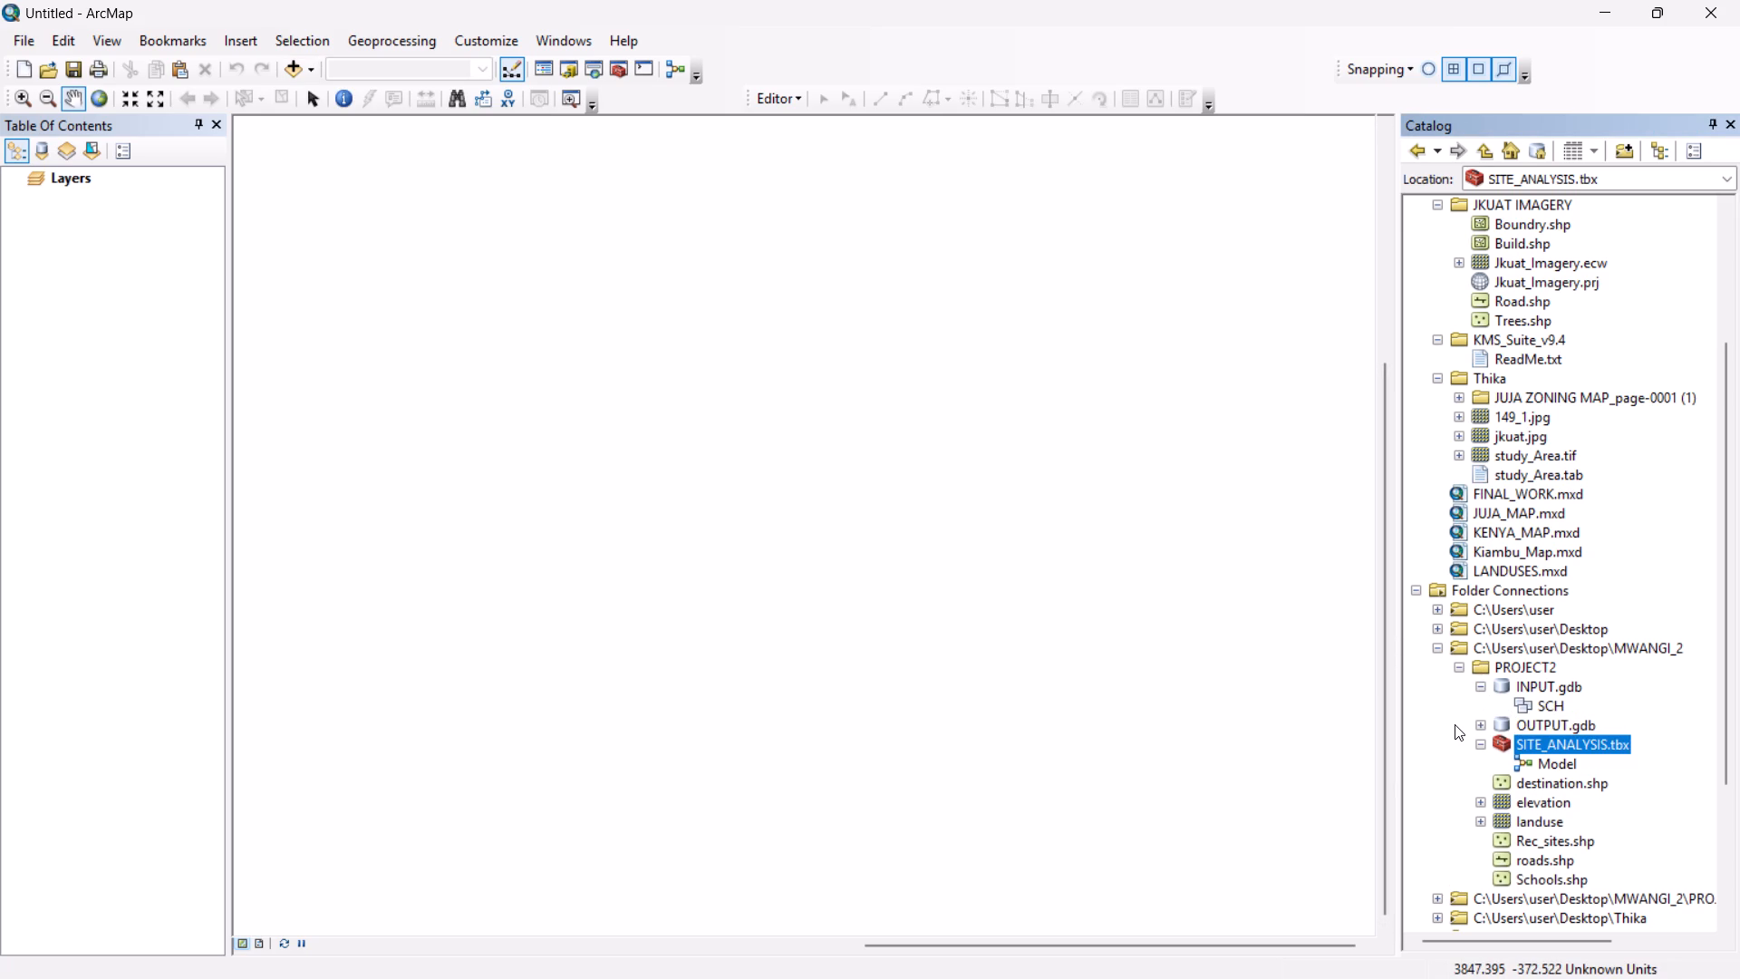
left_click(1454, 726)
left_click(1471, 705)
right_click(1541, 702)
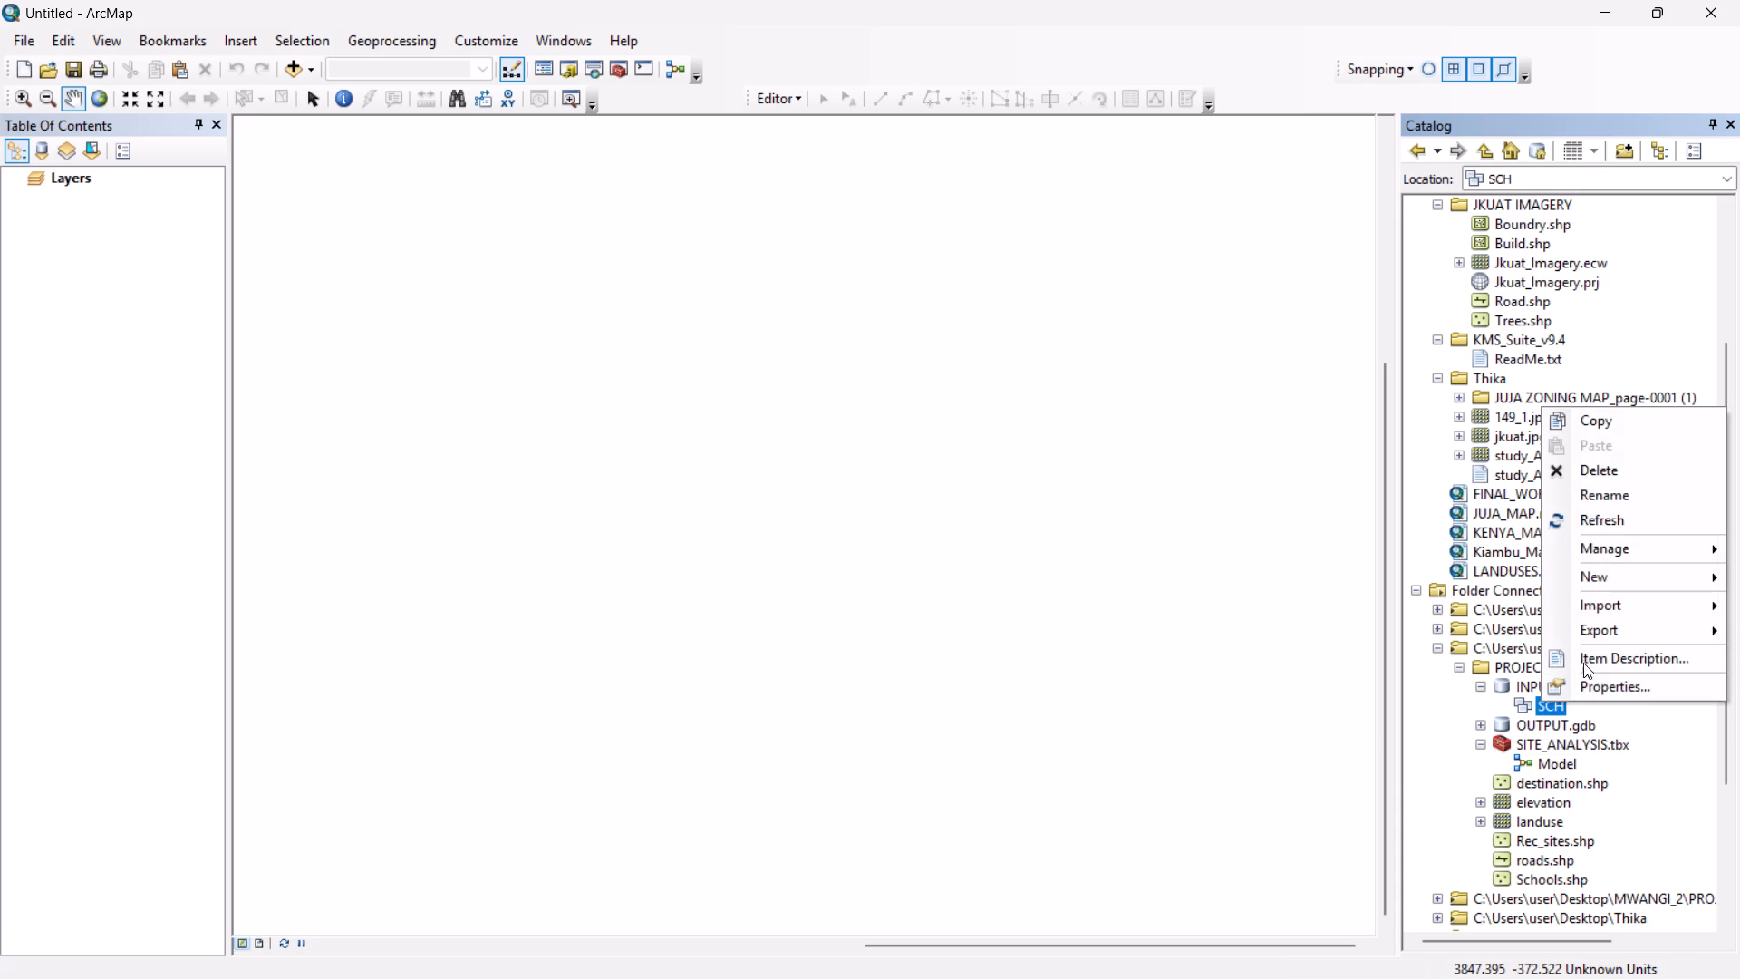
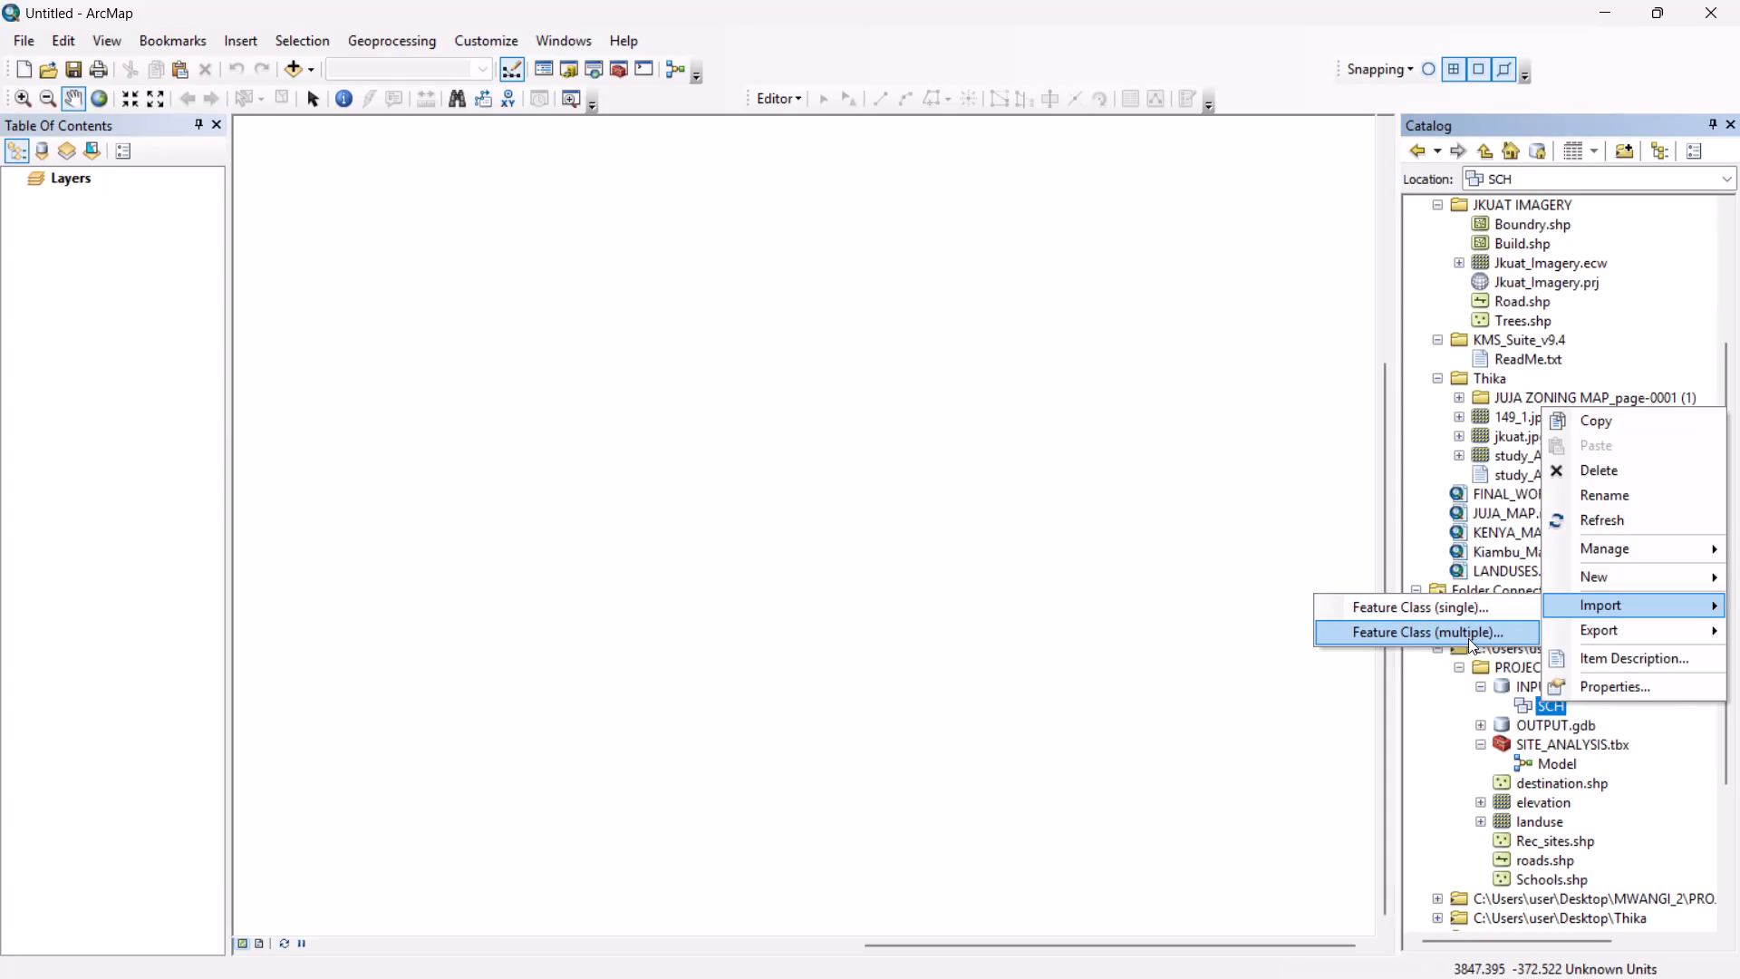
Start a multiple feature class import into the SCH feature dataset of the INPUT geodatabase.
left_click(1473, 632)
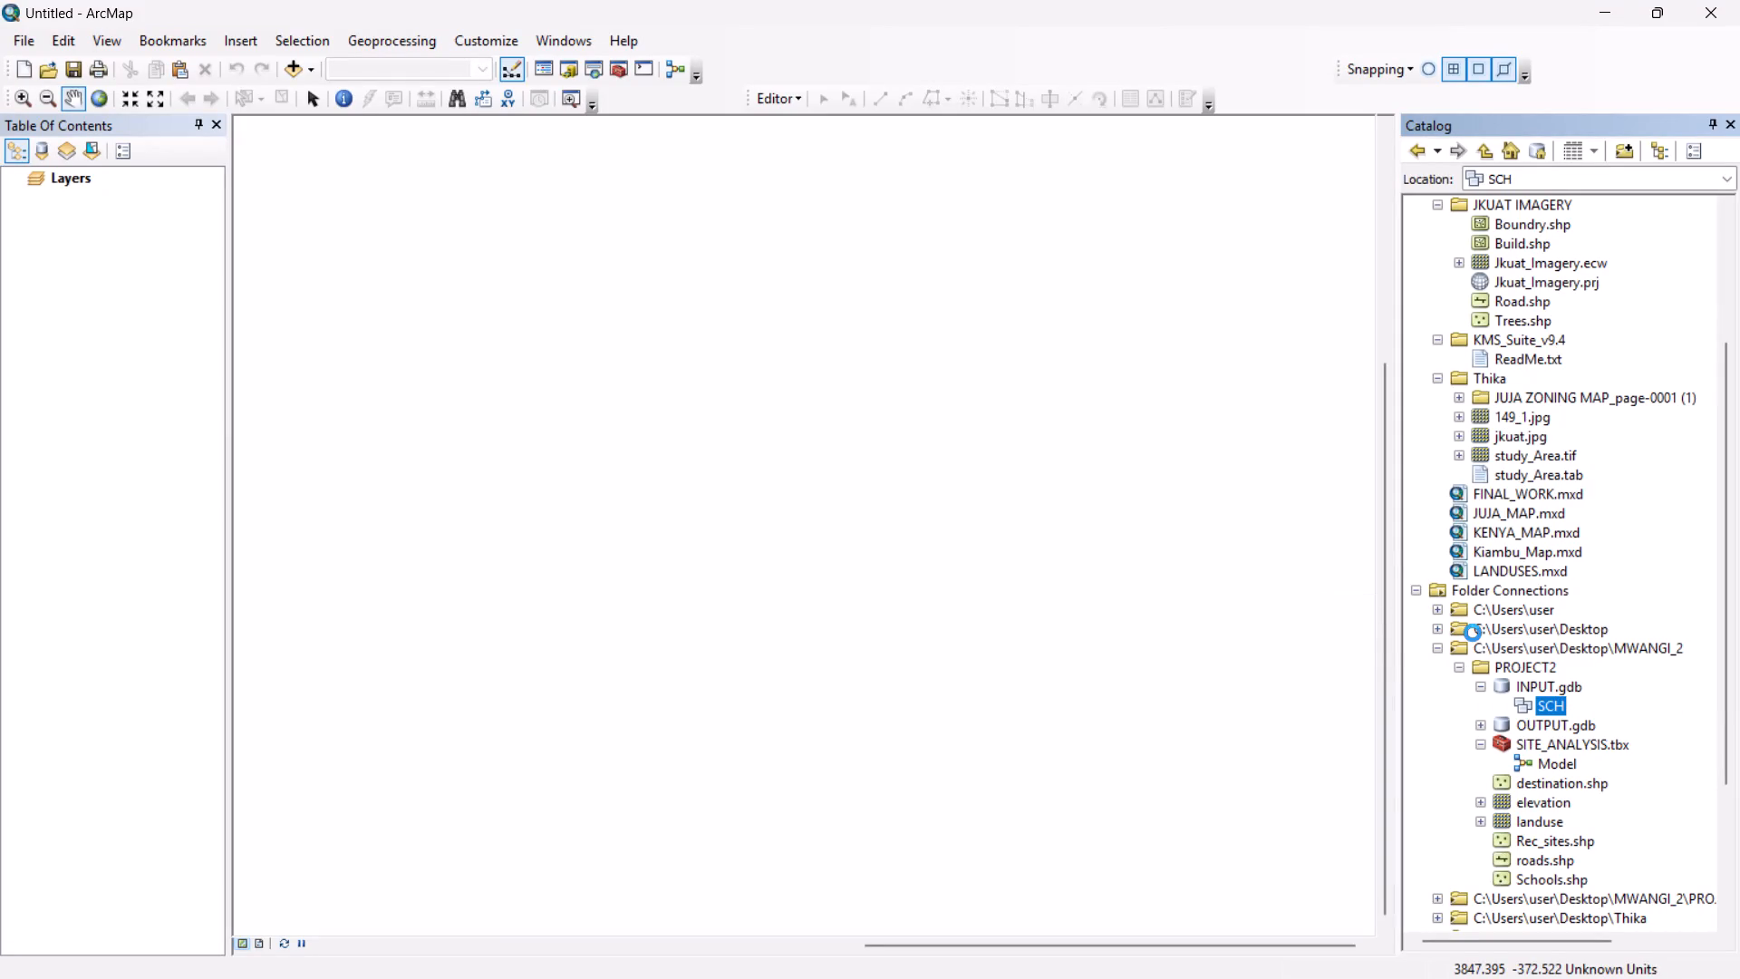
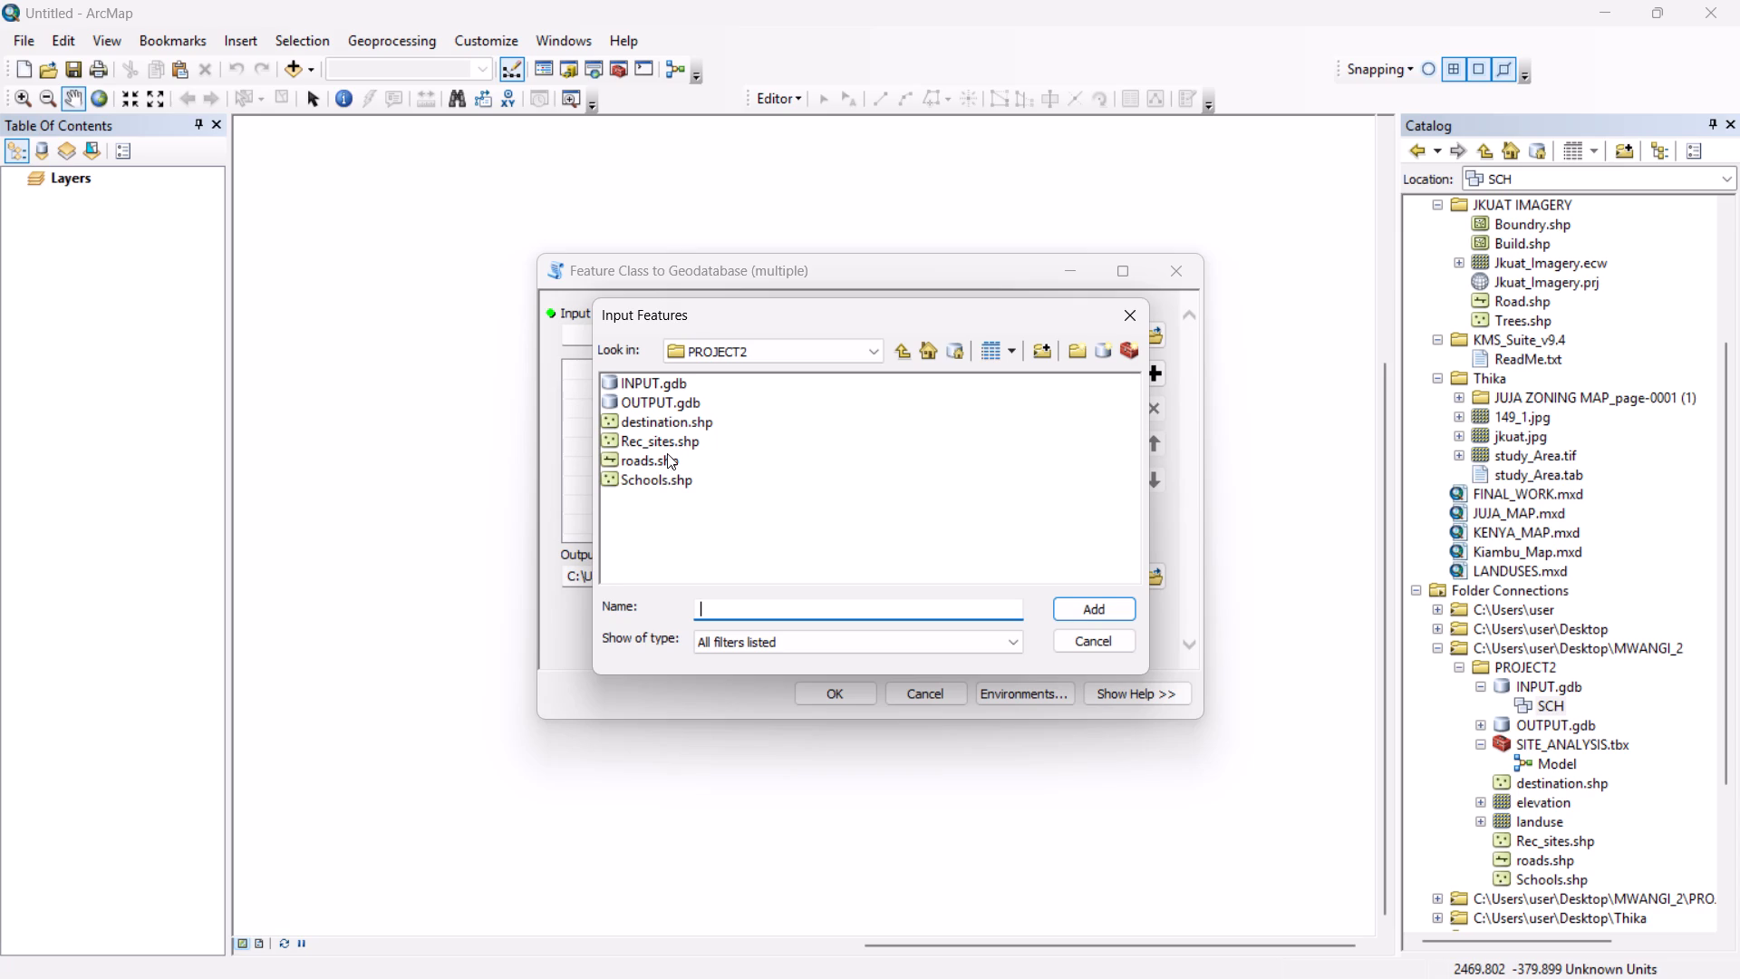
Select the shapefiles in the PROJECT2 folder as input features for the import into the SCH feature dataset.
left_click_drag(688, 496, 676, 465)
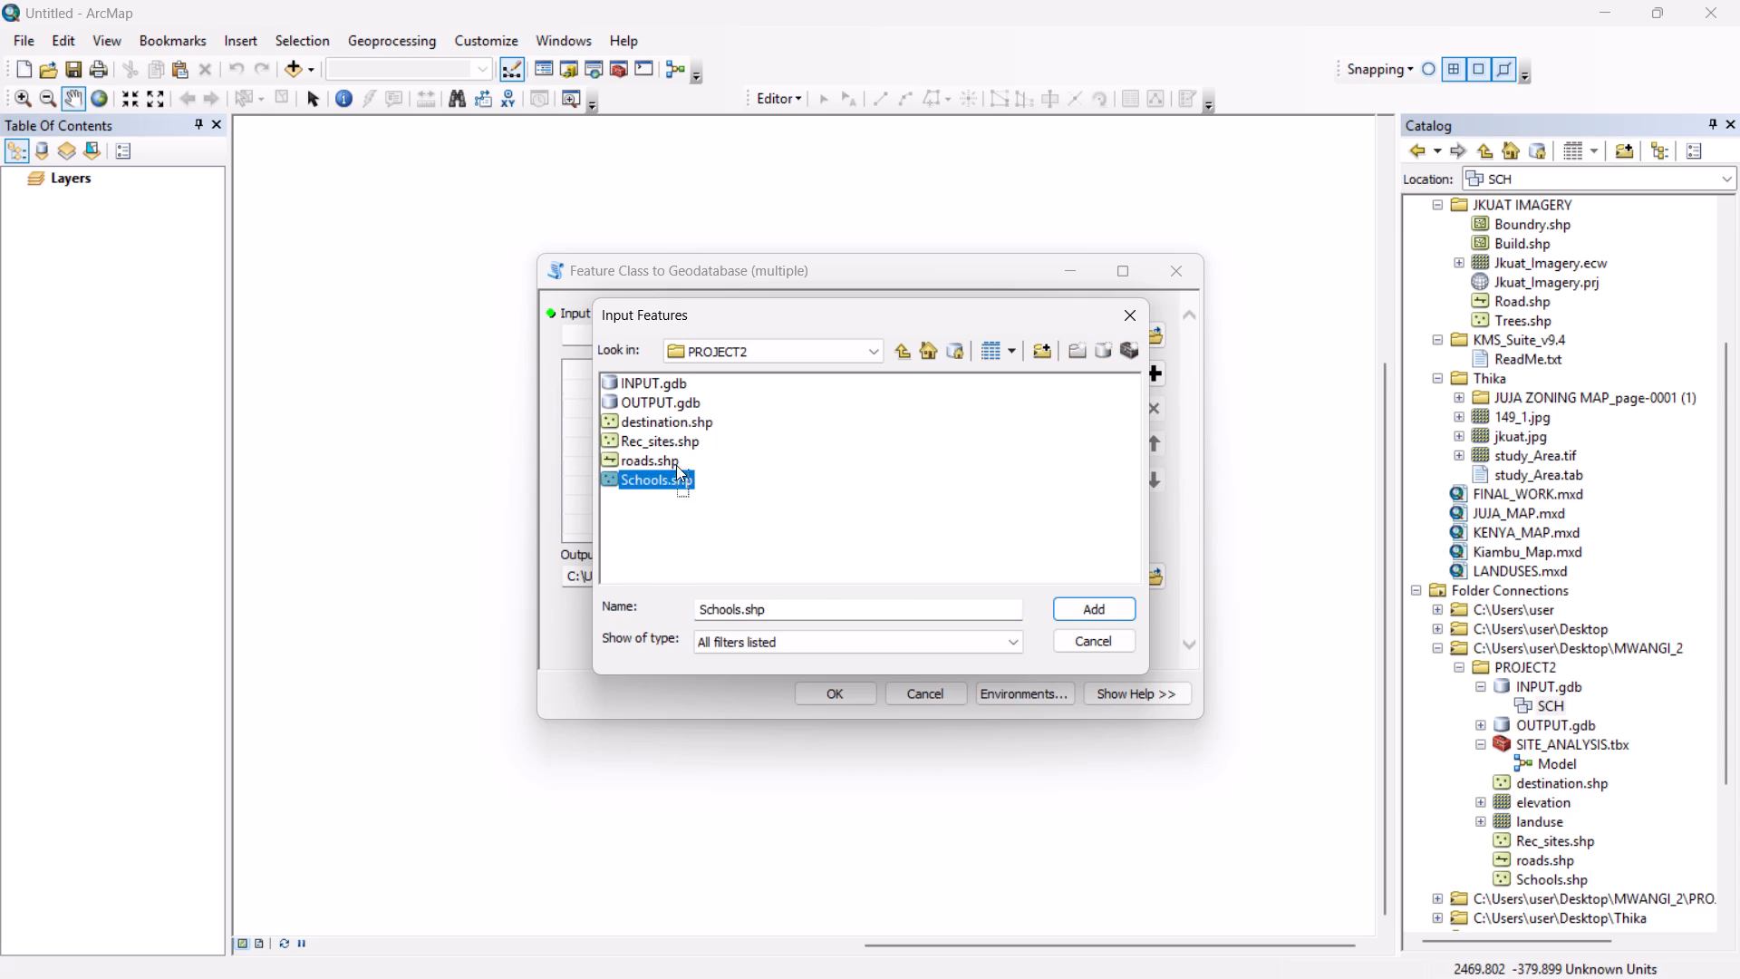
Add roads, Schools, Rec_sites and destination shapefiles from PROJECT2 as input features and run the import into INPUT.gdb's SCH feature dataset.
left_click_drag(676, 465, 674, 427)
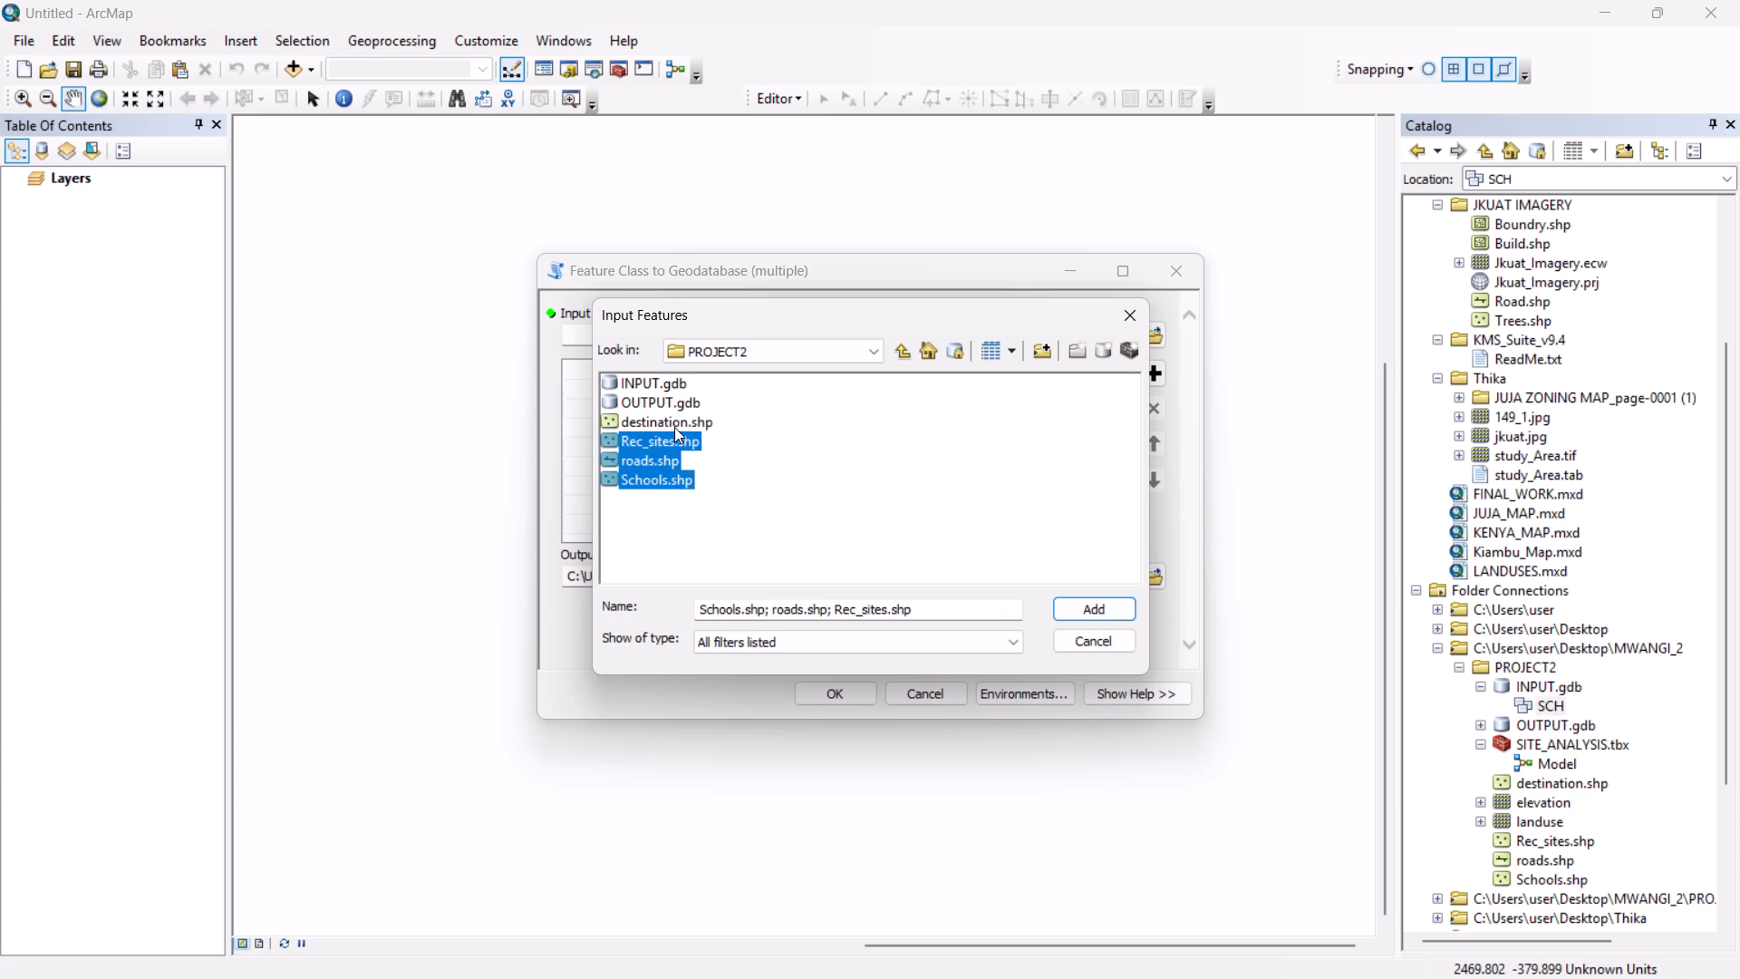
left_click(806, 488)
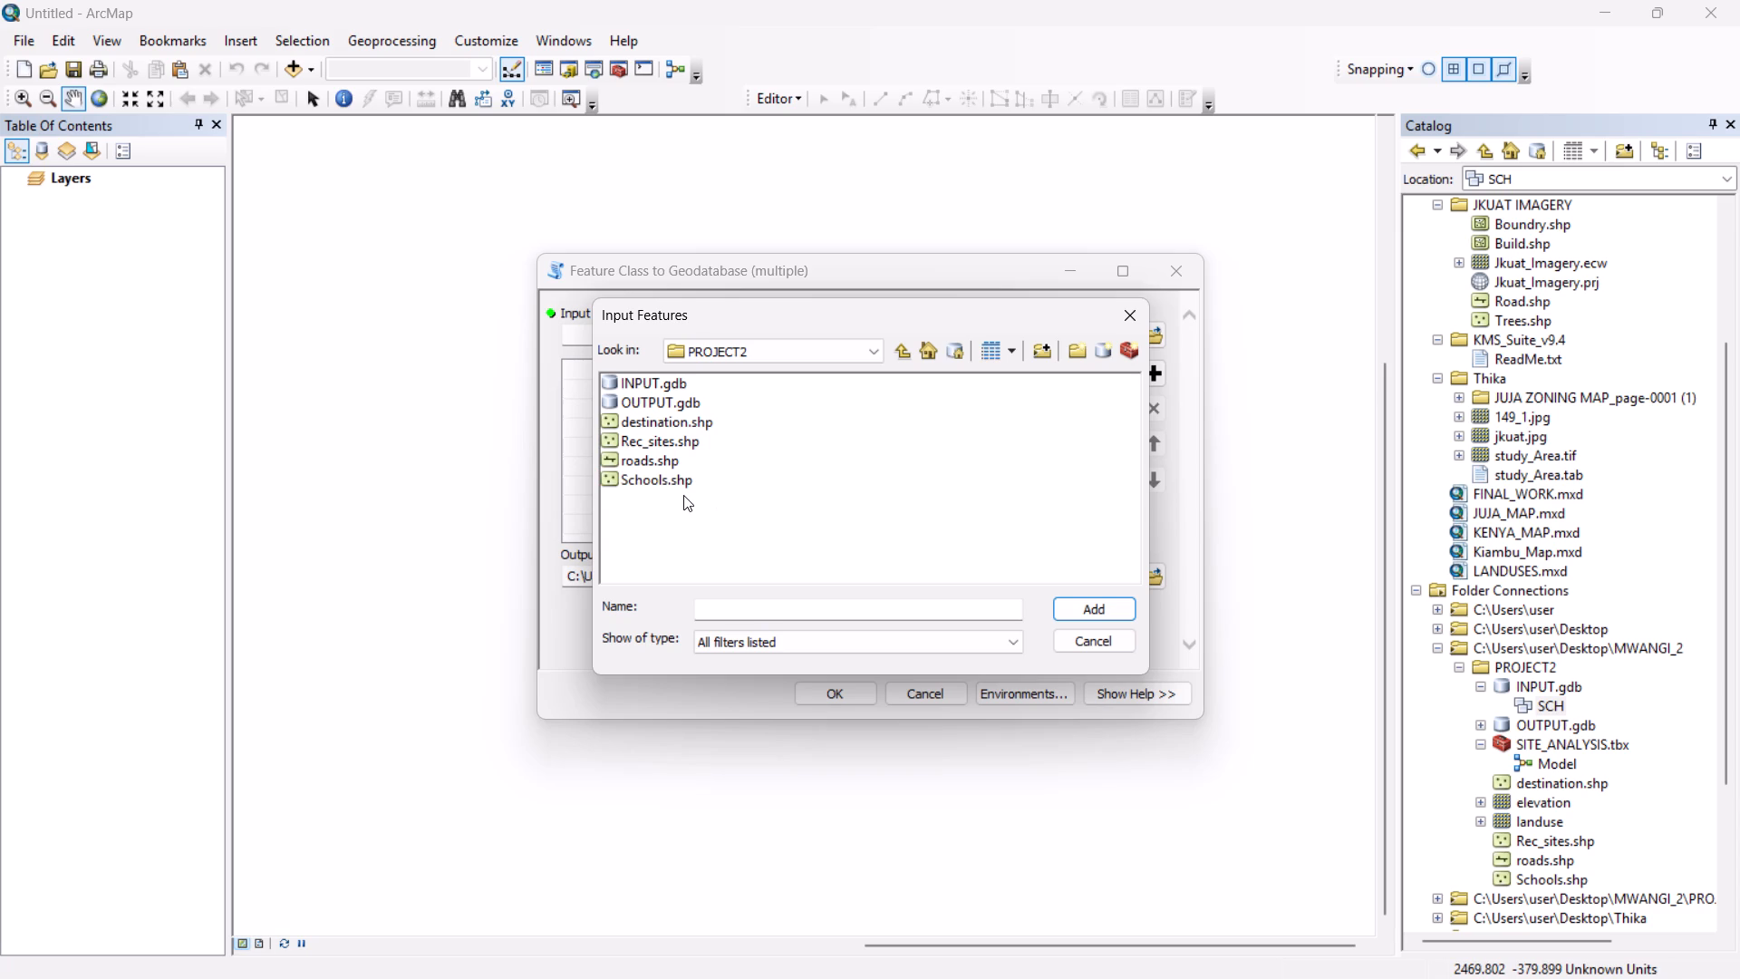
left_click_drag(683, 495, 705, 413)
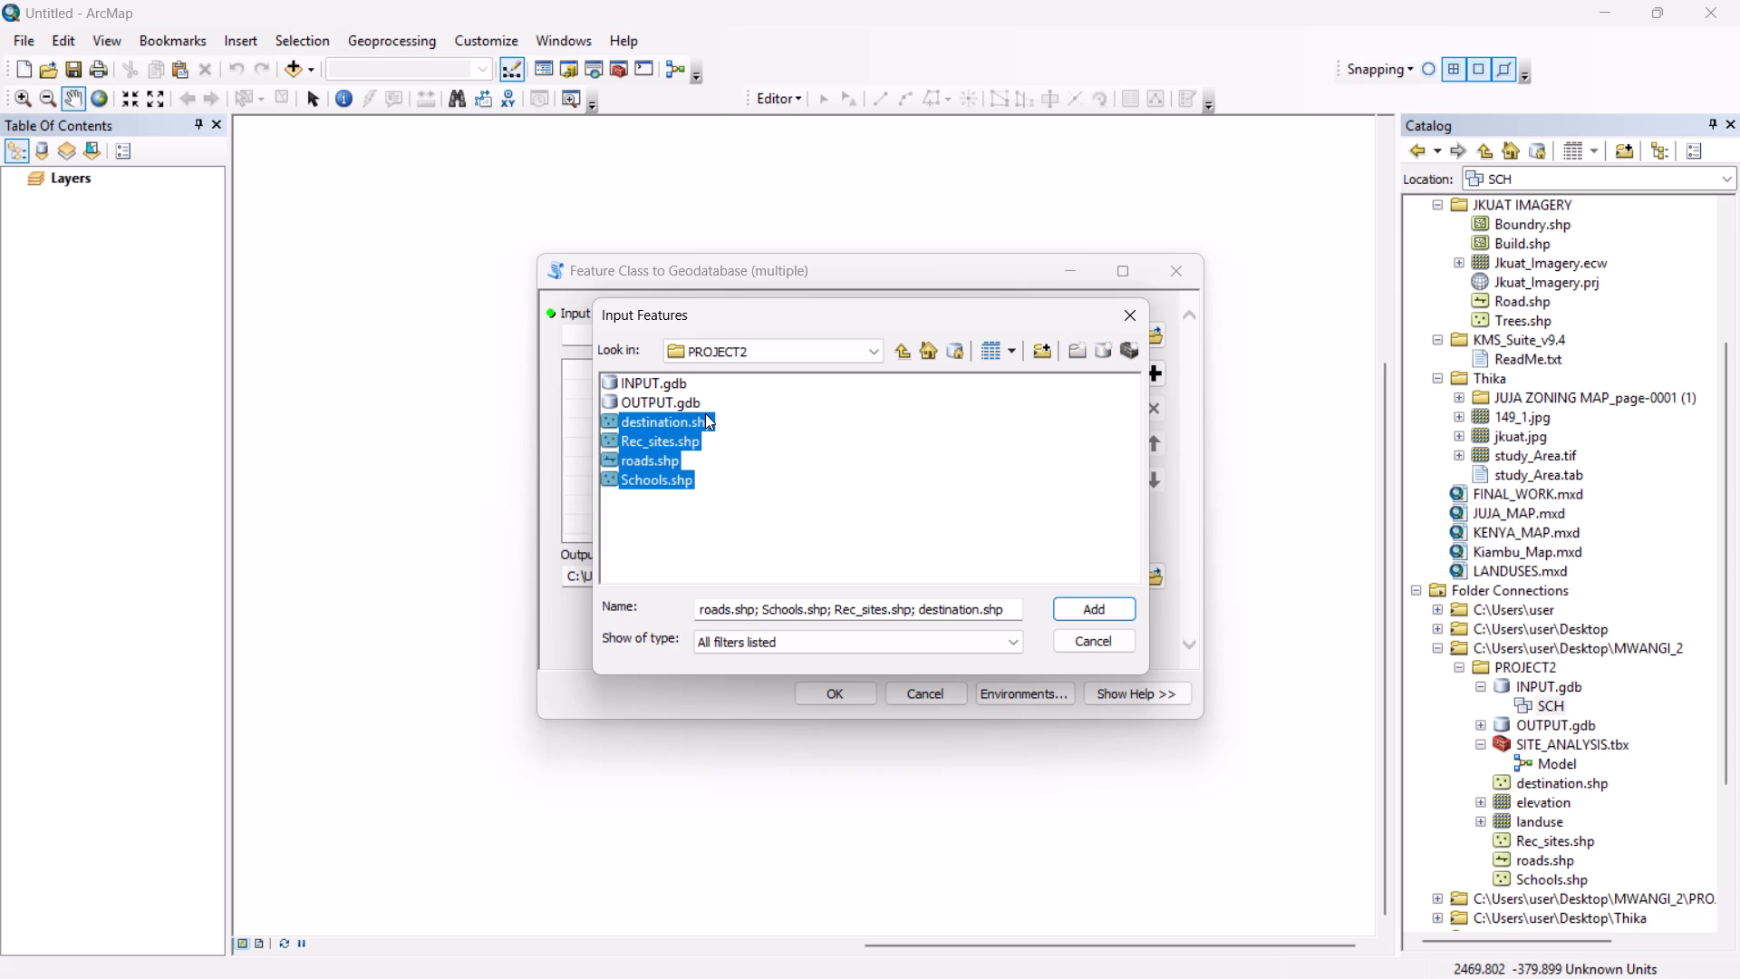
left_click(1072, 604)
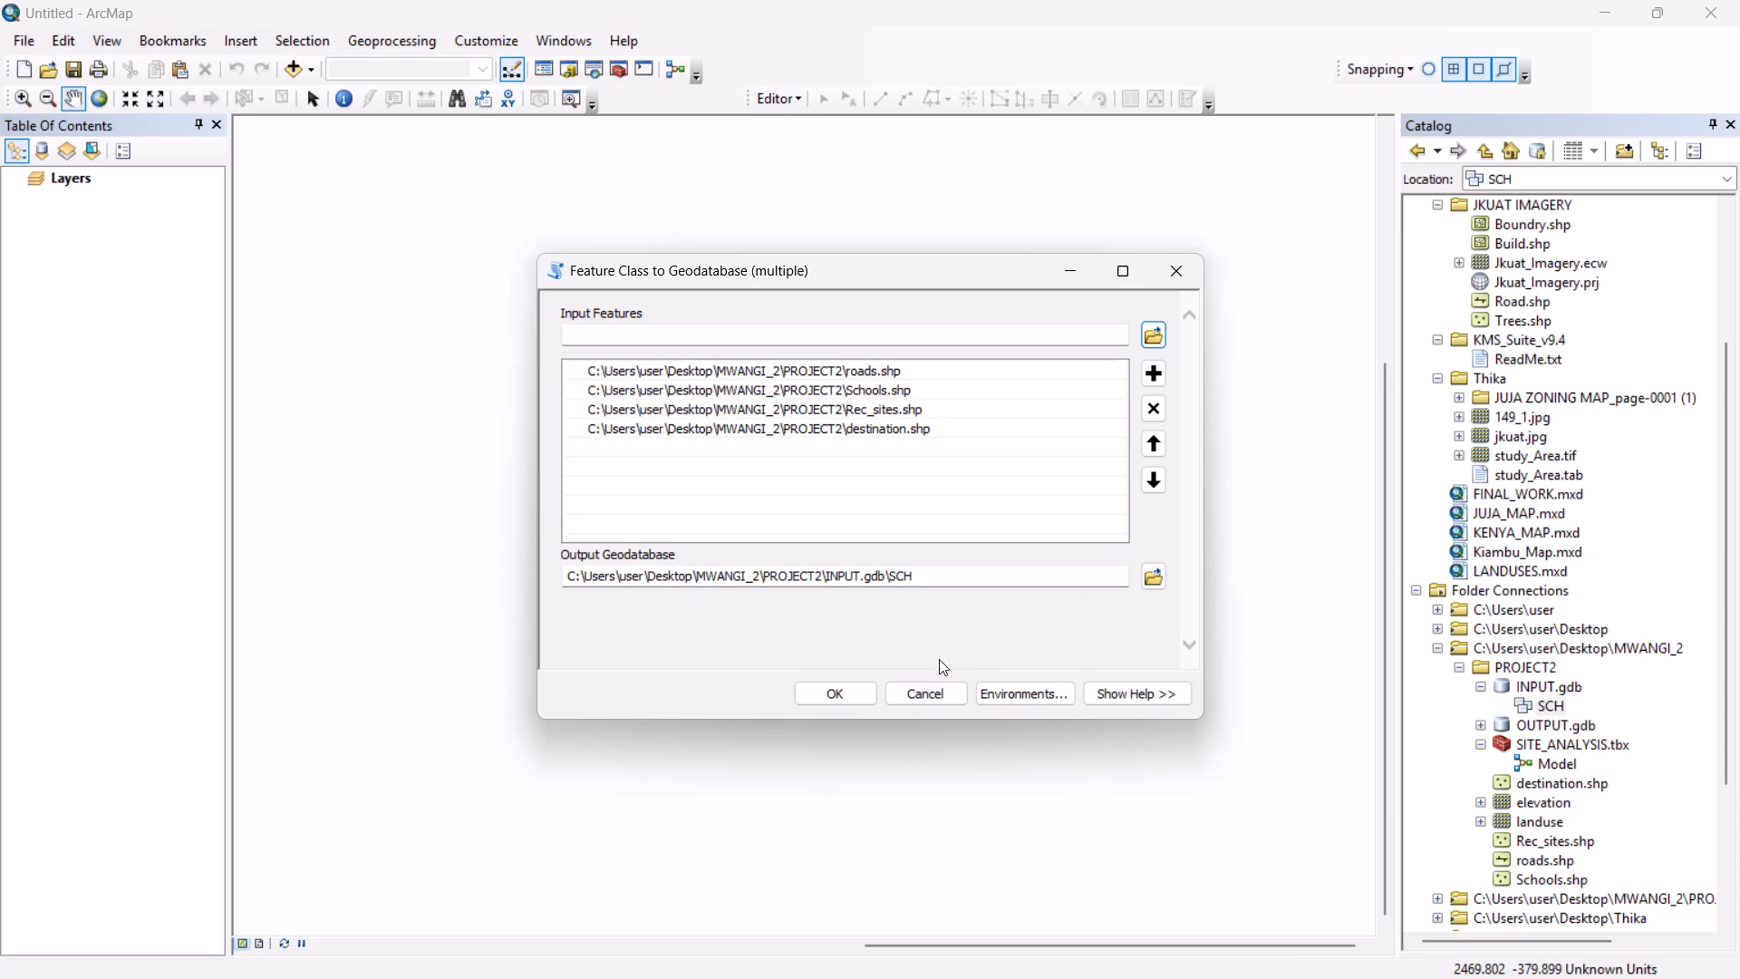
left_click(846, 689)
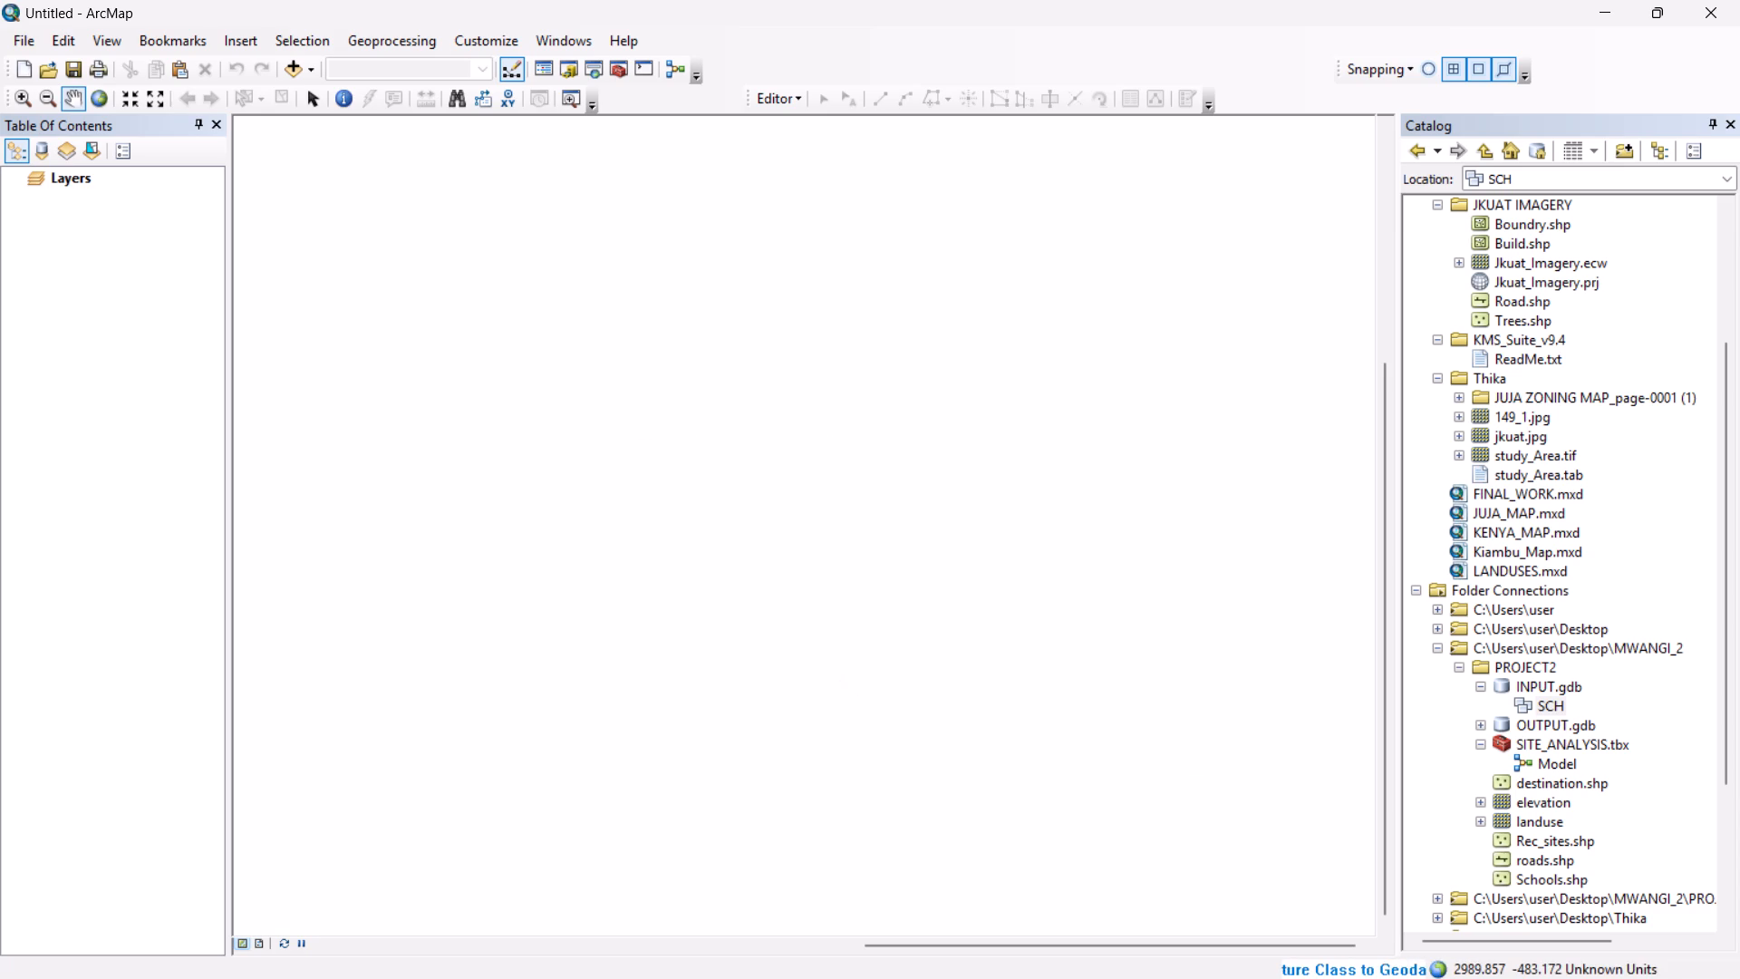
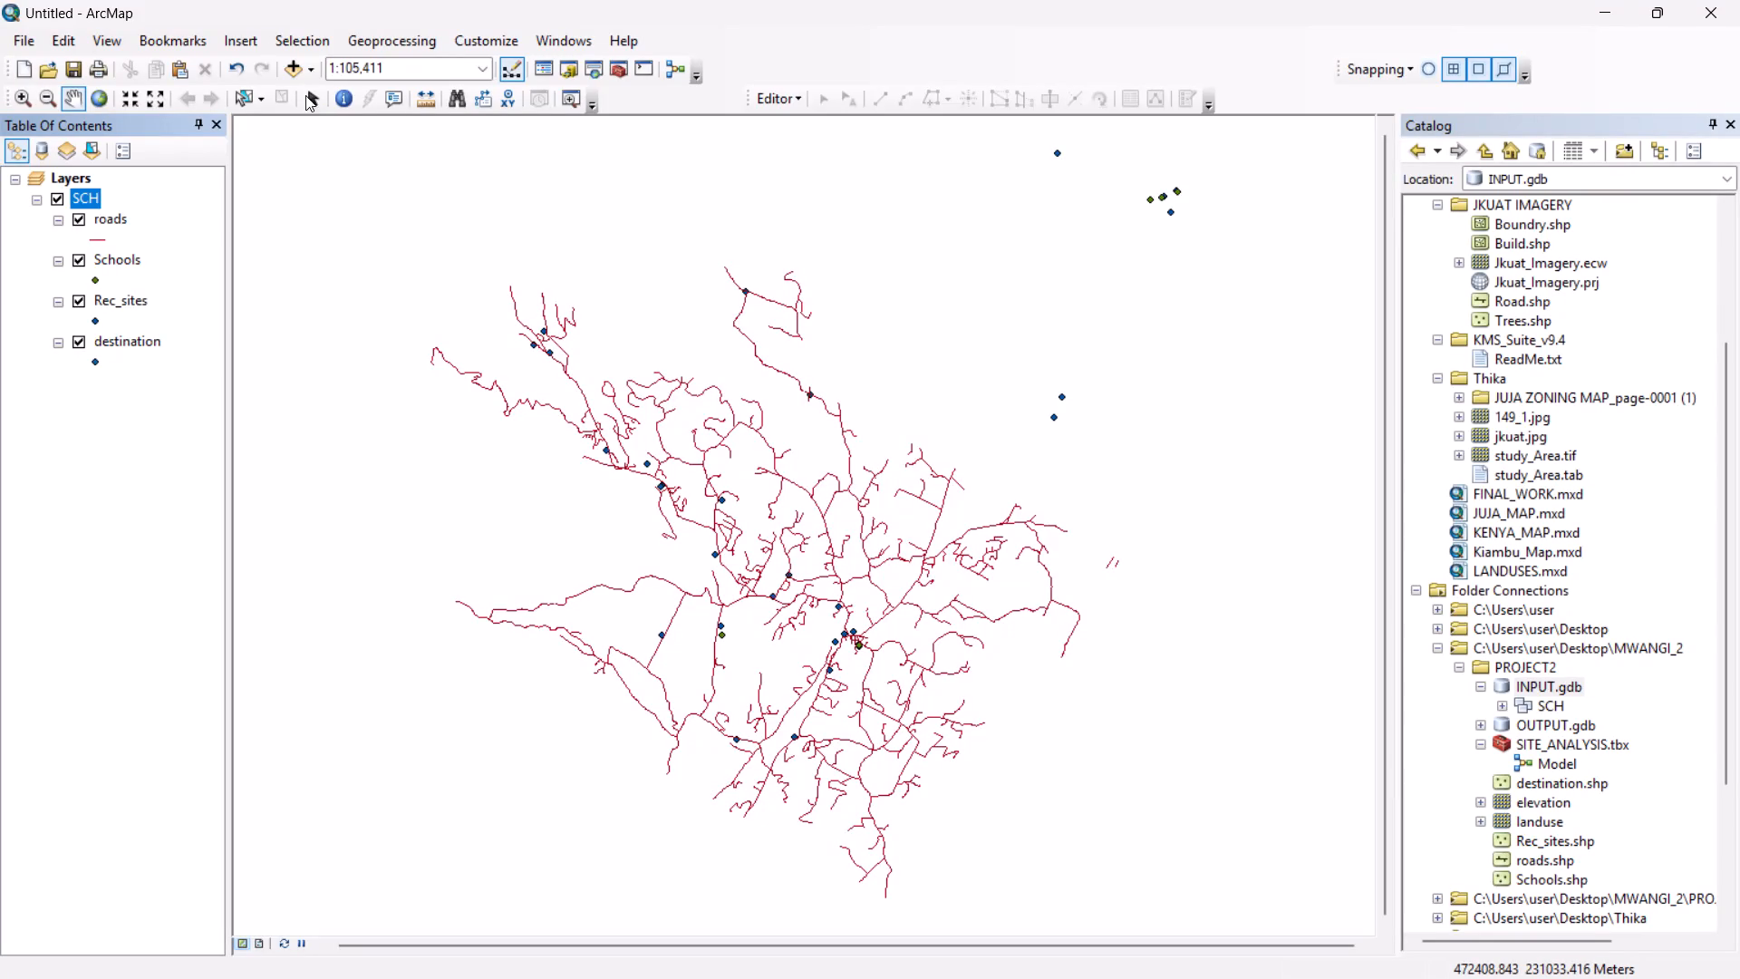
Add the elevation and landuse rasters from the PROJECT2 folder to the map as layers.
left_click(303, 71)
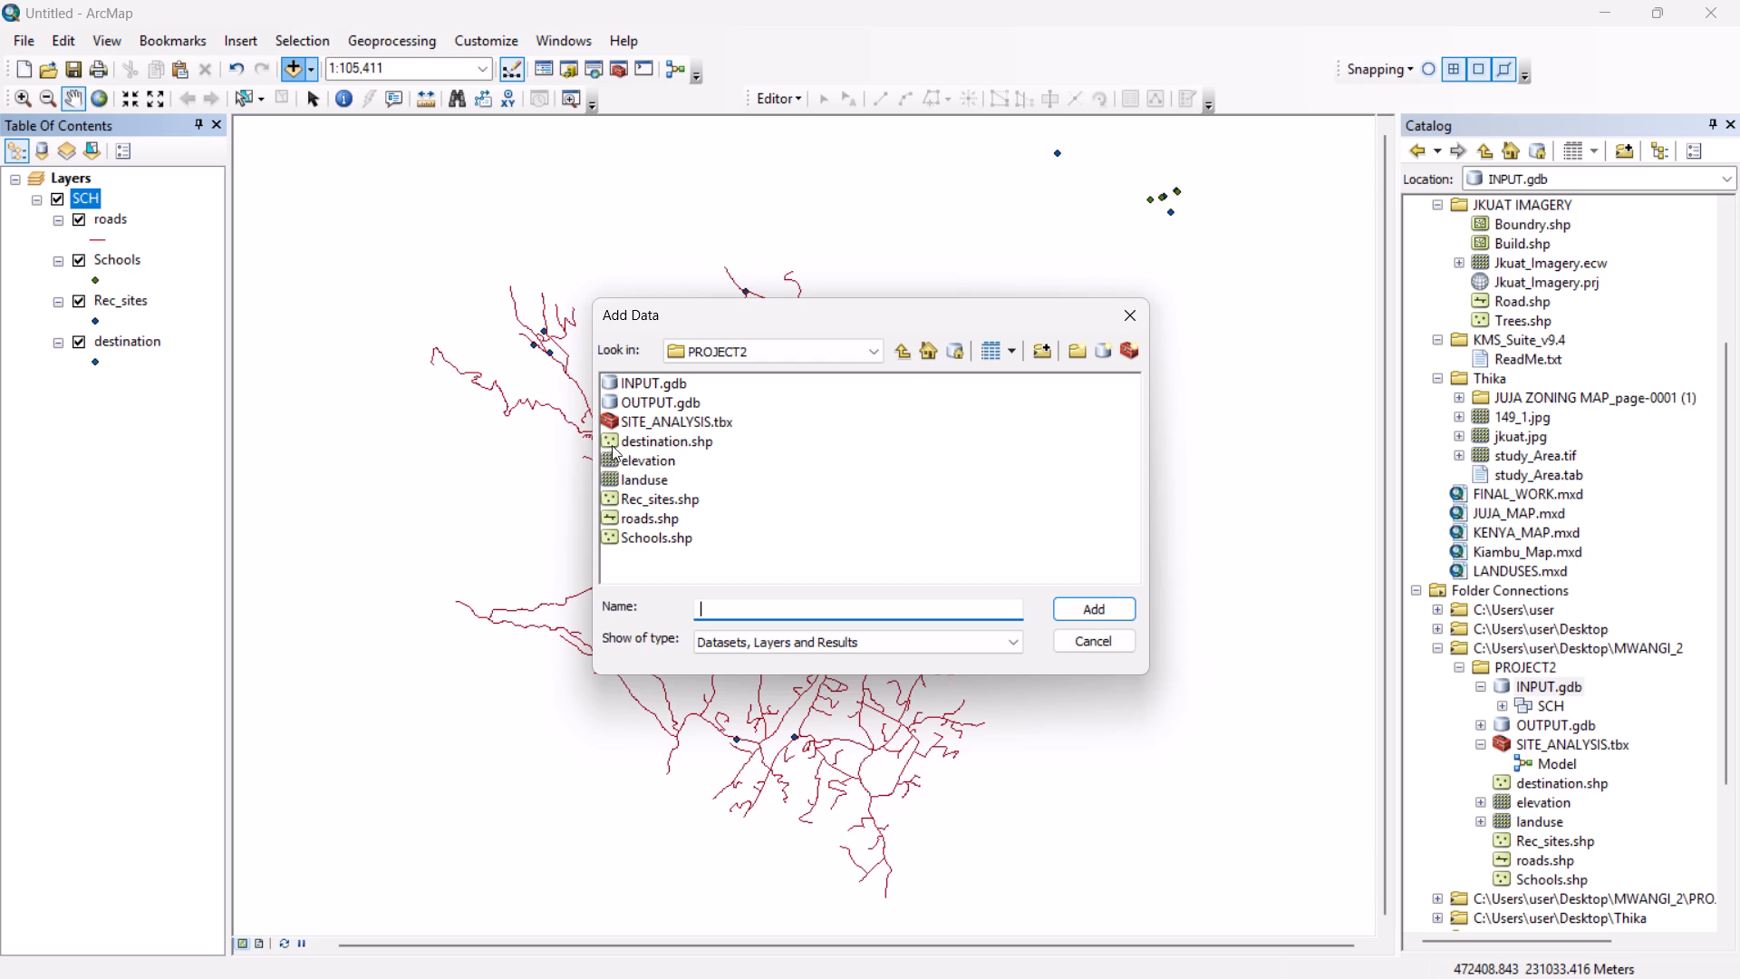
left_click(647, 451)
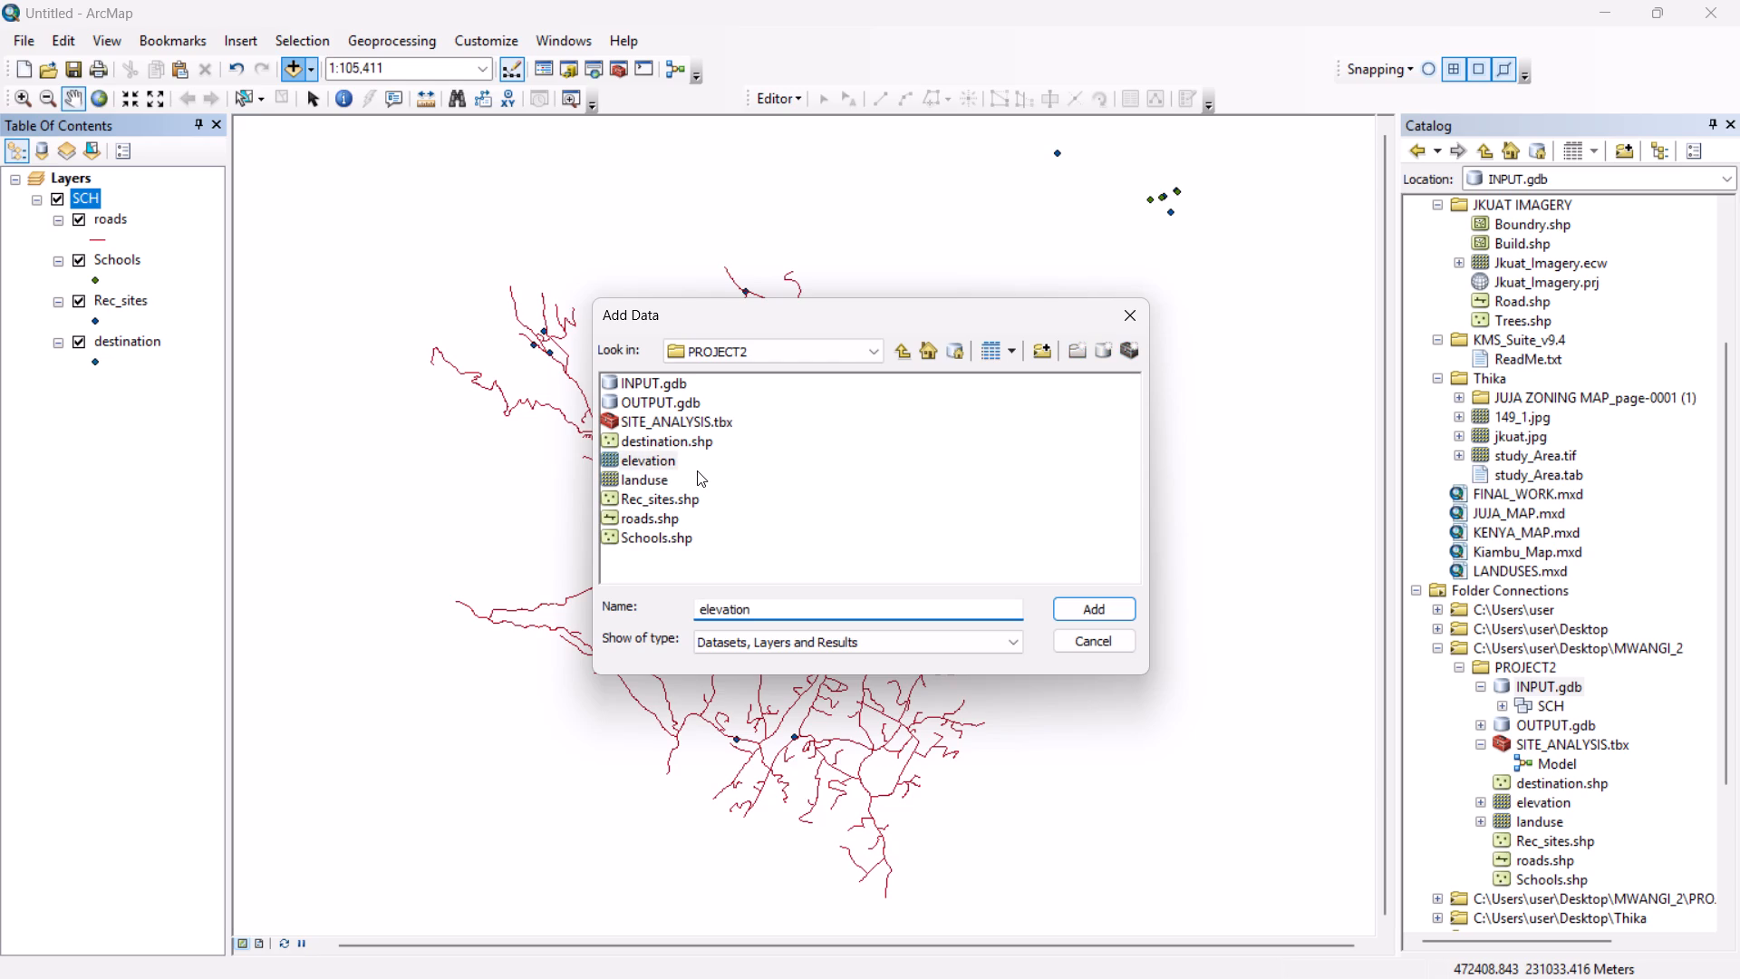
left_click(776, 467)
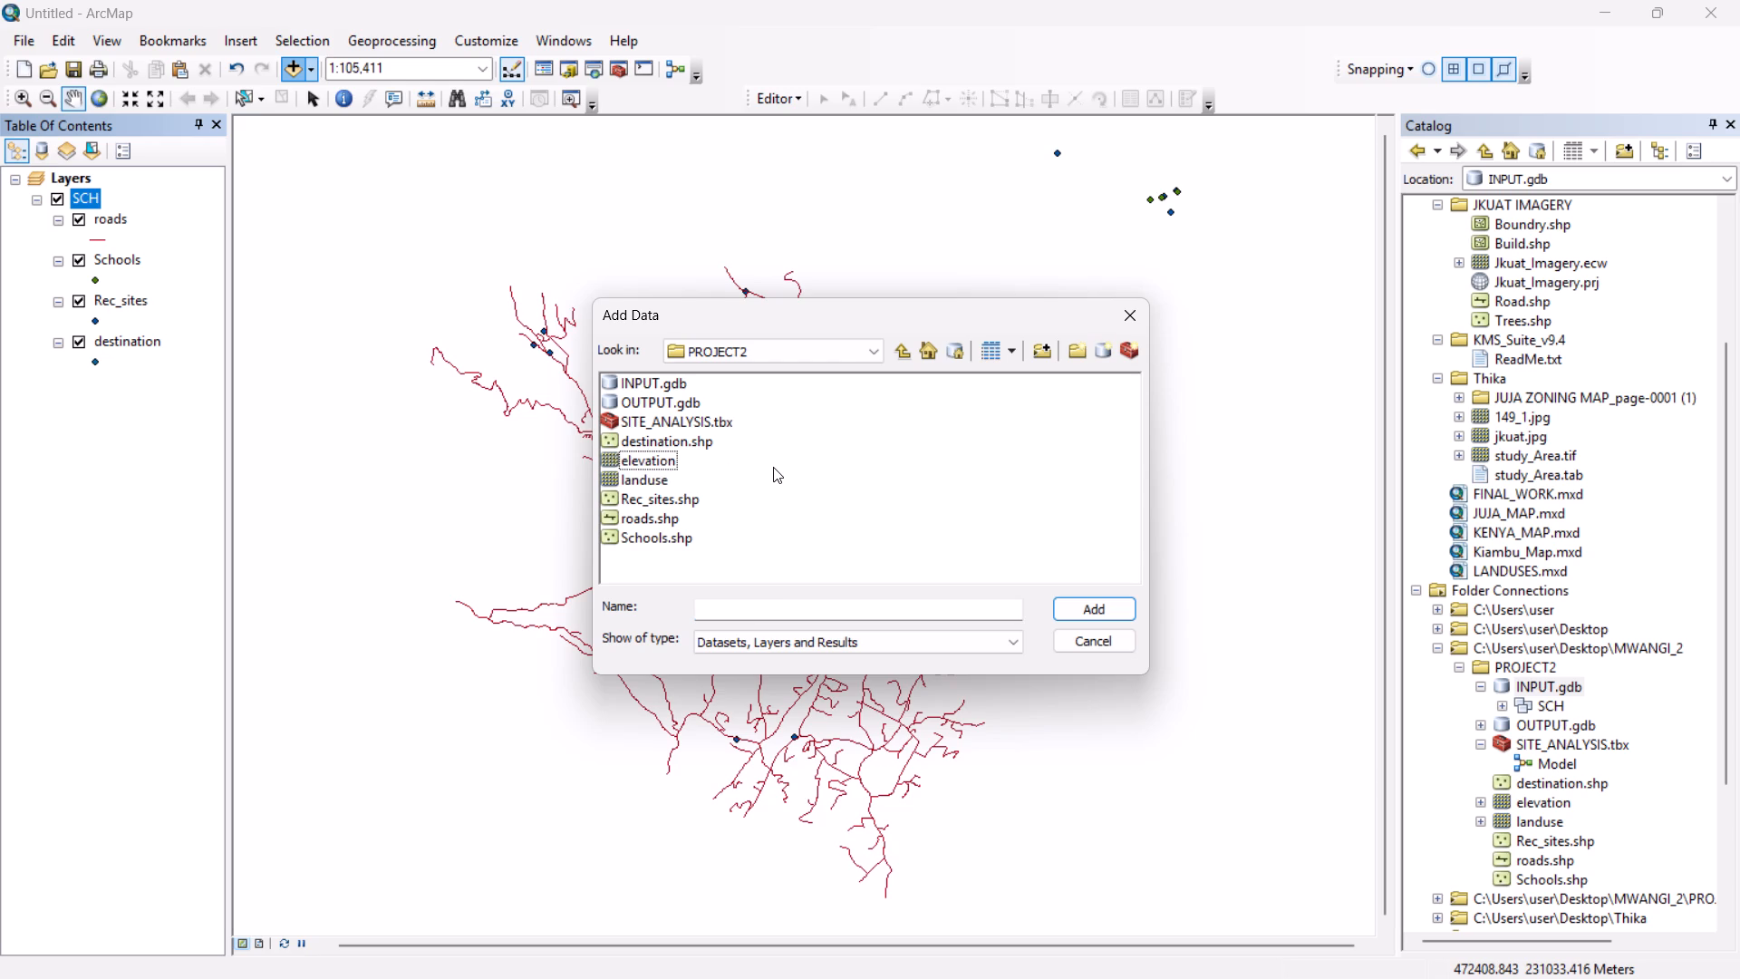
left_click(780, 460)
left_click(659, 452)
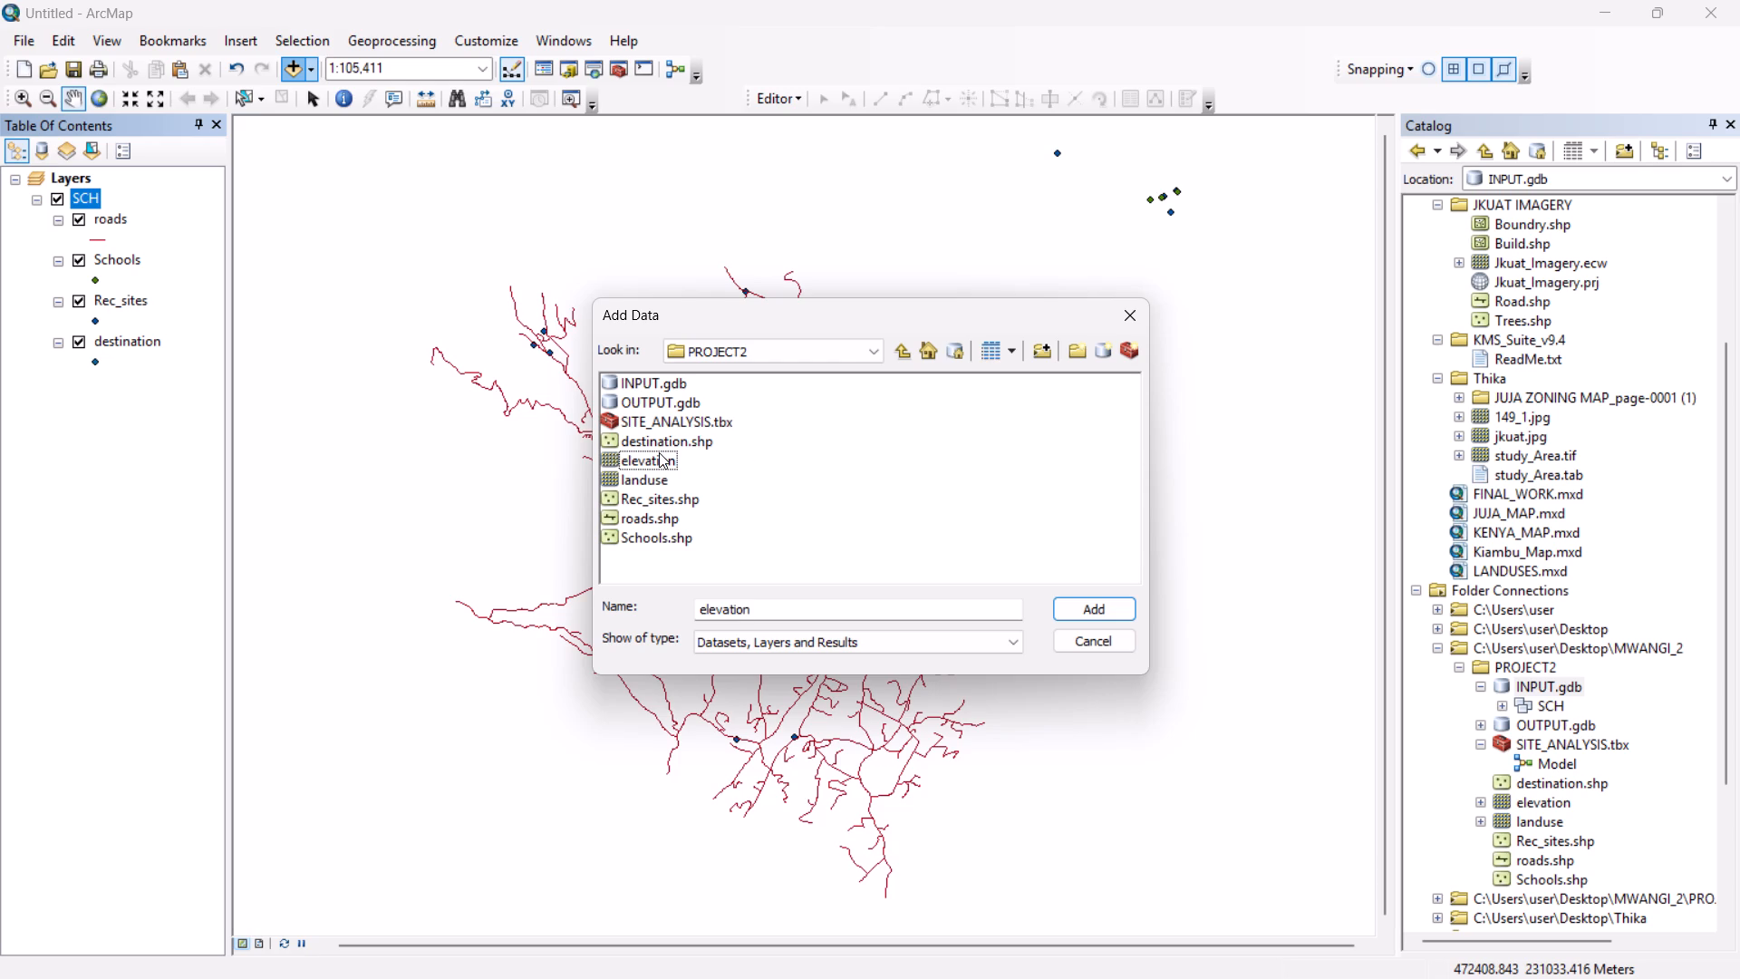
left_click(655, 471, "ctrl")
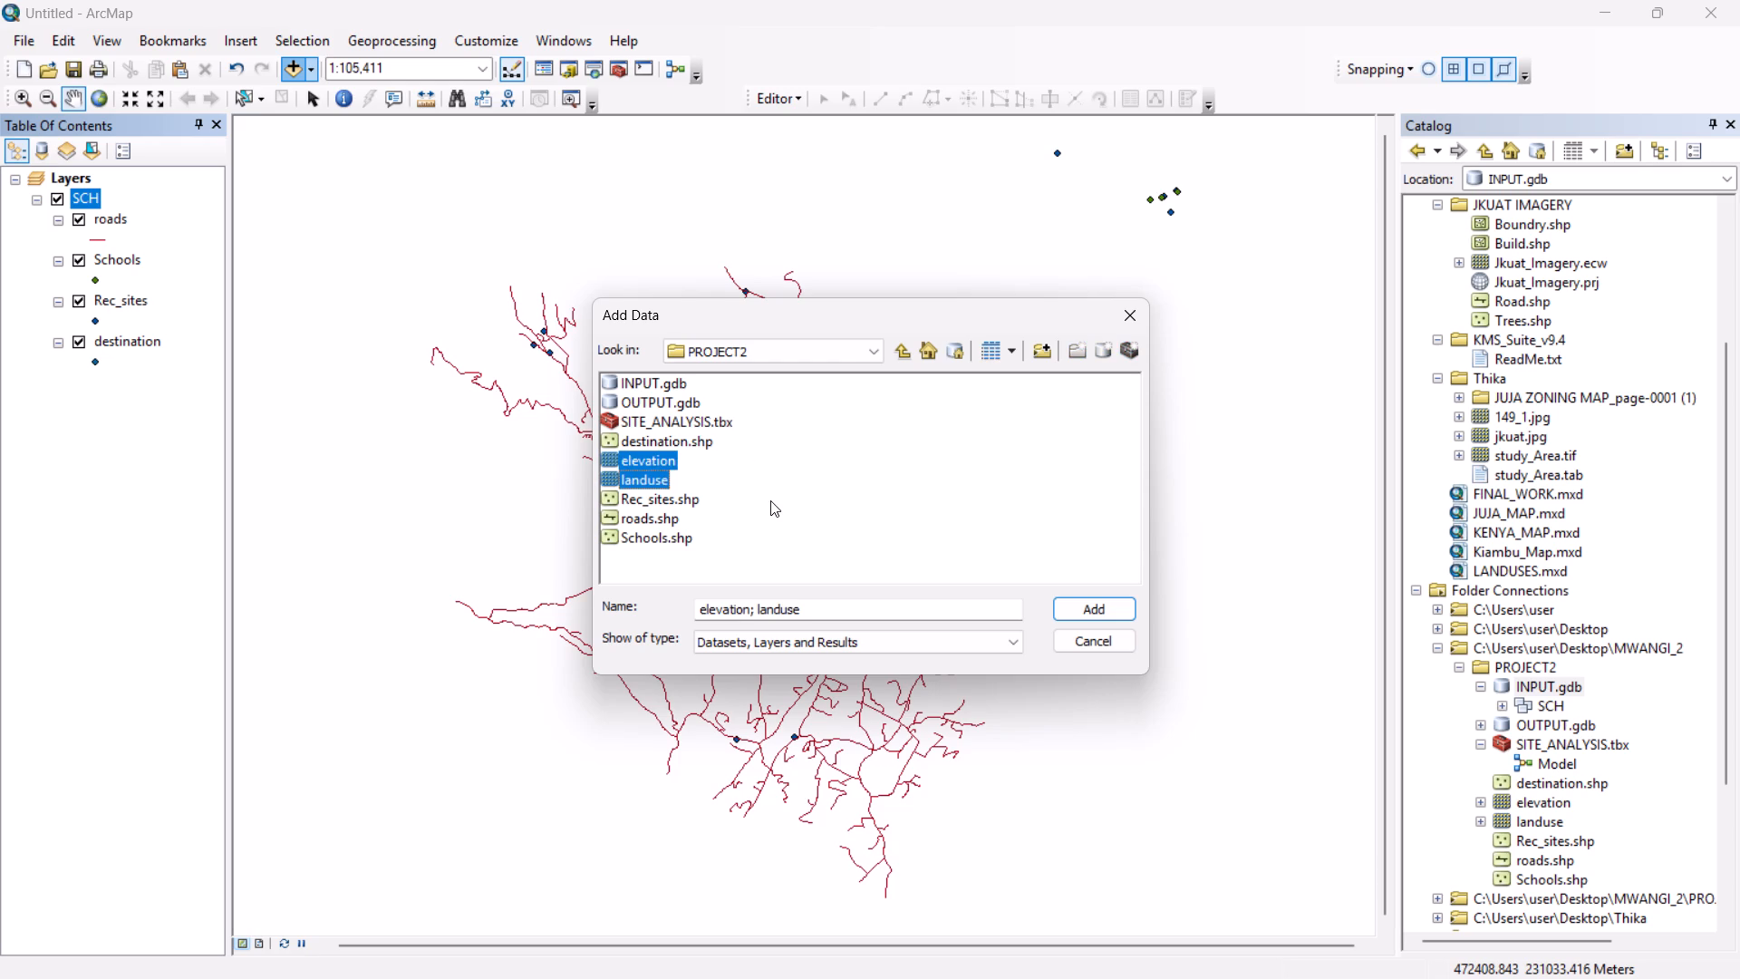
left_click(1115, 606)
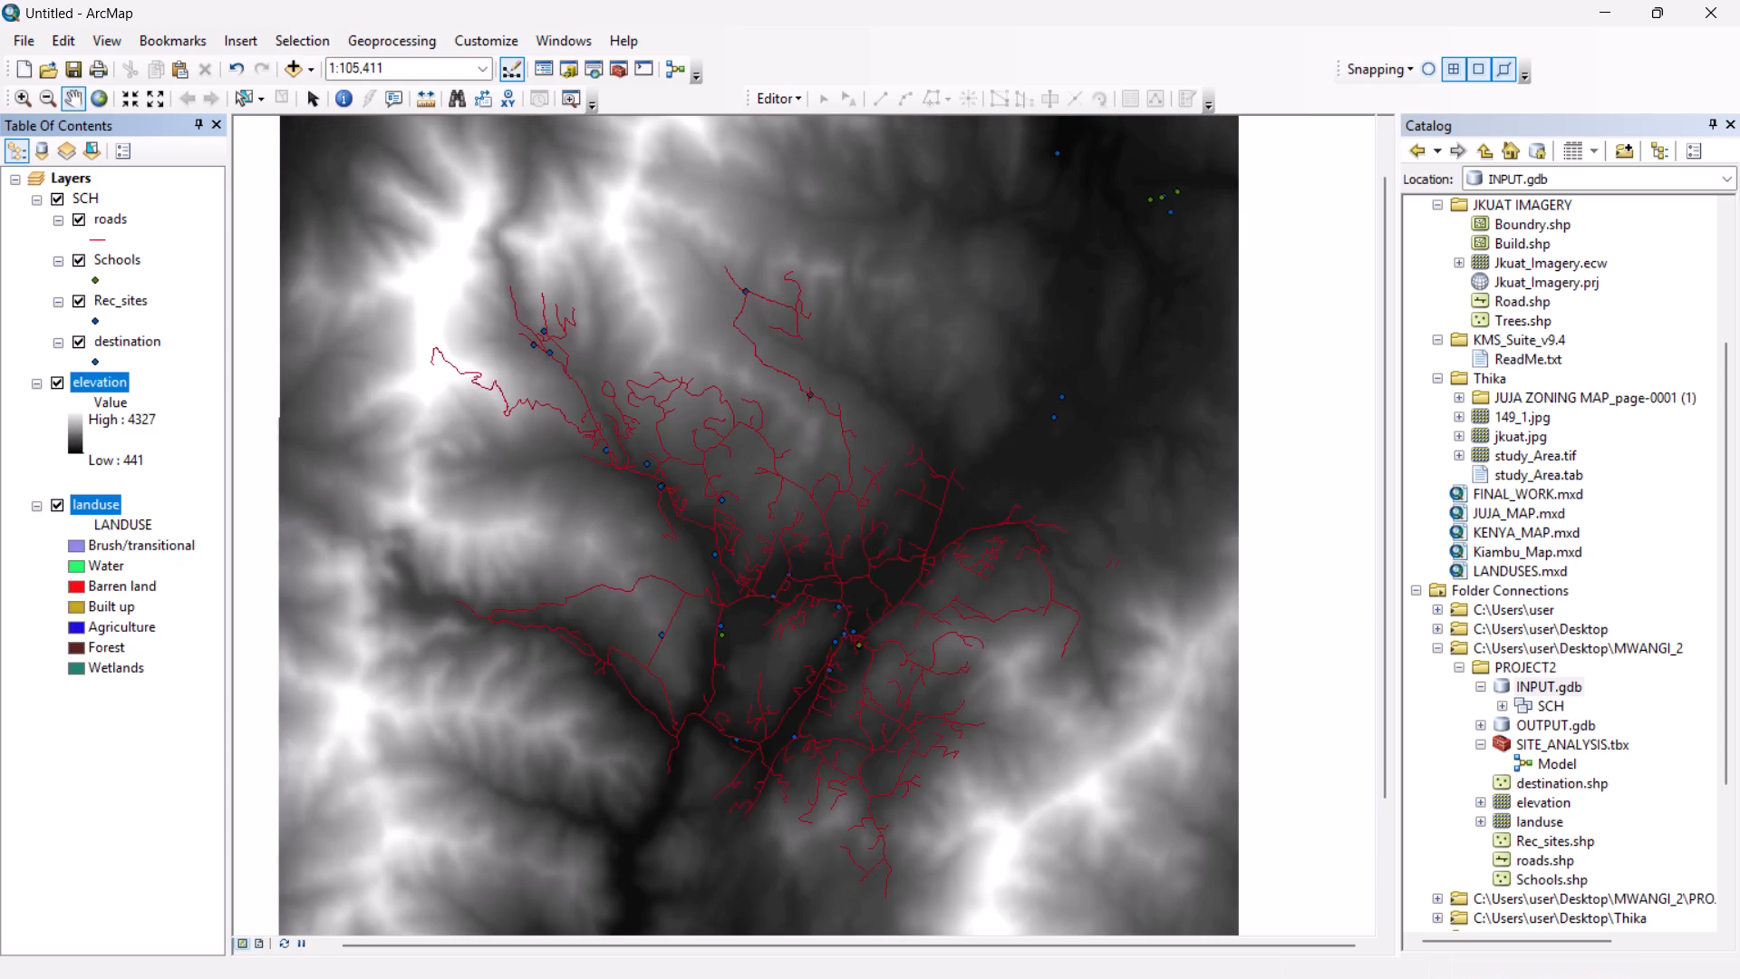
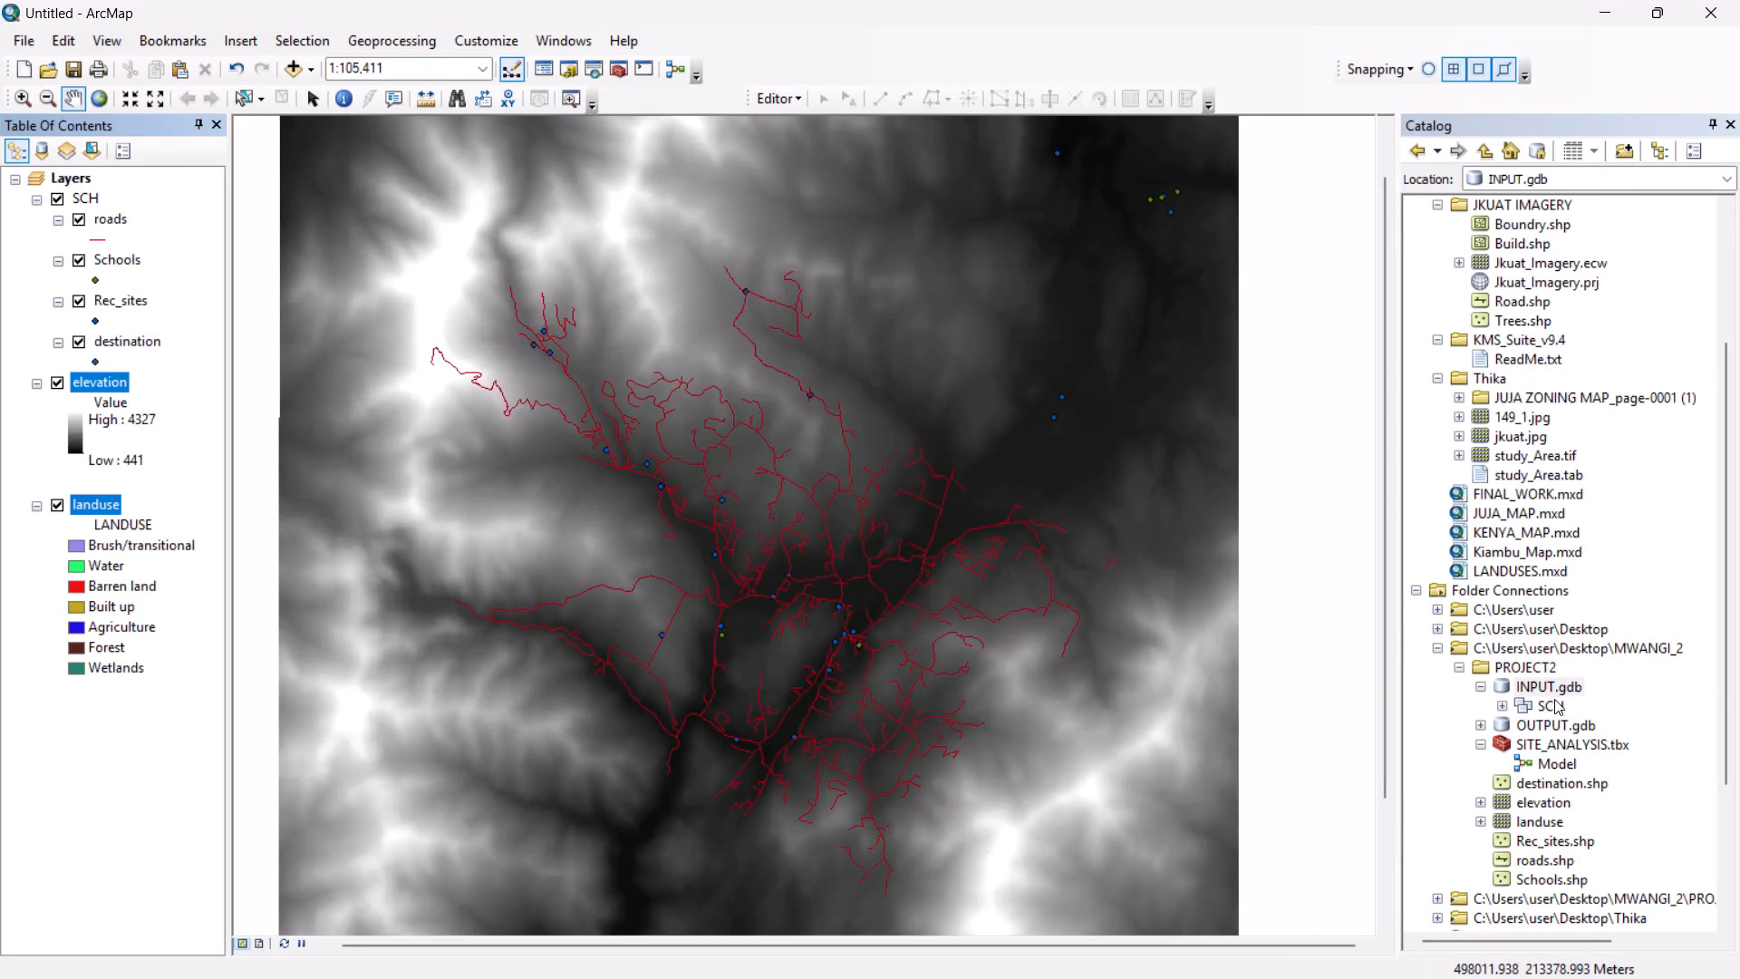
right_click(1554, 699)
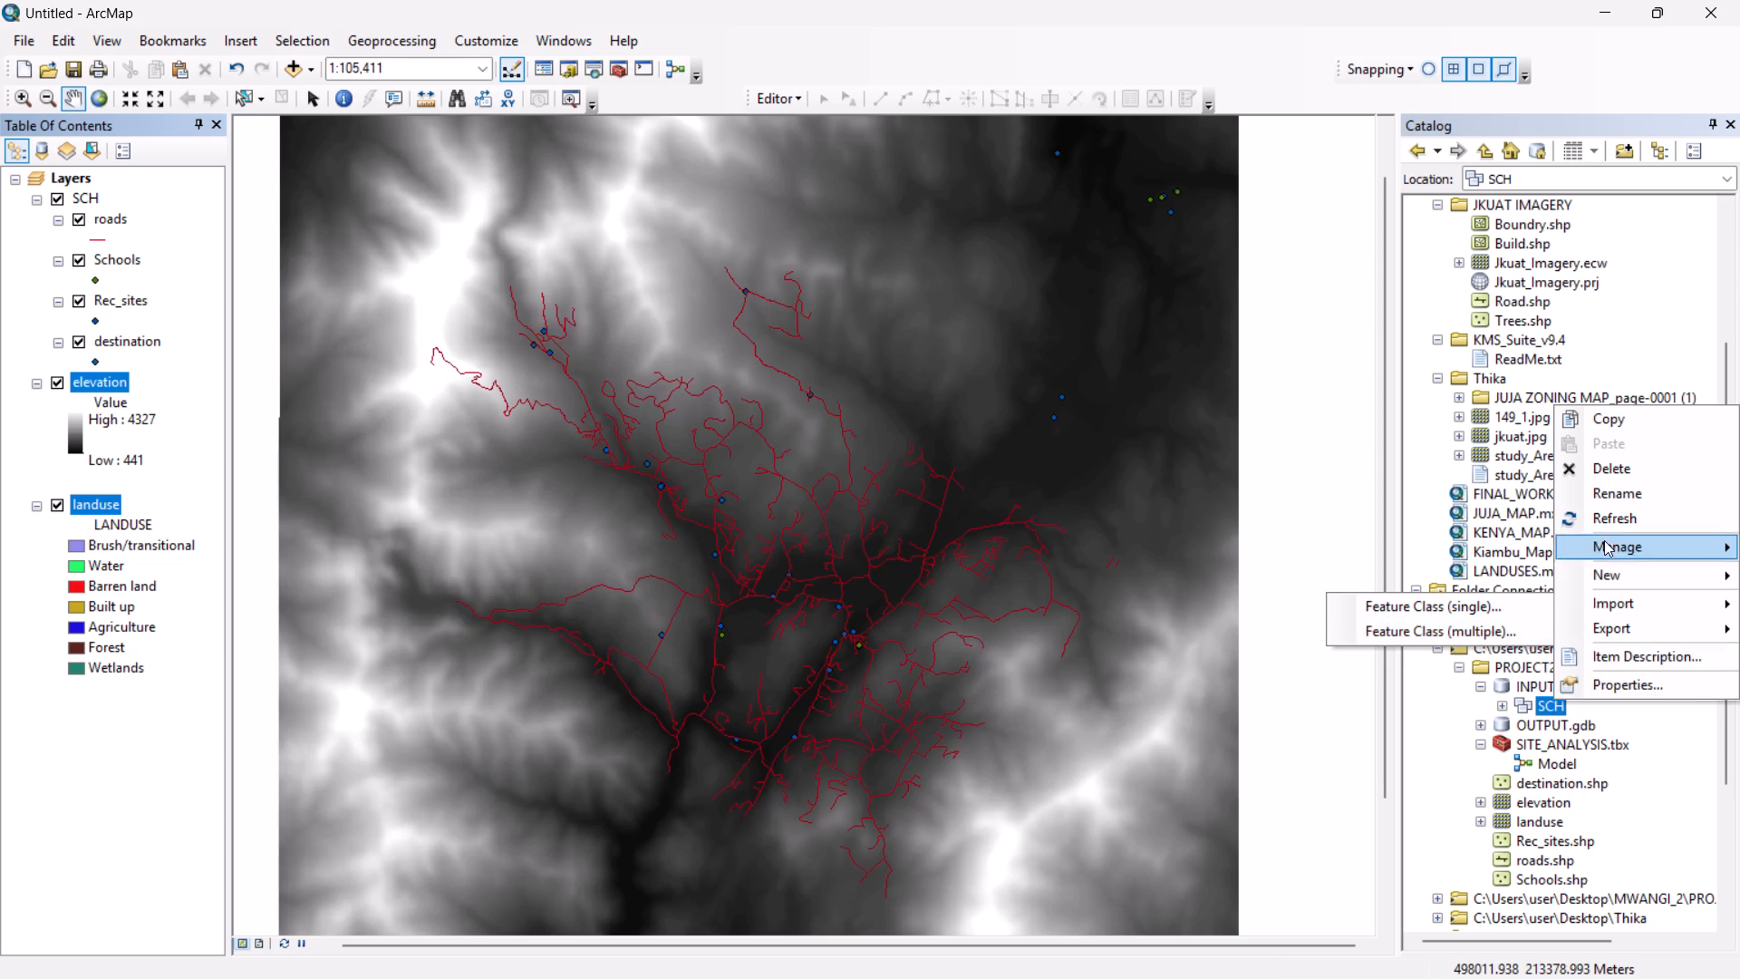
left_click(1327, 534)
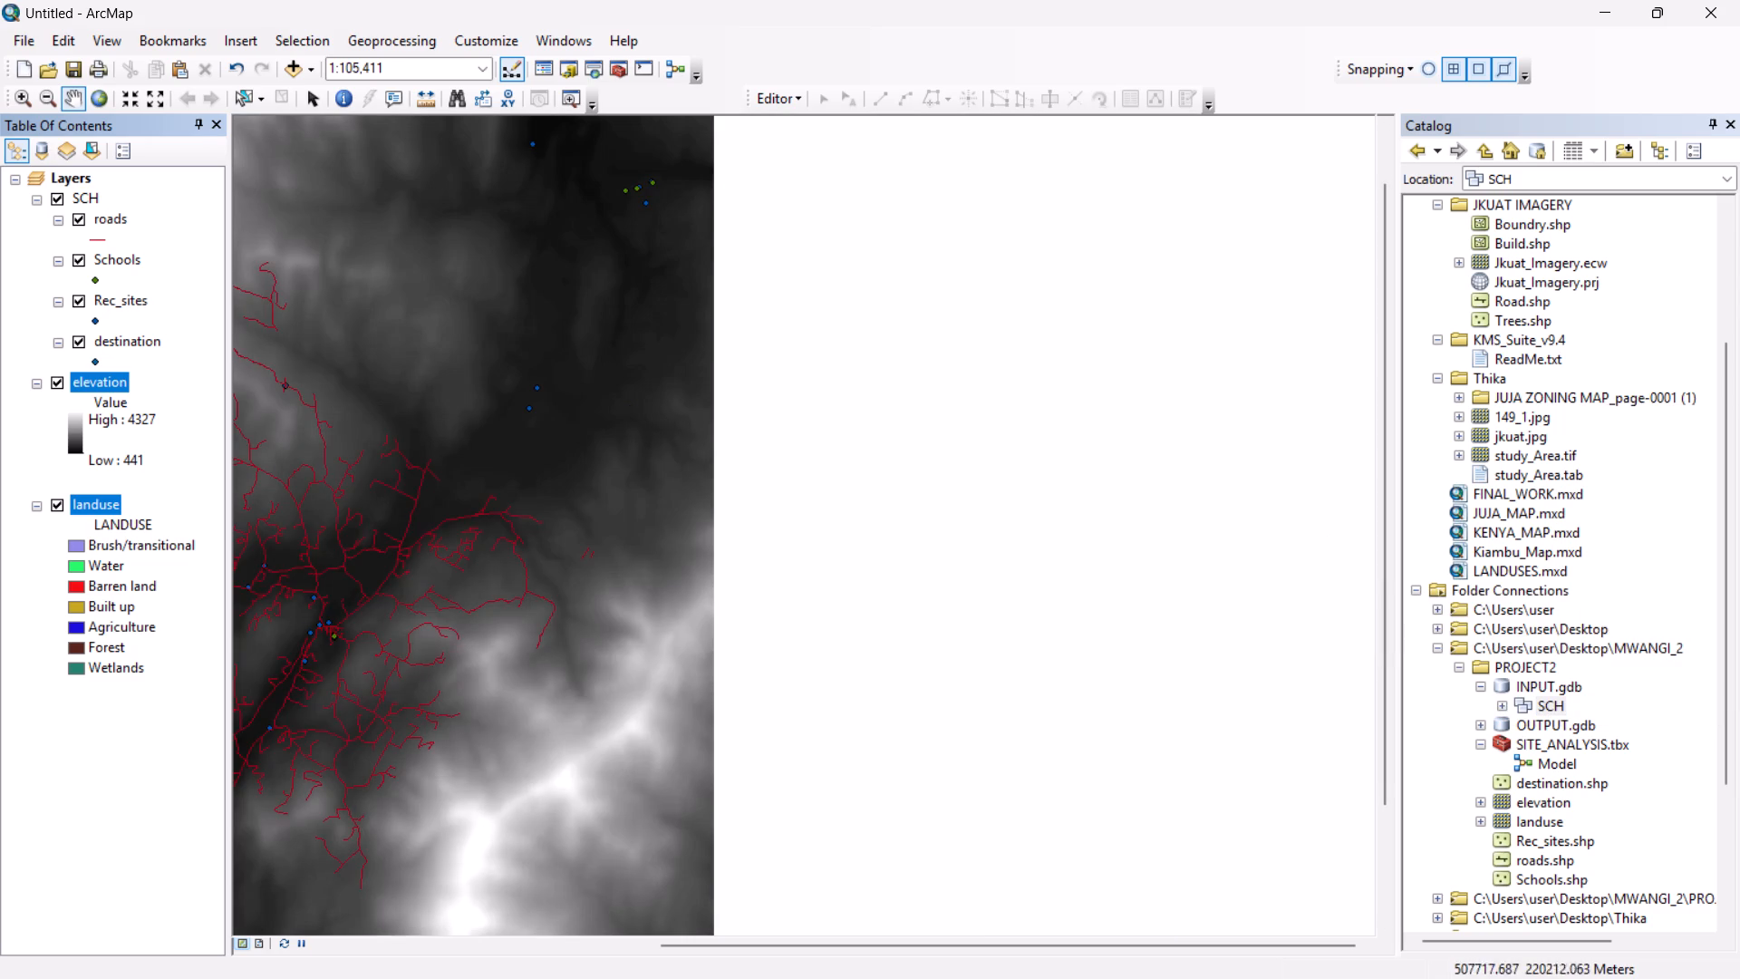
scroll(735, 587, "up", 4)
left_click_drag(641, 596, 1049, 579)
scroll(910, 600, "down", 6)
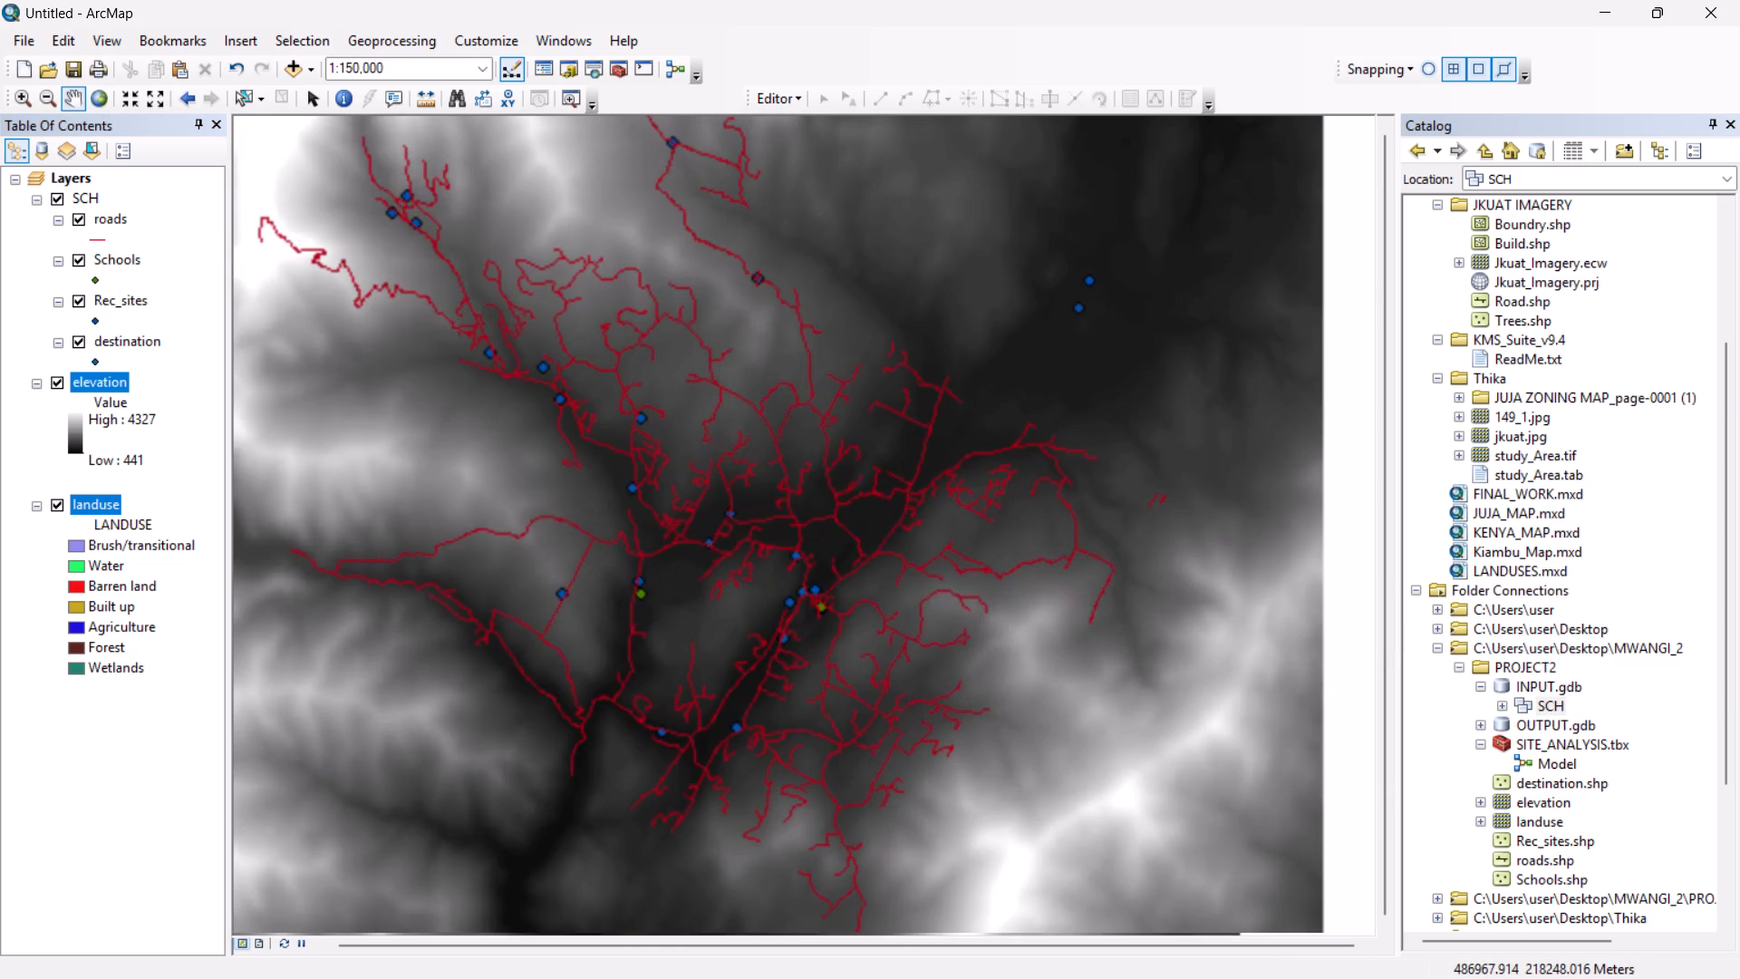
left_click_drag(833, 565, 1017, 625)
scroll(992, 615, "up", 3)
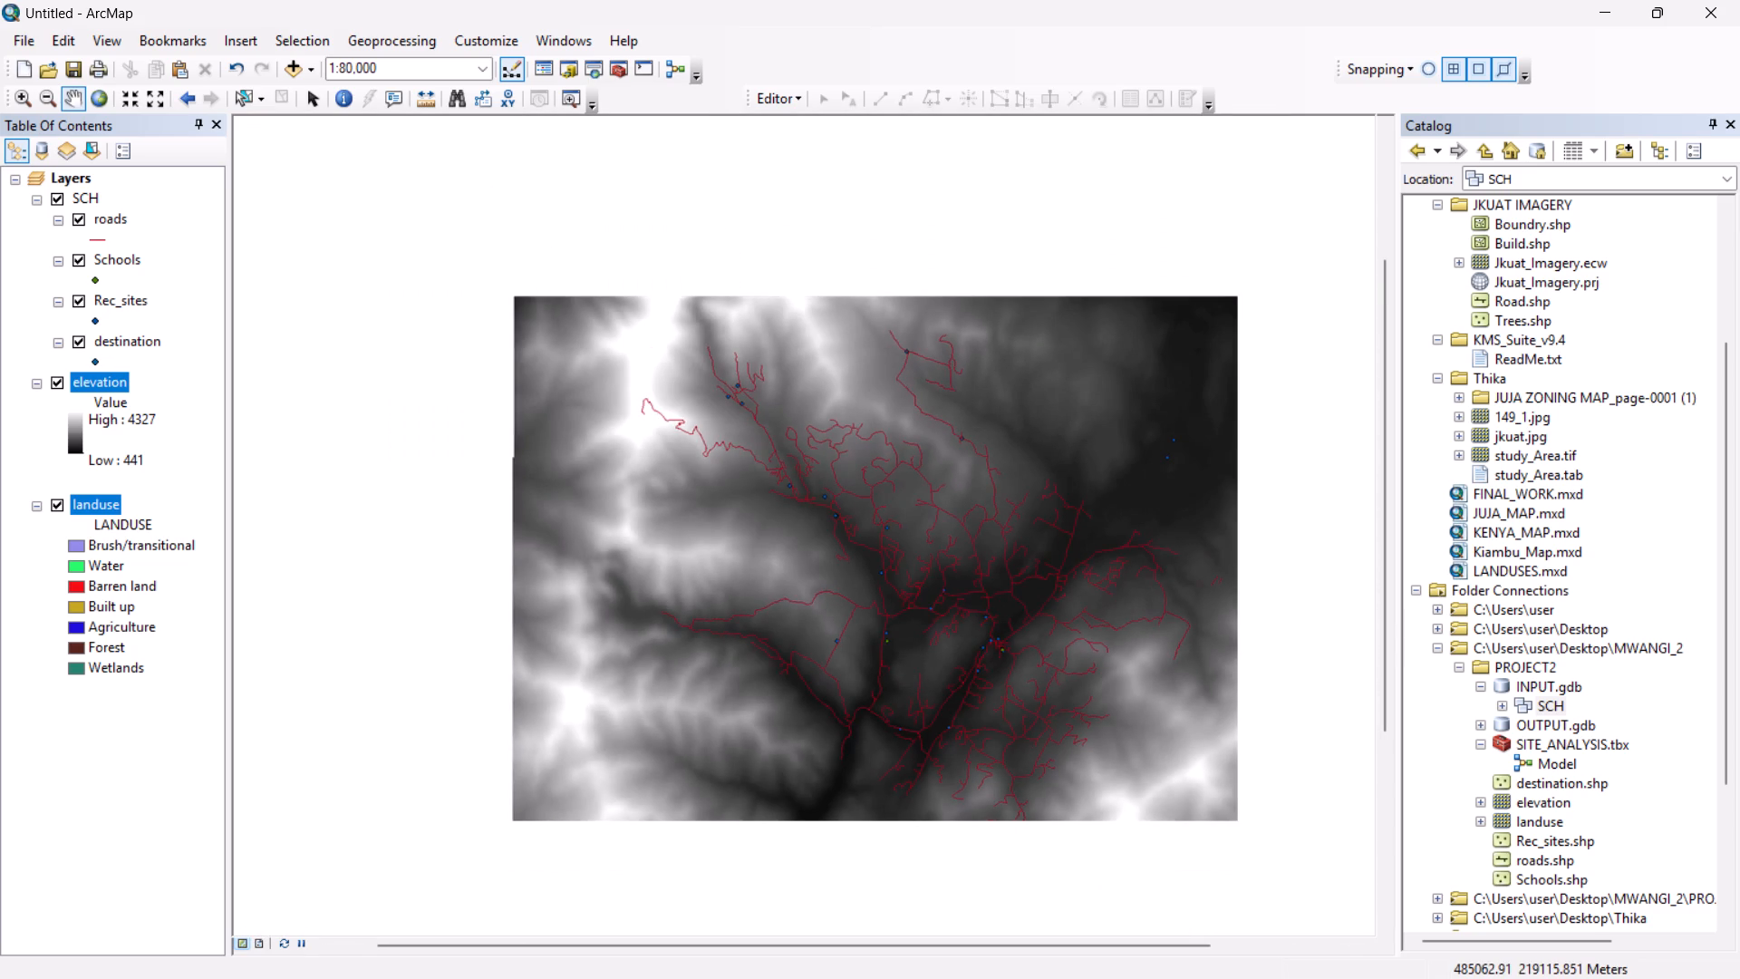
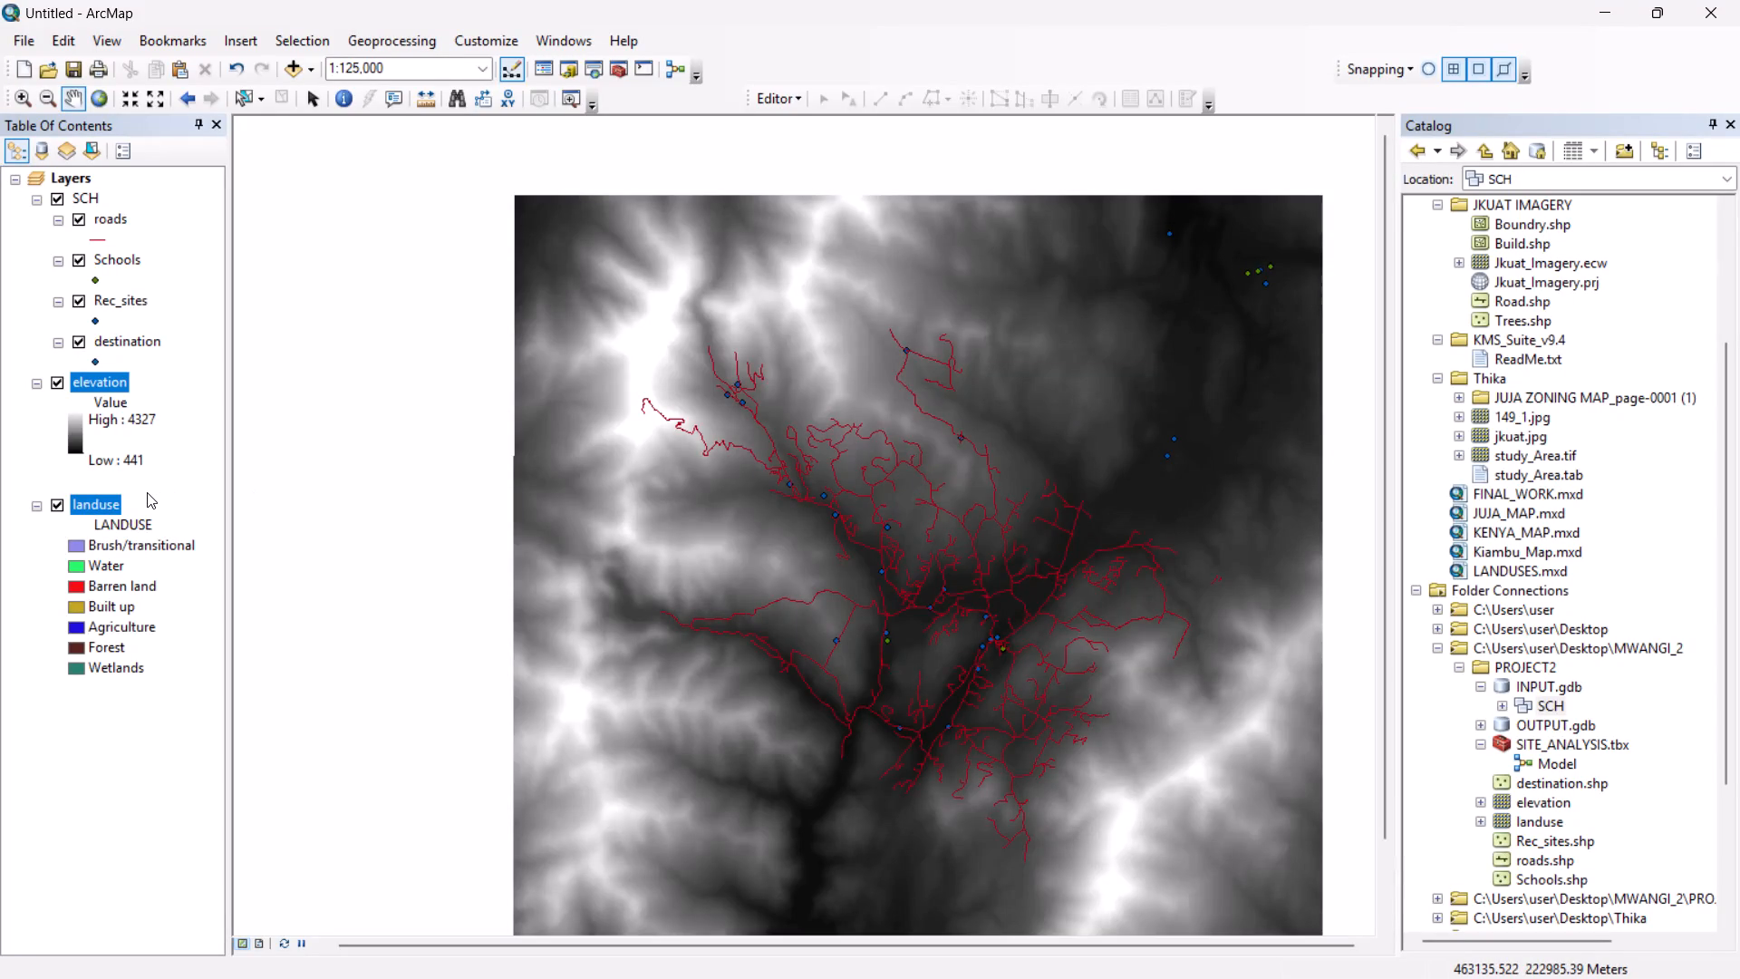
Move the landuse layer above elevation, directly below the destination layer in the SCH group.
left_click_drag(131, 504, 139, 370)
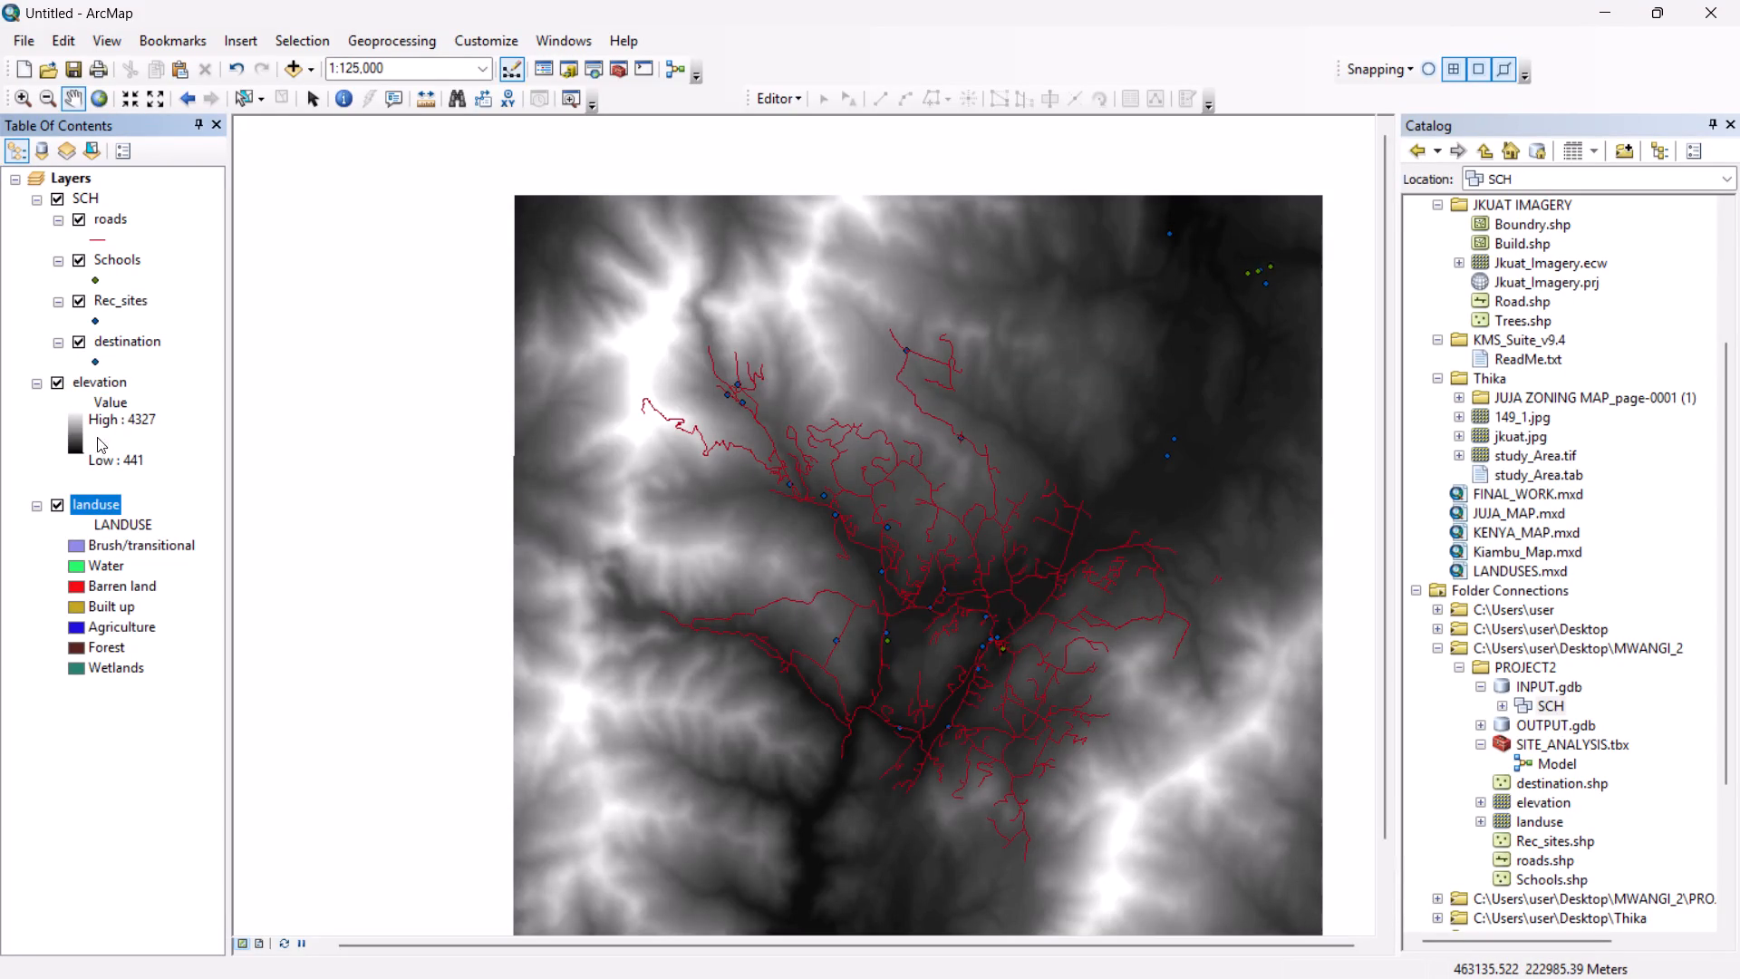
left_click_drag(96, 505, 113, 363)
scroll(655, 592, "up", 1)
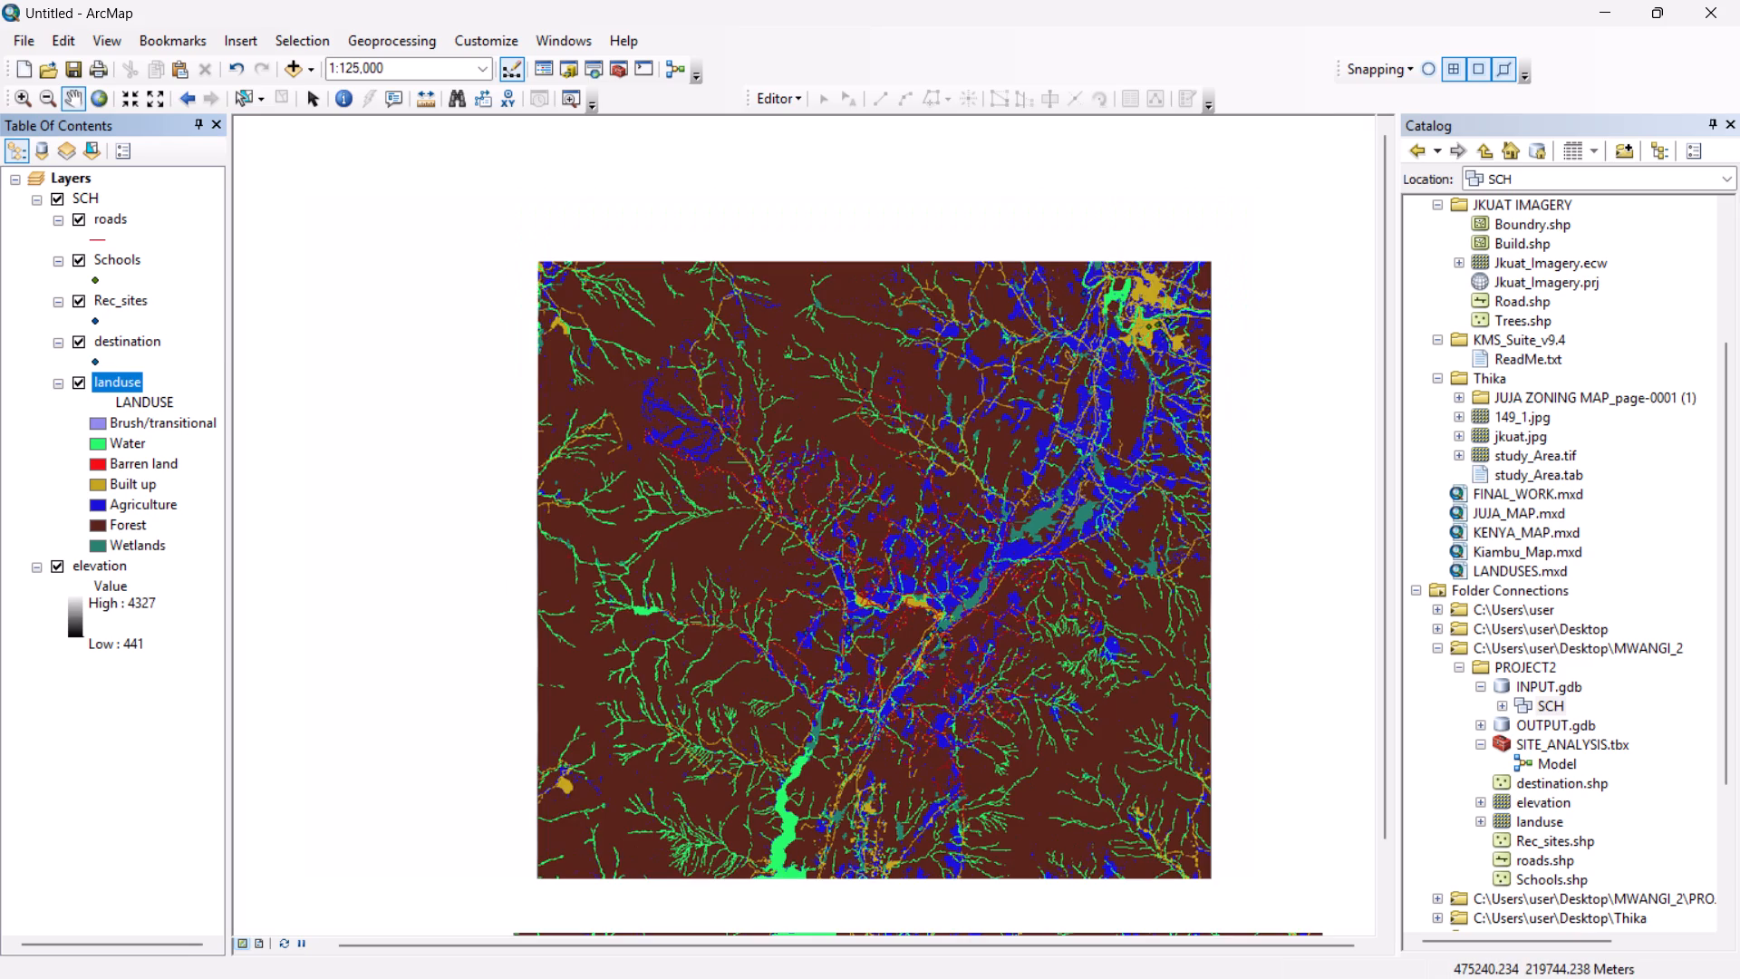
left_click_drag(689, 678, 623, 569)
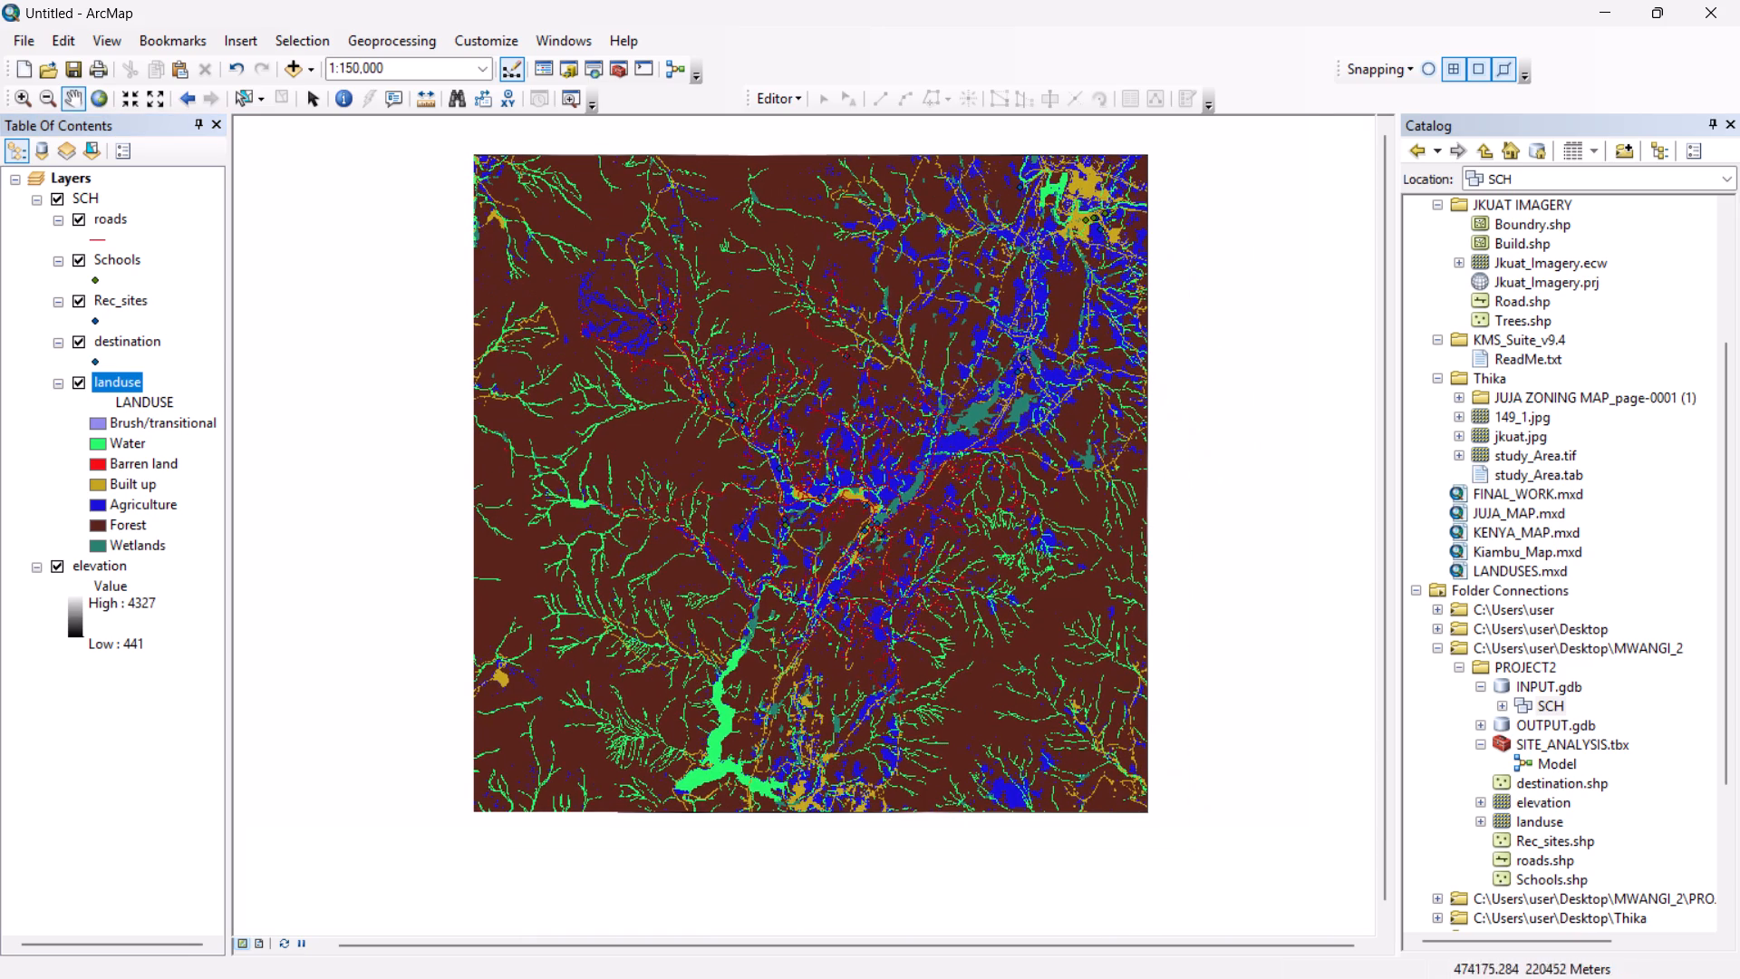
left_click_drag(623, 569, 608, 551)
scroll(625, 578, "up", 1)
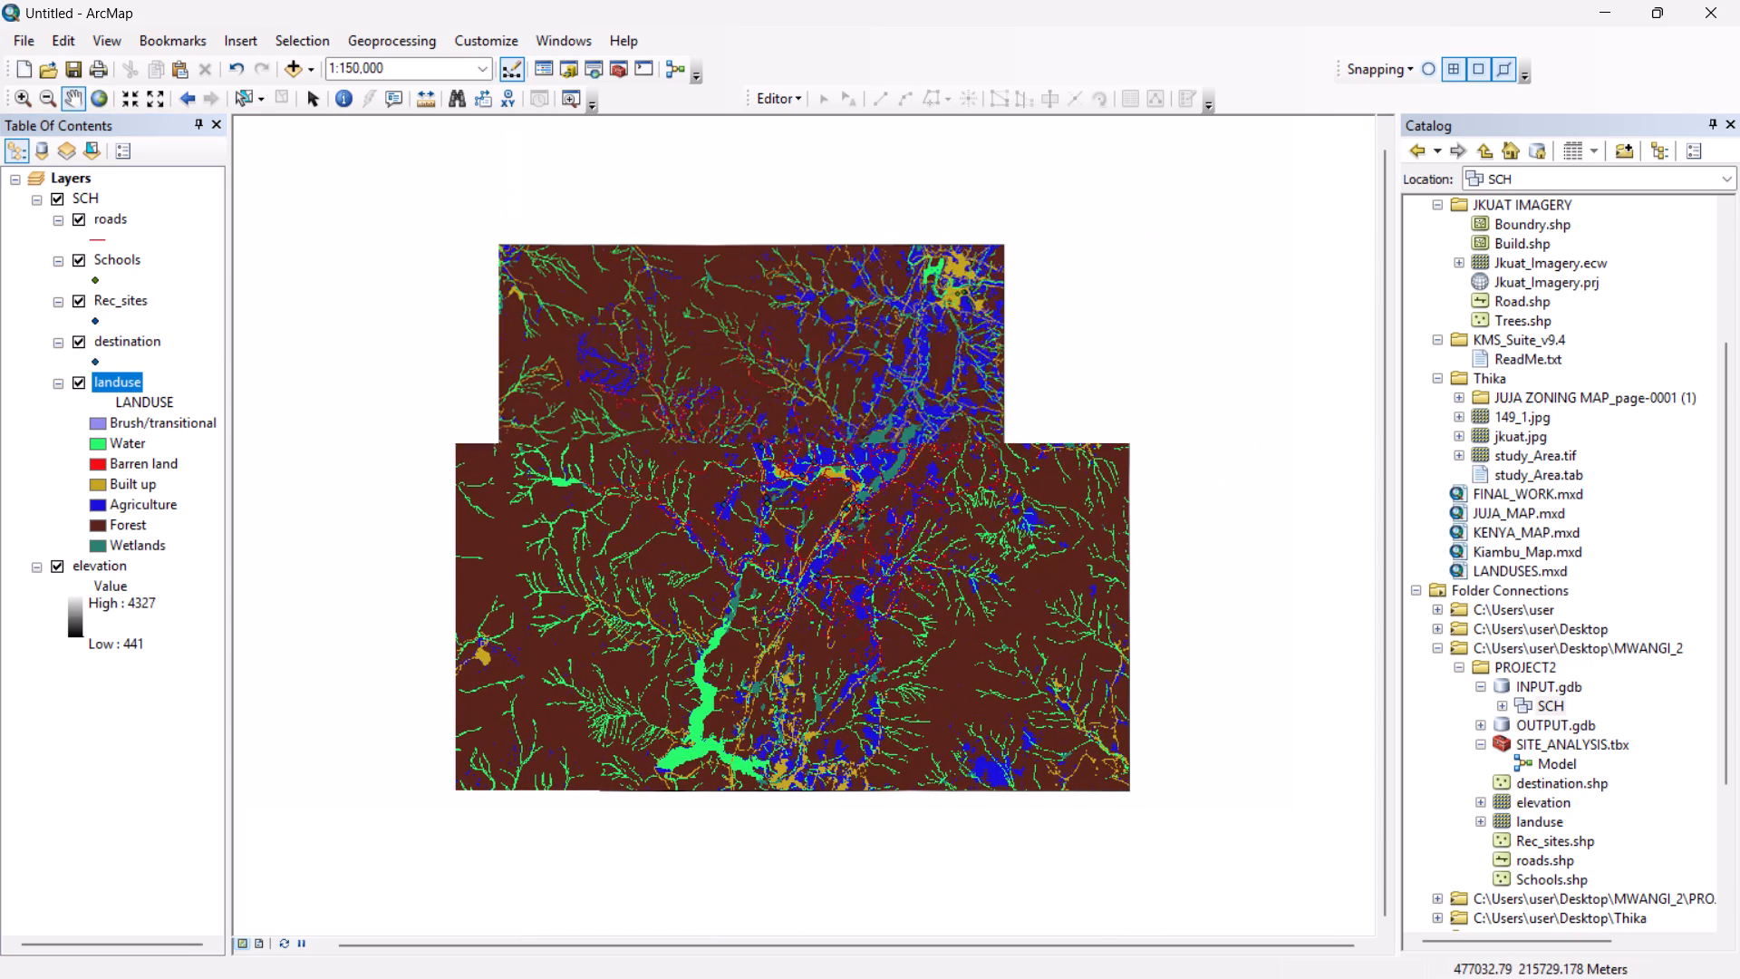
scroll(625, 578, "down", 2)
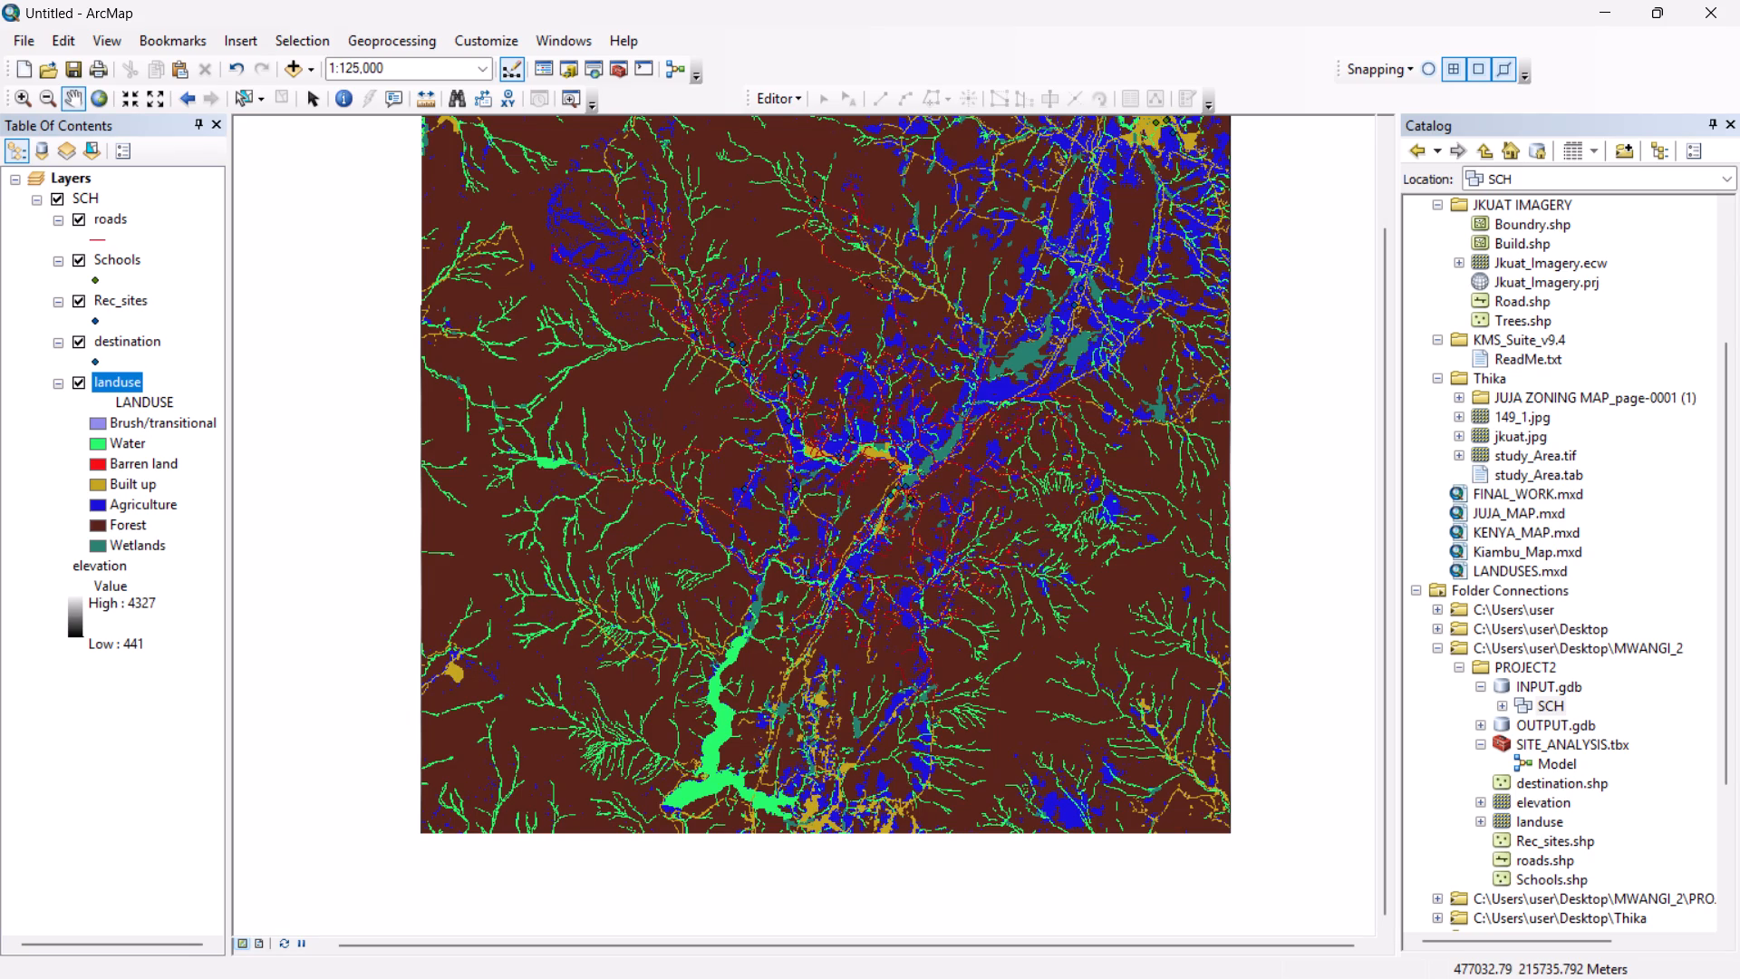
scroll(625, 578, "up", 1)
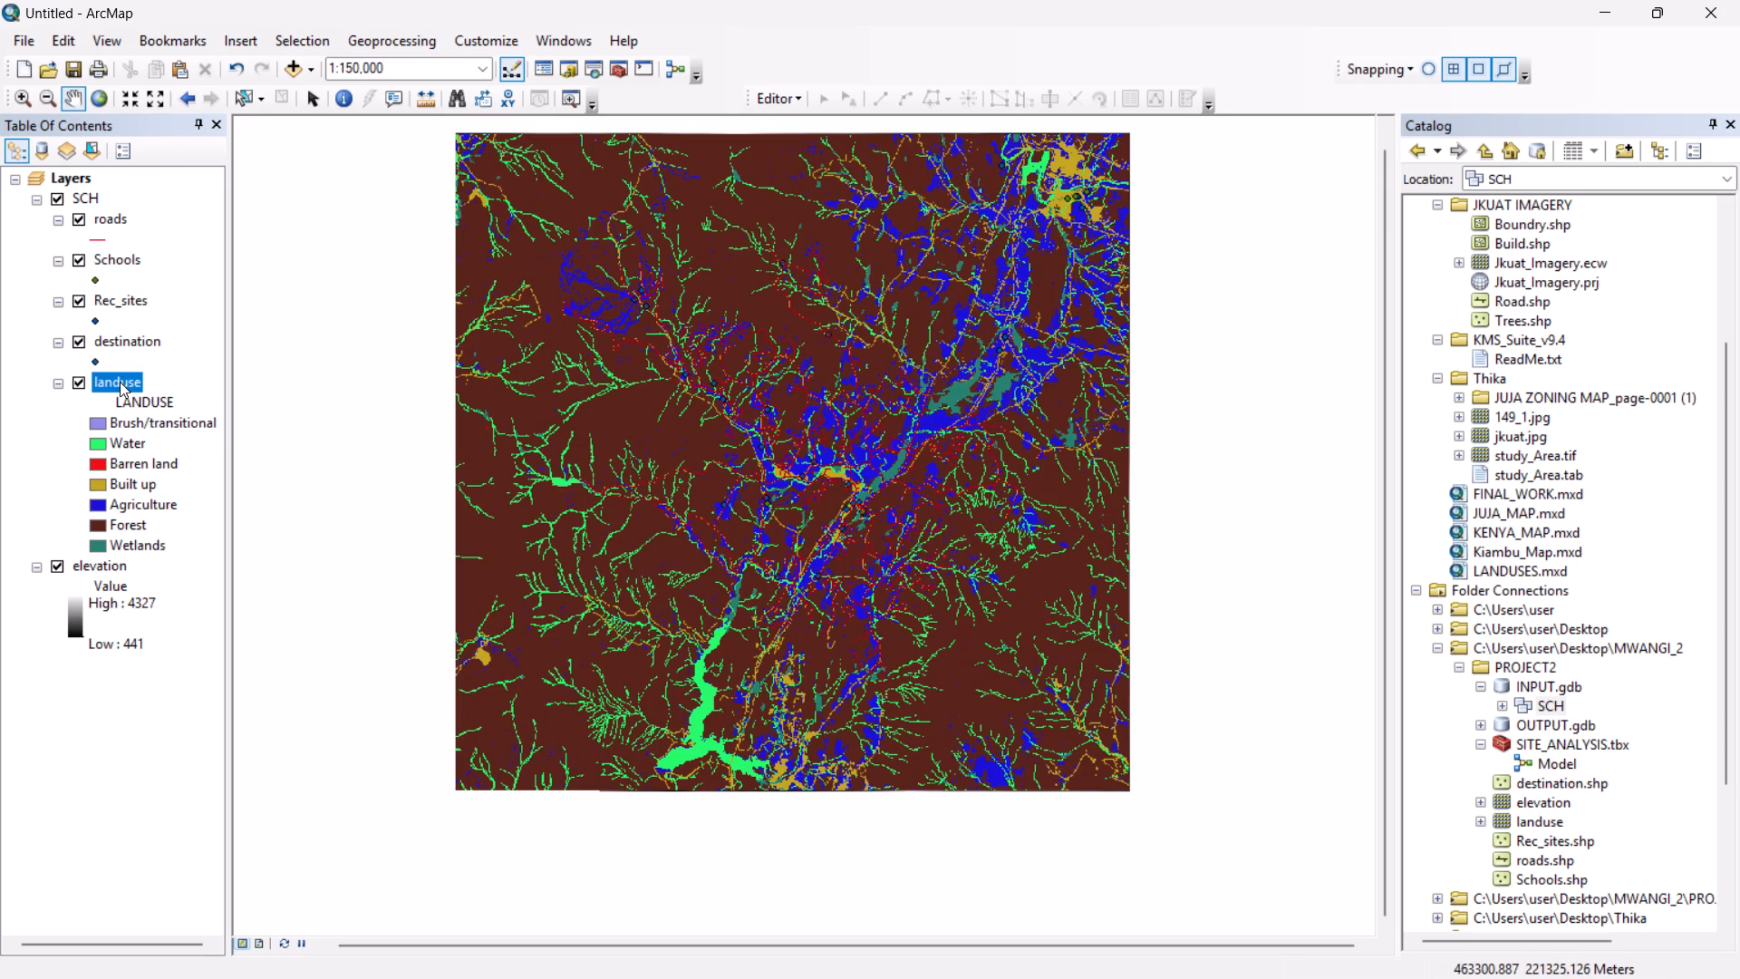
Move the landuse layer to the top of the layer order and place elevation directly beneath it, above the SCH group.
left_click_drag(120, 382, 111, 192)
left_click_drag(111, 192, 111, 179)
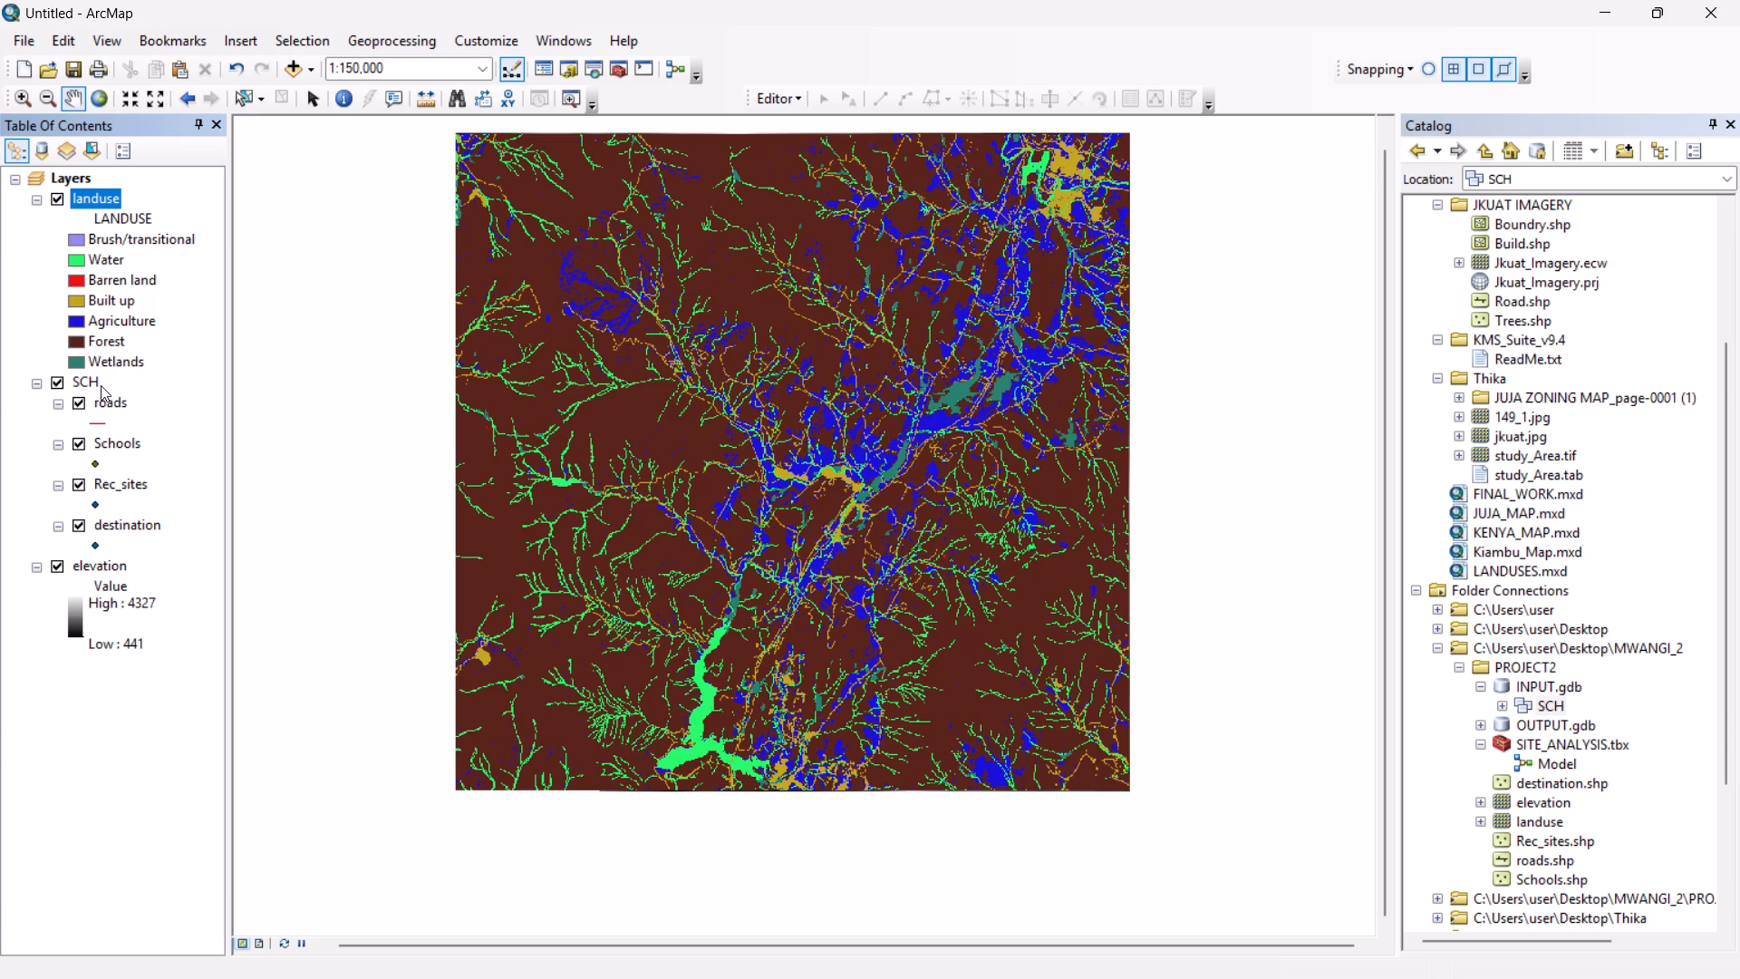
left_click_drag(107, 562, 111, 281)
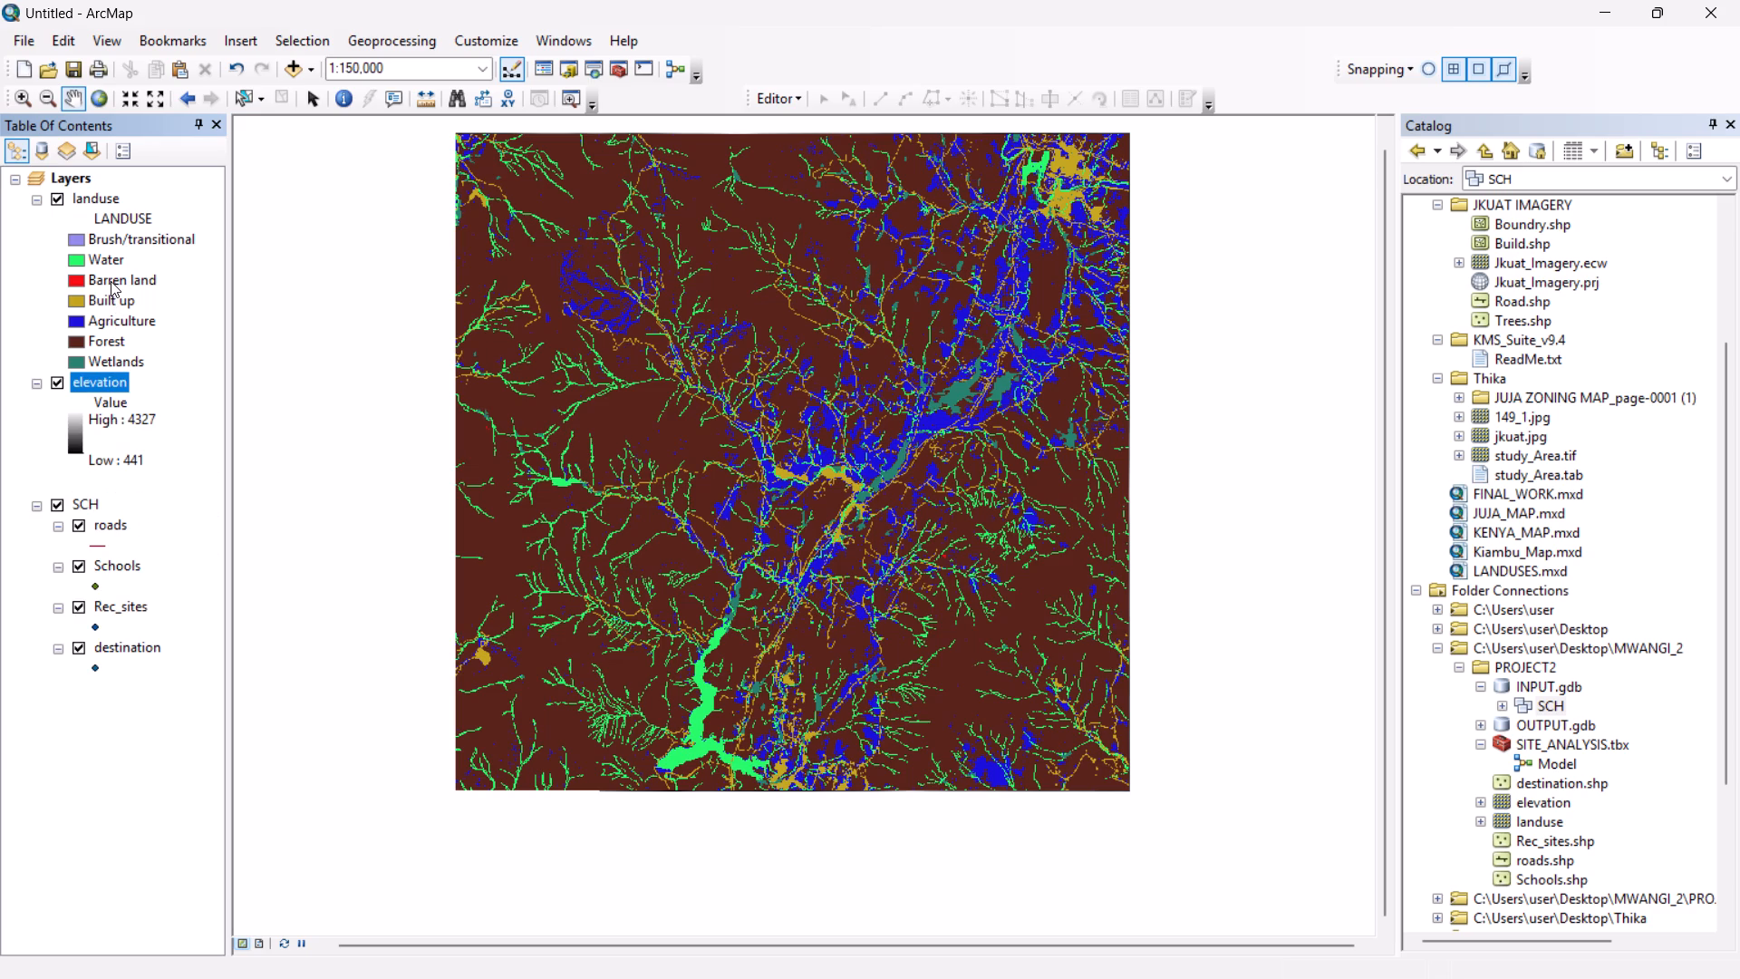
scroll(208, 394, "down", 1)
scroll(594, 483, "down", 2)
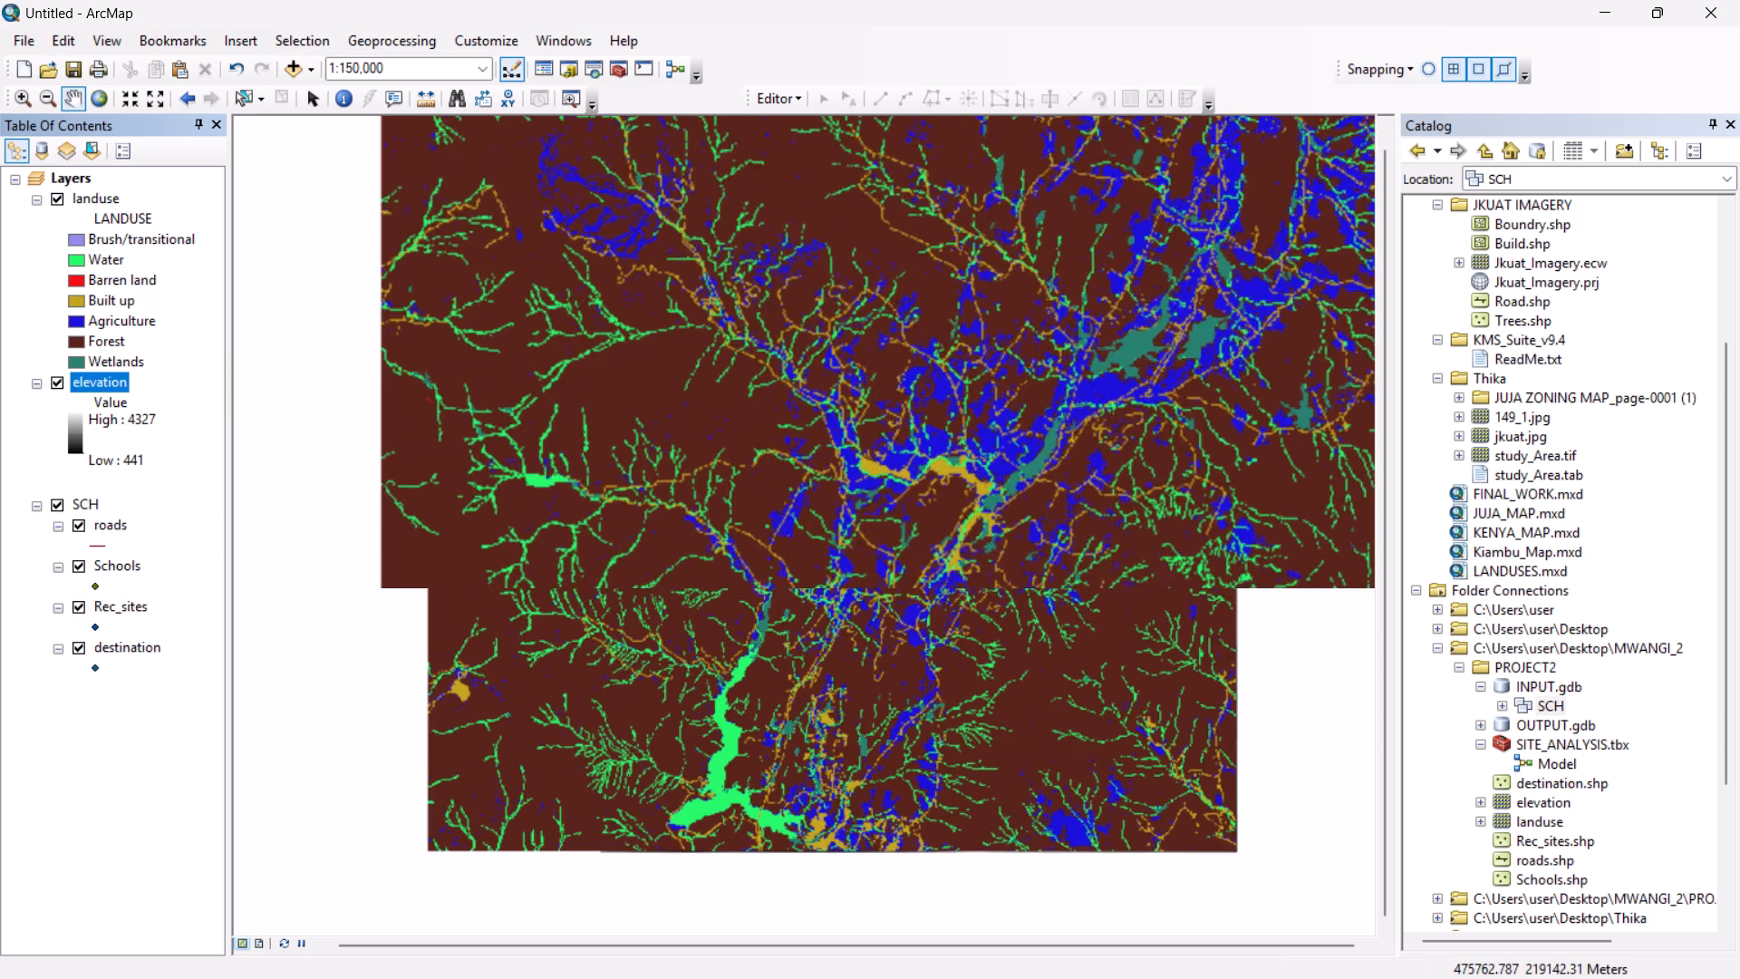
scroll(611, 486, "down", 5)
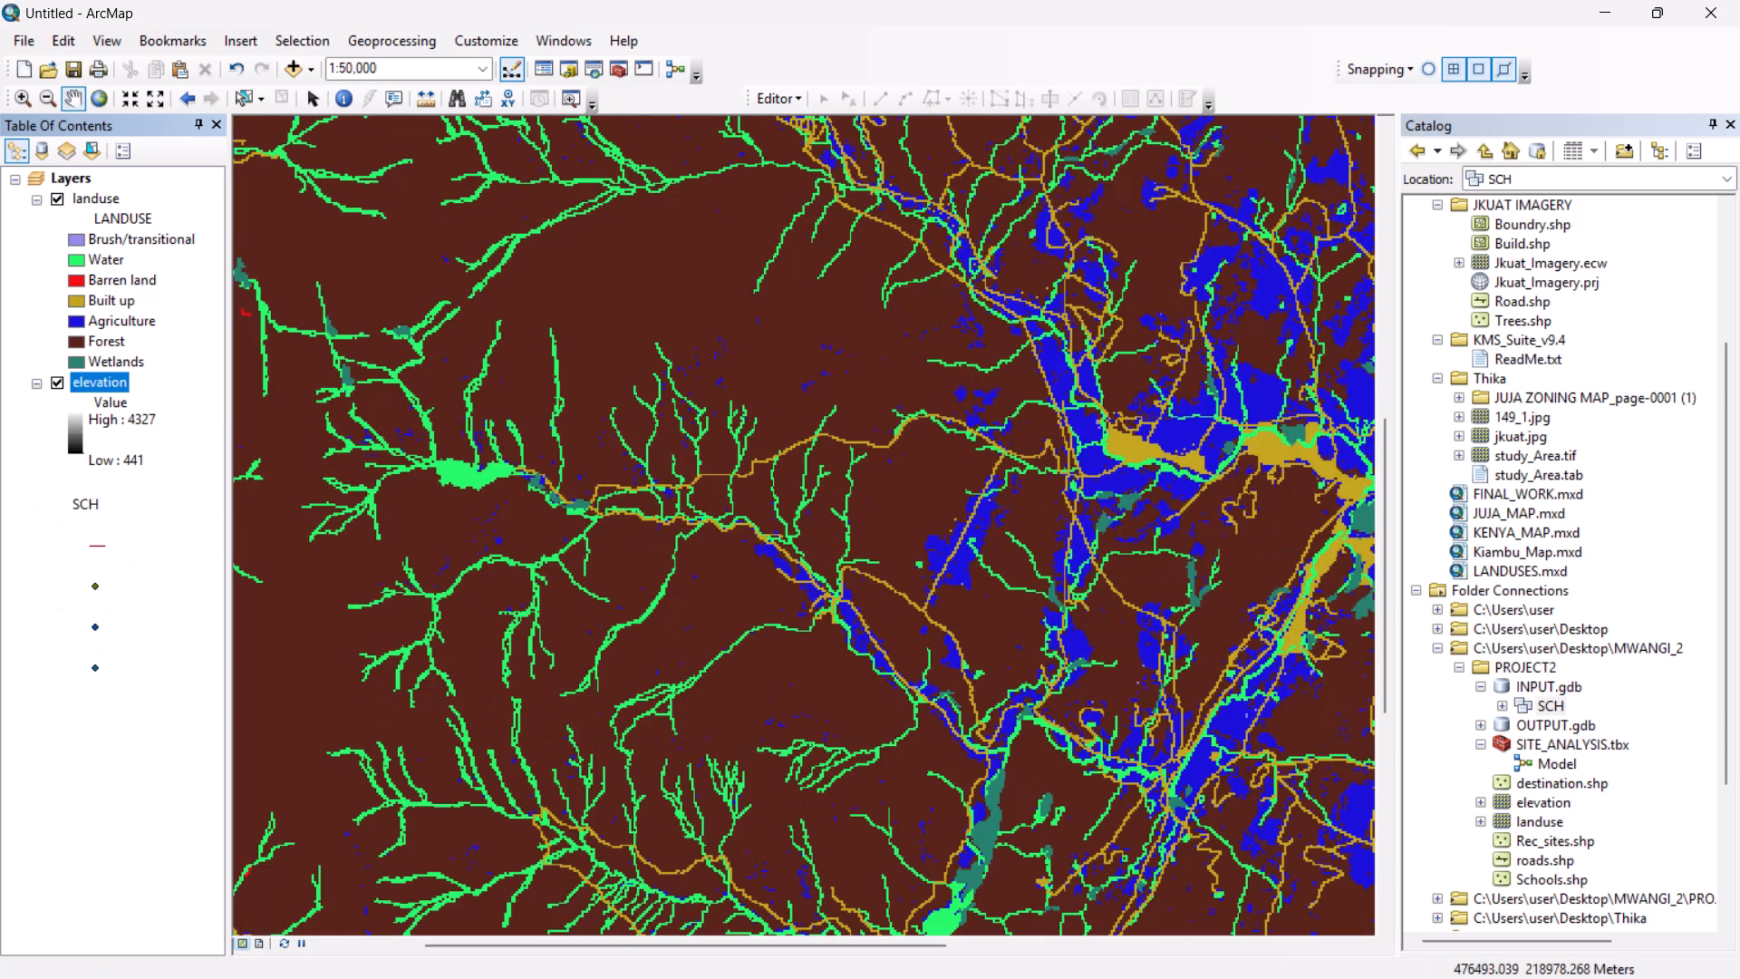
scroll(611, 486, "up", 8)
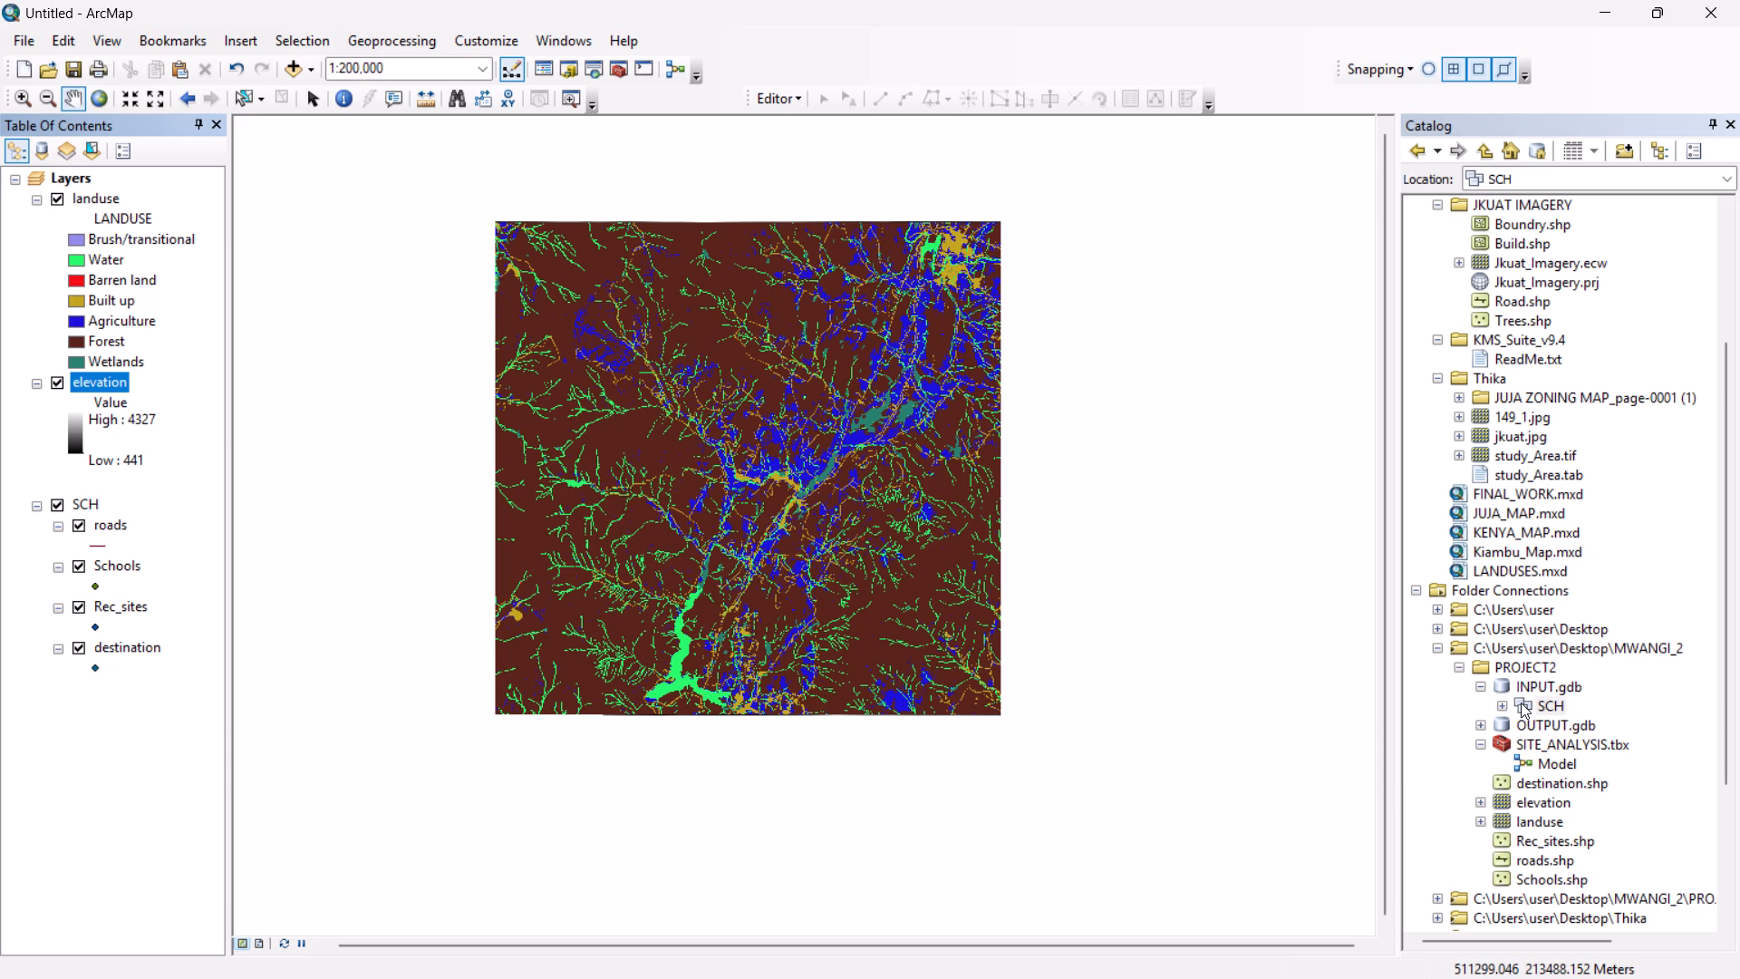
Delete the existing Model from the SITE_ANALYSIS toolbox in PROJECT2.
scroll(1548, 768, "up", 1)
right_click(1548, 768)
left_click(1429, 838)
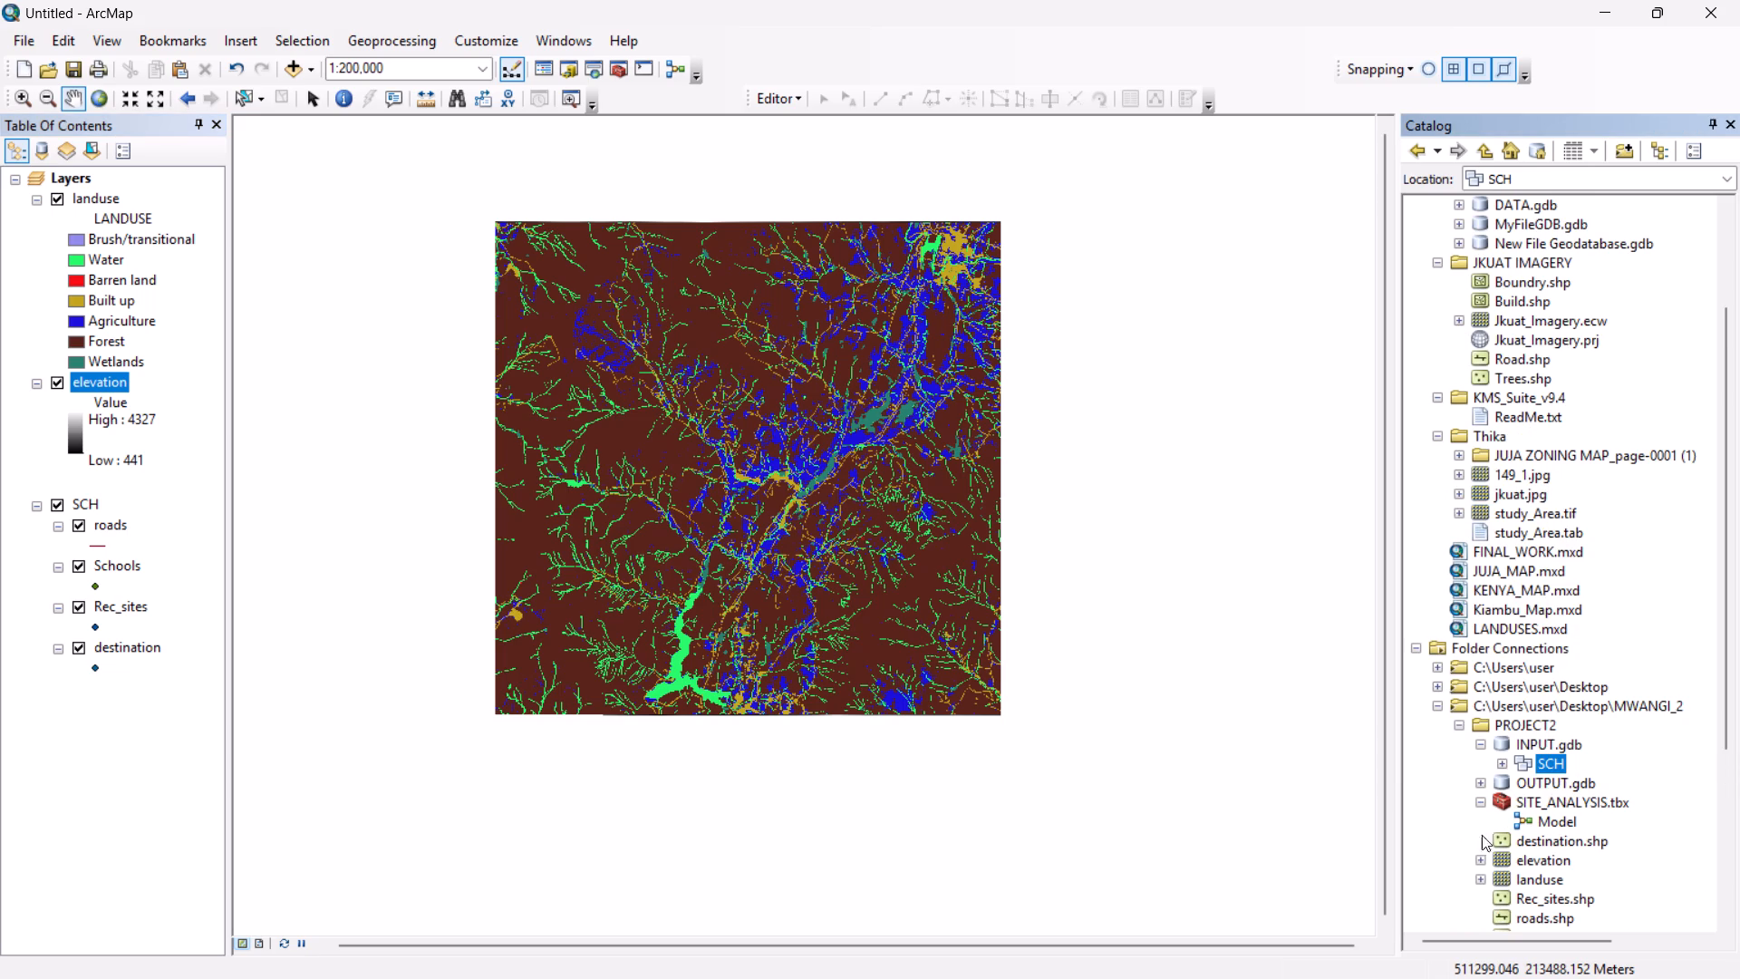
right_click(1530, 815)
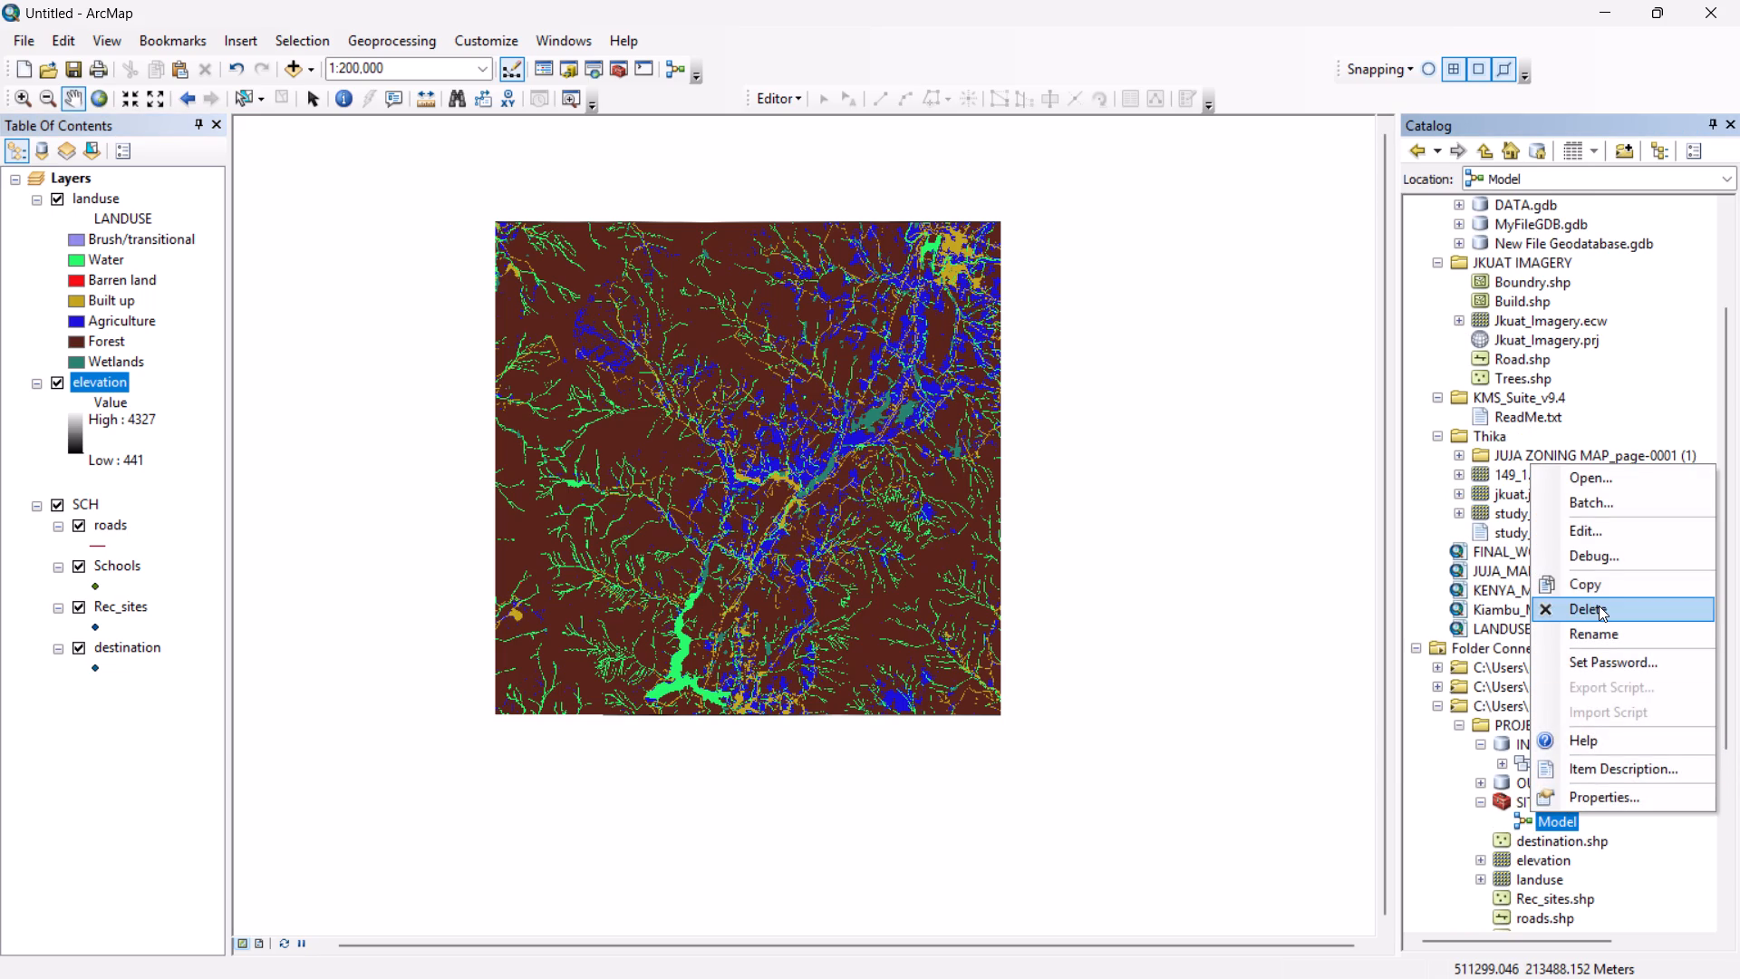
left_click(1599, 606)
left_click(955, 556)
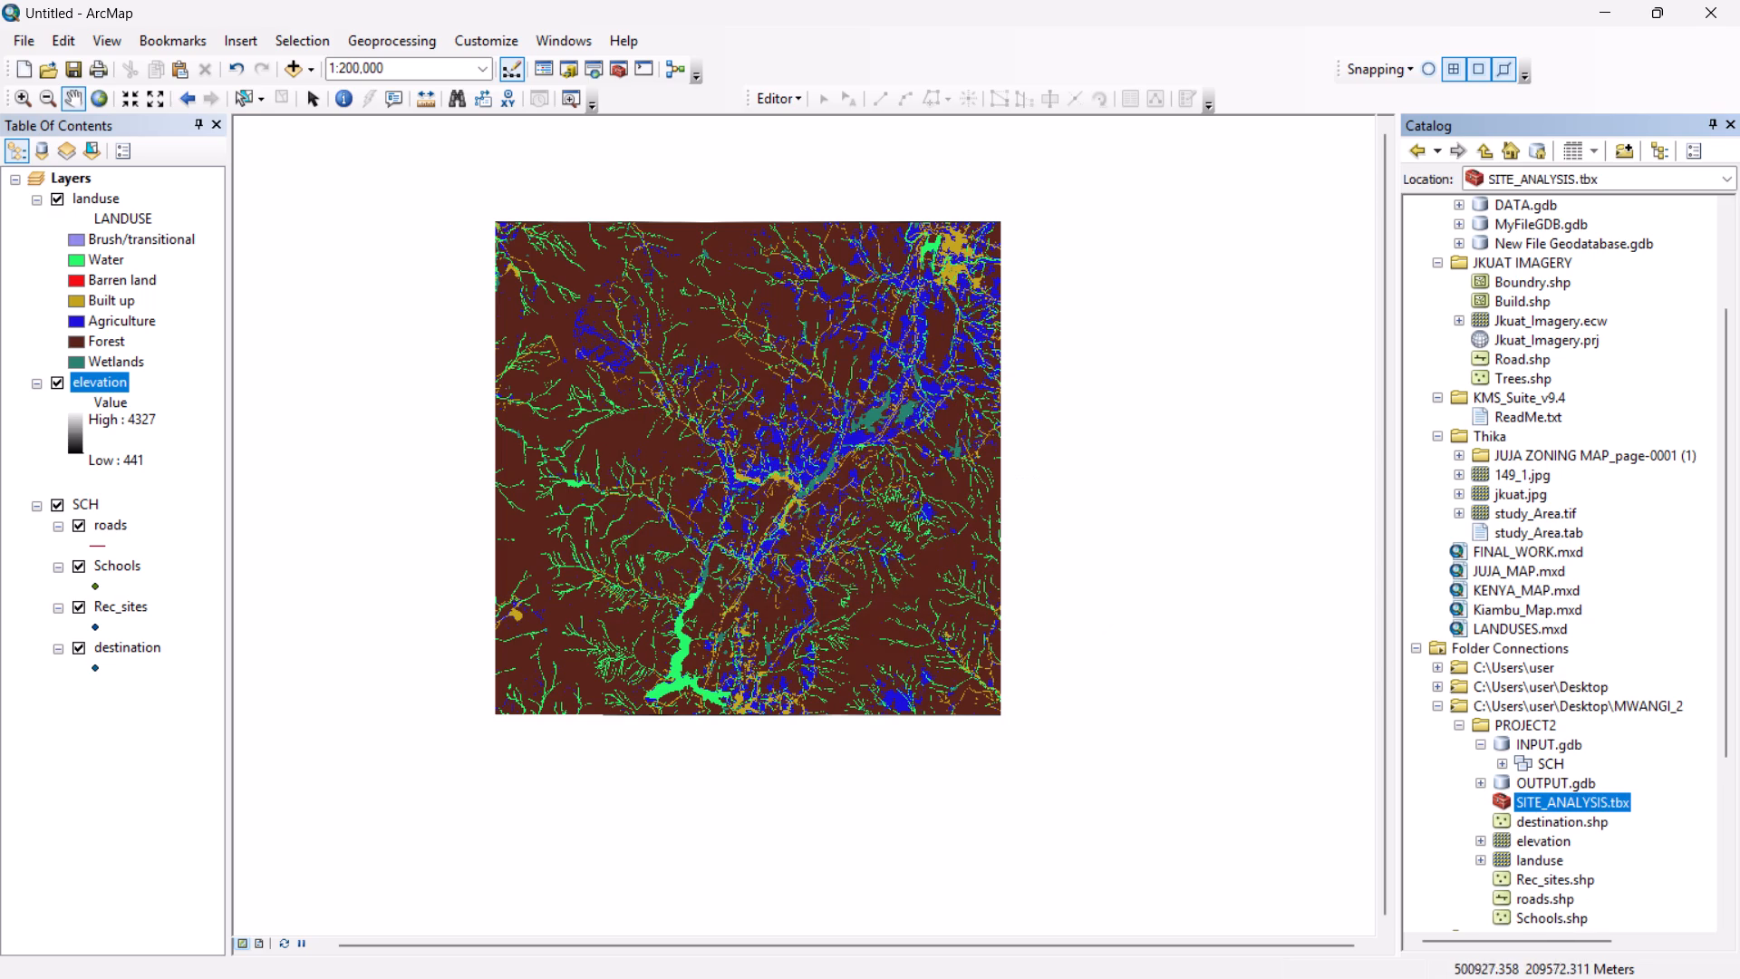
Create a new model in the SITE_ANALYSIS toolbox.
right_click(1533, 797)
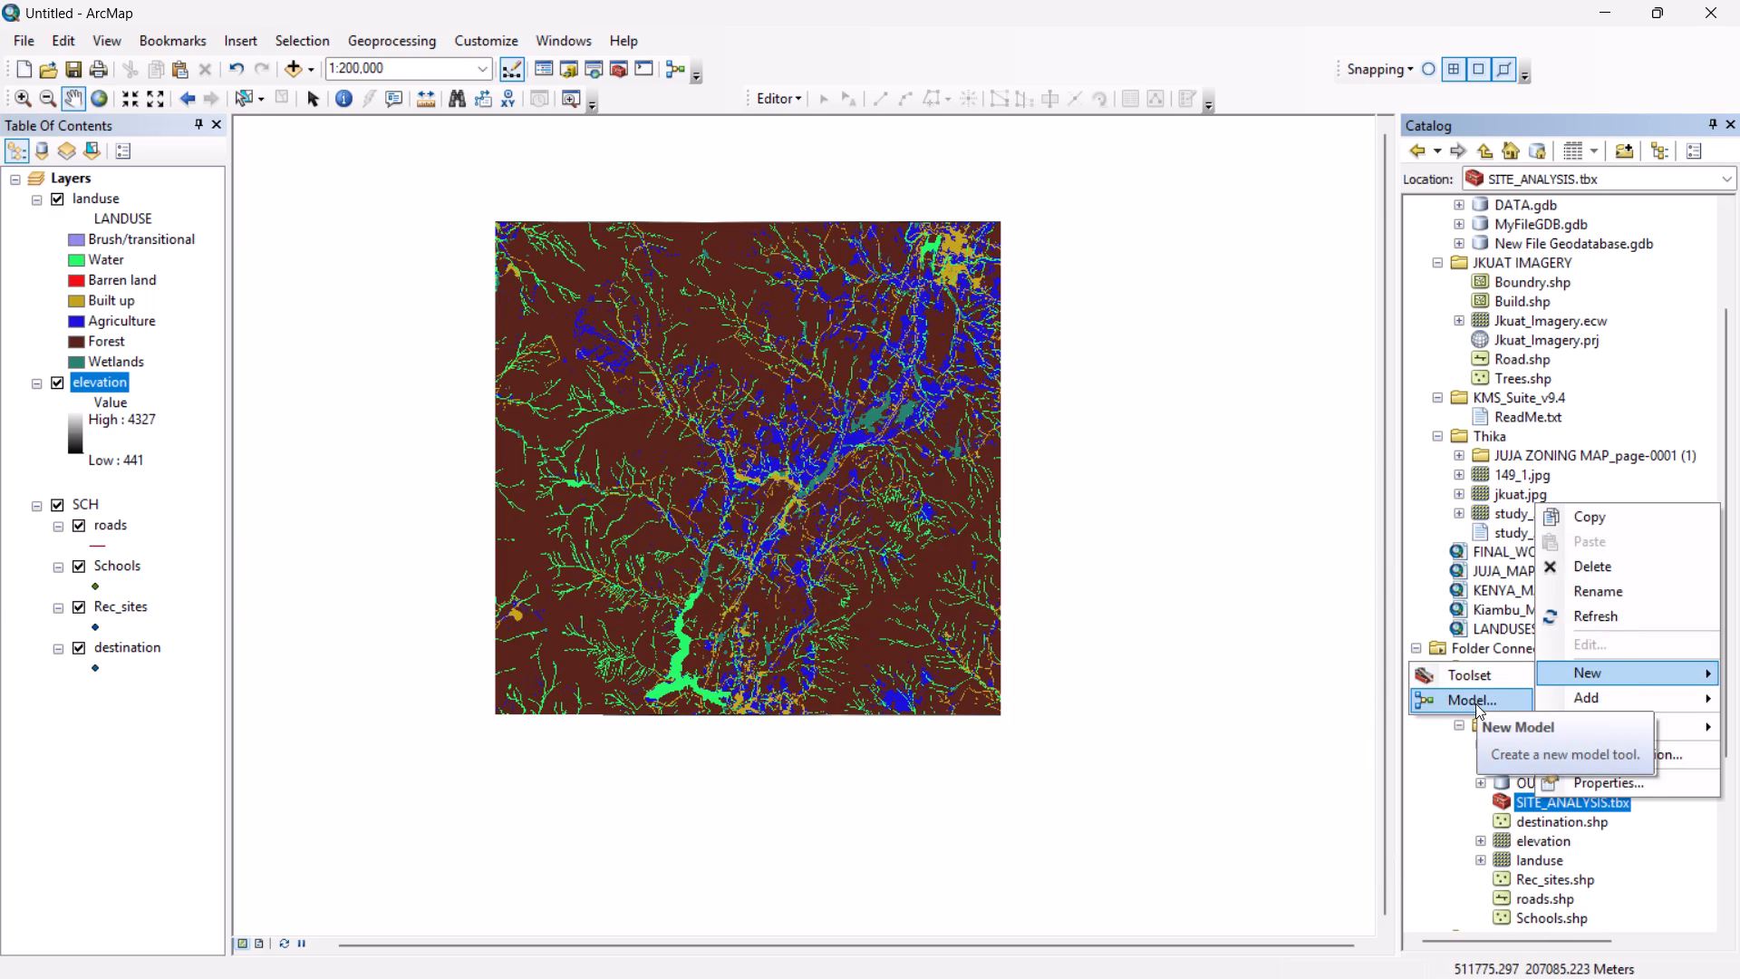
left_click(1475, 702)
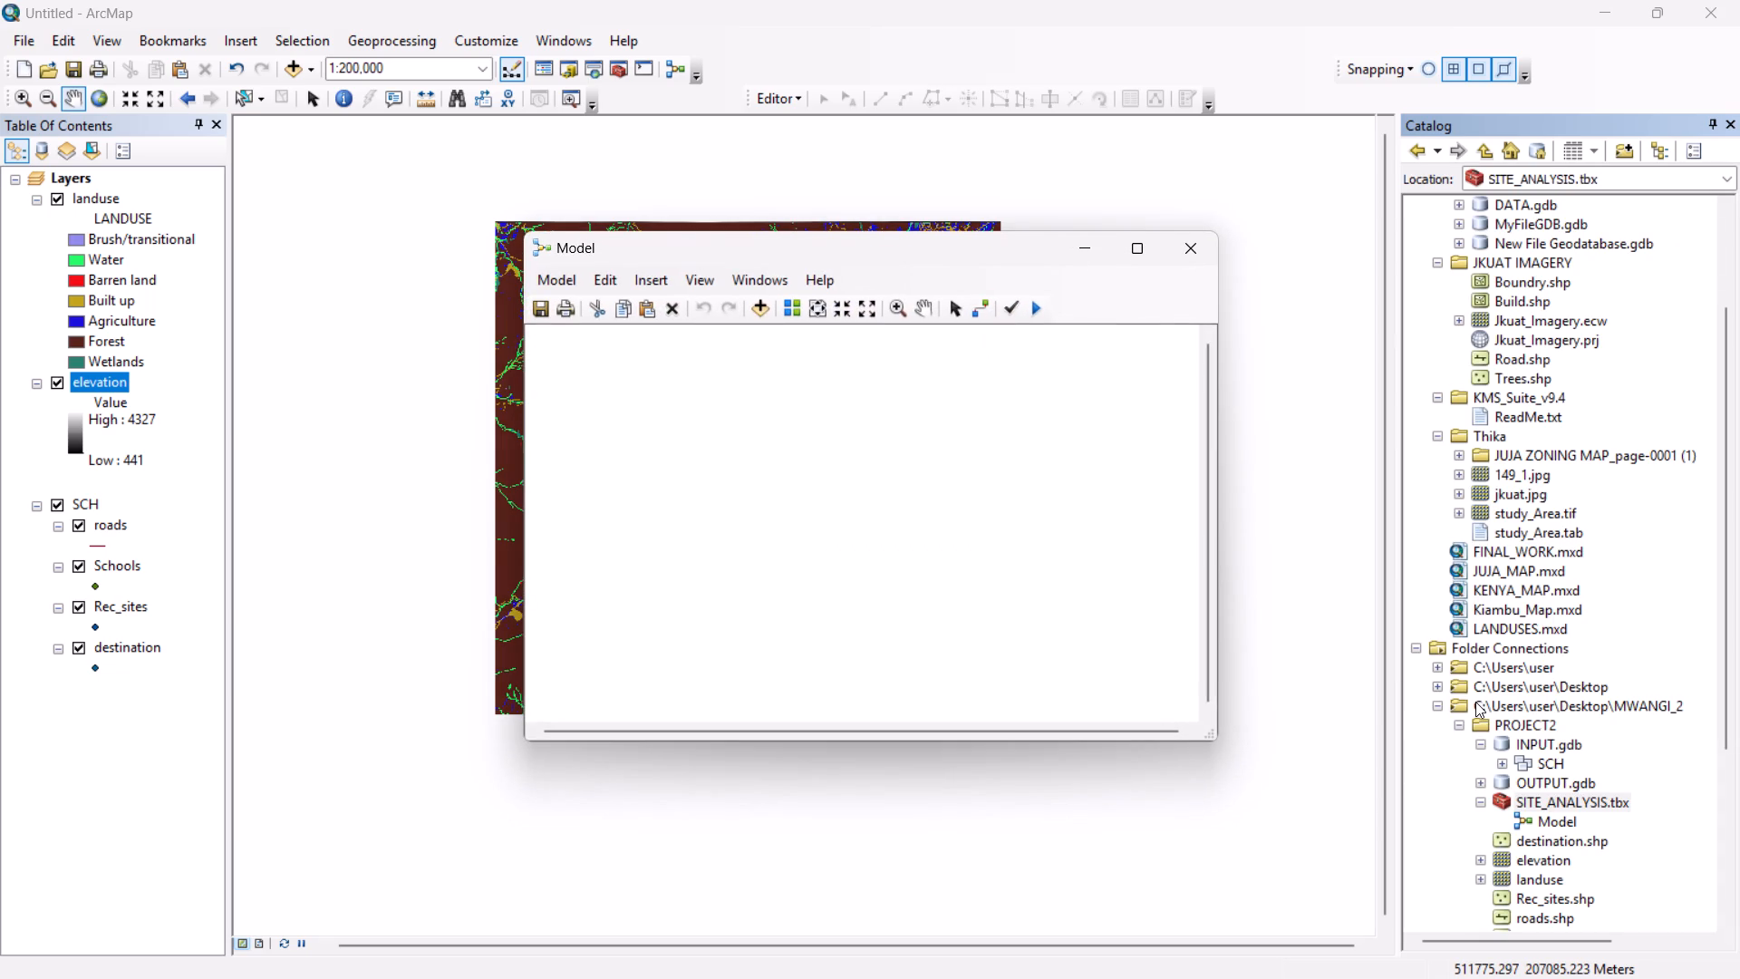
Set the new model's name to Findschool in its model properties.
left_click(561, 284)
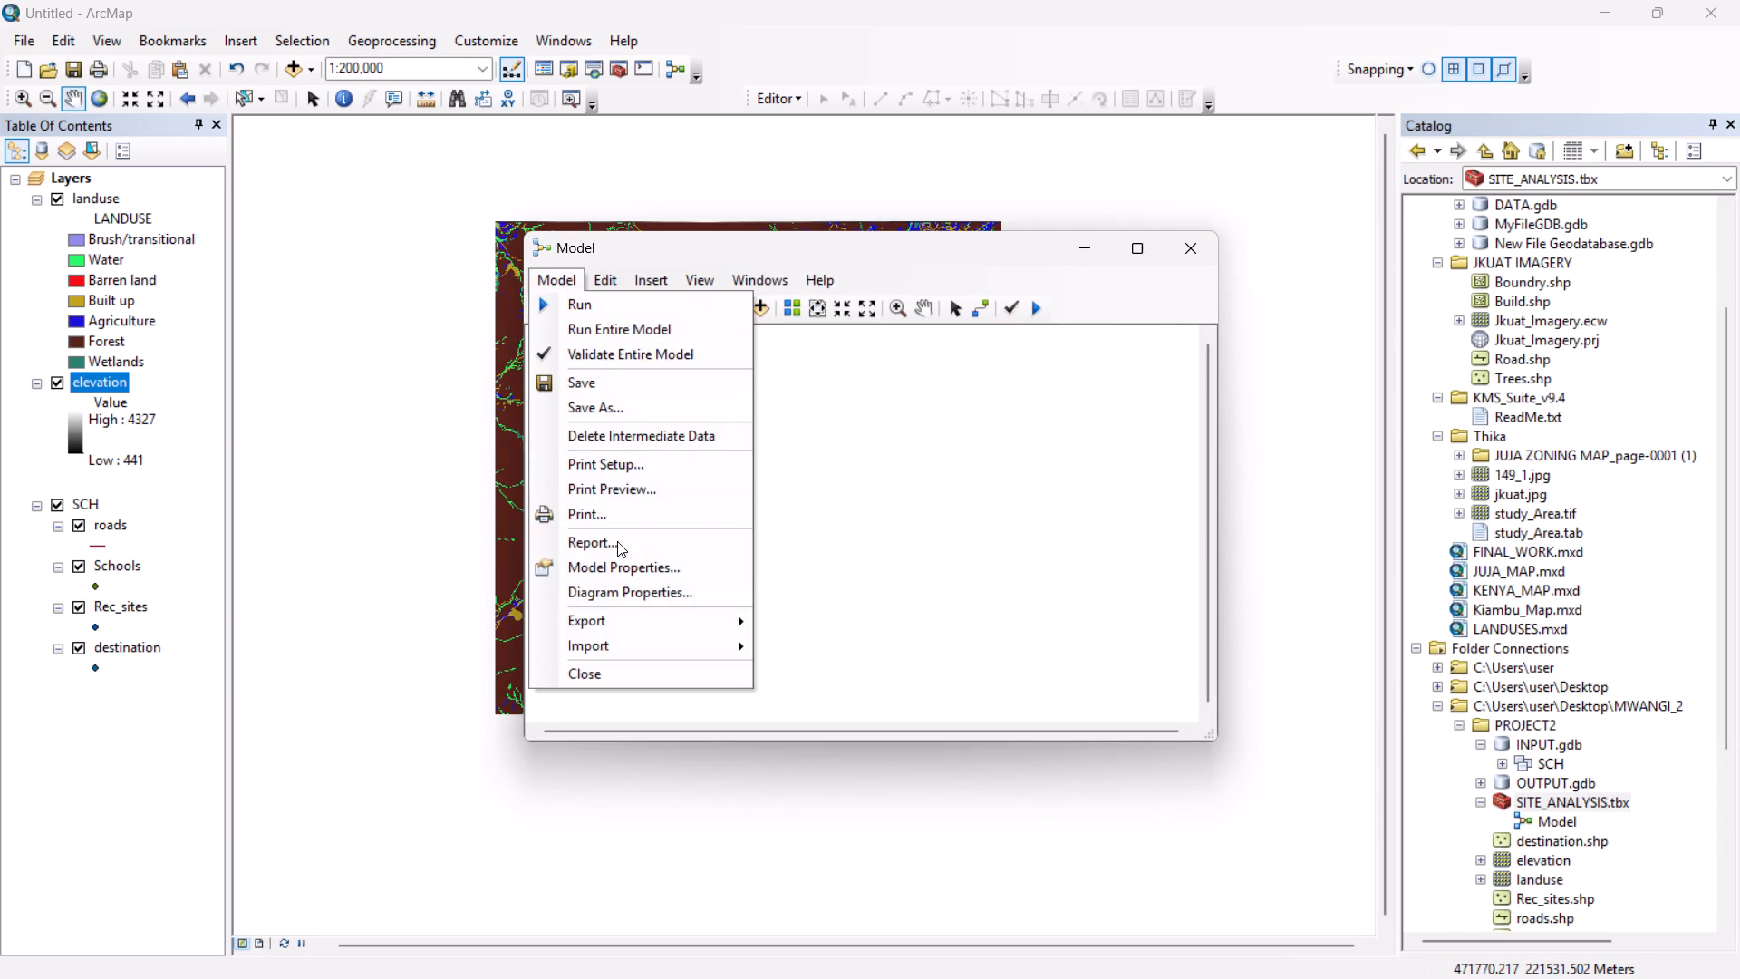
left_click(620, 561)
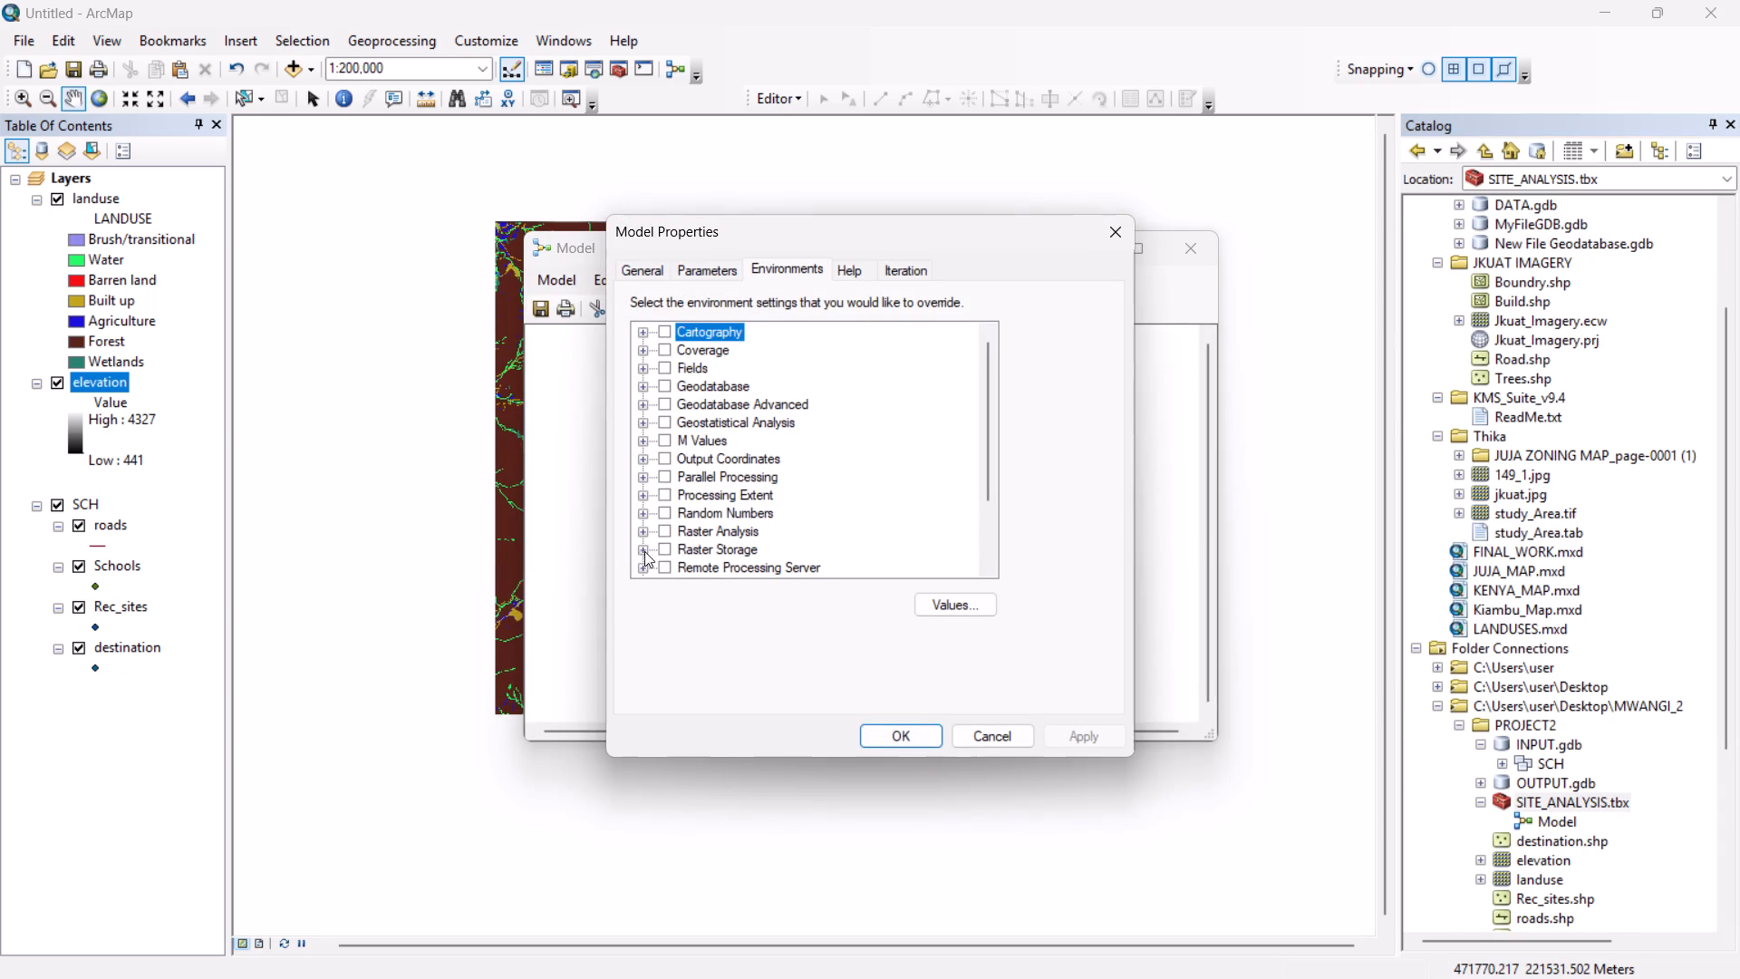
left_click(643, 274)
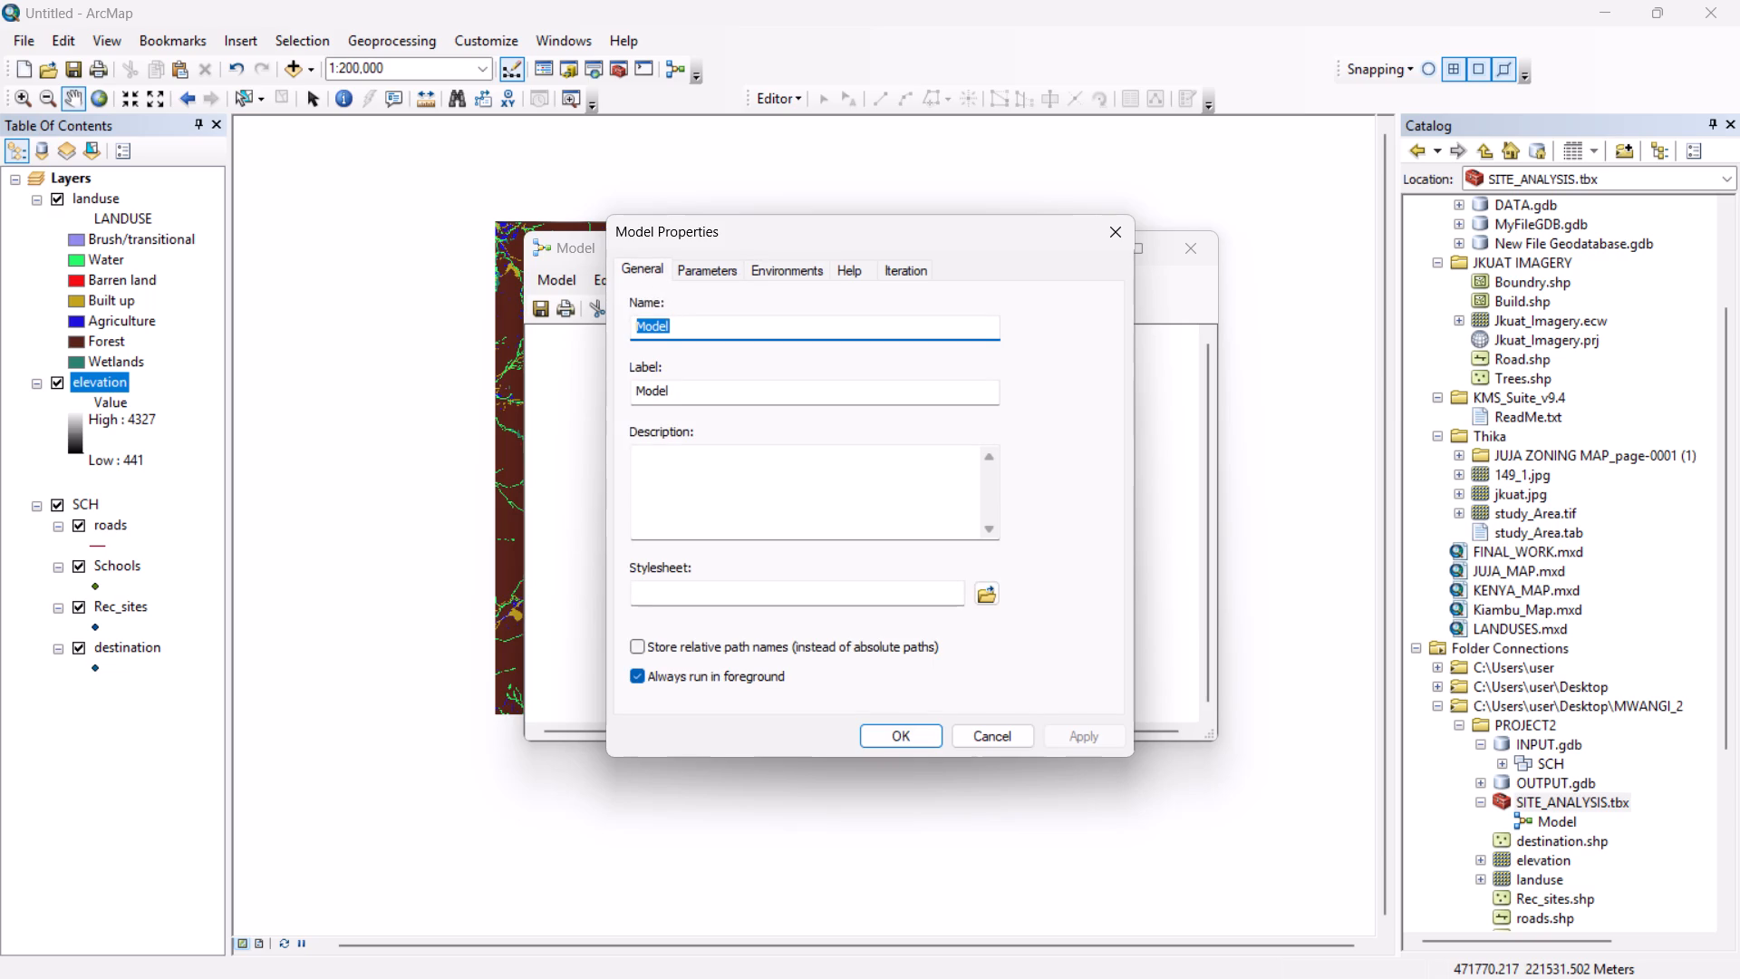
left_click(706, 314)
key("BackSpace")
key("BackSpace")
key("BackSpace")
key("BackSpace")
key("BackSpace")
key("BackSpace")
key("BackSpace")
key("BackSpace")
key("BackSpace")
key("BackSpace")
key("BackSpace")
key("BackSpace")
key("BackSpace")
key("BackSpace")
key("BackSpace")
key("BackSpace")
key("BackSpace")
key("BackSpace")
key("BackSpace")
key("BackSpace")
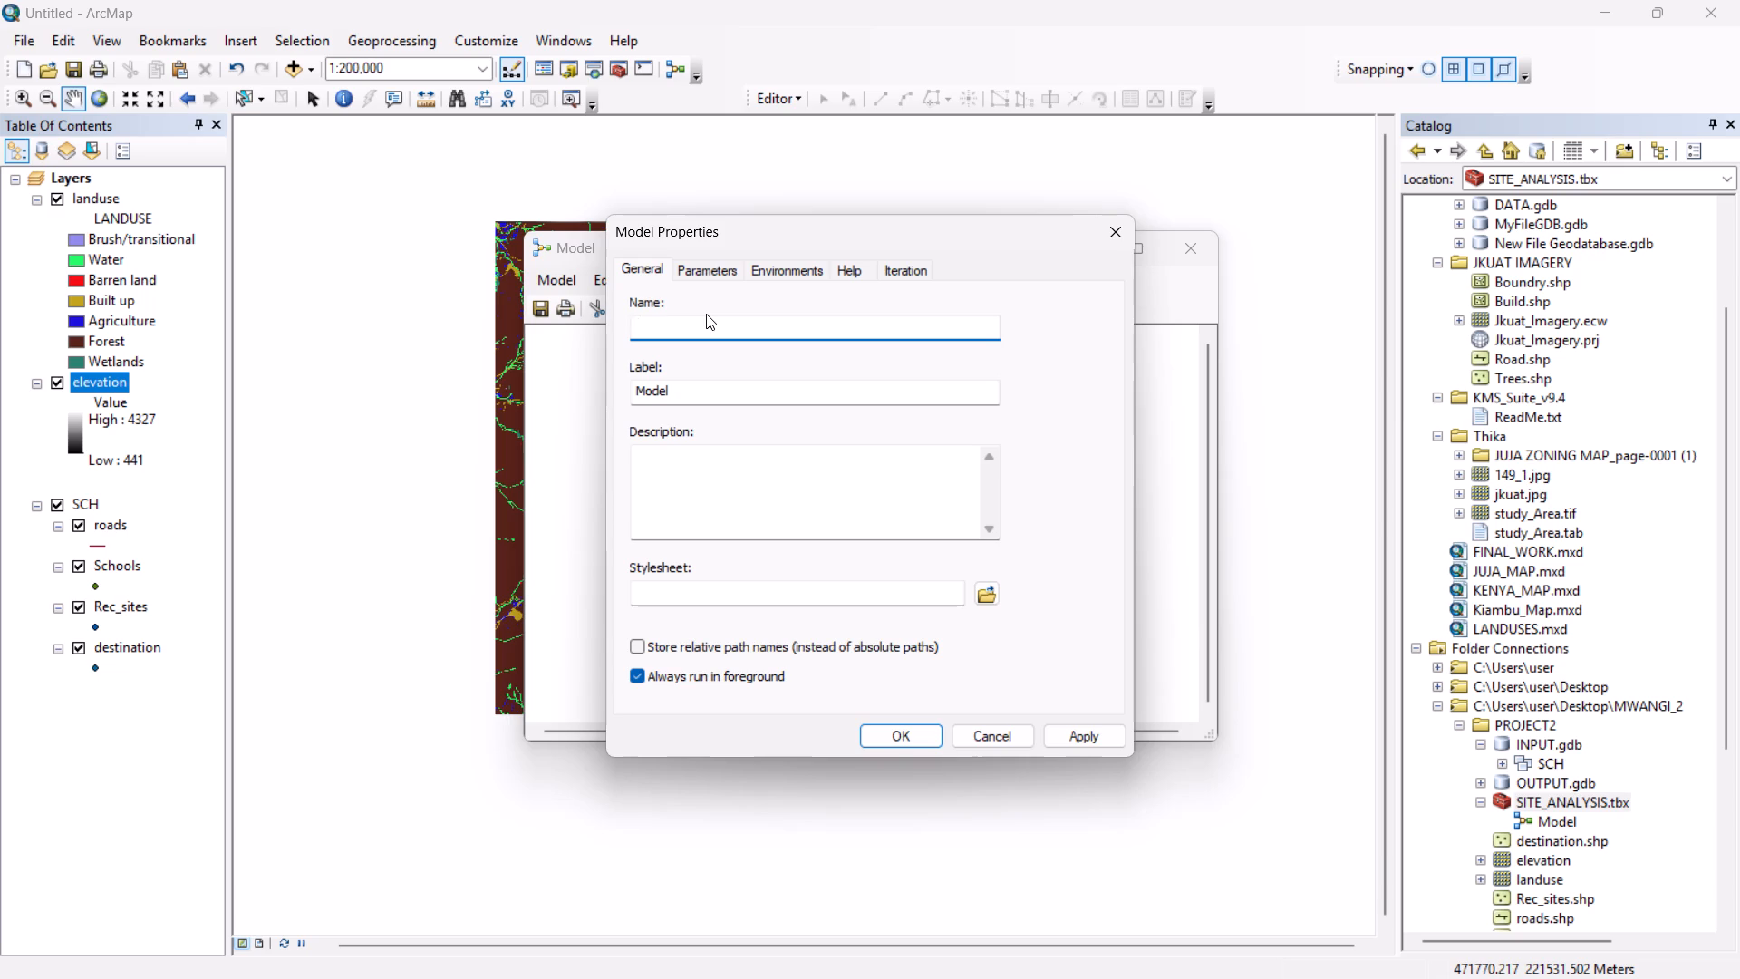
type("Findsc")
type("hool")
Set the model's label to "Find location for school" and enable storing relative path names.
left_click(687, 383)
key("BackSpace")
key("BackSpace")
key("BackSpace")
key("BackSpace")
key("BackSpace")
key("BackSpace")
key("BackSpace")
key("BackSpace")
key("BackSpace")
key("BackSpace")
key("BackSpace")
key("BackSpace")
key("BackSpace")
key("BackSpace")
key("BackSpace")
key("BackSpace")
key("BackSpace")
key("BackSpace")
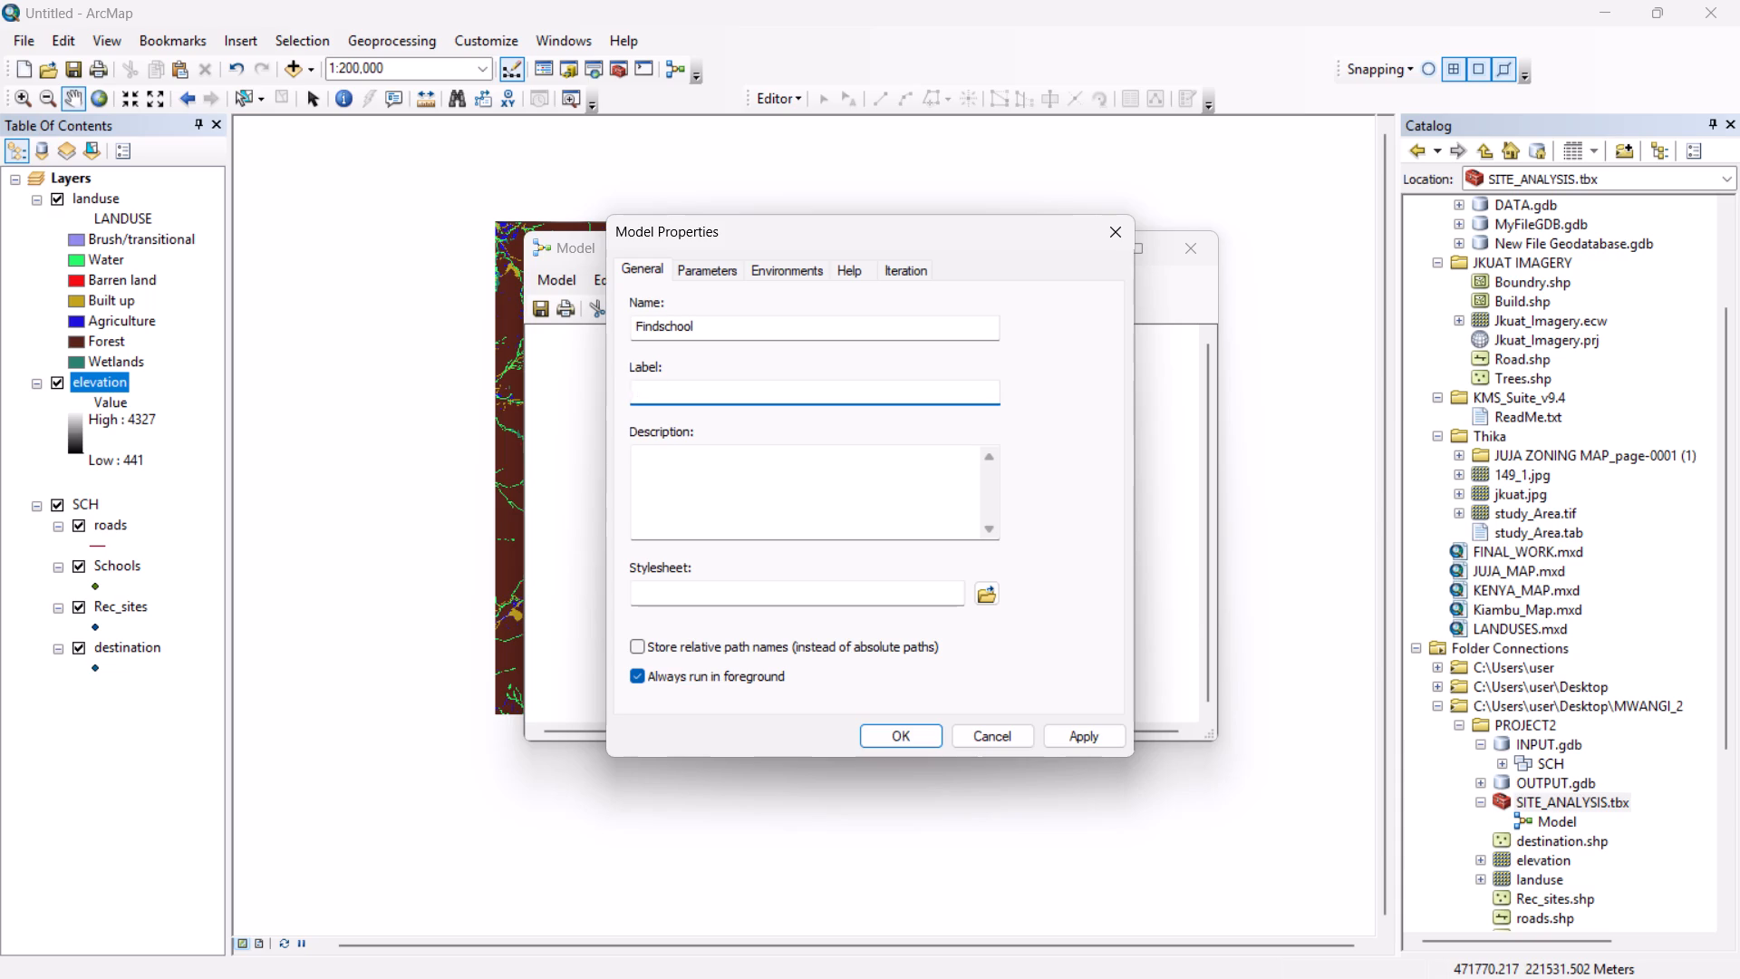
type("Find")
key("space")
type("location for school")
left_click(635, 650)
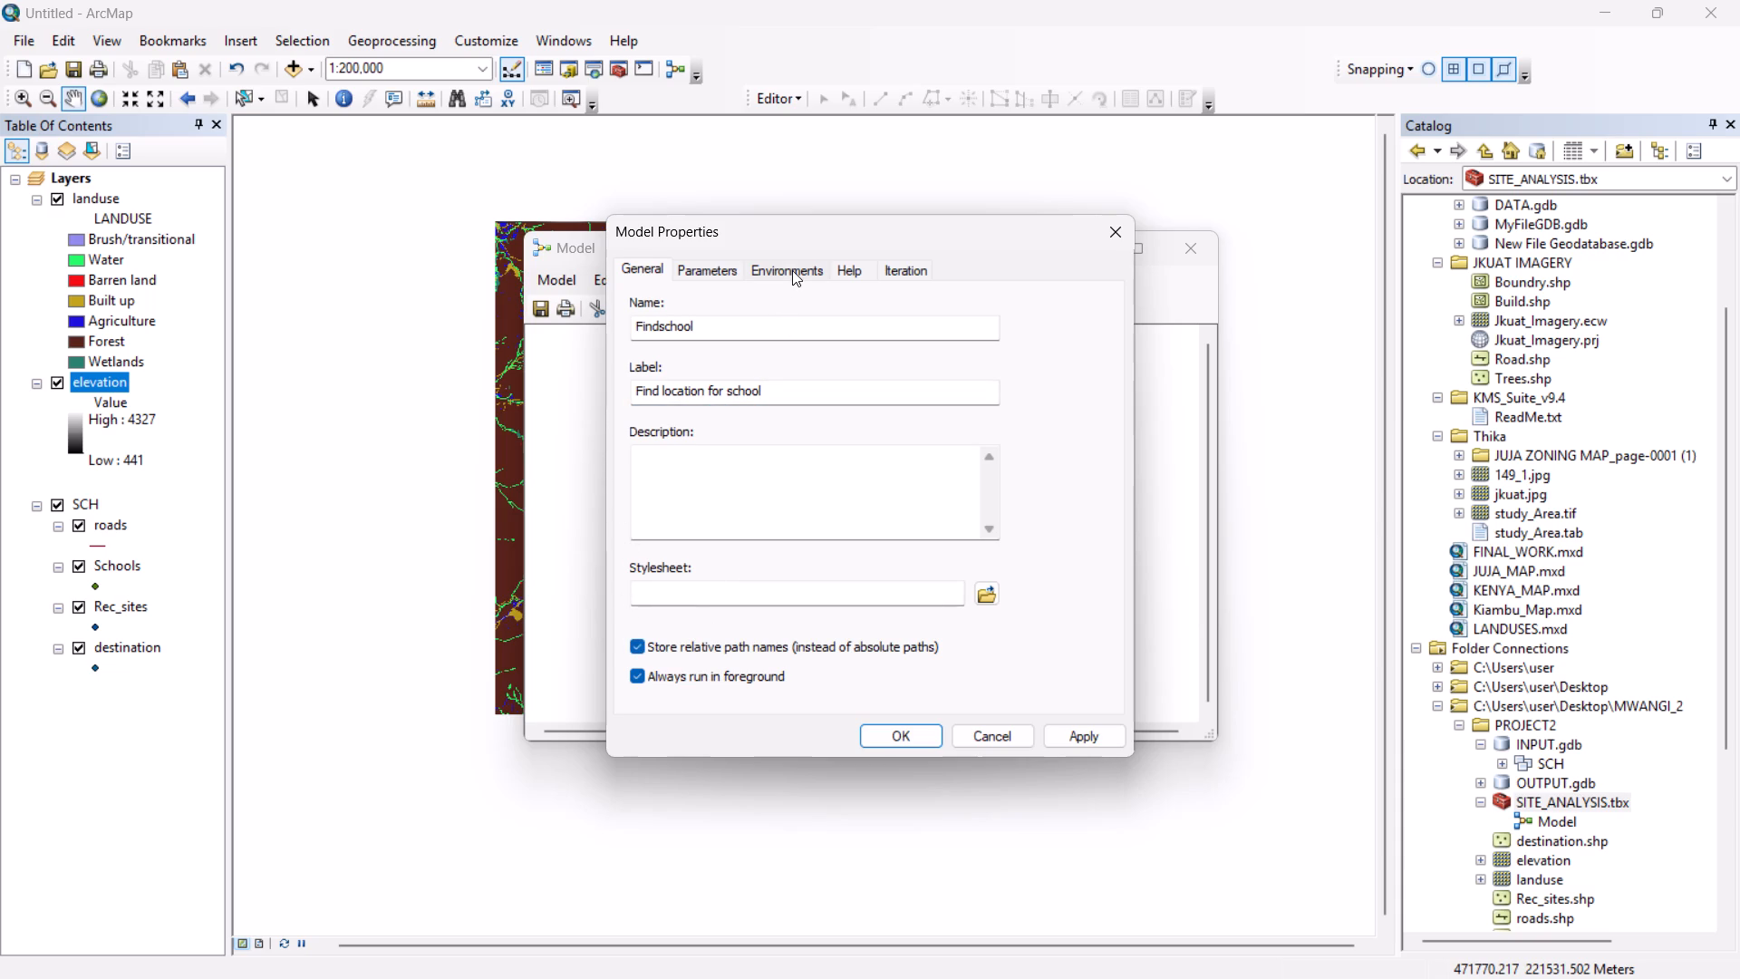
Mark the Extent setting under Processing Extent as an environment override for the Findschool model.
left_click(792, 270)
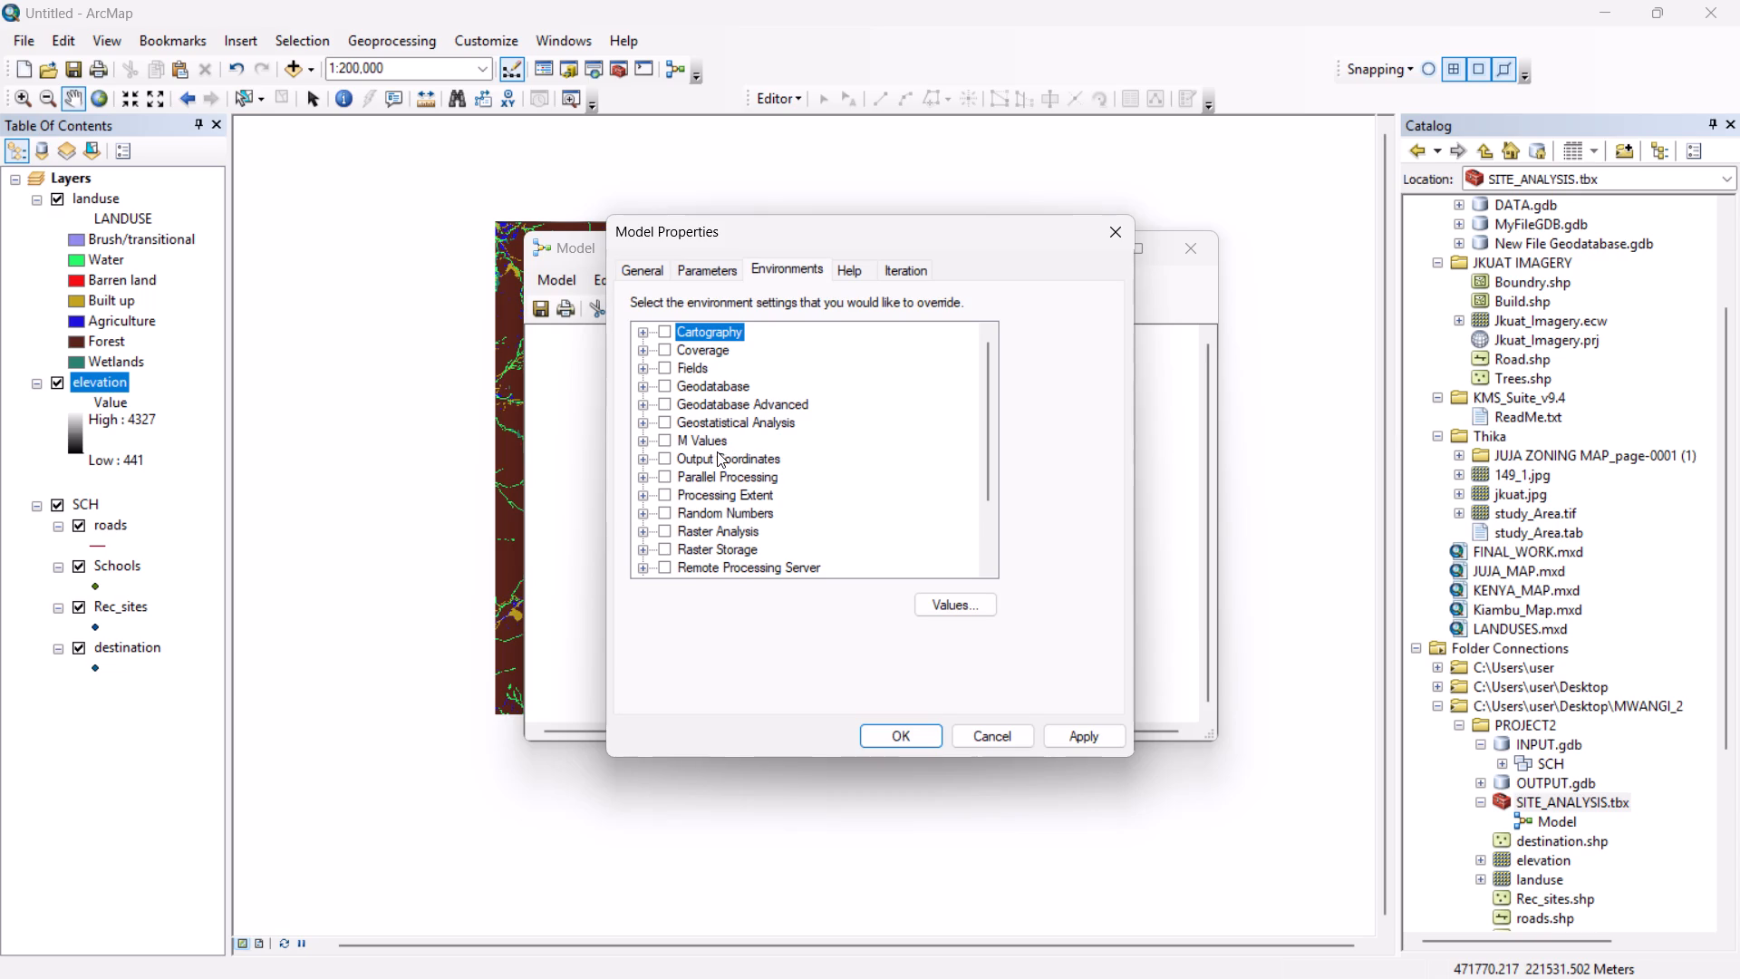
scroll(679, 453, "down", 2)
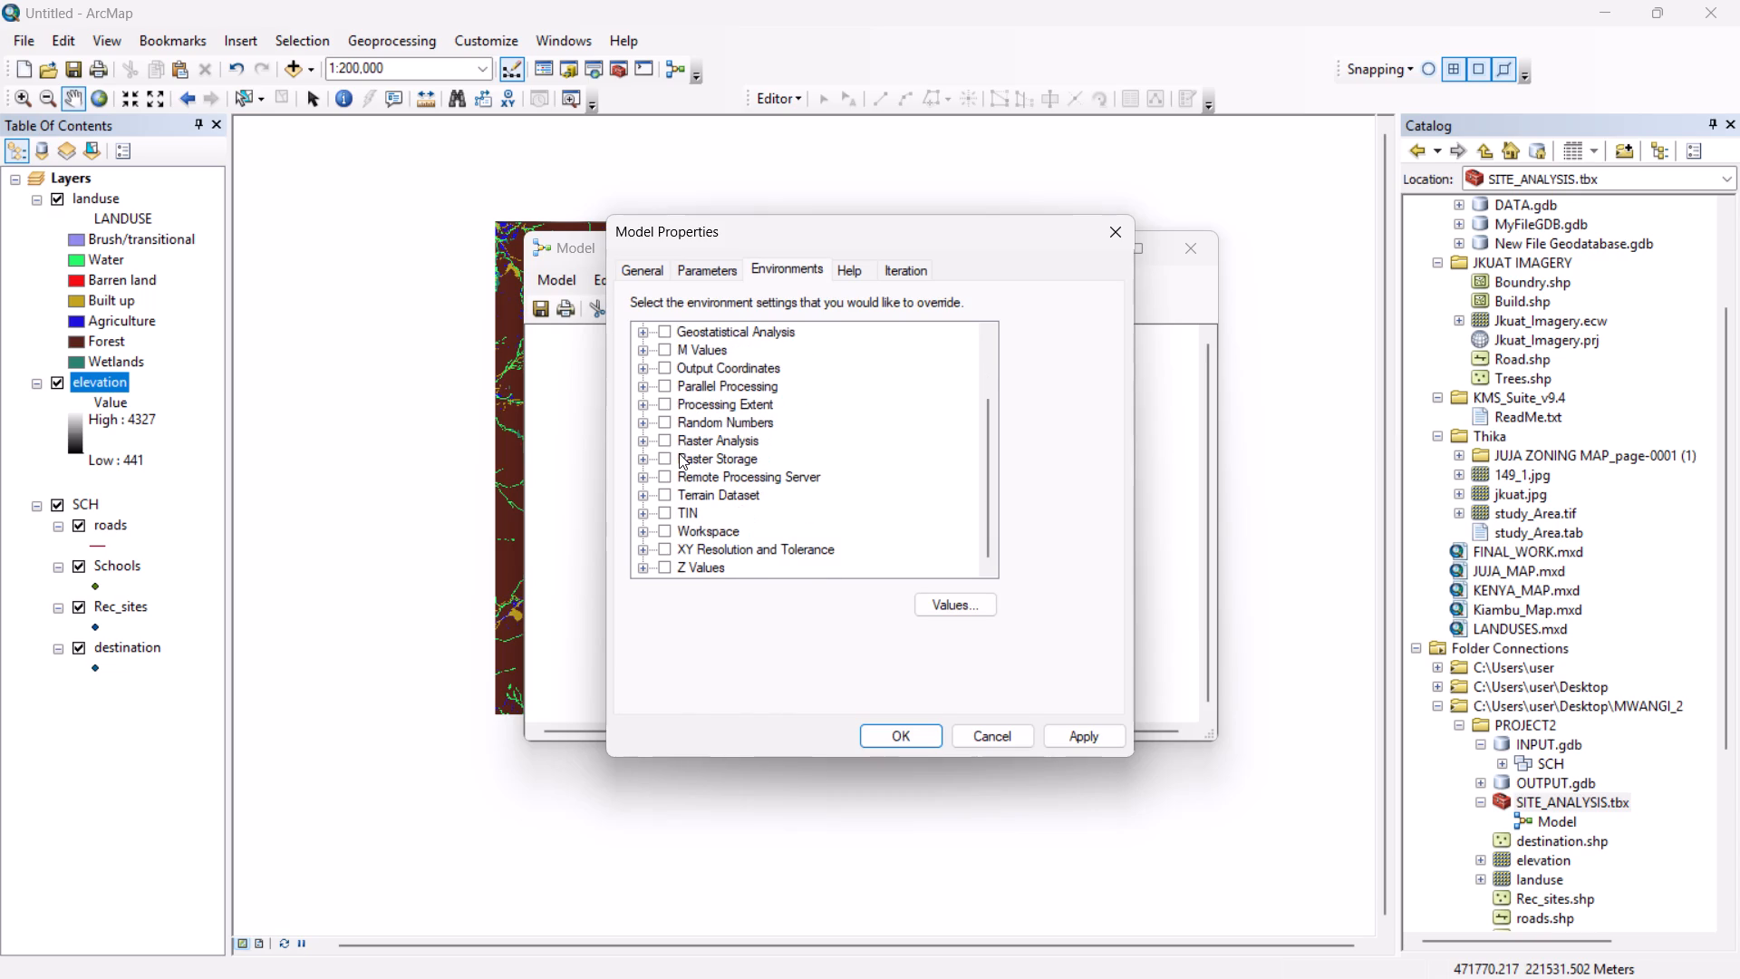
scroll(679, 453, "down", 3)
scroll(679, 453, "up", 5)
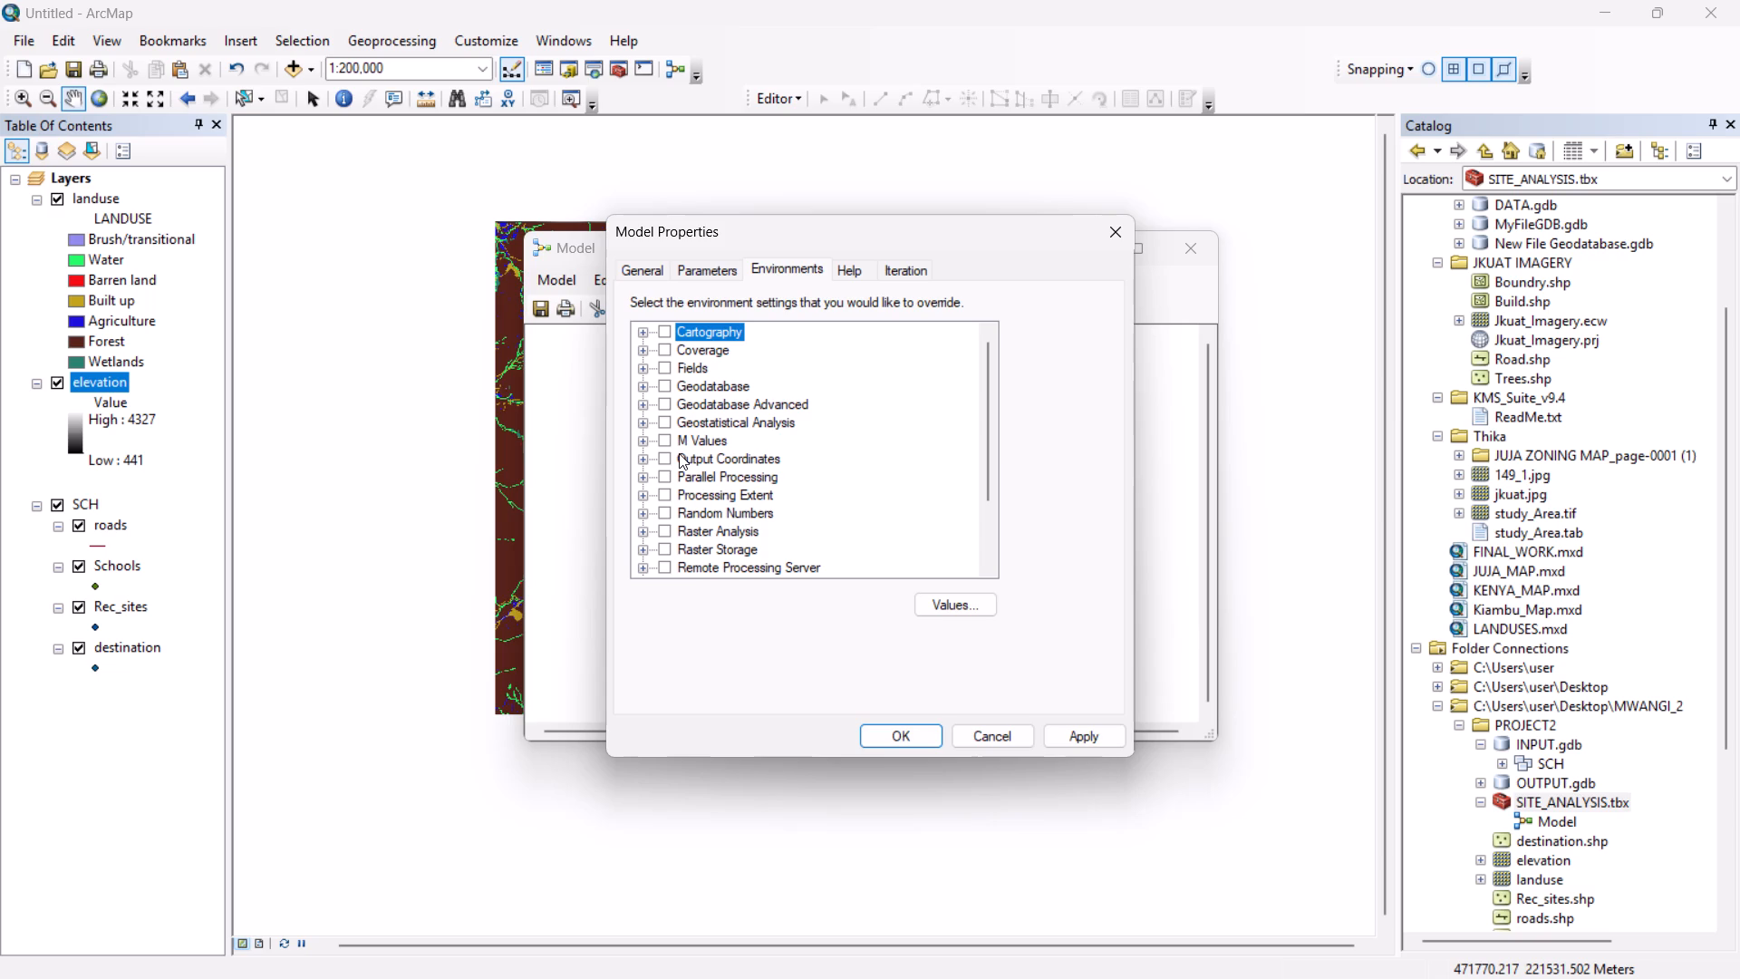
left_click(786, 267)
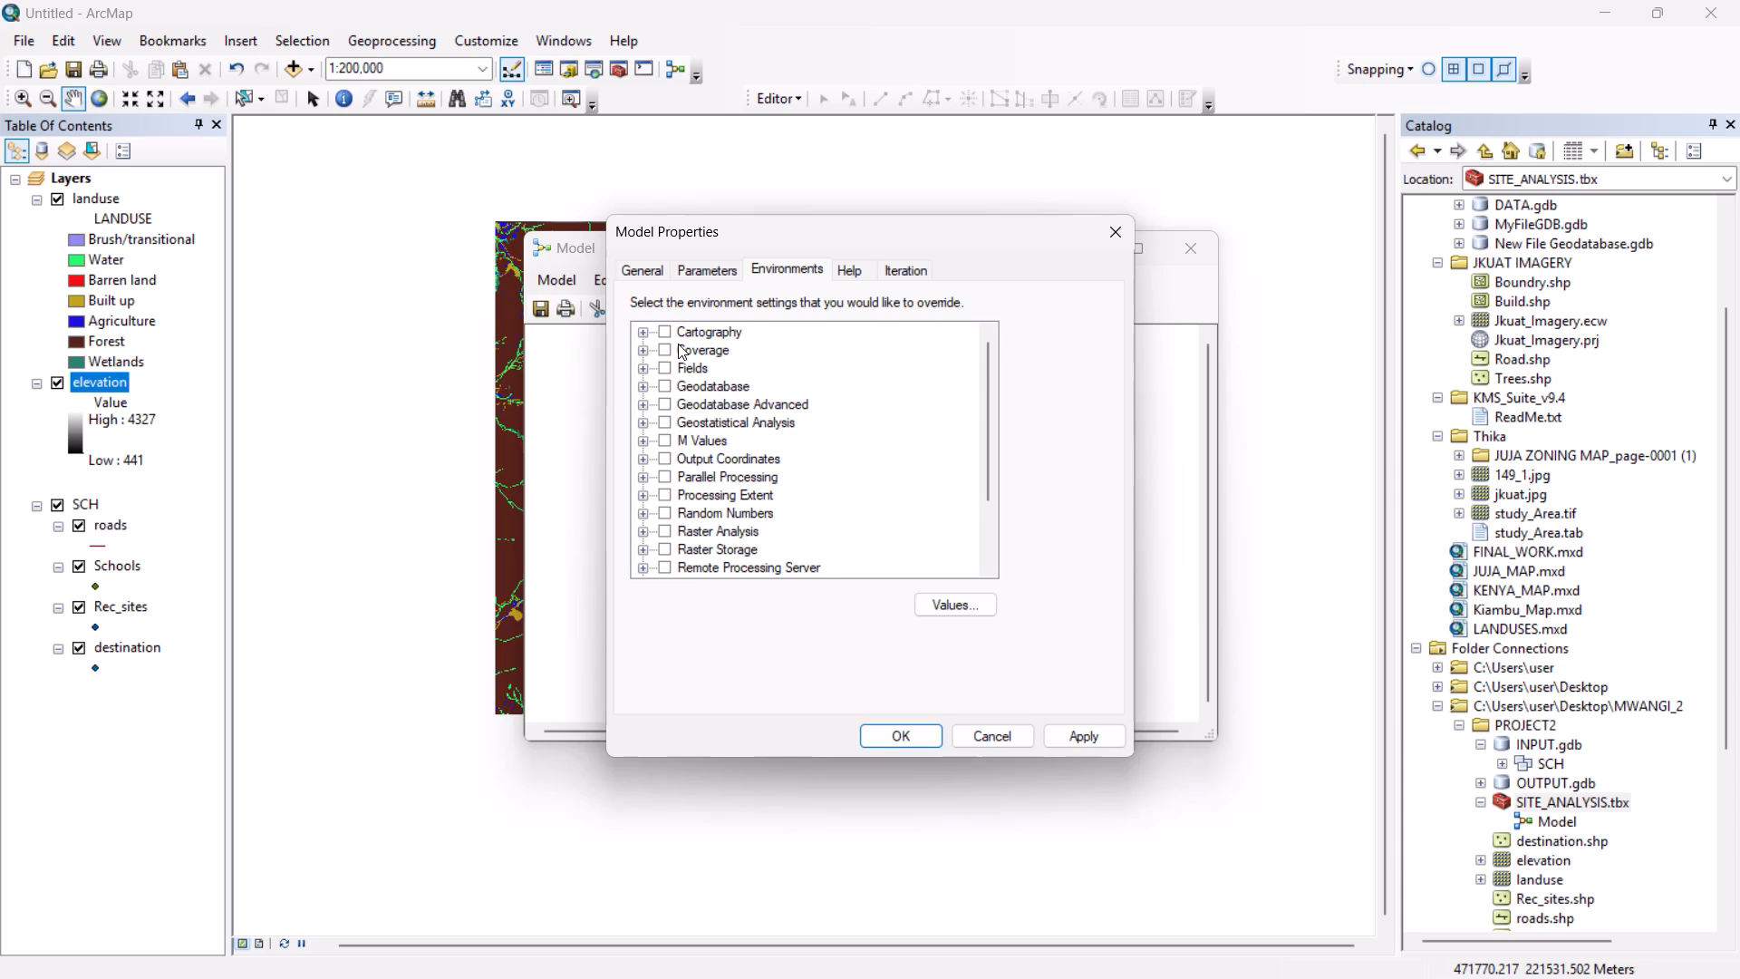
scroll(678, 344, "down", 1)
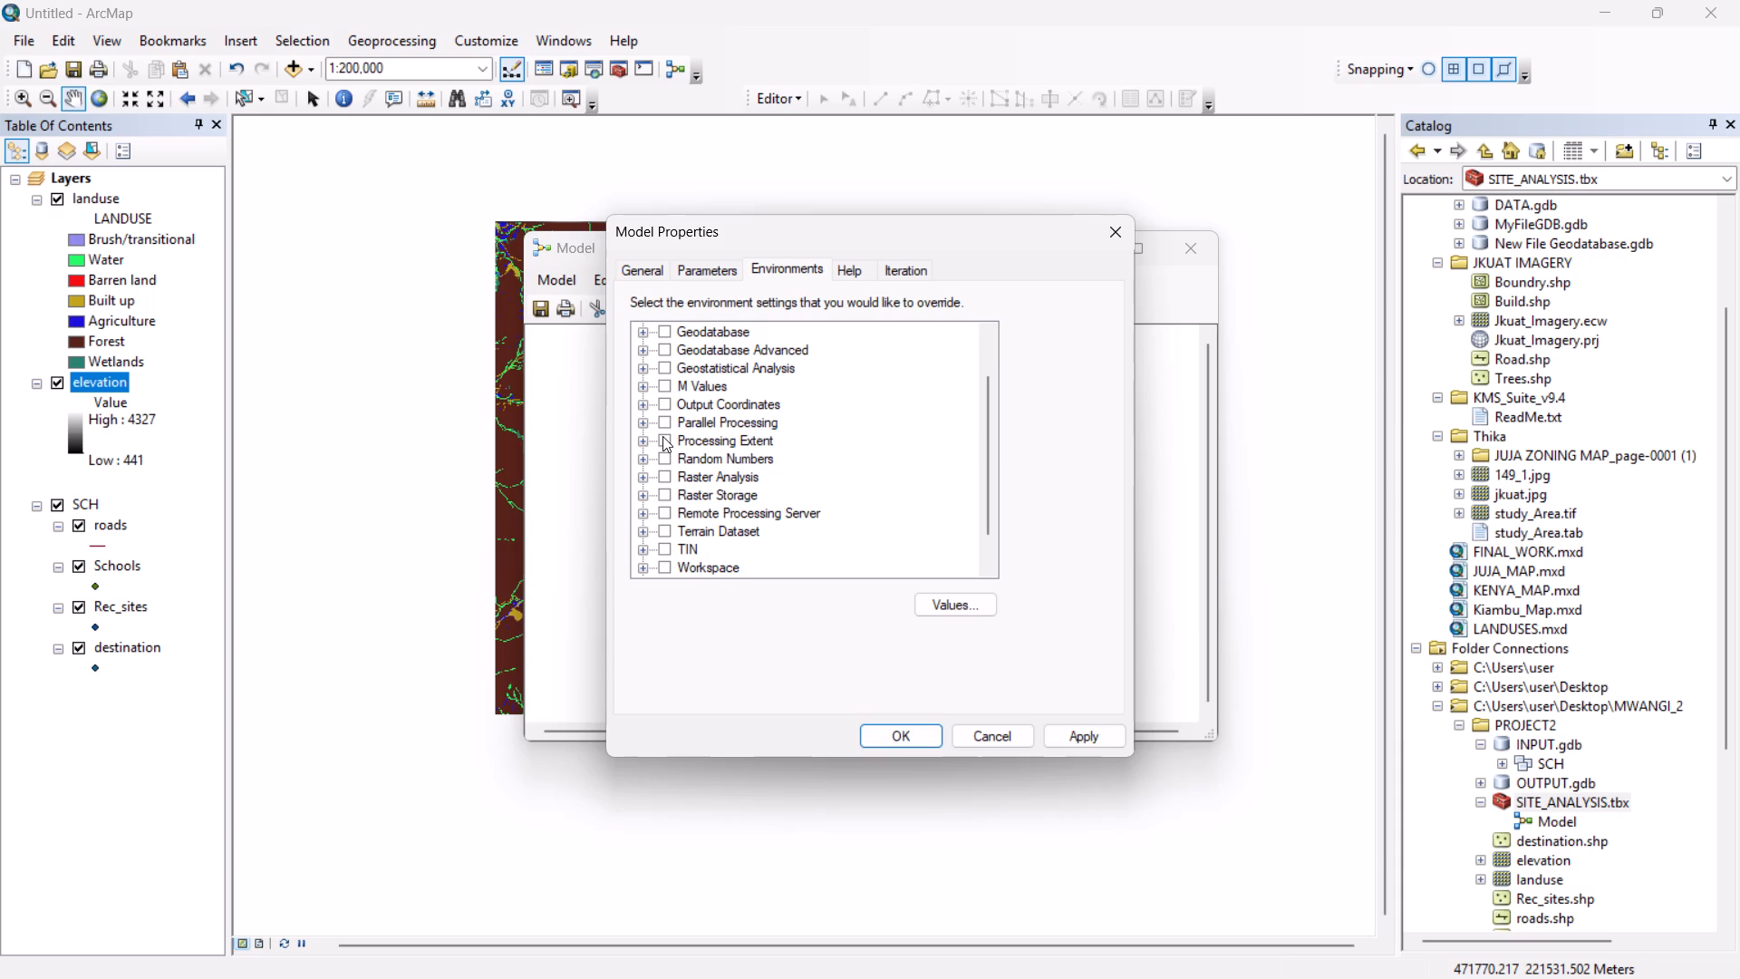
left_click(644, 441)
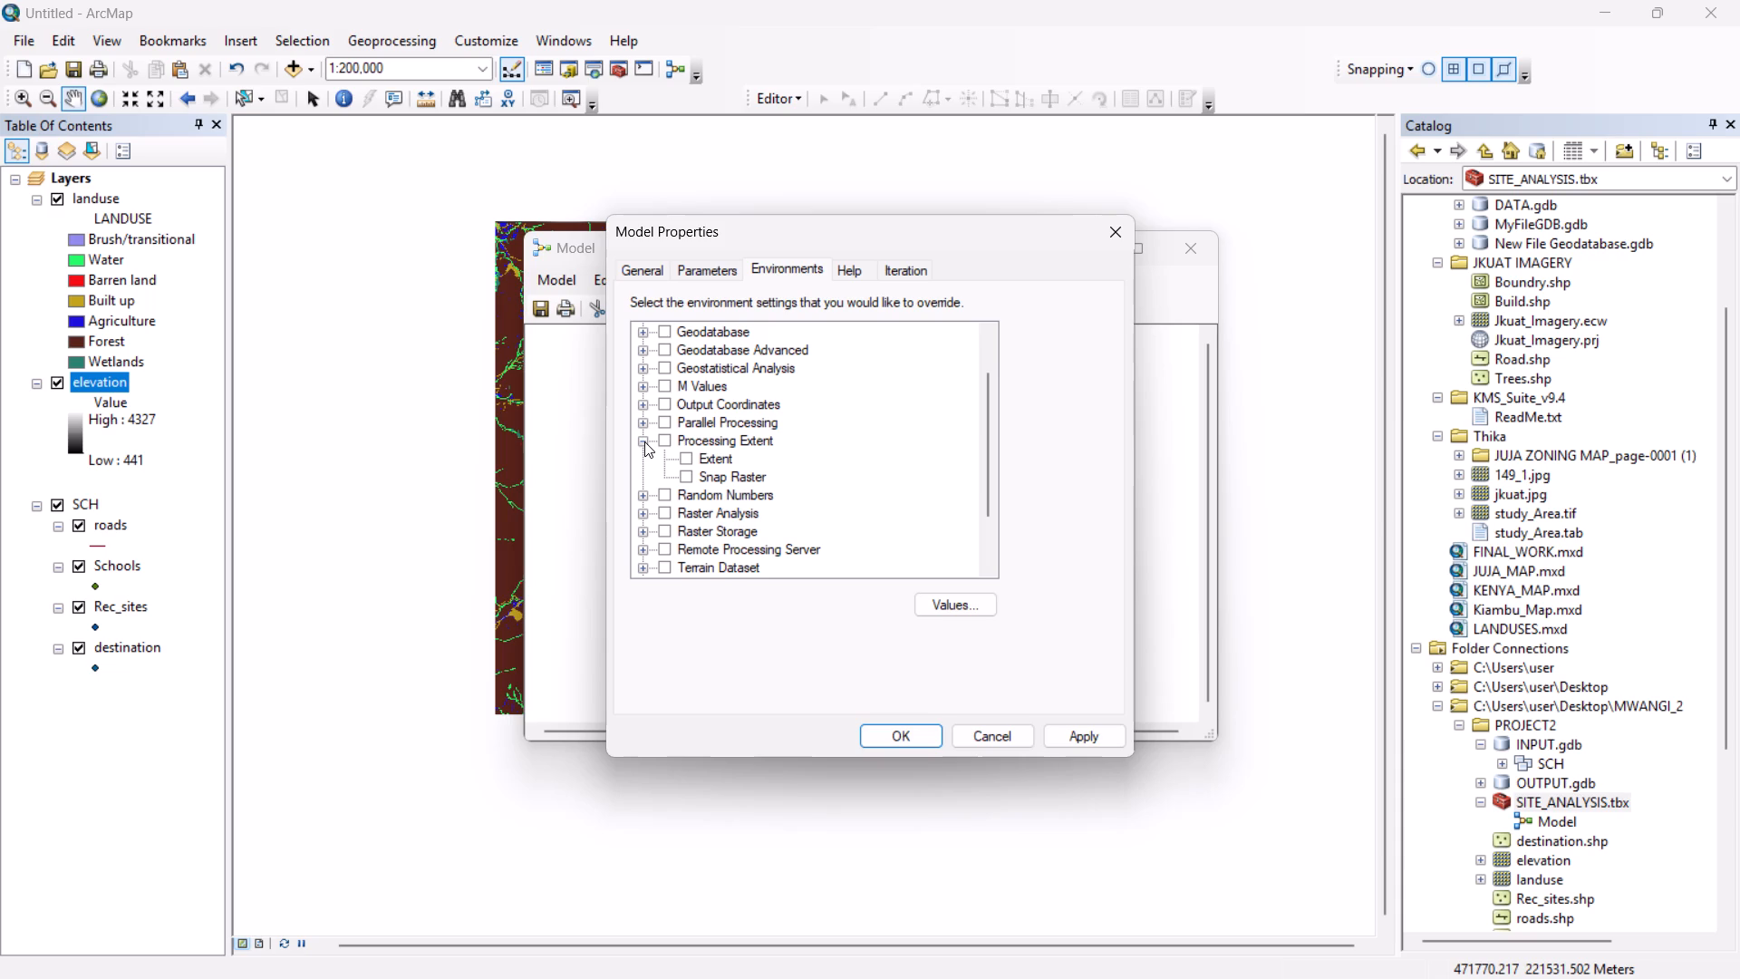
left_click(682, 455)
Mark only Cell Size under Raster Analysis as an environment override, leaving Cell Size Projection Method and Mask unselected.
scroll(679, 460, "down", 1)
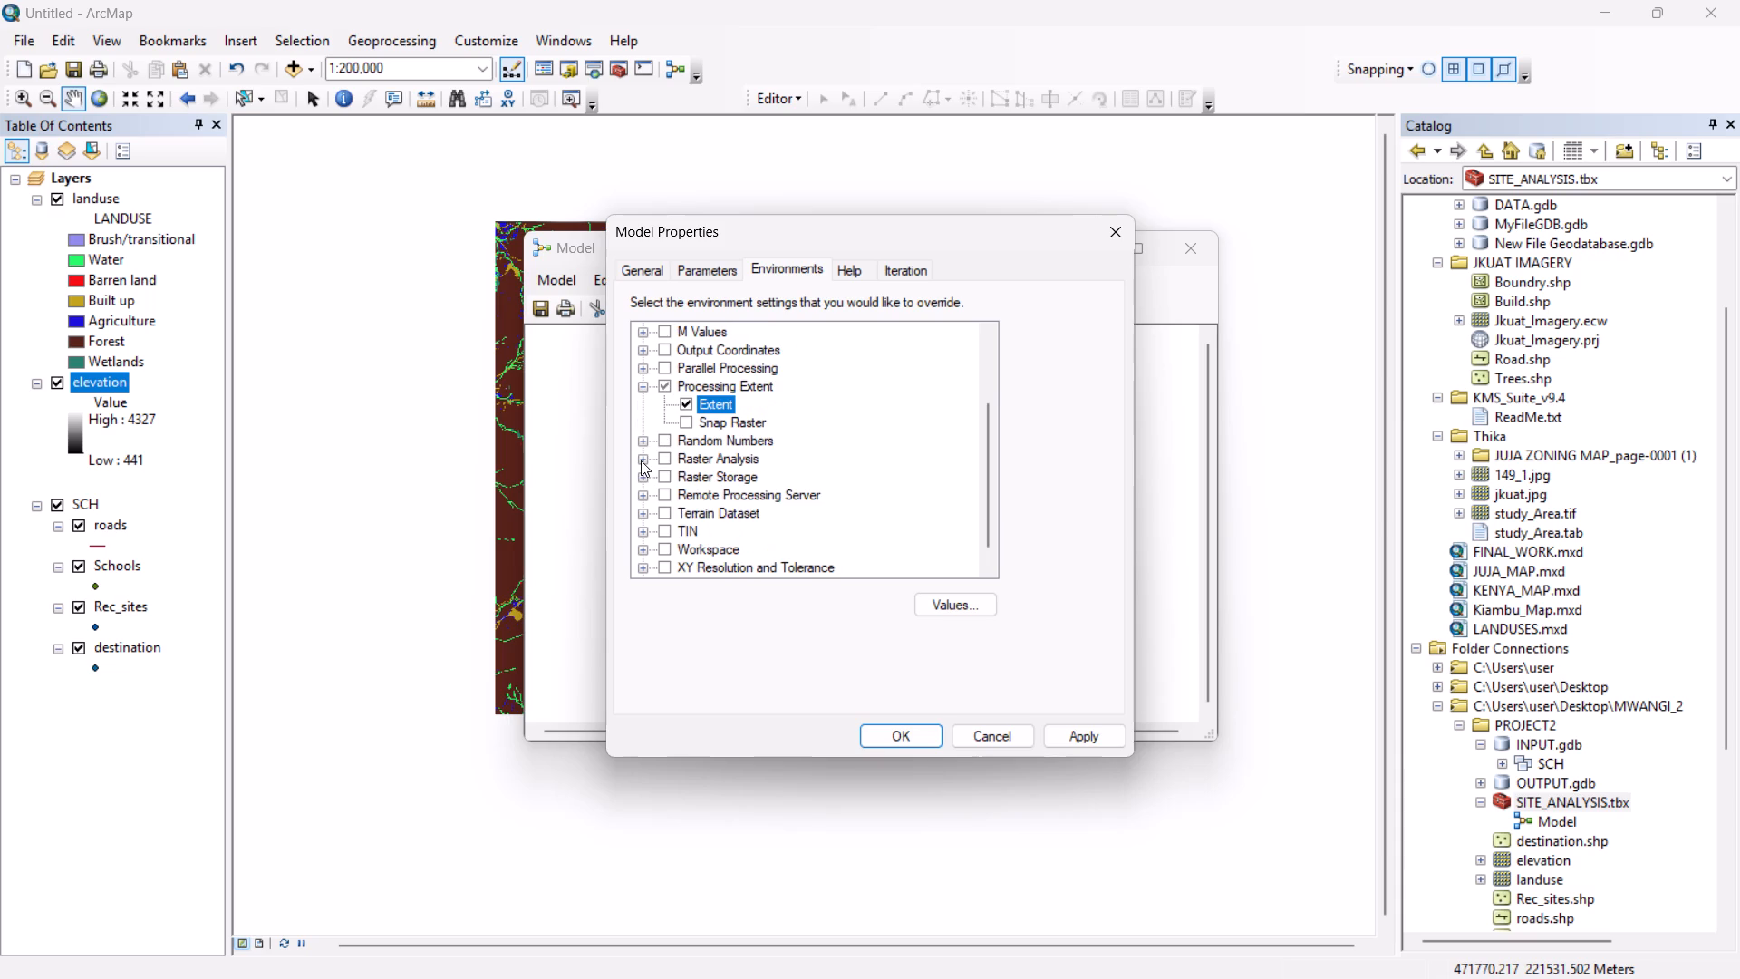
left_click(641, 460)
left_click(641, 460)
left_click(641, 460)
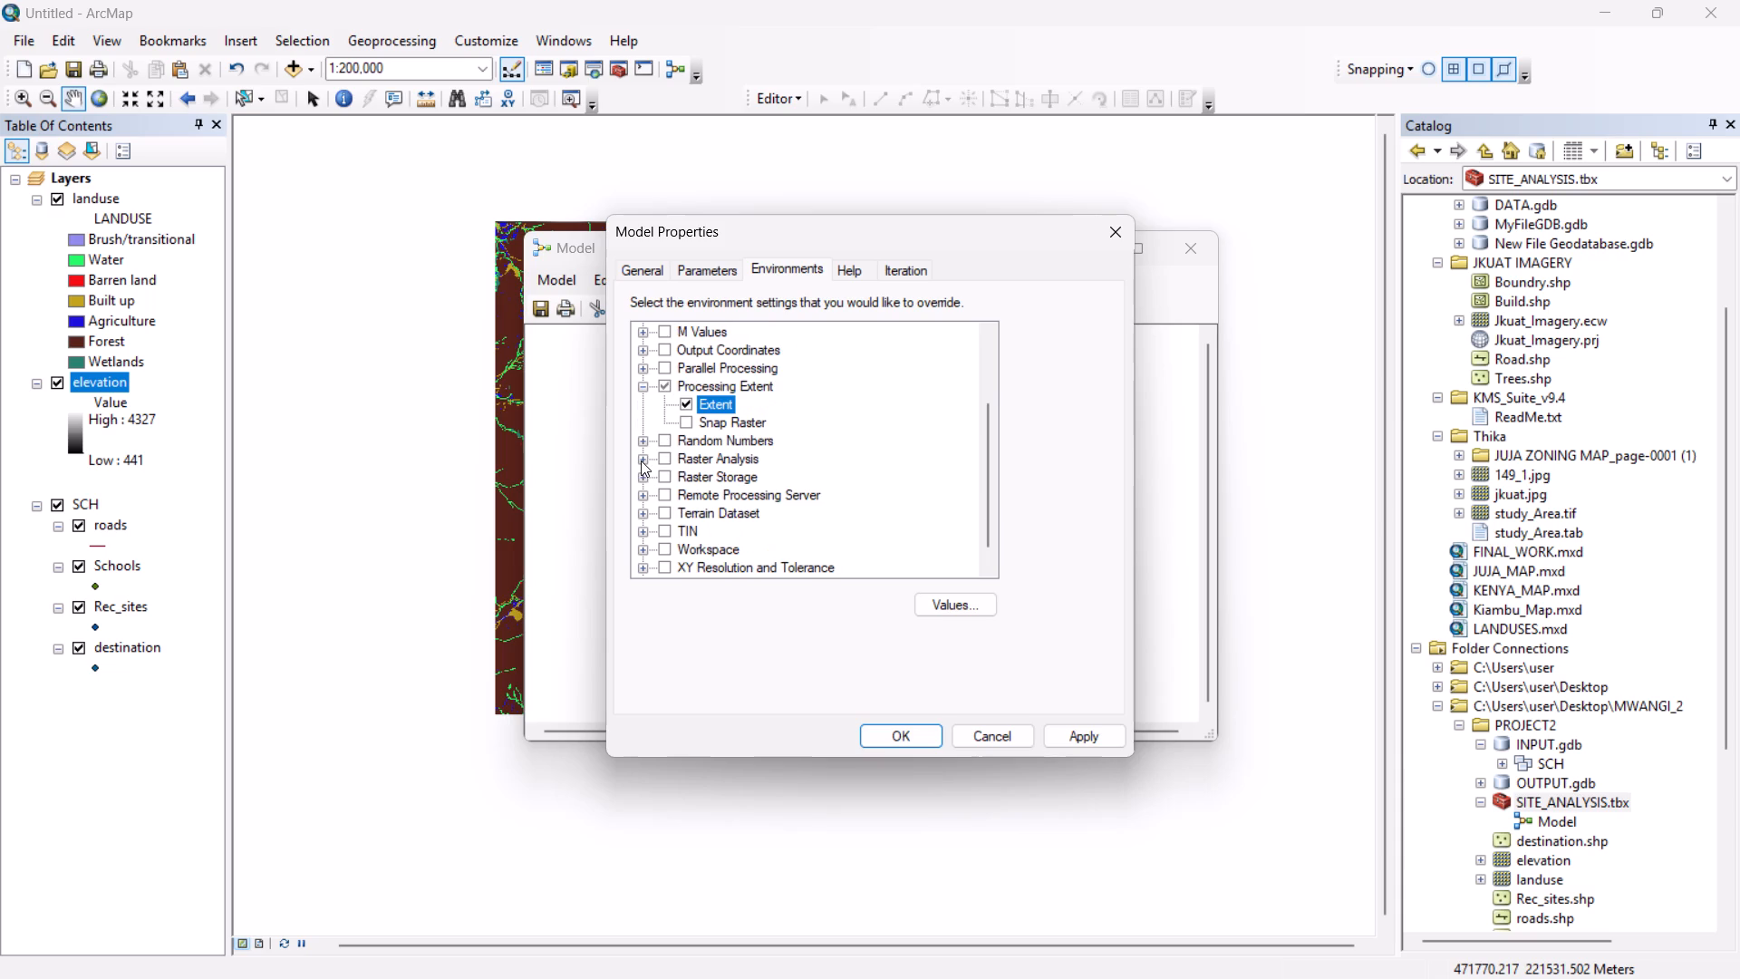
left_click(641, 460)
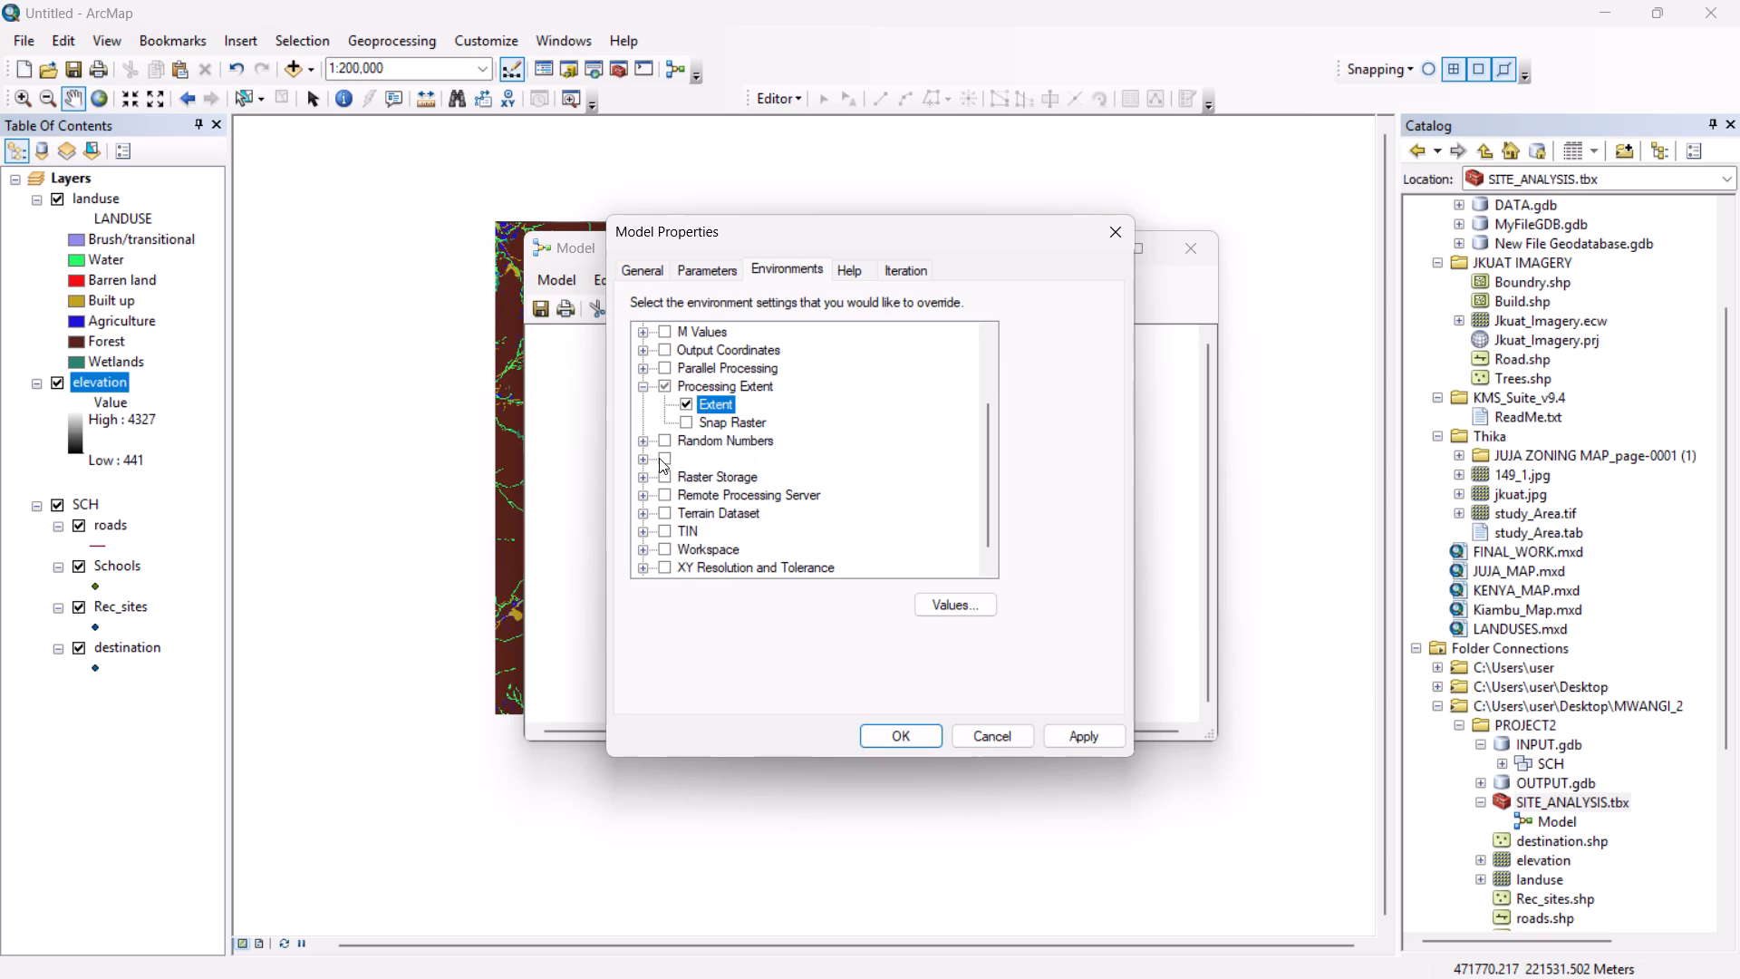
left_click(667, 457)
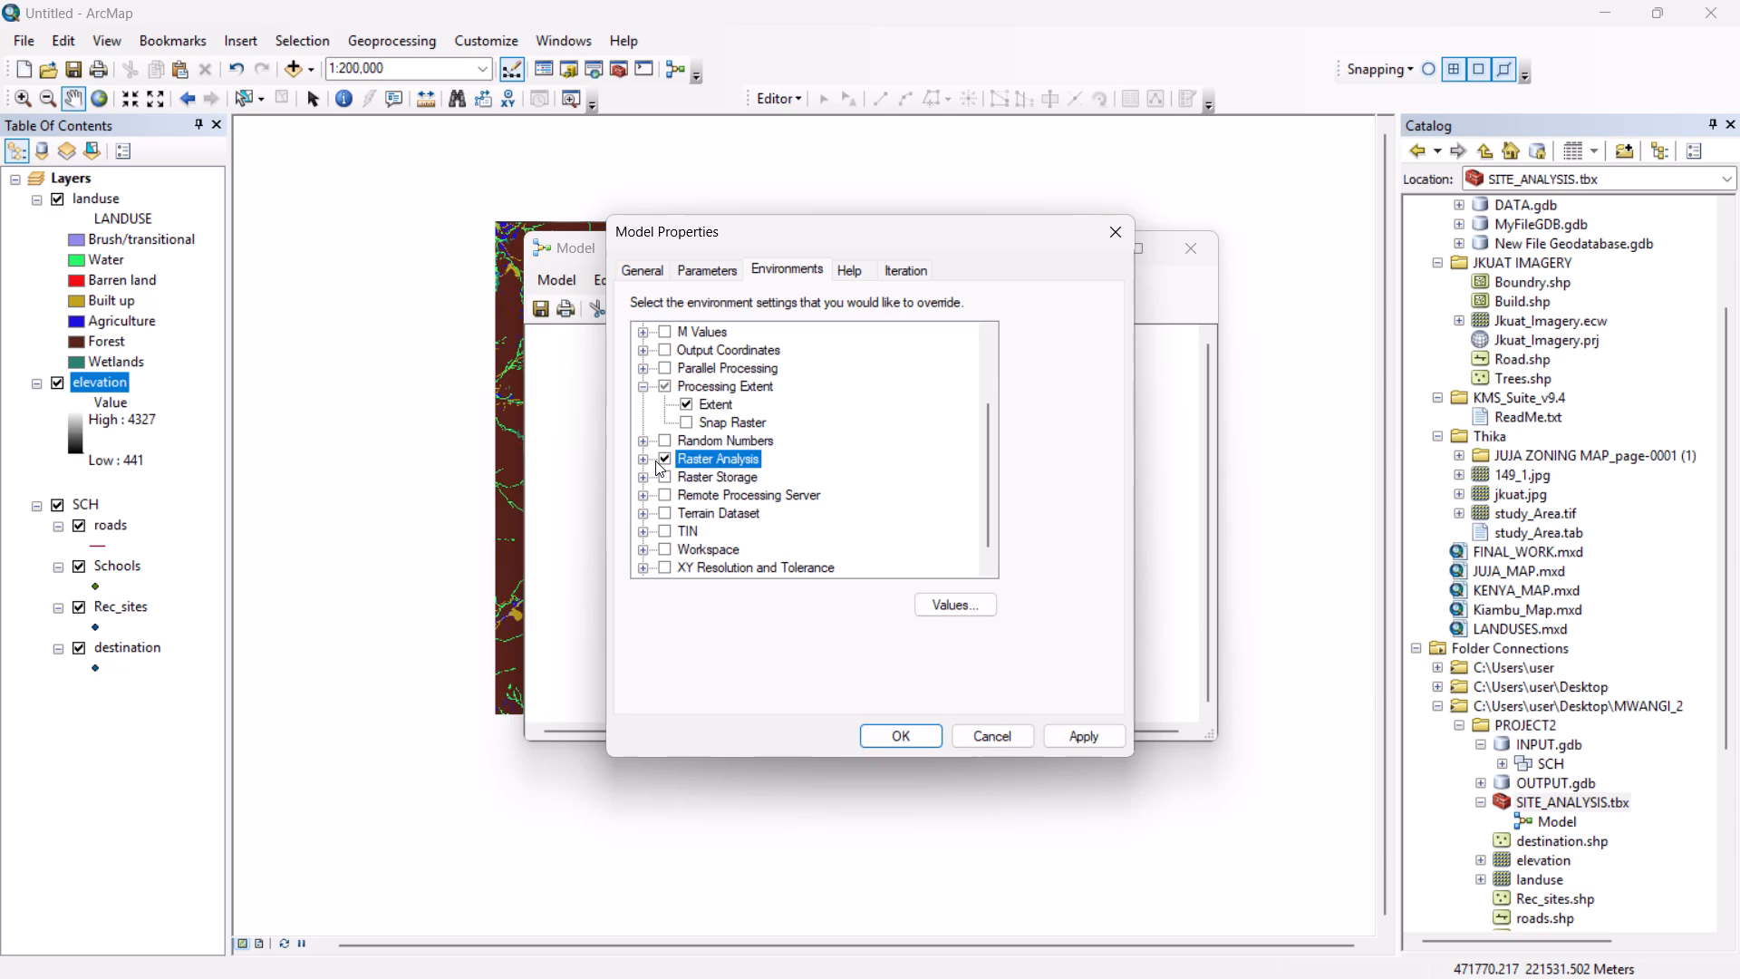
left_click(663, 455)
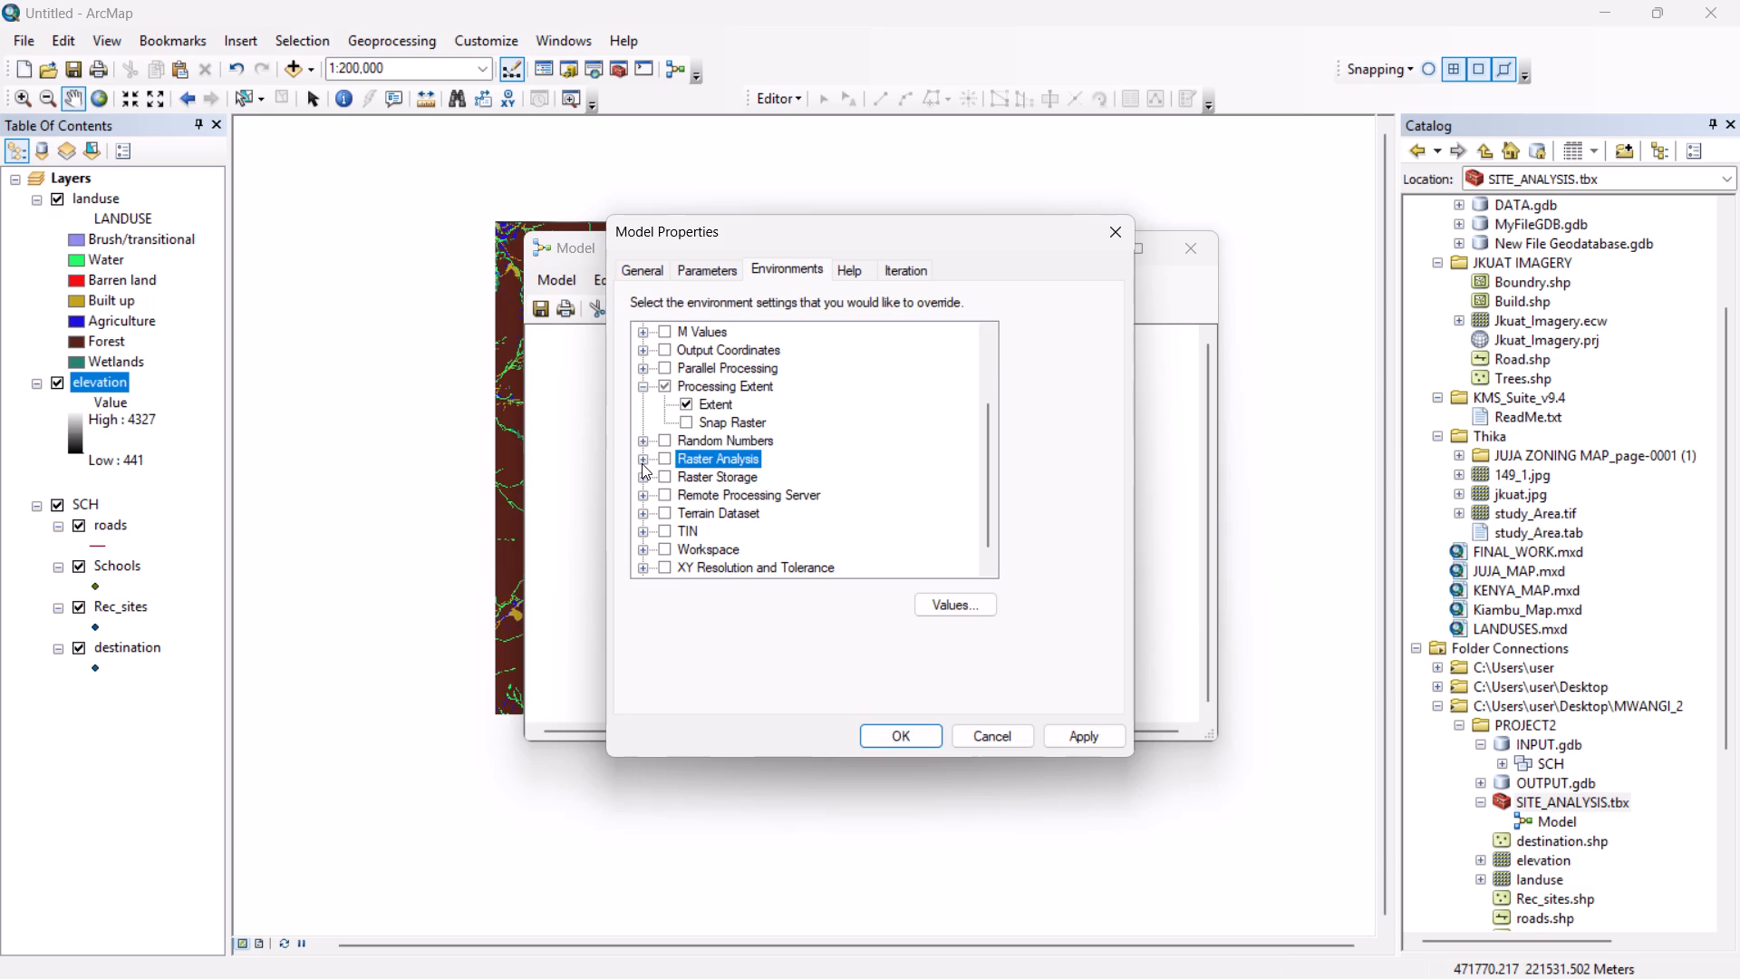
left_click(642, 463)
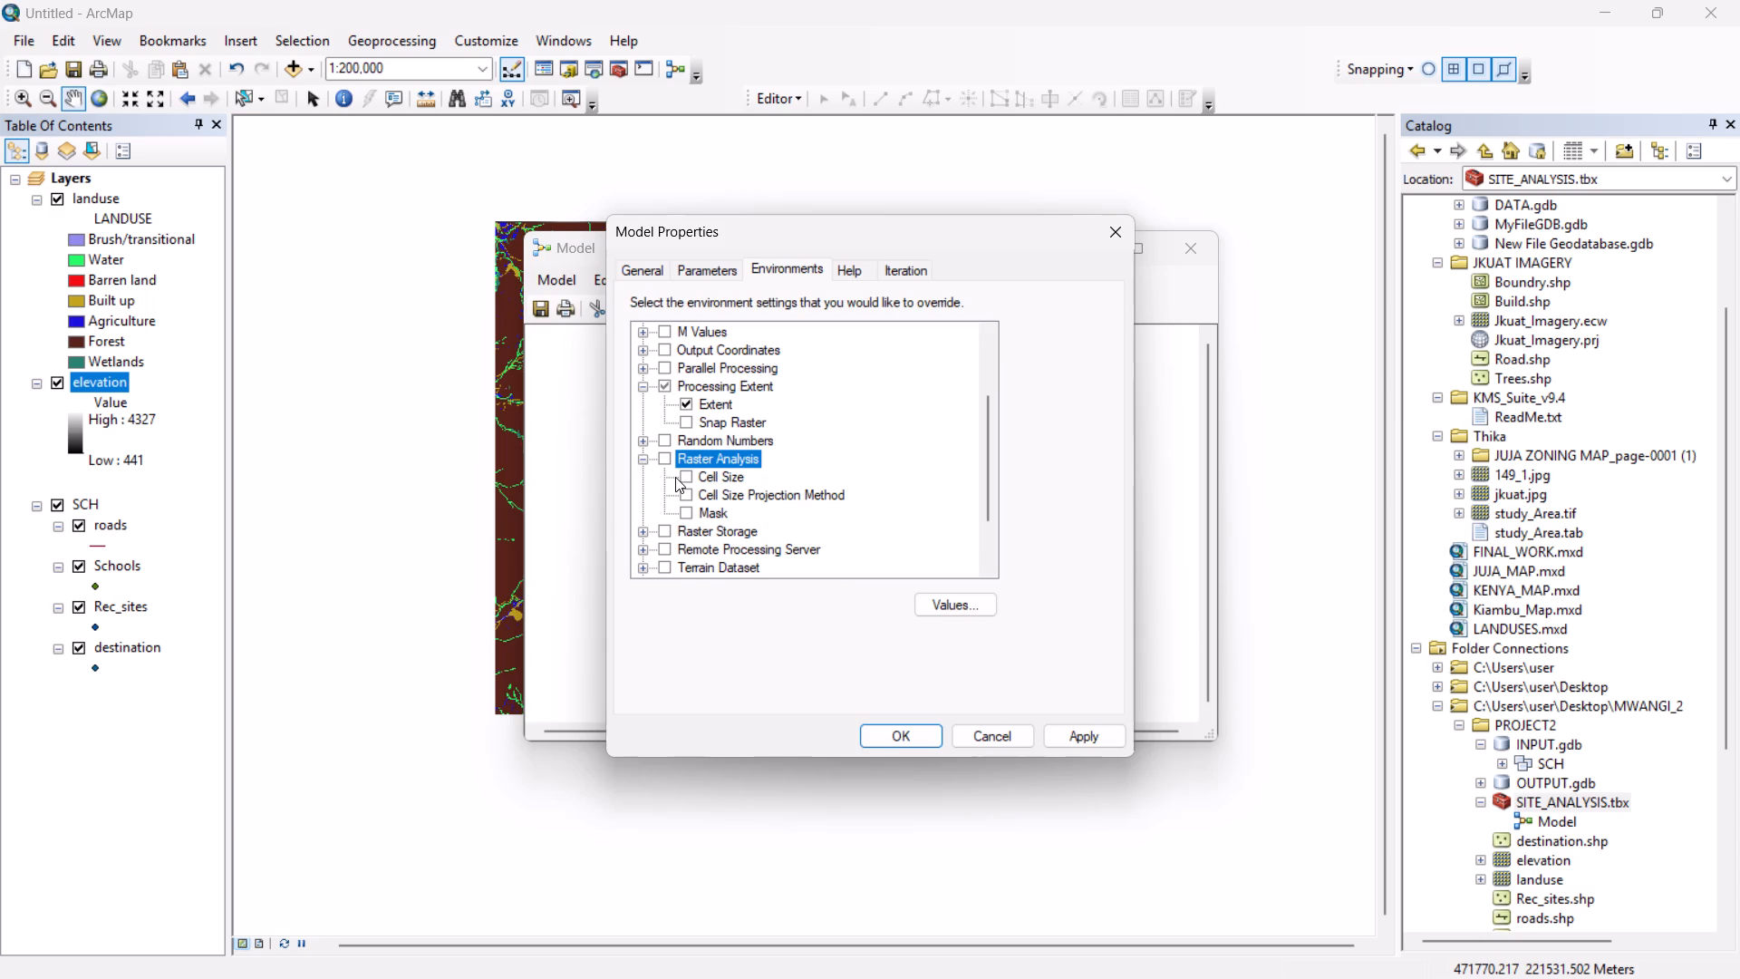
left_click(688, 473)
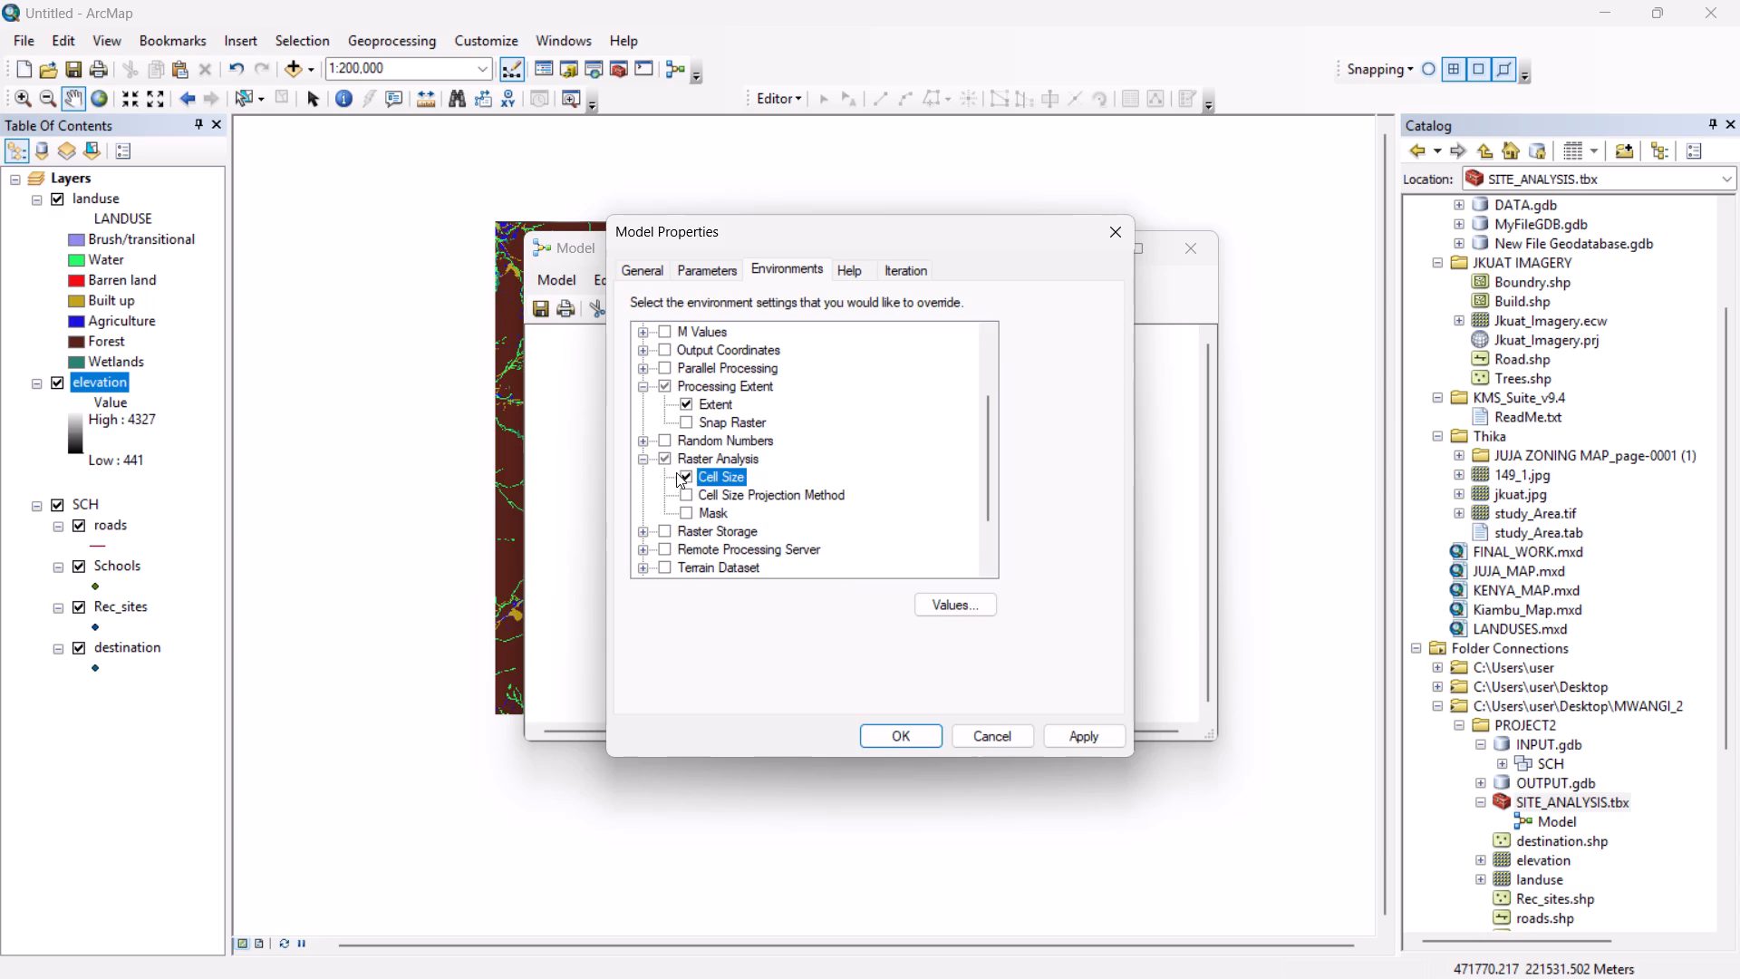
left_click(662, 458)
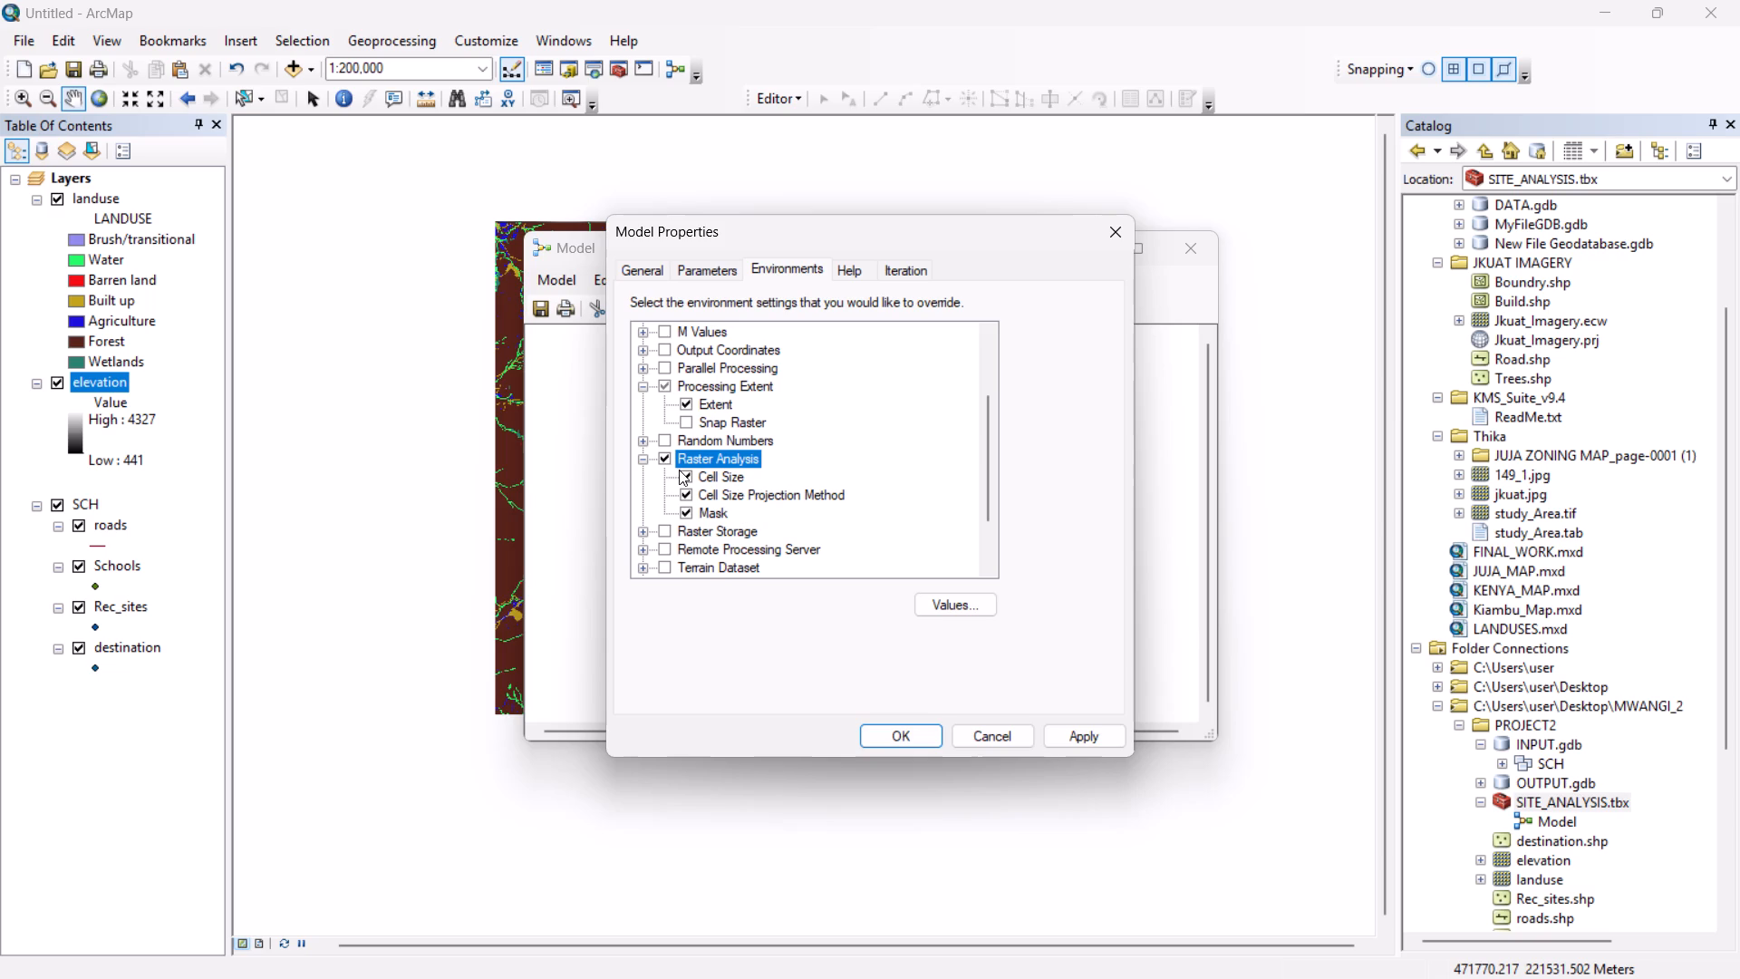
left_click(683, 488)
left_click(683, 508)
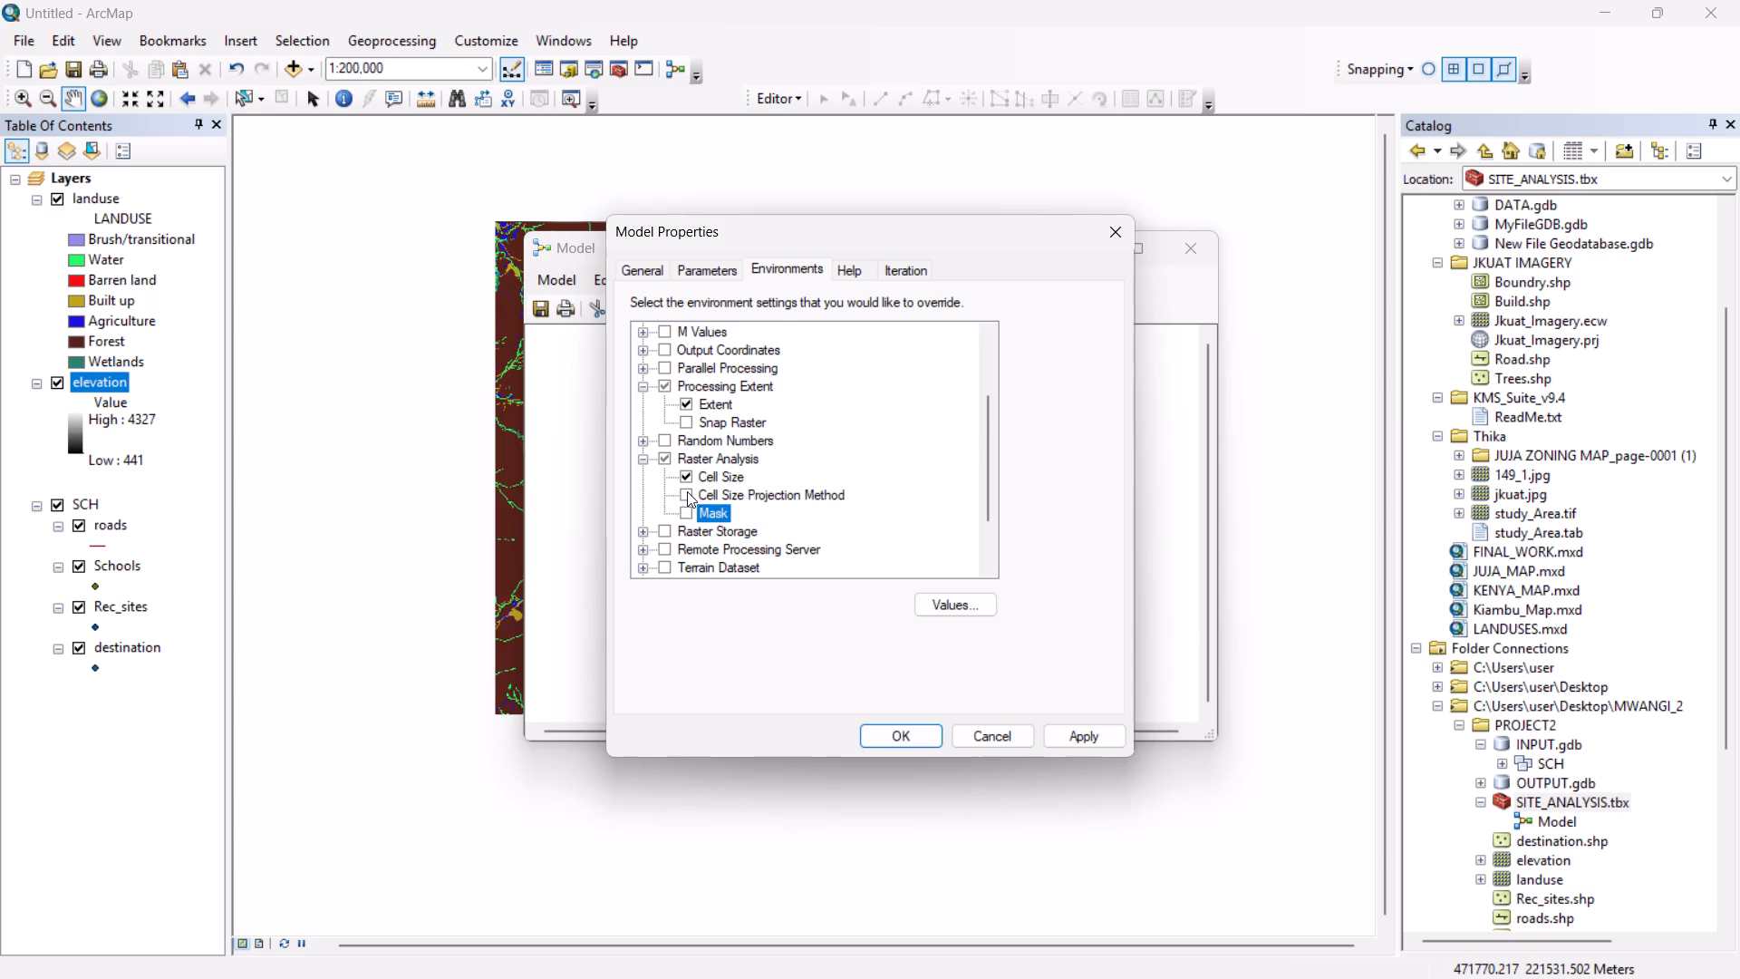
Open the values of the overridden environments and set the processing extent to Same as layer elevation.
scroll(687, 491, "down", 1)
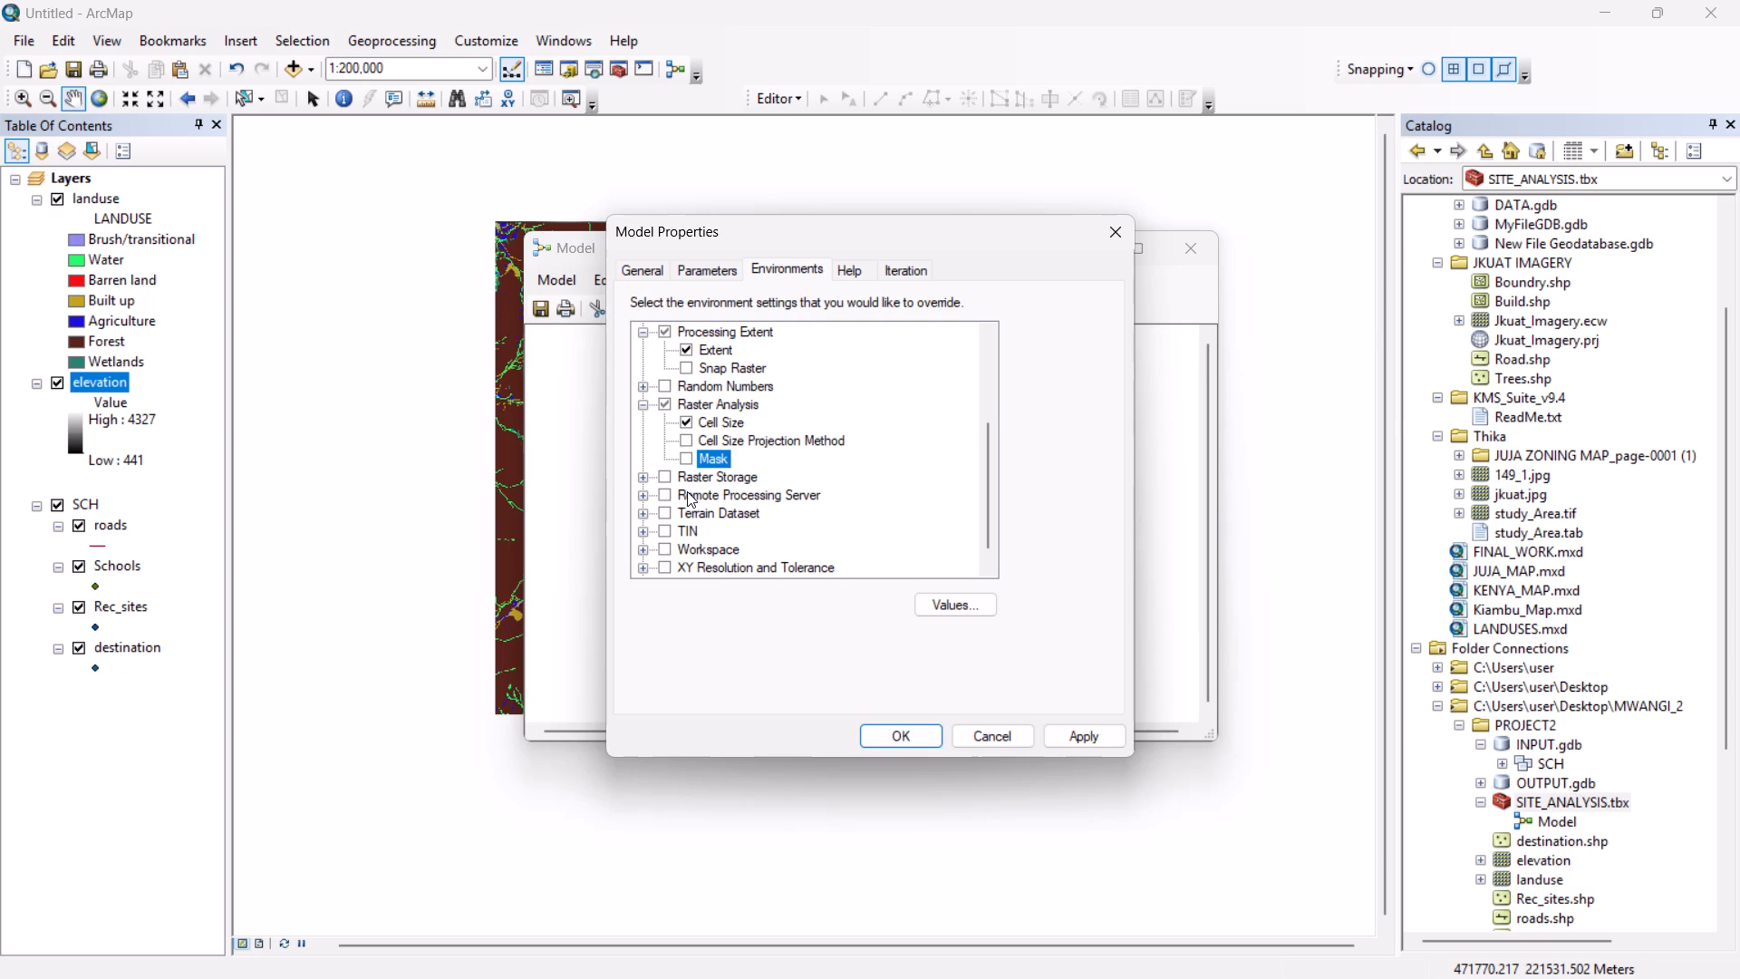
scroll(687, 491, "down", 2)
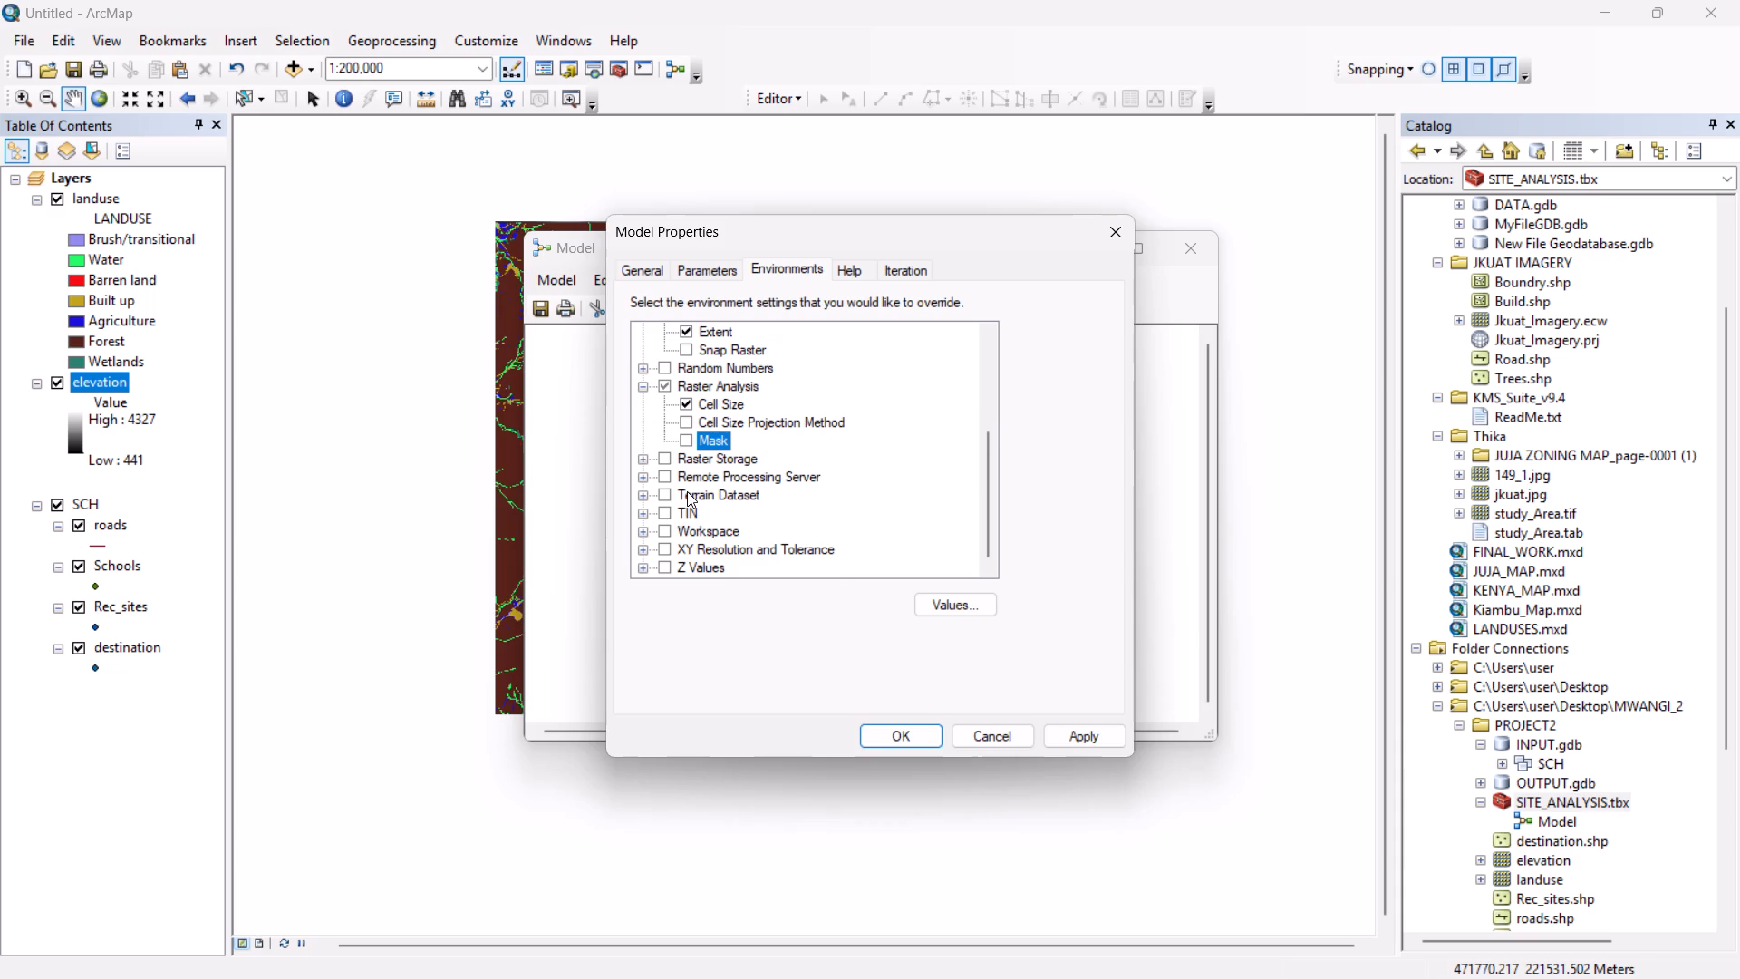
left_click(944, 604)
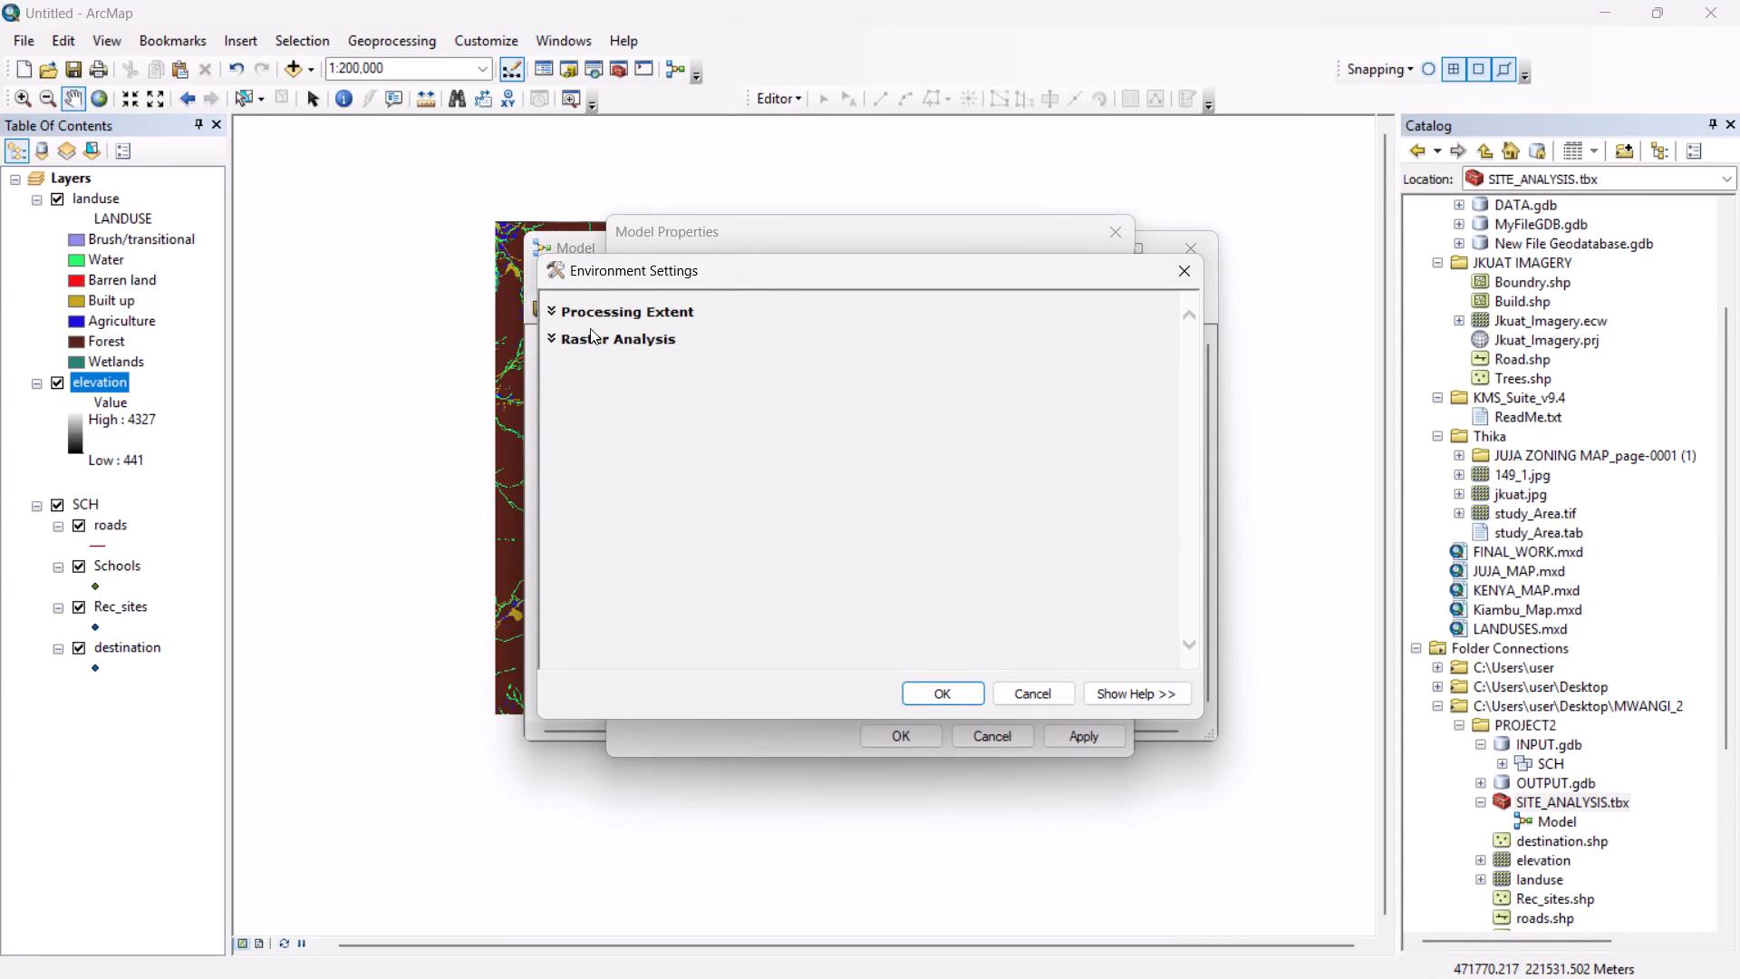
left_click(548, 310)
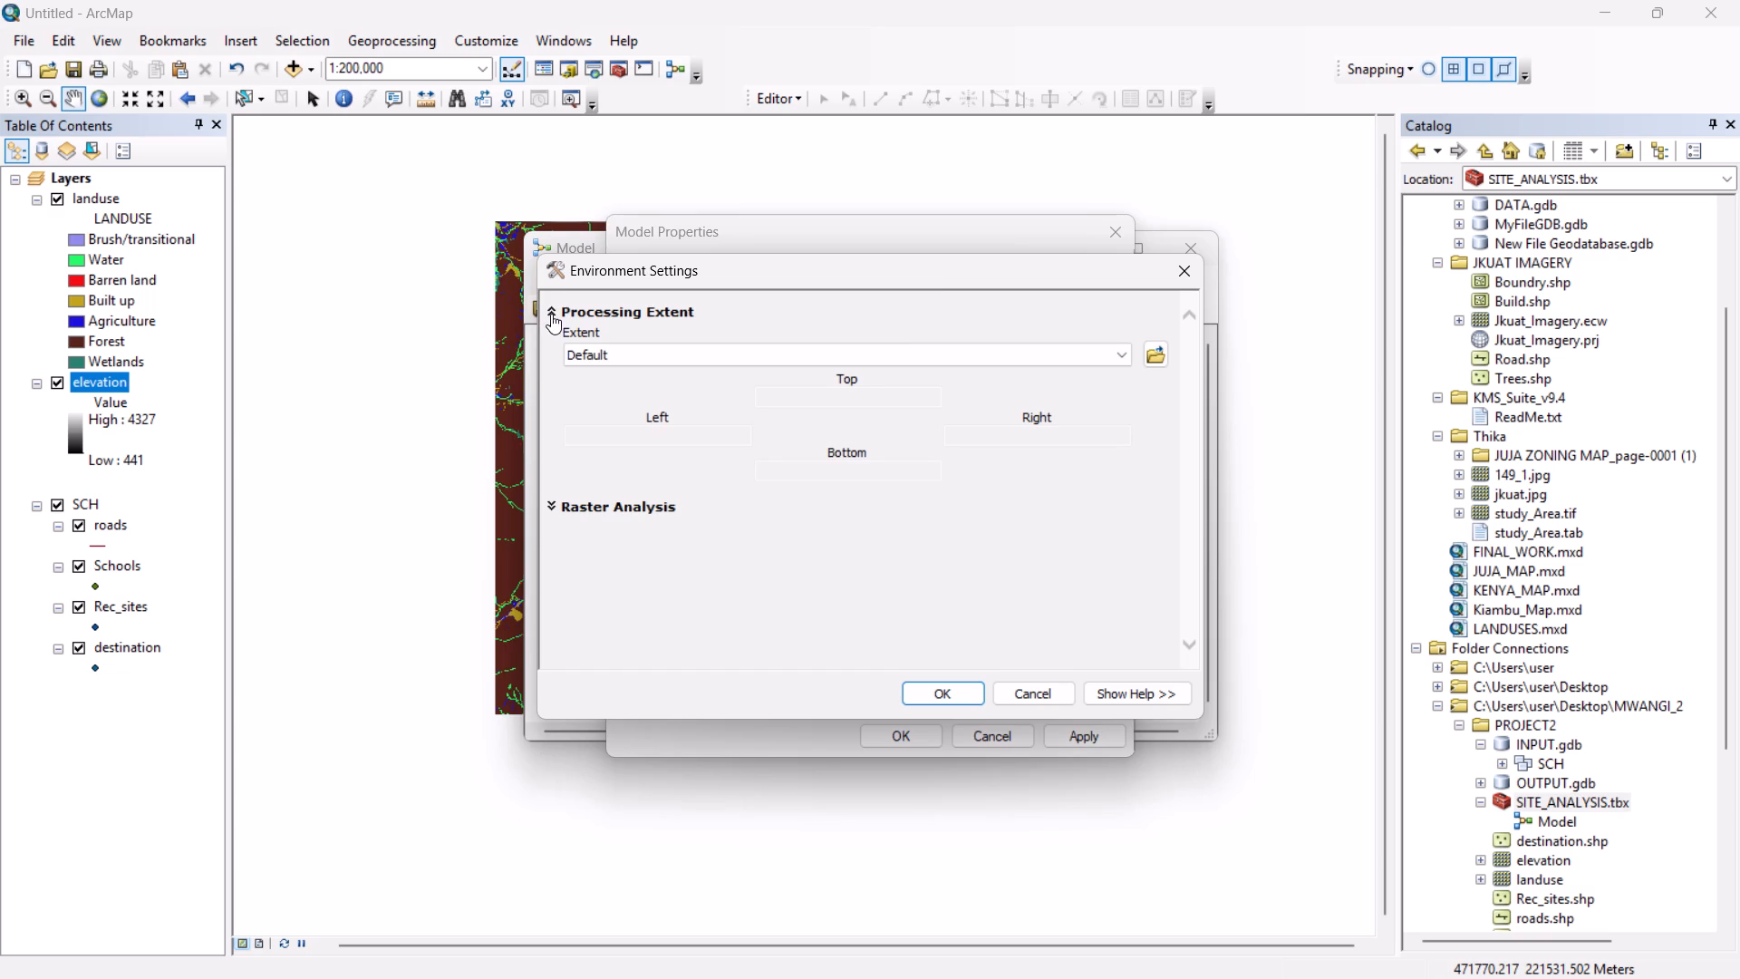
left_click(1122, 355)
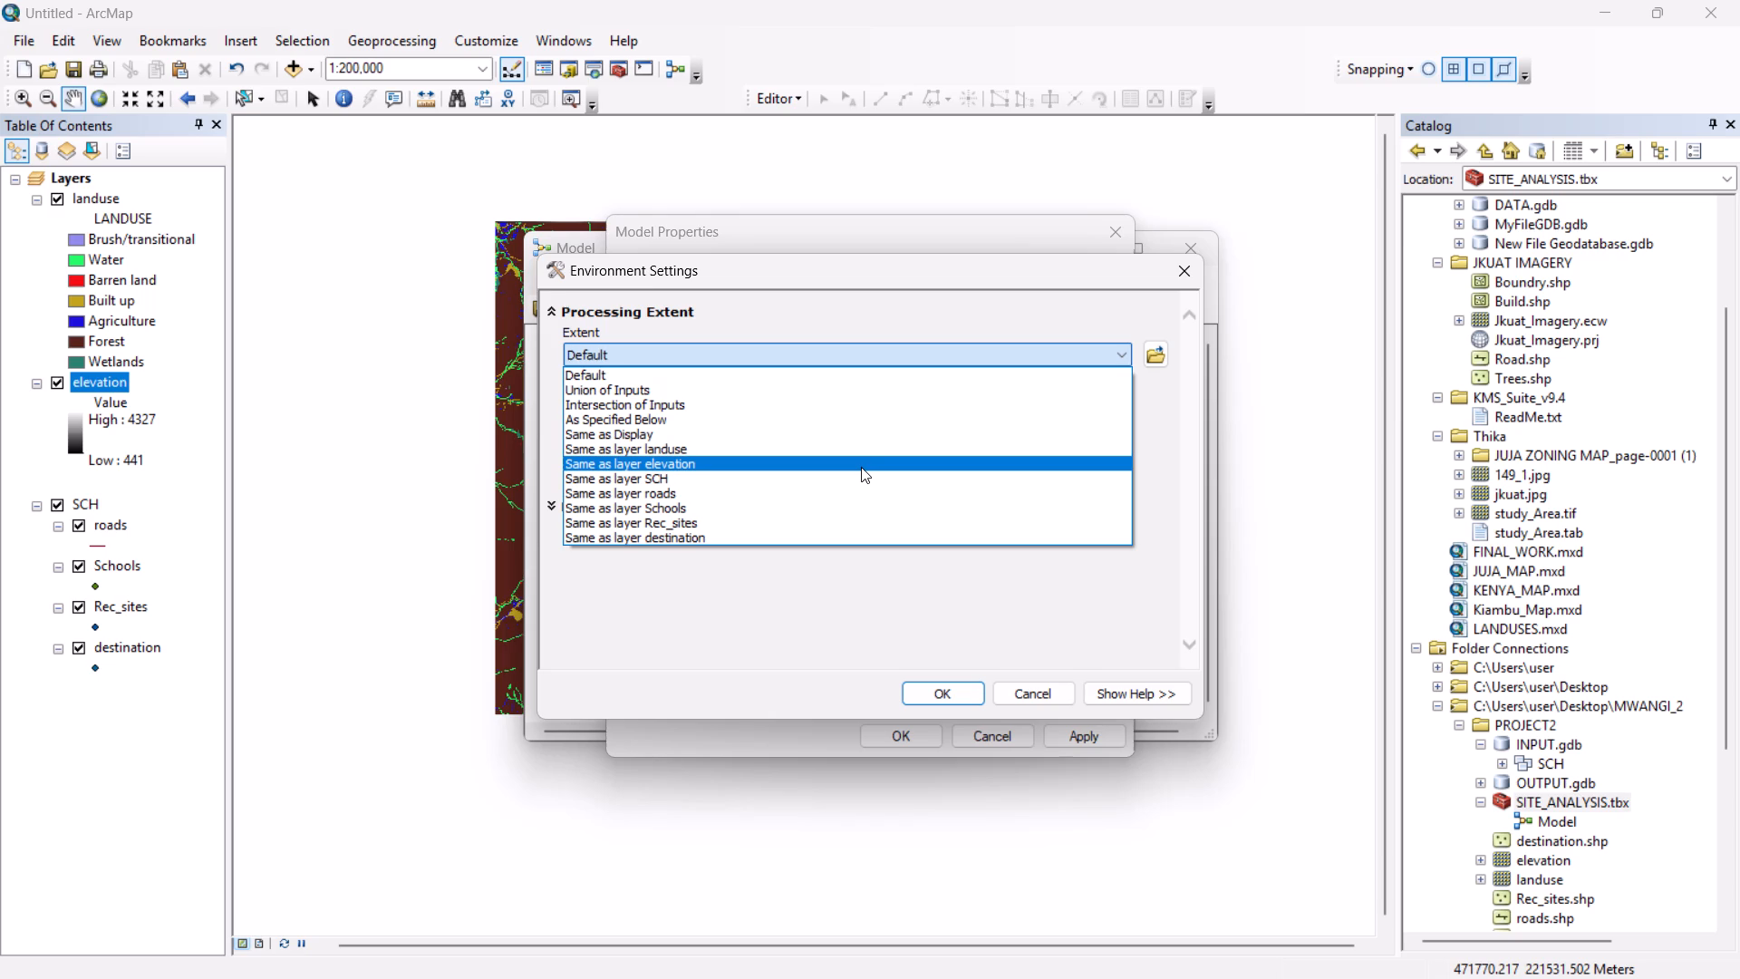
left_click(861, 467)
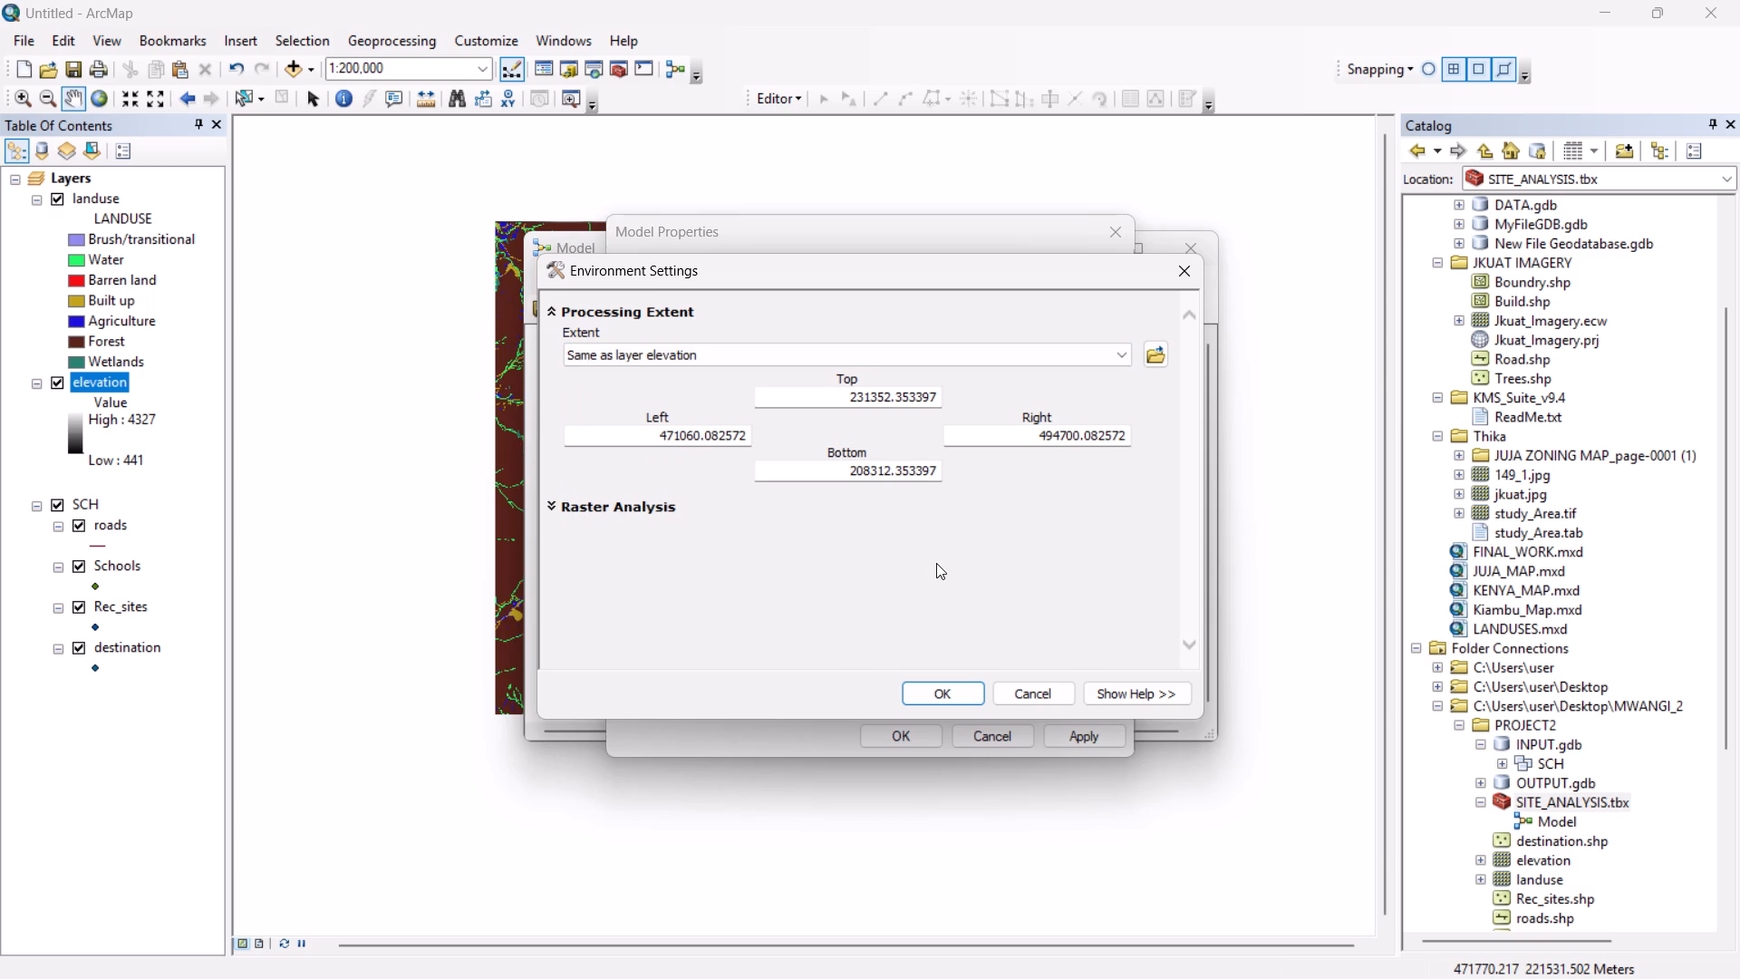
Set the raster analysis cell size to Same as layer elevation and accept the model properties.
left_click(554, 503)
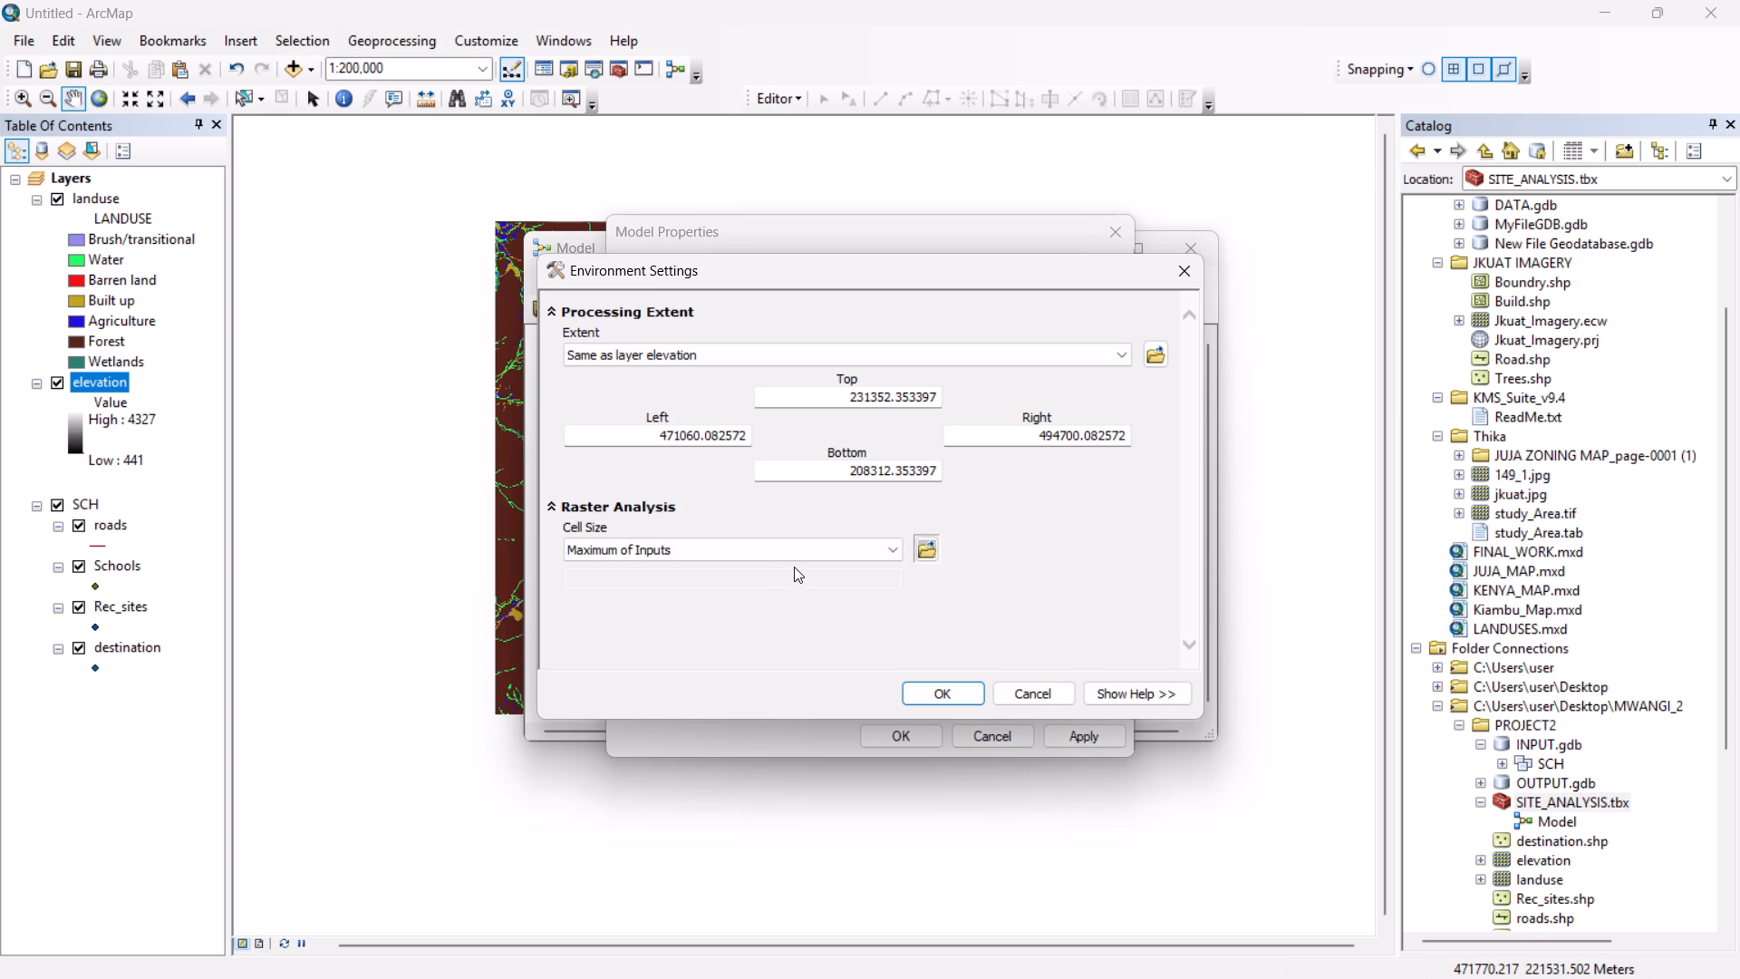
left_click(893, 548)
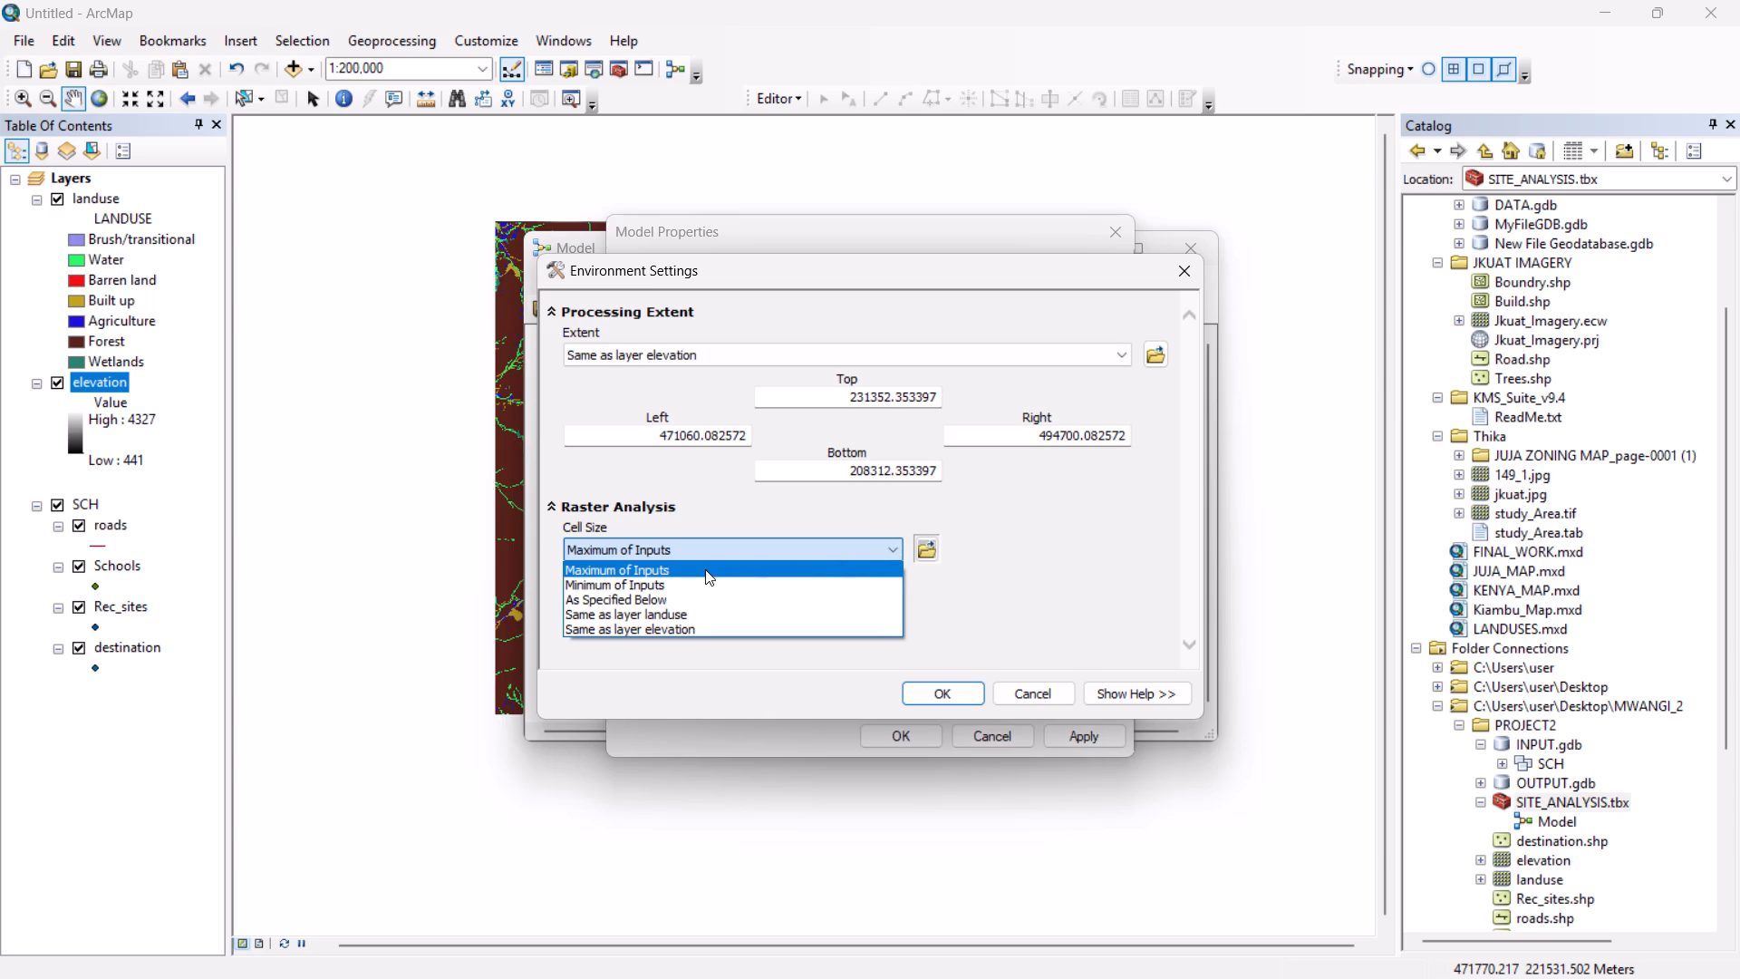
left_click(610, 627)
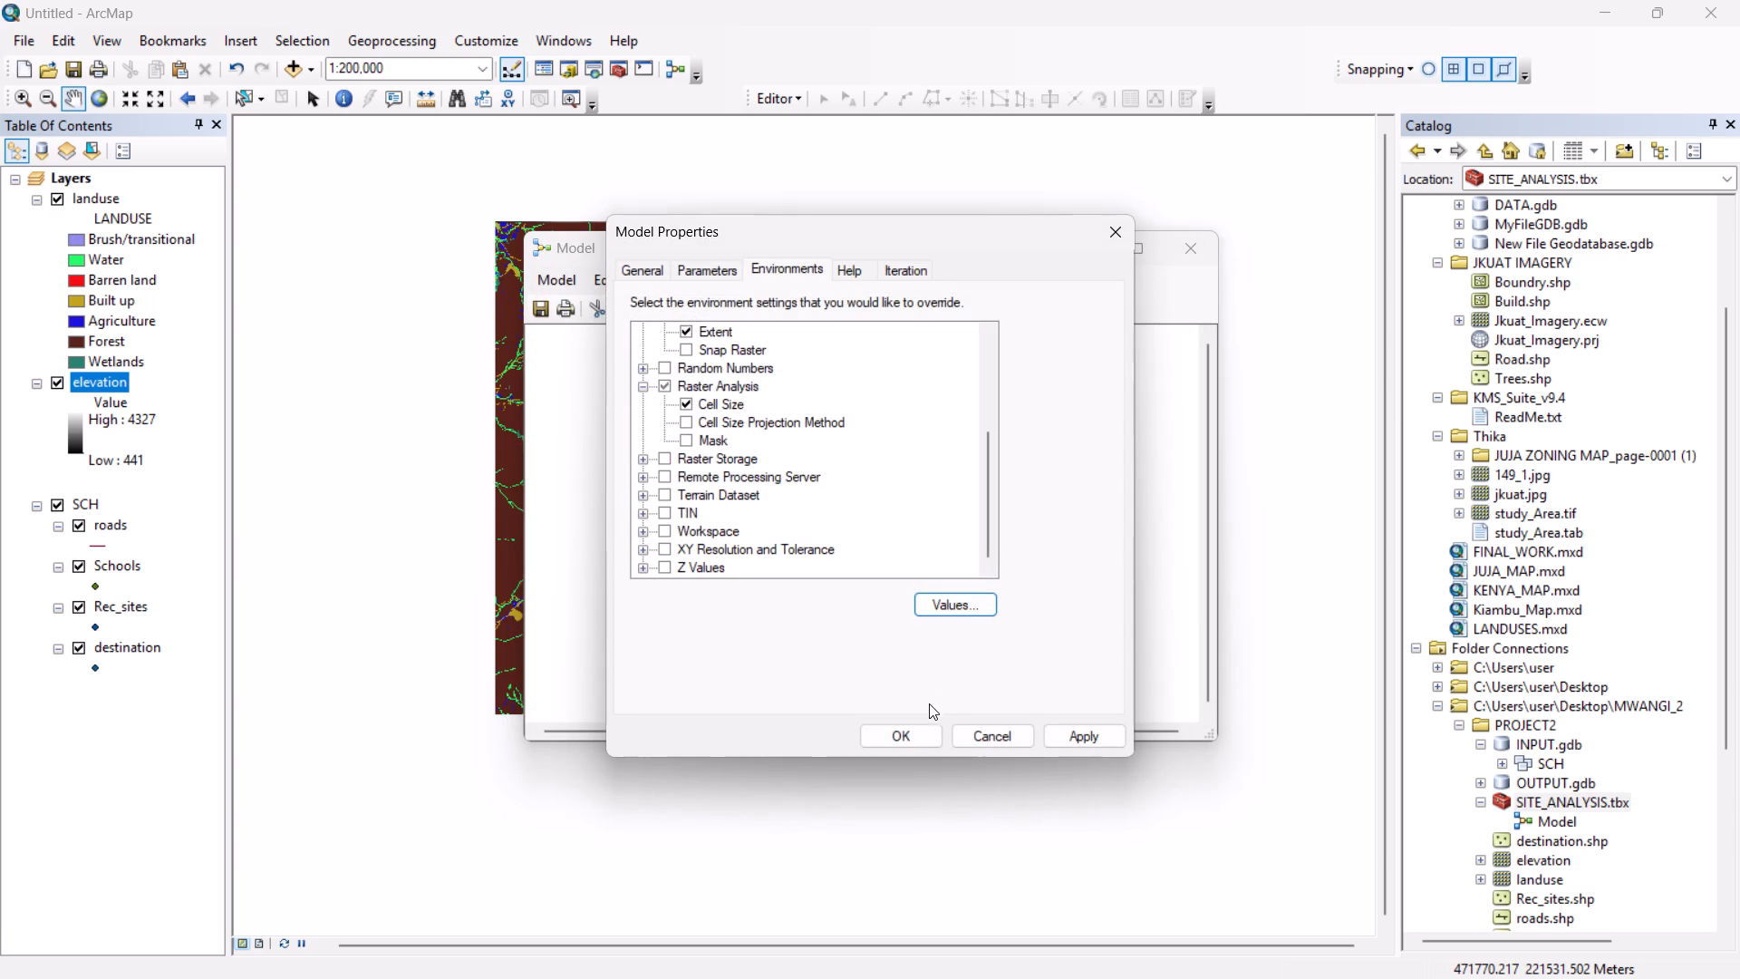
left_click(917, 732)
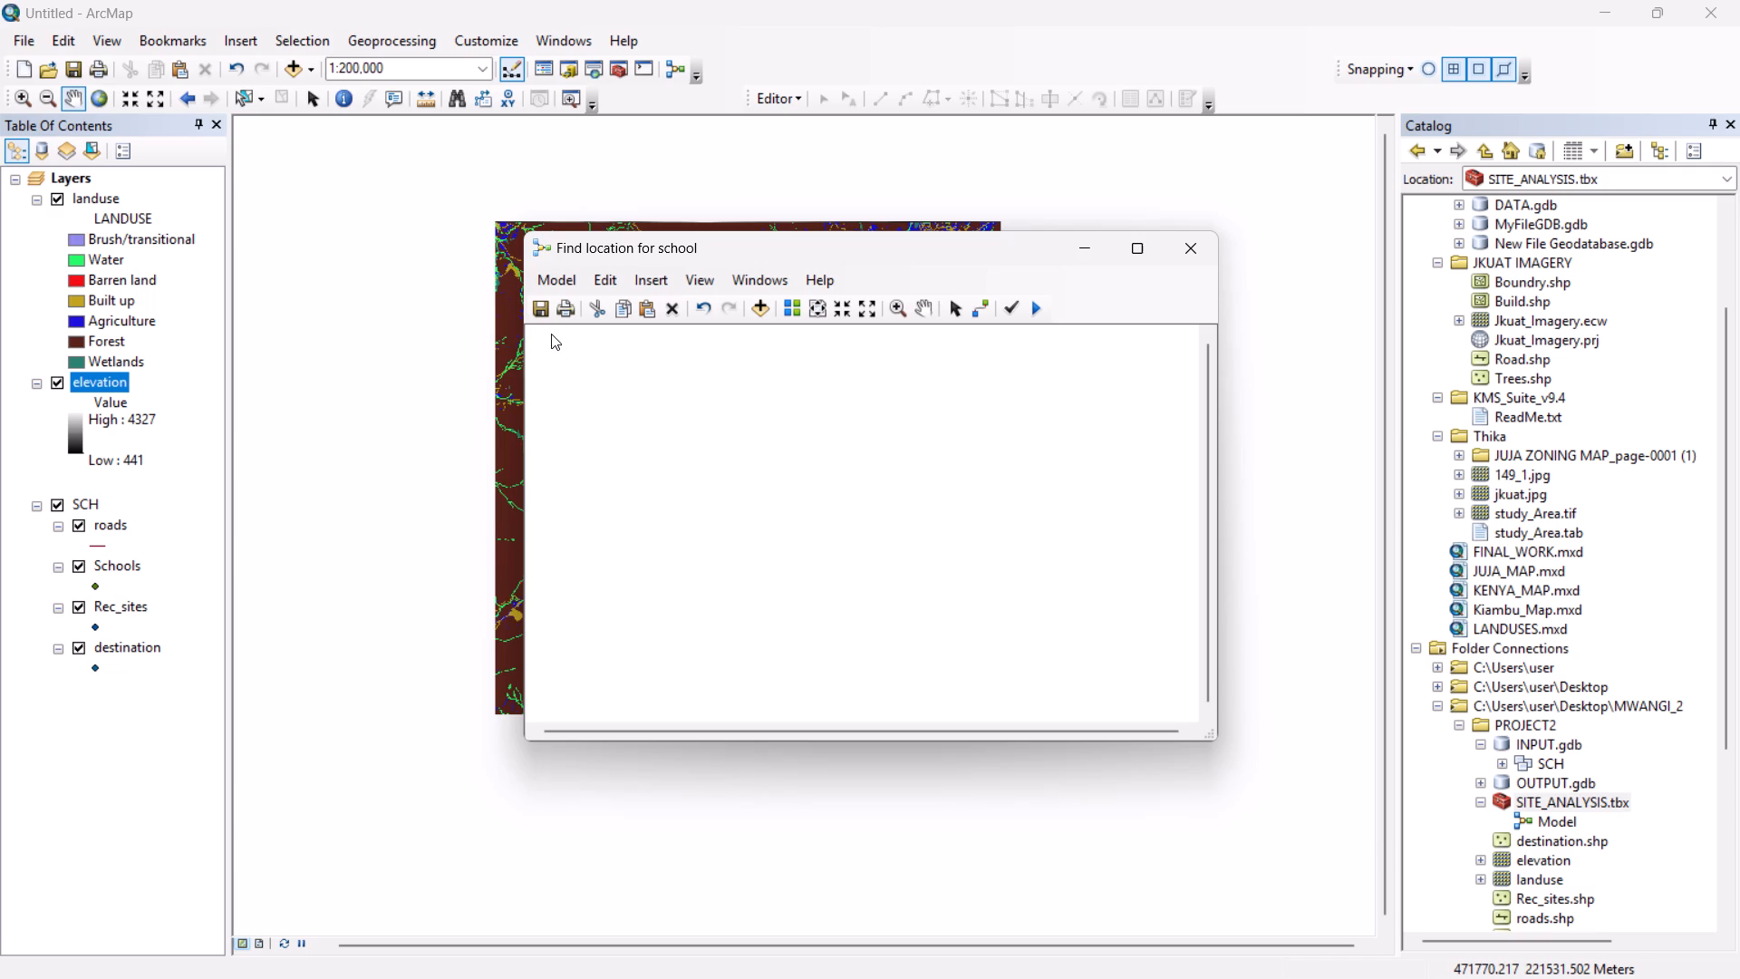
Save the "Find location for school" model.
left_click(540, 305)
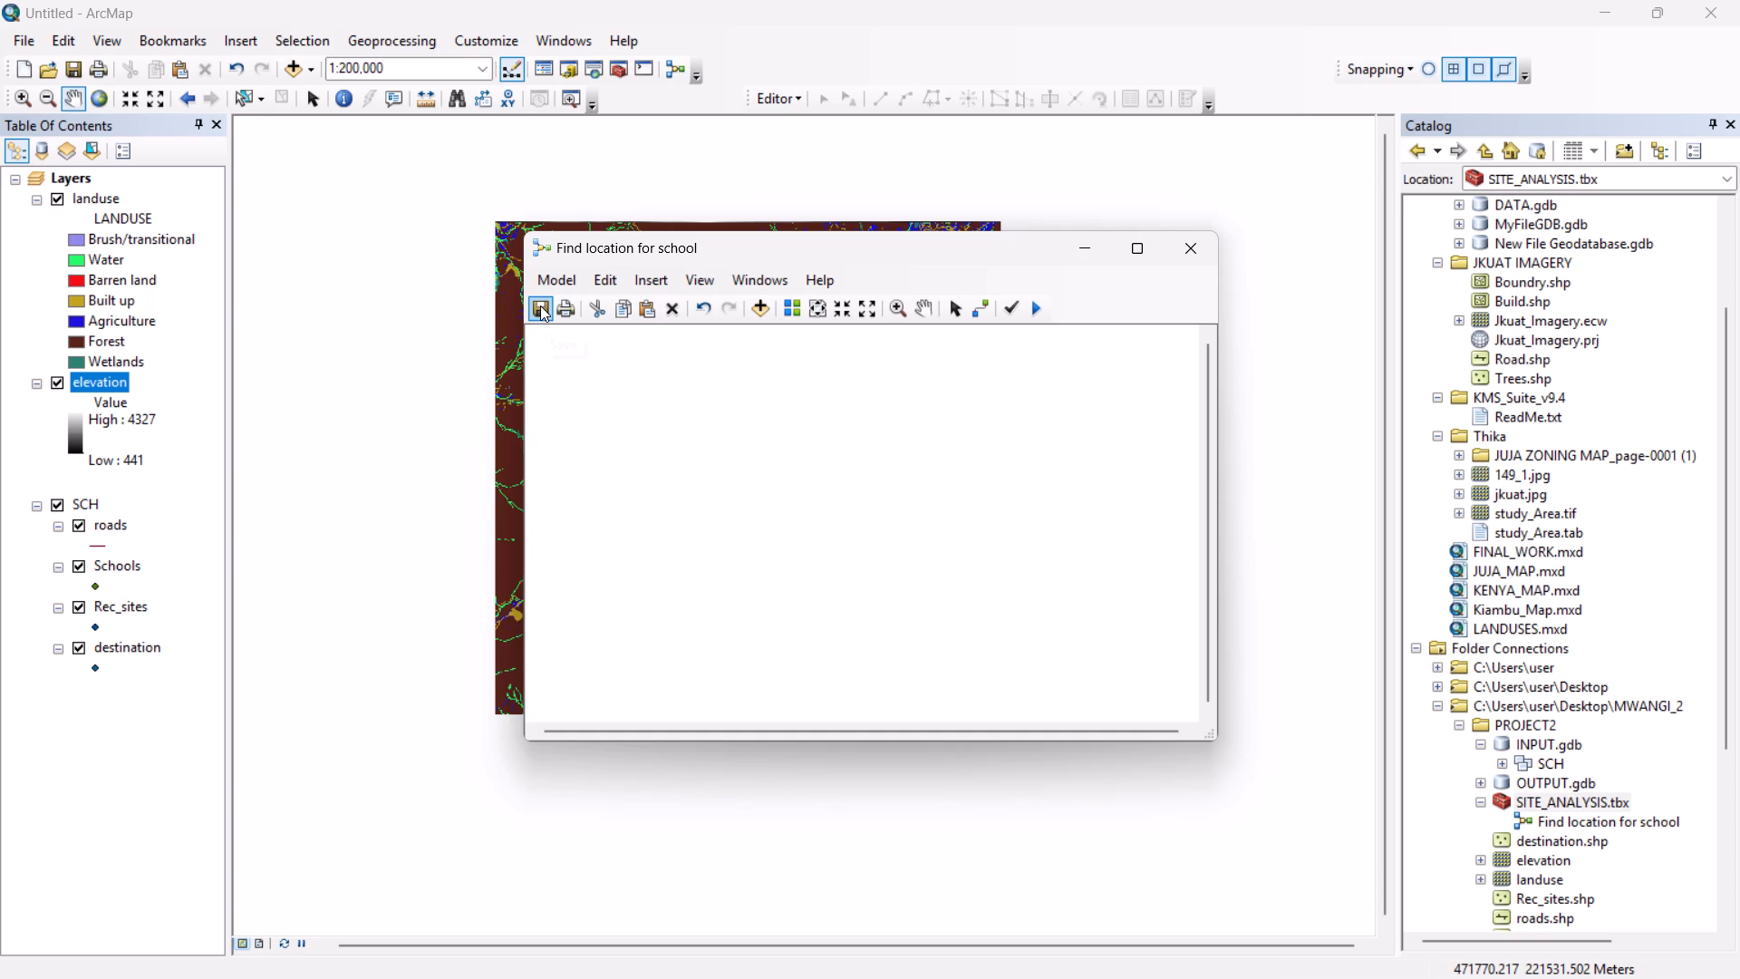
left_click(540, 305)
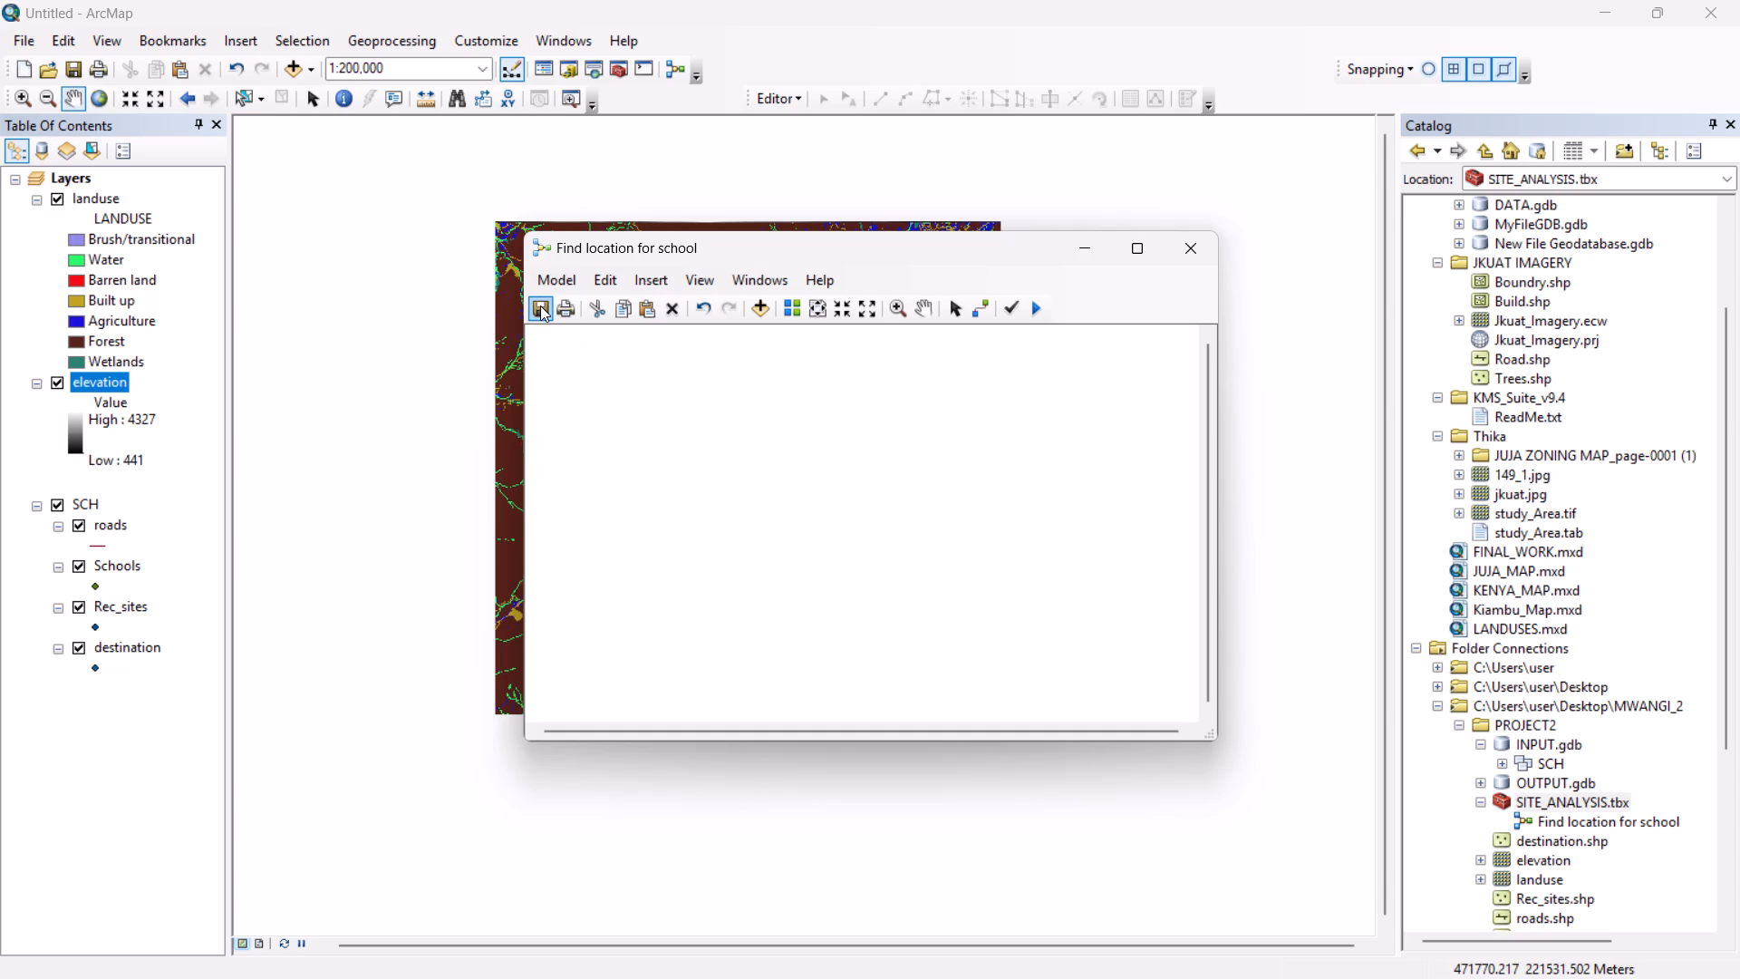
left_click(540, 305)
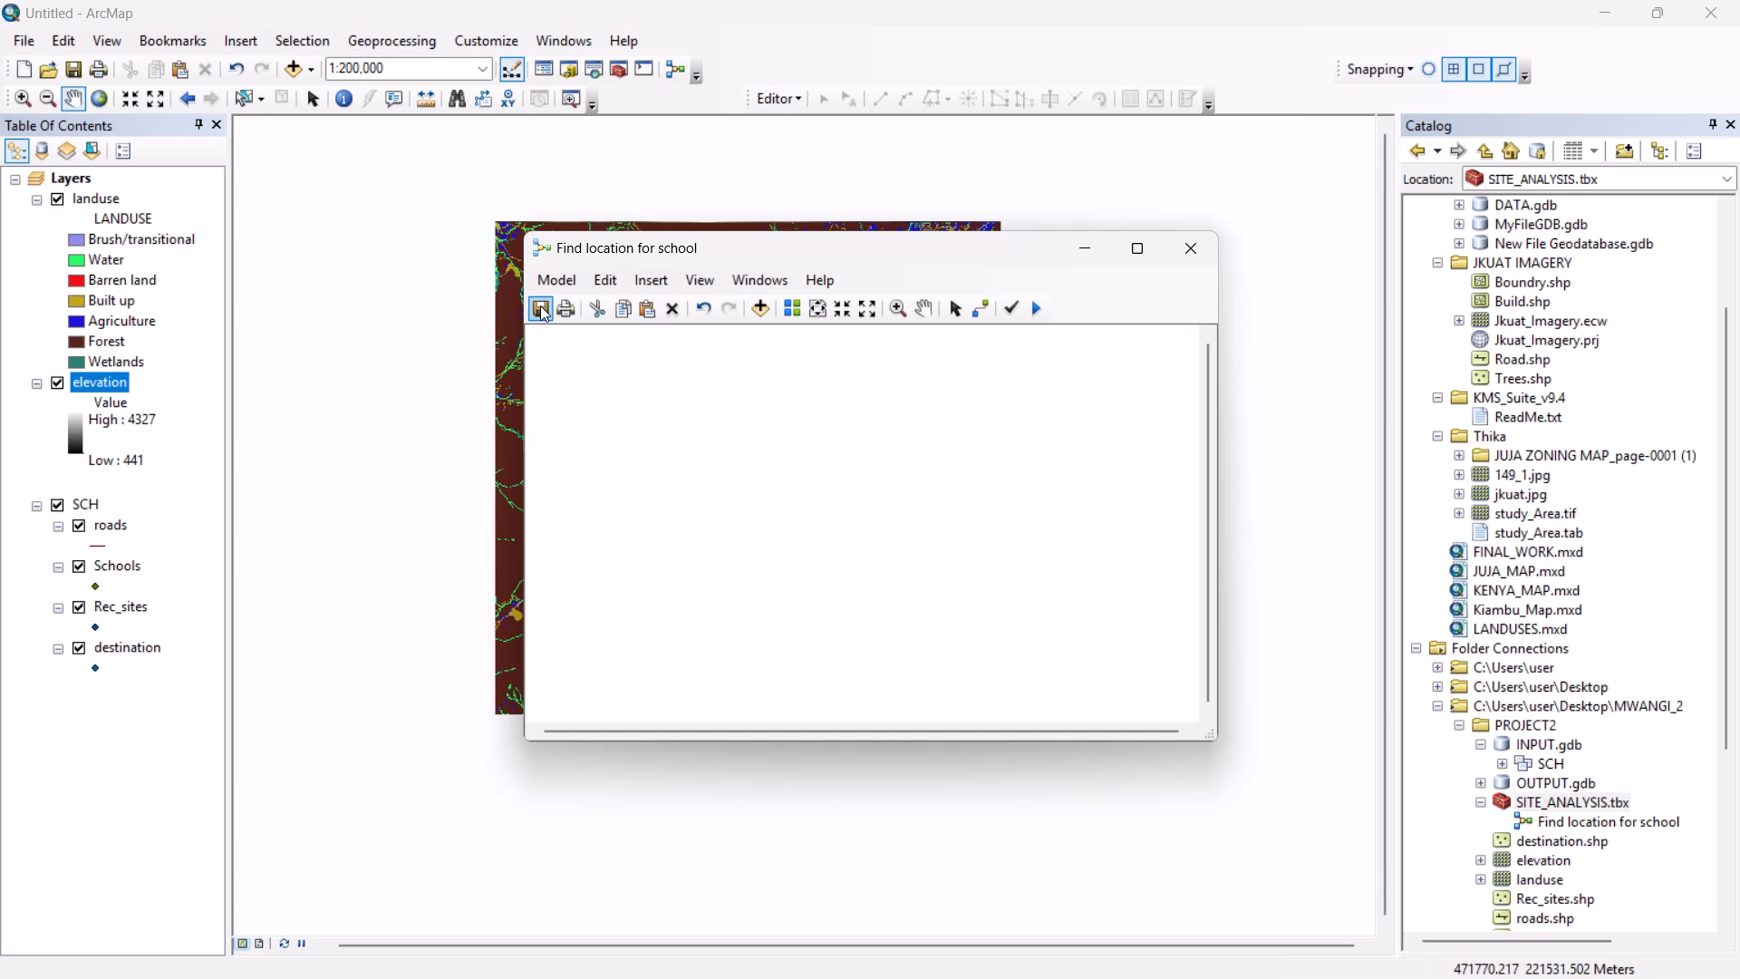
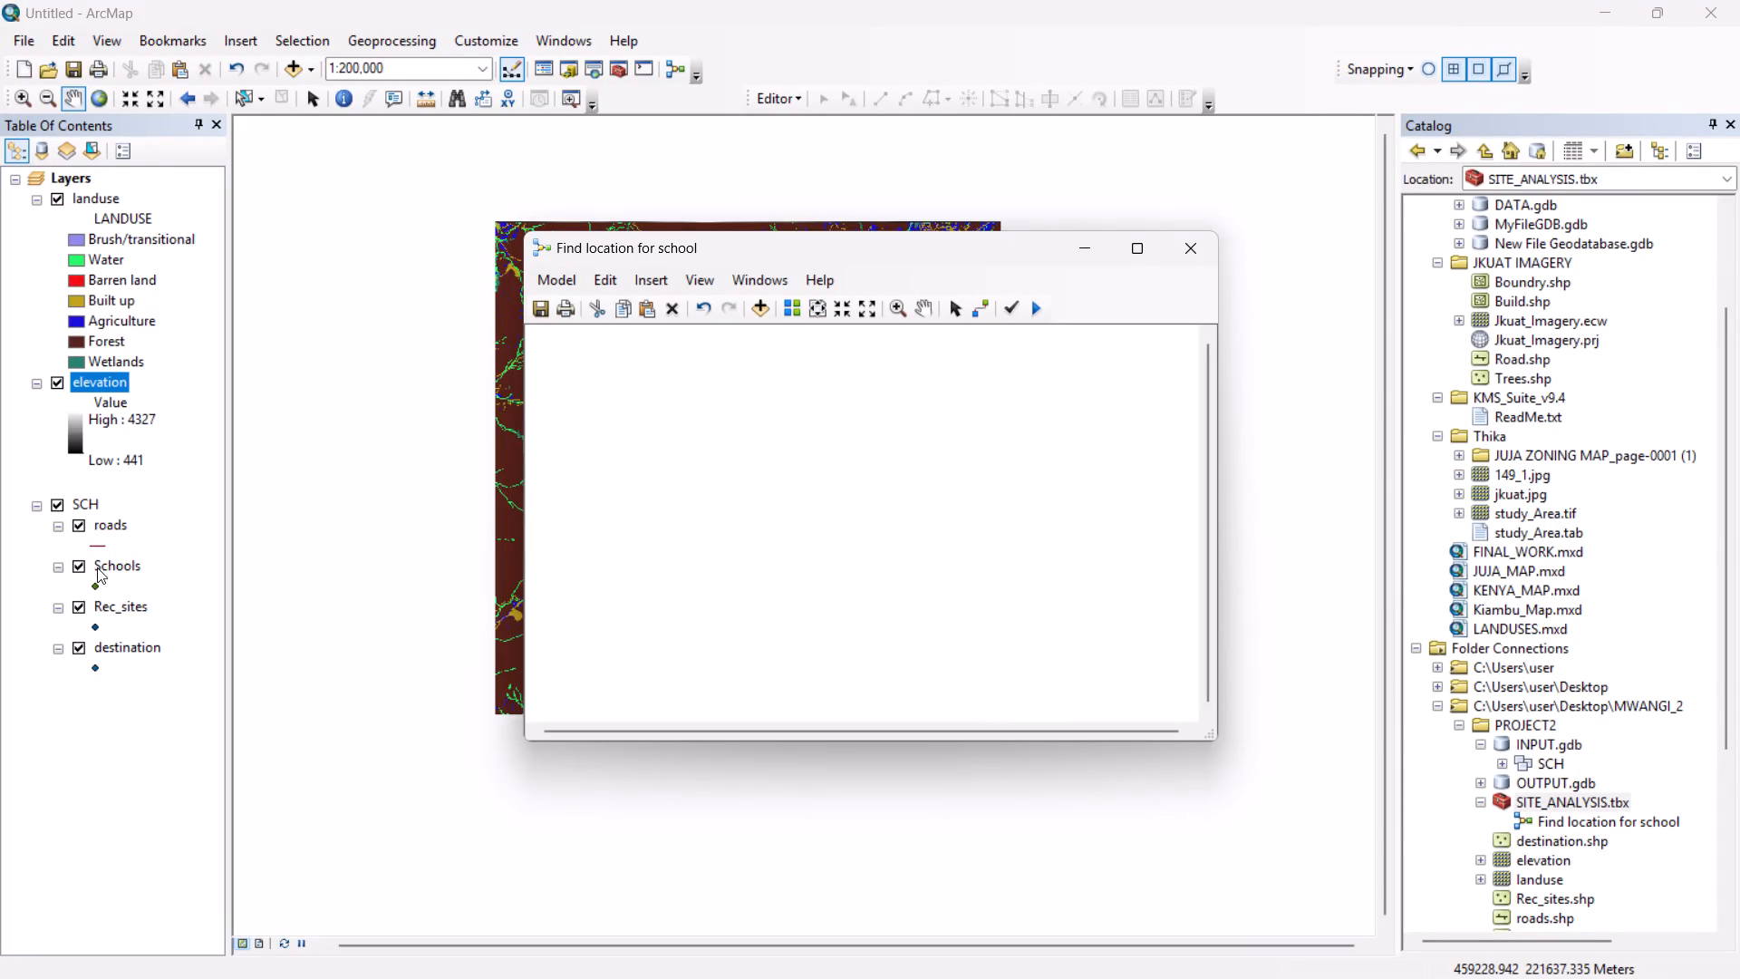
Add the elevation layer to the empty school location model and place its element in the upper-left corner of the model canvas.
scroll(92, 465, "up", 3)
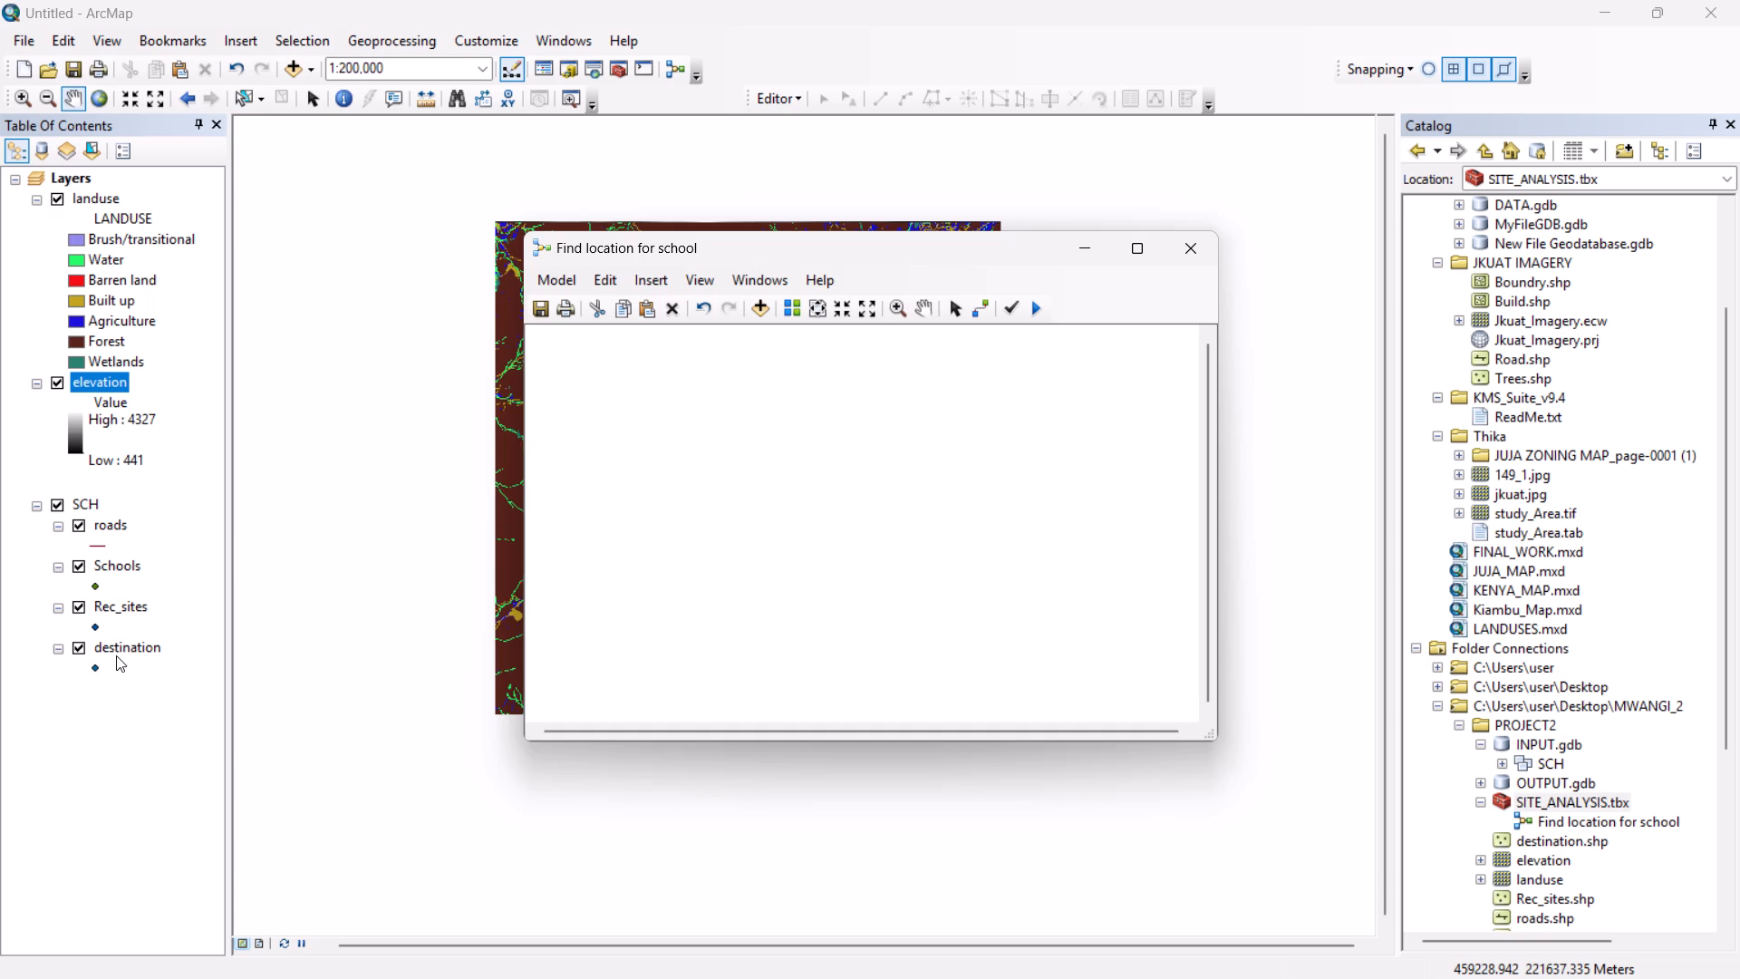
left_click_drag(87, 383, 295, 416)
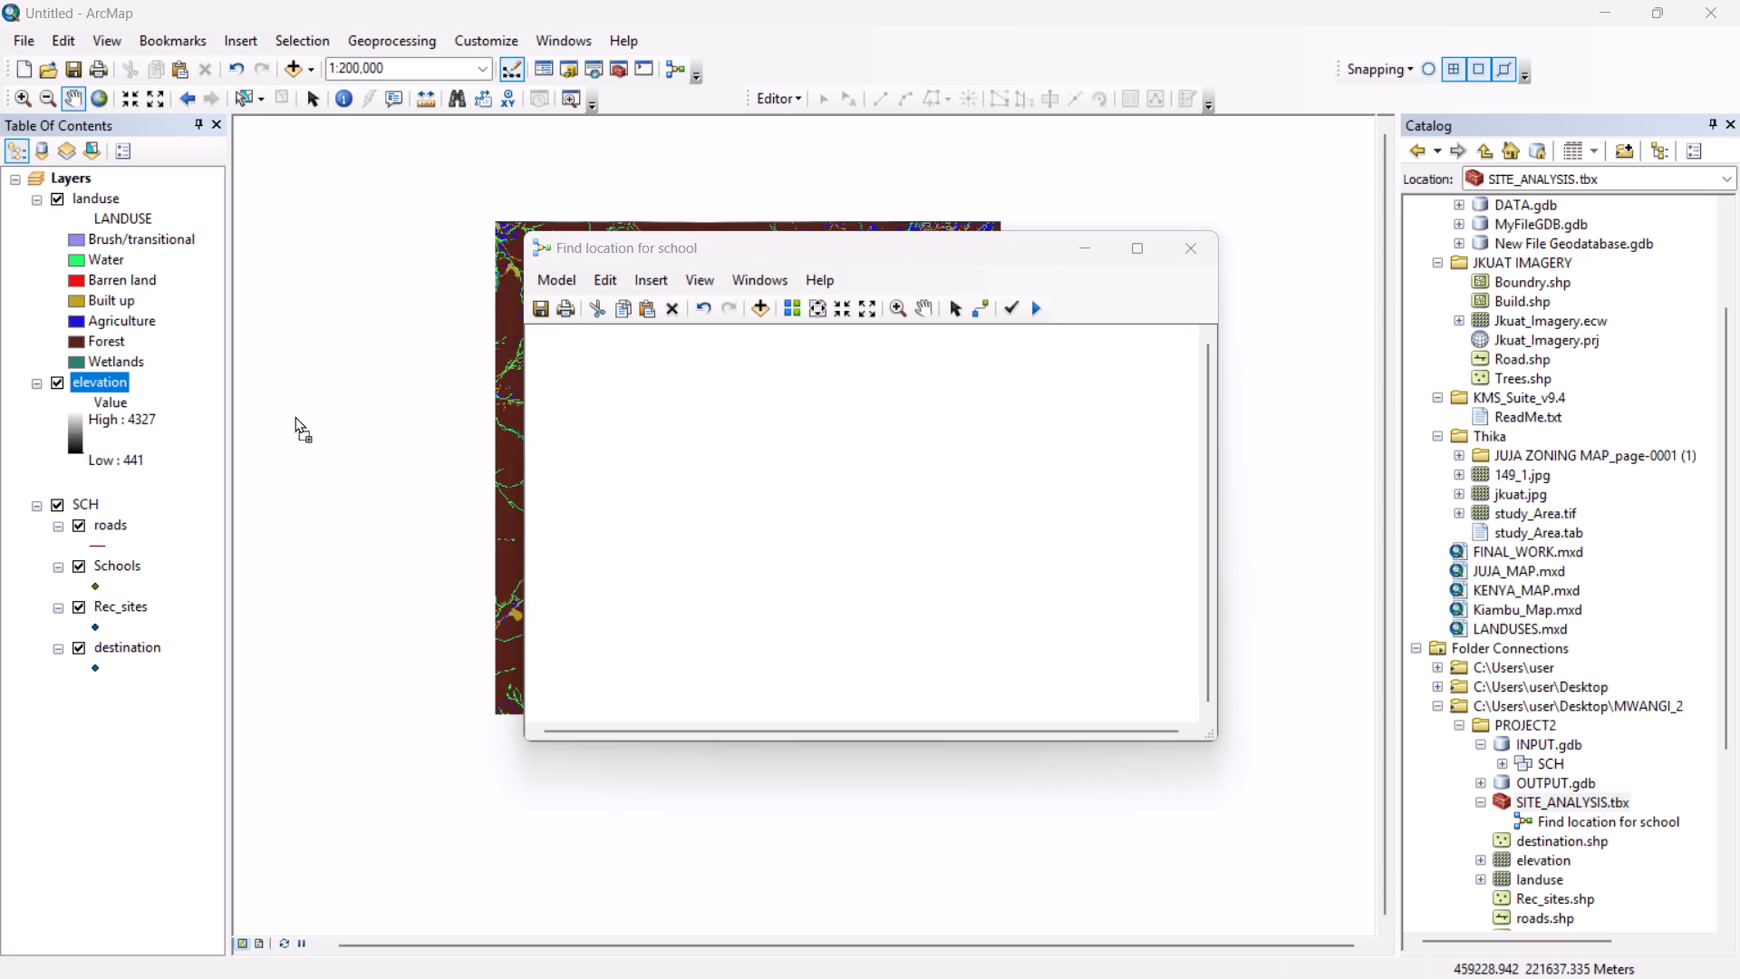
left_click_drag(295, 416, 604, 402)
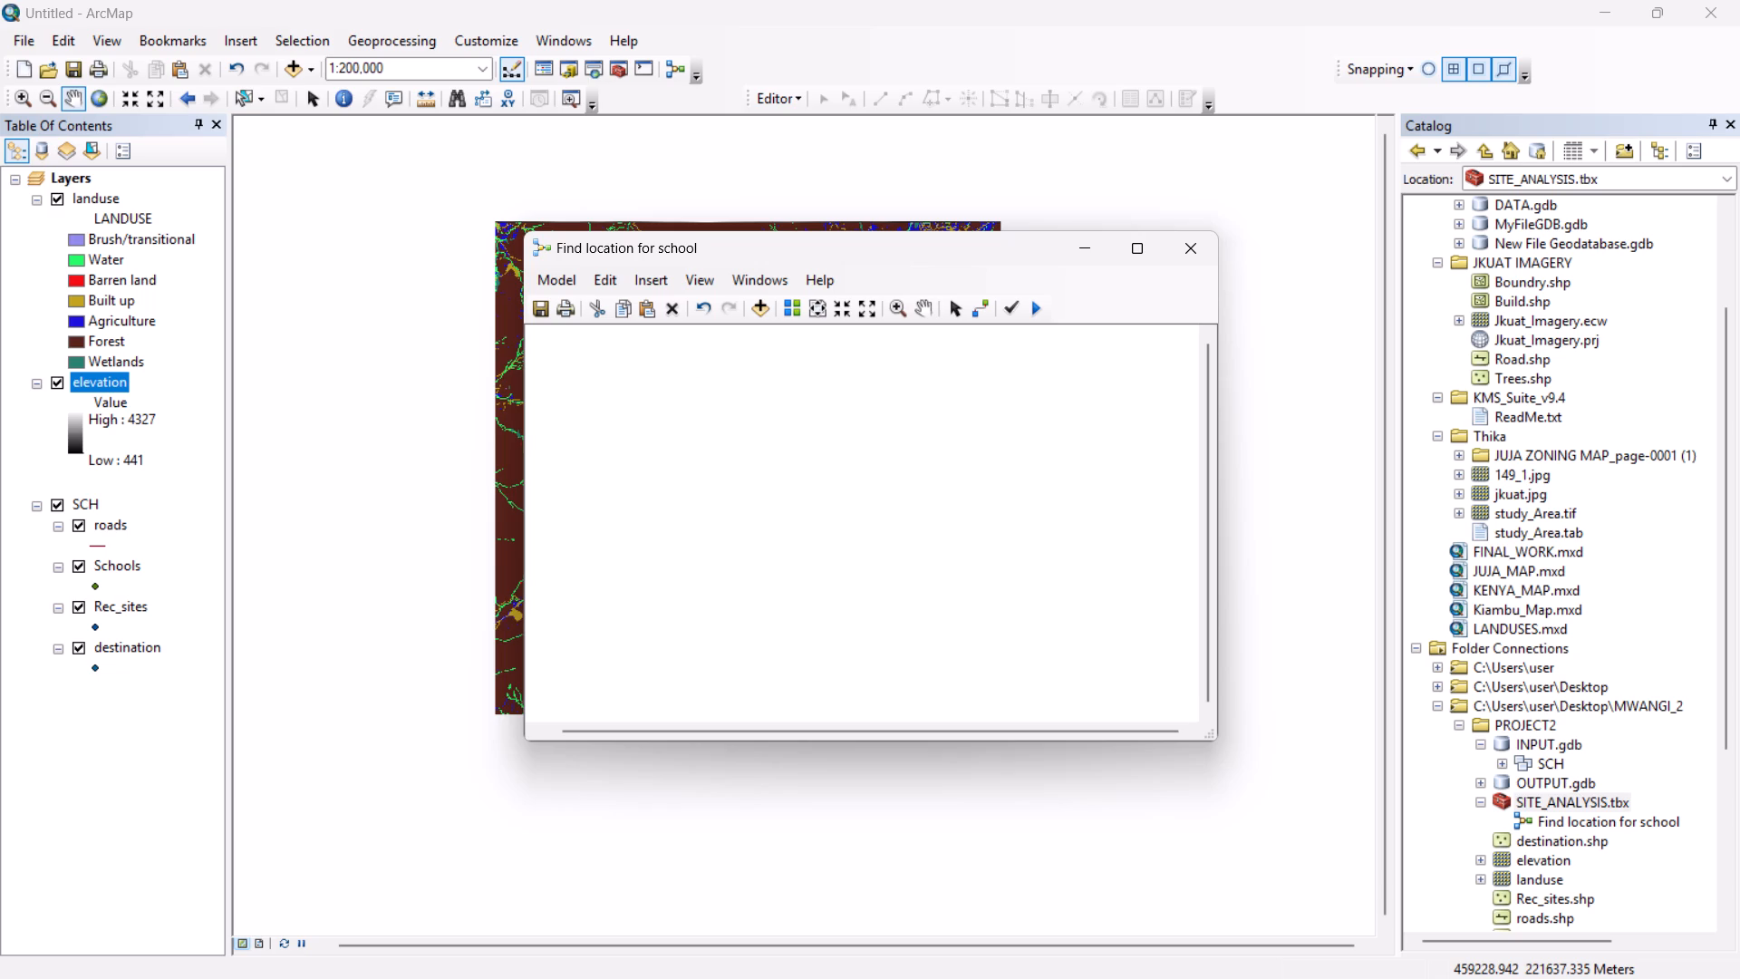
left_click_drag(651, 377, 683, 376)
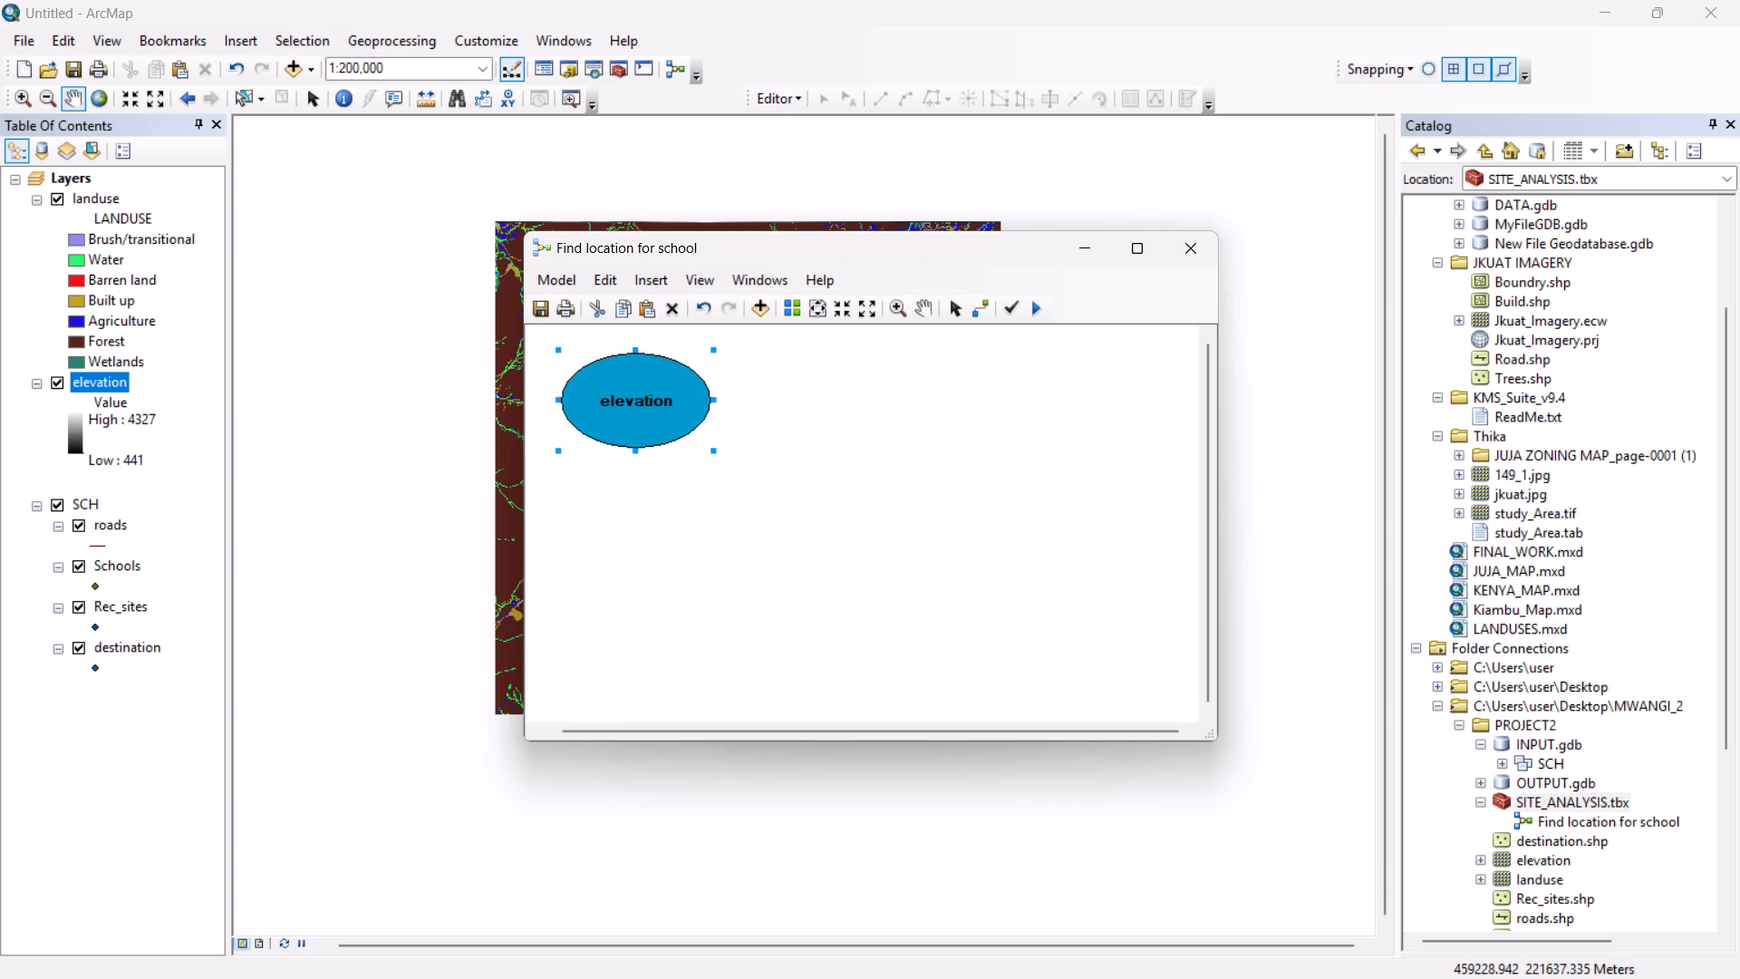
left_click_drag(683, 376, 664, 370)
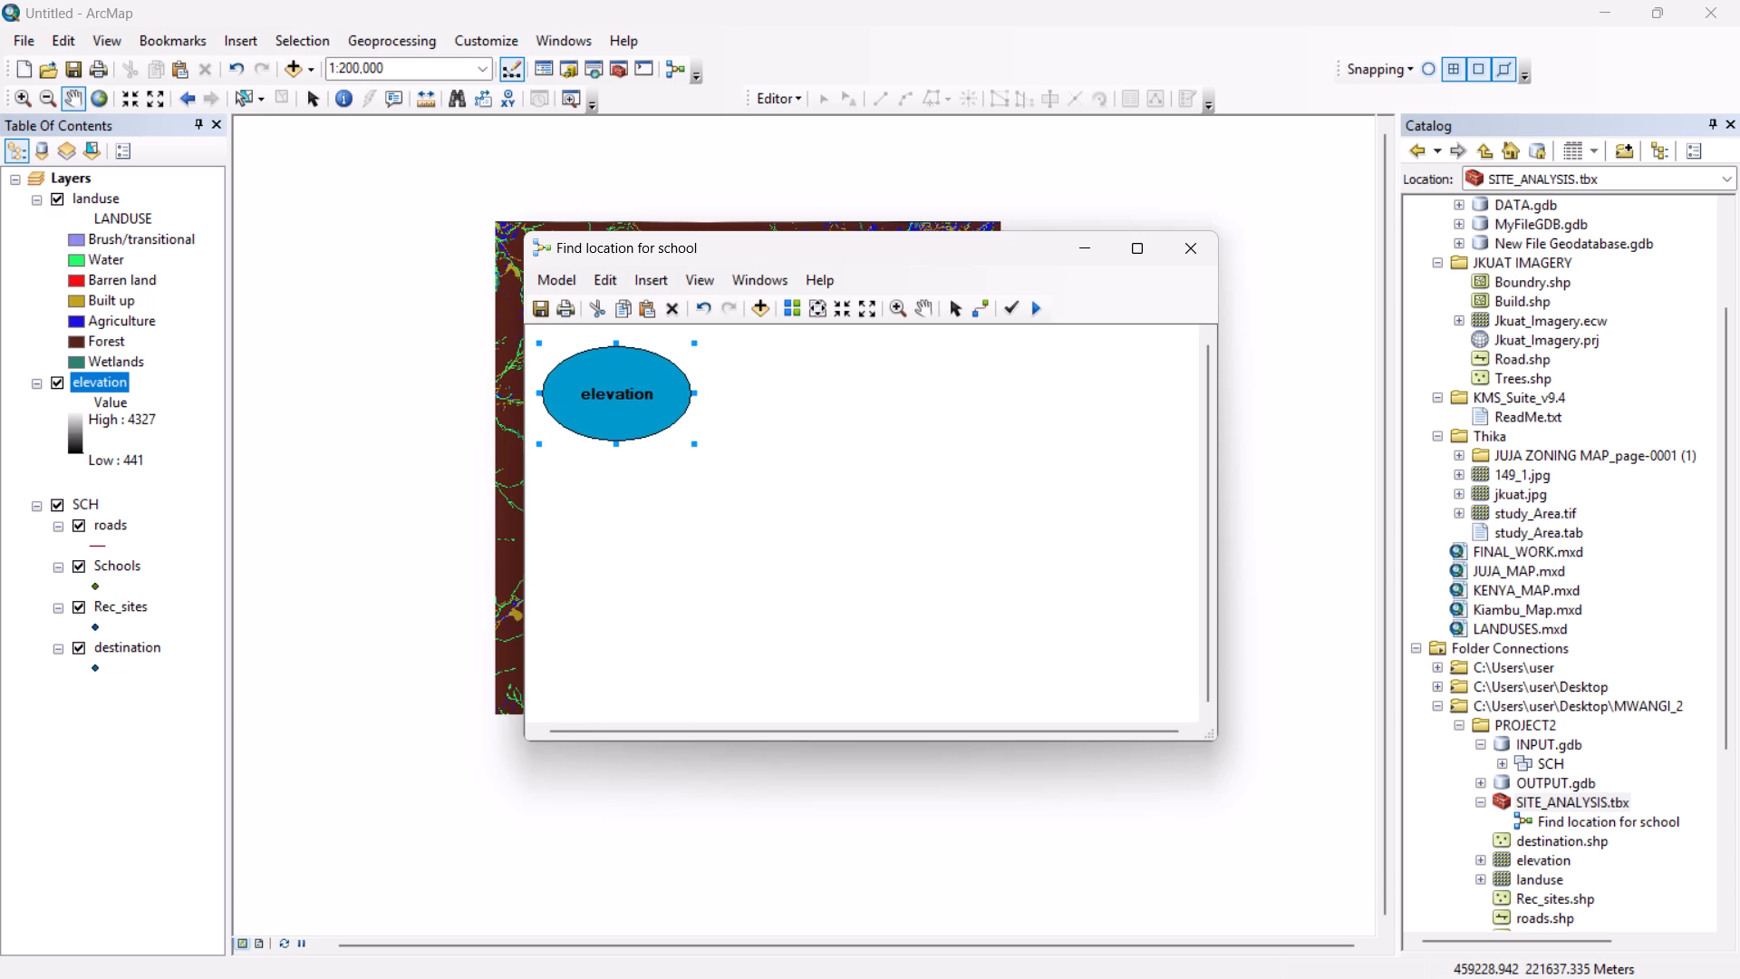
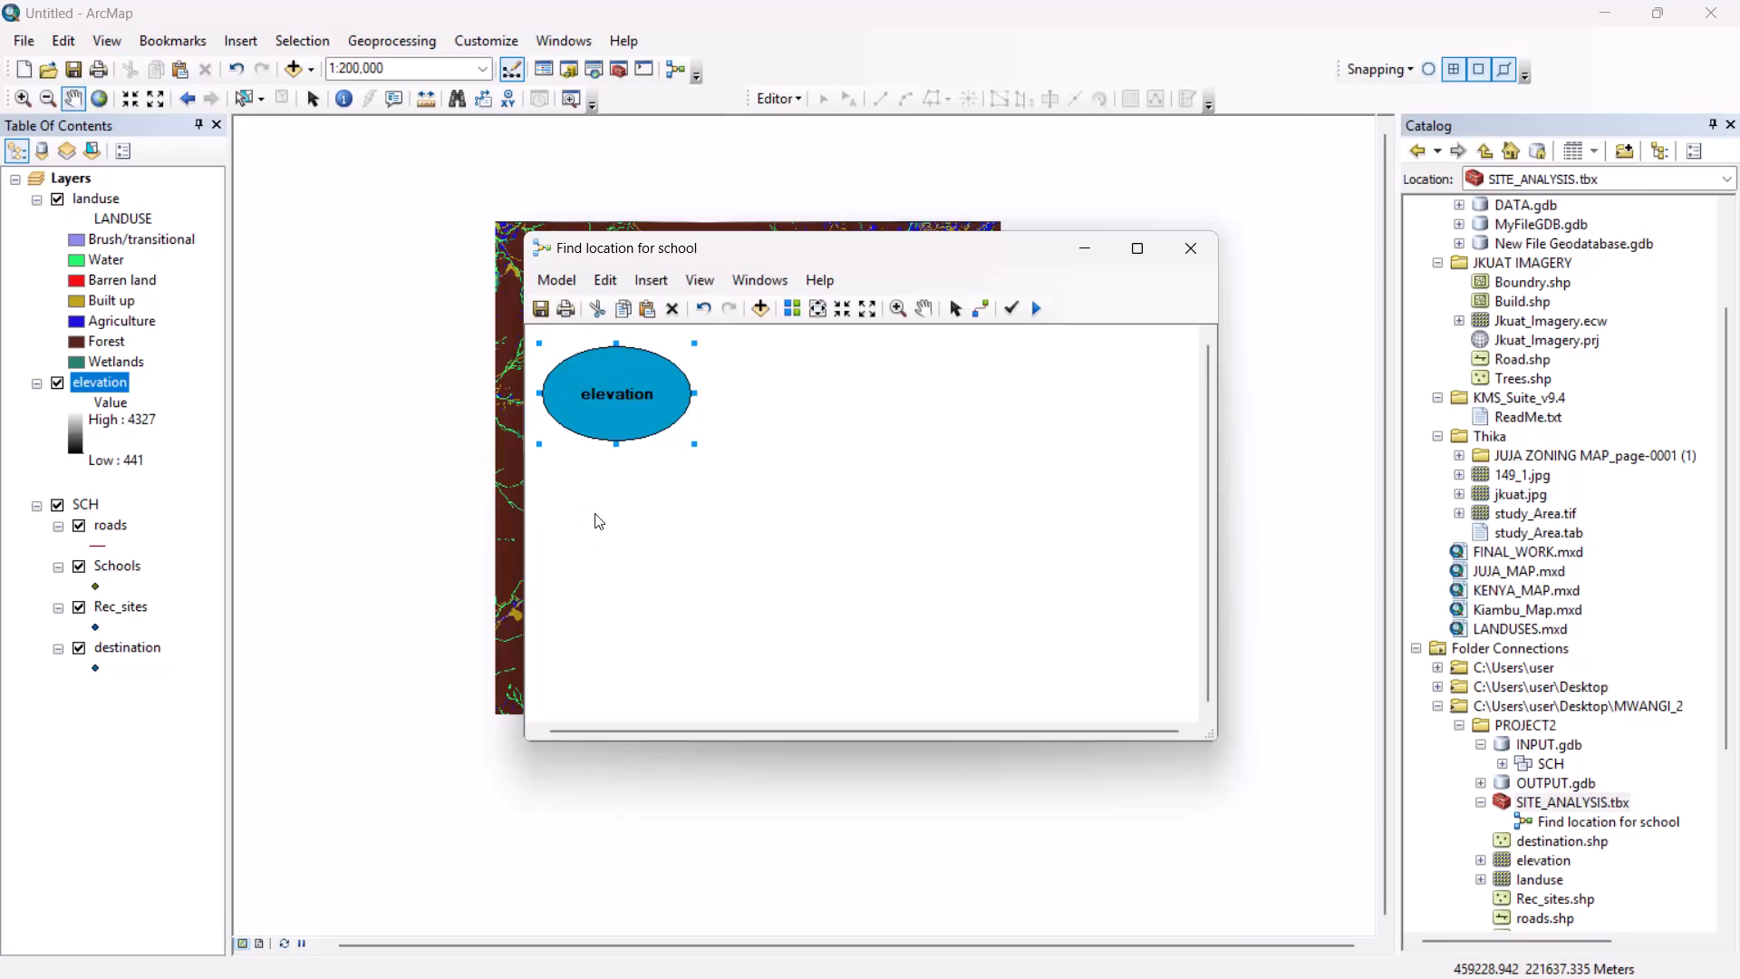
Move the elevation element slightly to the right on the model canvas.
left_click(618, 384)
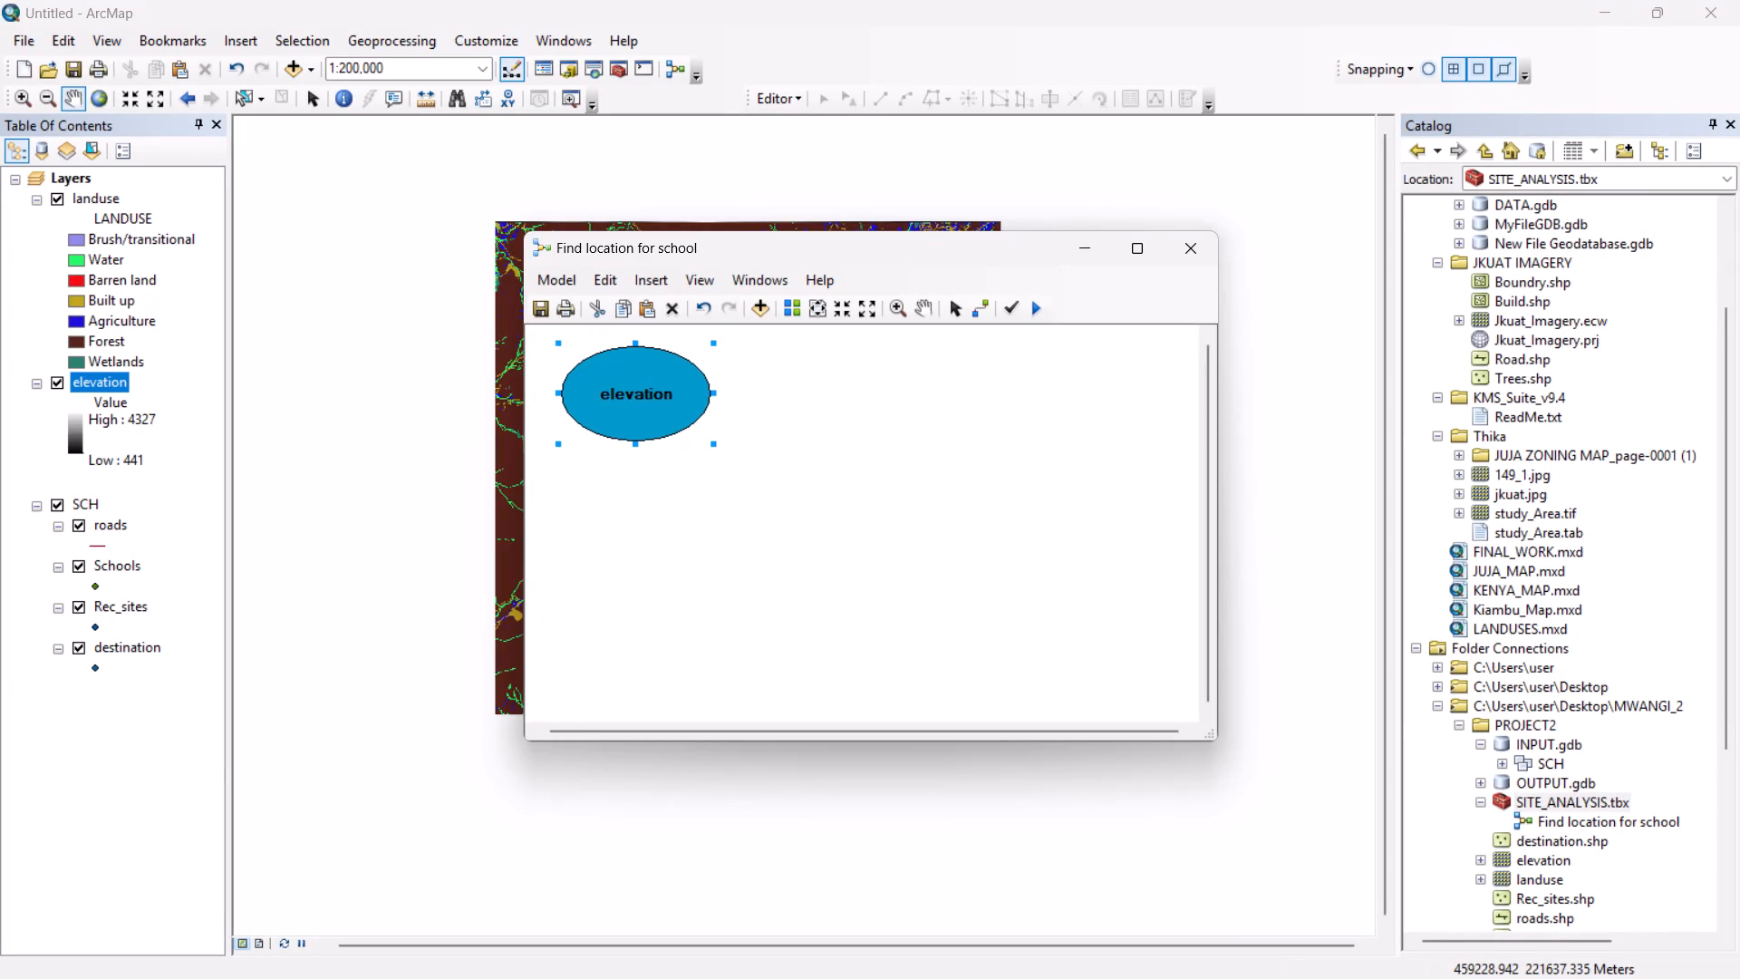
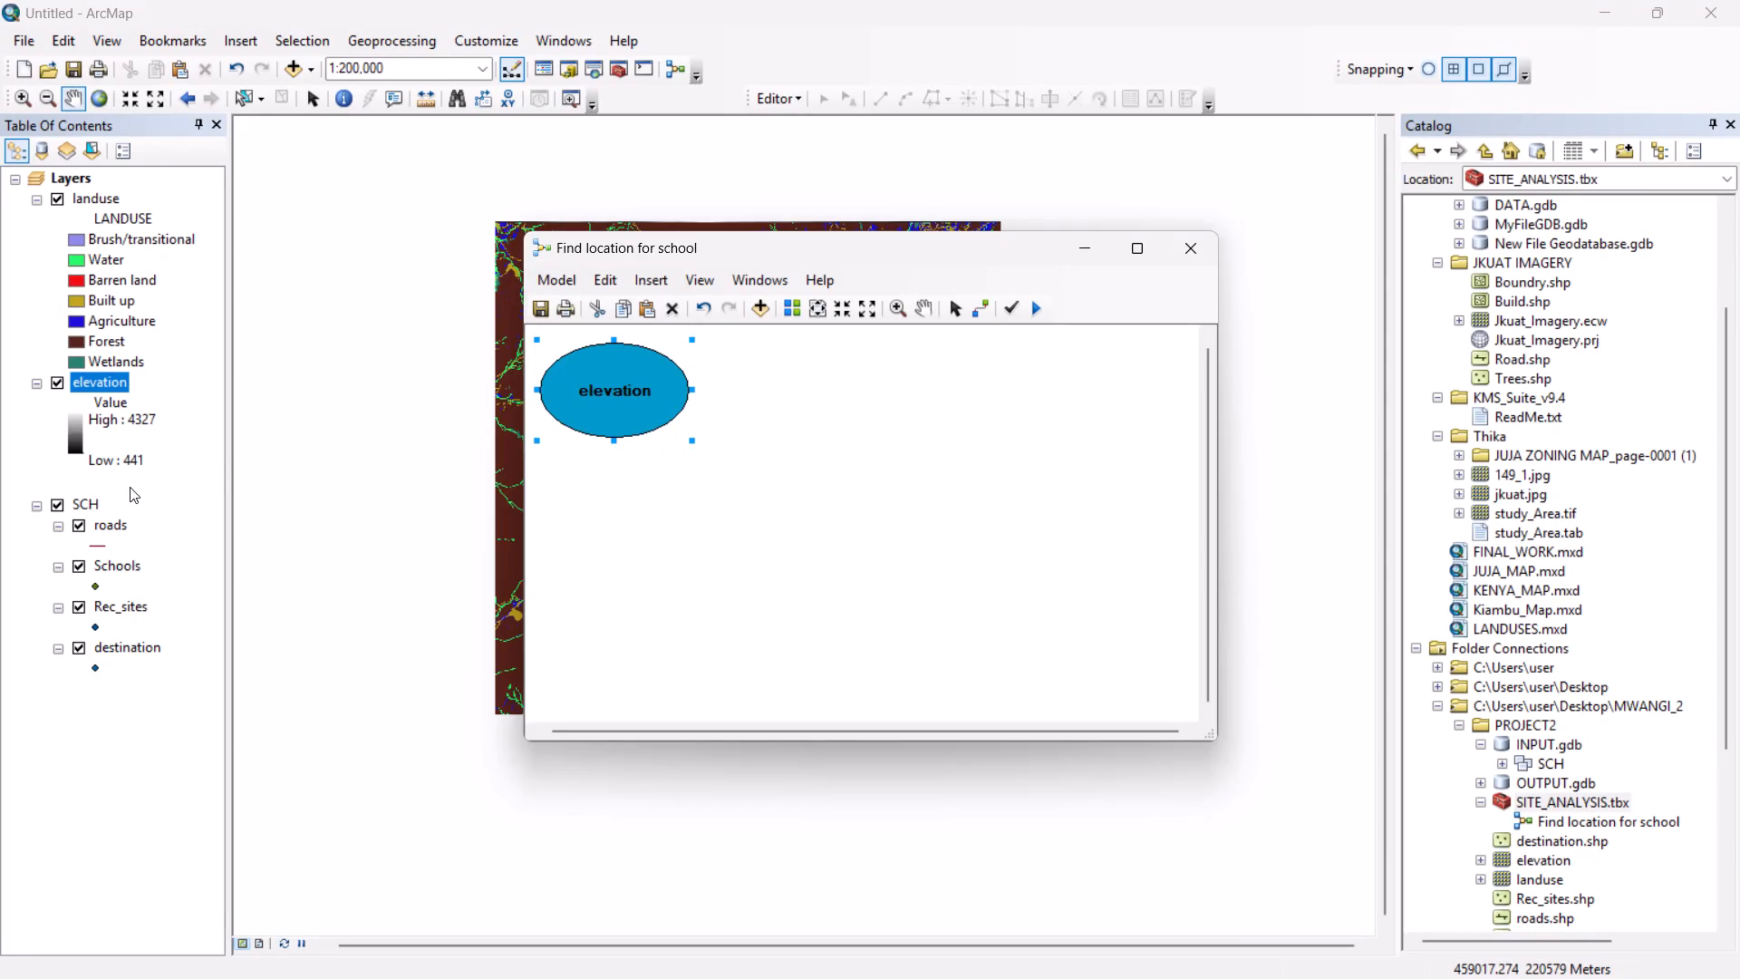
Add the SCH group layer and the roads layer to the model, stacked in a column below elevation.
left_click_drag(83, 498, 648, 509)
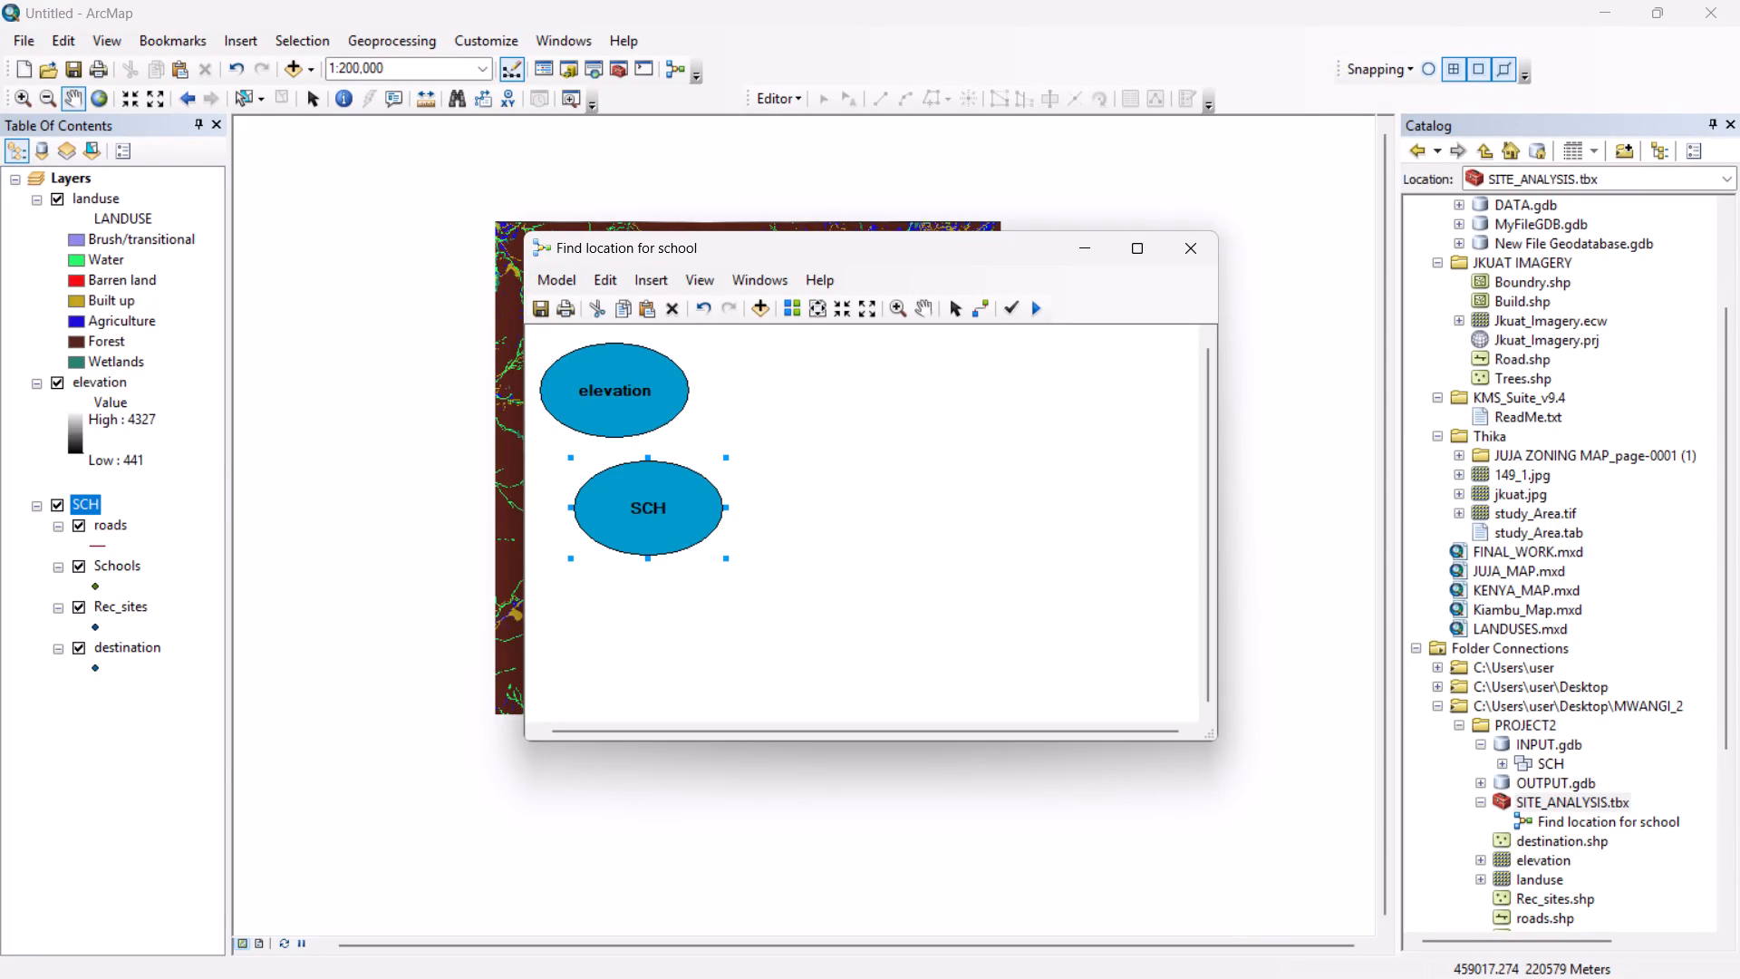
left_click_drag(633, 512, 602, 510)
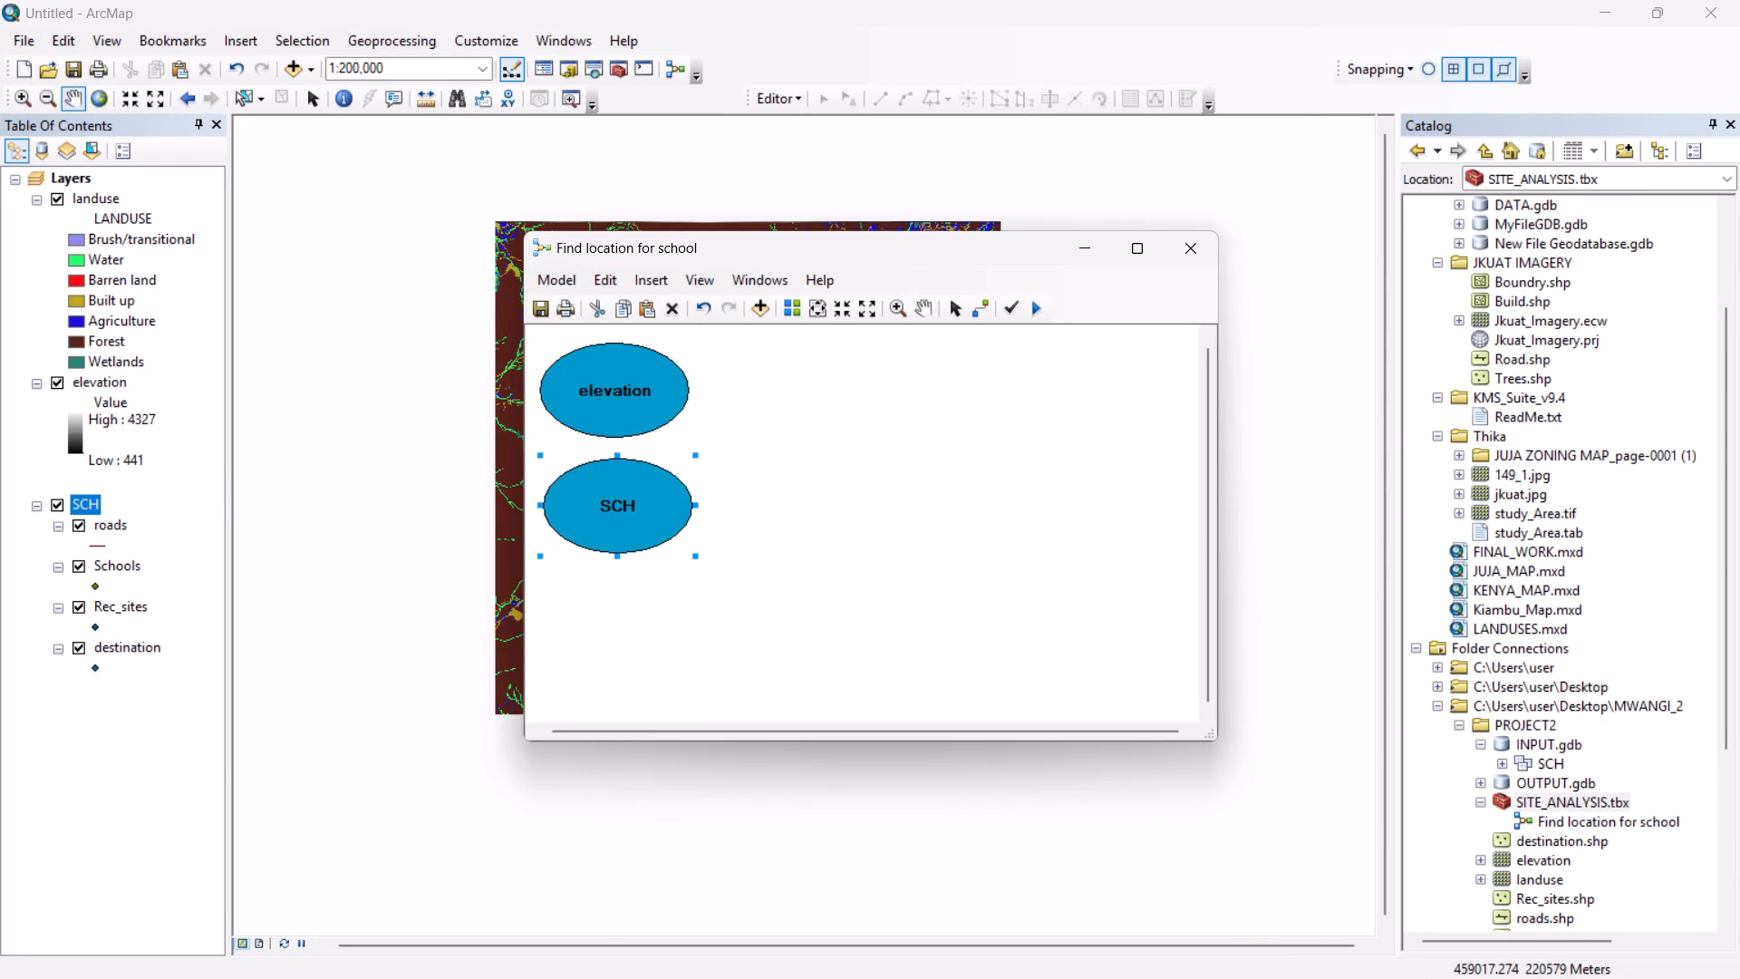
left_click_drag(602, 510, 600, 509)
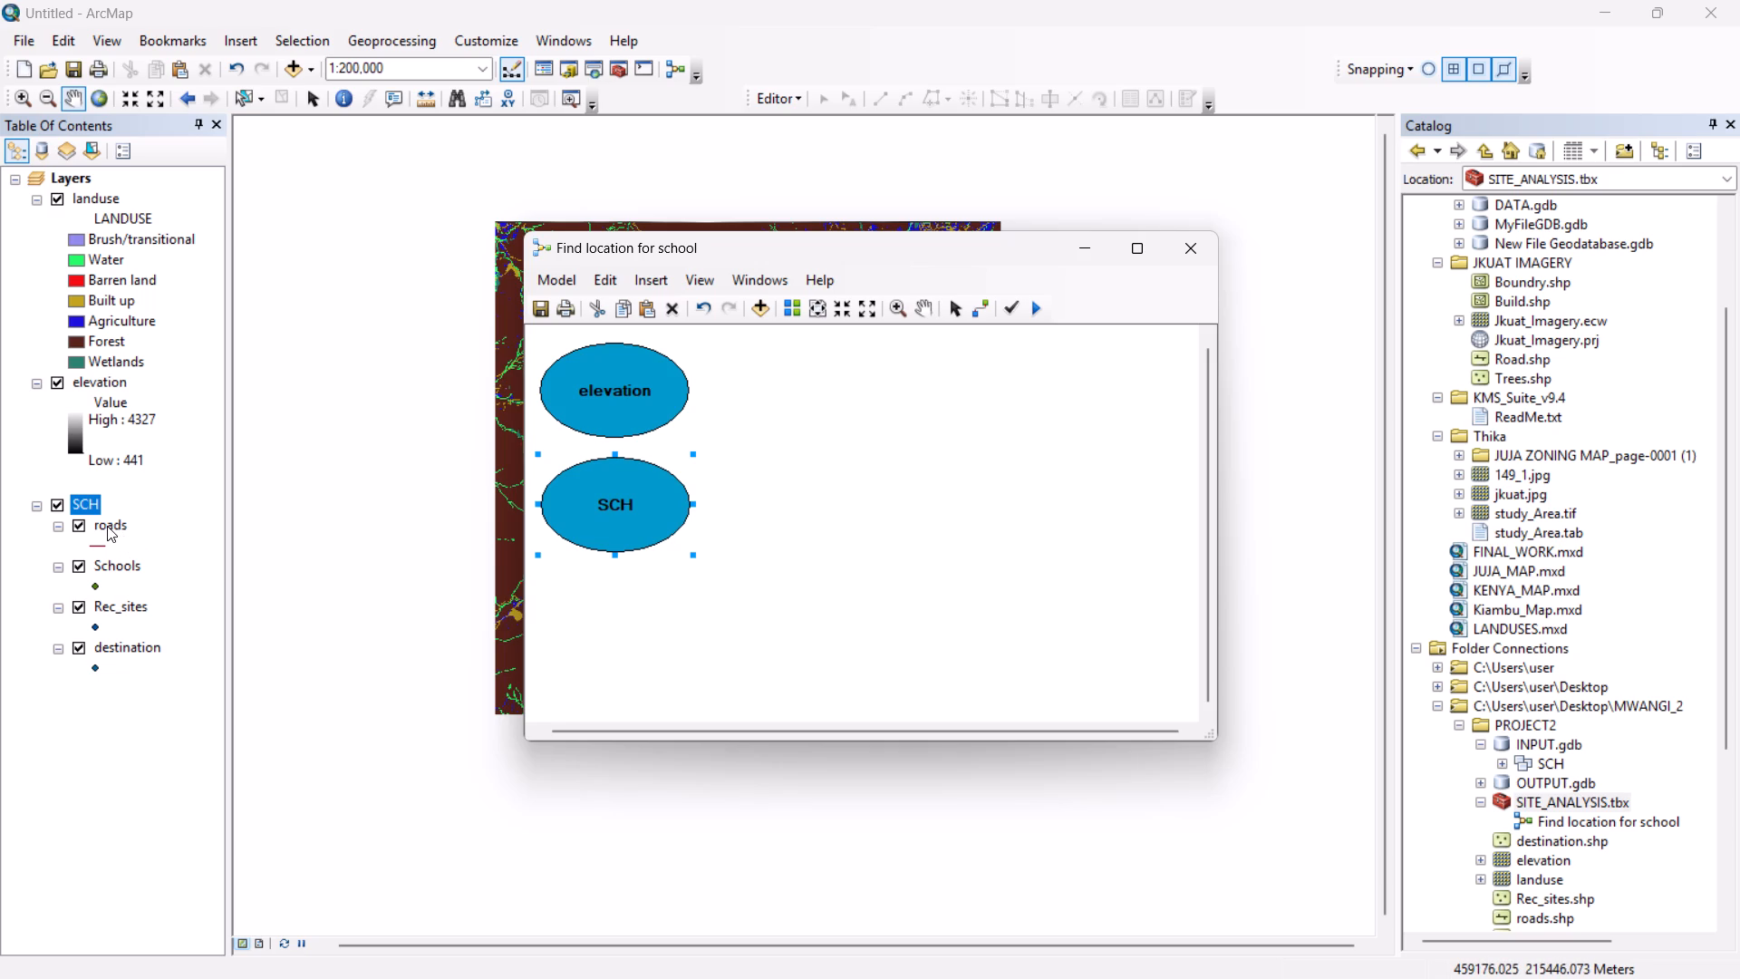
left_click_drag(107, 526, 614, 608)
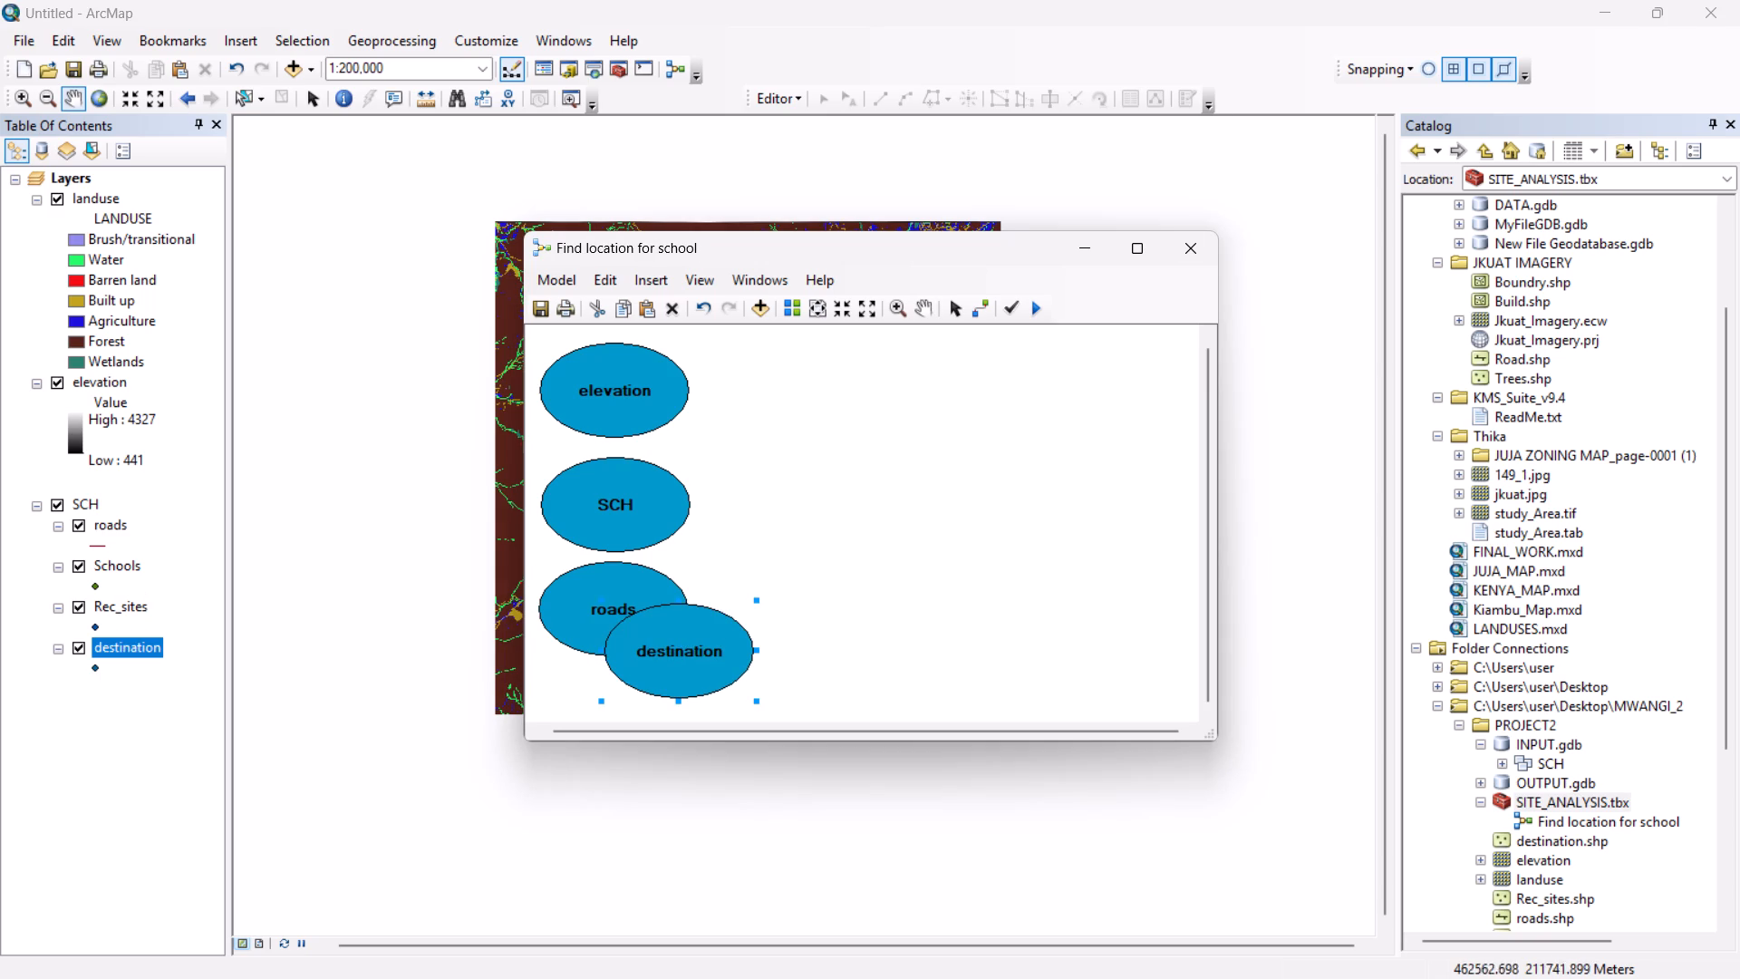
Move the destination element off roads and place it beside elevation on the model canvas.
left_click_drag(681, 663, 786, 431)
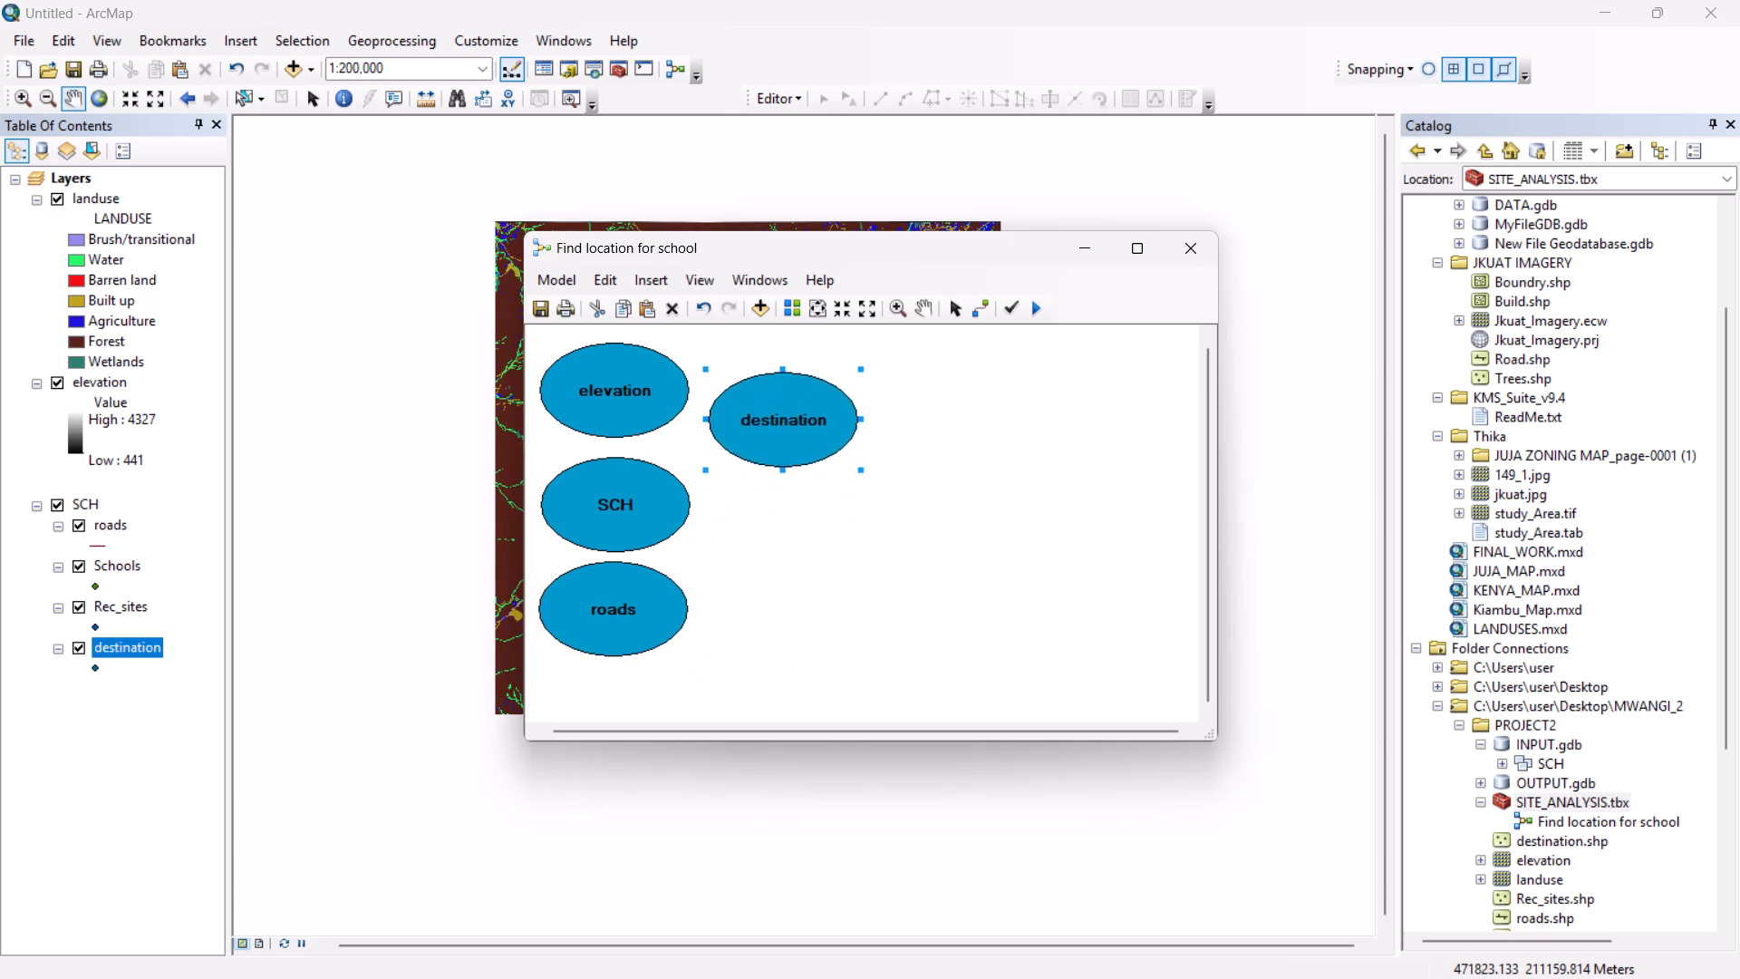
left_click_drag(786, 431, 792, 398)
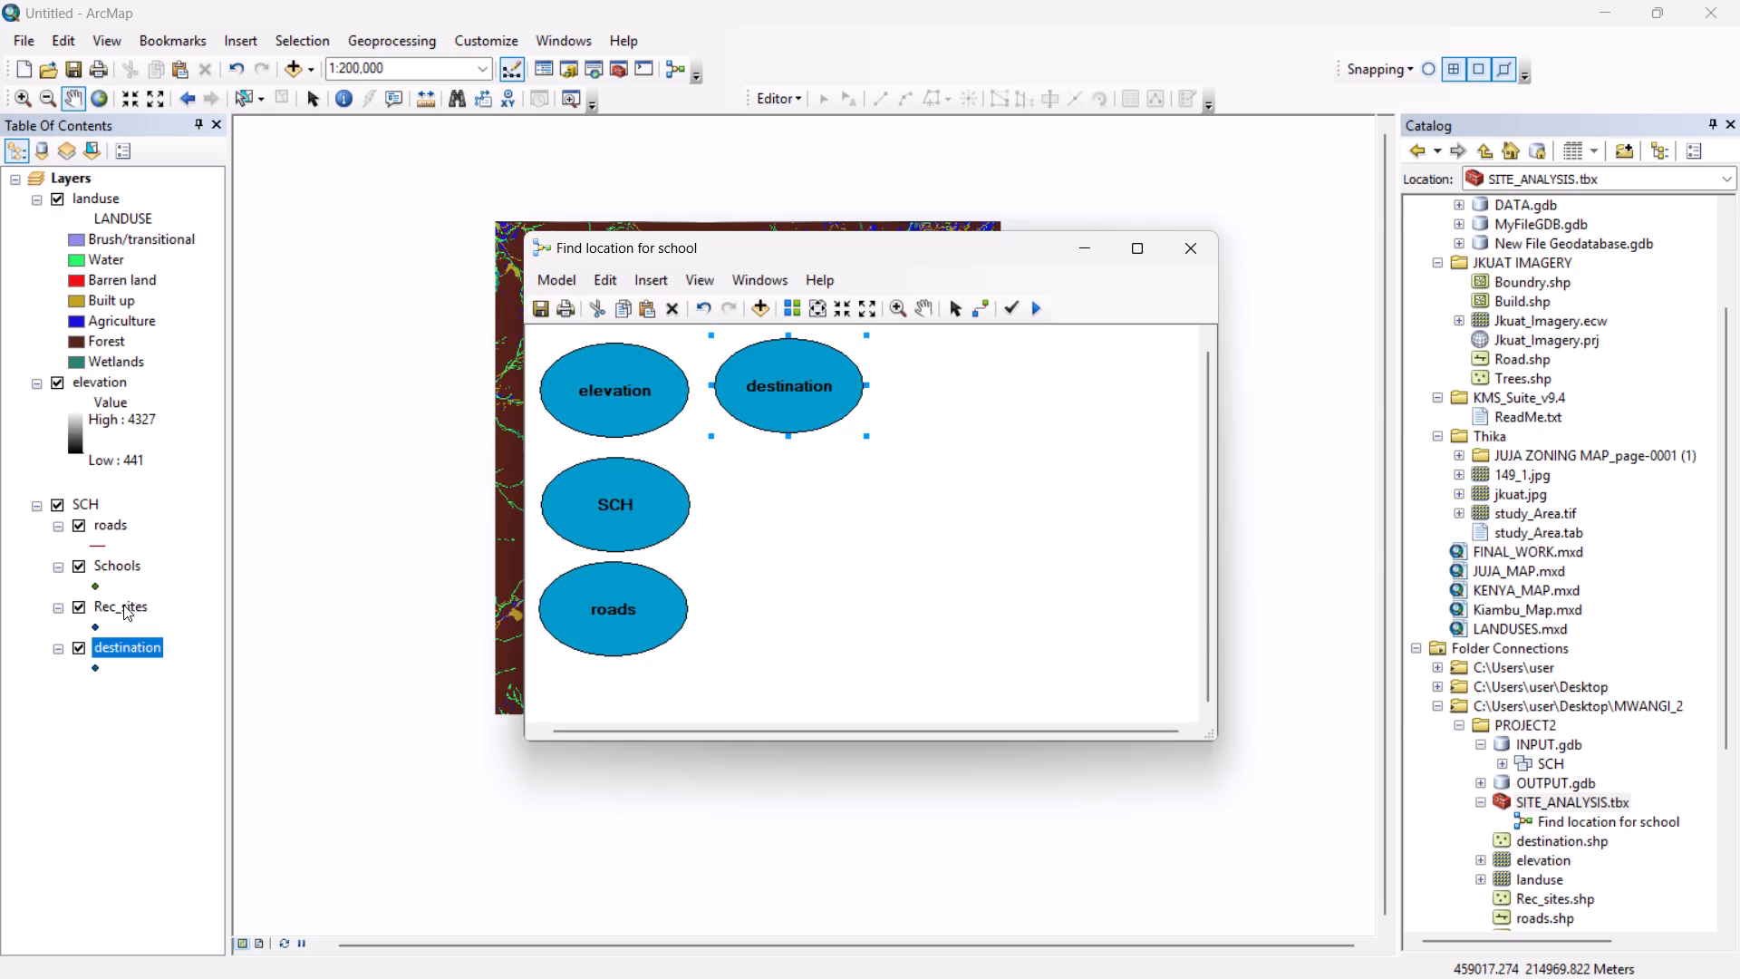
Add the Rec_sites layer to the model and place it beside SCH.
left_click_drag(123, 605, 763, 499)
left_click_drag(761, 490, 796, 496)
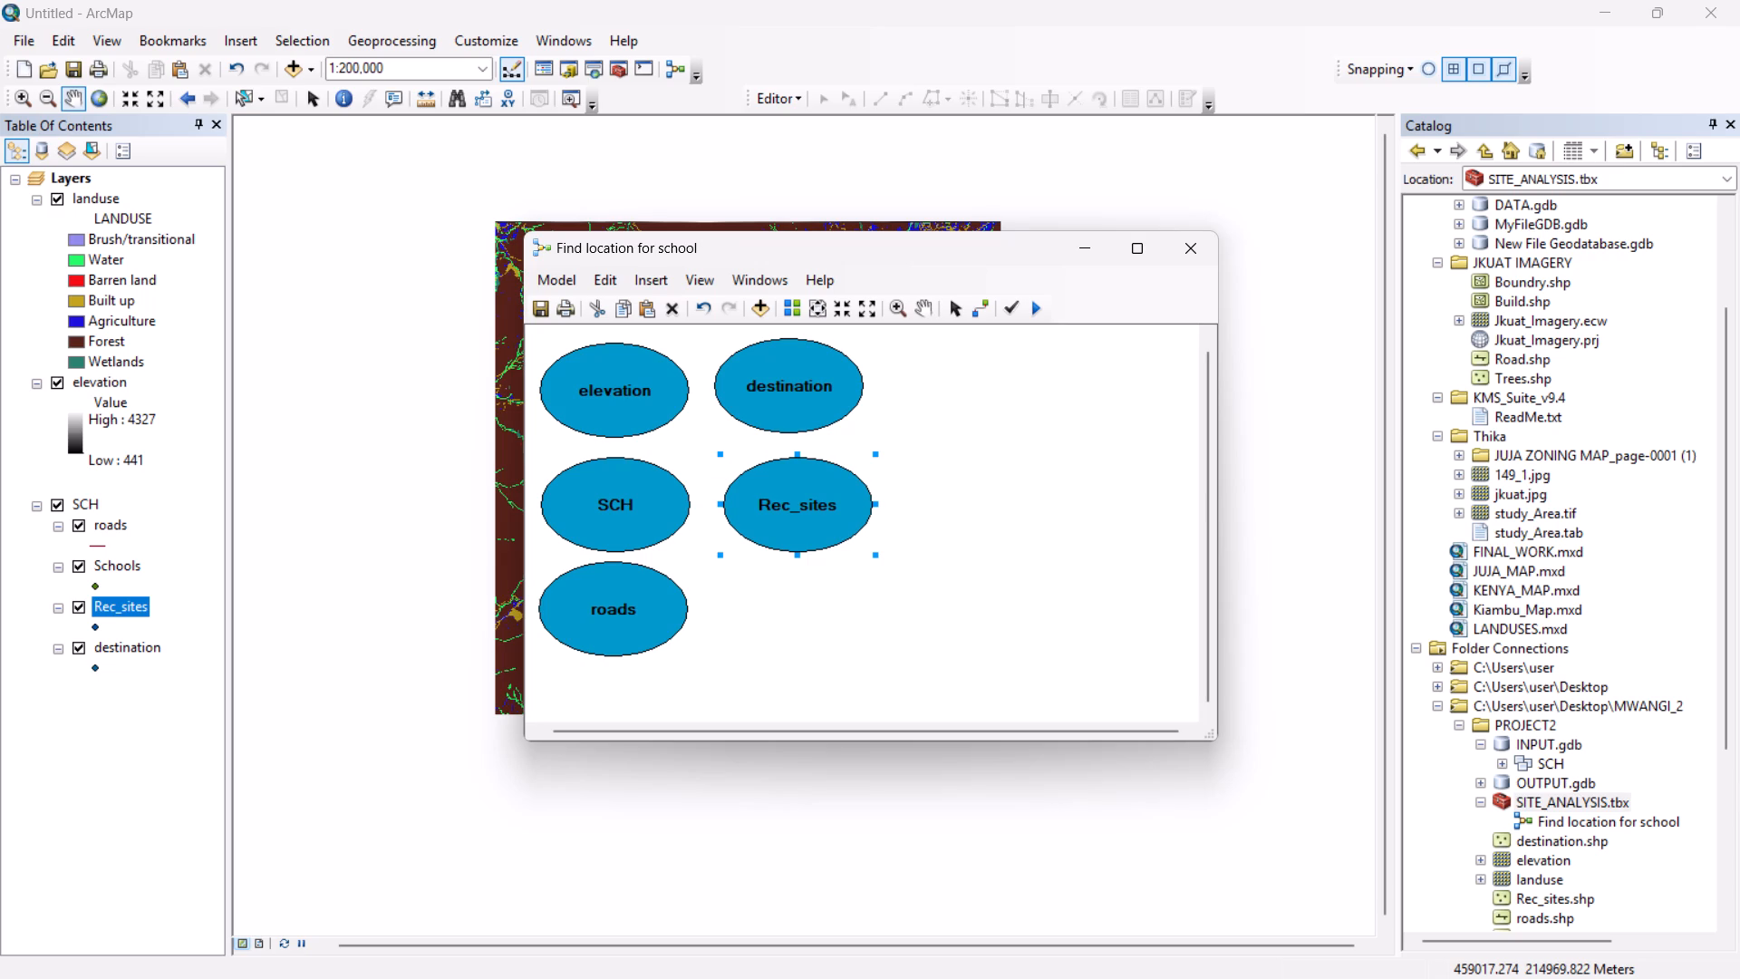
Delete the destination element from the model.
right_click(788, 395)
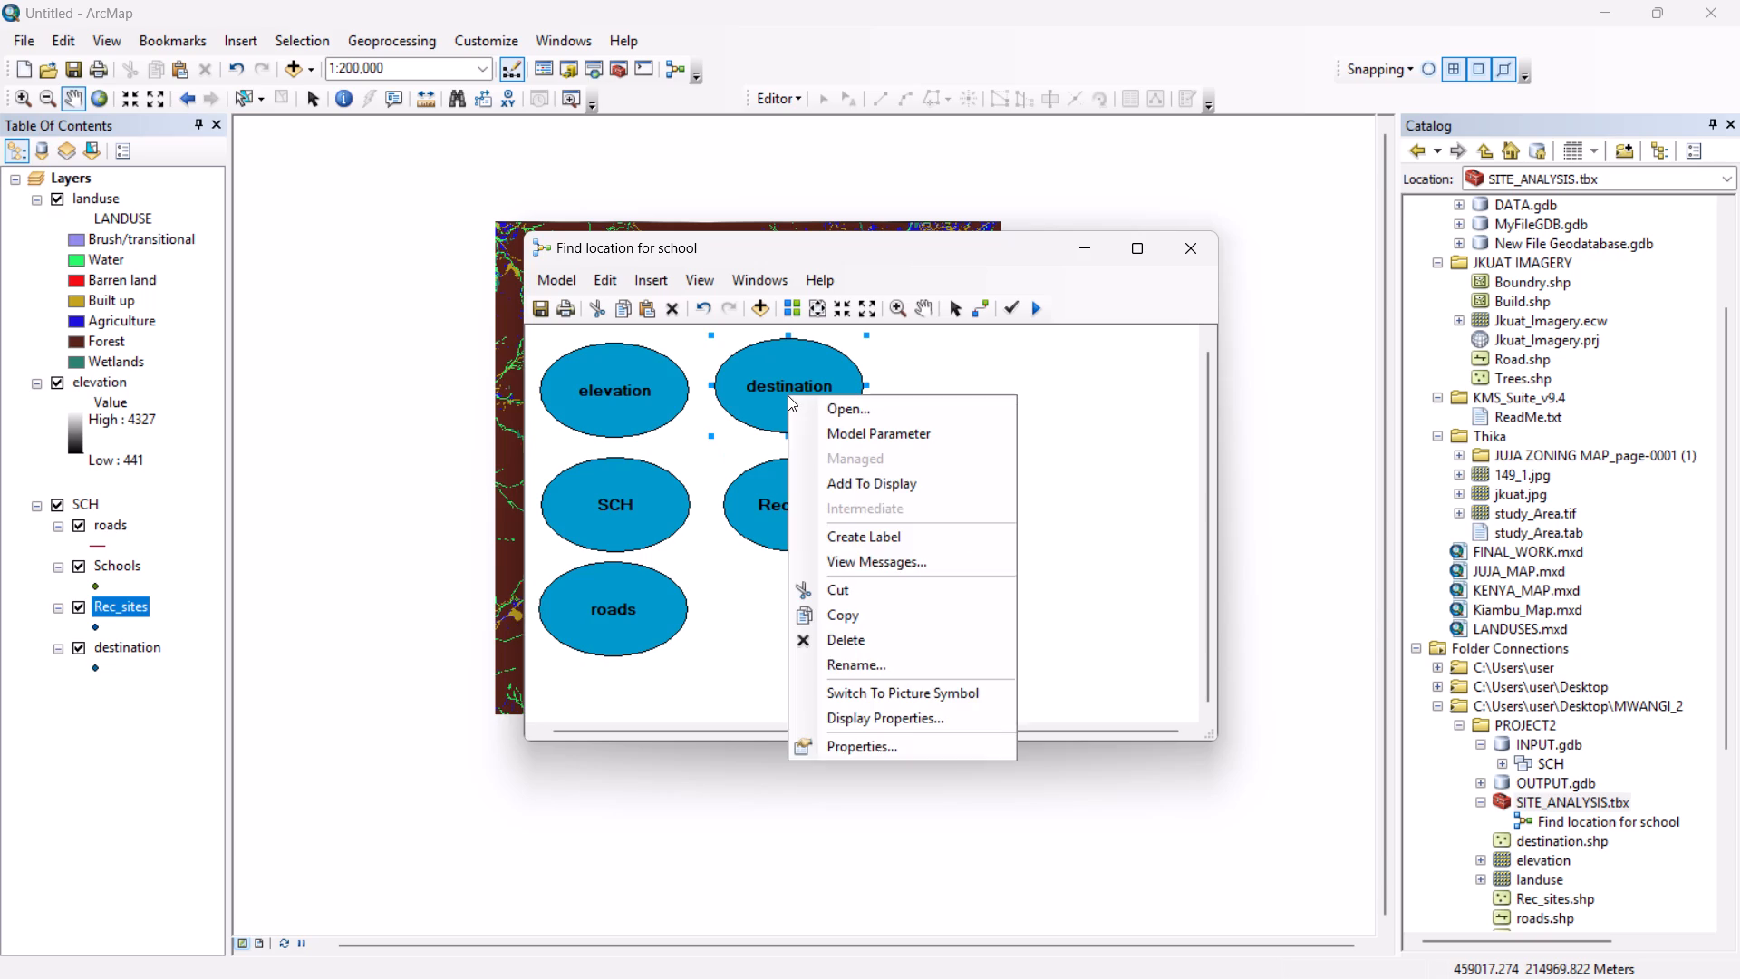
left_click(836, 635)
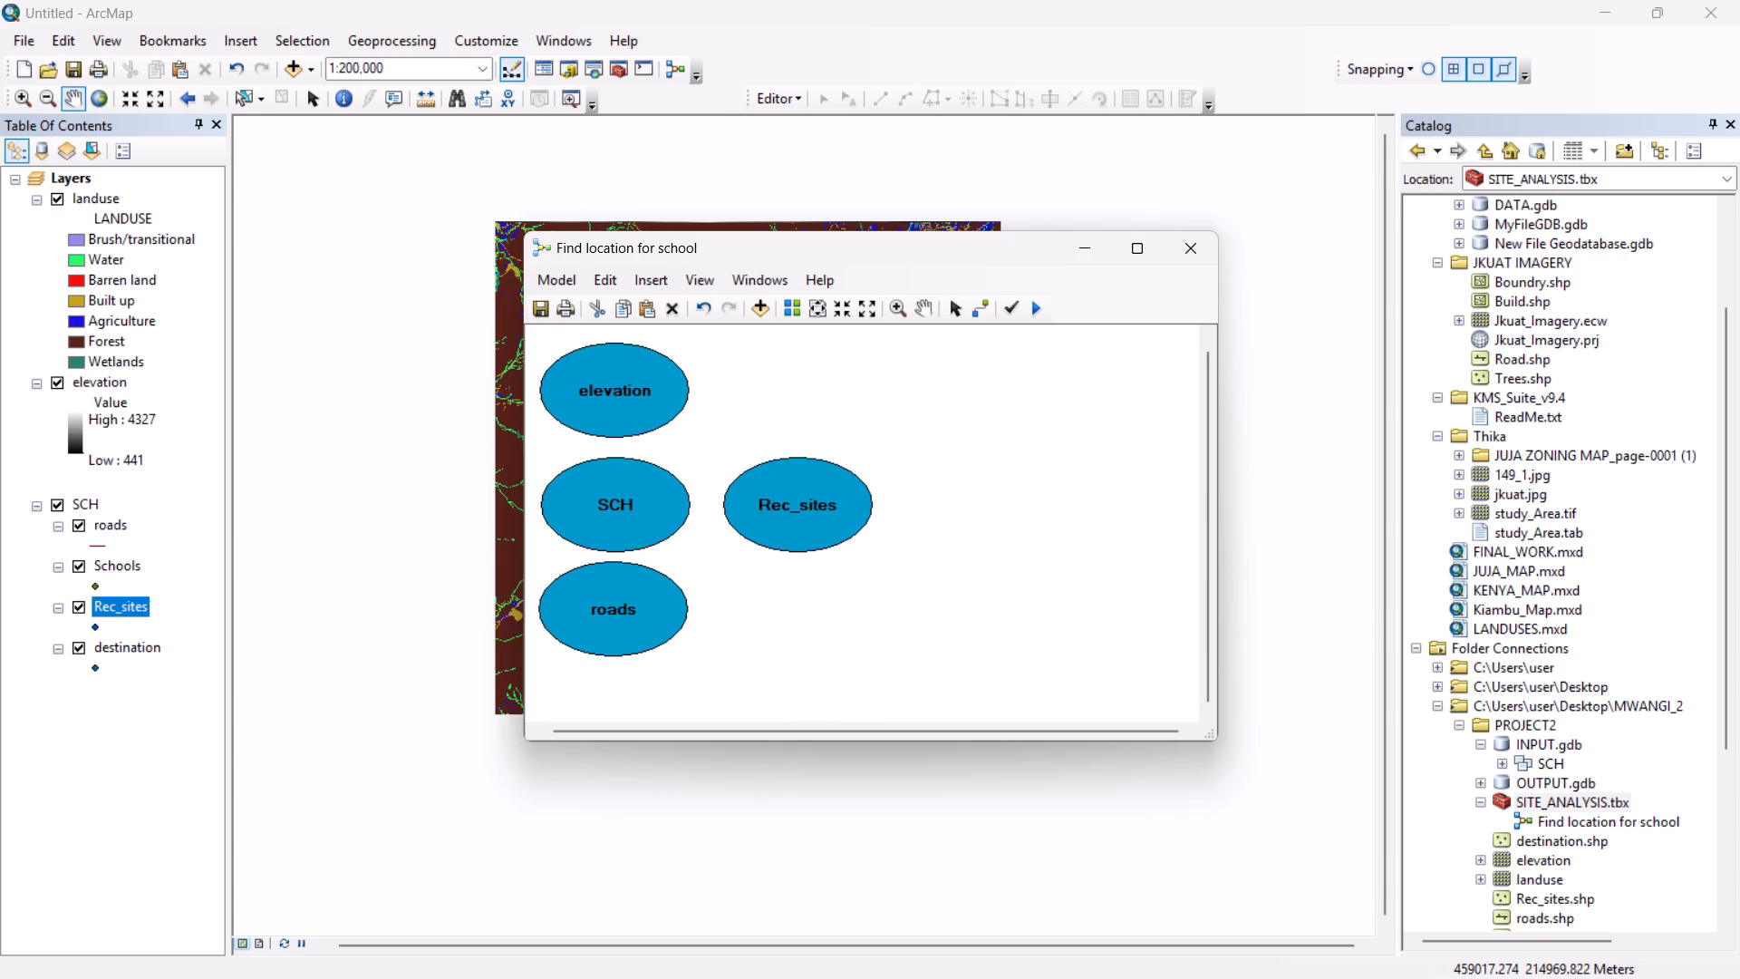
Move the Rec_sites element up so it sits beside elevation on the model canvas.
left_click_drag(786, 509, 763, 489)
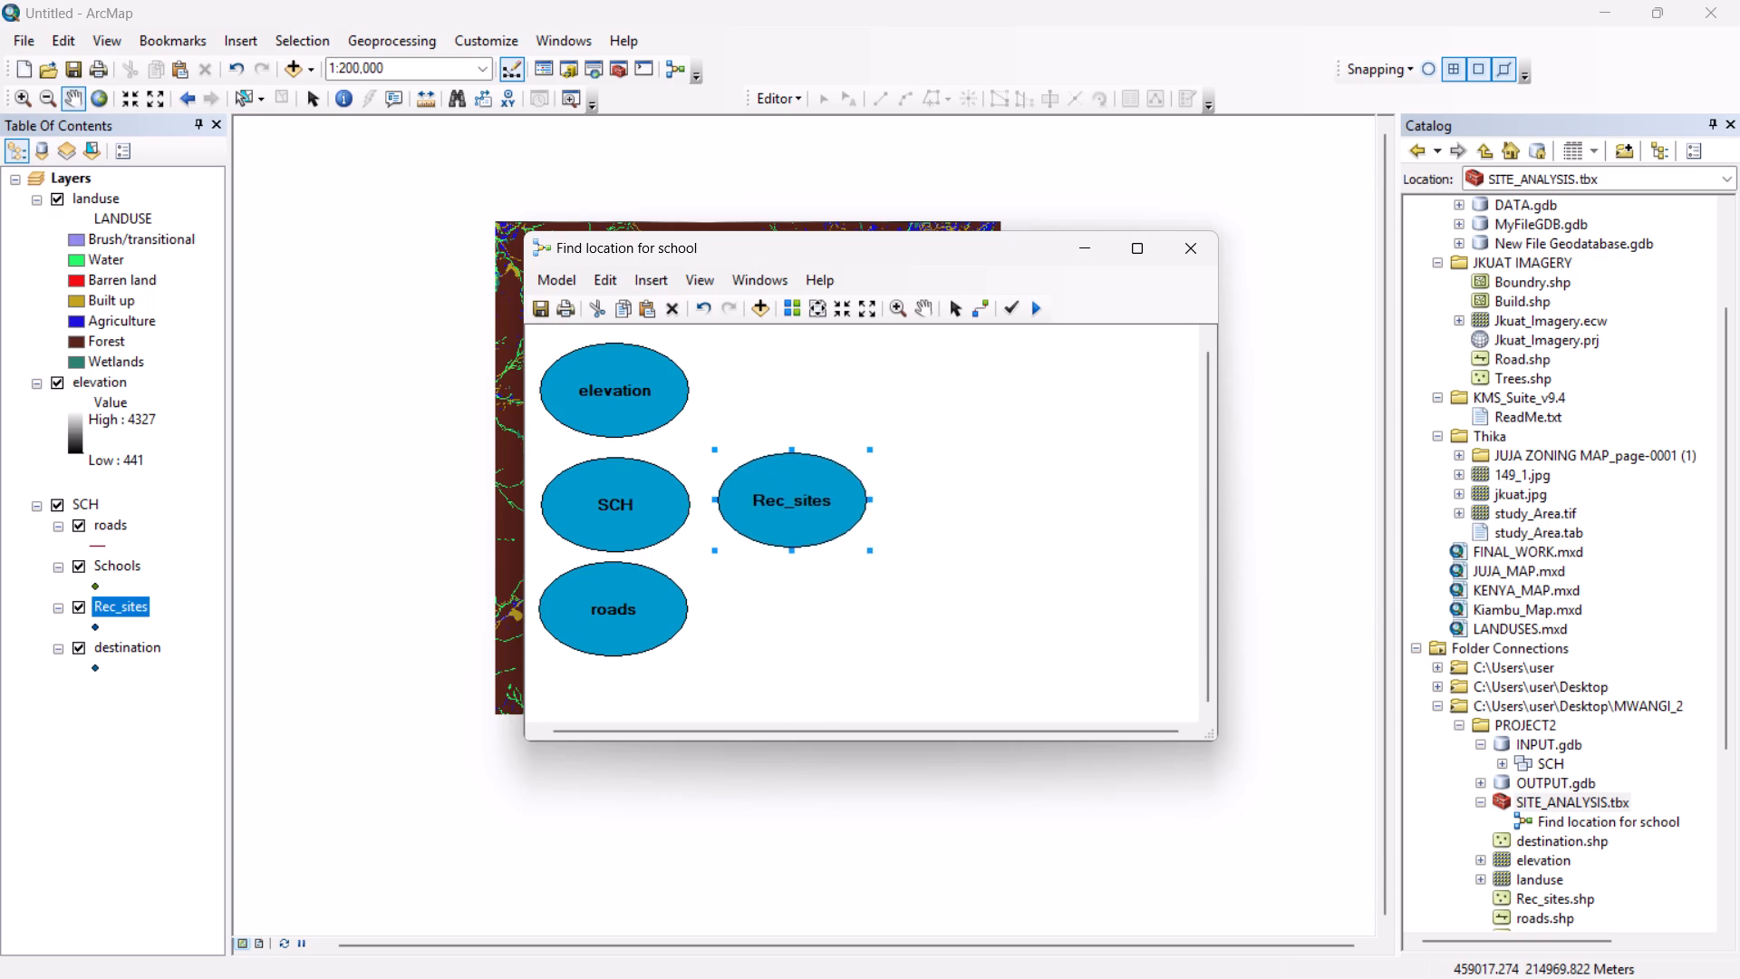
left_click_drag(763, 489, 780, 395)
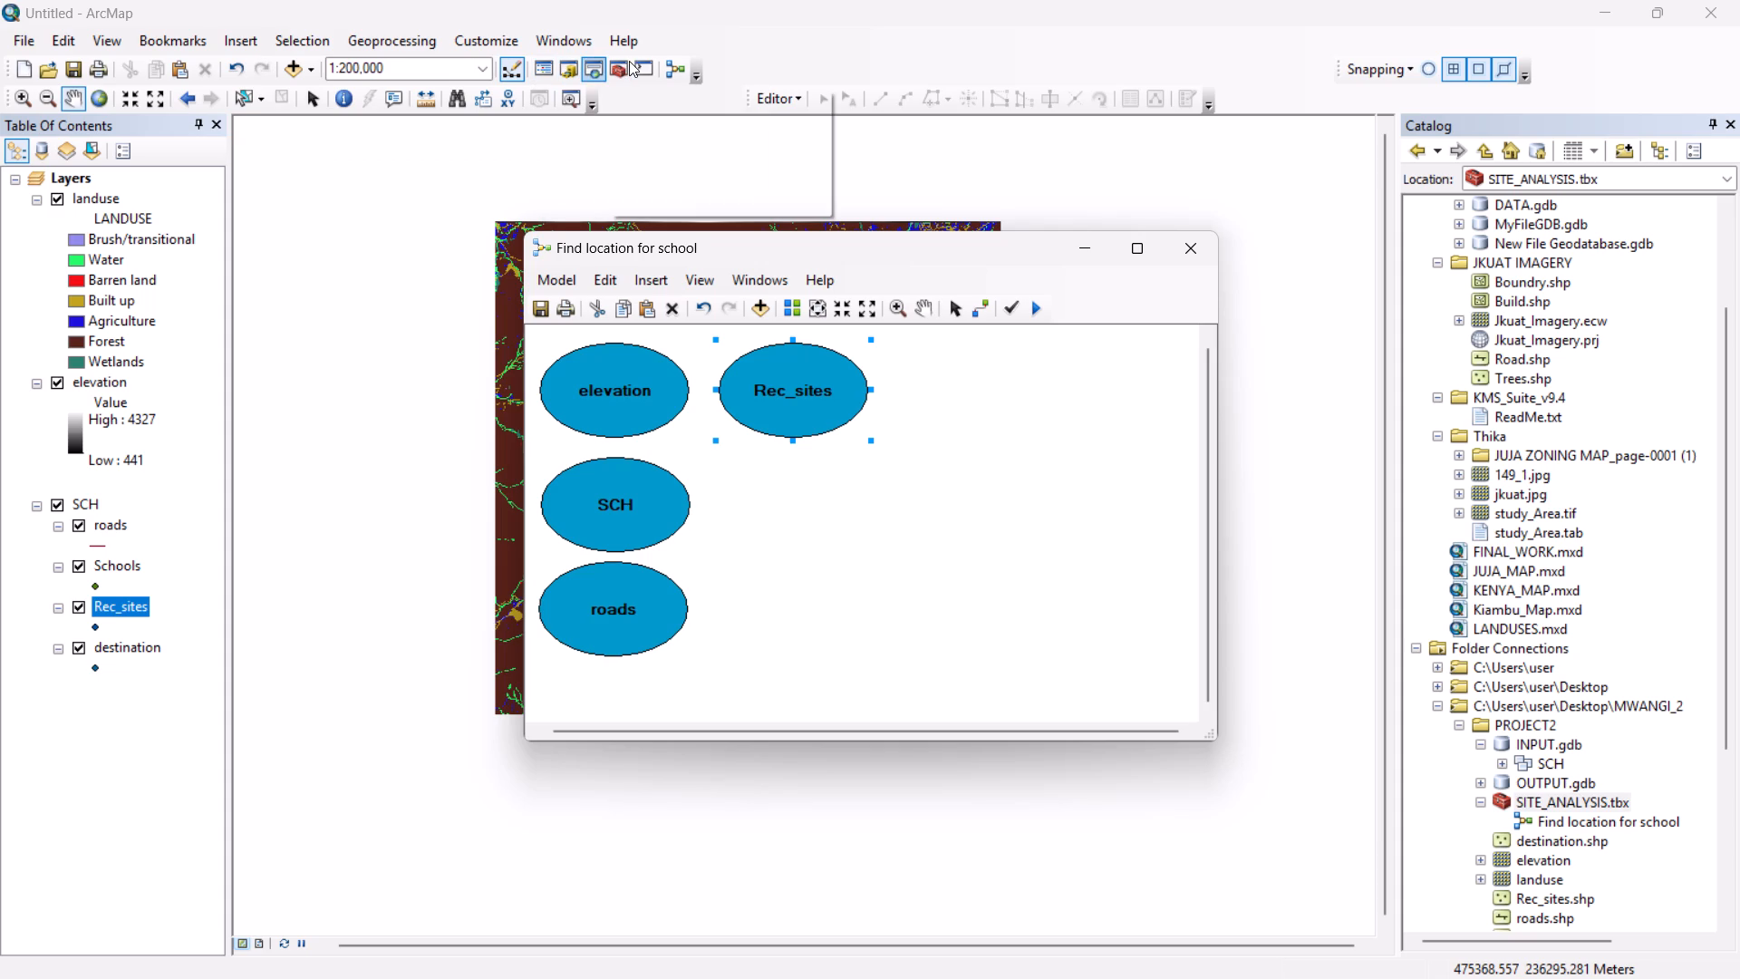
Search for slope and add the Slope (Spatial Analyst) tool to the model, placing it with its output below Rec_sites.
left_click(694, 72)
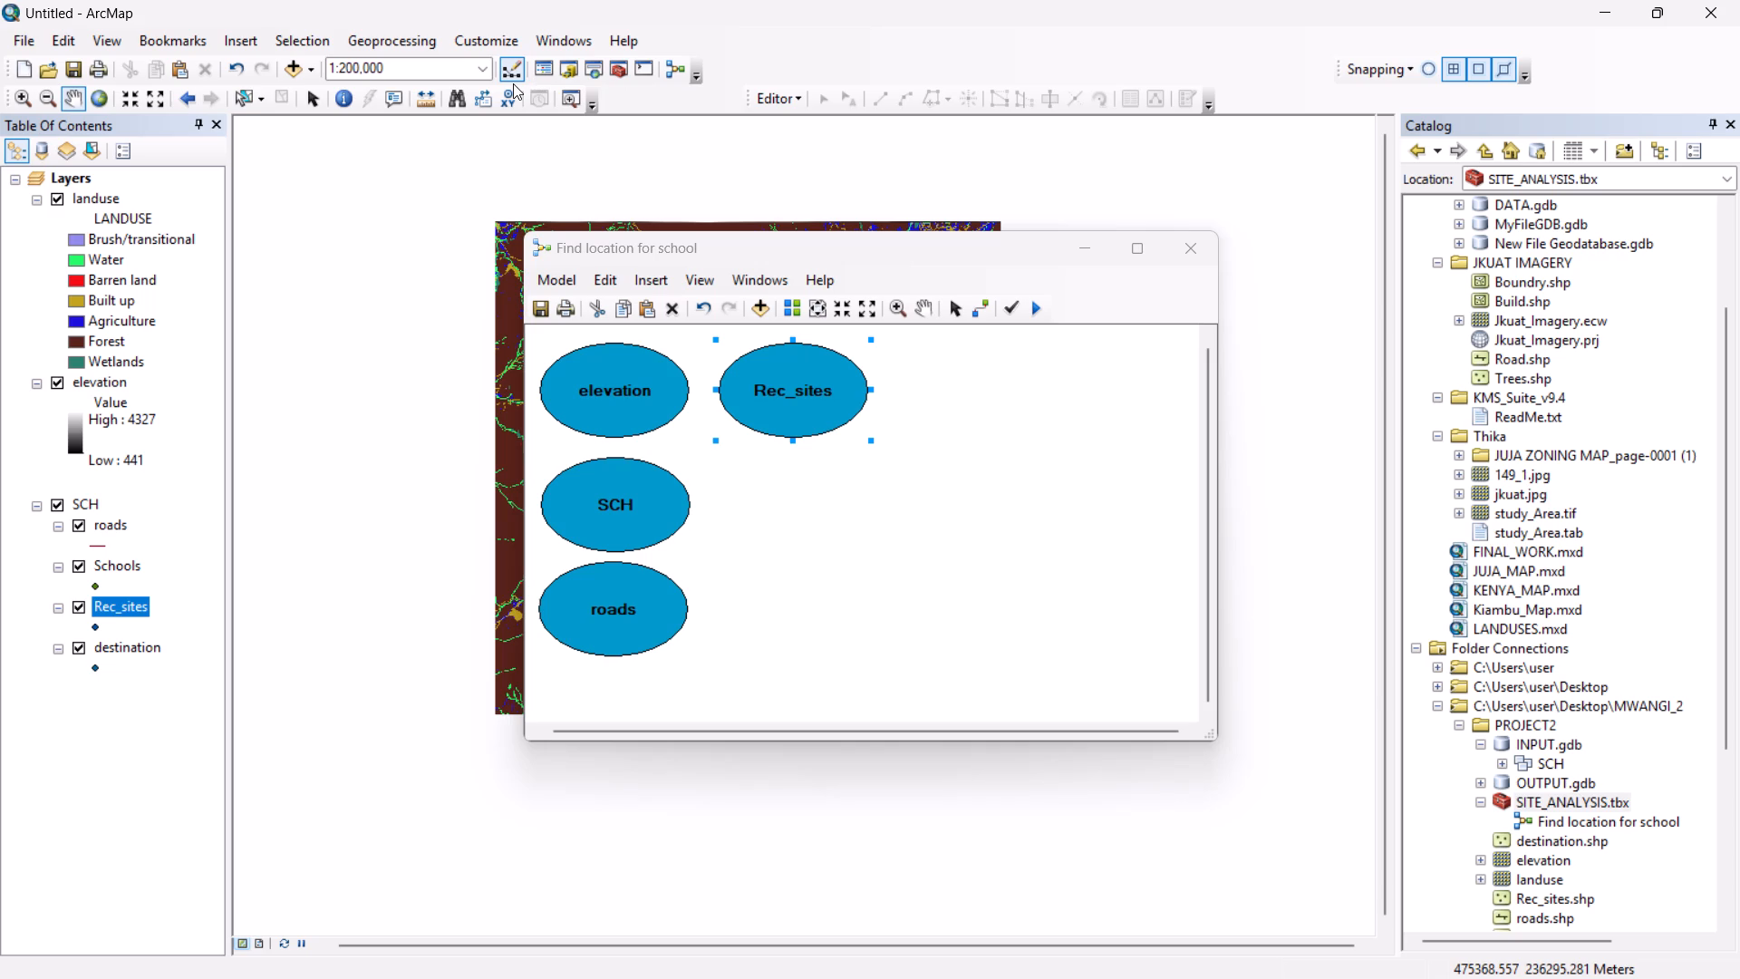
left_click(590, 67)
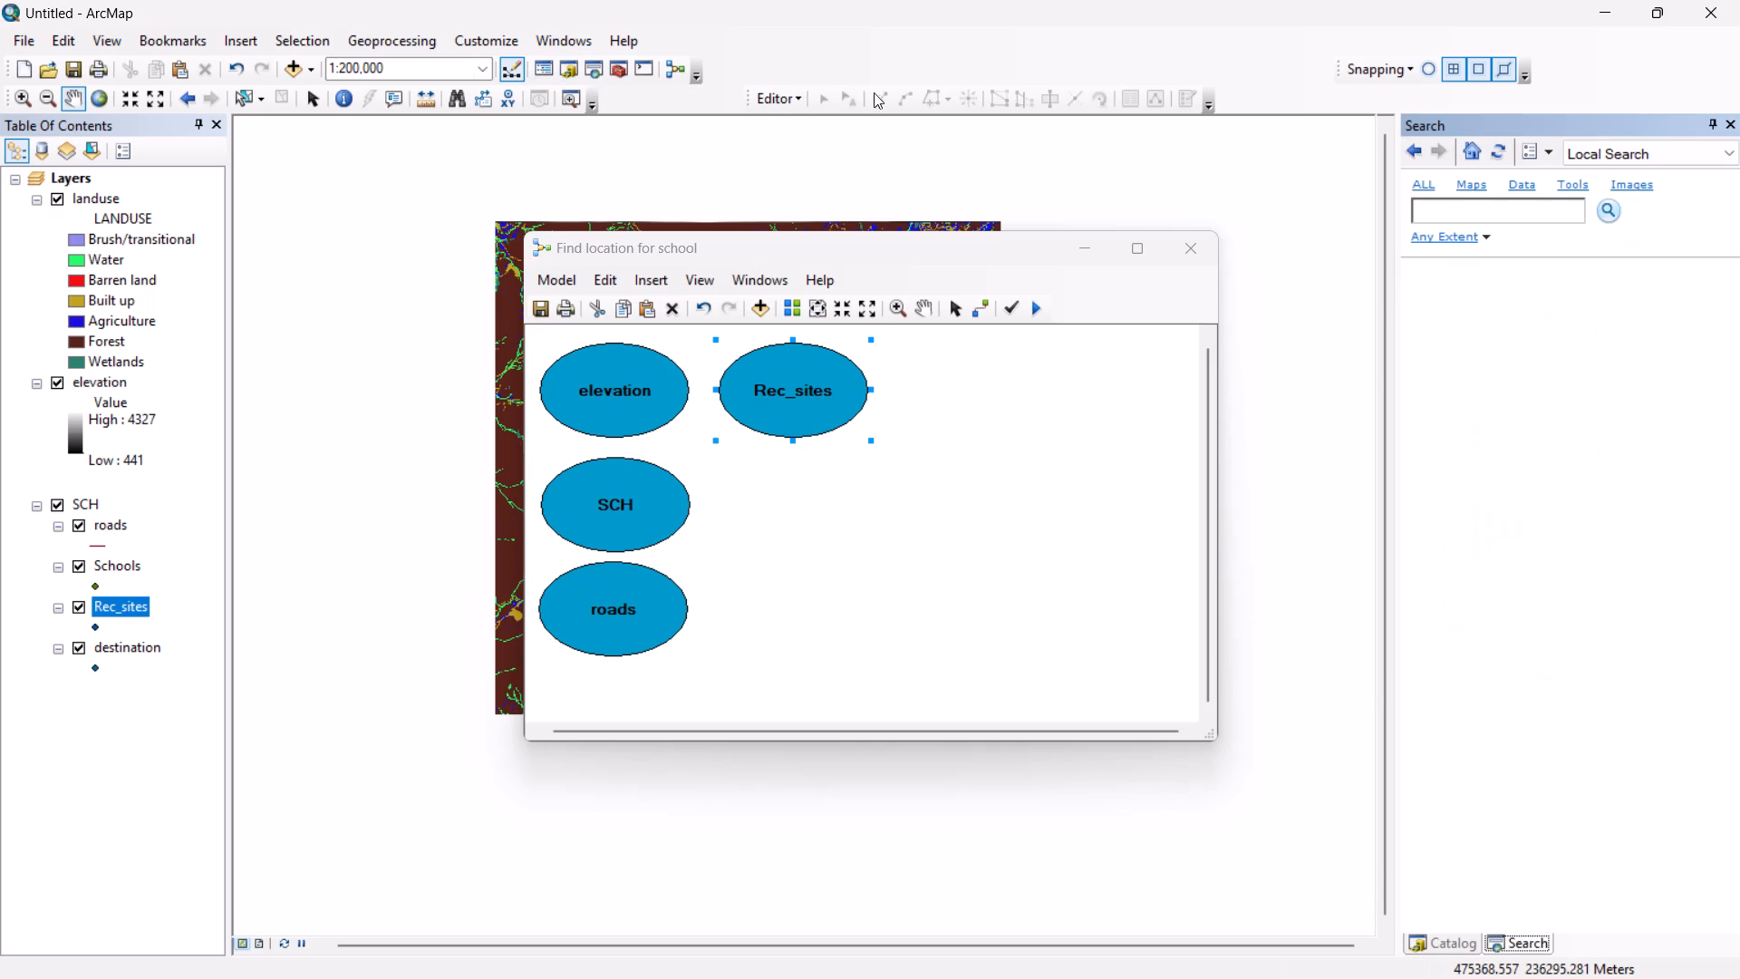
type("slpoe")
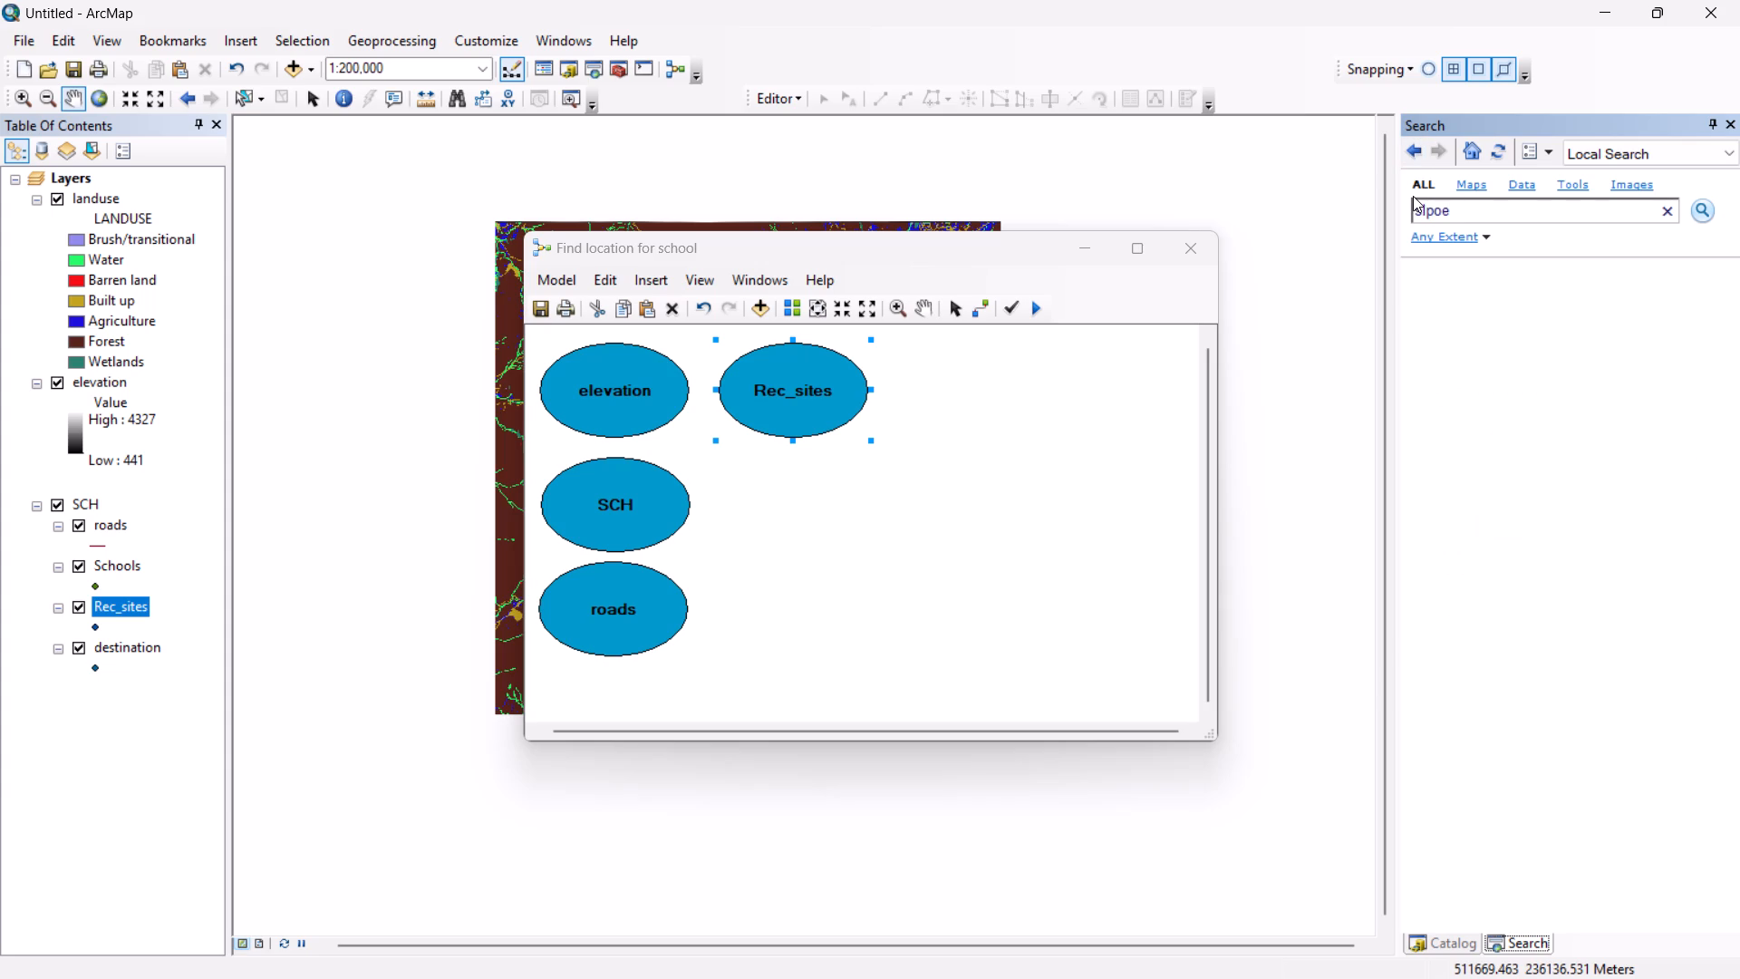
key("BackSpace")
key("BackSpace")
key("BackSpace")
type("ope")
key("Return")
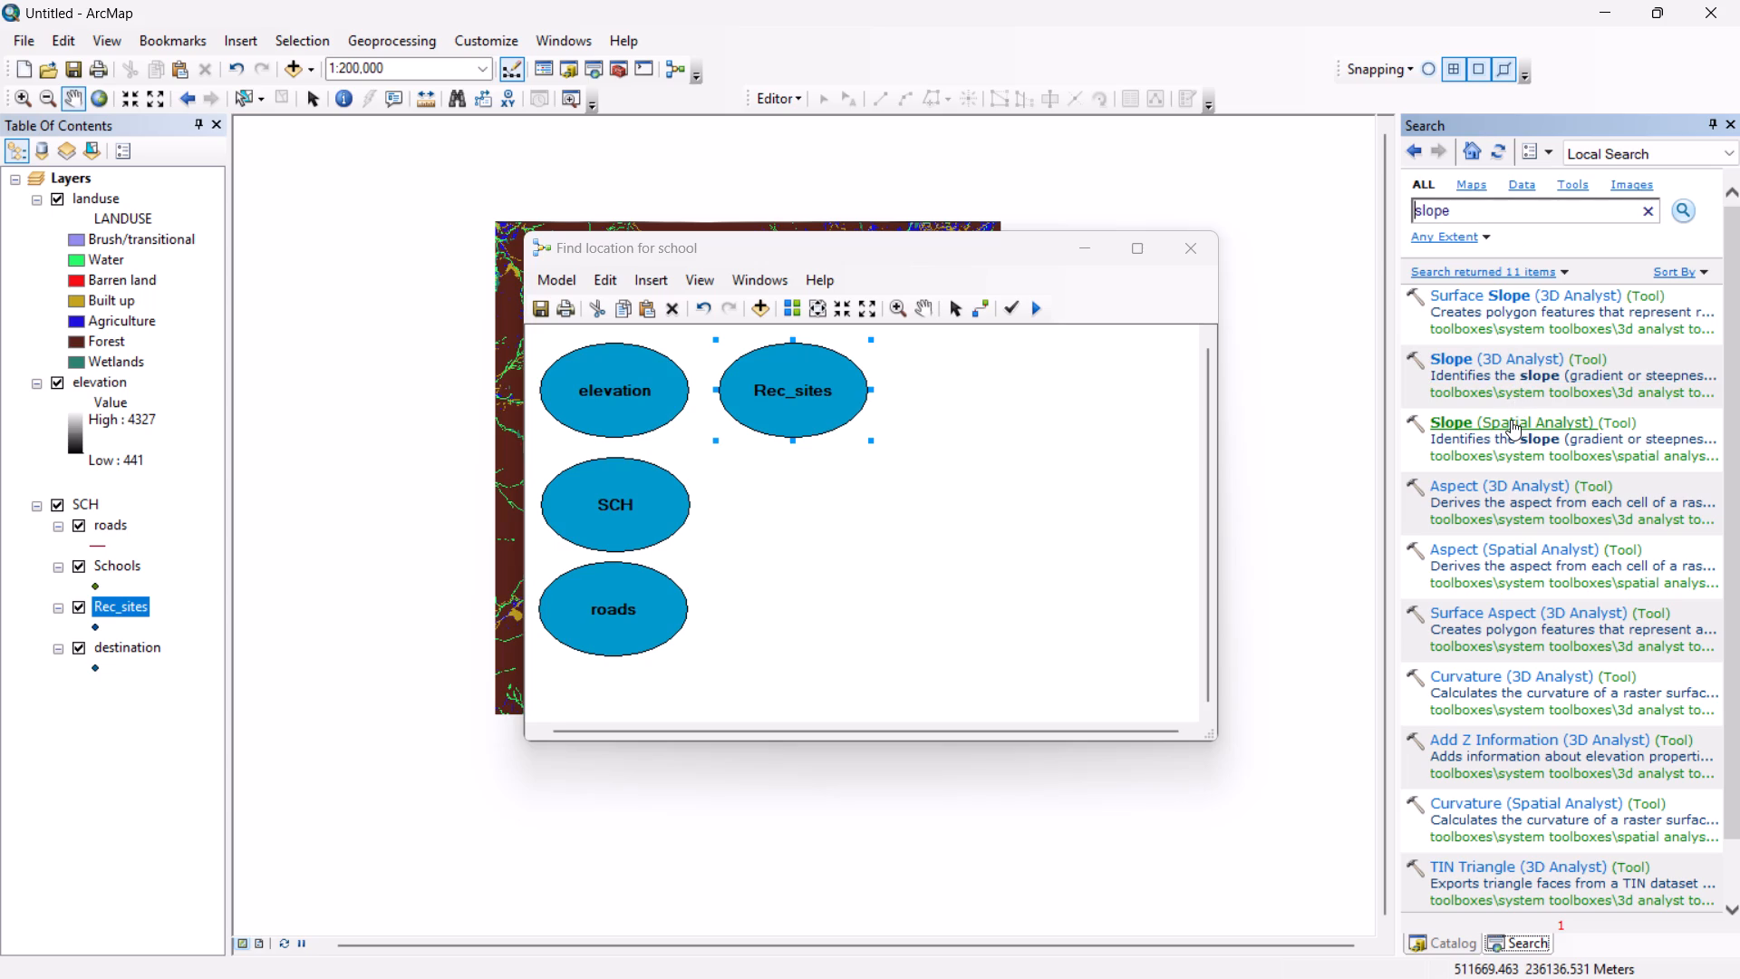
left_click_drag(1511, 420, 1043, 412)
left_click_drag(1043, 412, 1044, 411)
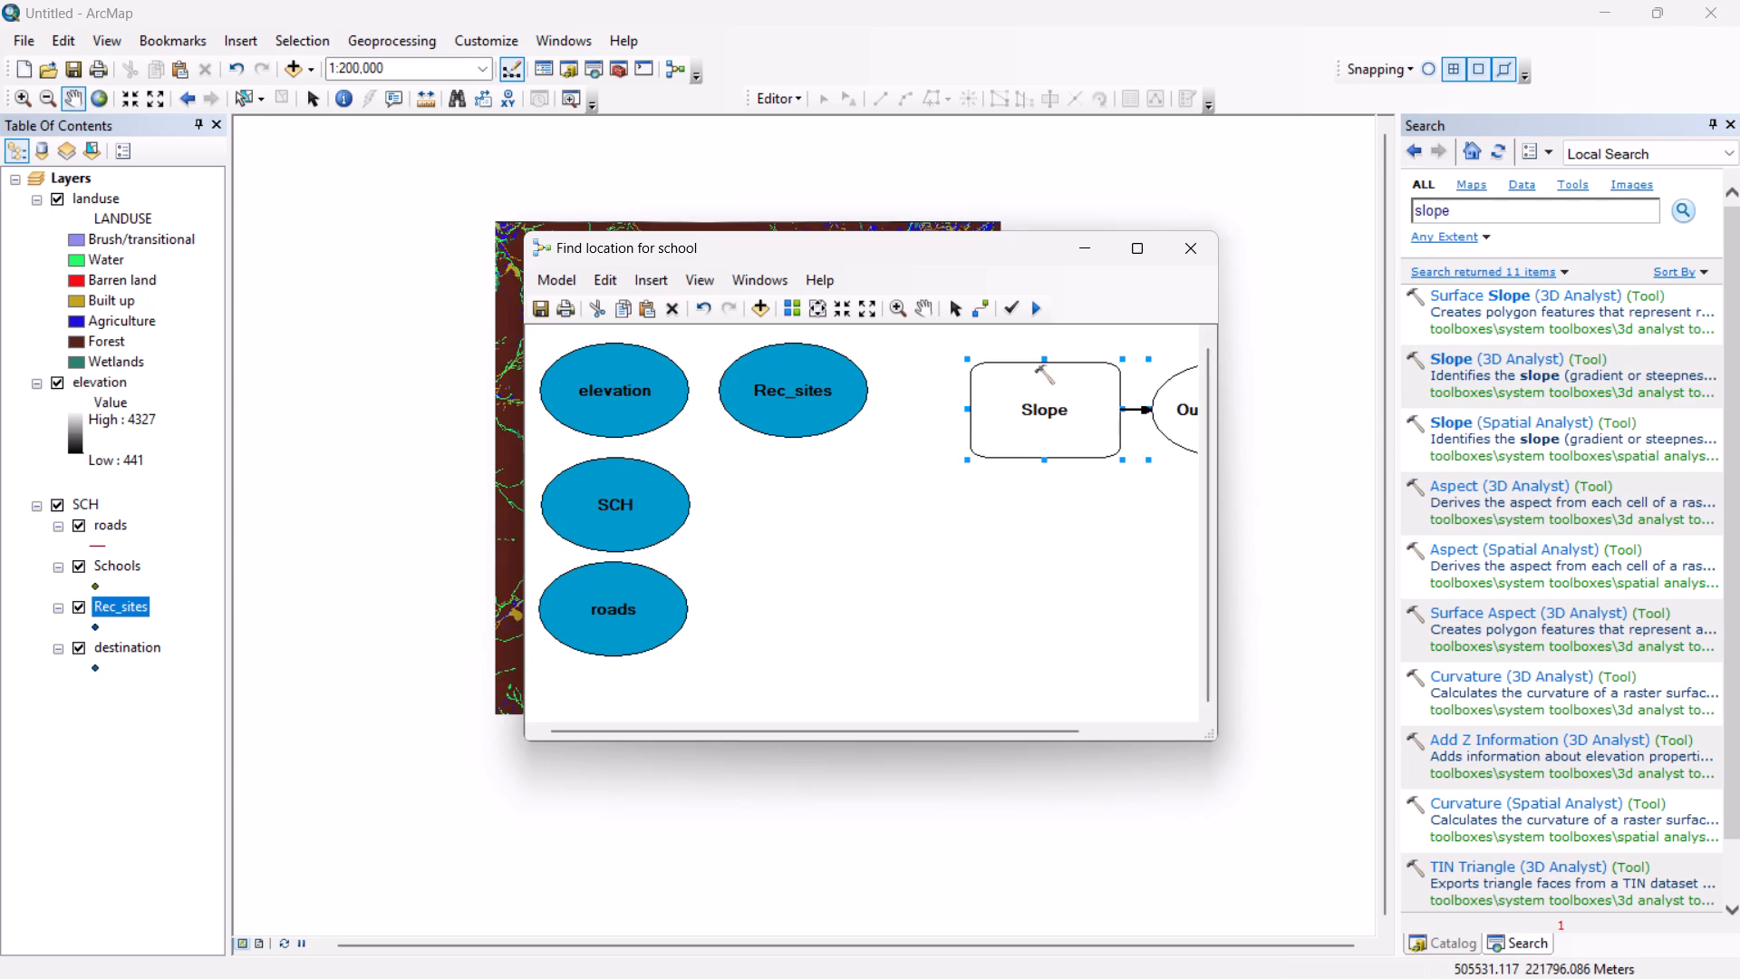
left_click_drag(1034, 411, 826, 528)
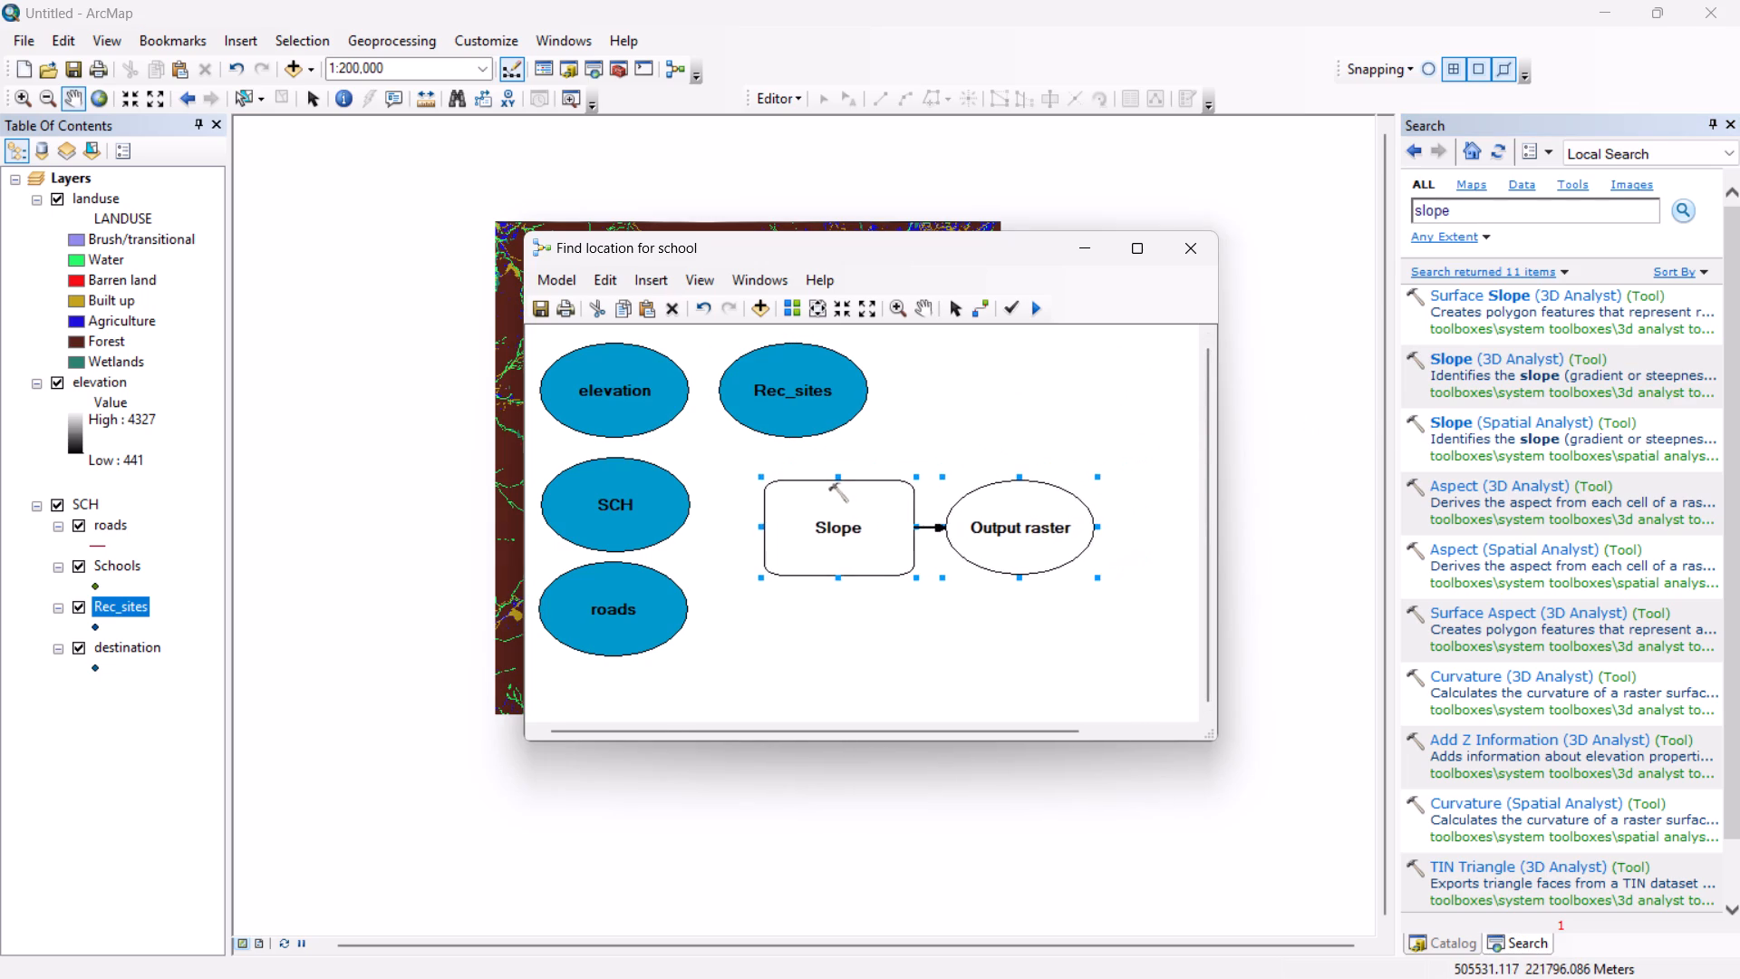
left_click_drag(826, 528, 817, 528)
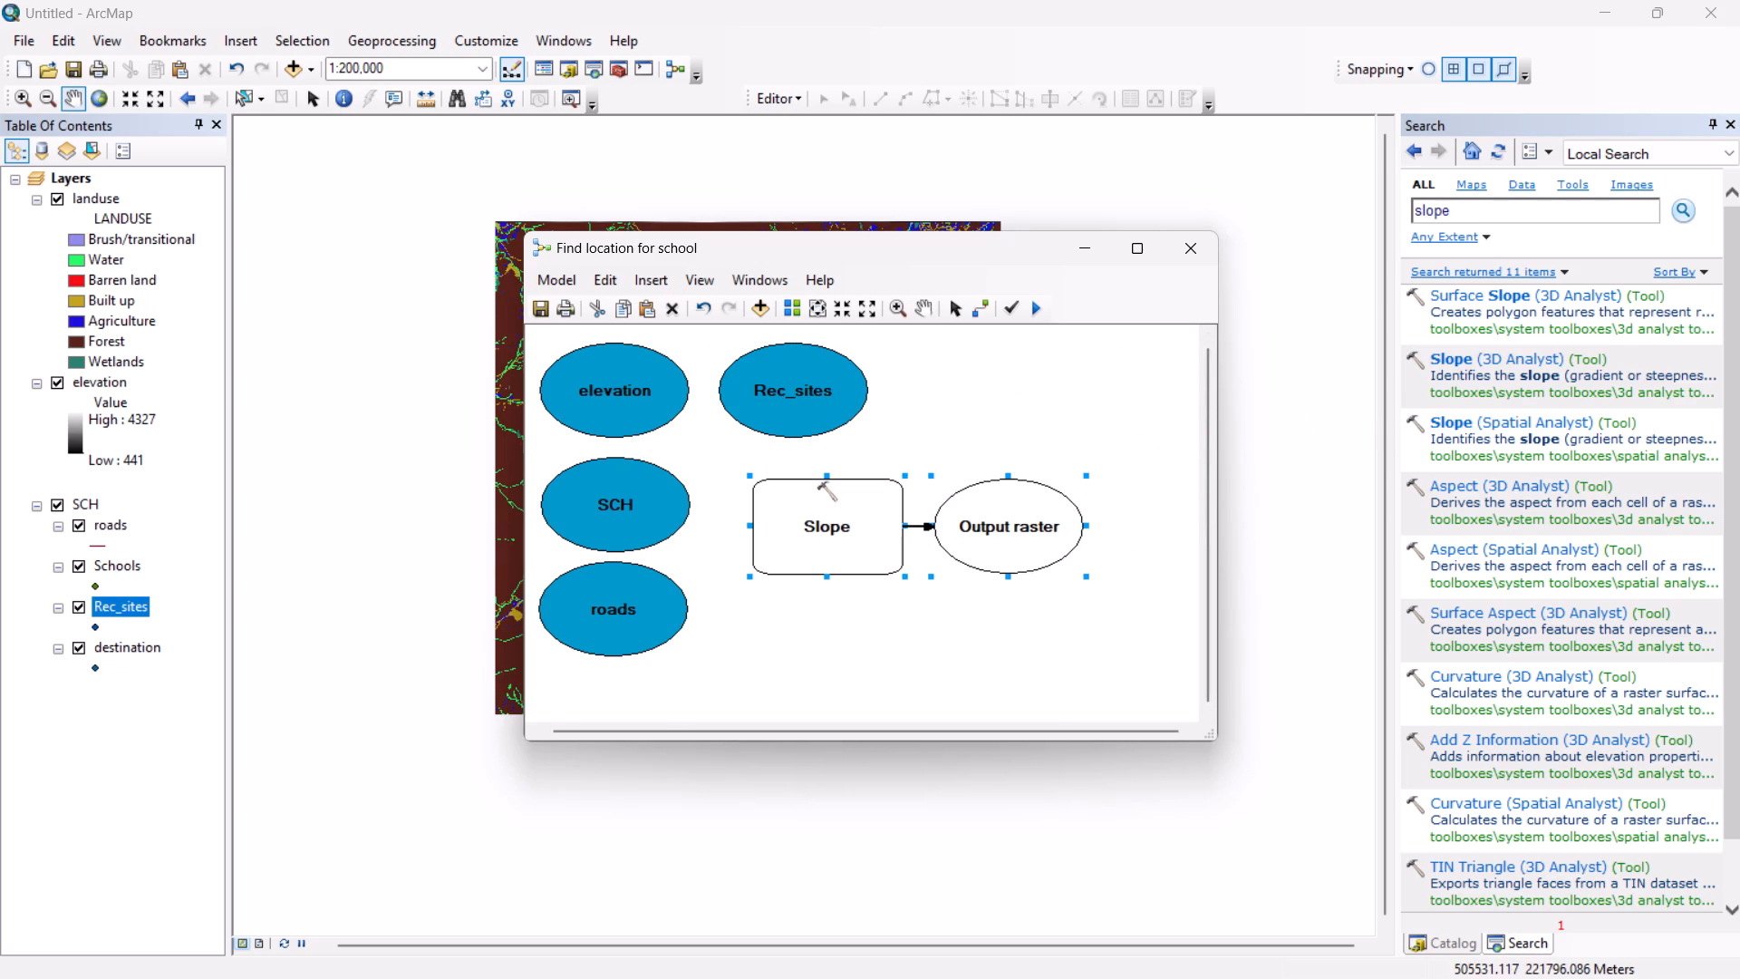
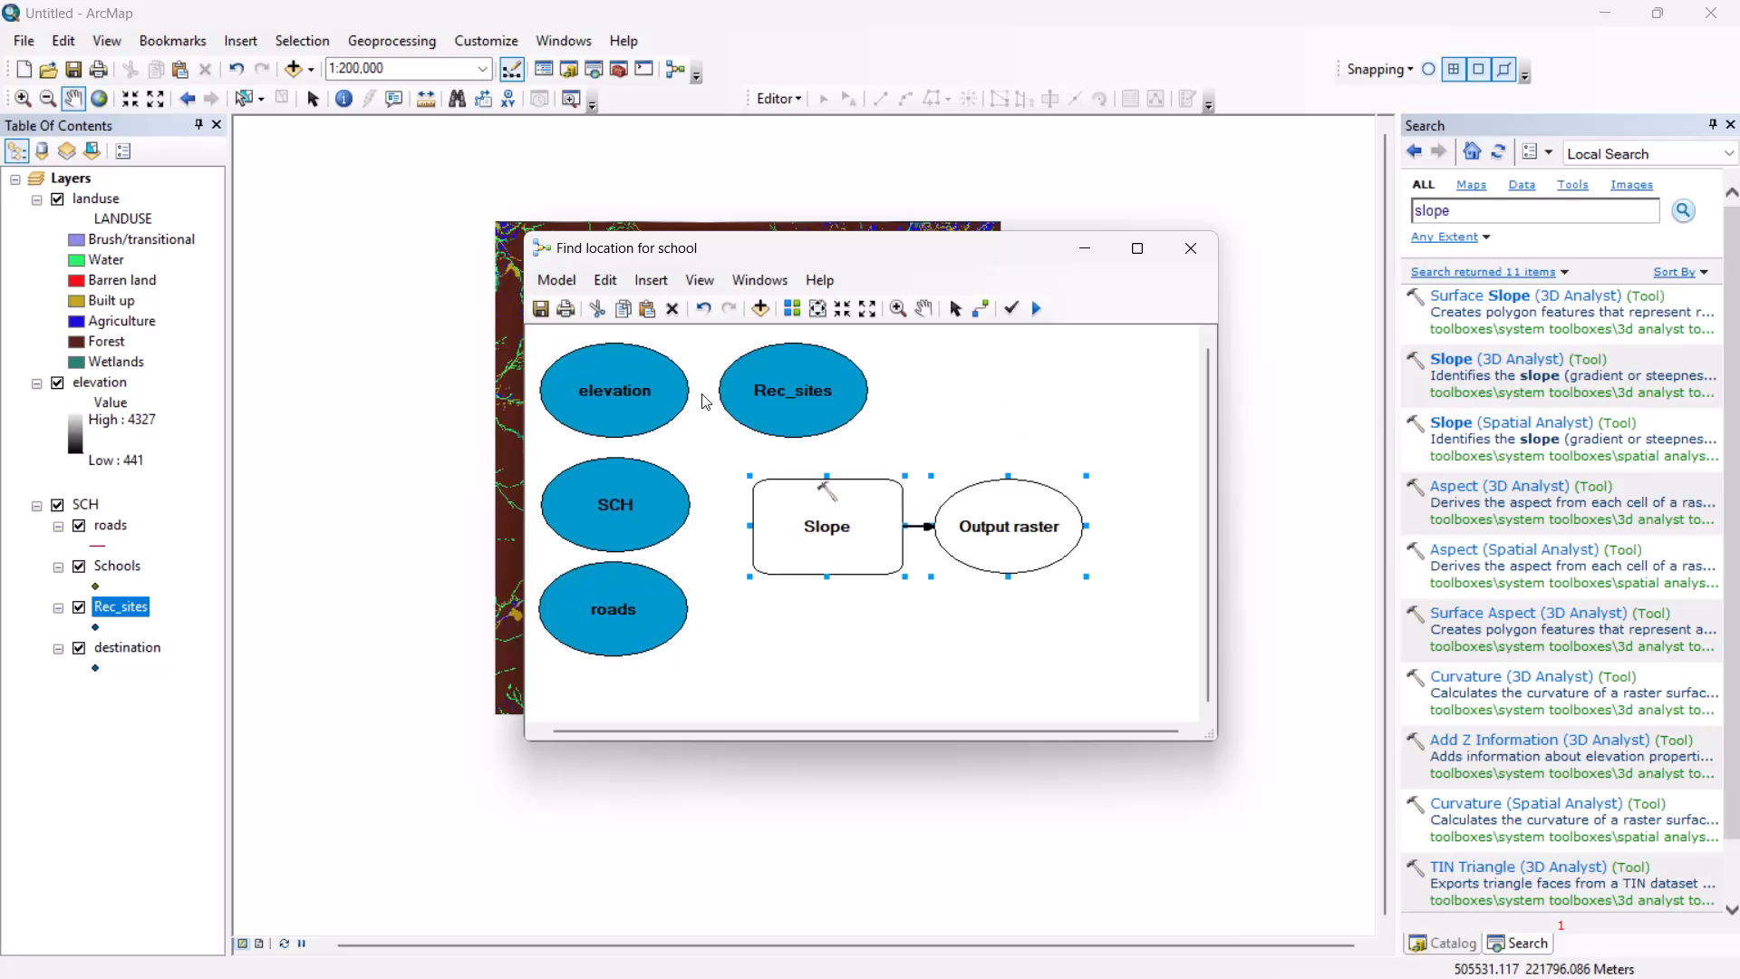
Save the Find location for school model with the newly added Slope tool.
left_click(538, 311)
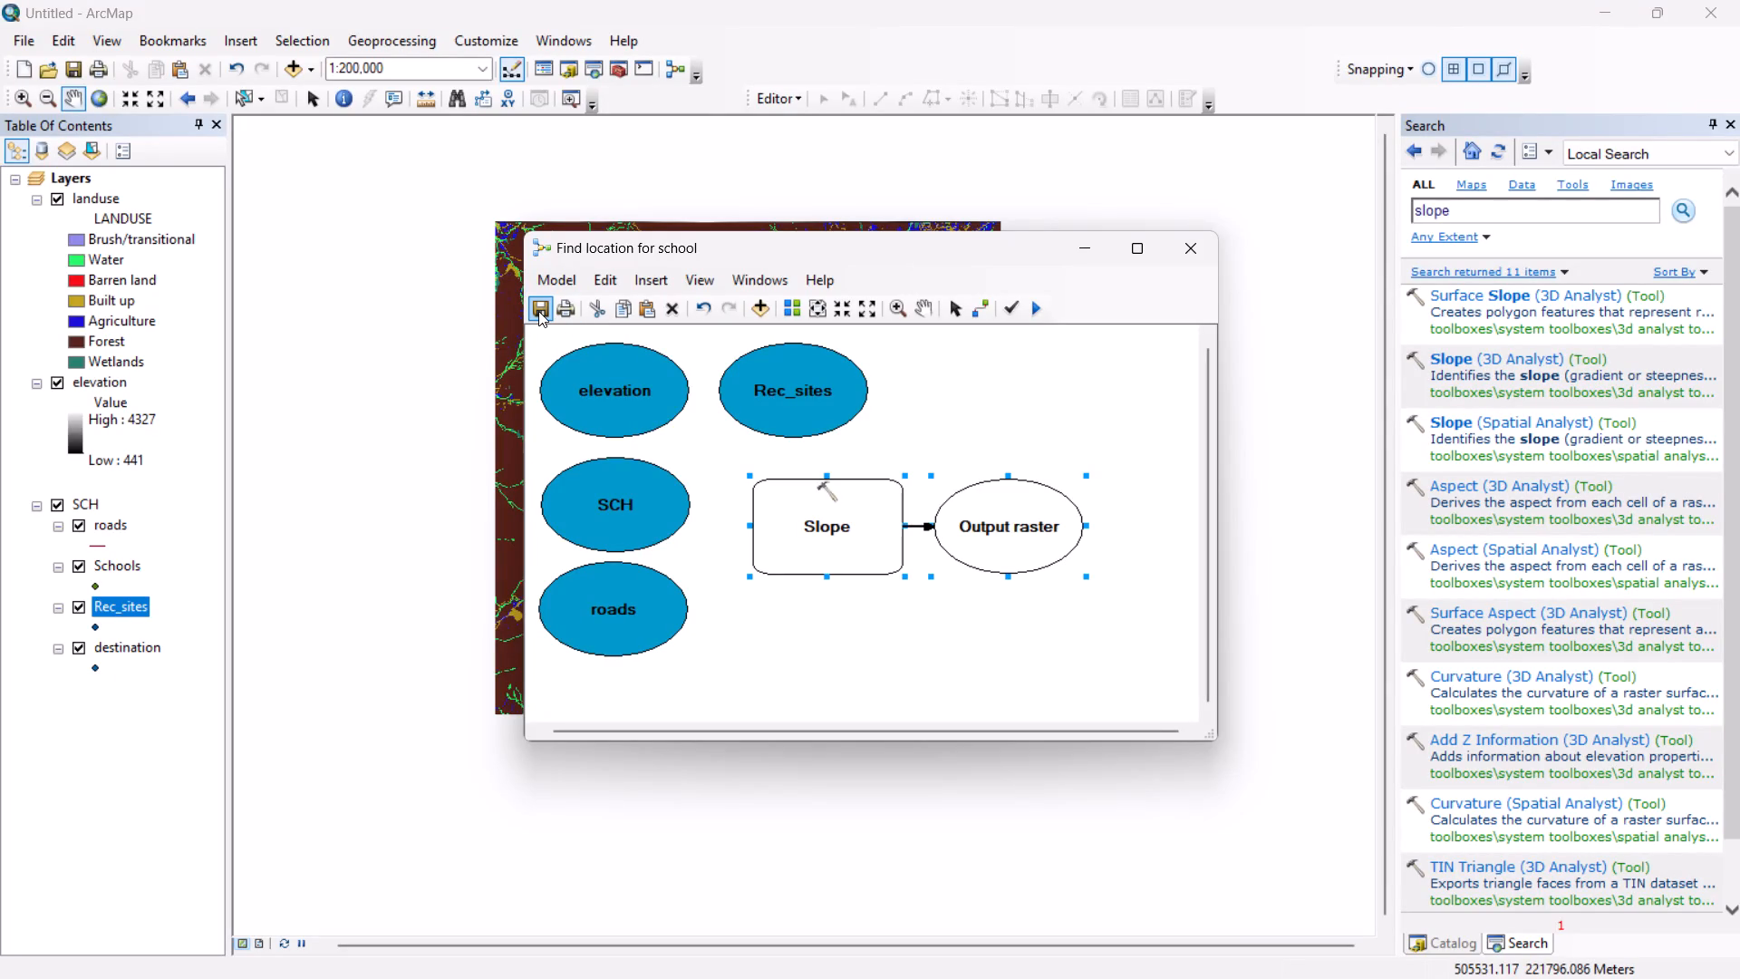
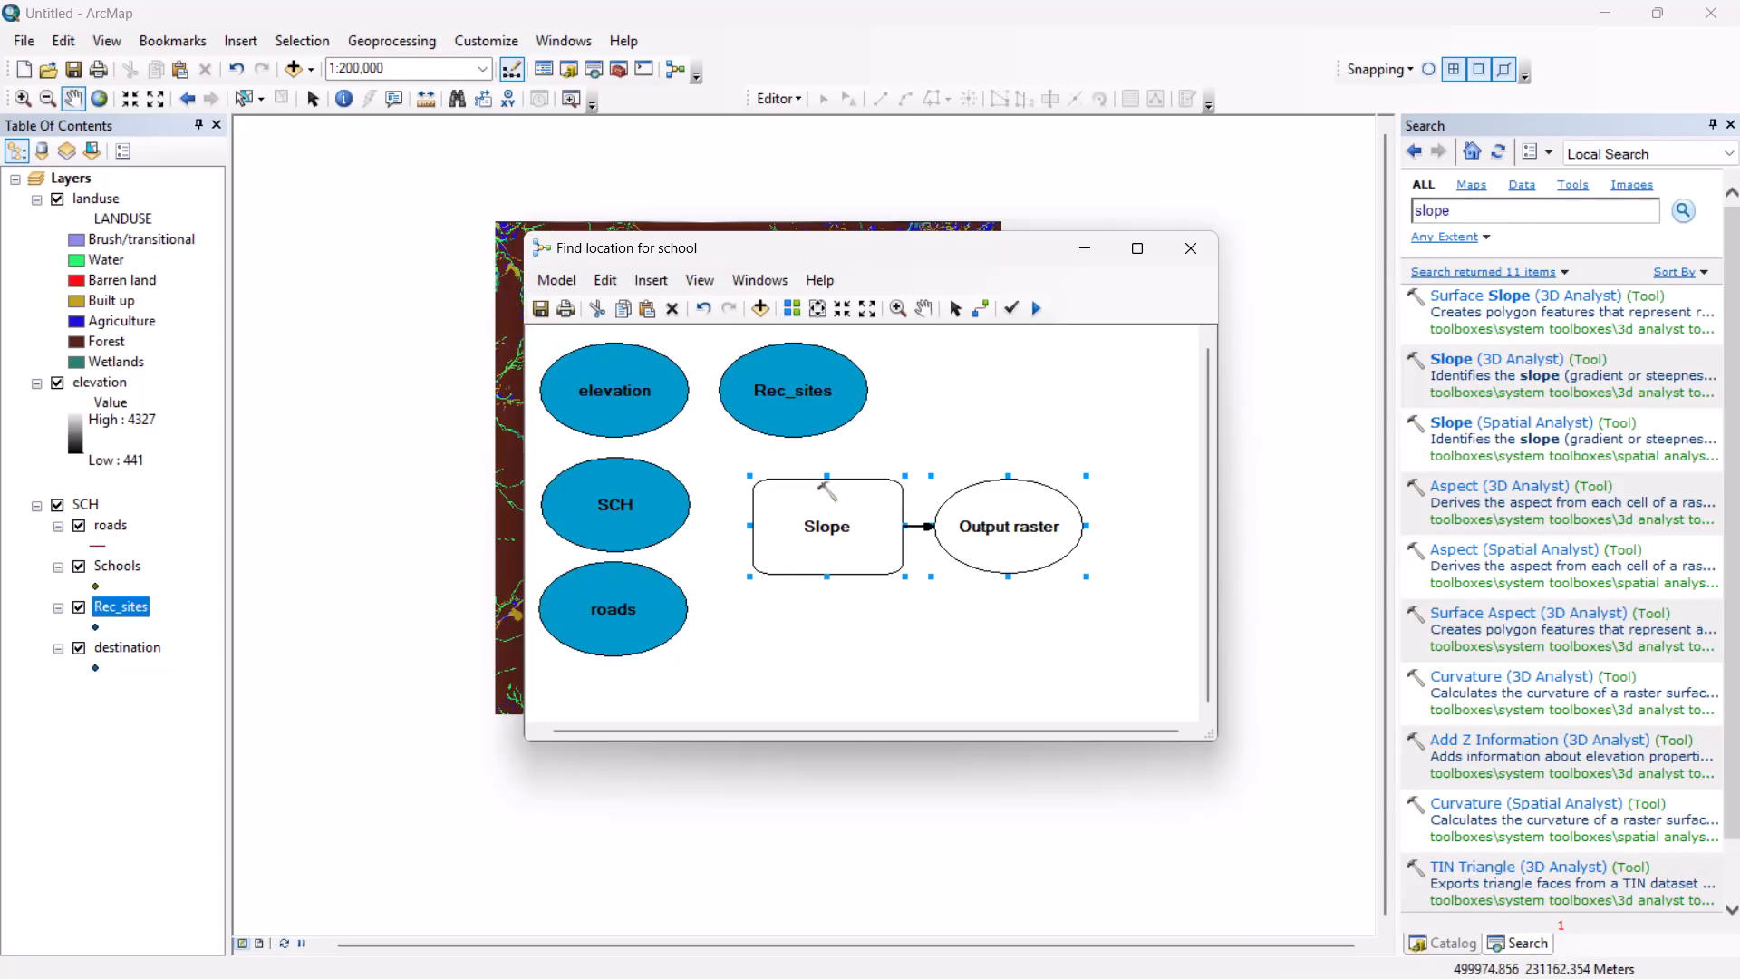
Search the available tools for Euclidean distance.
left_click(1523, 213)
key("BackSpace")
key("BackSpace")
key("BackSpace")
key("BackSpace")
key("BackSpace")
key("BackSpace")
key("BackSpace")
key("BackSpace")
key("BackSpace")
key("BackSpace")
key("BackSpace")
key("BackSpace")
key("BackSpace")
key("BackSpace")
key("BackSpace")
key("BackSpace")
key("BackSpace")
key("BackSpace")
key("BackSpace")
key("BackSpace")
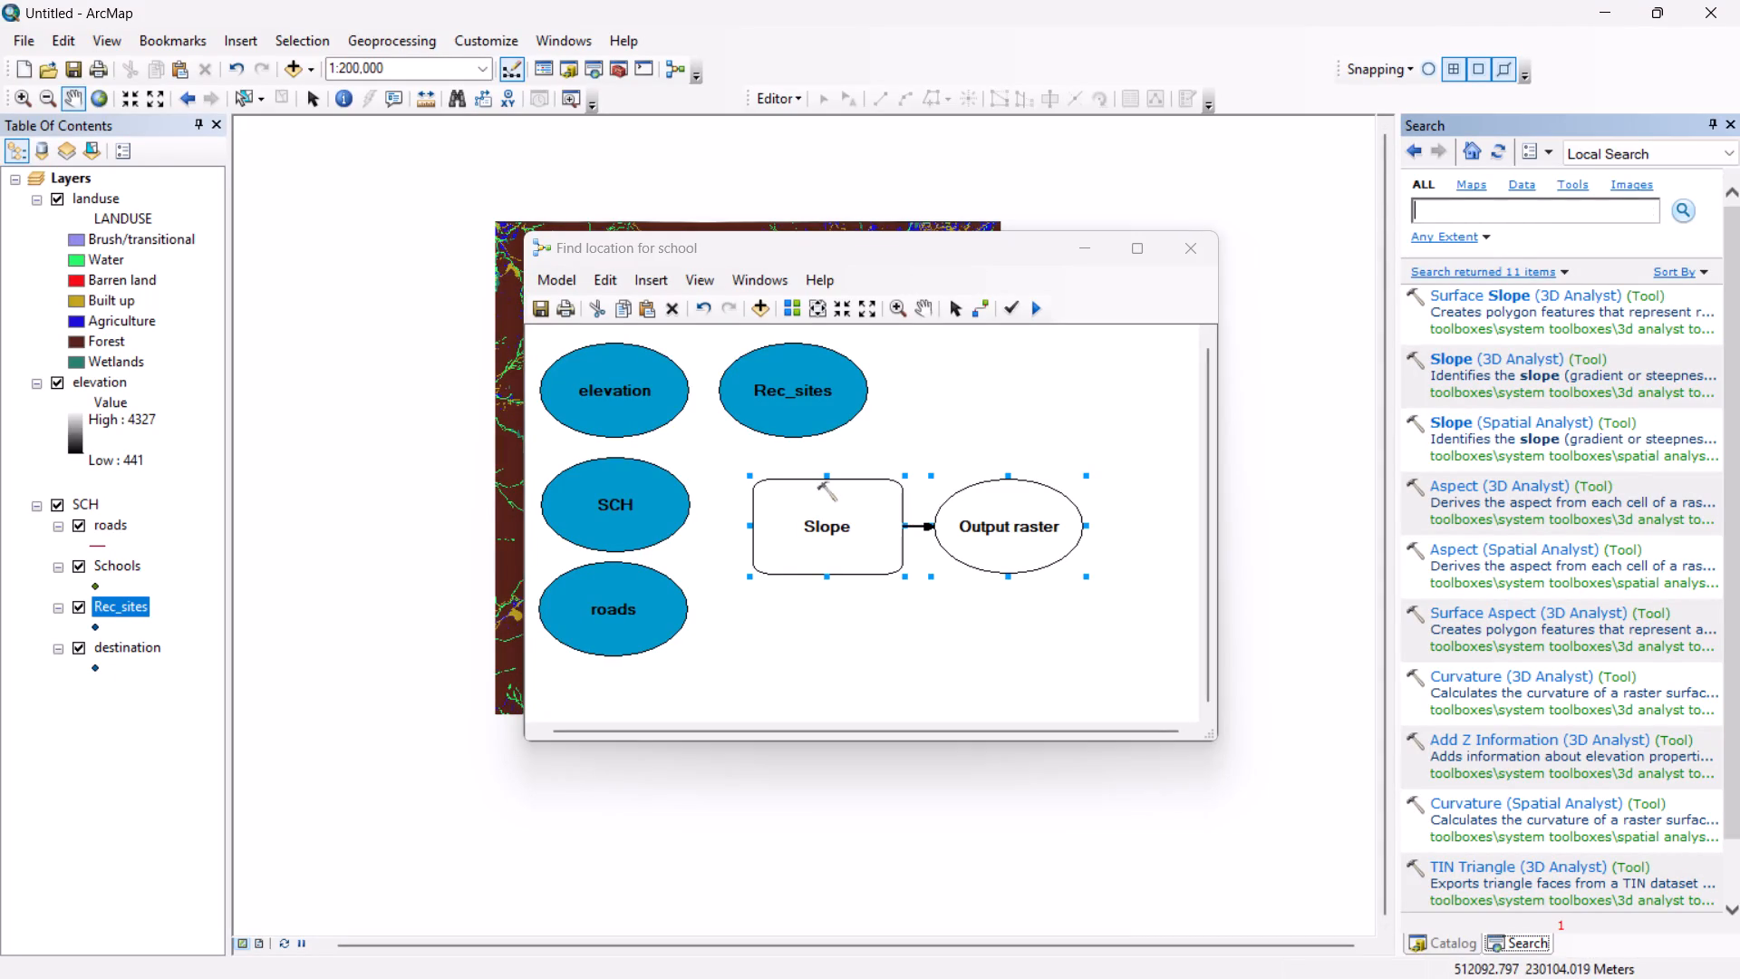
key("BackSpace")
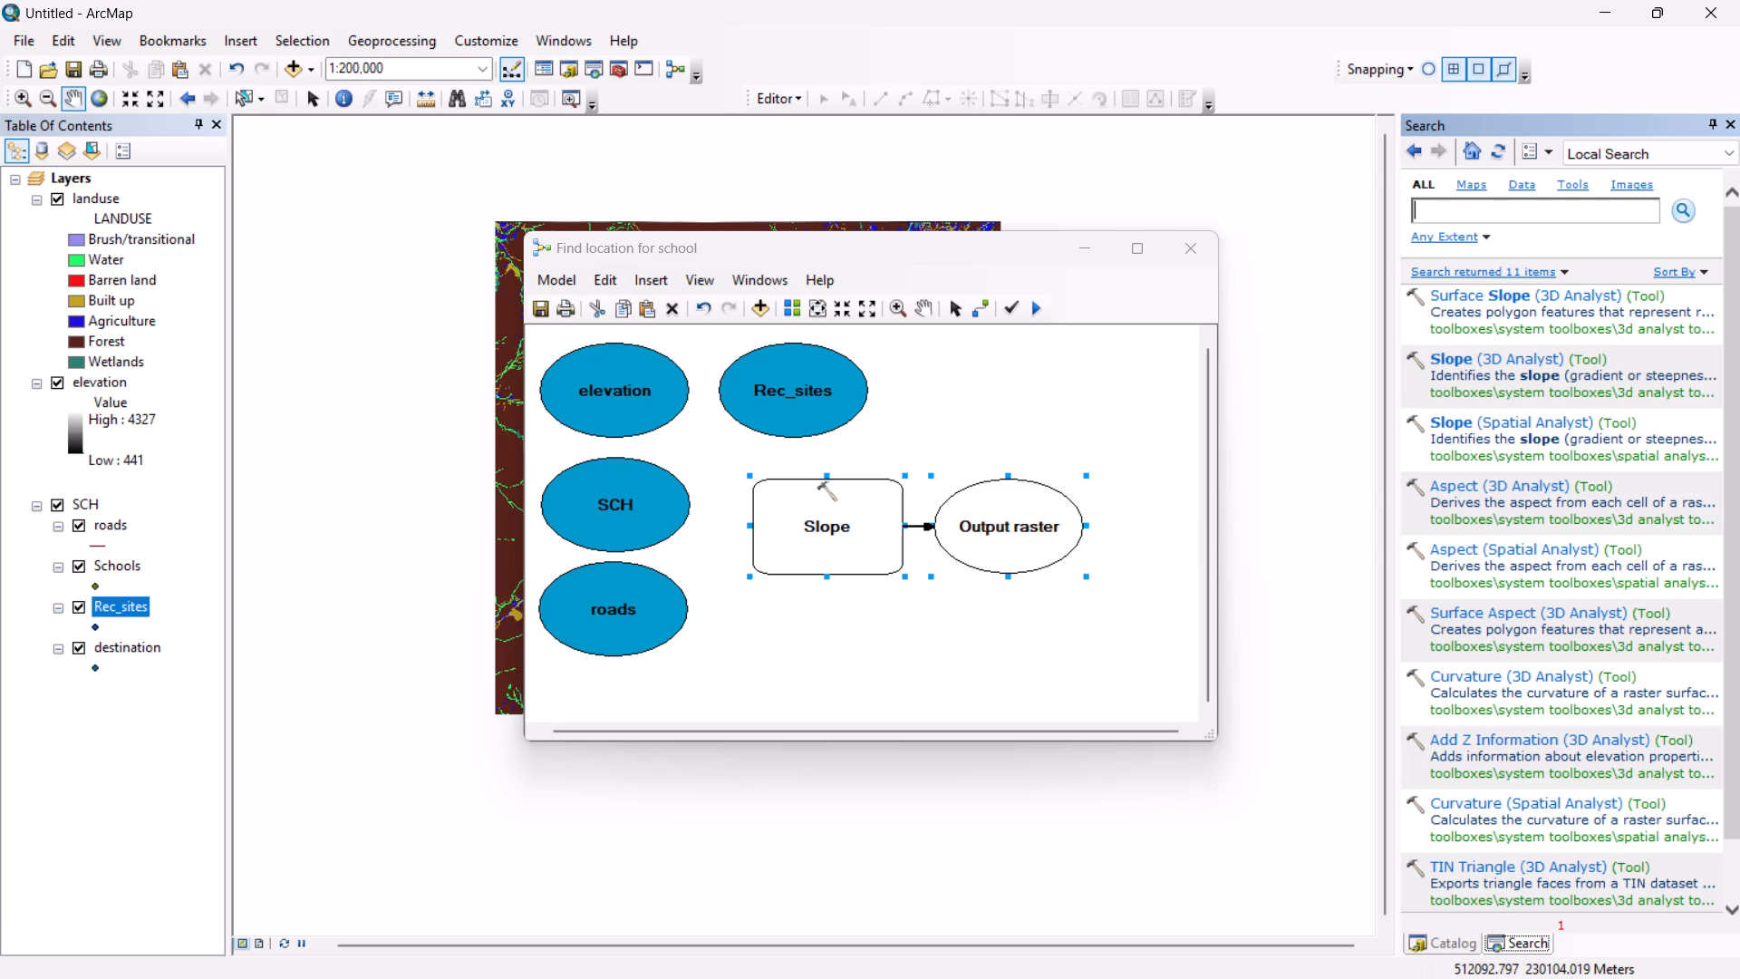
type("Euclid")
type("ian")
key("BackSpace")
key("BackSpace")
key("BackSpace")
type("ean")
key("space")
type("distance")
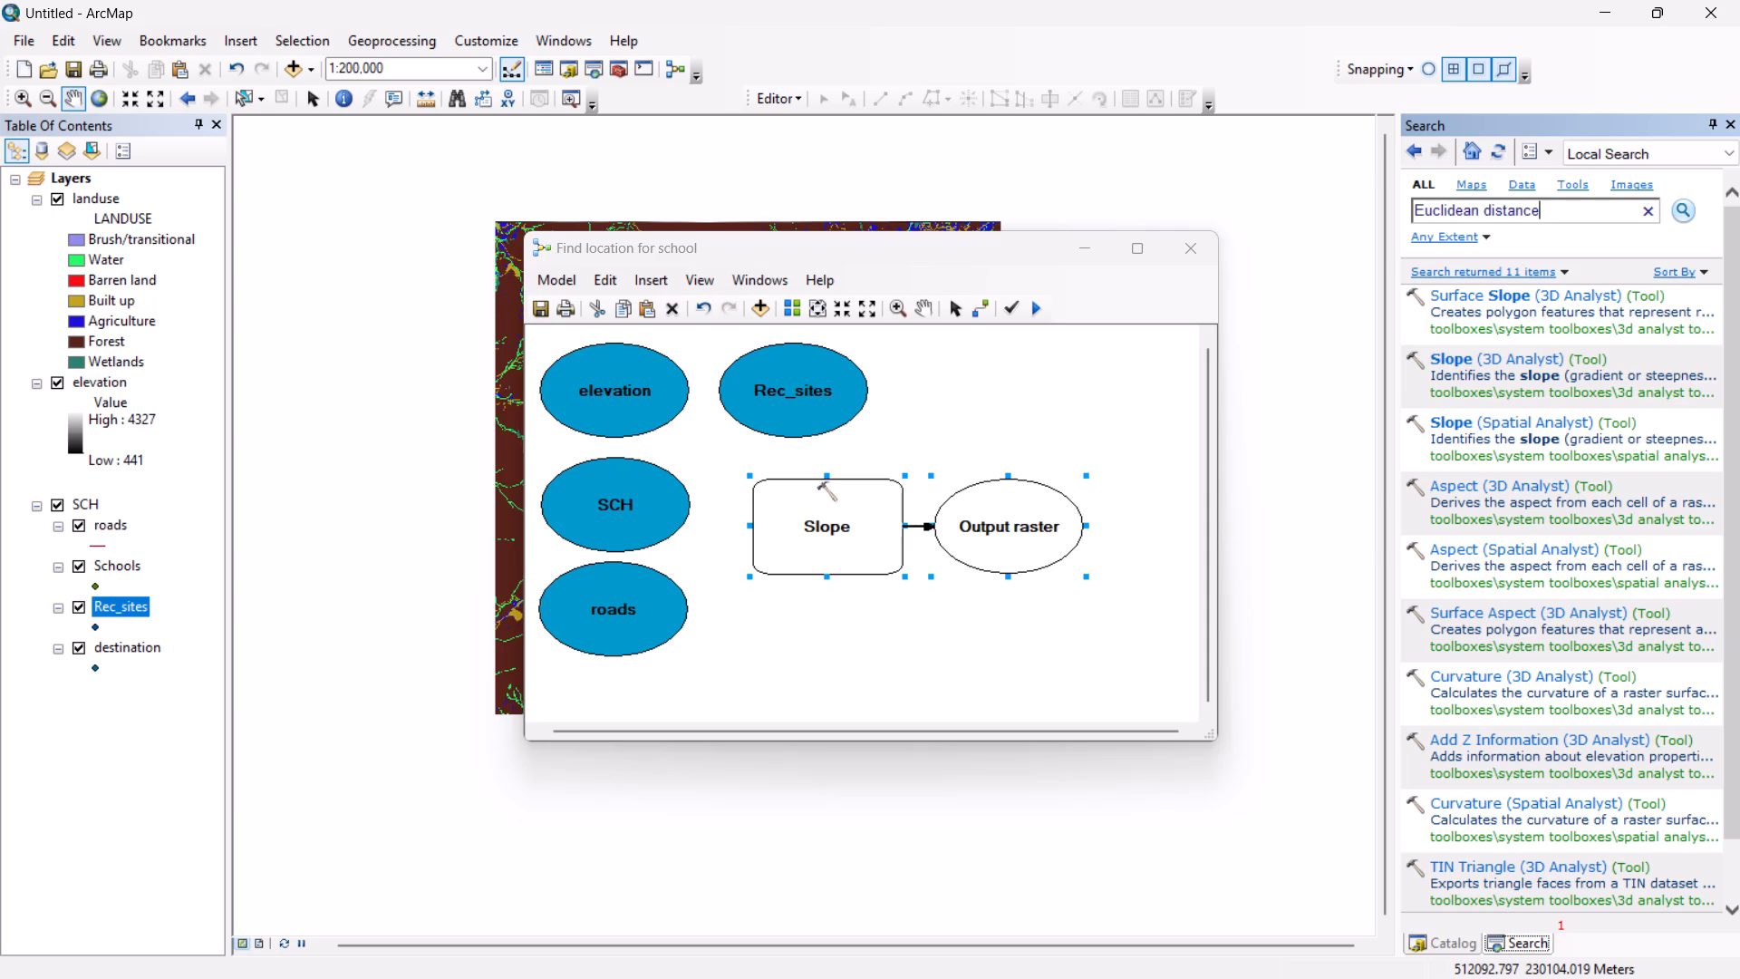
key("Return")
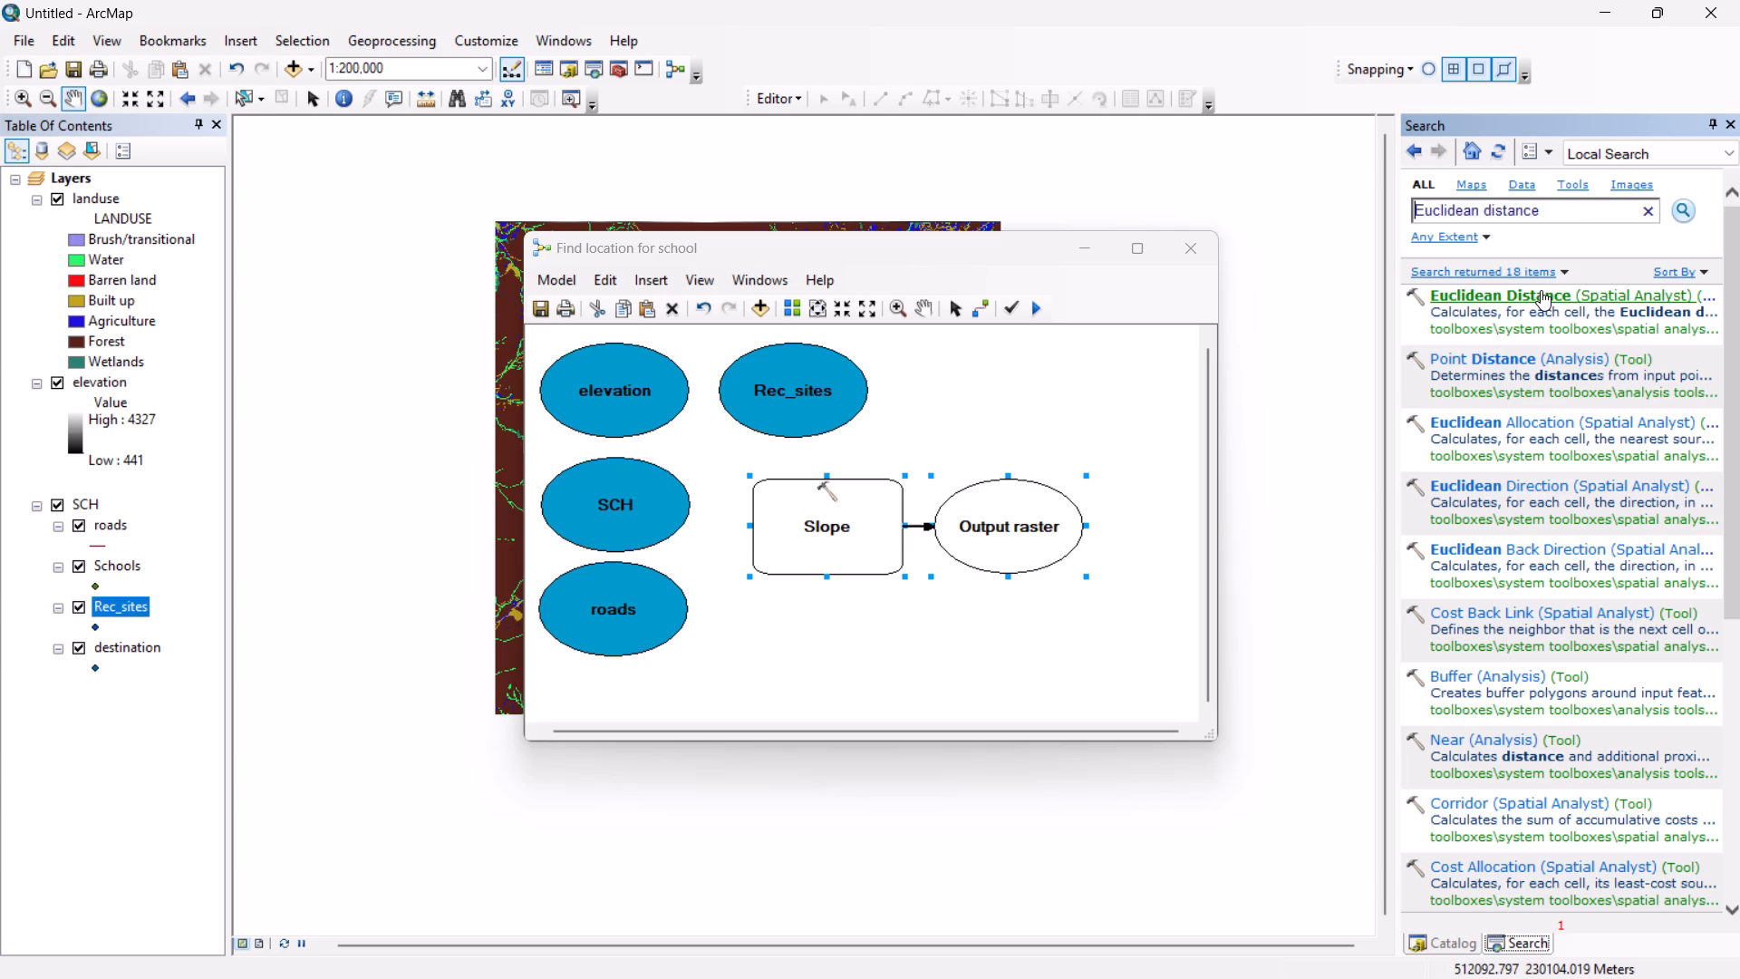
Add three copies of the Euclidean Distance (Spatial Analyst) tool to the Find location for school model.
left_click_drag(1541, 290, 1020, 615)
left_click_drag(1020, 615, 1019, 616)
left_click_drag(1019, 616, 1532, 298)
left_click_drag(1532, 298, 1303, 470)
left_click_drag(1303, 470, 992, 619)
left_click_drag(992, 619, 932, 620)
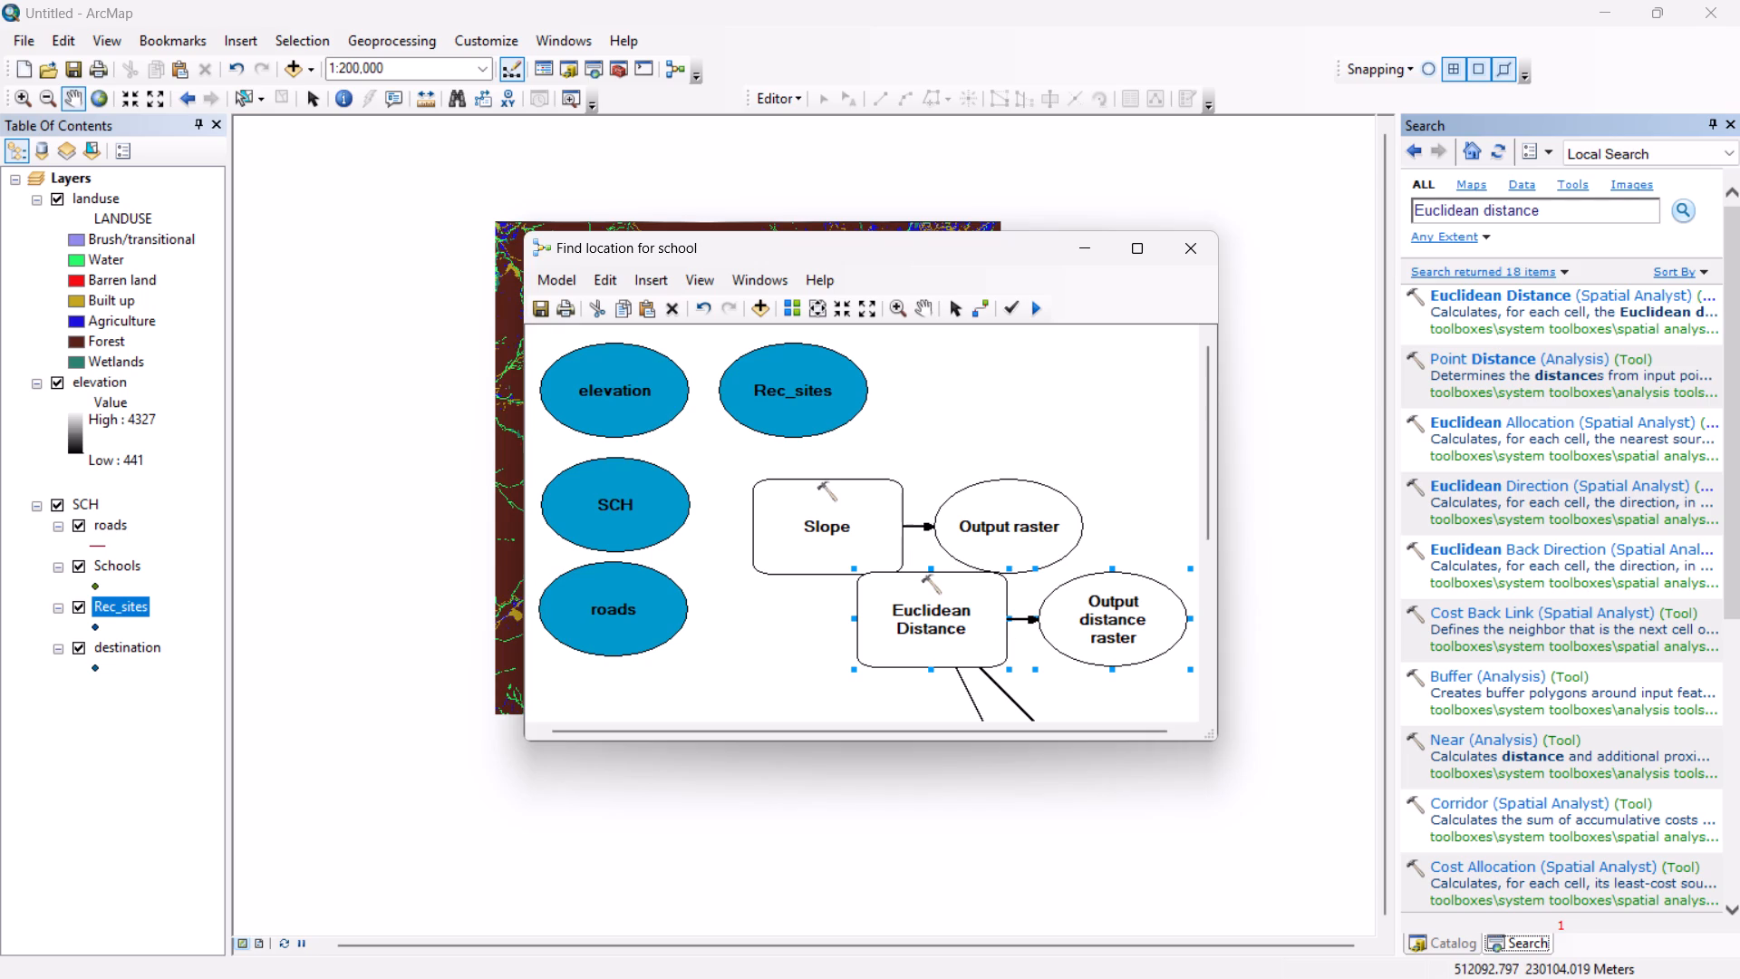
left_click_drag(887, 509, 983, 475)
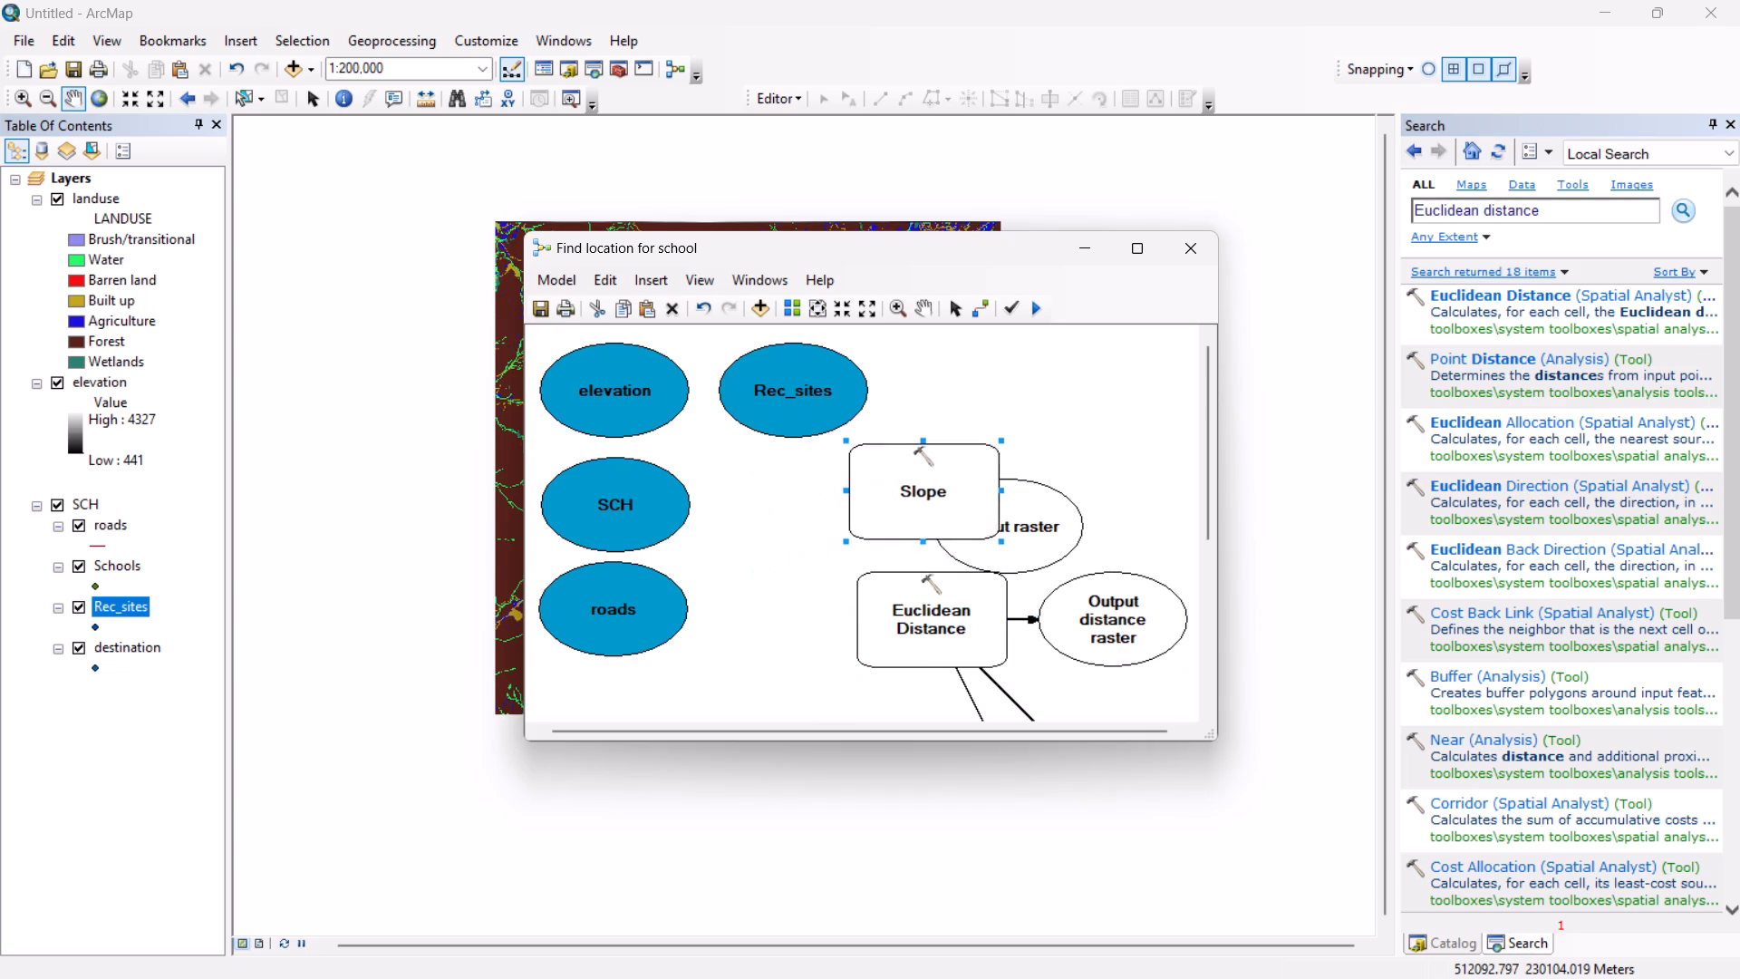
left_click_drag(983, 475, 883, 495)
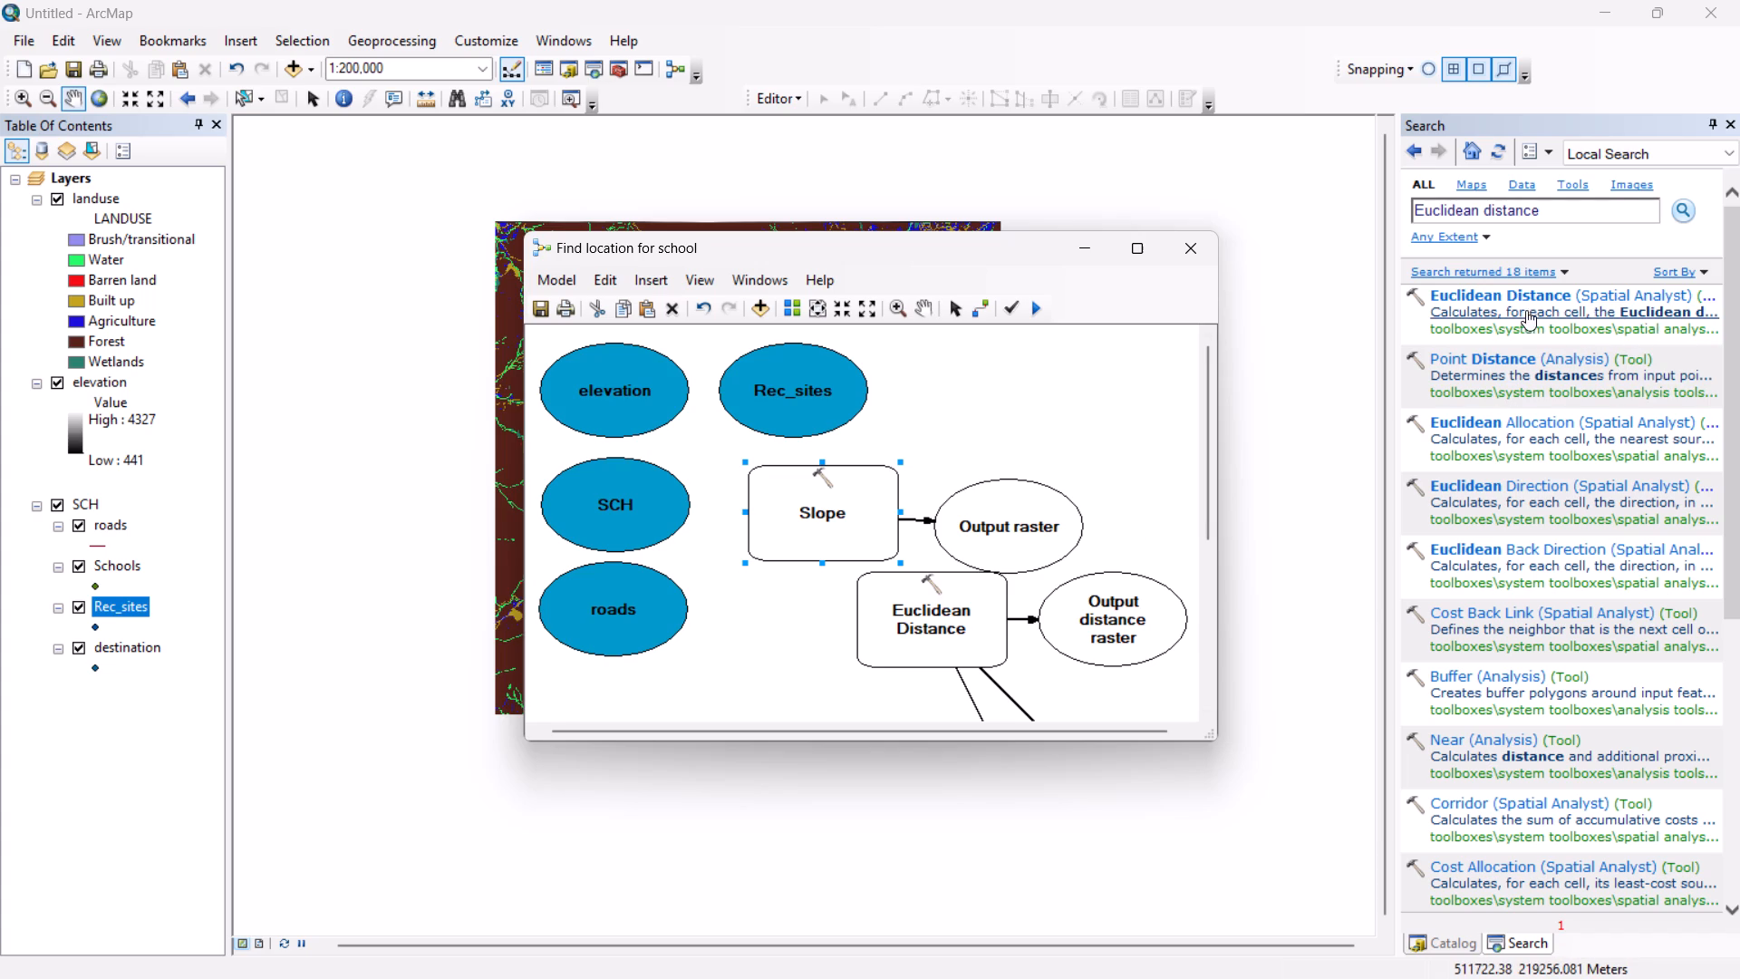
left_click_drag(1509, 297, 1002, 400)
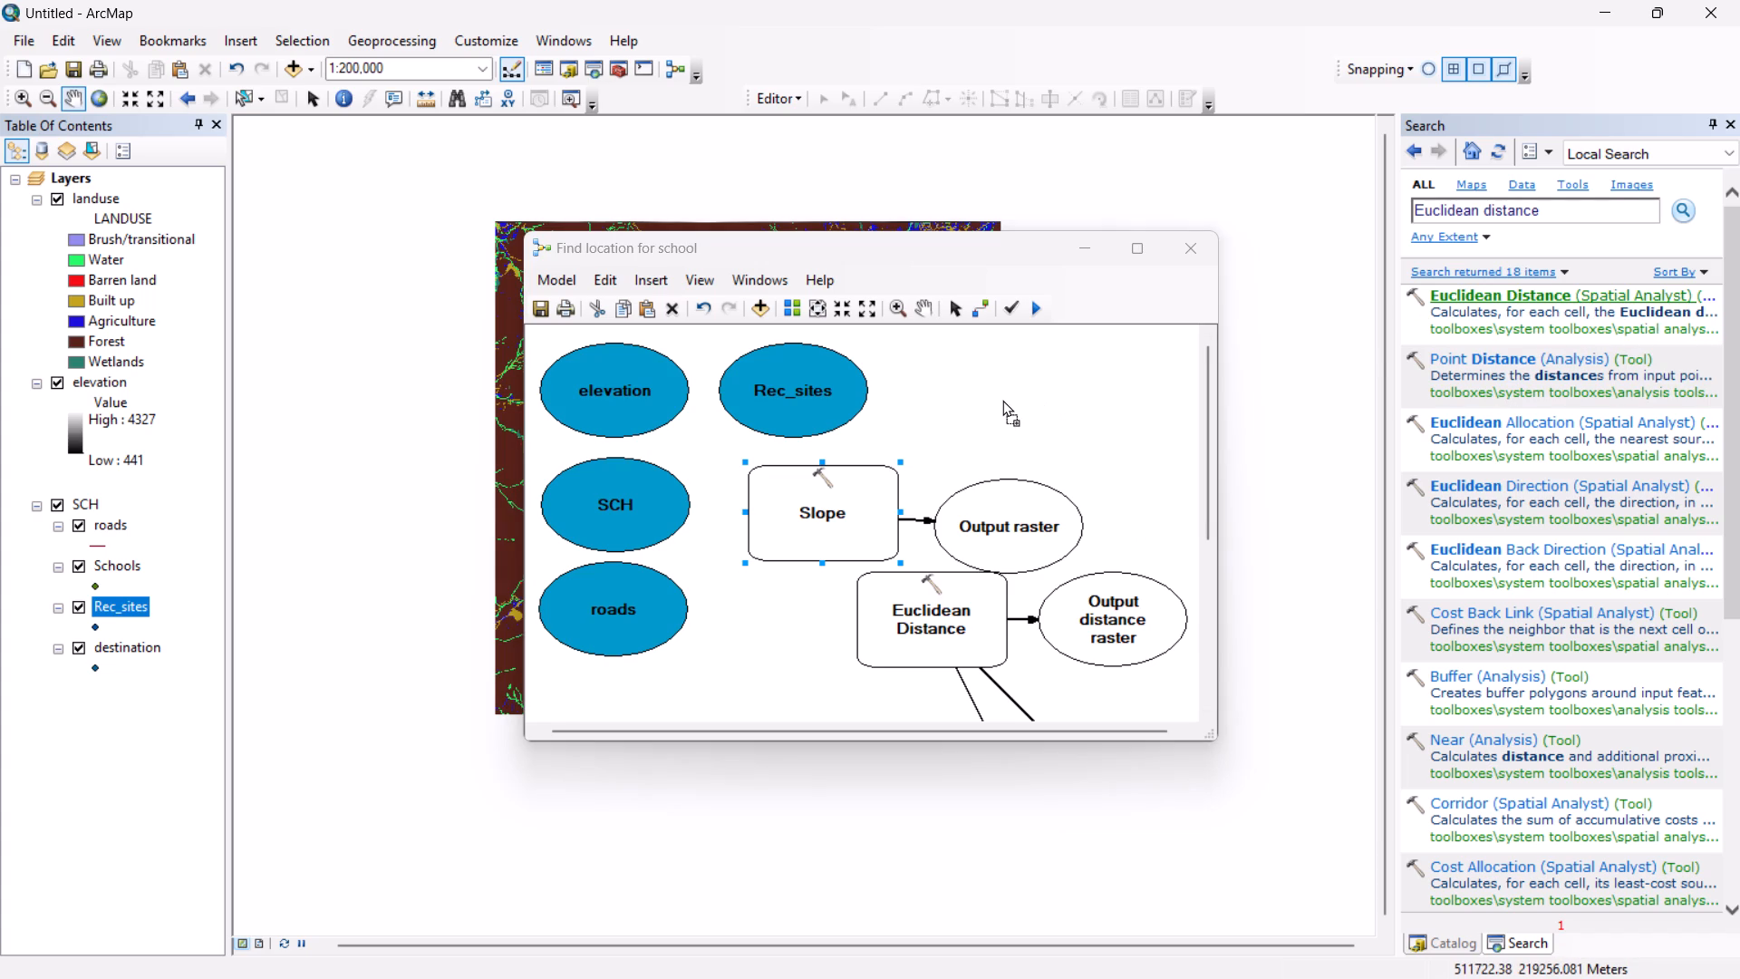
left_click_drag(1002, 400, 995, 400)
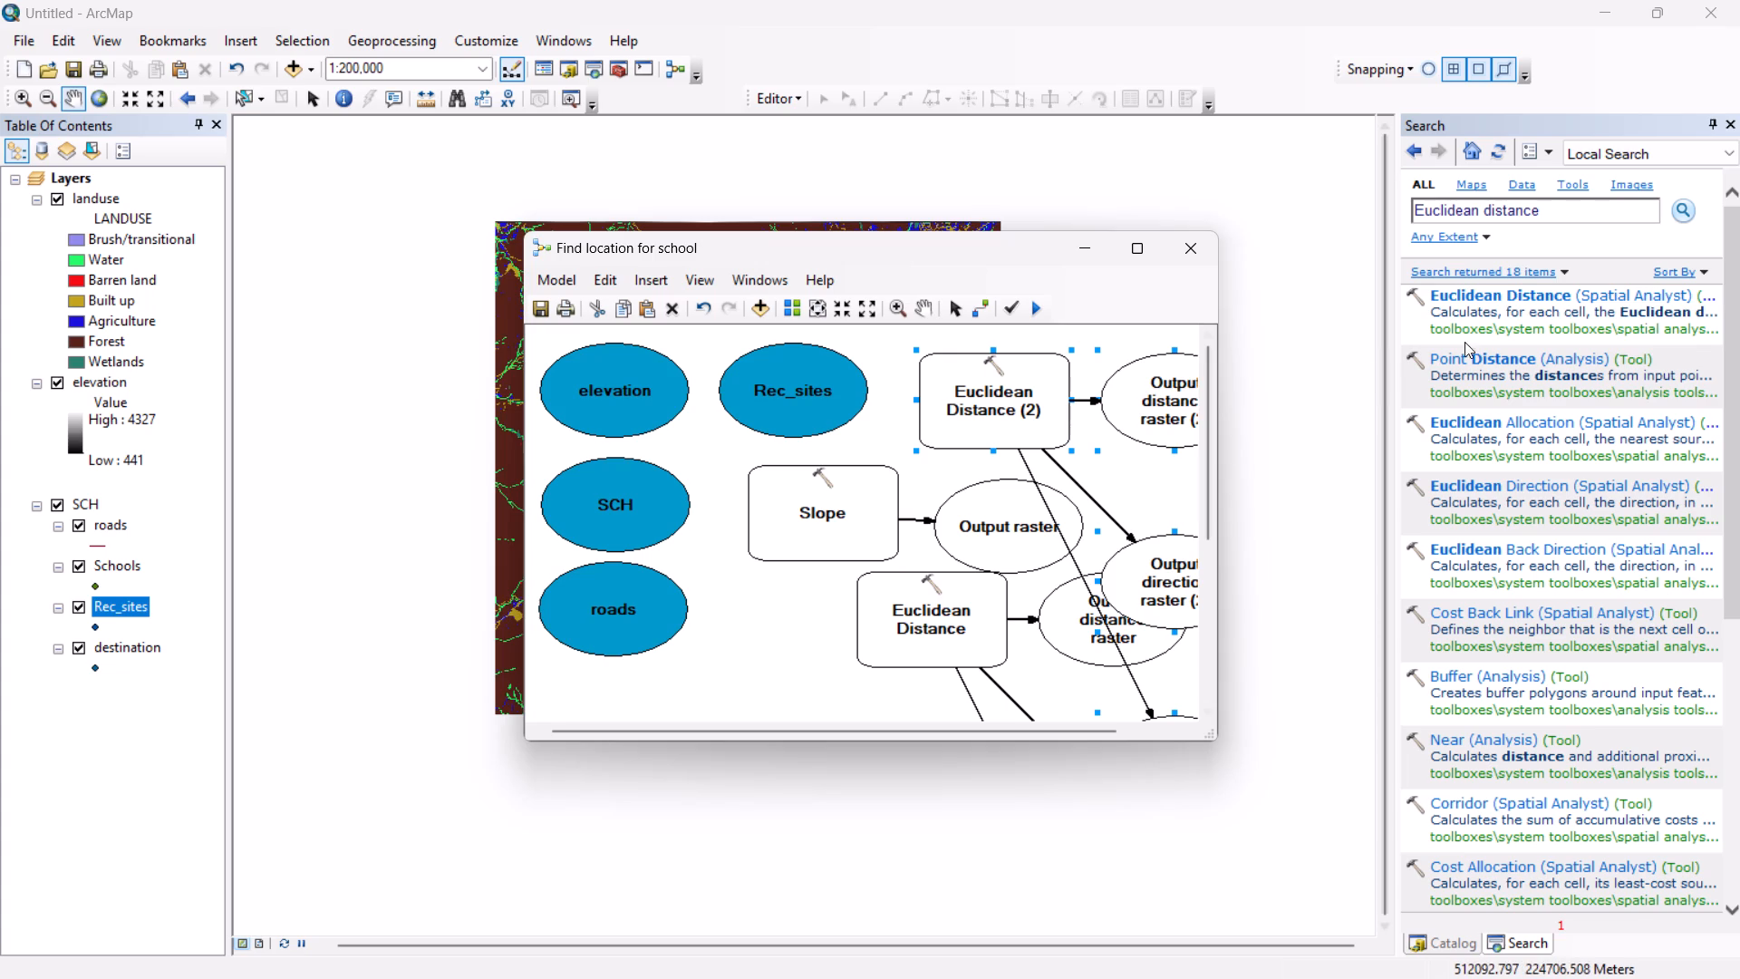
left_click_drag(1513, 293, 1395, 352)
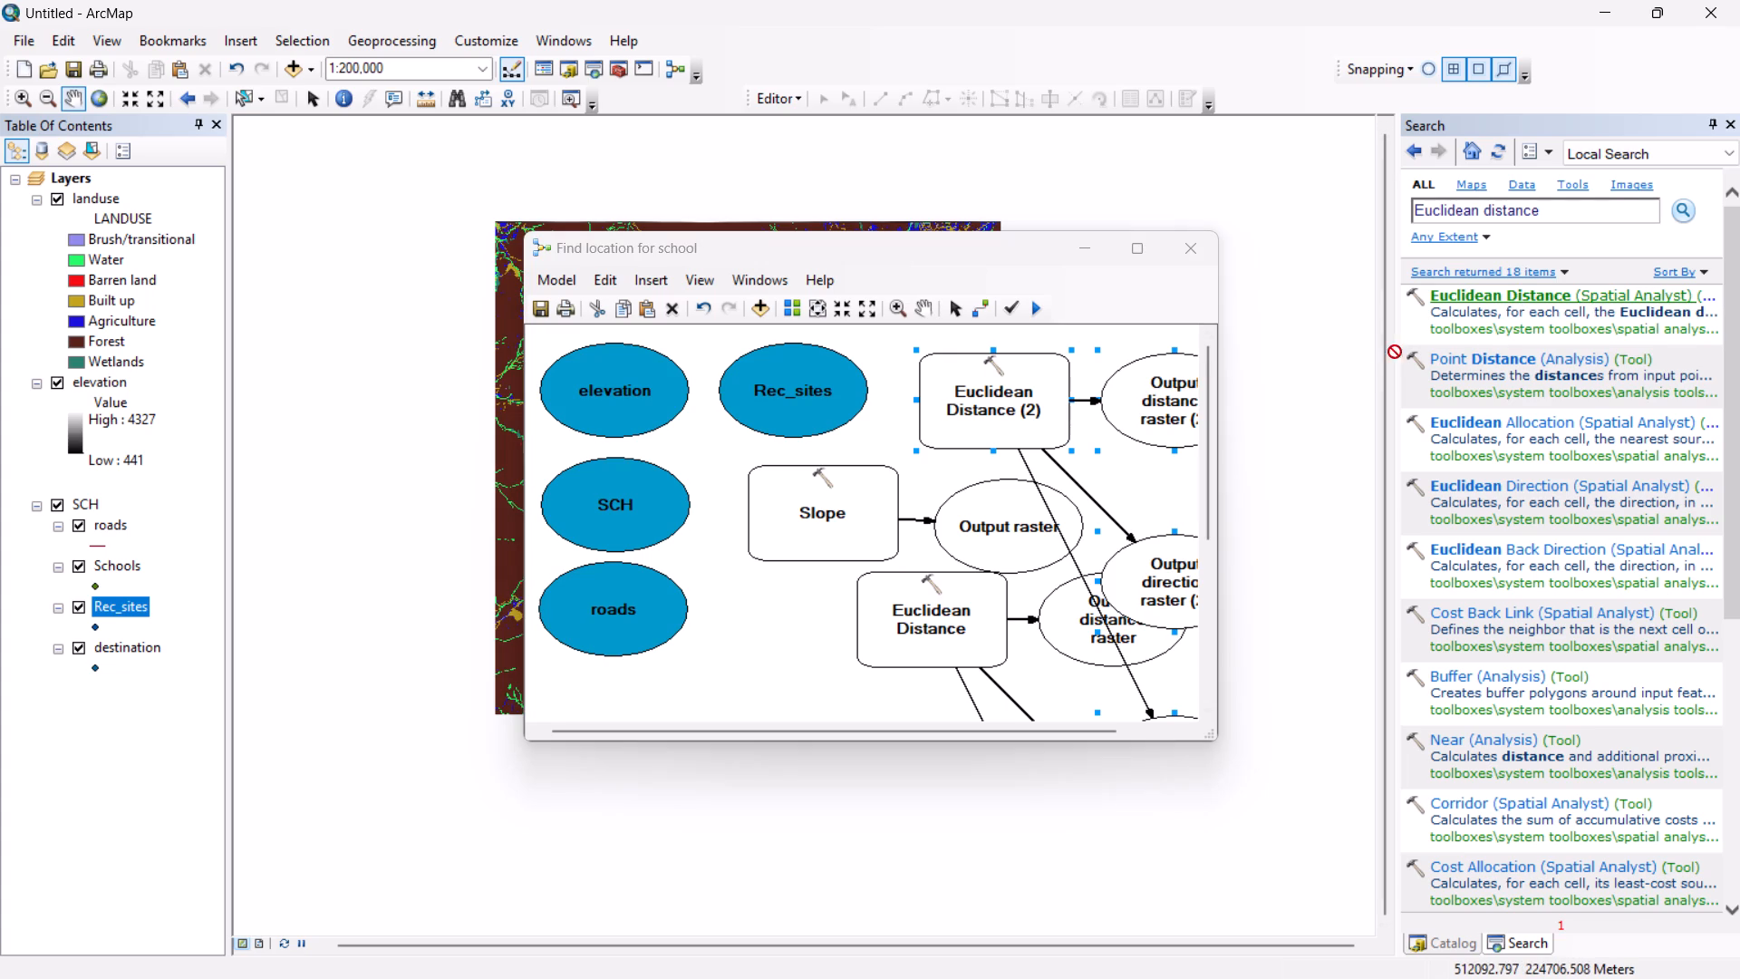
left_click_drag(1395, 352, 742, 623)
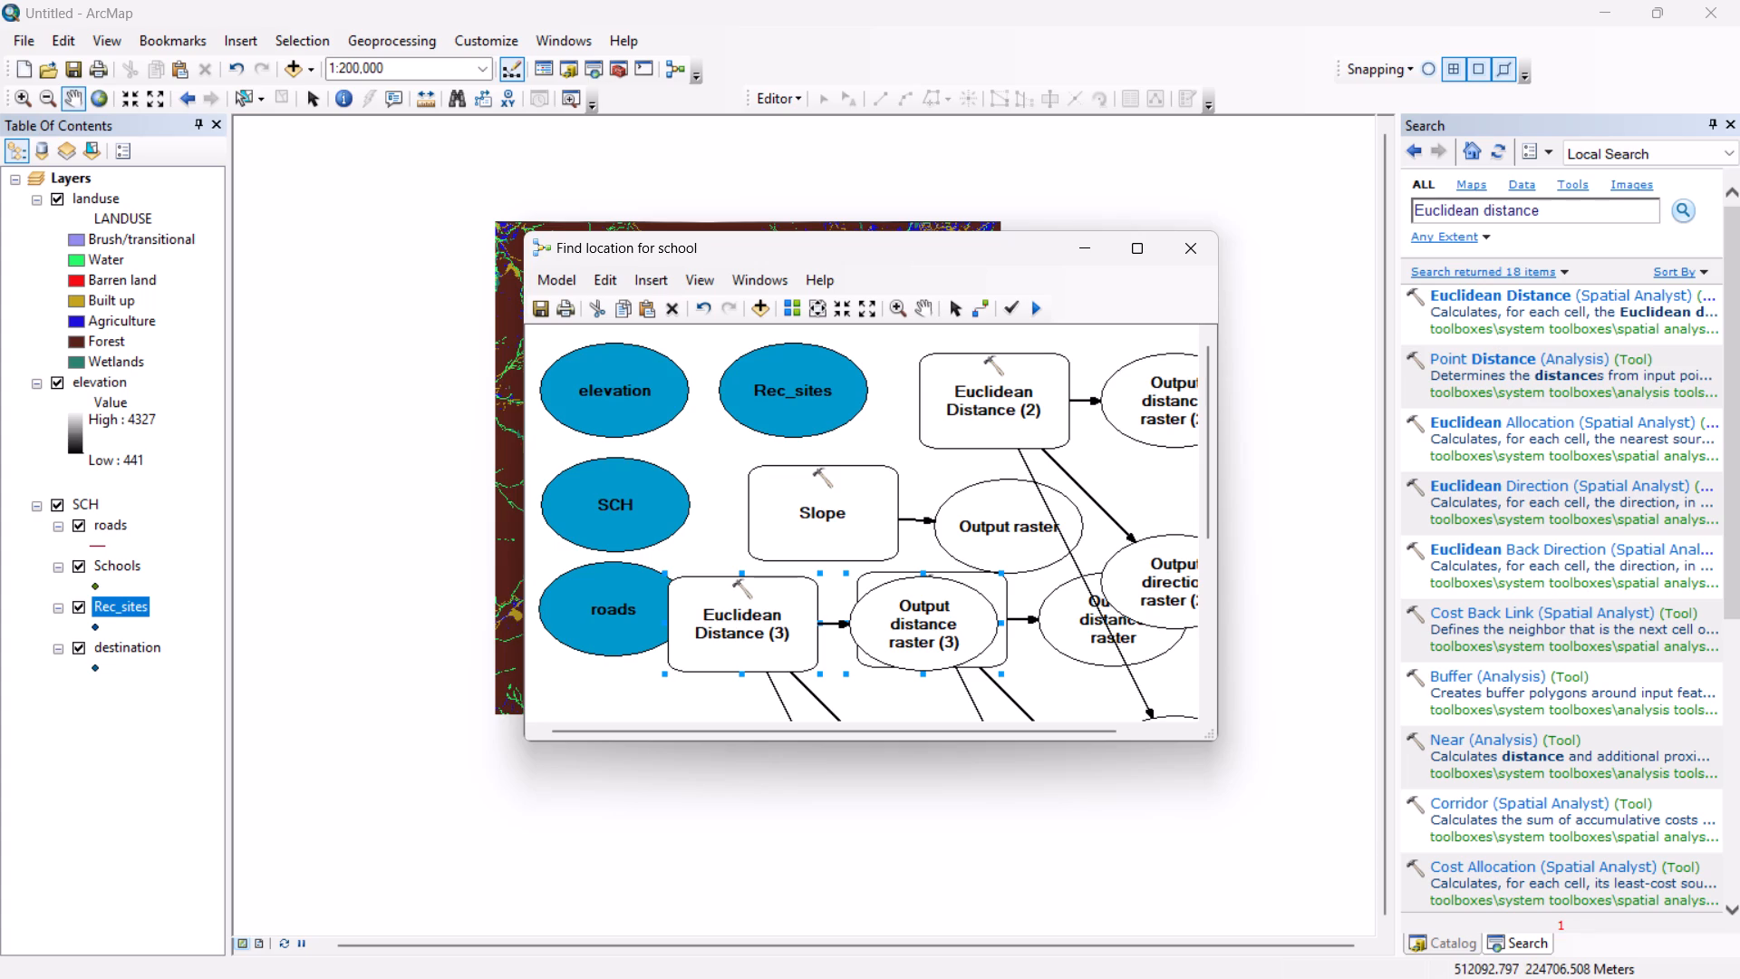
Stack the model's input layers in one column along its outer edge, in the order elevation, SCH, roads, Rec_sites.
left_click_drag(817, 490, 783, 479)
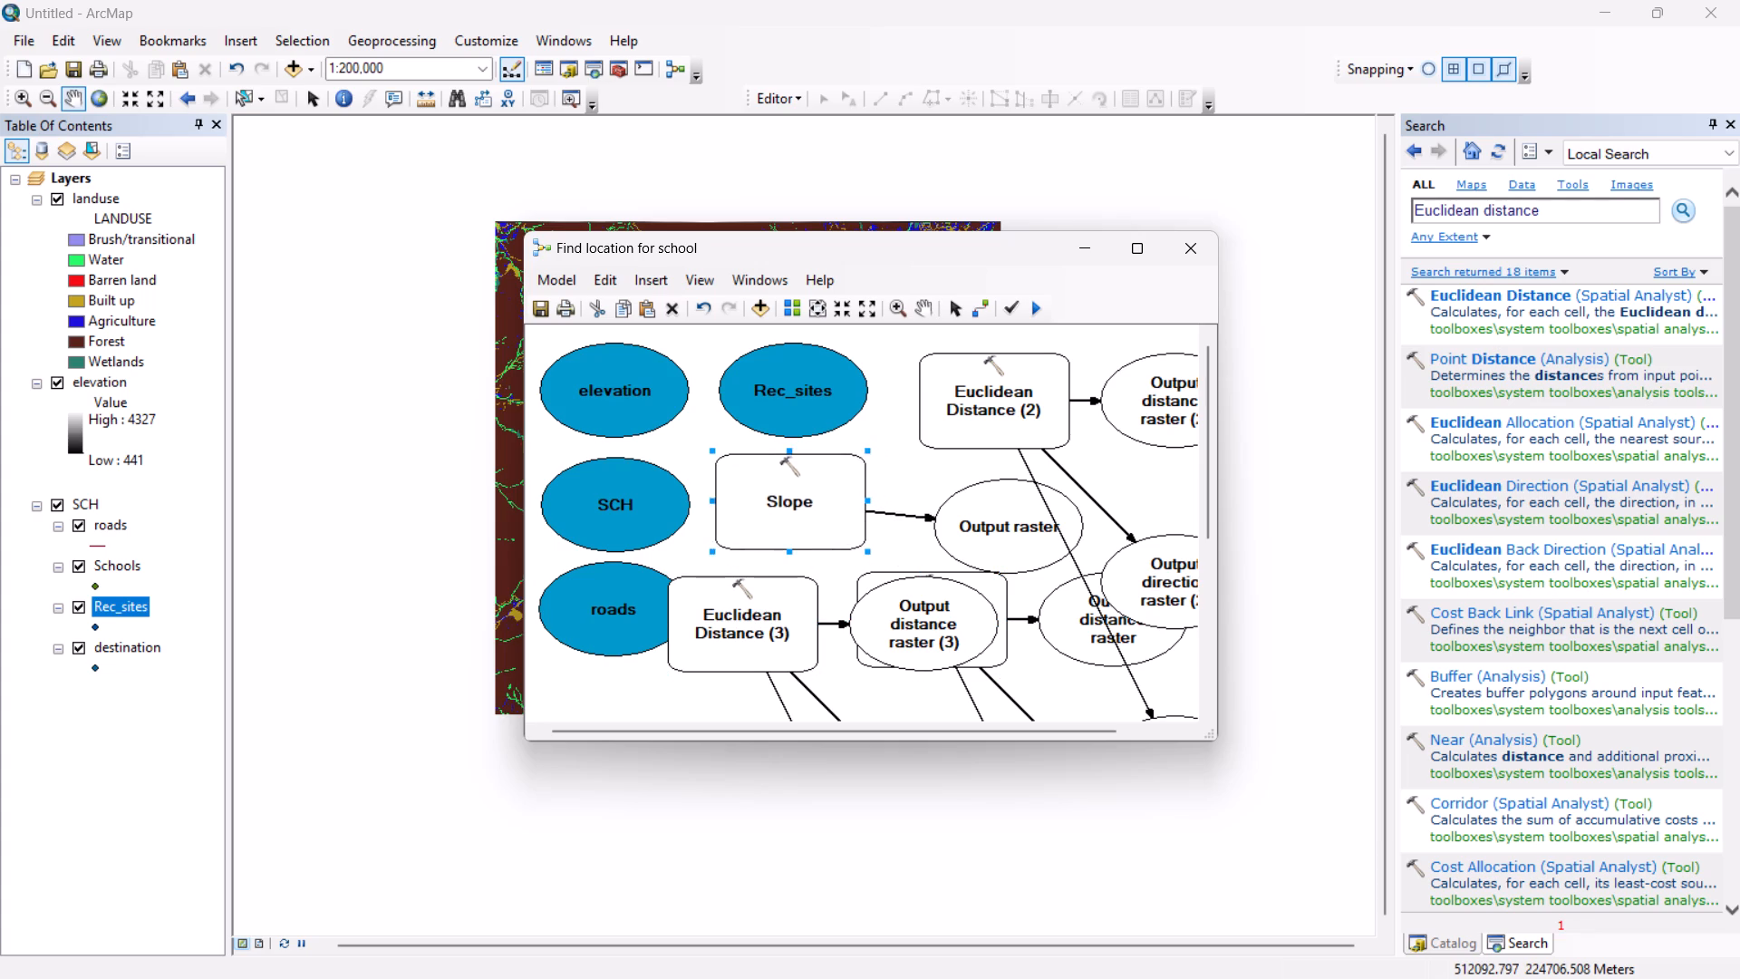
left_click_drag(783, 479, 771, 467)
left_click_drag(603, 401, 604, 385)
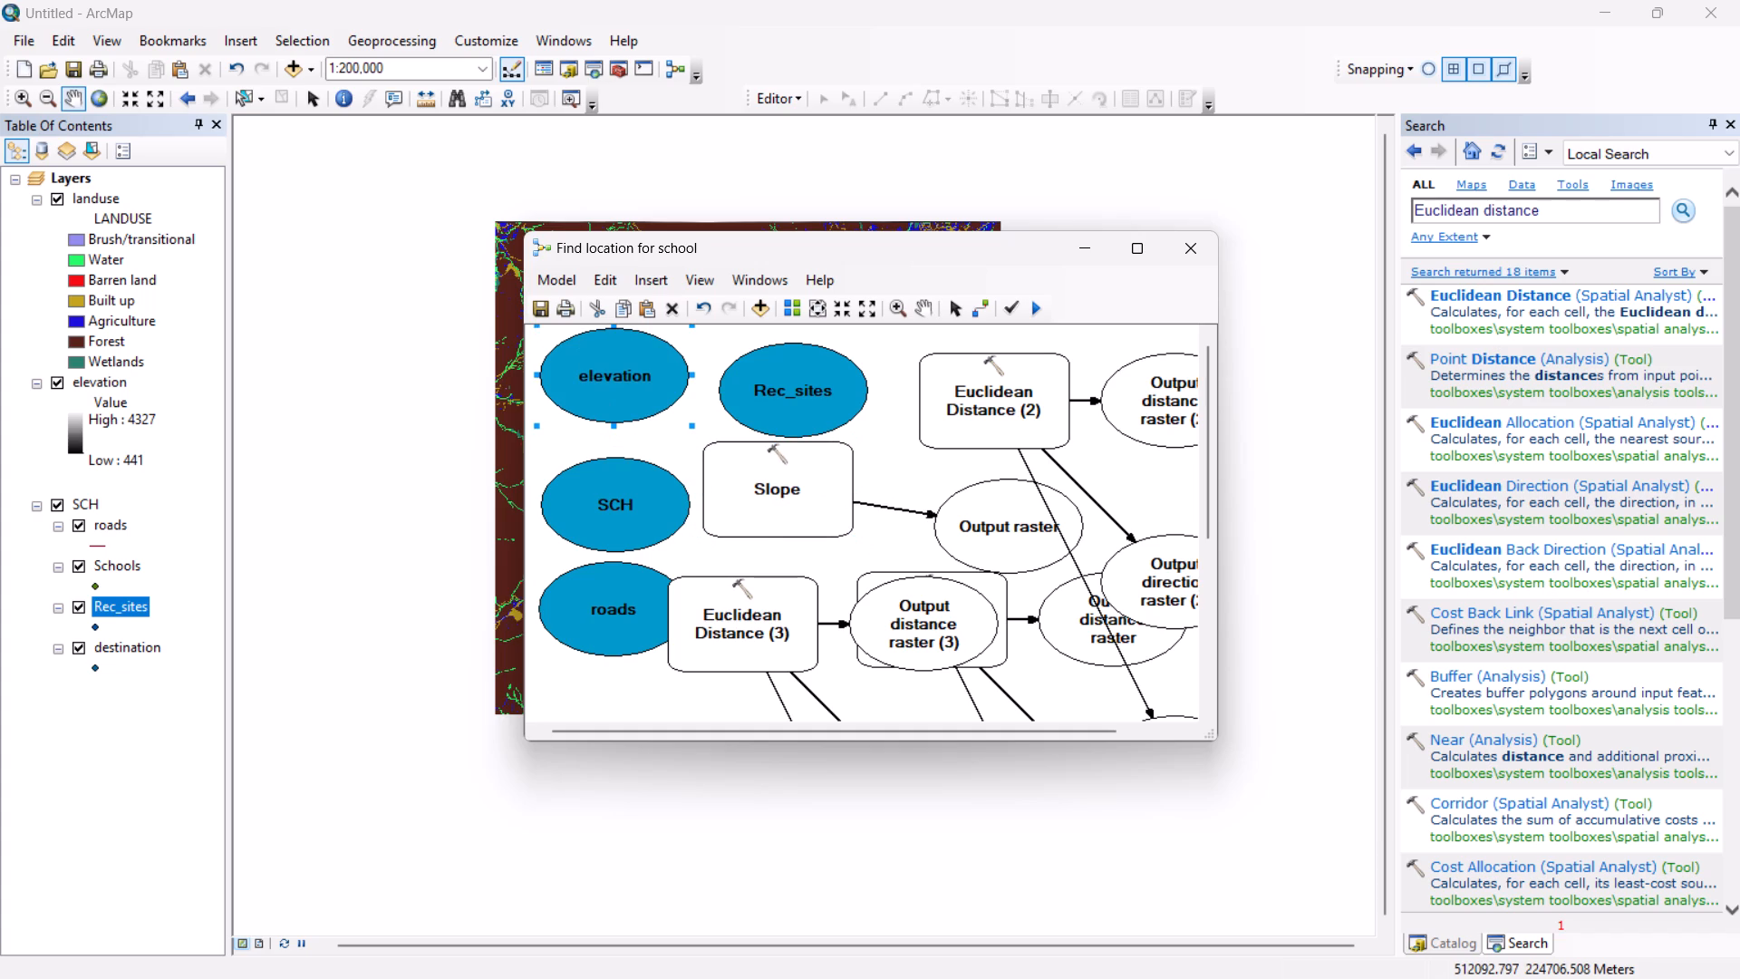
left_click_drag(604, 385, 591, 383)
left_click_drag(603, 482, 595, 449)
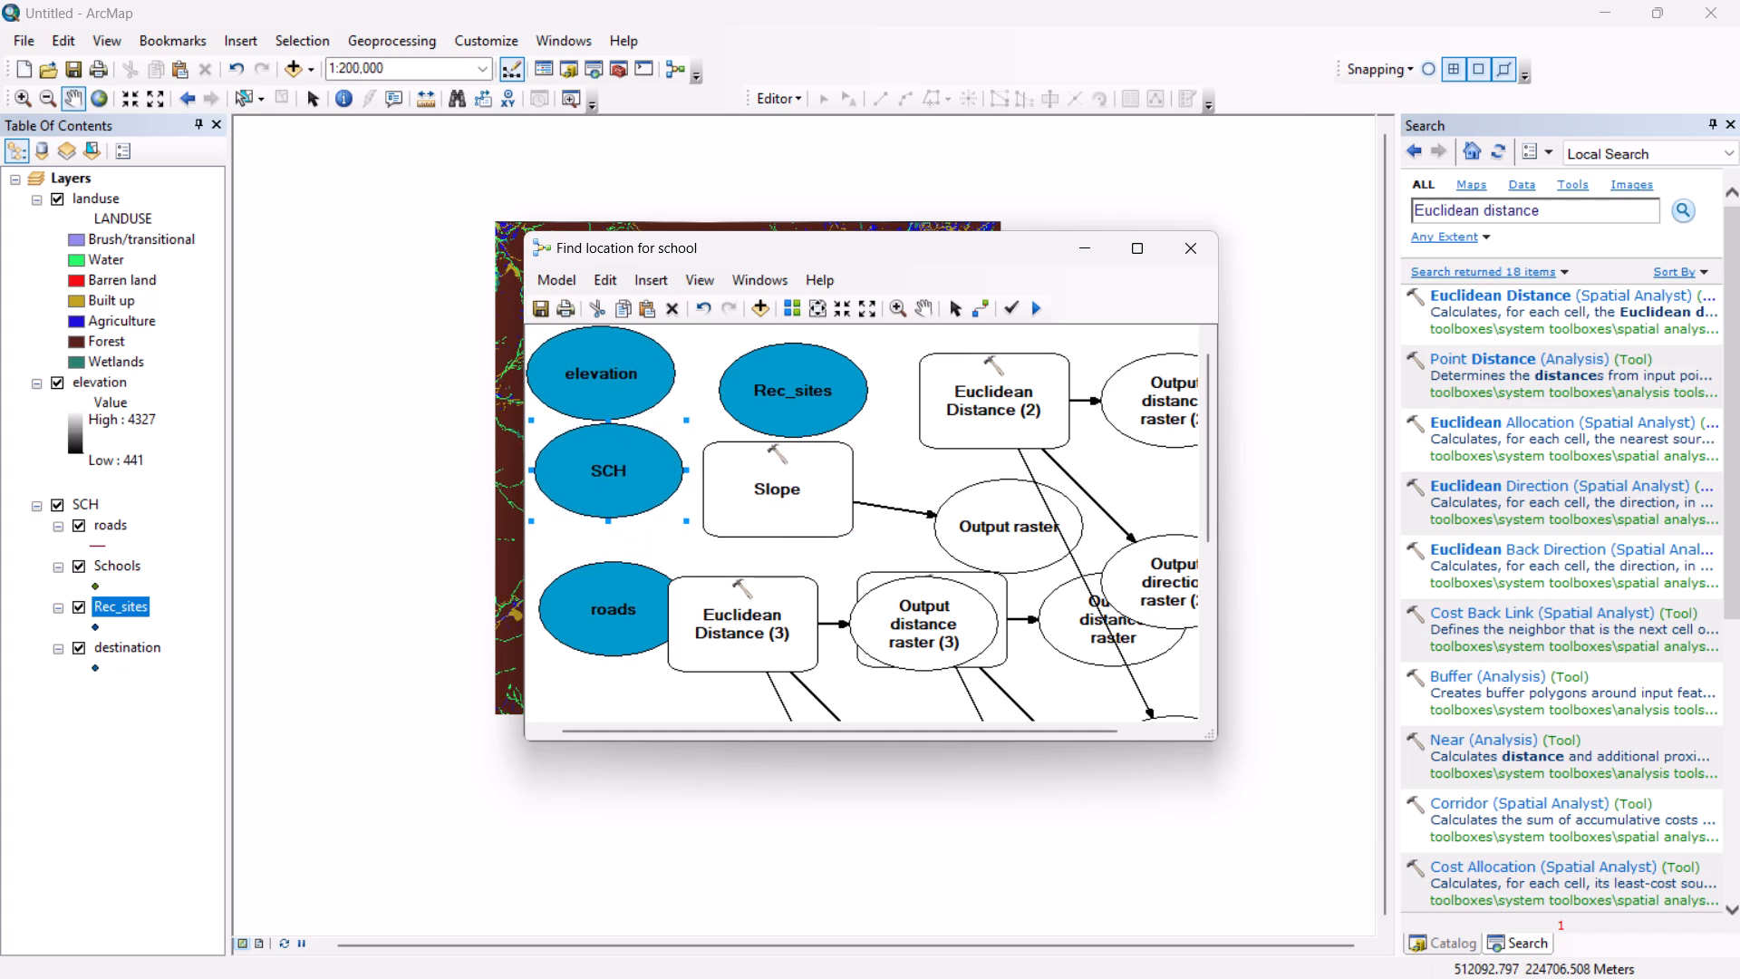
left_click_drag(595, 449, 593, 446)
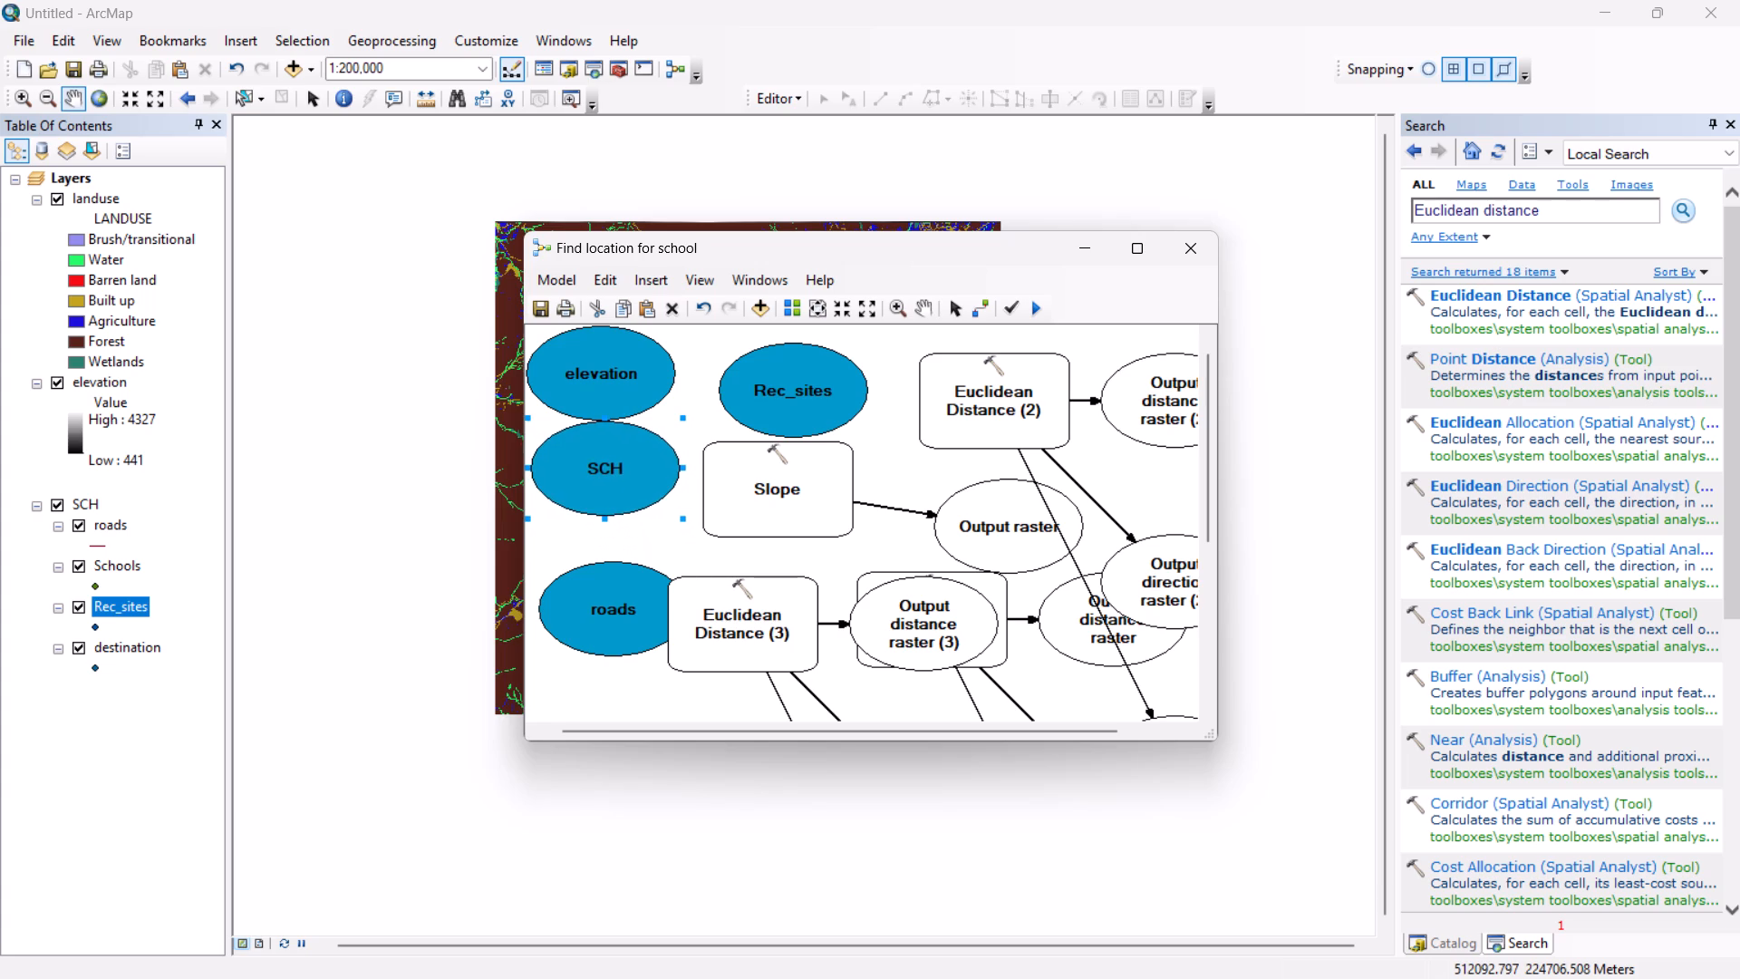
left_click_drag(593, 446, 588, 447)
left_click_drag(596, 583, 594, 549)
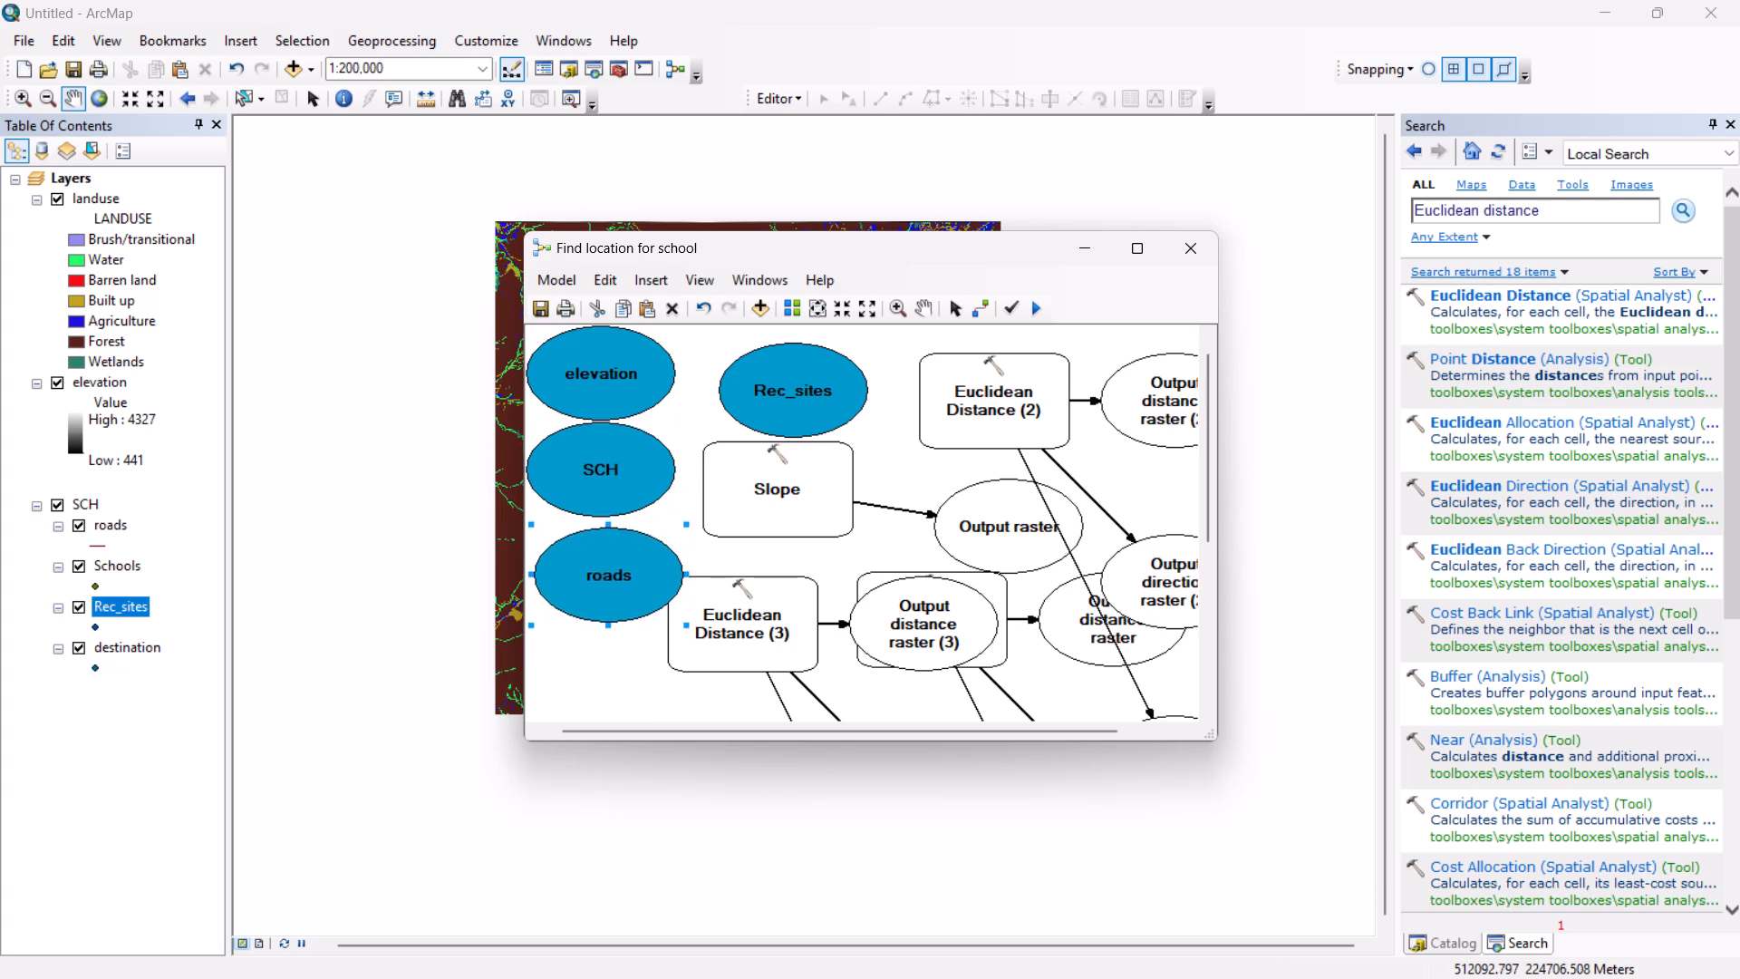
left_click_drag(594, 549, 587, 541)
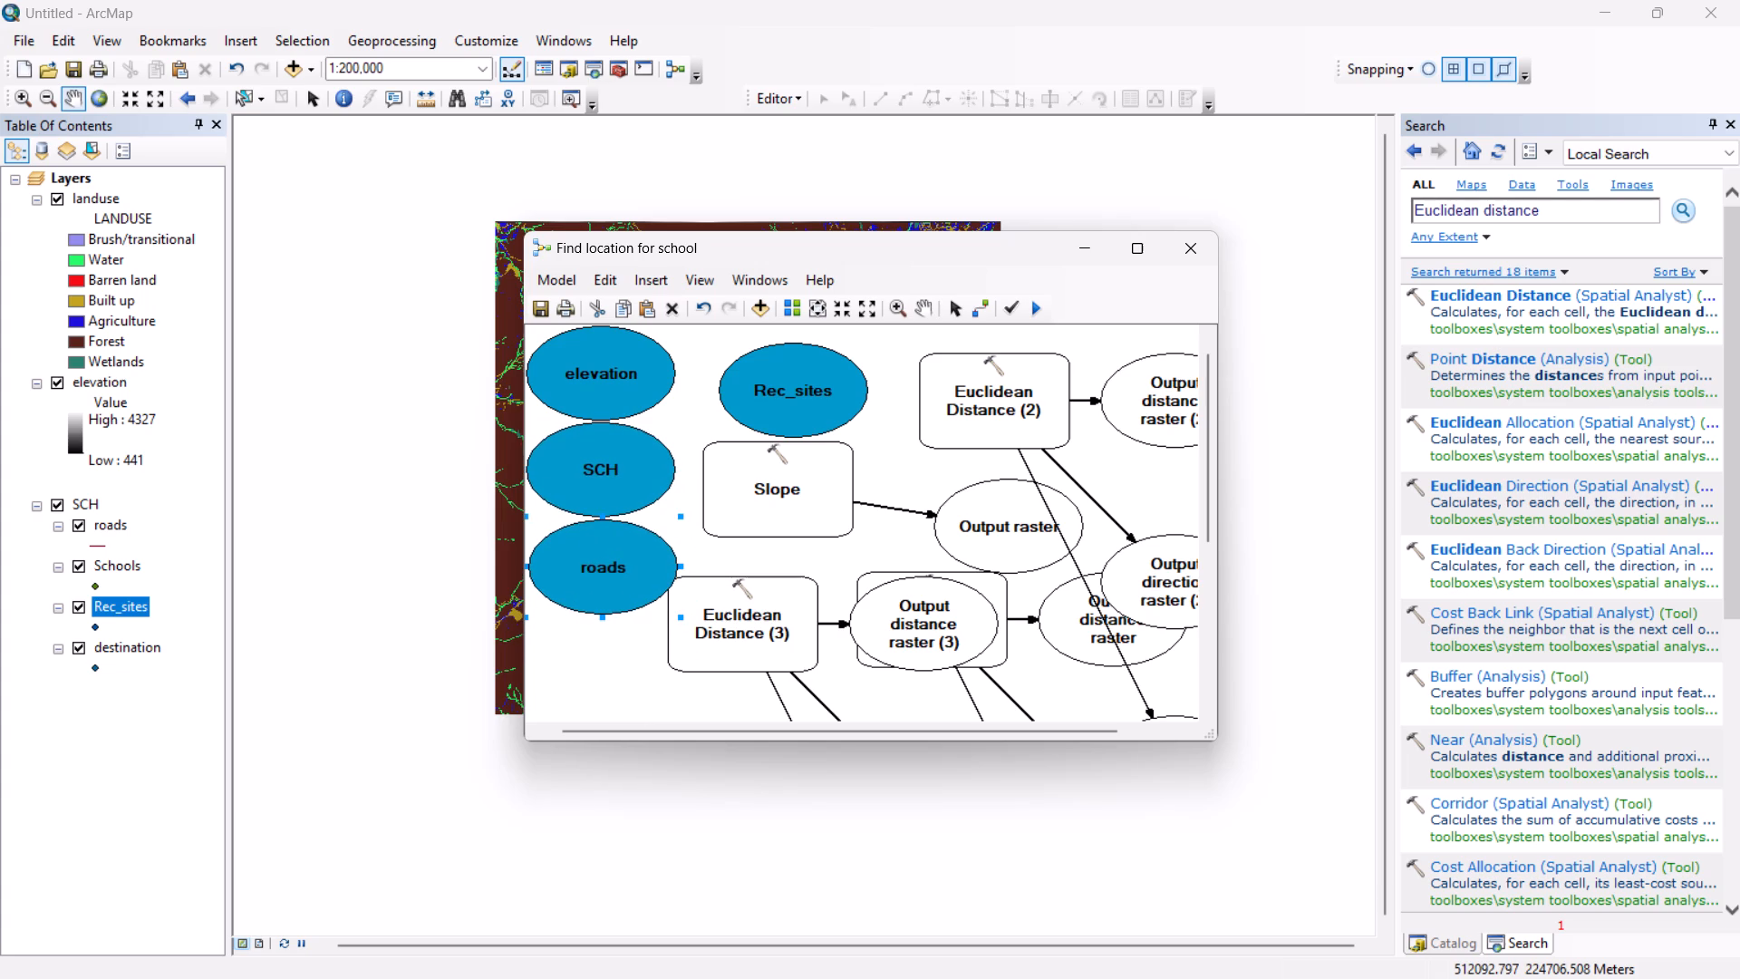
left_click_drag(587, 541, 583, 541)
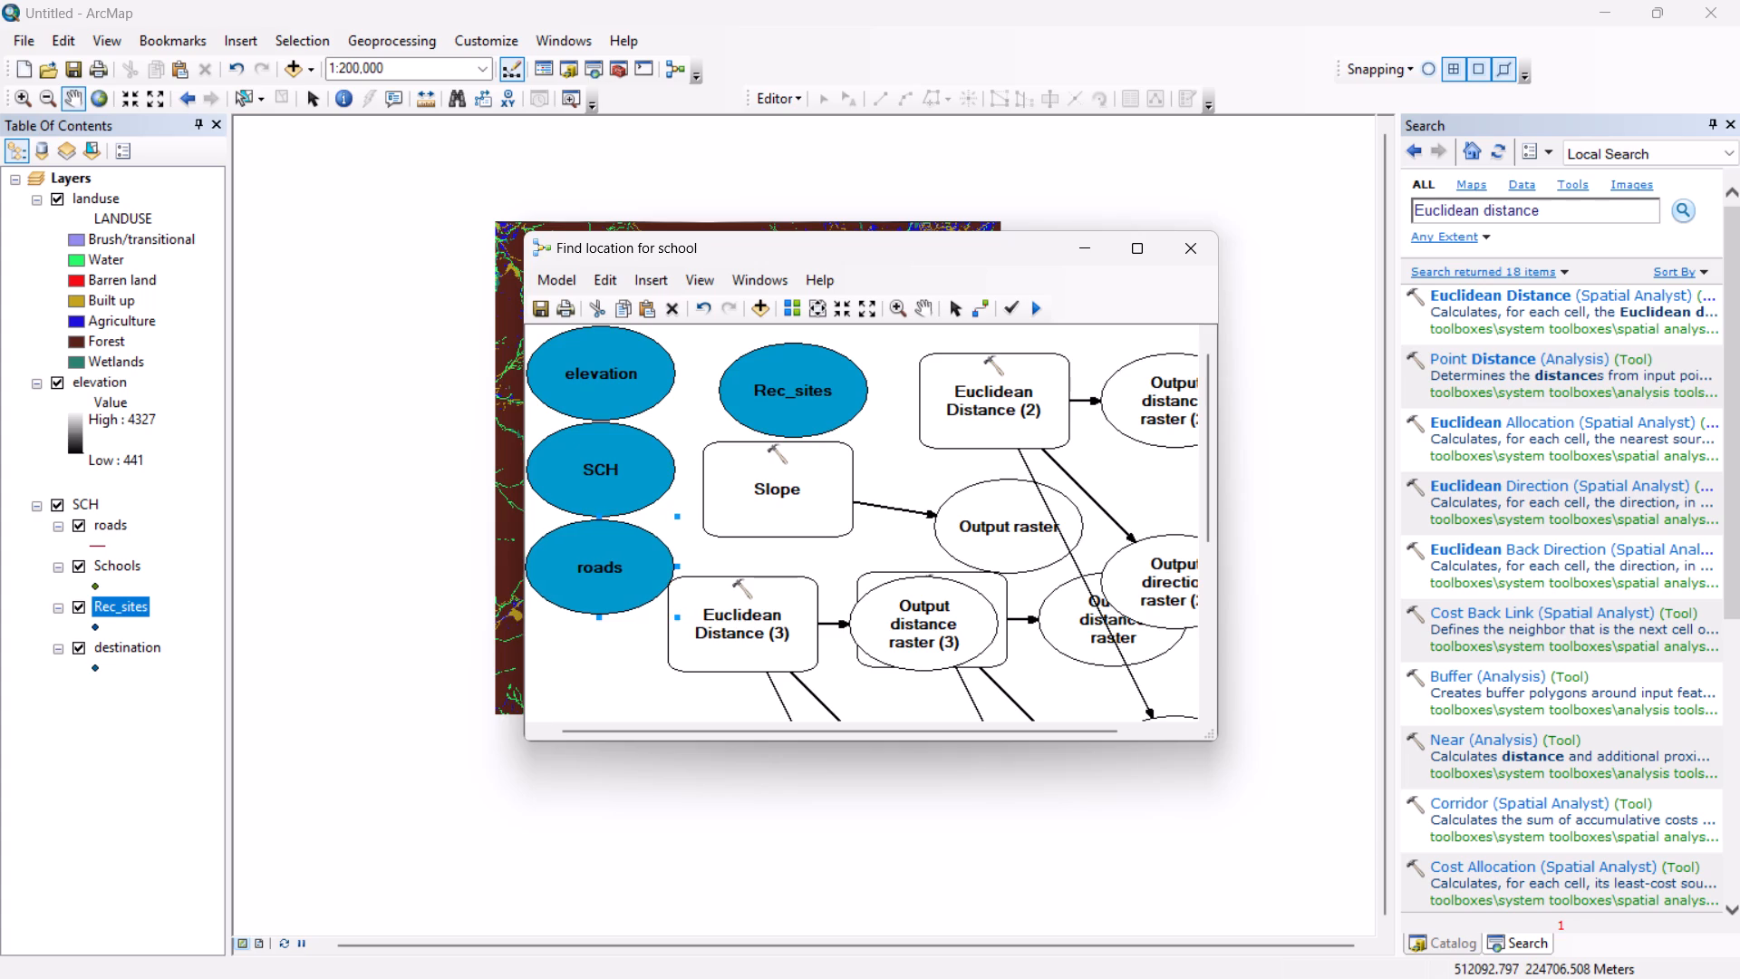
left_click_drag(583, 541, 582, 541)
left_click_drag(784, 398, 592, 665)
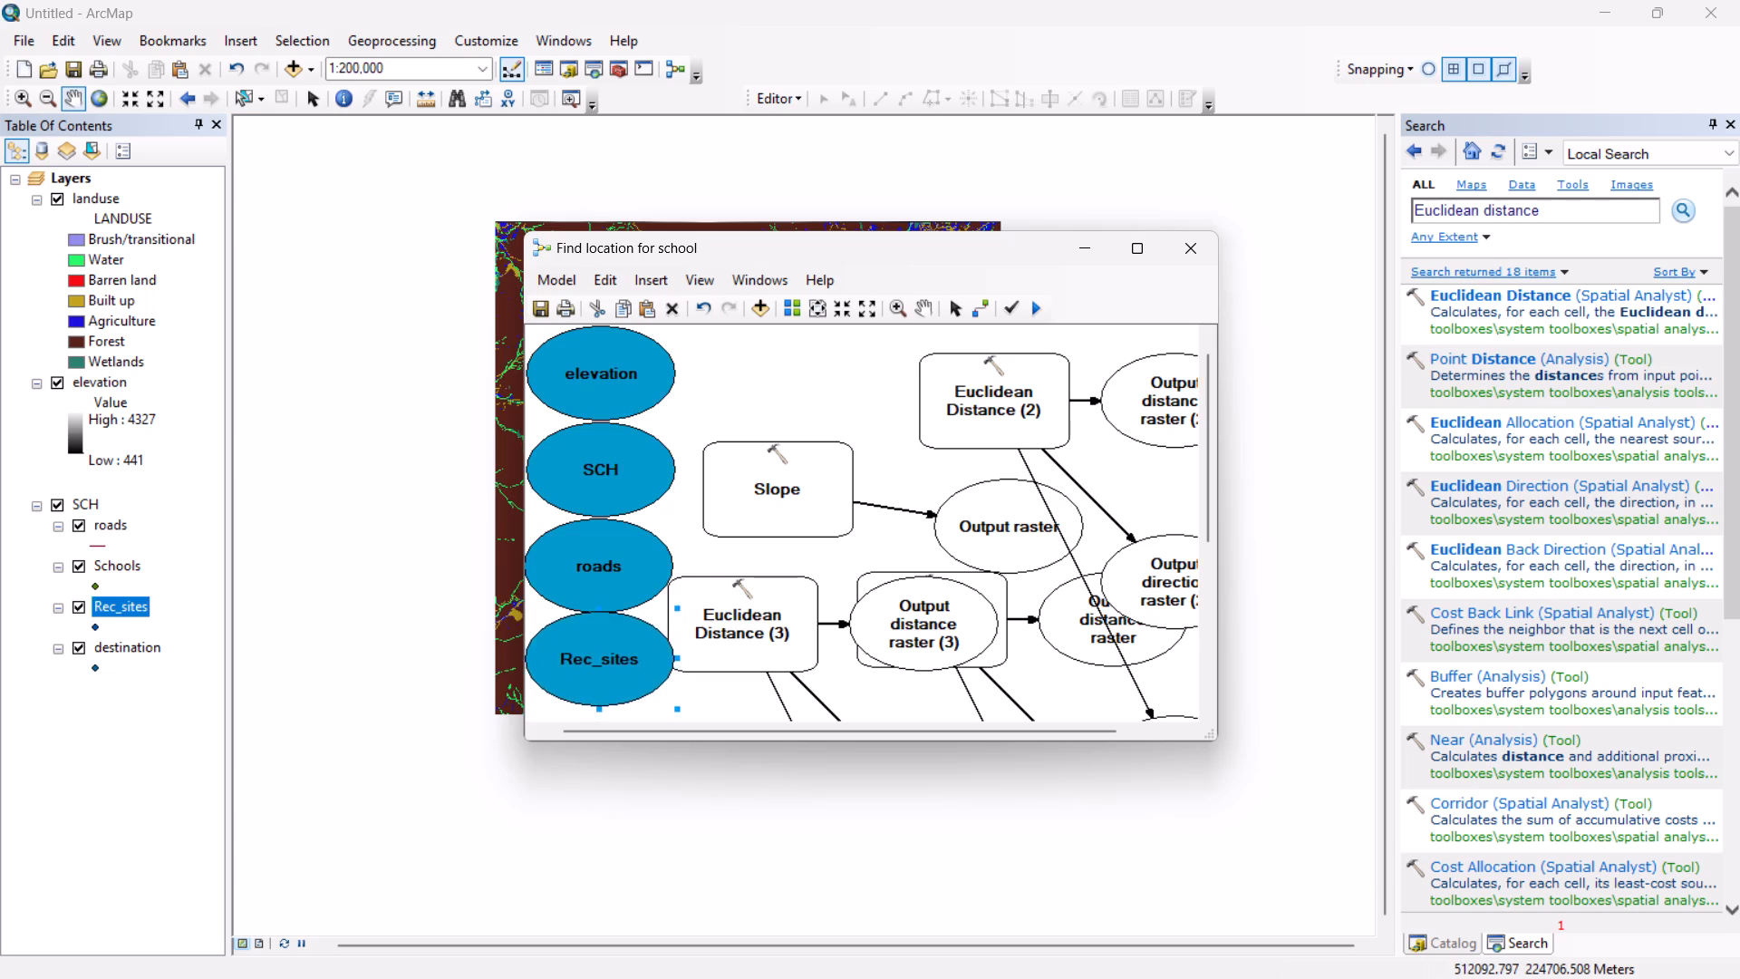
left_click_drag(592, 665, 593, 667)
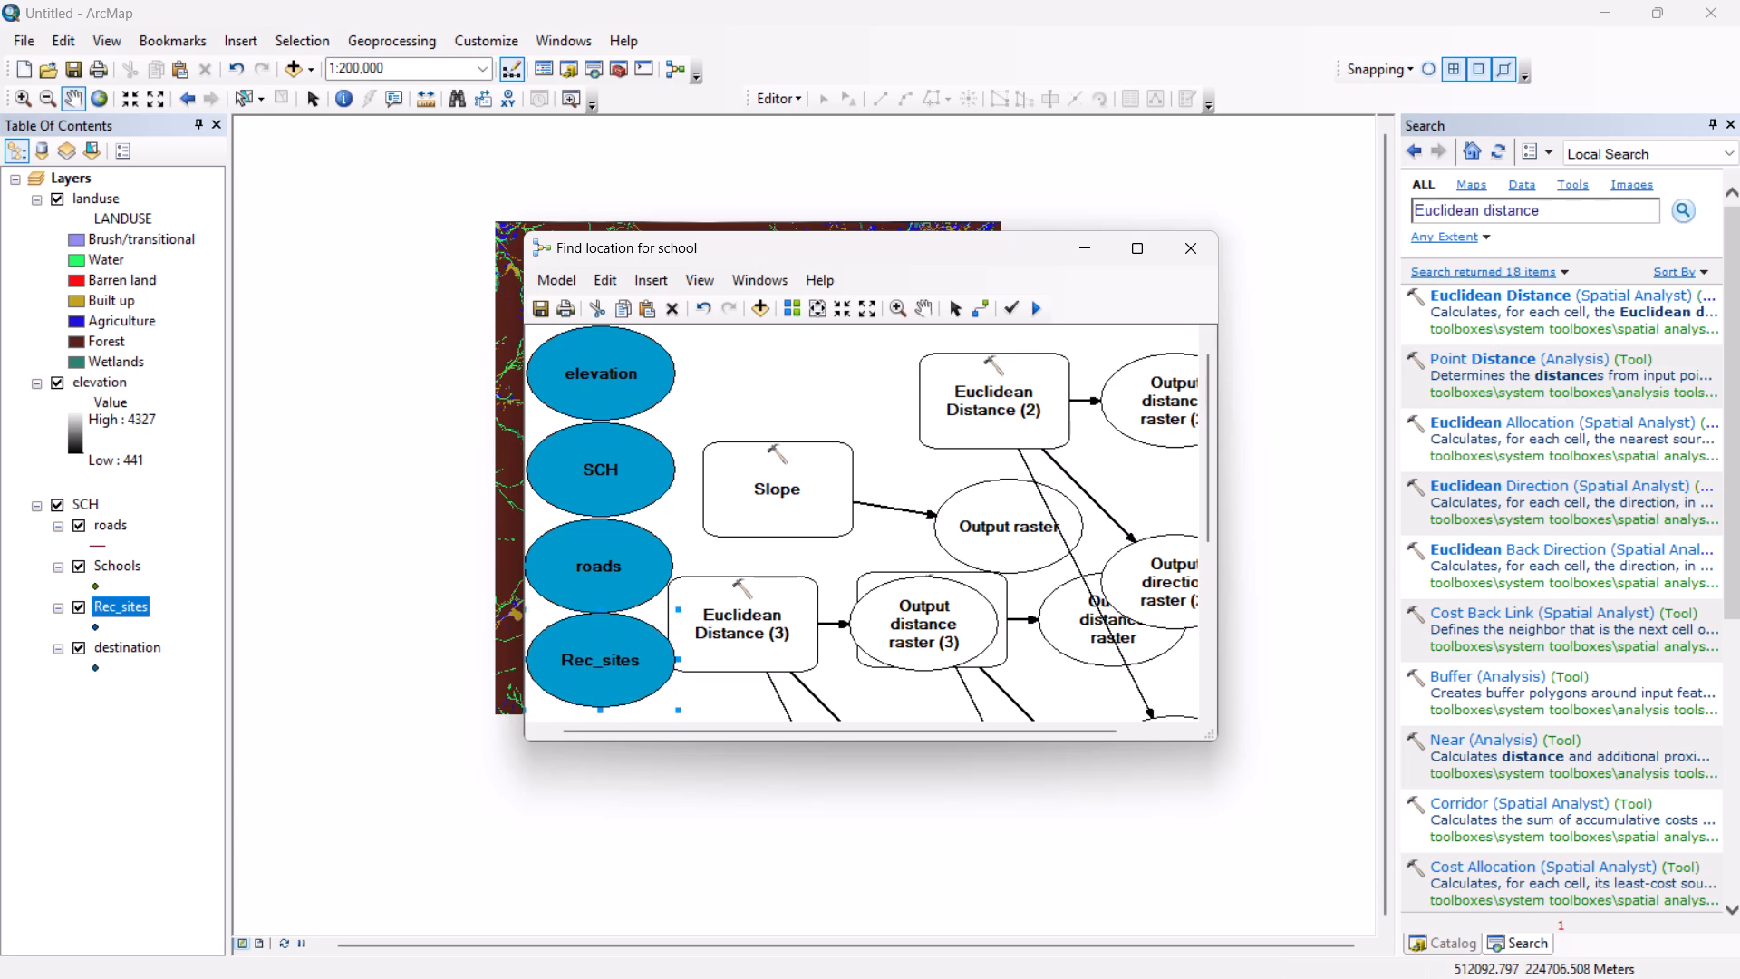
left_click_drag(593, 667, 592, 667)
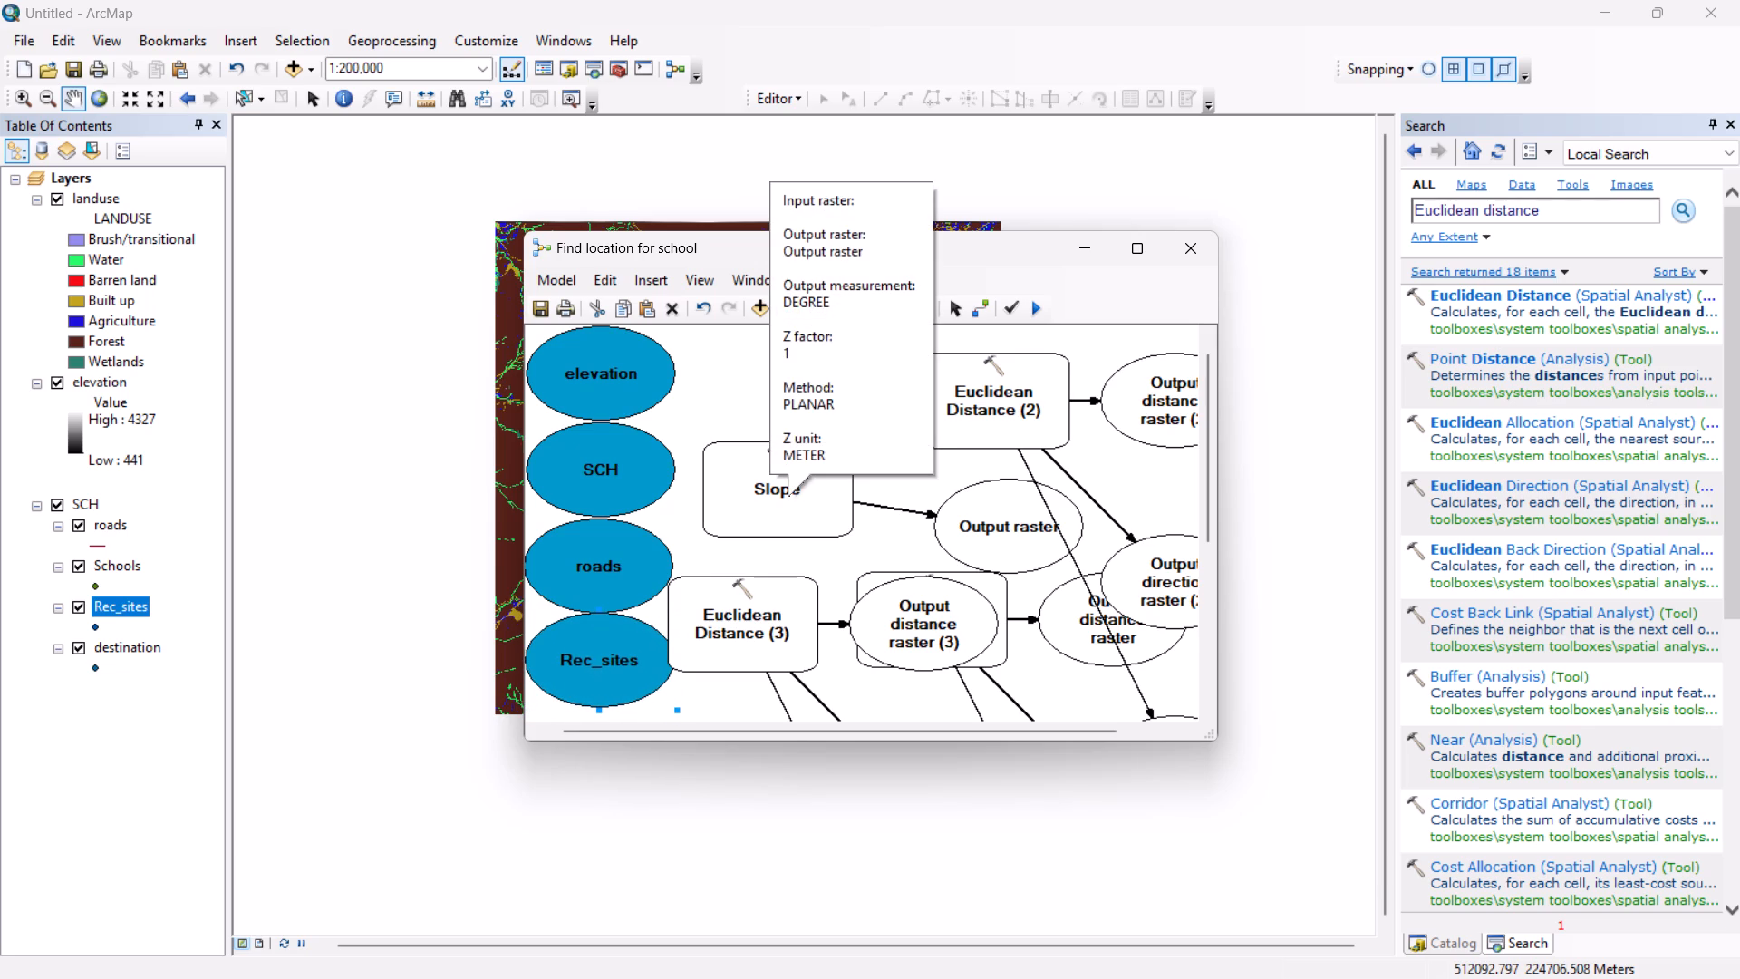
Align the Slope tool and its Output raster in a row beside the elevation input.
left_click_drag(743, 514, 725, 402)
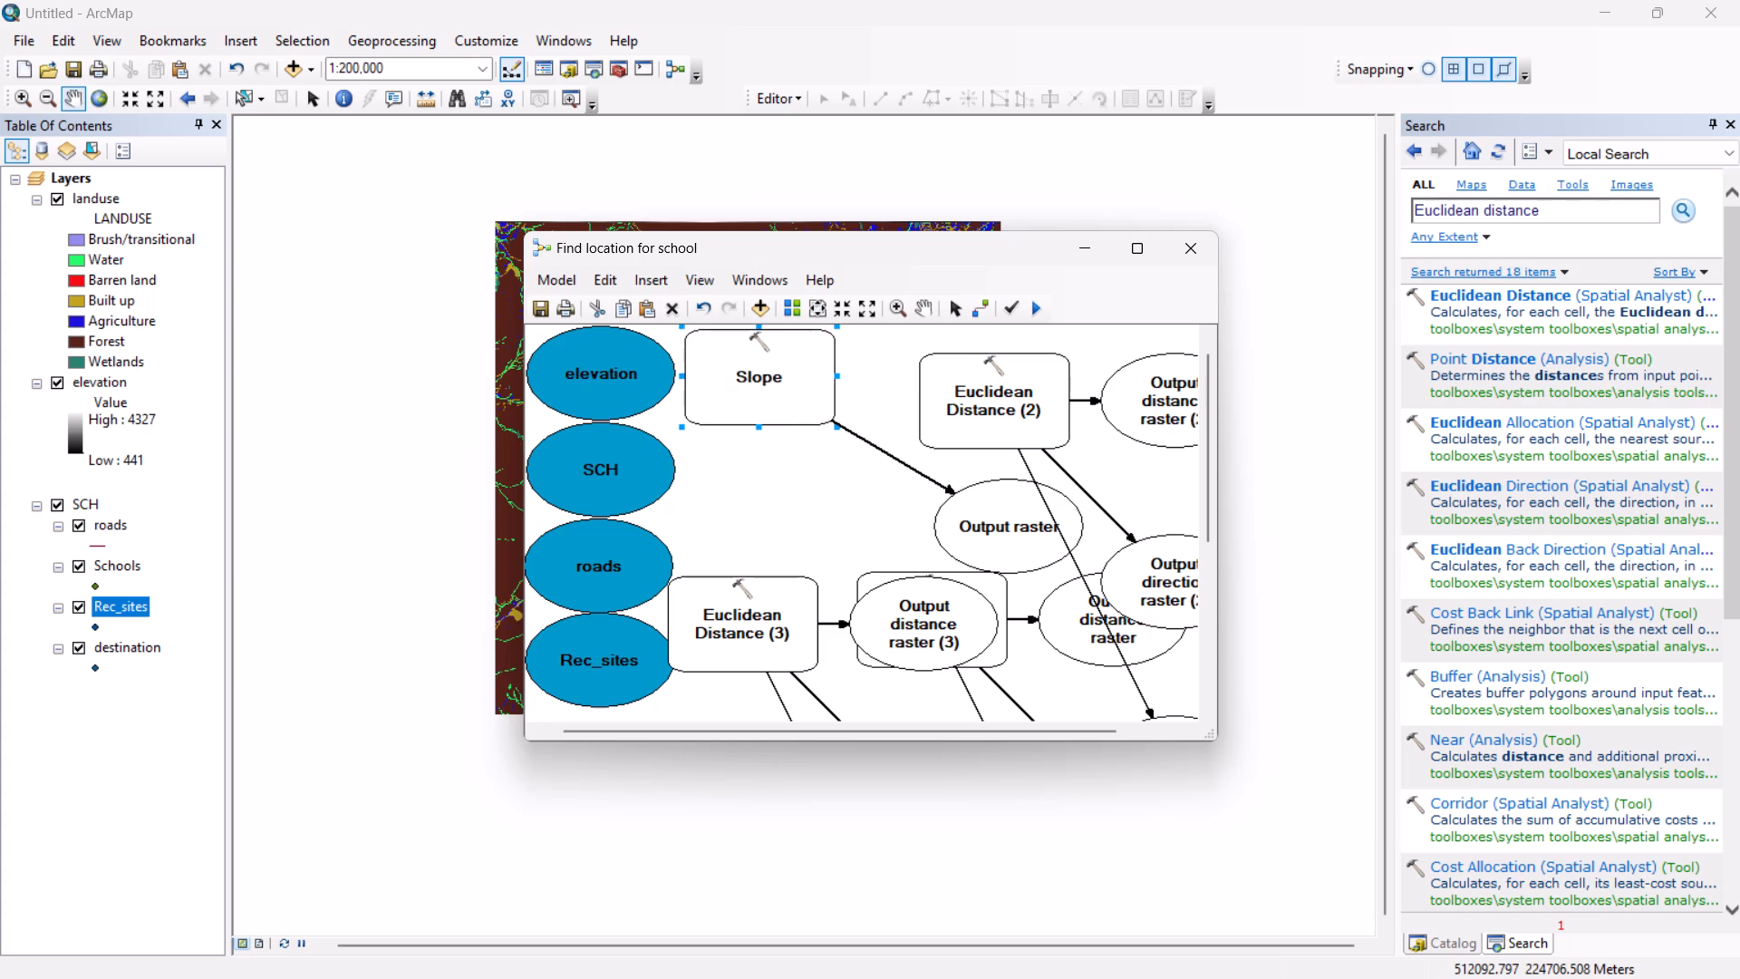
left_click_drag(725, 402, 725, 399)
left_click_drag(991, 507, 923, 480)
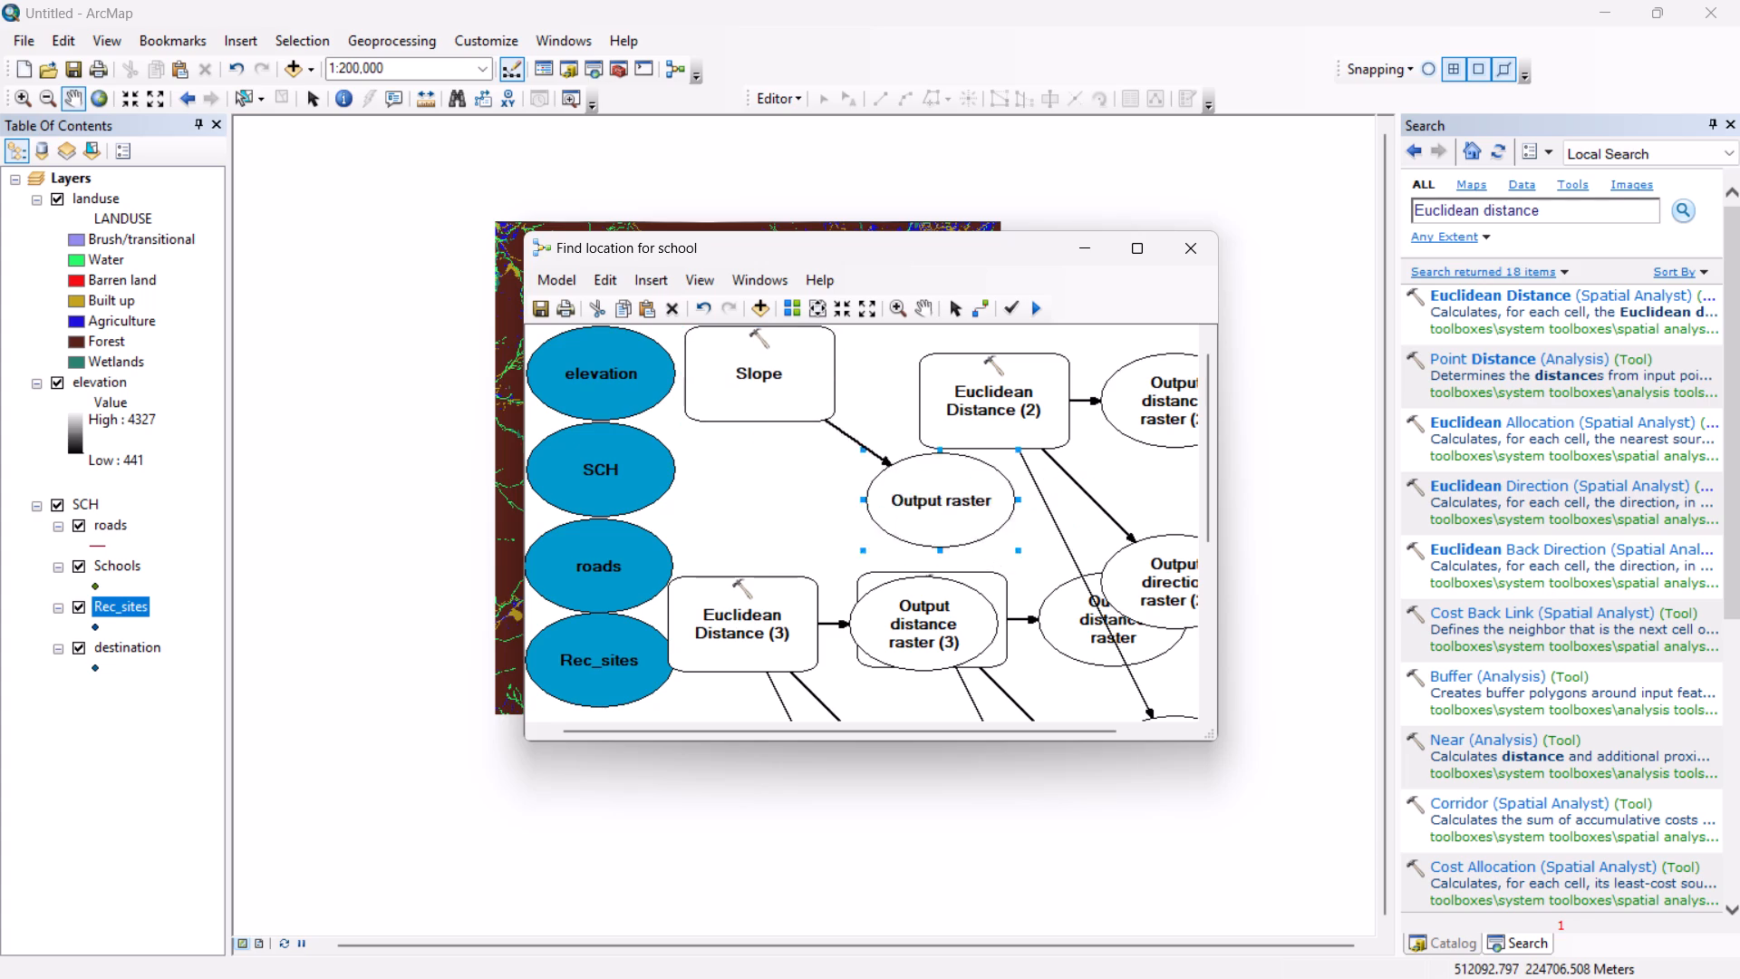
left_click_drag(923, 480, 895, 355)
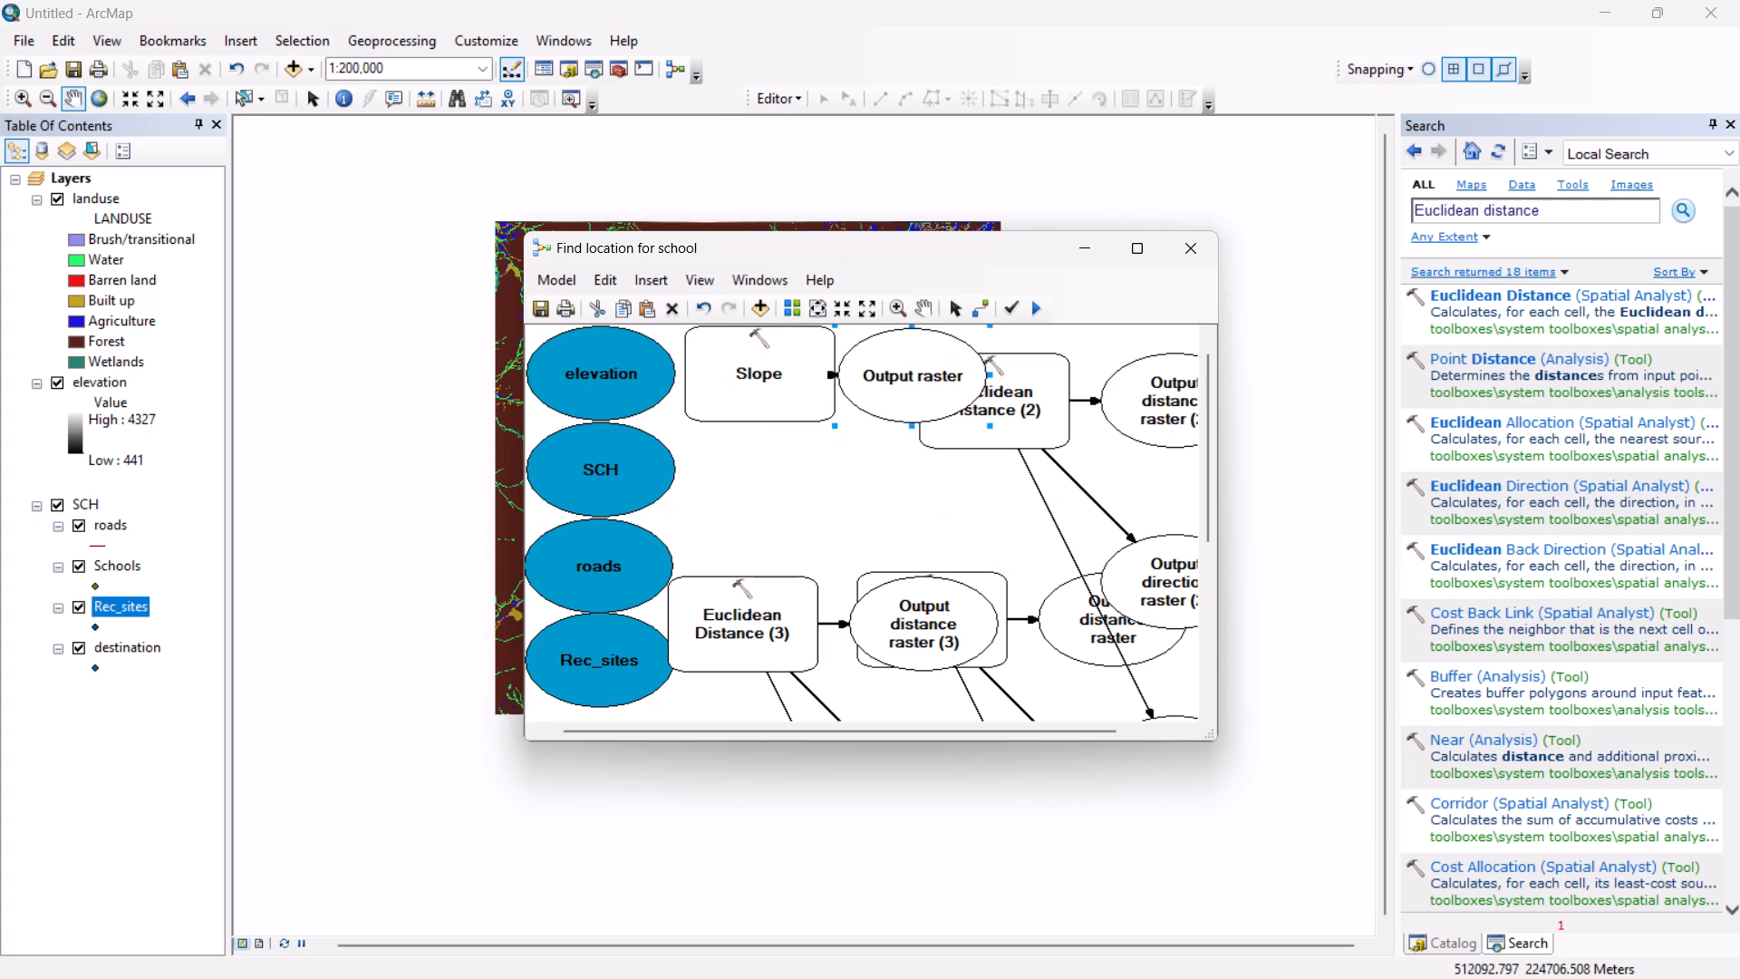
left_click_drag(895, 355, 895, 354)
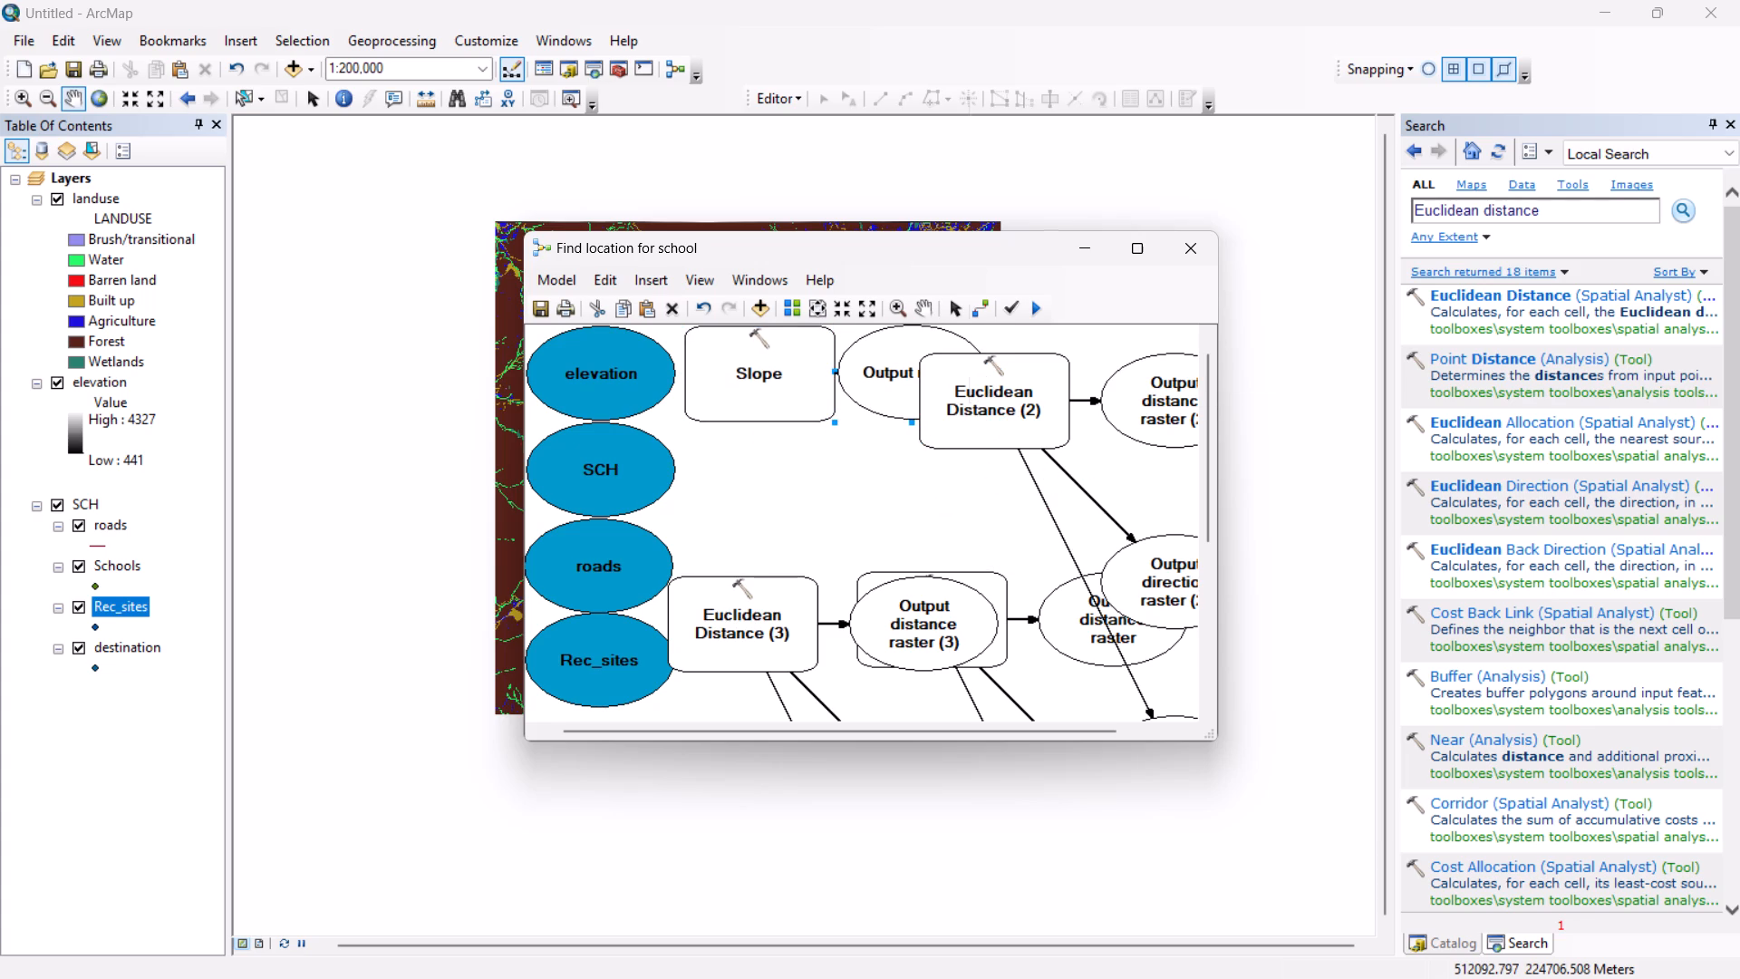
Place Euclidean Distance (2) beside the SCH input and gather its distance, direction and back direction output rasters closer to it.
left_click_drag(986, 427, 766, 503)
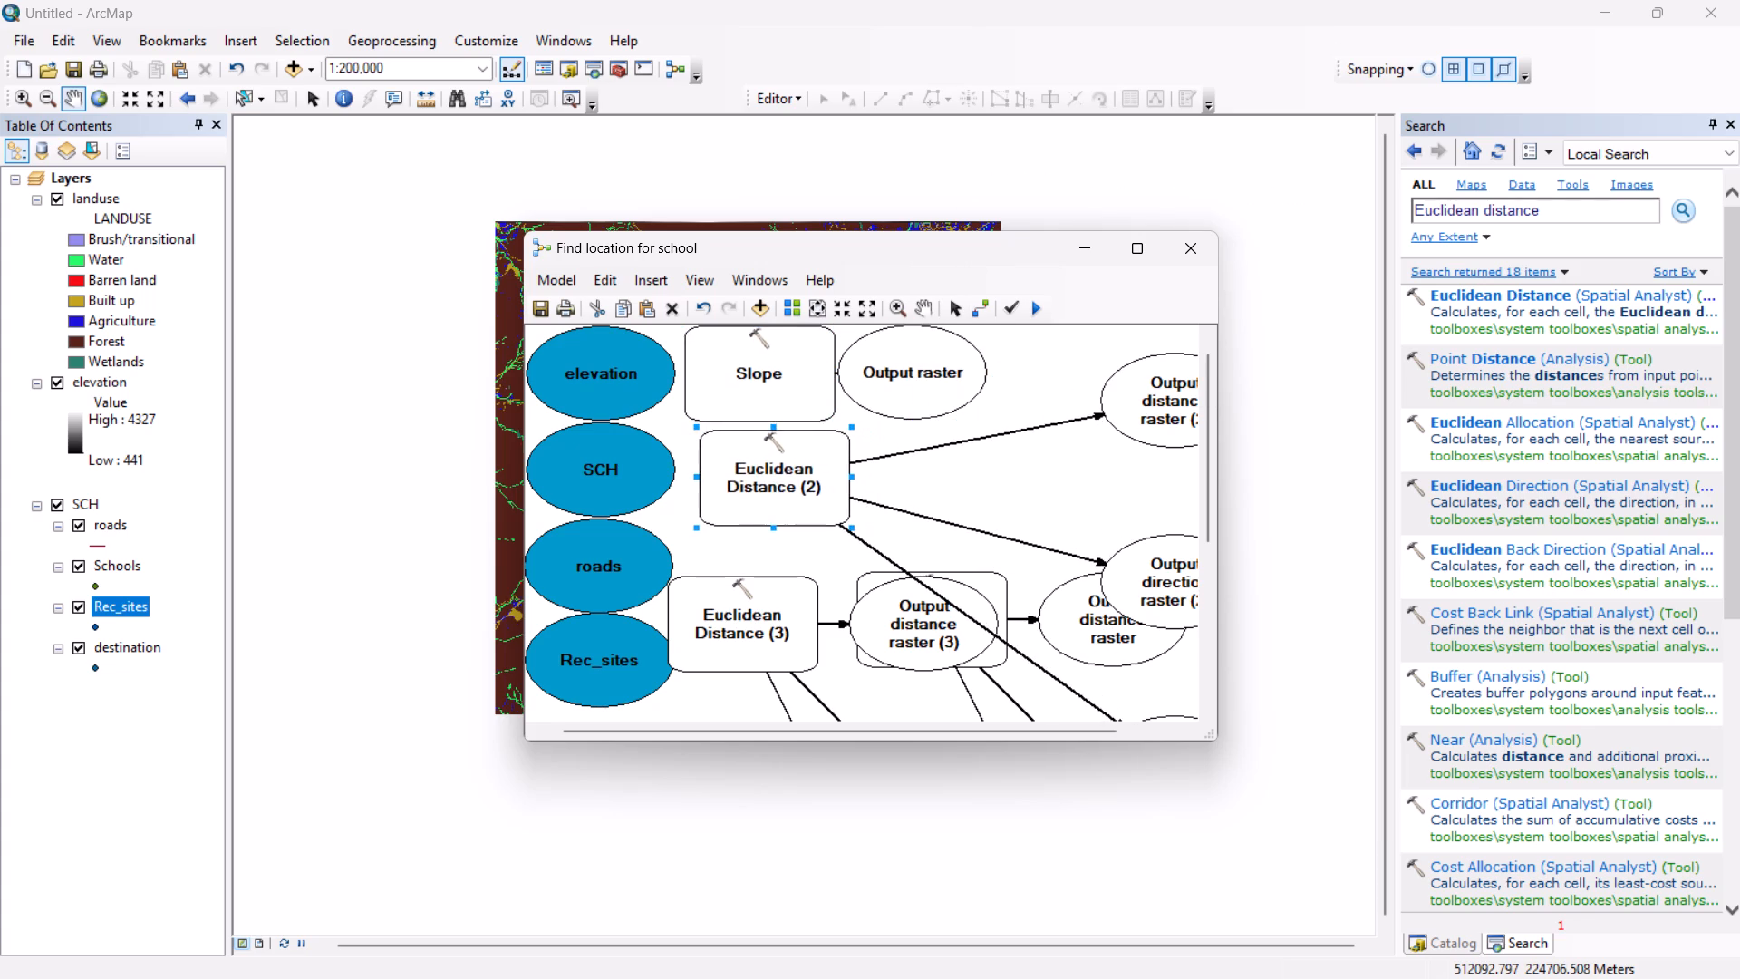
left_click_drag(766, 503, 749, 499)
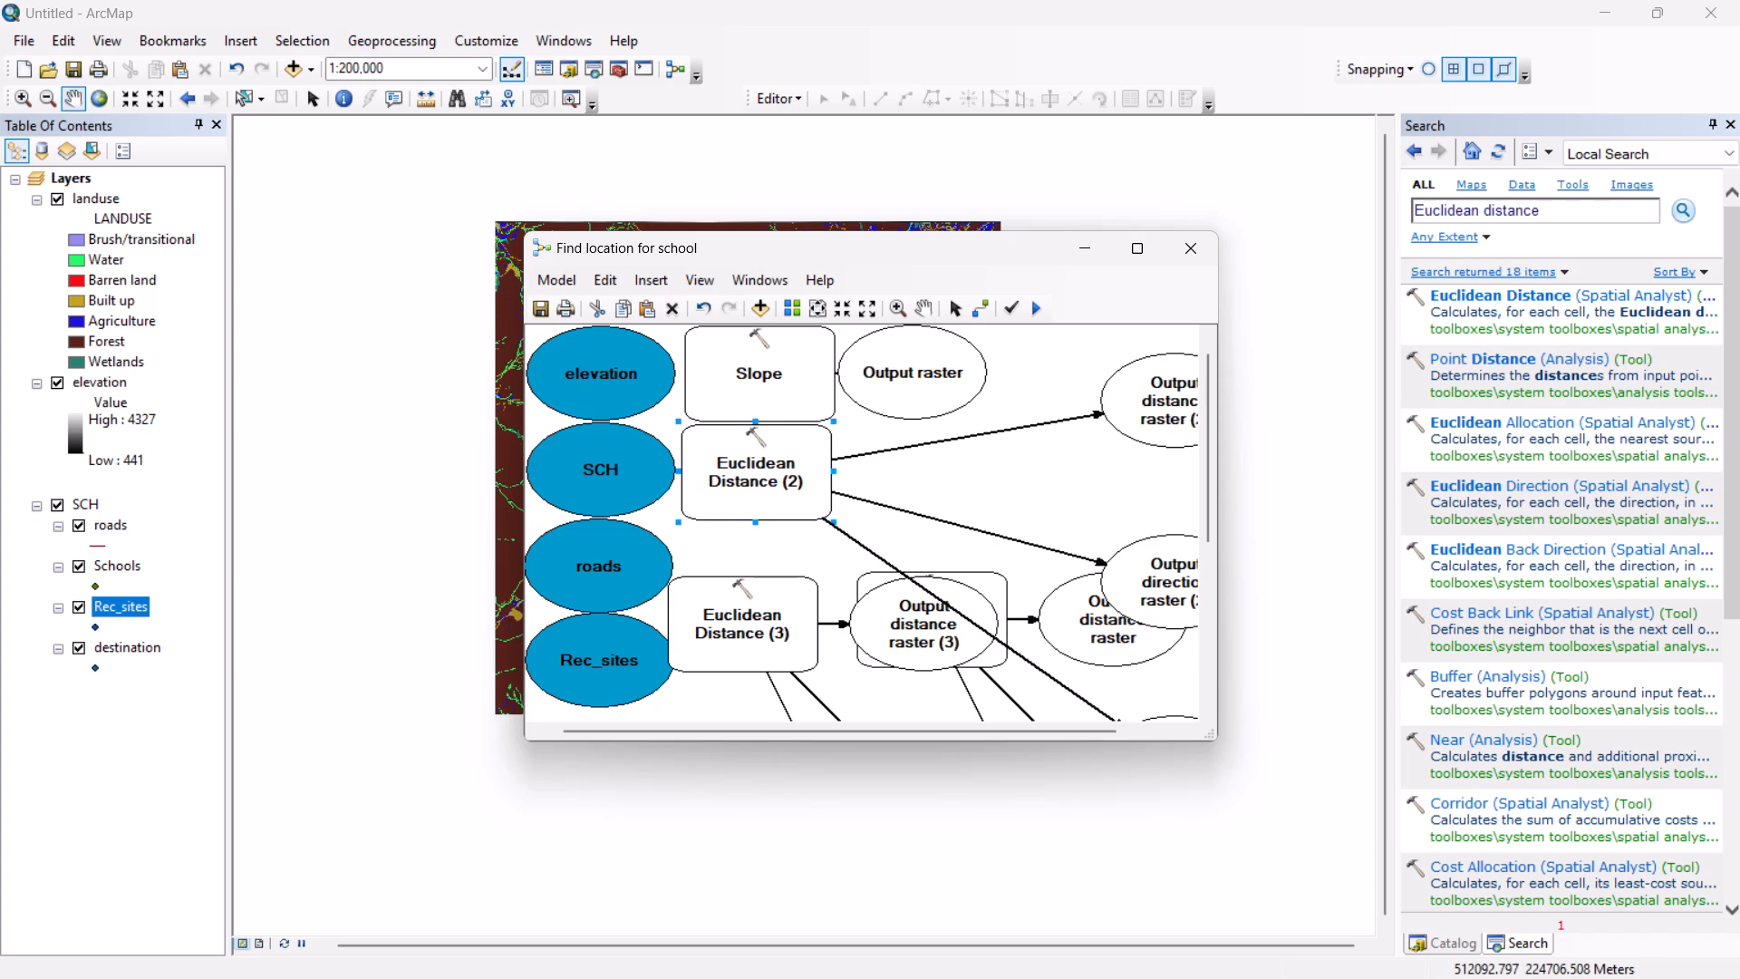
left_click_drag(1124, 399, 911, 457)
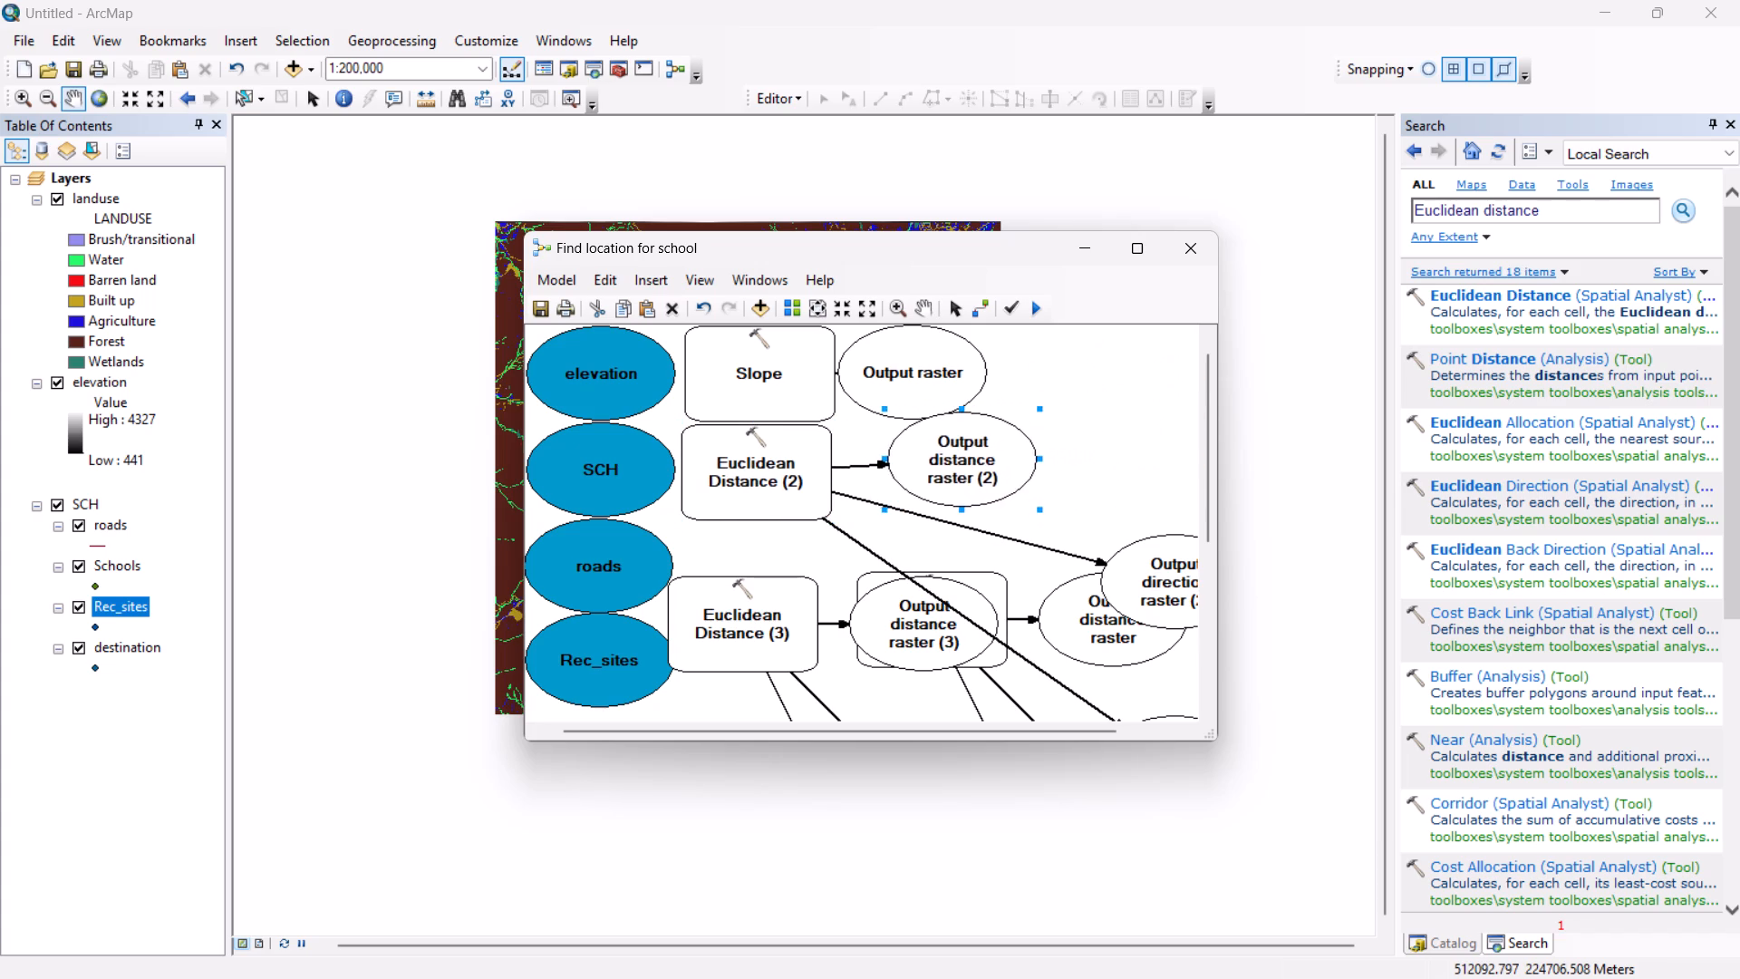
left_click_drag(911, 457, 889, 455)
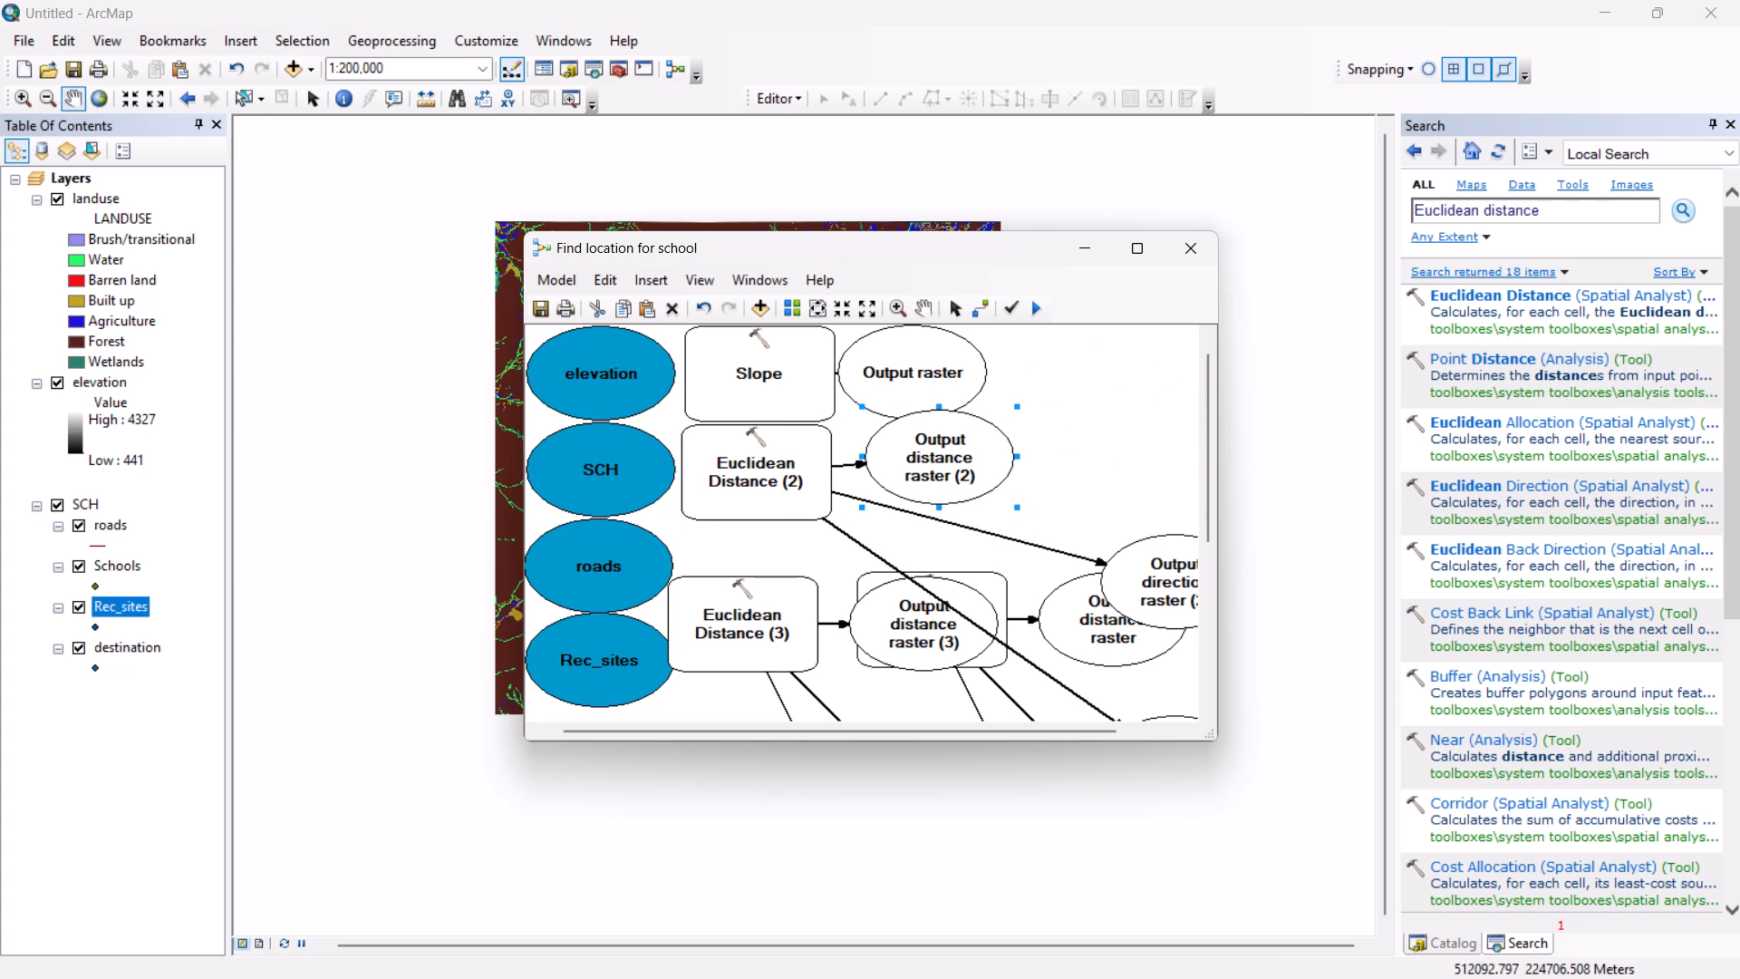
left_click_drag(1157, 551, 1078, 437)
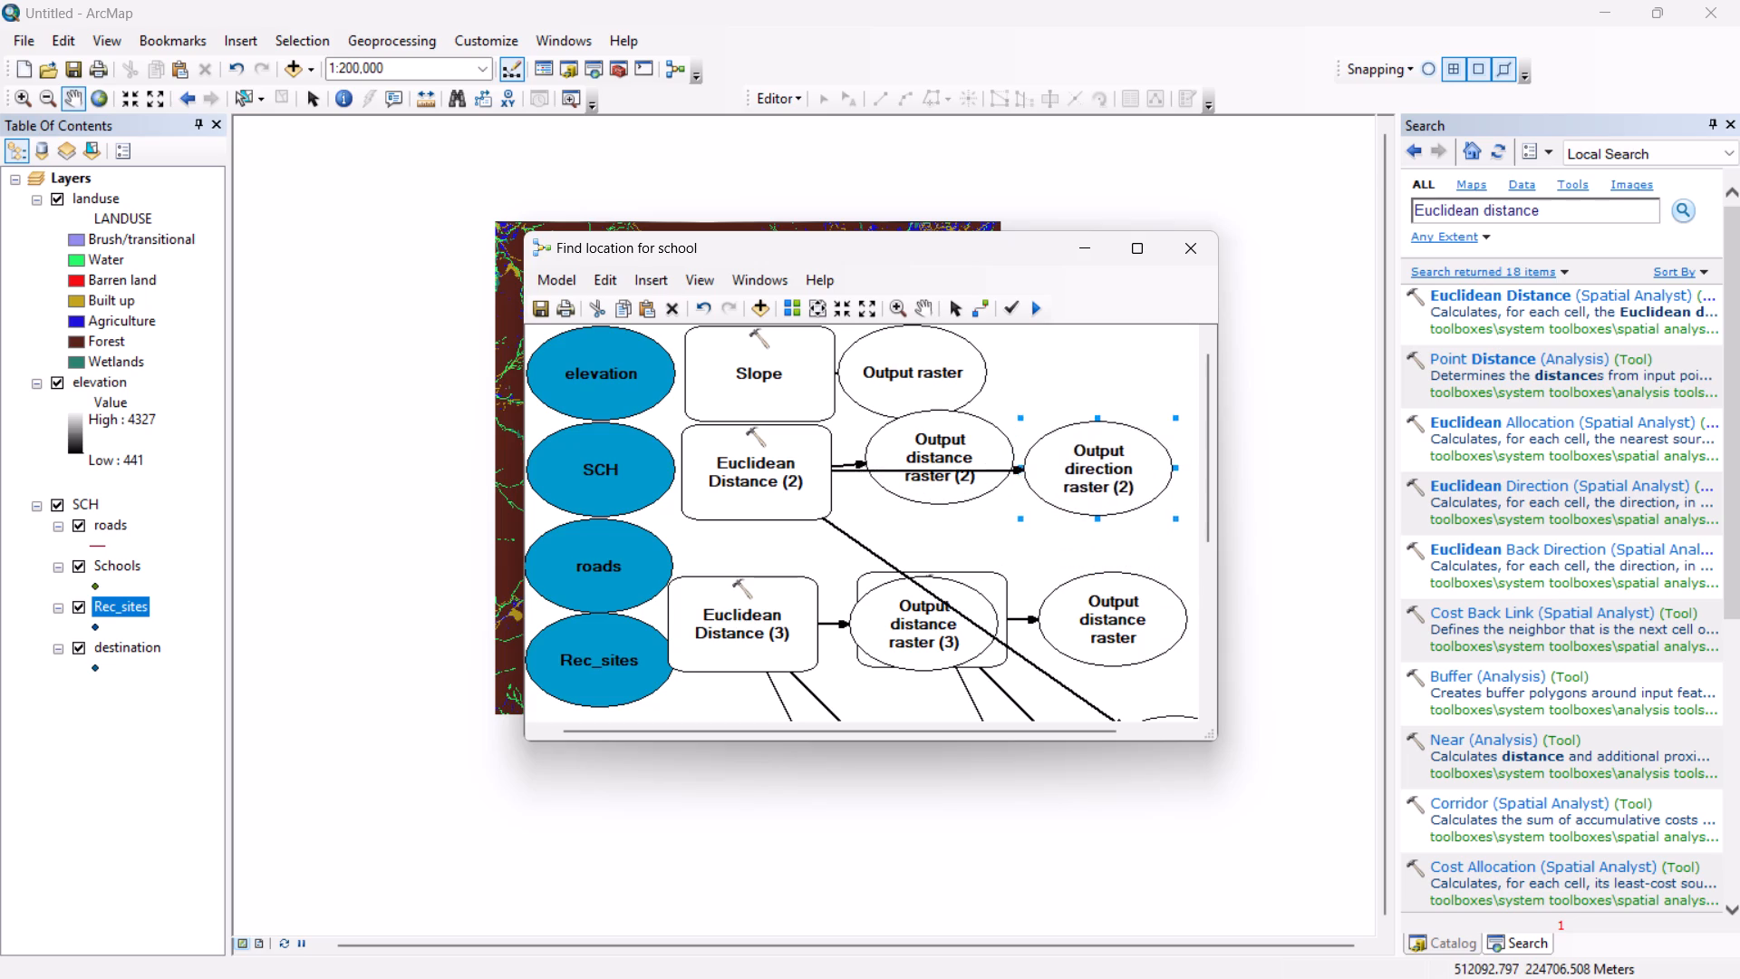
left_click_drag(1078, 437, 1072, 333)
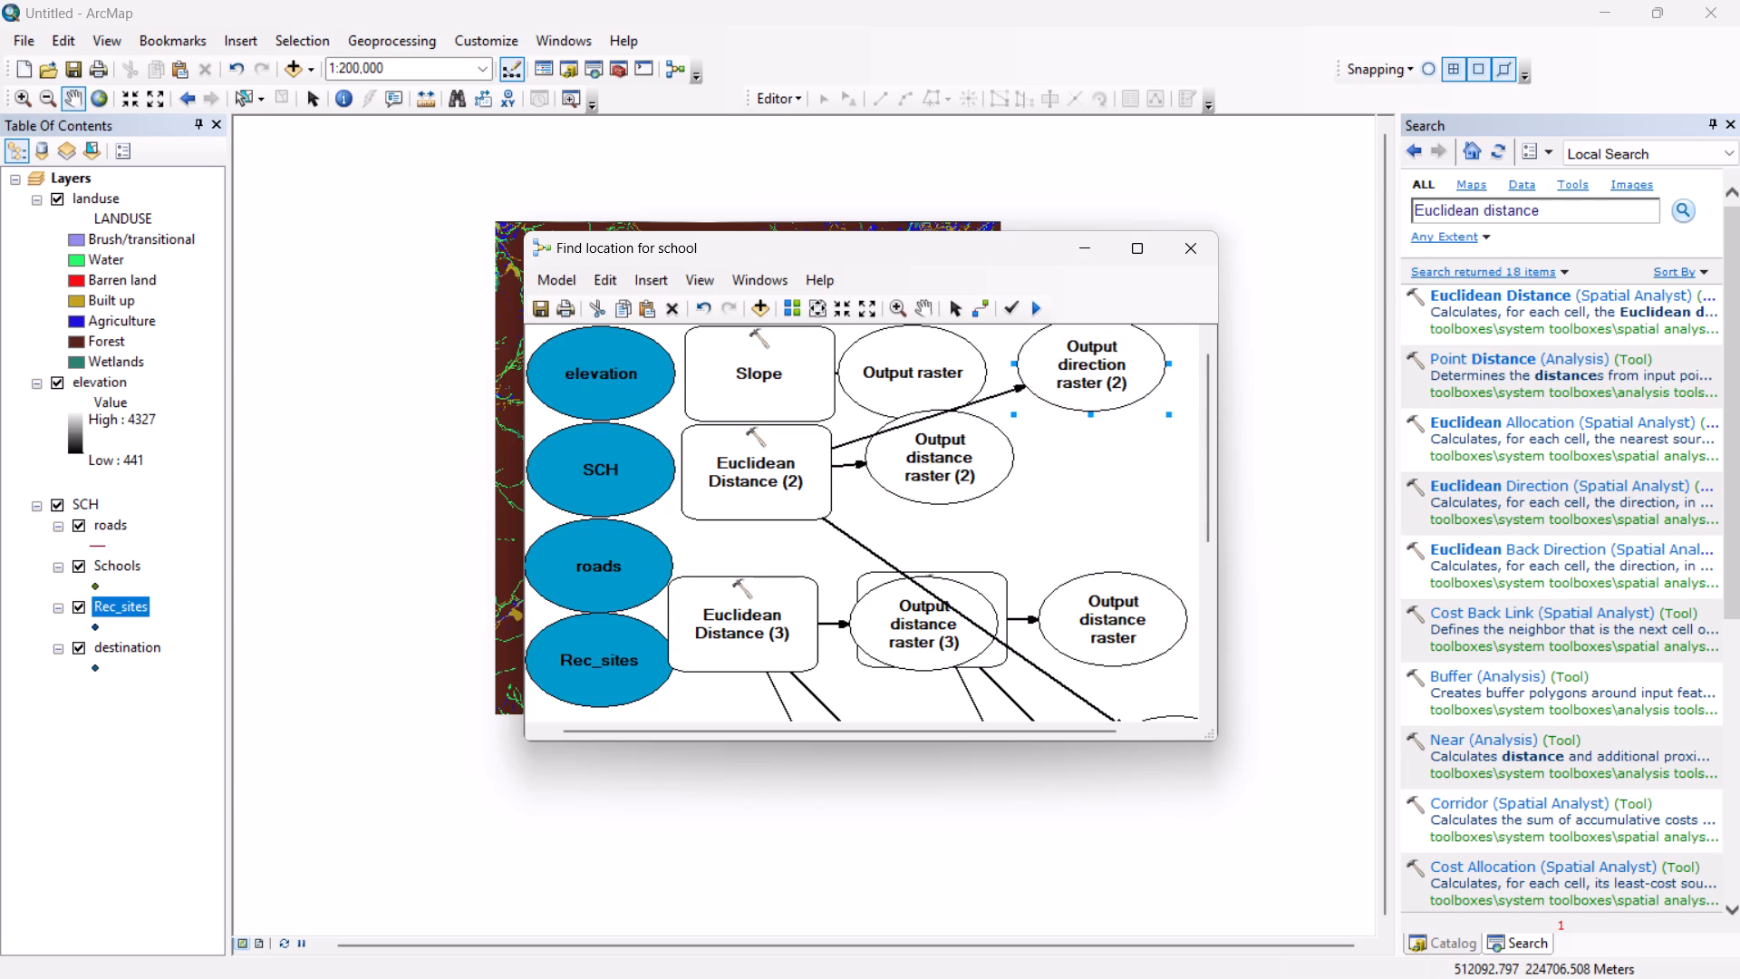
left_click_drag(1072, 333, 1043, 342)
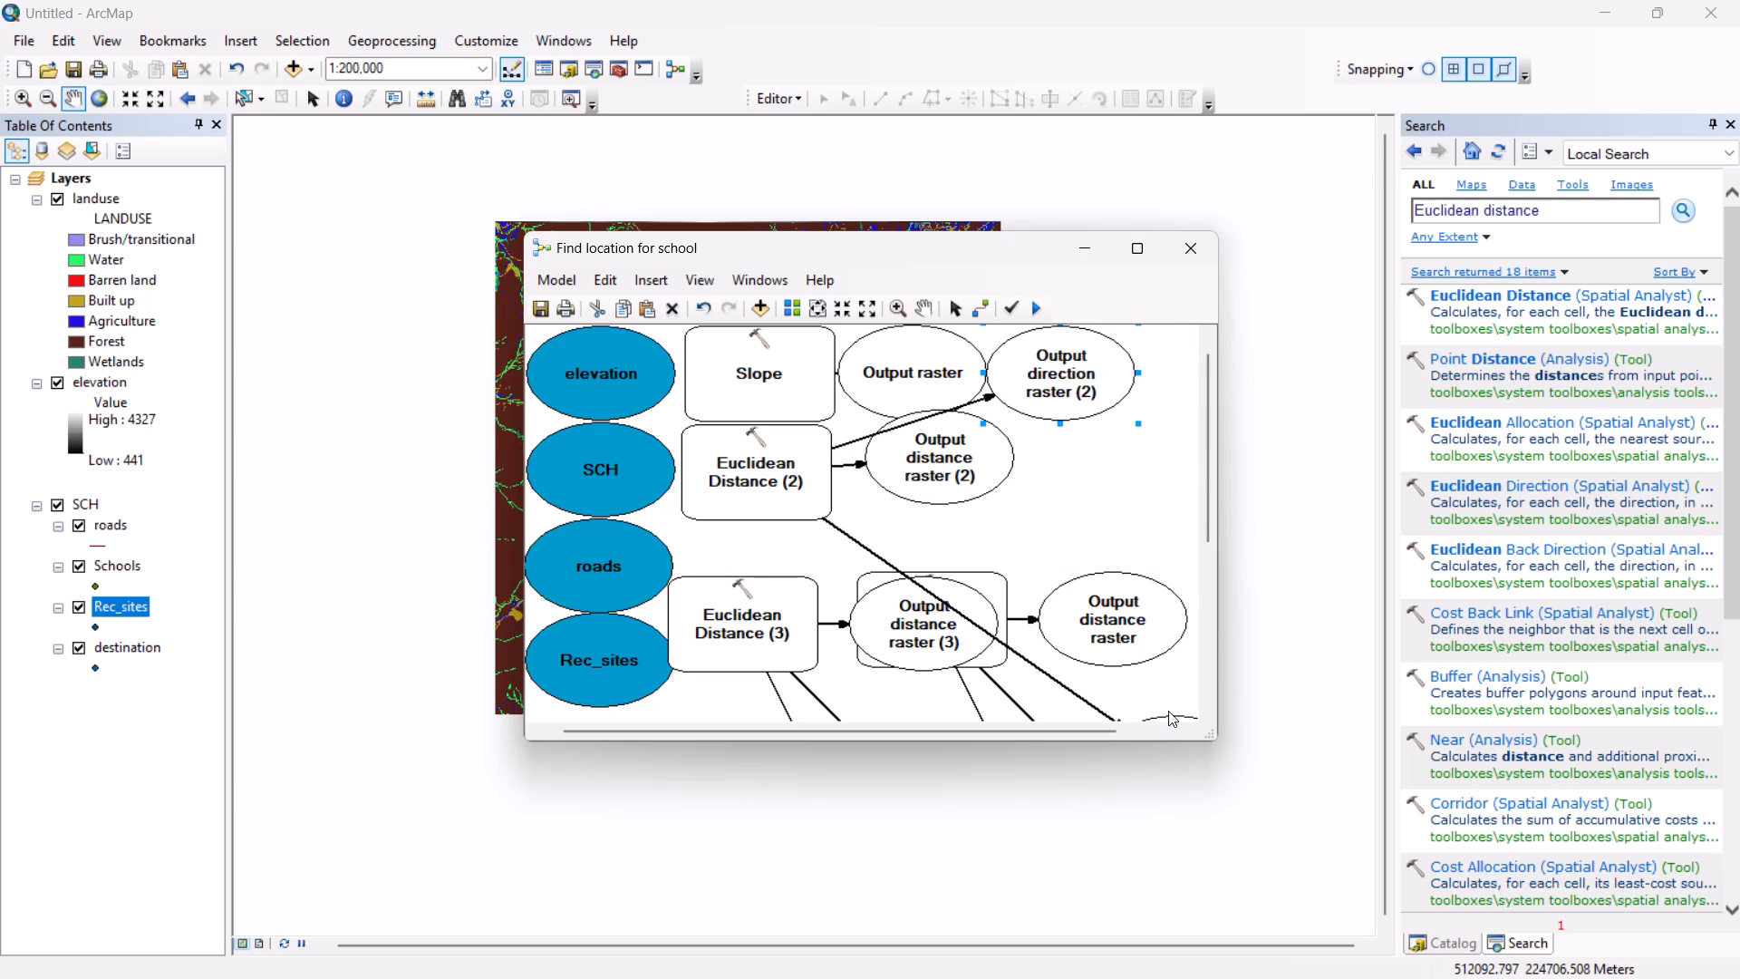
left_click_drag(1170, 715, 1164, 700)
scroll(1127, 682, "down", 4)
left_click_drag(1160, 617, 1111, 337)
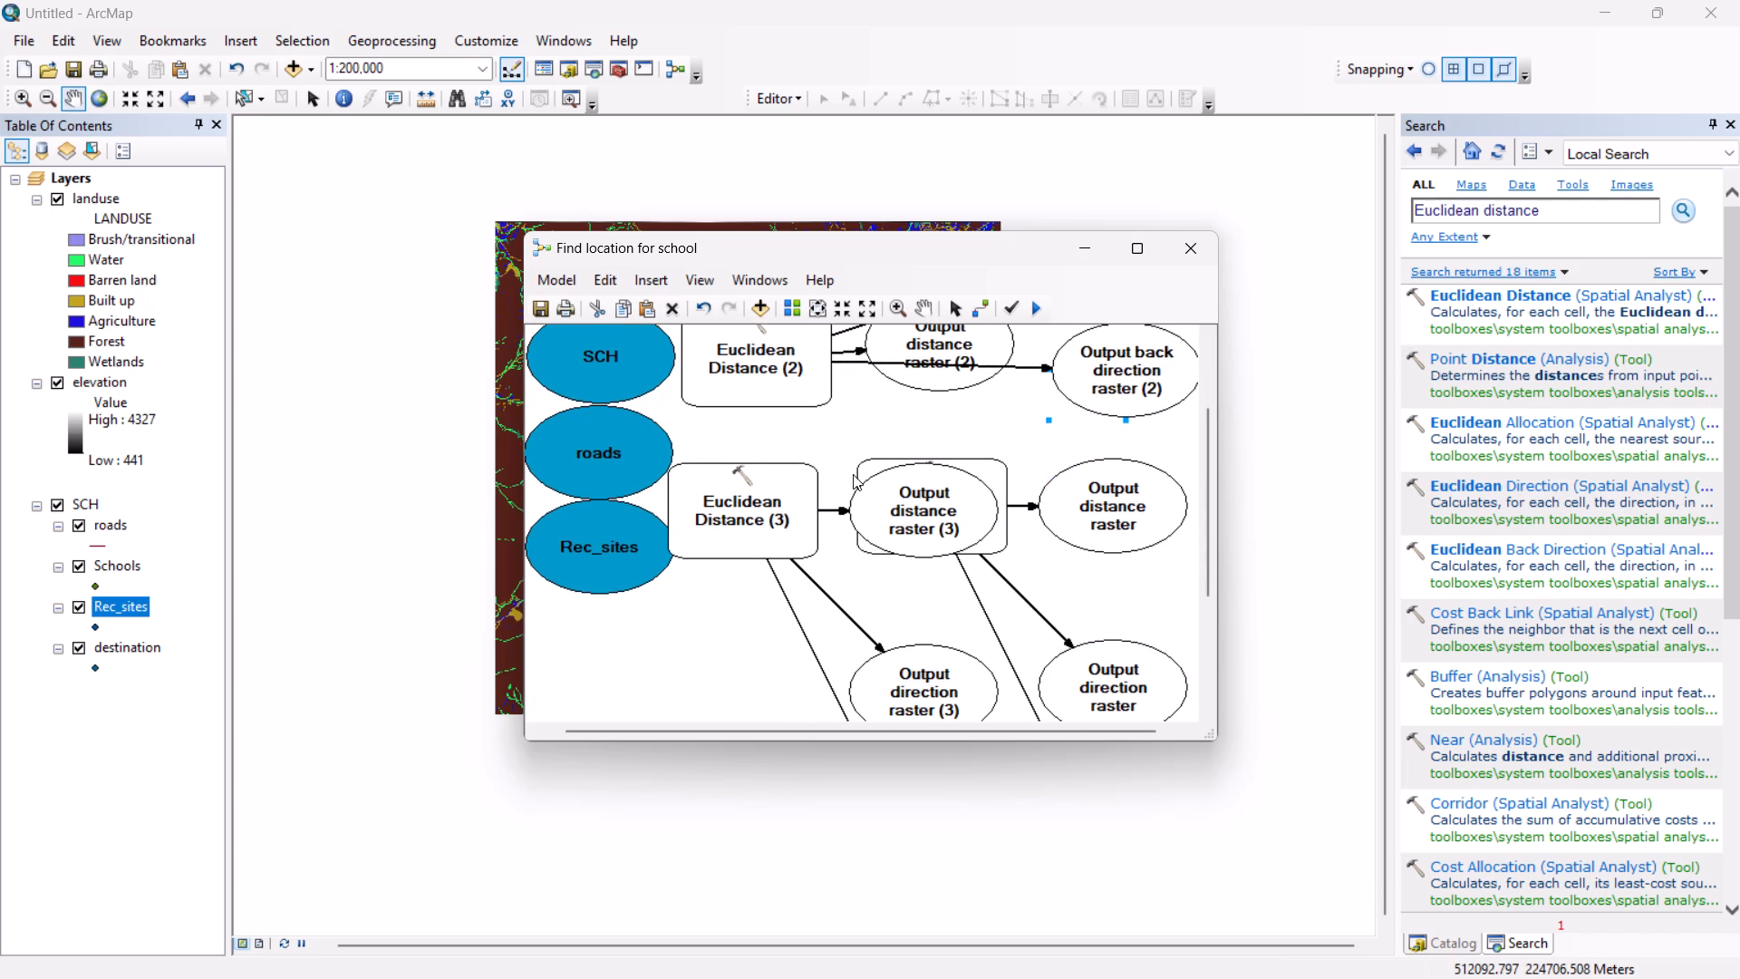
Place Euclidean Distance (3) beside the roads input, with Output distance raster (3) right next to the tool.
left_click_drag(779, 480, 787, 430)
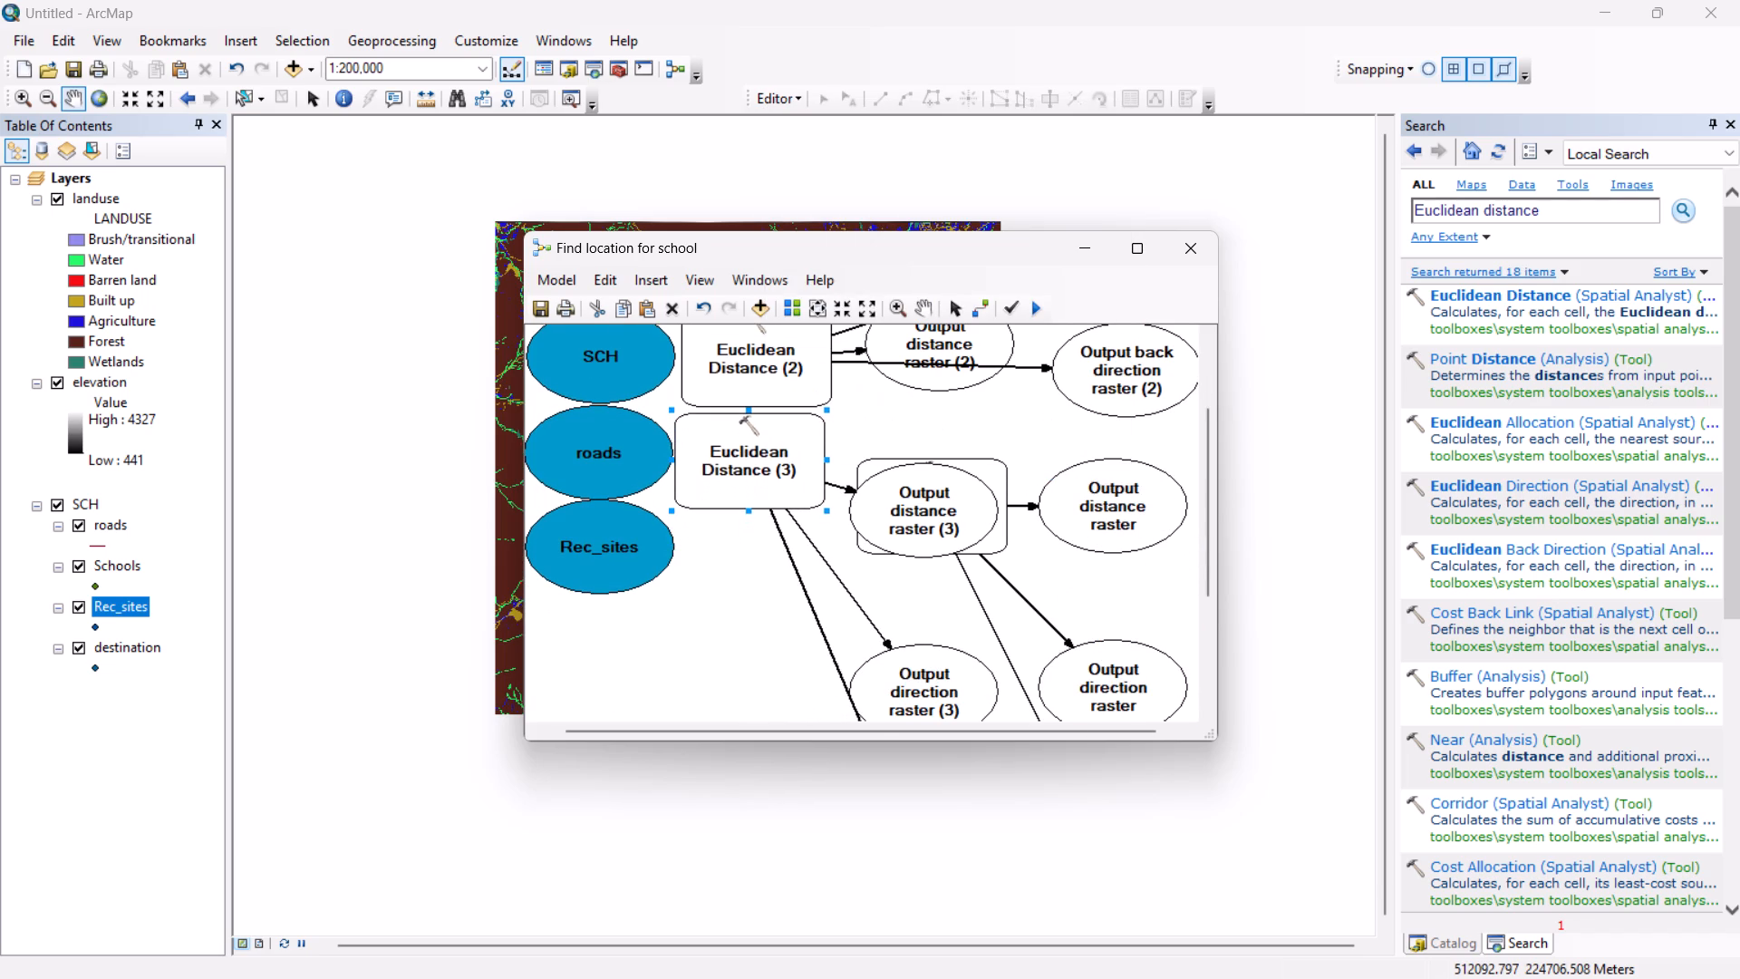
left_click_drag(787, 430, 787, 426)
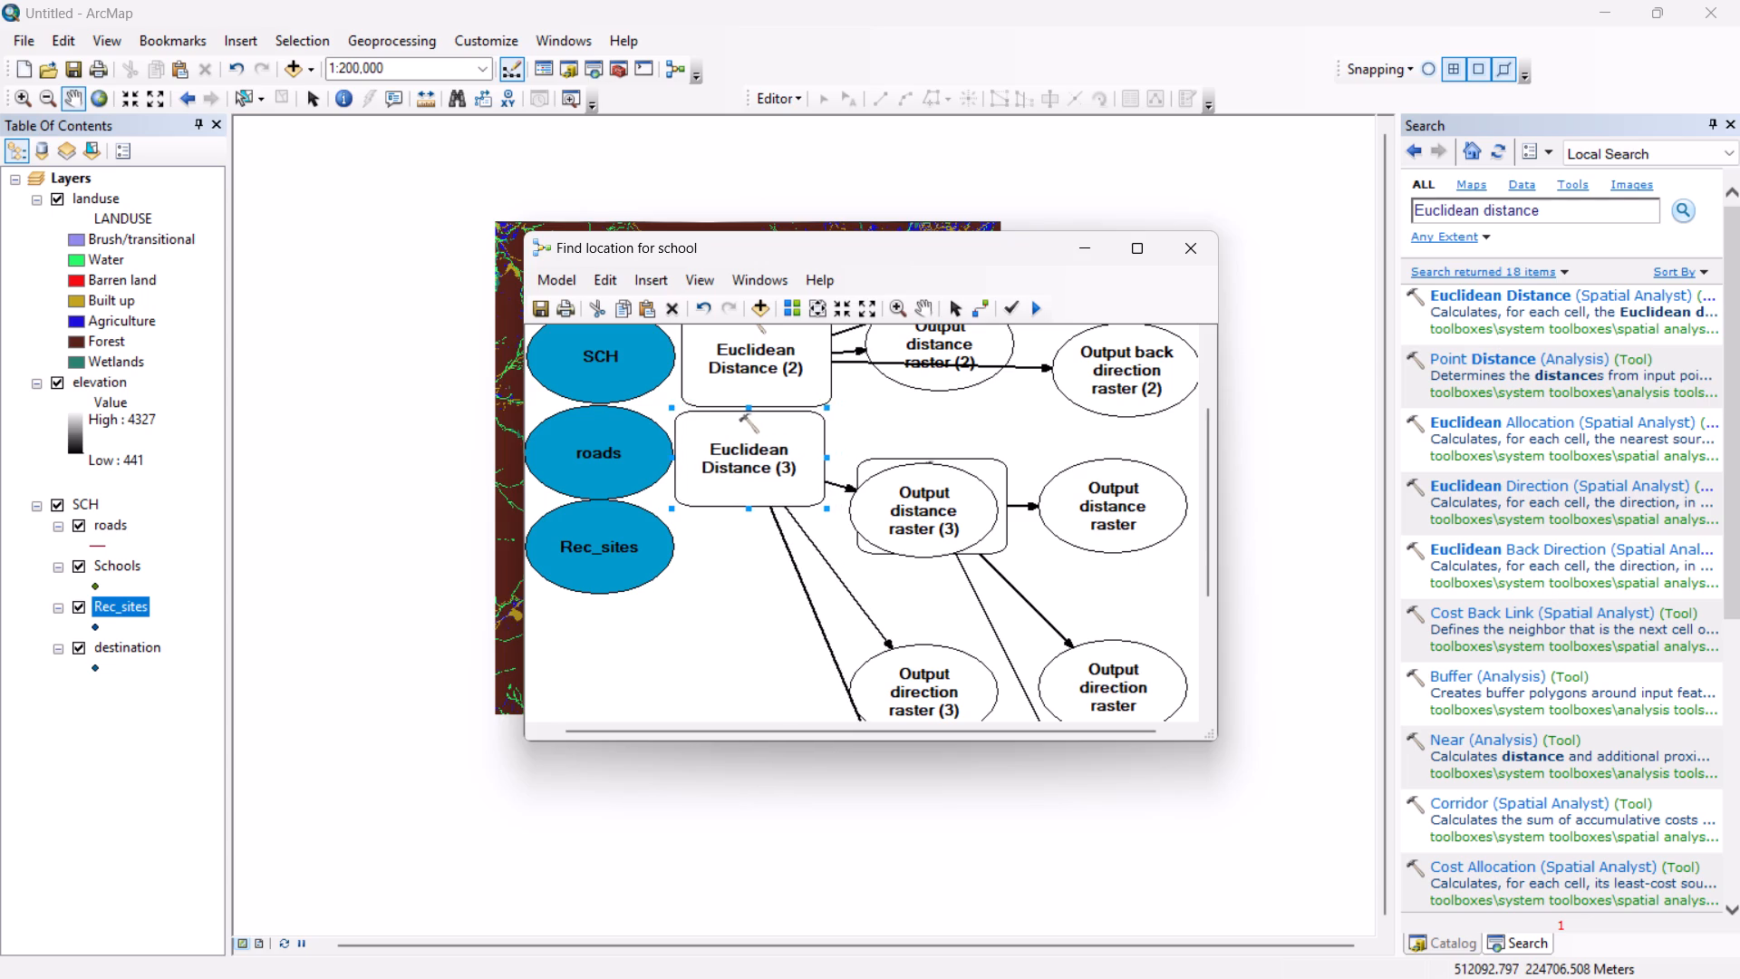
left_click_drag(787, 426, 786, 426)
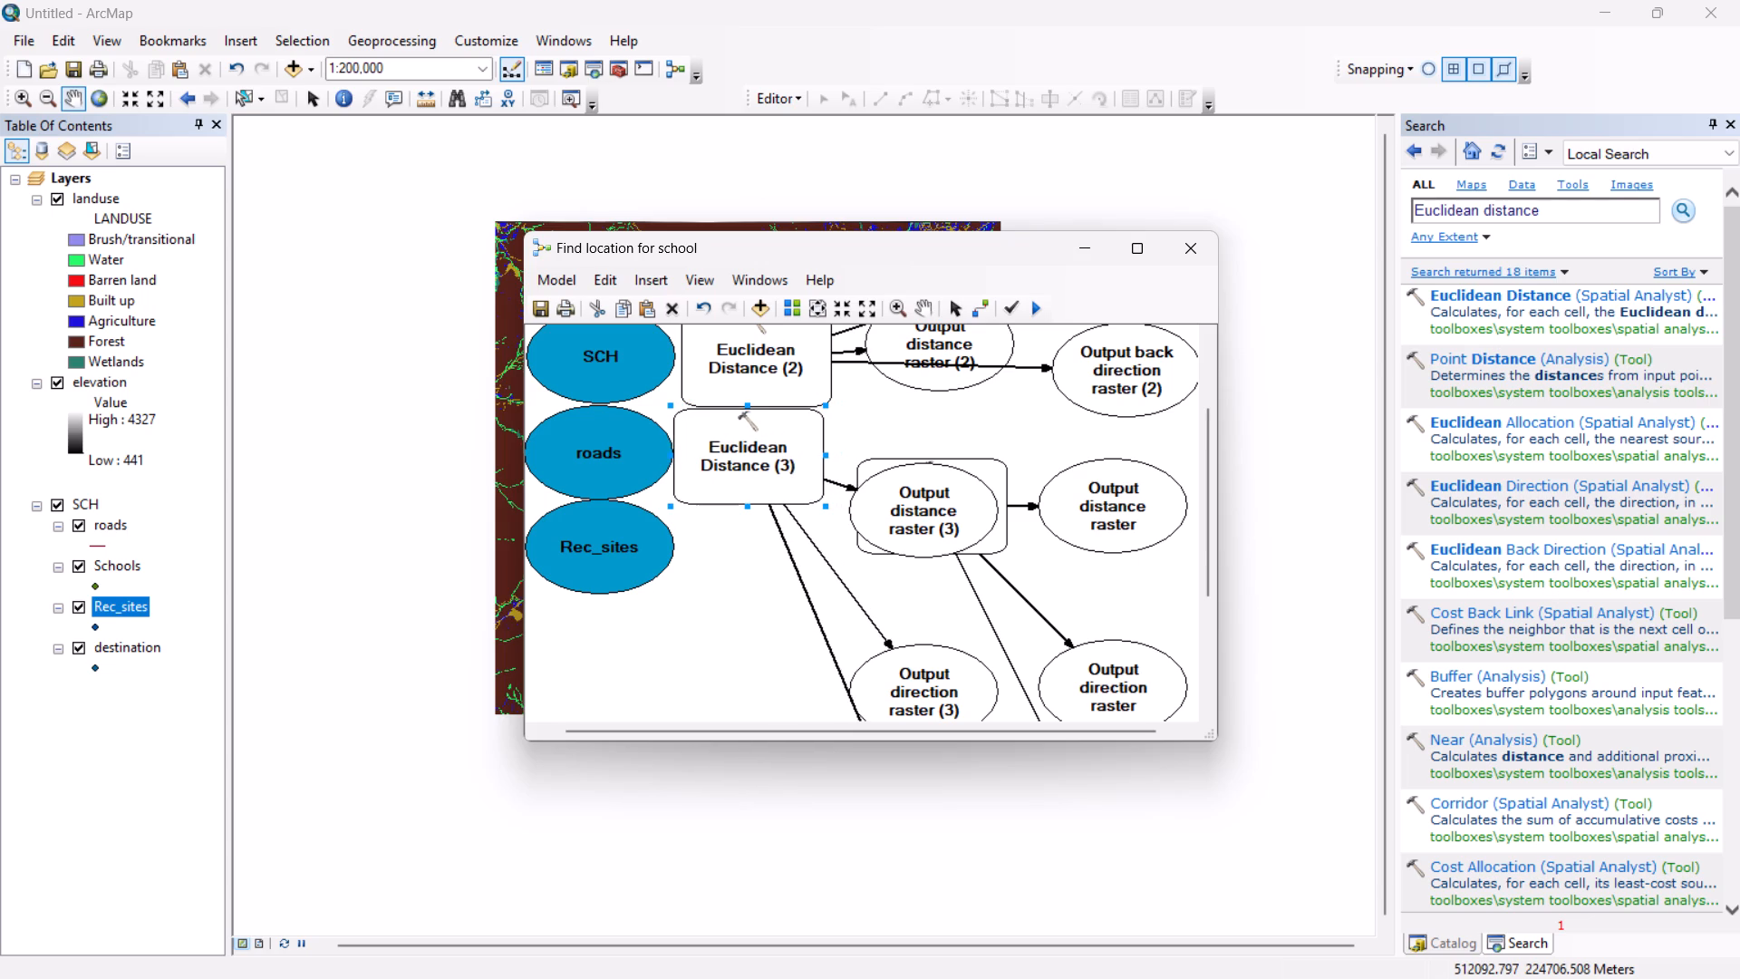
left_click_drag(927, 477, 910, 410)
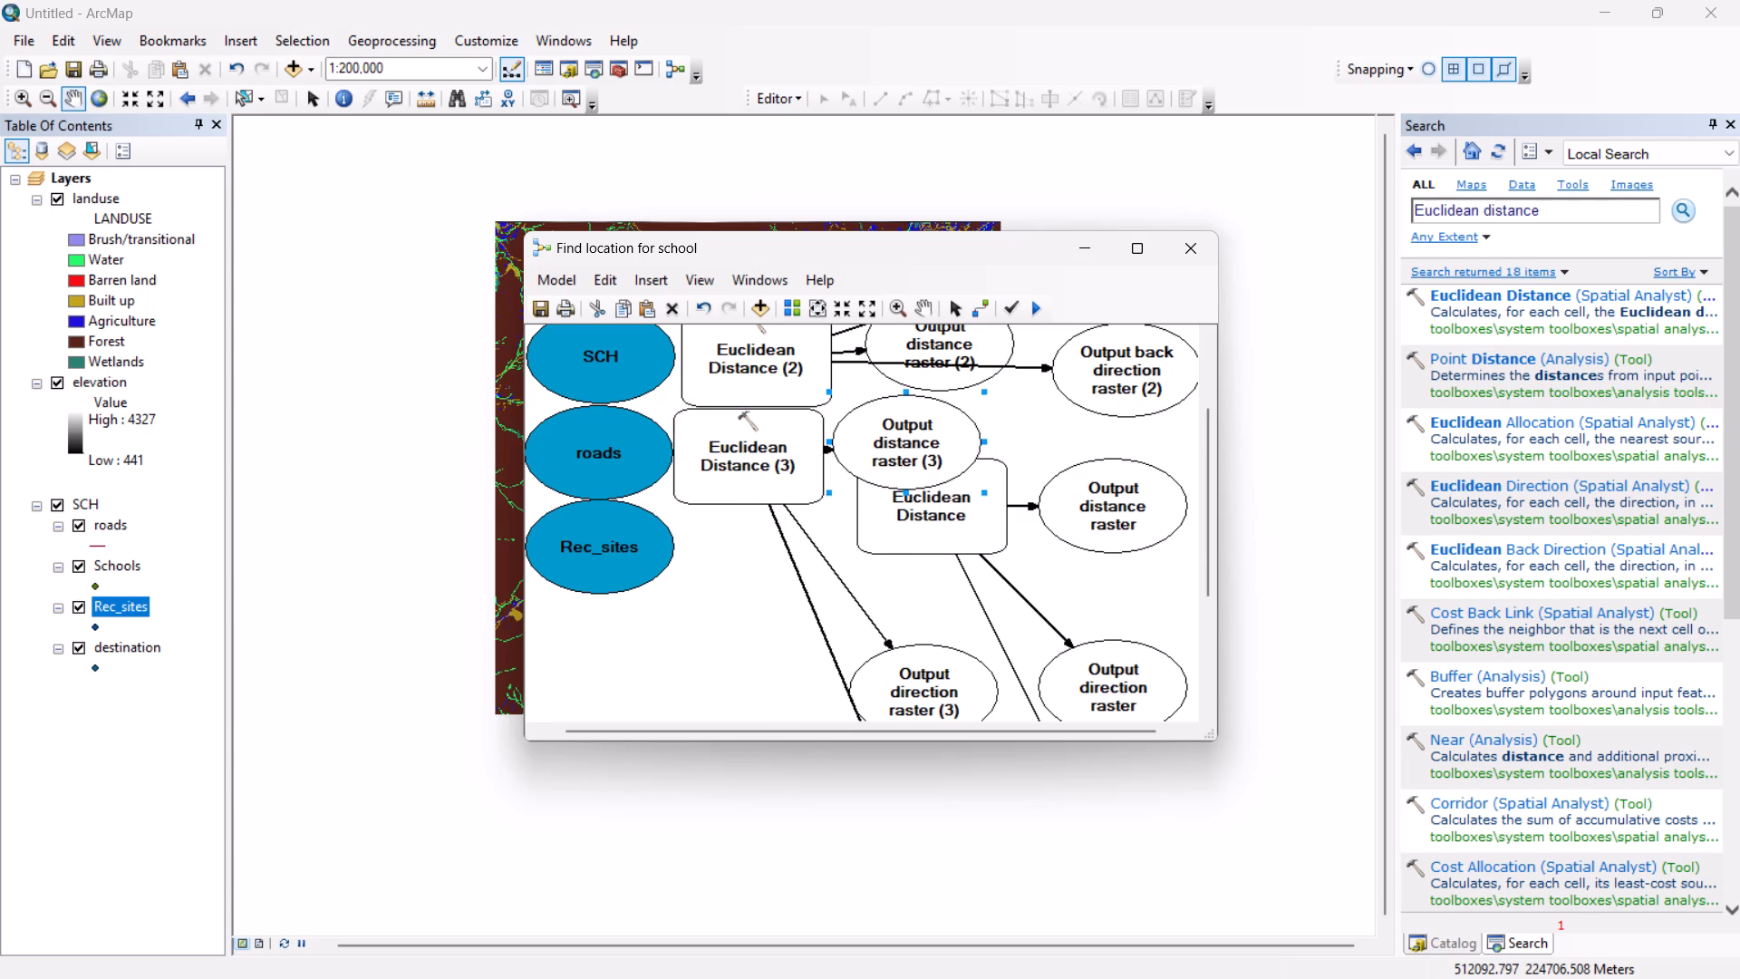
left_click_drag(910, 410, 902, 402)
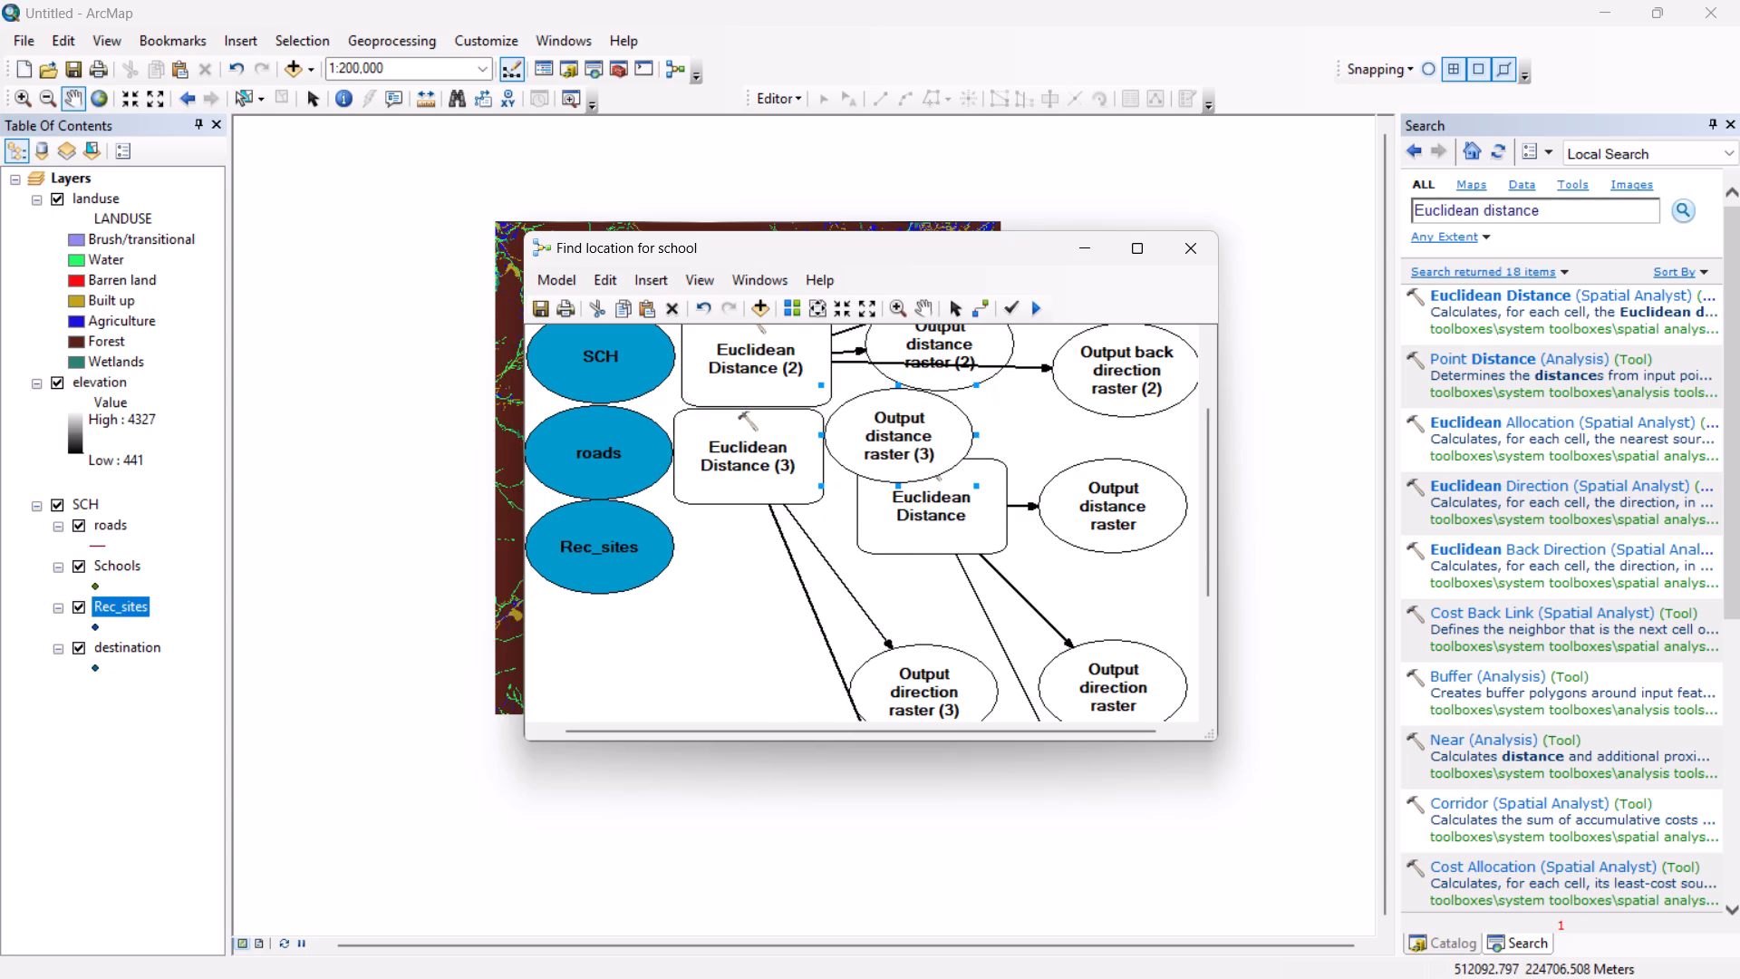
Move the unnumbered Euclidean Distance tool directly beneath the Rec_sites input.
left_click_drag(884, 538, 618, 677)
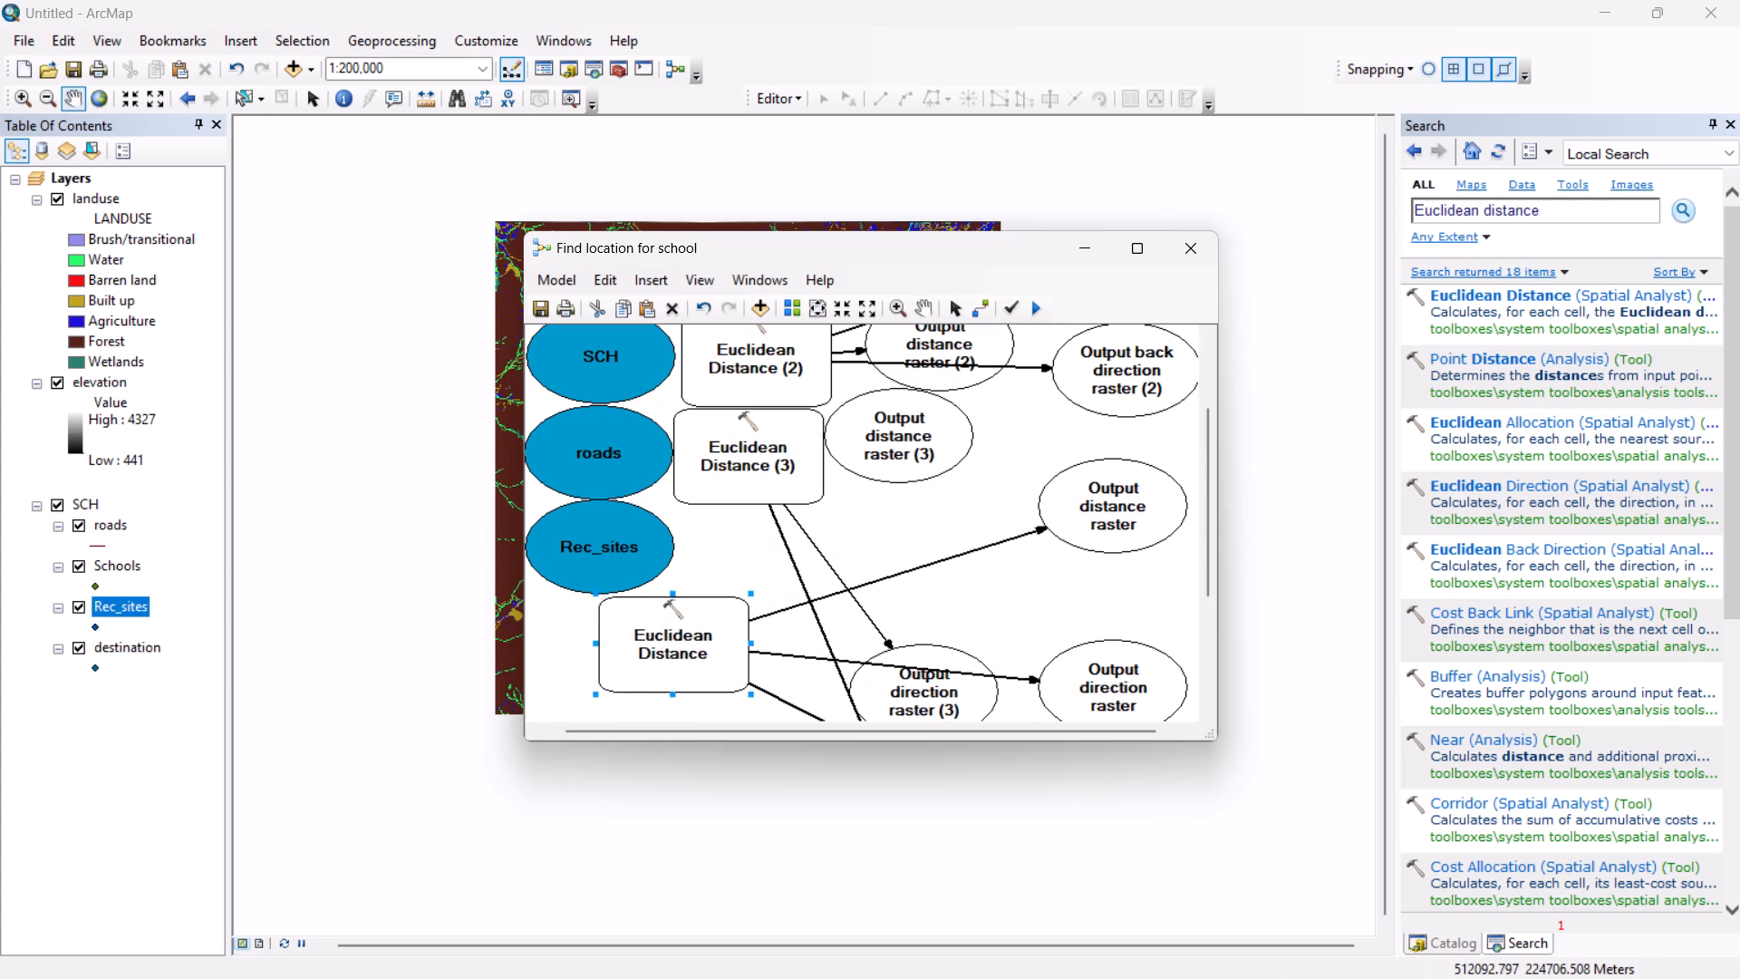
left_click_drag(618, 677, 553, 683)
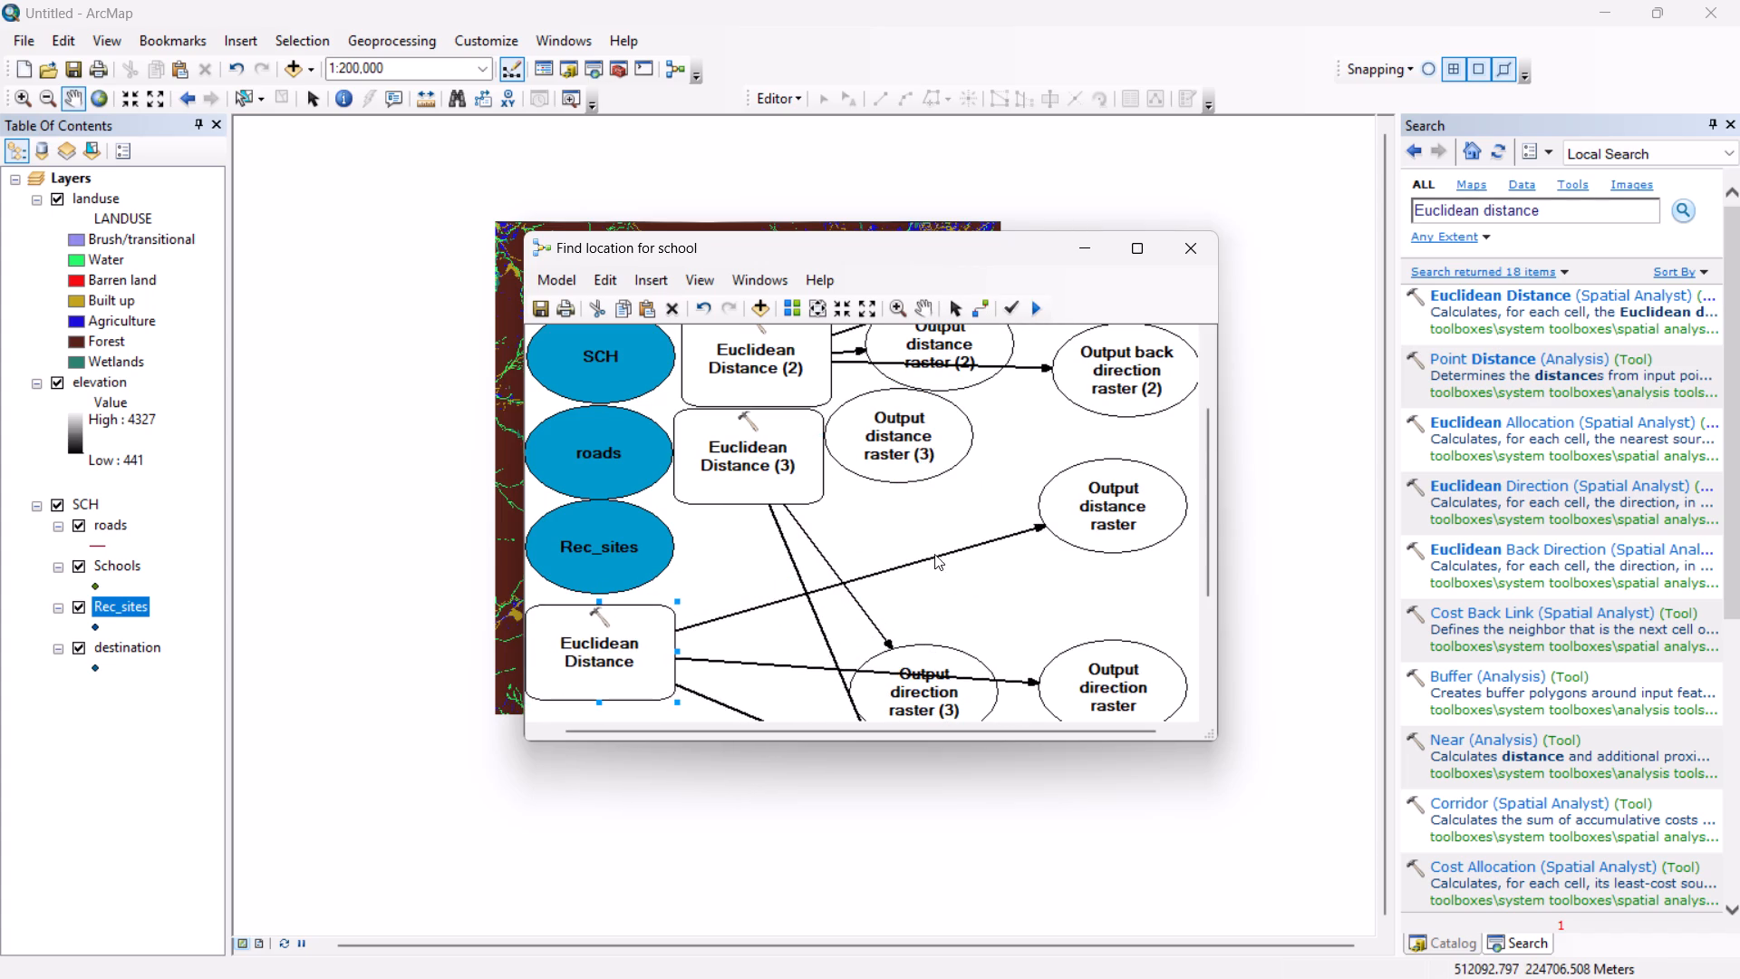
Place Output direction raster (3) and Output back direction raster (2) beside the Output distance rasters with matching numbers.
scroll(969, 502, "up", 2)
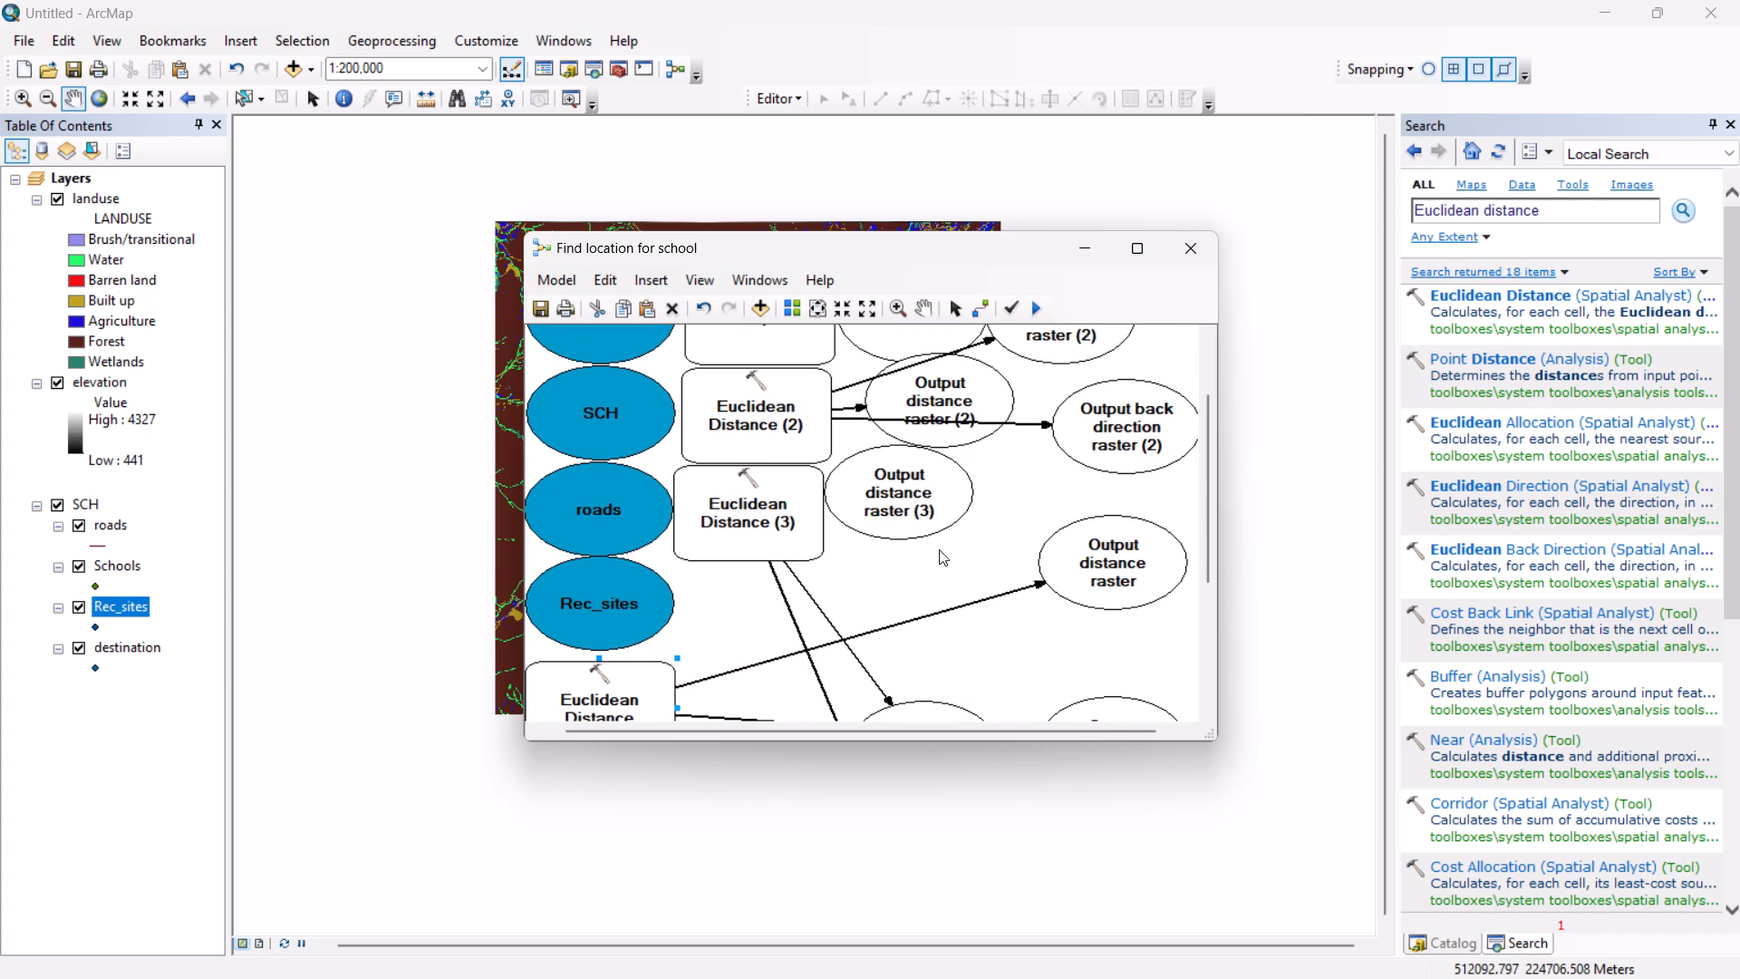
left_click_drag(923, 705, 923, 687)
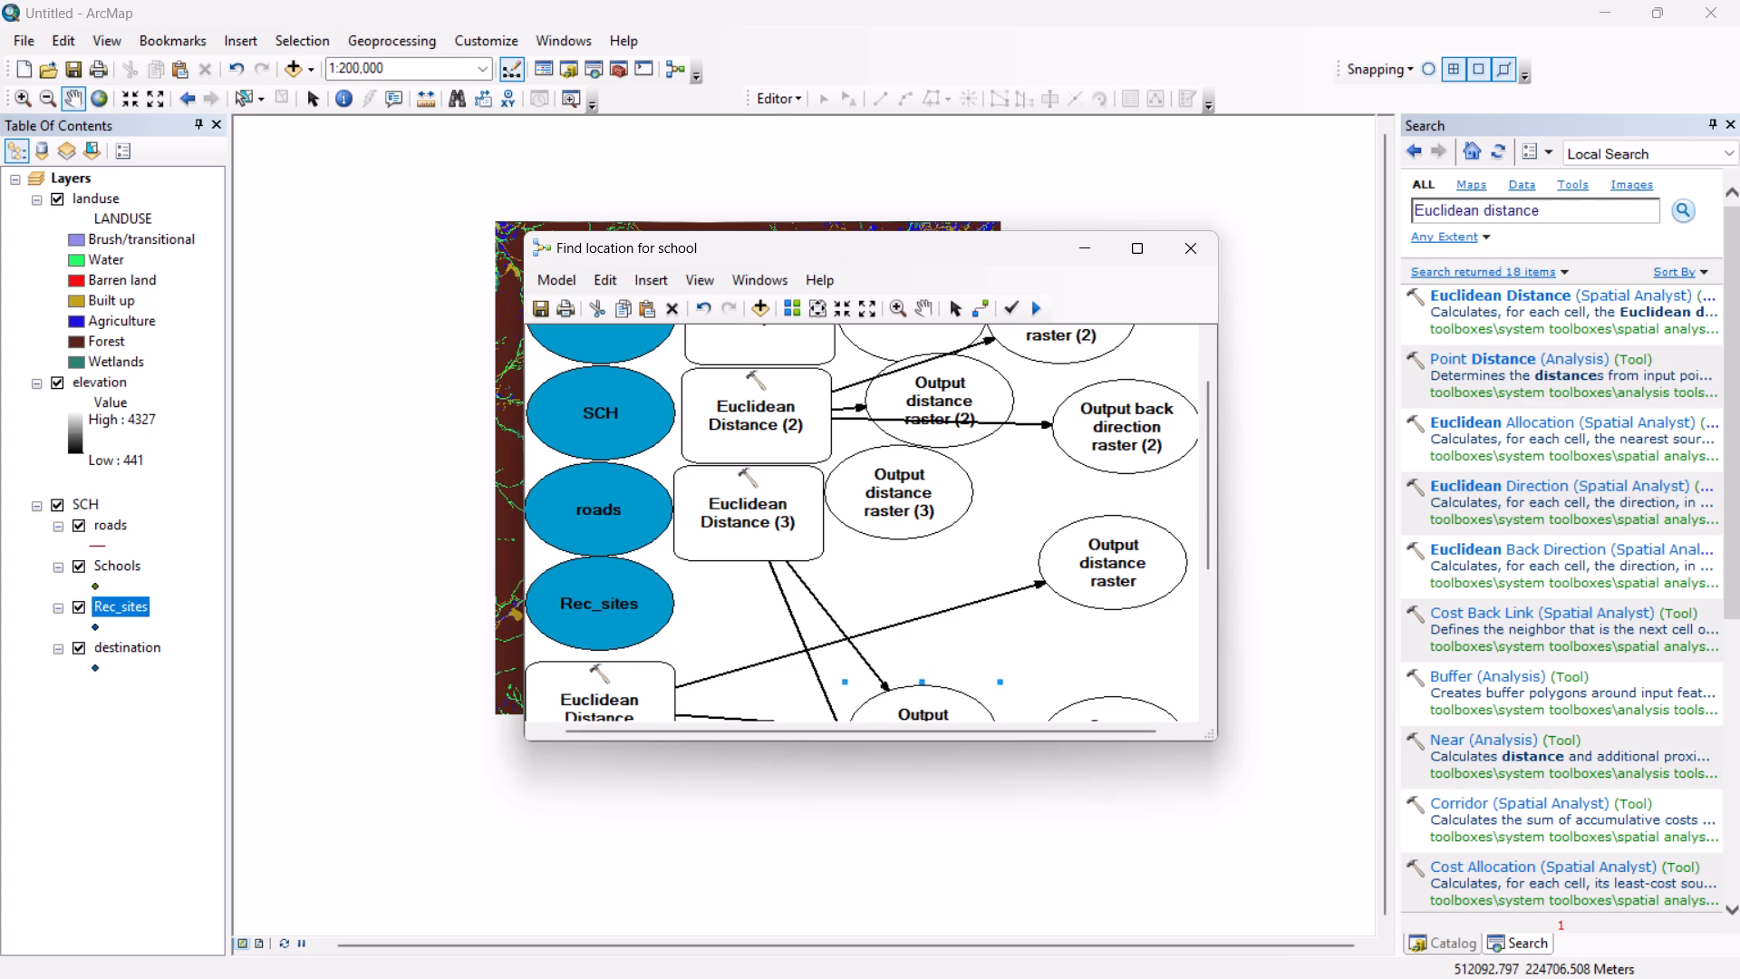
left_click_drag(923, 687, 963, 519)
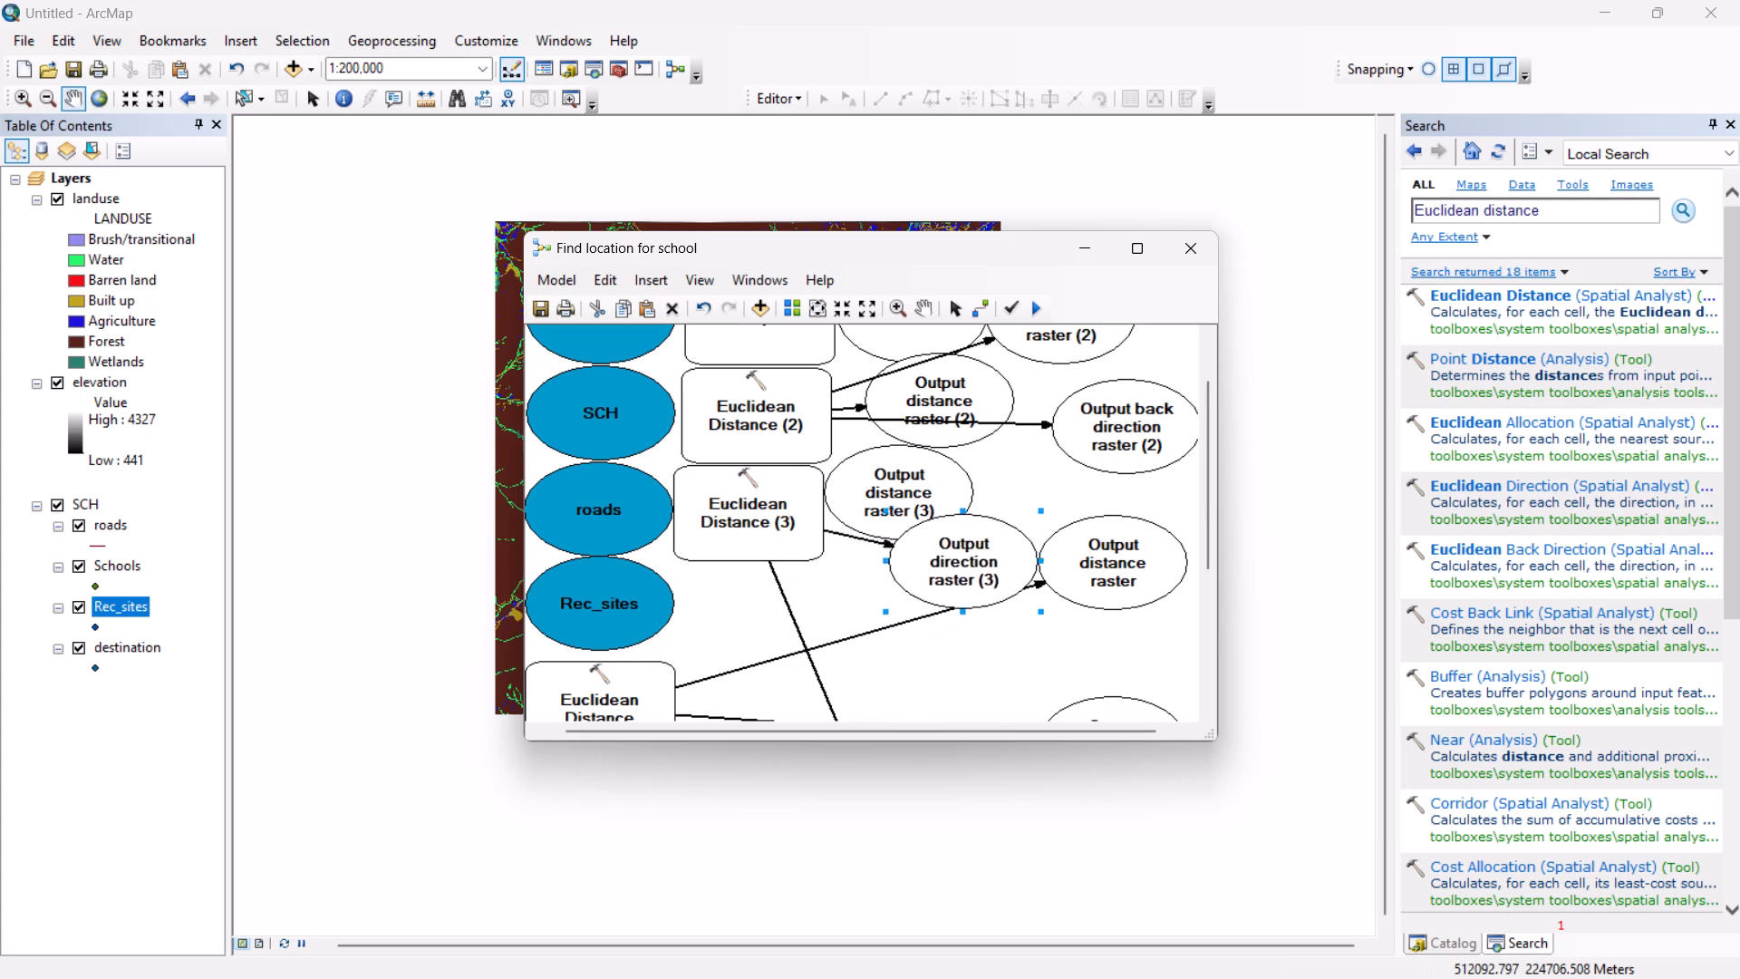
left_click_drag(963, 519, 1031, 476)
scroll(1030, 412, "down", 1)
scroll(1030, 412, "up", 4)
left_click_drag(1129, 472, 1096, 453)
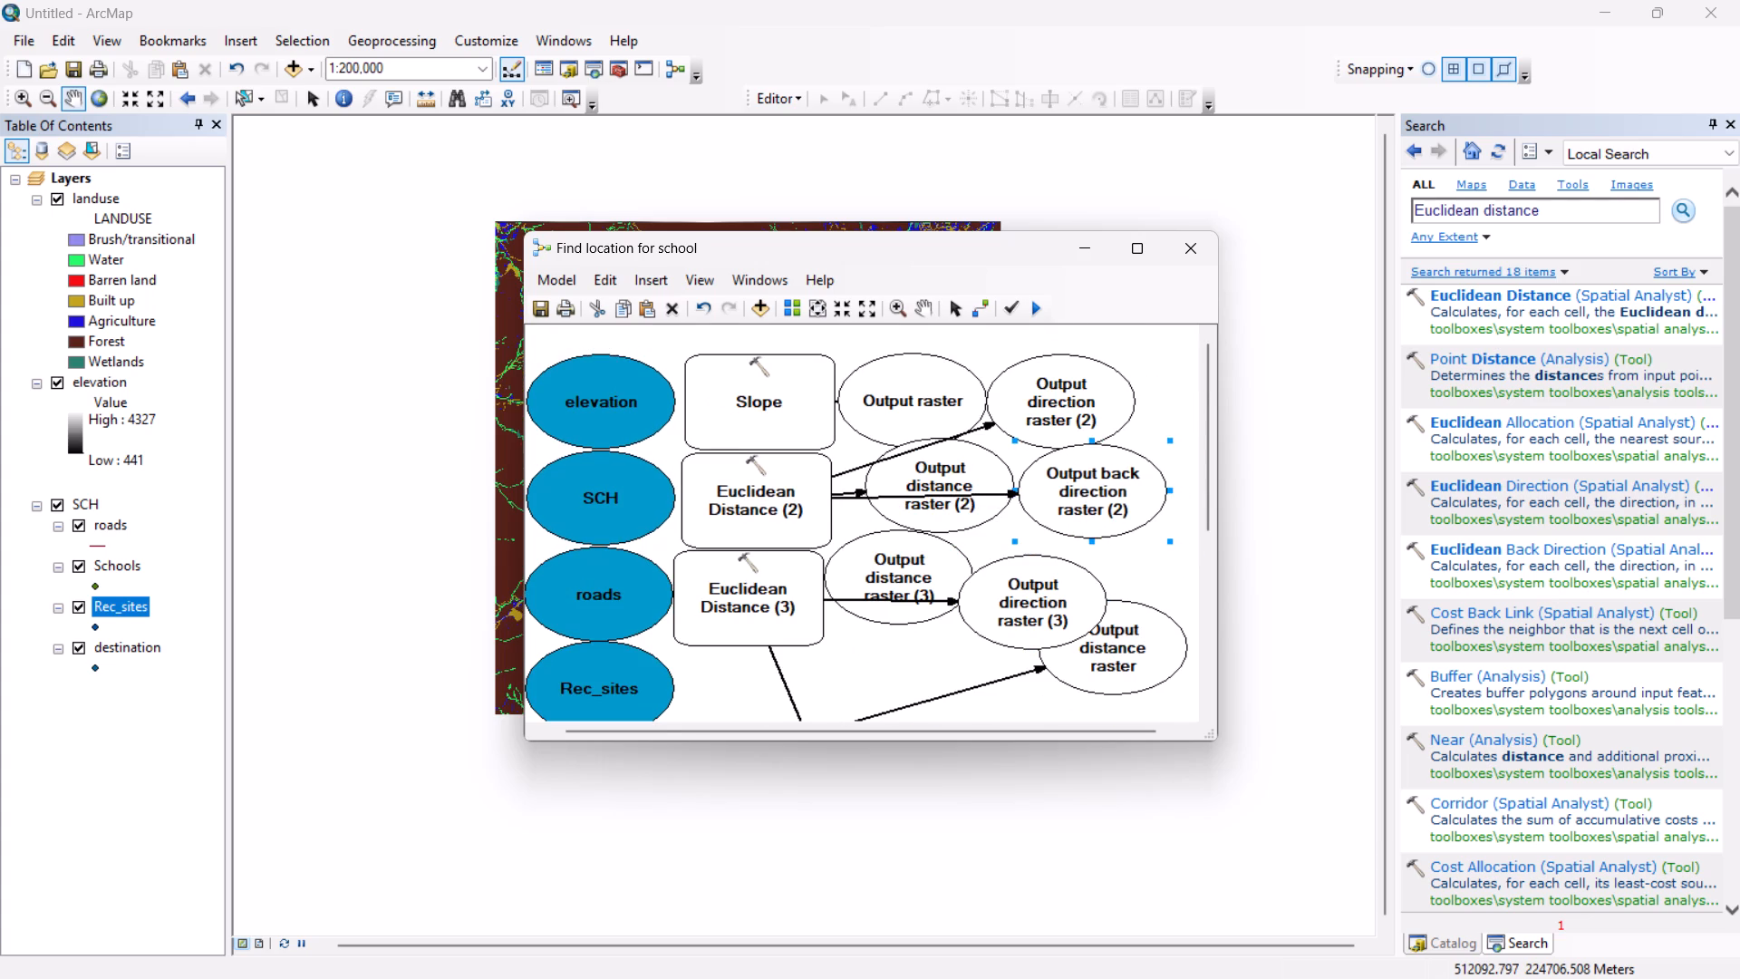
left_click_drag(1096, 453, 1088, 452)
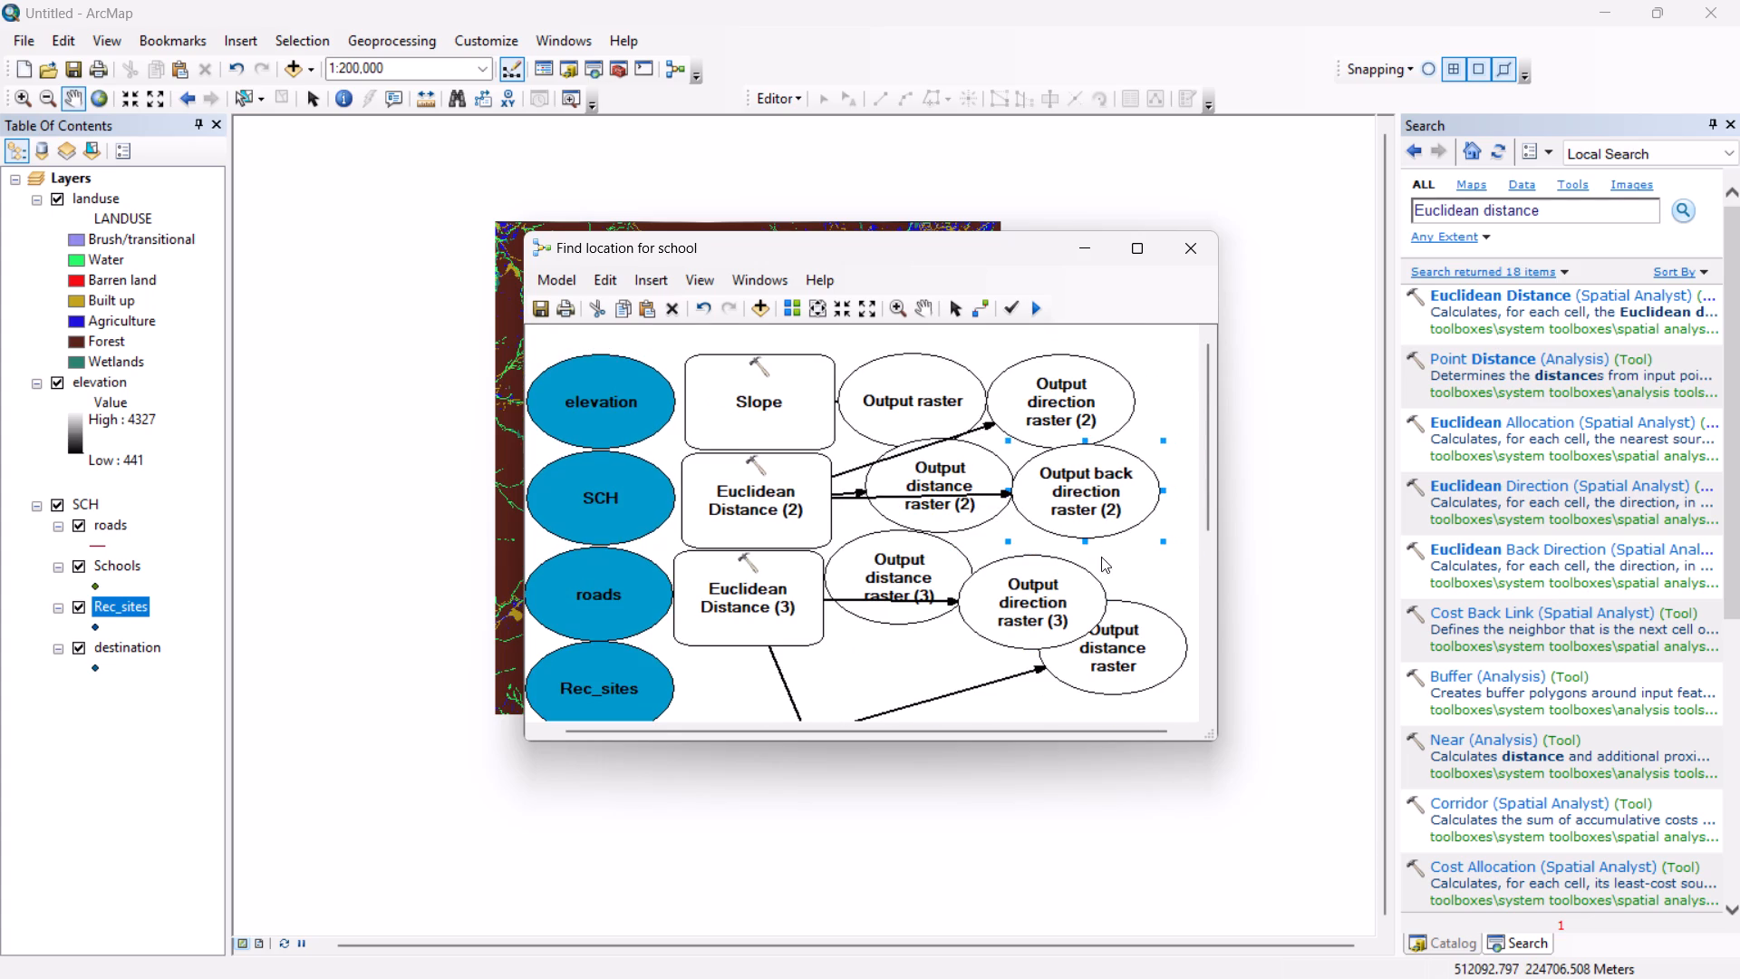
left_click_drag(1029, 566, 1032, 531)
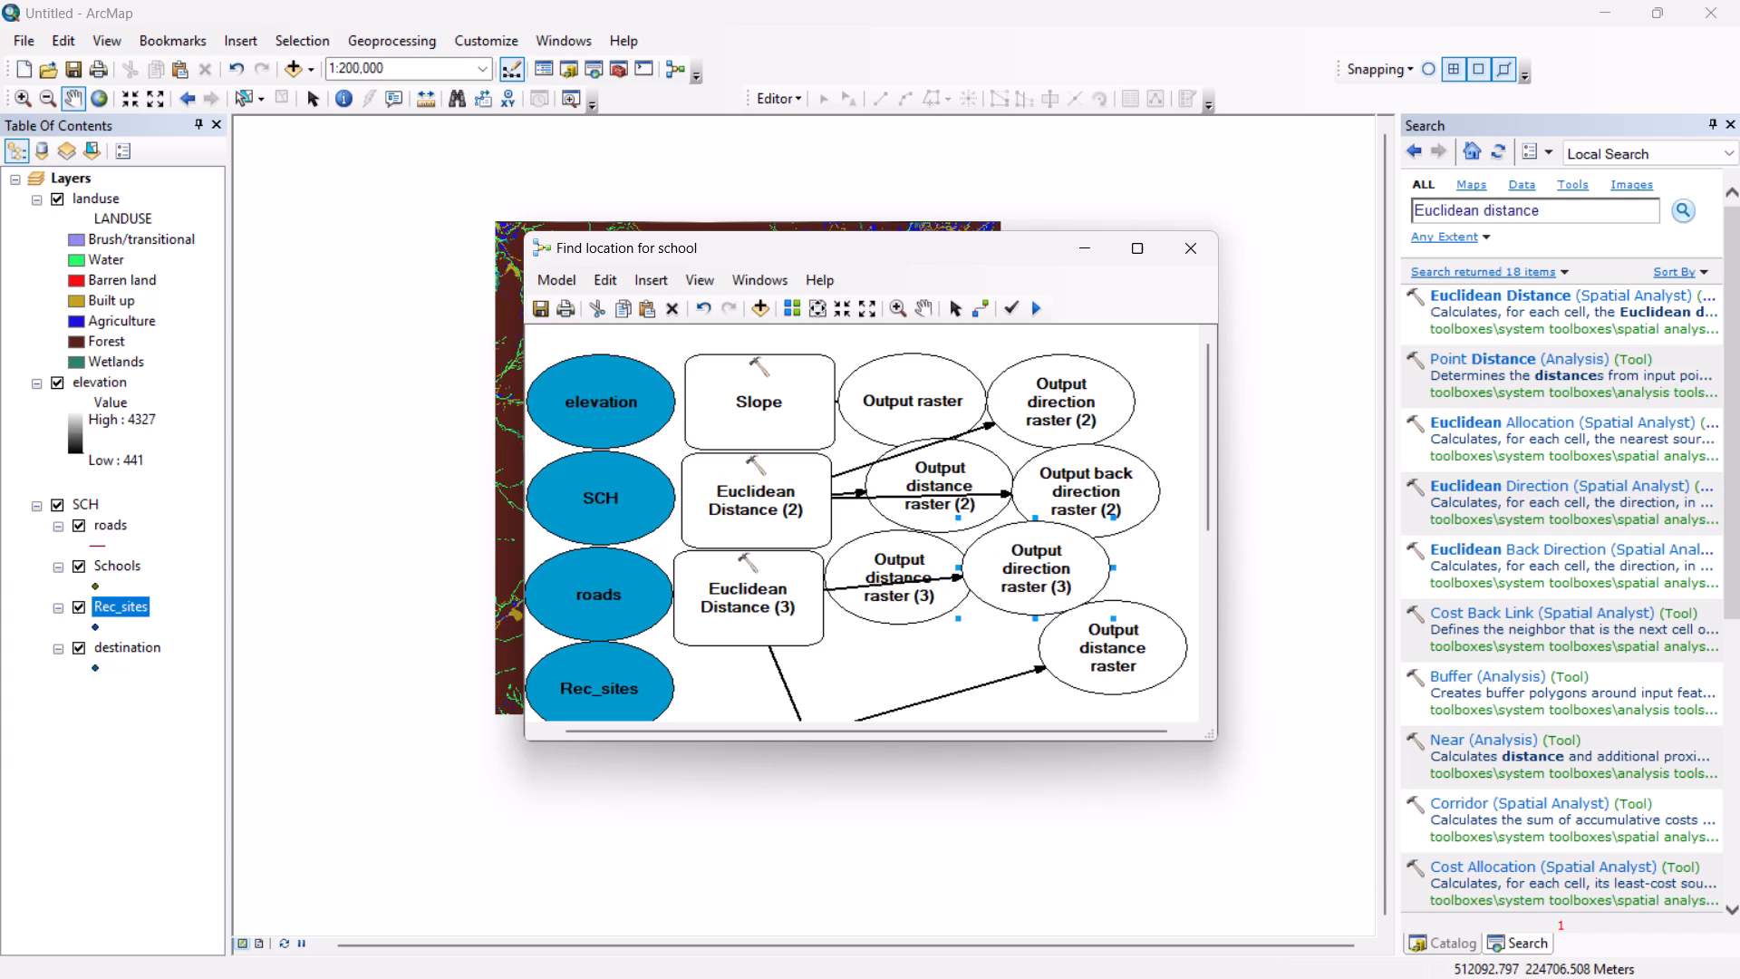
left_click_drag(1032, 531, 1021, 525)
Bring Output back direction raster (3) up to just below Output distance raster (3).
scroll(963, 665, "down", 3)
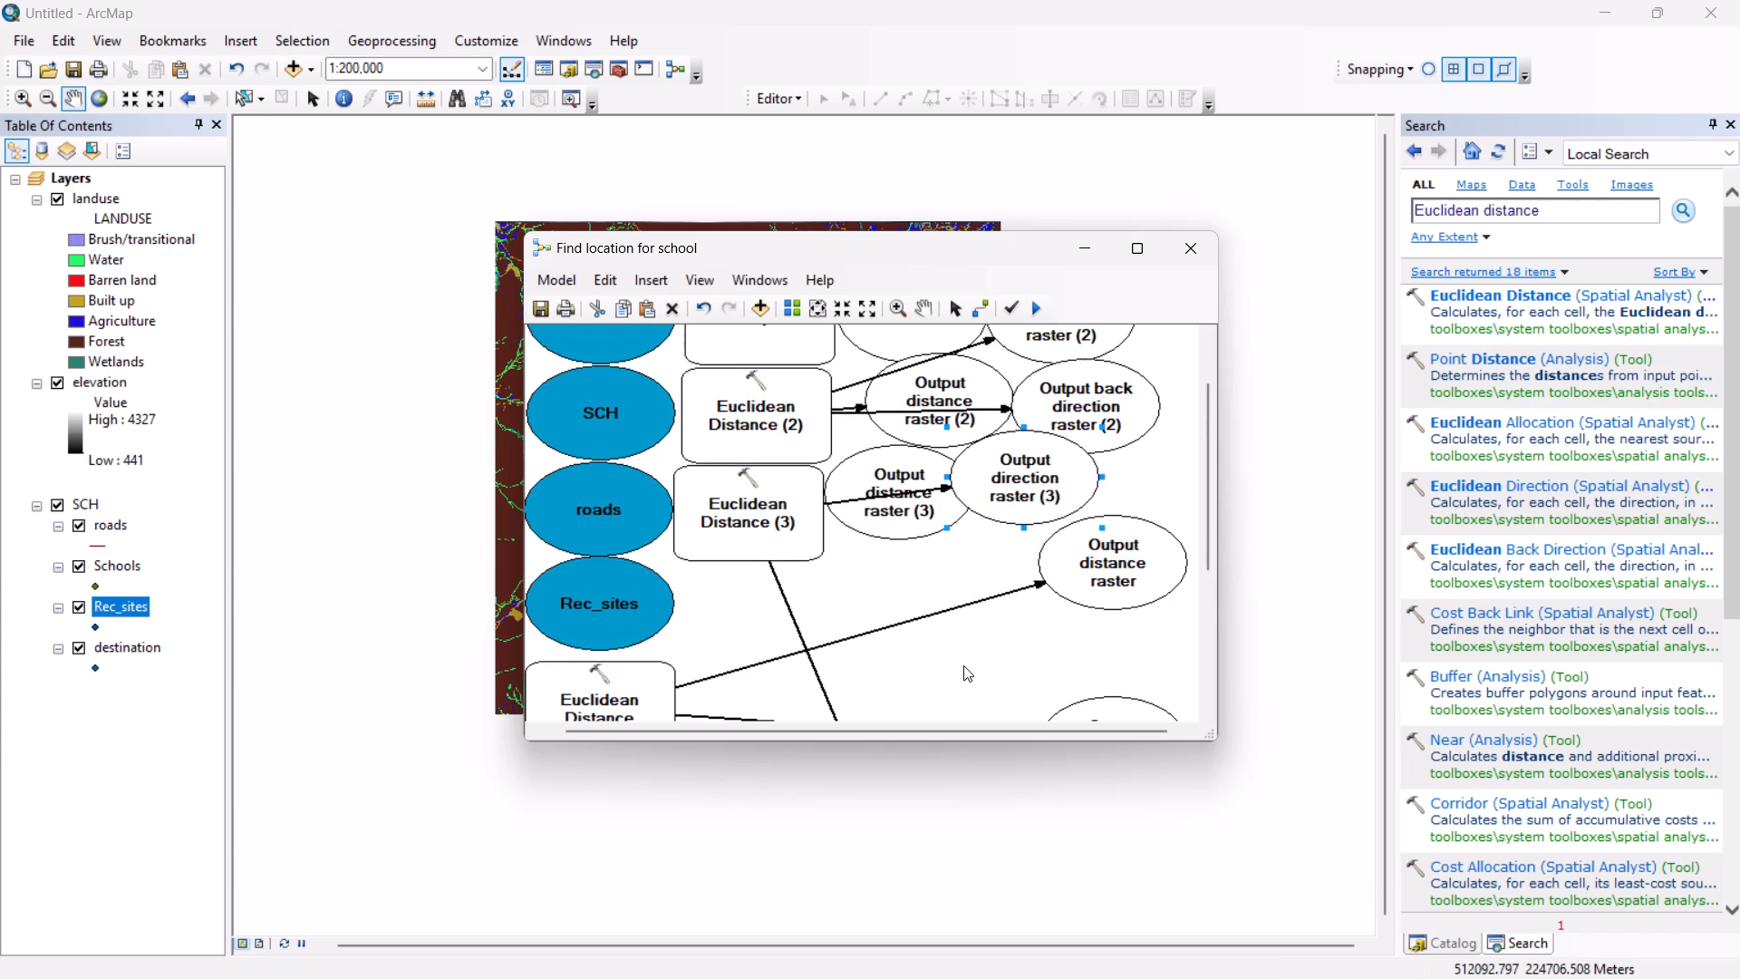
scroll(963, 664, "down", 7)
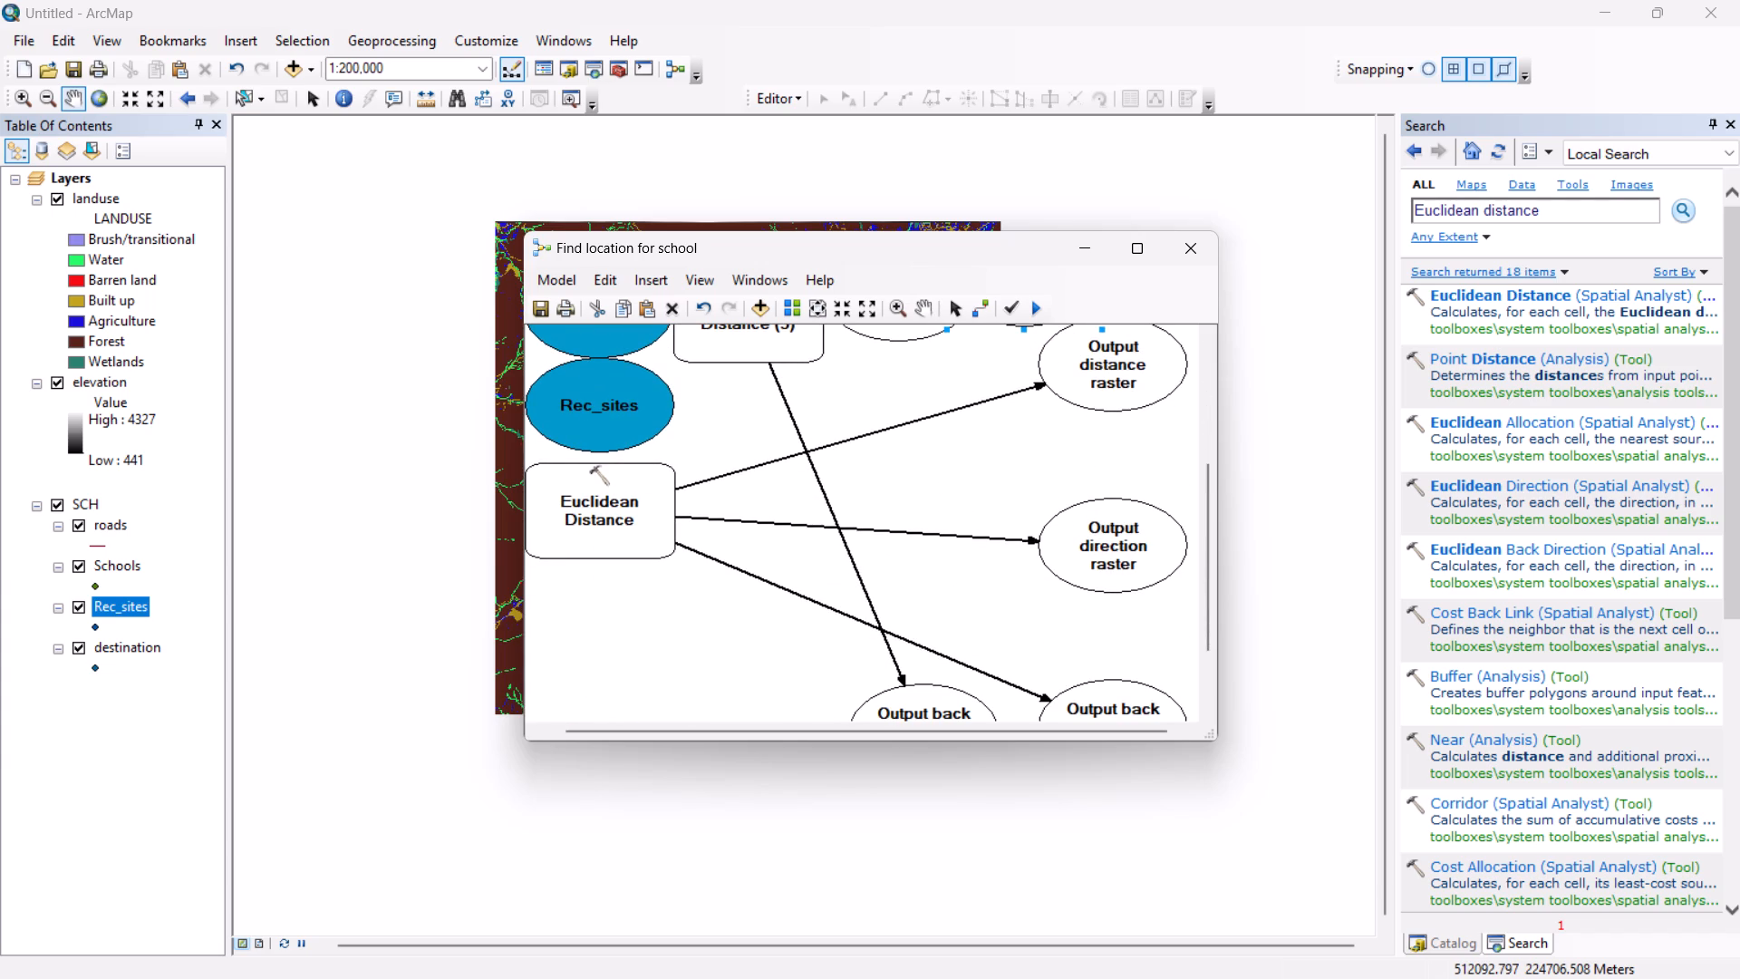
left_click_drag(936, 693, 986, 369)
scroll(992, 492, "up", 4)
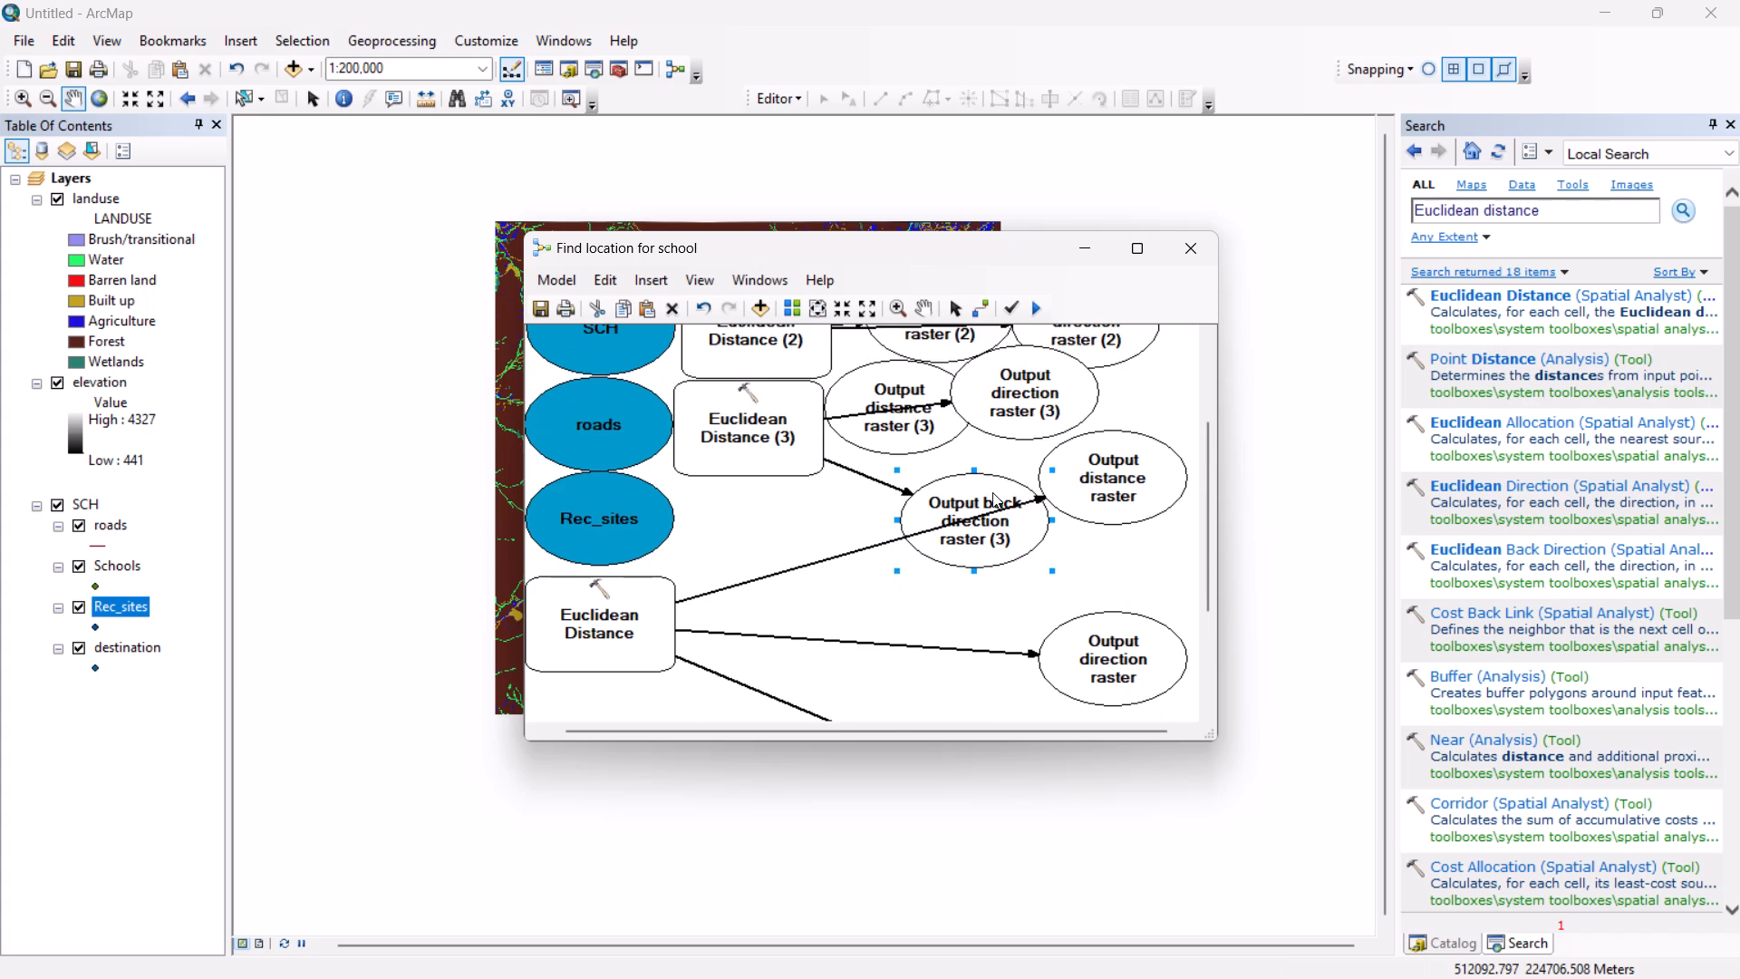
scroll(992, 512, "up", 3)
left_click_drag(982, 566, 991, 542)
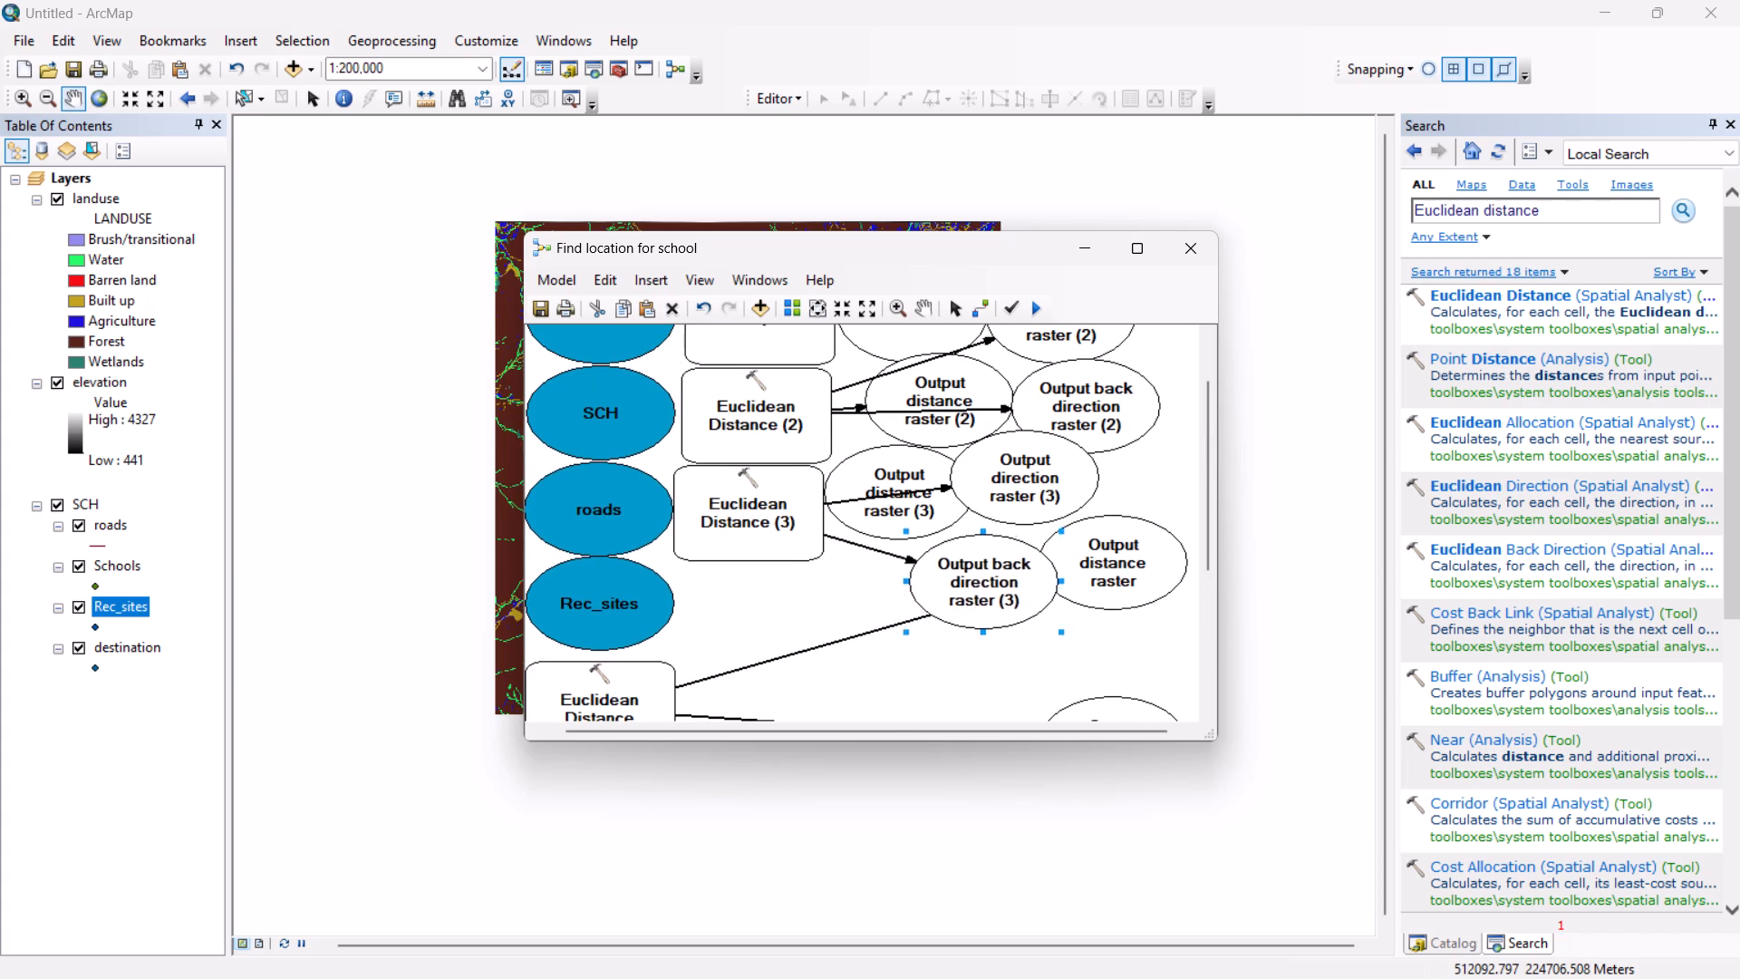
left_click_drag(991, 542, 1056, 495)
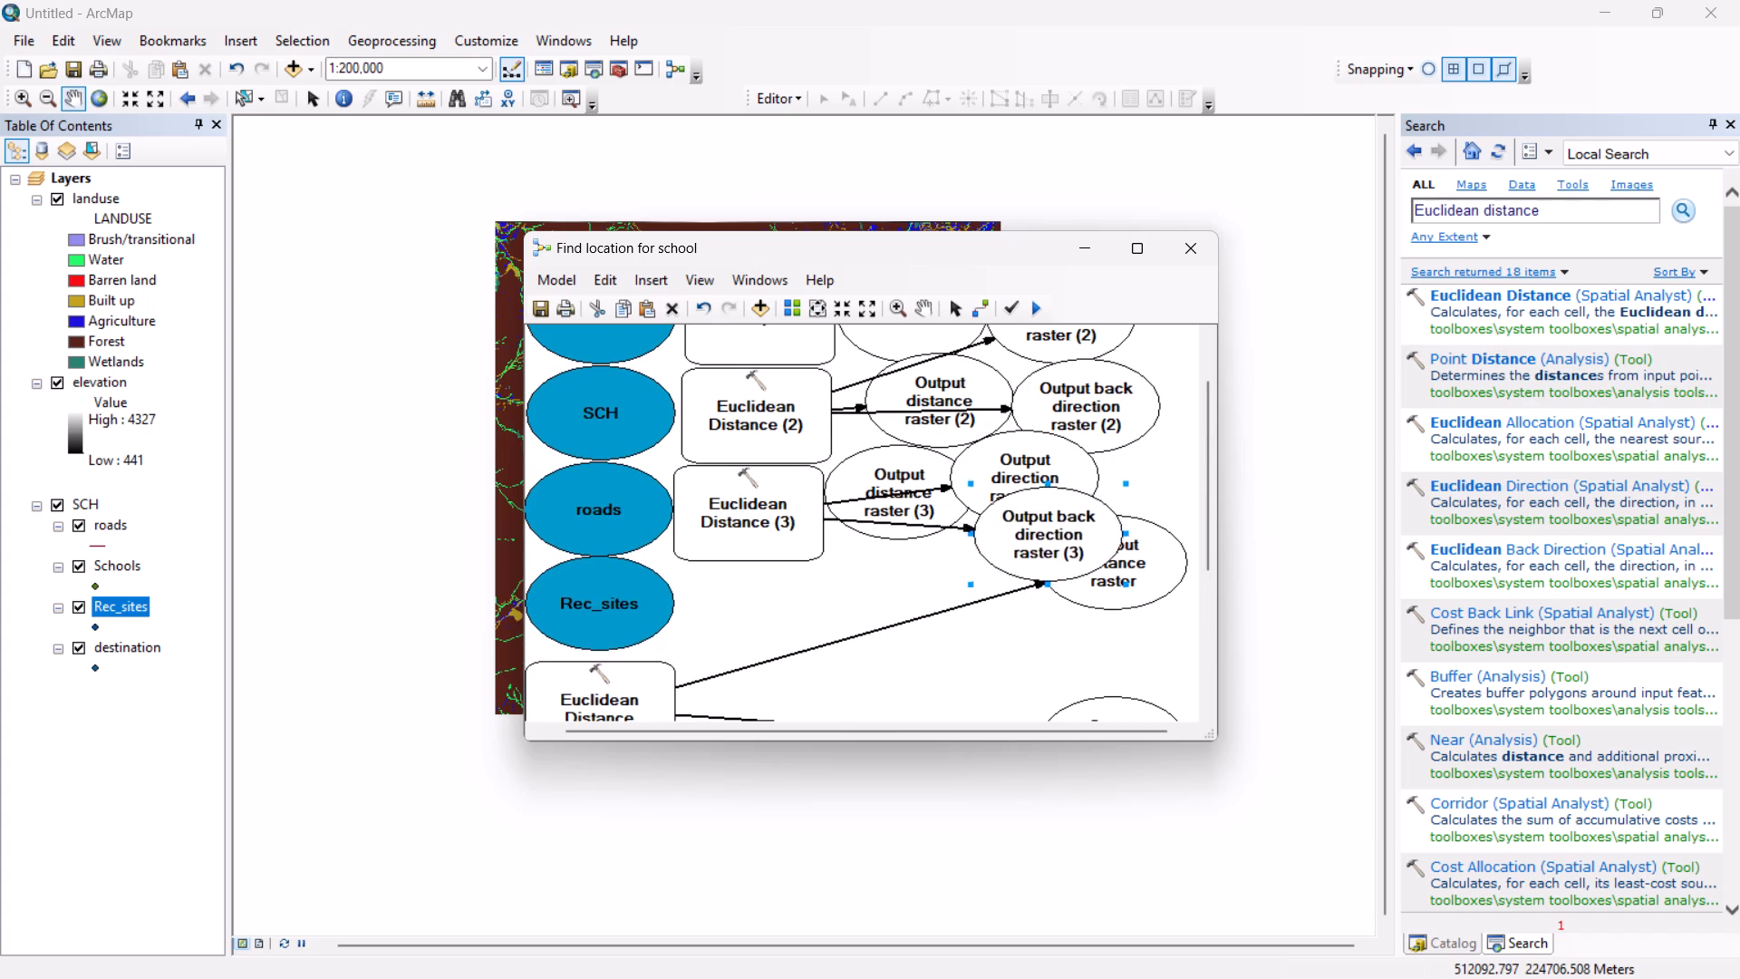
left_click_drag(1056, 495, 938, 516)
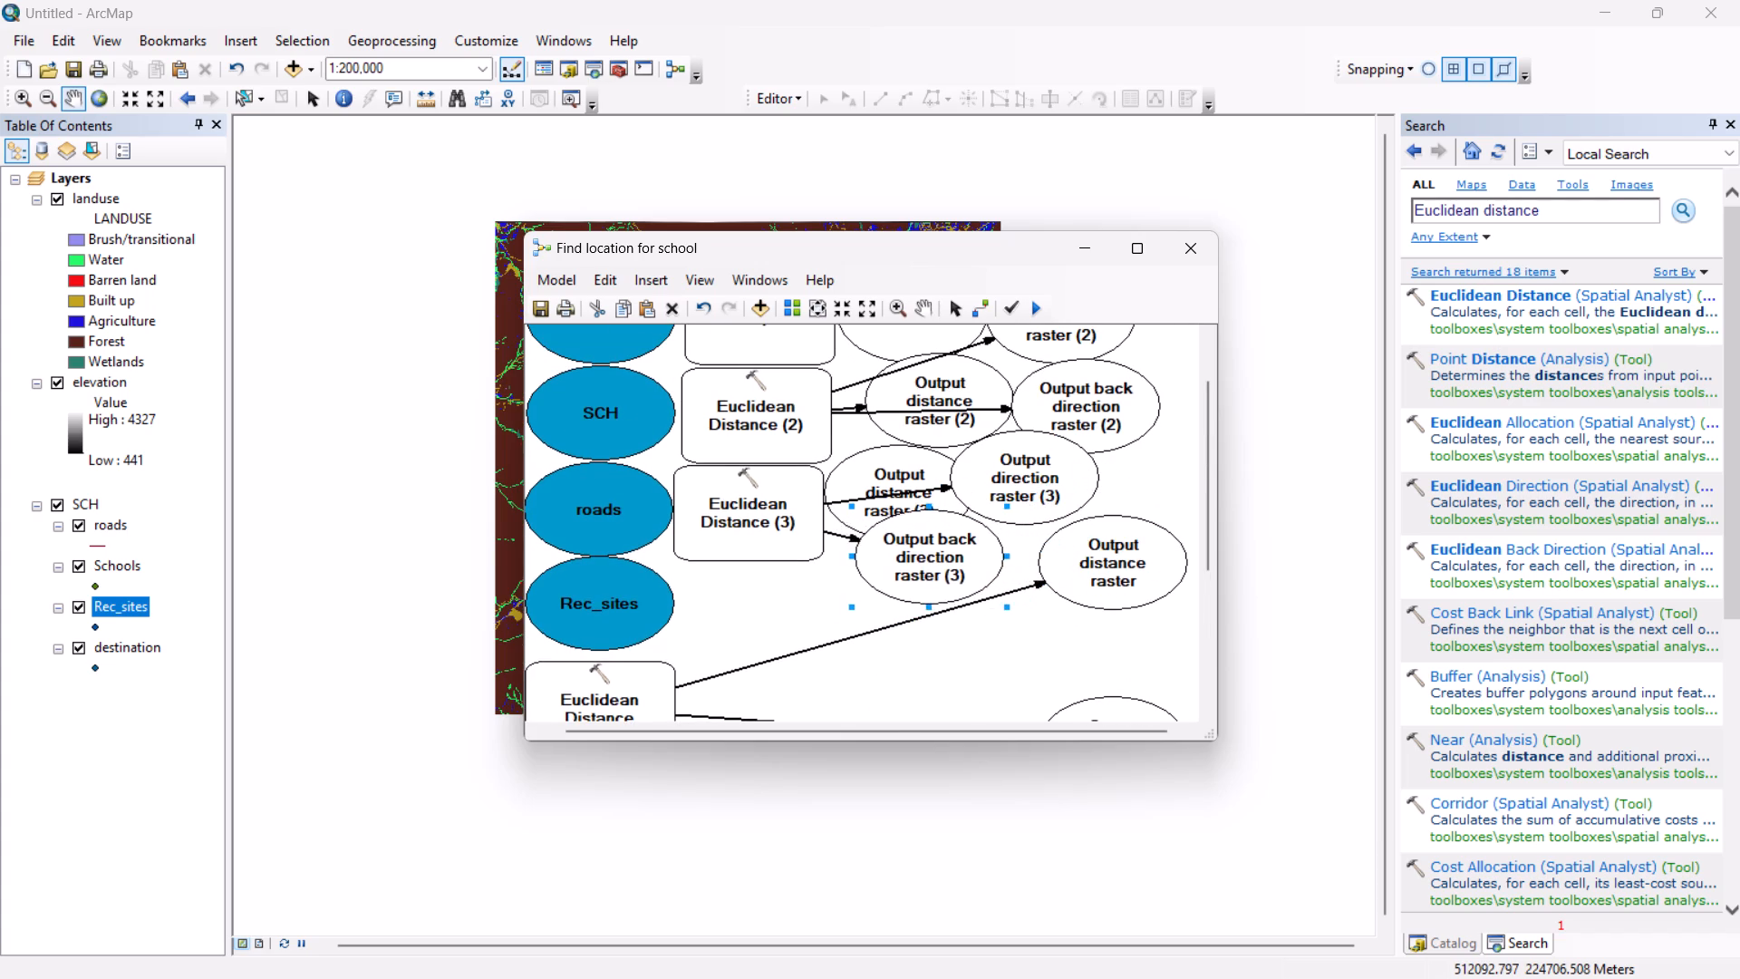
left_click_drag(938, 516, 894, 523)
Gather the unnumbered Euclidean Distance tool's distance, direction and back direction output rasters in a stack beside Rec_sites and the tool.
scroll(923, 598, "down", 2)
left_click_drag(1068, 505, 760, 593)
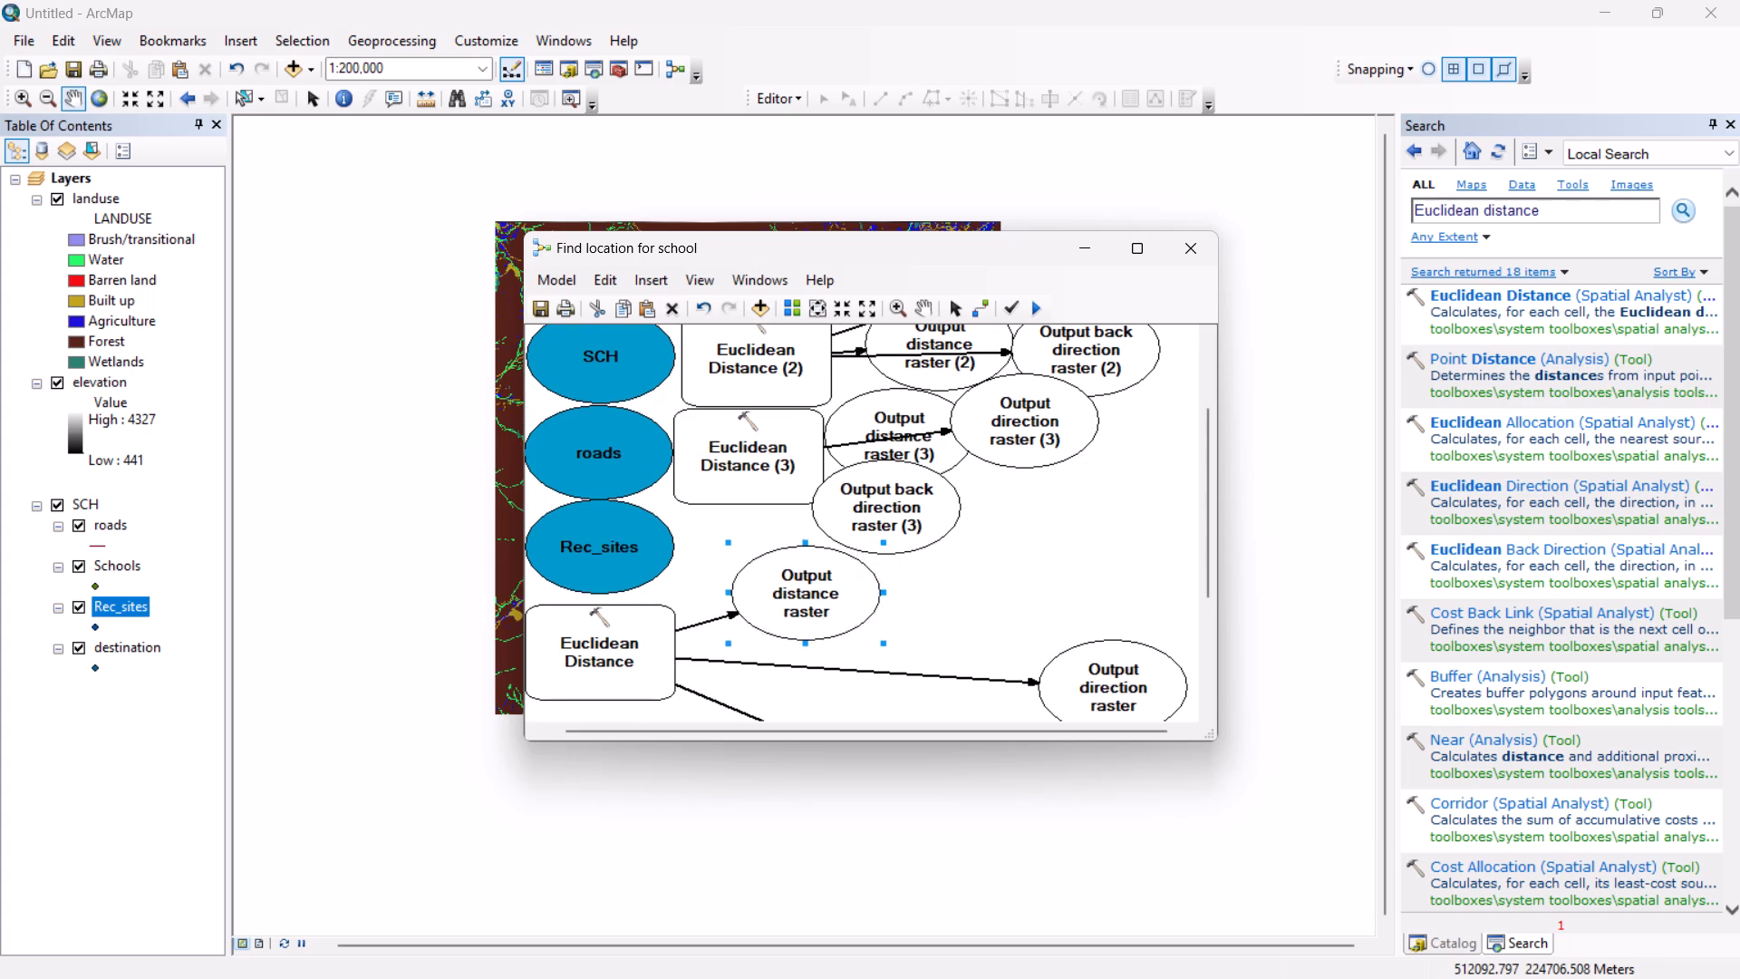
left_click_drag(760, 593, 712, 554)
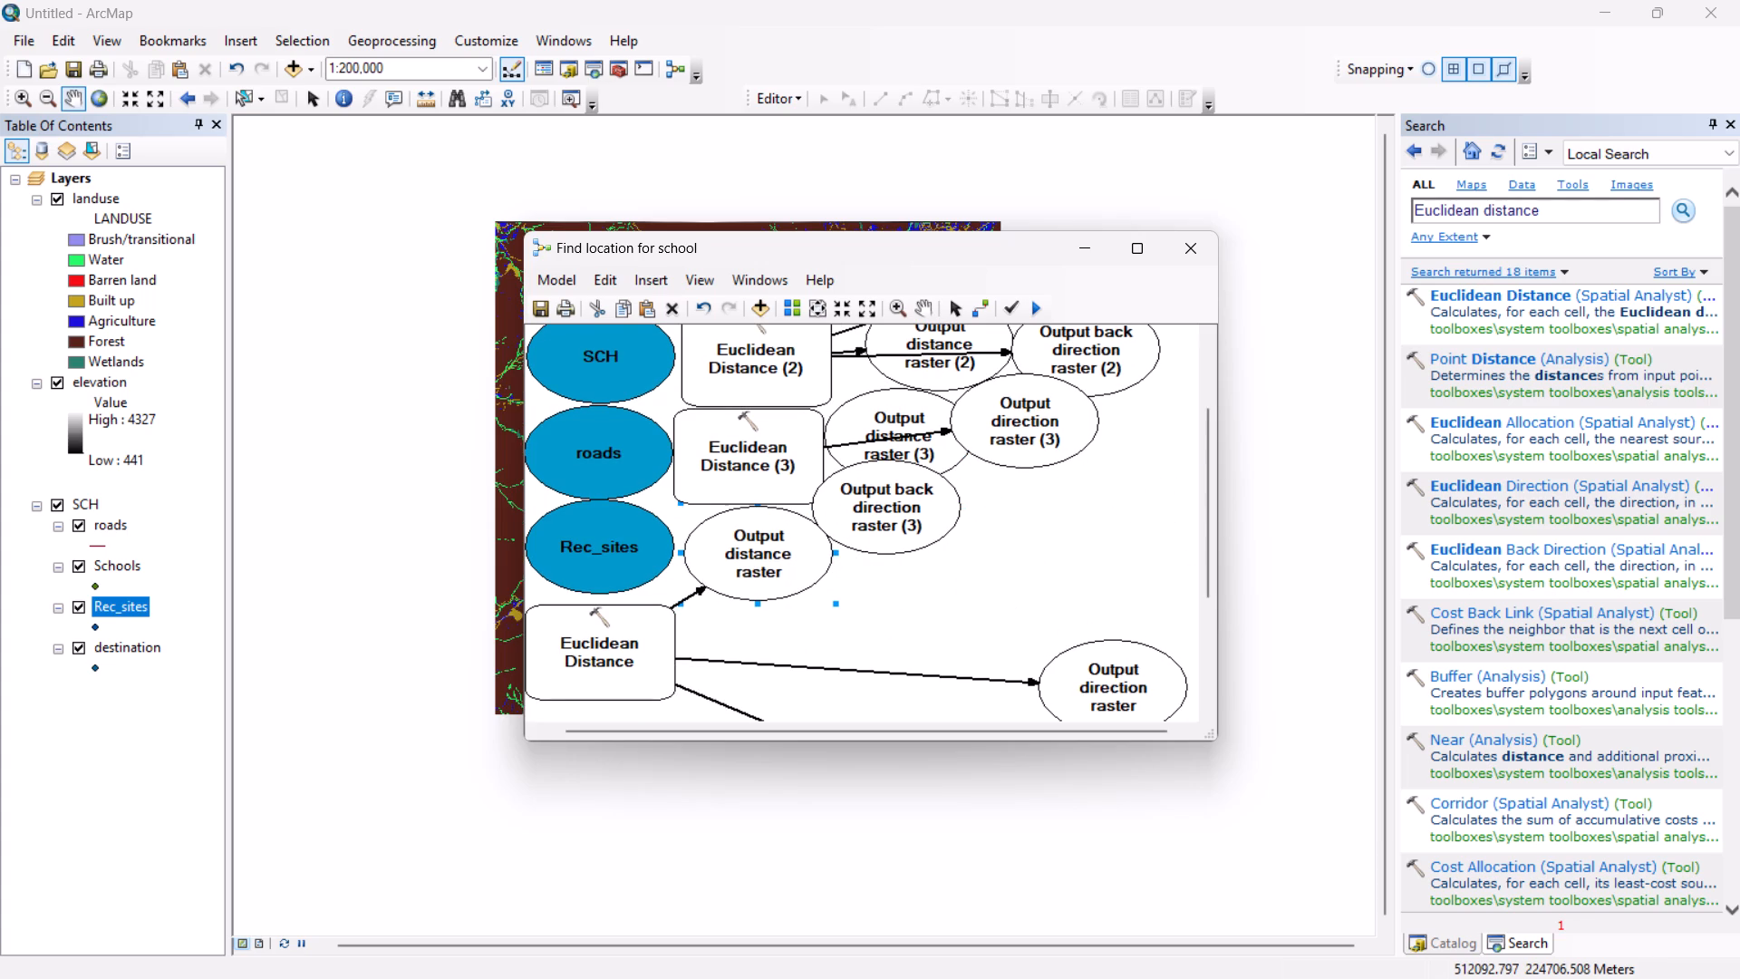
left_click_drag(1070, 680, 736, 626)
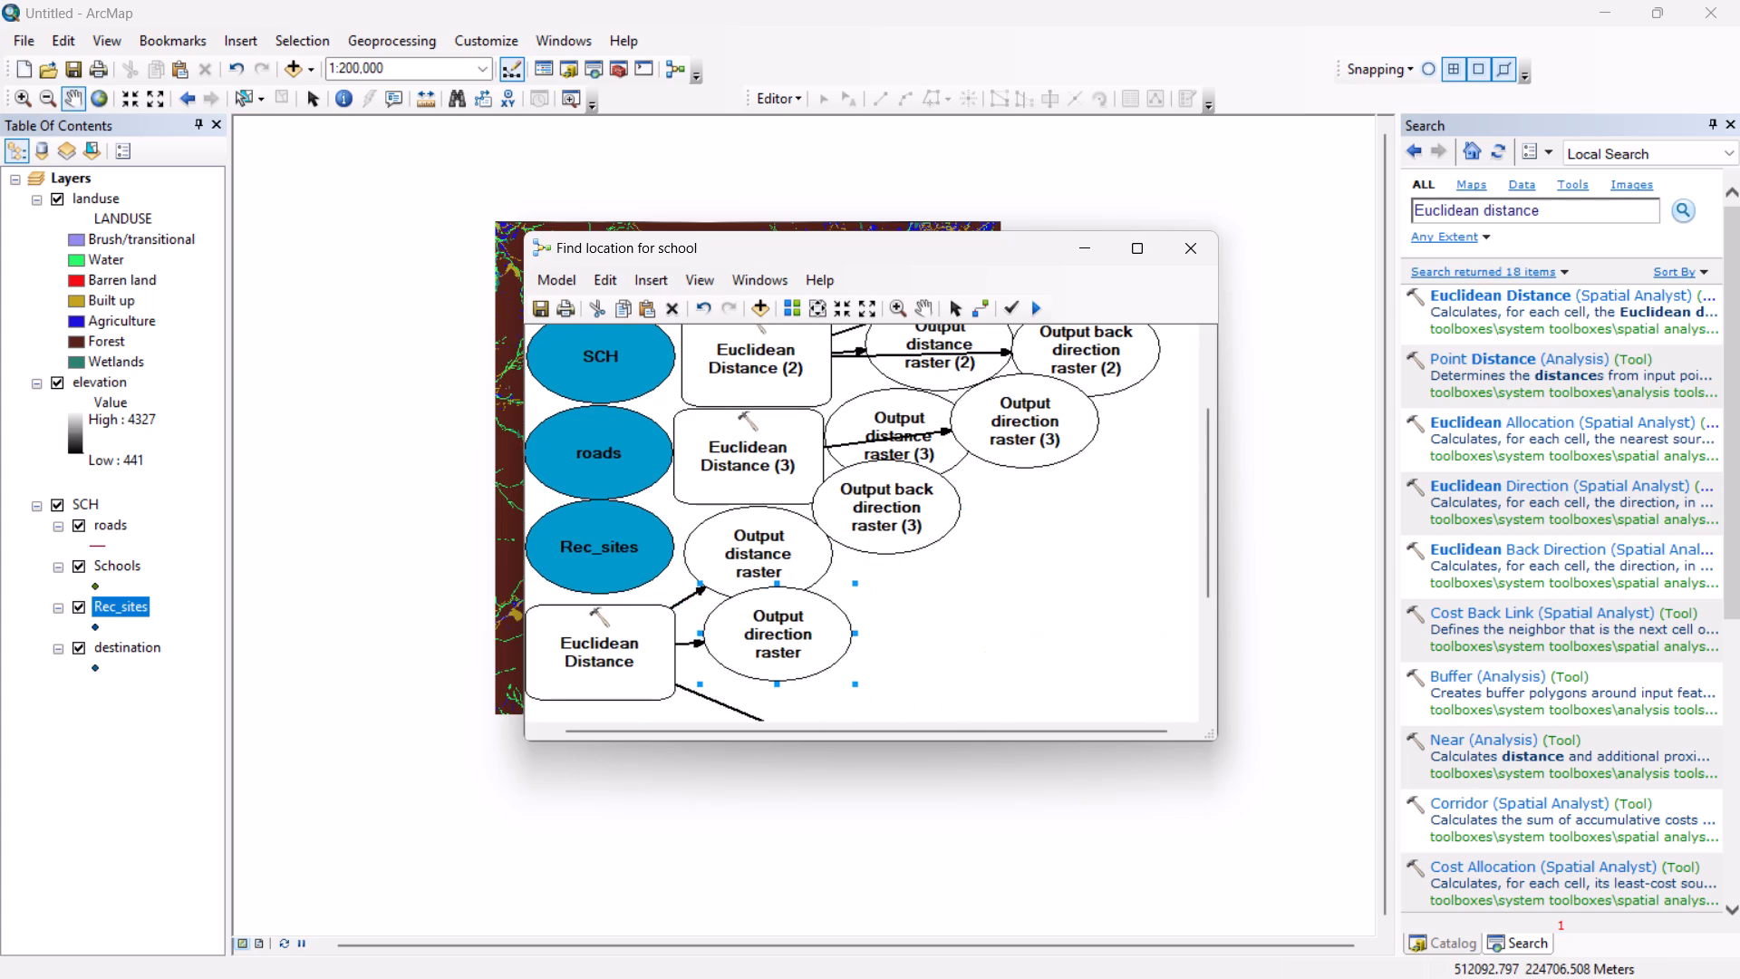
left_click_drag(736, 626, 738, 621)
scroll(837, 653, "down", 5)
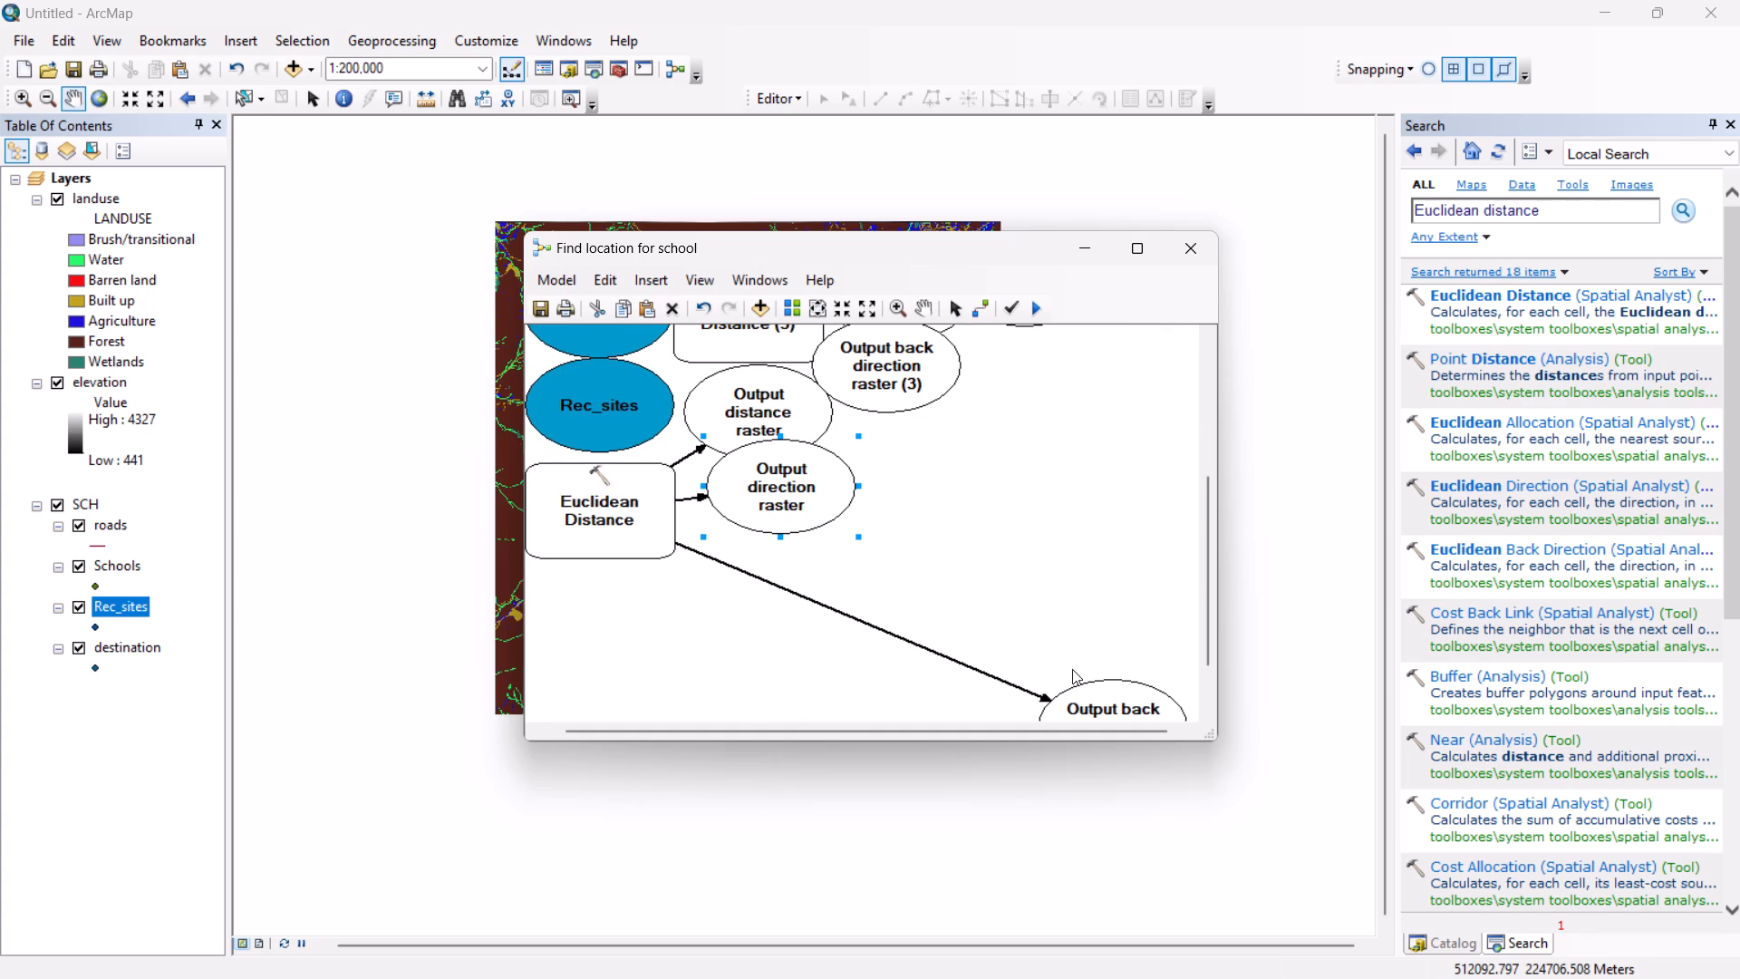
left_click_drag(1093, 688, 736, 566)
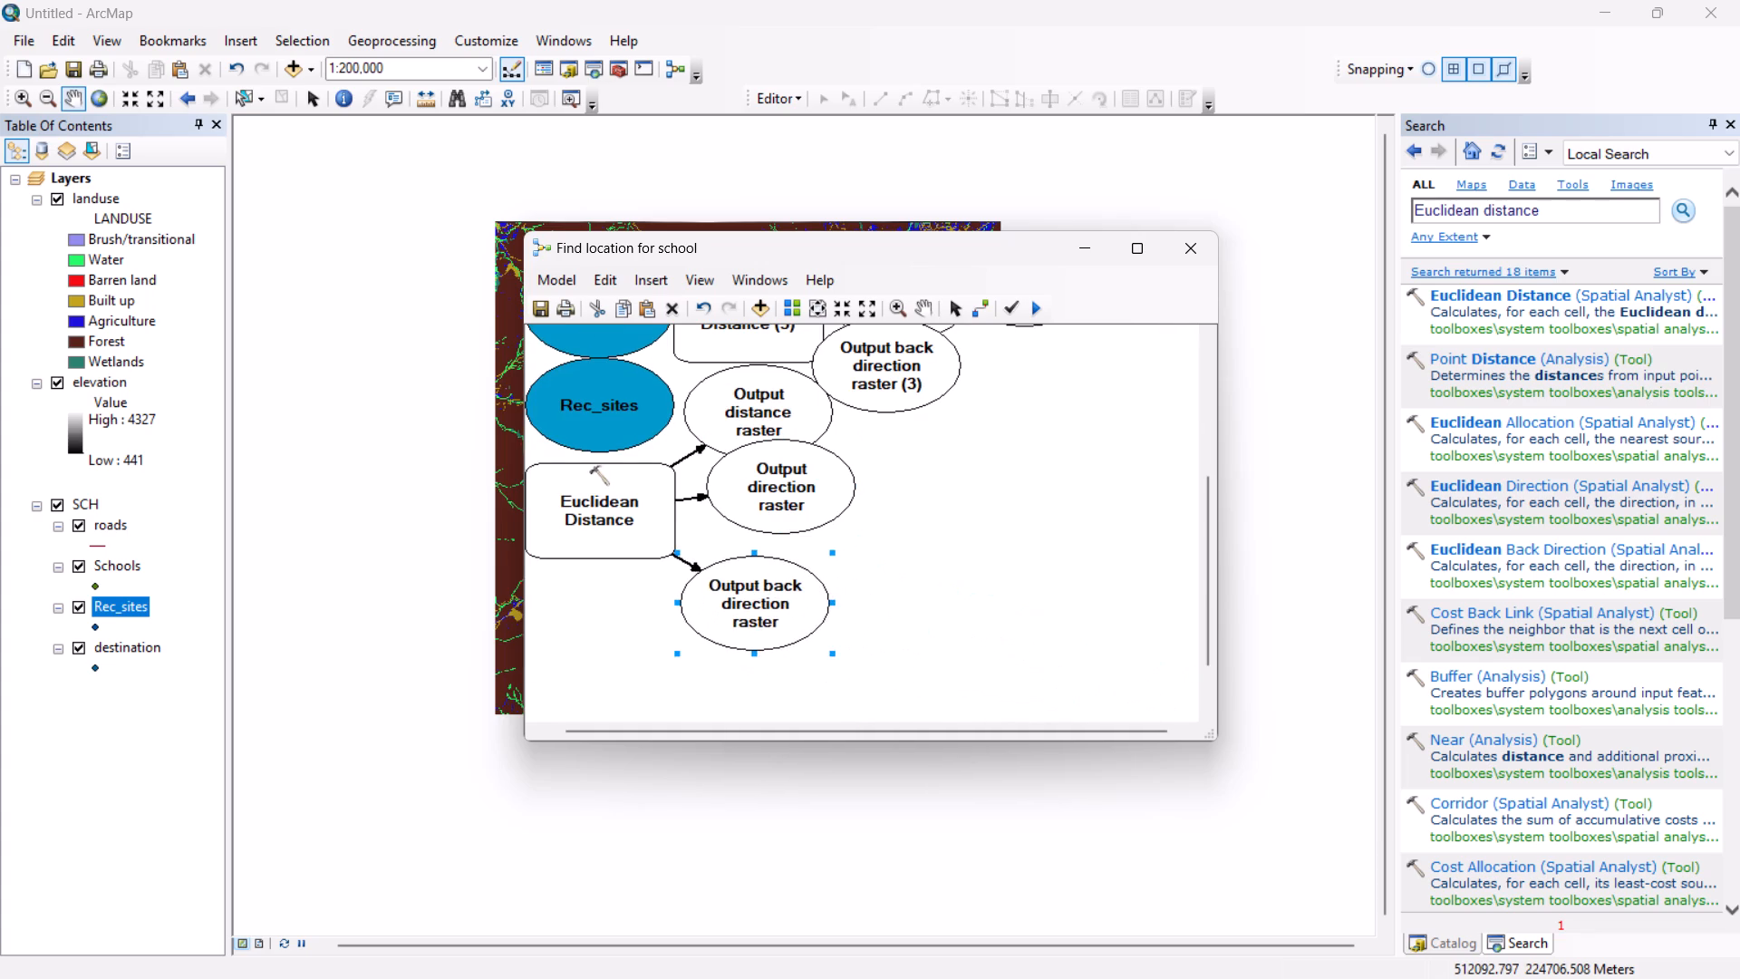
left_click_drag(736, 566, 738, 560)
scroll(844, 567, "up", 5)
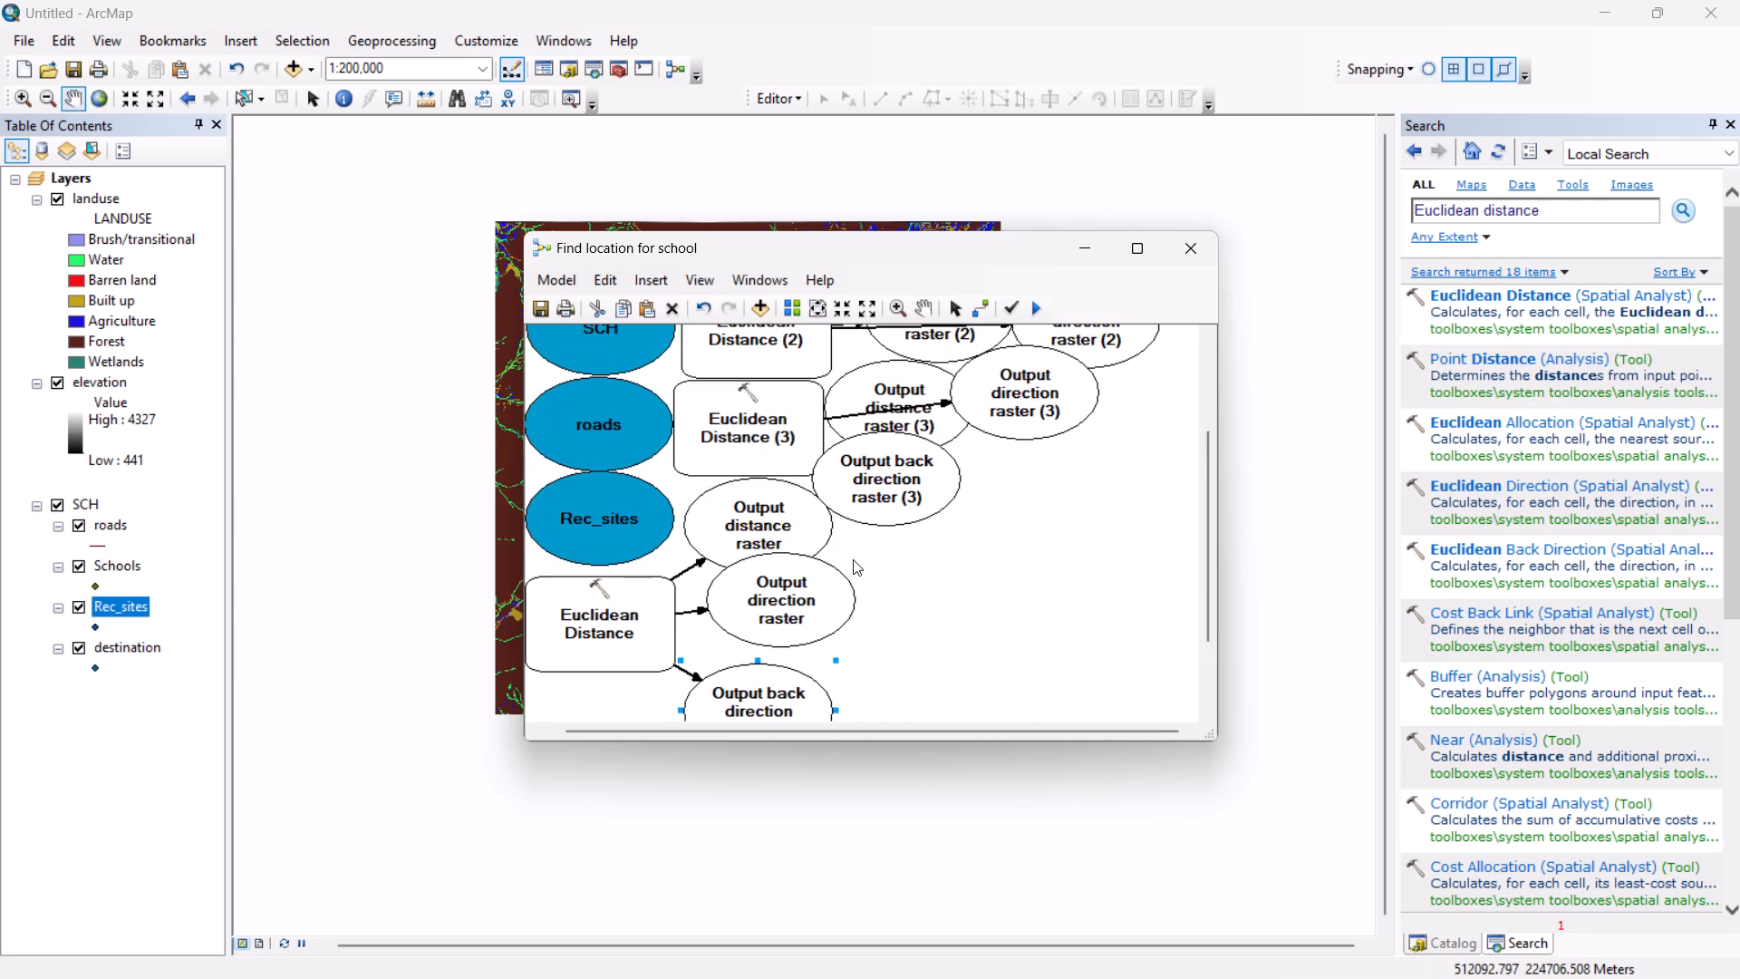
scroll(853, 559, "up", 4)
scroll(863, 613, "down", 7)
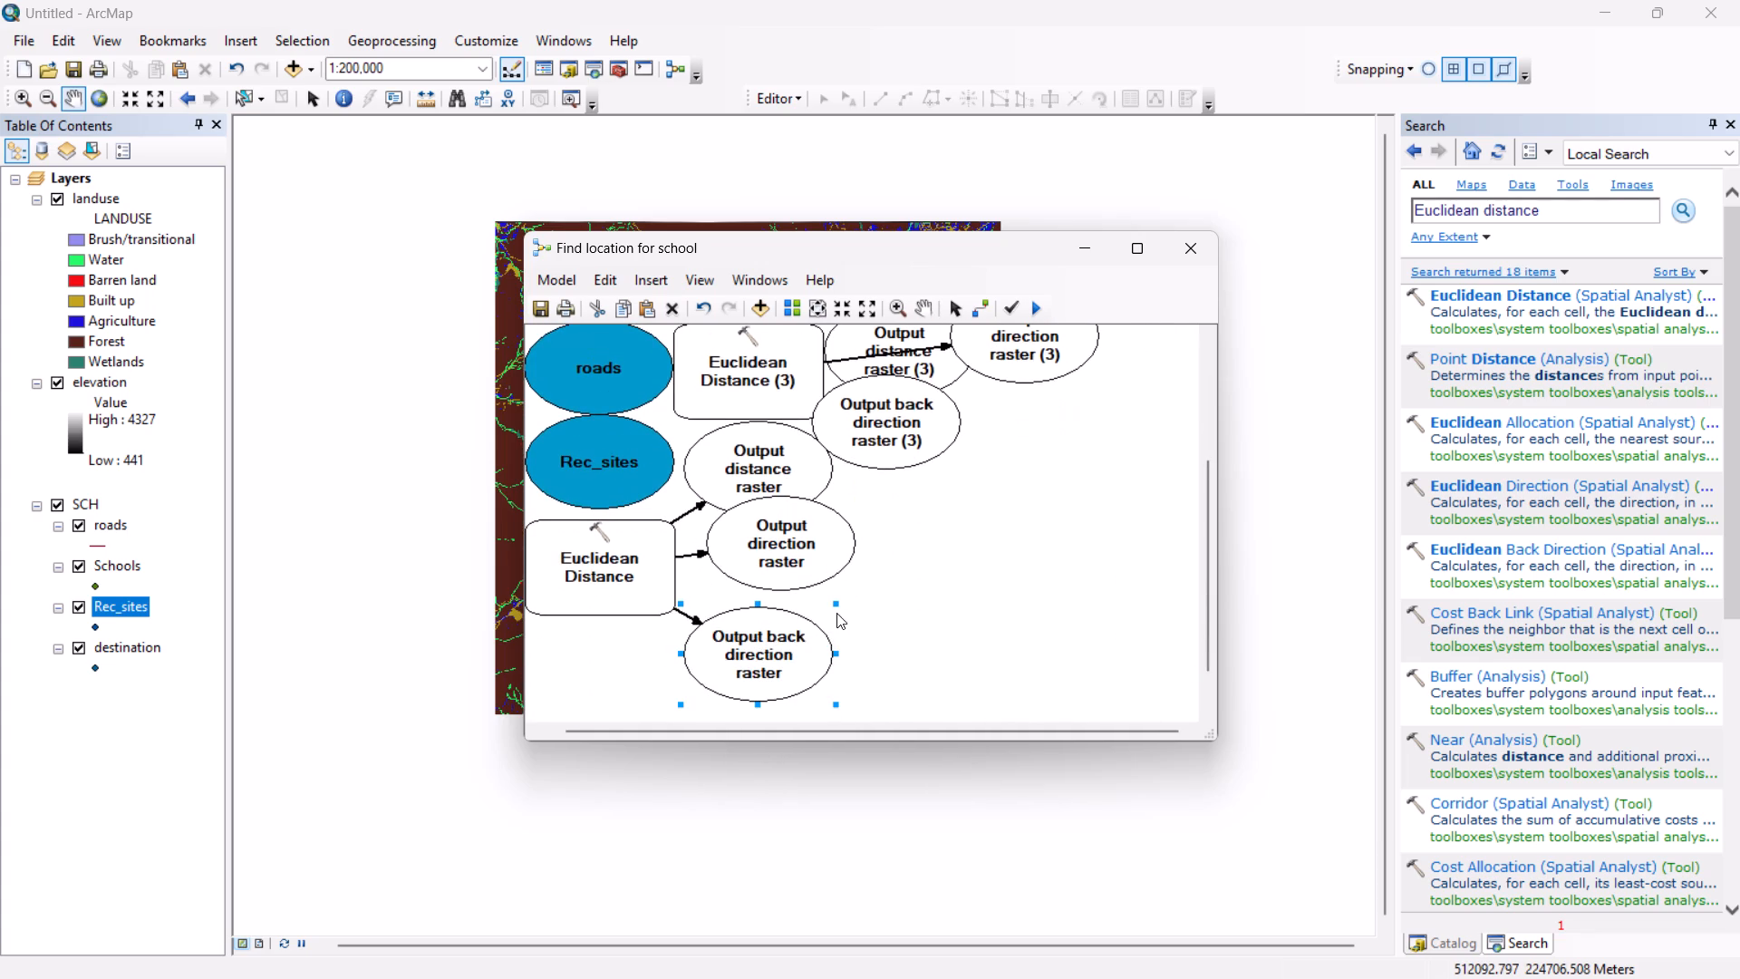
Shift the unnumbered Euclidean Distance tool and its distance, direction and back direction output rasters further down, leaving a gap below Rec_sites.
left_click_drag(621, 599, 621, 652)
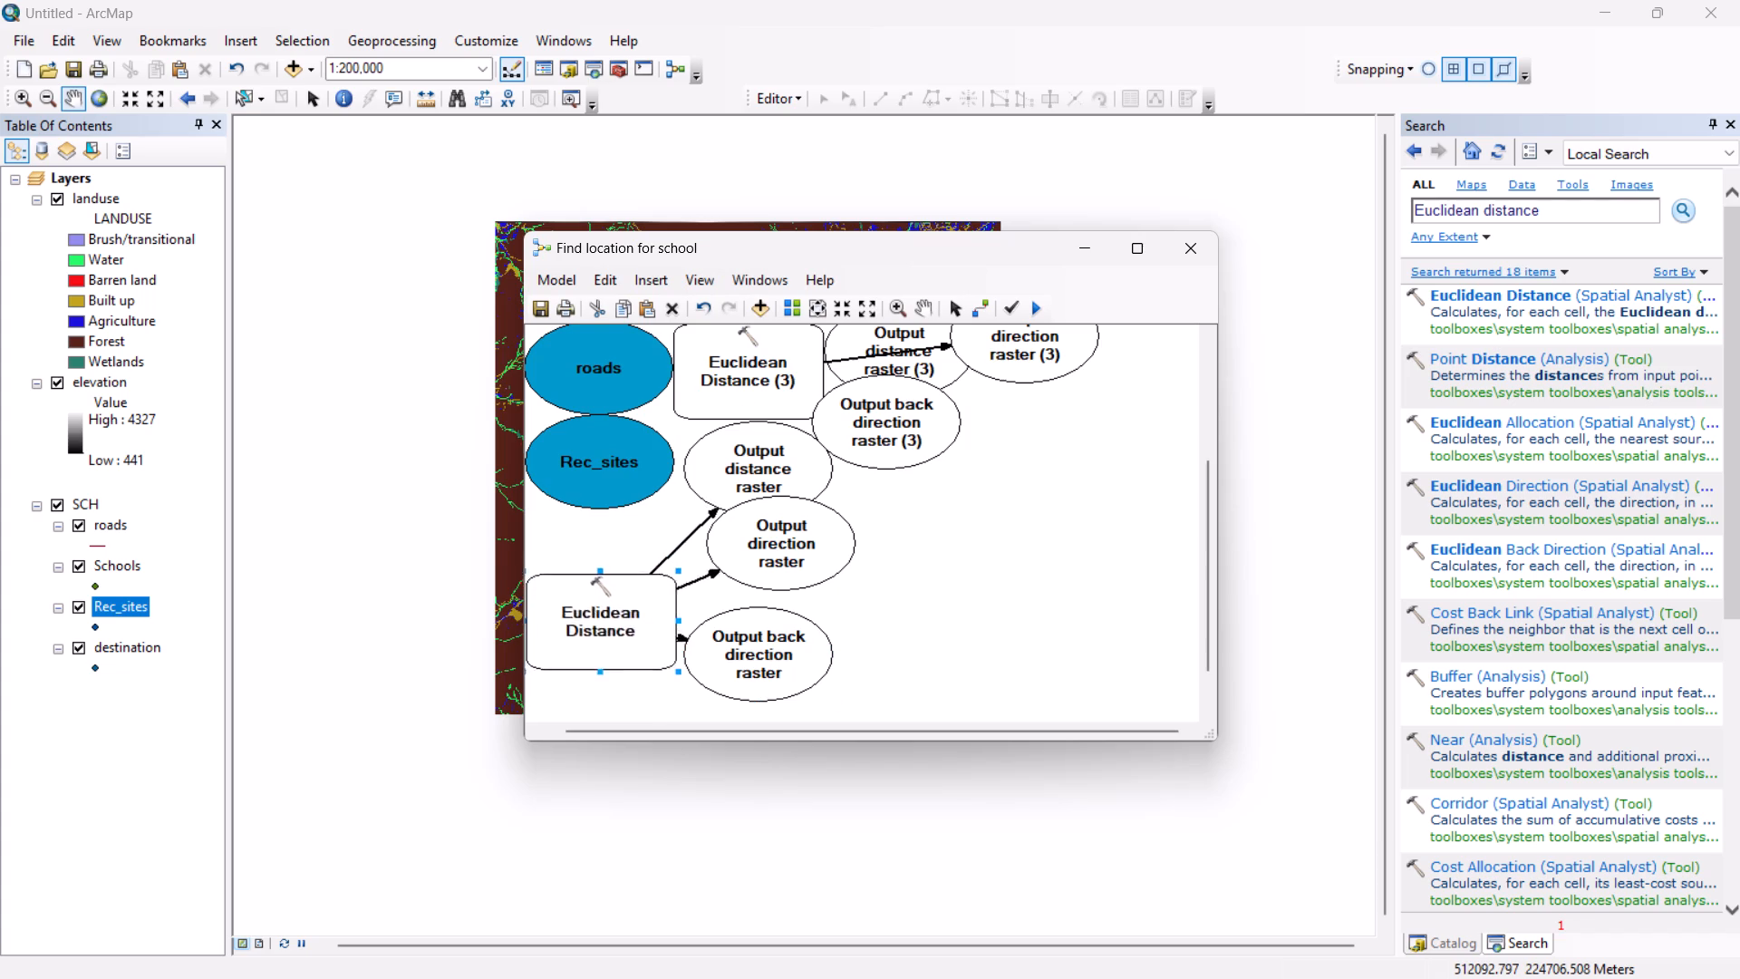
left_click_drag(621, 652, 620, 679)
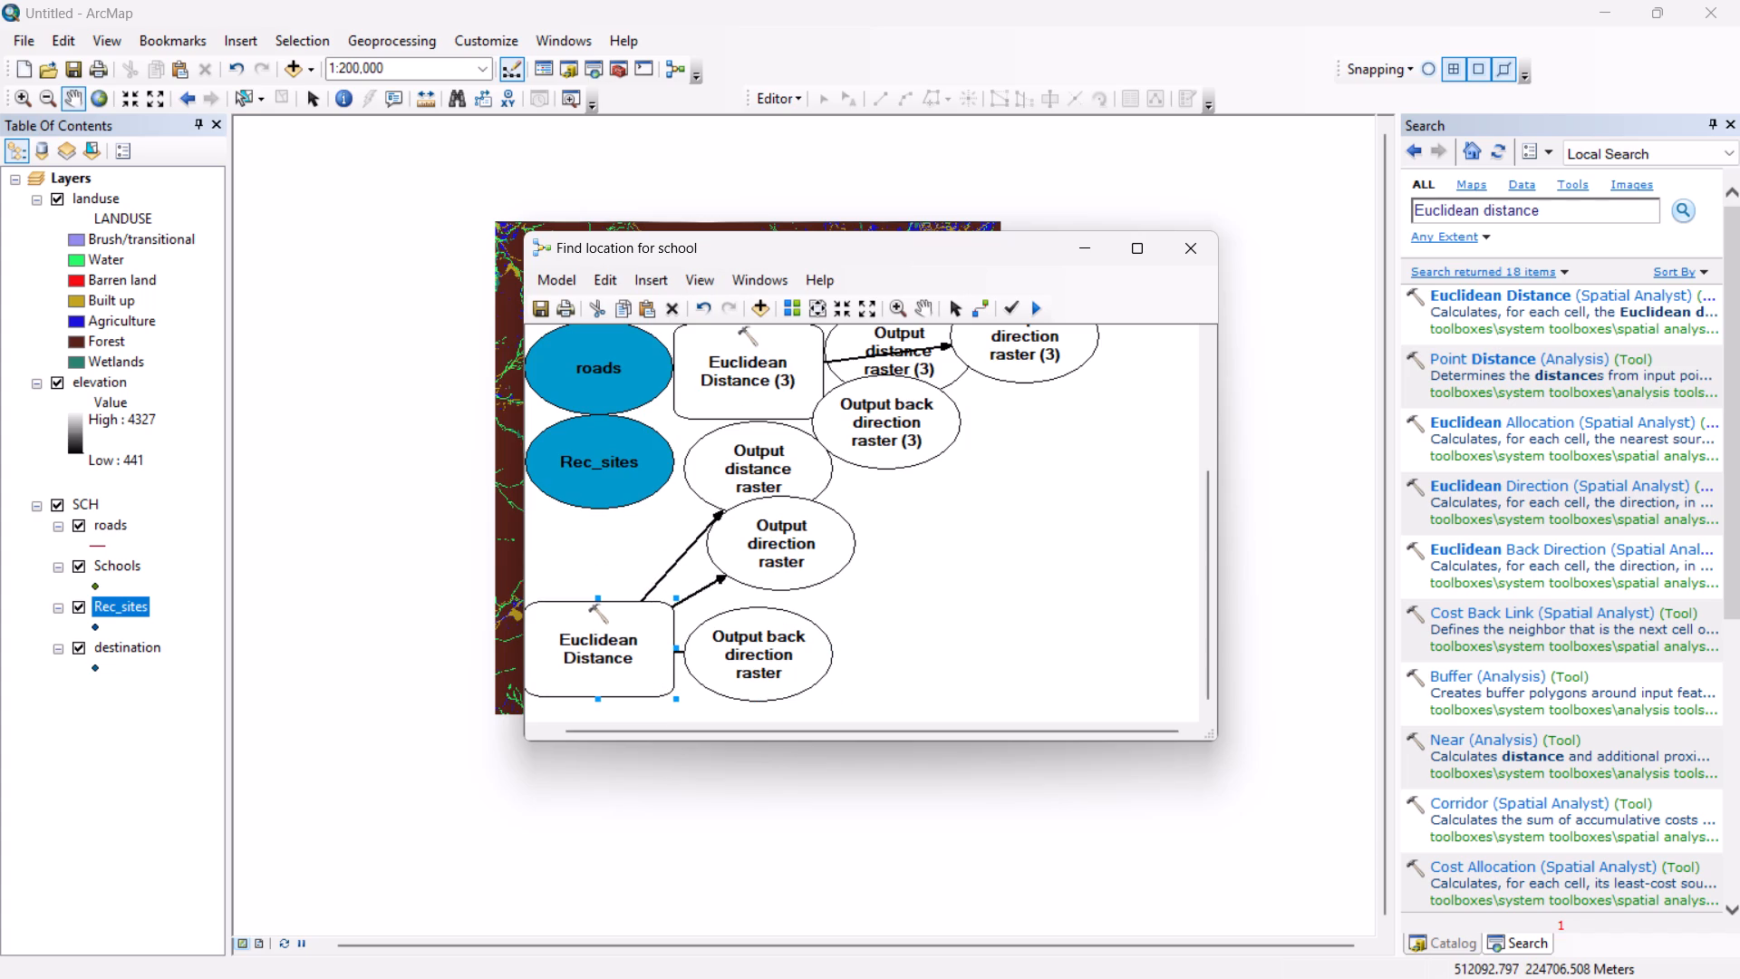
left_click_drag(744, 622, 747, 664)
left_click(771, 568)
left_click_drag(768, 568, 763, 616)
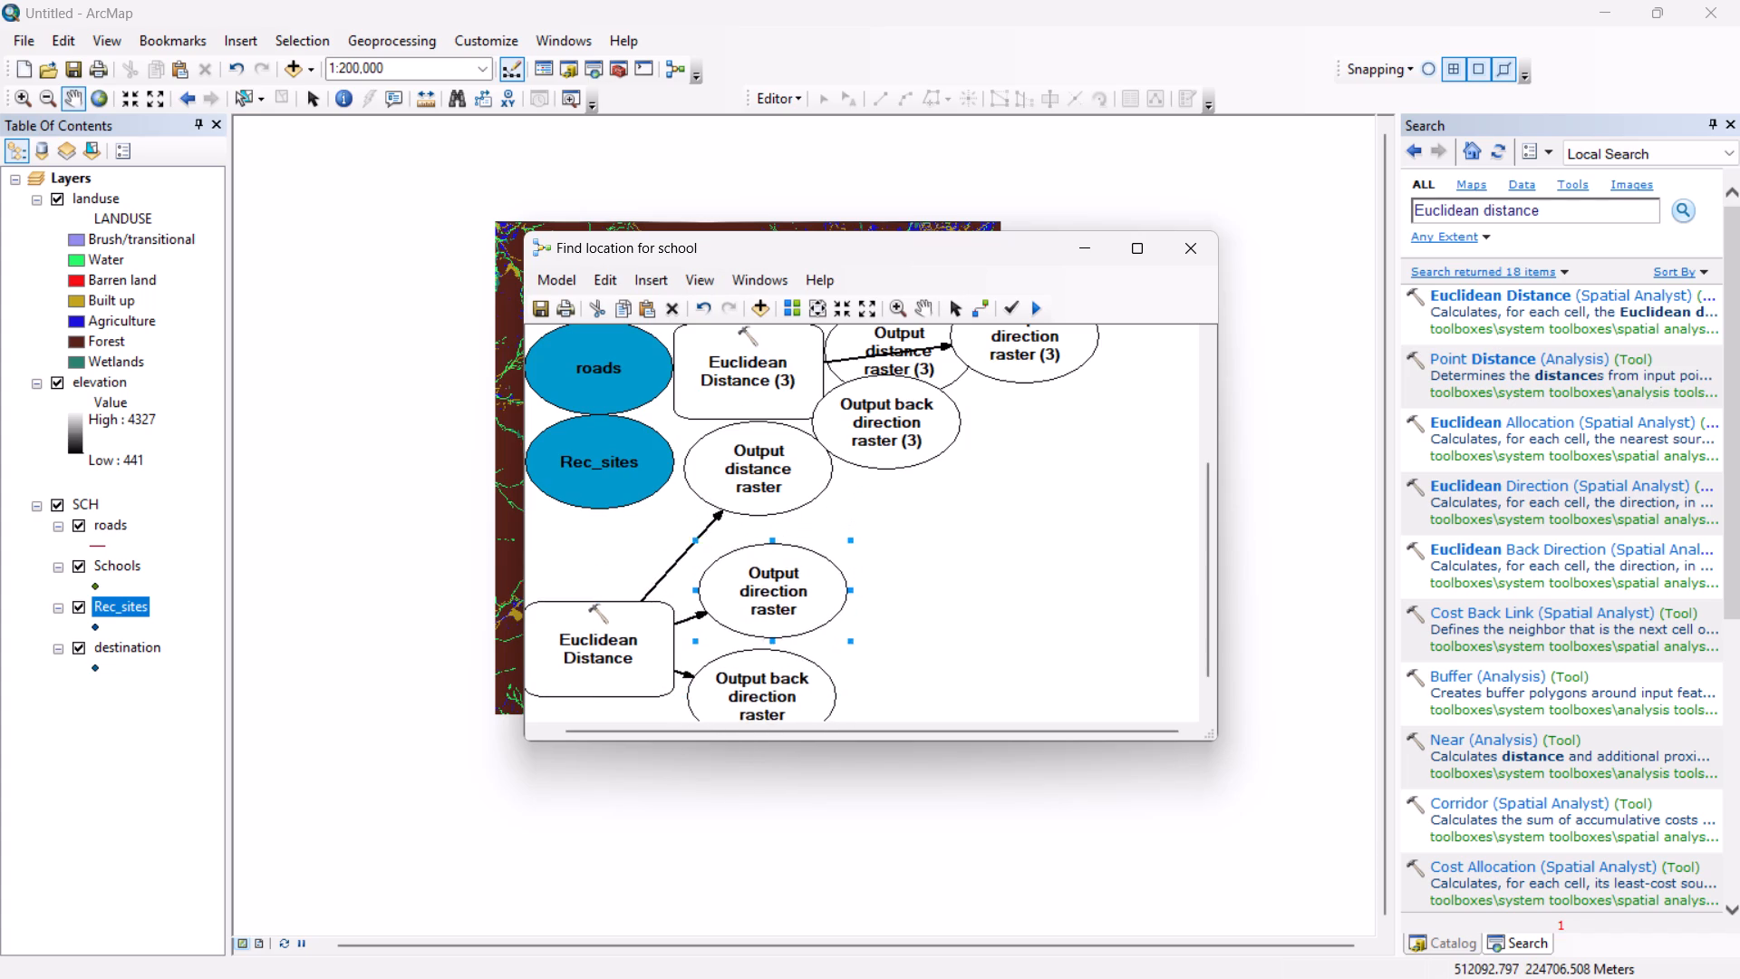
left_click_drag(763, 616, 763, 631)
left_click_drag(749, 503, 752, 552)
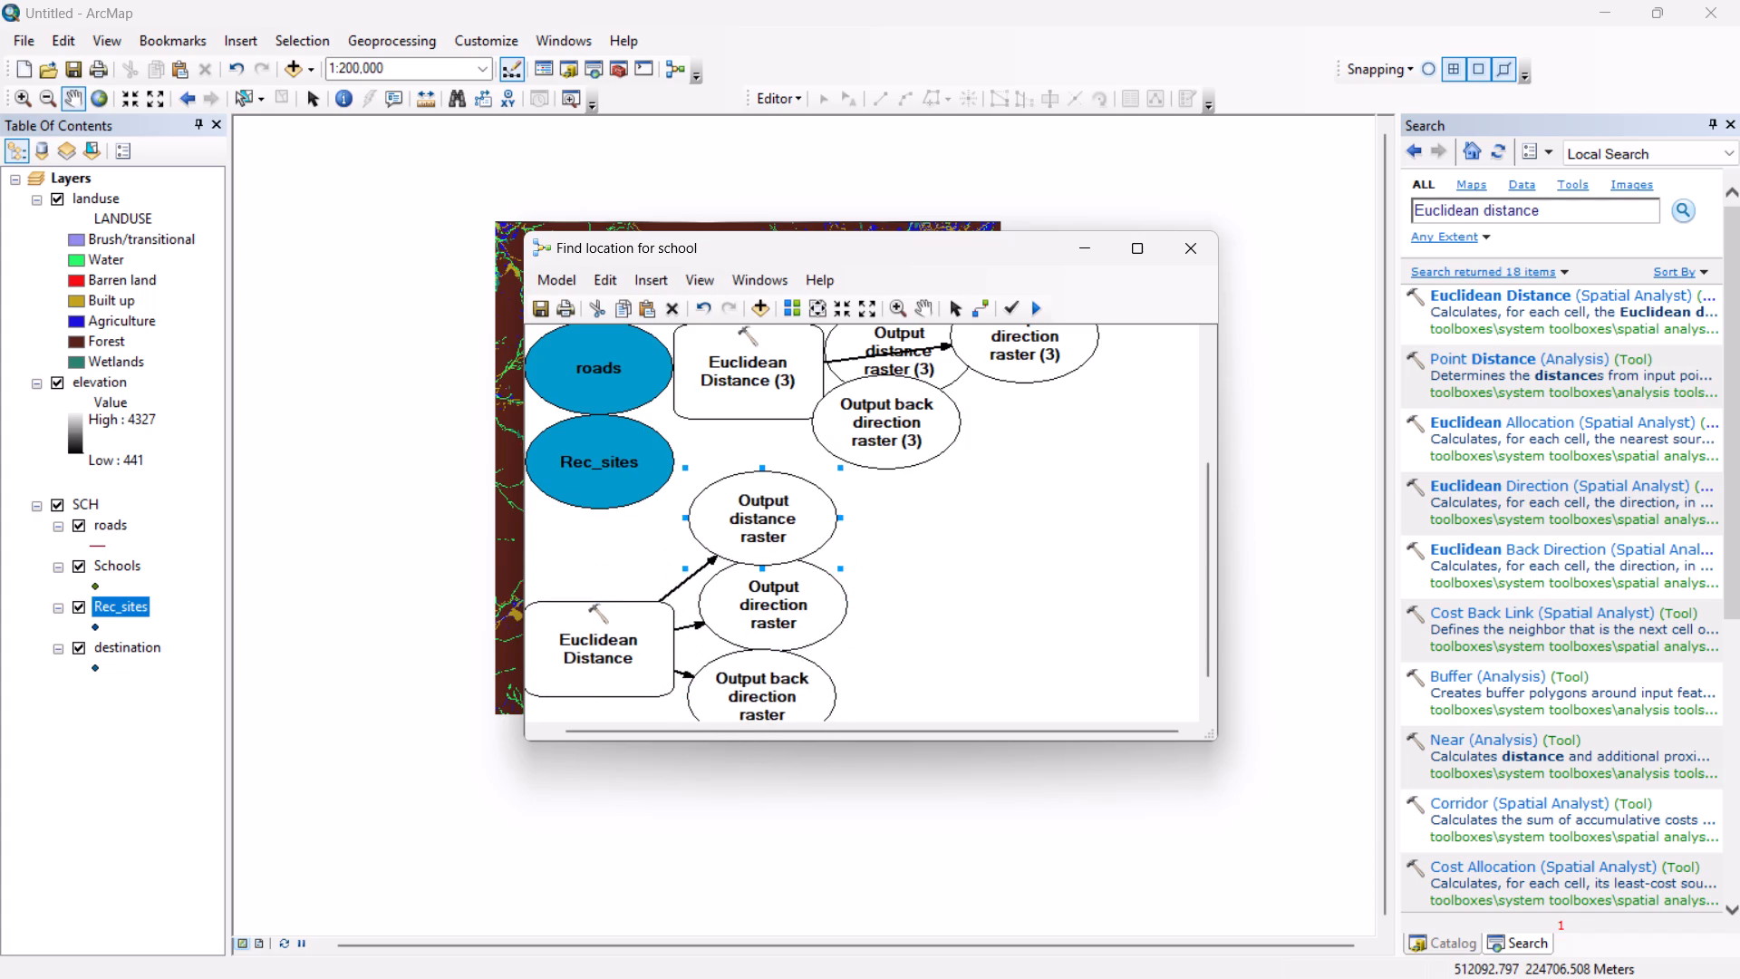
left_click_drag(752, 552, 755, 556)
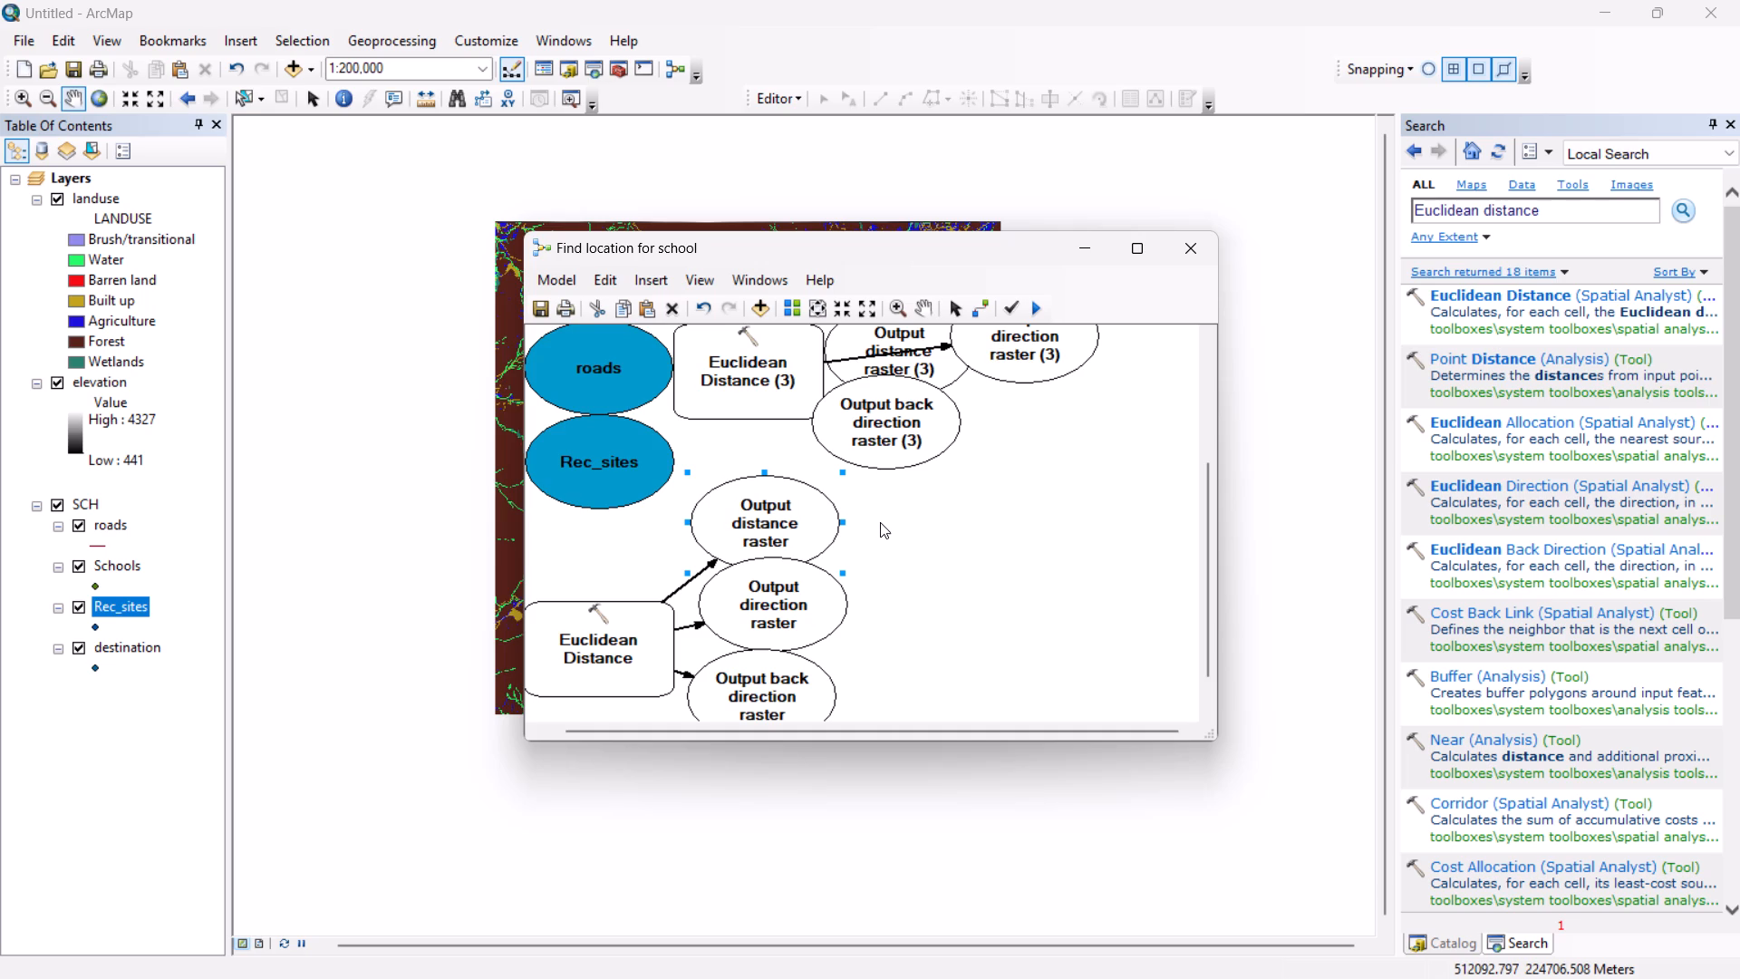
Spread Euclidean Distance (3) and its three output rasters away from the roads input, stacking the outputs on the tool's far side.
scroll(900, 519, "up", 4)
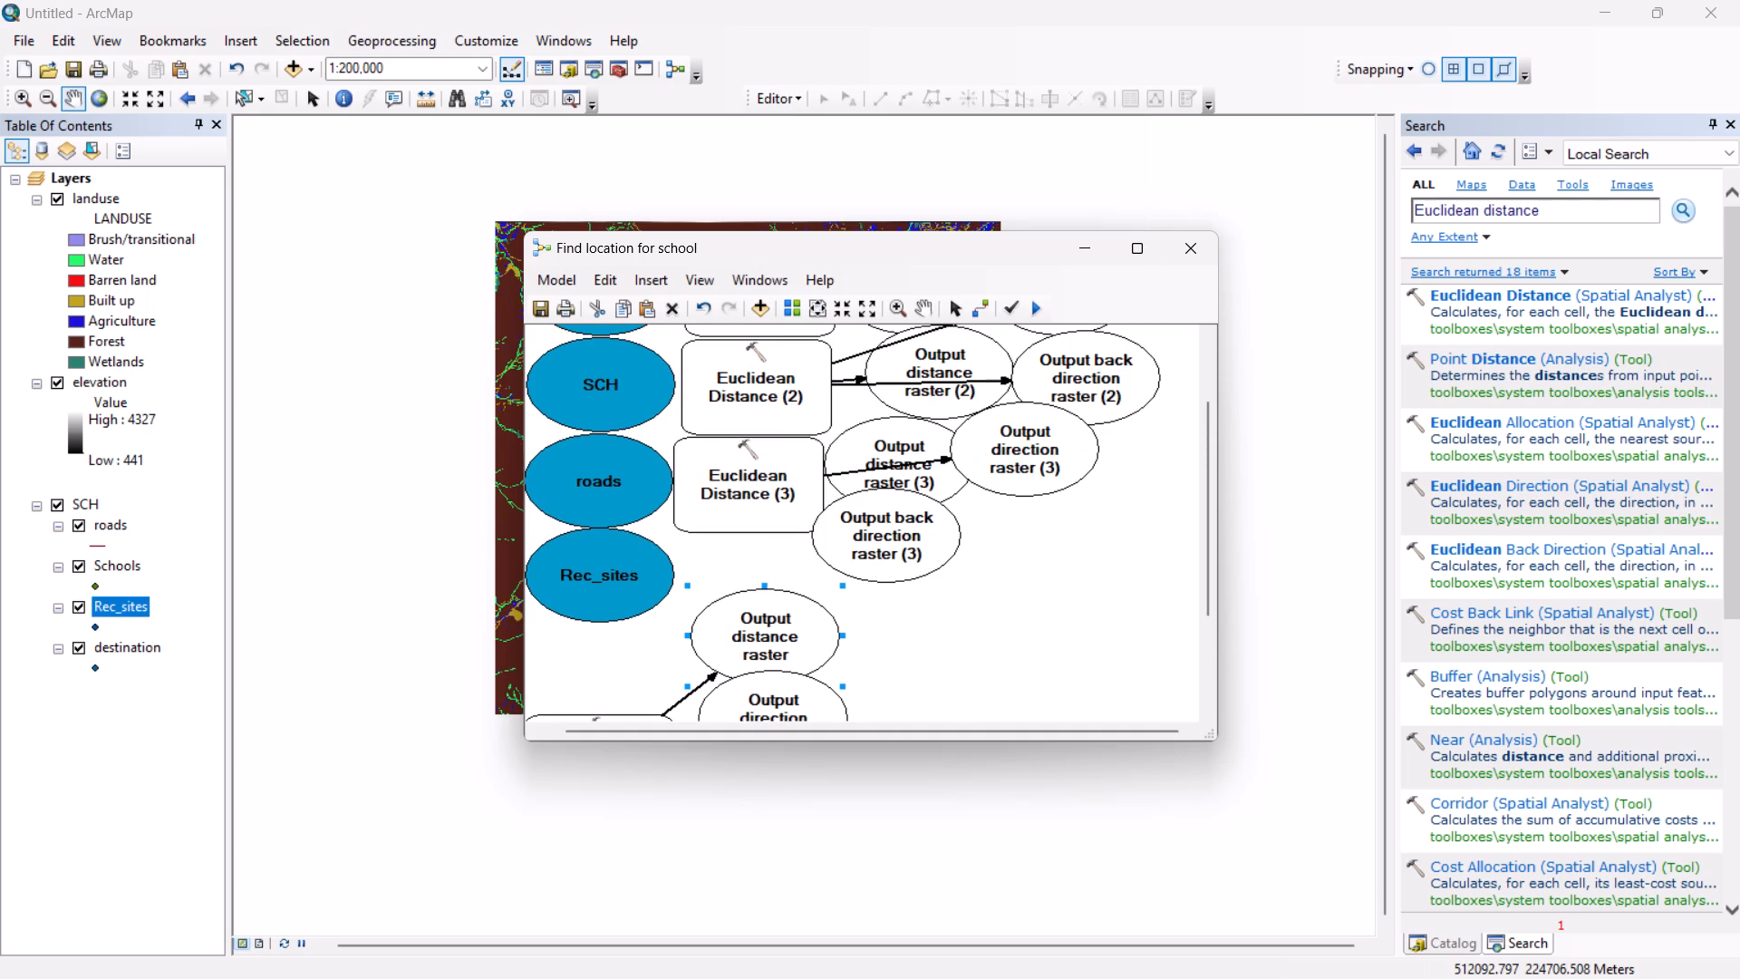
left_click_drag(932, 547, 1111, 628)
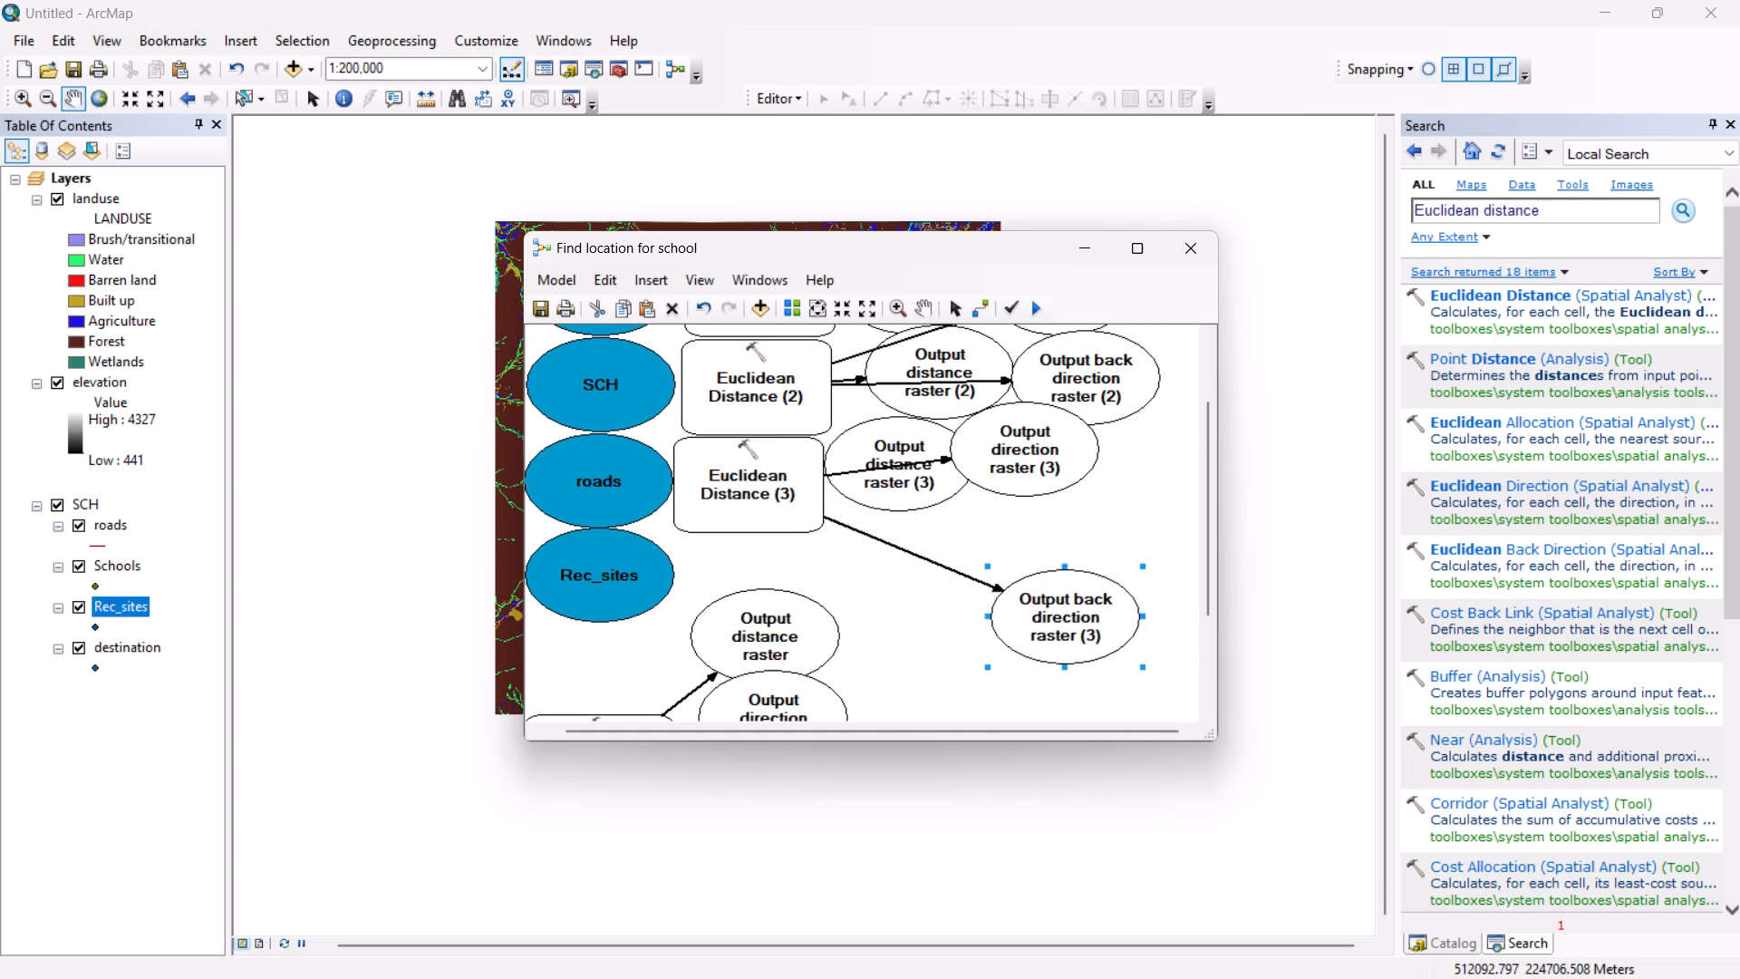
left_click_drag(1111, 628, 1165, 616)
left_click_drag(1079, 461, 1082, 470)
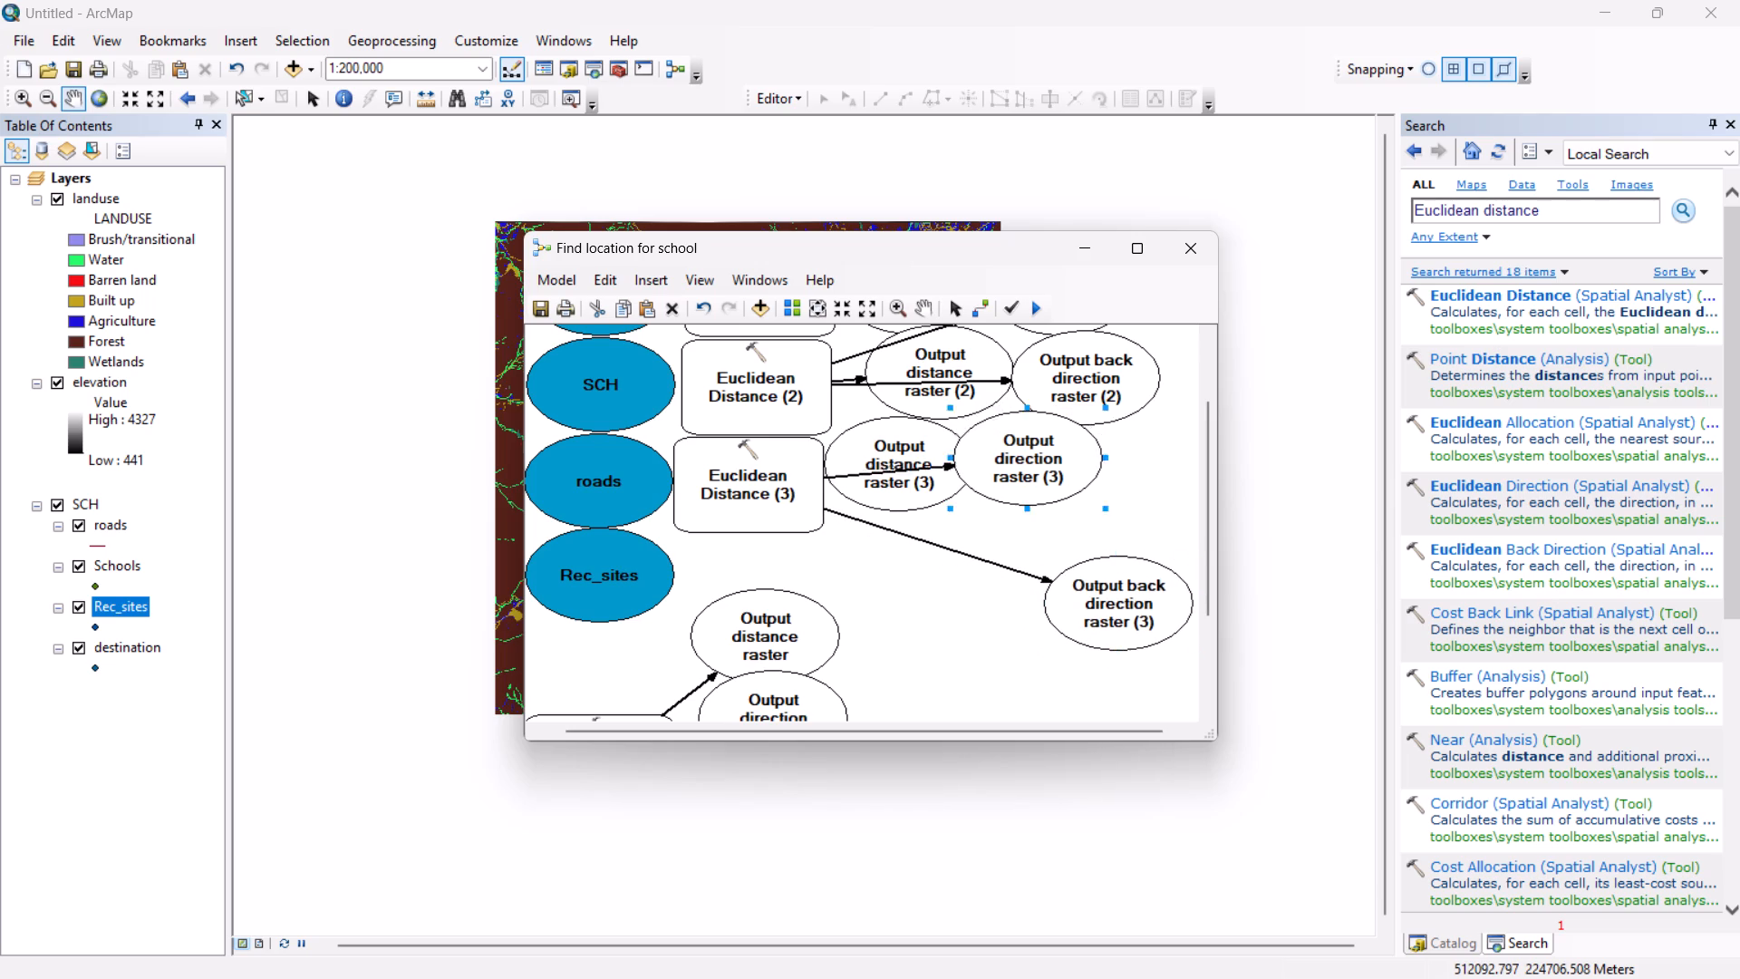
left_click_drag(1082, 470, 1174, 528)
left_click_drag(948, 466, 1023, 476)
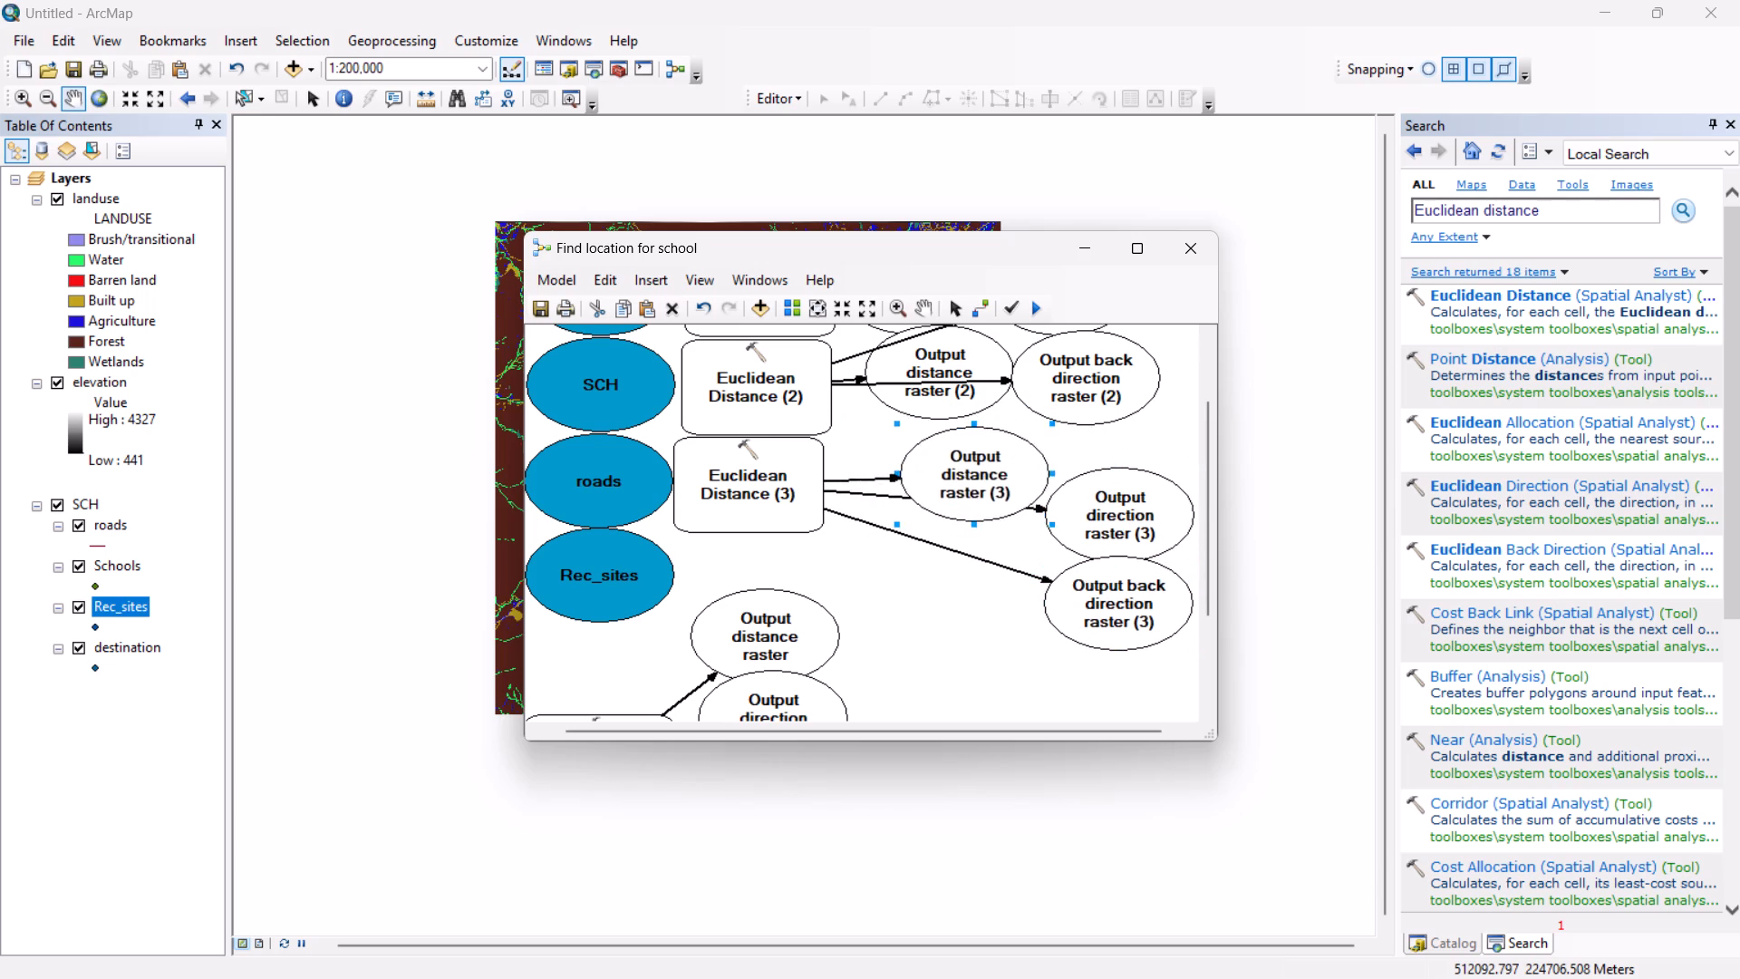
left_click_drag(1023, 476, 1059, 460)
left_click_drag(783, 522, 811, 539)
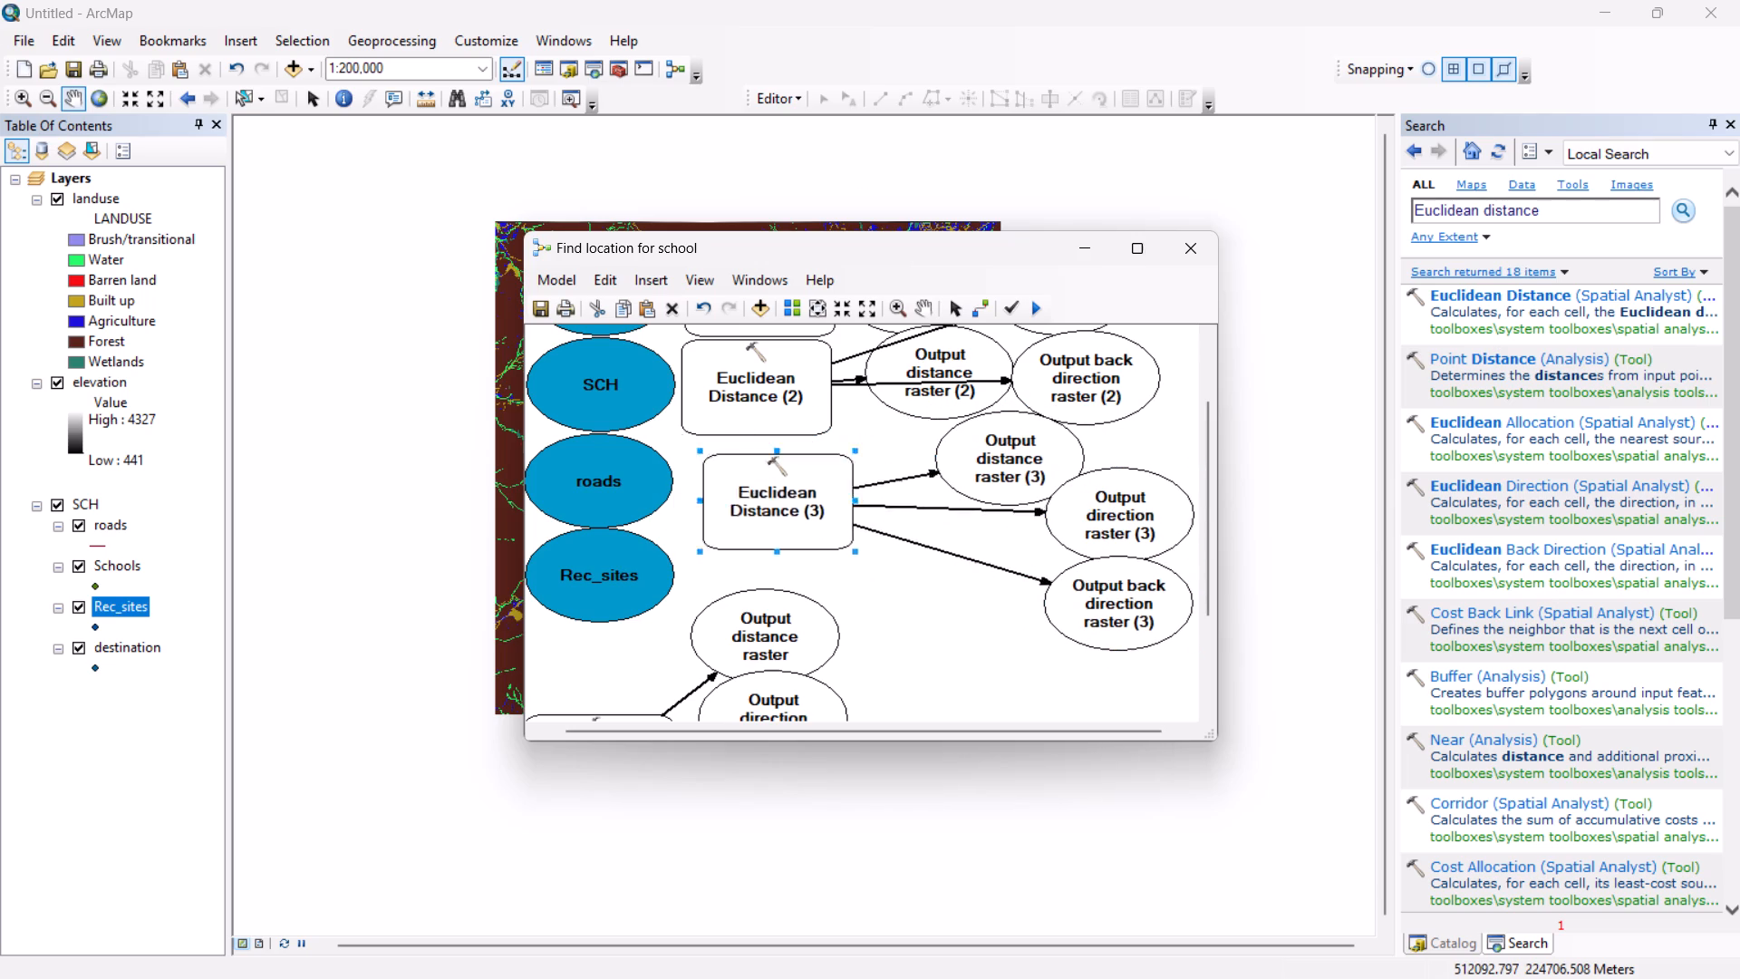
left_click_drag(811, 539, 904, 583)
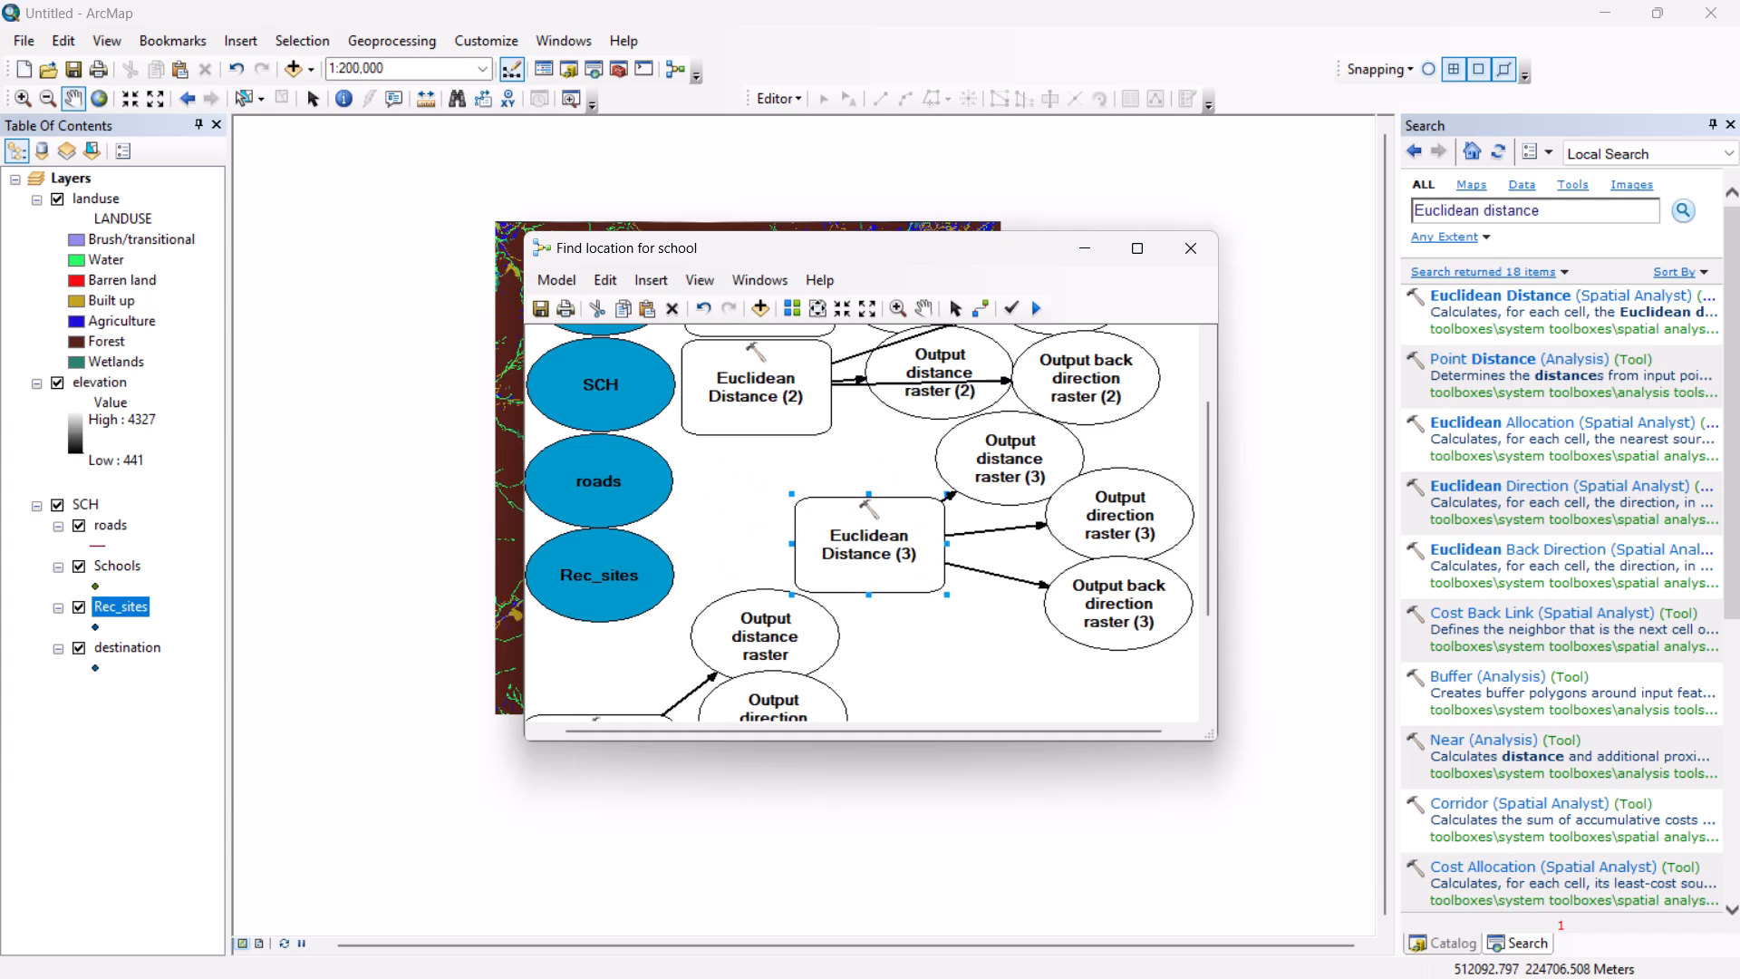
Connect the elevation layer to the Slope tool as its Input raster.
left_click(990, 305)
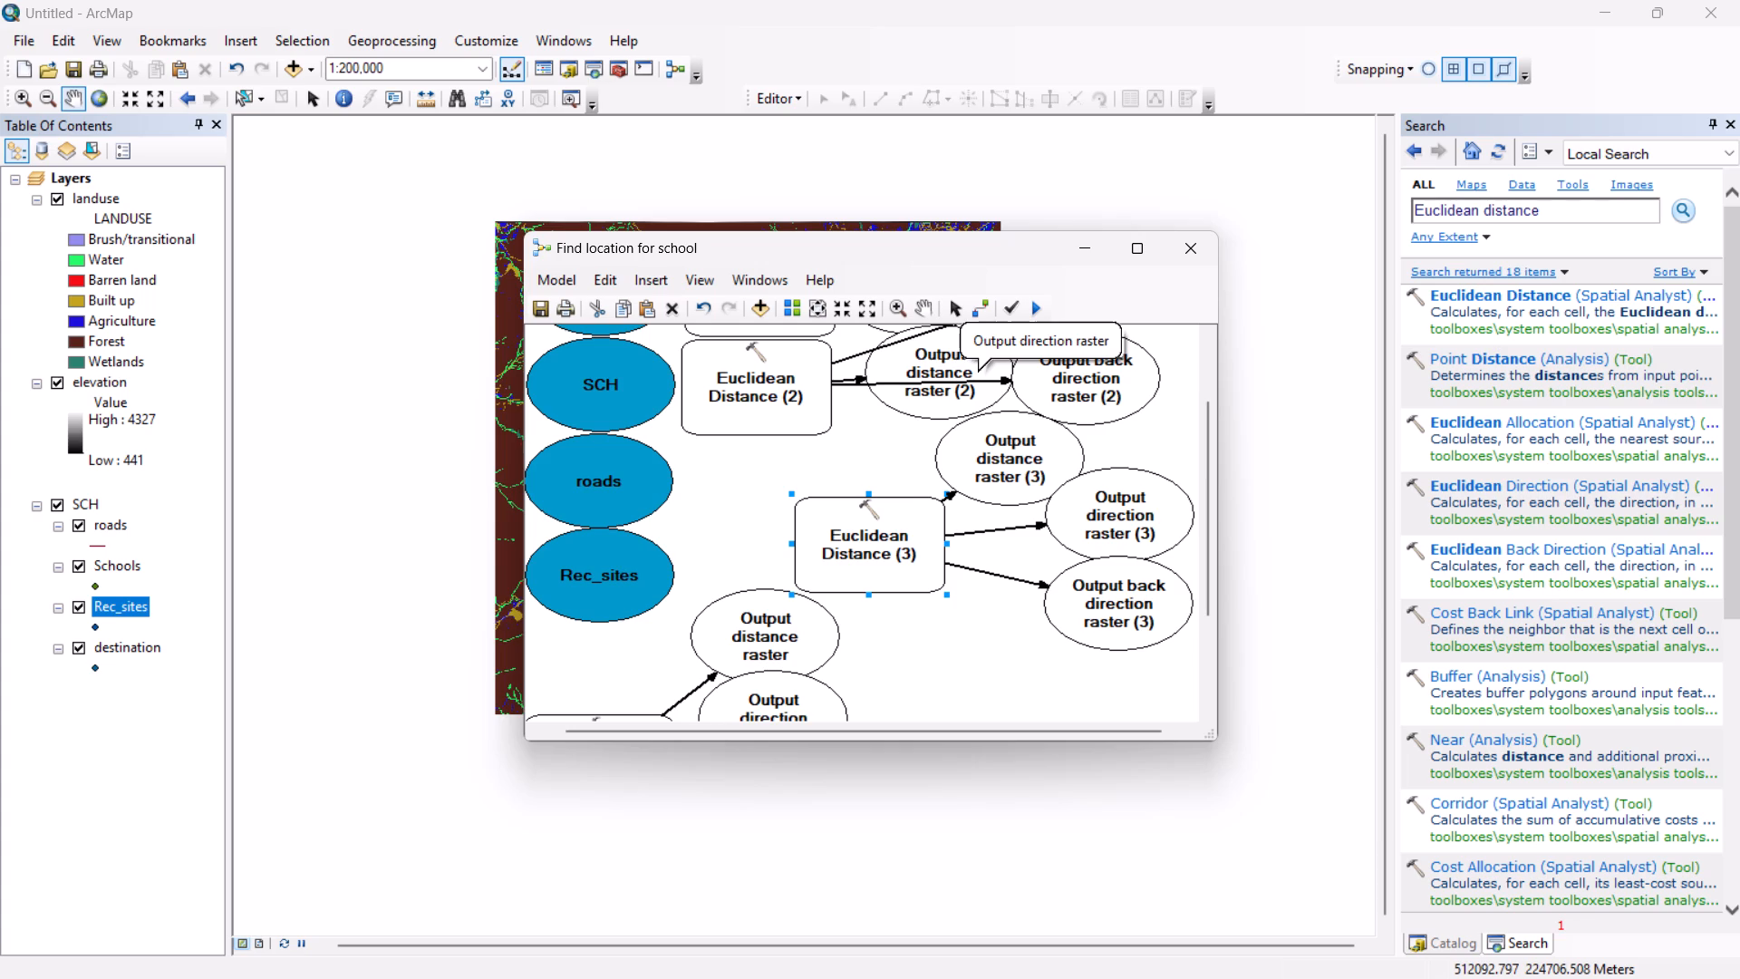
scroll(629, 451, "up", 4)
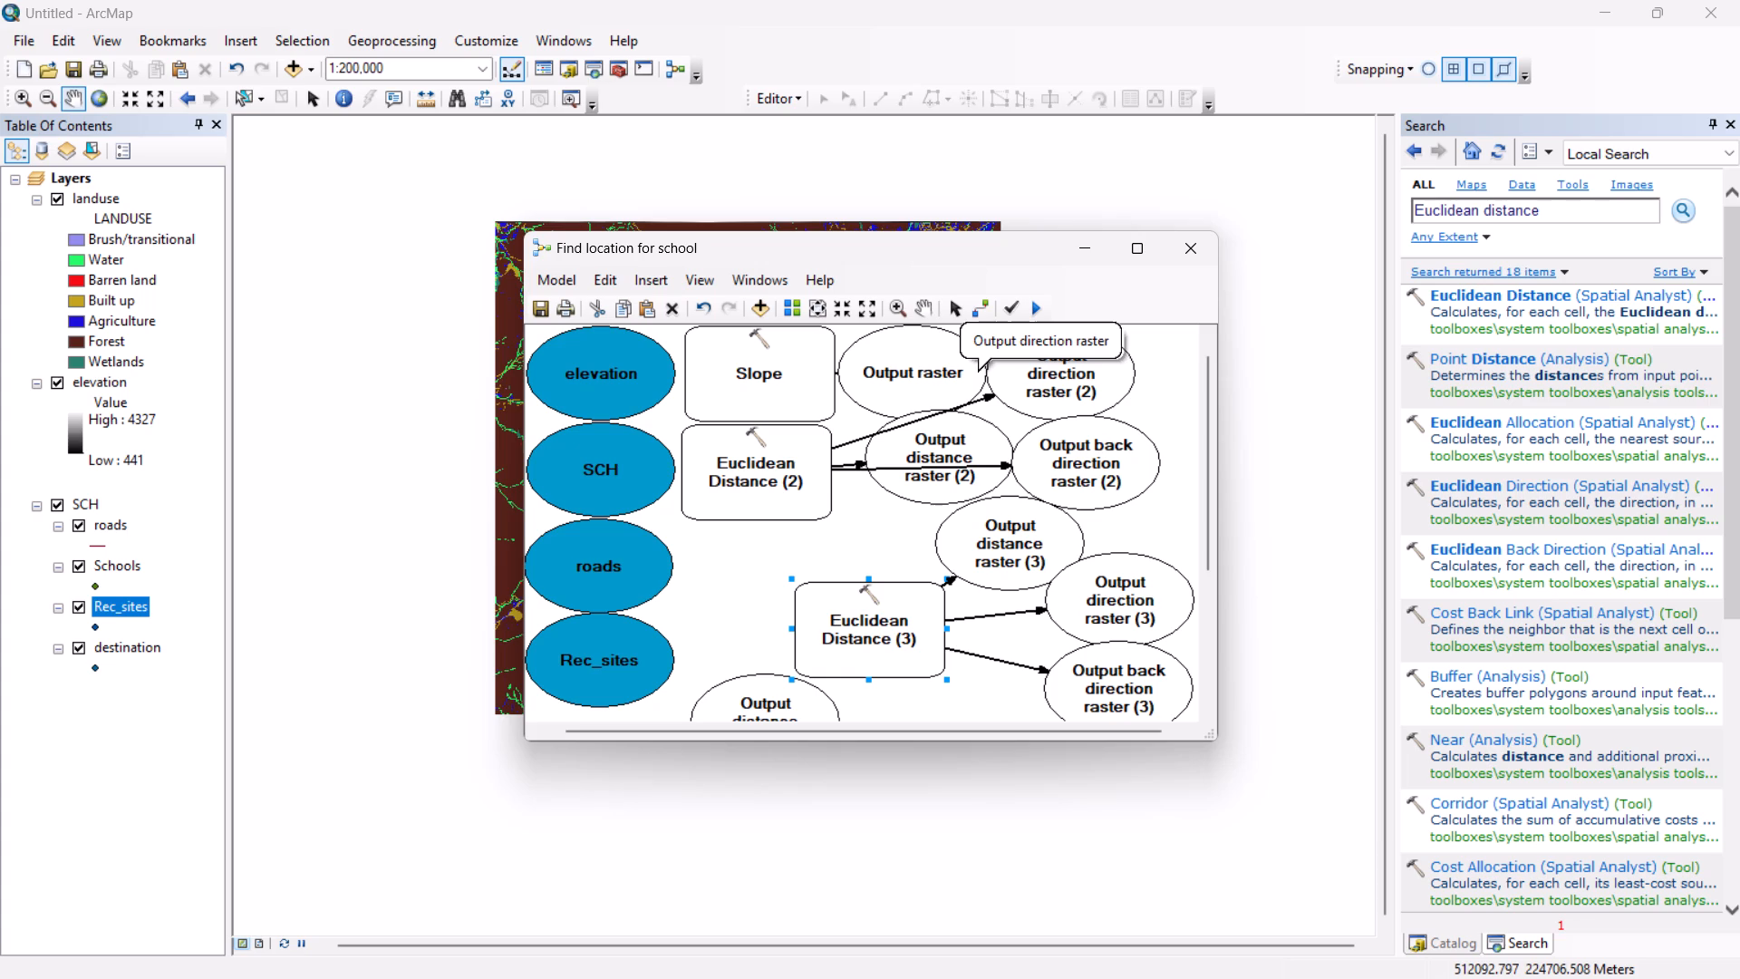
left_click_drag(604, 393, 744, 394)
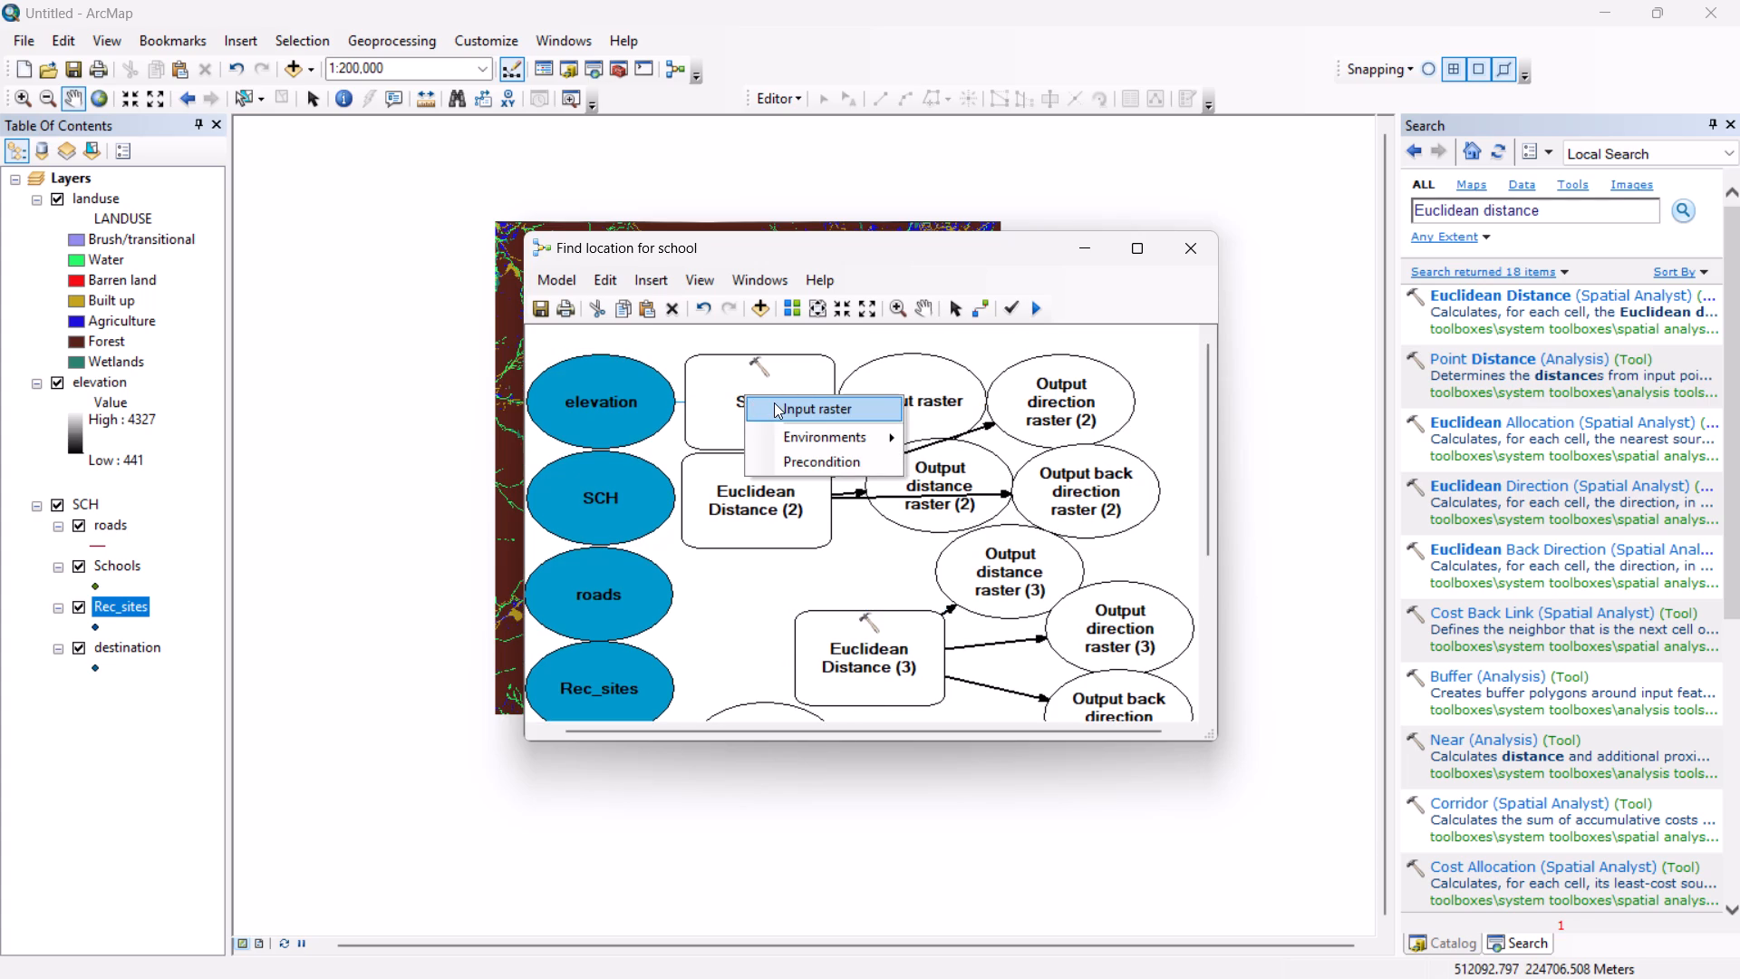
left_click(774, 402)
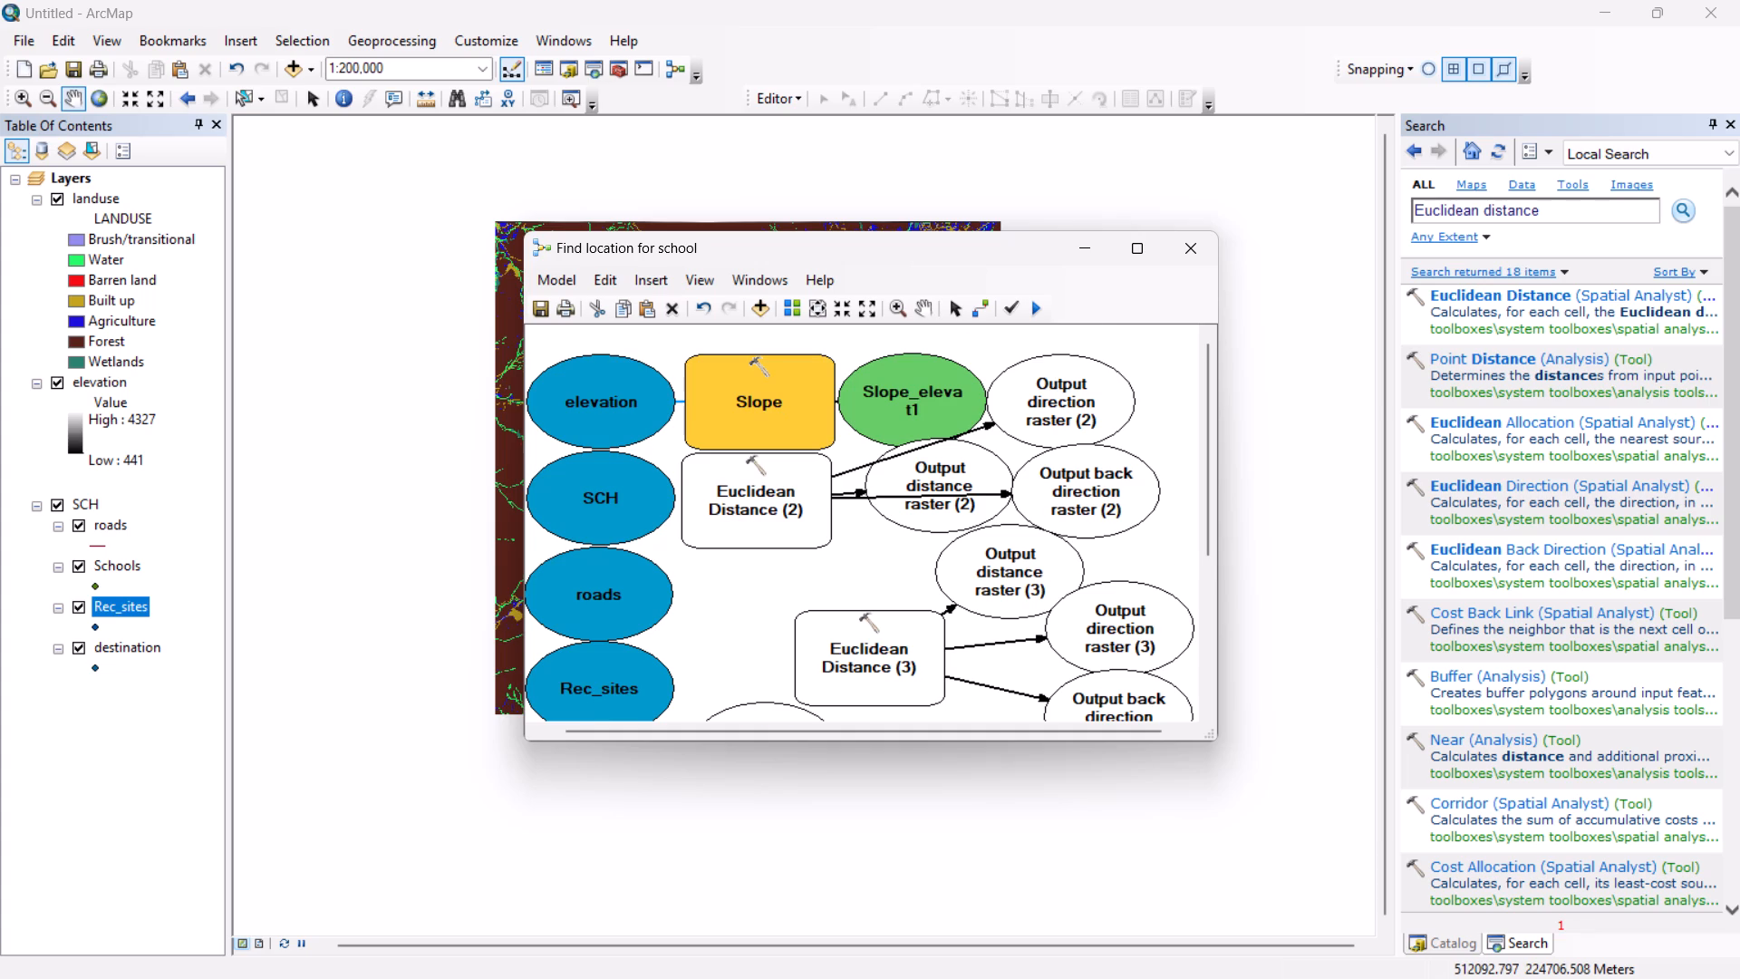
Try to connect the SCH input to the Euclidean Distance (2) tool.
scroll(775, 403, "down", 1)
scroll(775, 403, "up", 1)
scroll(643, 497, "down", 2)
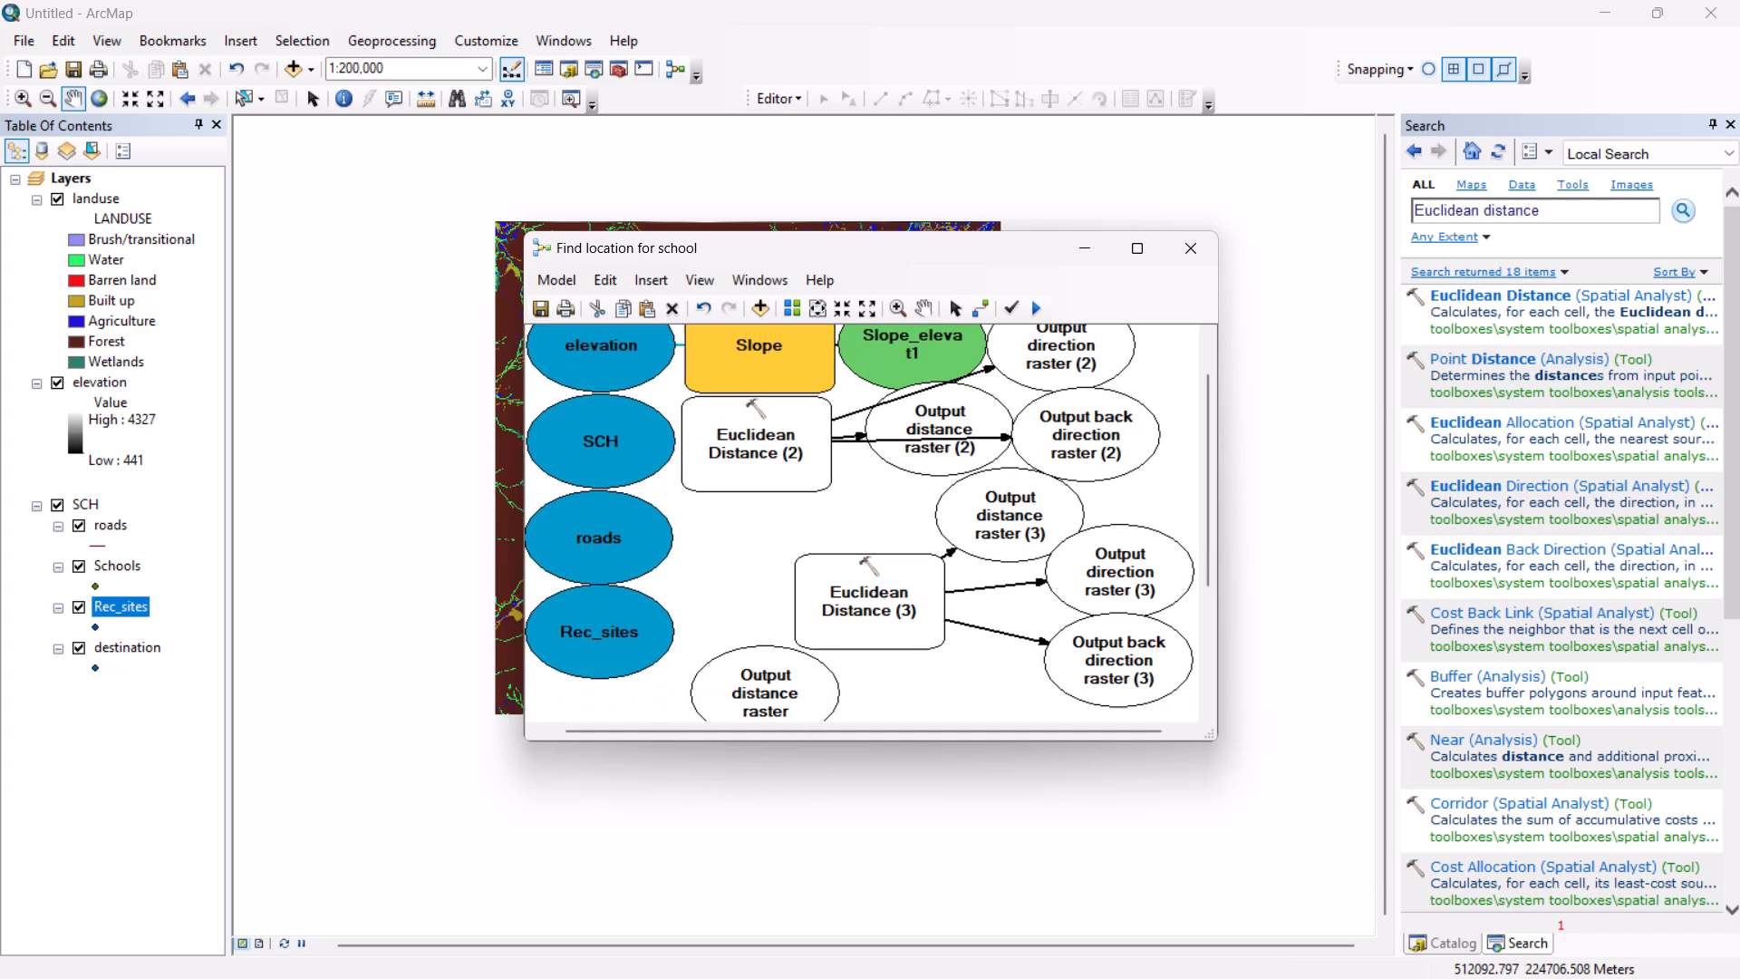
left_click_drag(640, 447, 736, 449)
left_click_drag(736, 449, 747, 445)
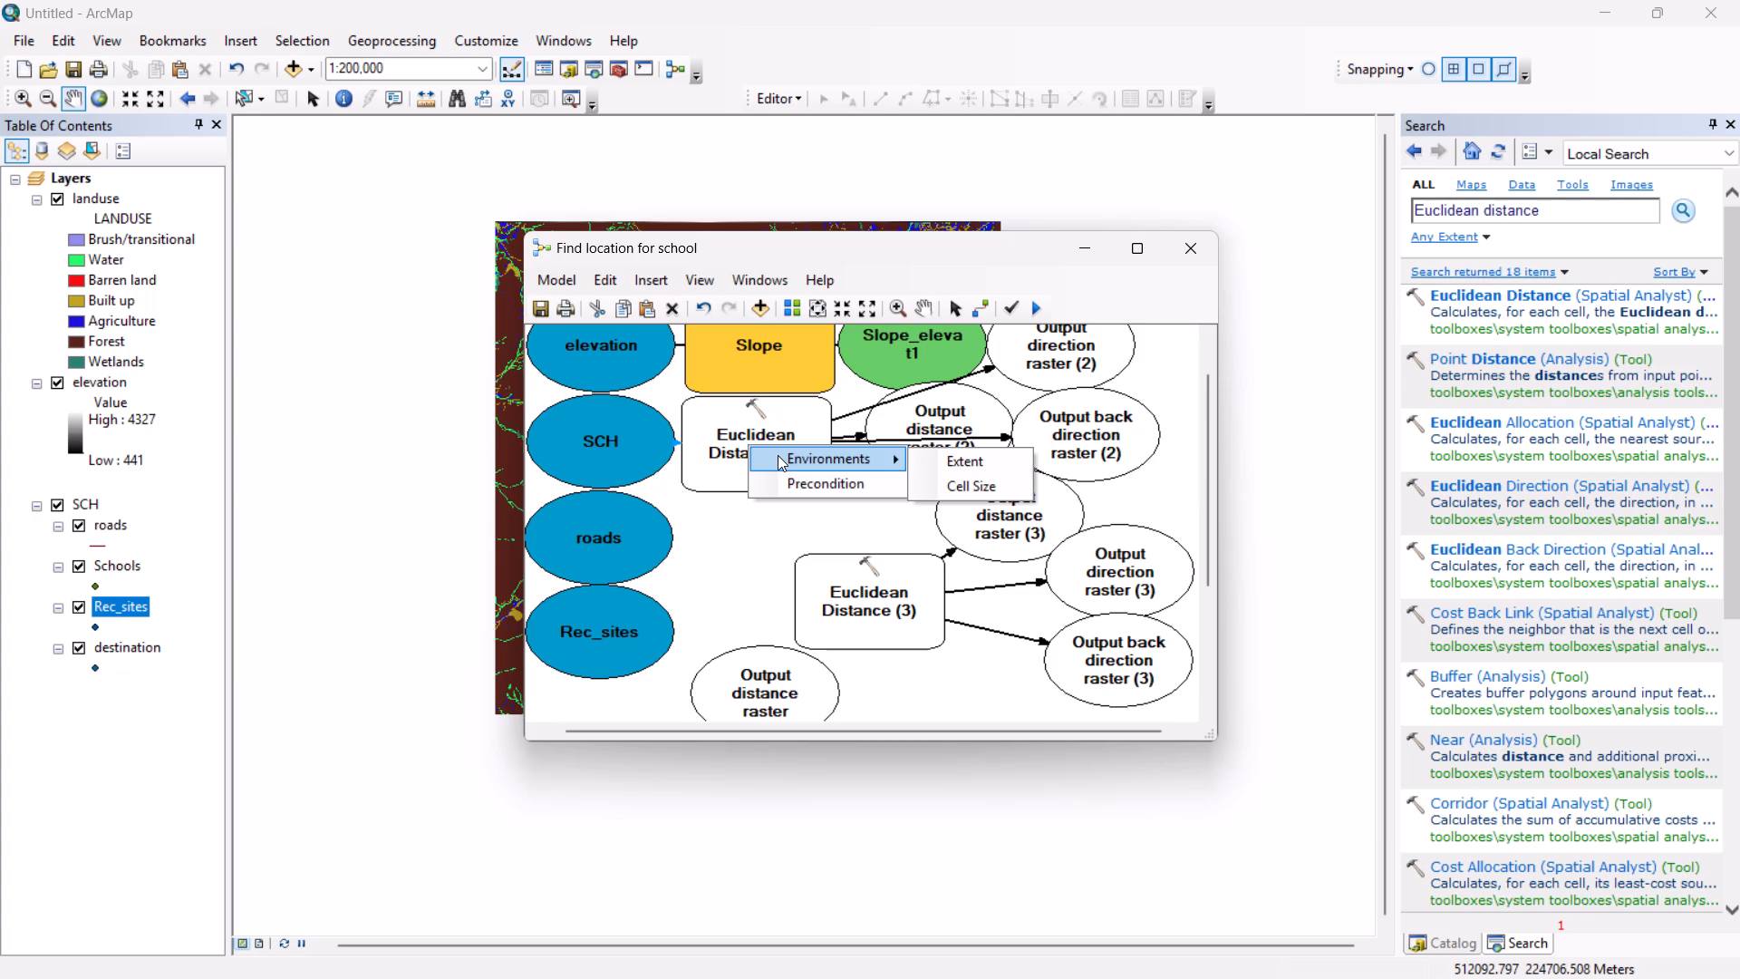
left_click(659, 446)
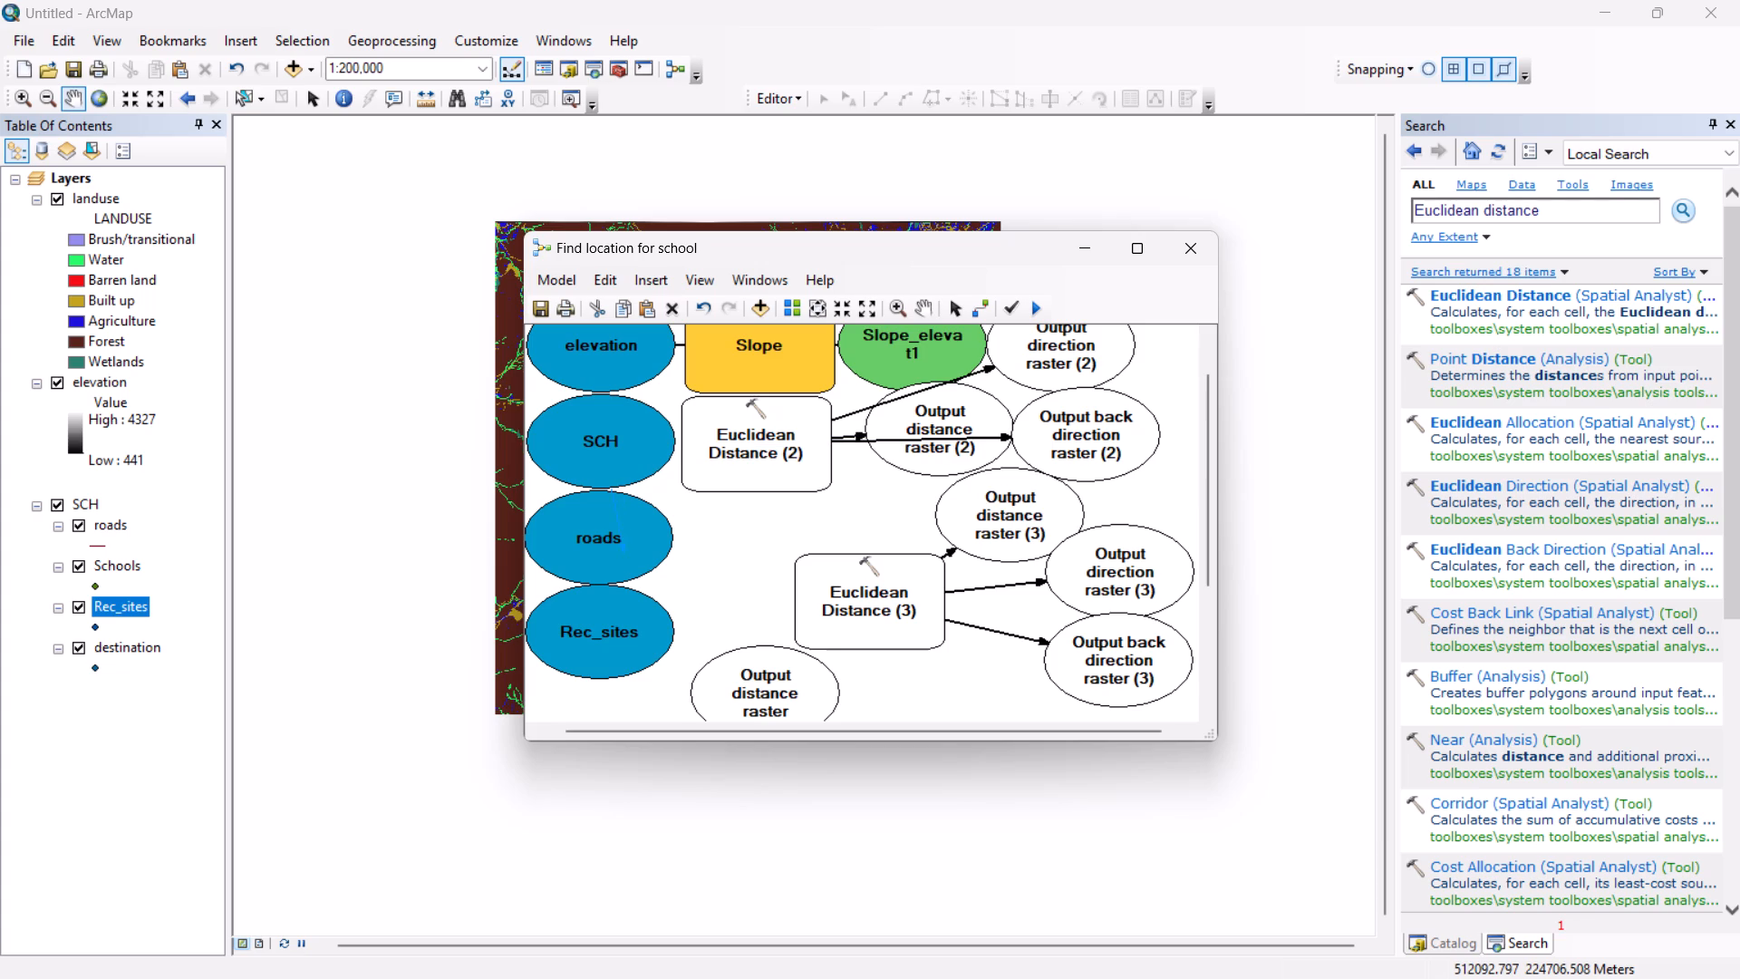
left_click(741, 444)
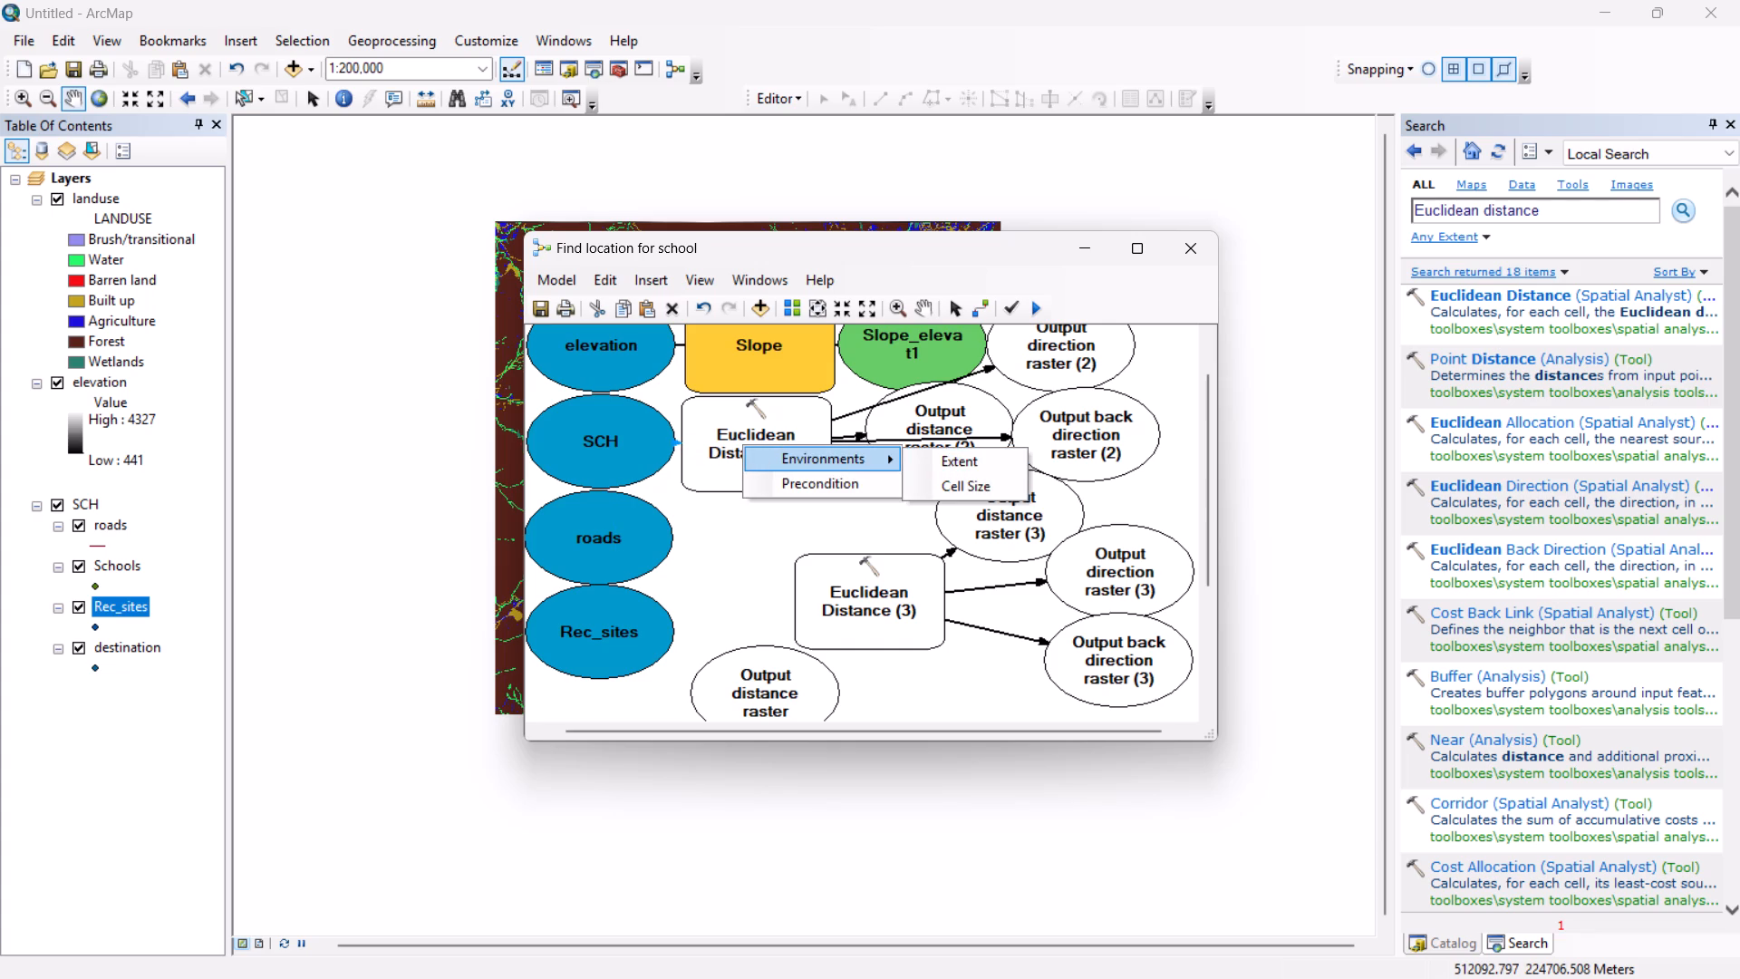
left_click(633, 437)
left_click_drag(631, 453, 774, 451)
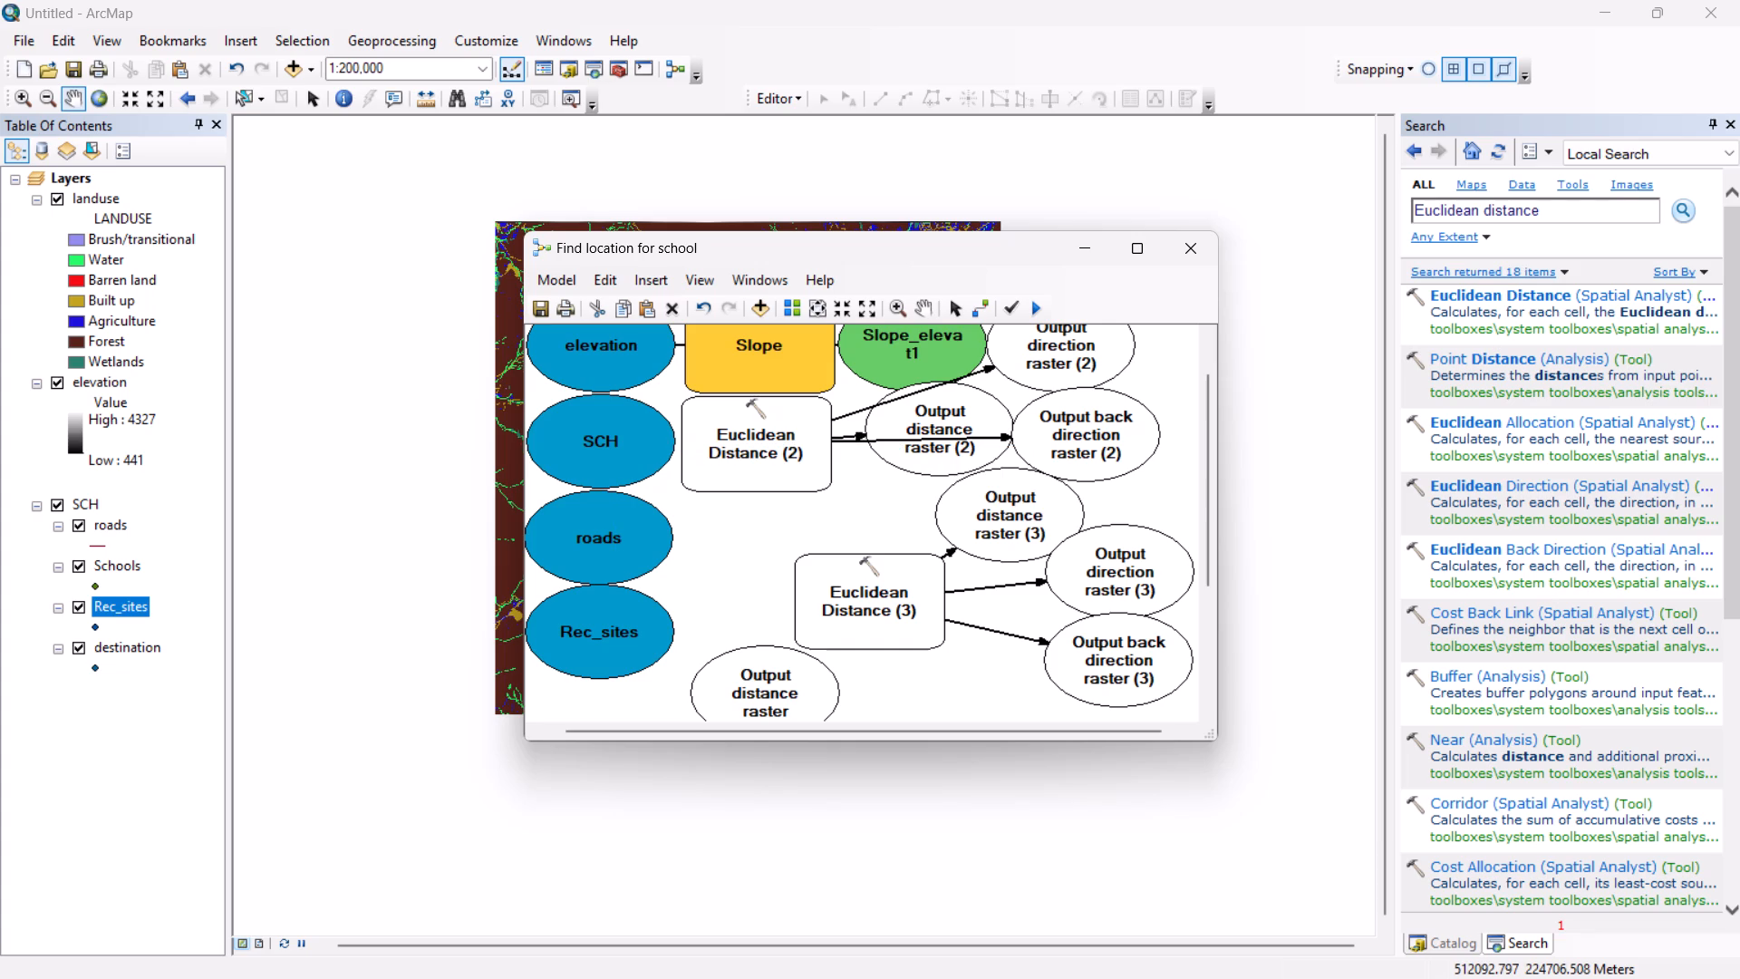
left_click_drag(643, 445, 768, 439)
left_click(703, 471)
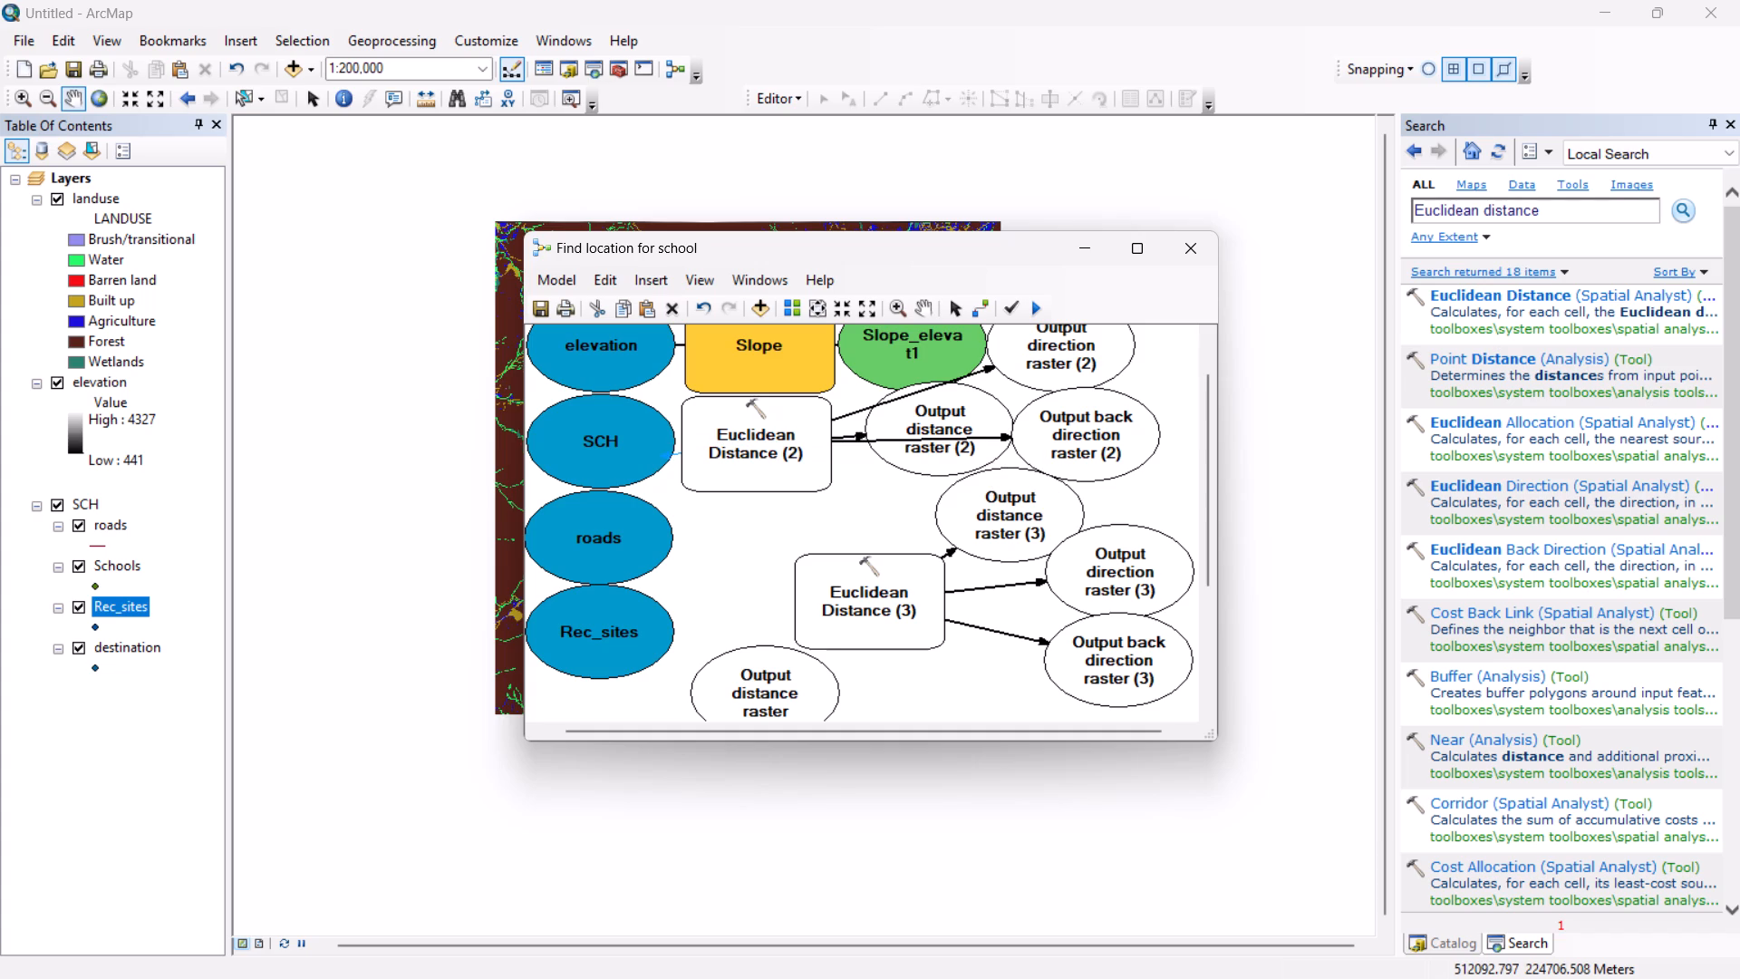
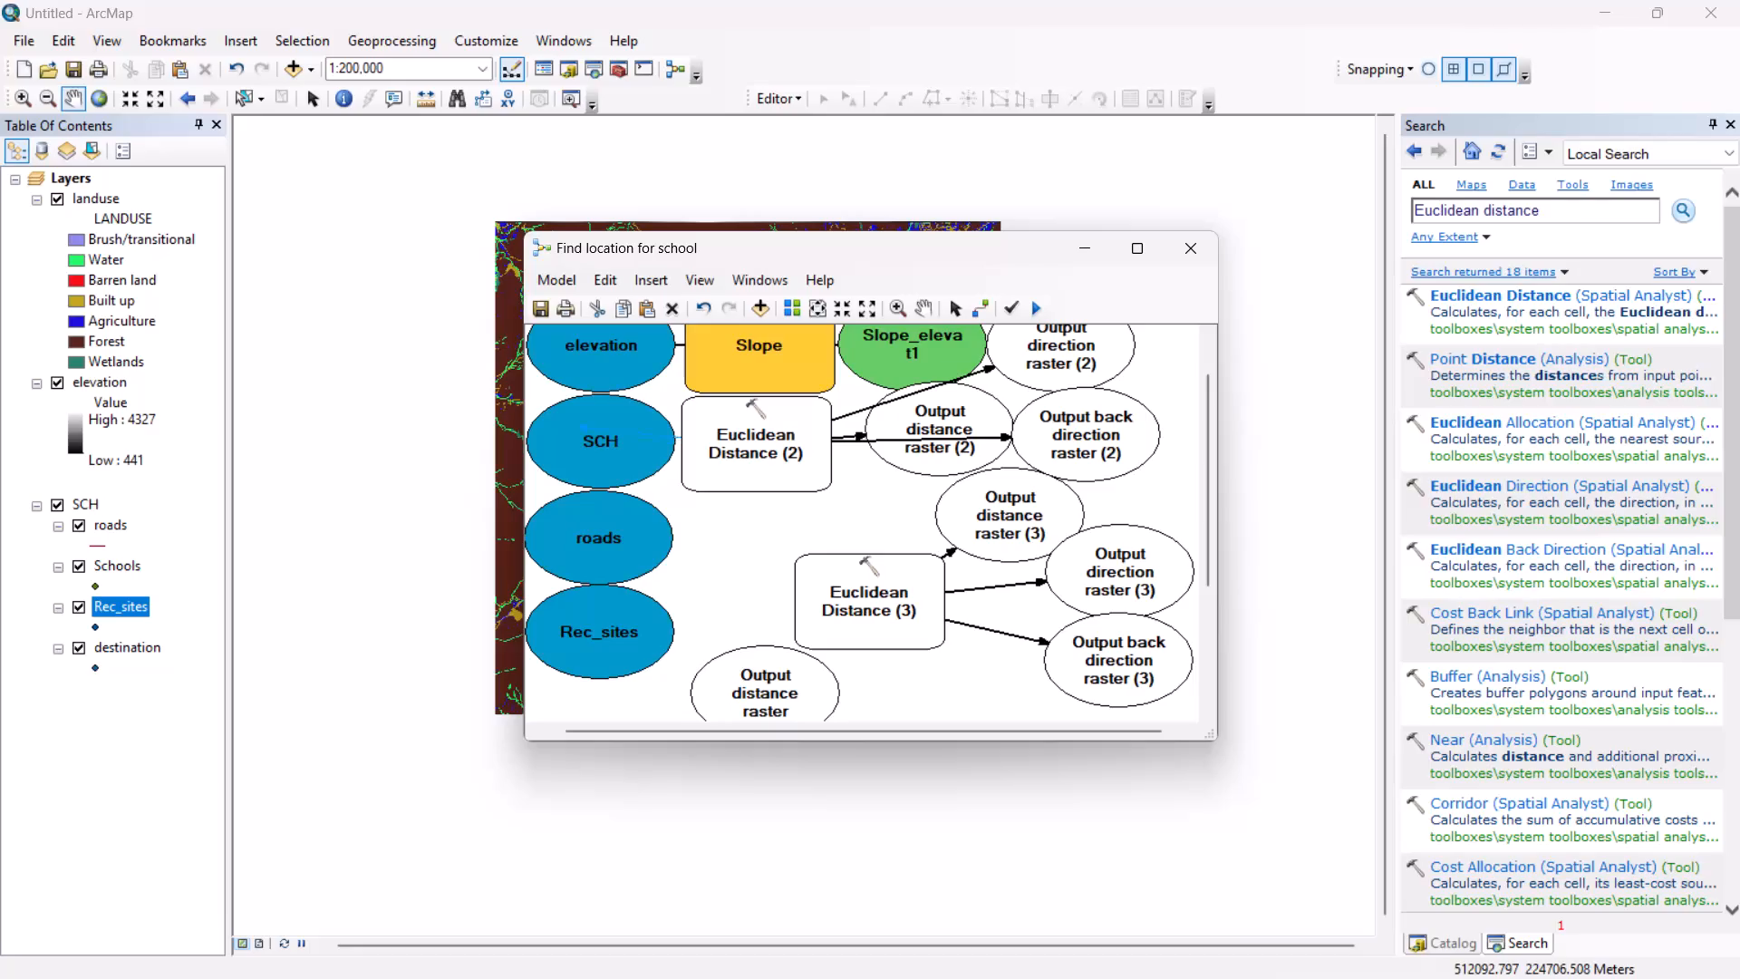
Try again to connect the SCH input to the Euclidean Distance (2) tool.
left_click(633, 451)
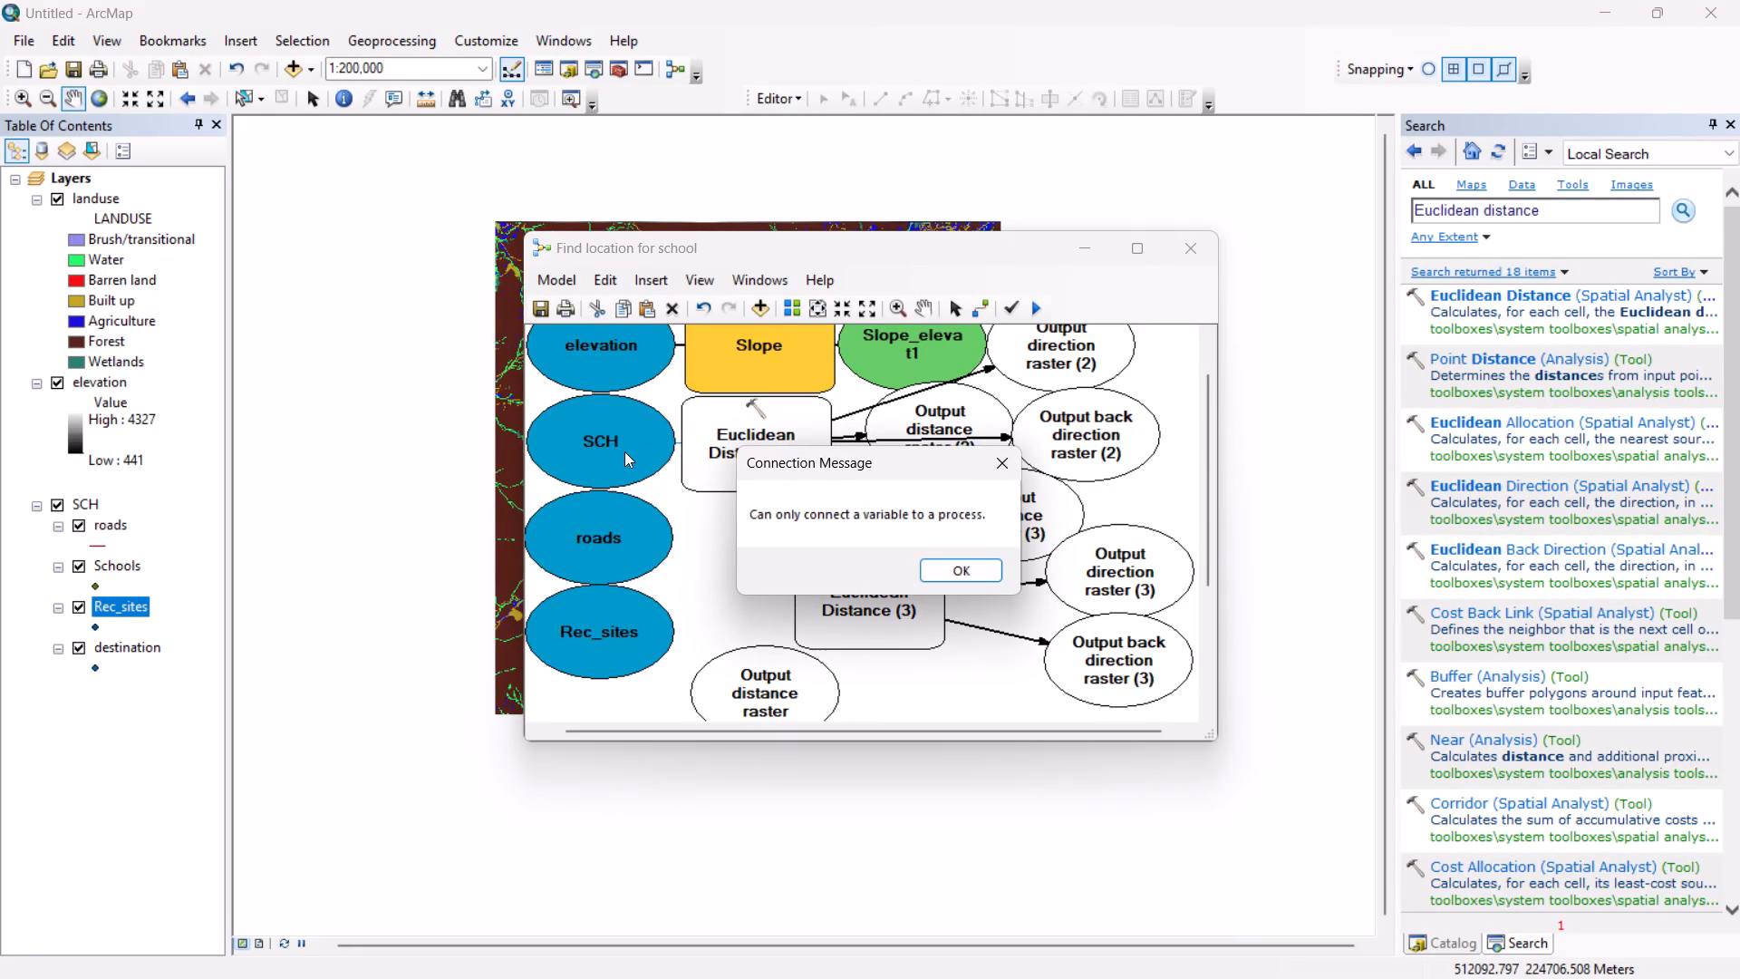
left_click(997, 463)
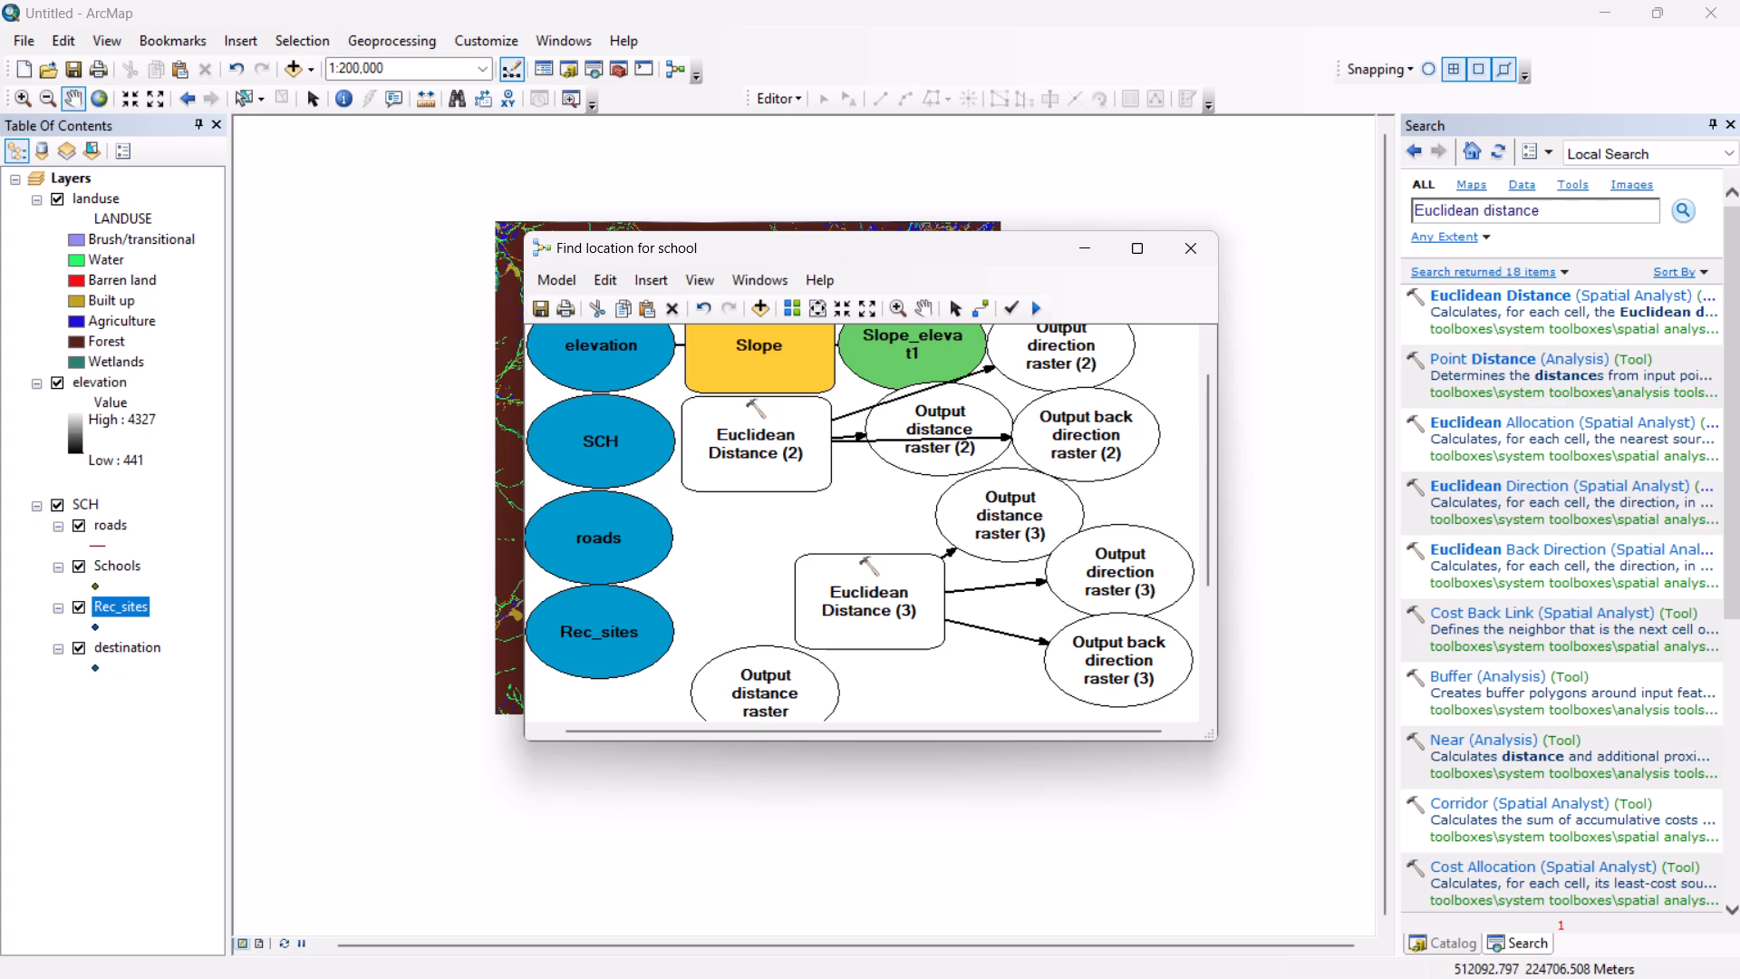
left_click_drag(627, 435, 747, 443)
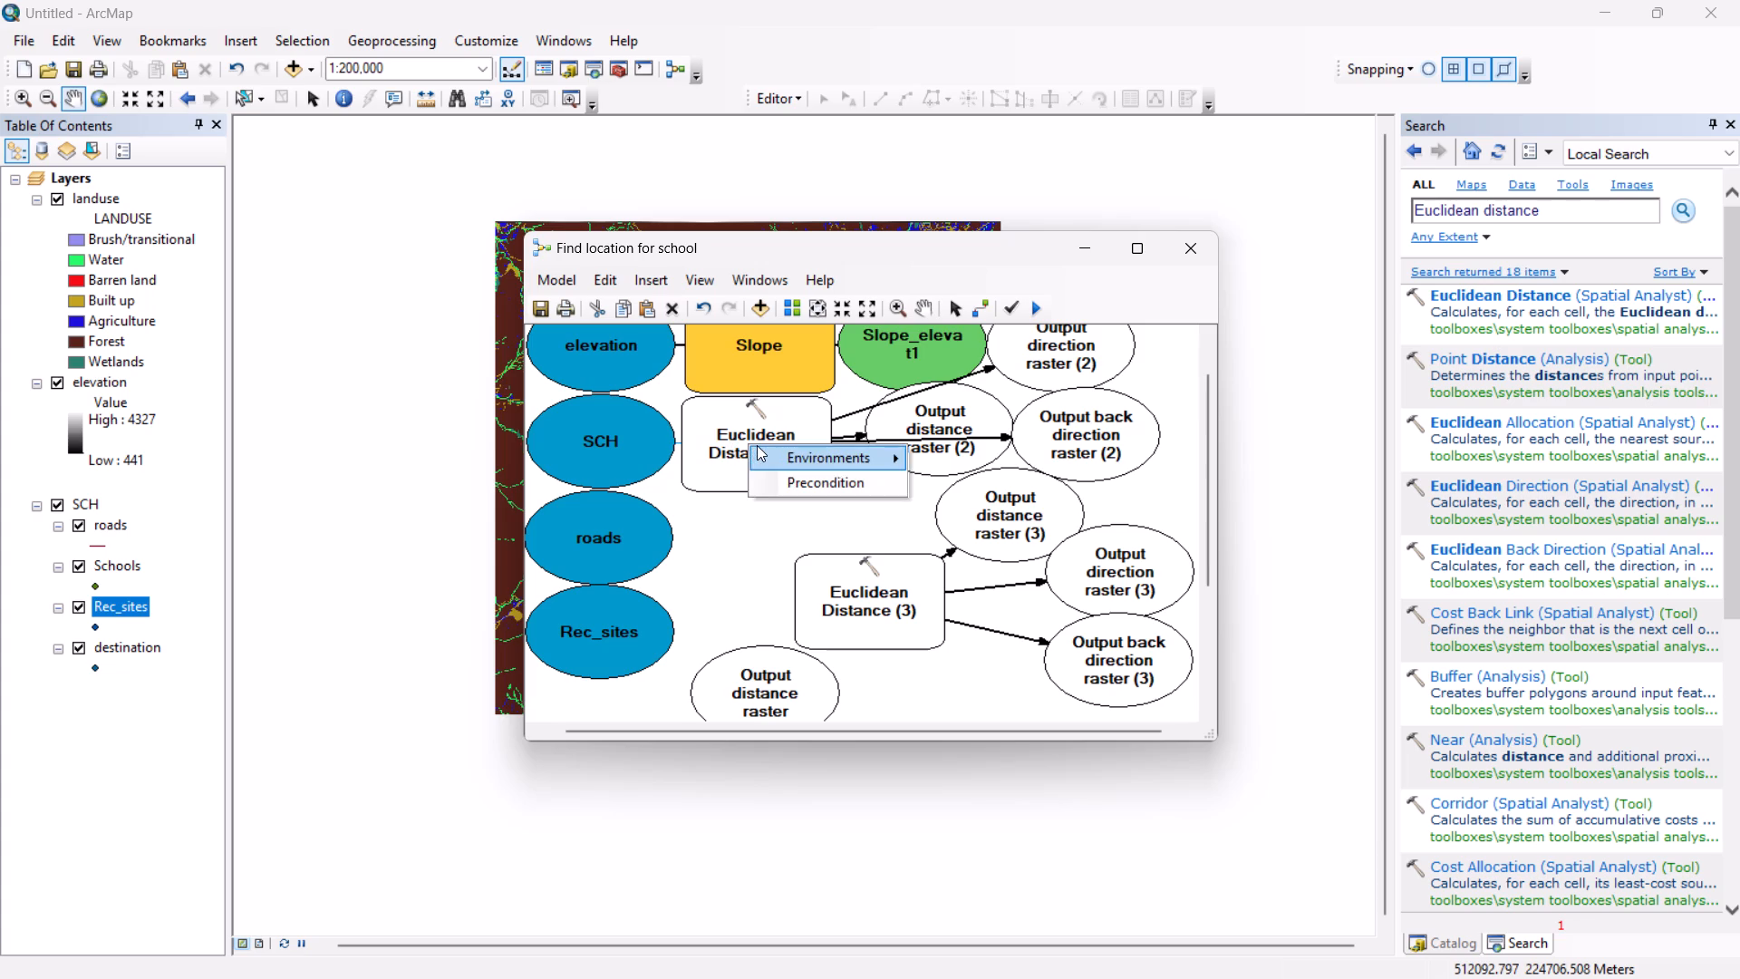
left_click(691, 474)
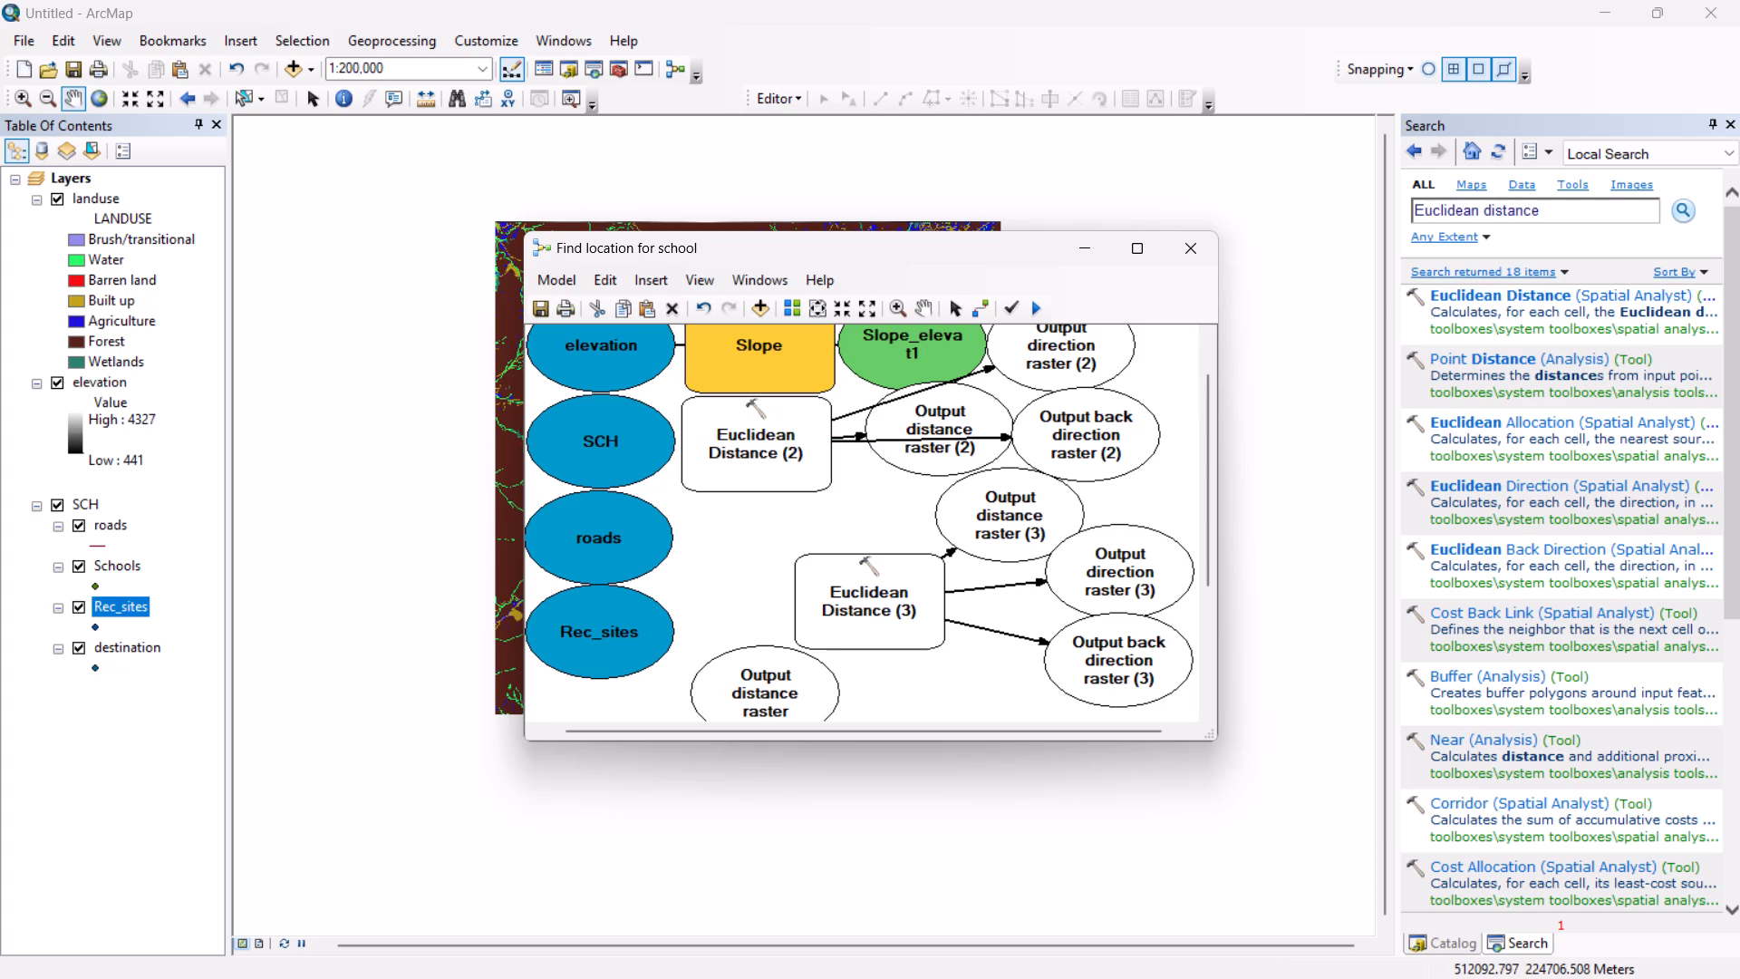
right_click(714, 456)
Connect the Rec_sites input to the Euclidean Distance (3) tool.
scroll(633, 646, "down", 2)
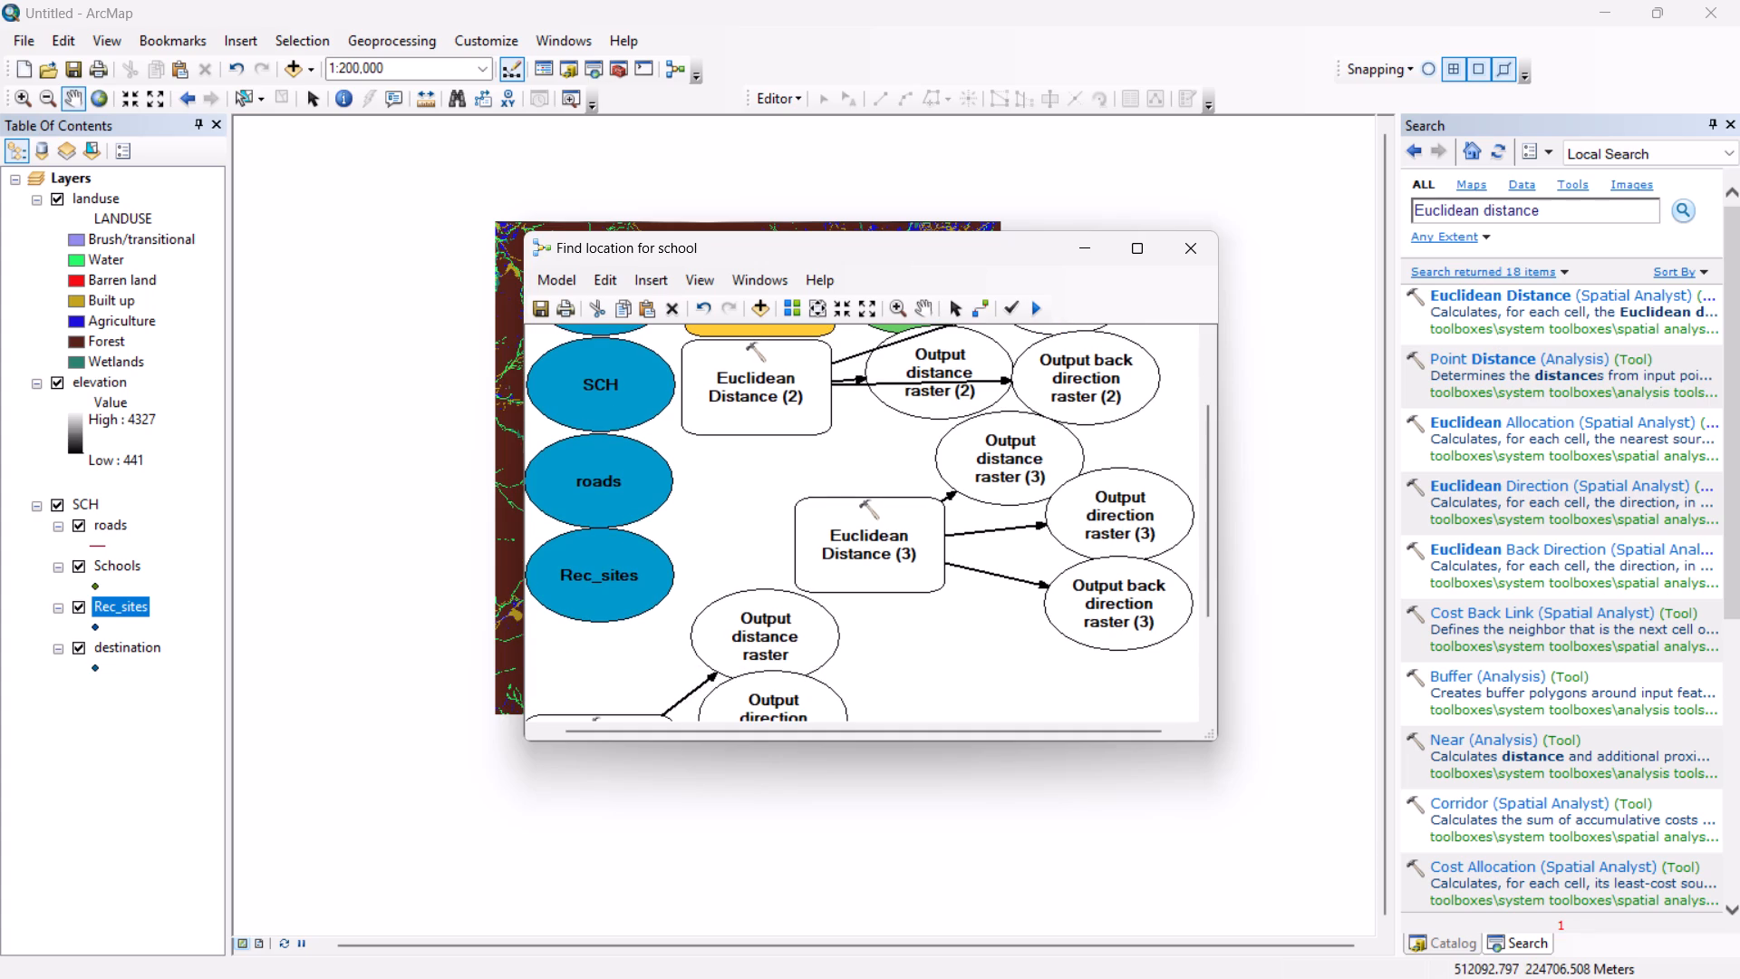
left_click_drag(636, 573, 886, 566)
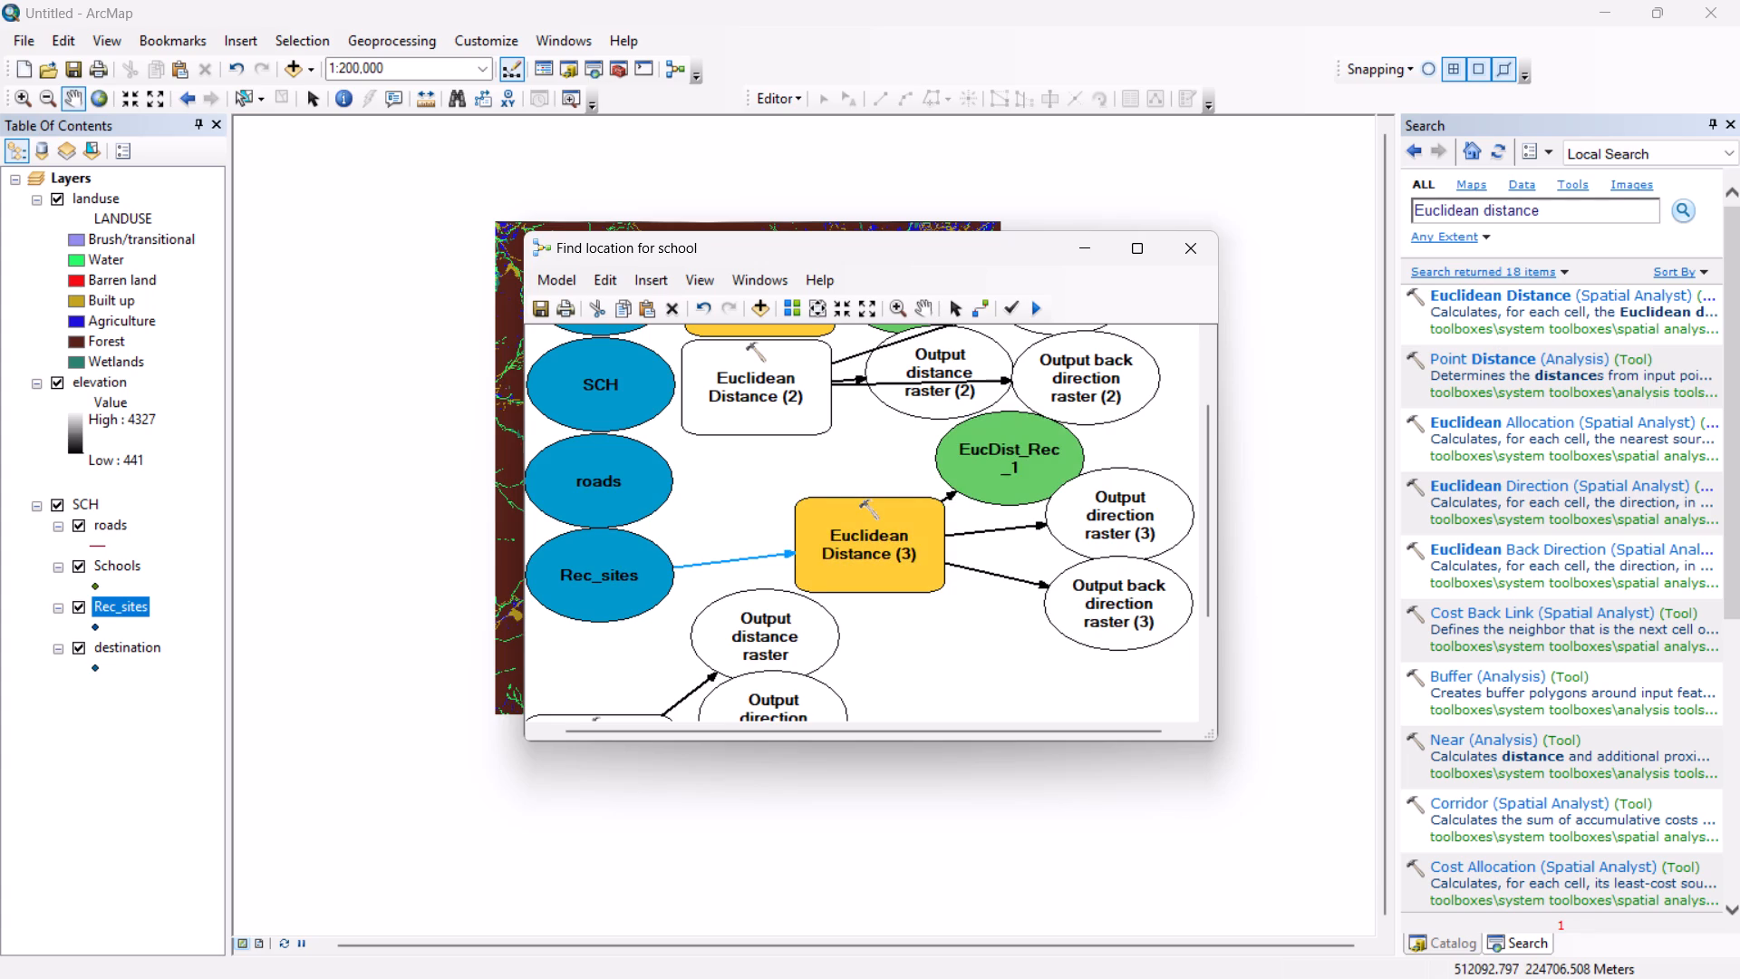
Connect the roads input to the Euclidean Distance (2) tool as its Input raster or feature source data.
scroll(602, 497, "down", 2)
left_click_drag(602, 451, 623, 587)
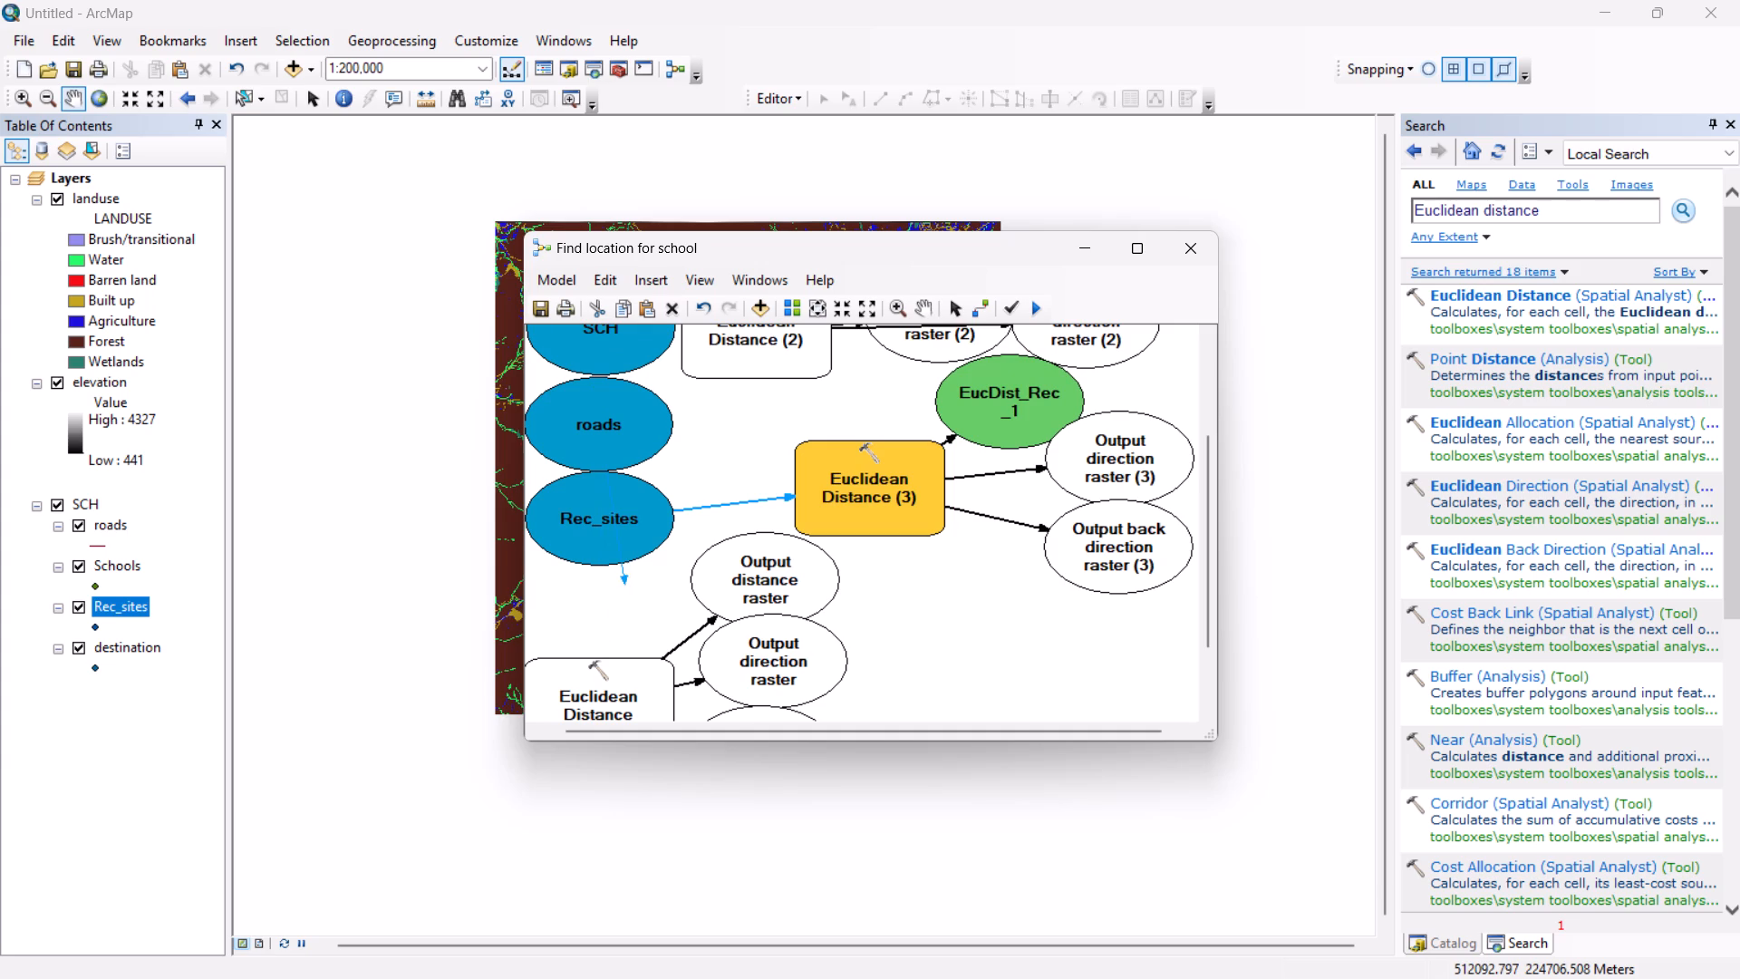
left_click_drag(623, 587, 778, 356)
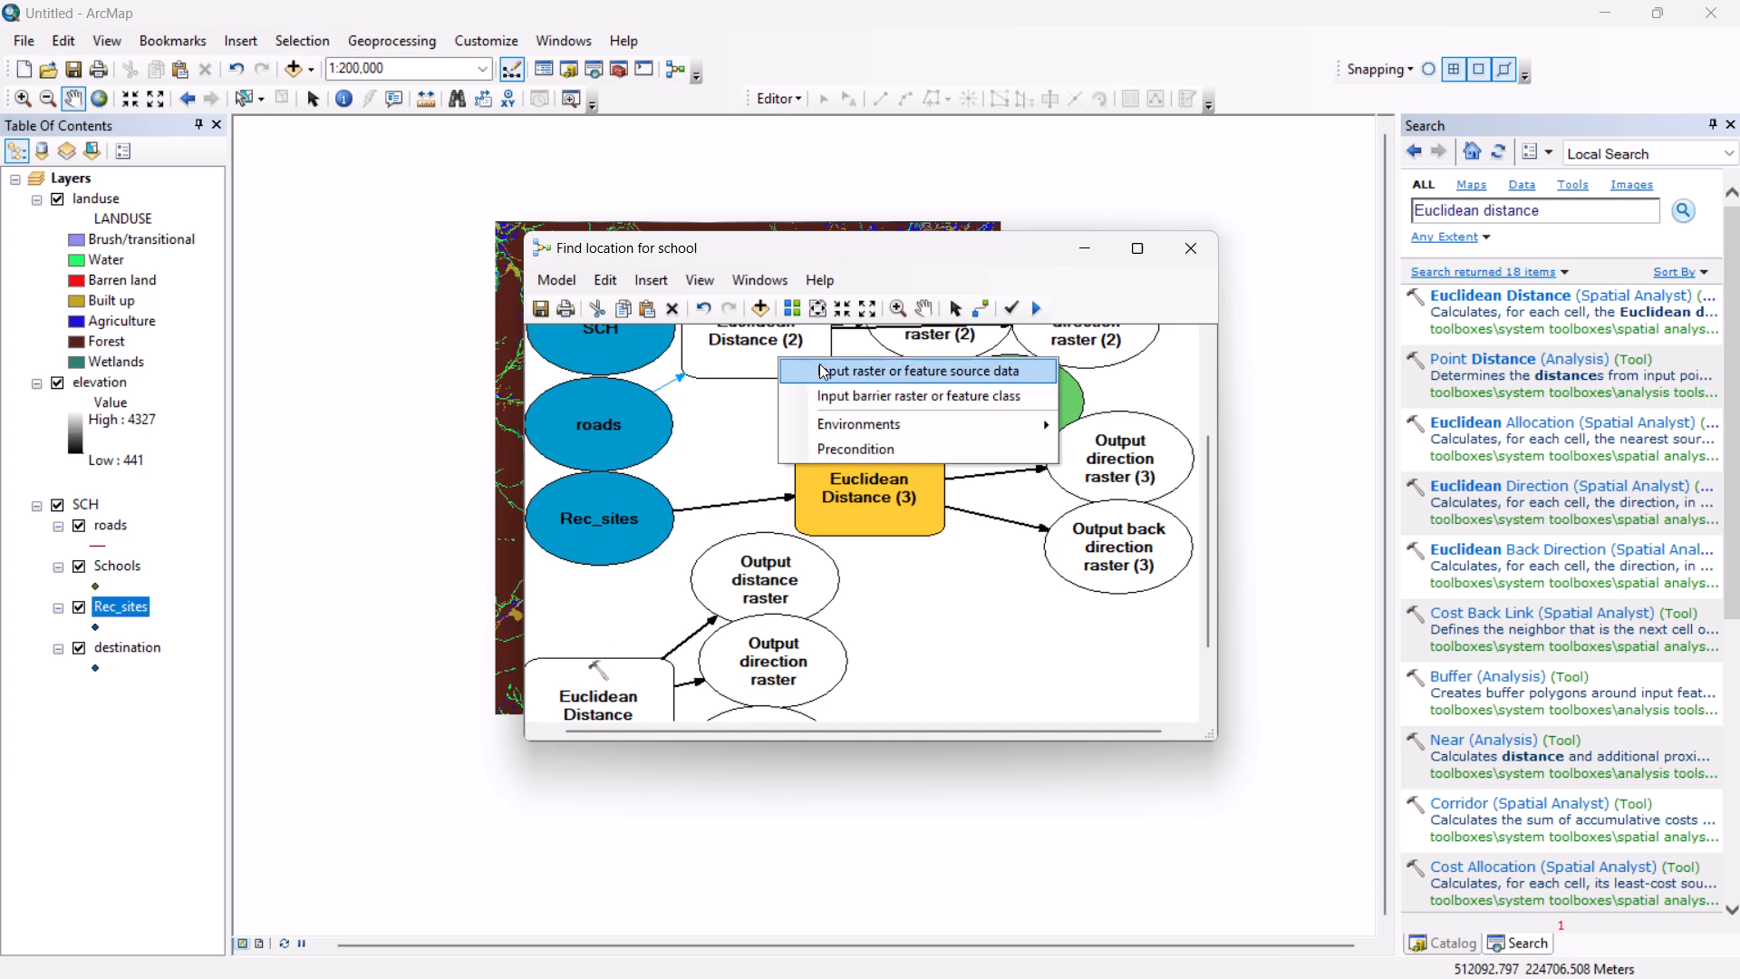
left_click(819, 363)
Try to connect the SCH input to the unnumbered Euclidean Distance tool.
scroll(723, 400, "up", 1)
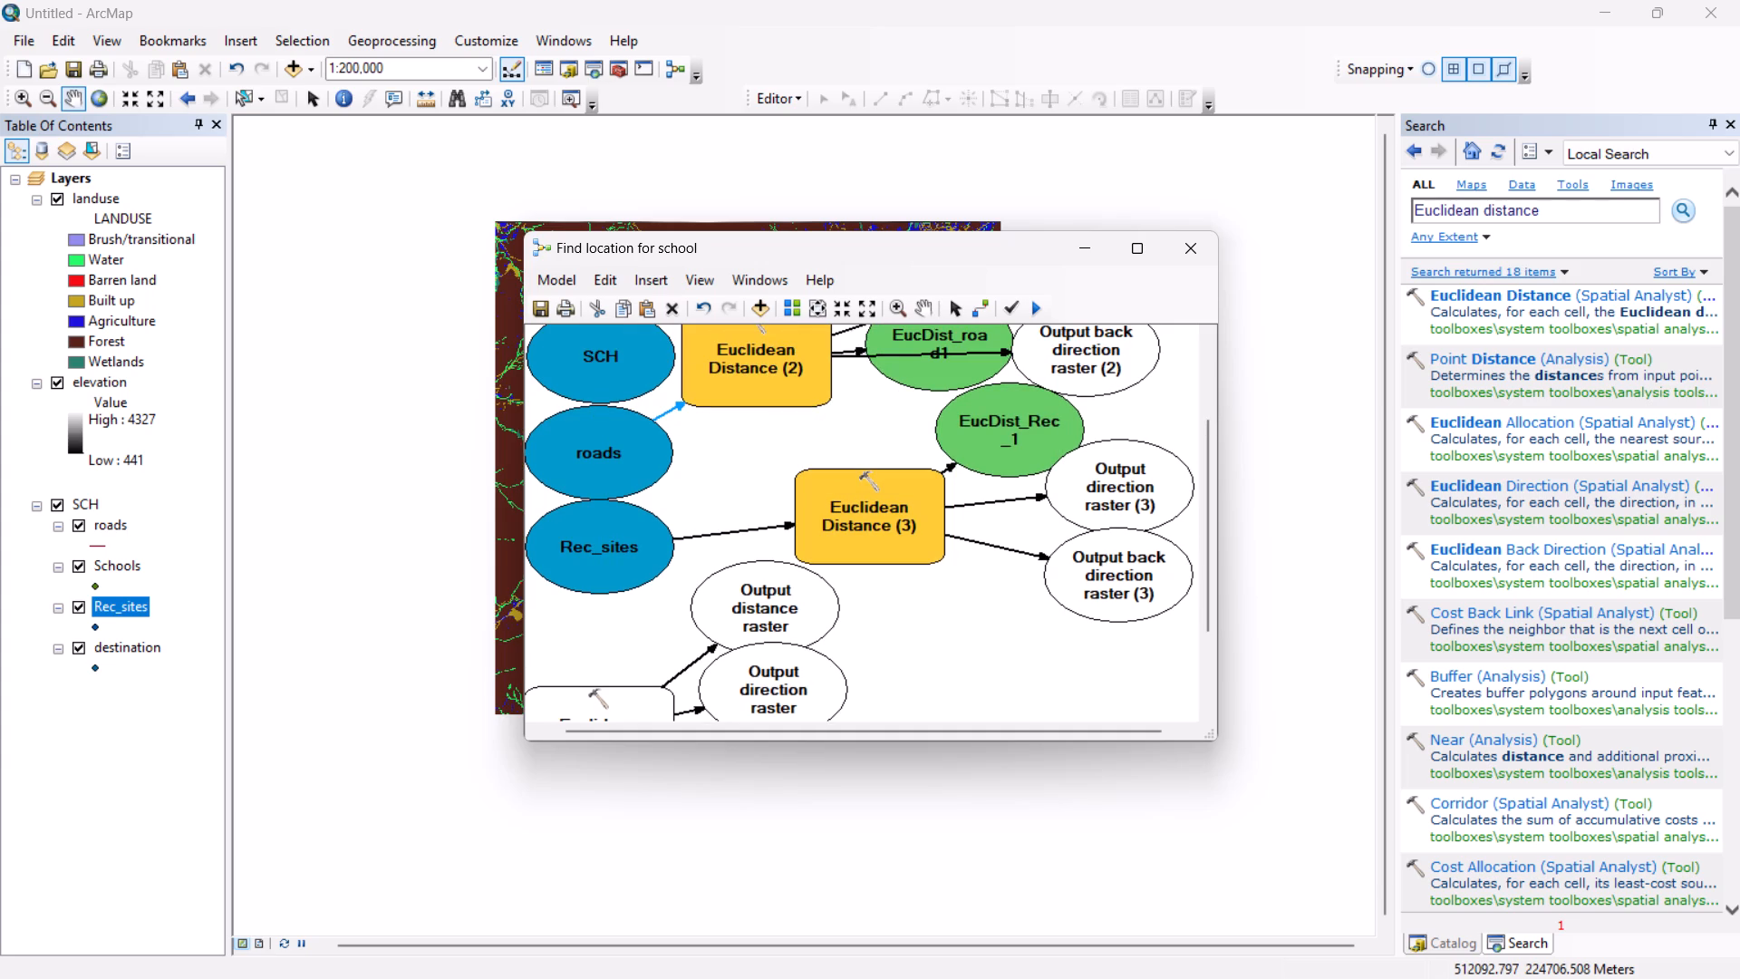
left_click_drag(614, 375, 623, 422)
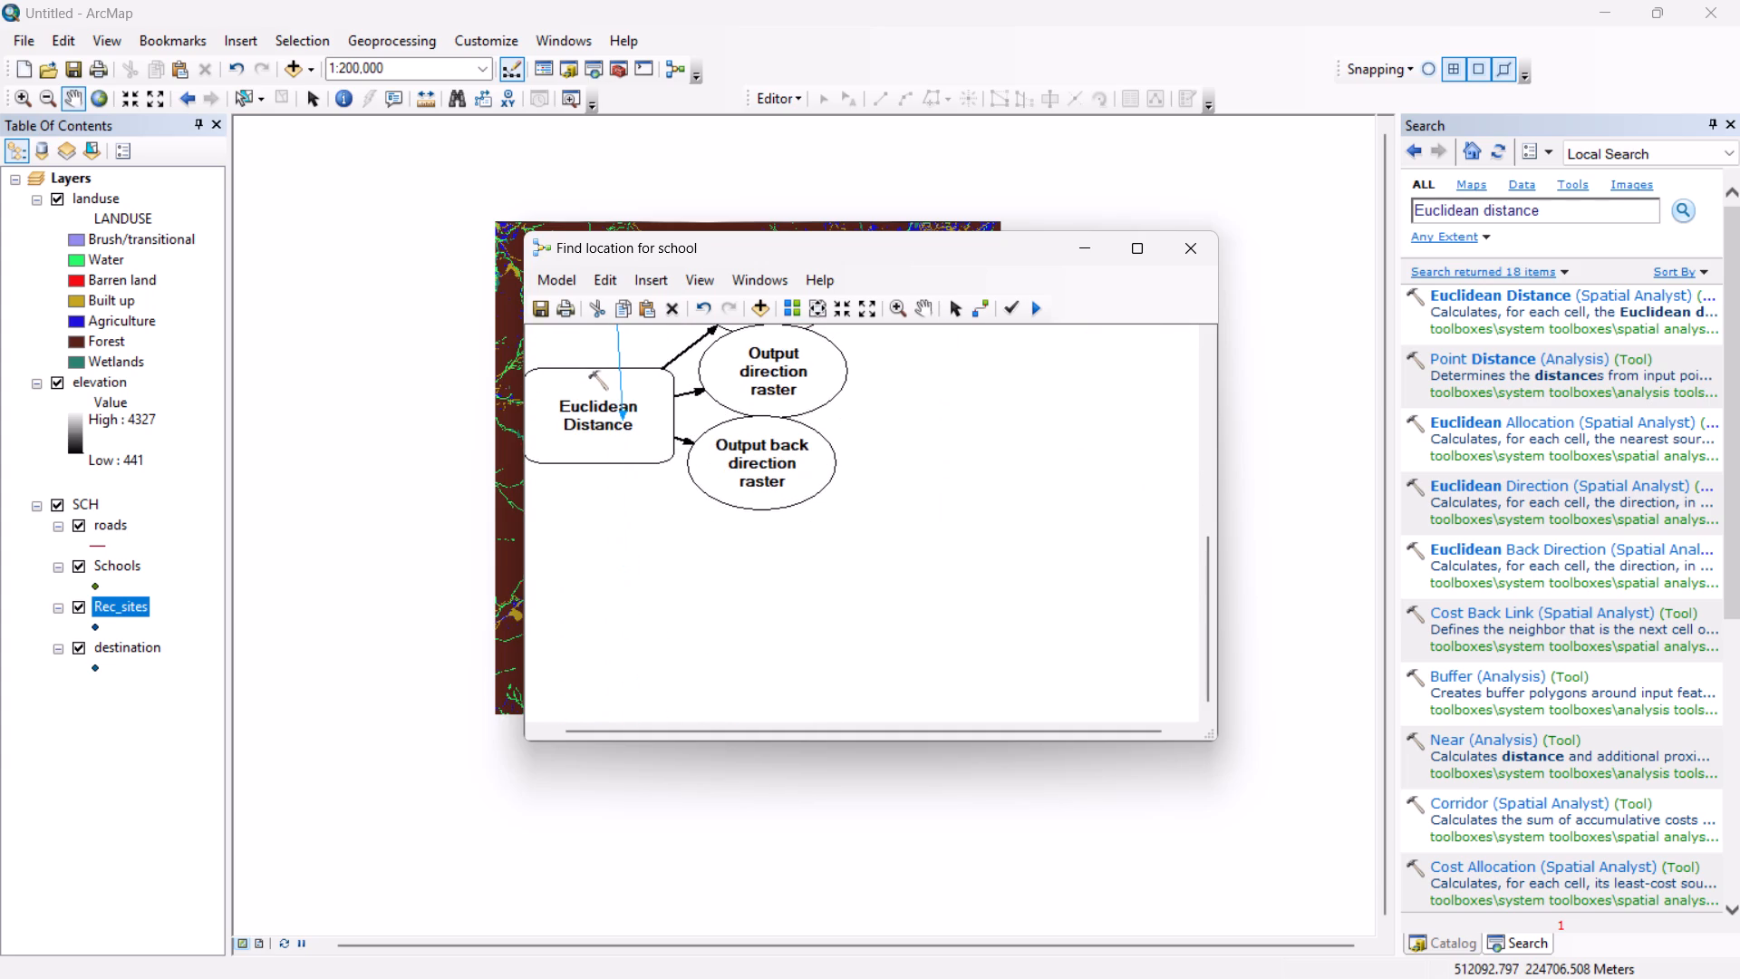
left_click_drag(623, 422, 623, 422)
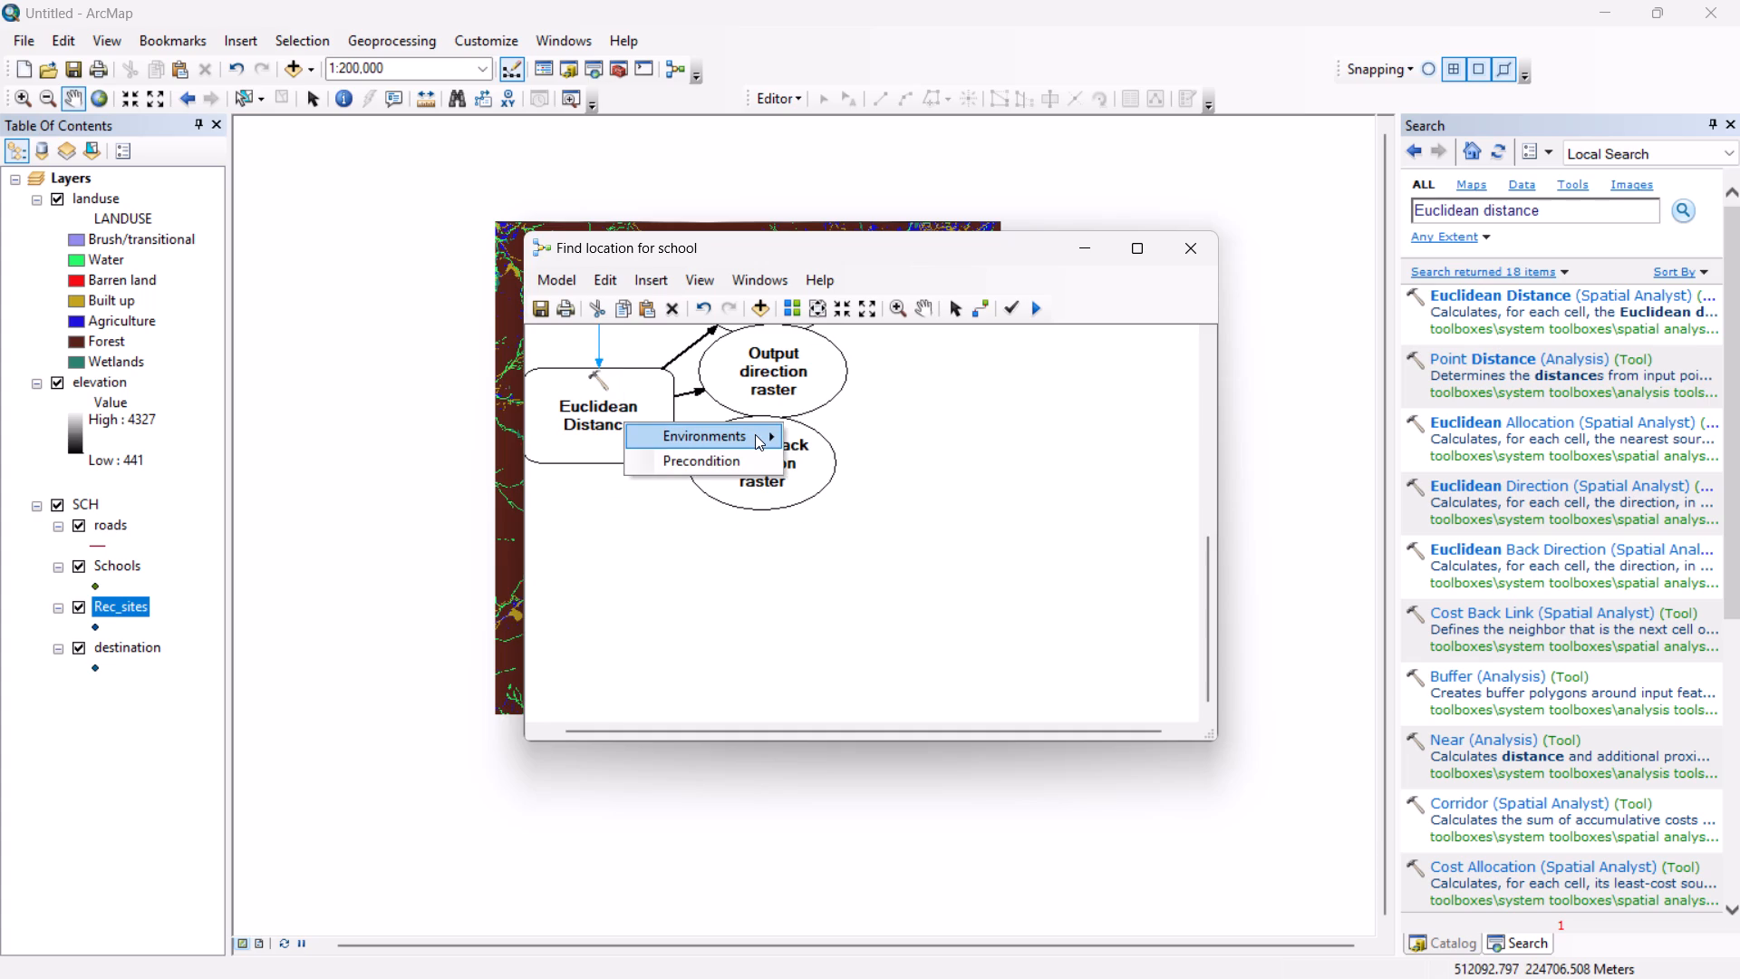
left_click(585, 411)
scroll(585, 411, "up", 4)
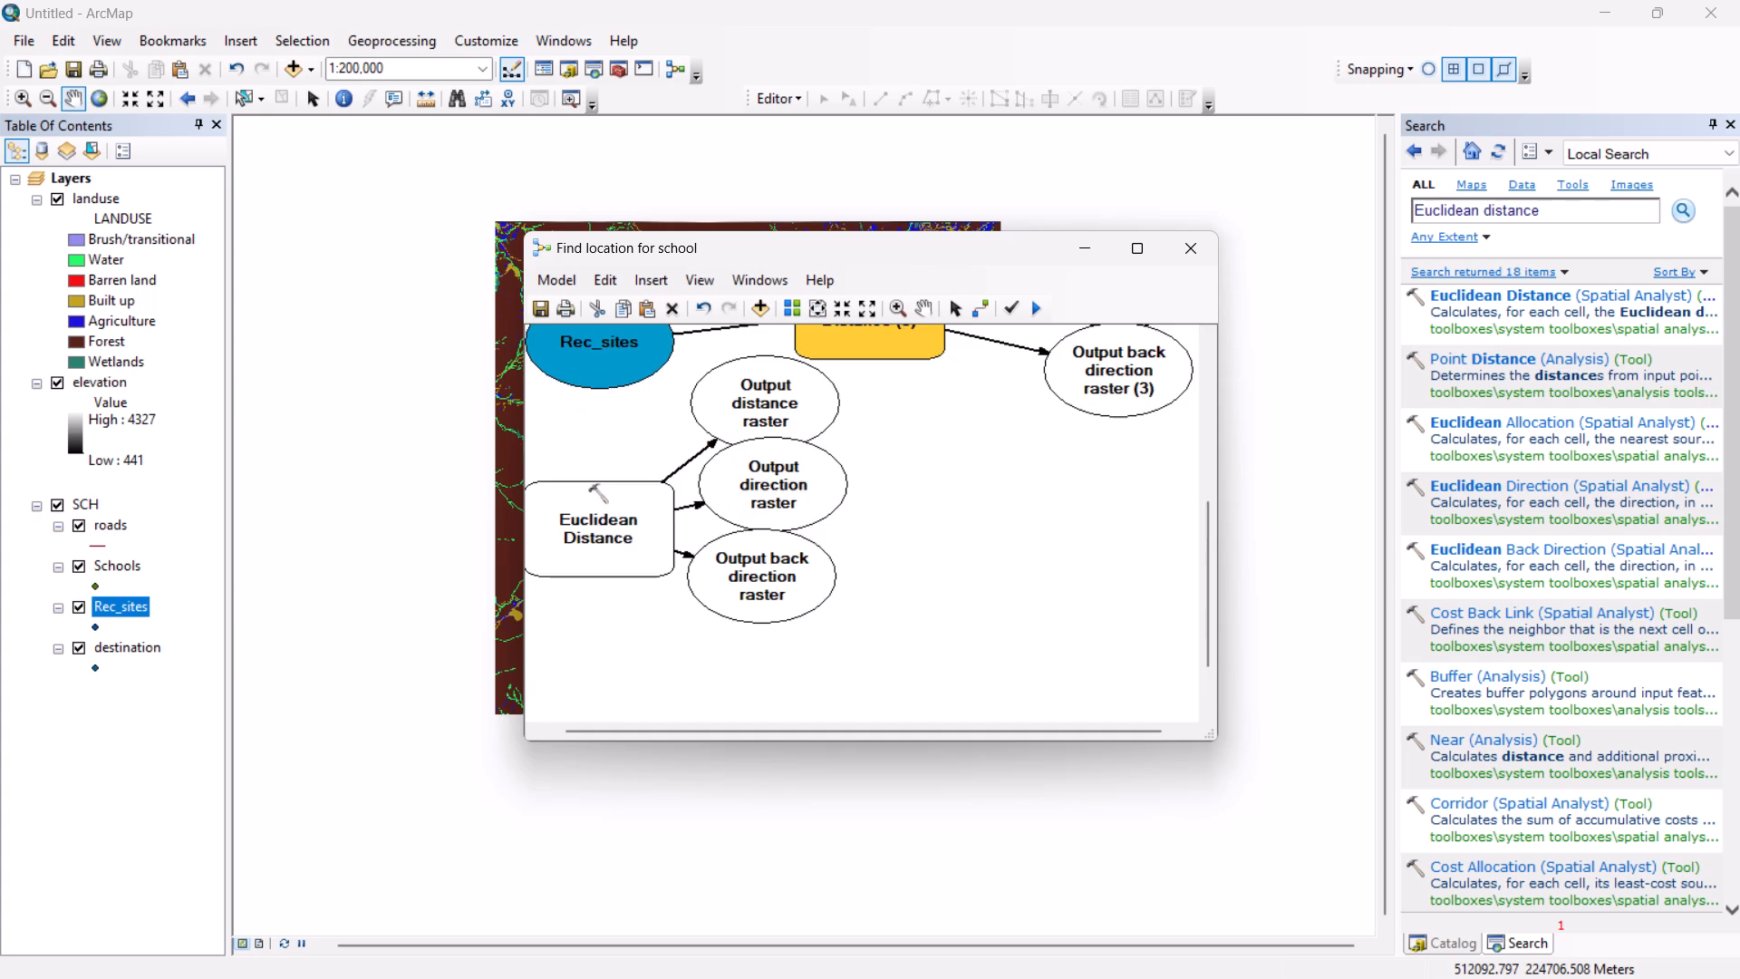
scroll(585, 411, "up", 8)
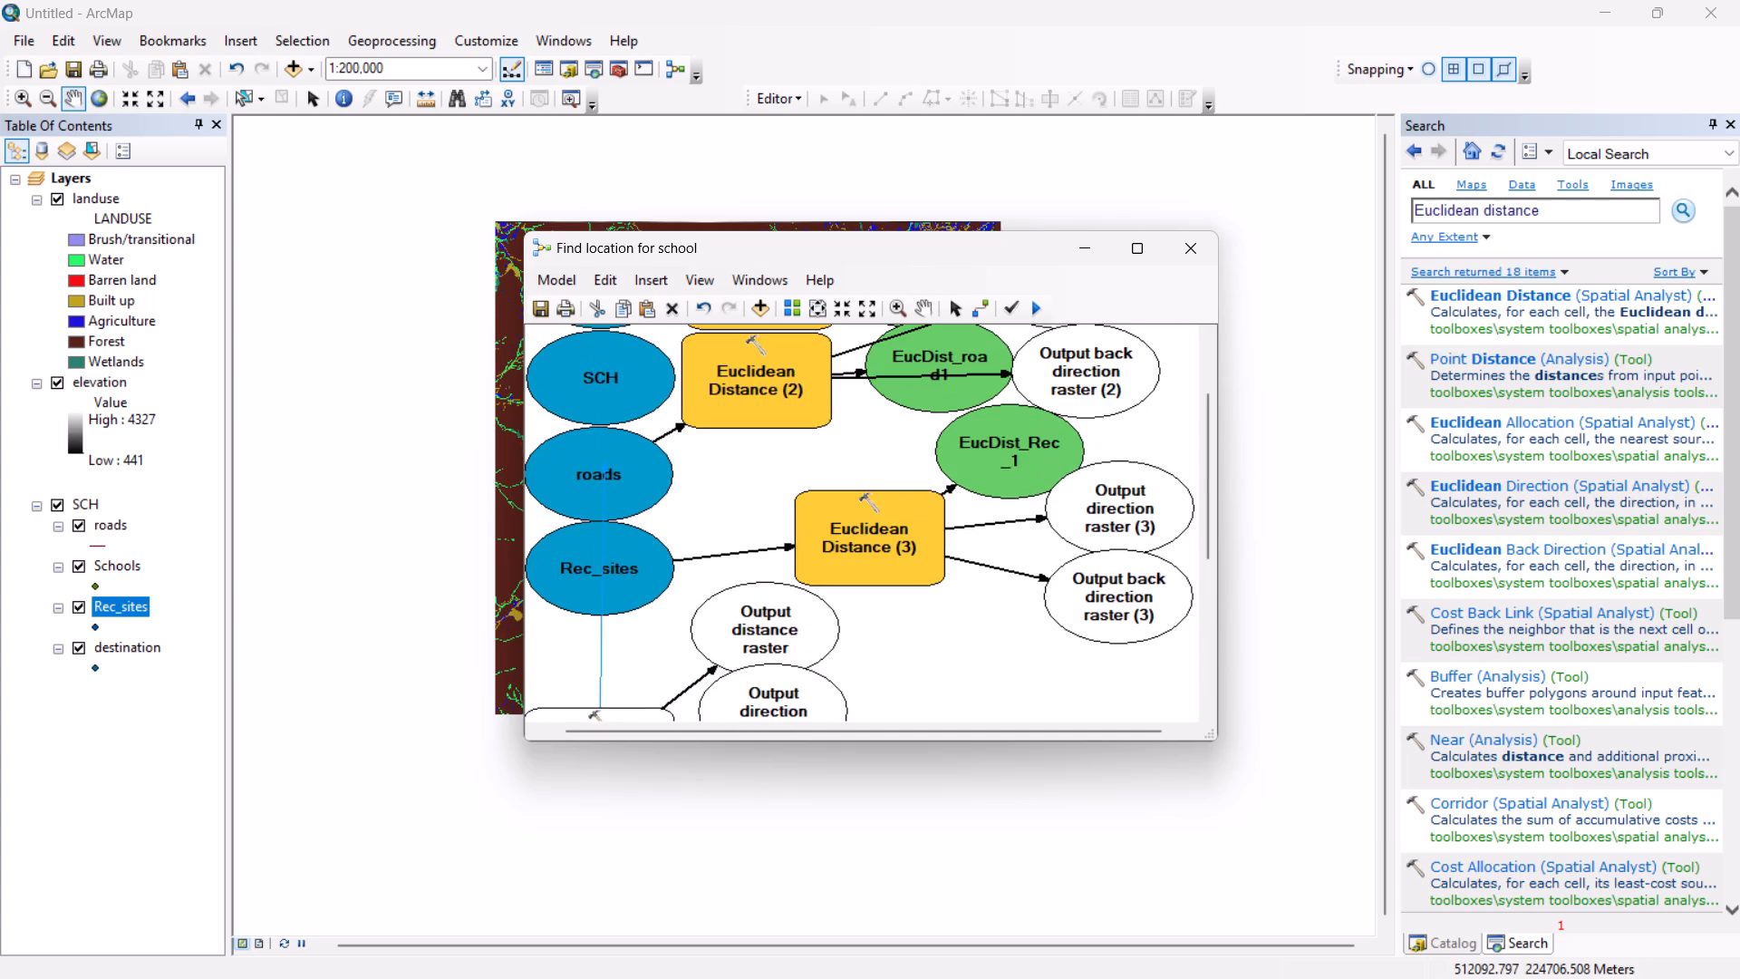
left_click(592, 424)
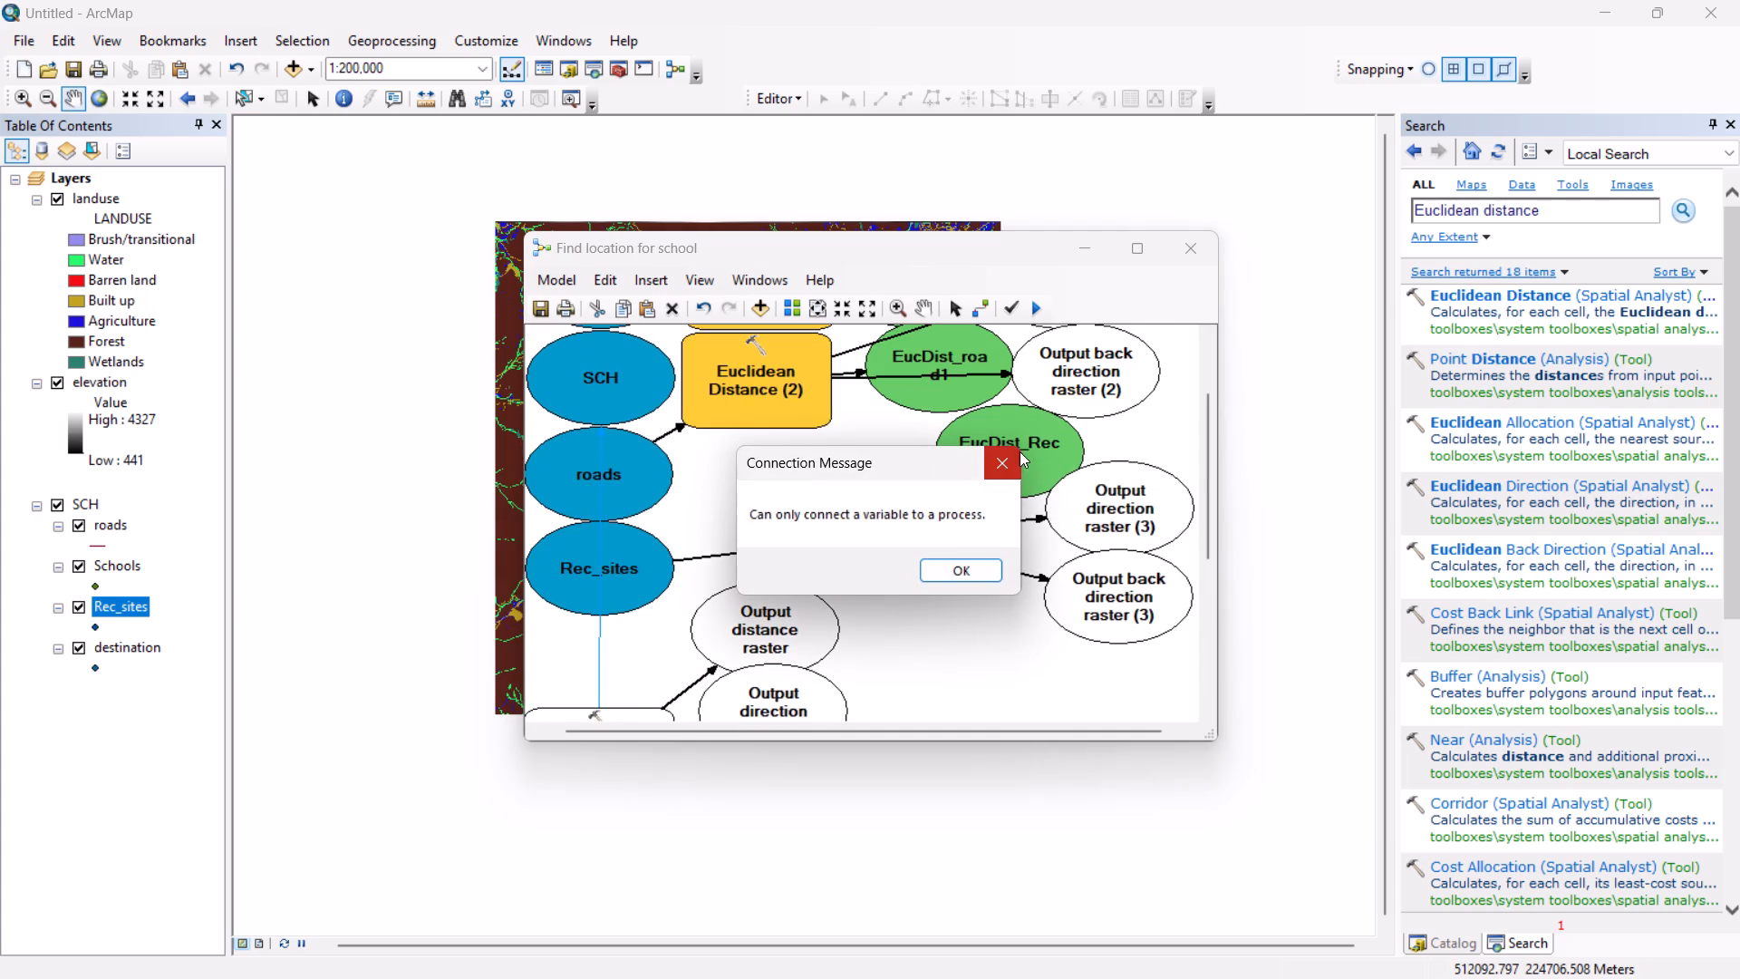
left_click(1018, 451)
Examine the connections between the input layers, the Slope tool and the three Euclidean Distance tools.
scroll(854, 460, "up", 1)
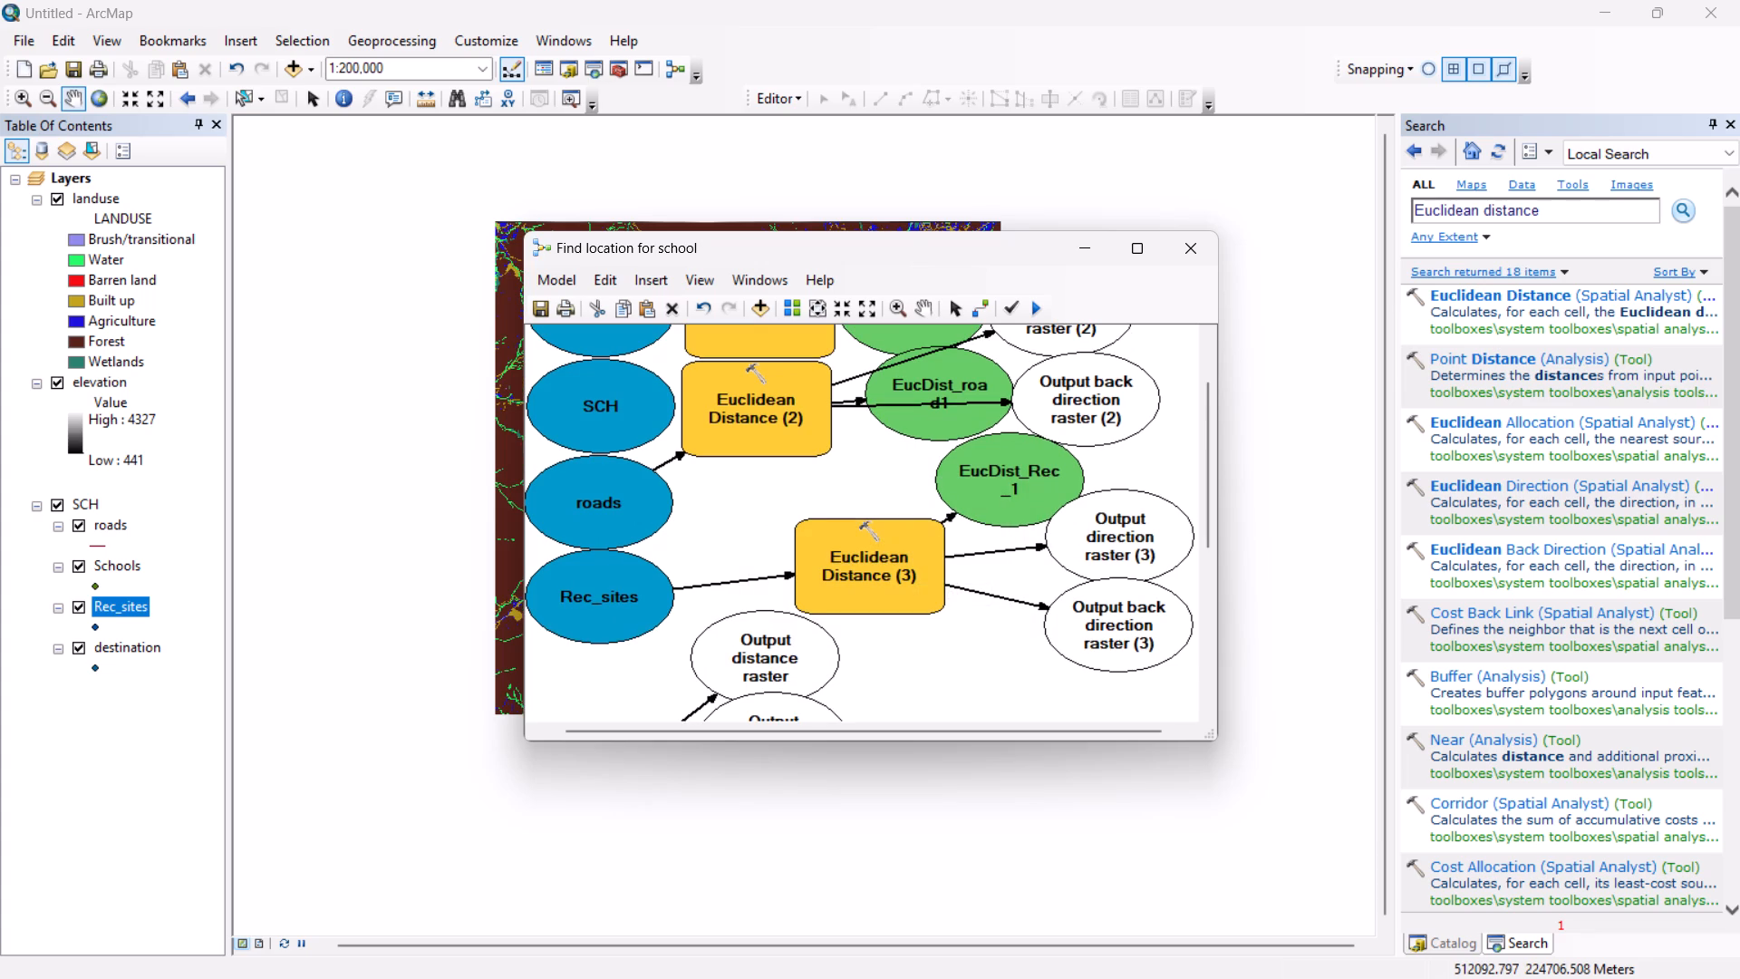
left_click(977, 304)
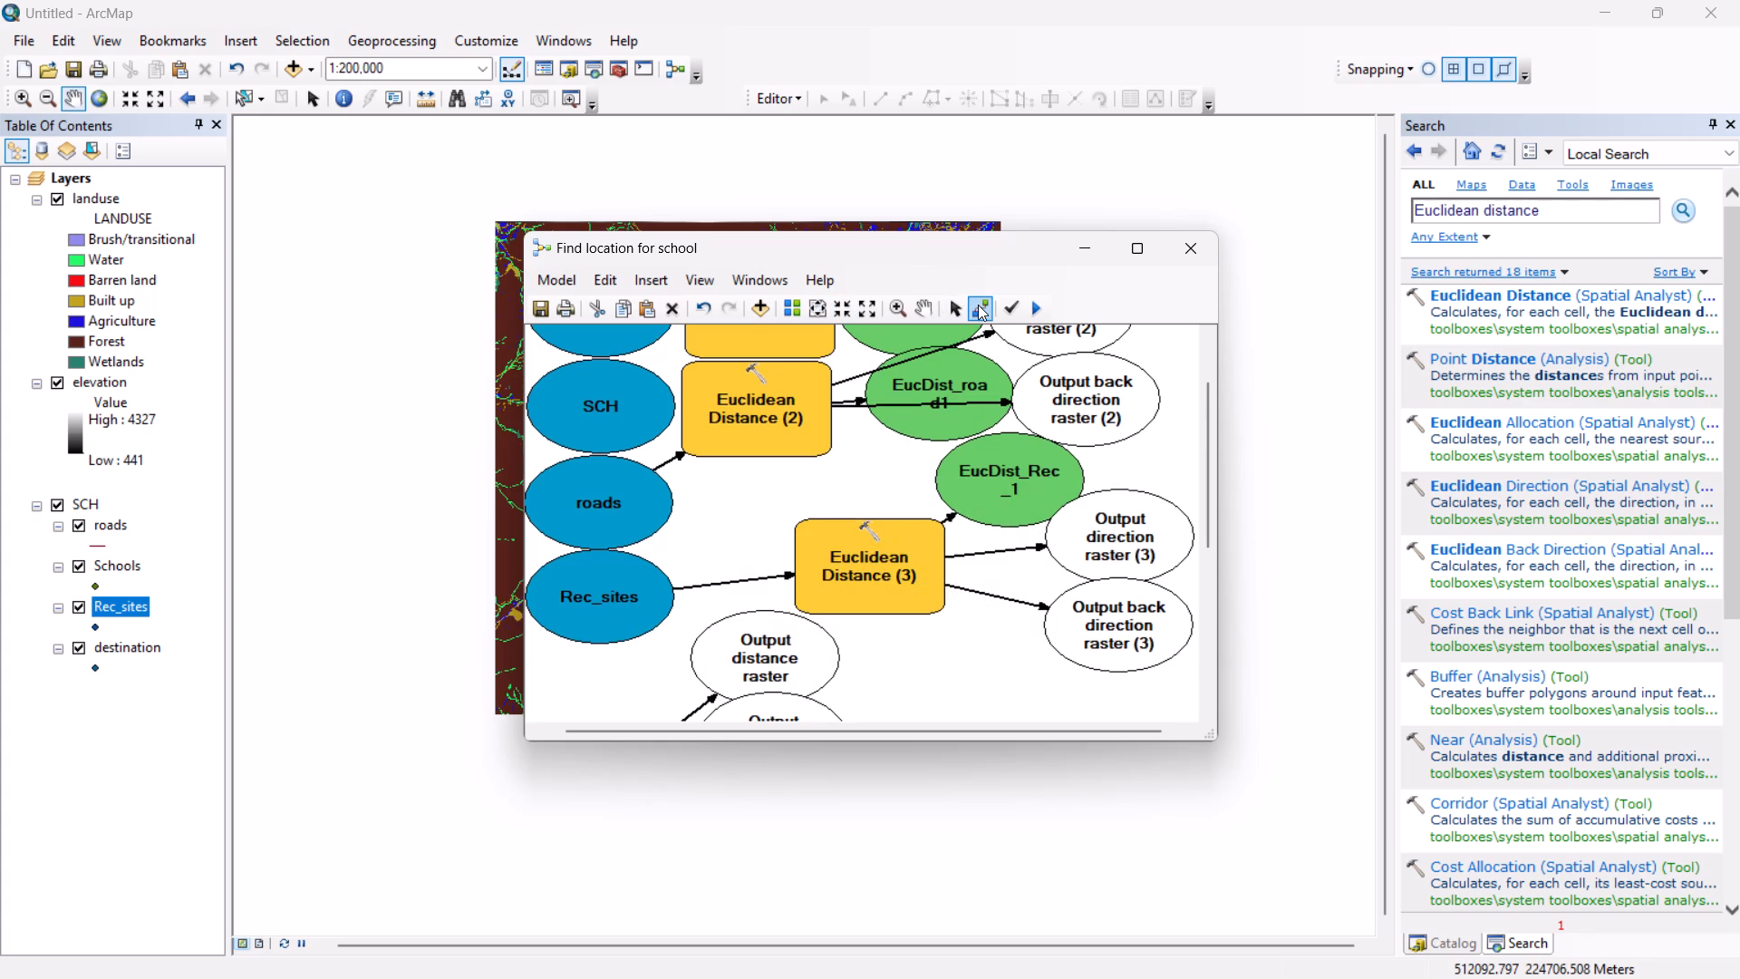
left_click(978, 305)
scroll(605, 424, "down", 1)
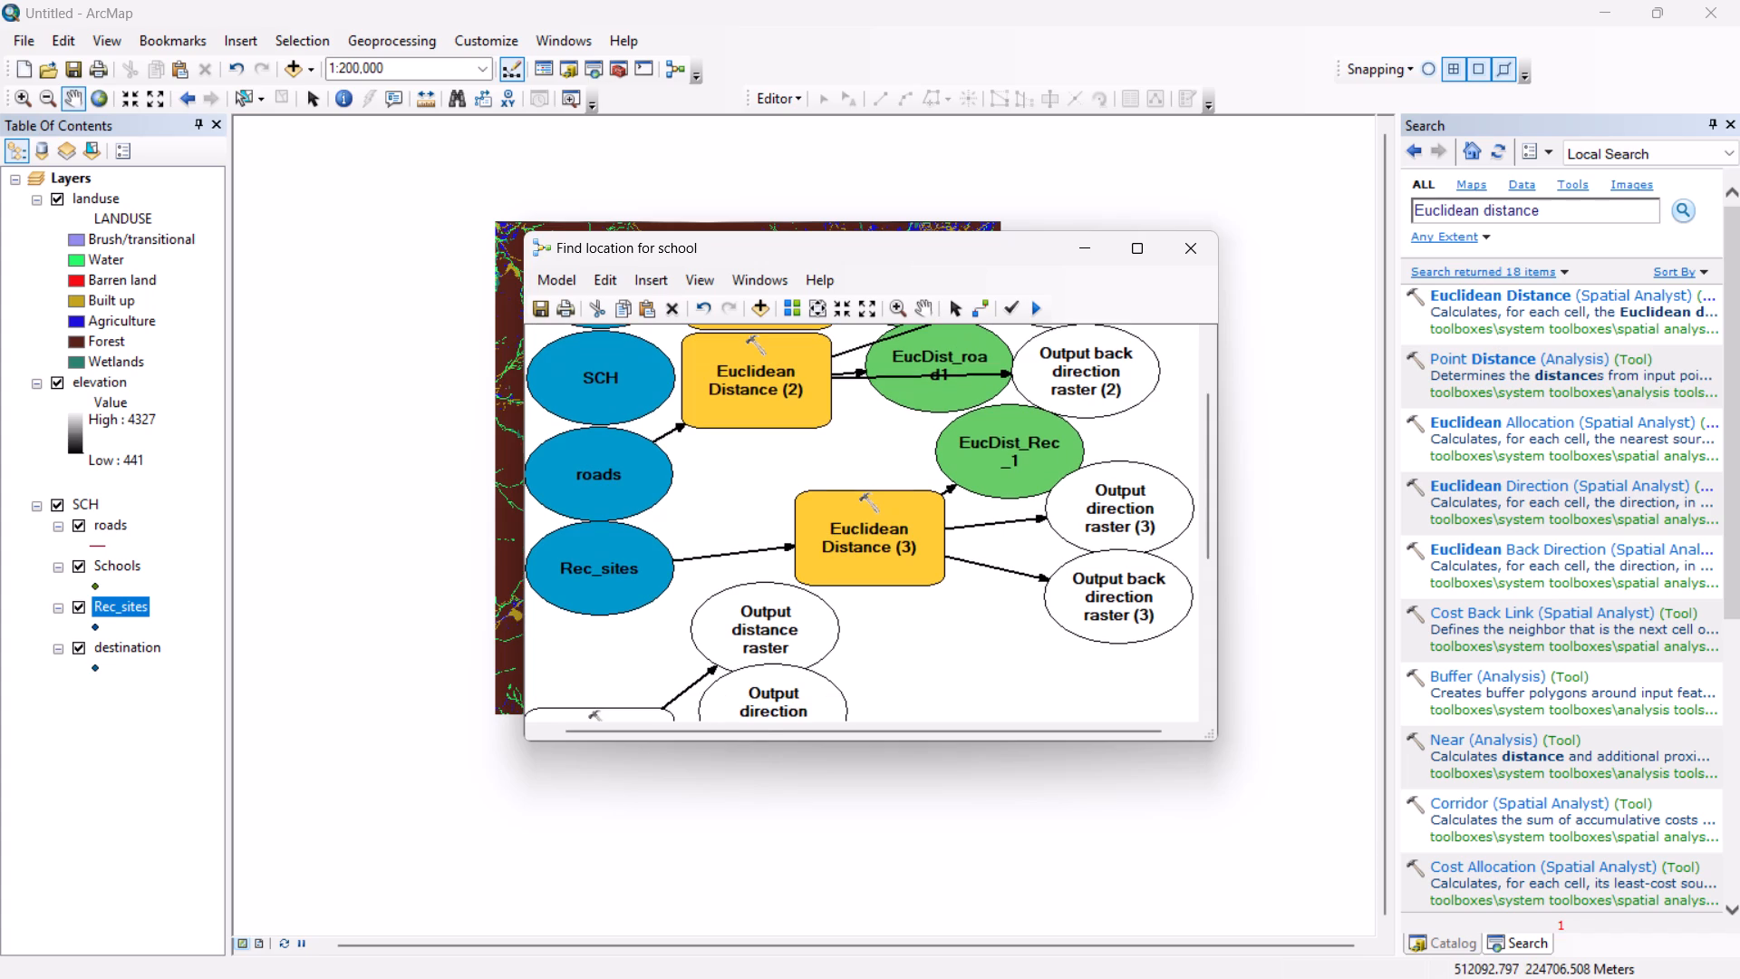
scroll(614, 398, "down", 3)
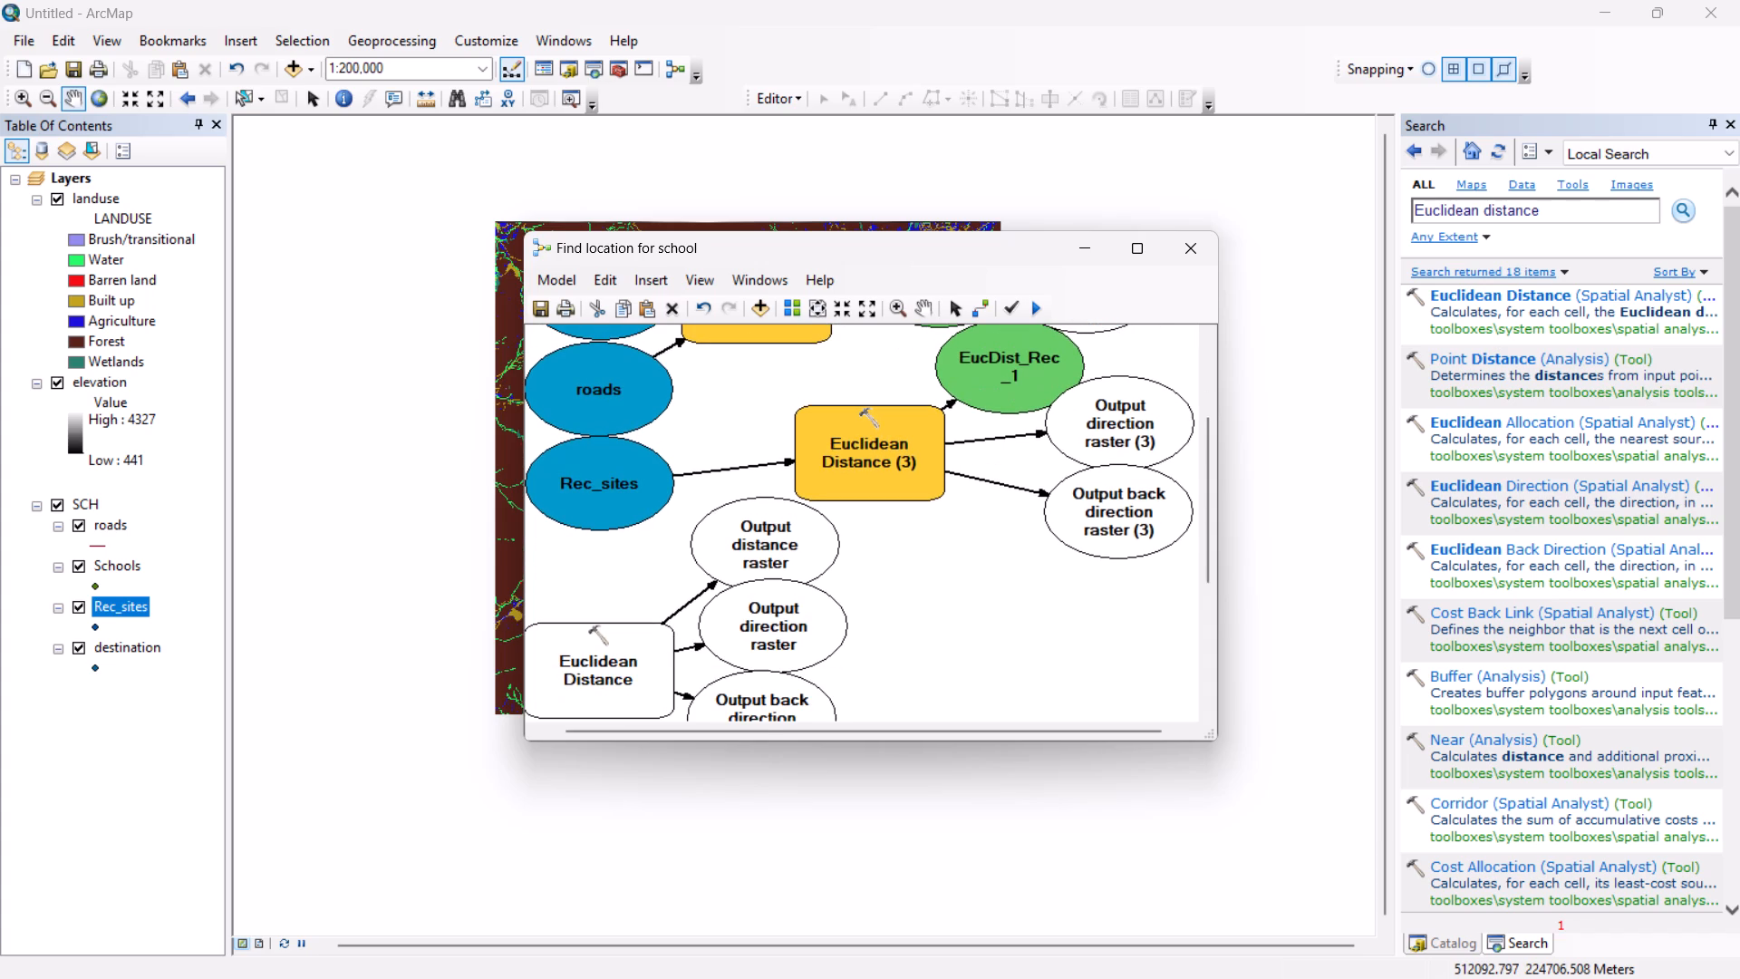
scroll(600, 401, "down", 2)
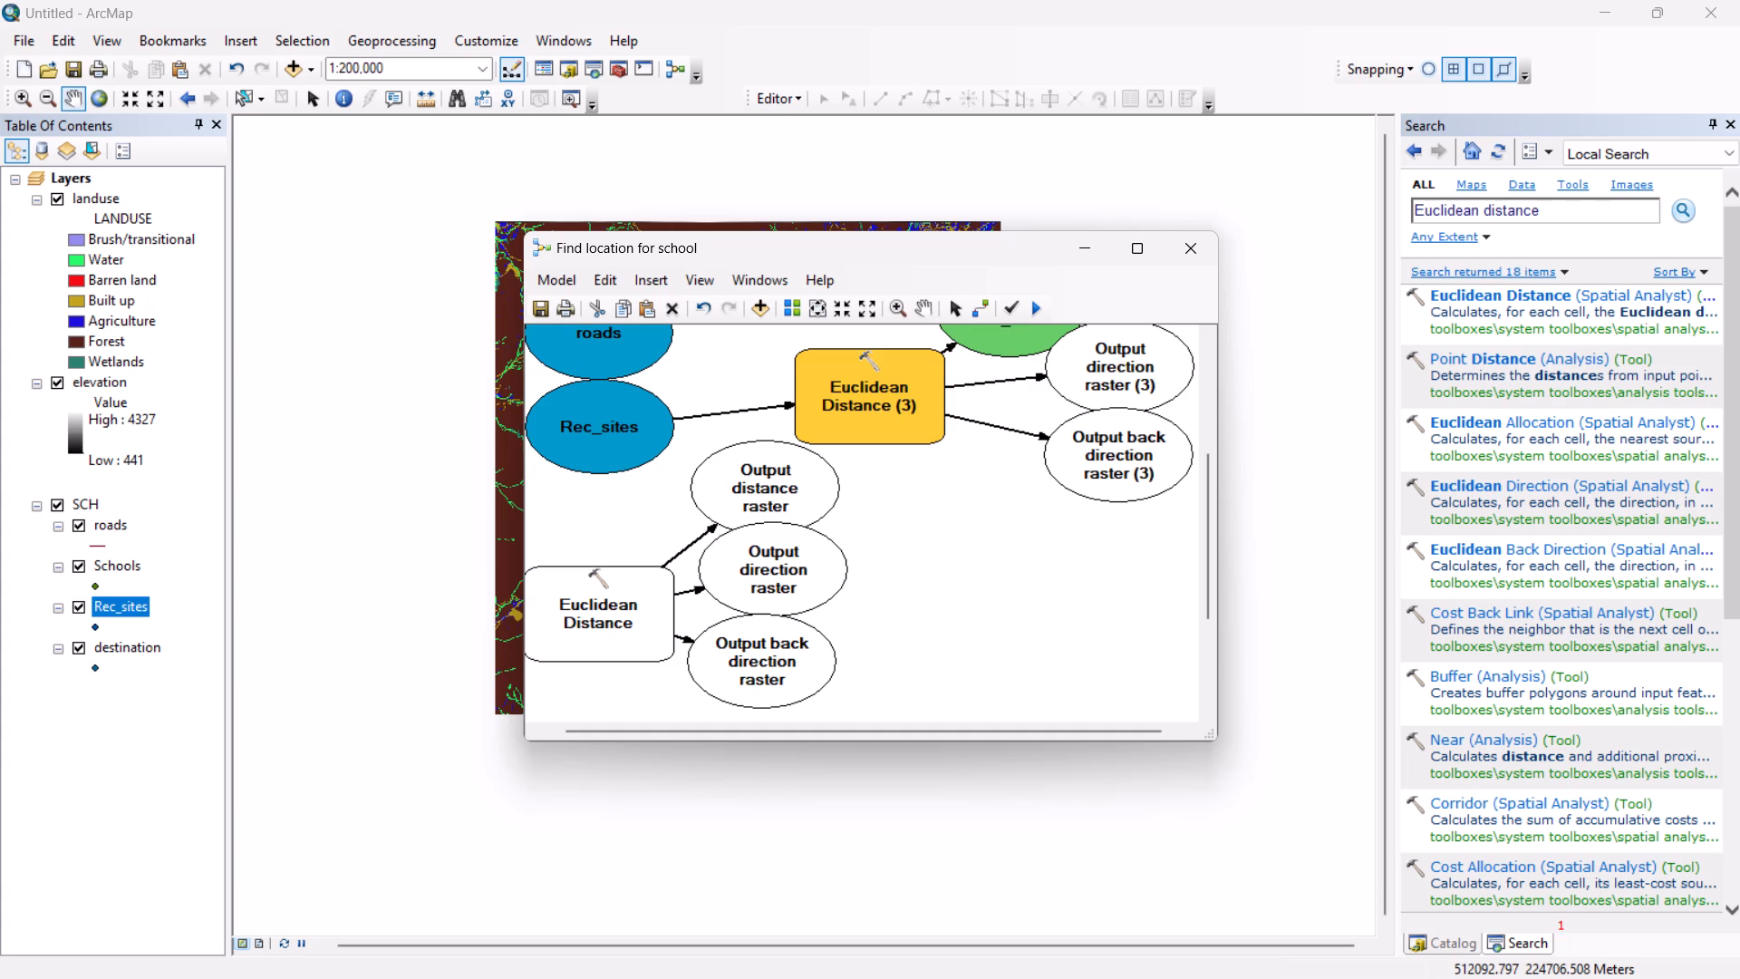
scroll(613, 623, "up", 3)
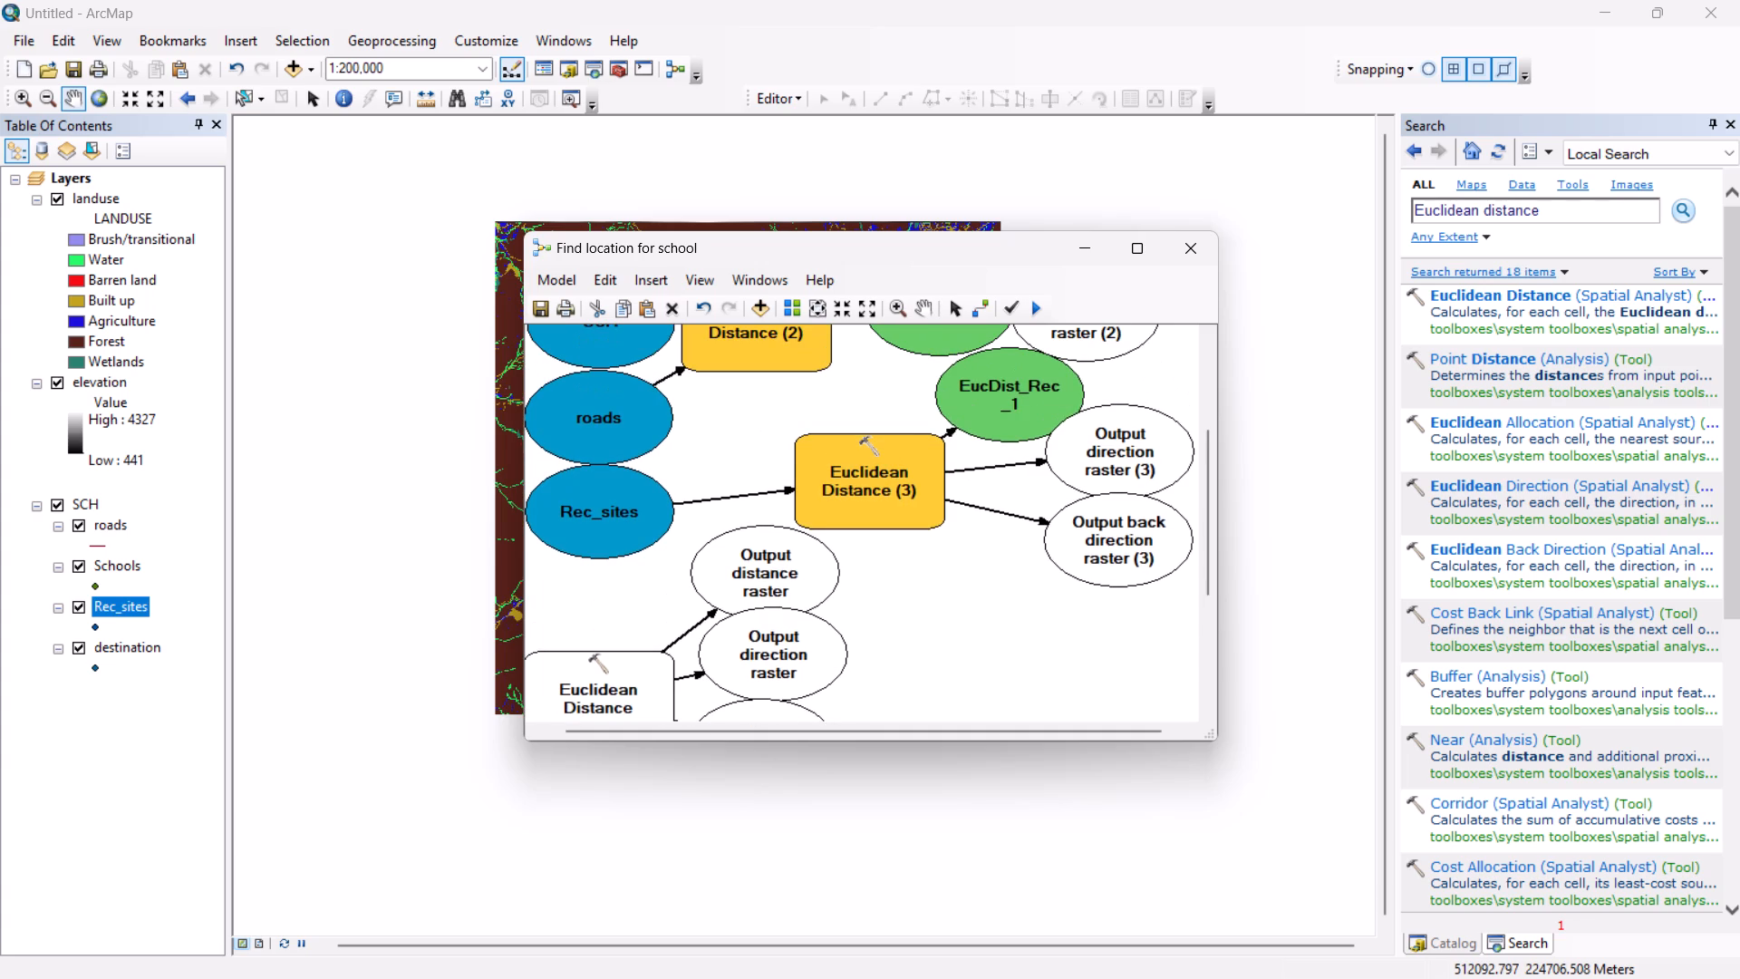
scroll(623, 553, "down", 1)
scroll(623, 553, "up", 5)
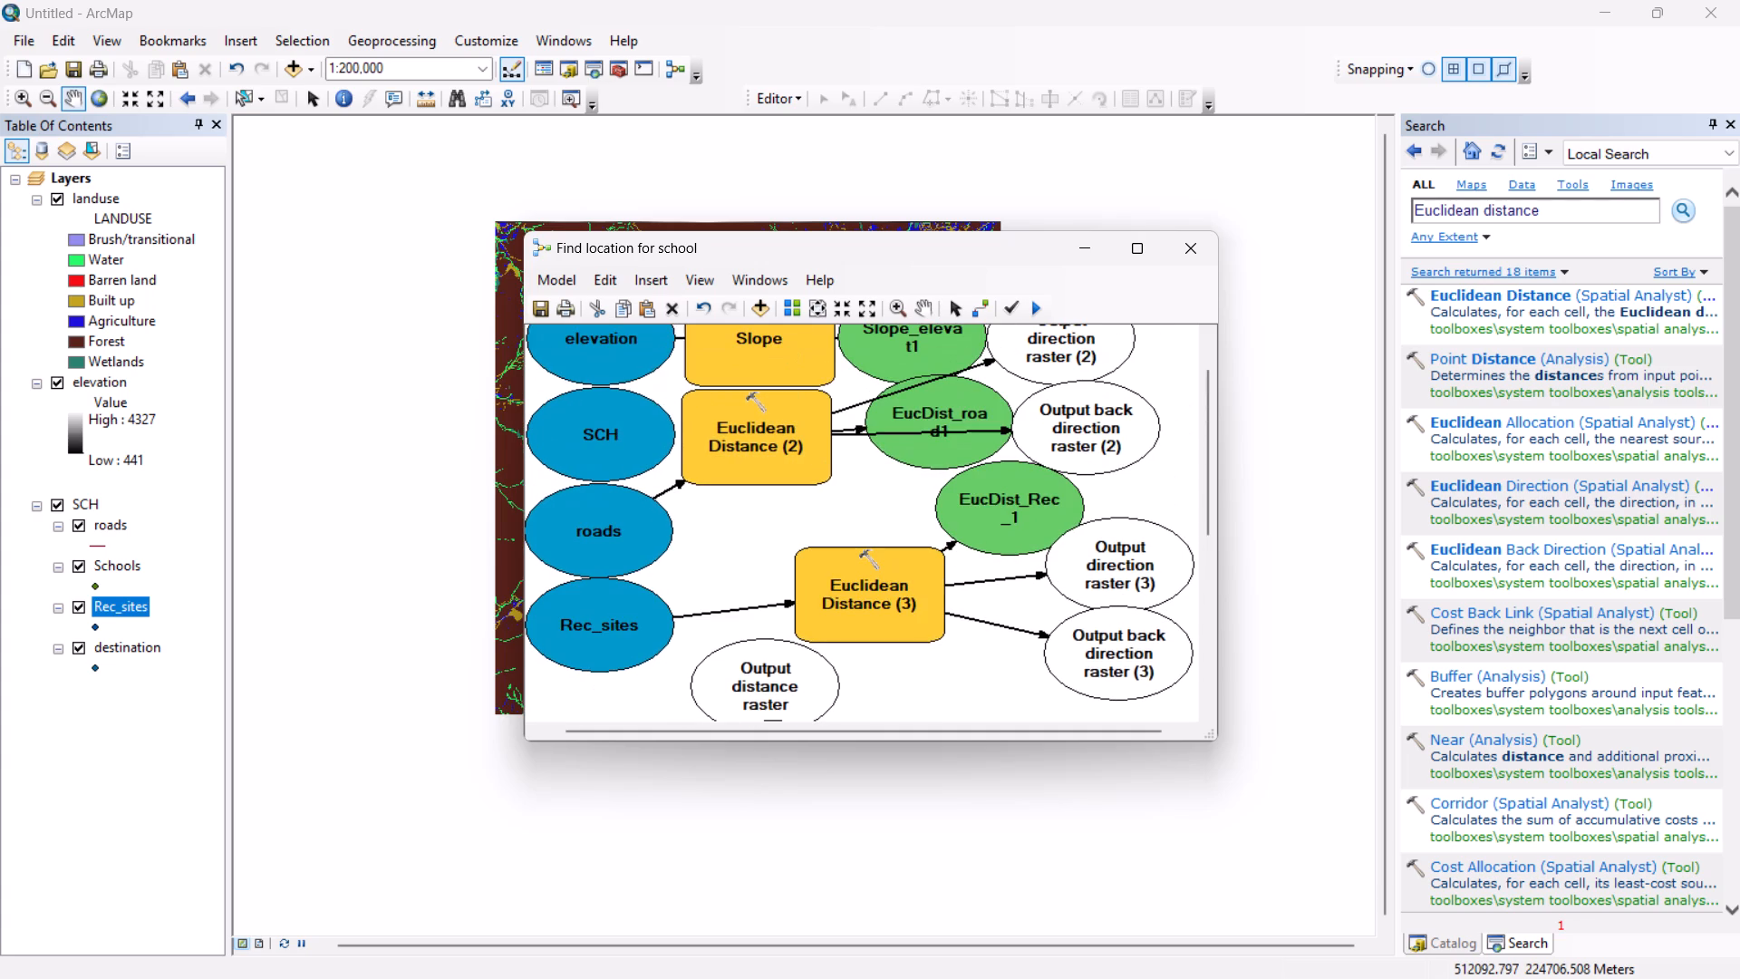
scroll(623, 553, "up", 4)
scroll(615, 557, "down", 1)
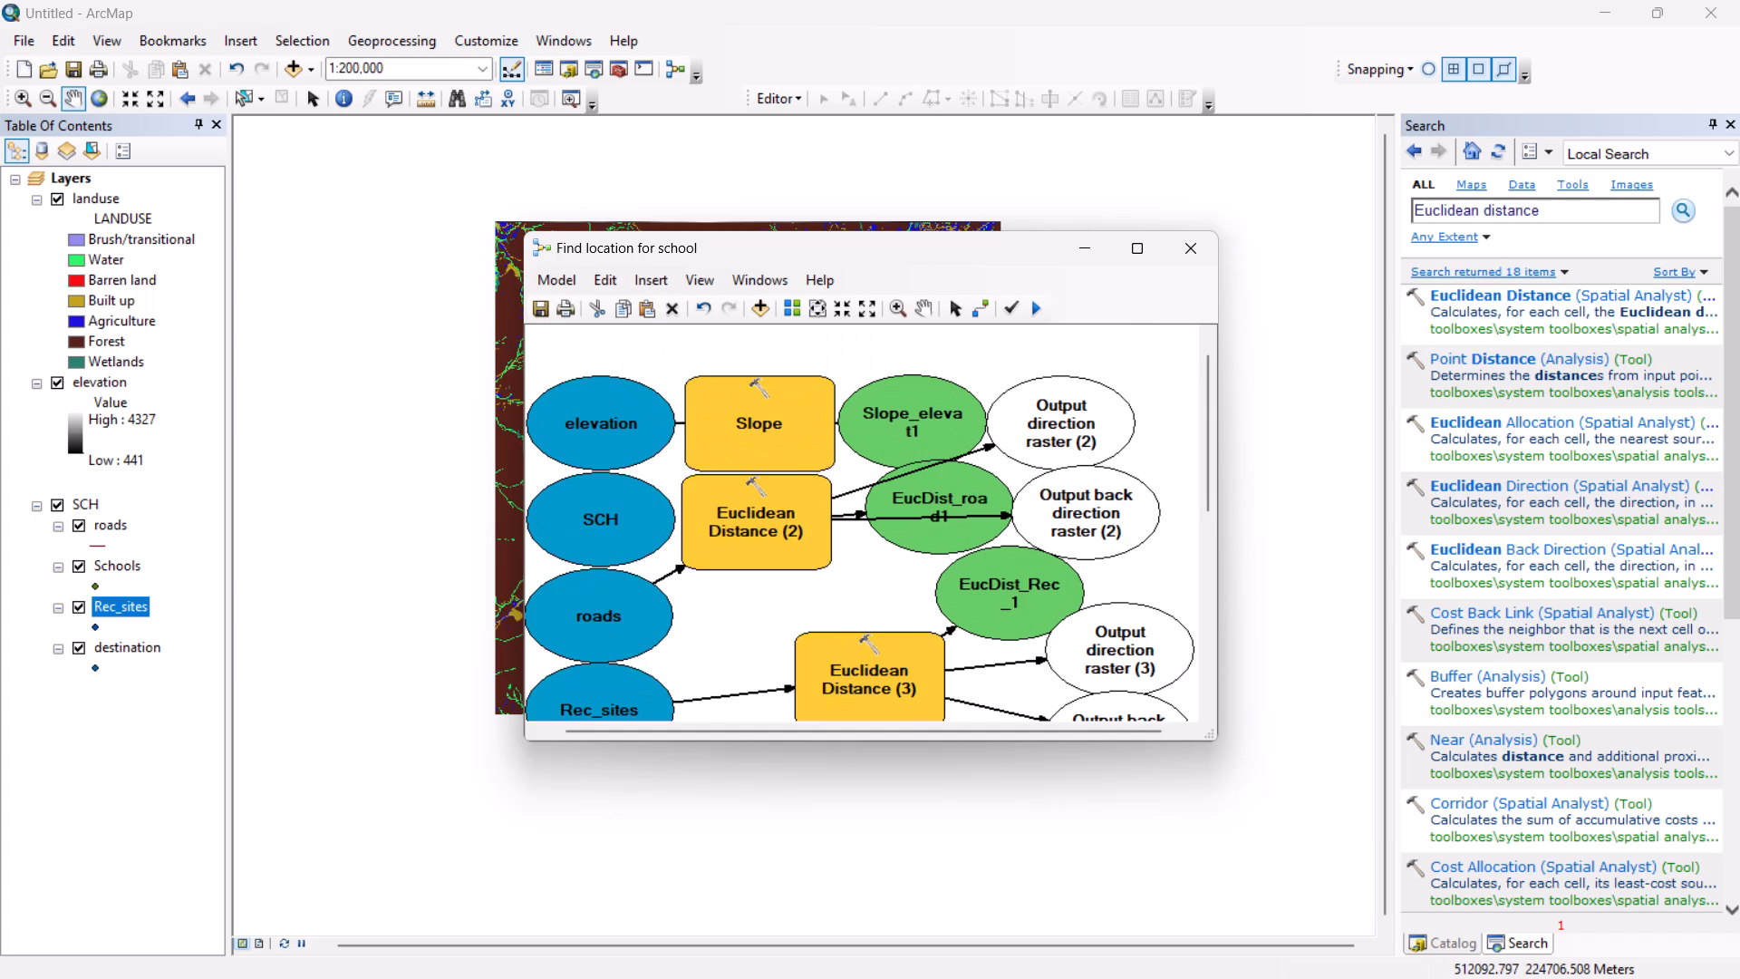
scroll(617, 528, "down", 1)
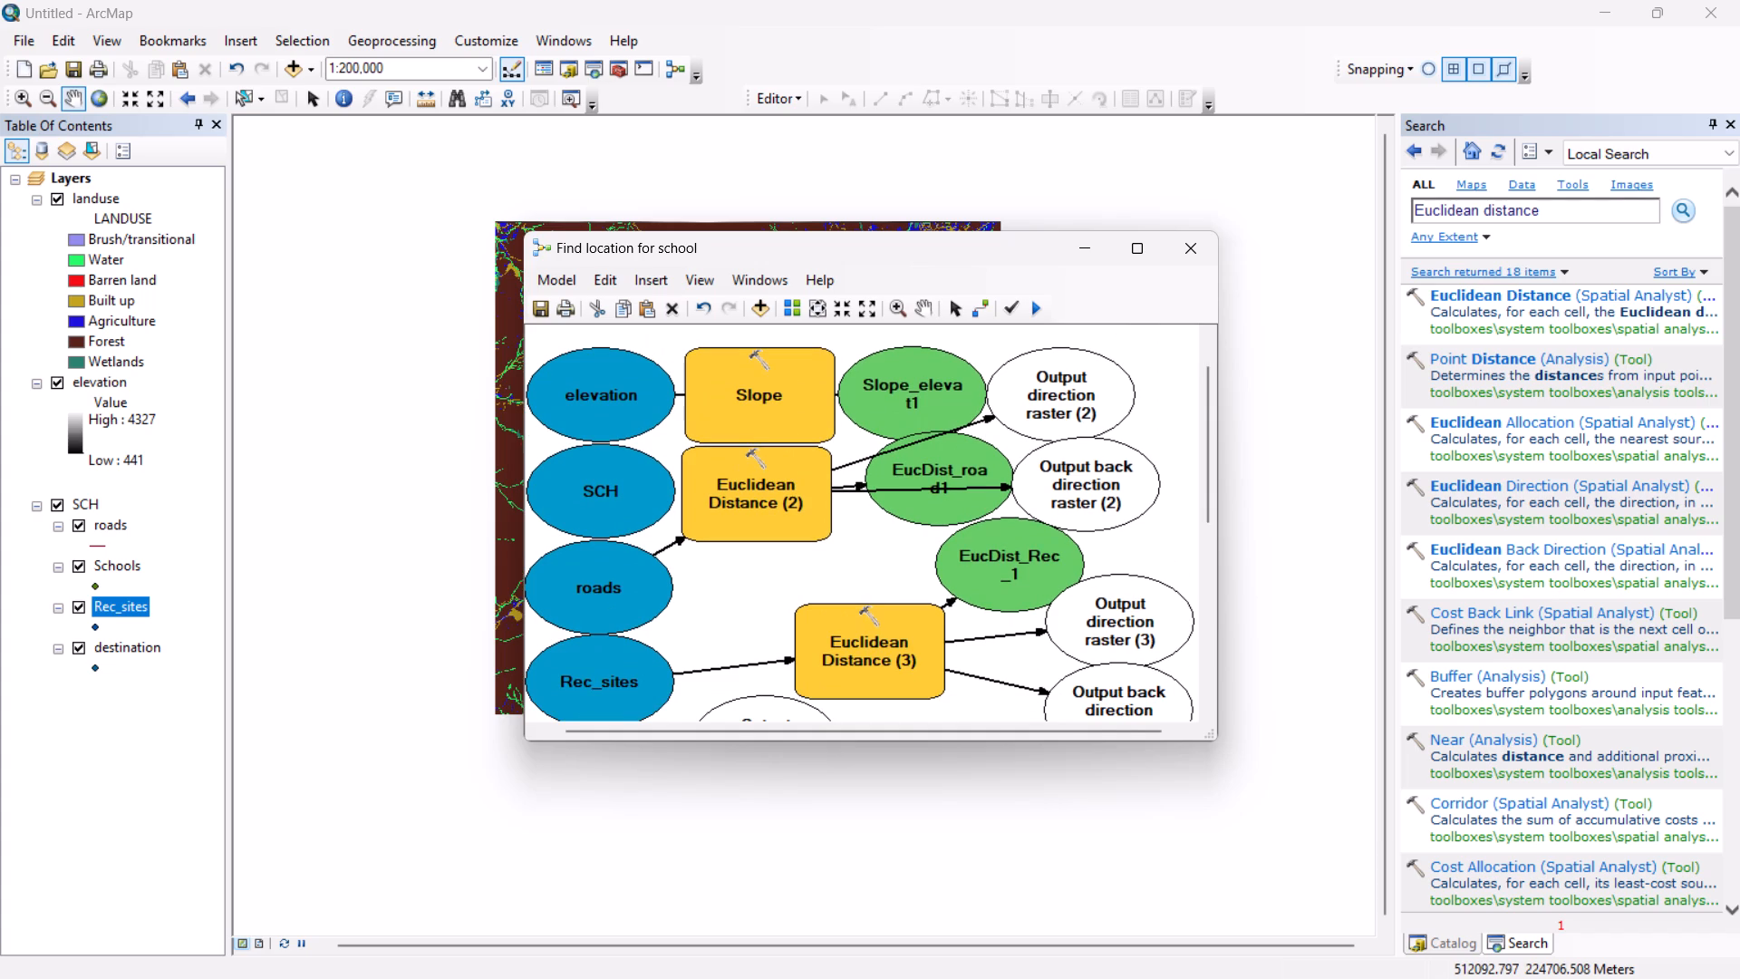
scroll(594, 641, "down", 2)
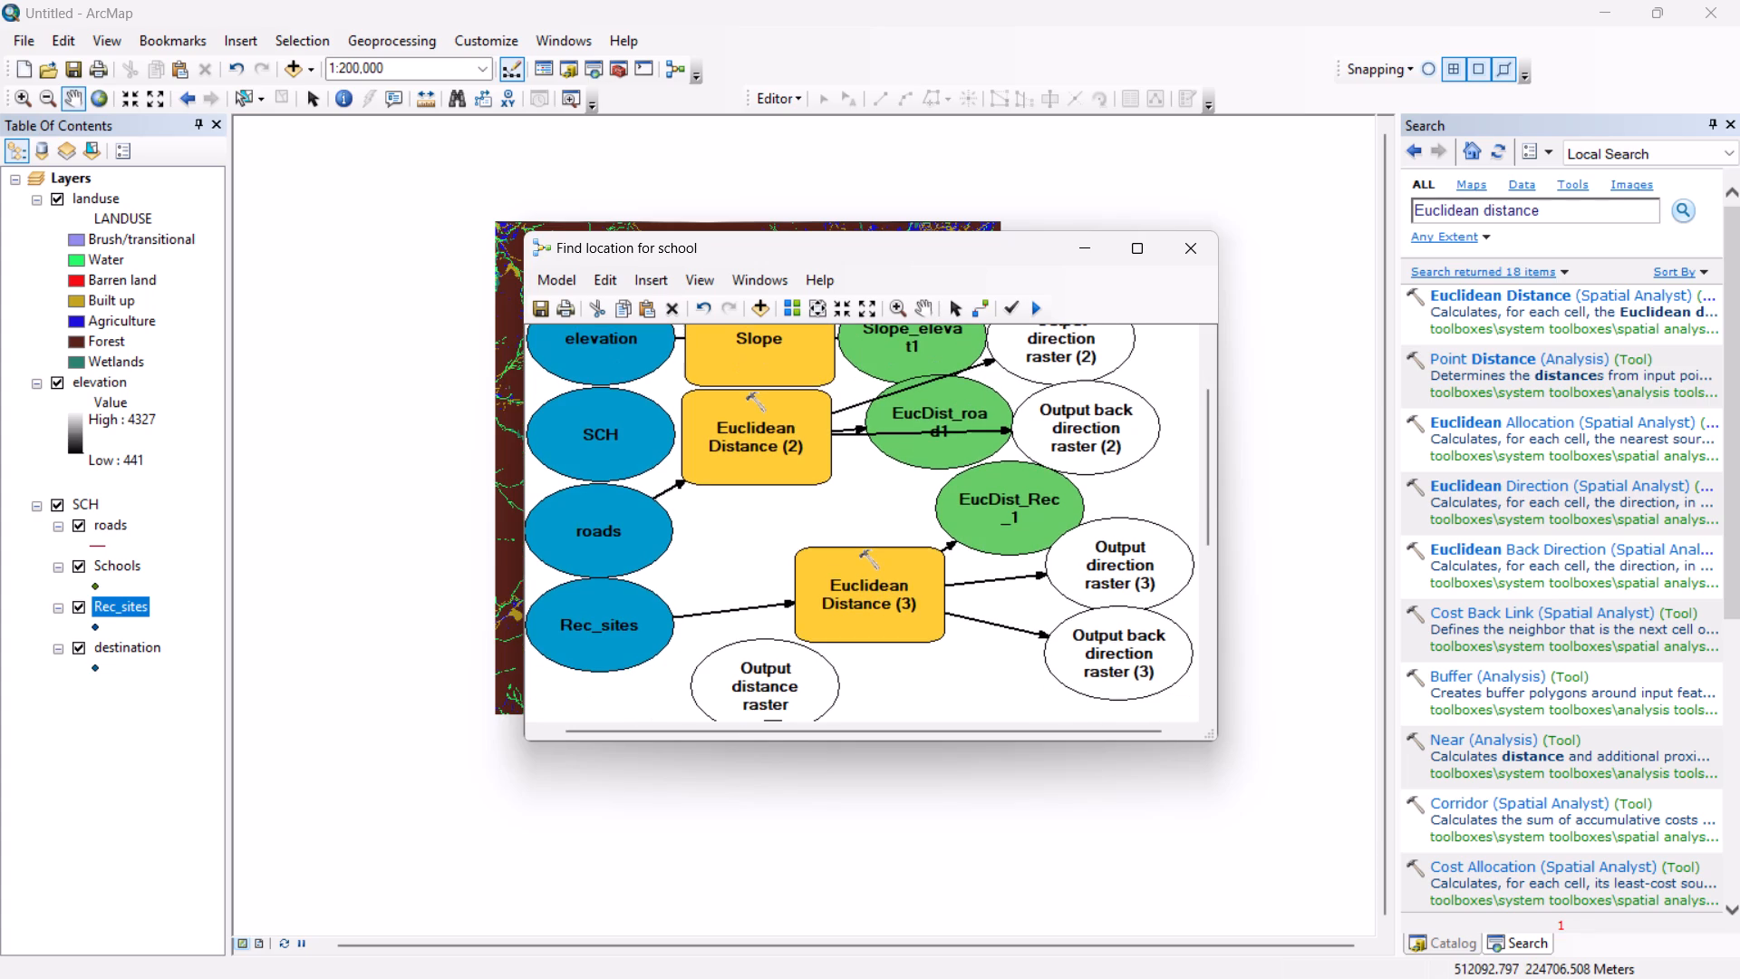
scroll(783, 614, "down", 1)
scroll(748, 590, "up", 1)
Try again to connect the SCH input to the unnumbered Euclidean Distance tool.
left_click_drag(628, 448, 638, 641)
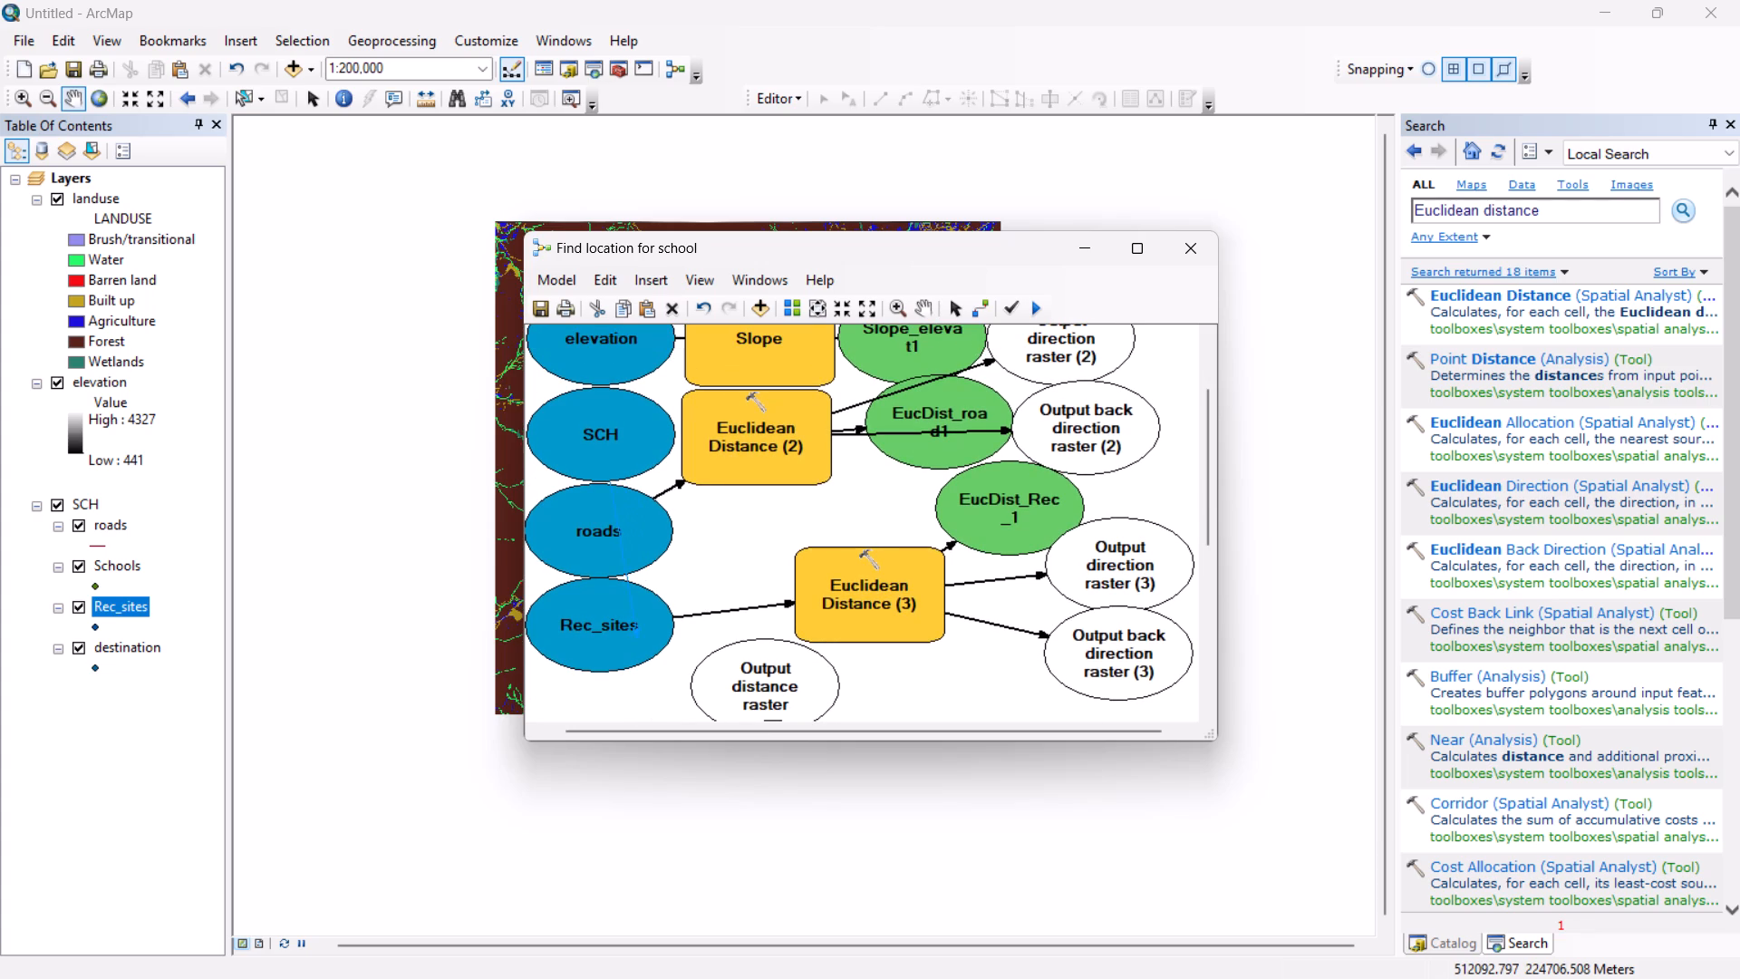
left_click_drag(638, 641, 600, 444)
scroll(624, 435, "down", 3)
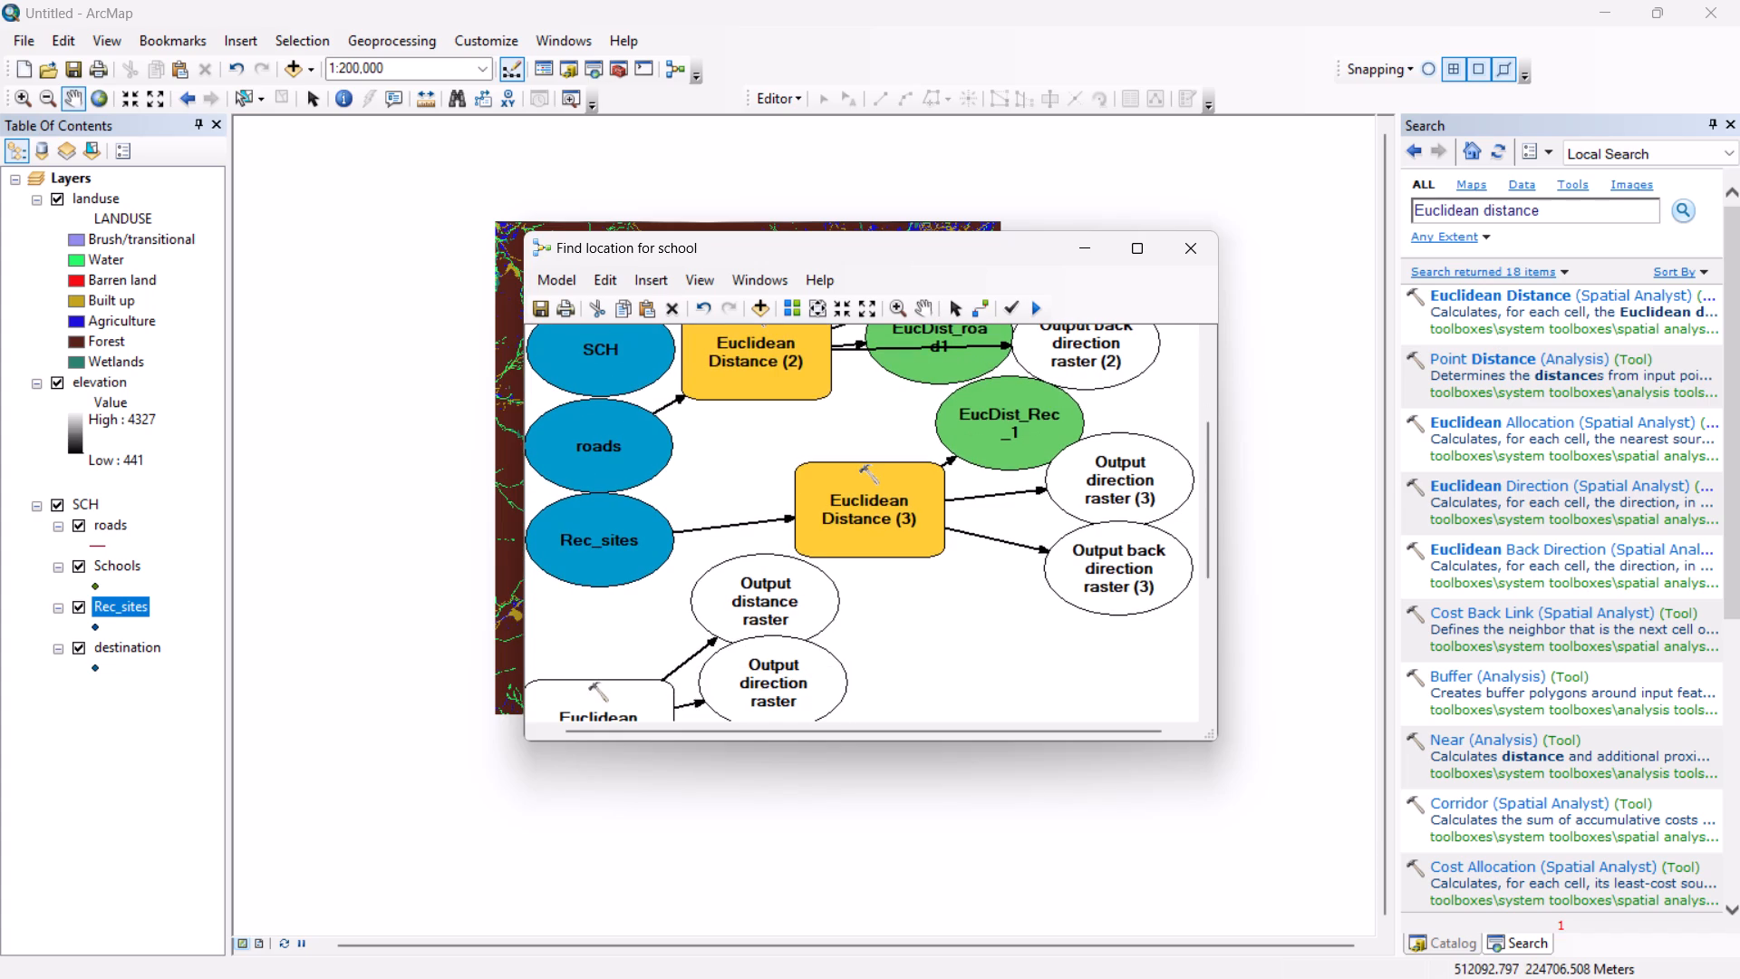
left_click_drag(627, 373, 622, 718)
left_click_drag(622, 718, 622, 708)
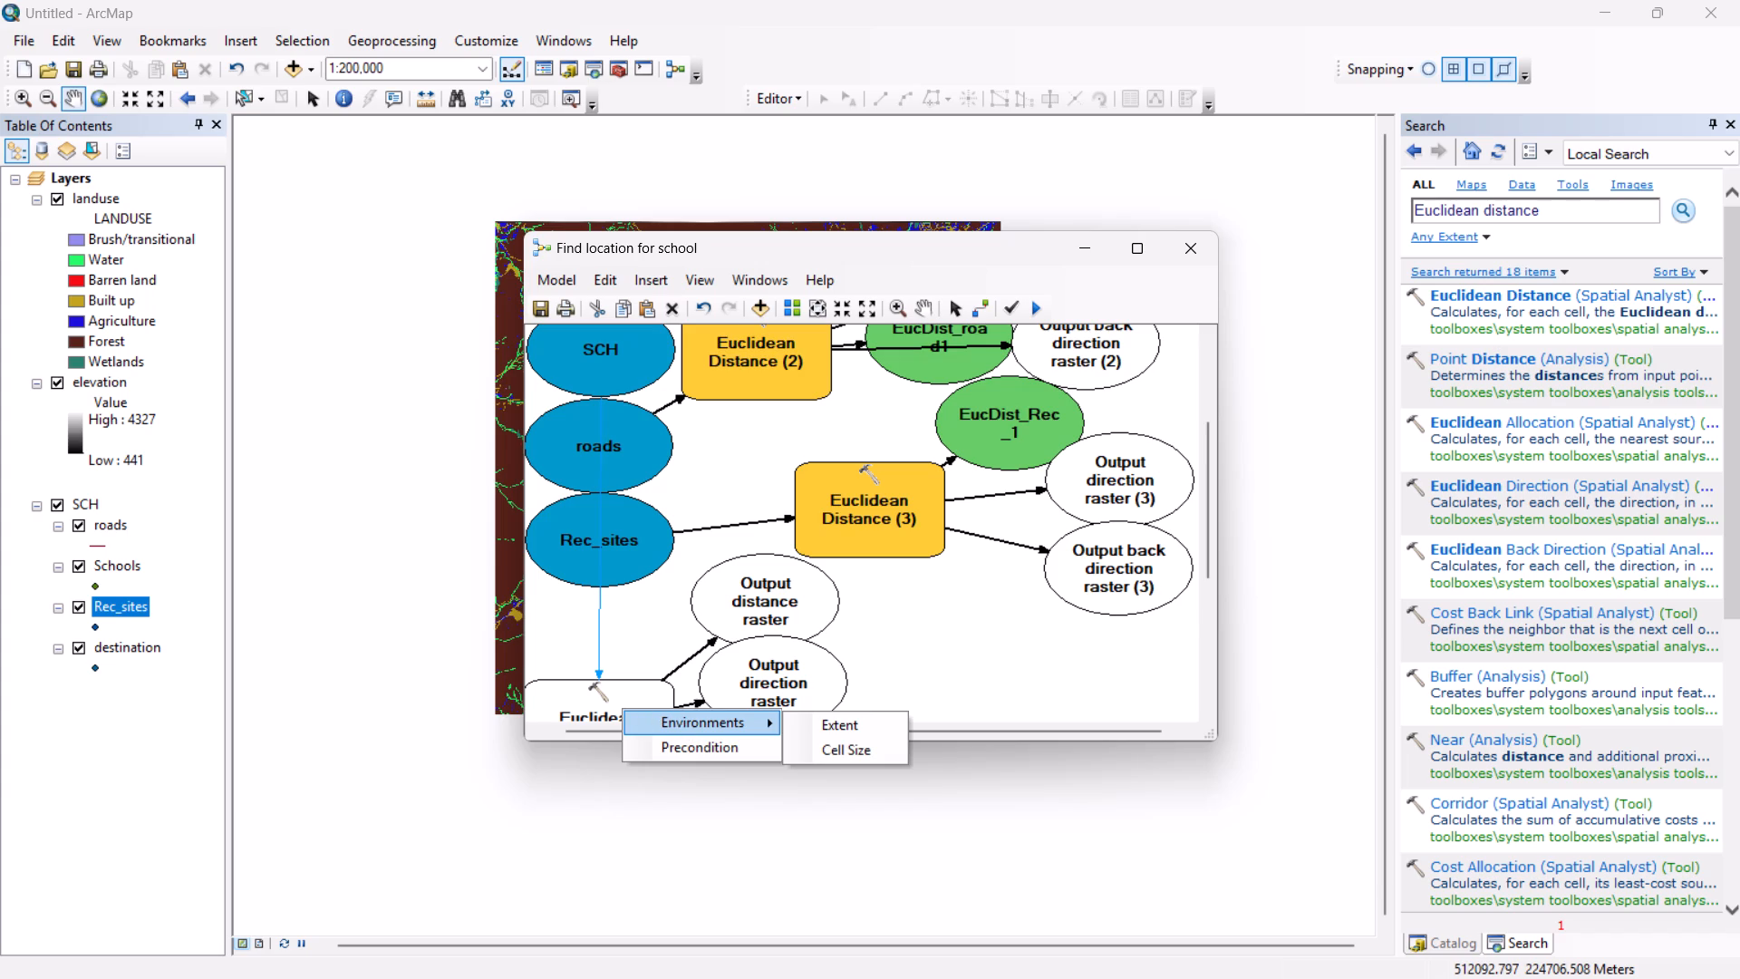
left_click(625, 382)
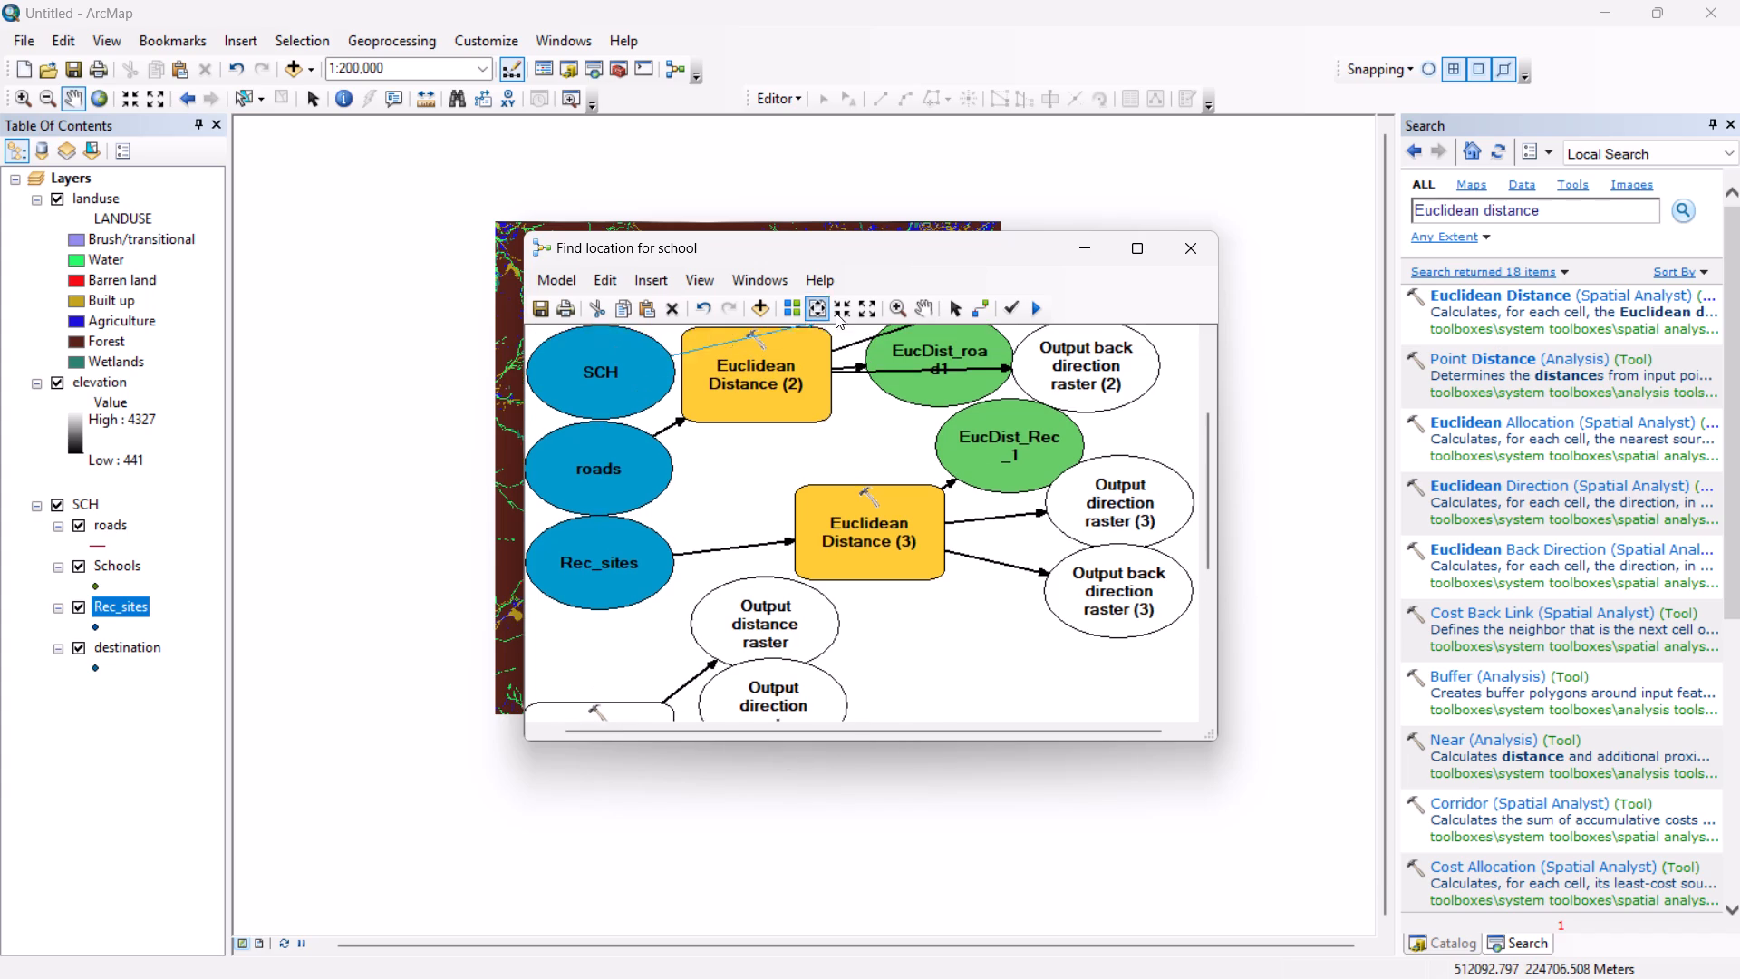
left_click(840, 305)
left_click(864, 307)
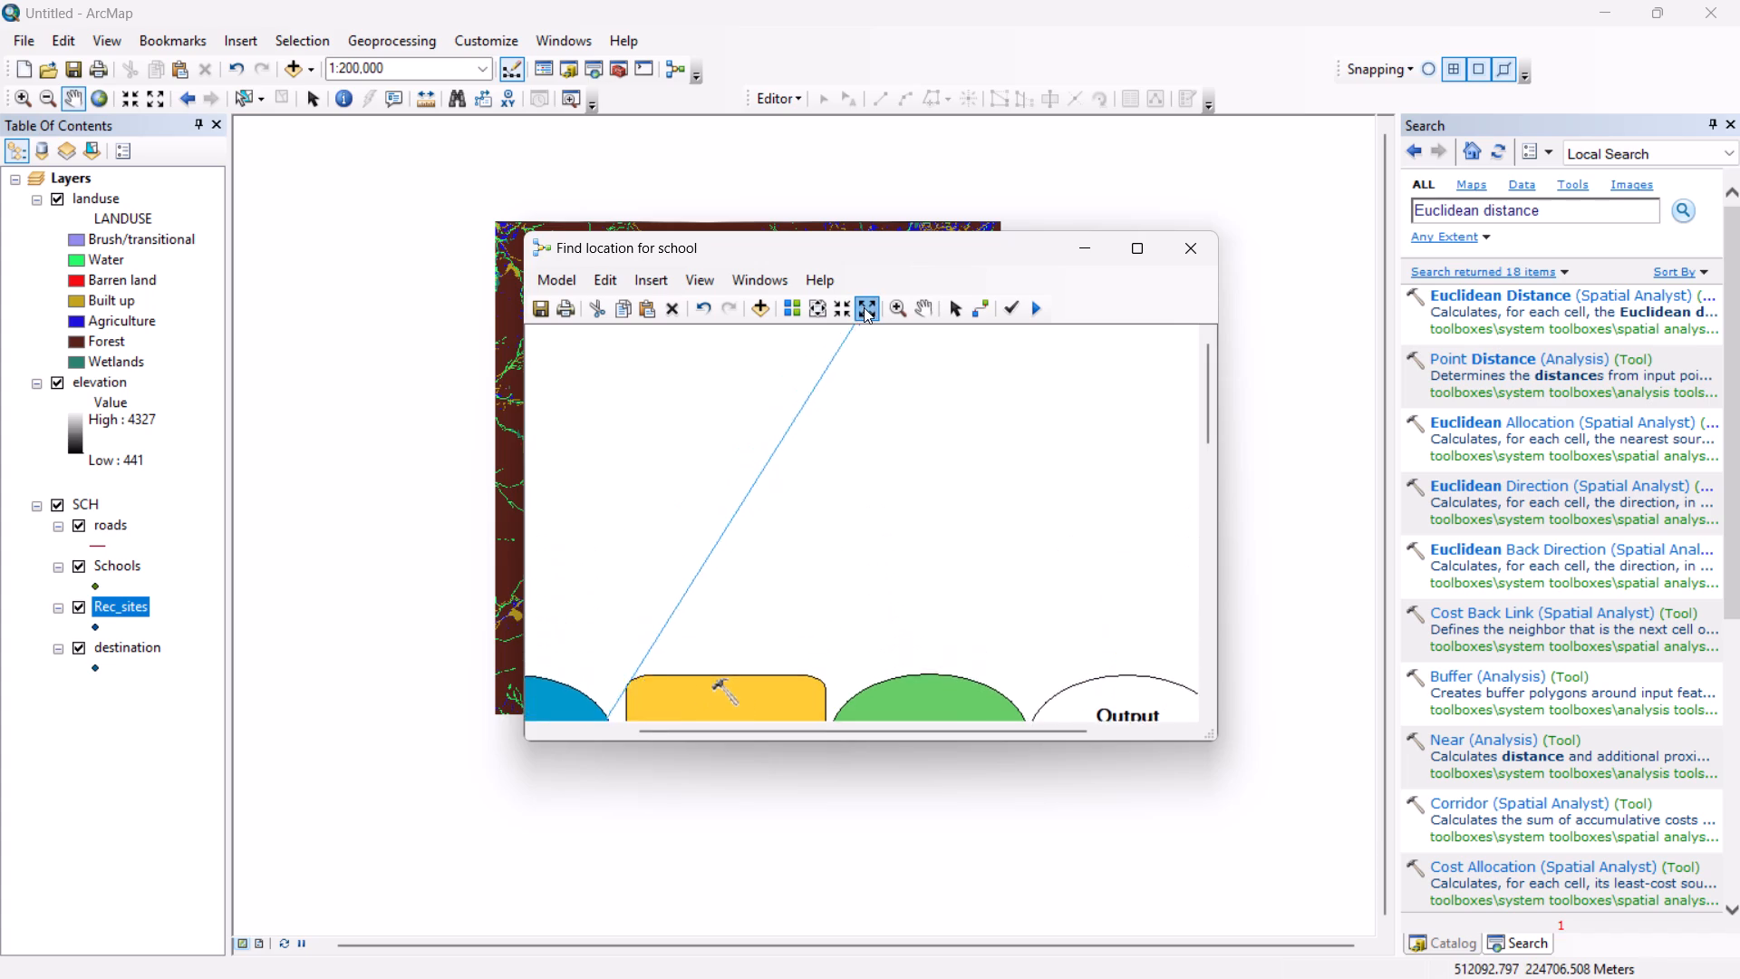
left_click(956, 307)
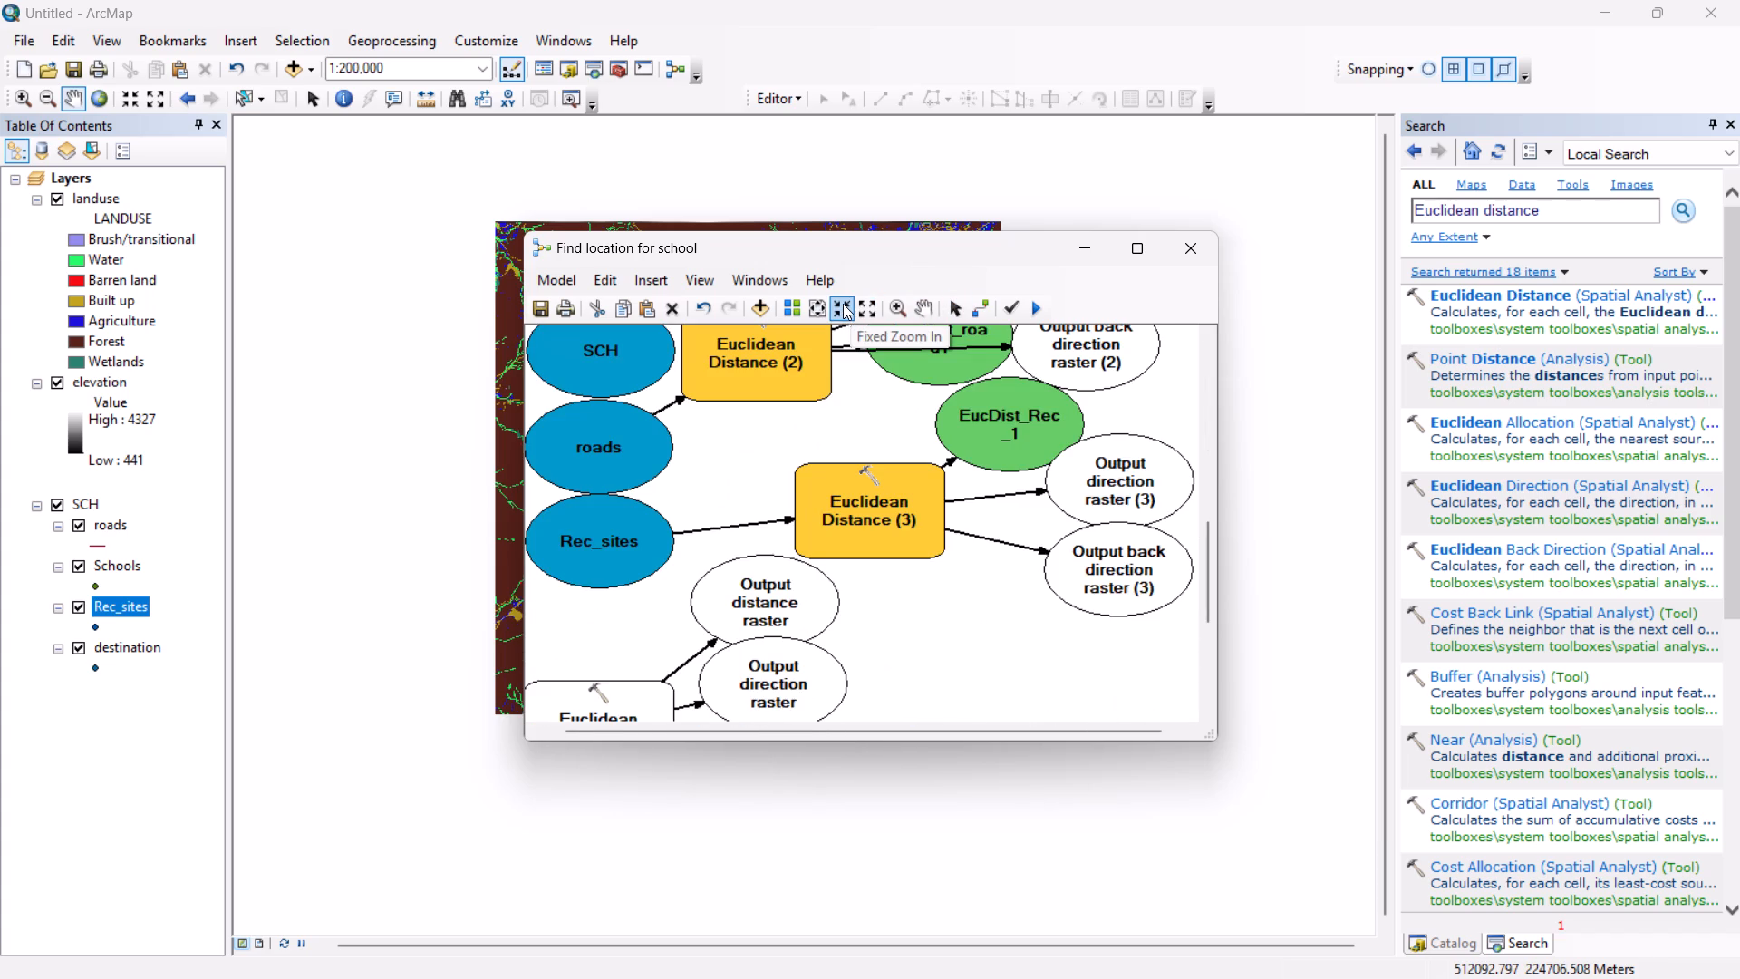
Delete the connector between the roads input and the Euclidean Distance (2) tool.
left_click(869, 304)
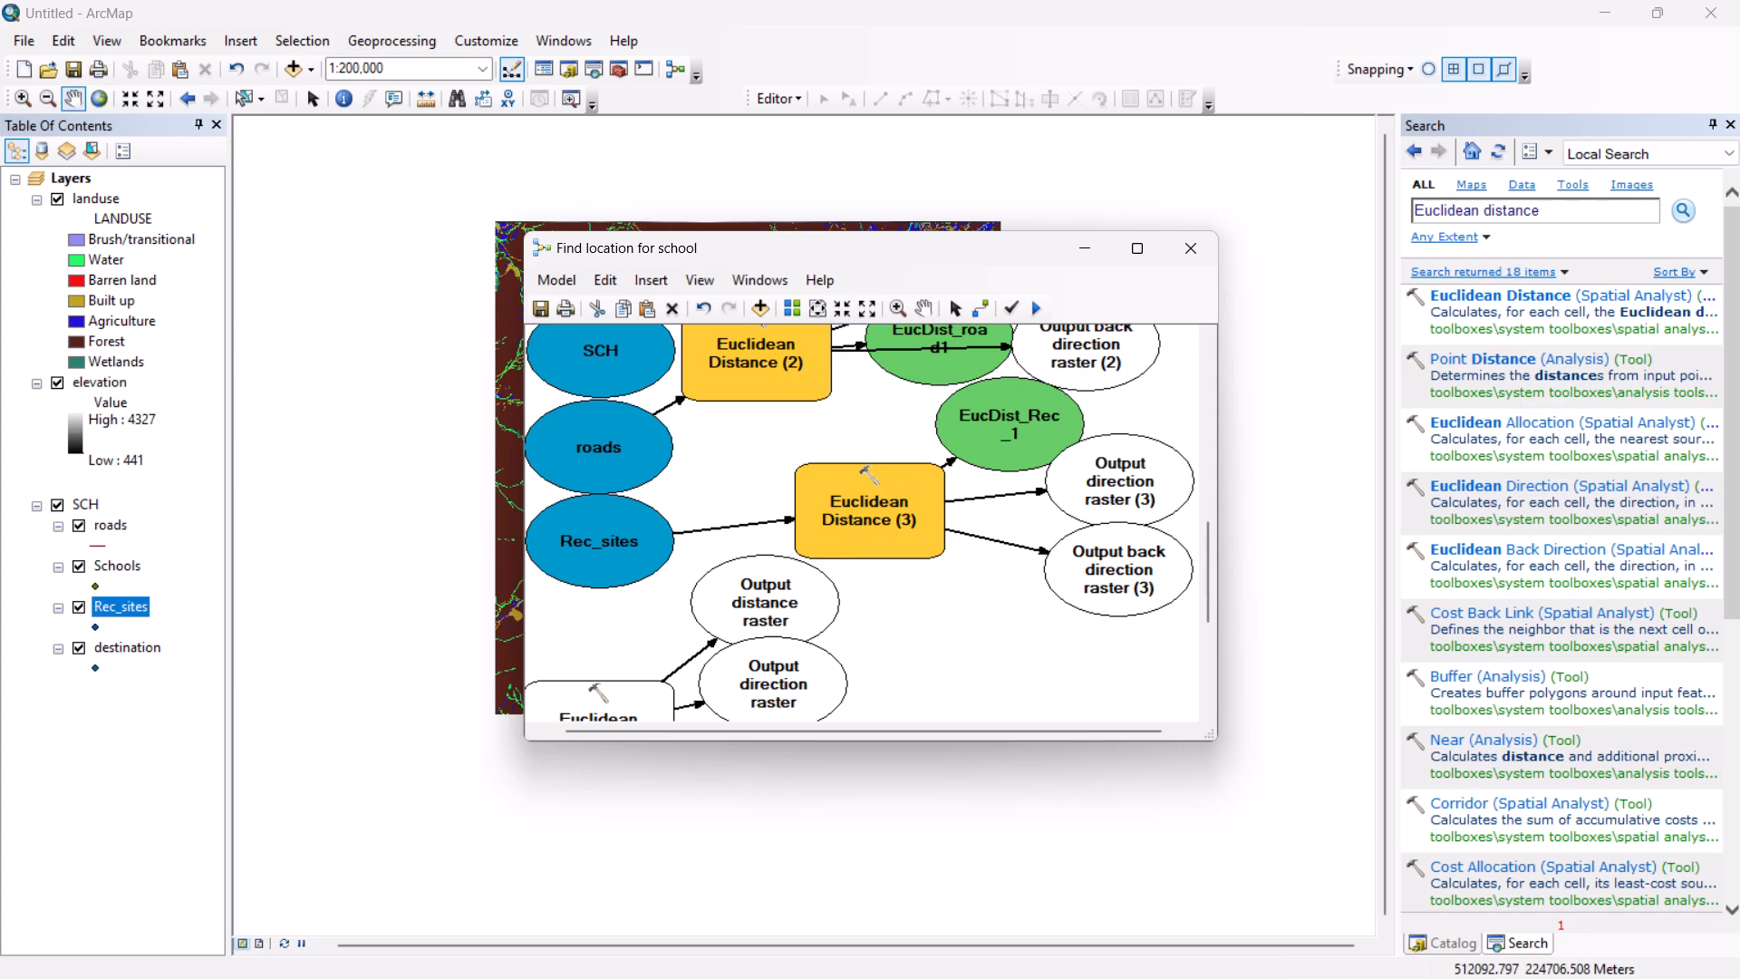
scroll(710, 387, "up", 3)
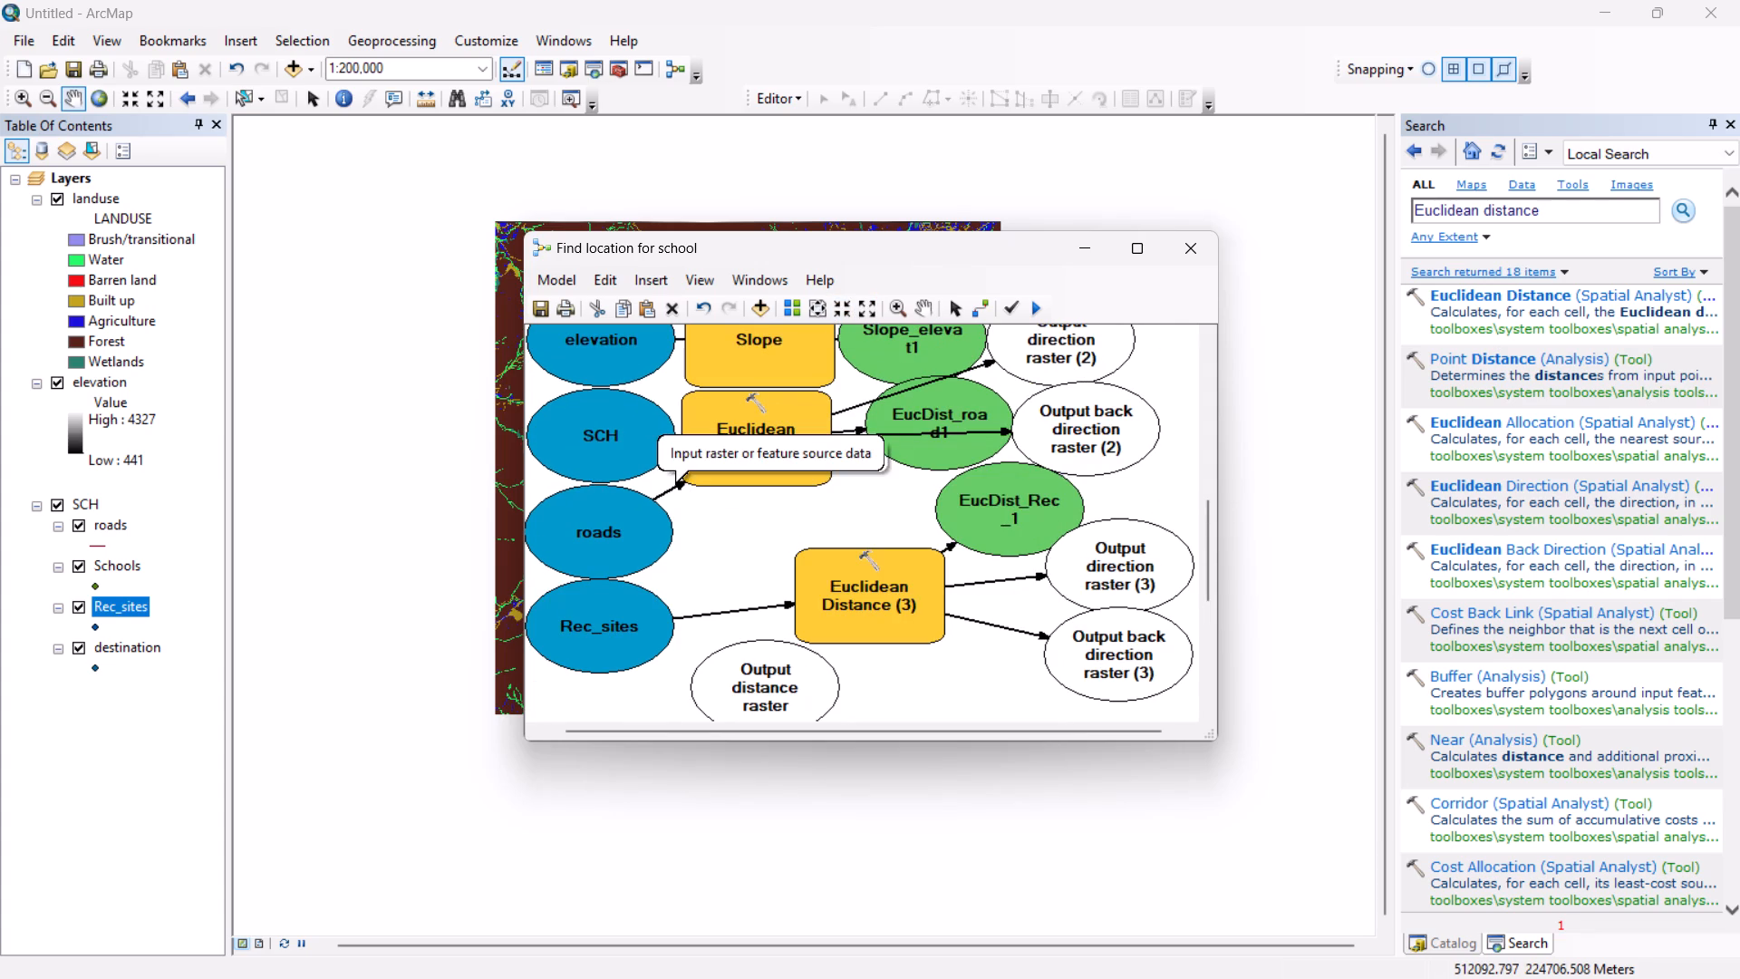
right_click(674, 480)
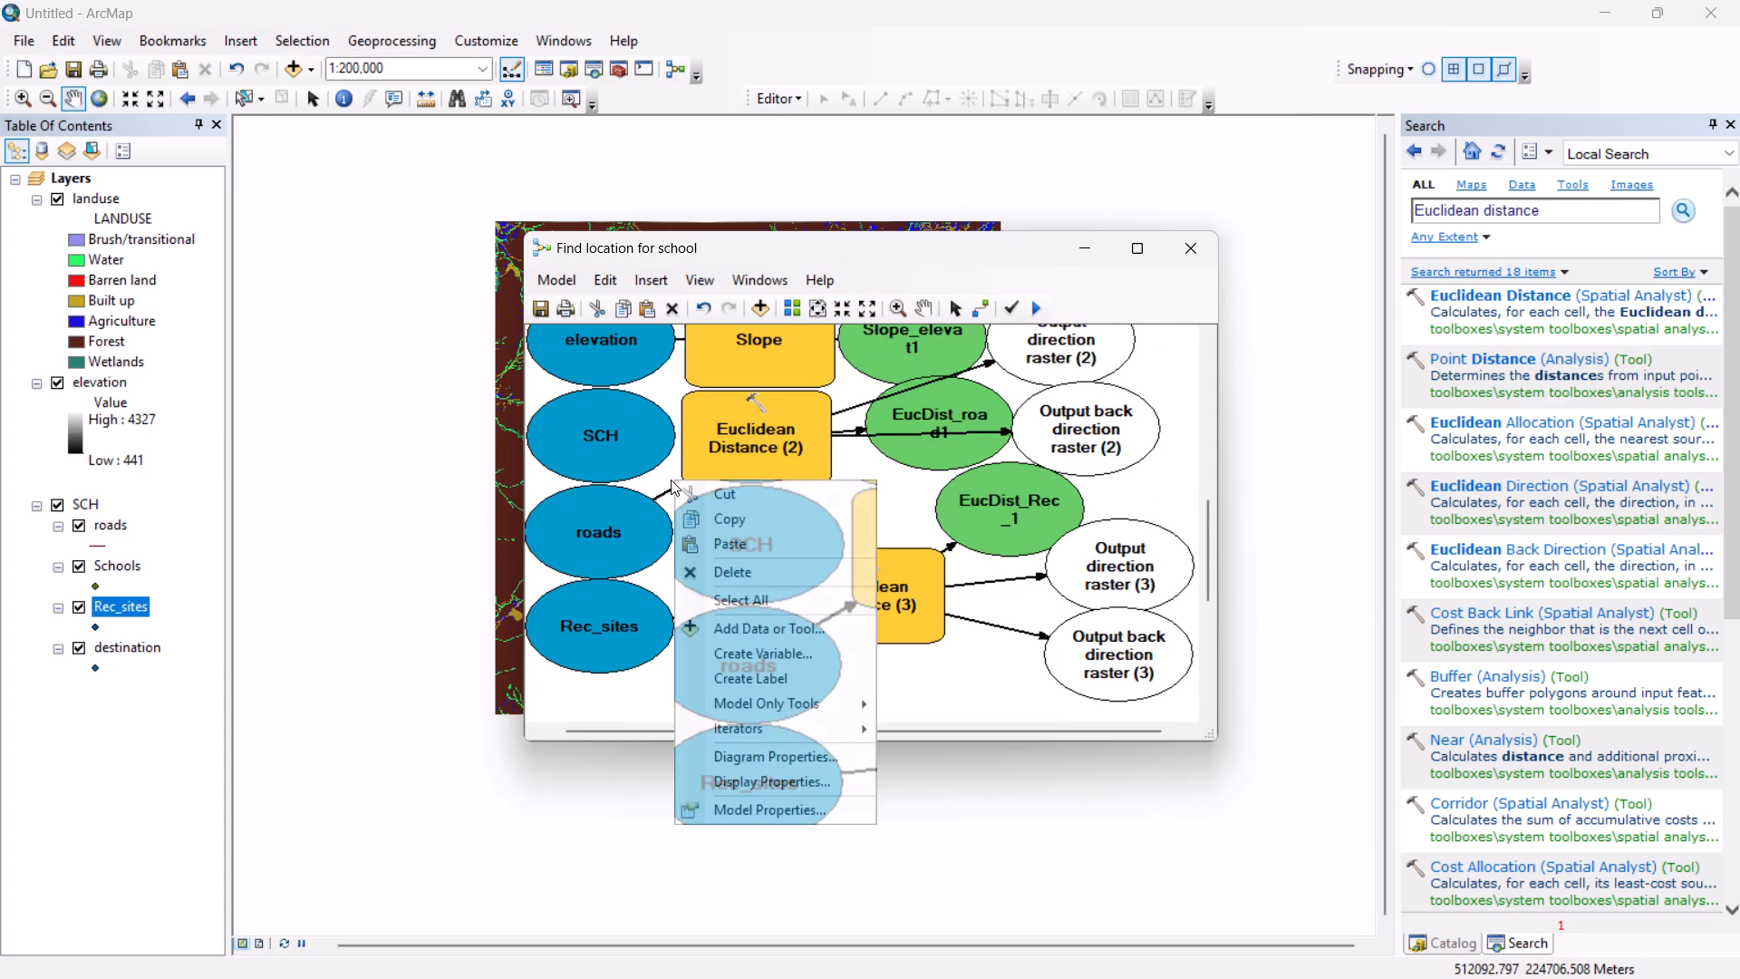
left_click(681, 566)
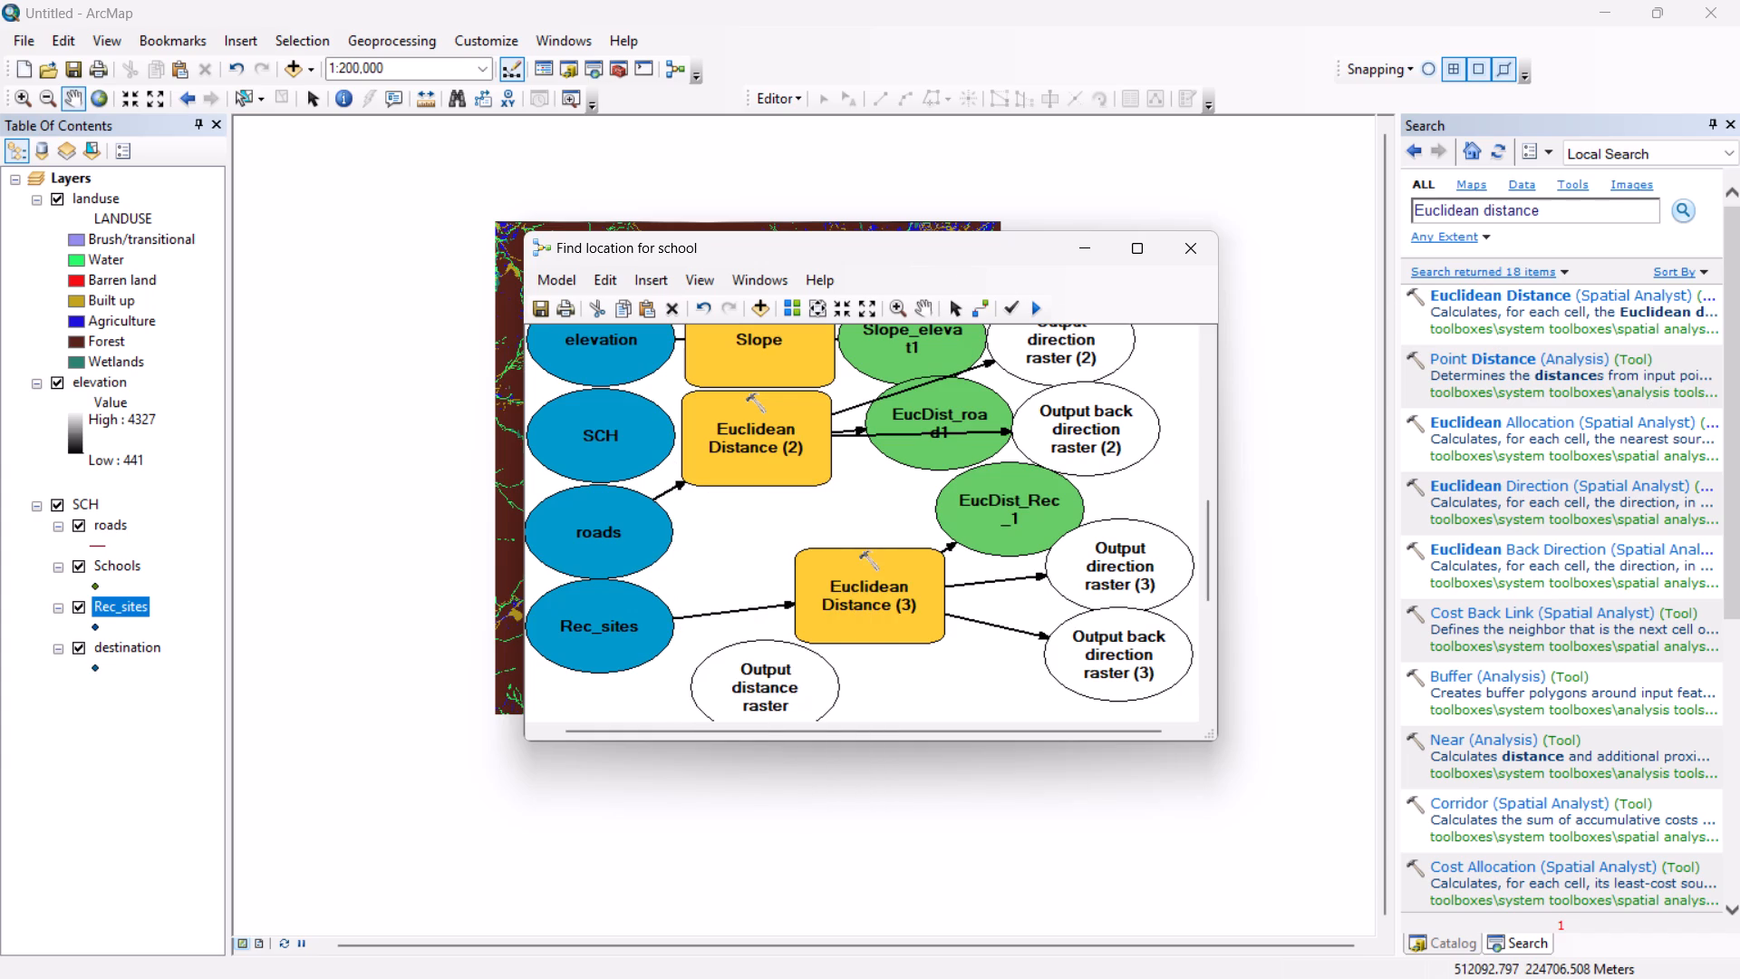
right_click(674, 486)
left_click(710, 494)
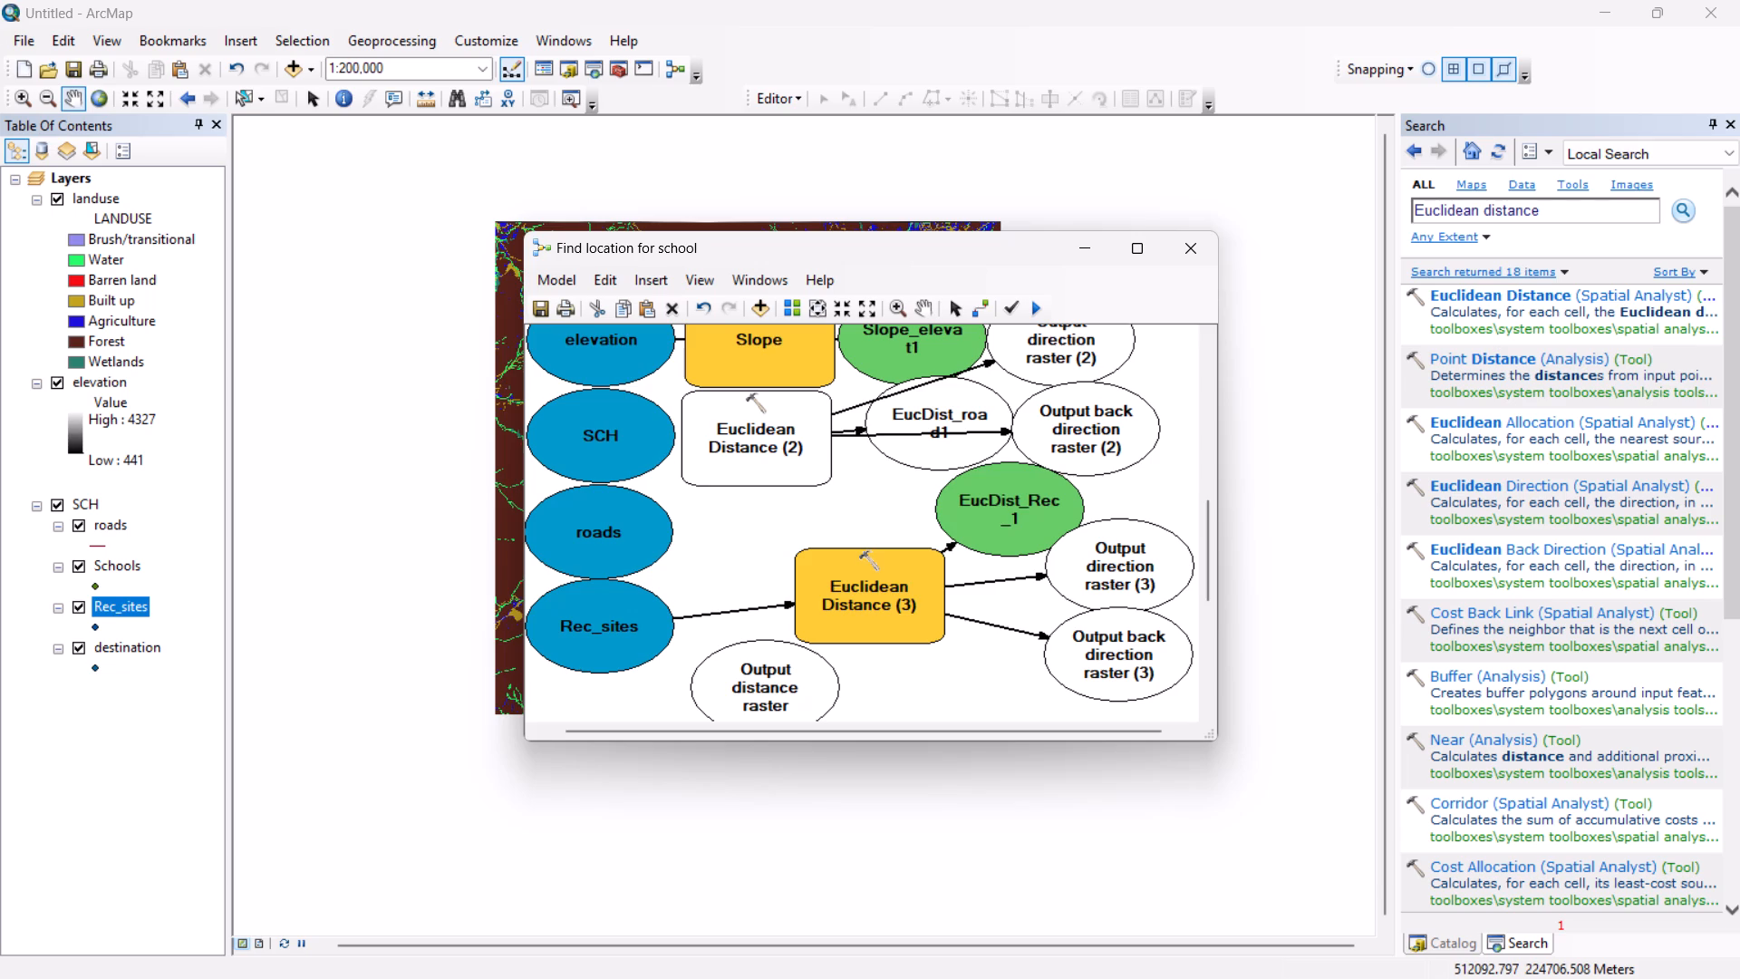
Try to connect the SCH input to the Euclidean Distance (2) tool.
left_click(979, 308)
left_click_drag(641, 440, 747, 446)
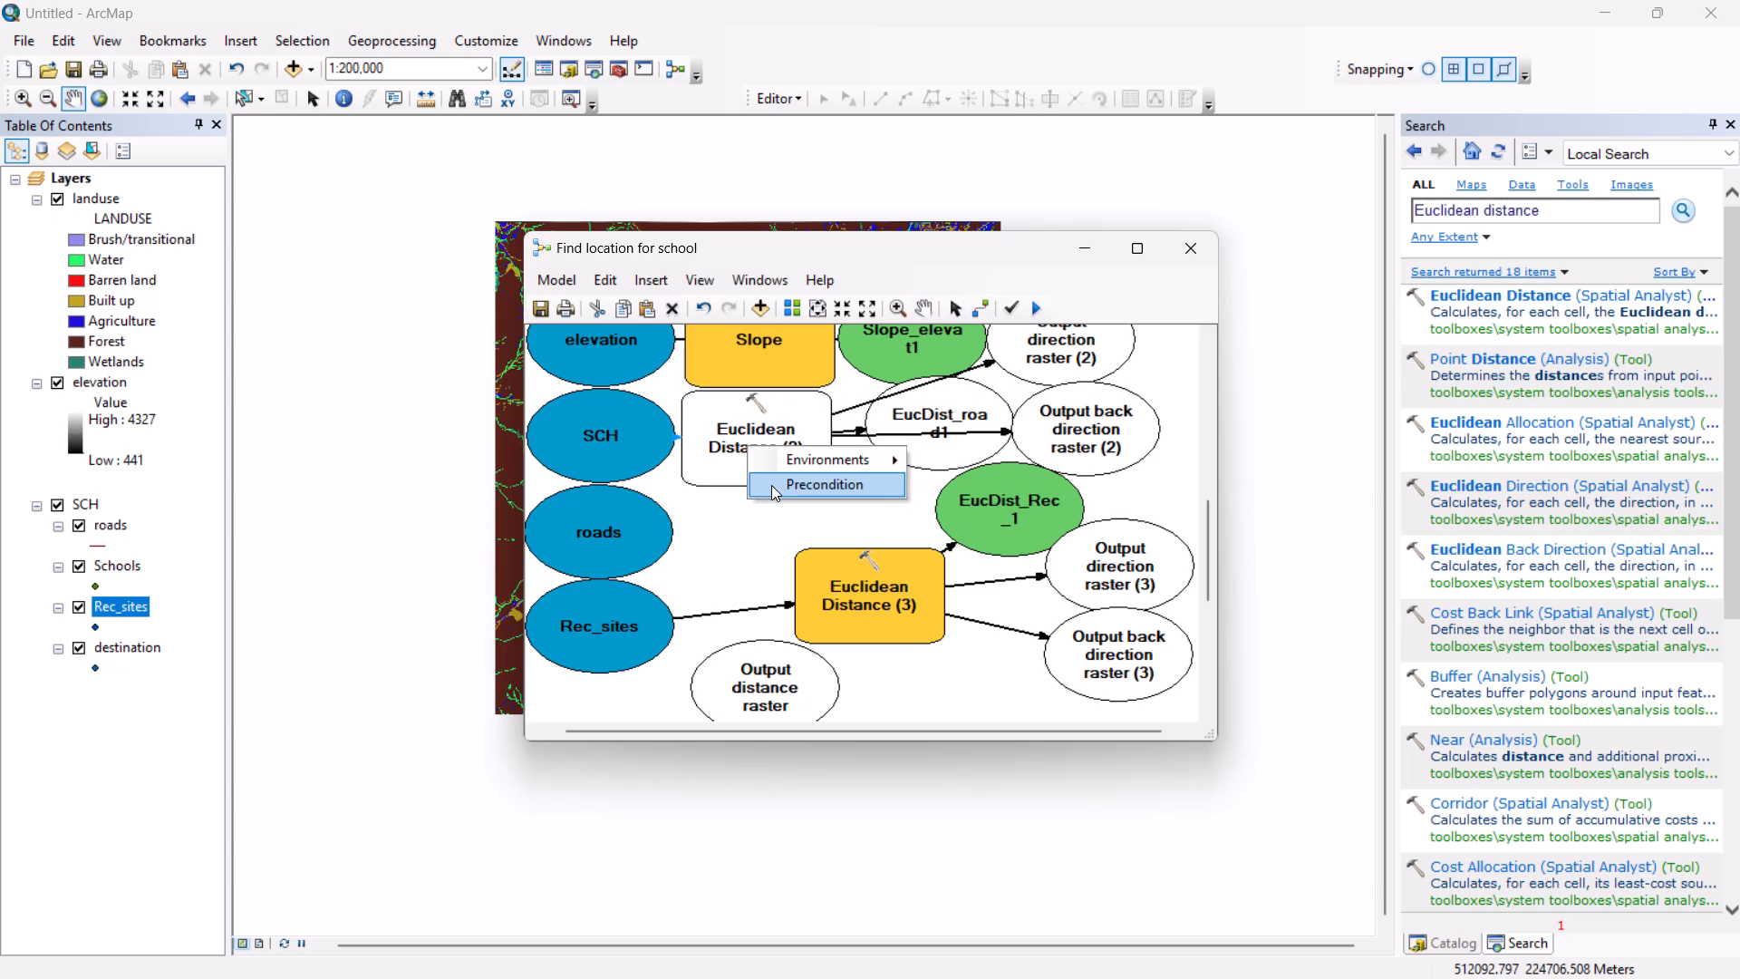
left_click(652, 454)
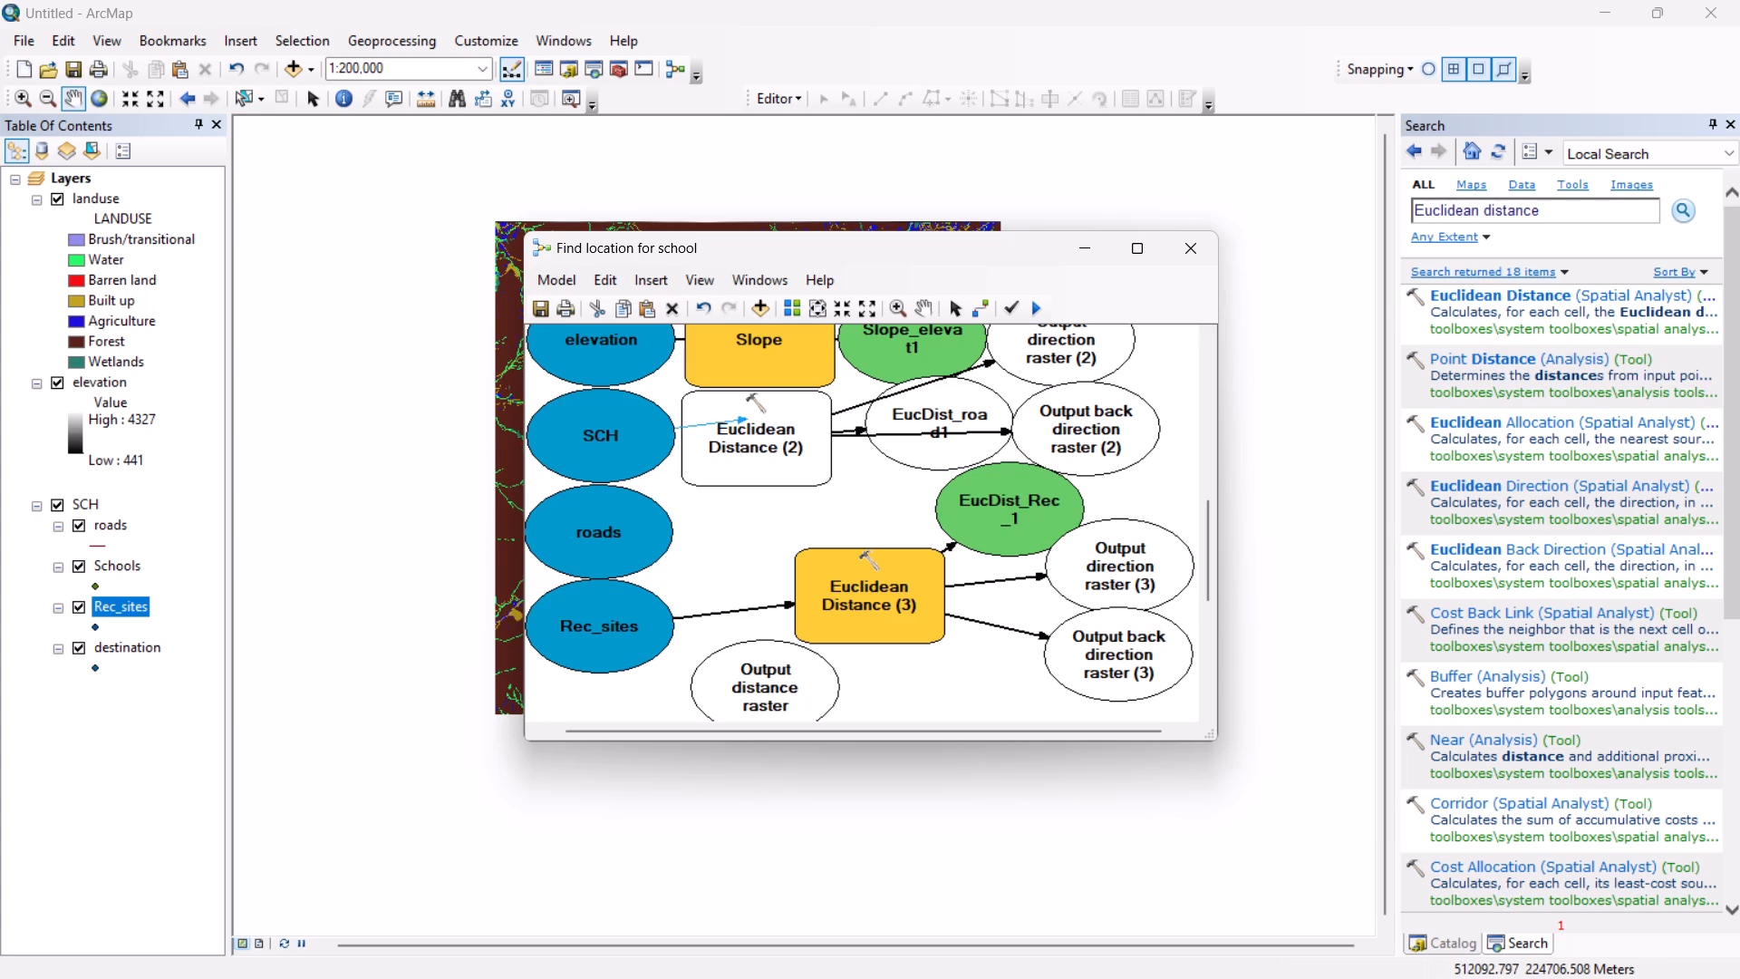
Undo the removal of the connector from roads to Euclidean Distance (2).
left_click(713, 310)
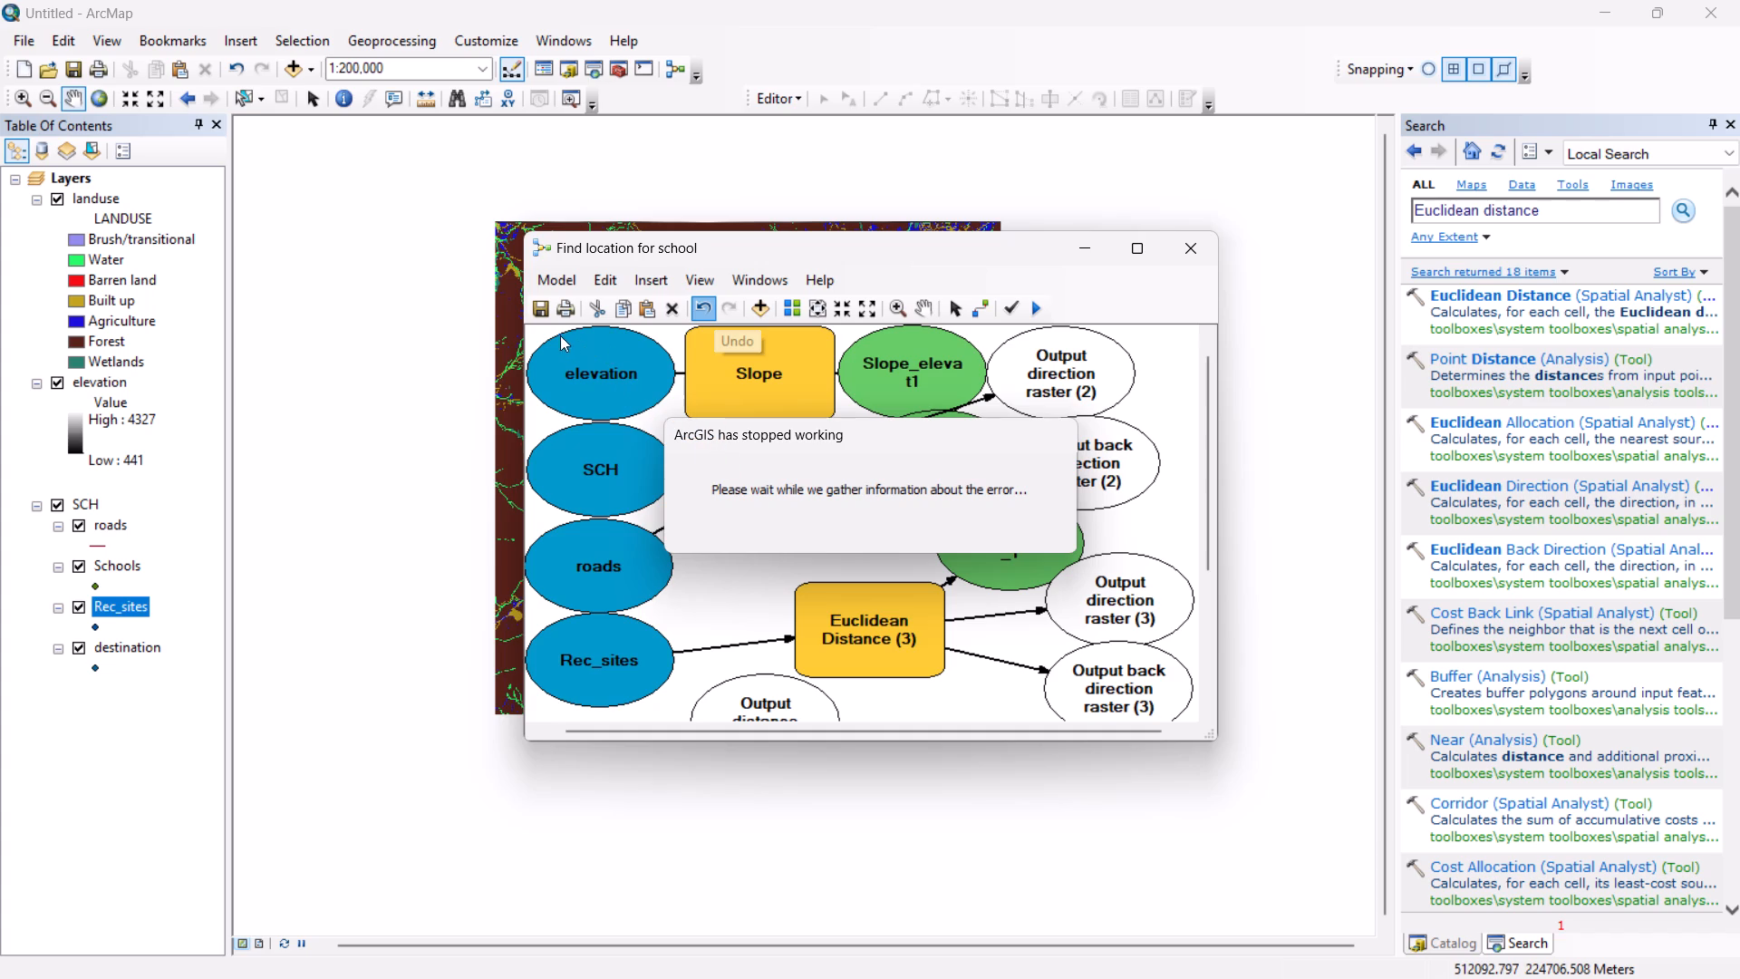
Dismiss the ArcGIS Desktop error report without sending it.
left_click(864, 478)
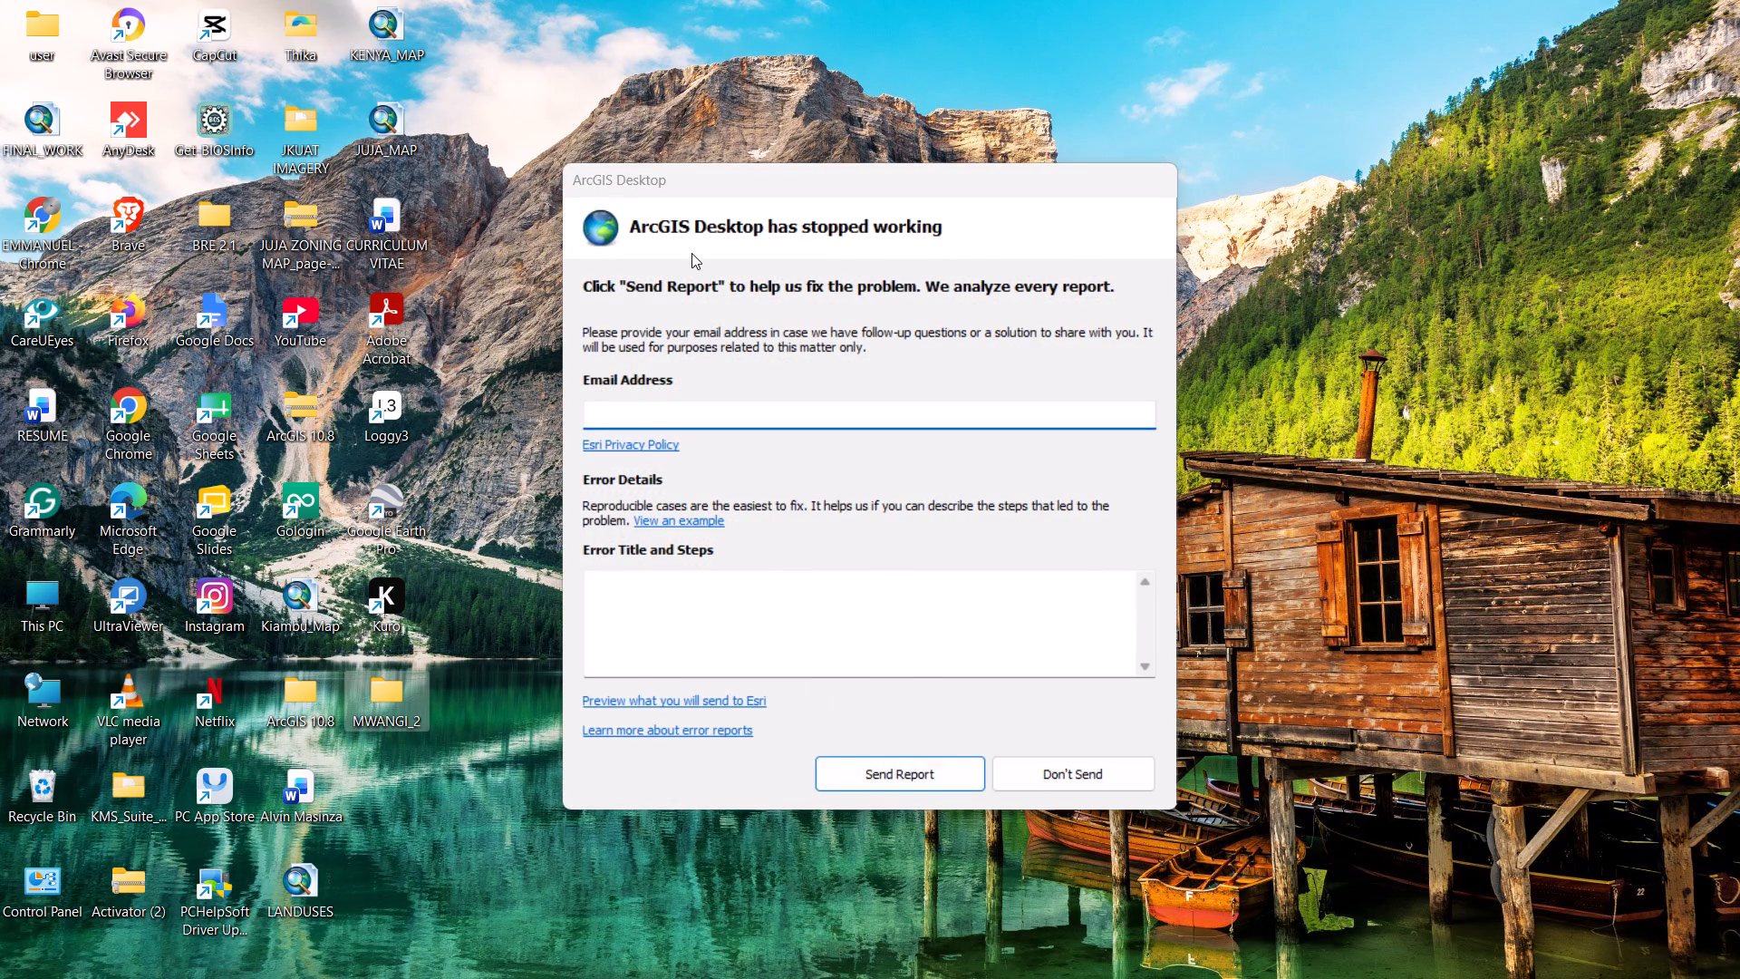
left_click(1325, 369)
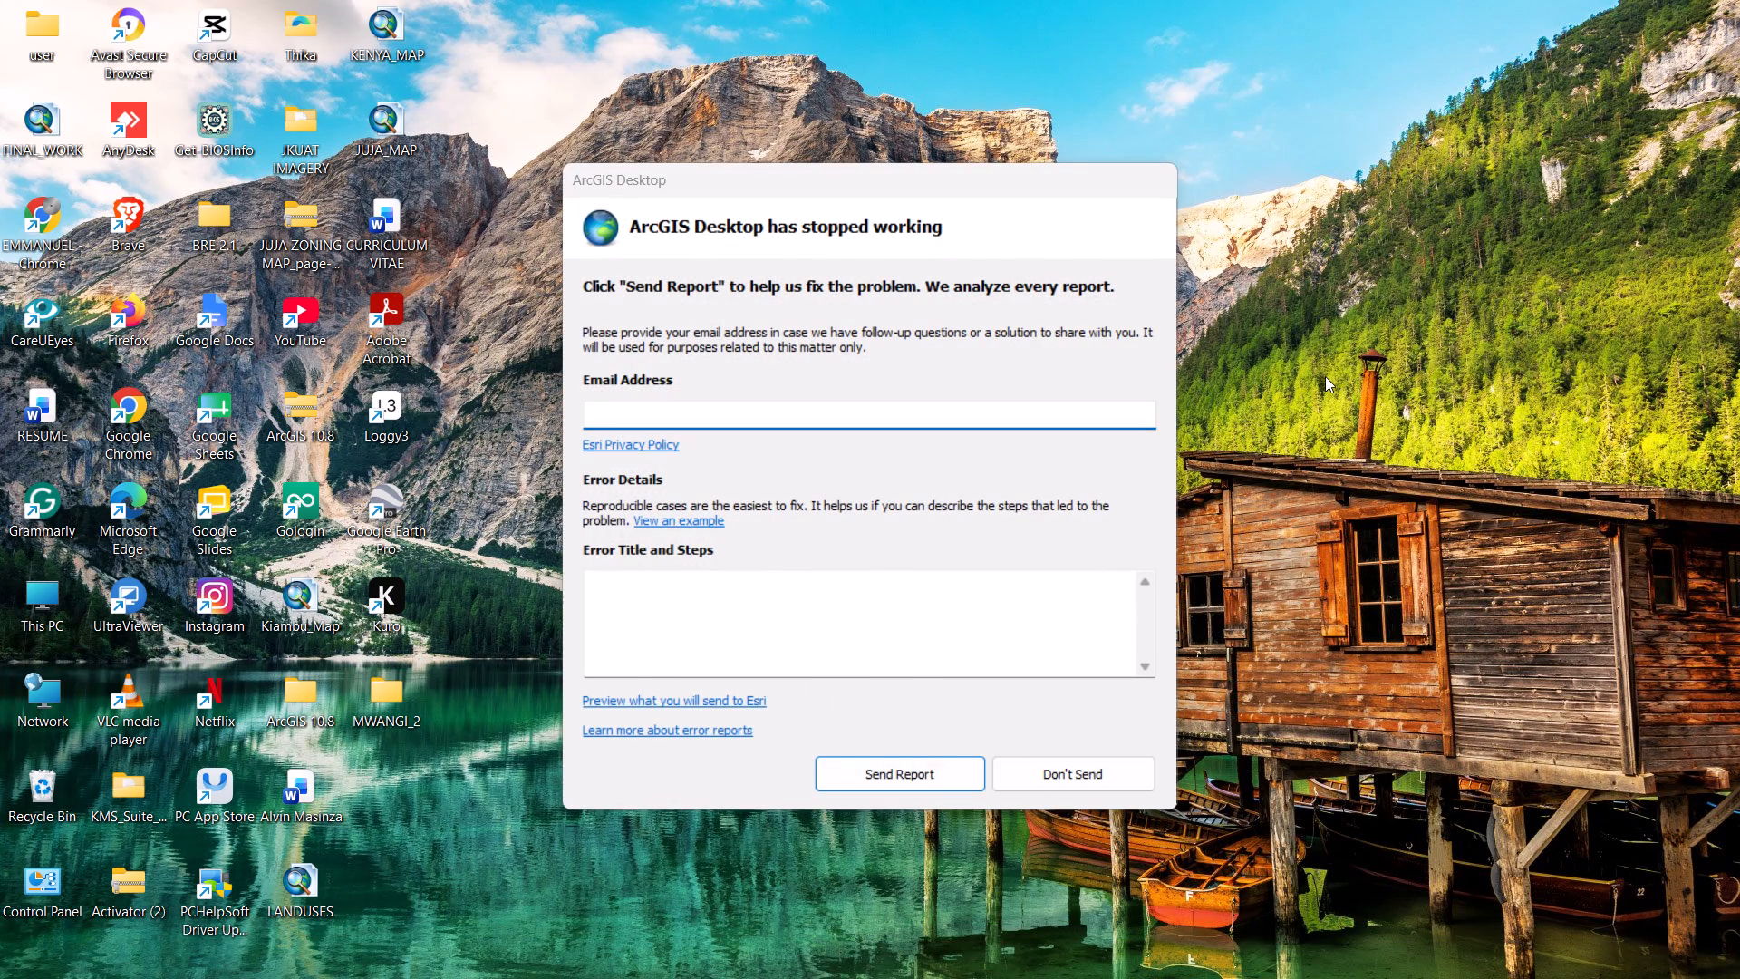
left_click(1218, 786)
left_click(1132, 777)
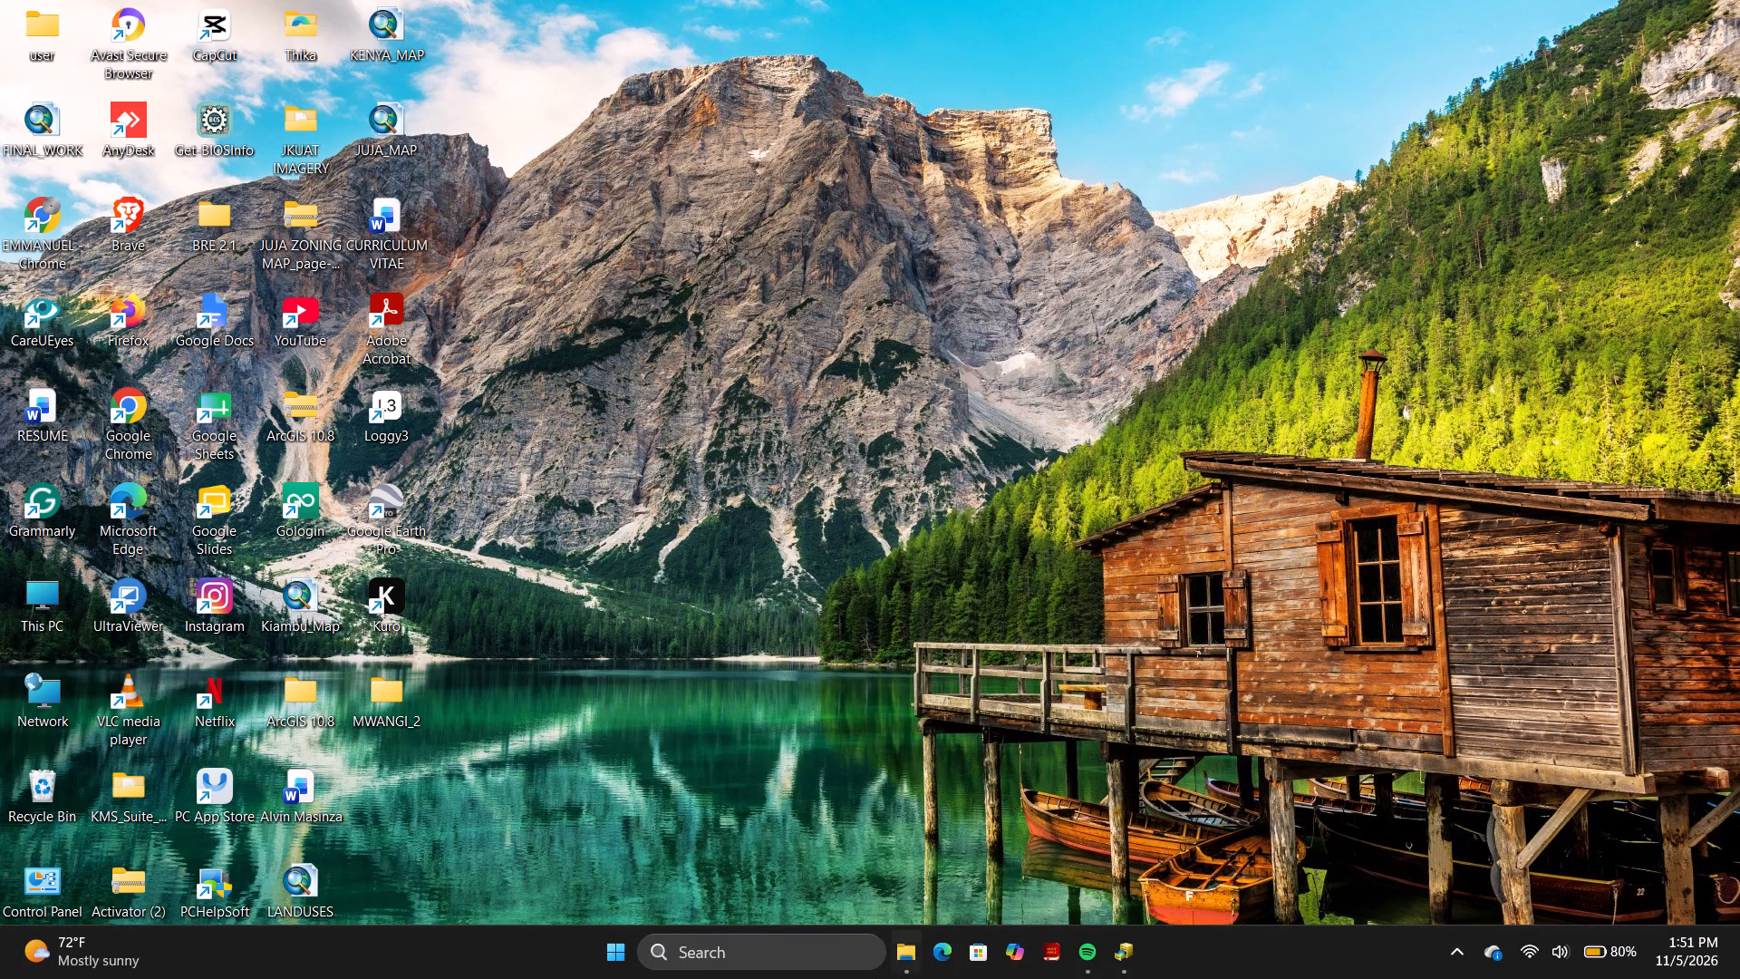
Relaunch ArcMap 10.8 and start a new Blank Map with the default geodatabase.
left_click(788, 953)
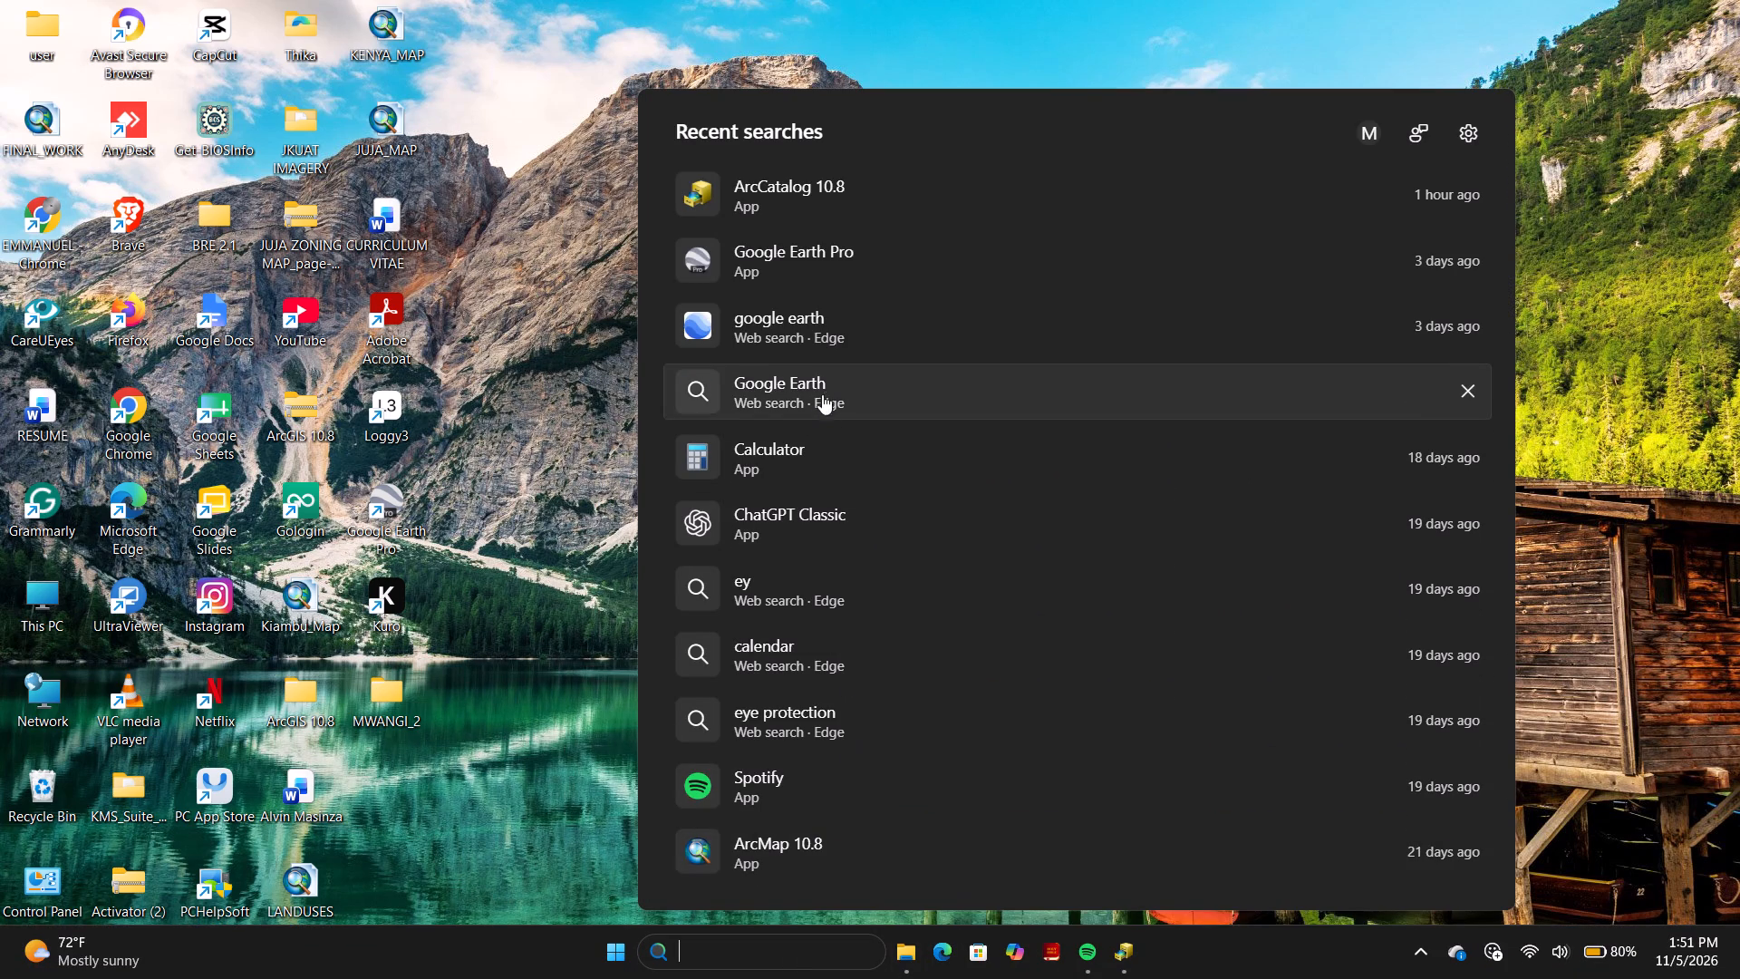
left_click(800, 834)
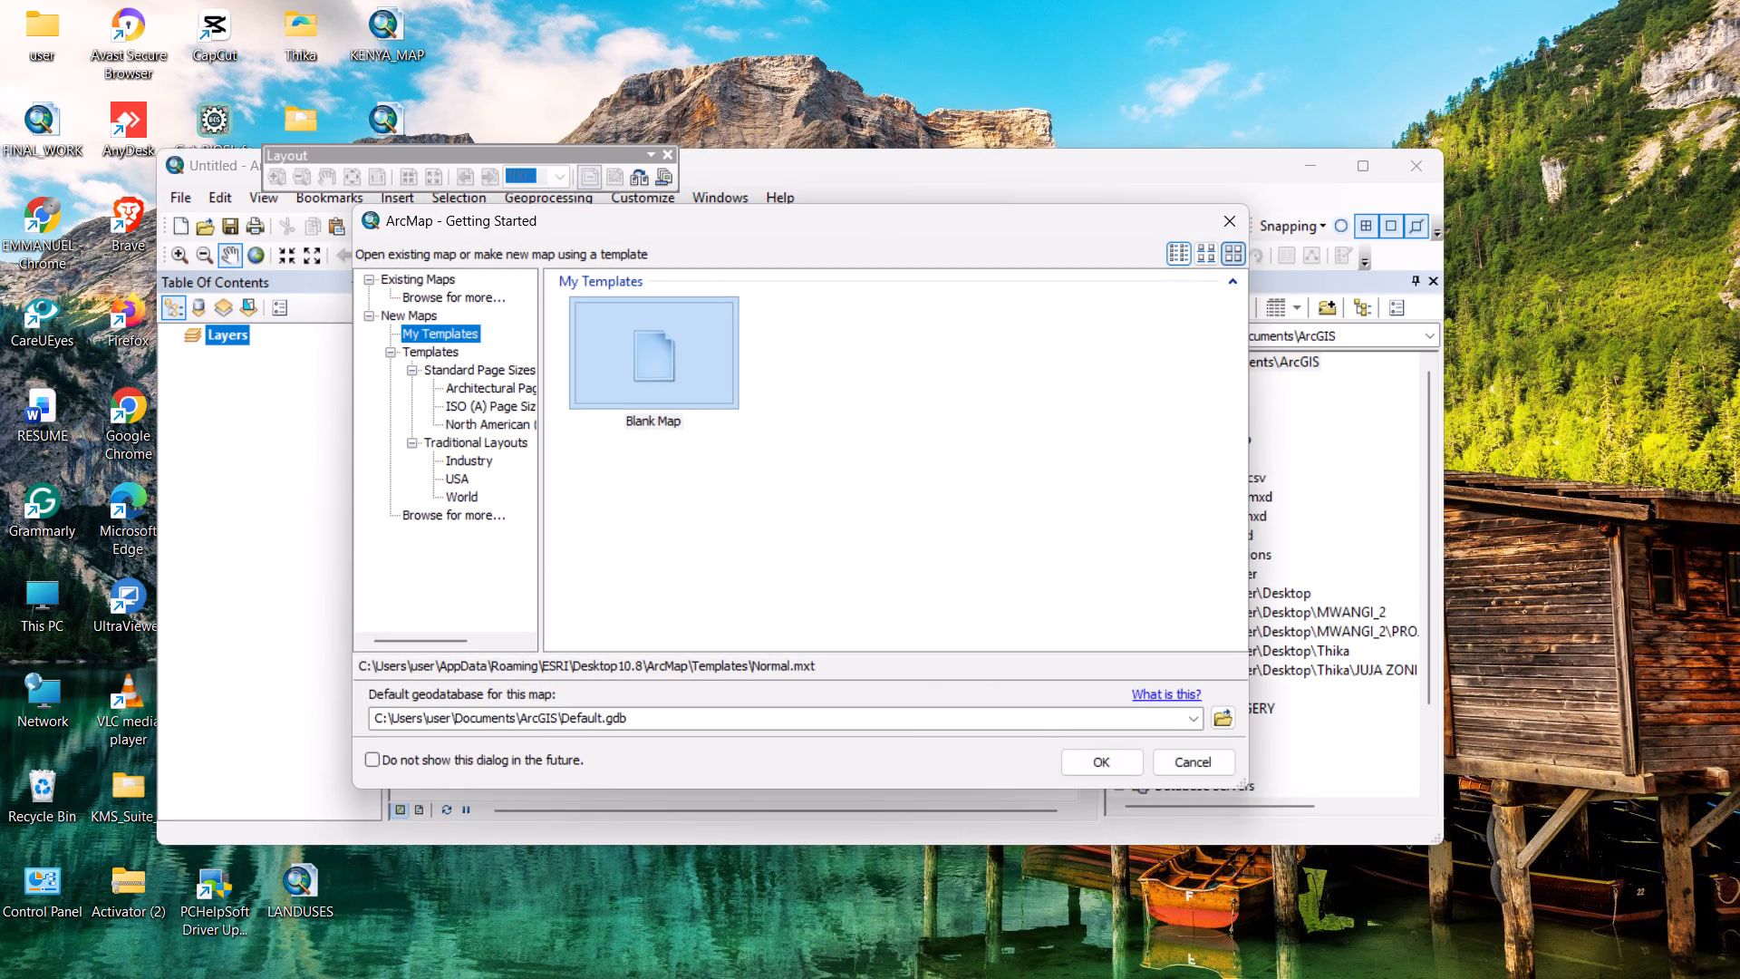
left_click(1117, 761)
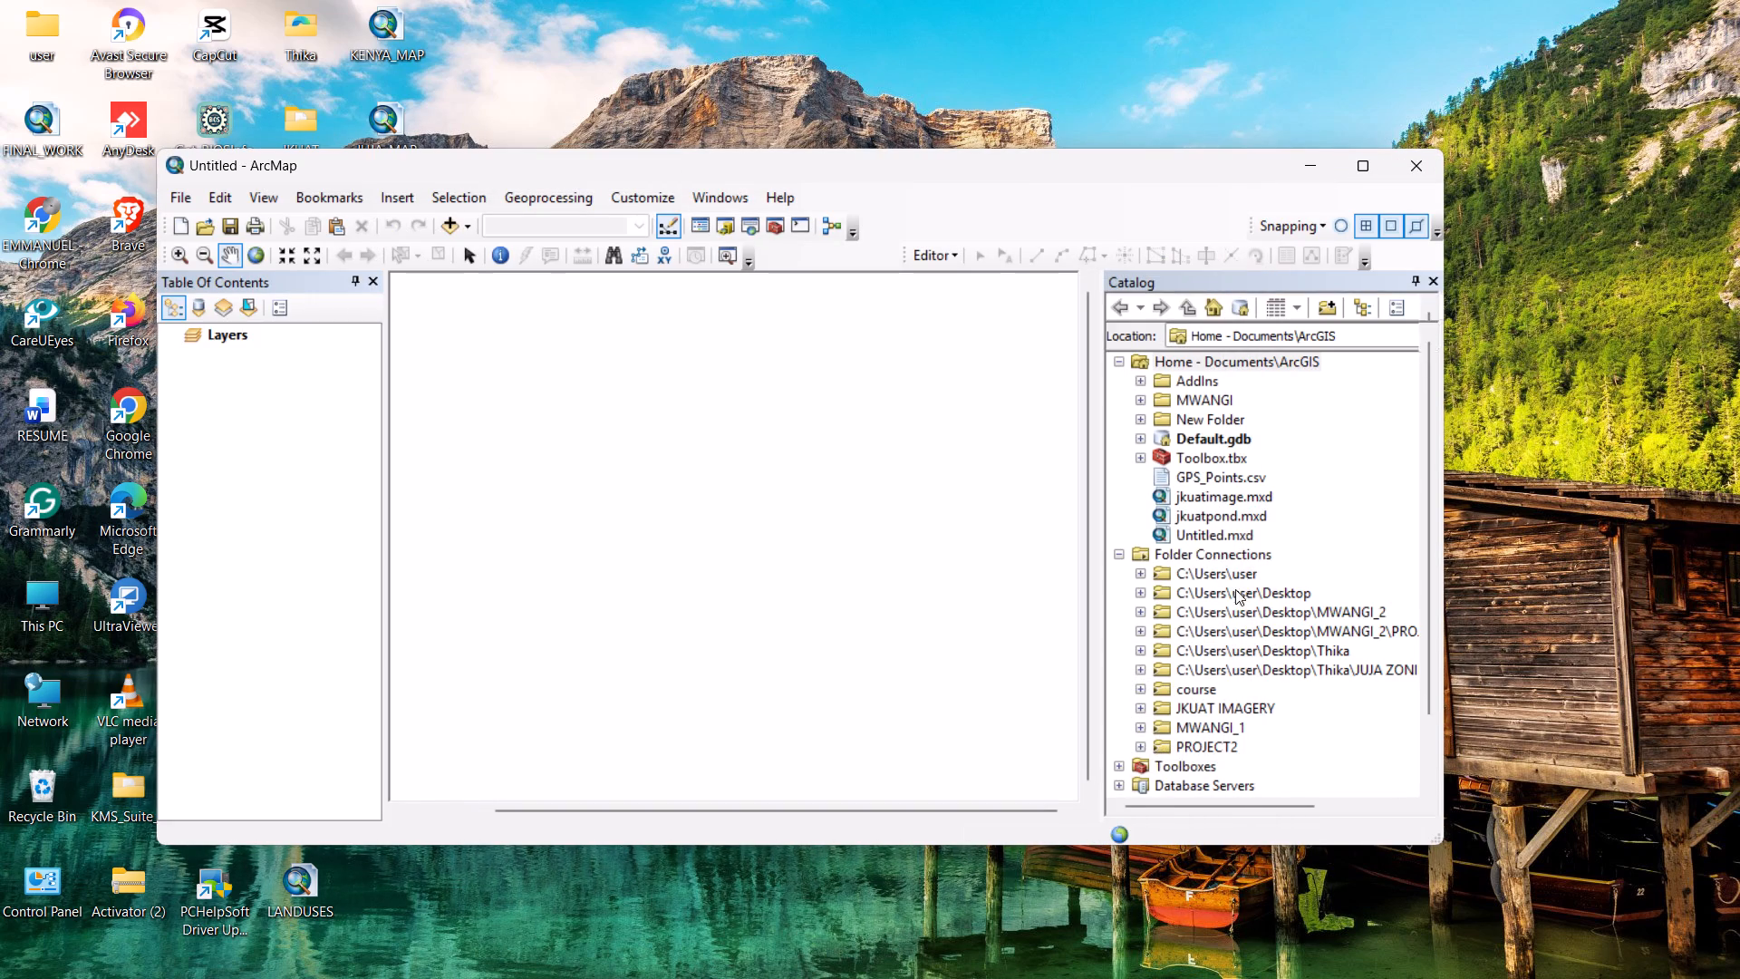
Expand the PROJECT2 folder connection and its SITE_ANALYSIS.tbx toolbox.
scroll(1191, 771, "down", 2)
left_click(1139, 646)
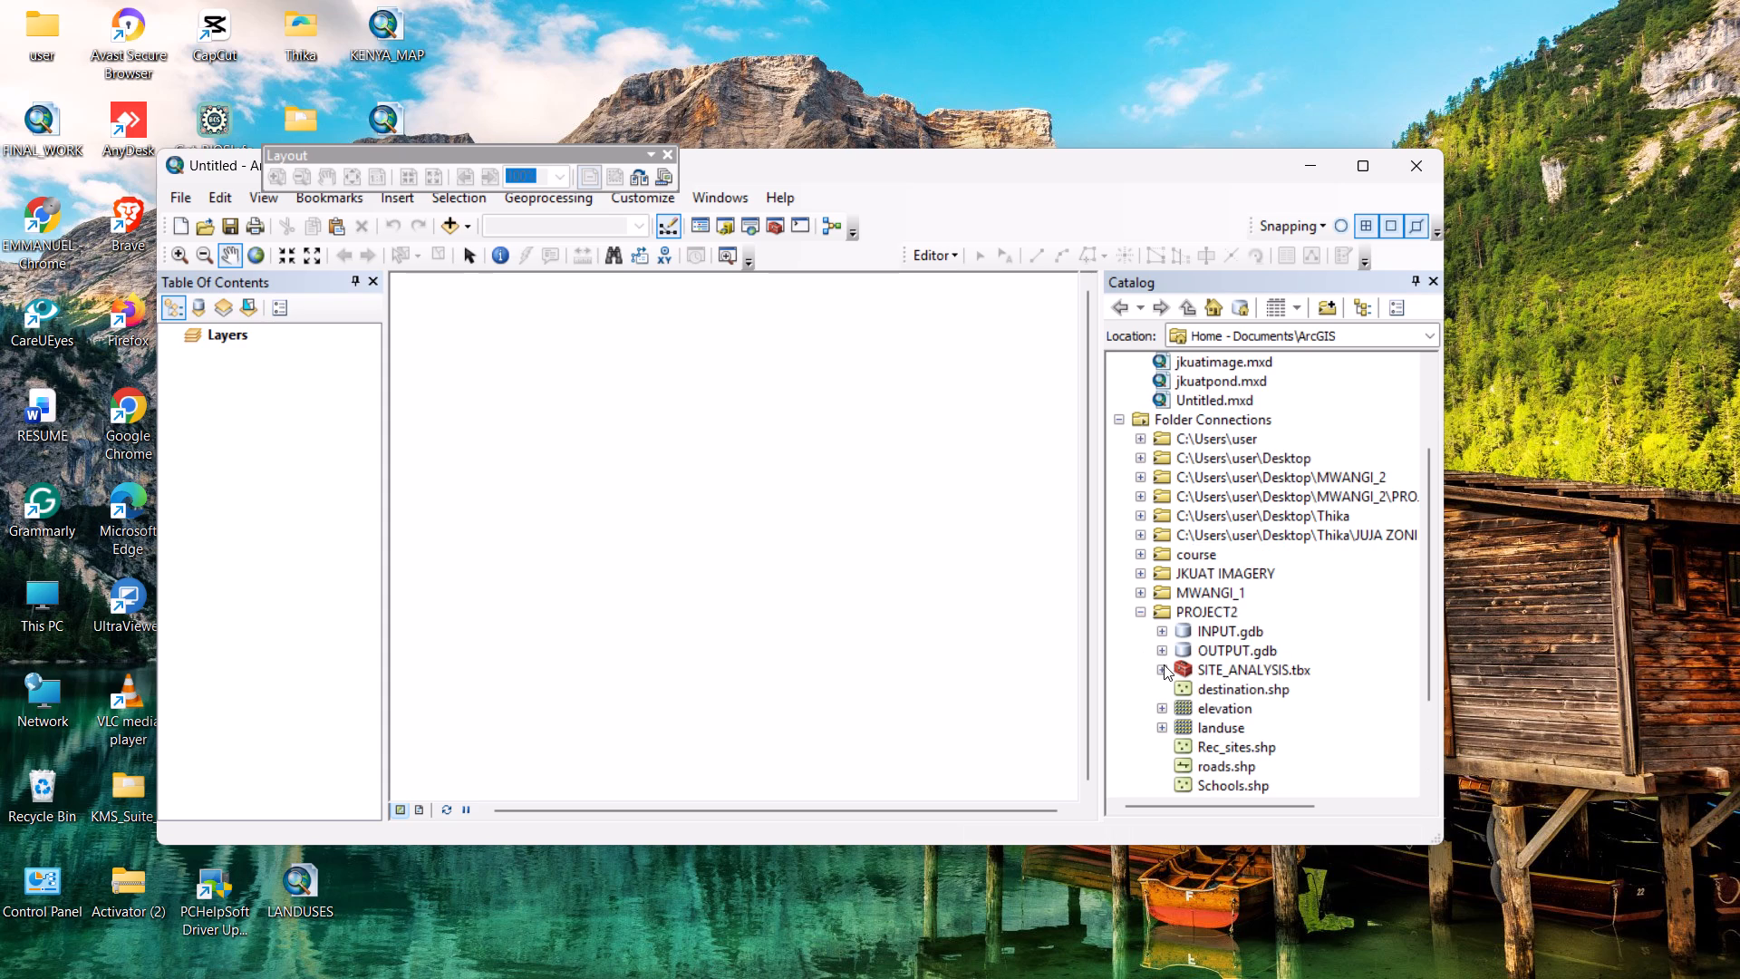
left_click(1164, 664)
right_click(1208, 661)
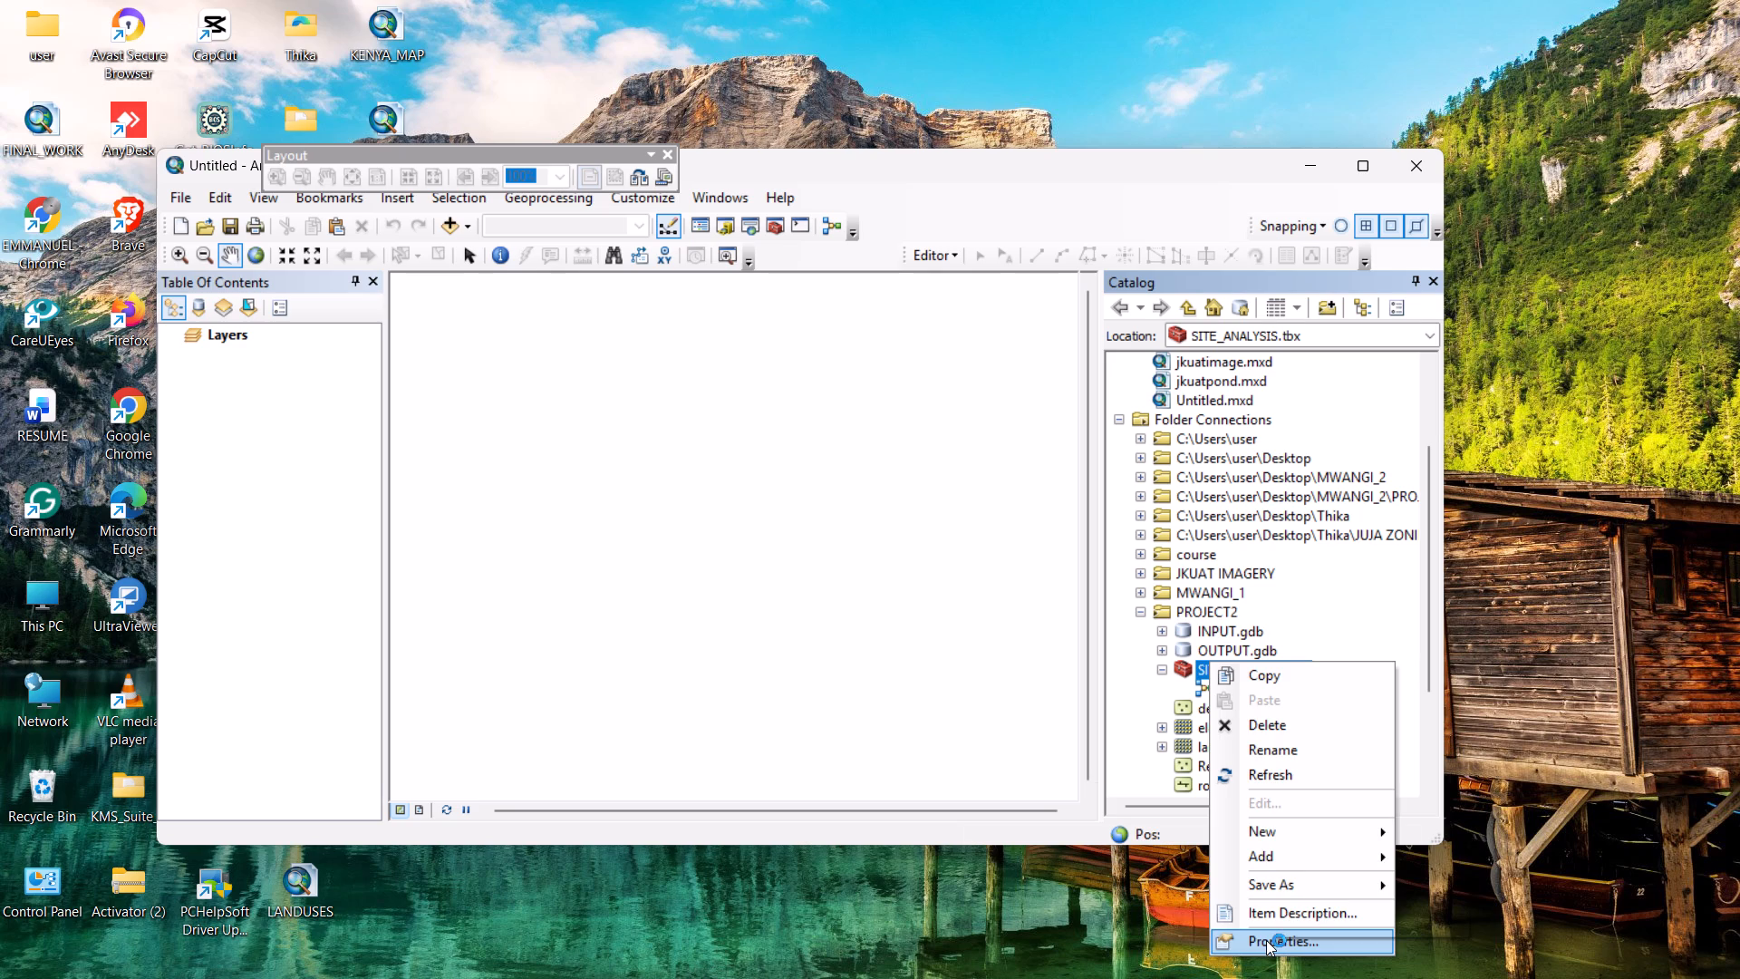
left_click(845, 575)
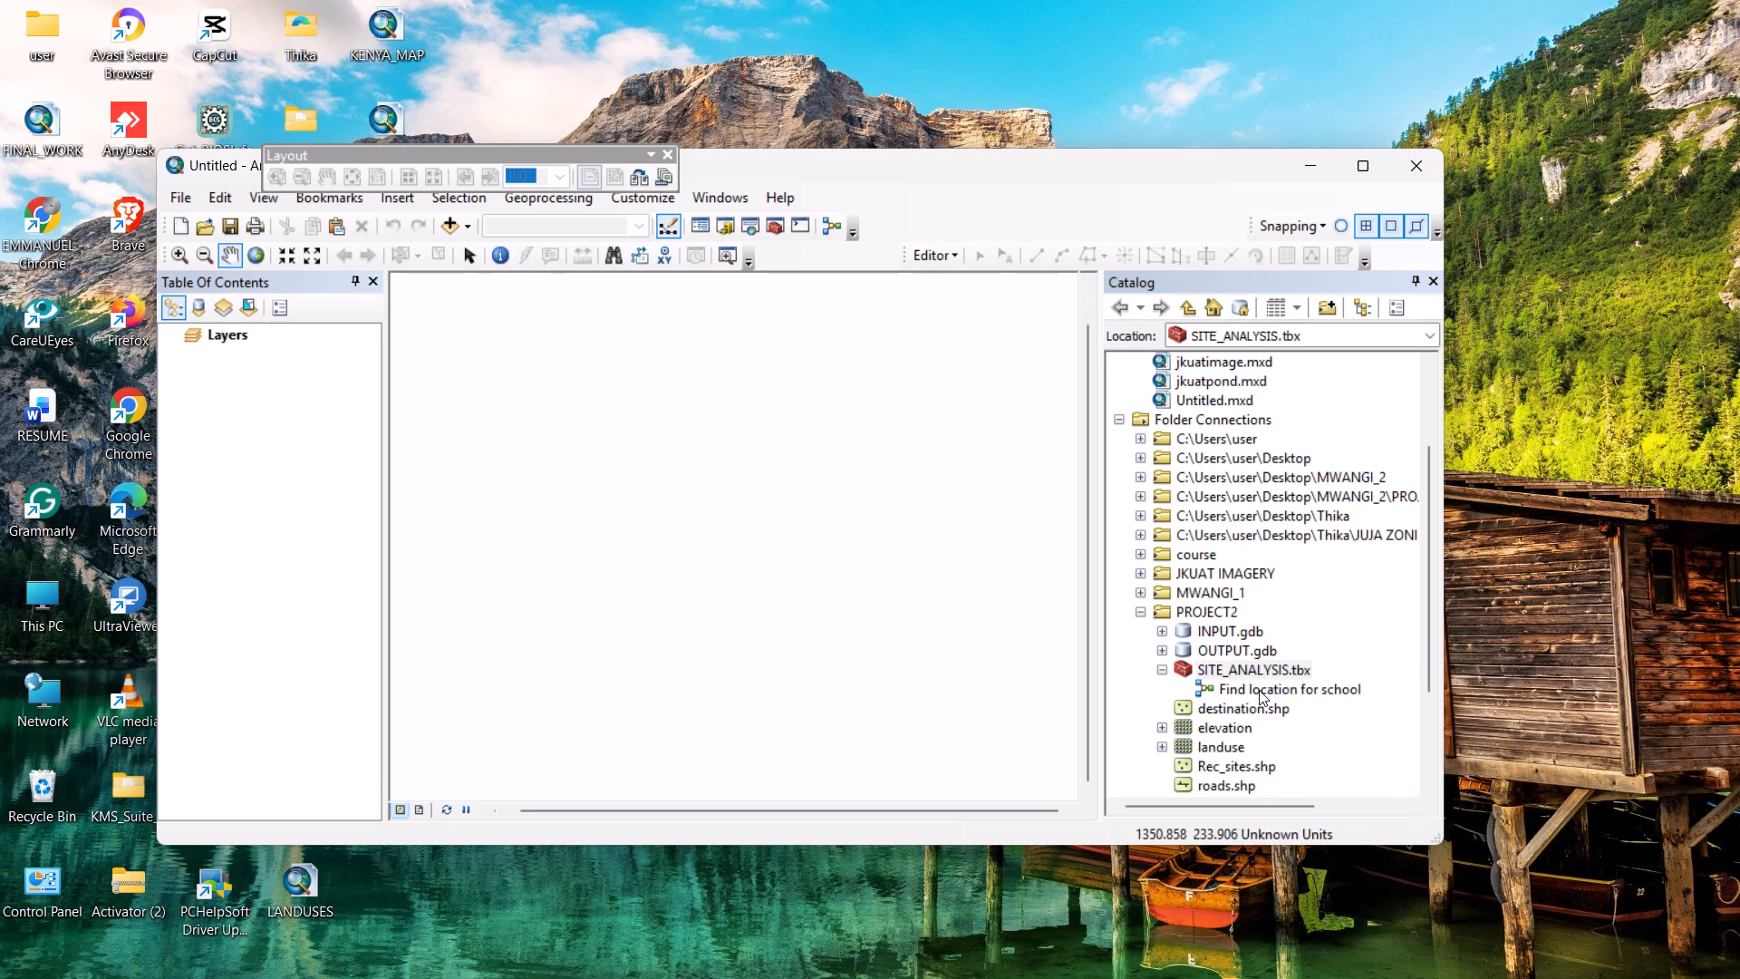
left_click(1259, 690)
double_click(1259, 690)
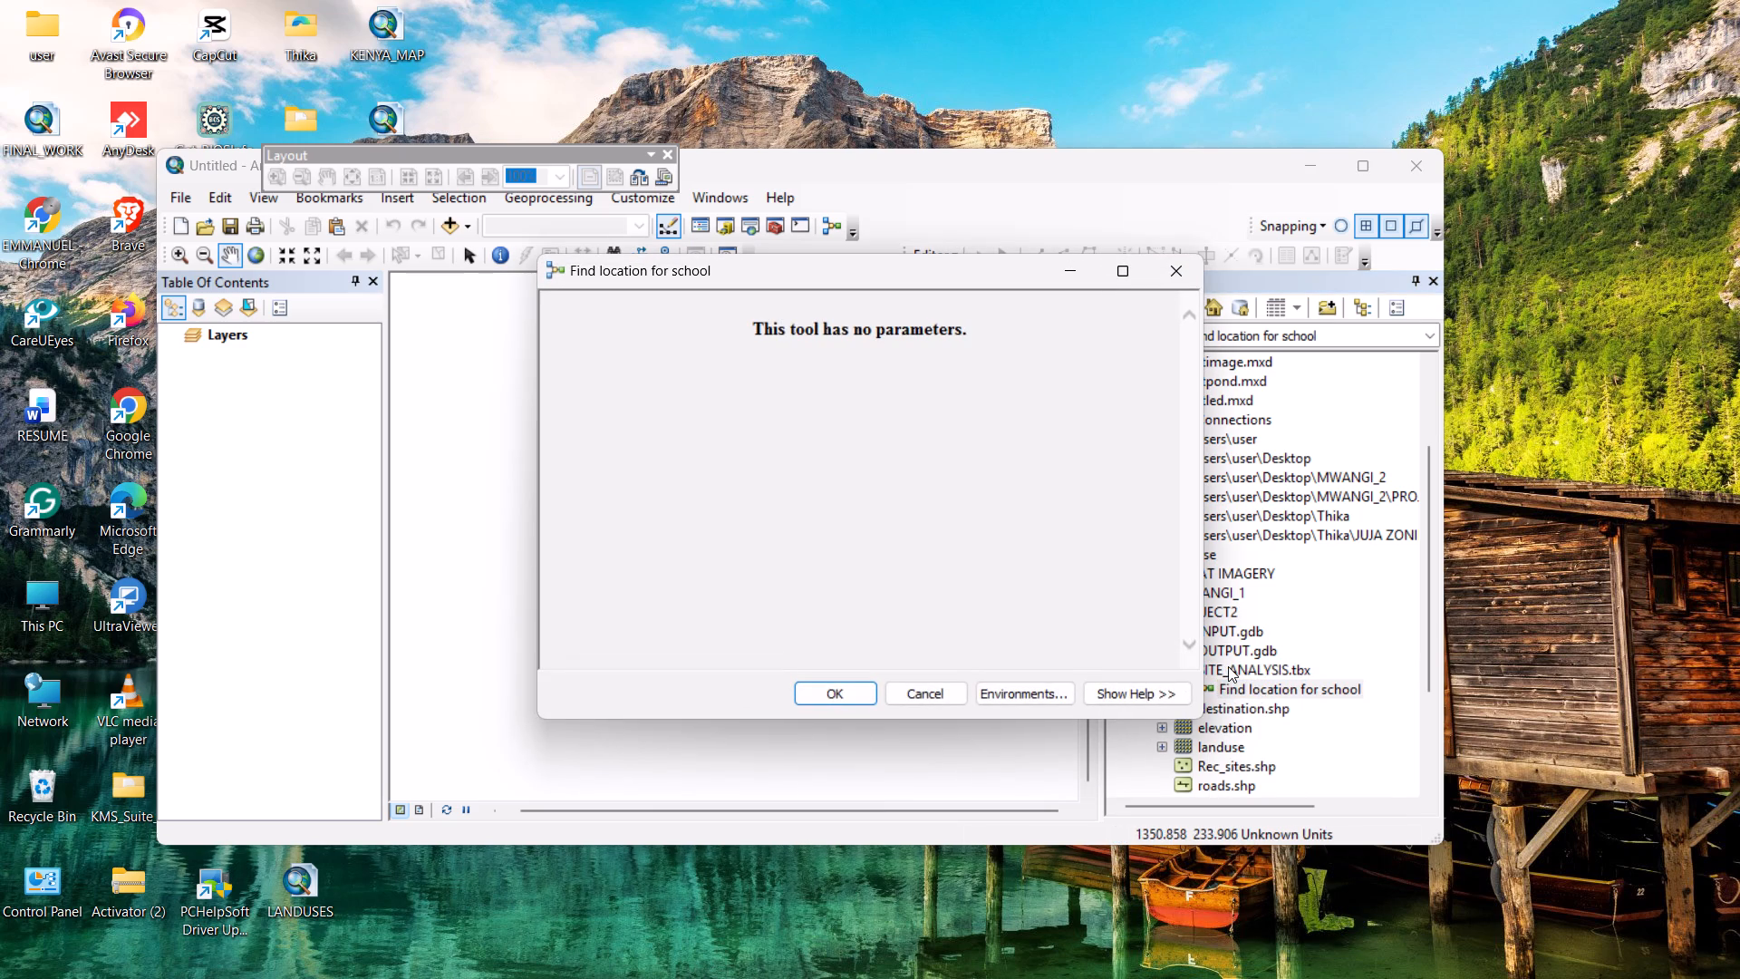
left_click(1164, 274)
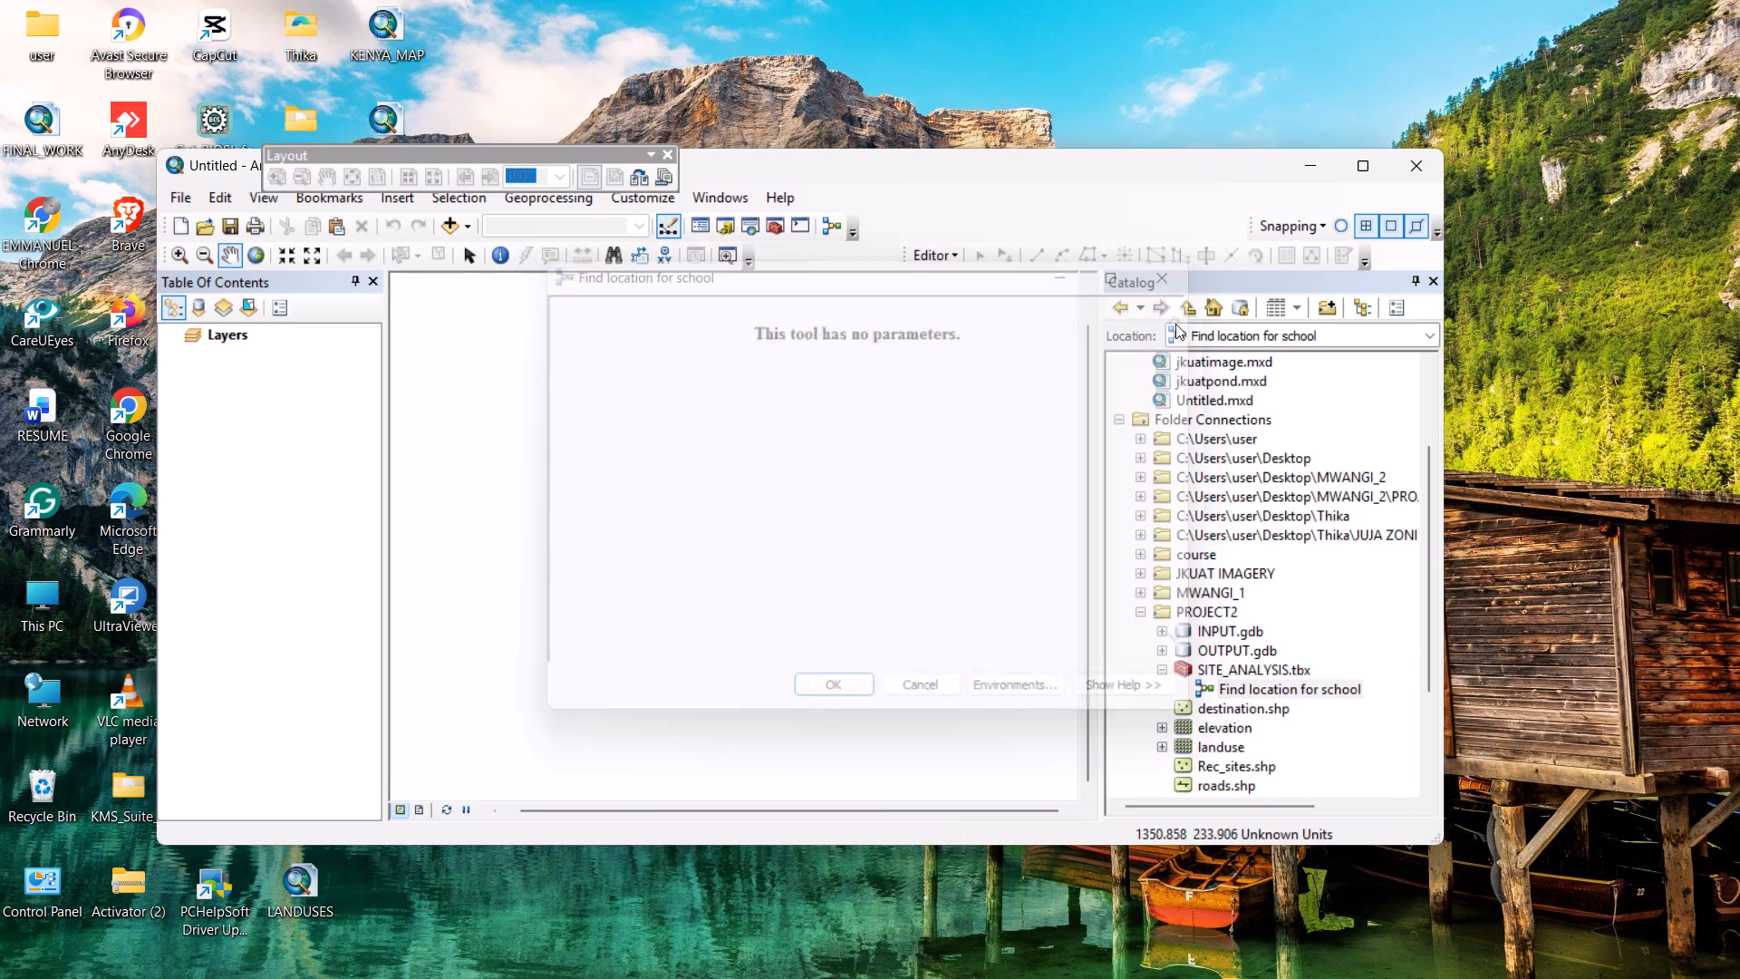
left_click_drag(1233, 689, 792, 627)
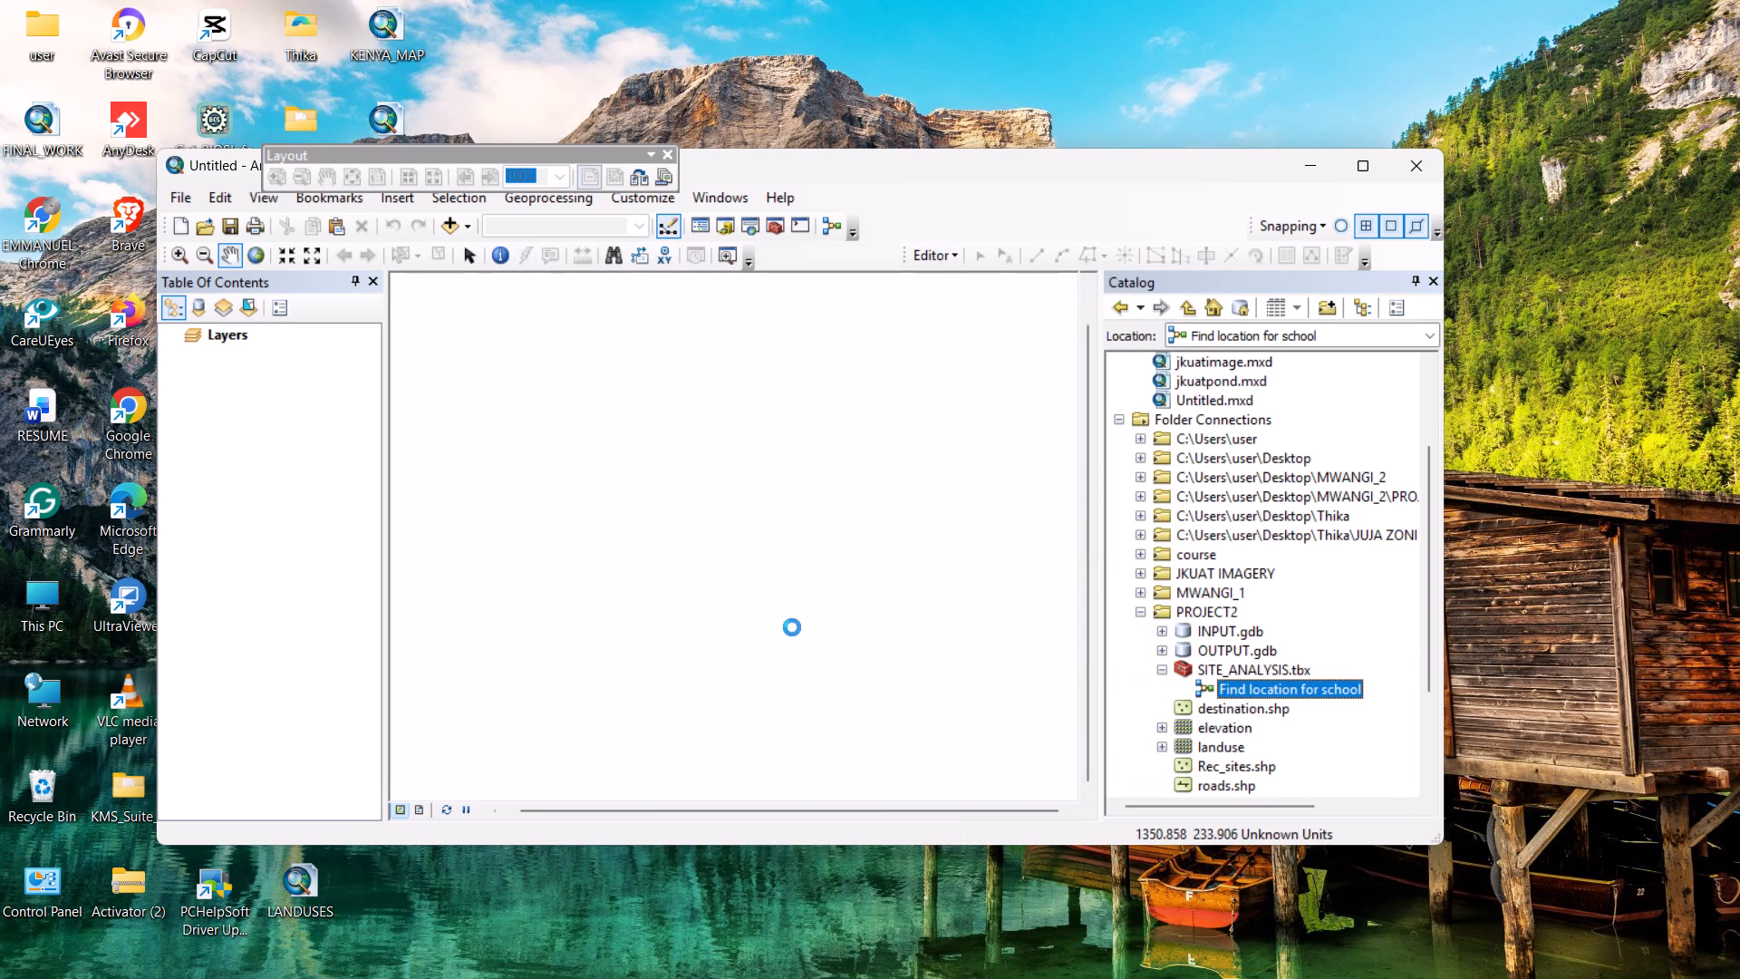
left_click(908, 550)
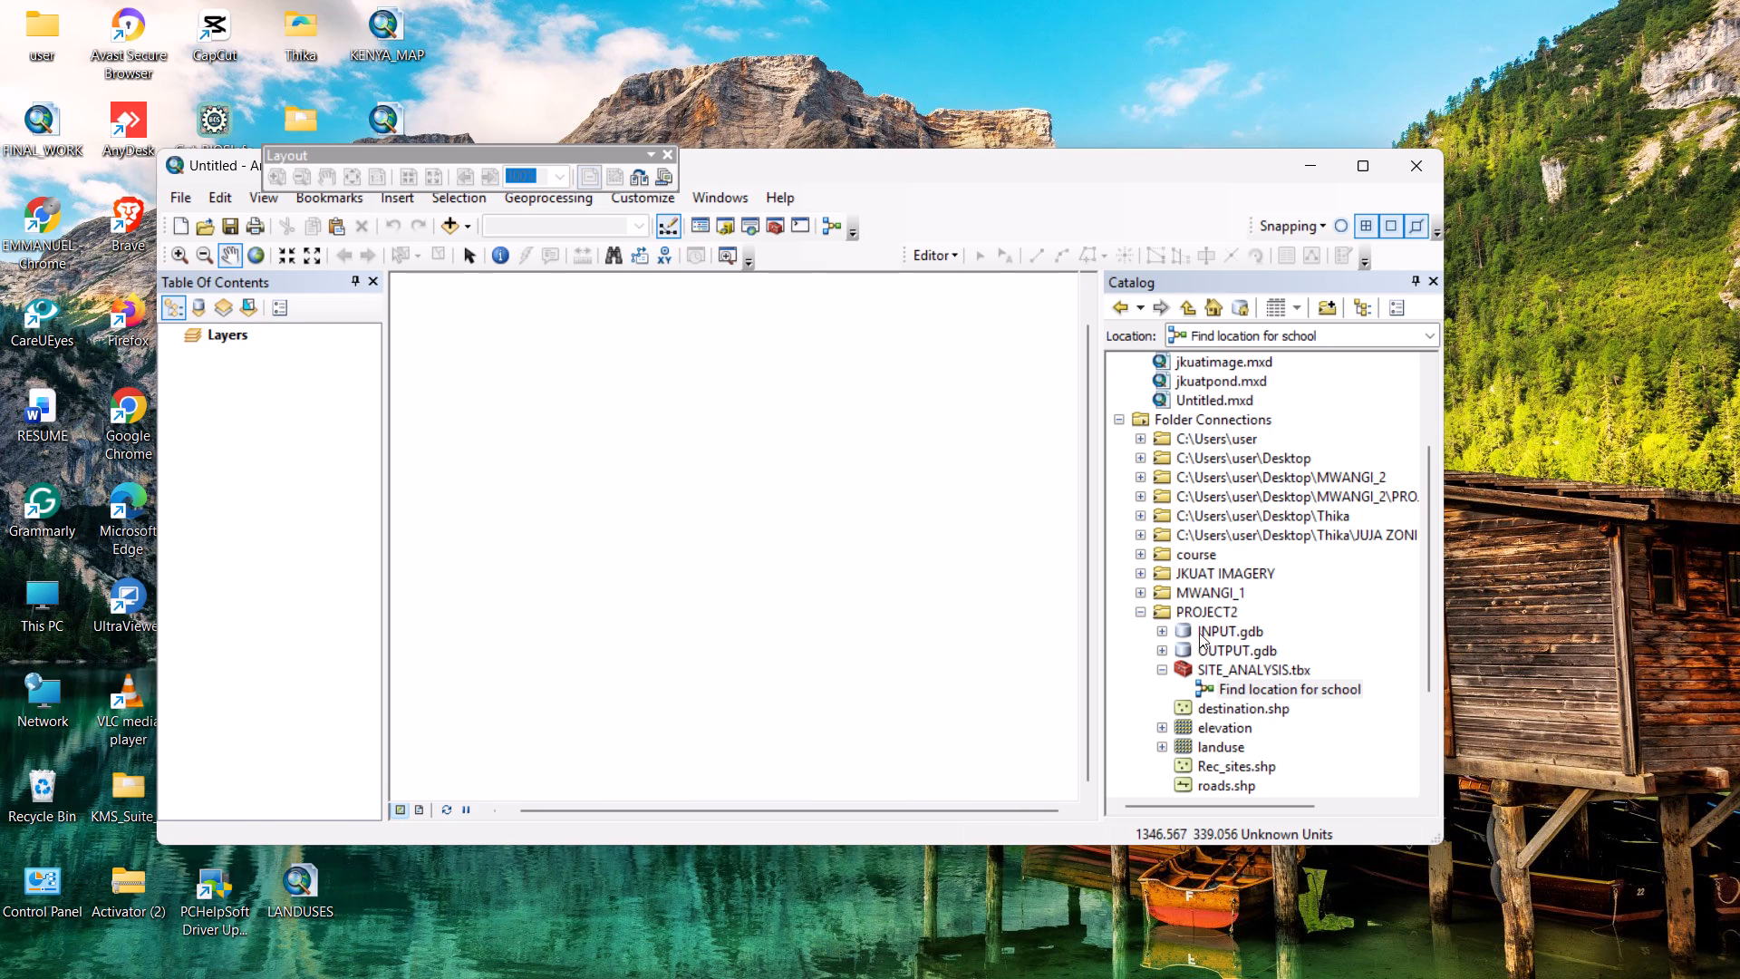
Open the Find location for school model for editing.
right_click(1229, 686)
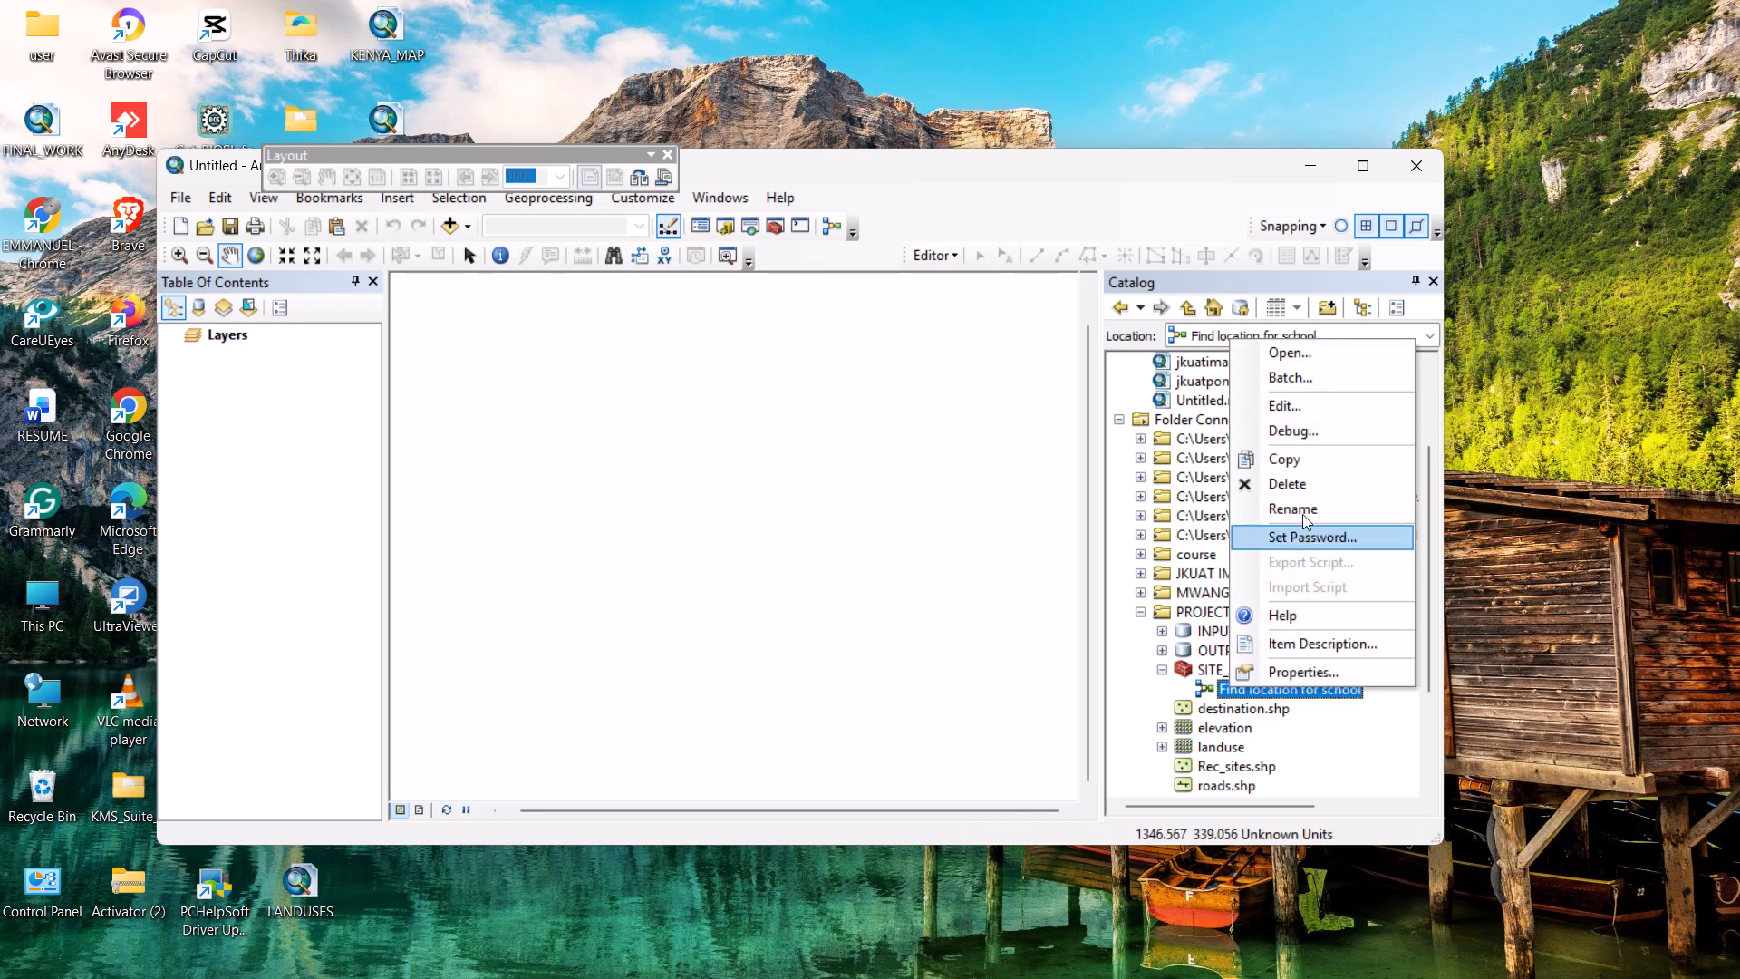
left_click(1300, 411)
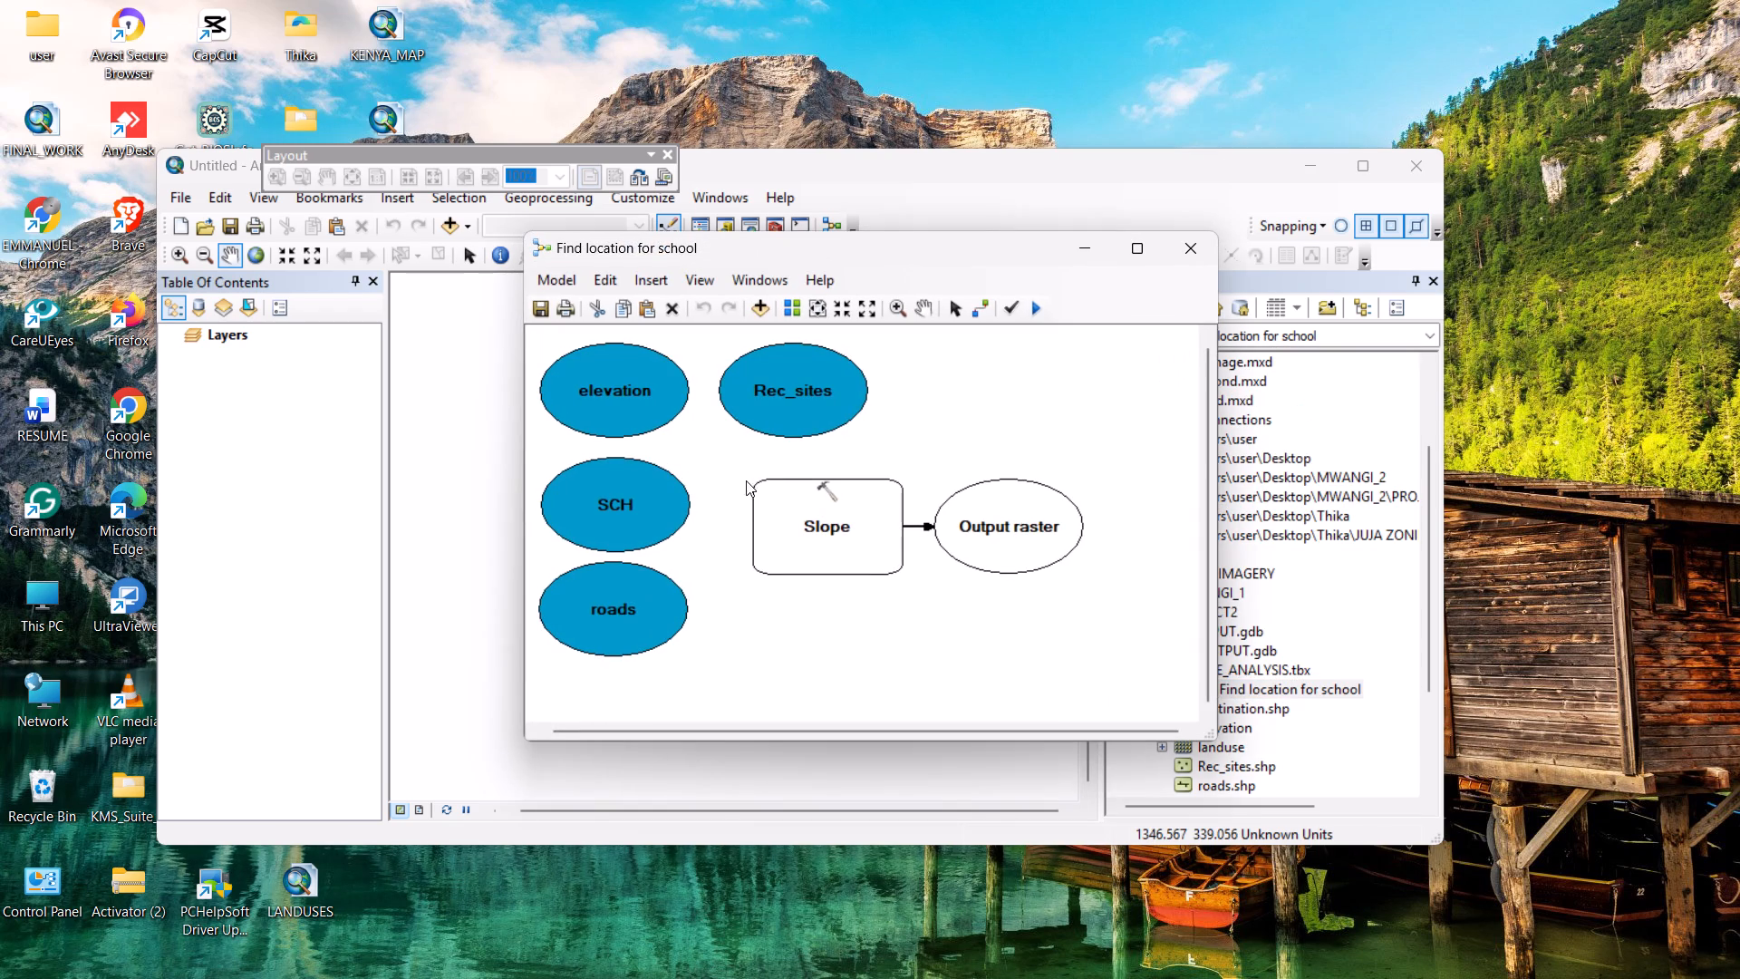
Examine which inputs, tools and connections the reopened Find location for school model contains.
scroll(872, 483, "up", 5)
scroll(908, 428, "down", 6)
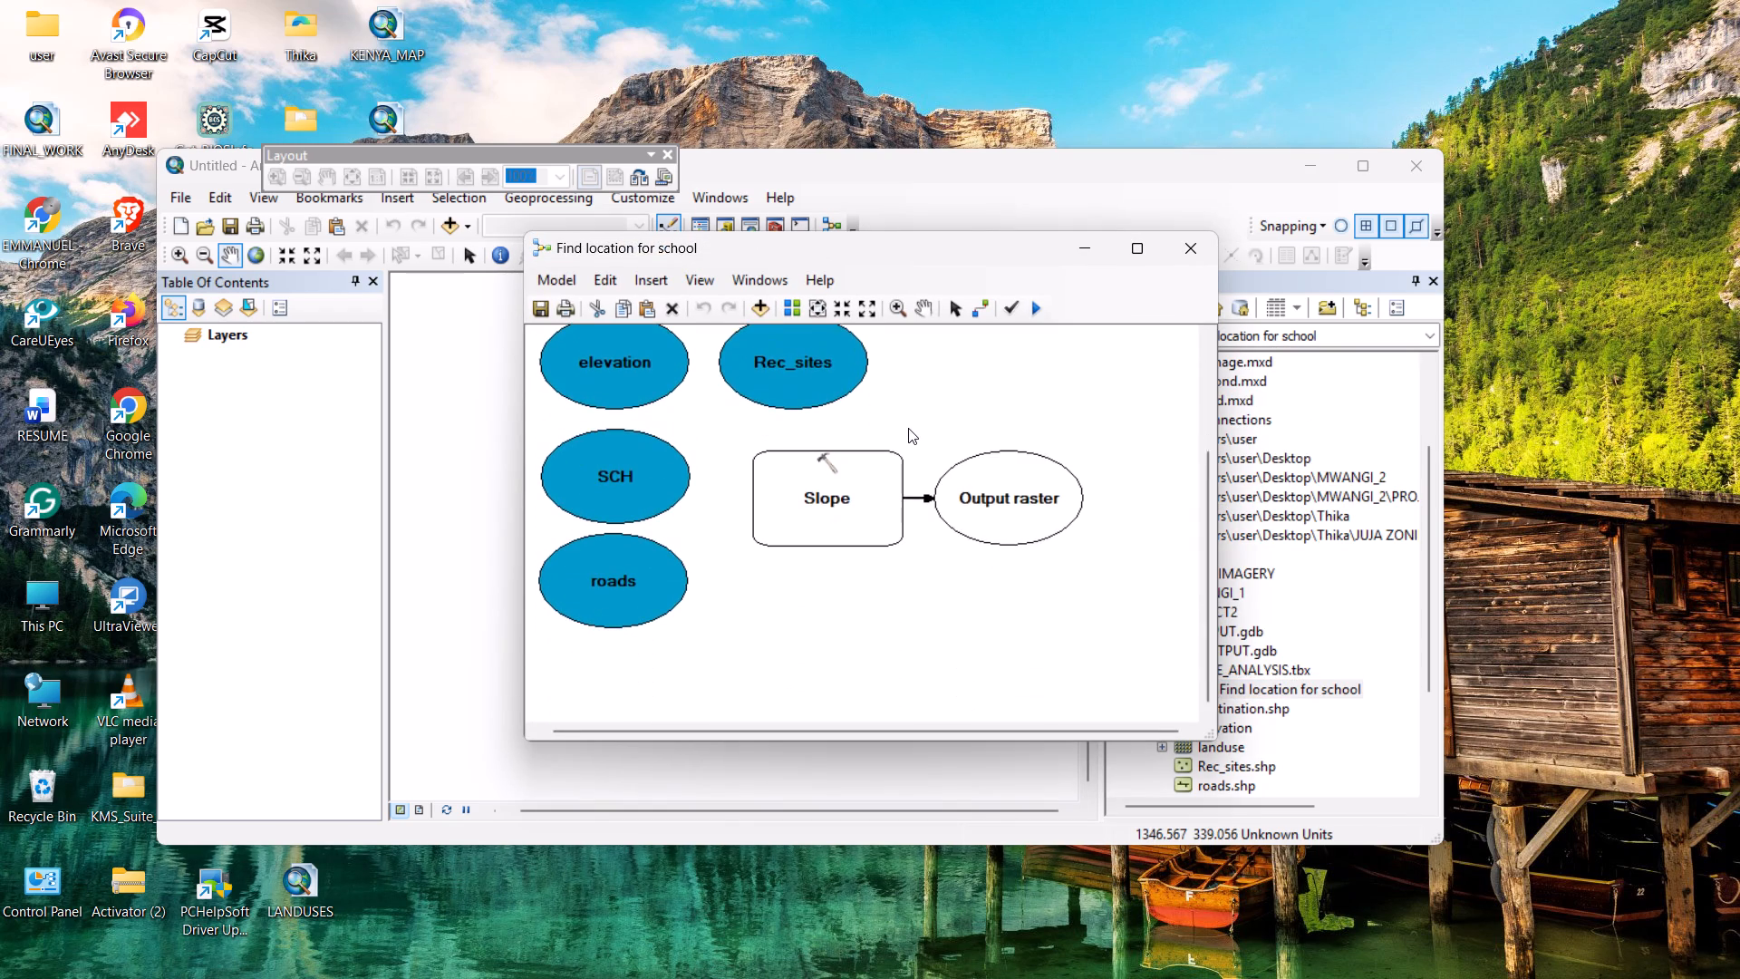
scroll(908, 428, "down", 6)
scroll(908, 428, "up", 7)
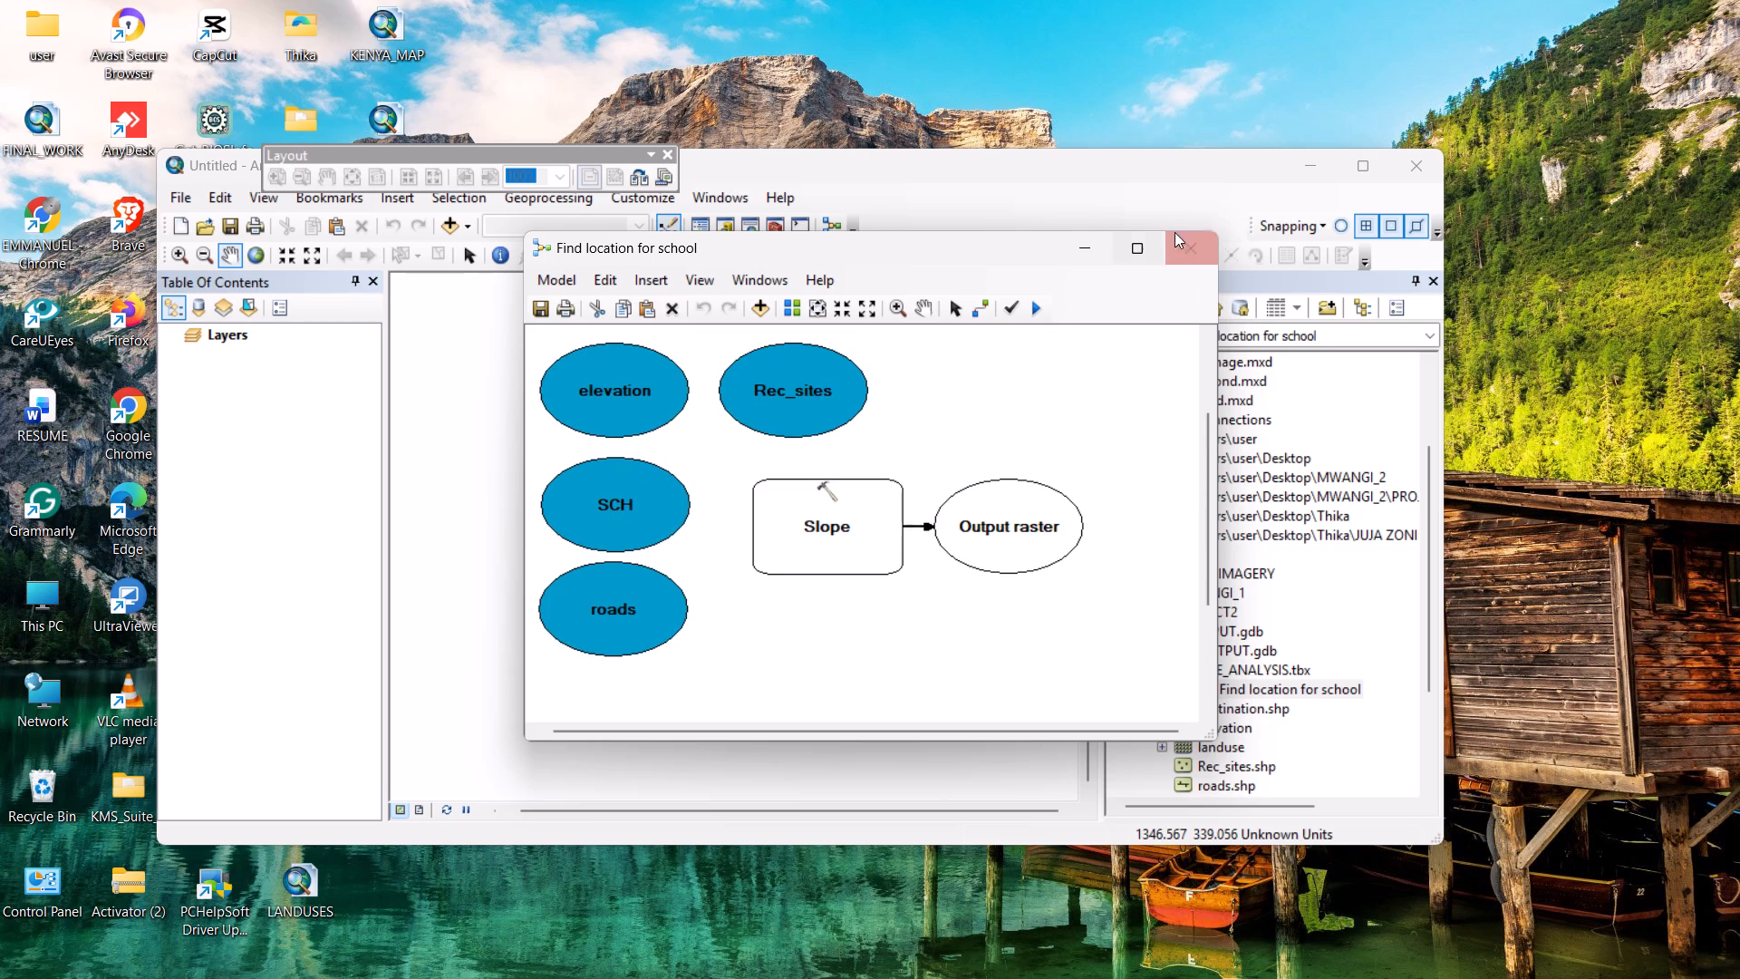
Maximize the ArcMap window and search all items for "Eclidean distance".
left_click(1353, 160)
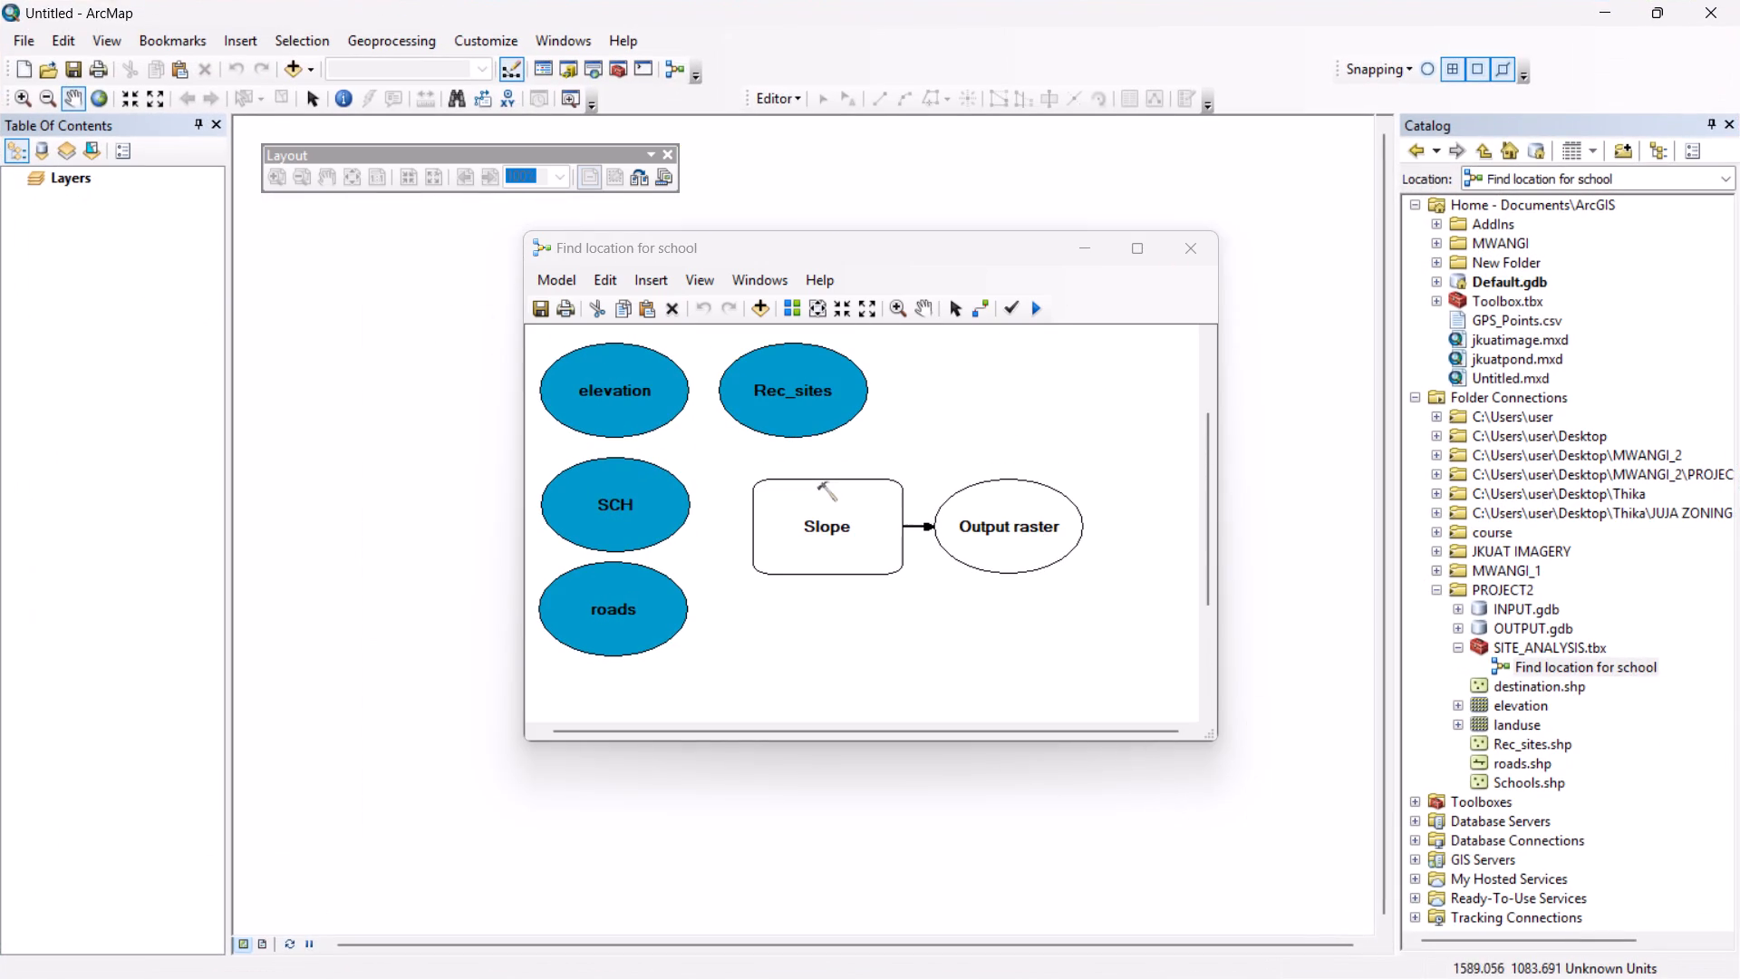
left_click(547, 69)
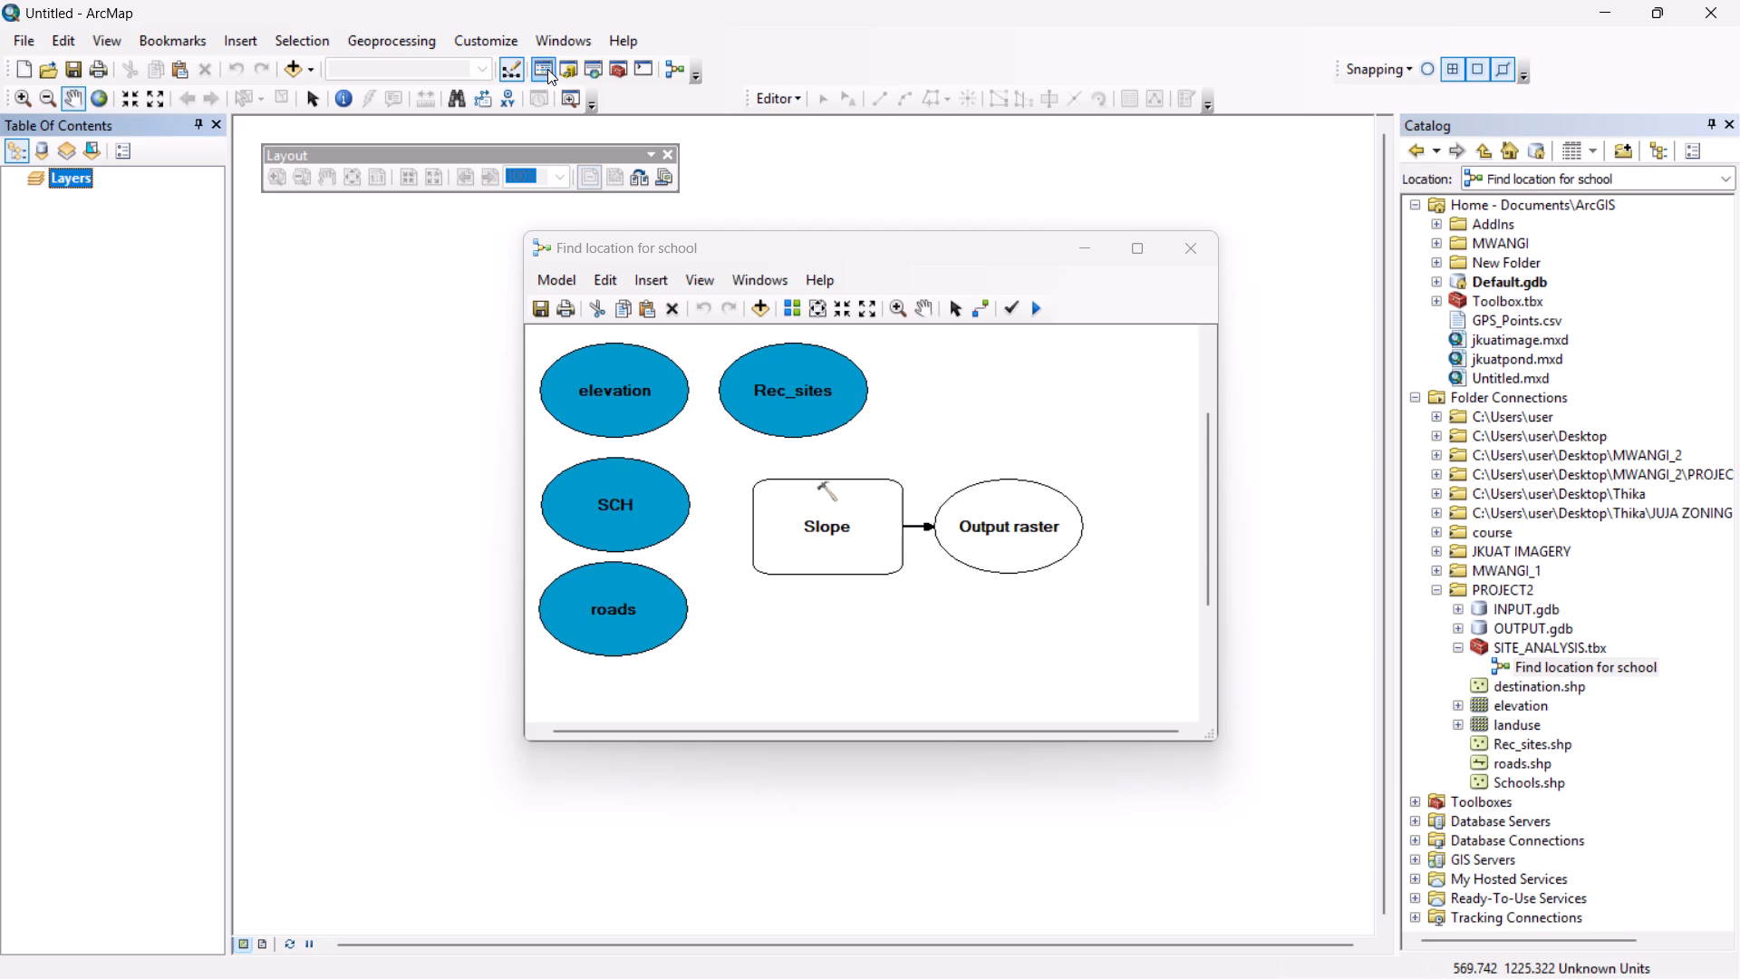
left_click(593, 64)
left_click(1523, 201)
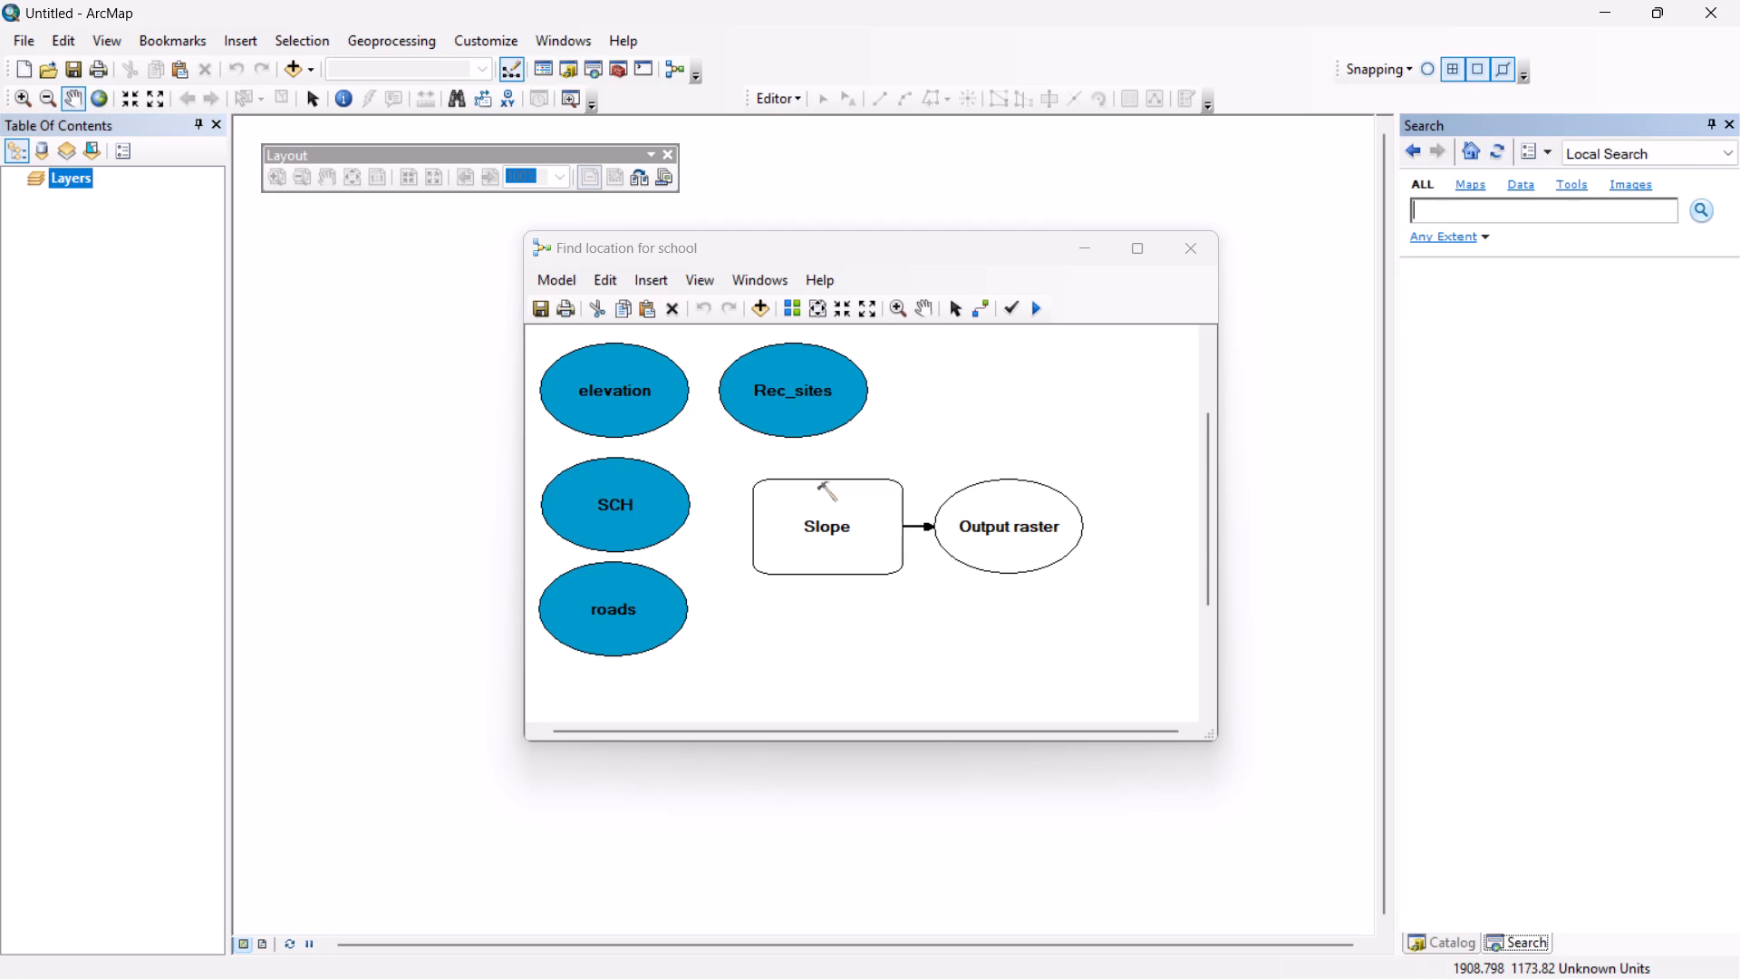
left_click(1523, 211)
key("shift+e")
key("l")
key("BackSpace")
type("clidean distance")
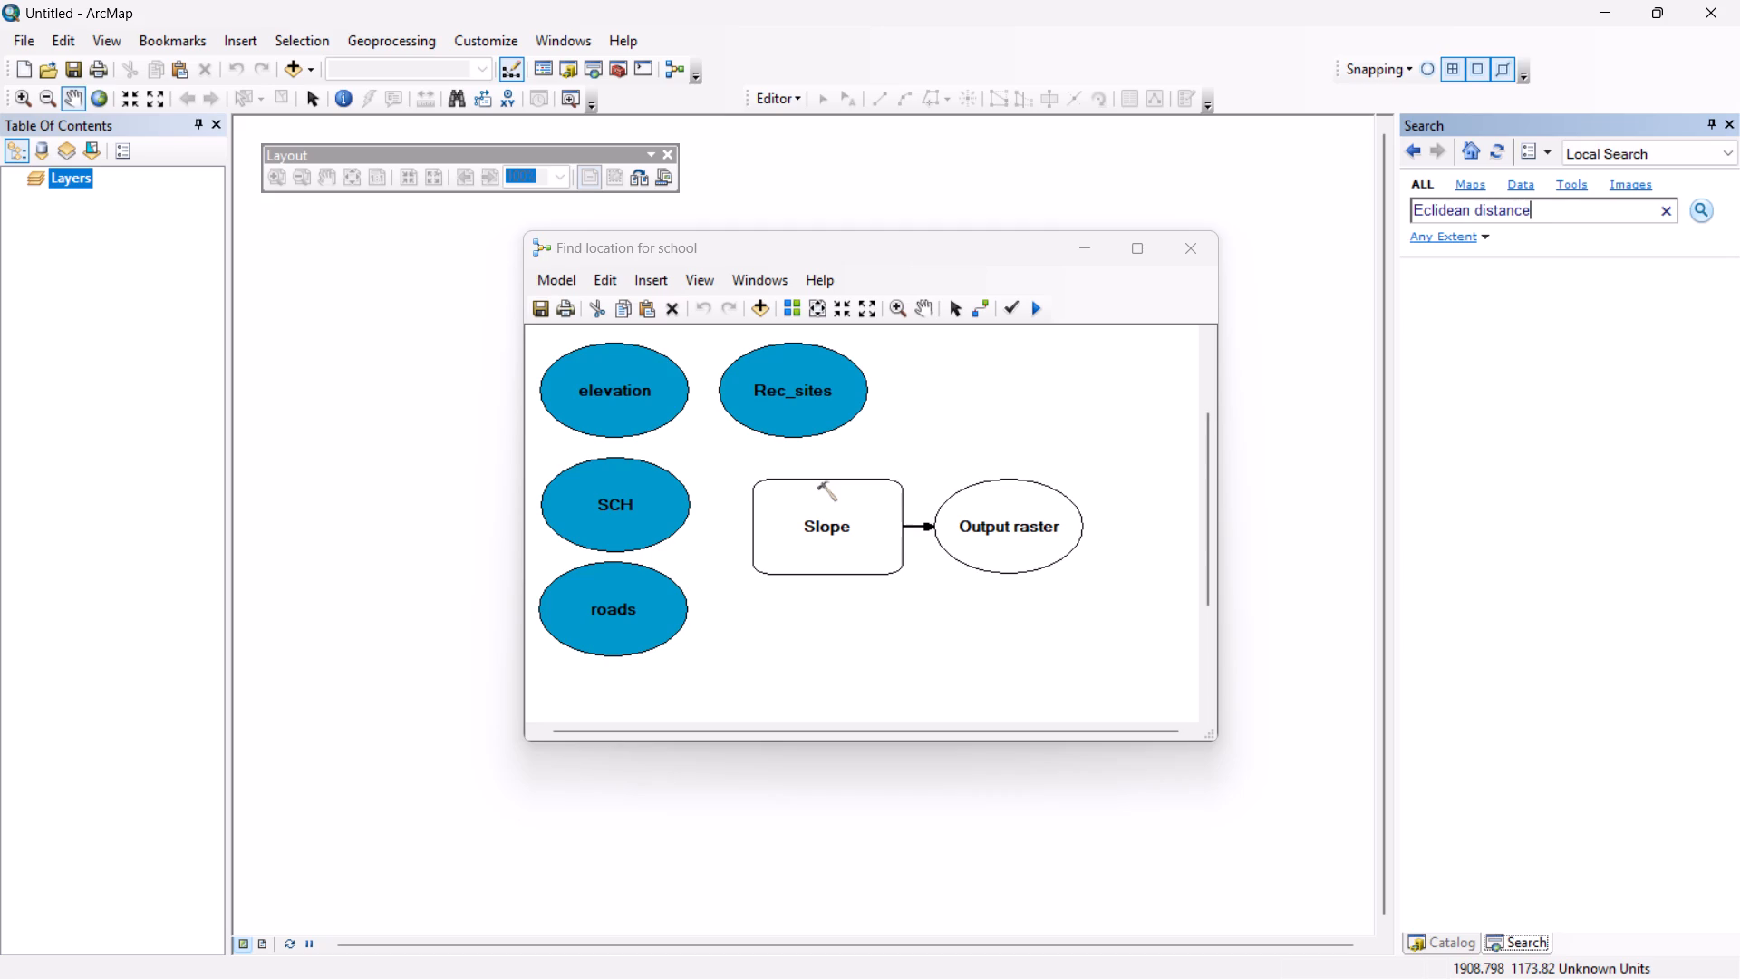
key("Return")
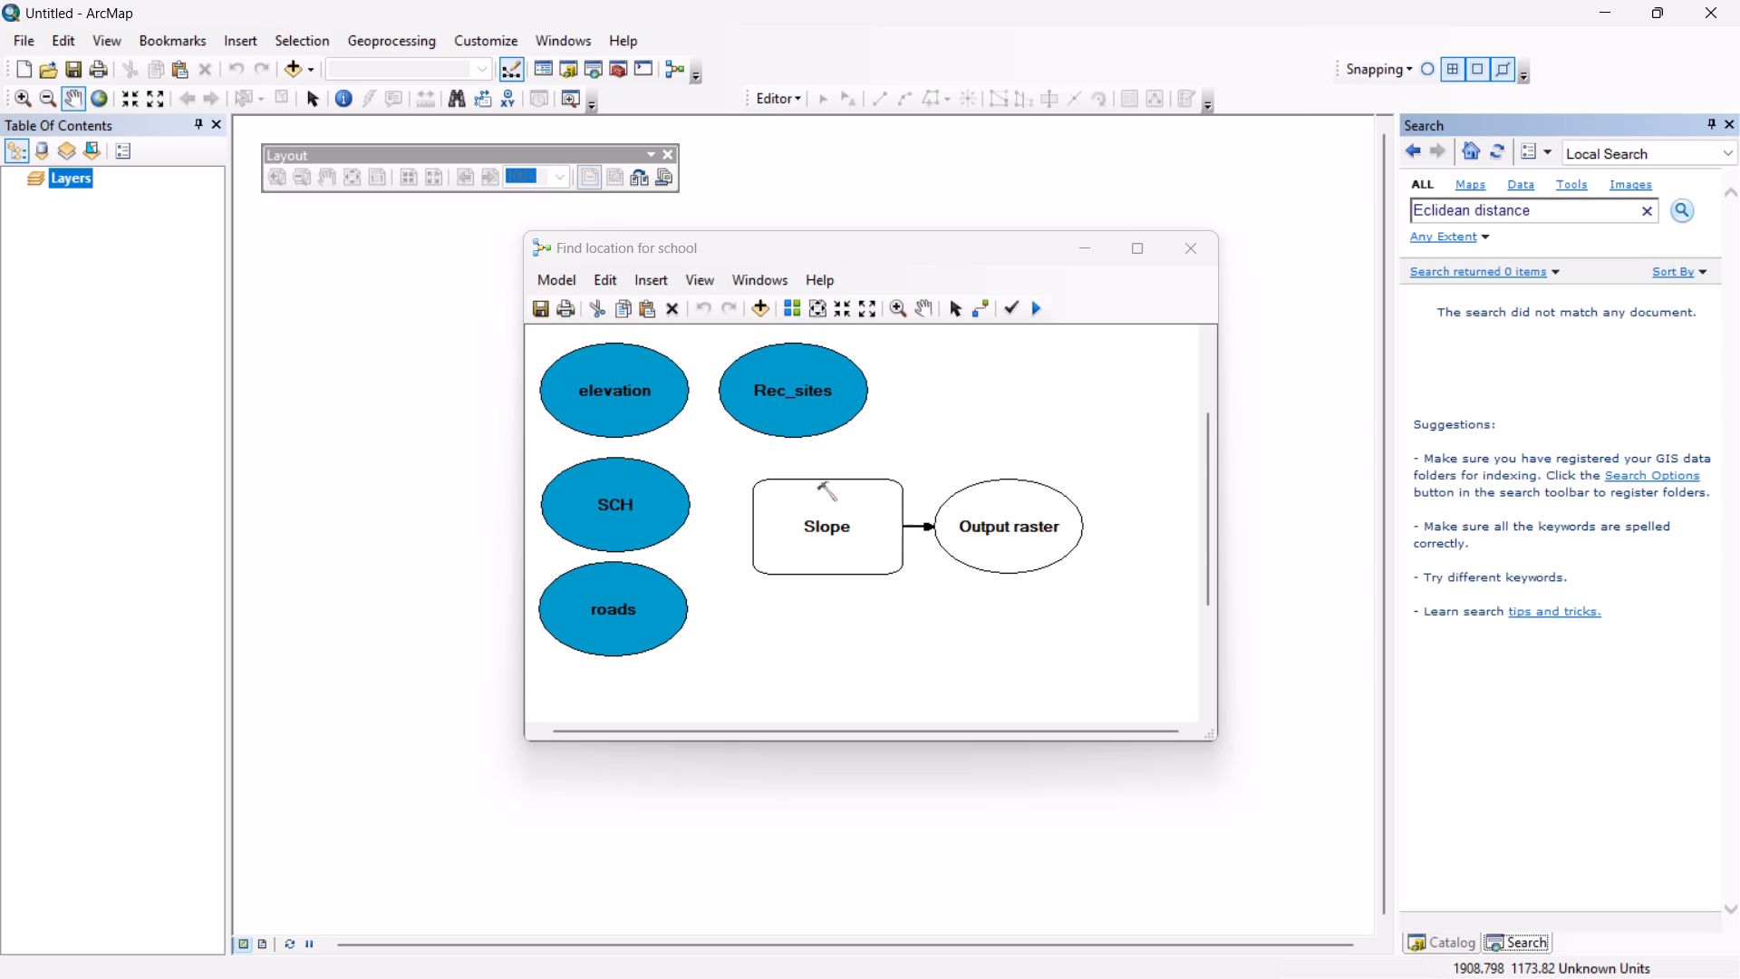
Correct the misspelled search term and search all items for "Euclidean distance".
left_click(1556, 199)
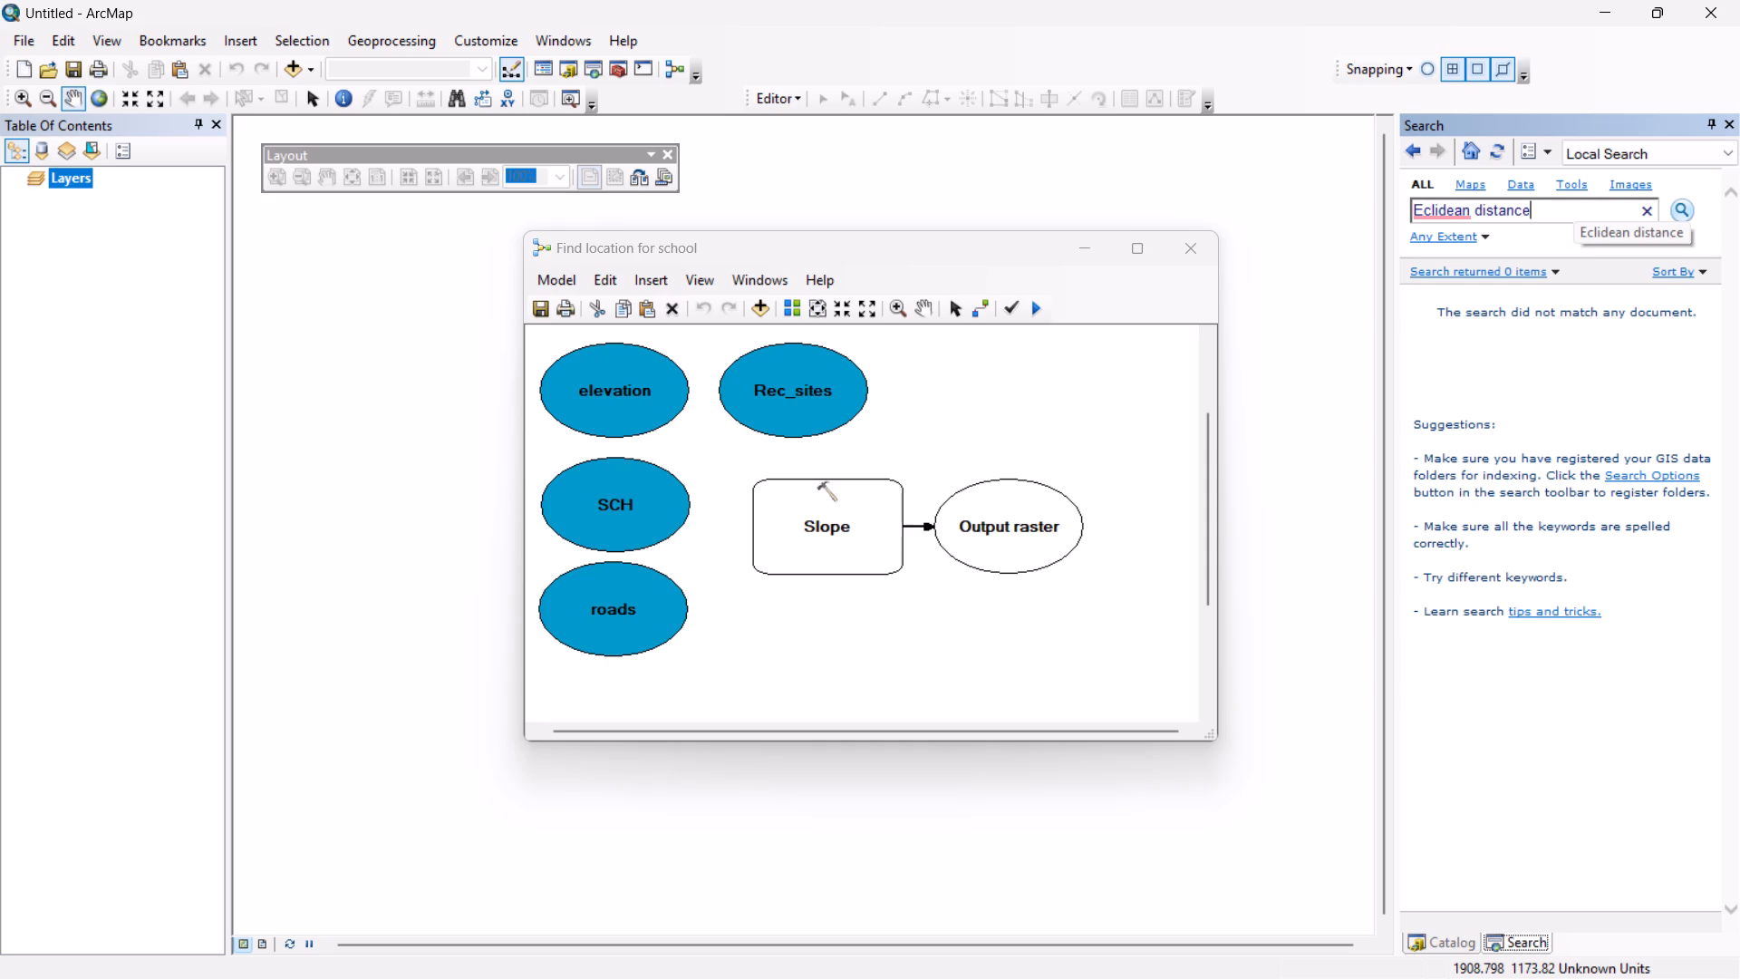
key("Left")
key("Left")
key("Left")
key("Left")
key("Left")
key("Left")
key("Left")
key("Left")
key("Left")
key("Left")
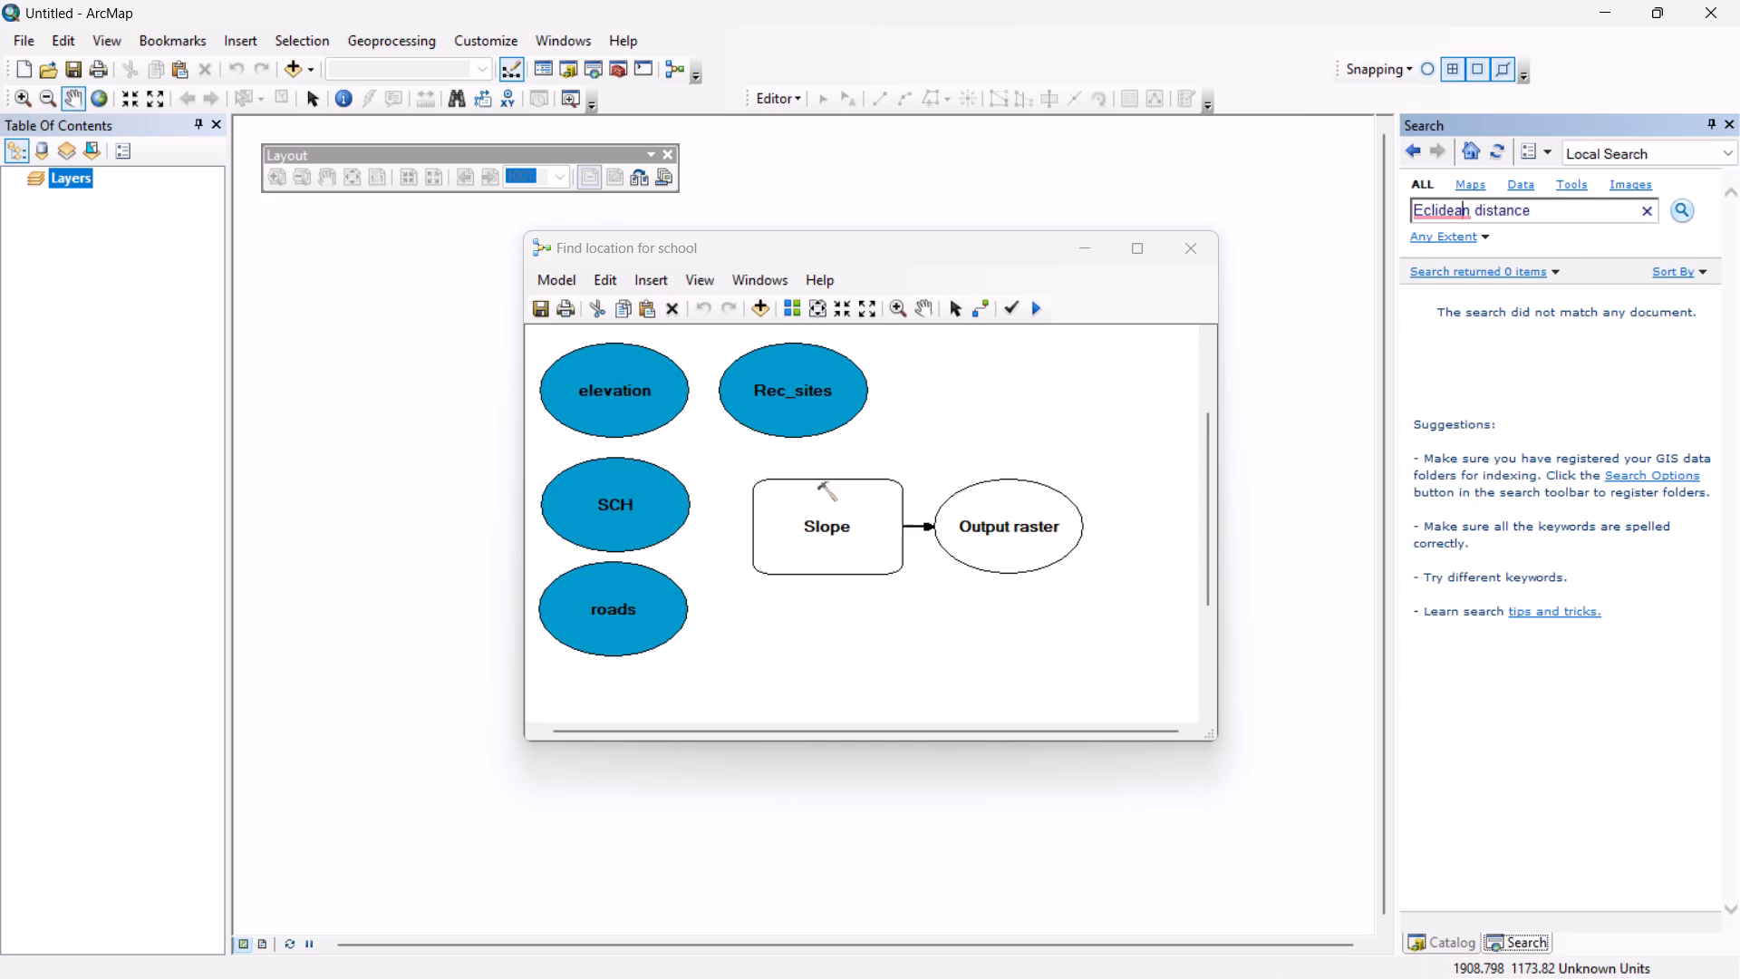
key("Left")
key("Left")
key("Left")
key("Left")
key("Left")
key("Left")
key("u")
key("Return")
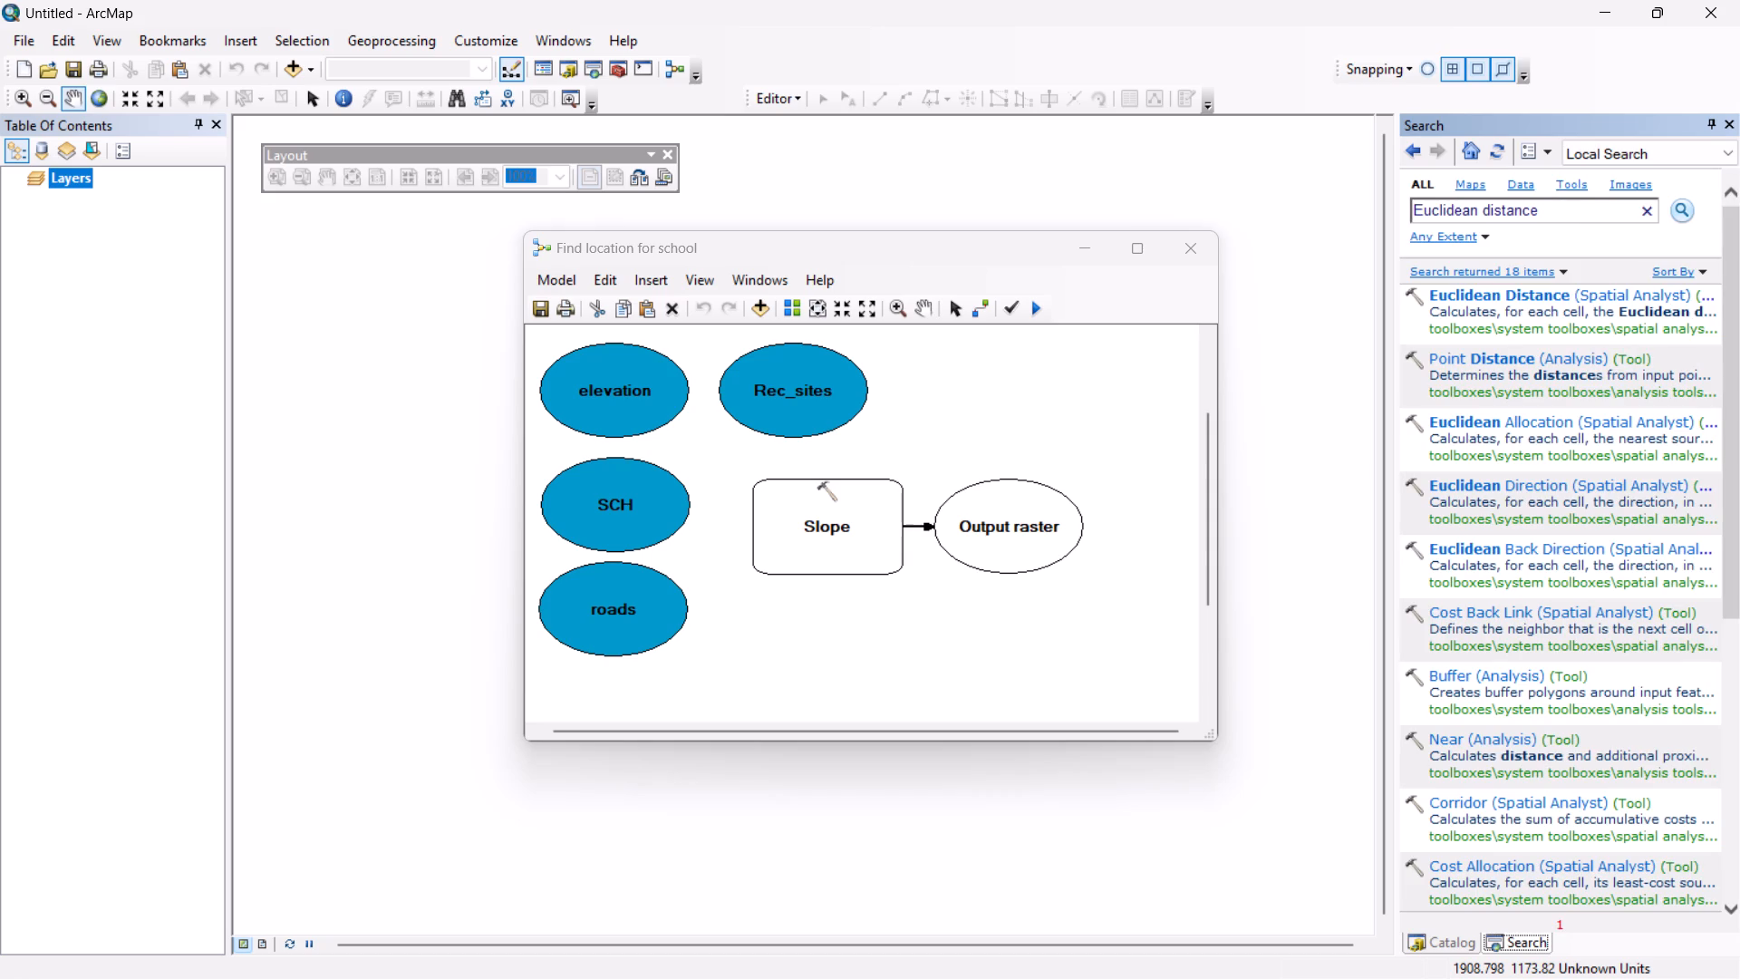
Add the Euclidean Distance (Spatial Analyst) tool to the model, on the far side of Rec_sites from elevation.
left_click_drag(1563, 292, 1077, 393)
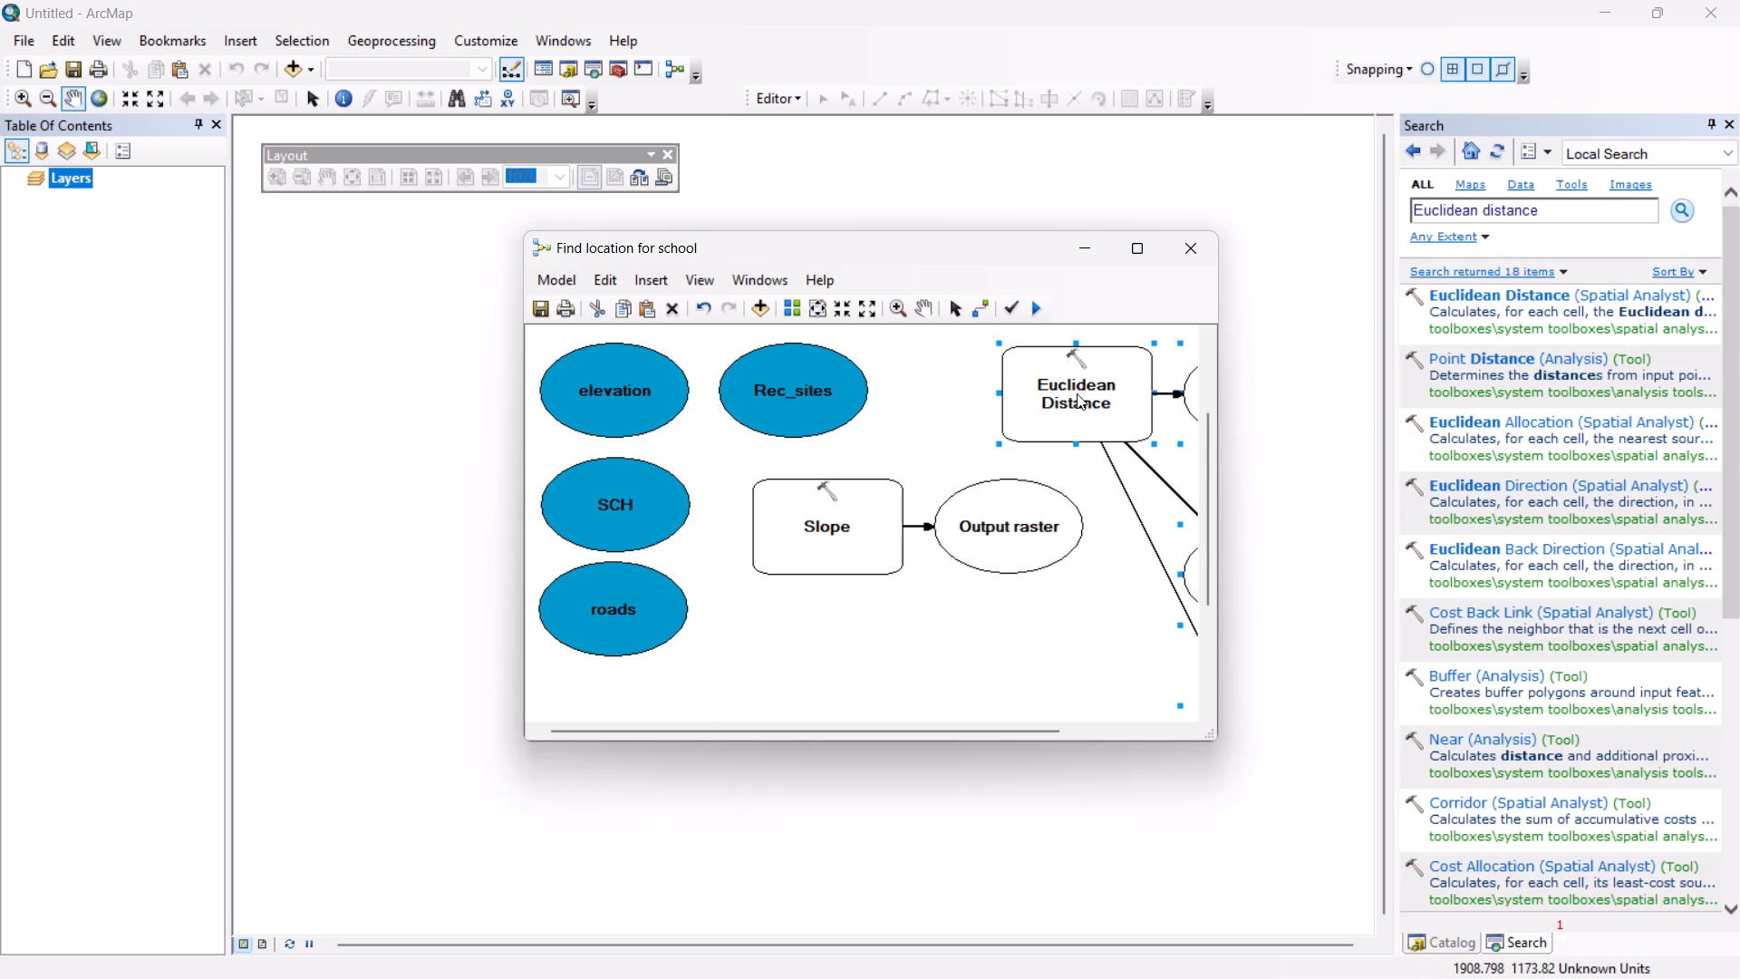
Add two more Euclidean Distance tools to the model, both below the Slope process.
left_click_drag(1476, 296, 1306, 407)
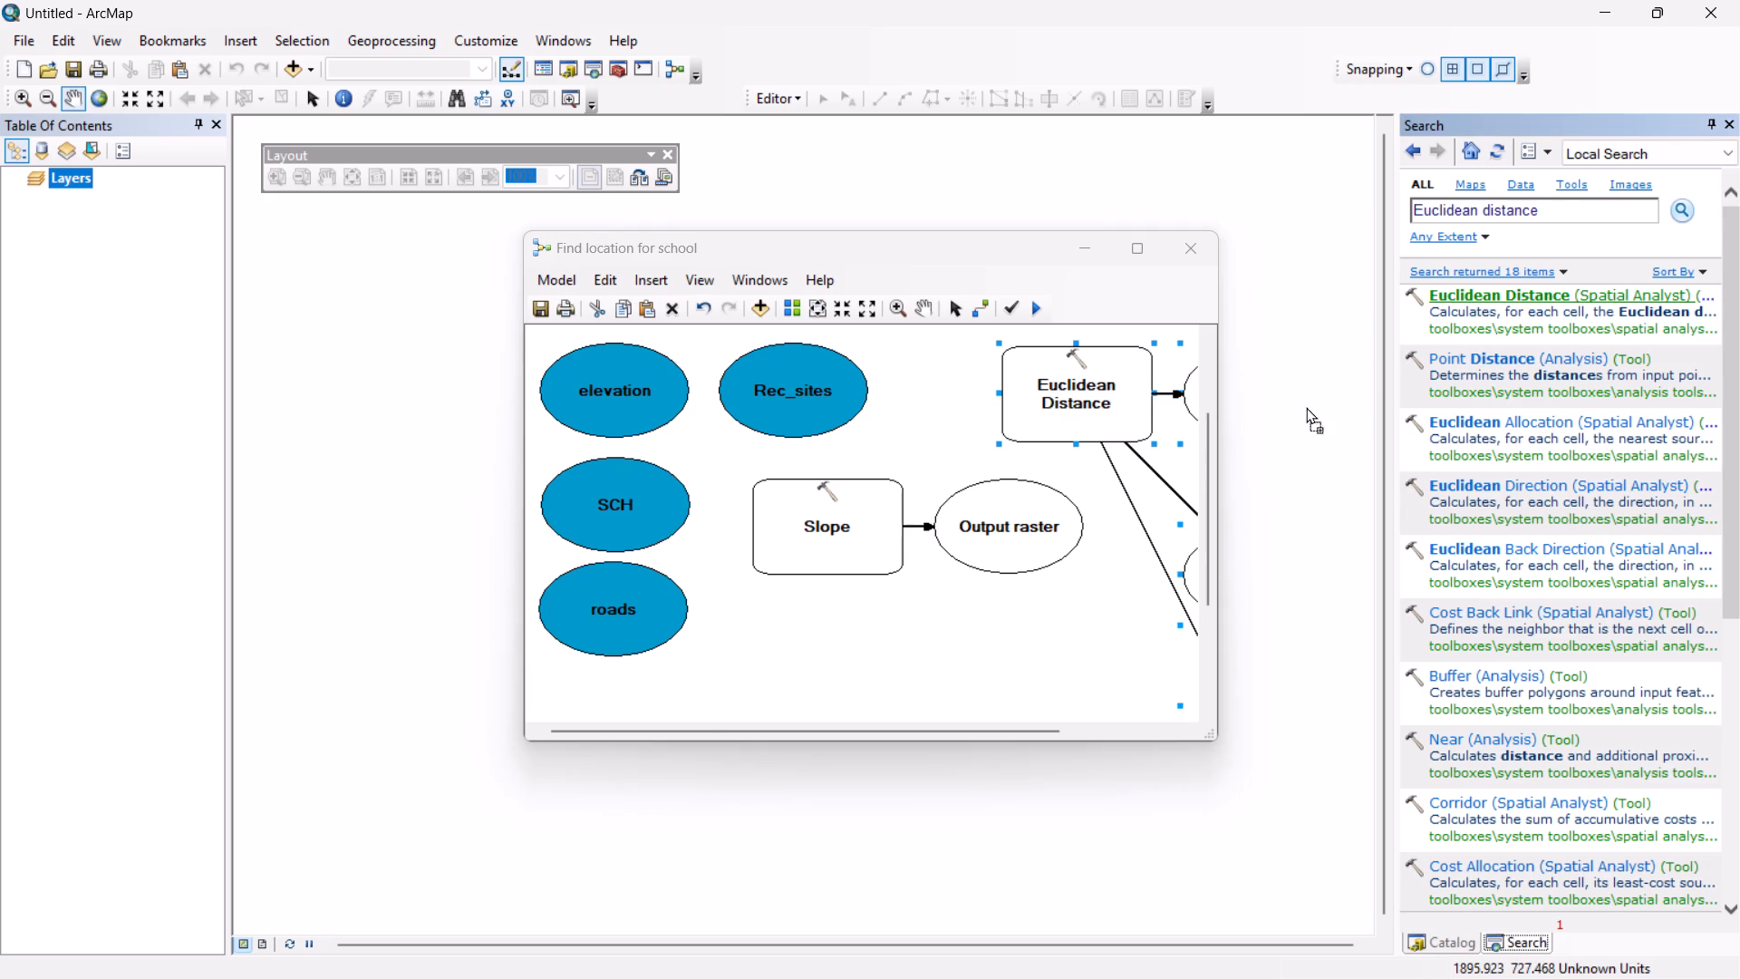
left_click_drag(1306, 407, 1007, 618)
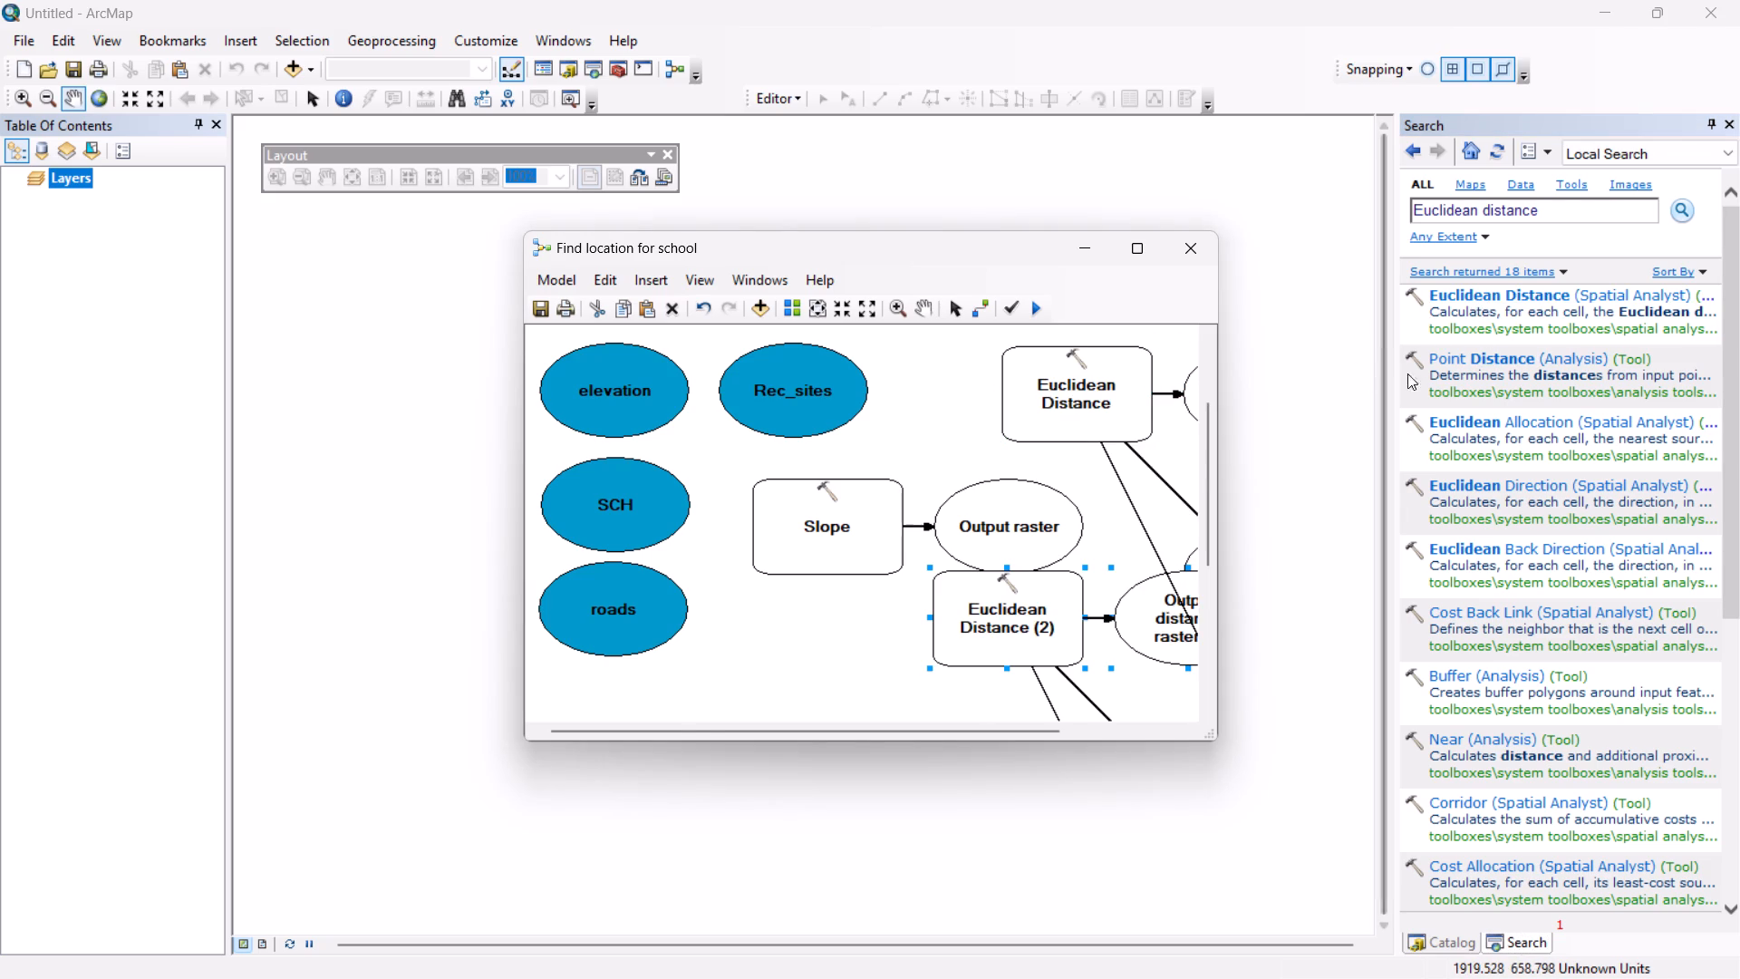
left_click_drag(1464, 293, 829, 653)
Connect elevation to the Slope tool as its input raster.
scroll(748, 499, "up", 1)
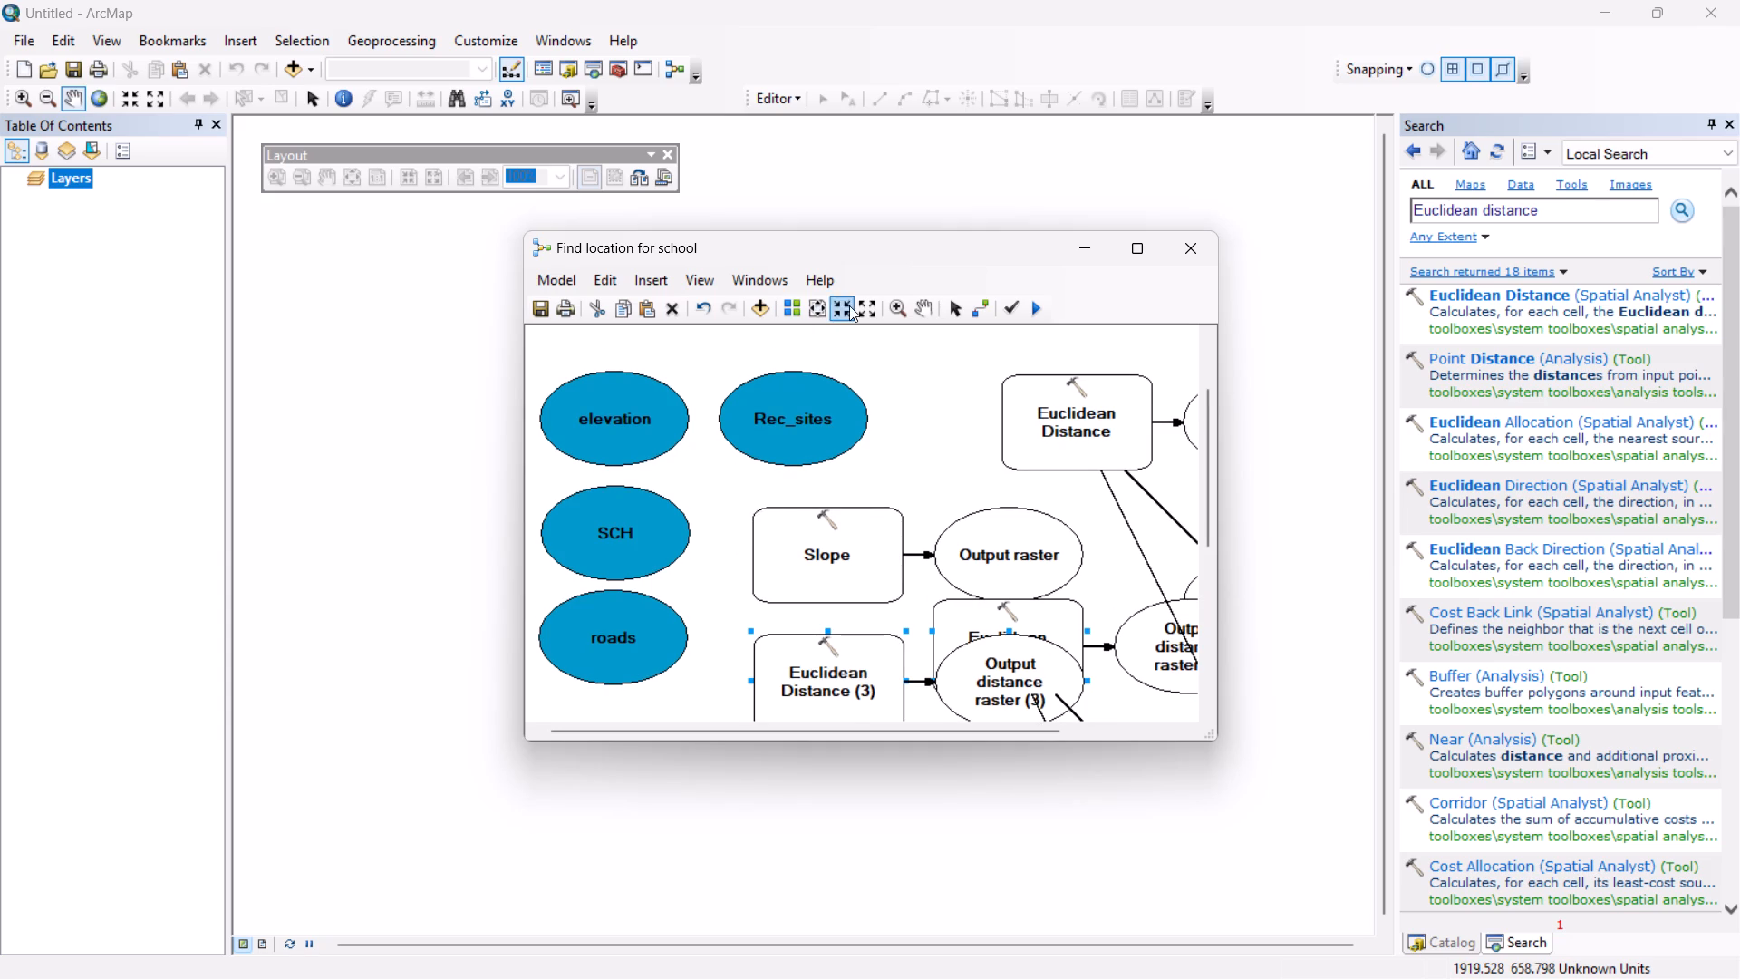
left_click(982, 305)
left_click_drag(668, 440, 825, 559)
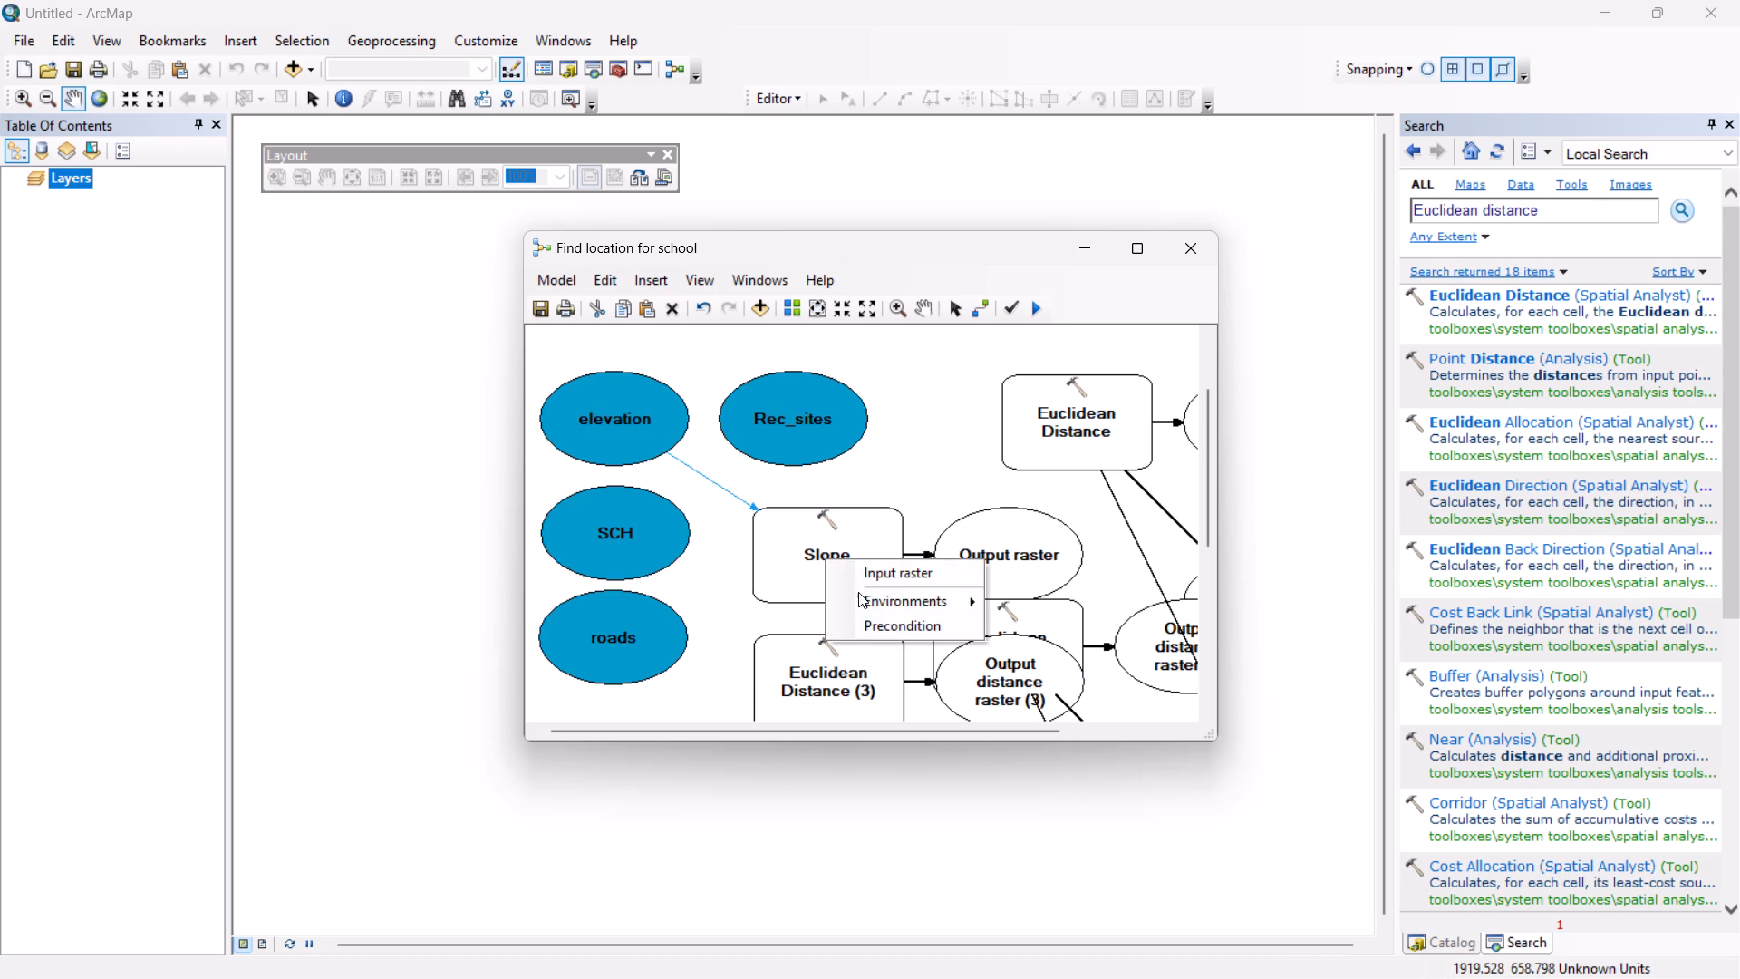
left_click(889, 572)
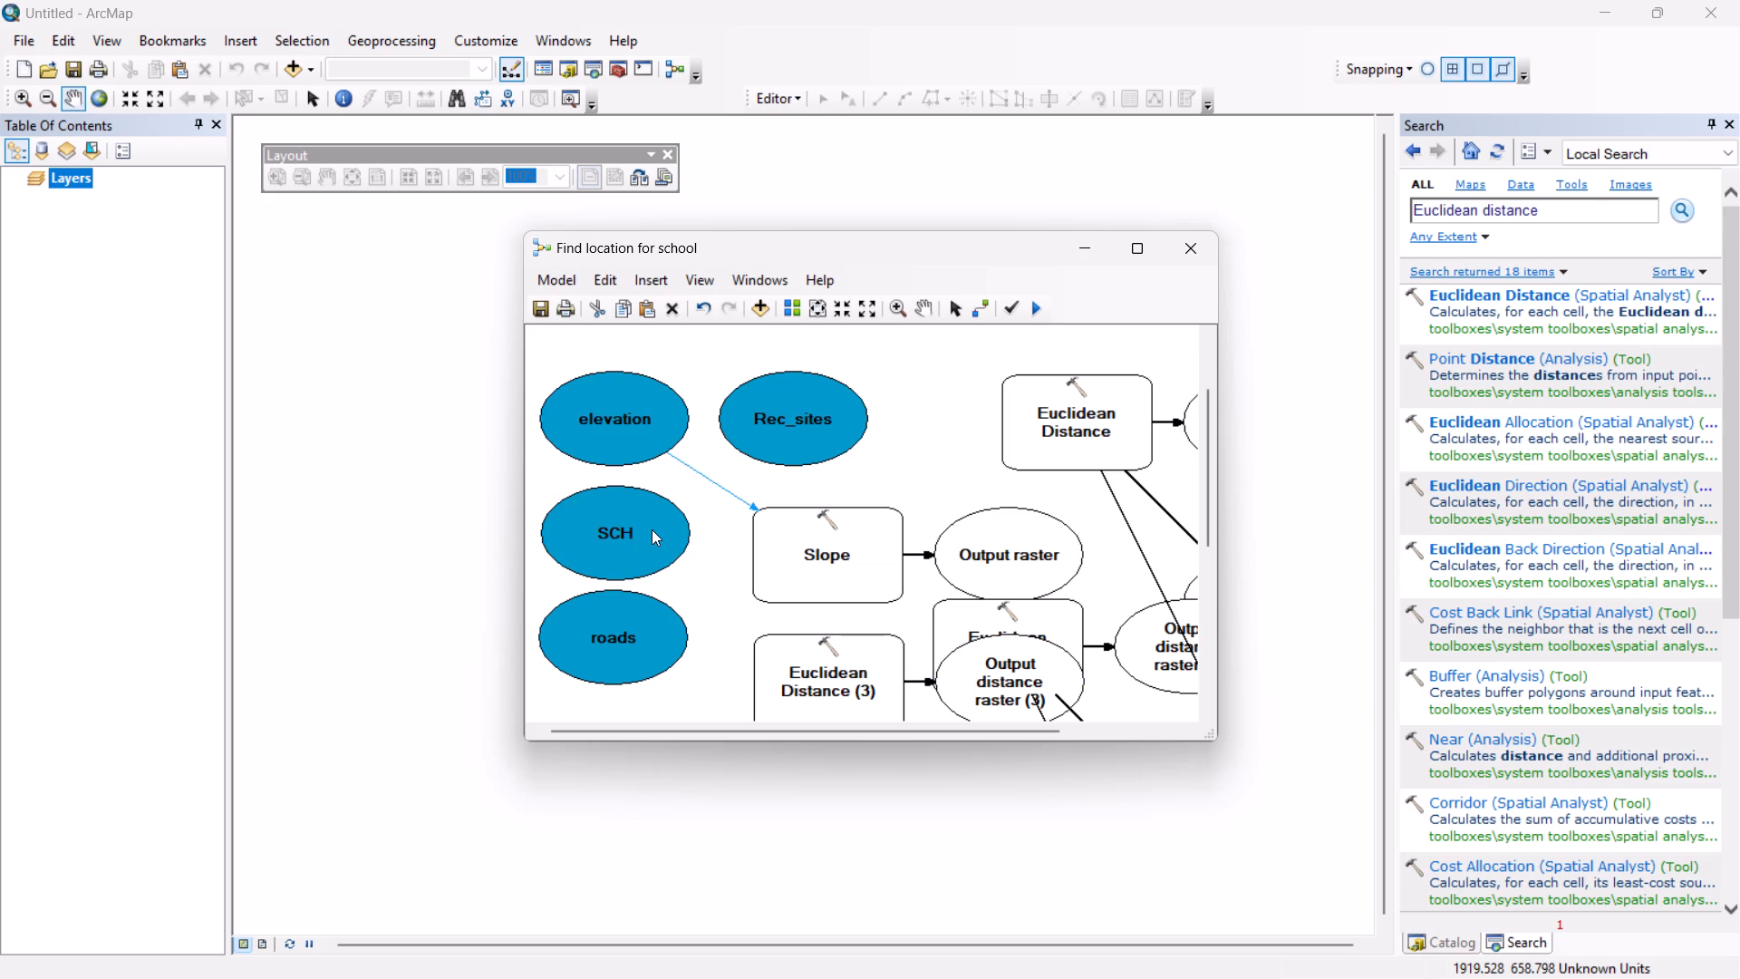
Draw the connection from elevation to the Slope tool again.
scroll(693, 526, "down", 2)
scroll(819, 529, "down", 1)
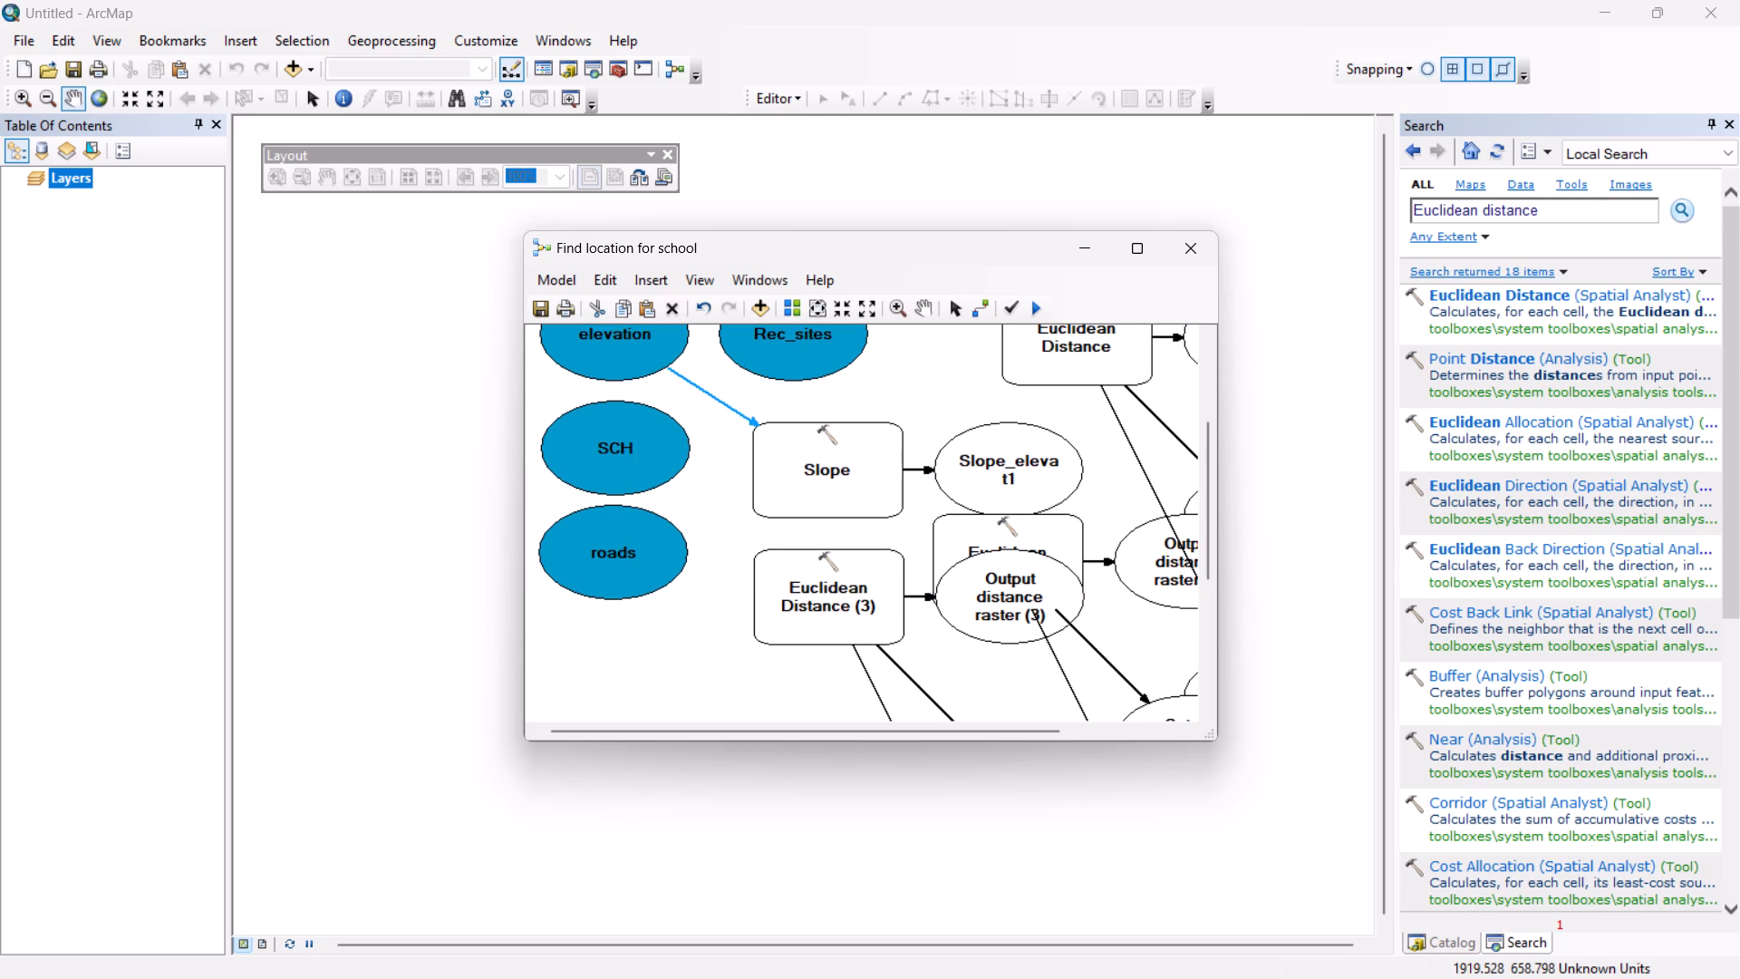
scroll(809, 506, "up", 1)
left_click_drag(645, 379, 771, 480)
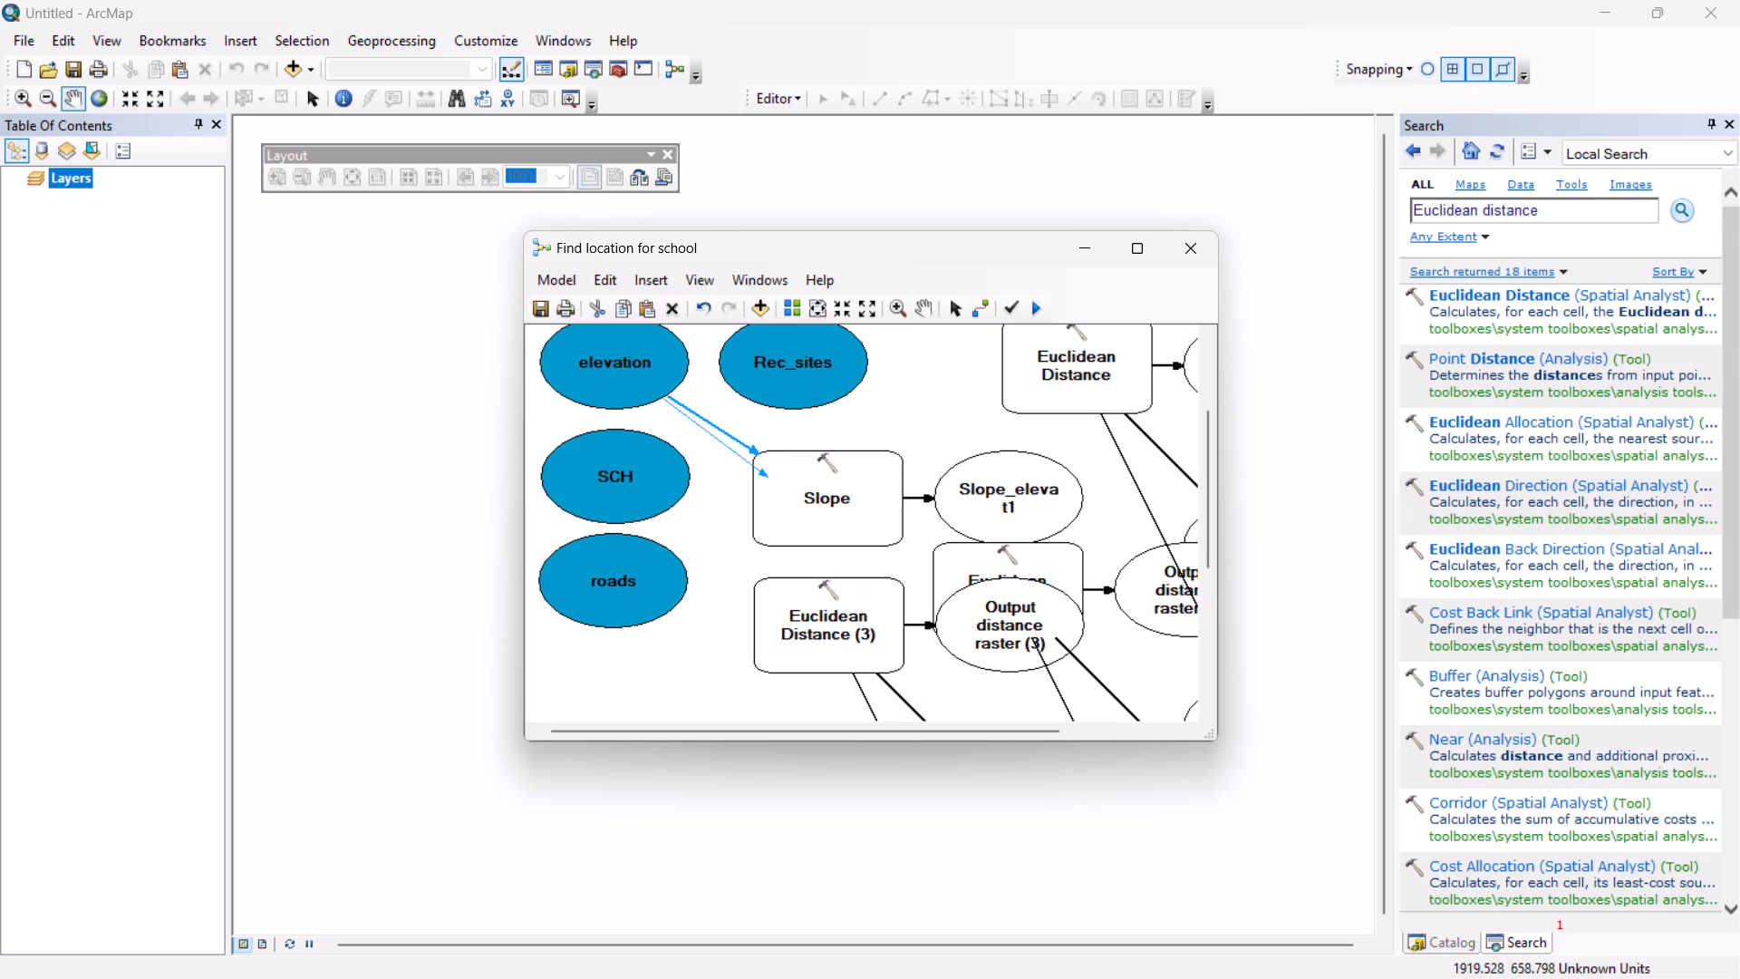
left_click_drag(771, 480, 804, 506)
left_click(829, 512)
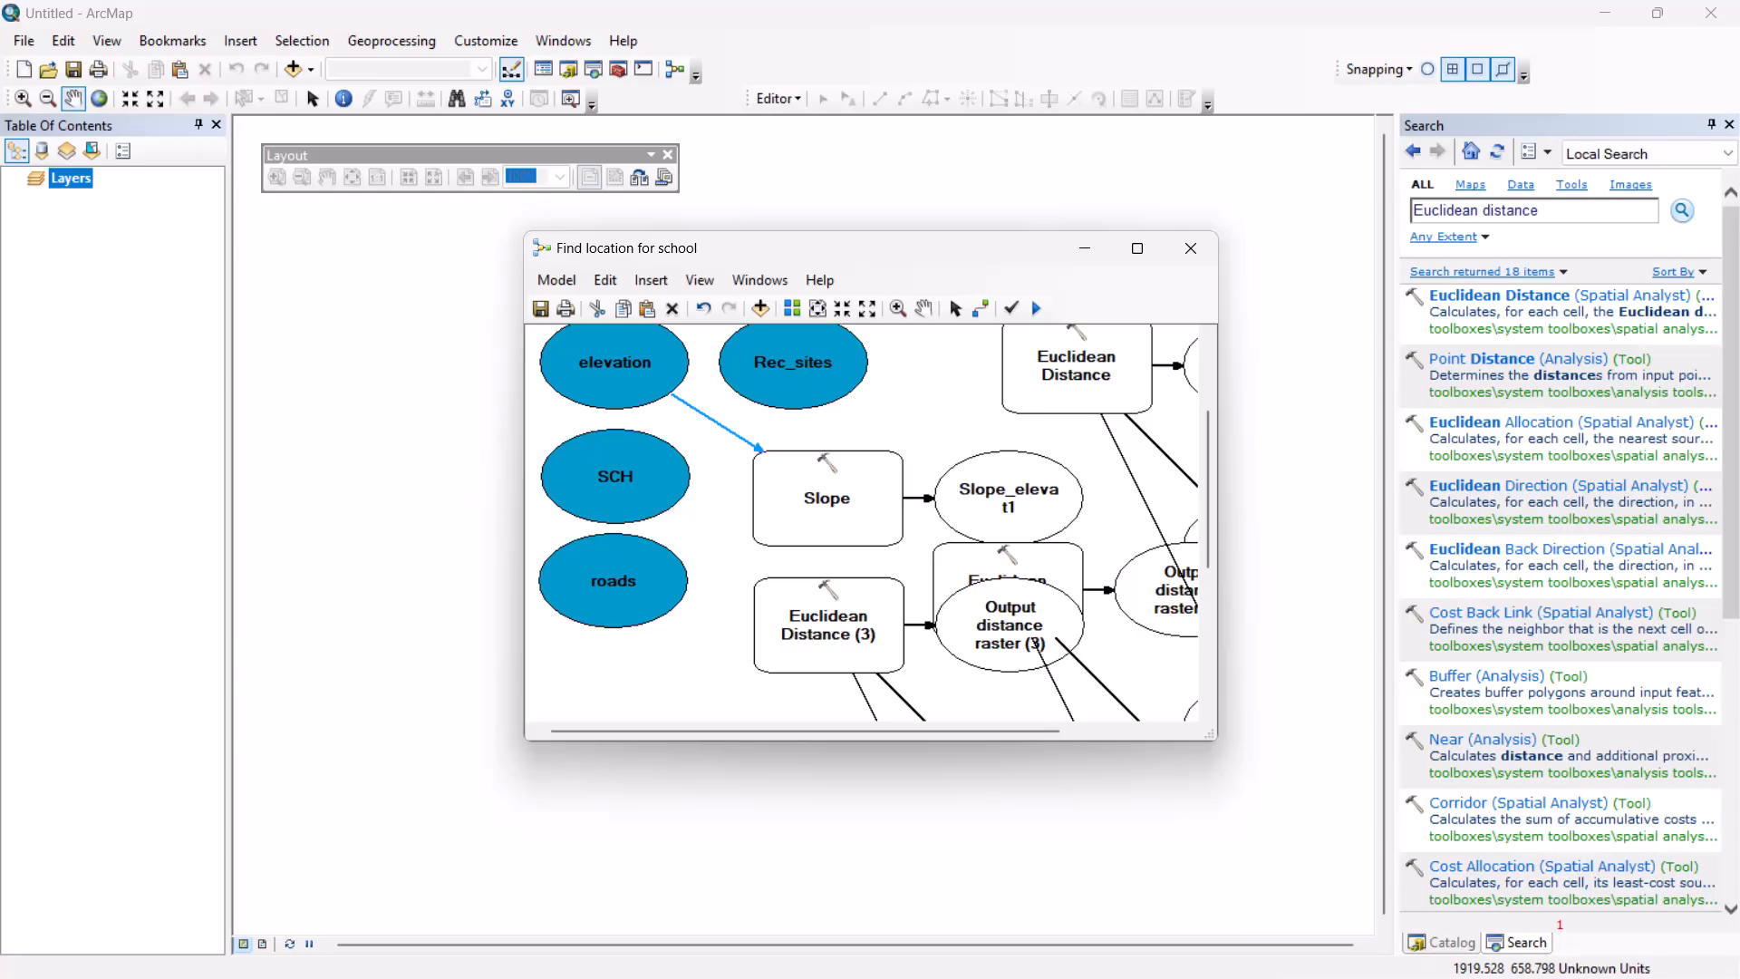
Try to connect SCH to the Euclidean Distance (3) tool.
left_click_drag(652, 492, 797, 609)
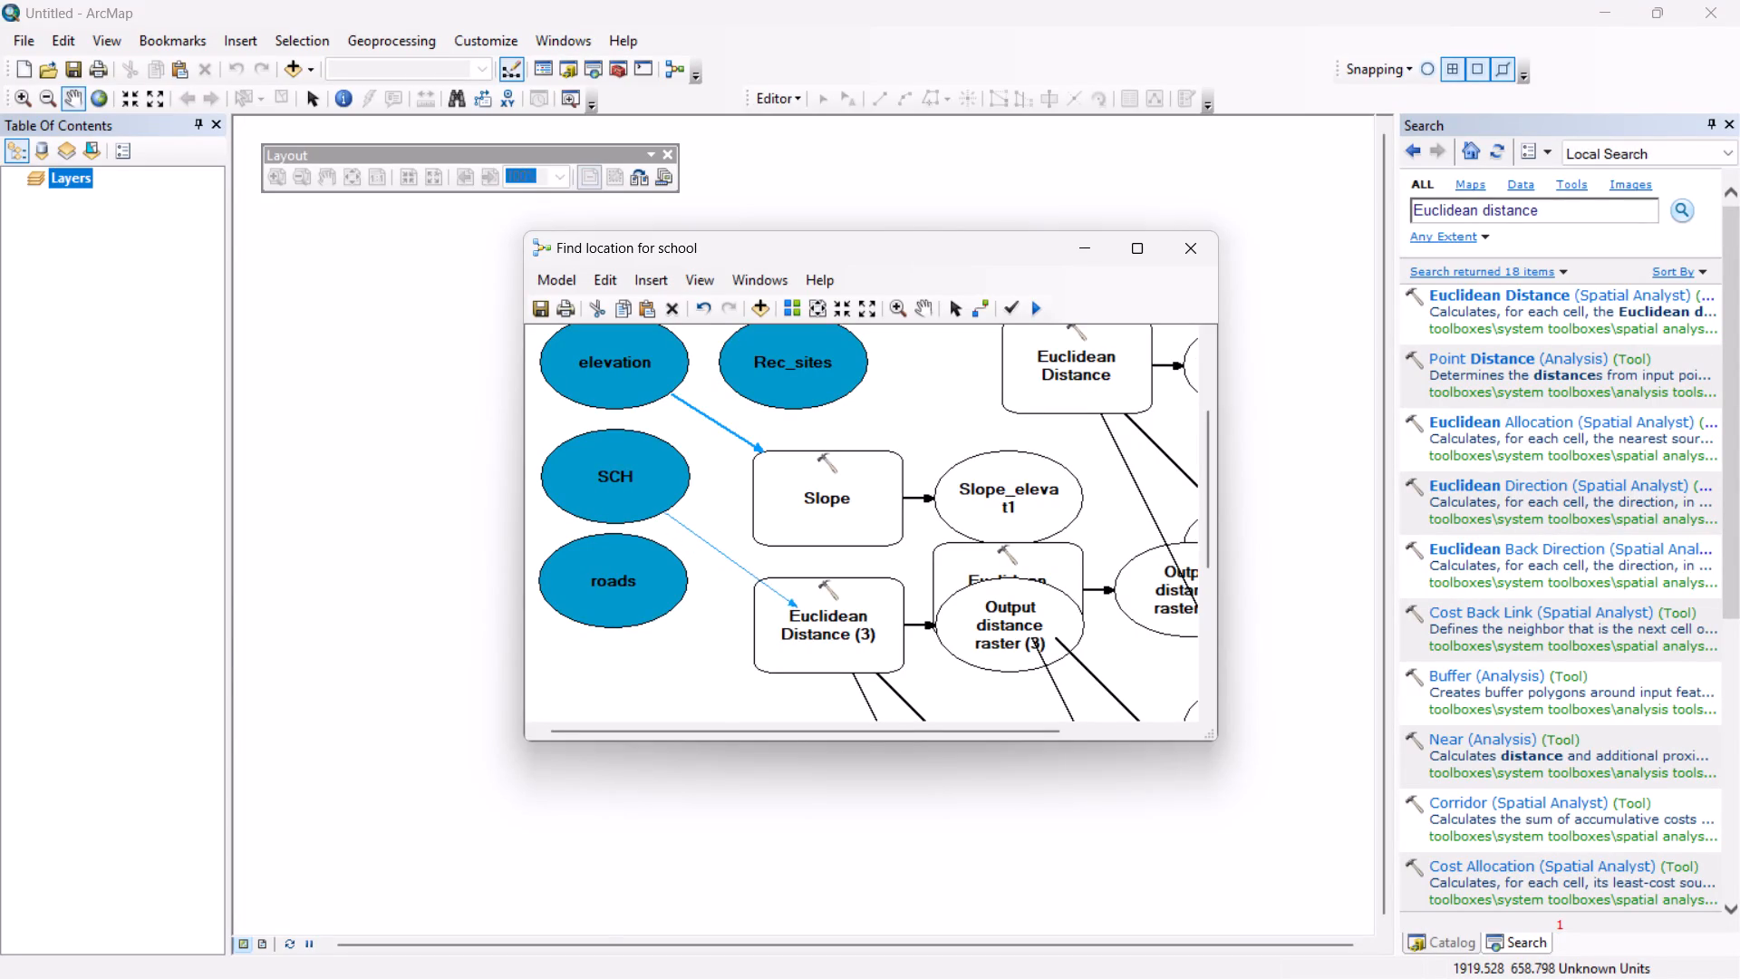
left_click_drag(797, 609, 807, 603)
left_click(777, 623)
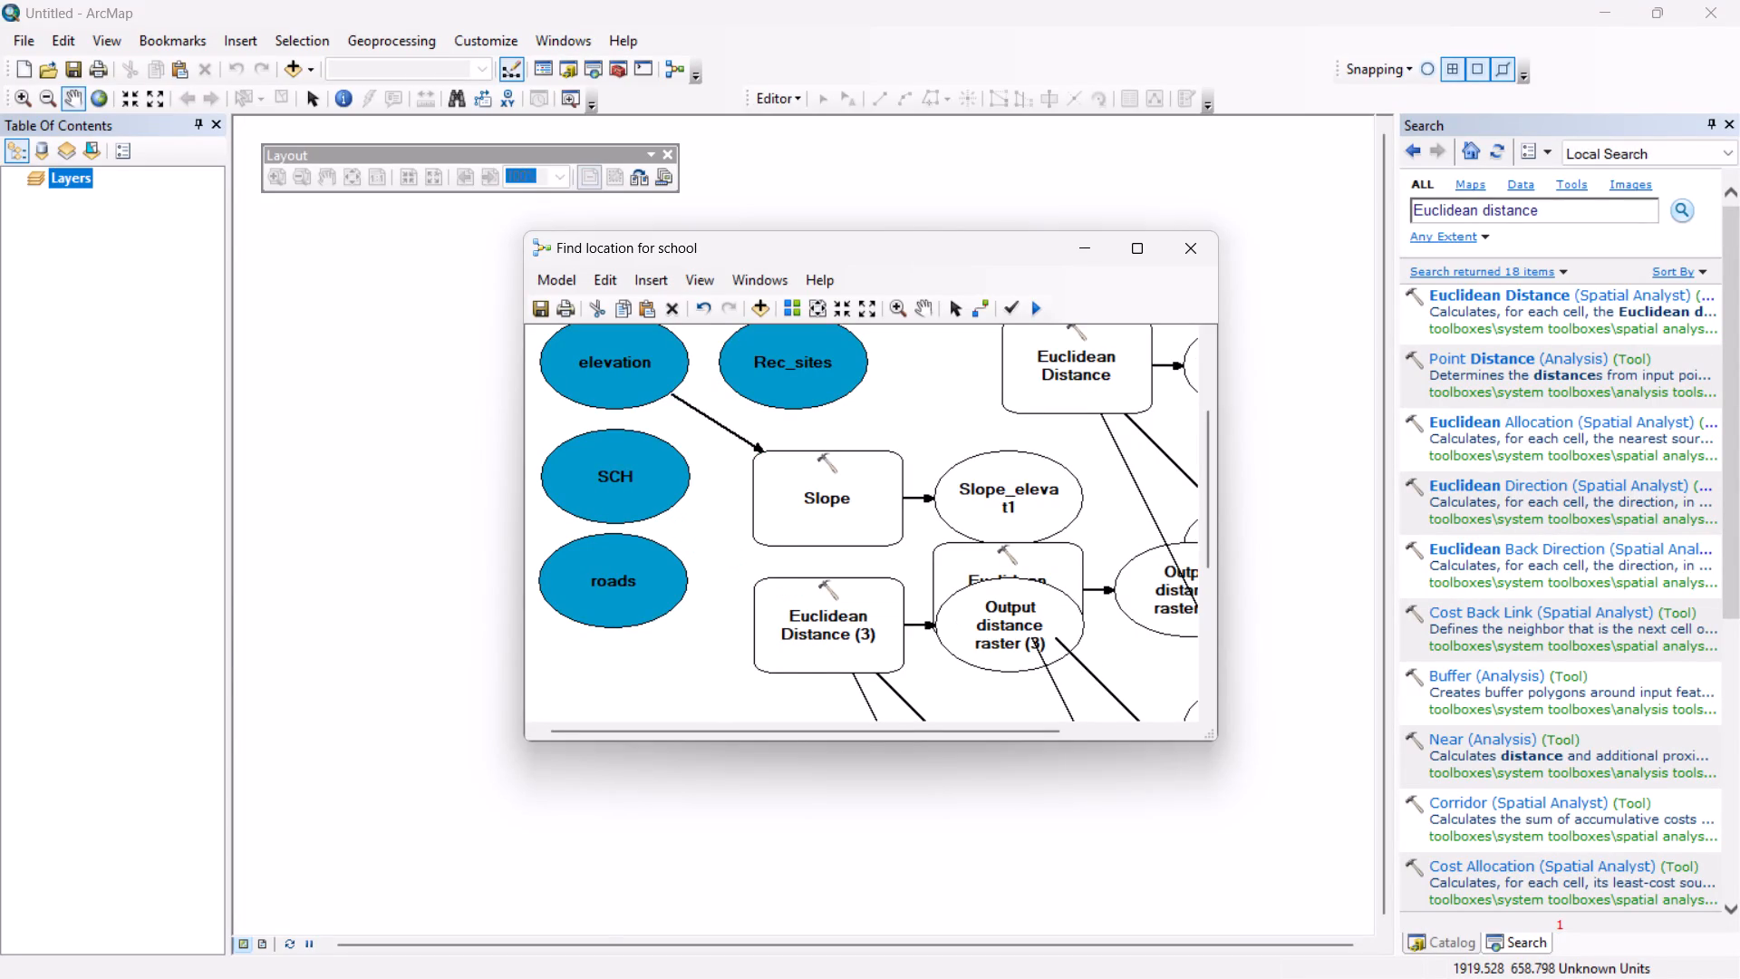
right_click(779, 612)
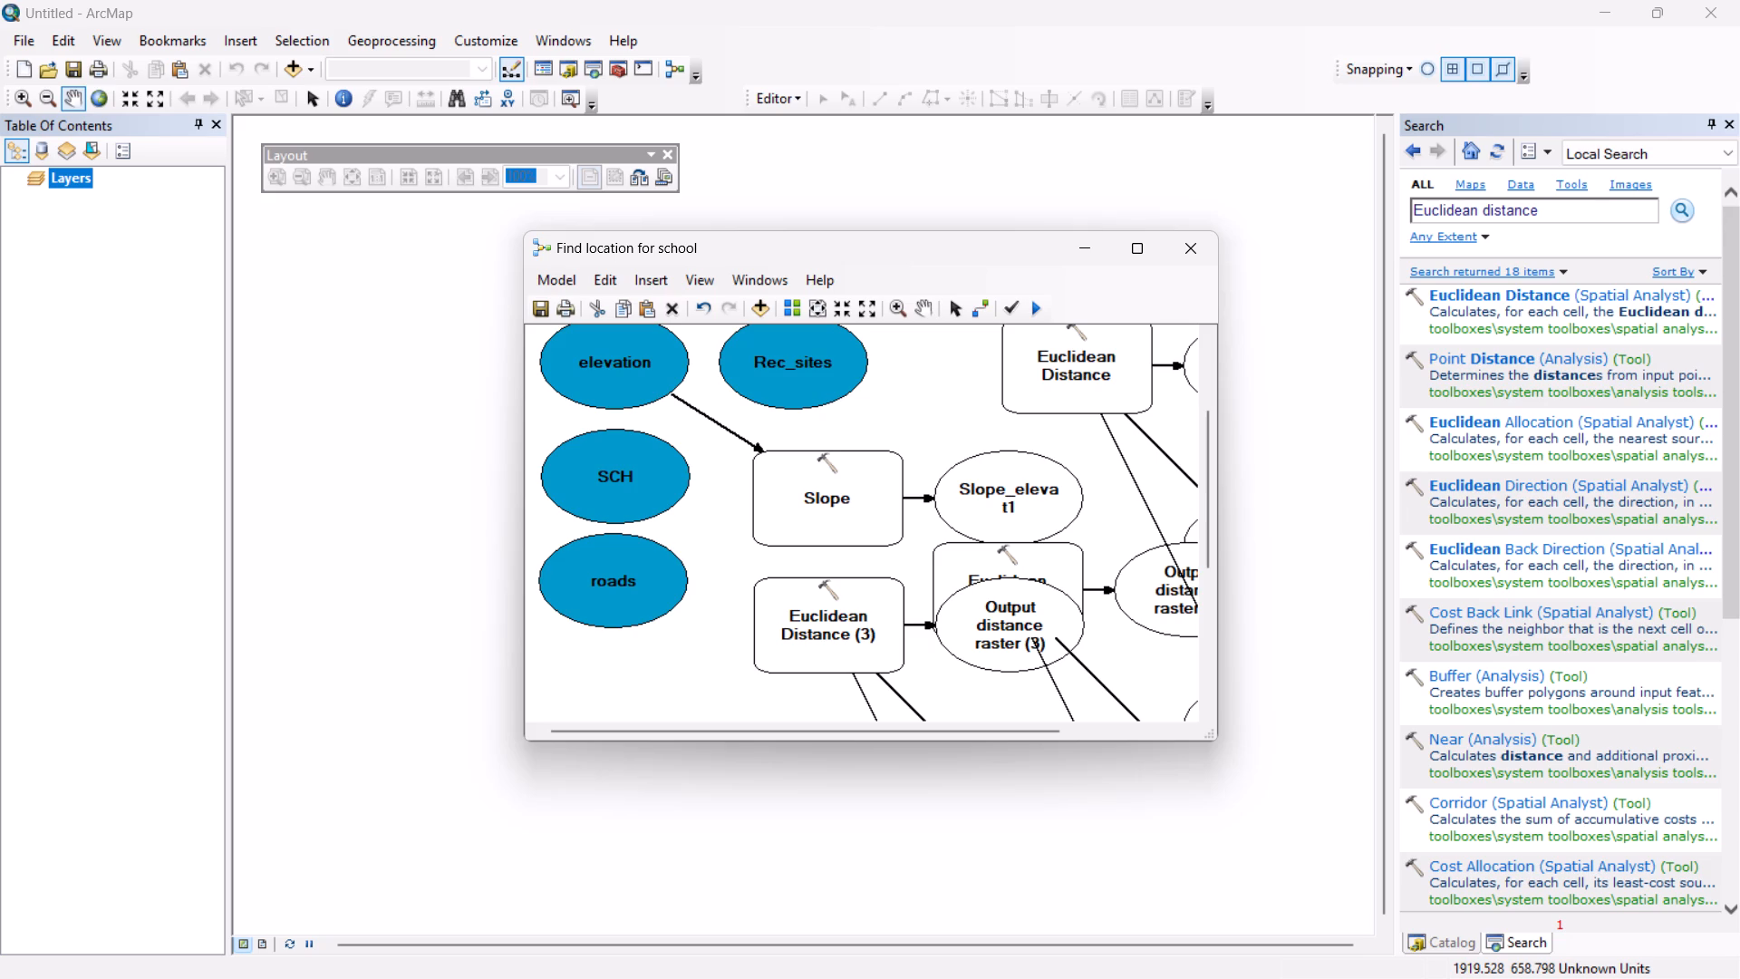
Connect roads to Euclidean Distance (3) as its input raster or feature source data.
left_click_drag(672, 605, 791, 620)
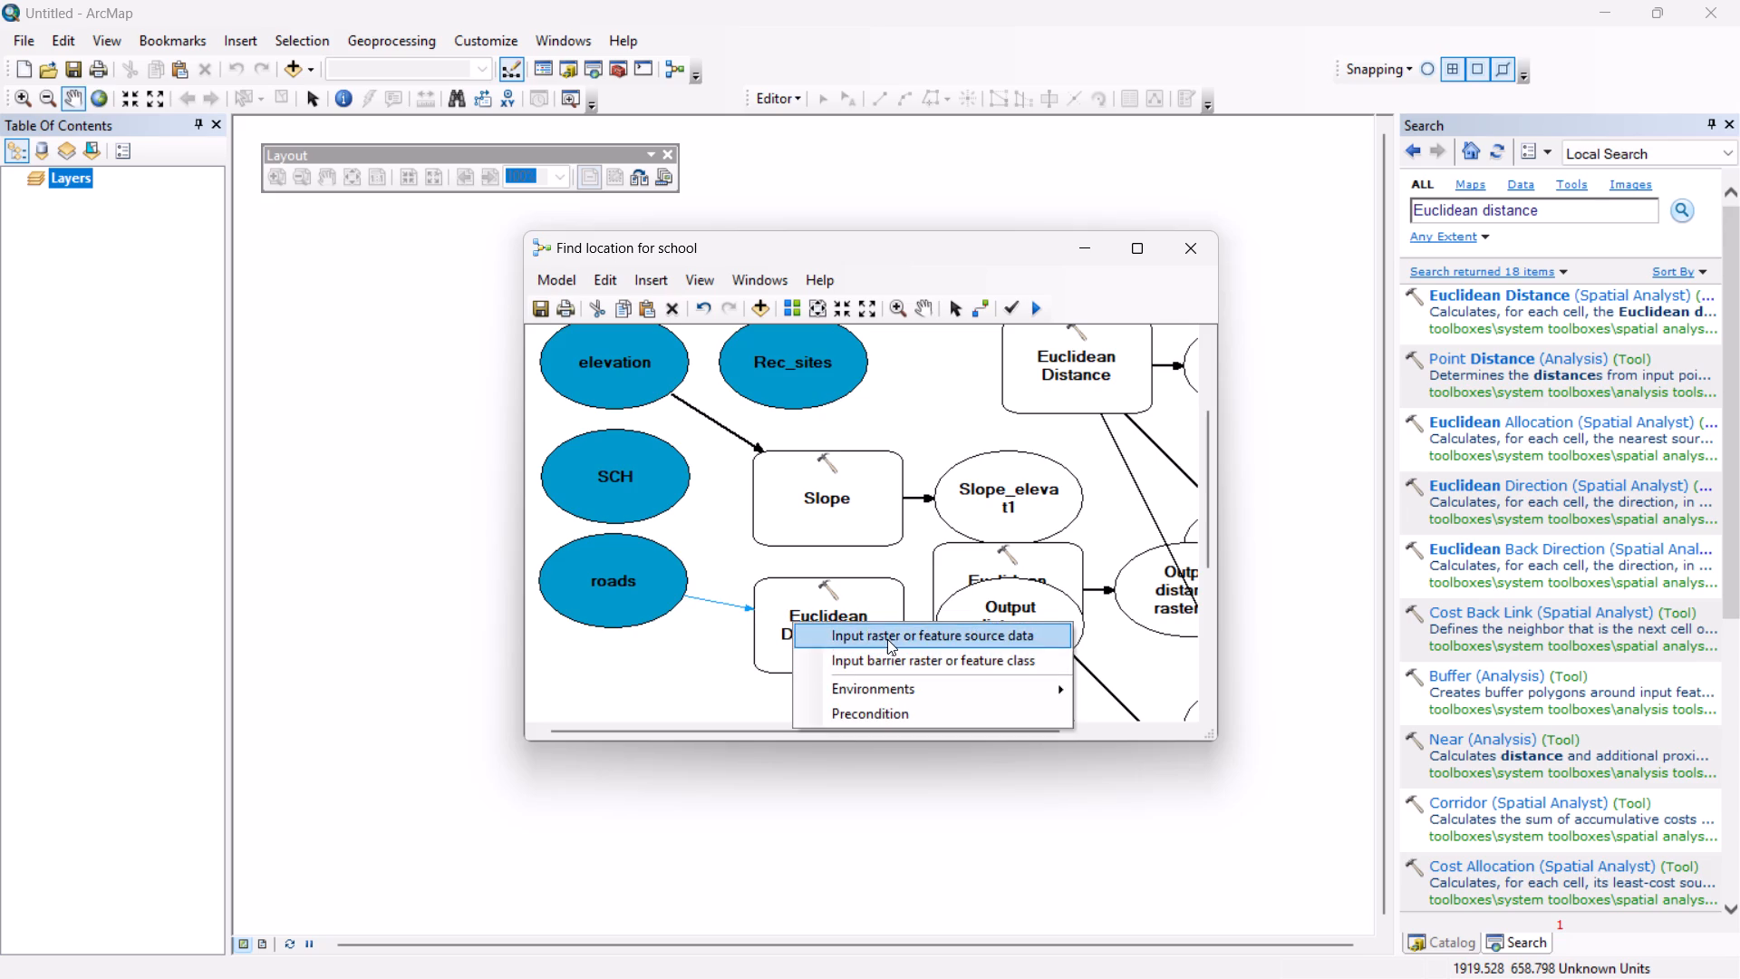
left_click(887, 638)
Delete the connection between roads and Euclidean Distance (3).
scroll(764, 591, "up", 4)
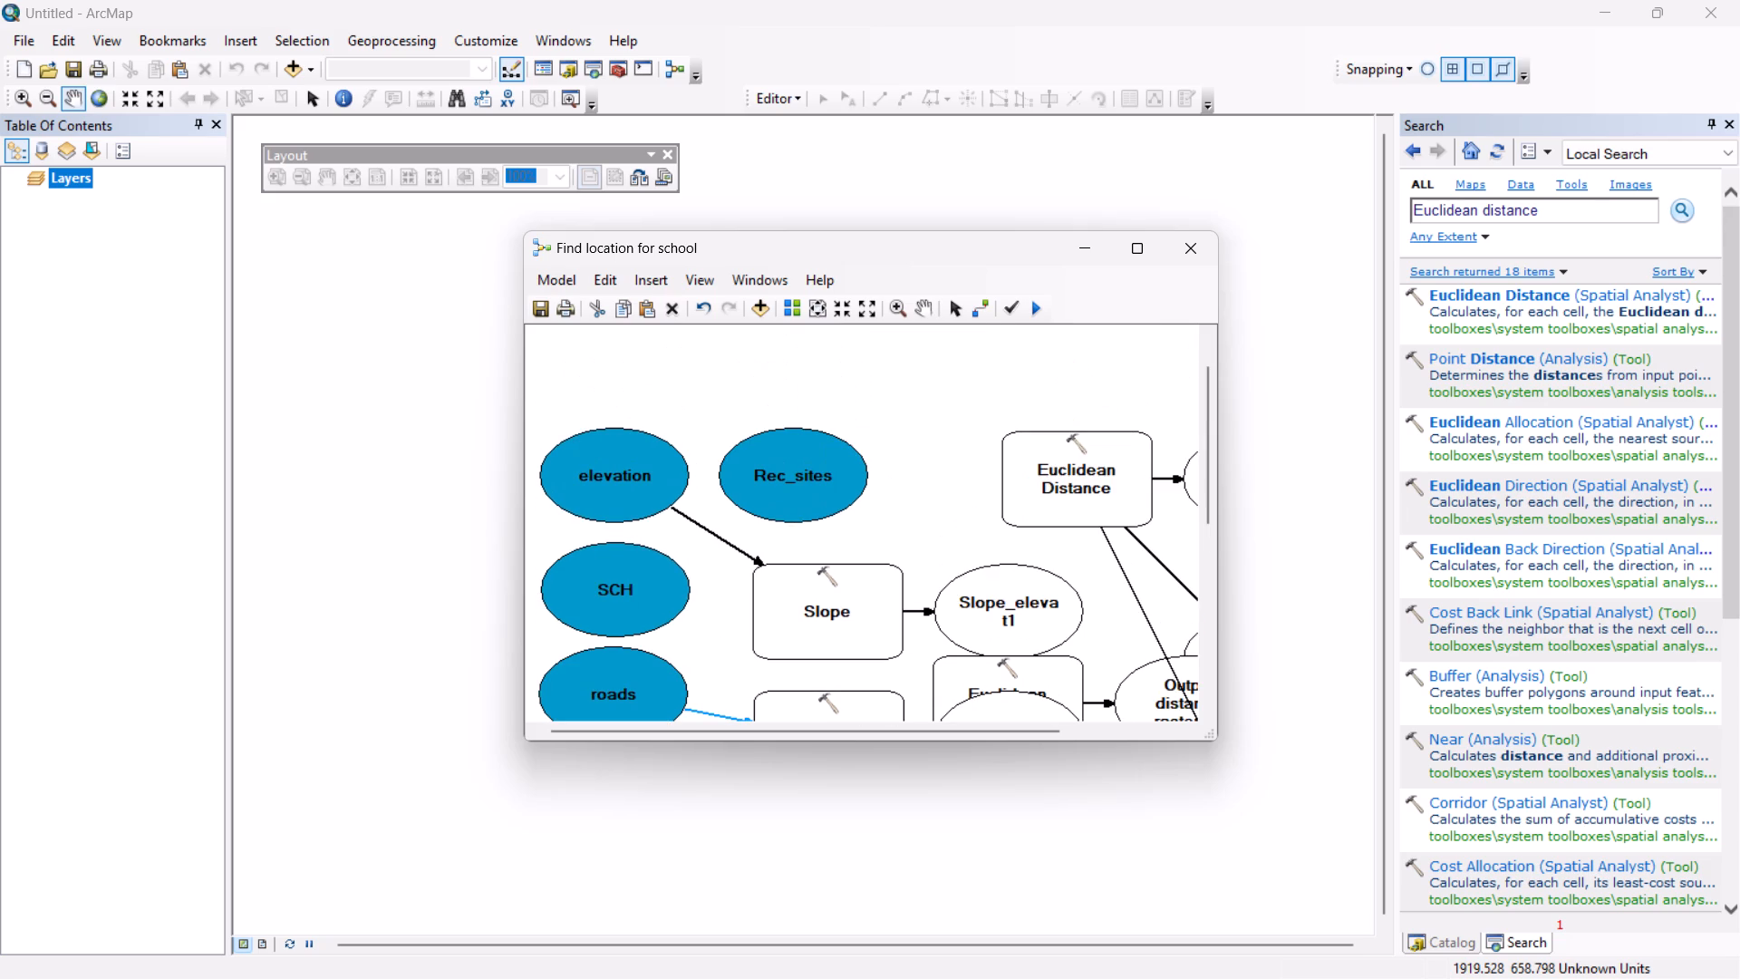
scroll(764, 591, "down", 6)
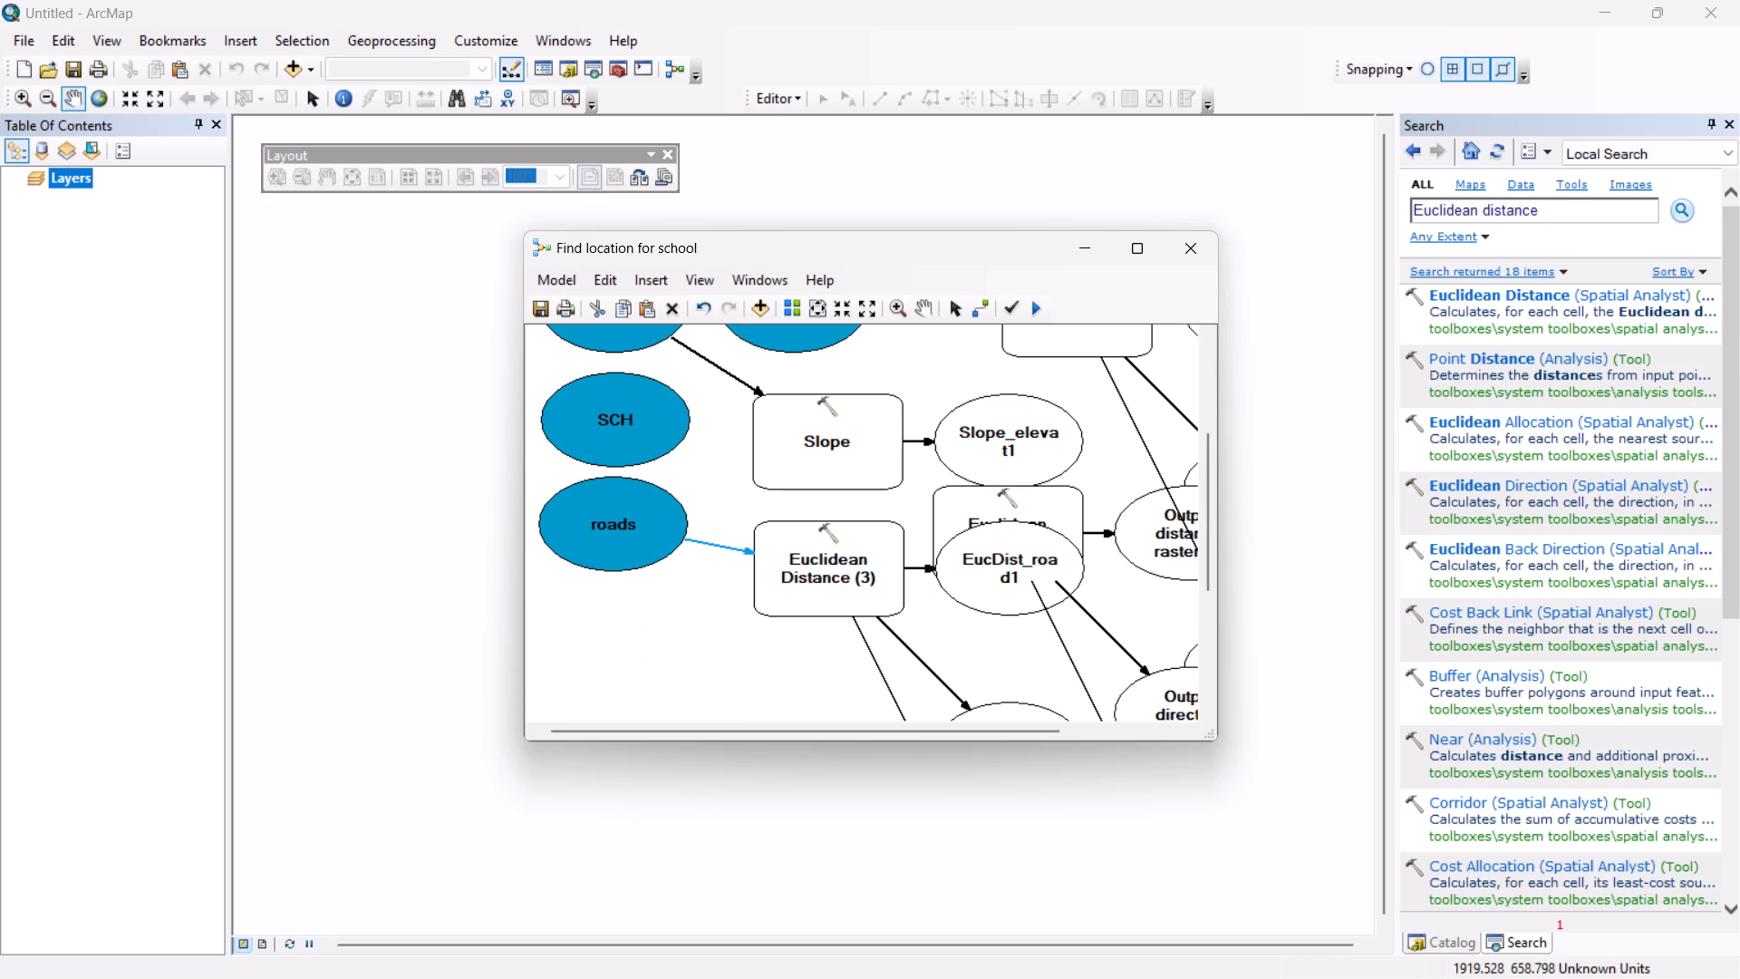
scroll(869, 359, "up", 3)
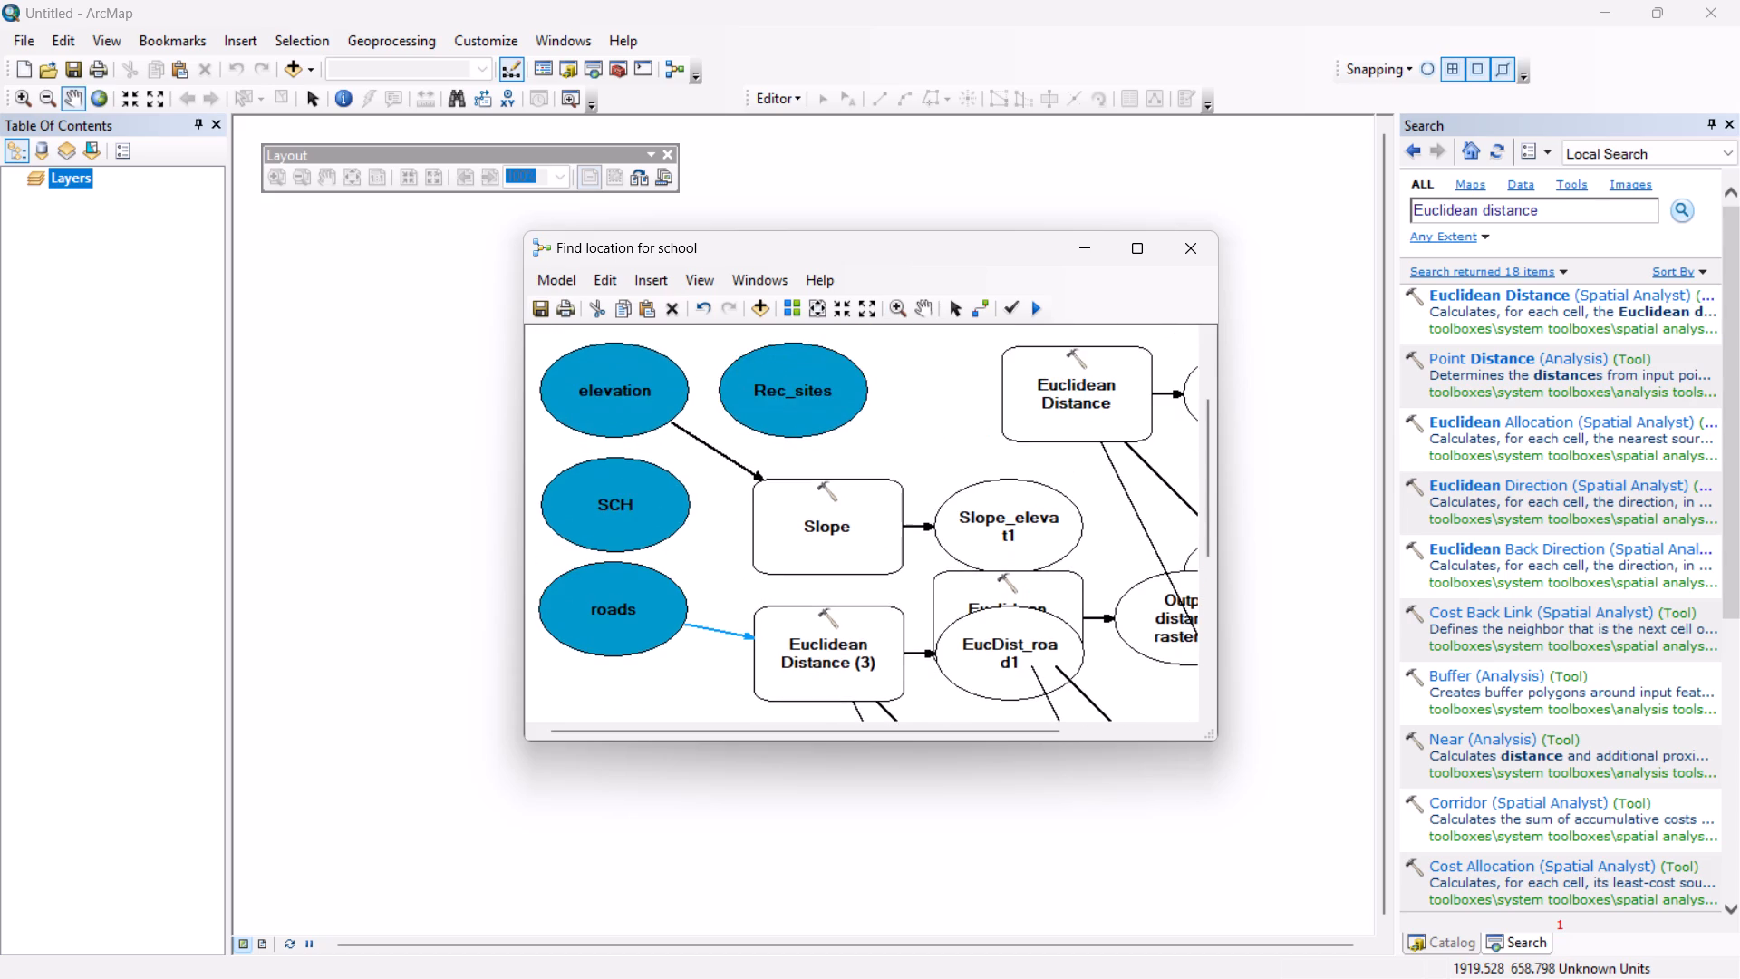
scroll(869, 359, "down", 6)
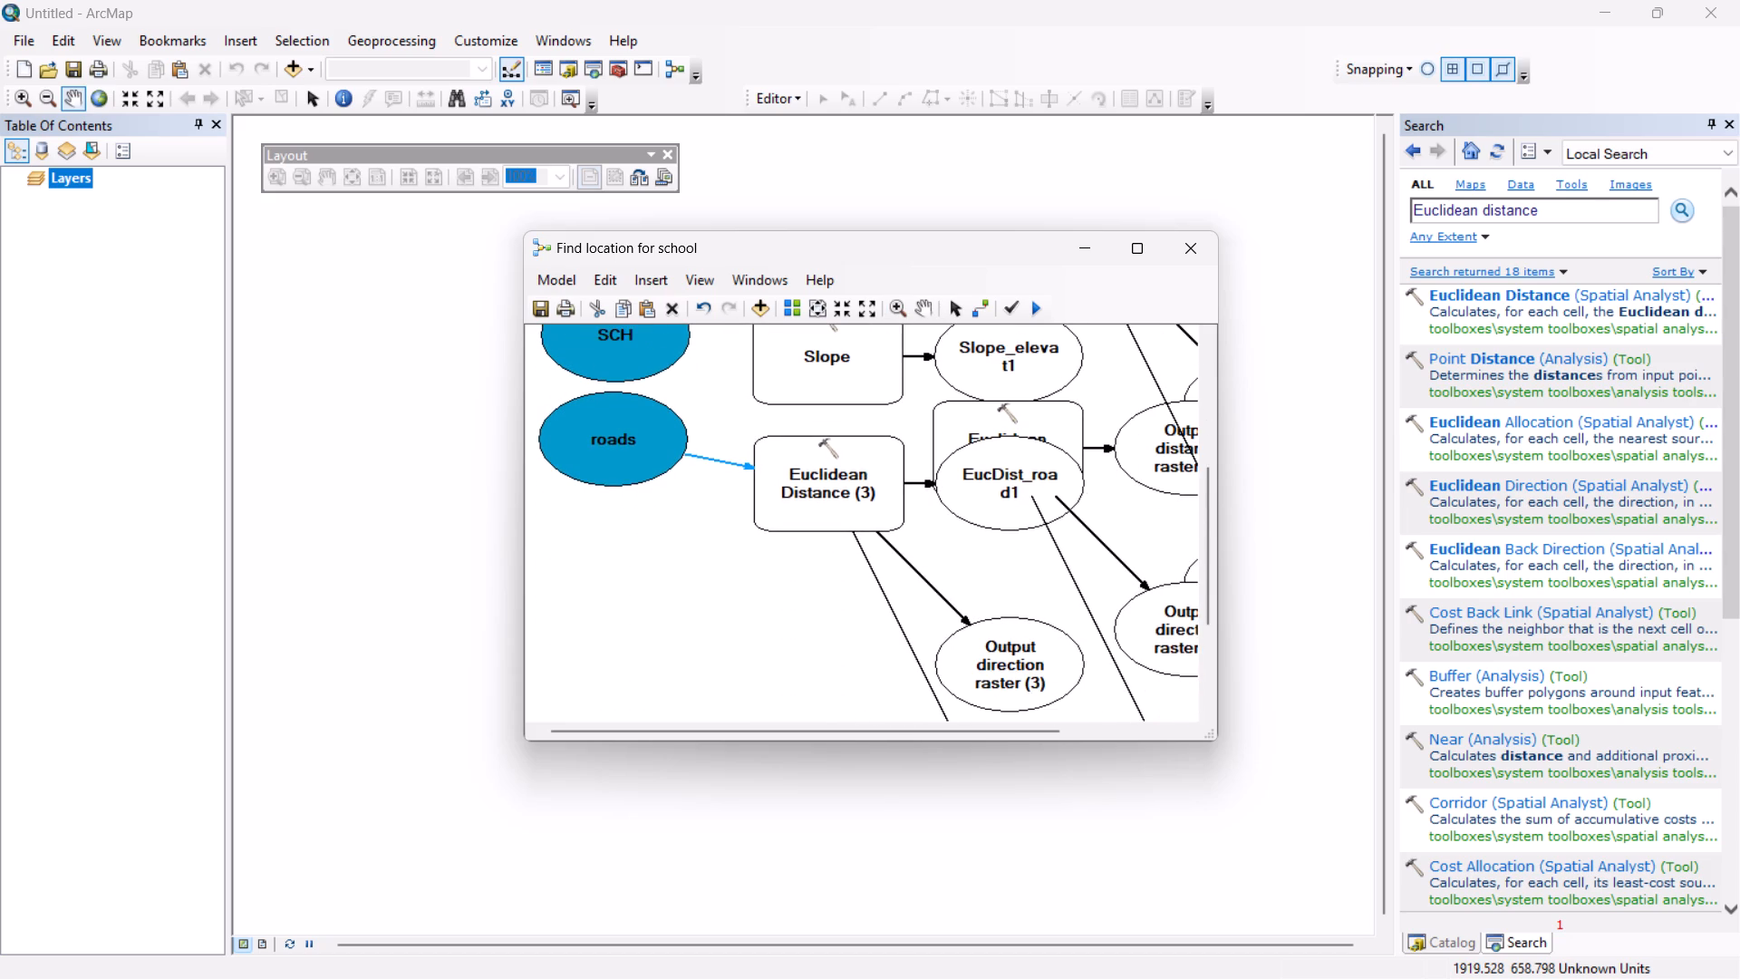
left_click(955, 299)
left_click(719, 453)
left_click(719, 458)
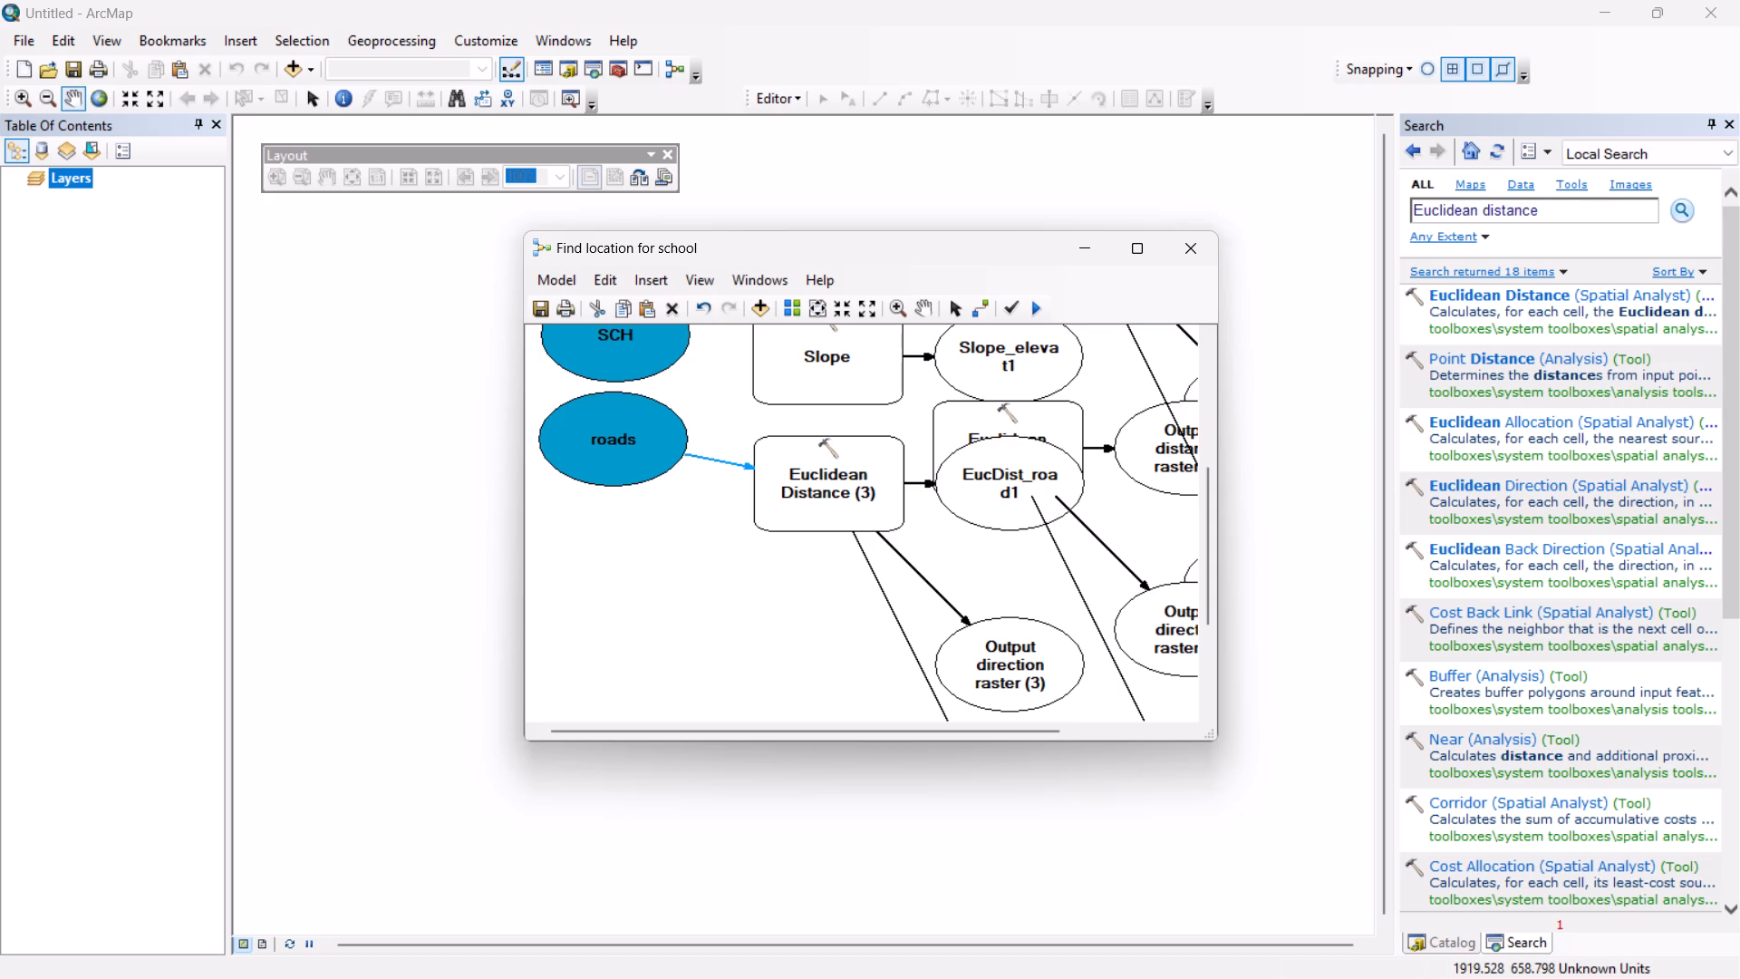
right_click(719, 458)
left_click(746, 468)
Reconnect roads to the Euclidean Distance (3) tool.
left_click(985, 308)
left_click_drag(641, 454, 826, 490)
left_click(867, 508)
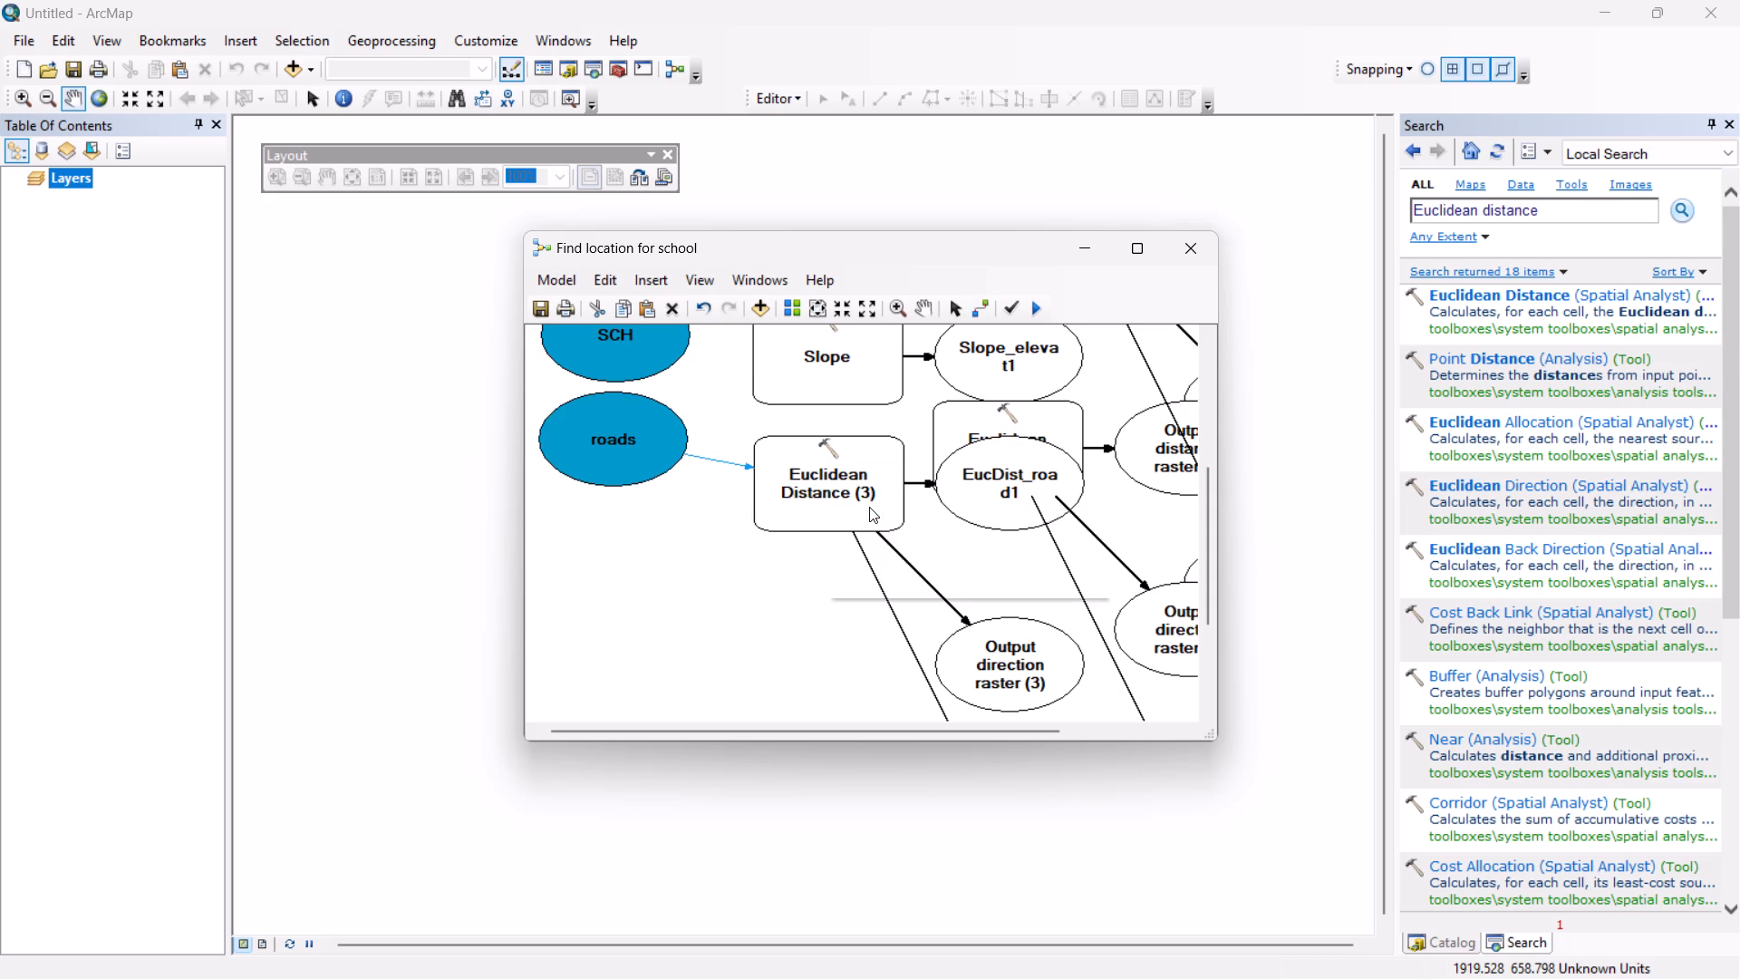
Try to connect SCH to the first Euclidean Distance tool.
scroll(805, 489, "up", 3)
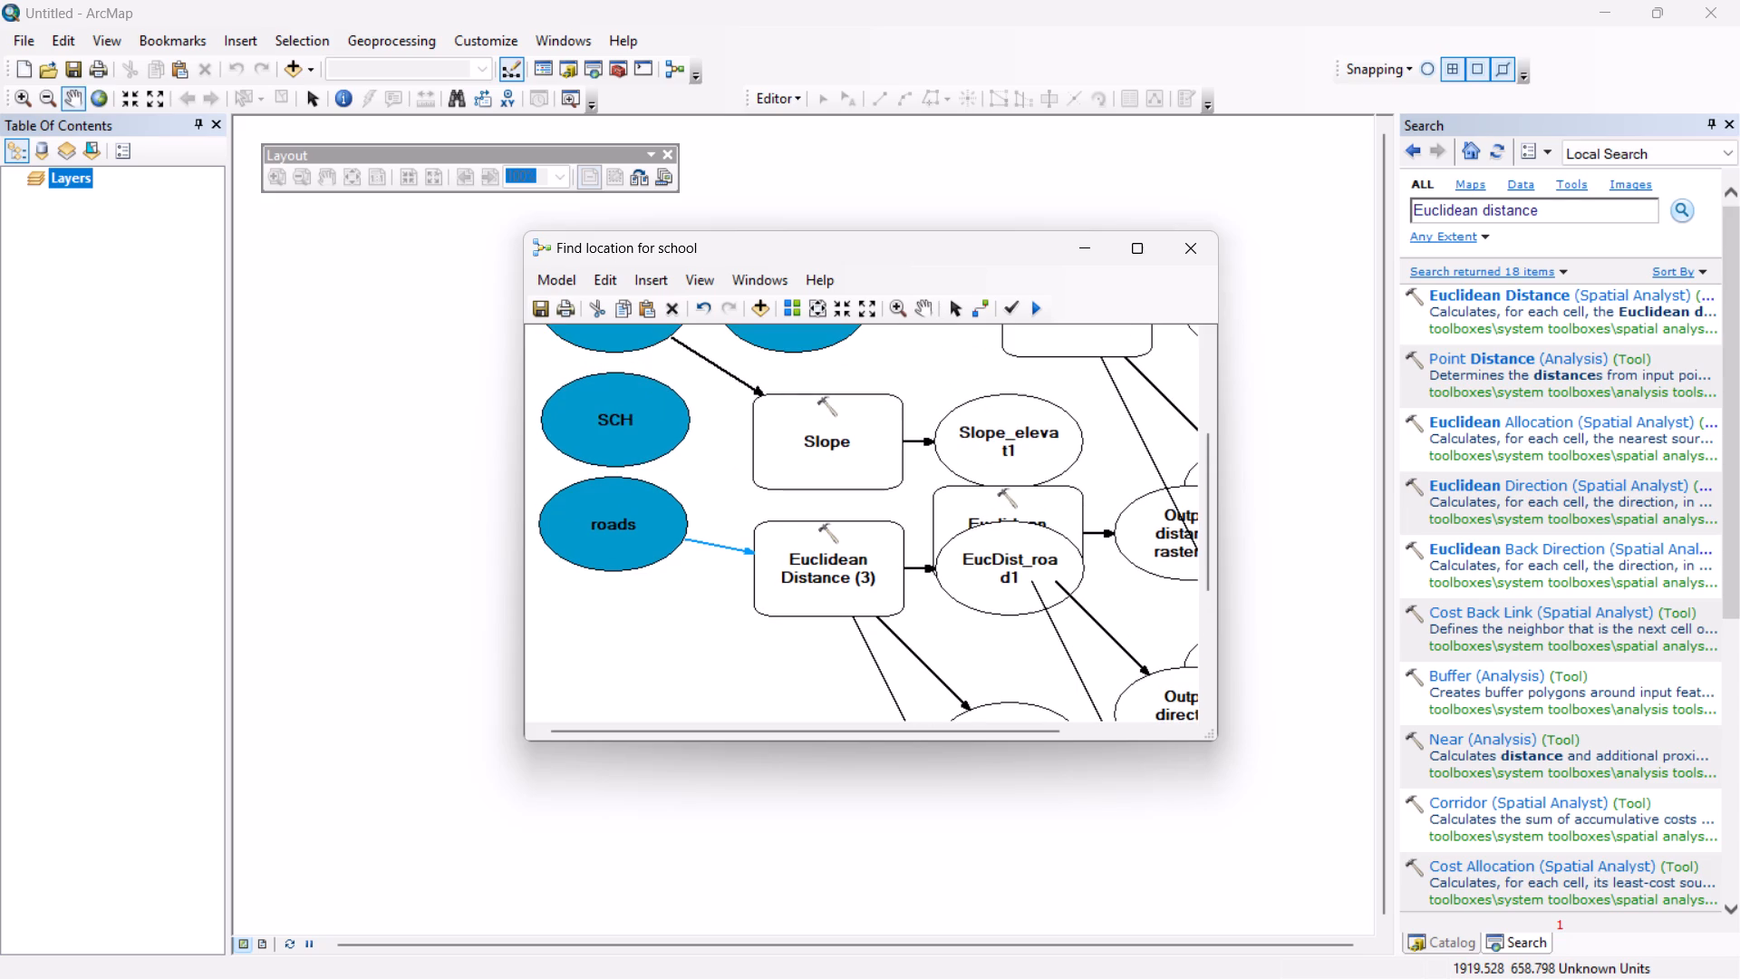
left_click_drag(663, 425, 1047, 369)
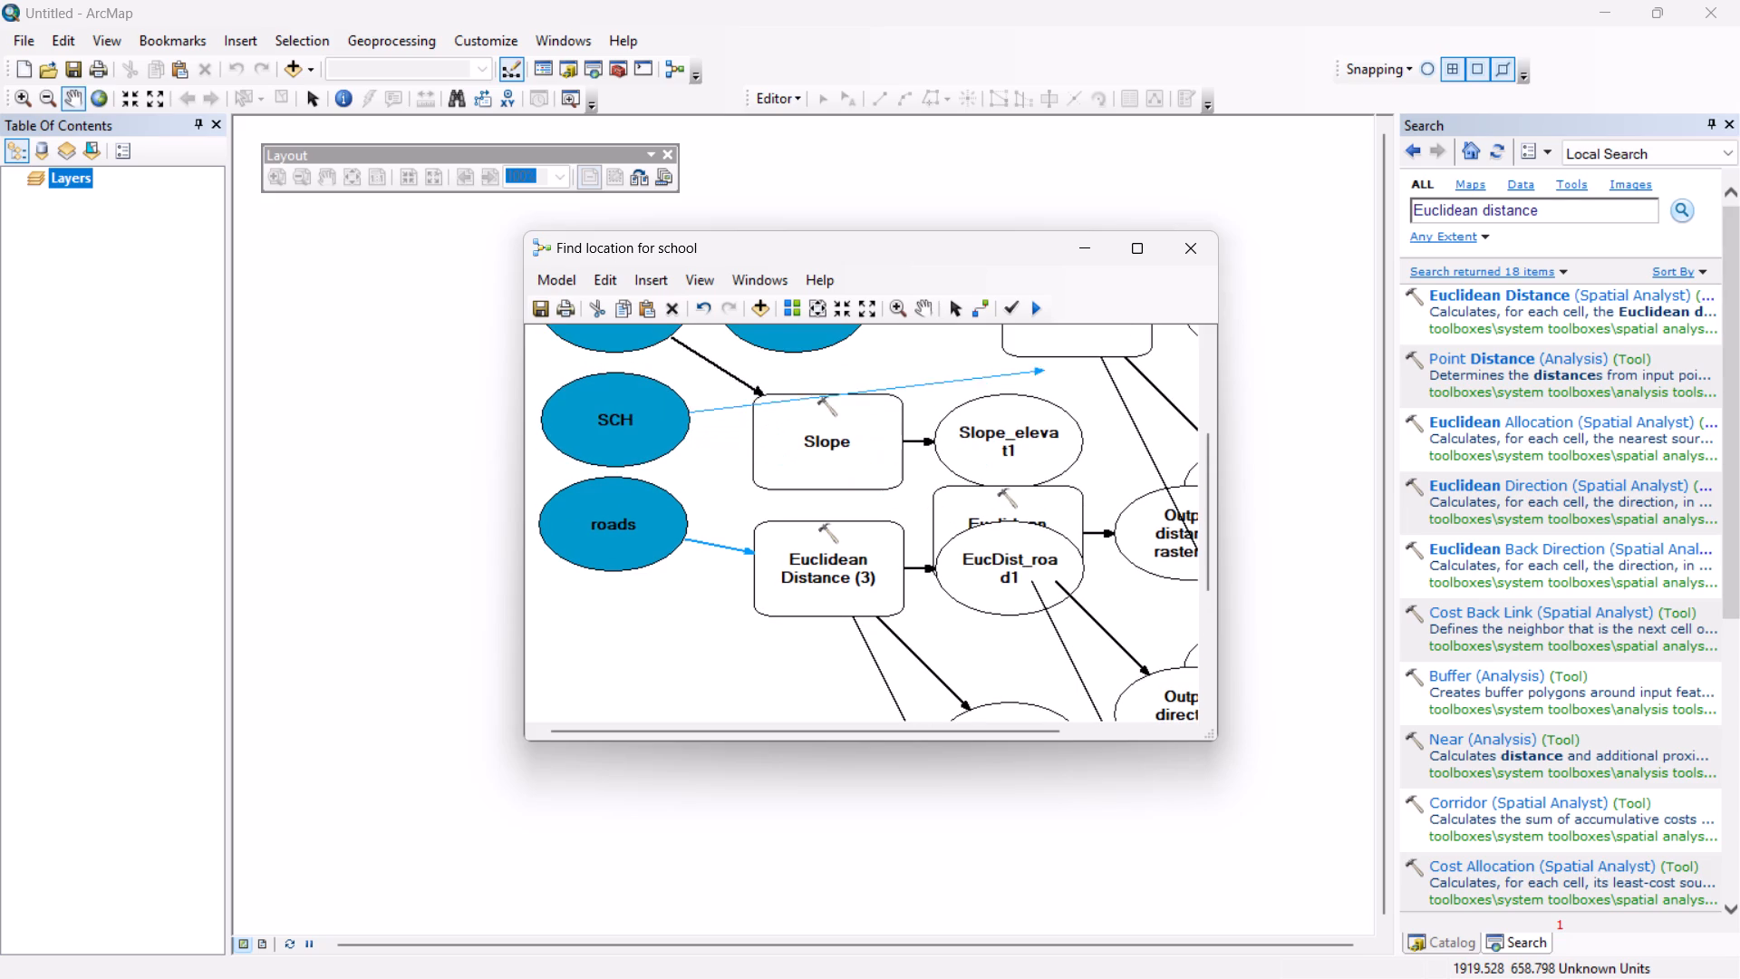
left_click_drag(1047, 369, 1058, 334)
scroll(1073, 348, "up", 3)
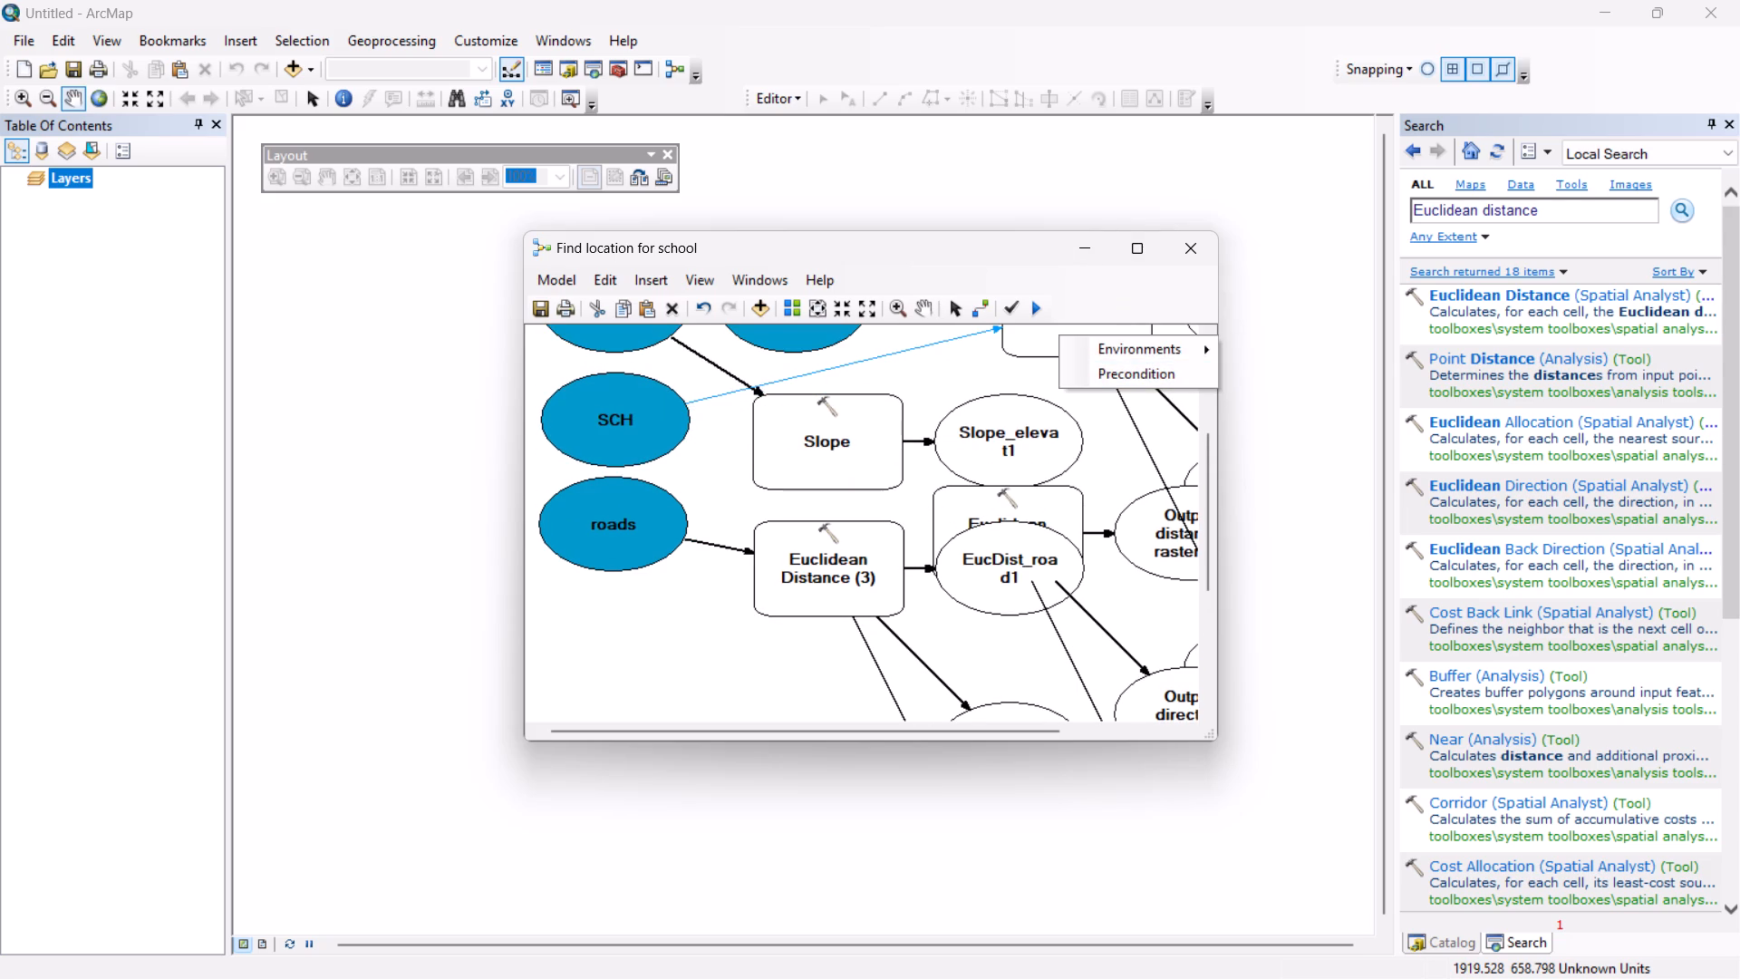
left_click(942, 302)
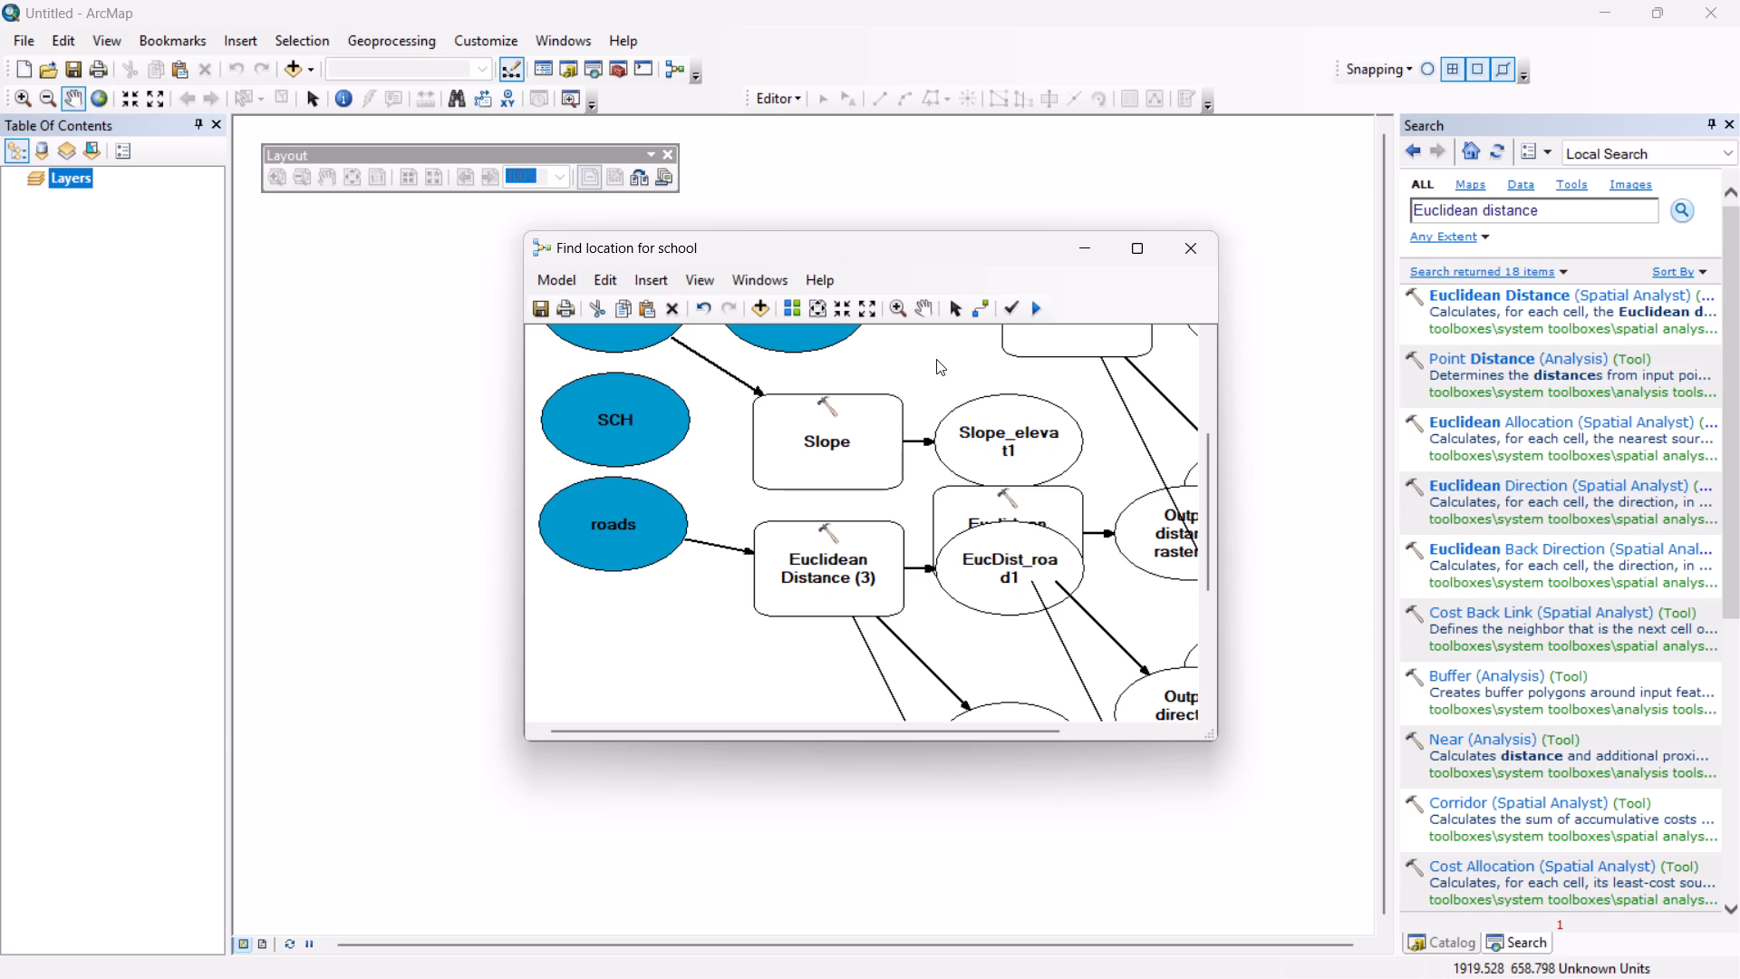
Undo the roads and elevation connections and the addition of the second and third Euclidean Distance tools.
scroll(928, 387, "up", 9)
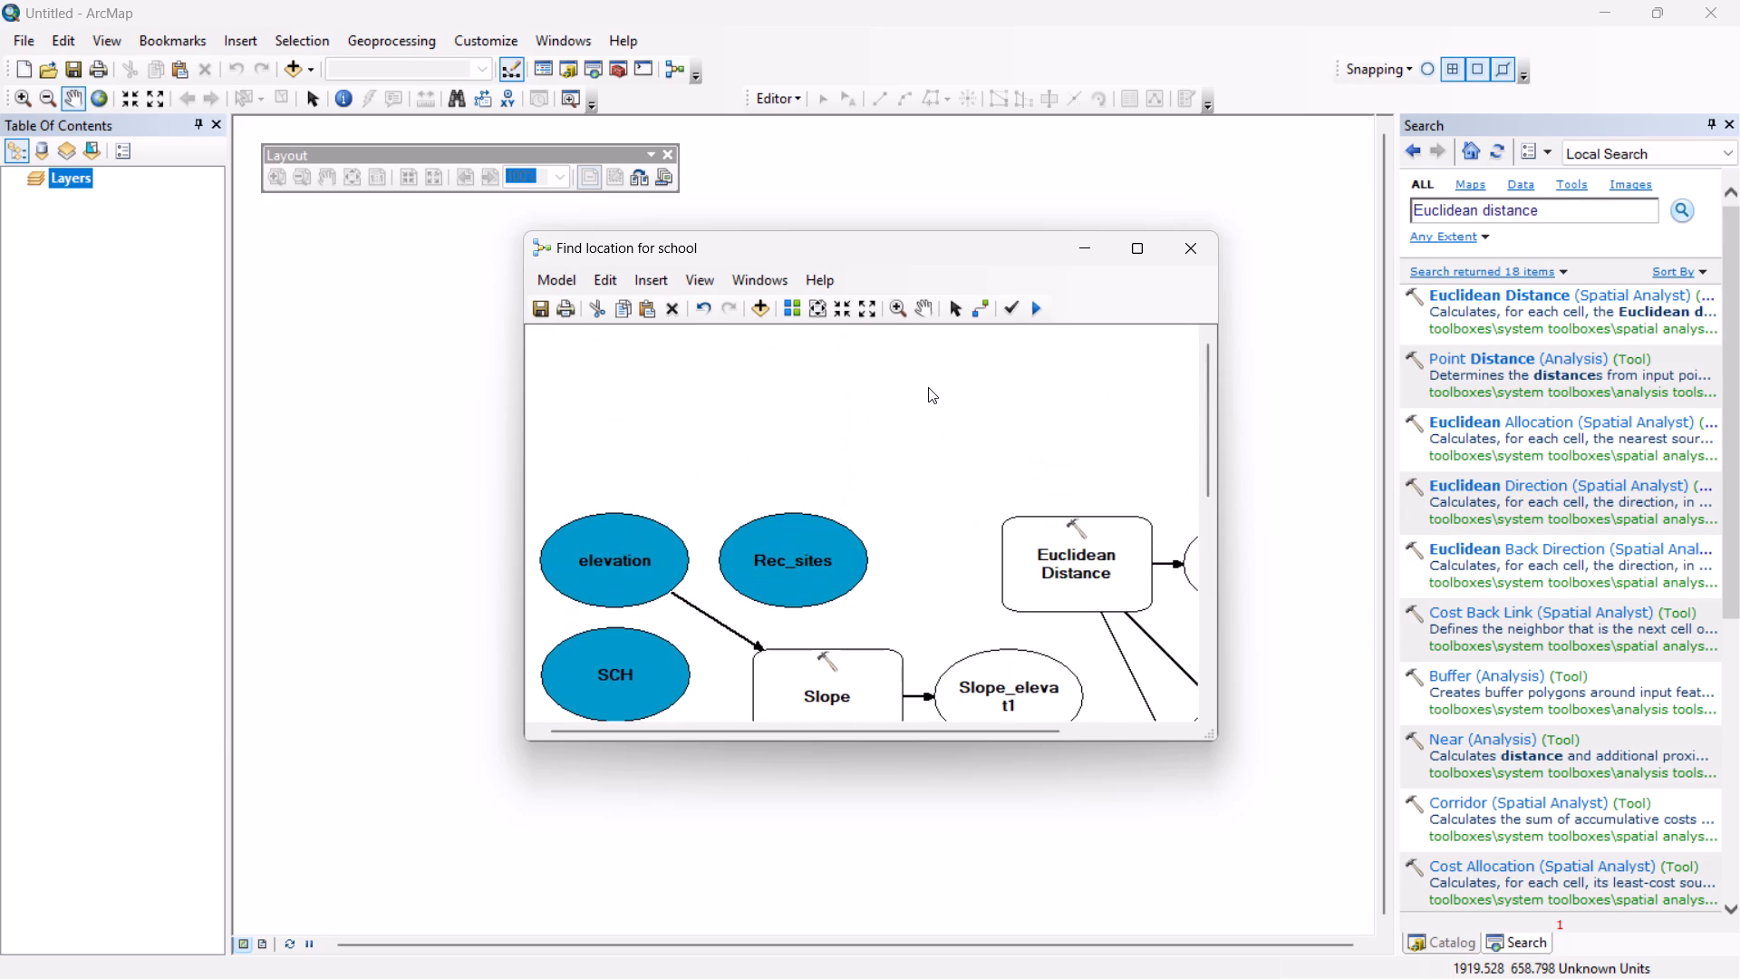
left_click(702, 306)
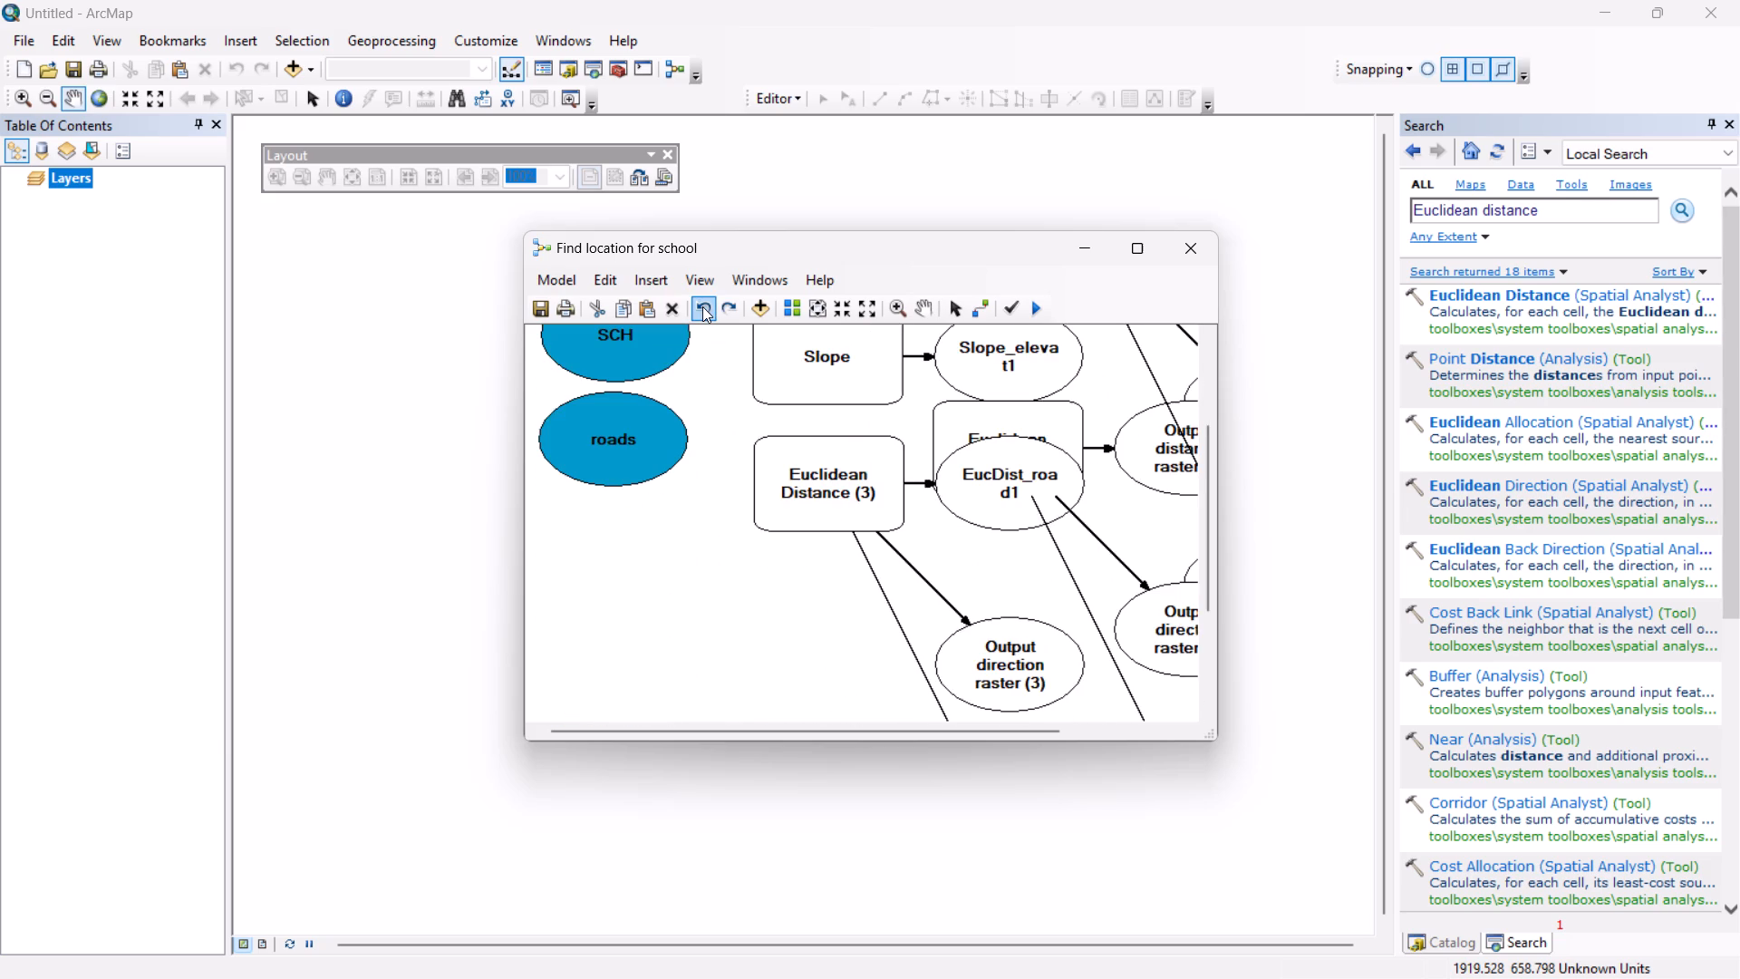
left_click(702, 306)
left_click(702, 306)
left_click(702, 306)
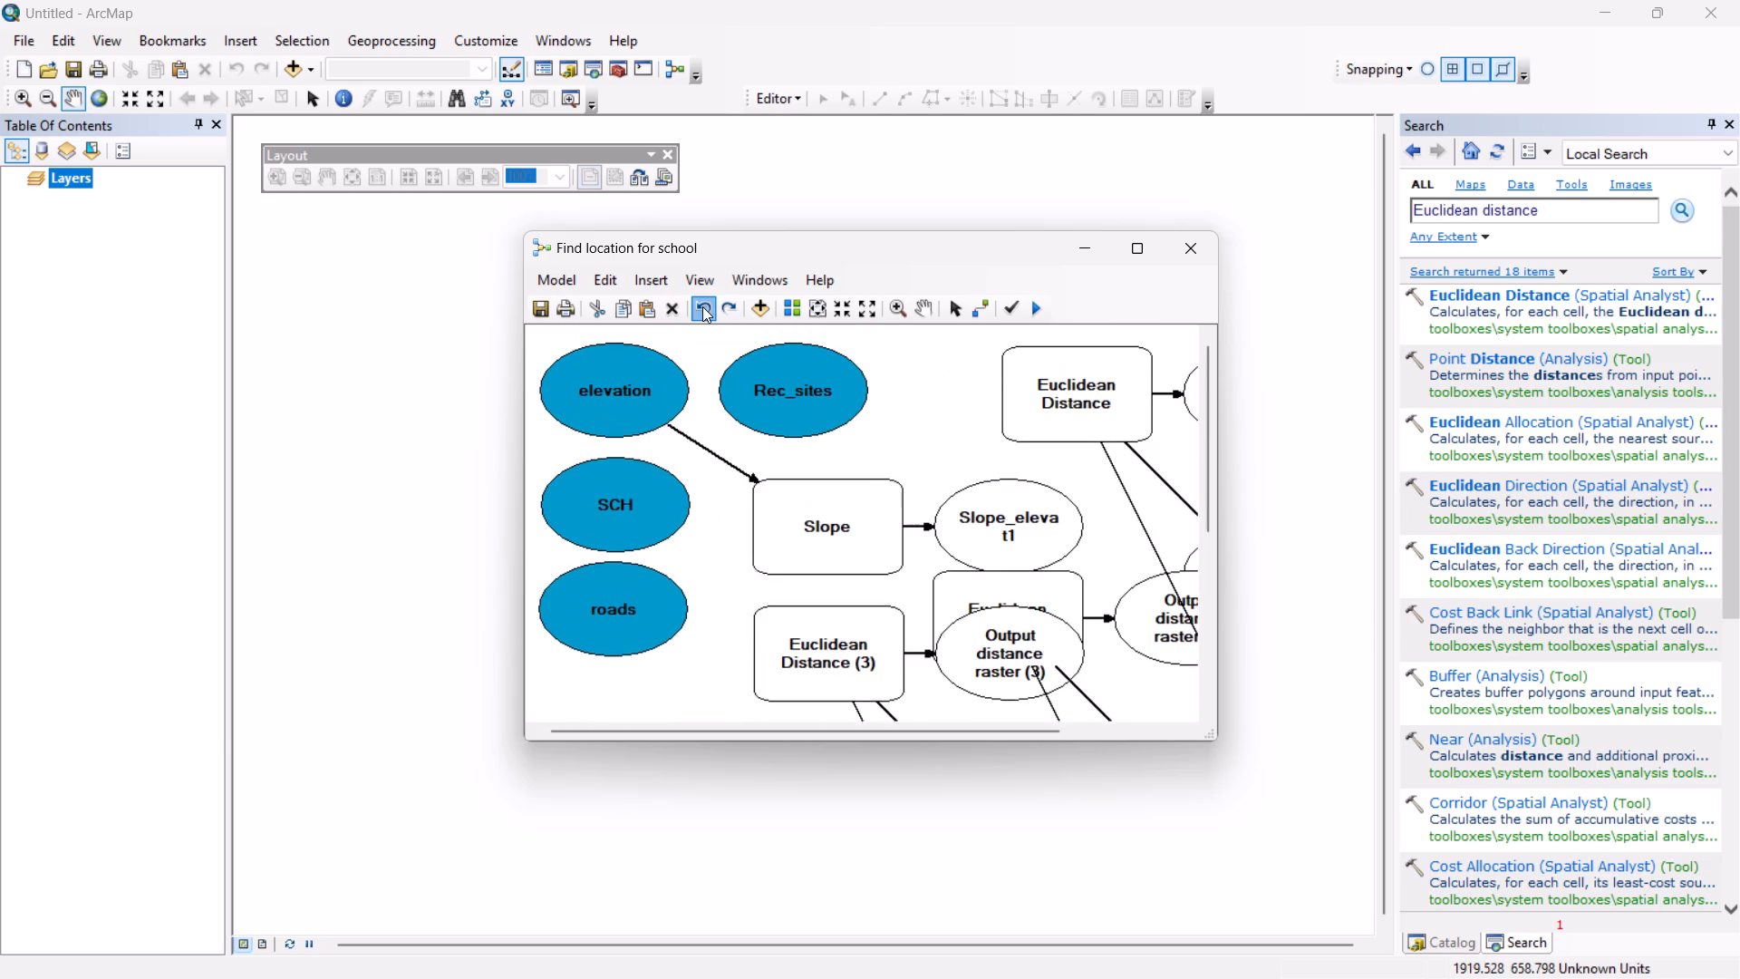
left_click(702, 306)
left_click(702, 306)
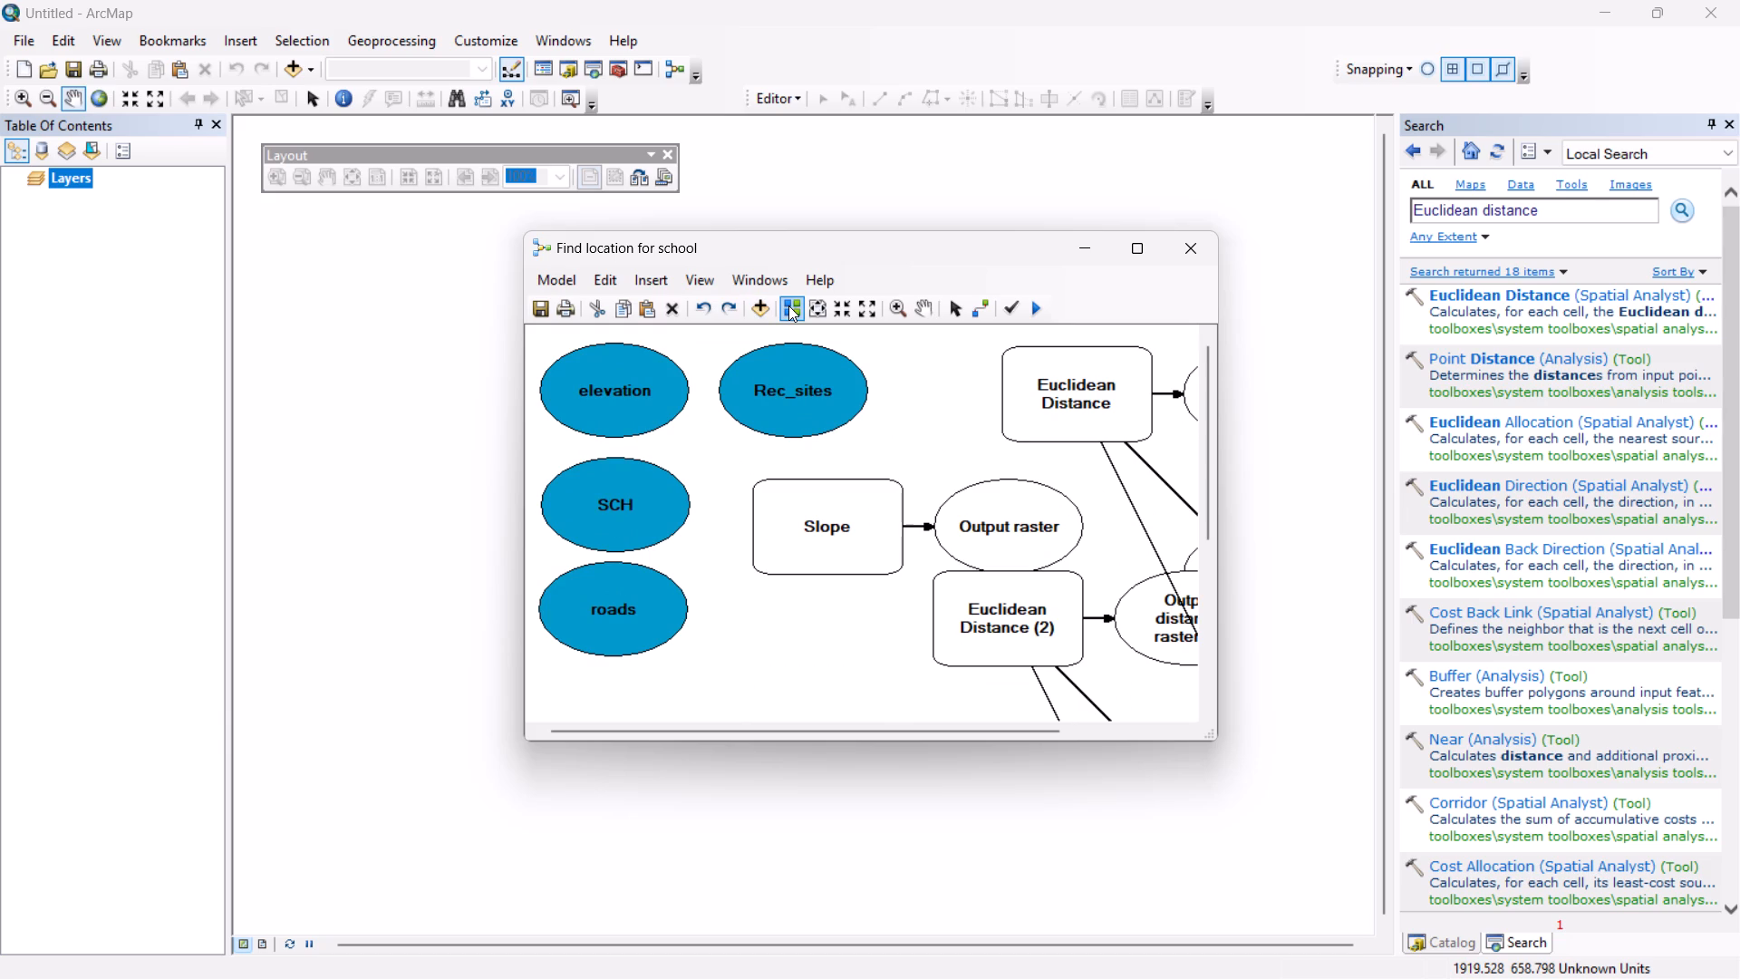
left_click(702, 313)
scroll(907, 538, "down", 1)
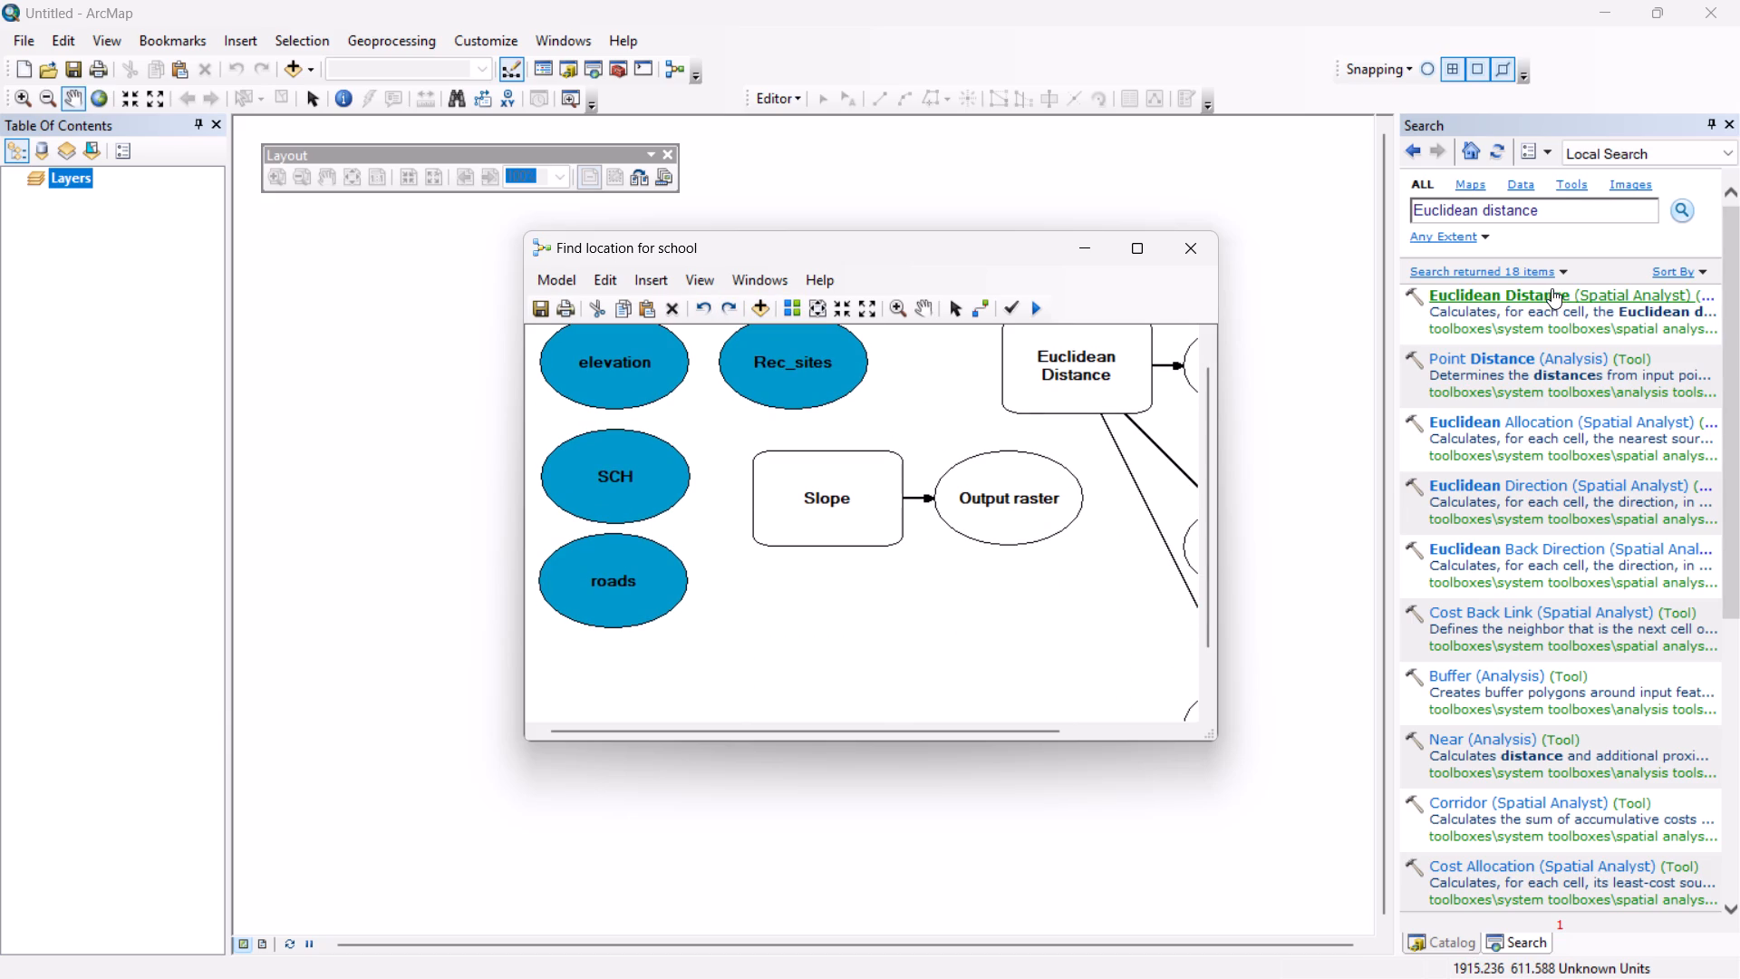
Add two more Euclidean Distance (Spatial Analyst) tools to the Find location for school model.
scroll(1054, 462, "up", 4)
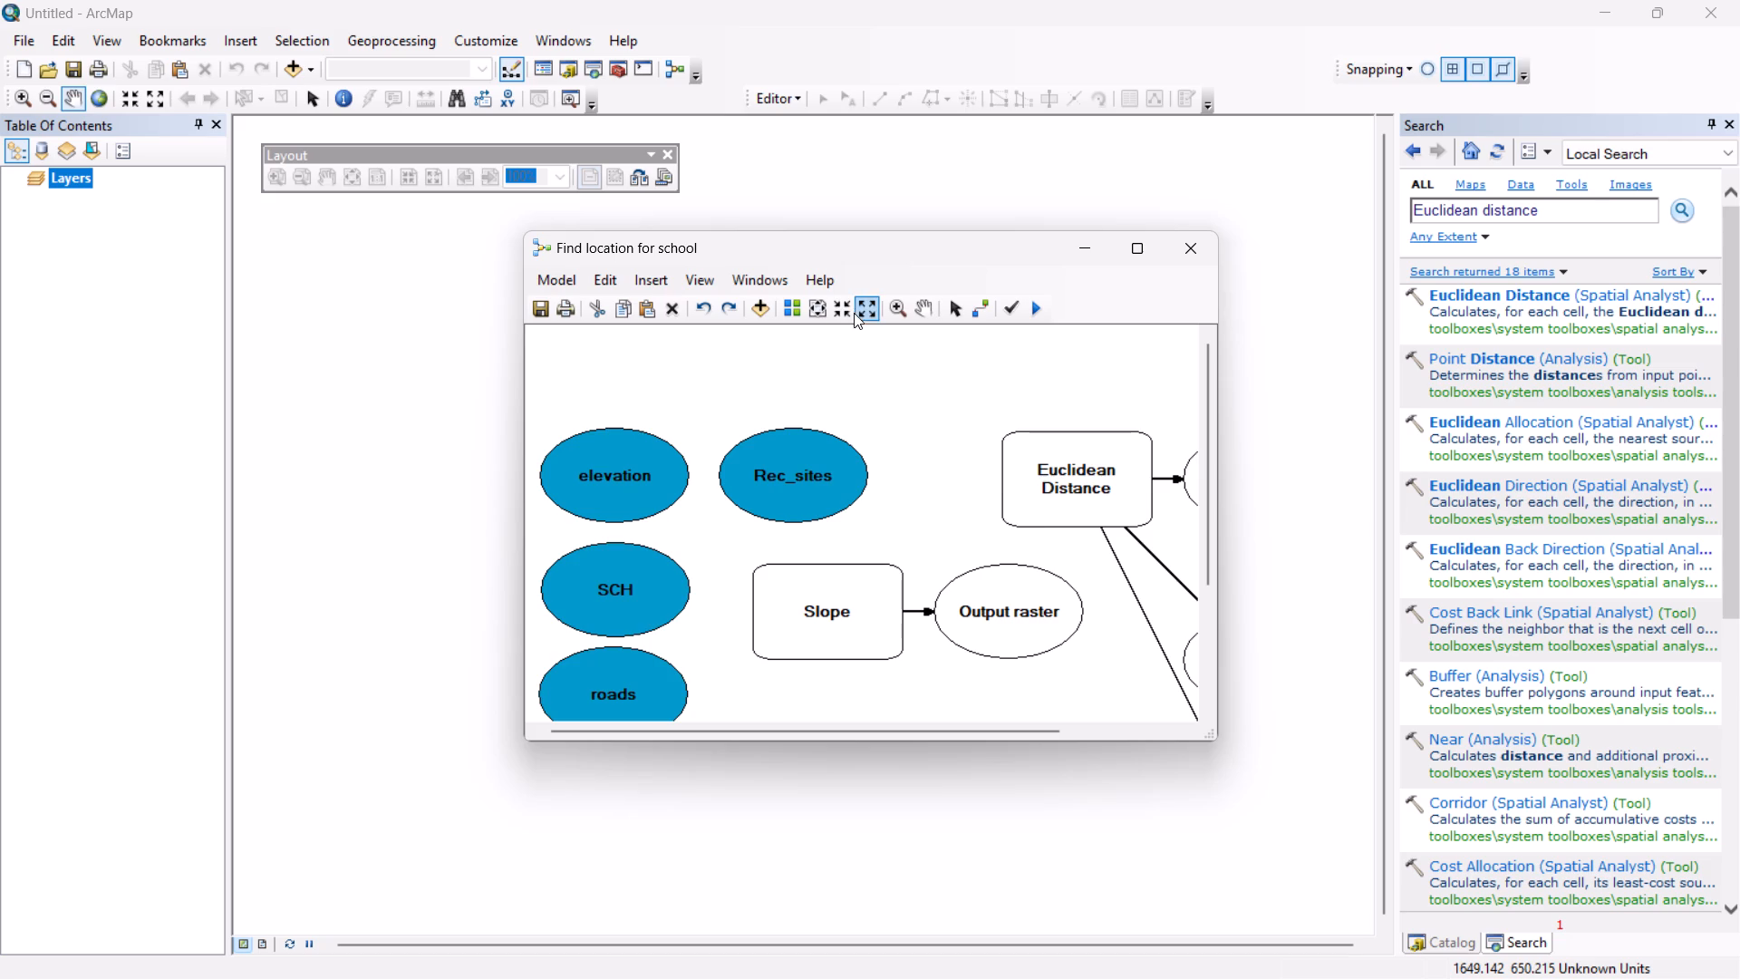
left_click(856, 307)
triple_click(856, 307)
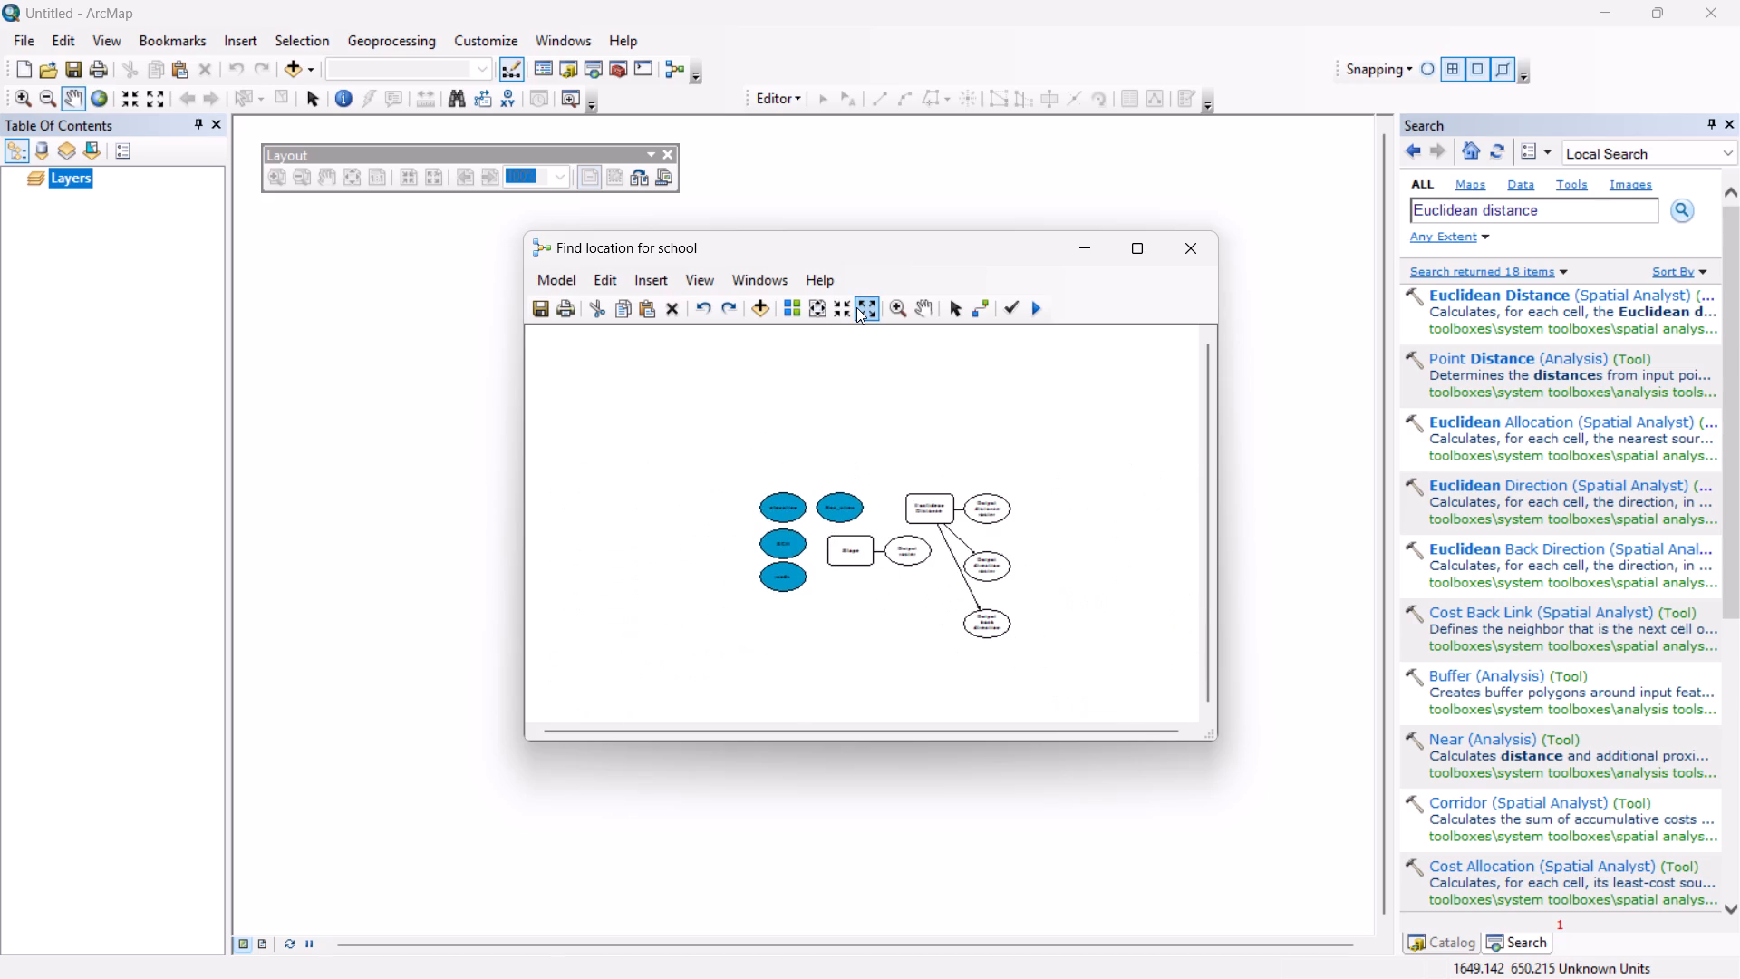
left_click(834, 307)
double_click(834, 307)
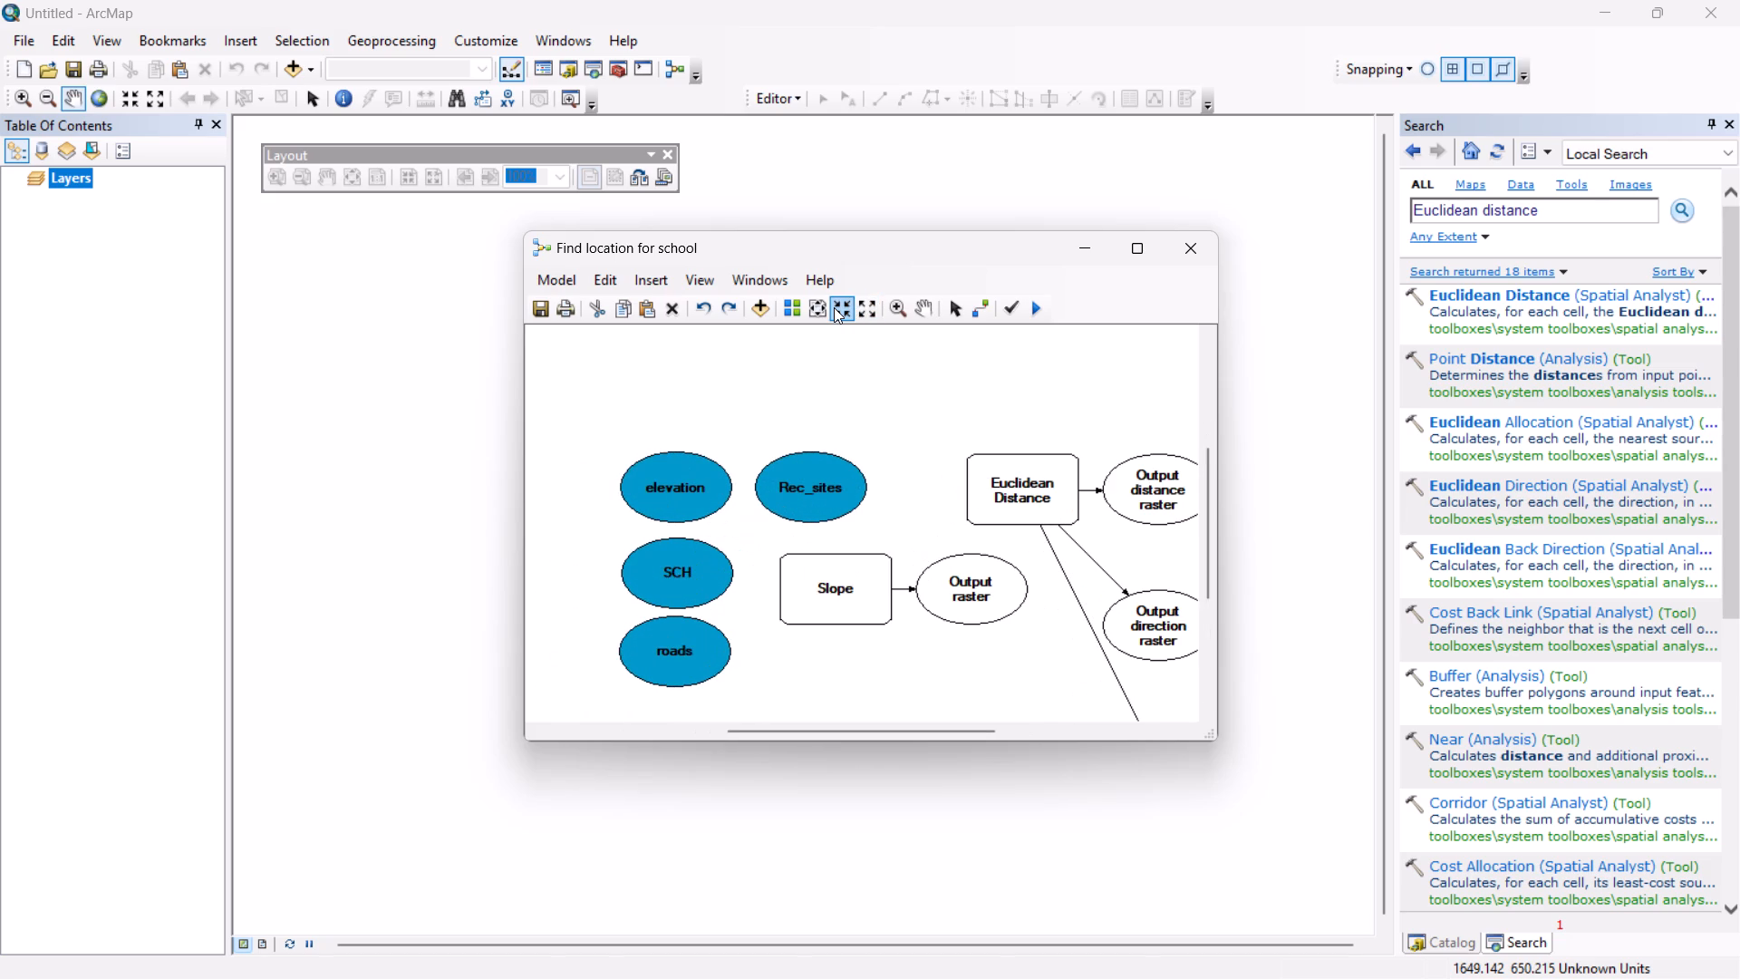
left_click_drag(1514, 290, 1501, 295)
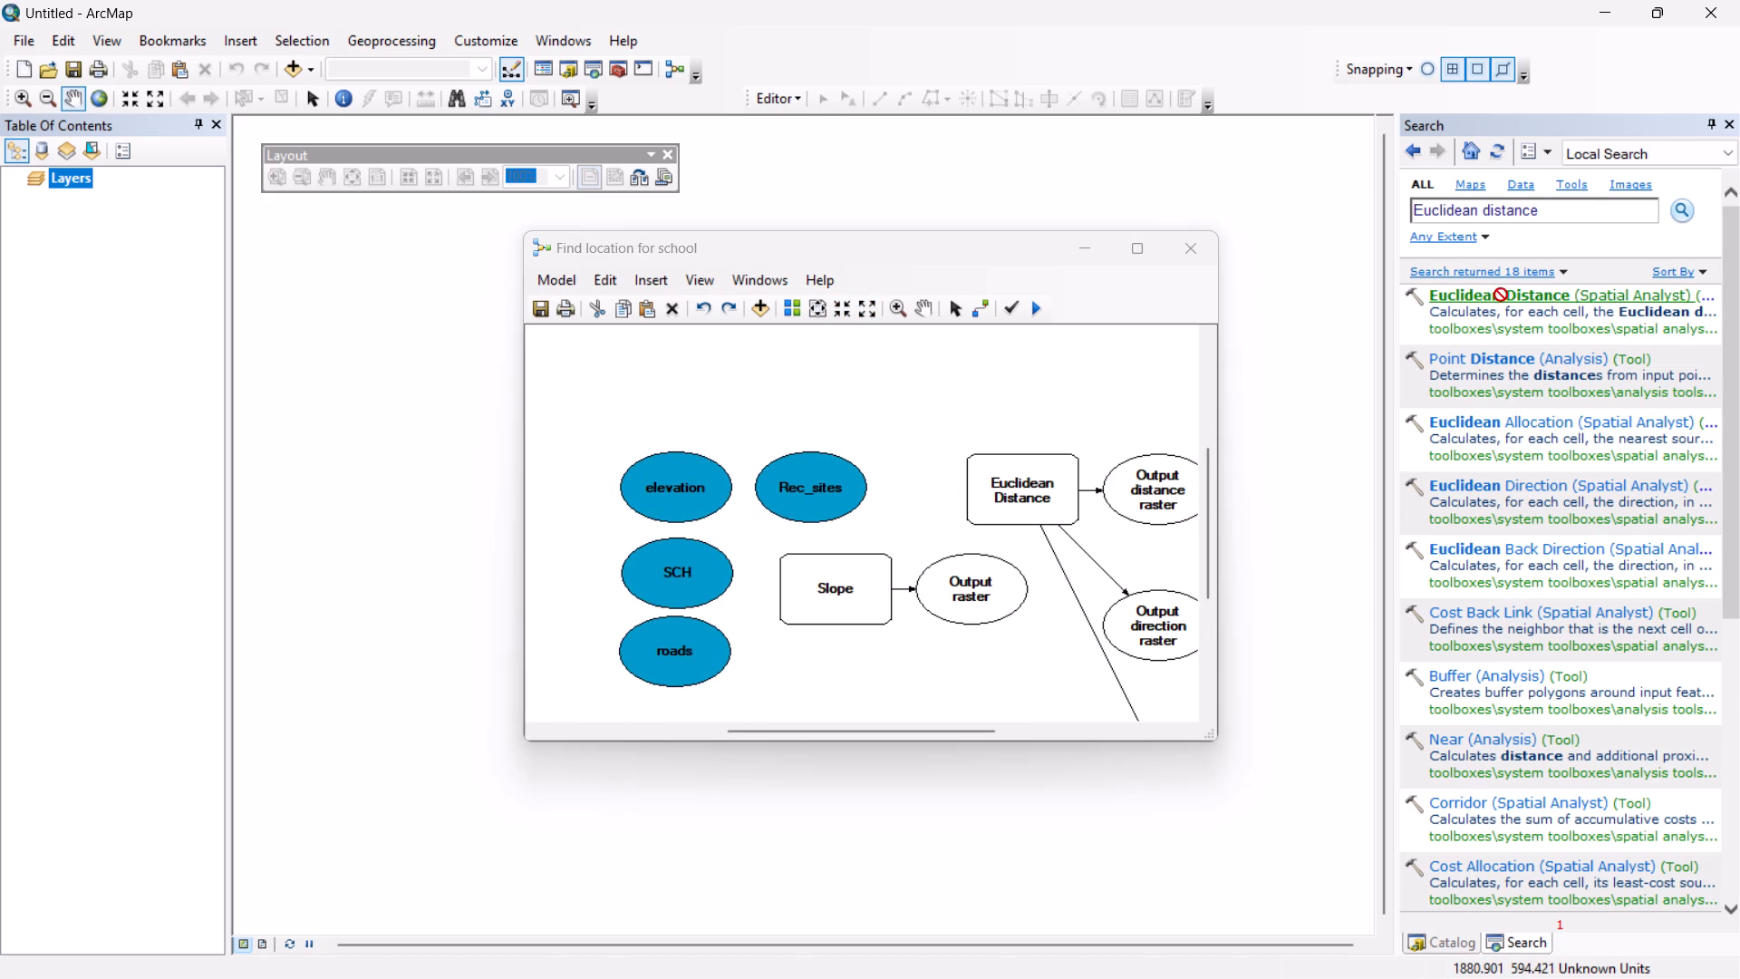
left_click_drag(1501, 295, 973, 658)
left_click_drag(973, 658, 931, 658)
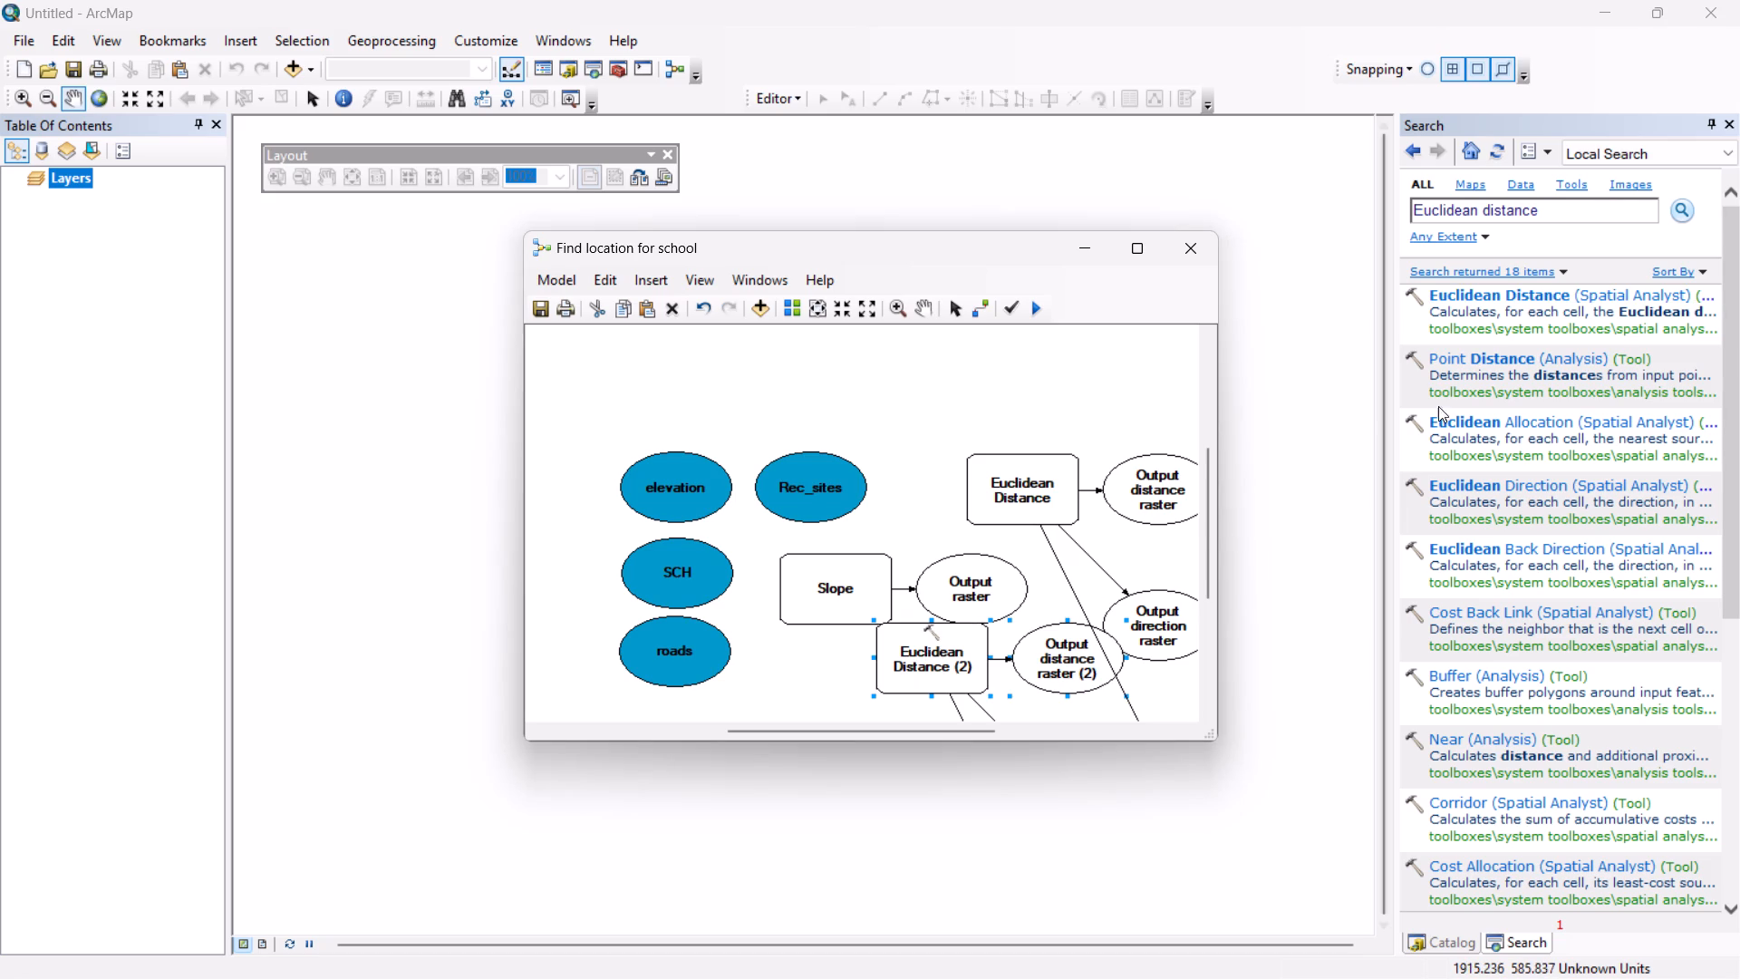
left_click_drag(1503, 293, 759, 682)
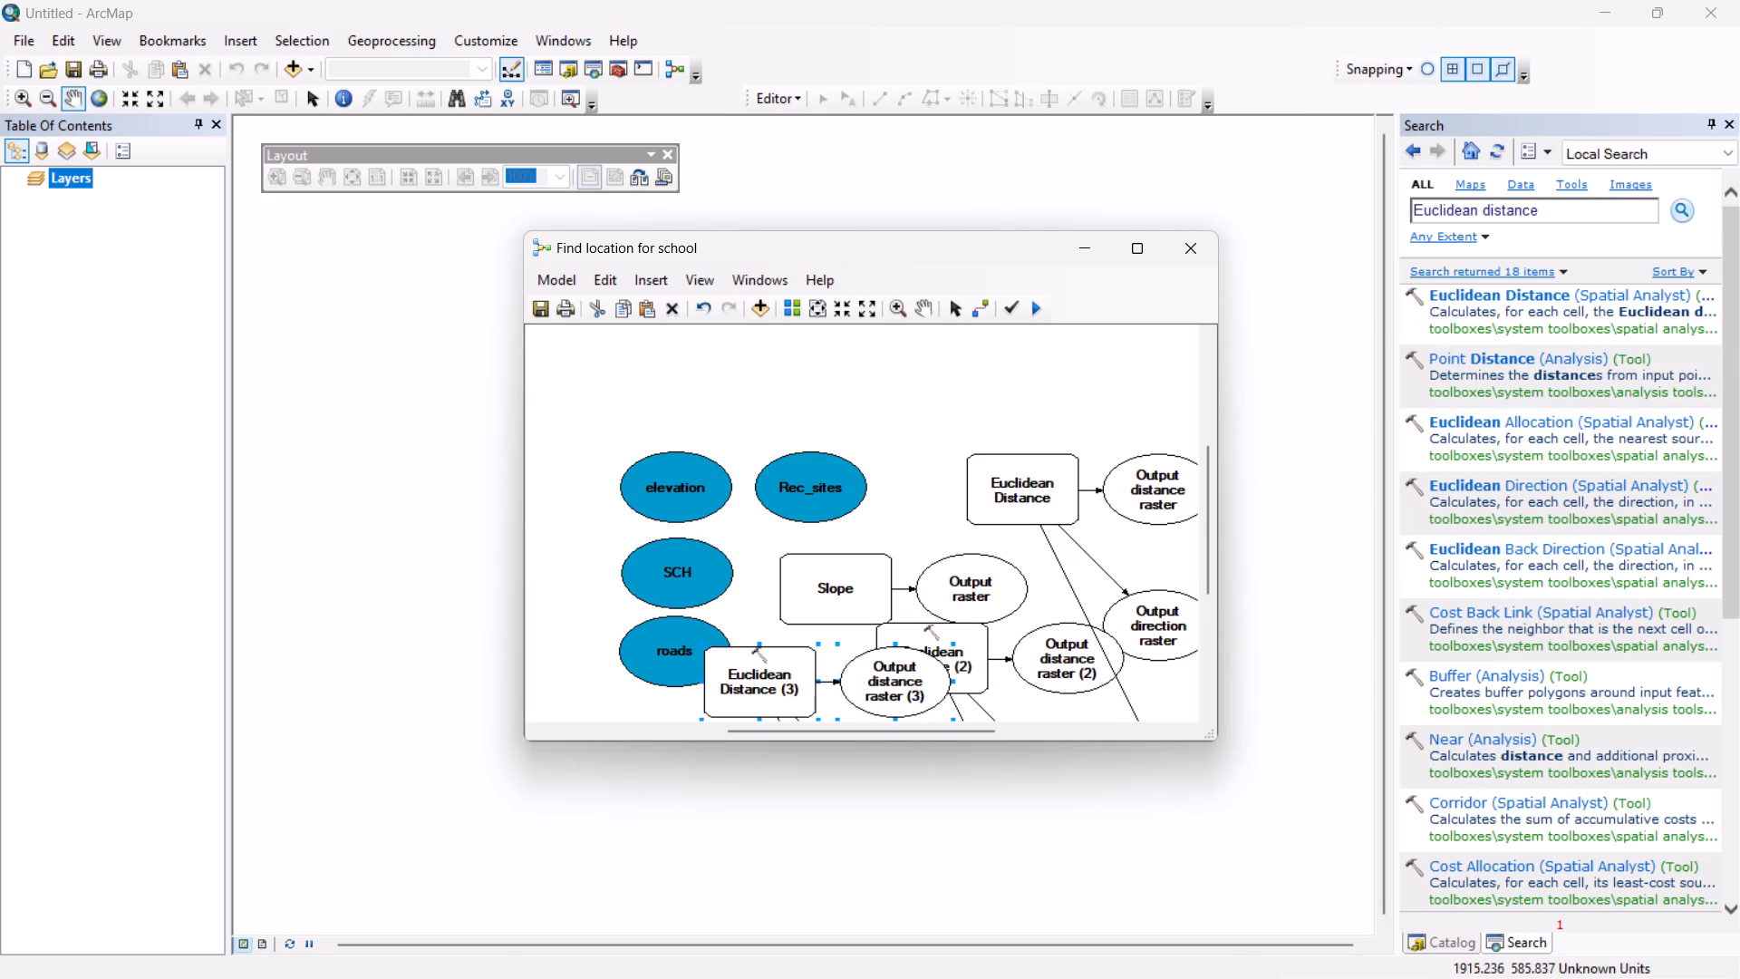
Connect elevation to the Slope tool as its input raster.
left_click(981, 306)
left_click_drag(695, 495, 839, 585)
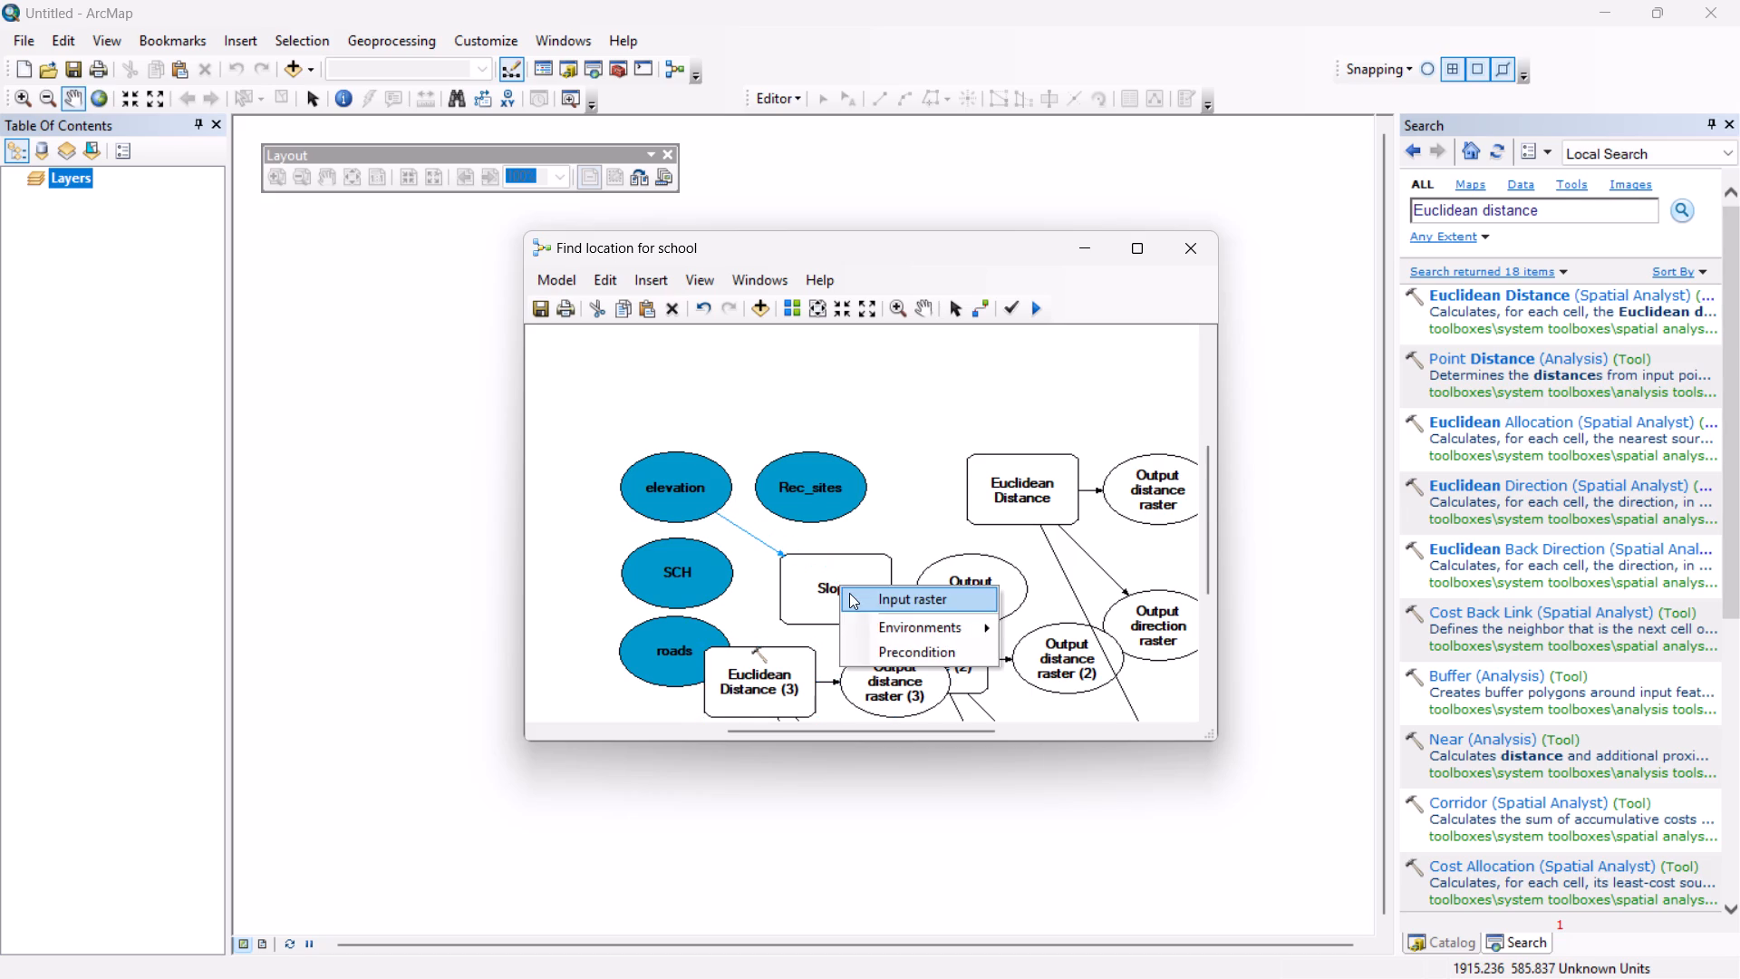
left_click(859, 597)
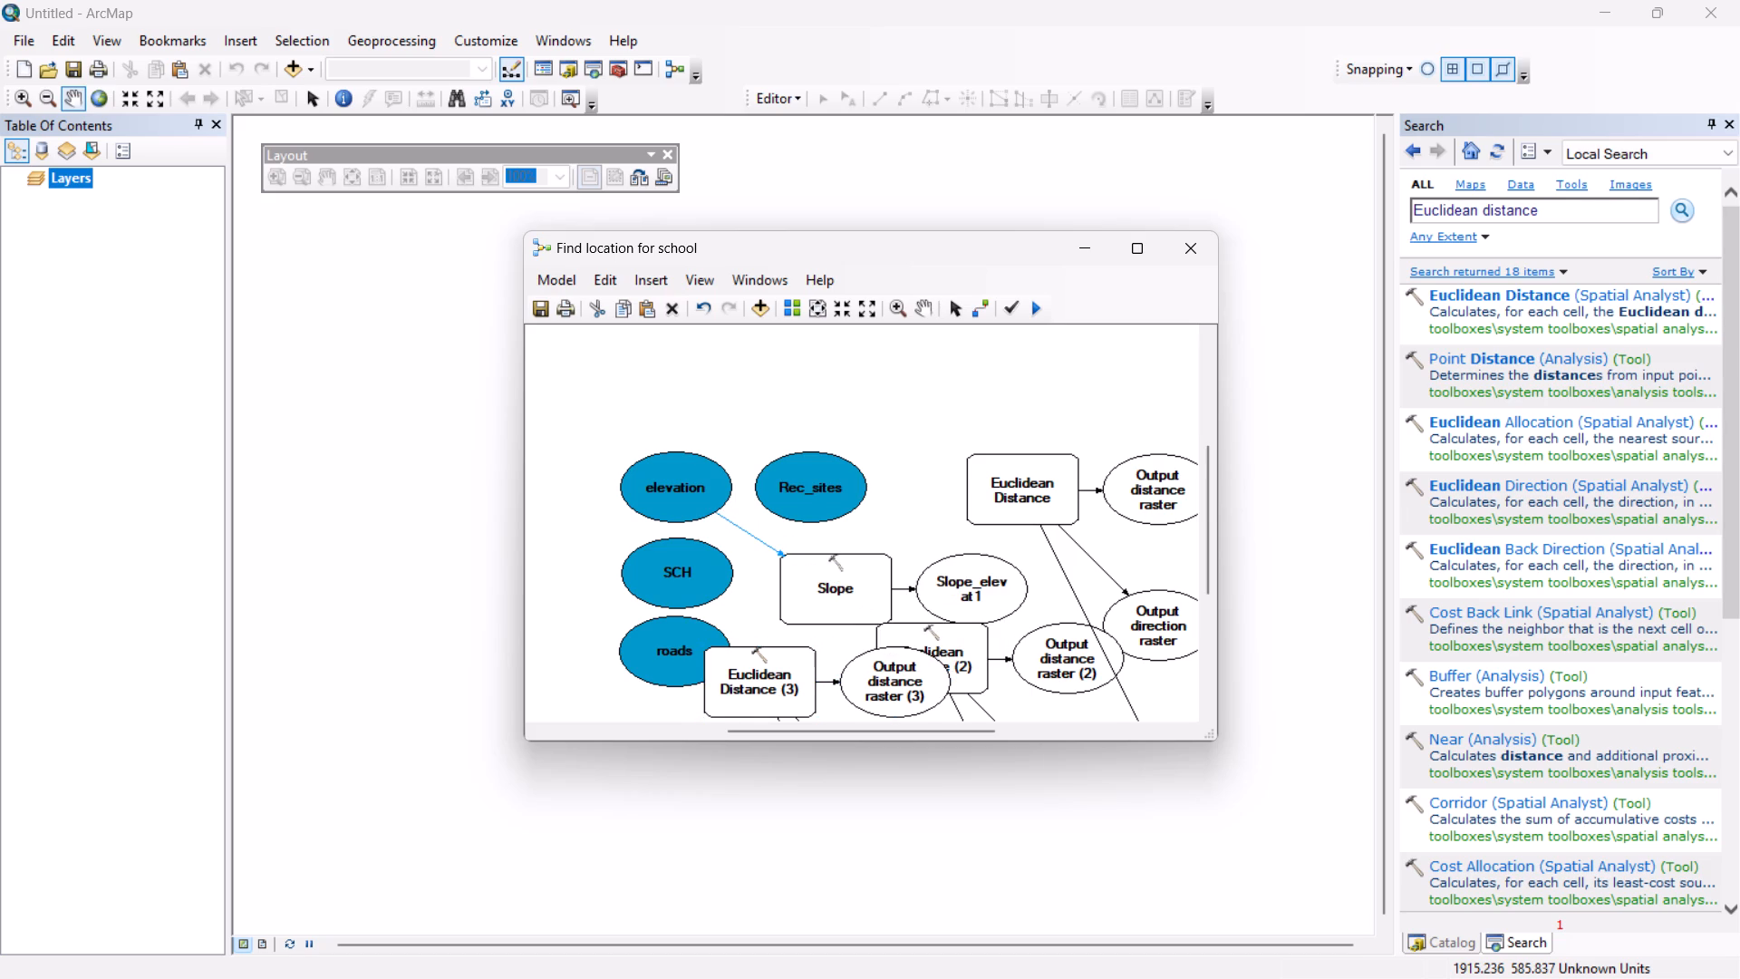
Connect roads to the Euclidean Distance (3) tool as input raster or feature source data.
scroll(849, 601, "down", 1)
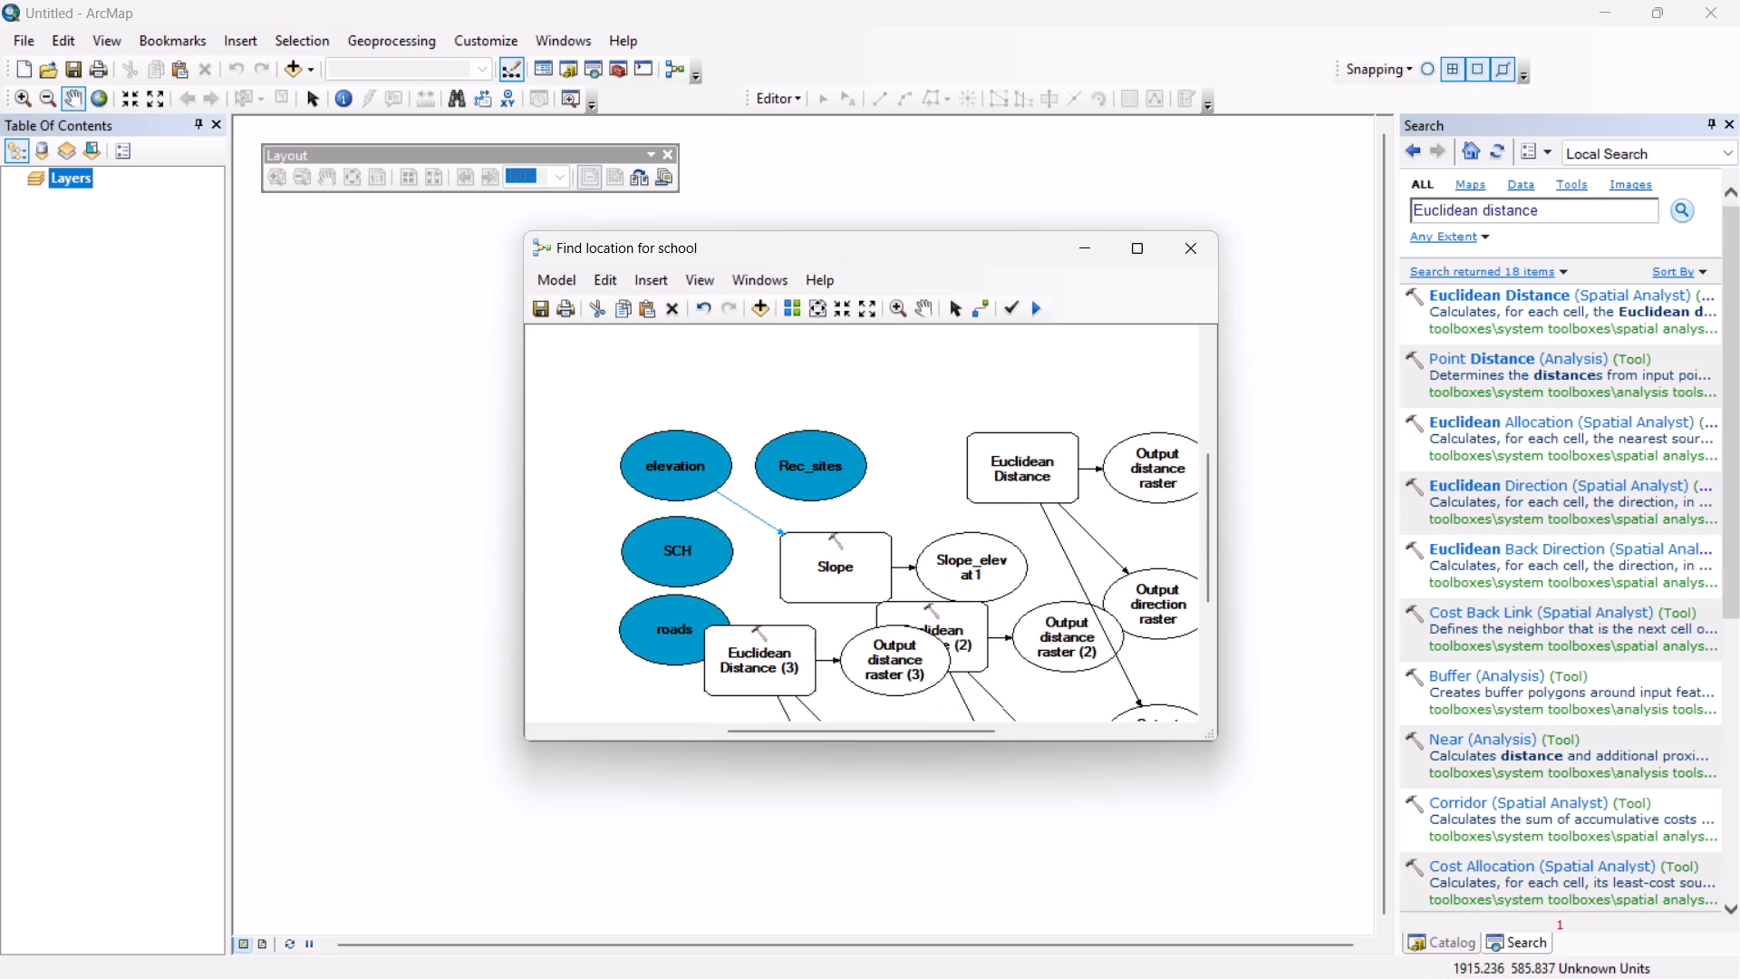
left_click_drag(684, 616, 760, 657)
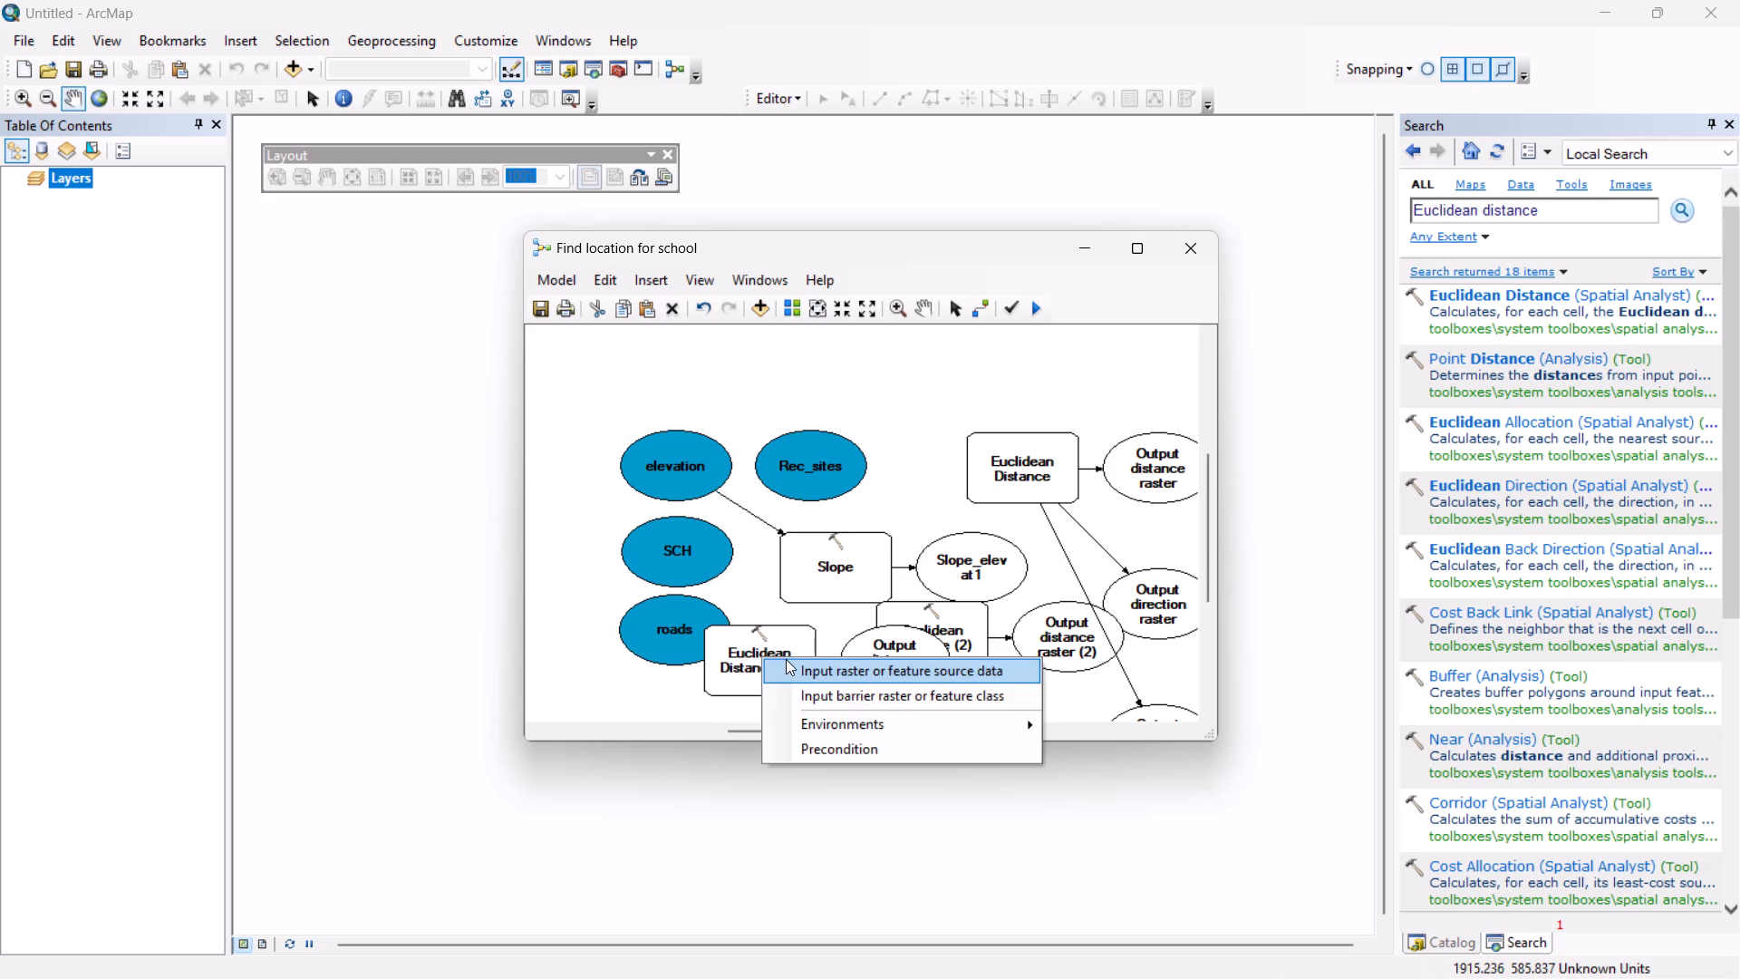
left_click(786, 659)
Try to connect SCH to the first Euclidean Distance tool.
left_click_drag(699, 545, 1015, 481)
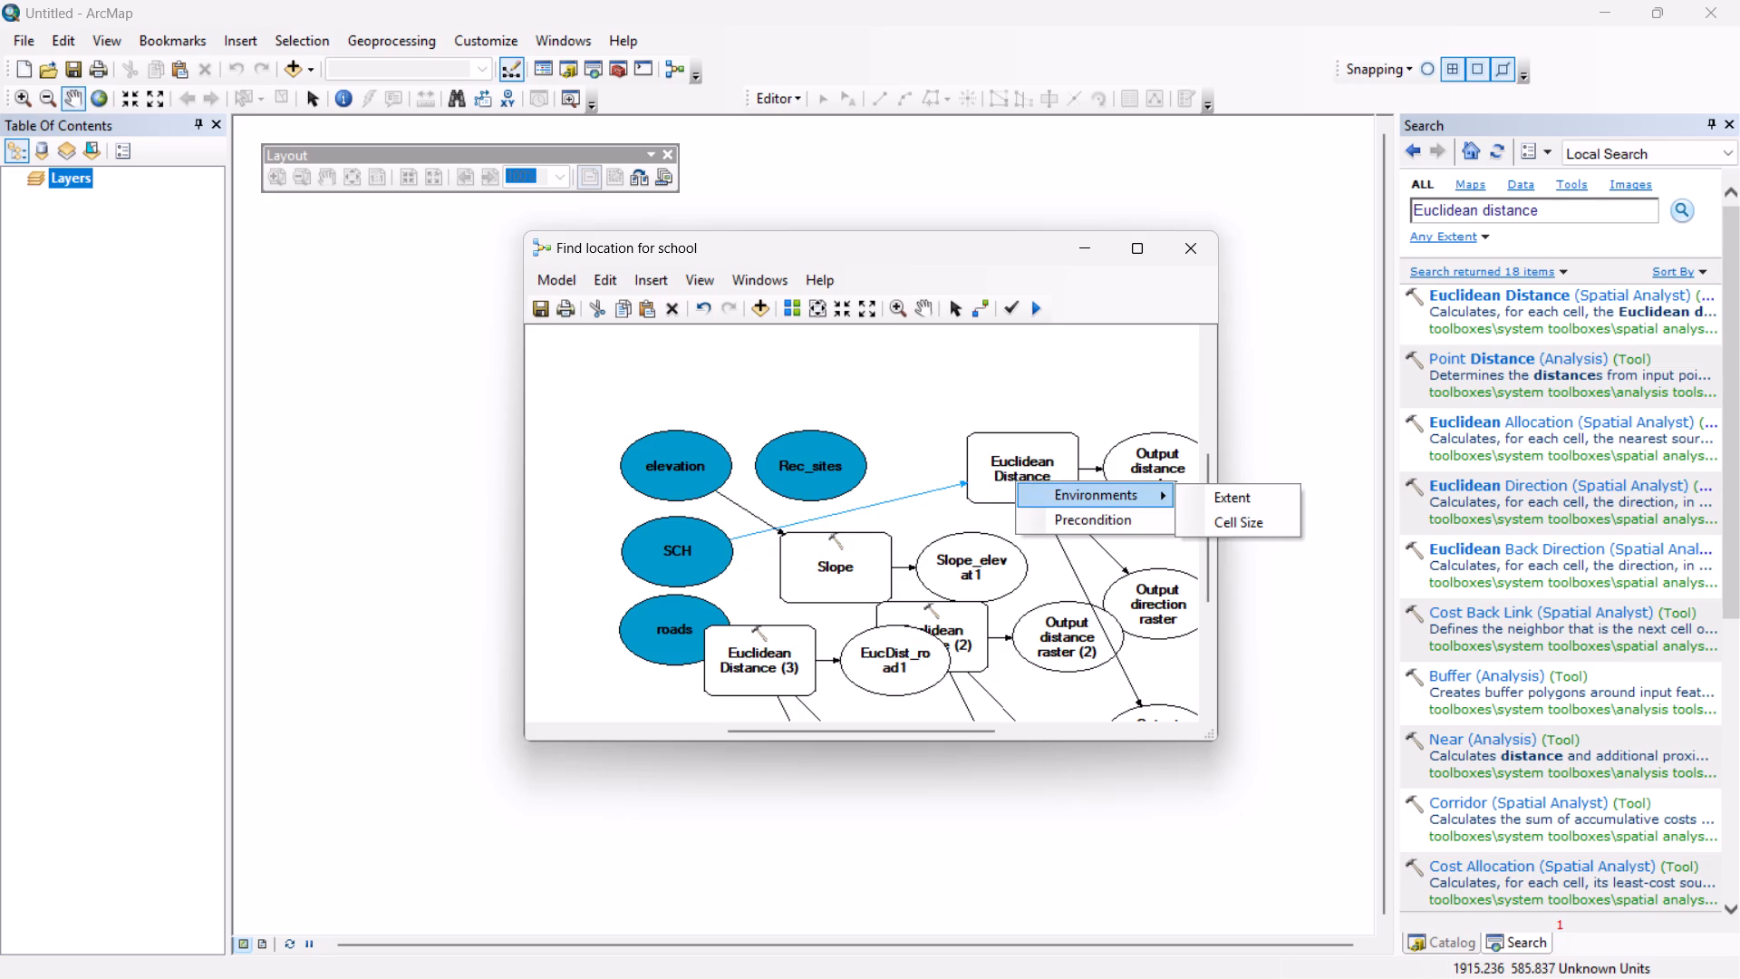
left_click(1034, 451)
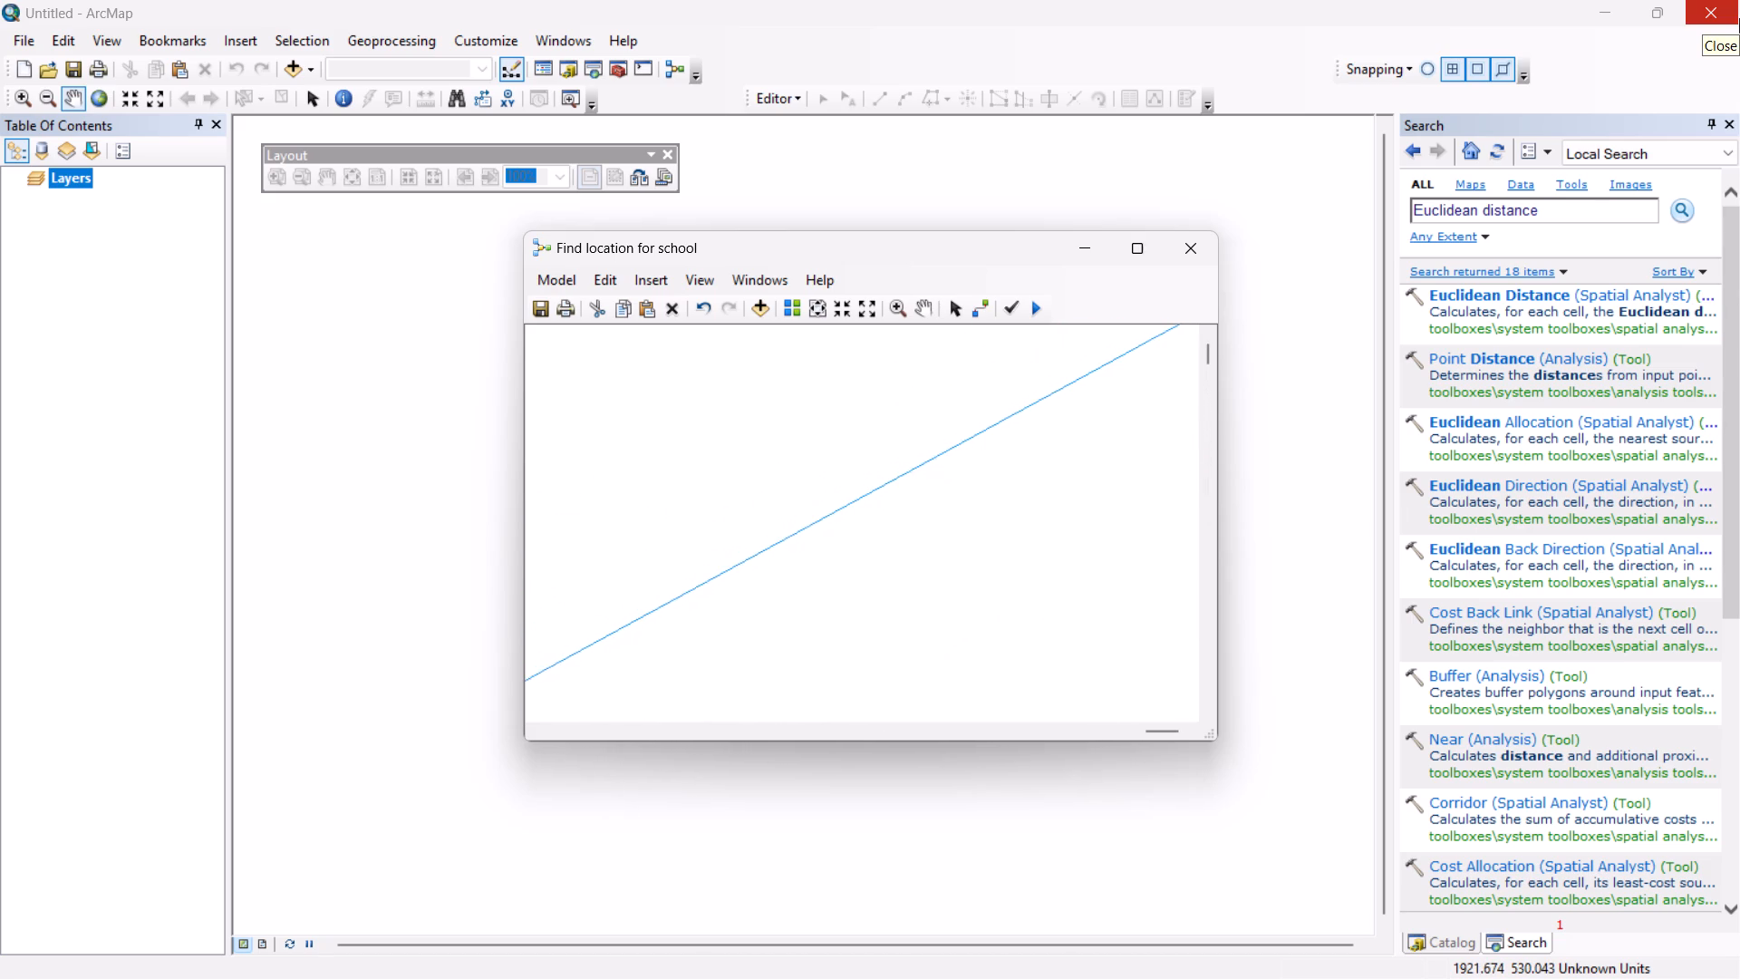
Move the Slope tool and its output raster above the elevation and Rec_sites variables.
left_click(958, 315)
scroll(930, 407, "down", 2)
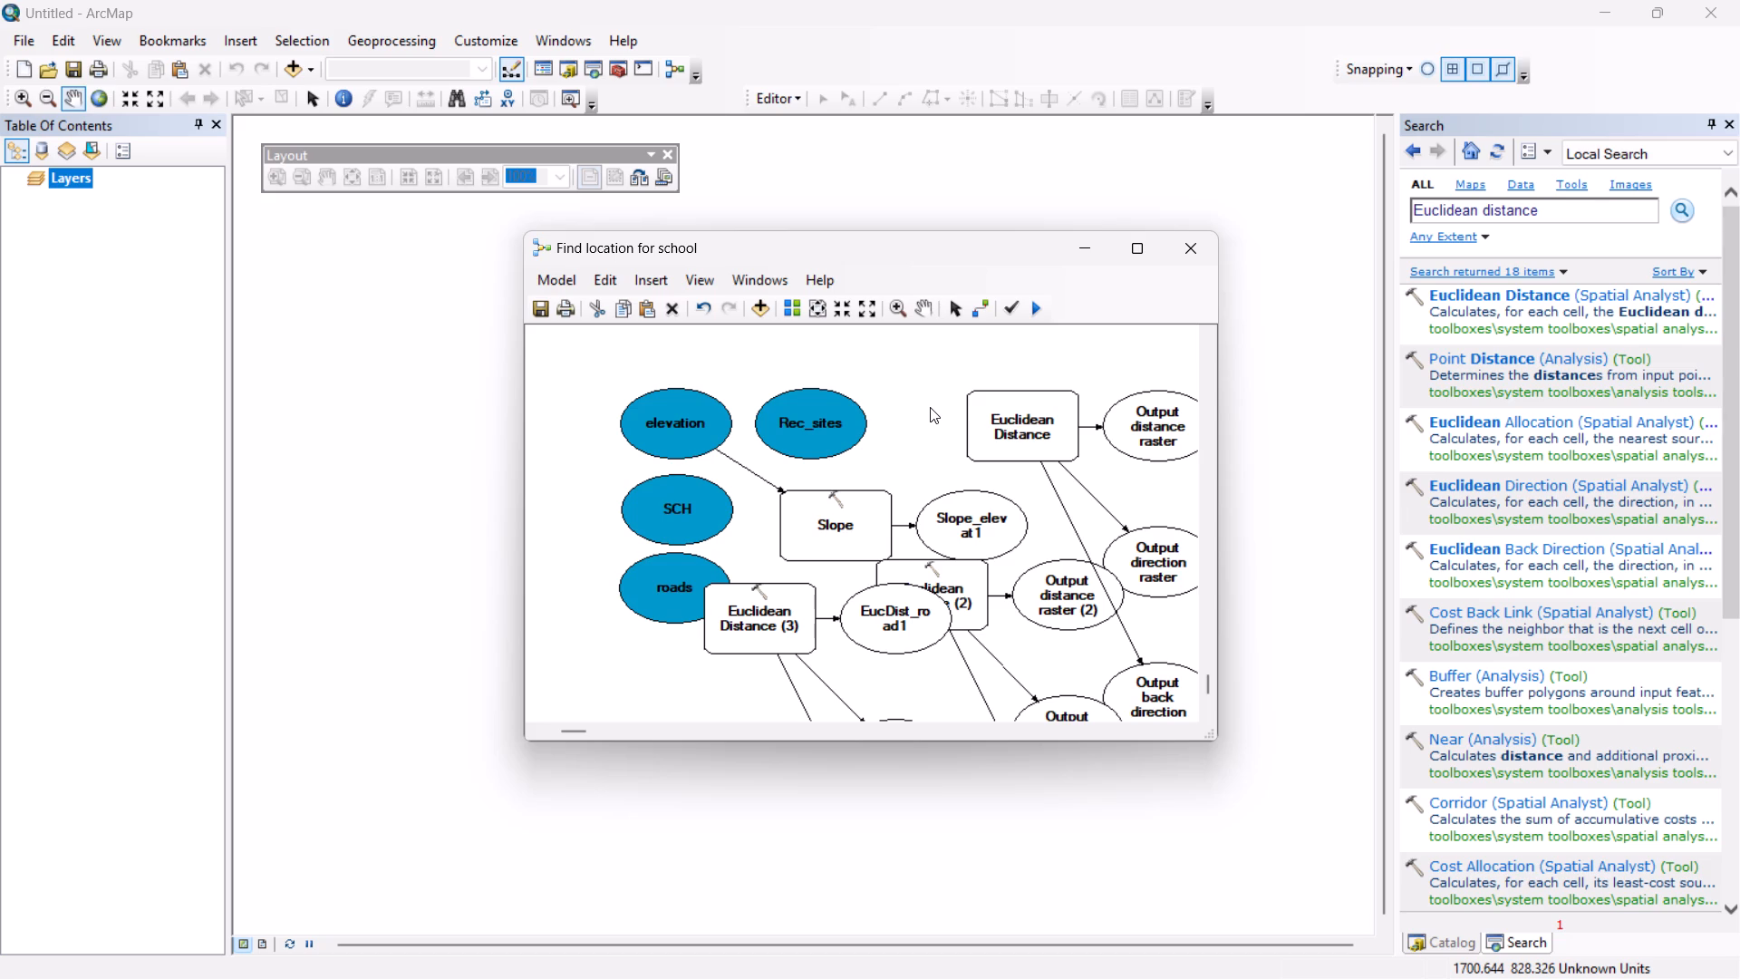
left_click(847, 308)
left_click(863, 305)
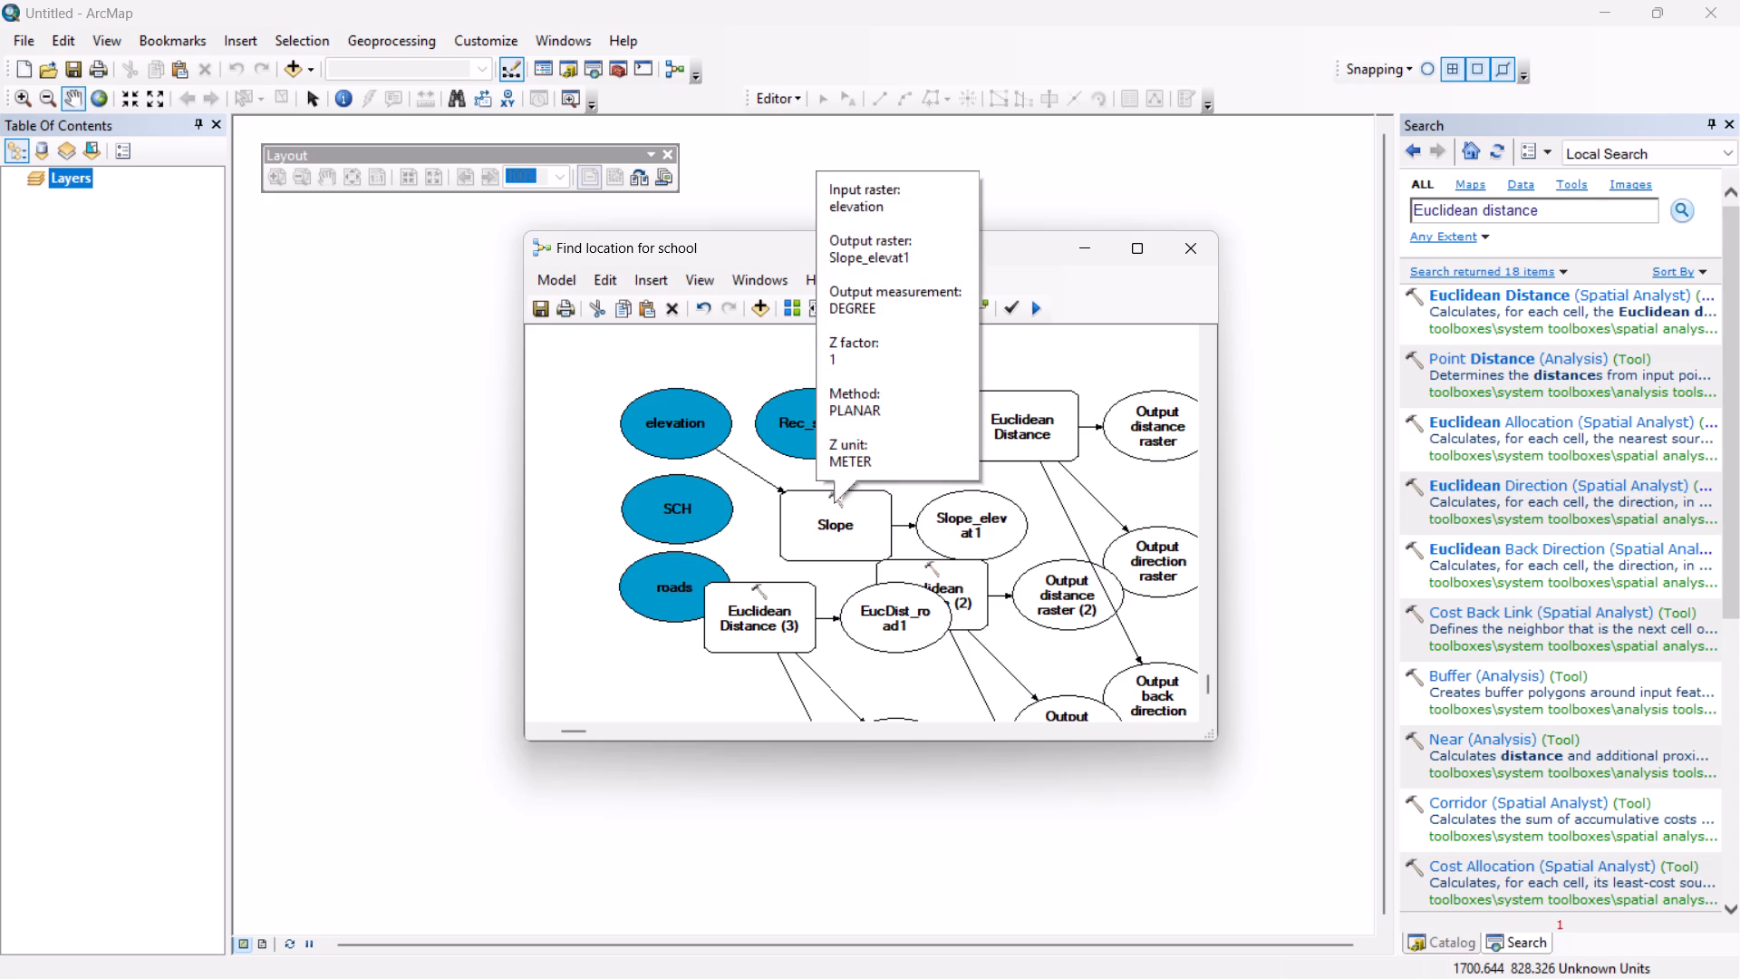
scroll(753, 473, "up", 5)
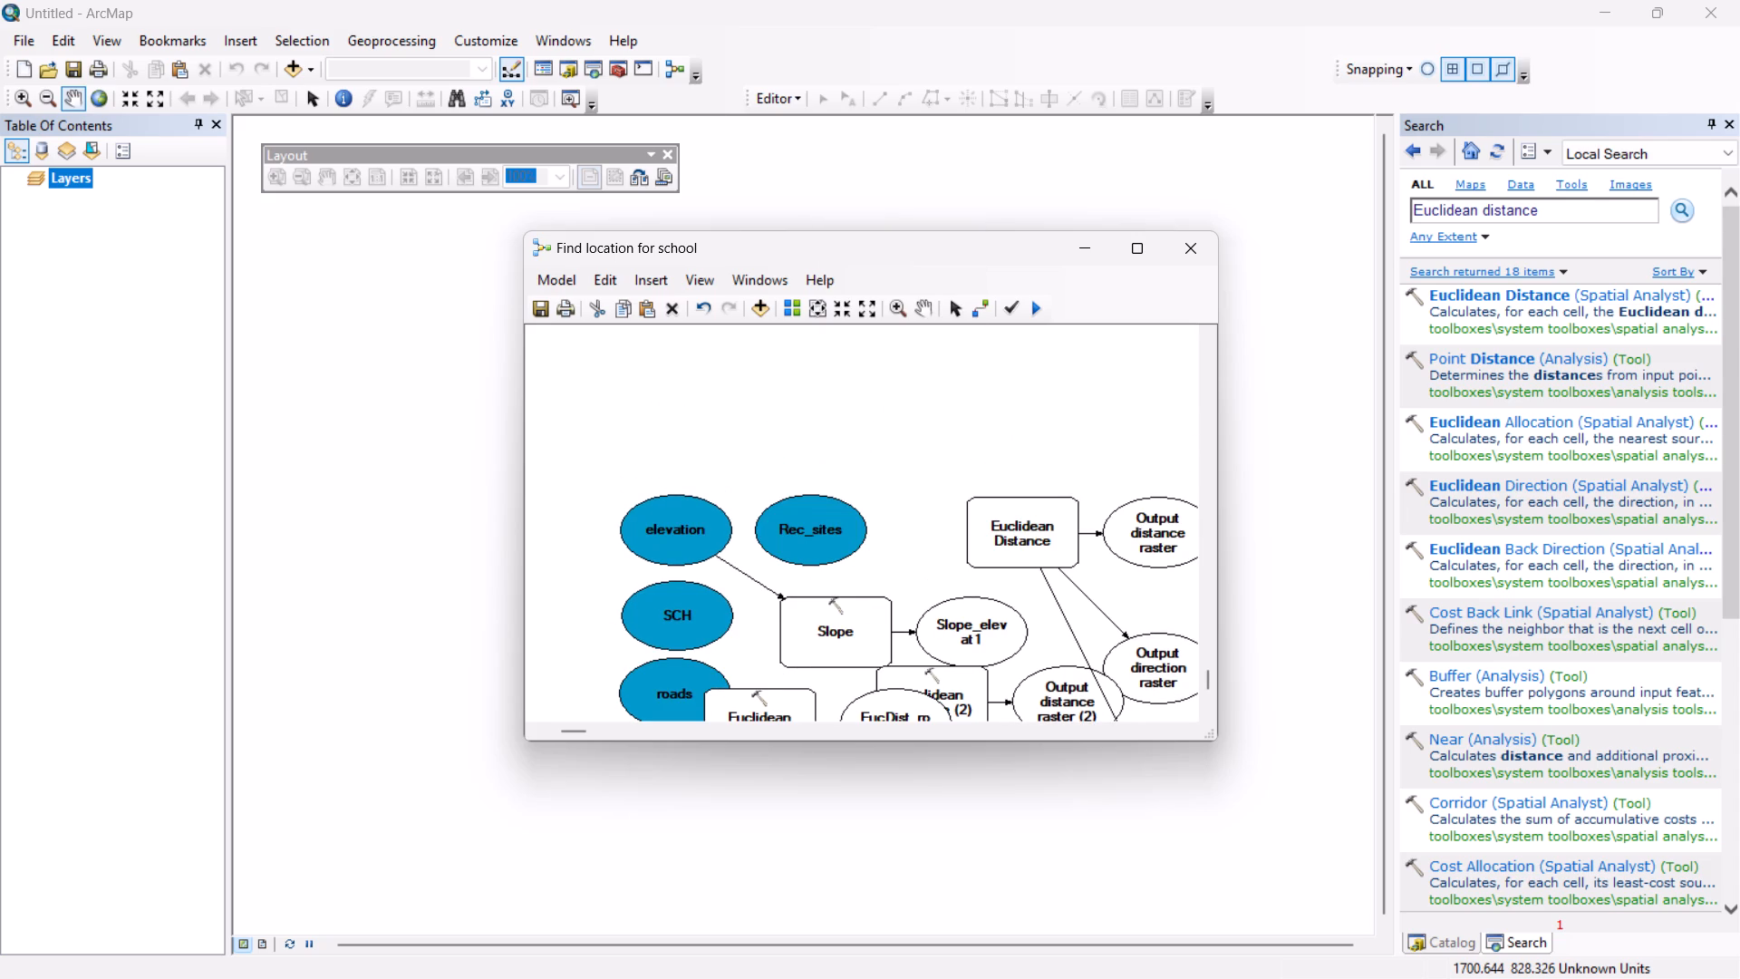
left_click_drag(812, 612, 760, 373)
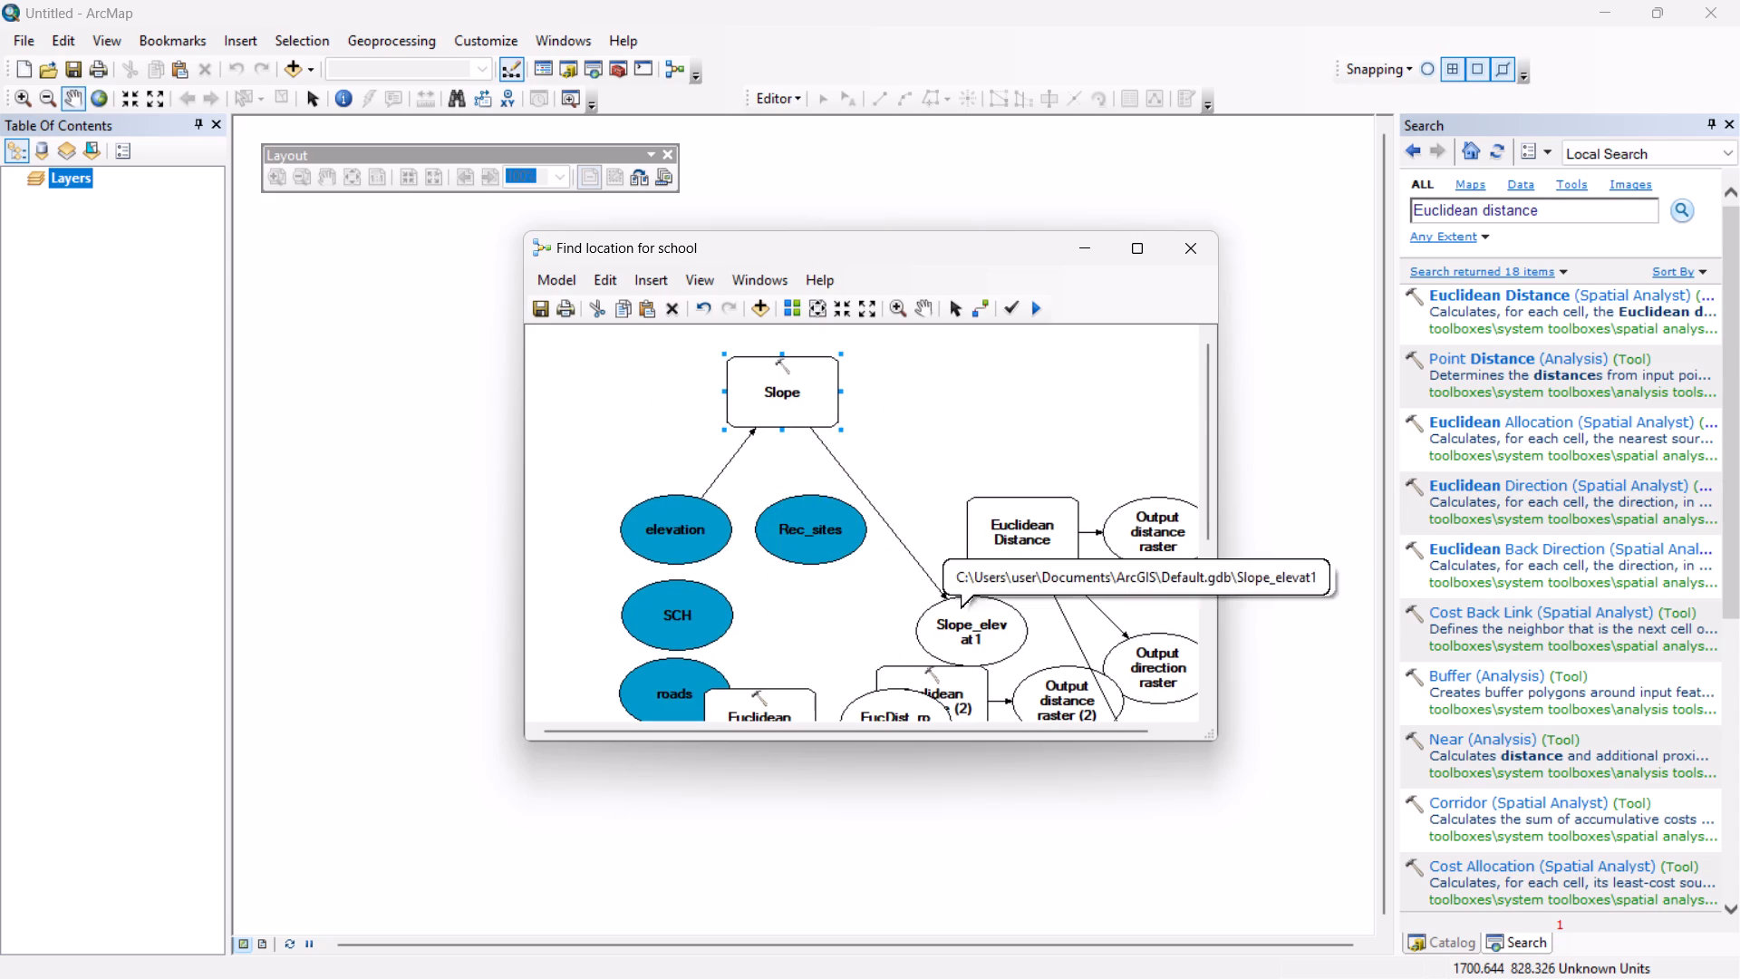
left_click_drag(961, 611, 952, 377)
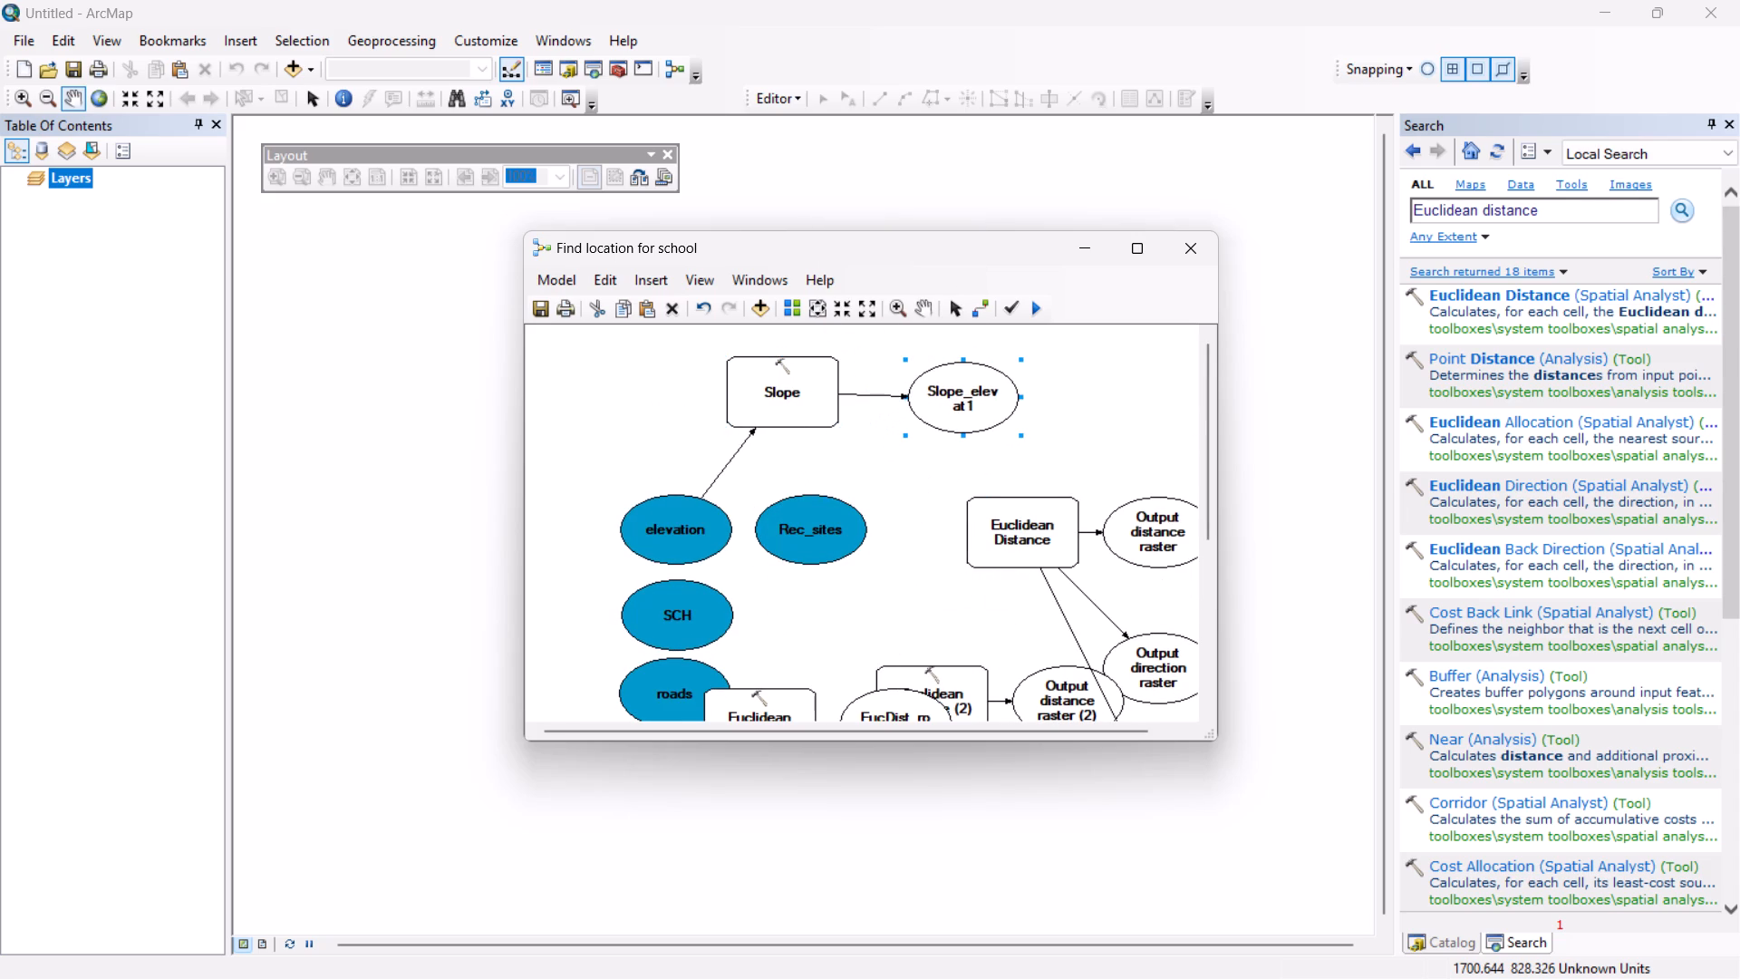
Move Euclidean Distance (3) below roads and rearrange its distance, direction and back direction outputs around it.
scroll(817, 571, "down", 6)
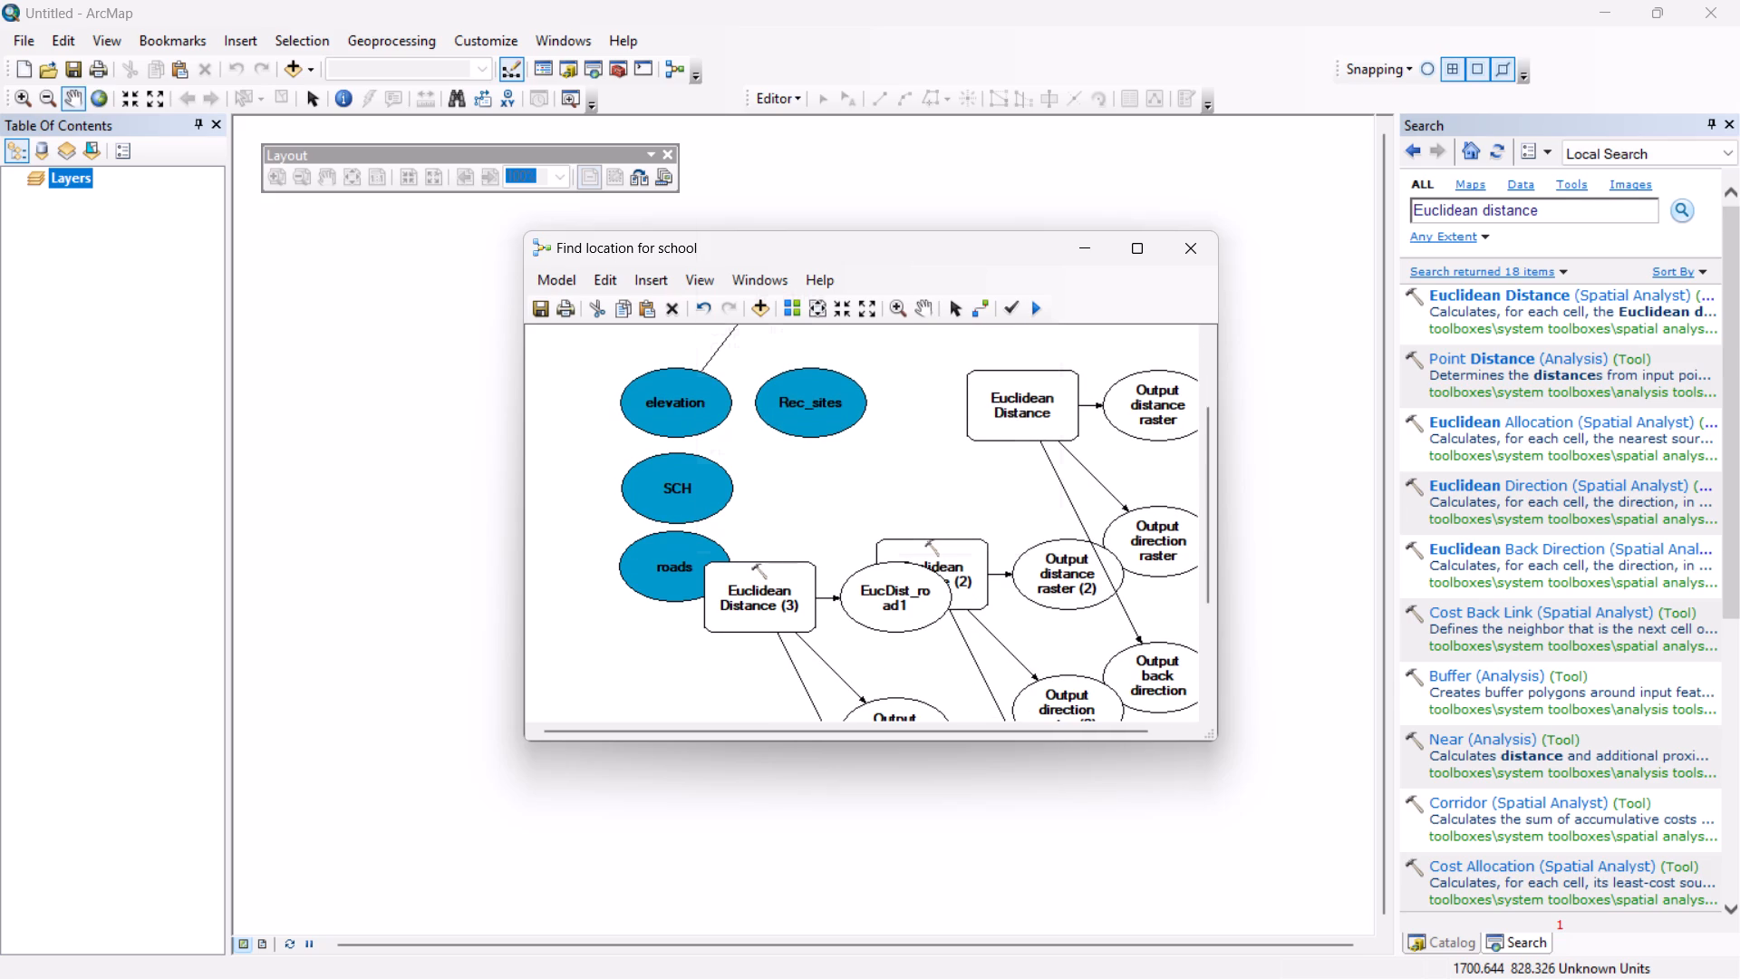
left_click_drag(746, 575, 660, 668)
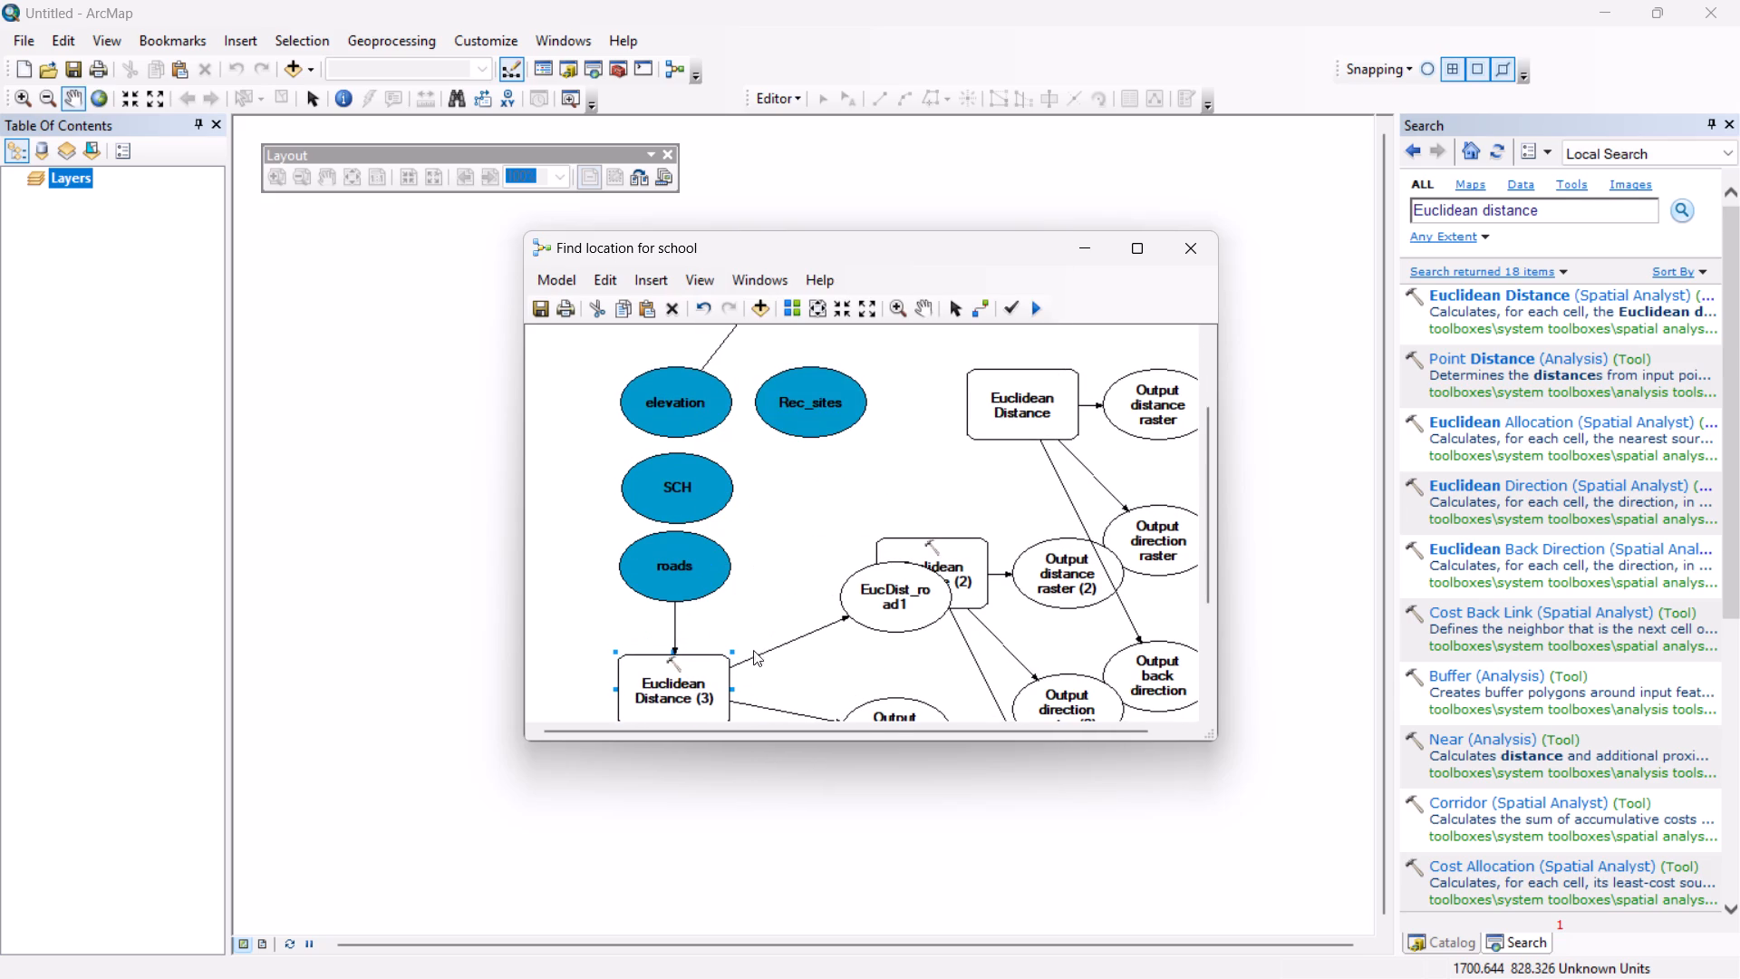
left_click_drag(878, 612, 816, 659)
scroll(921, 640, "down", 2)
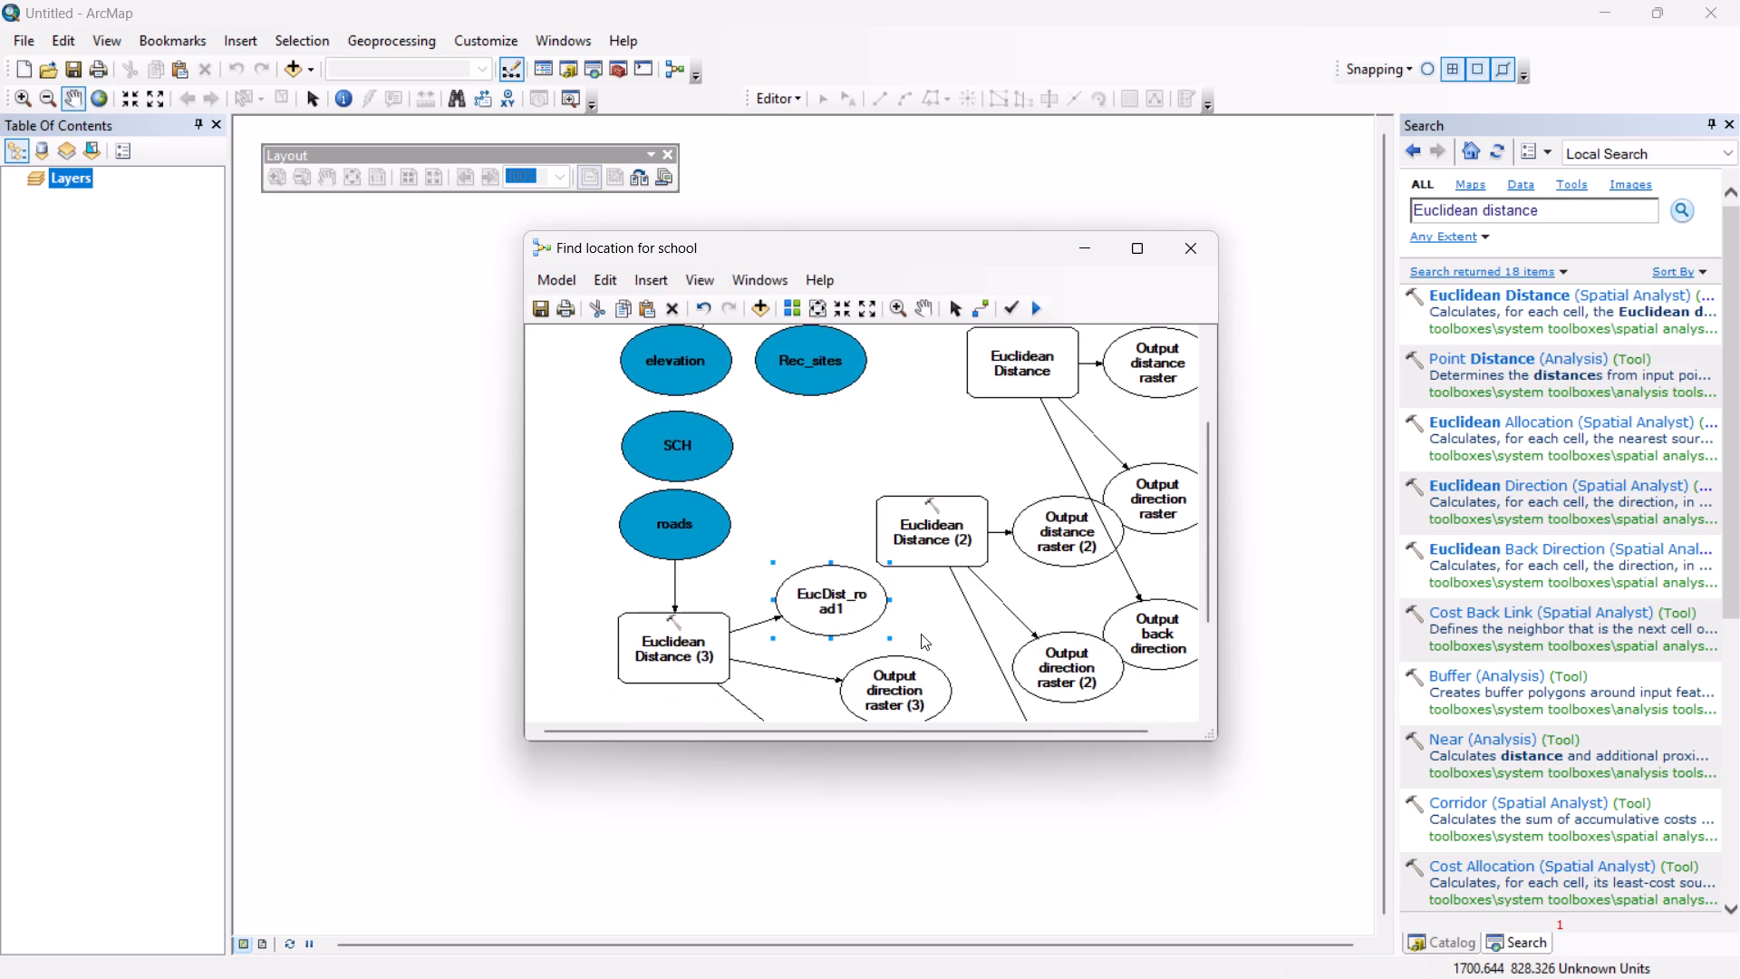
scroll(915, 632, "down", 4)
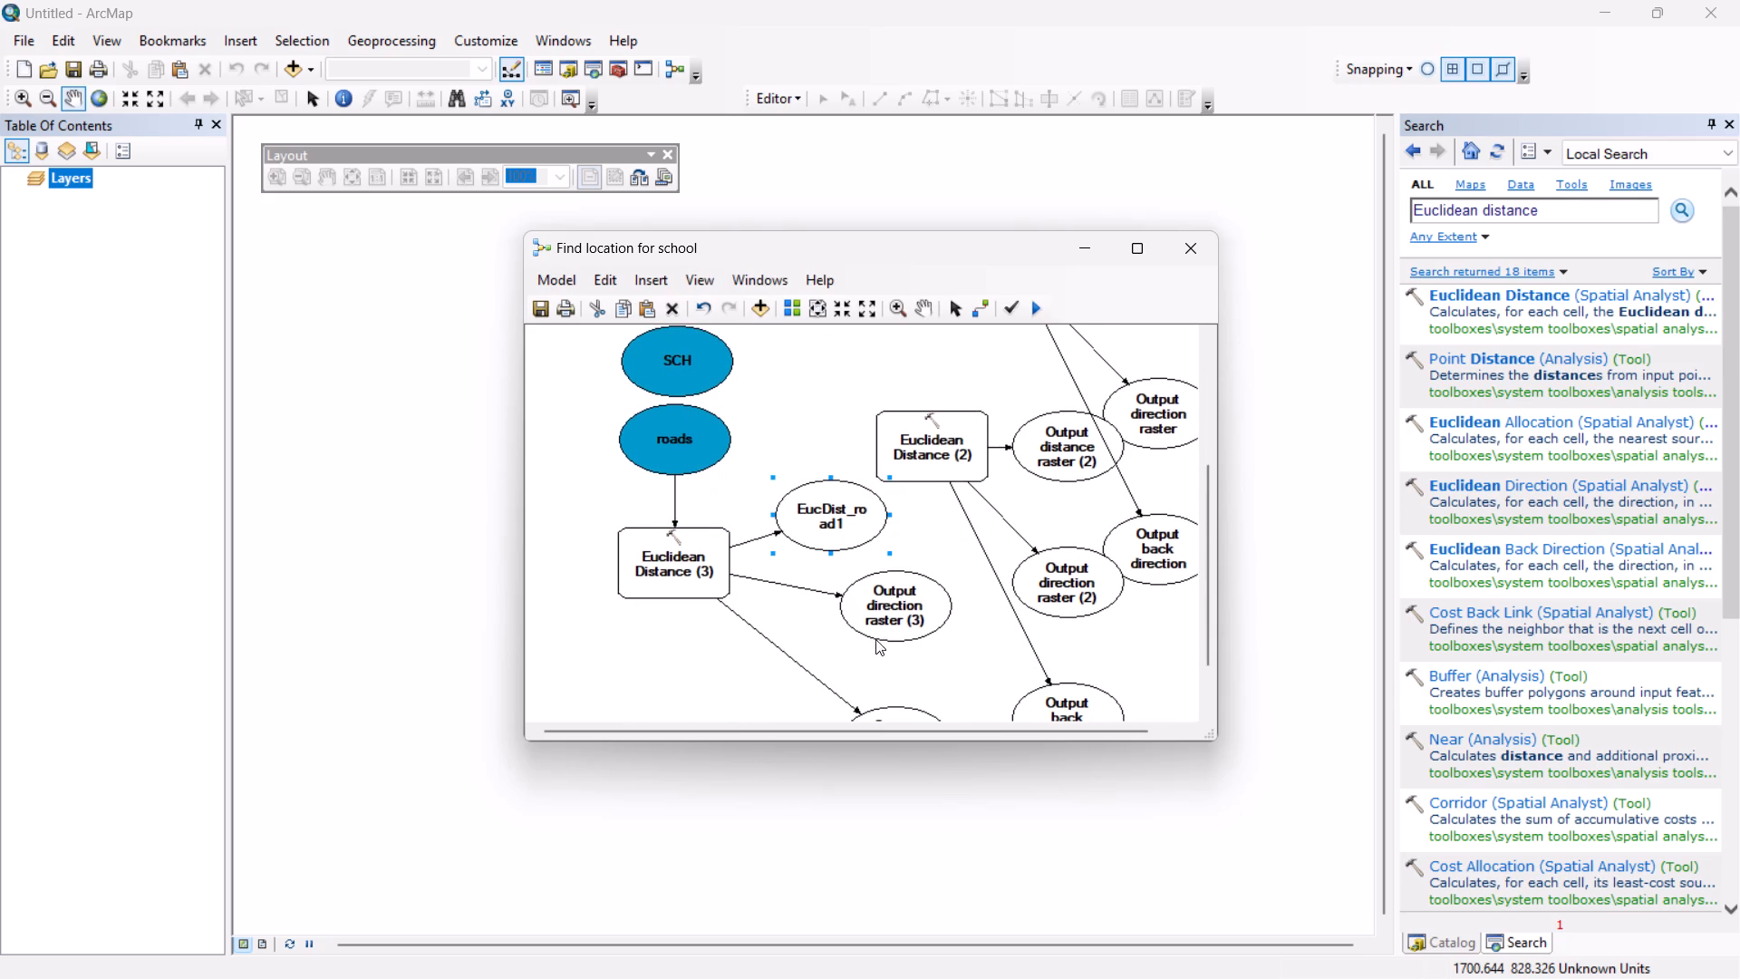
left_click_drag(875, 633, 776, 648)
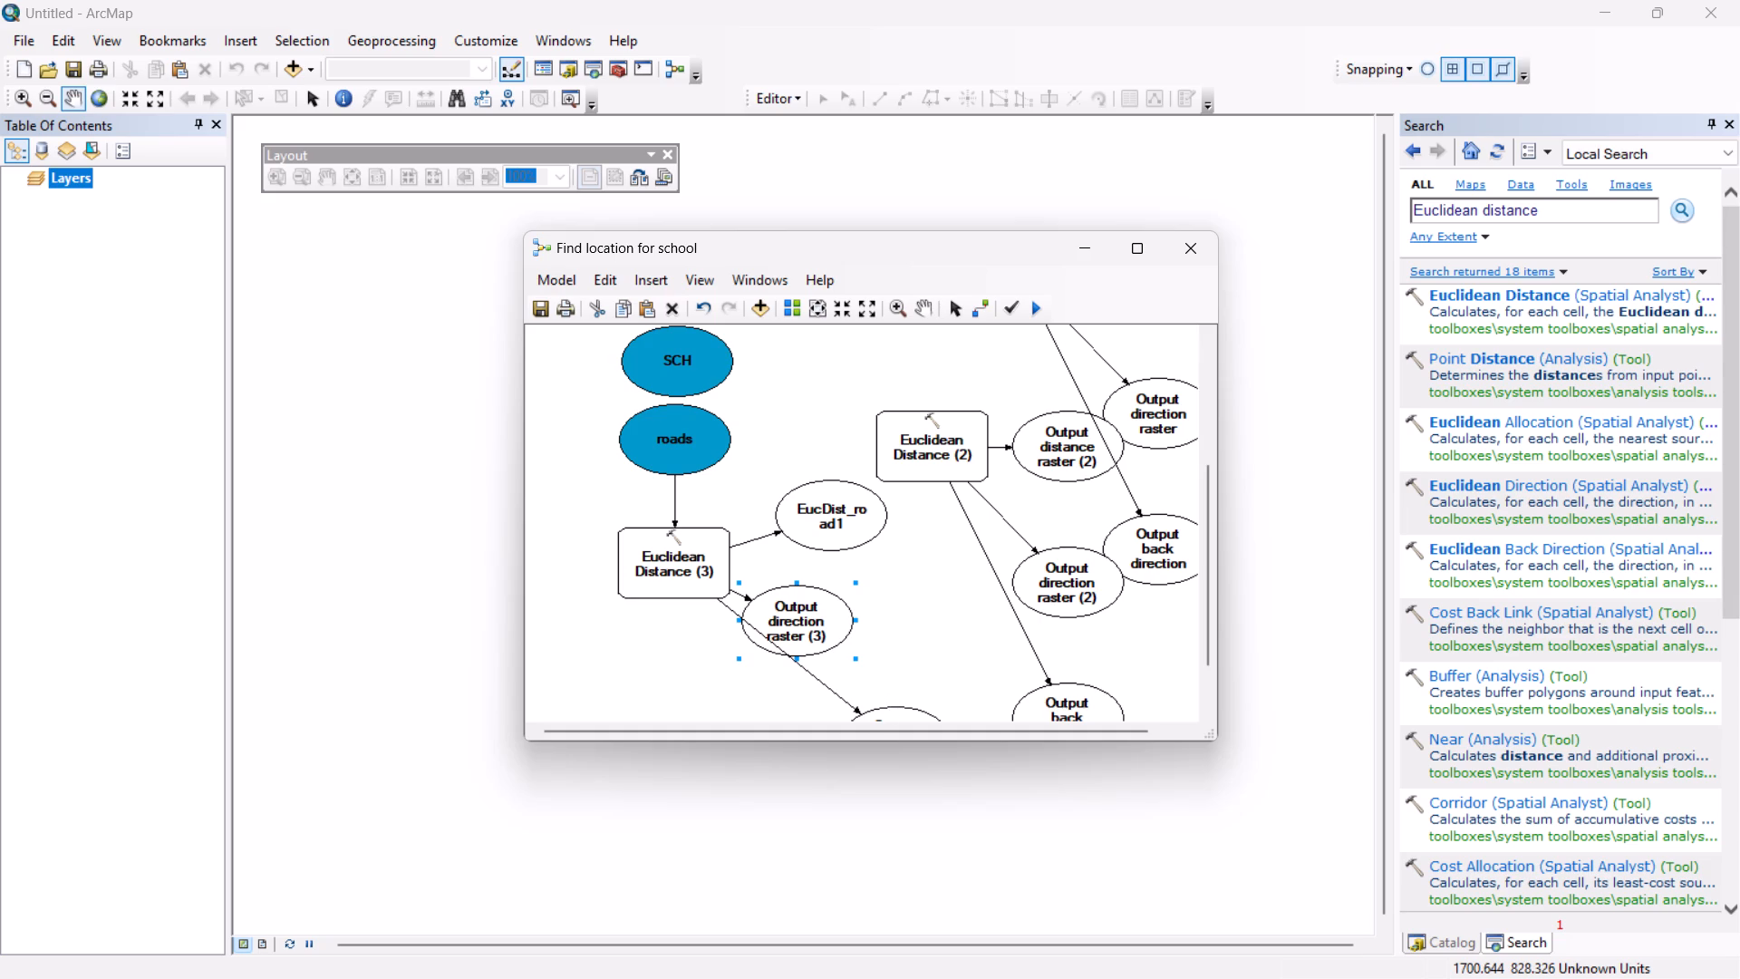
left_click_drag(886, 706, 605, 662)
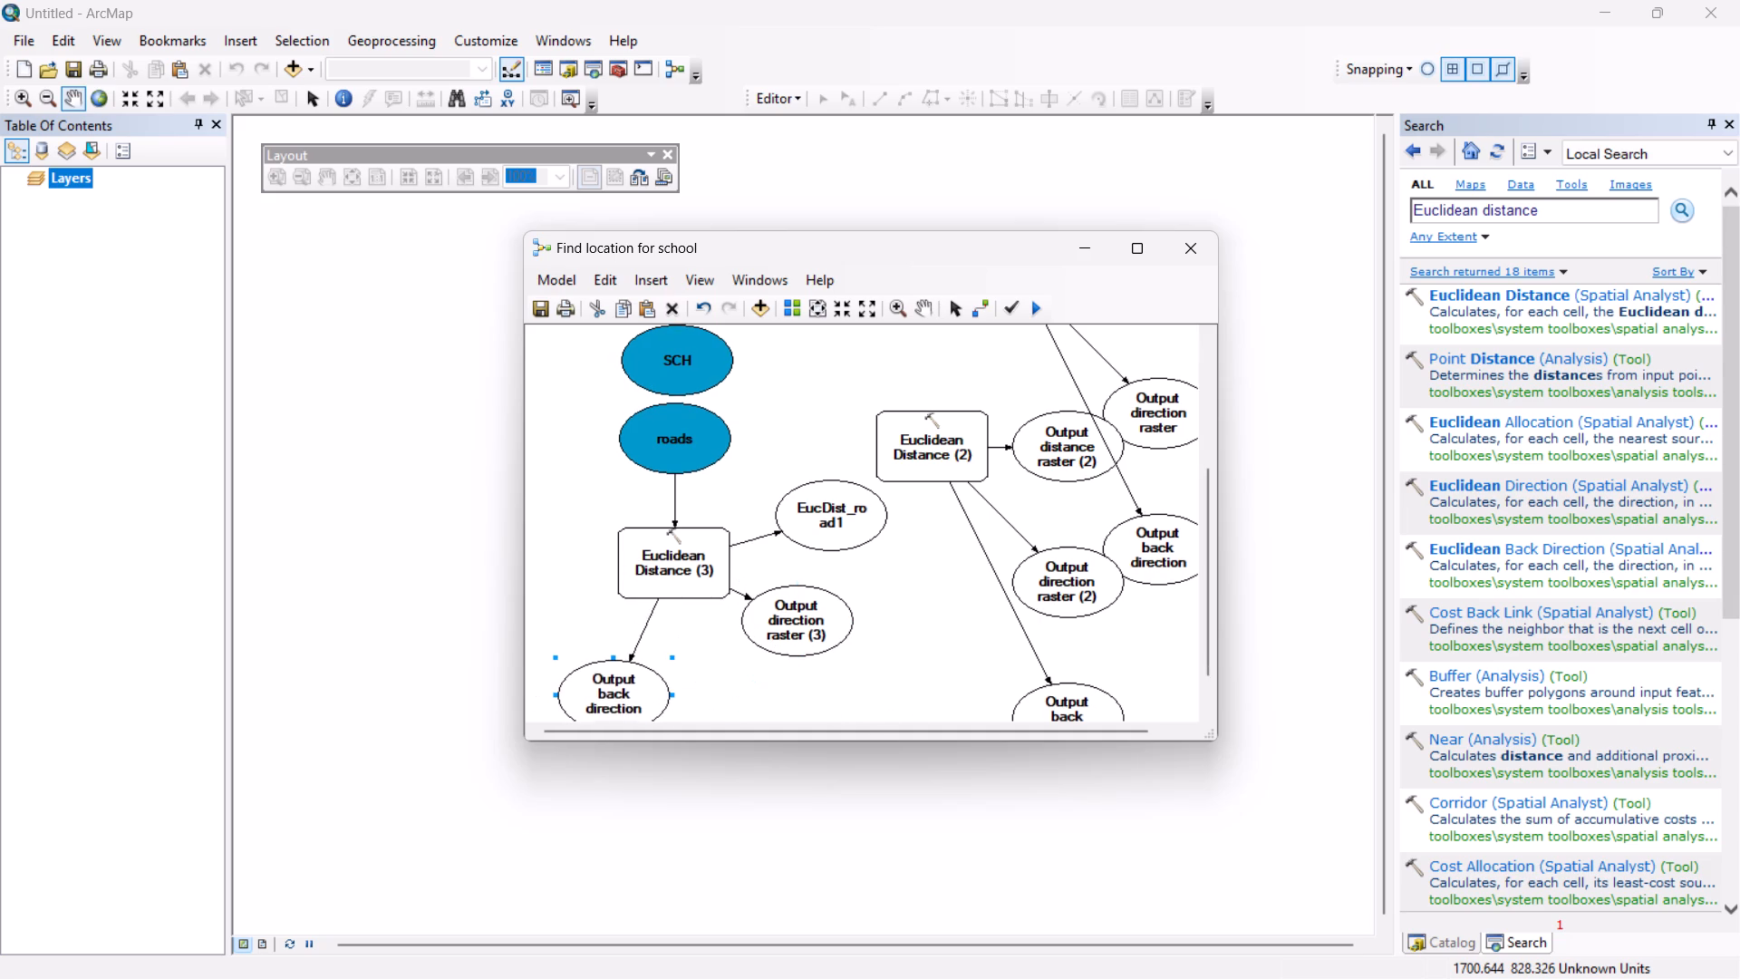
Connect Rec_sites to the first Euclidean Distance tool as its source data input.
scroll(842, 574, "up", 5)
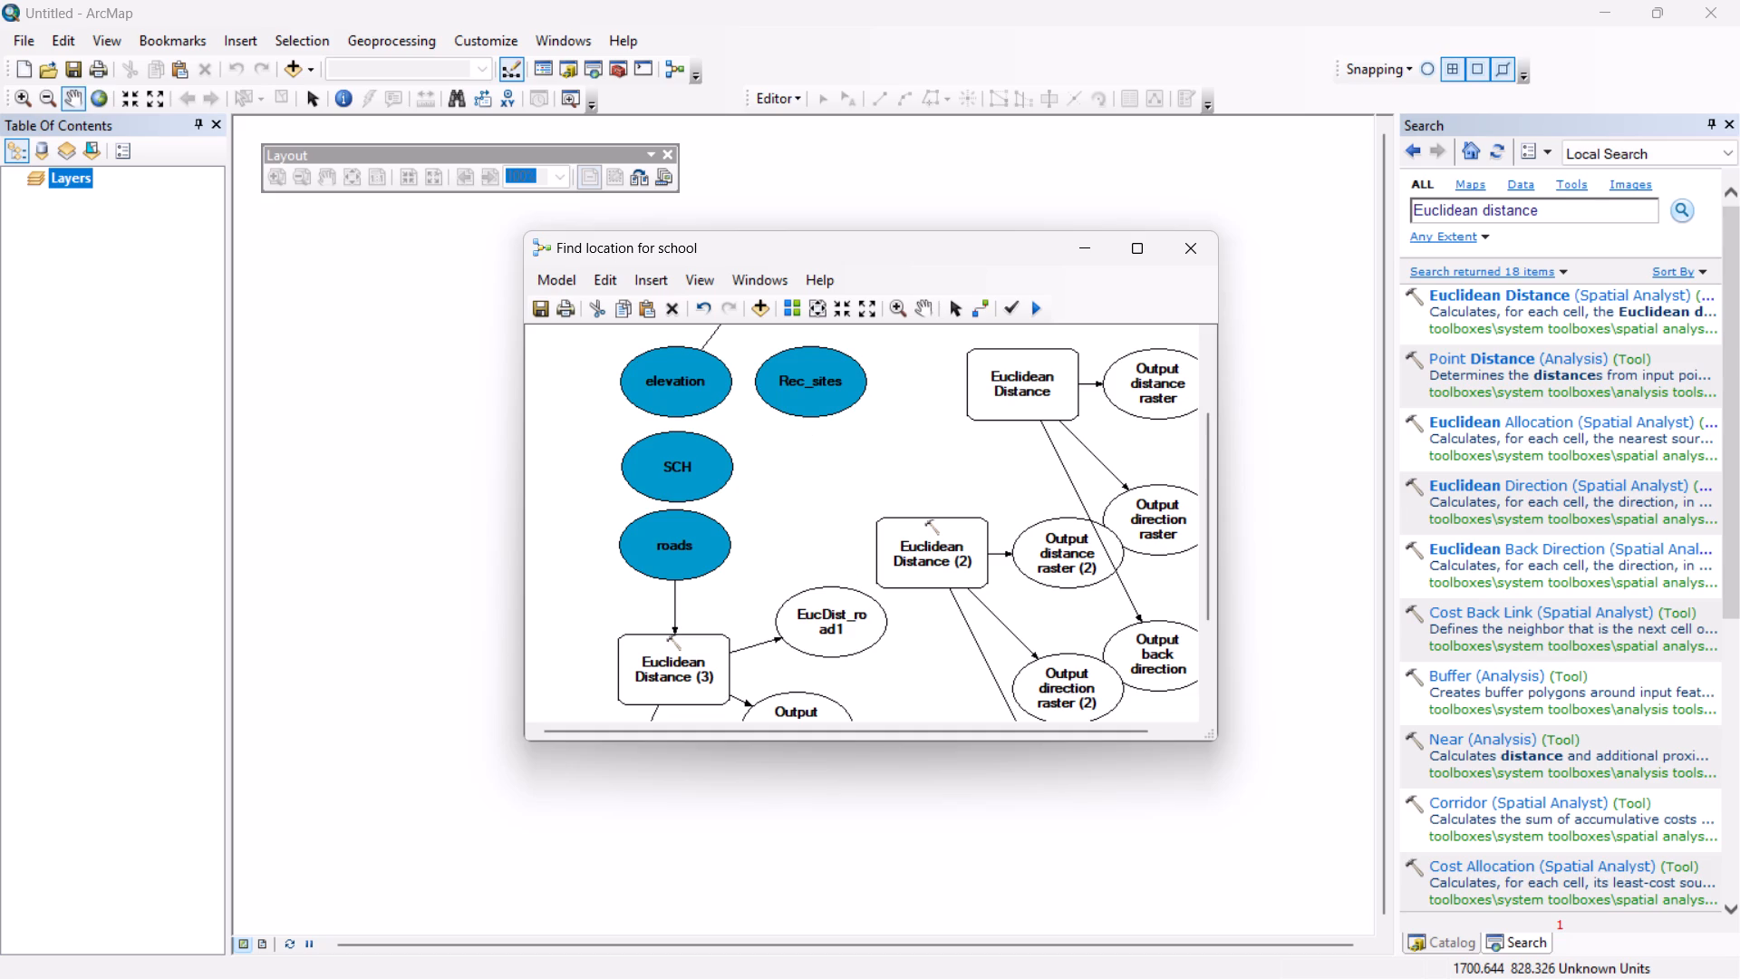
left_click(989, 308)
left_click_drag(846, 377, 1039, 373)
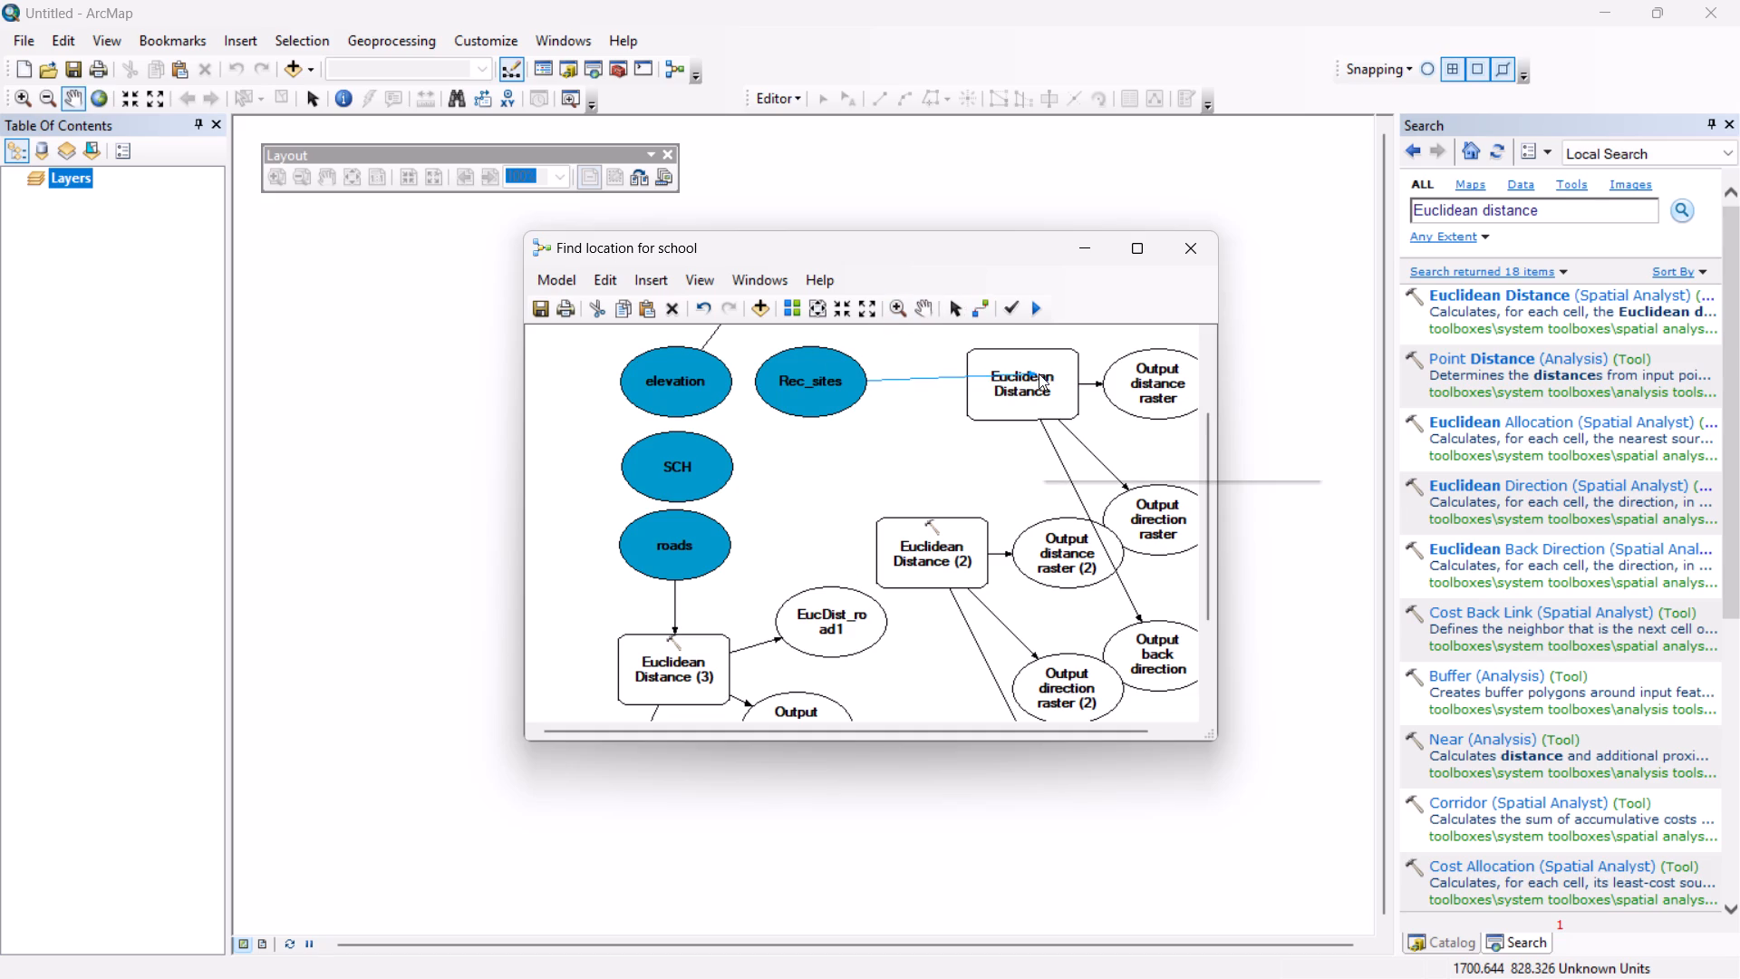
left_click(1093, 384)
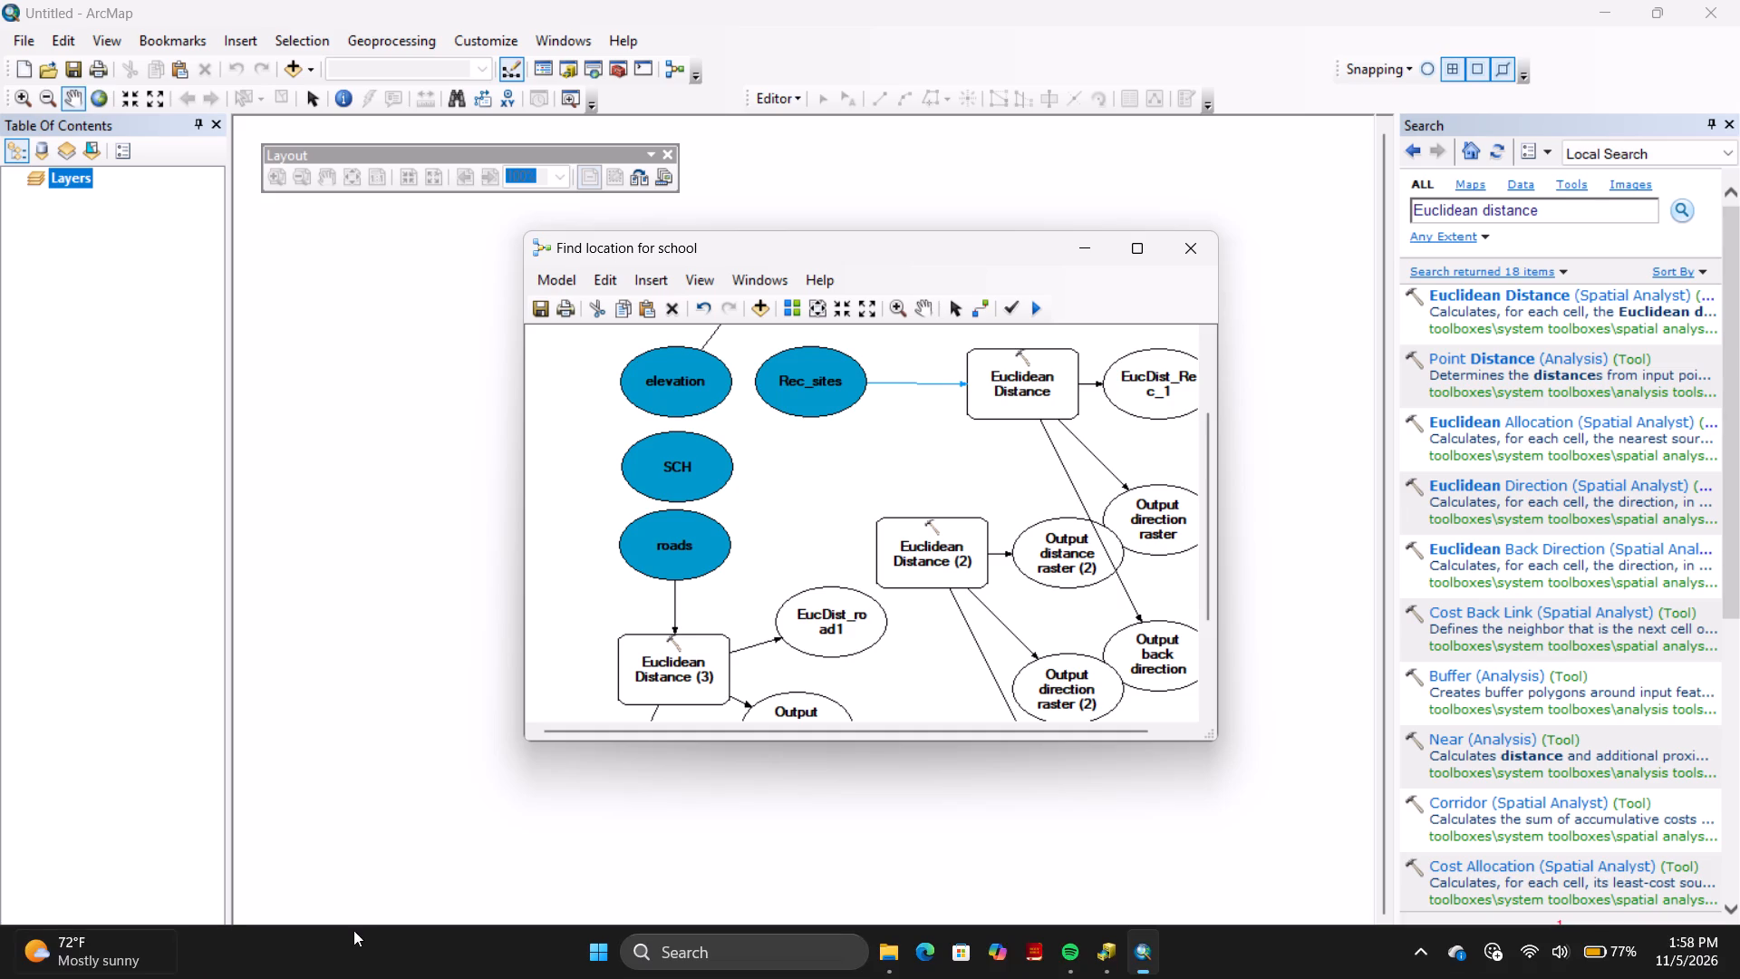
Apply the automatic layout to the whole model diagram.
scroll(842, 621, "down", 2)
scroll(842, 621, "up", 4)
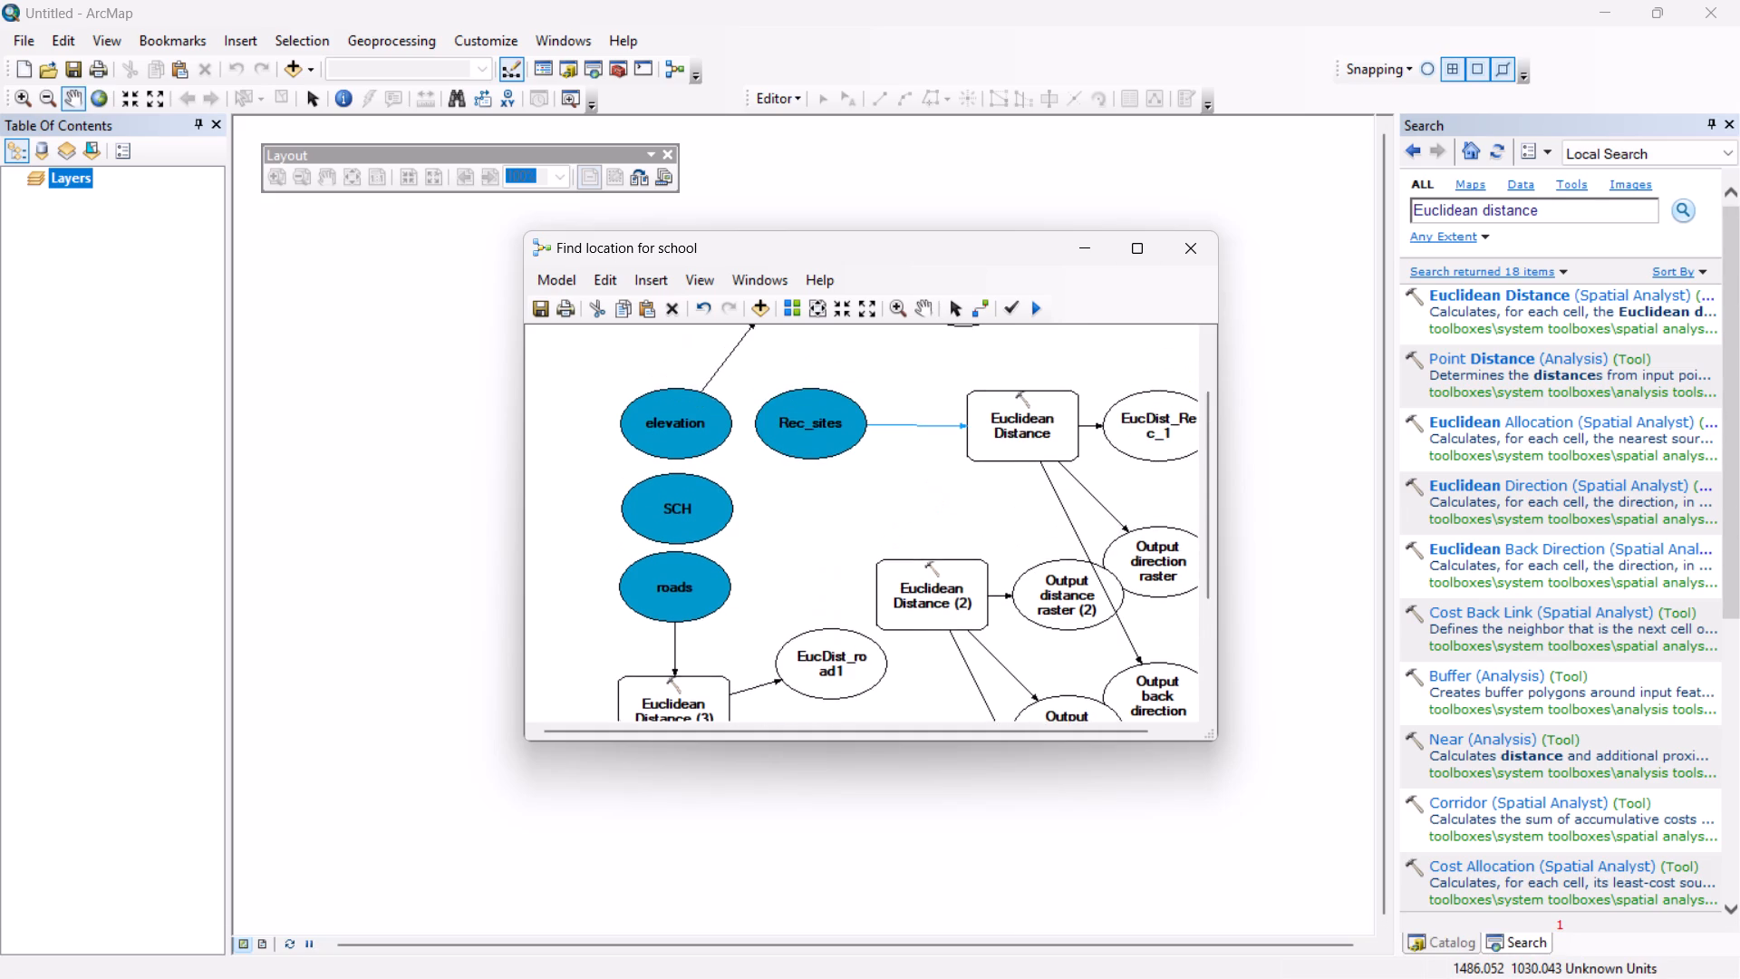
scroll(842, 621, "up", 8)
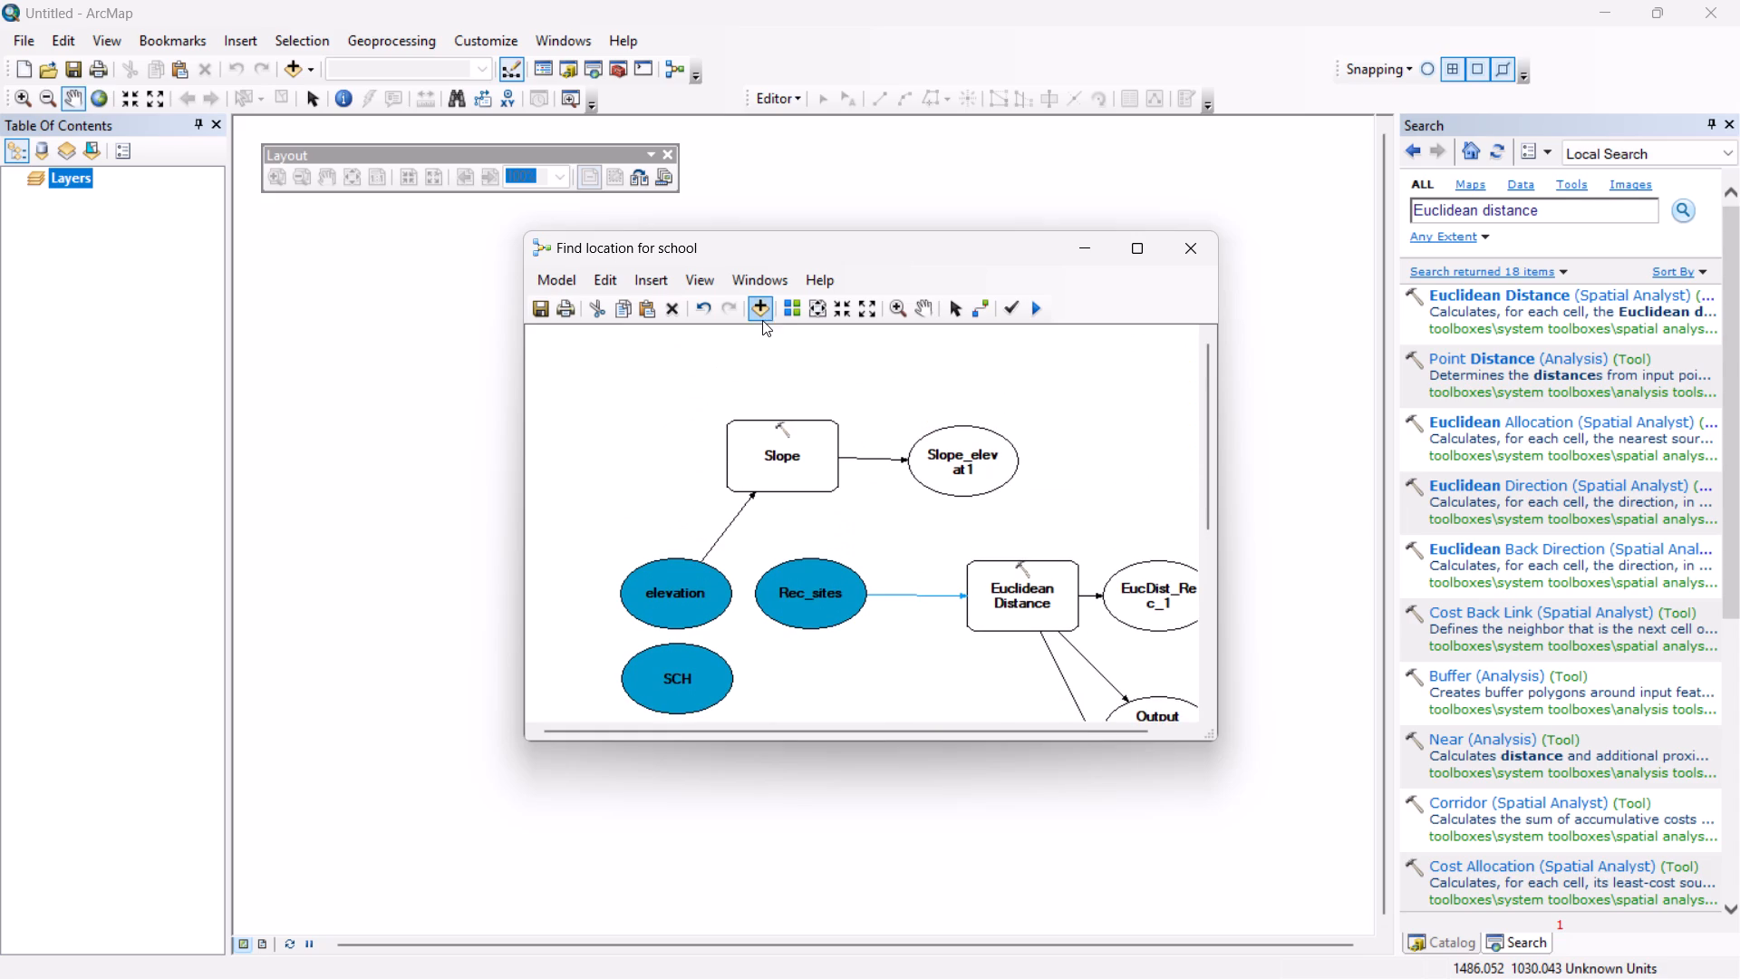
left_click(782, 320)
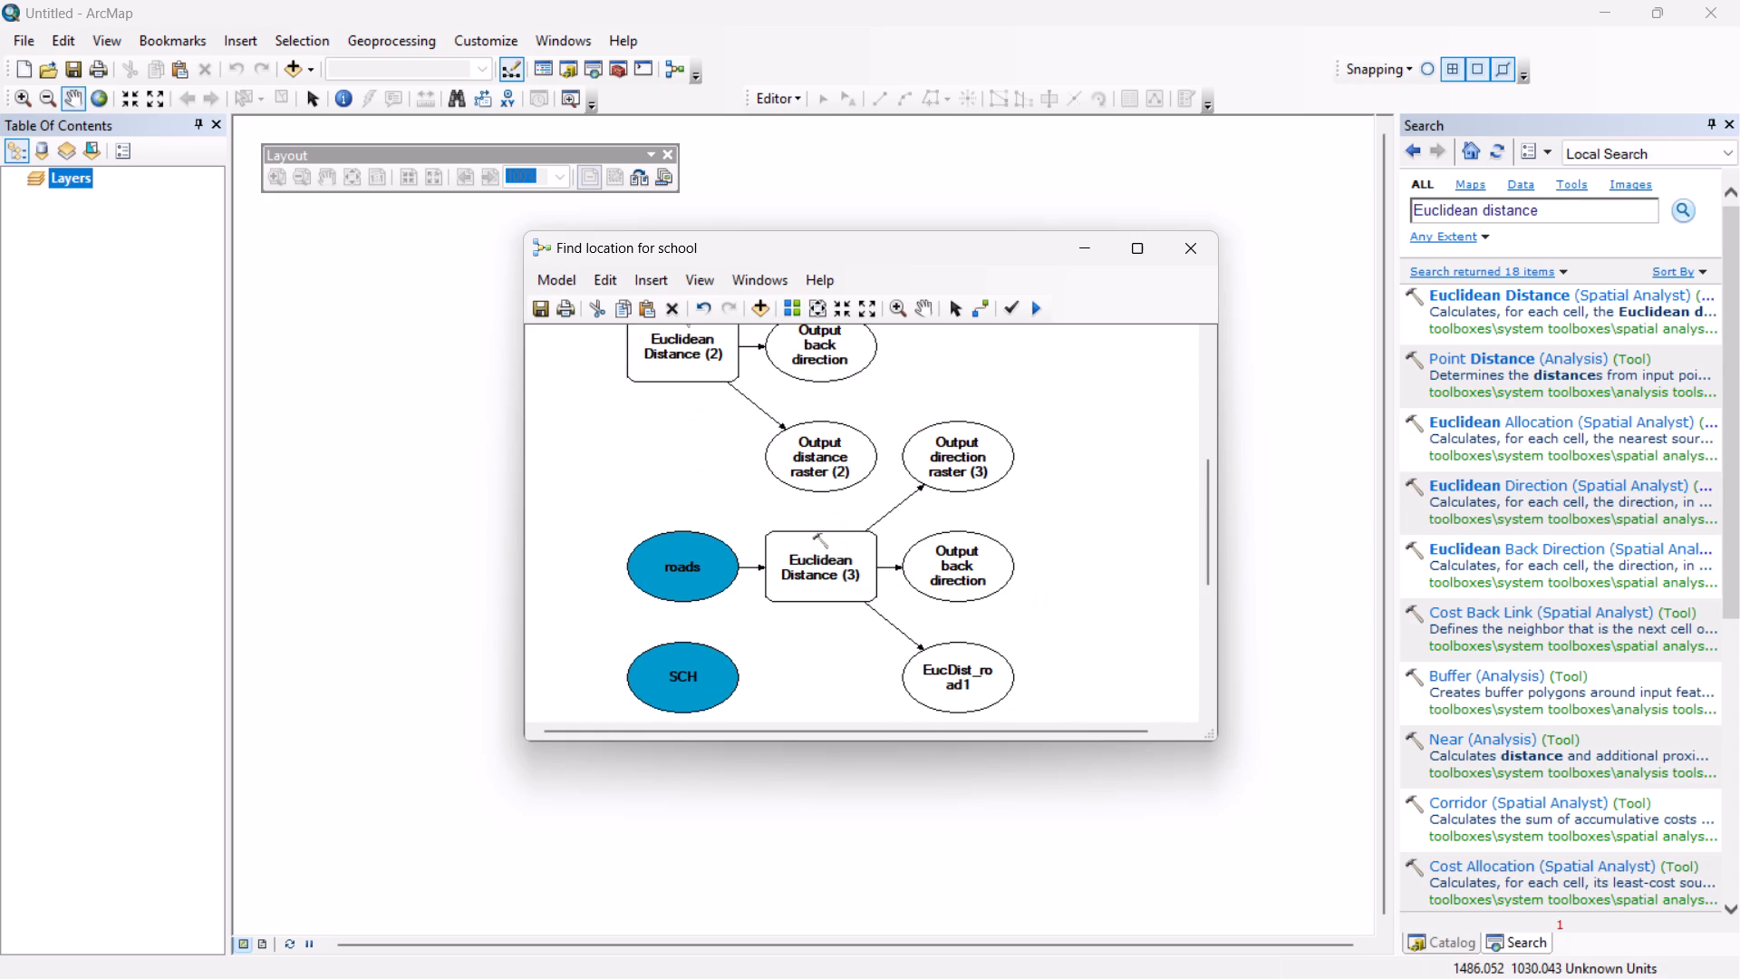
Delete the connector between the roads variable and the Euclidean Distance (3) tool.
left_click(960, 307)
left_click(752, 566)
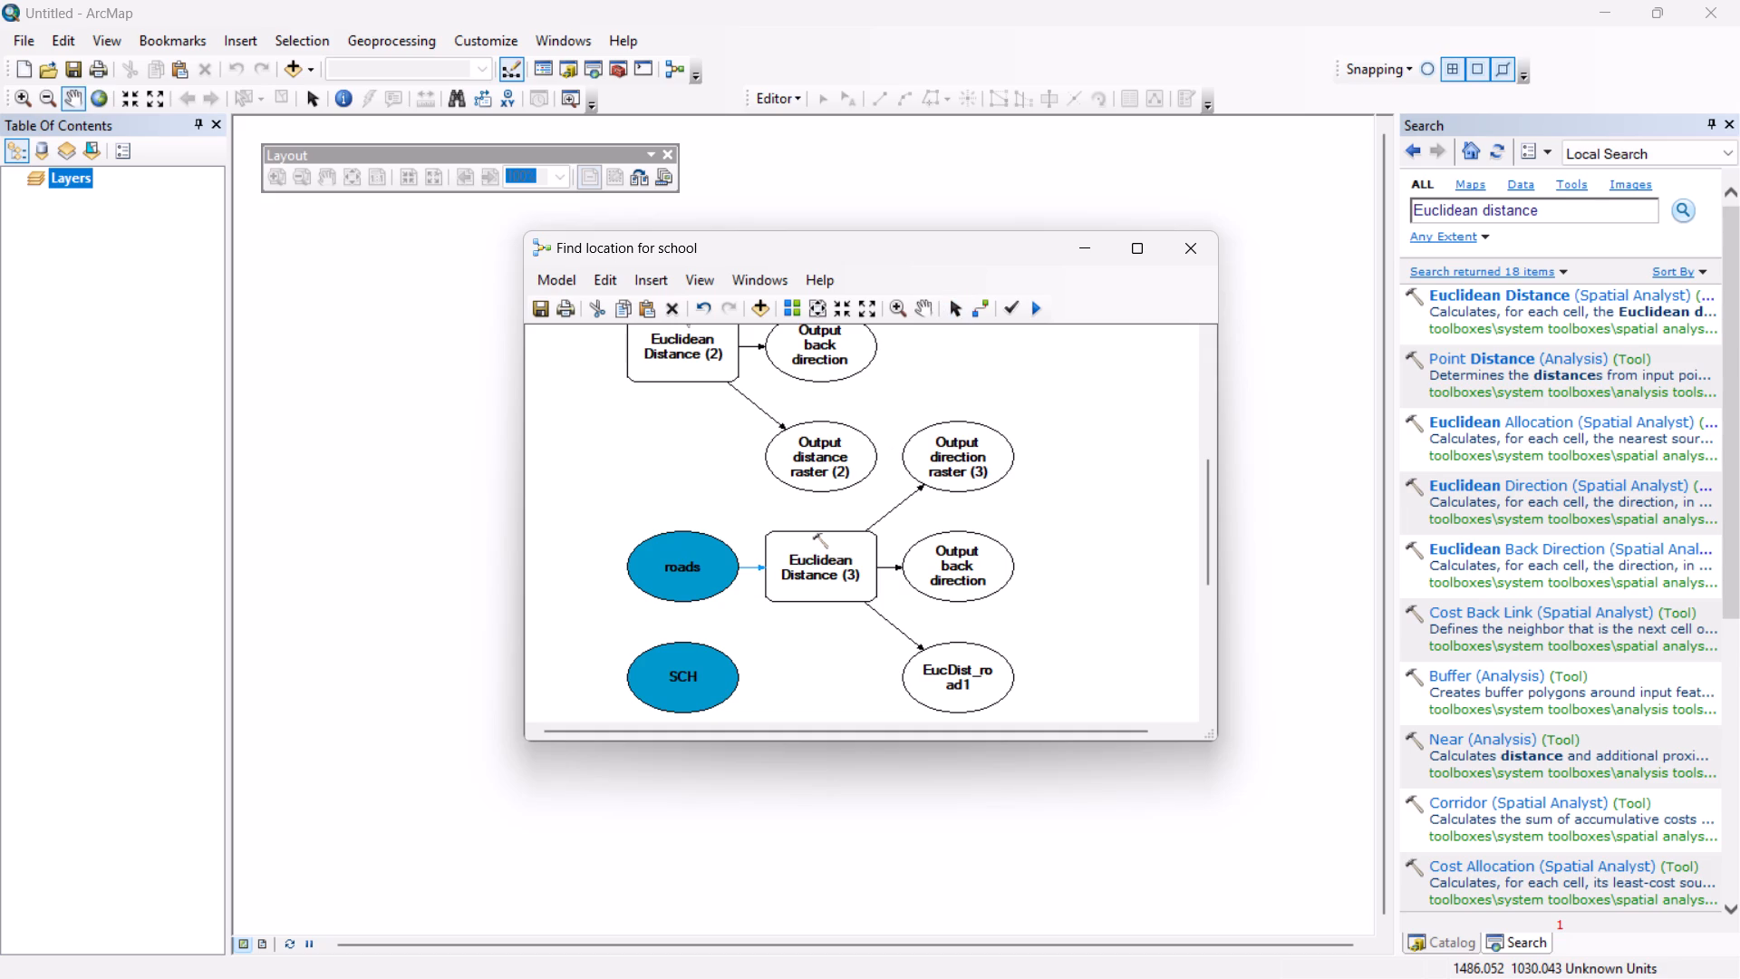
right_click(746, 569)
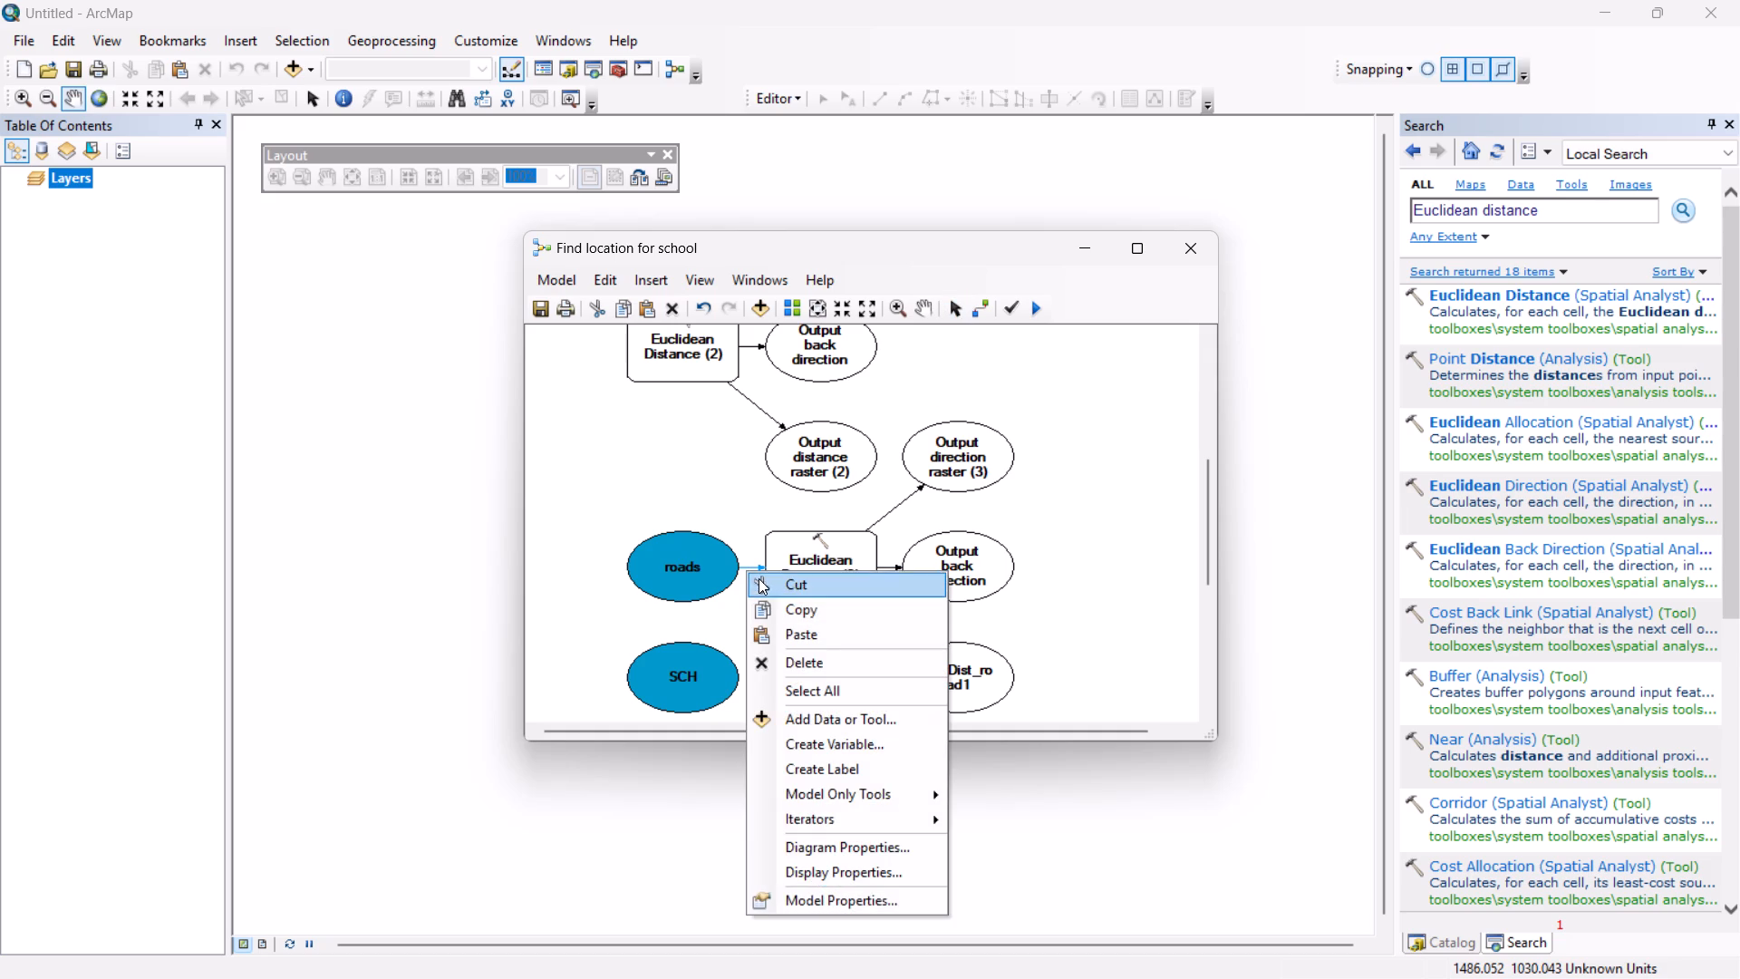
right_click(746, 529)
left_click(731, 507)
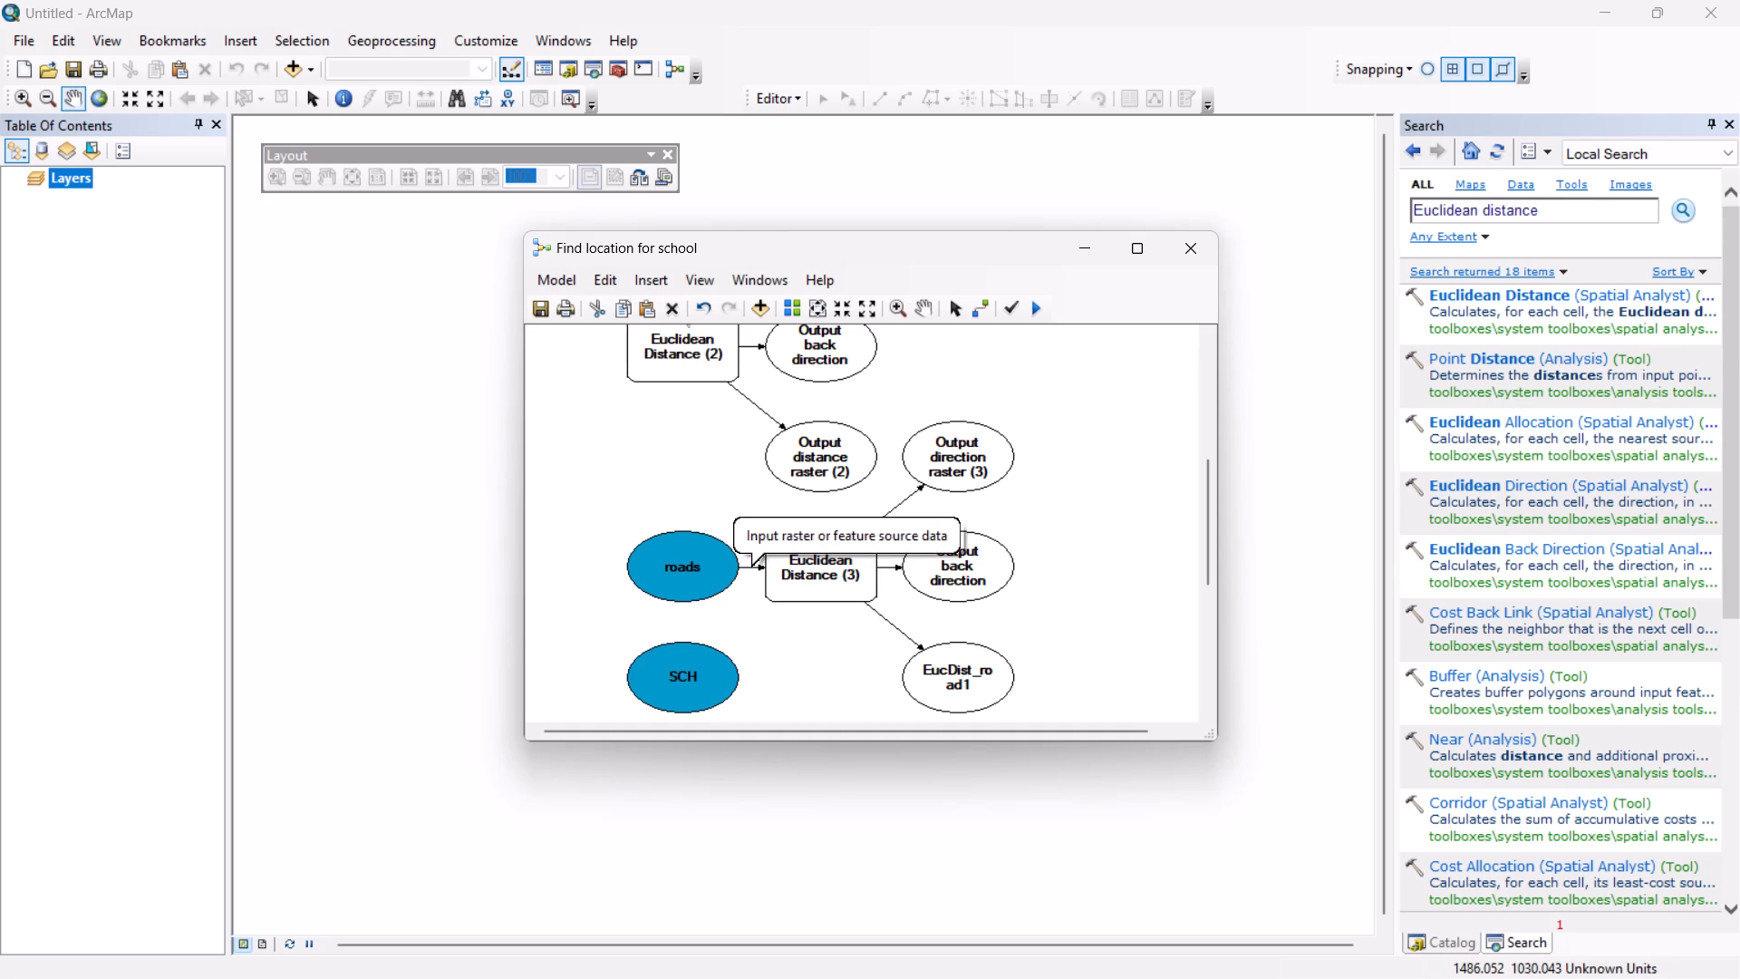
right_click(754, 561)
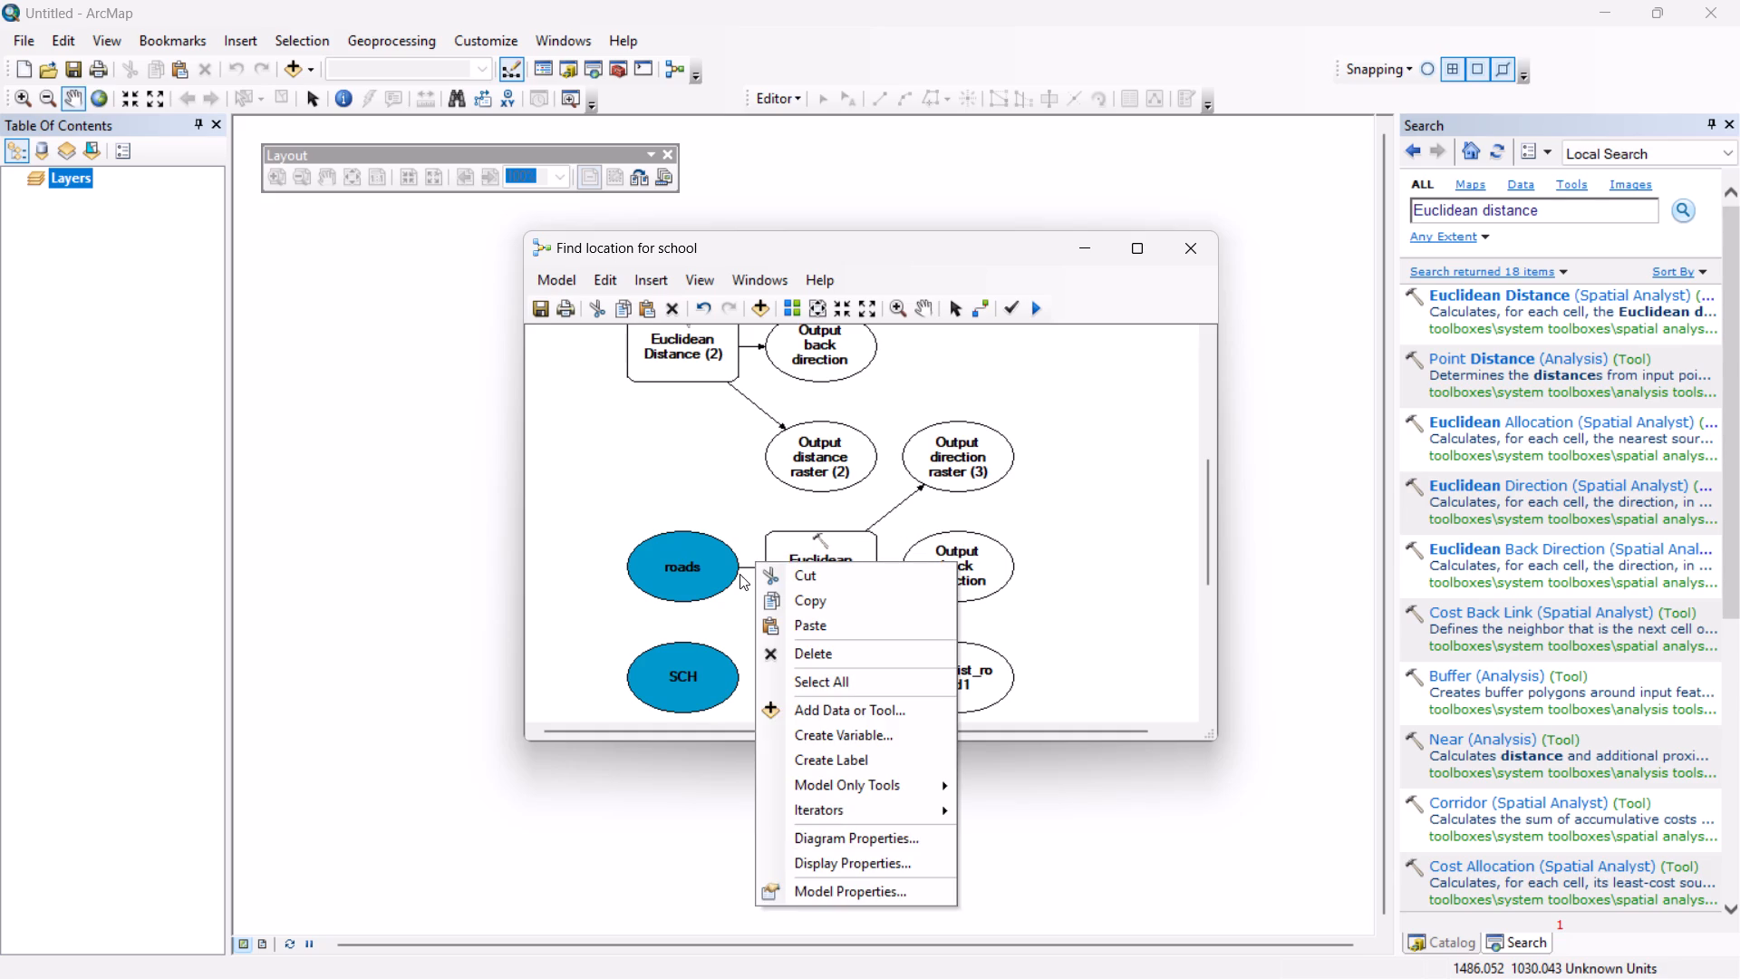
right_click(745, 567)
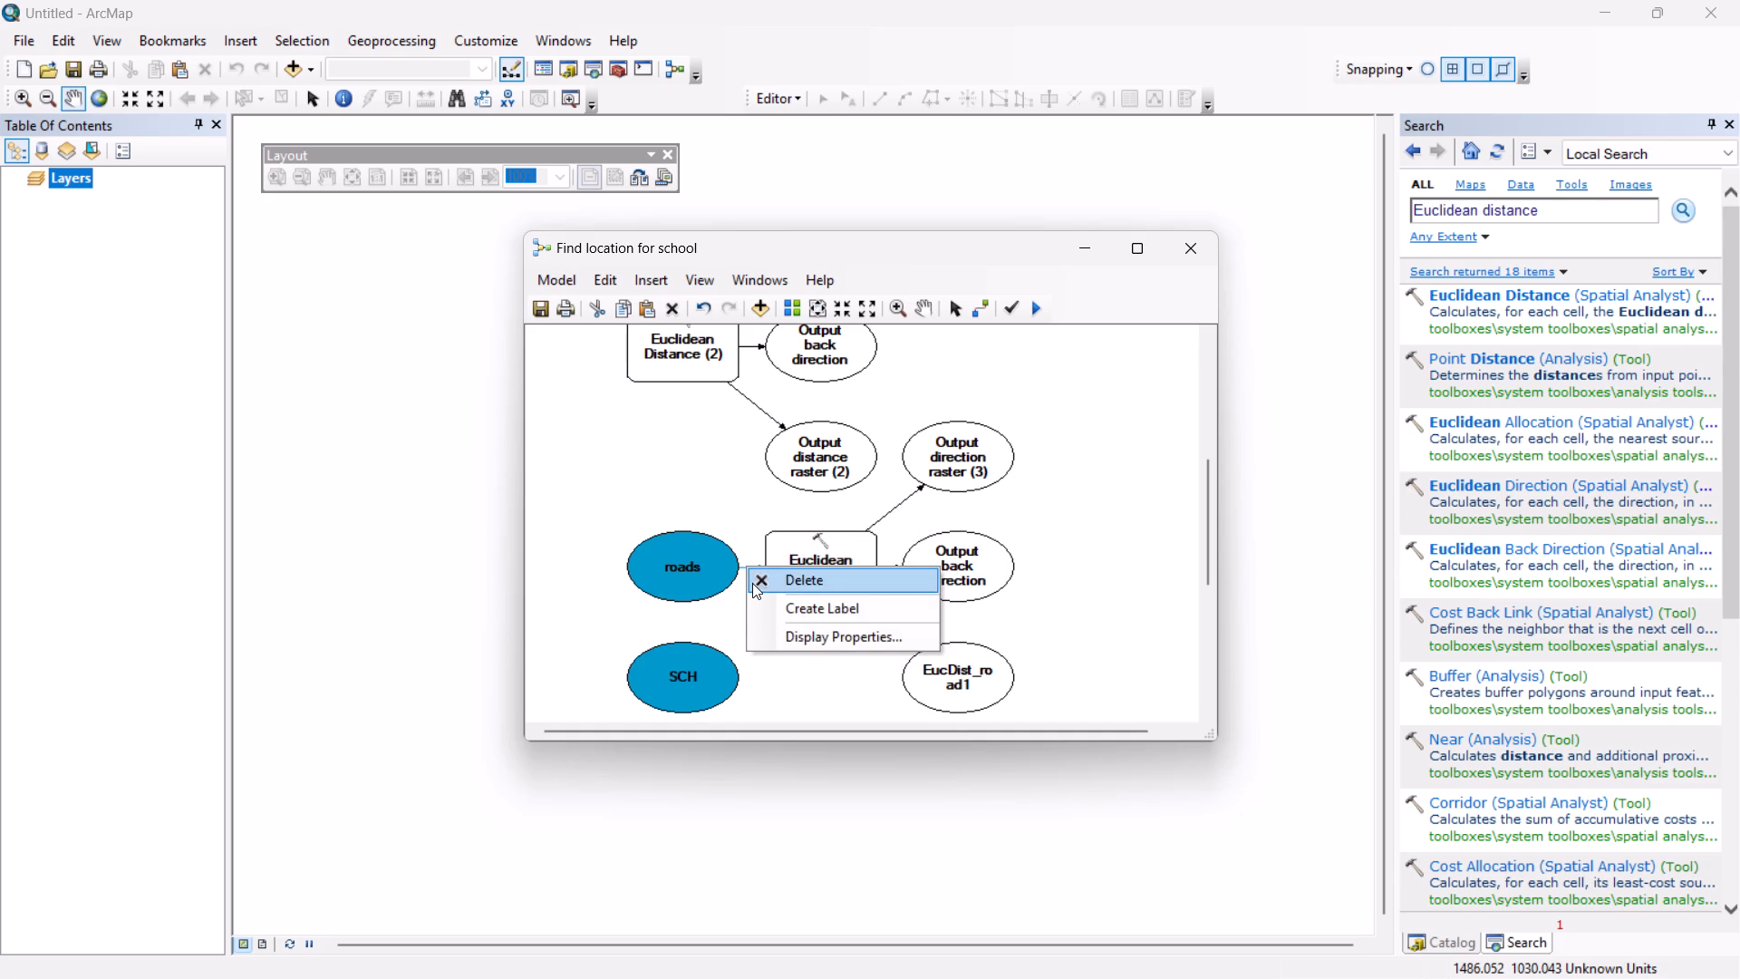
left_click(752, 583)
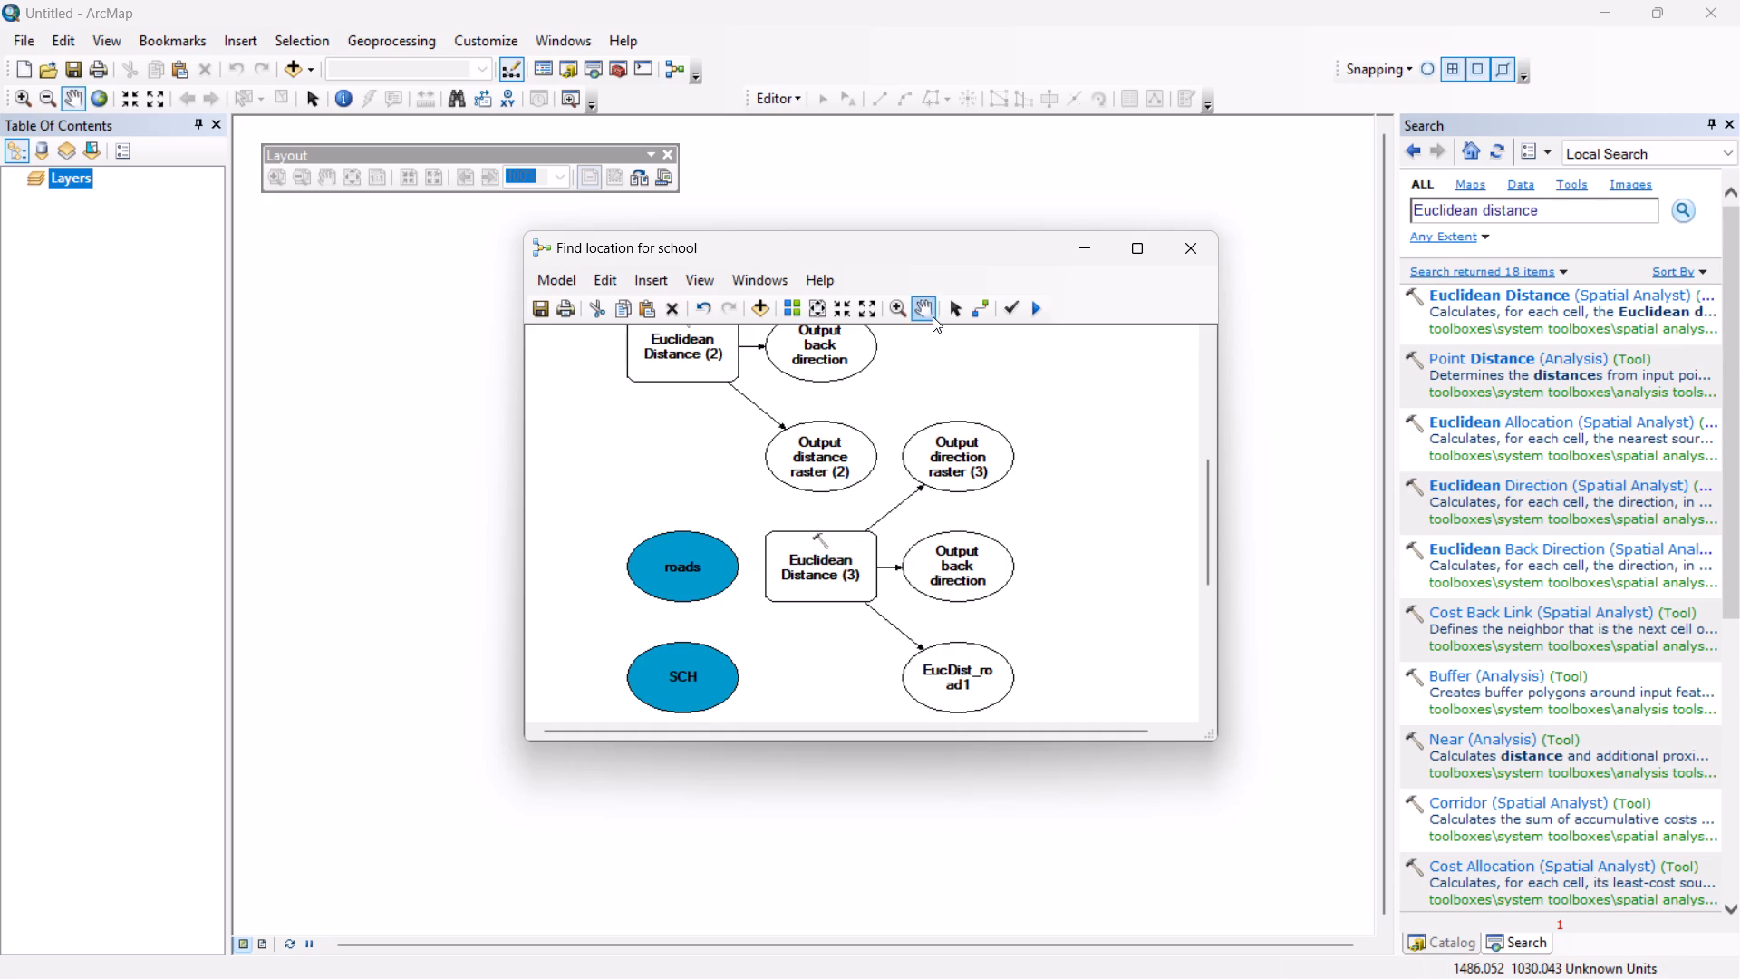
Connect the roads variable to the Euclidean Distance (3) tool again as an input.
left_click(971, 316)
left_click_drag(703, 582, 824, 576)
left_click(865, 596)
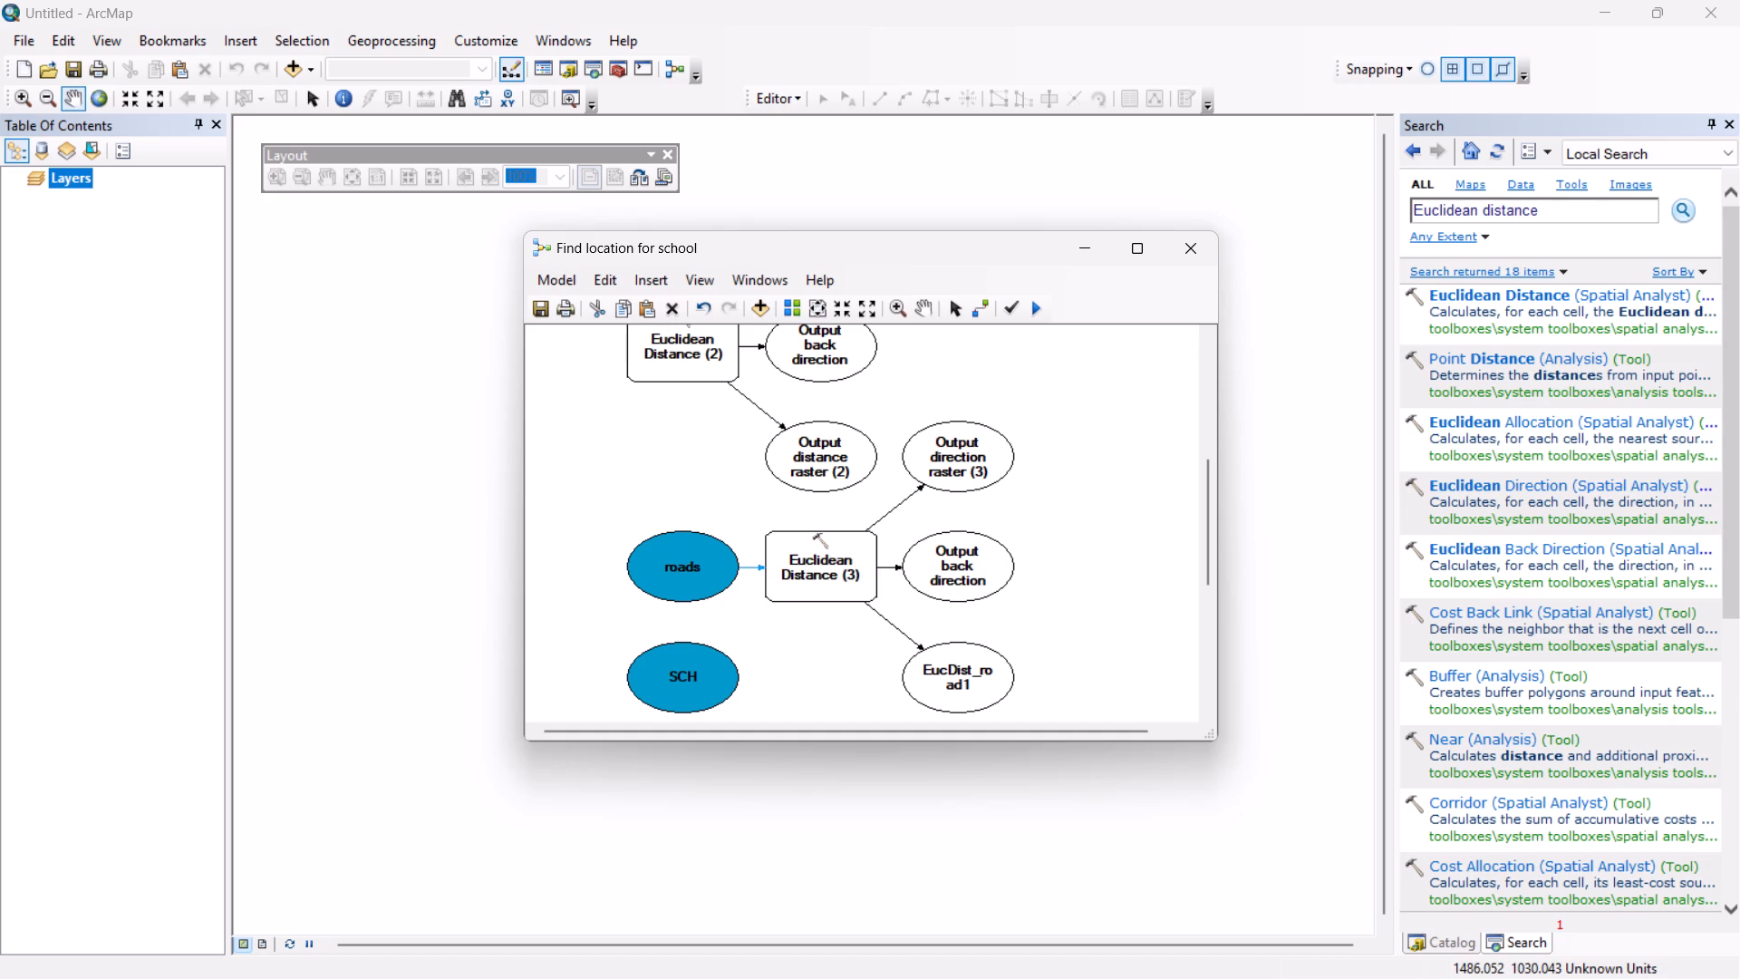
Review the whole model diagram, examining how Rec_sites, roads, SCH and elevation connect to the Euclidean Distance and Slope tools.
scroll(688, 466, "up", 3)
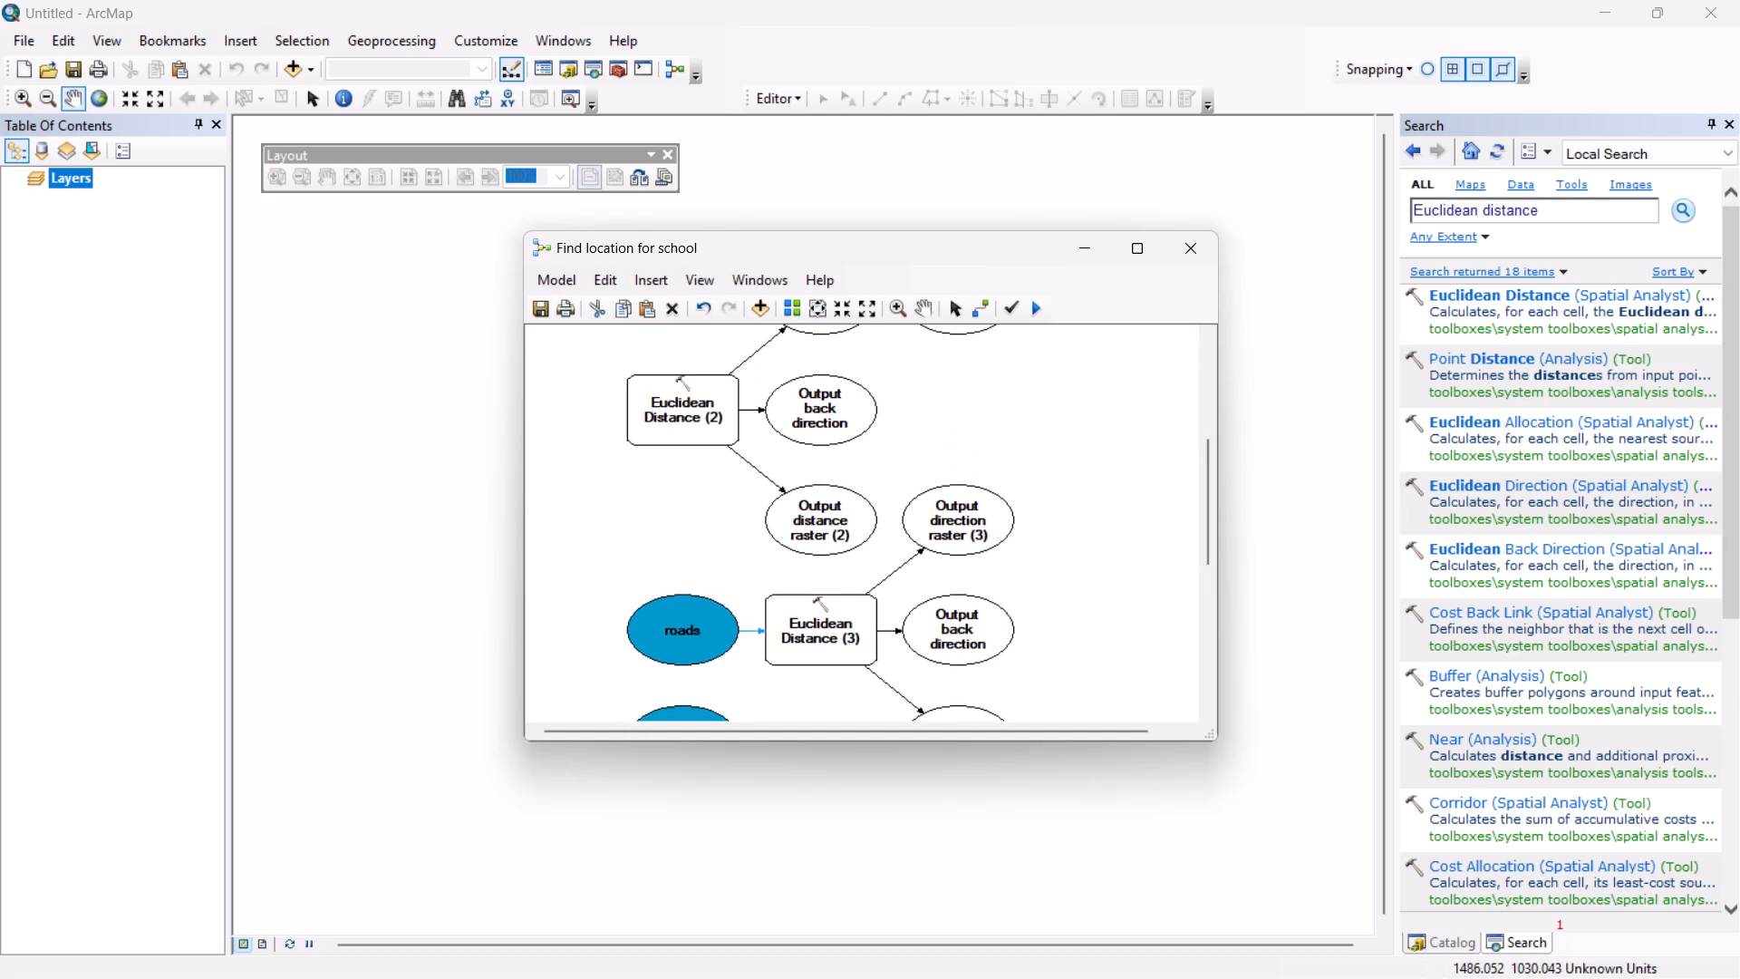
scroll(688, 466, "up", 11)
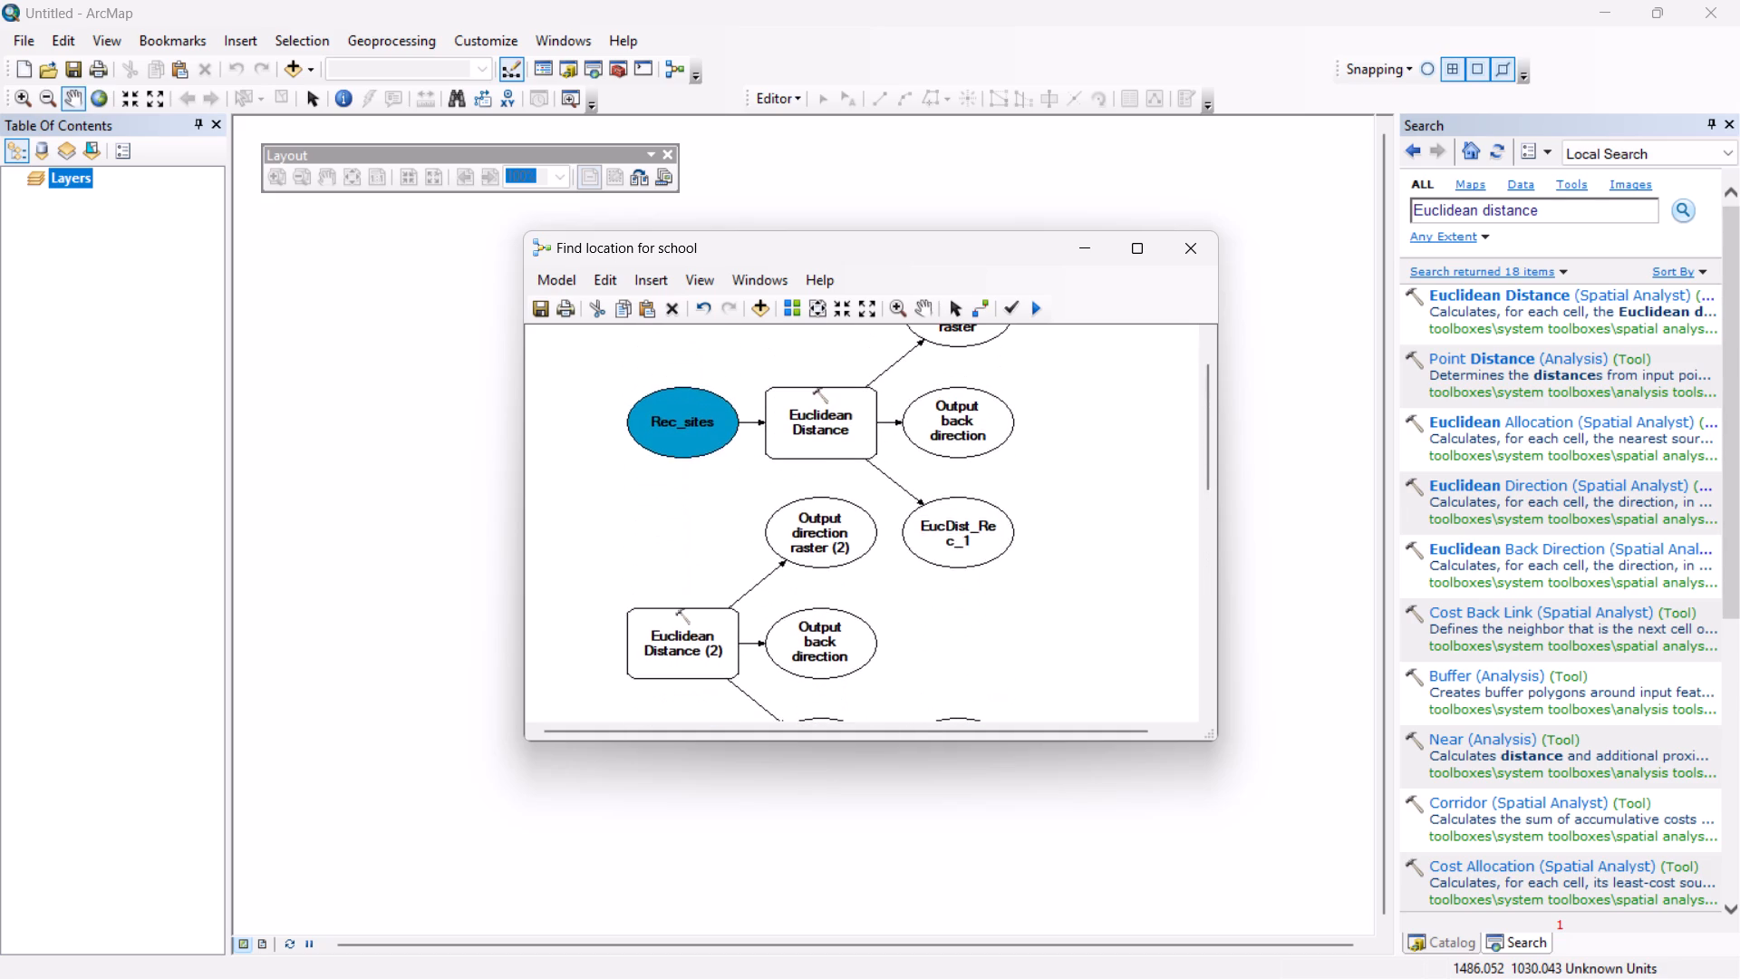
scroll(688, 466, "up", 12)
scroll(688, 466, "down", 11)
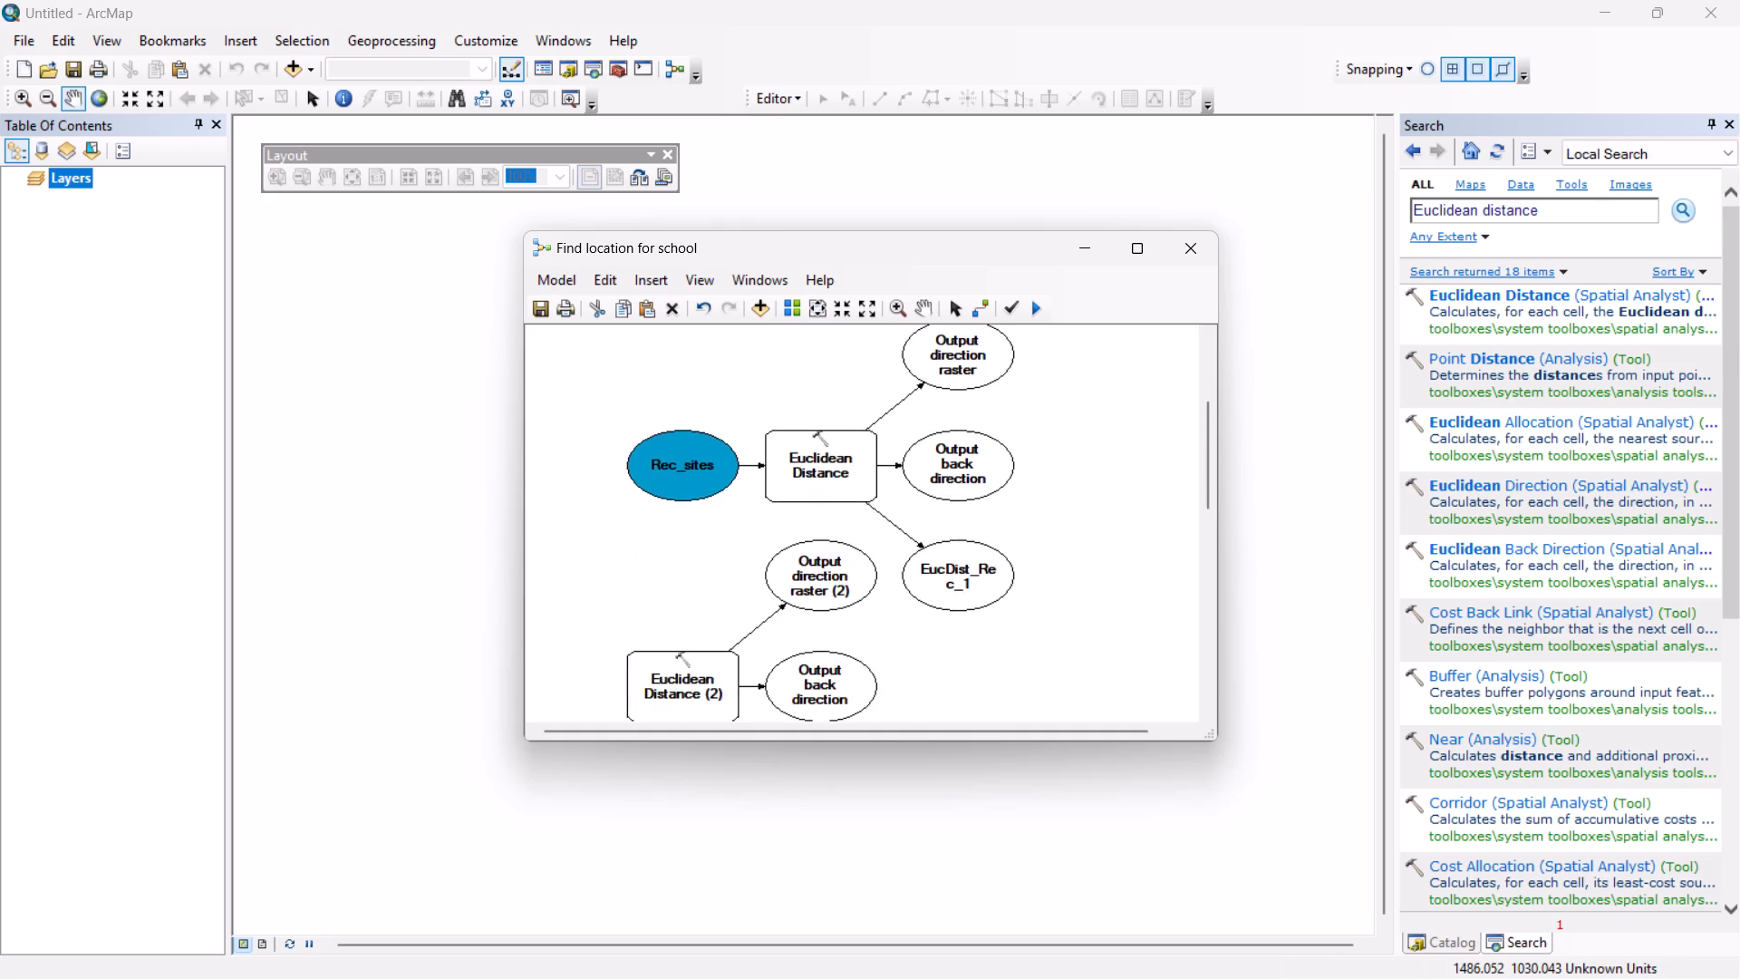
scroll(688, 466, "down", 16)
scroll(688, 466, "down", 5)
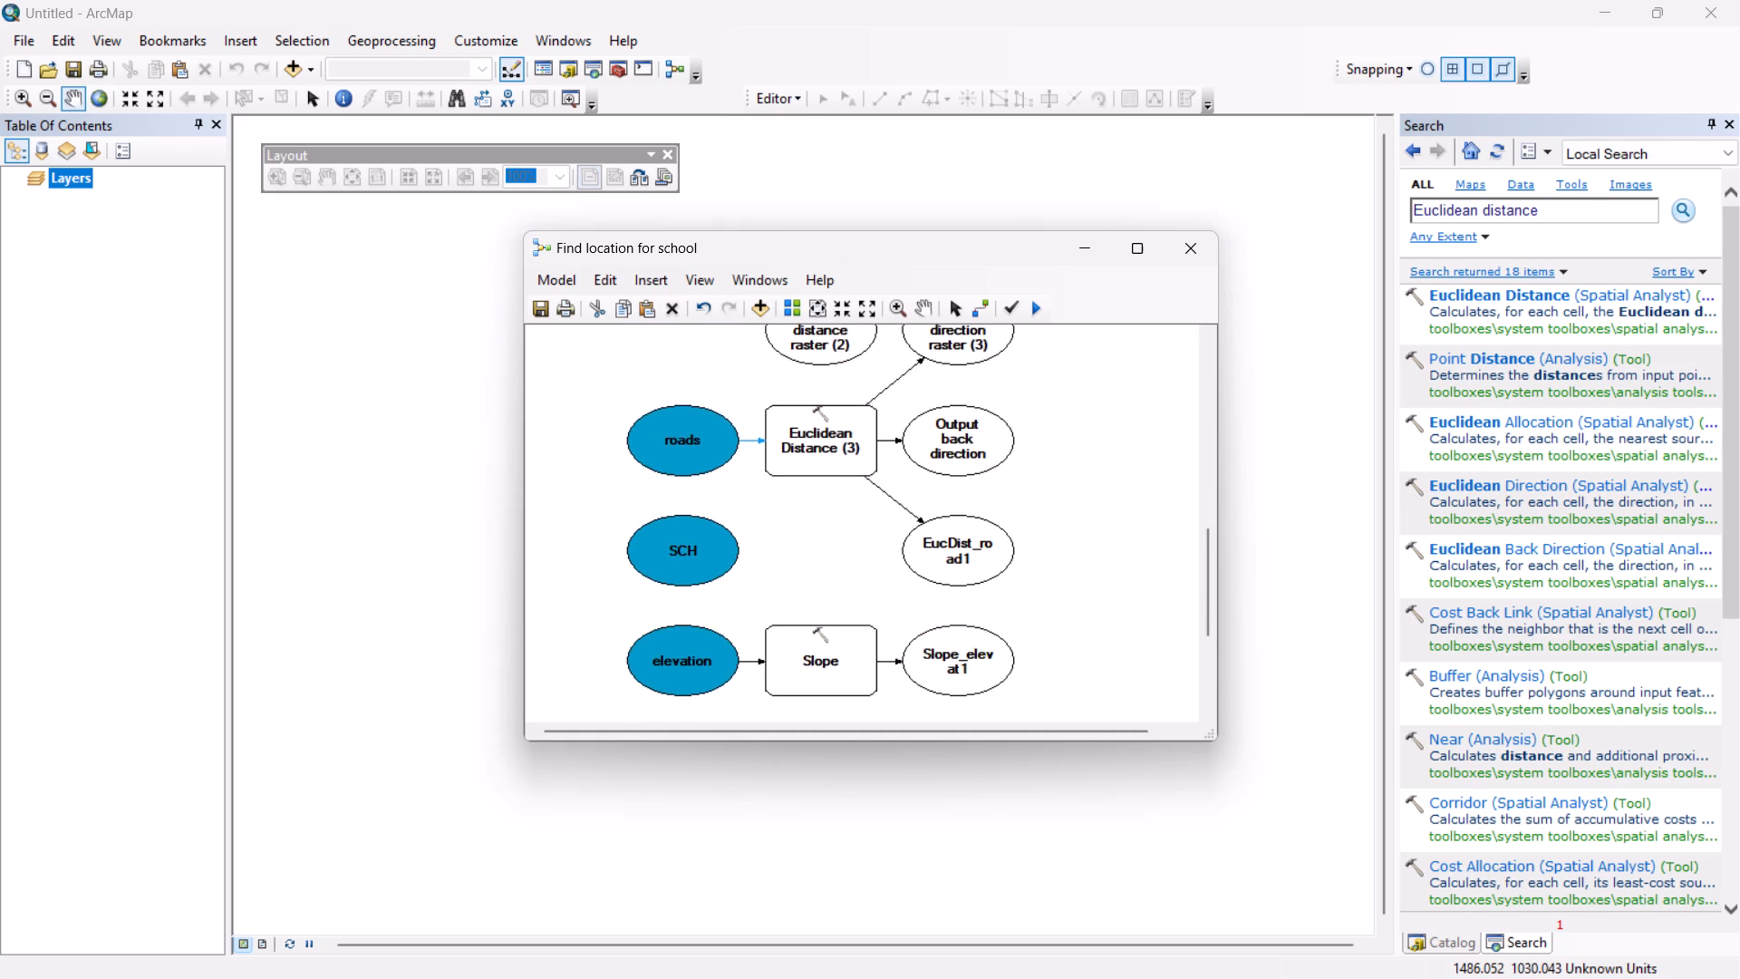
scroll(688, 469, "down", 6)
scroll(688, 469, "up", 6)
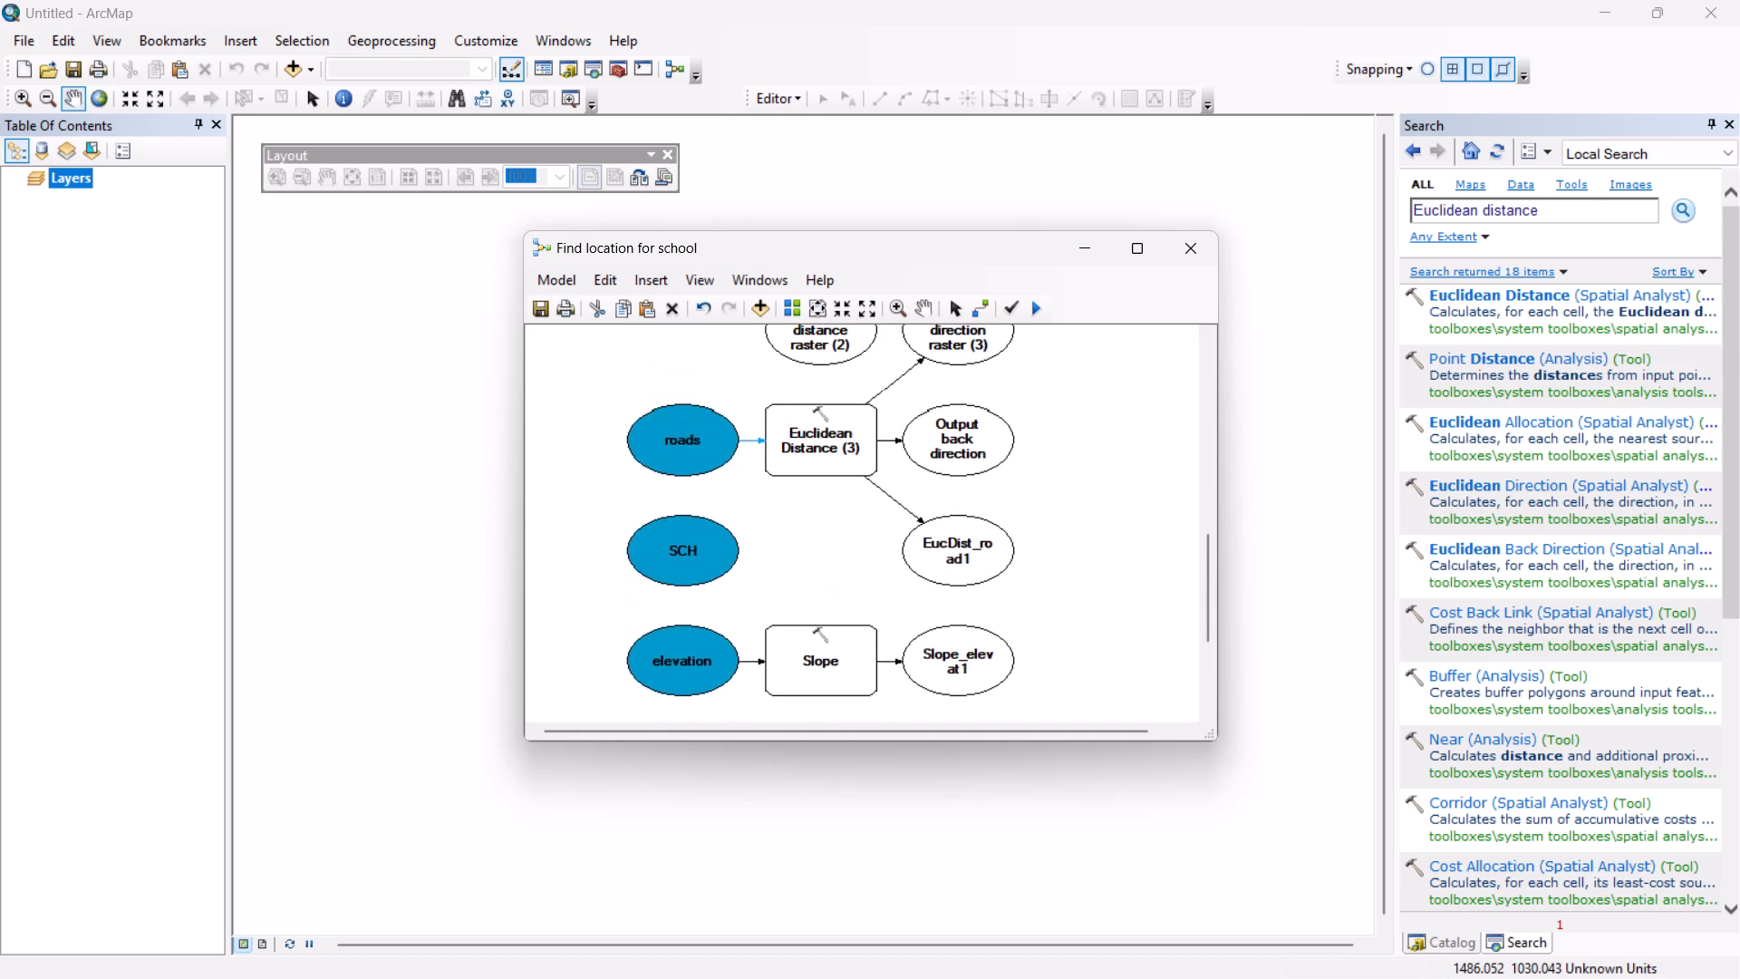
scroll(688, 469, "up", 18)
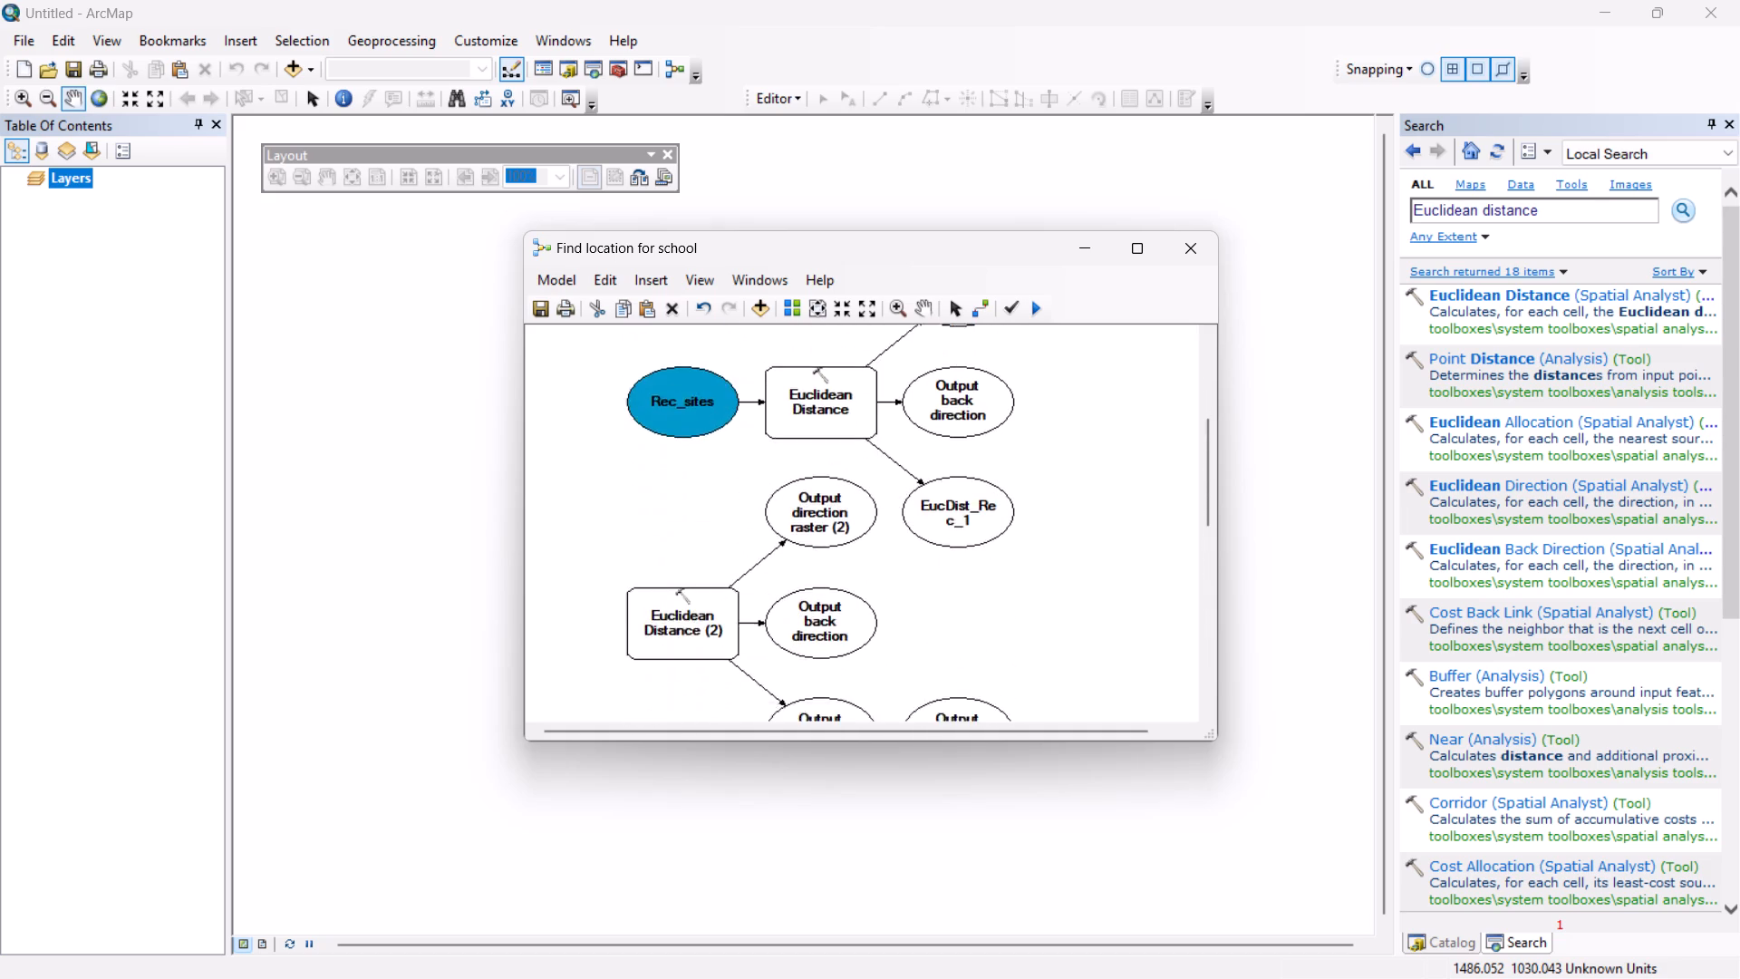
scroll(688, 469, "up", 14)
scroll(688, 469, "down", 2)
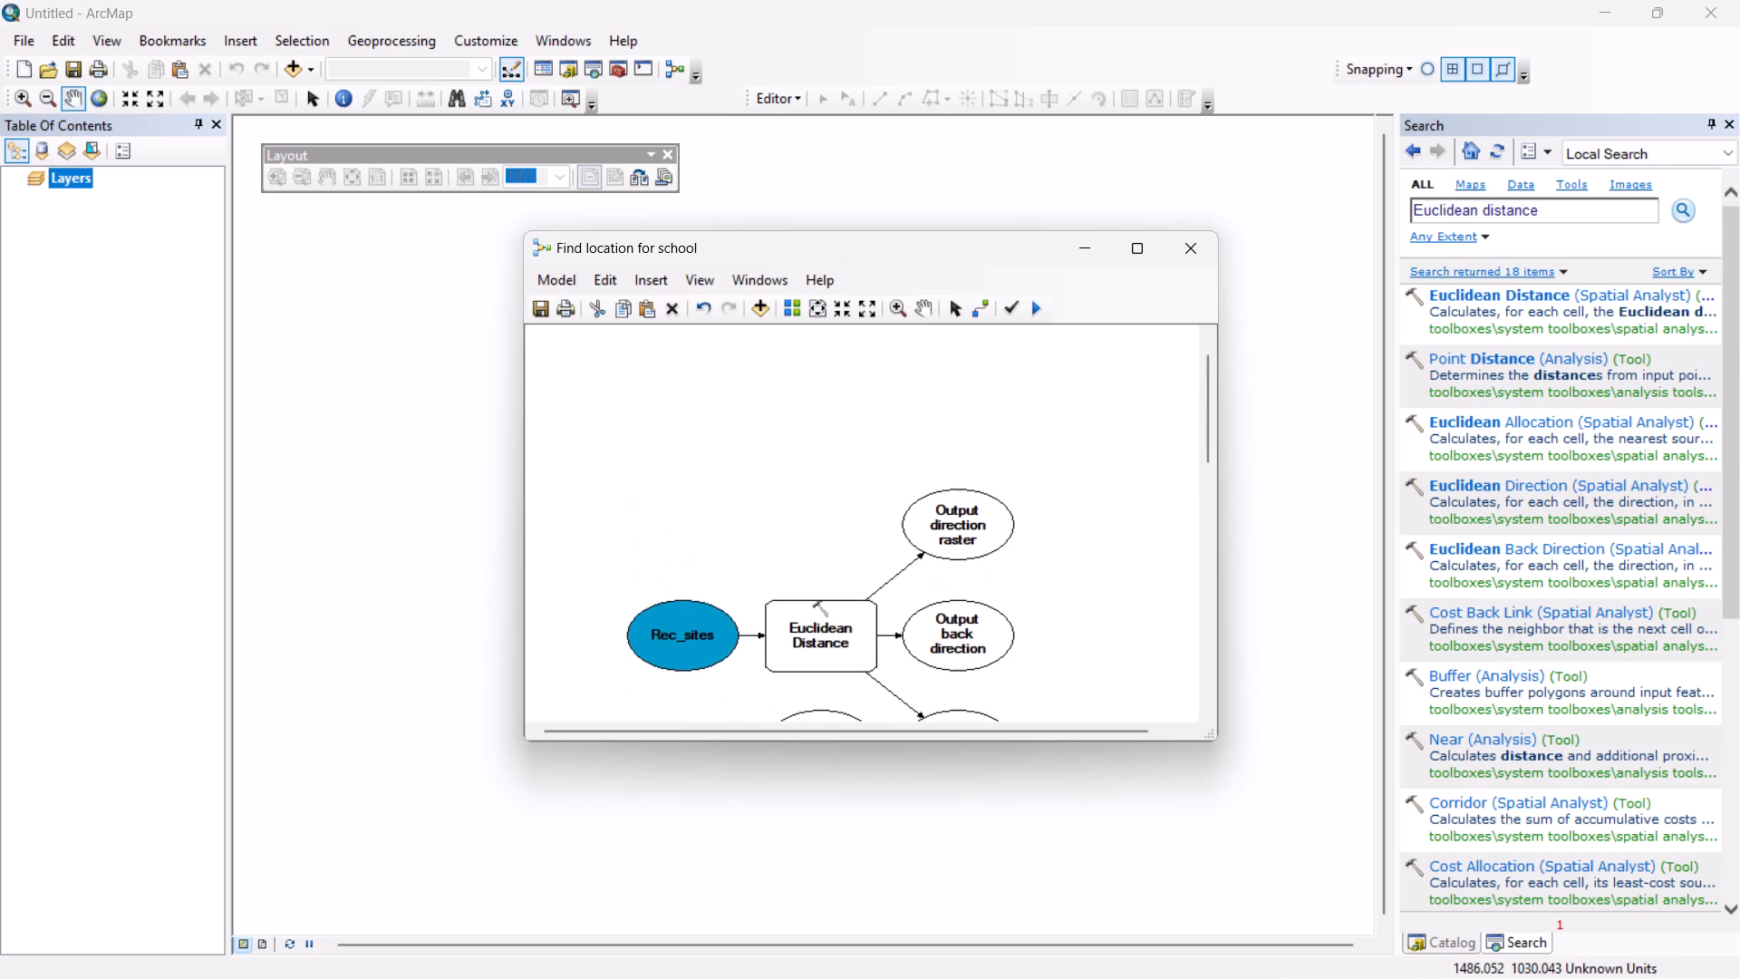
scroll(688, 469, "down", 8)
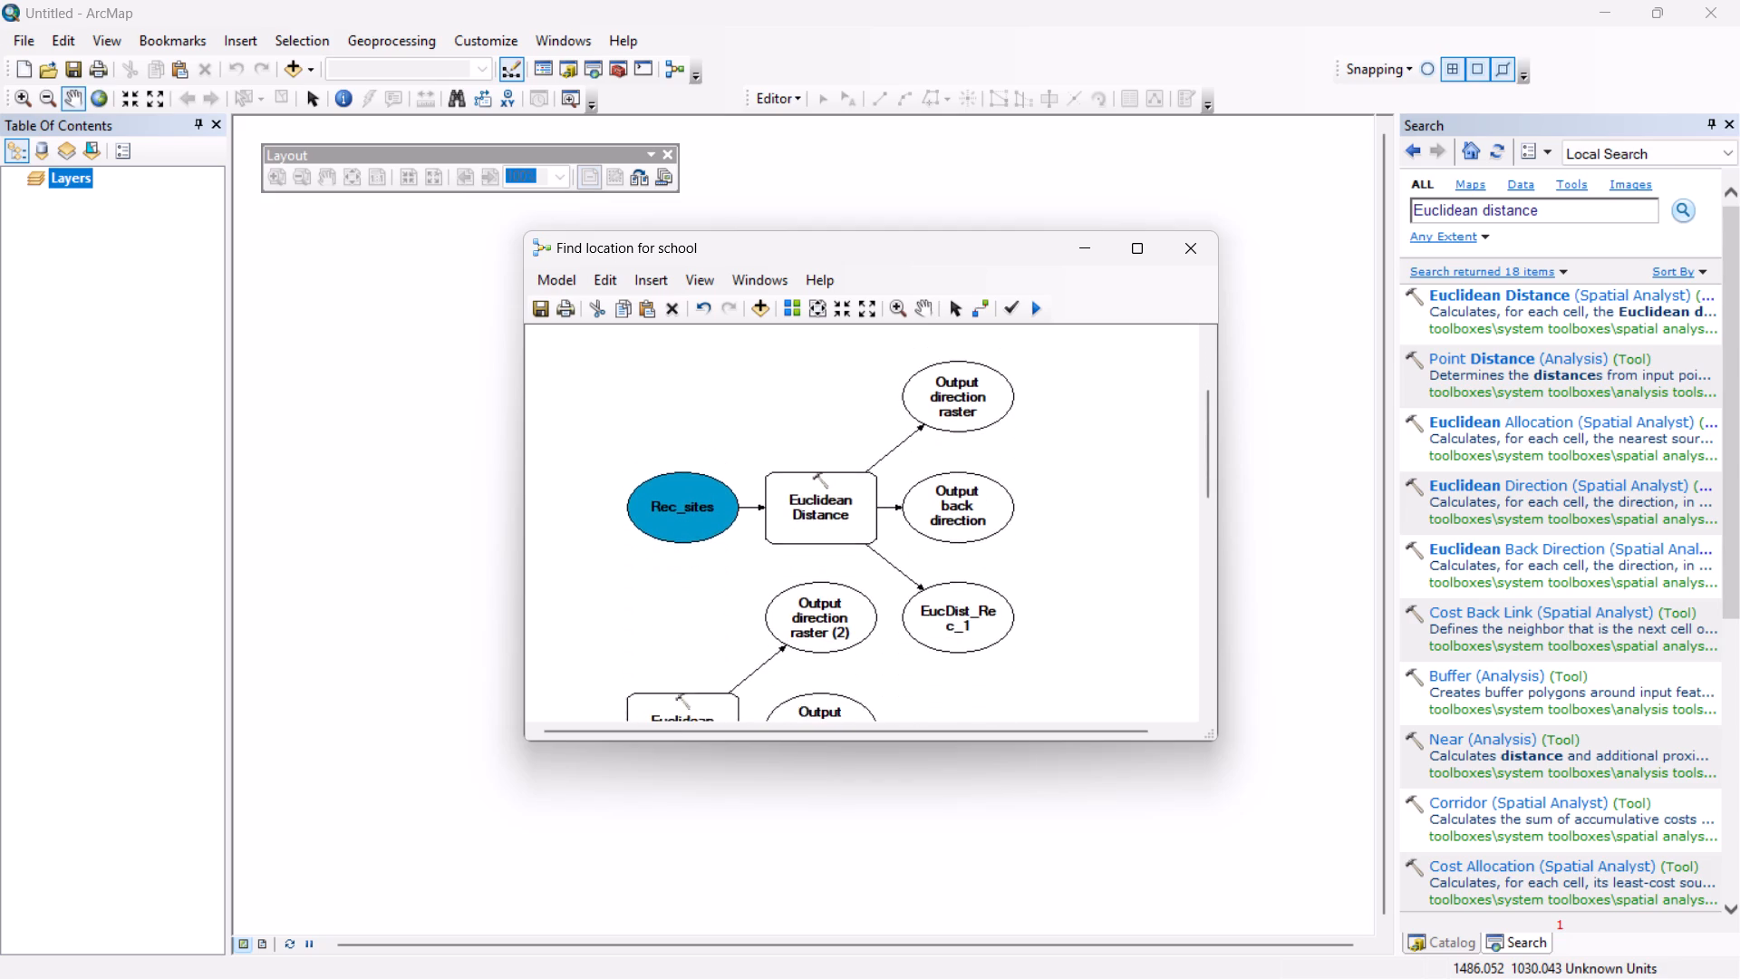
scroll(688, 469, "down", 18)
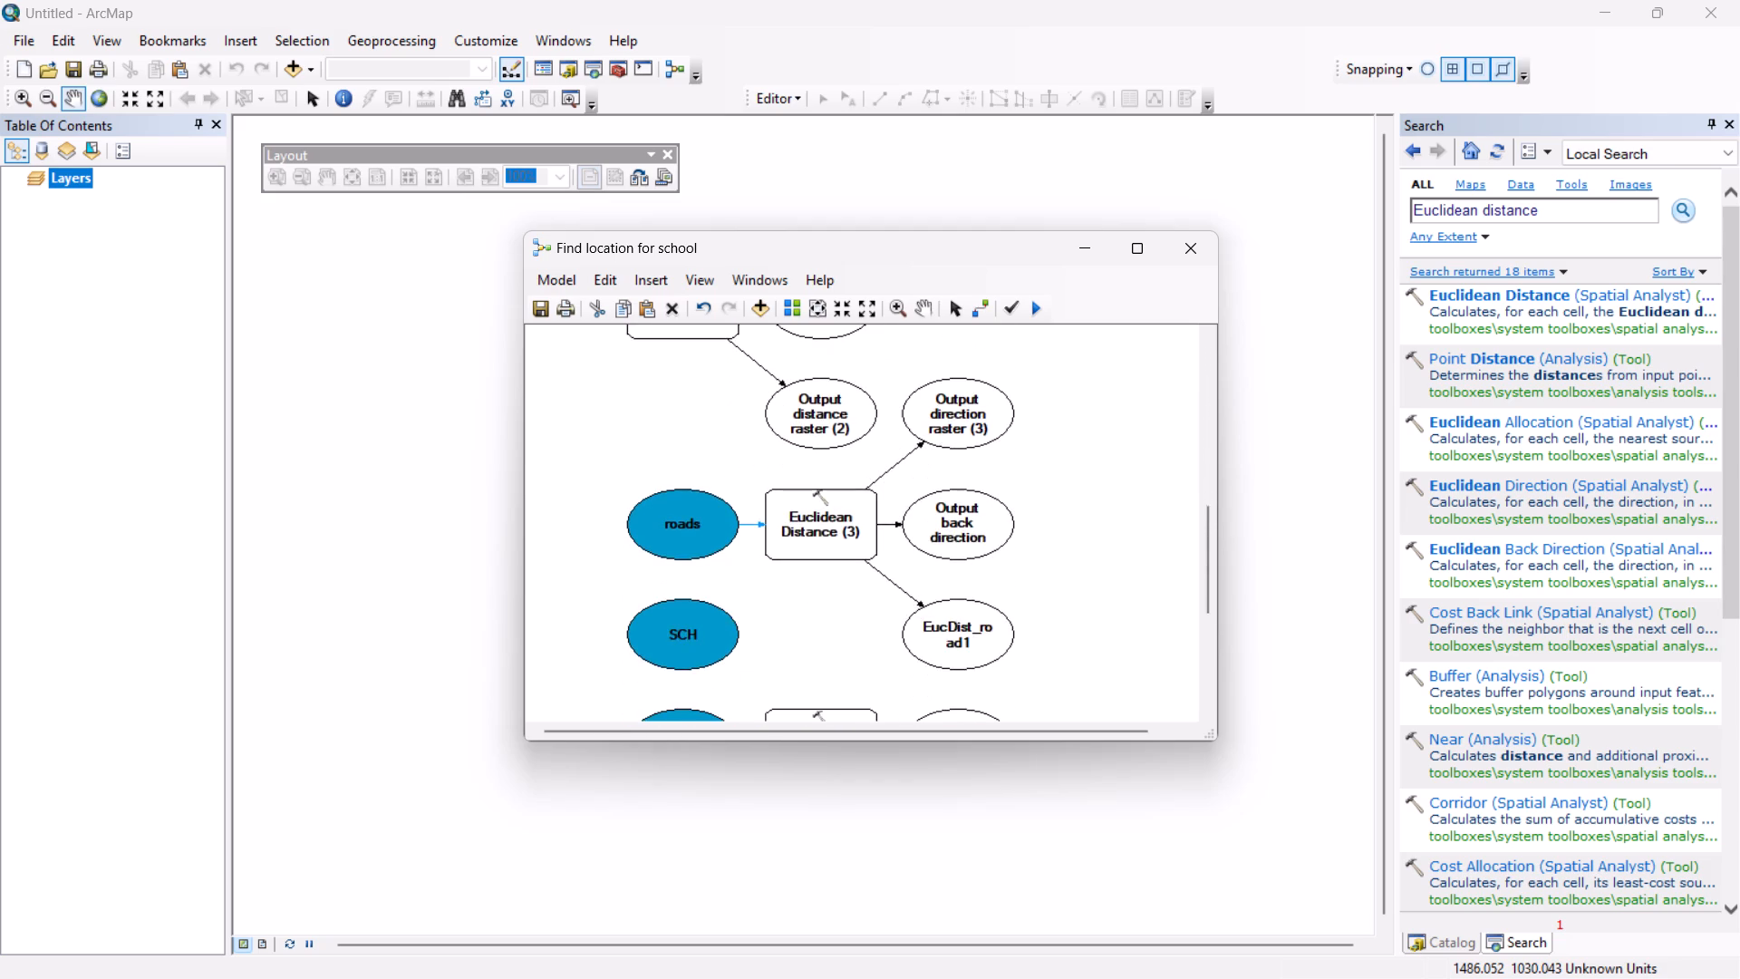
scroll(688, 469, "down", 7)
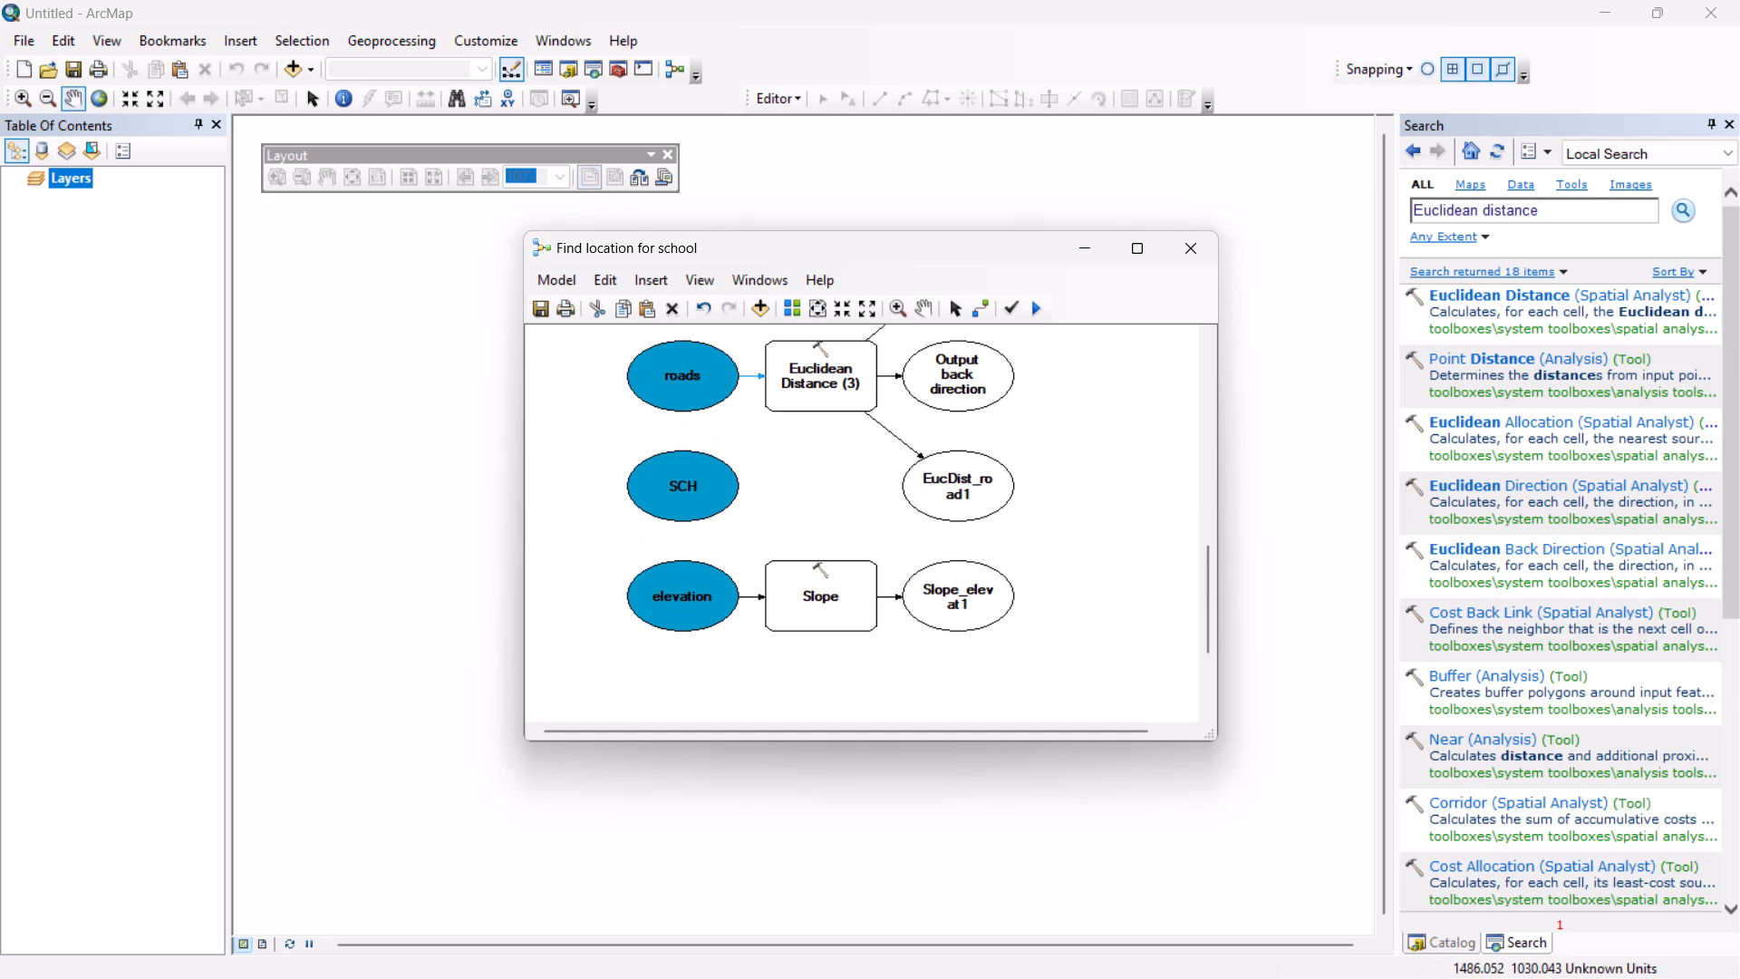
scroll(732, 458, "up", 6)
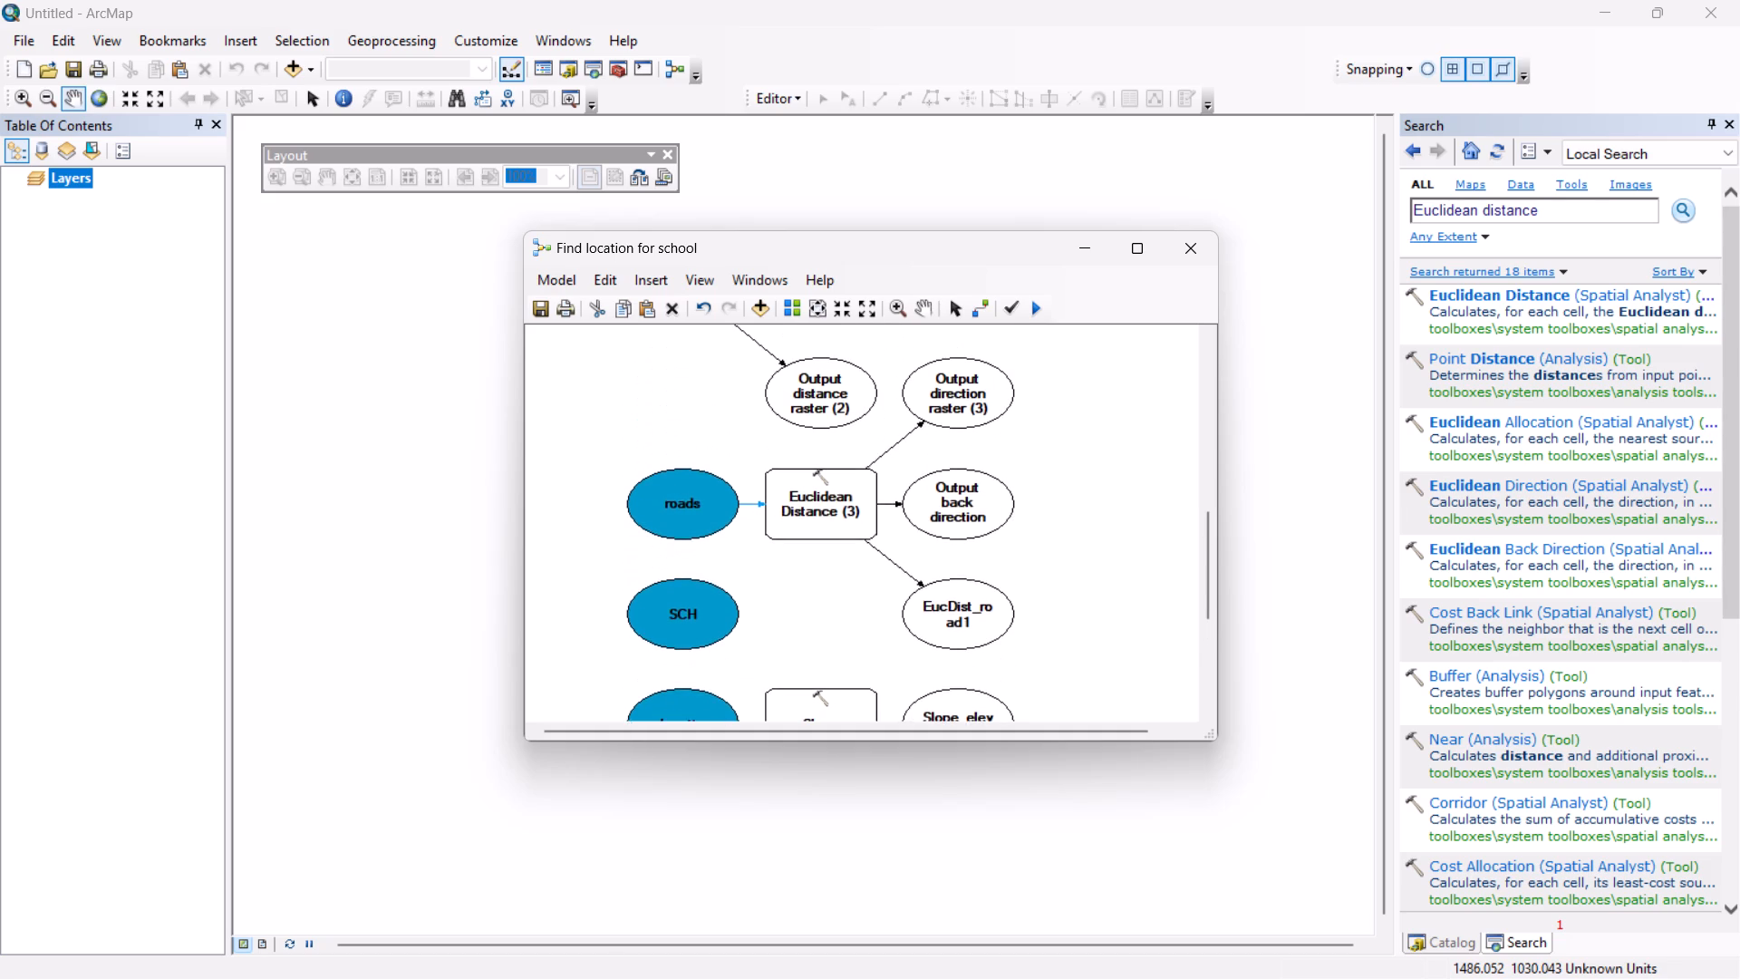
scroll(732, 458, "up", 4)
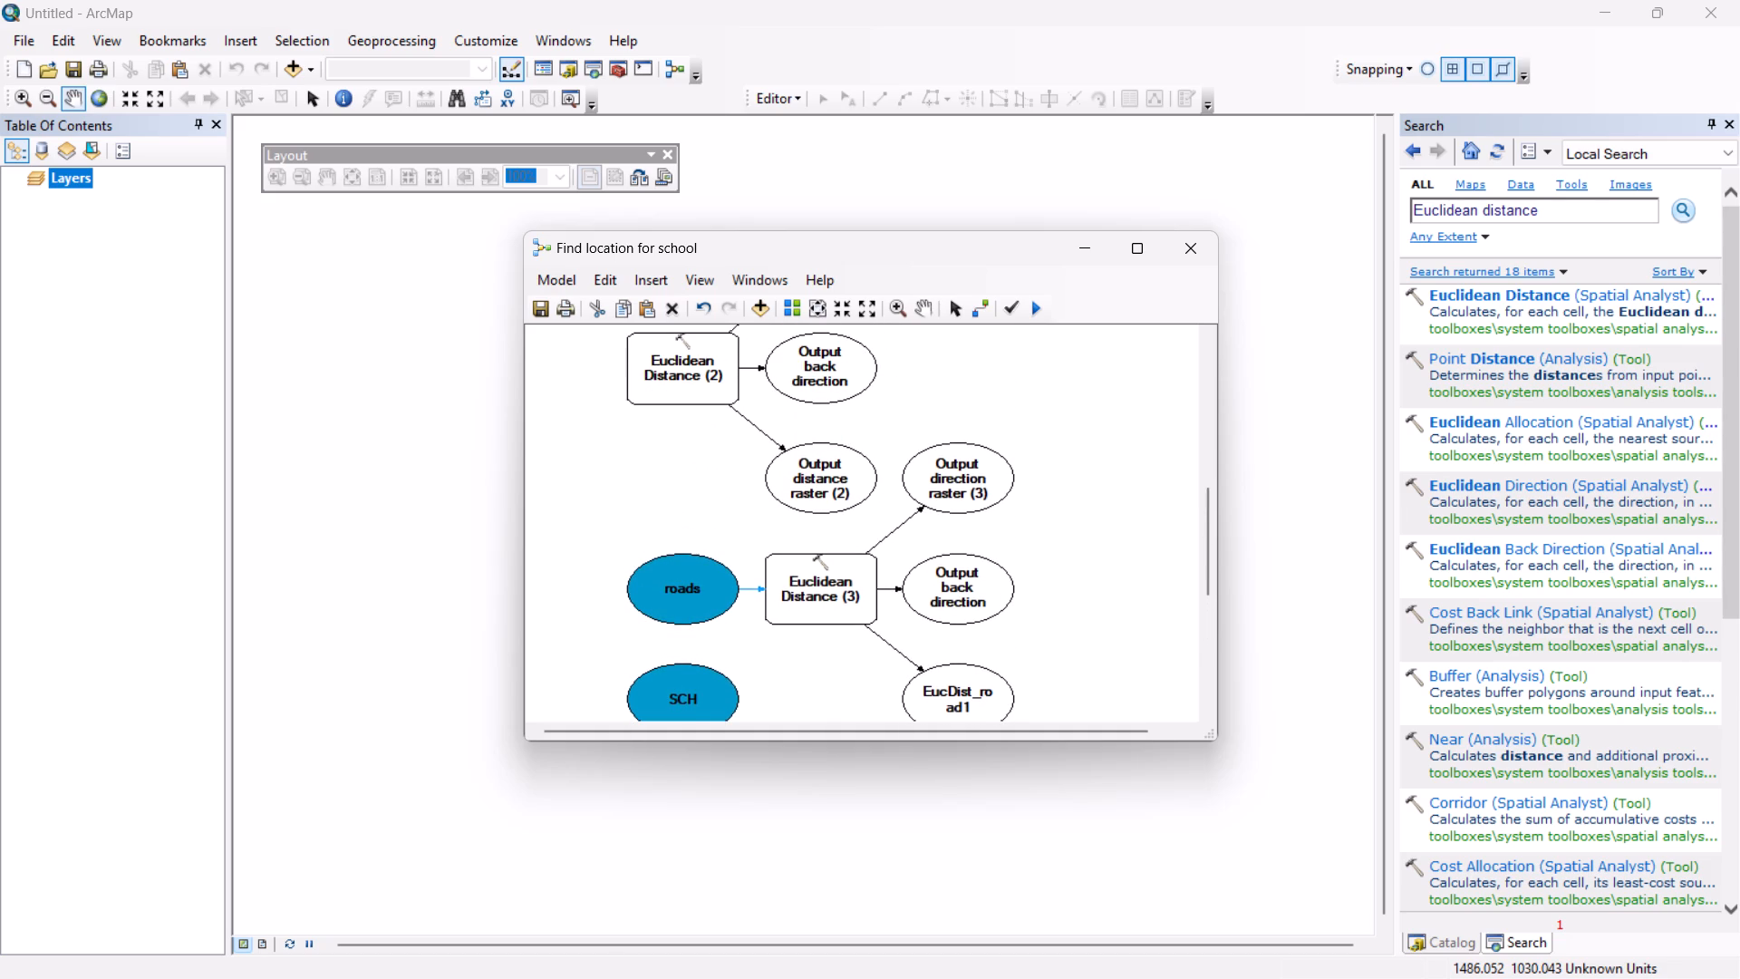
scroll(741, 446, "up", 11)
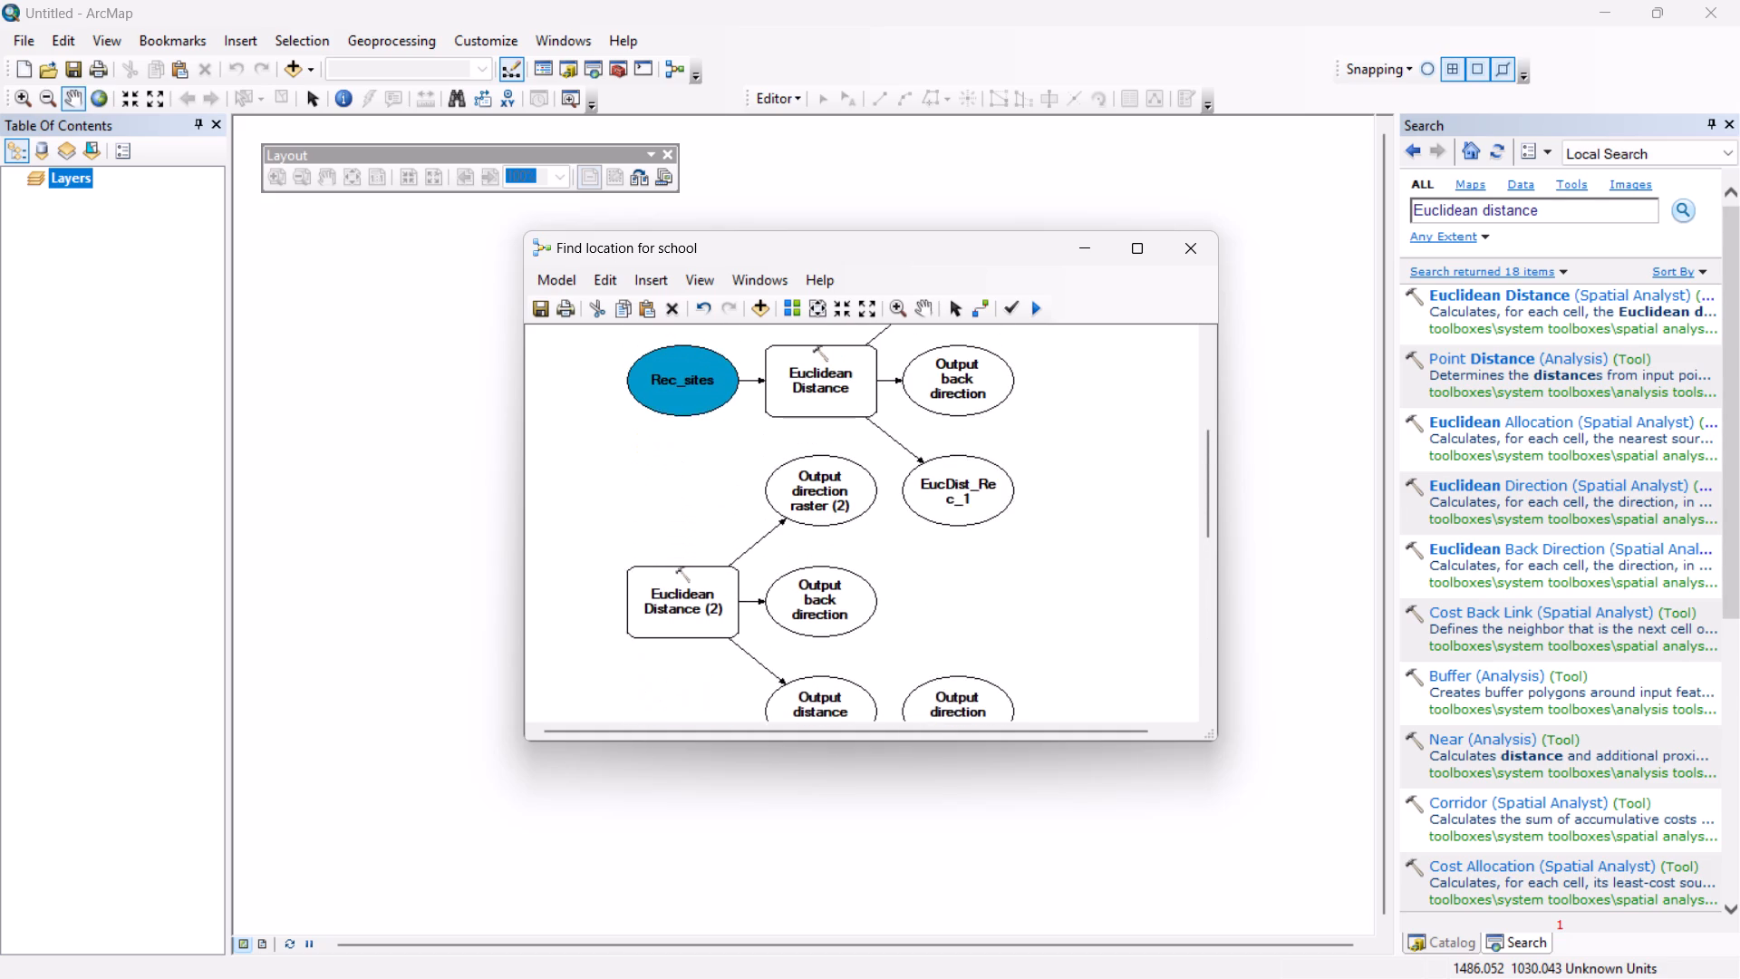
scroll(730, 437, "up", 1)
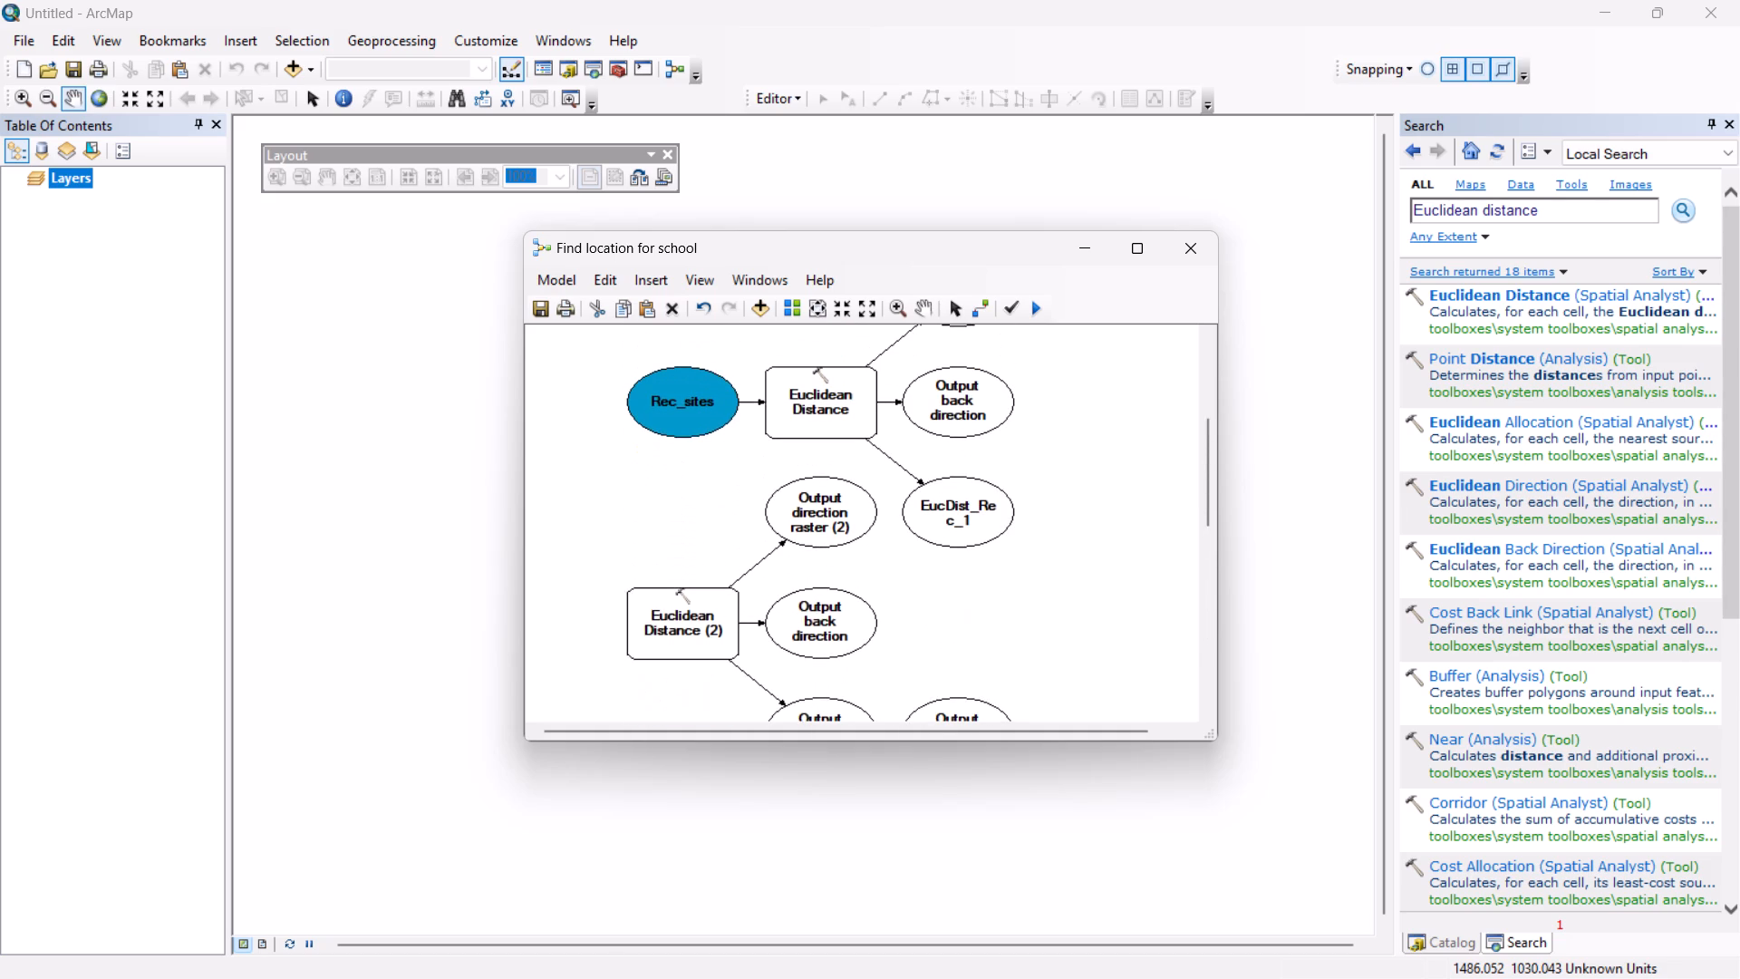
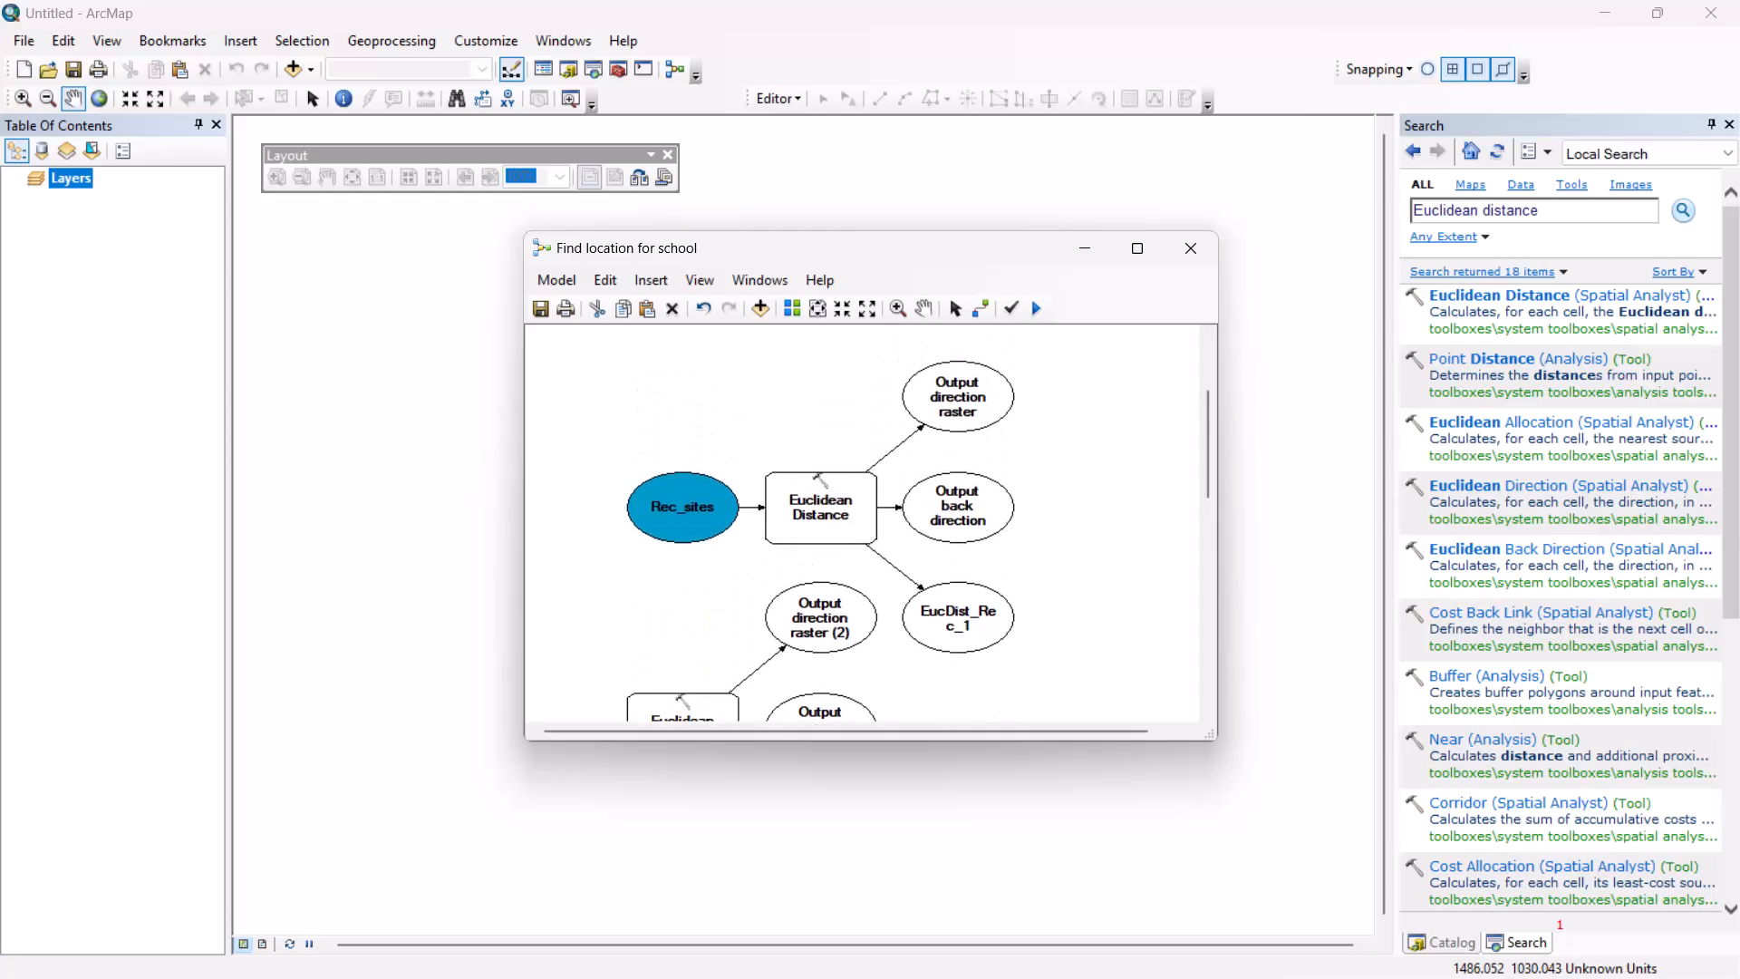
Examine the model diagram from Rec_sites down to elevation, checking which variables are connected to the Euclidean Distance and Slope tools.
scroll(739, 482, "up", 5)
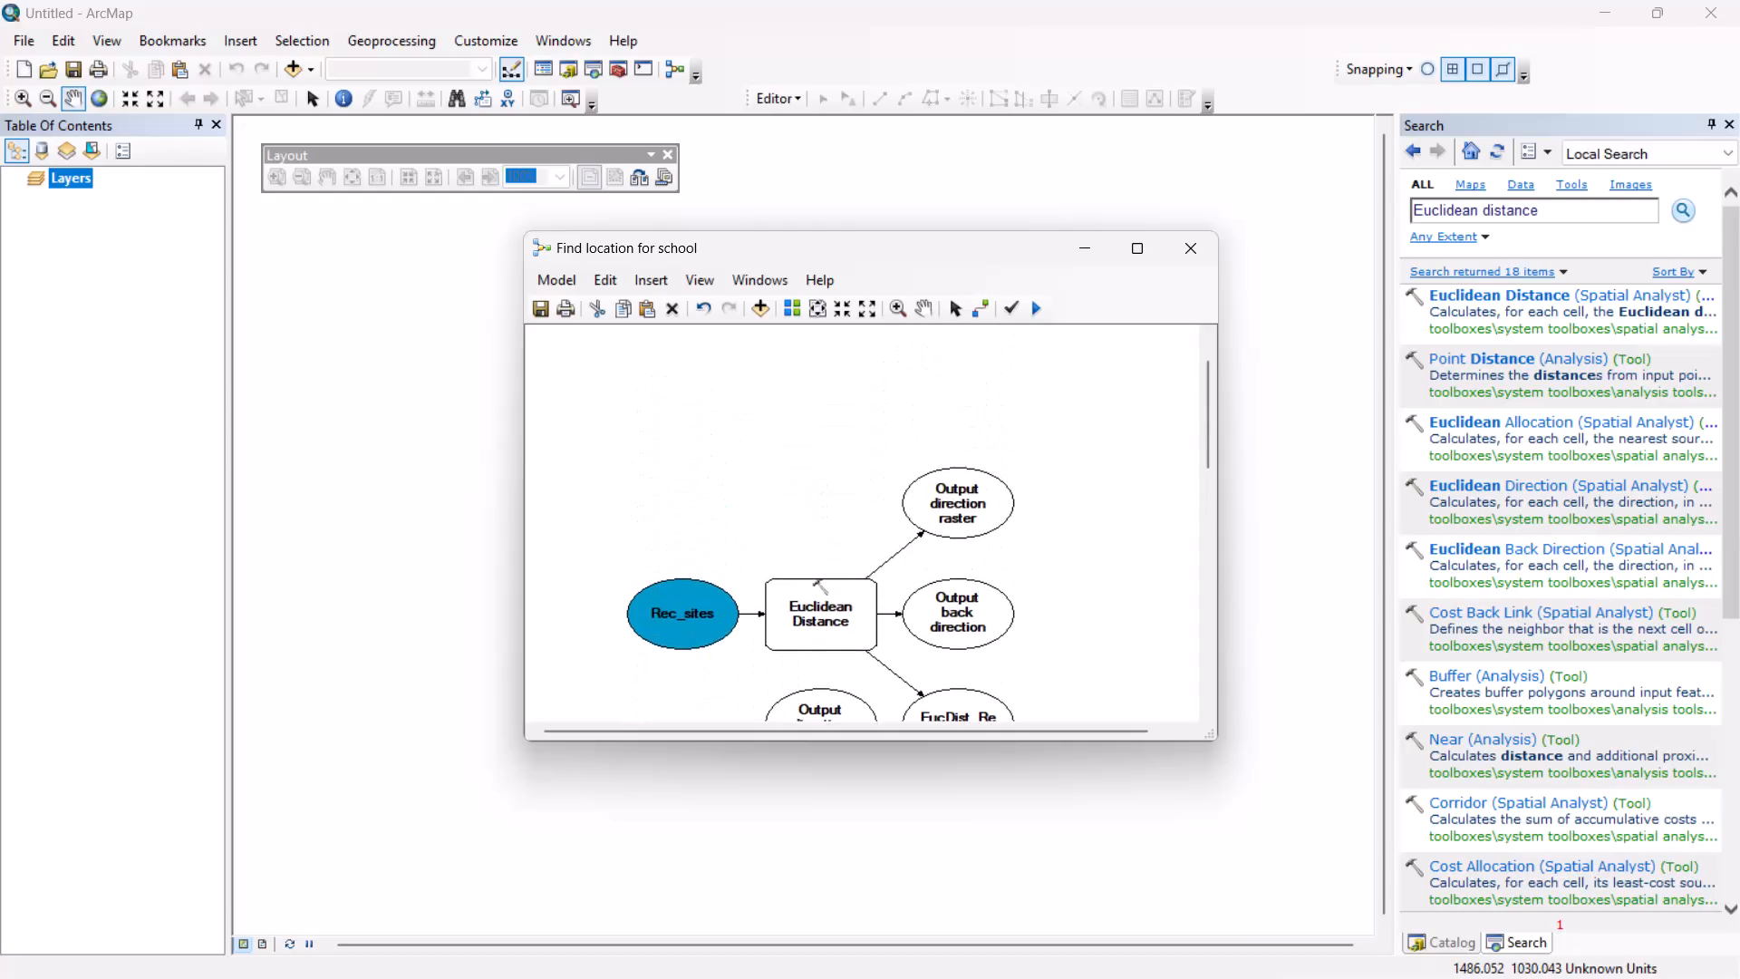
scroll(739, 482, "up", 3)
scroll(739, 482, "down", 16)
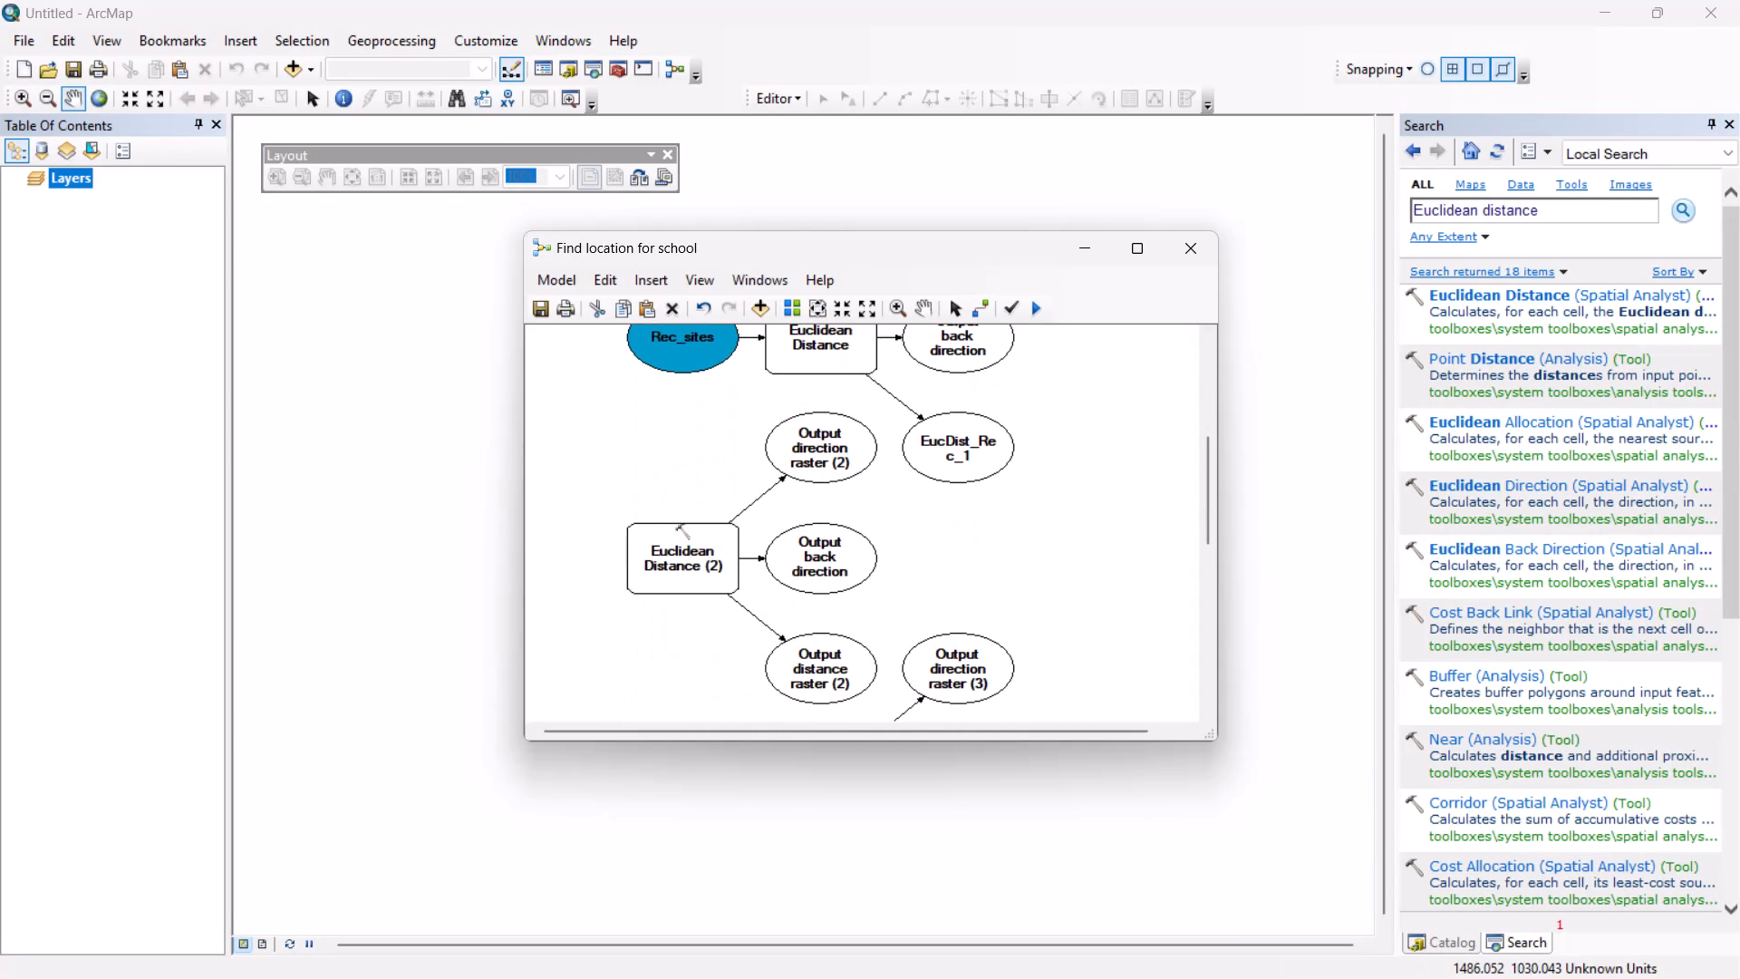
scroll(739, 482, "down", 2)
scroll(739, 482, "up", 5)
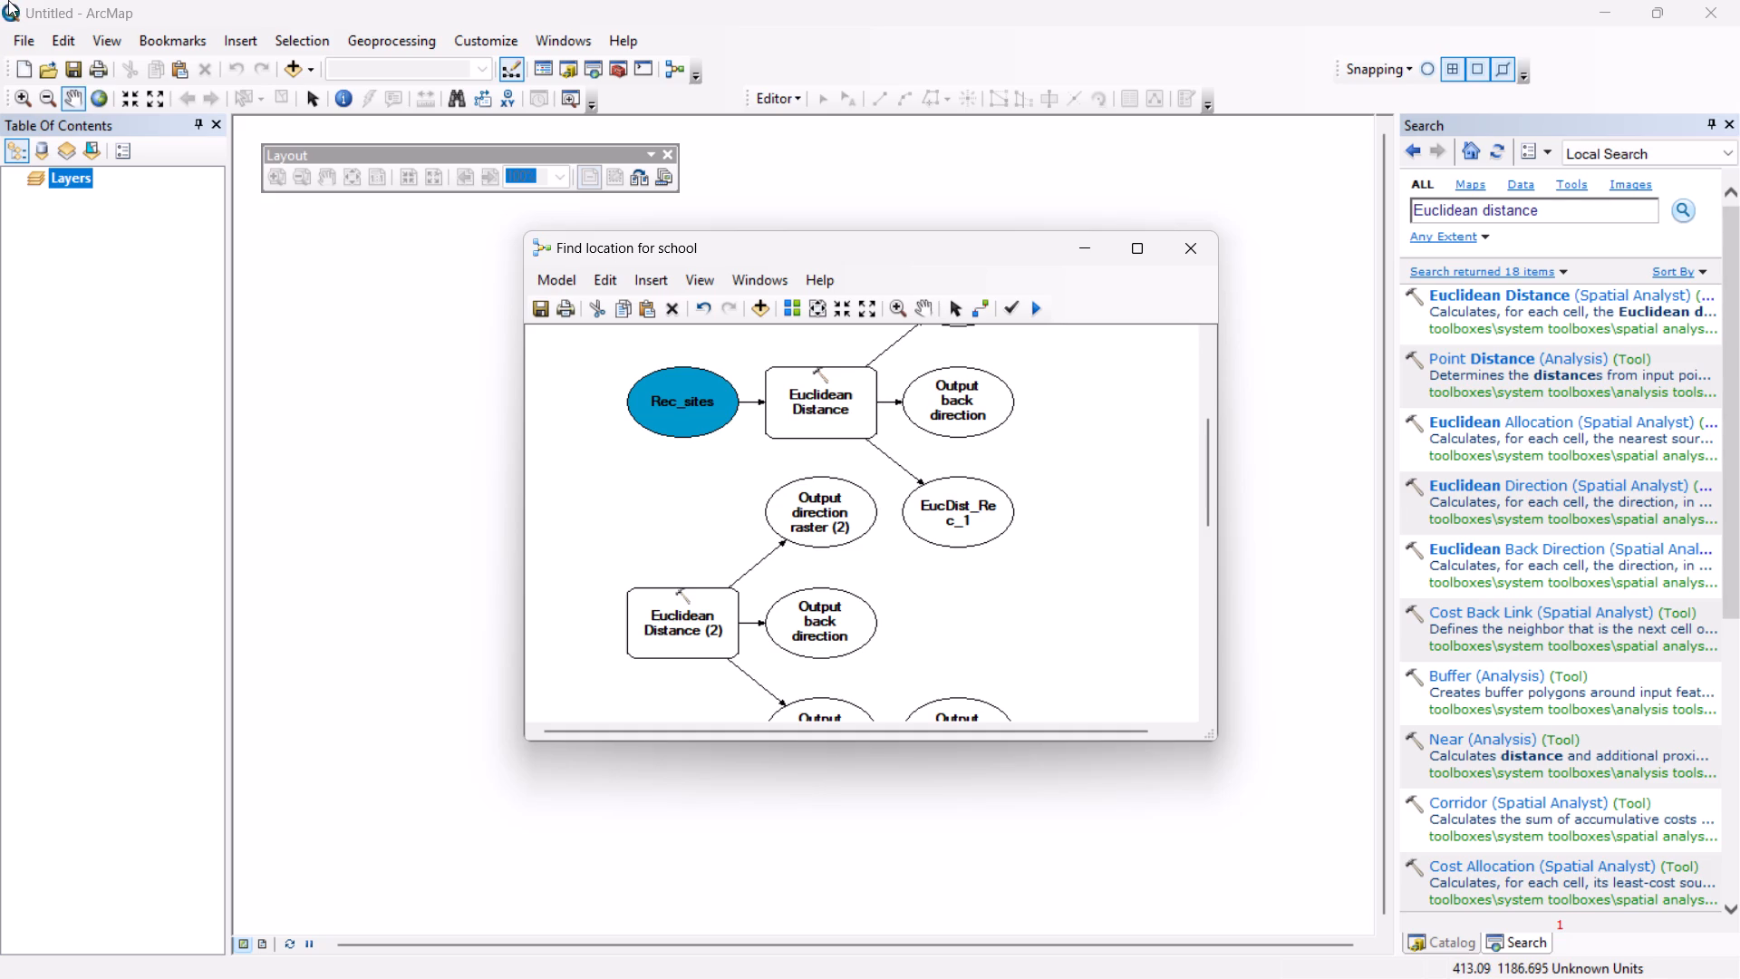
scroll(0, 2, "up", 11)
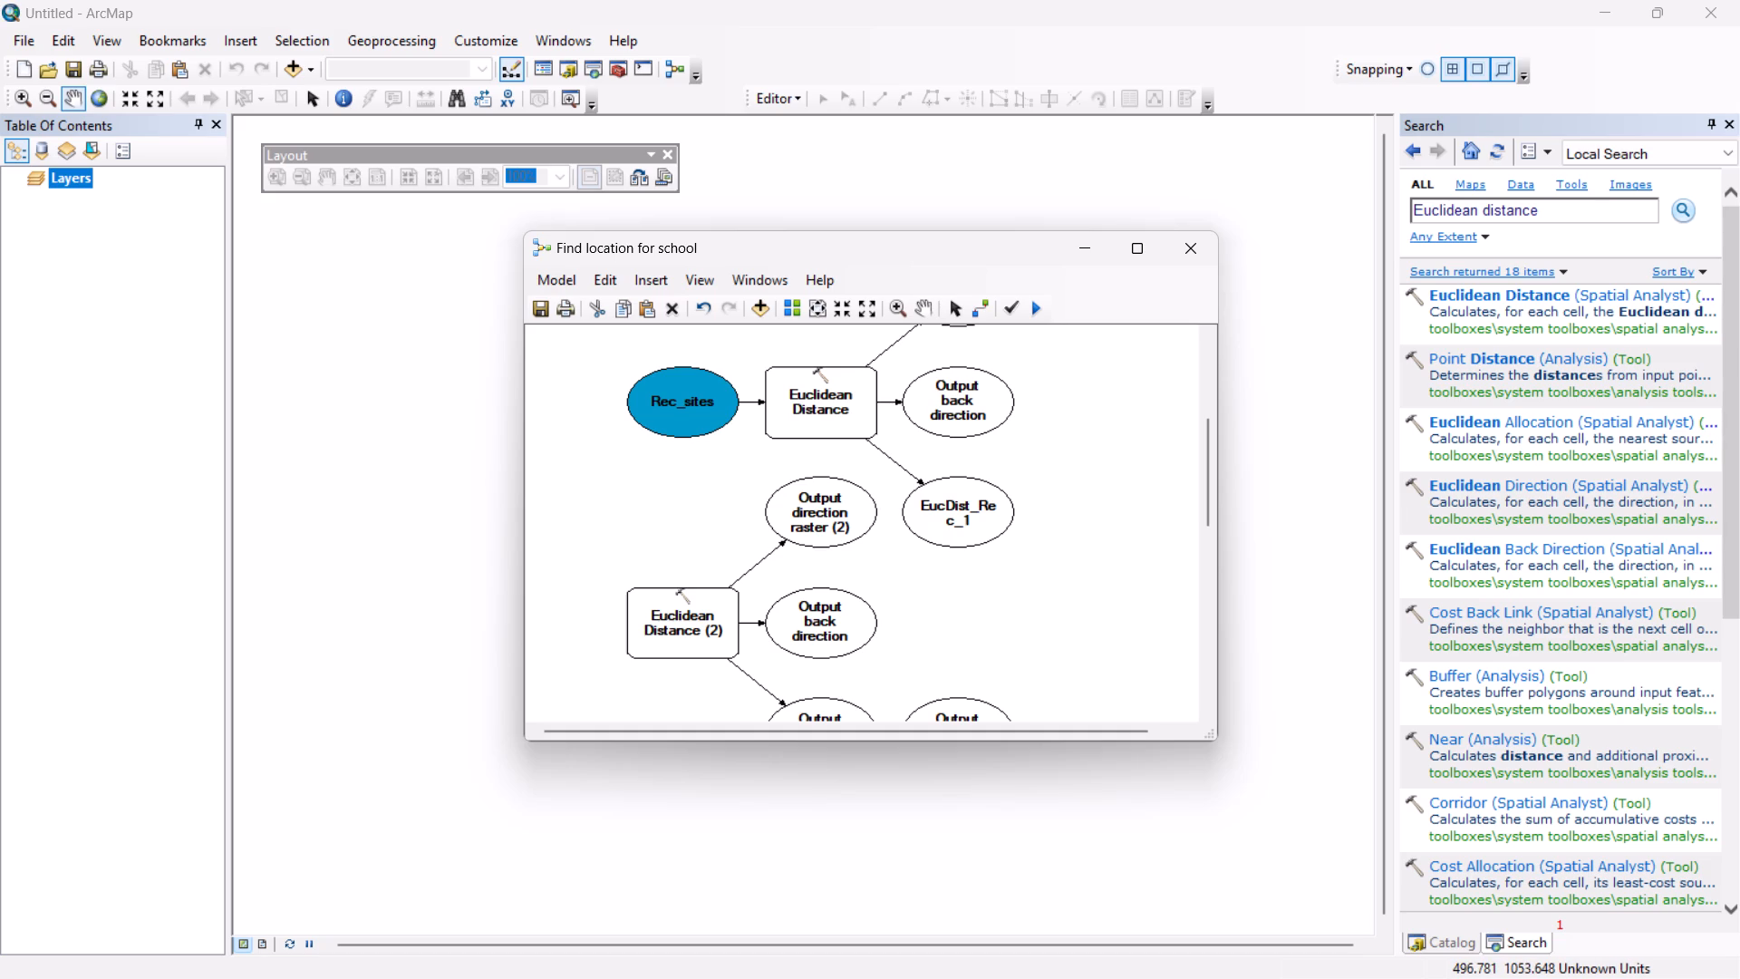
scroll(876, 596, "down", 20)
scroll(876, 596, "down", 2)
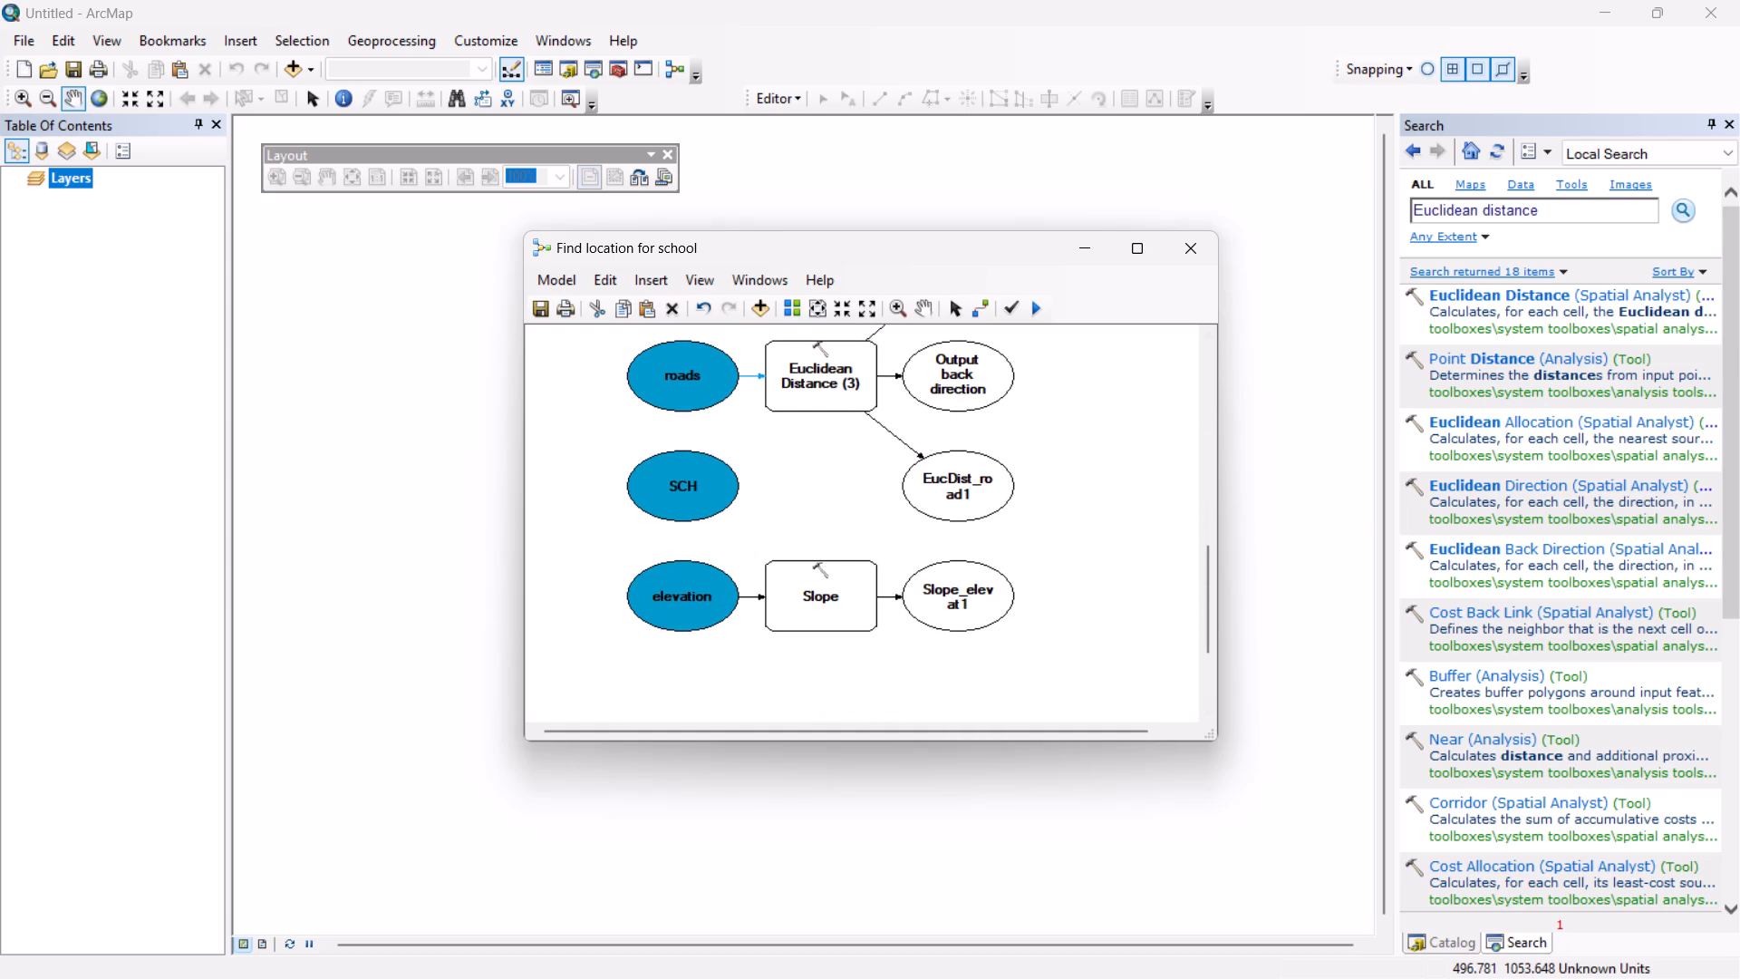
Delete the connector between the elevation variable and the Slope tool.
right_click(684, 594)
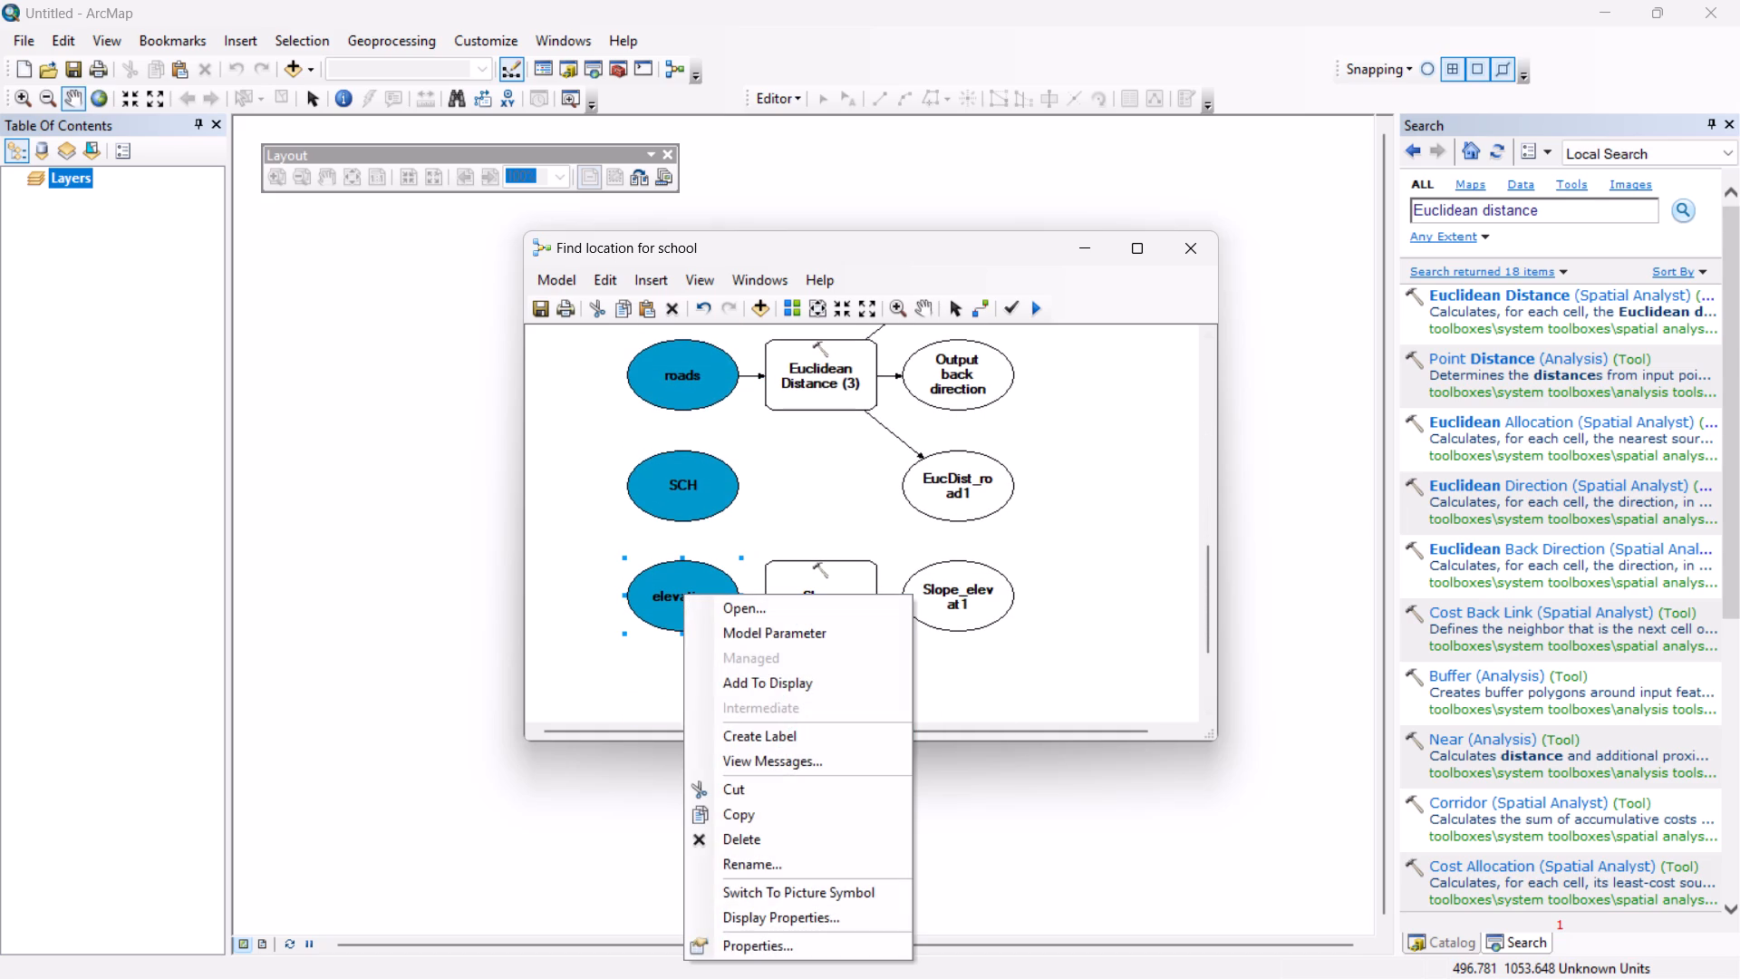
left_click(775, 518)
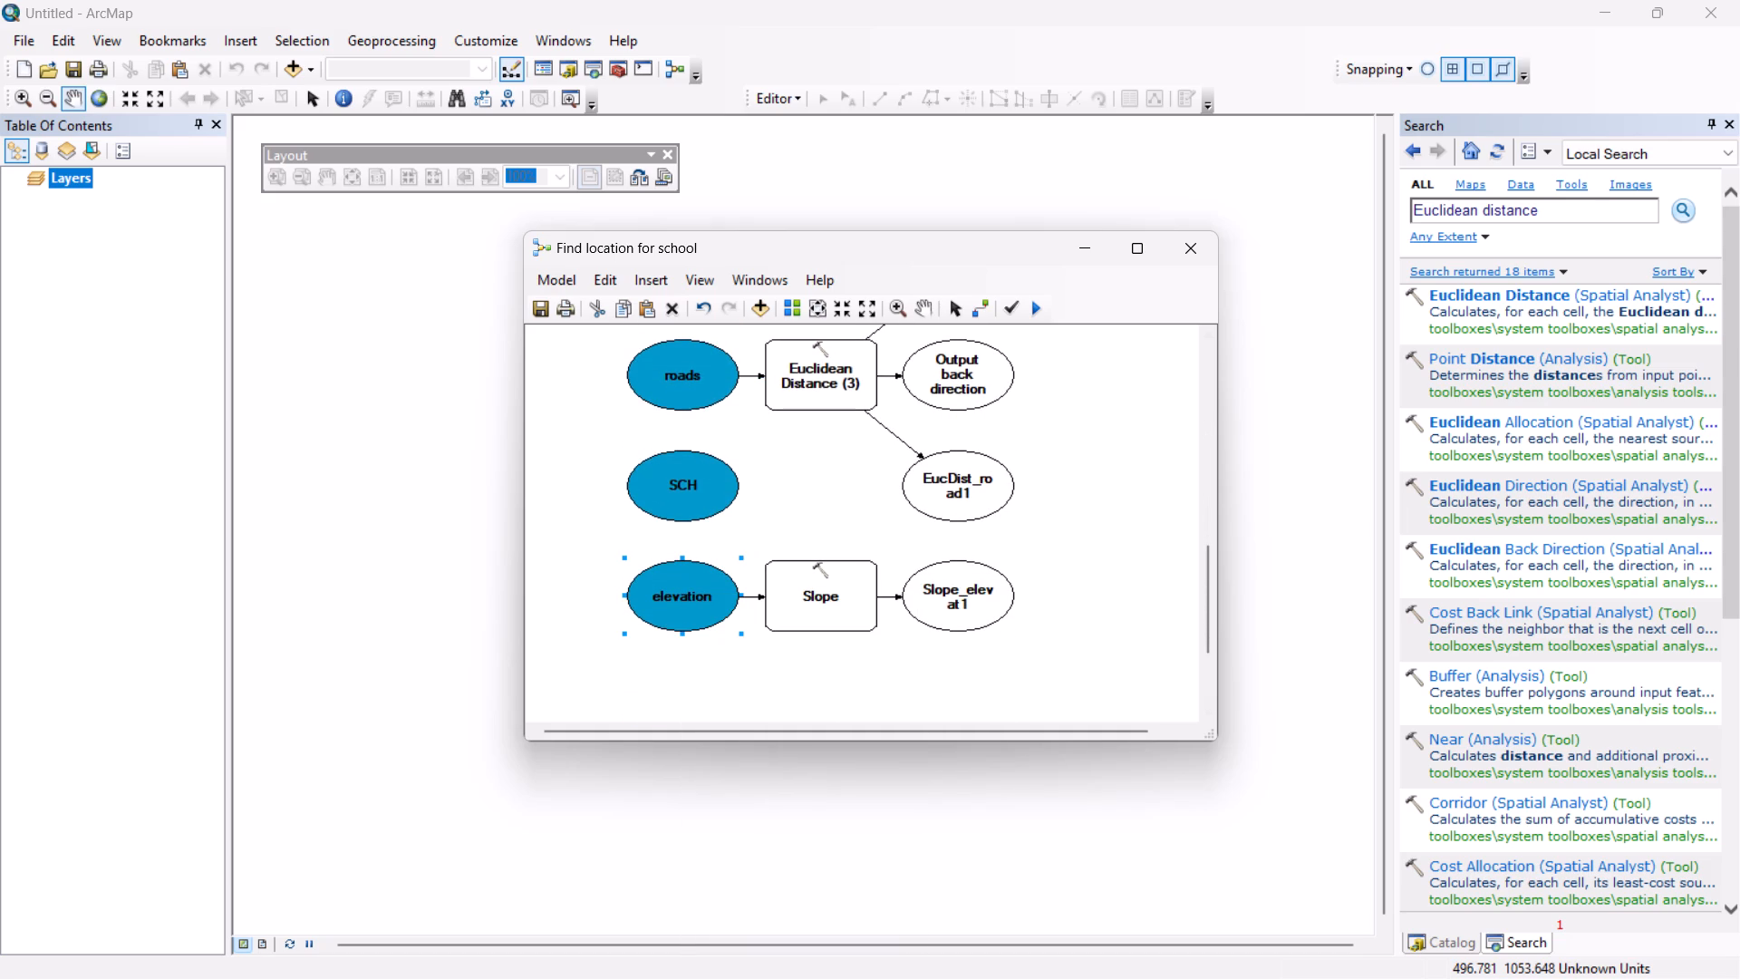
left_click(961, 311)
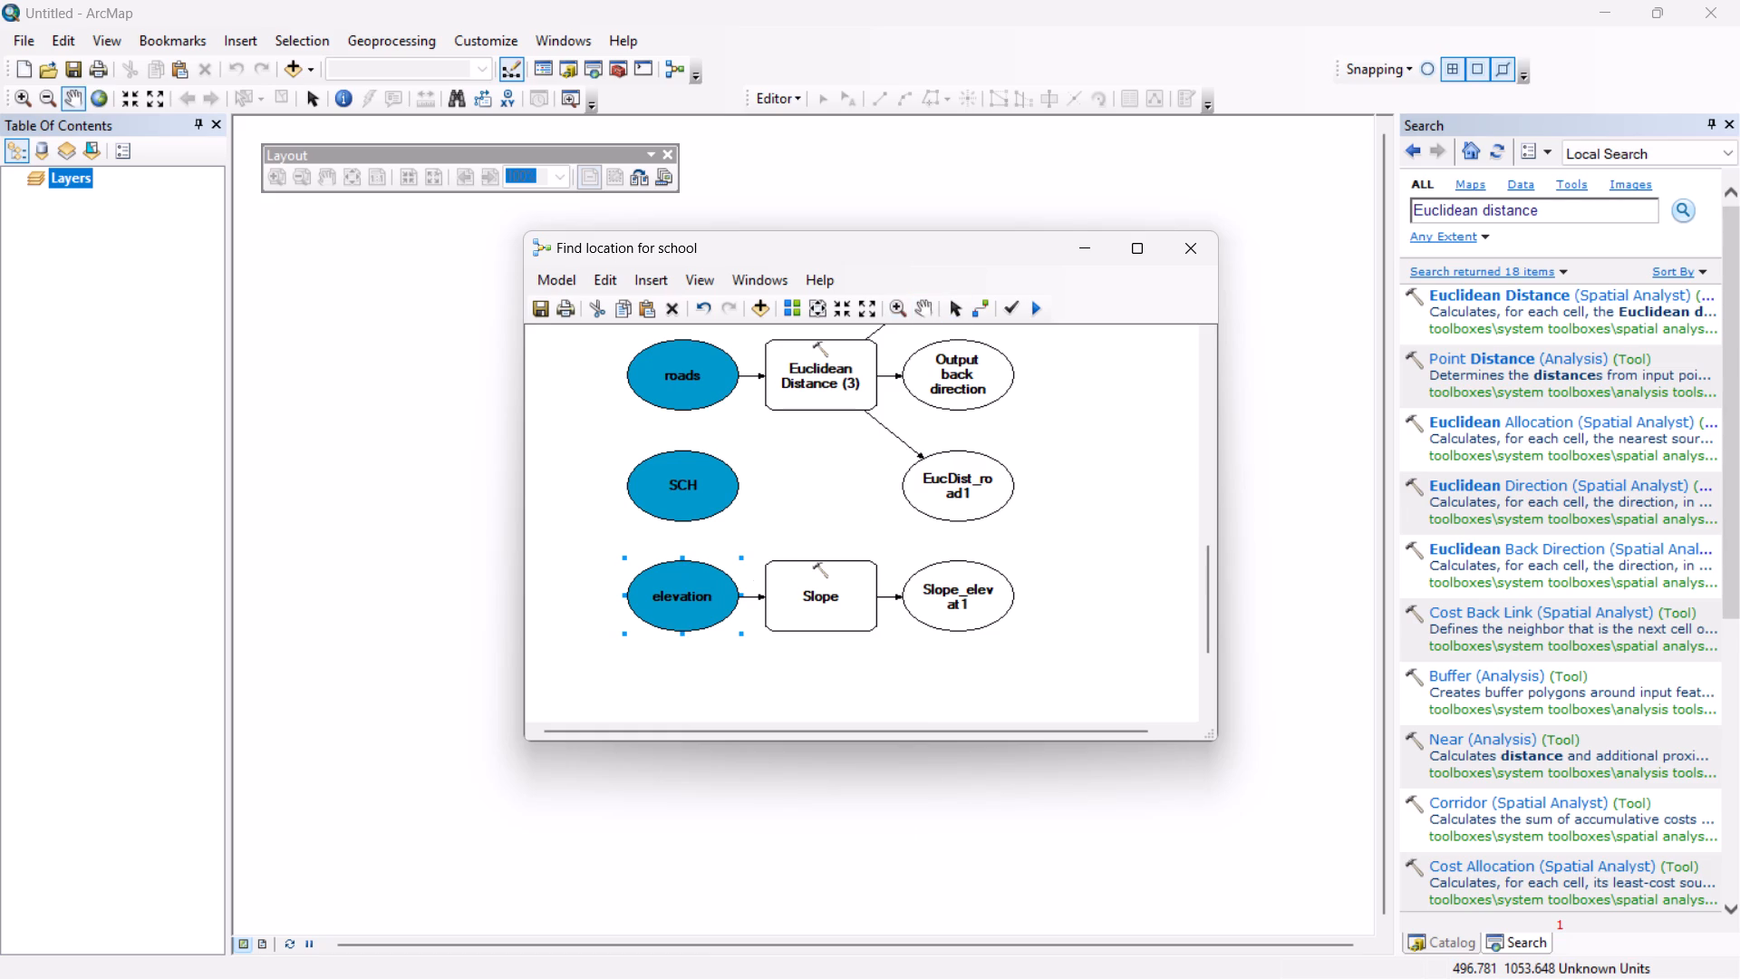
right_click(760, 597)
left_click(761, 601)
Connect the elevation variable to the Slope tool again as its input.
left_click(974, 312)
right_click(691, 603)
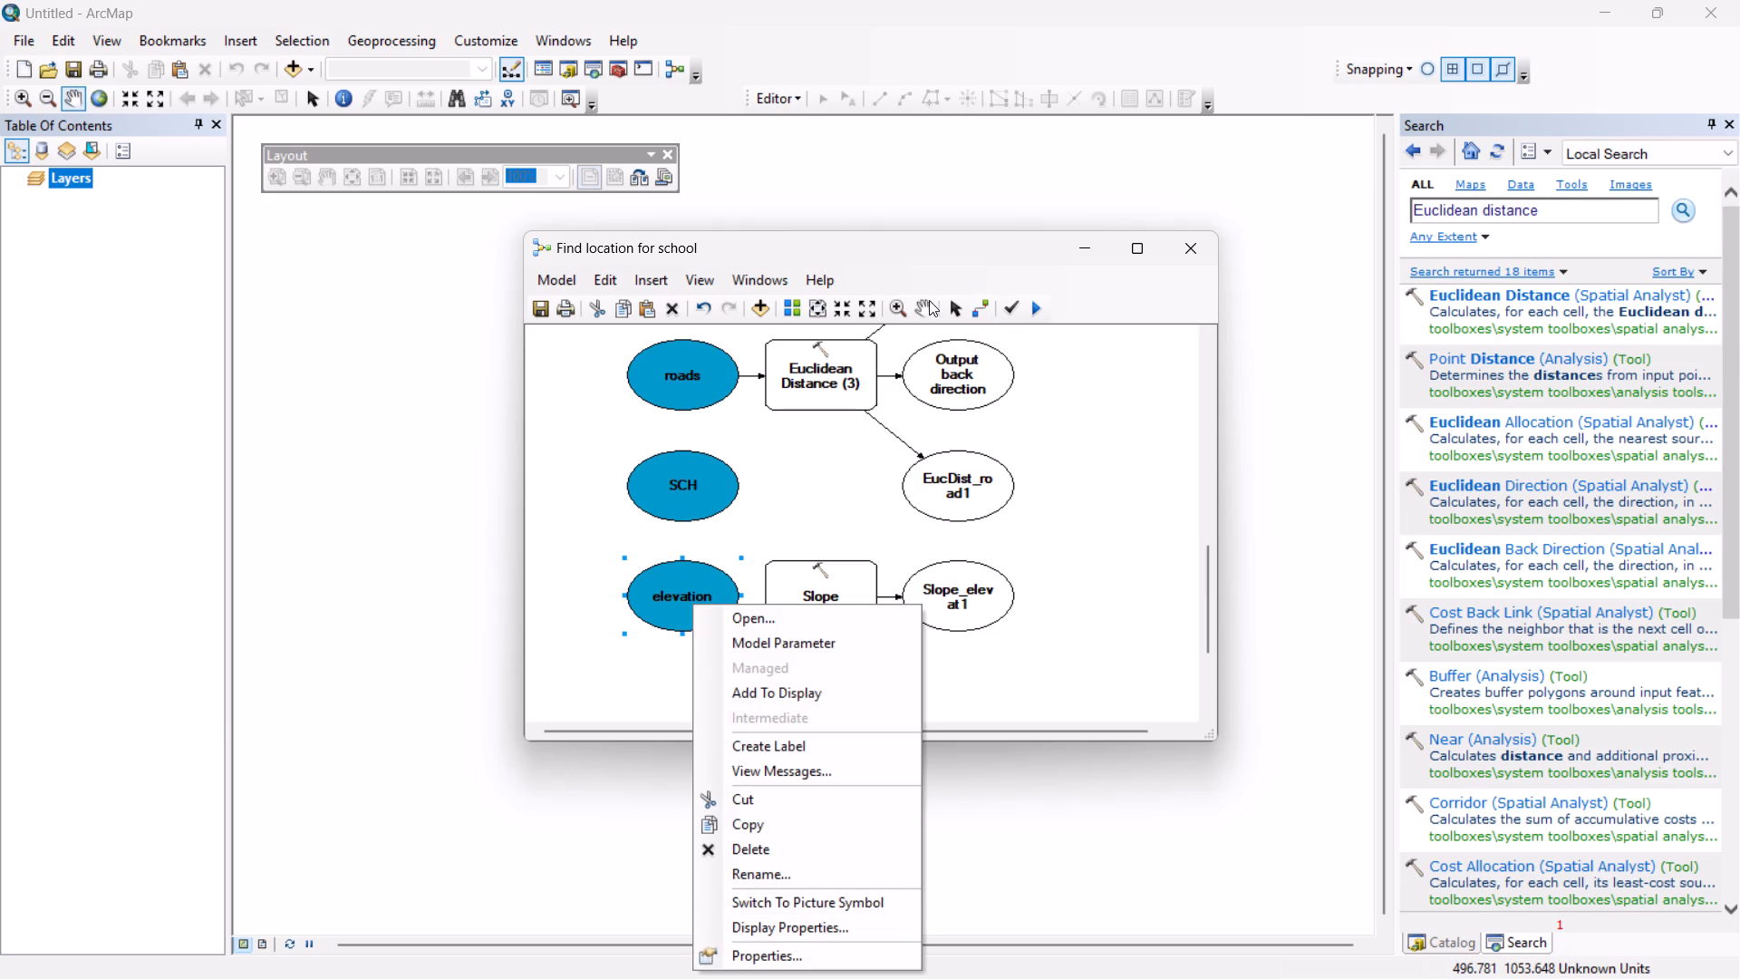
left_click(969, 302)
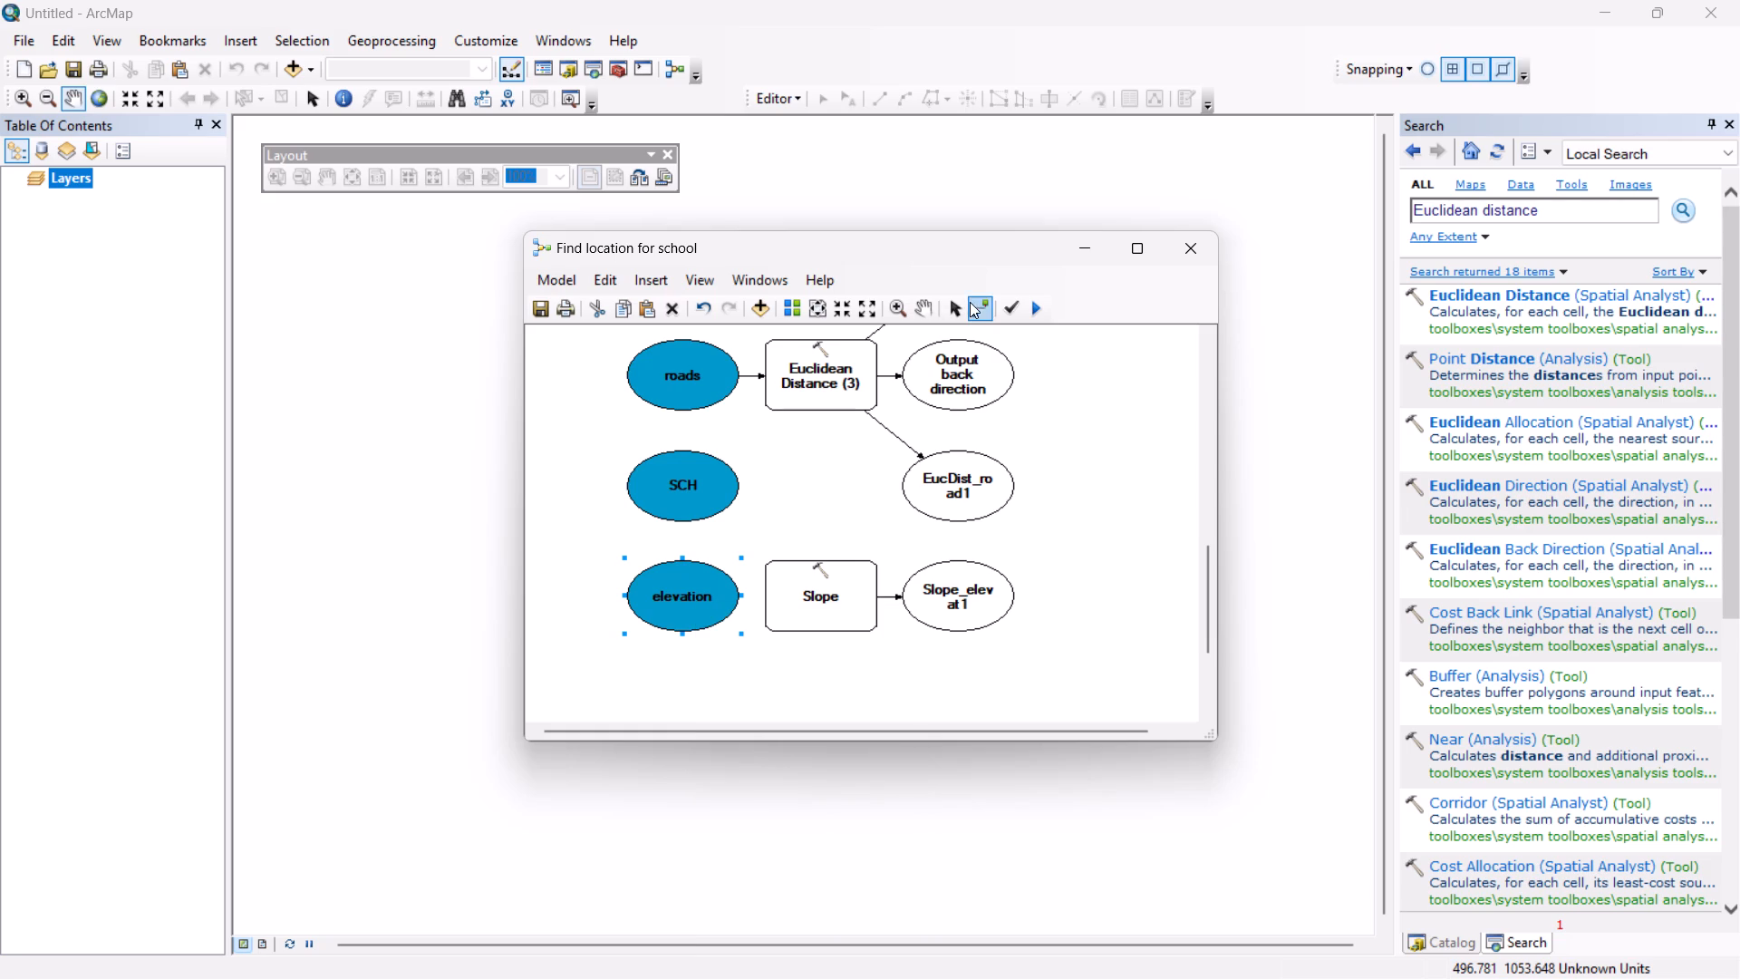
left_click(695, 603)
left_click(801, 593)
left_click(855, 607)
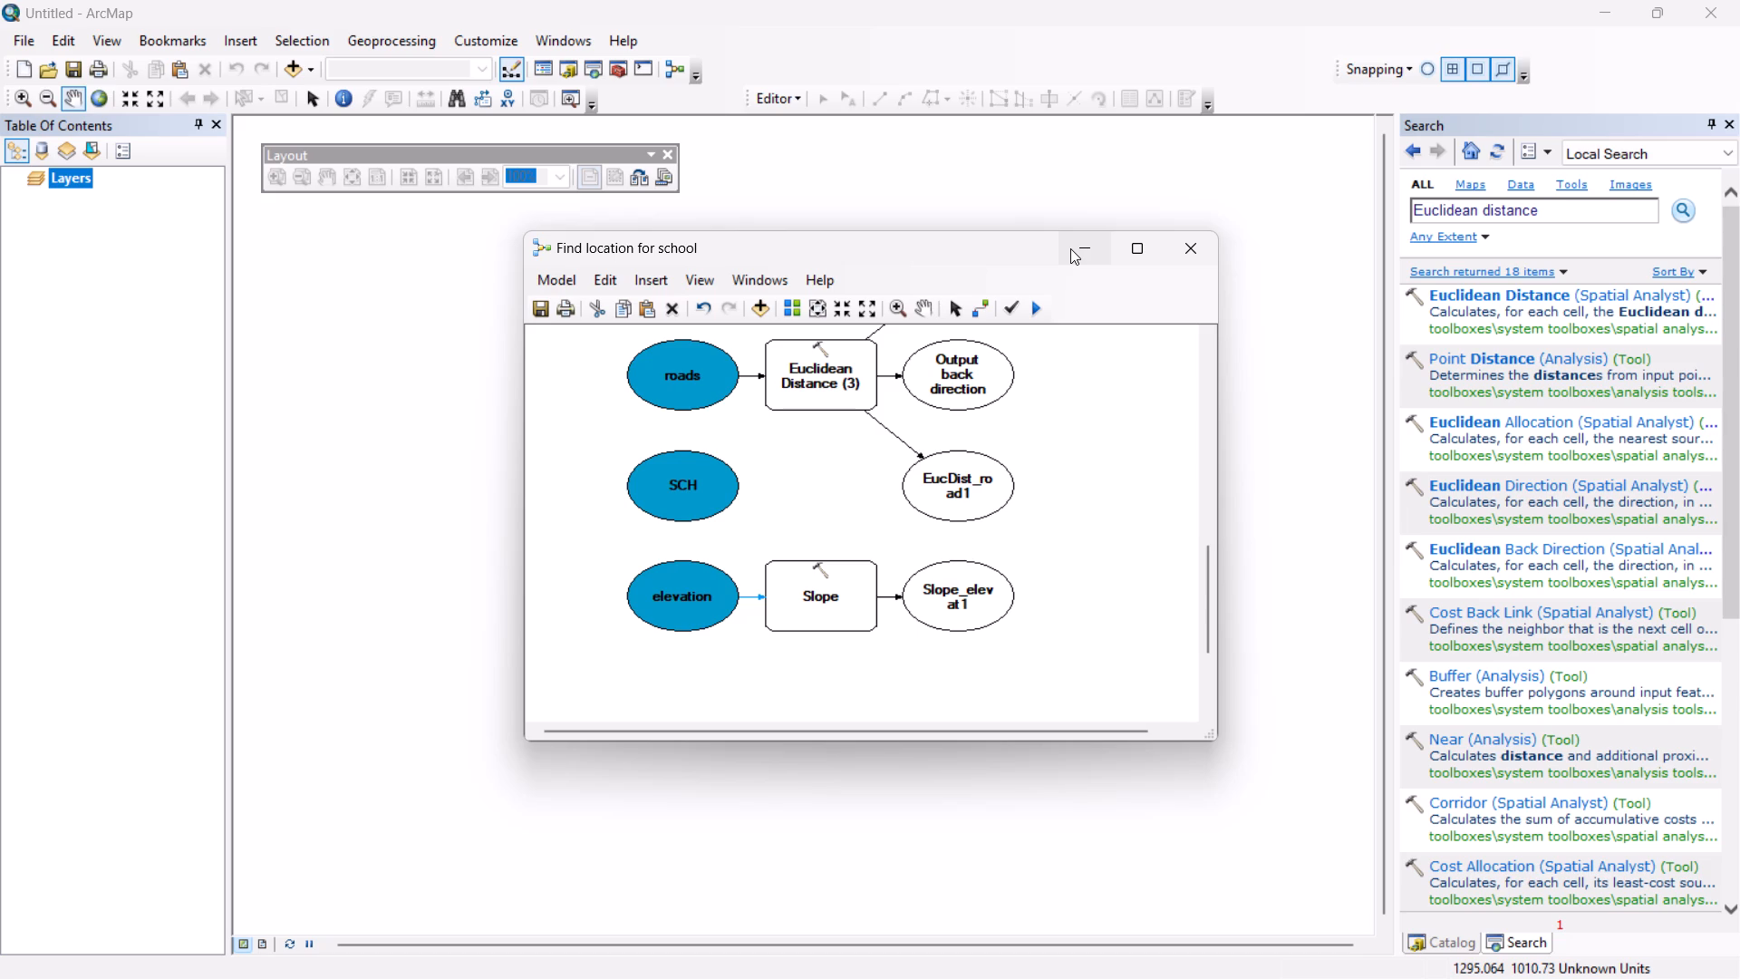
Close the Find location for school model without saving its changes.
left_click(1185, 239)
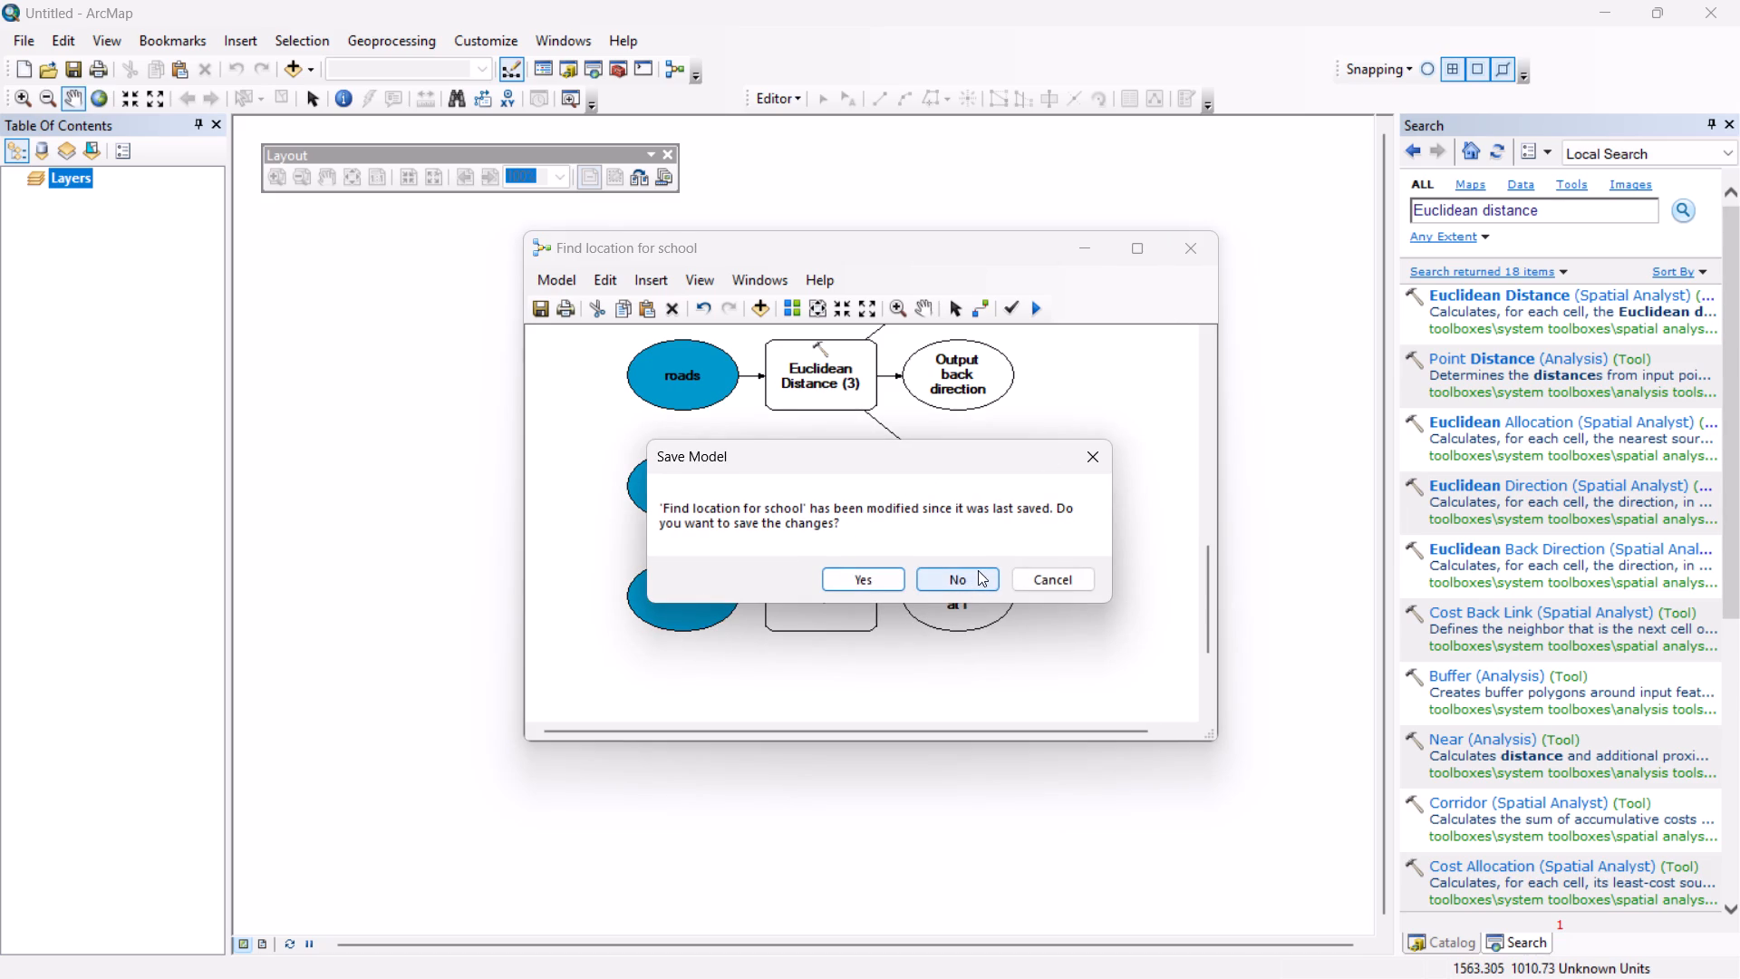
left_click(949, 574)
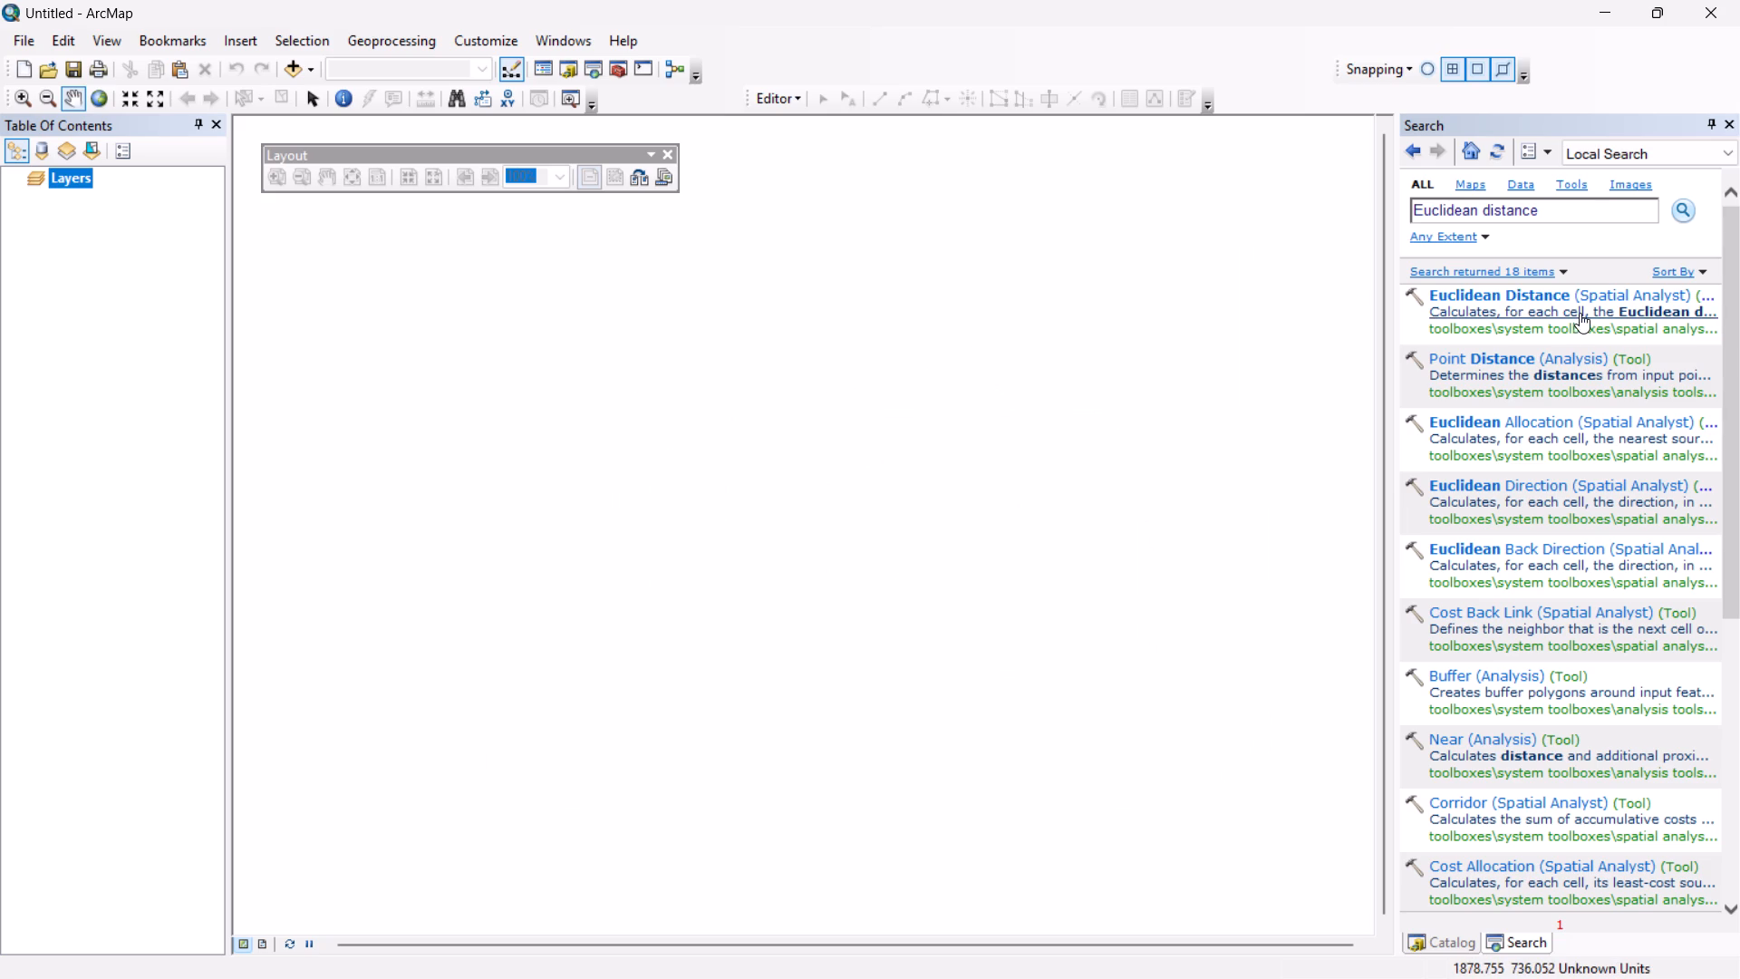
Add the destination feature class and the whole SCH feature dataset from PROJECT2's INPUT.gdb to the map.
left_click(1734, 125)
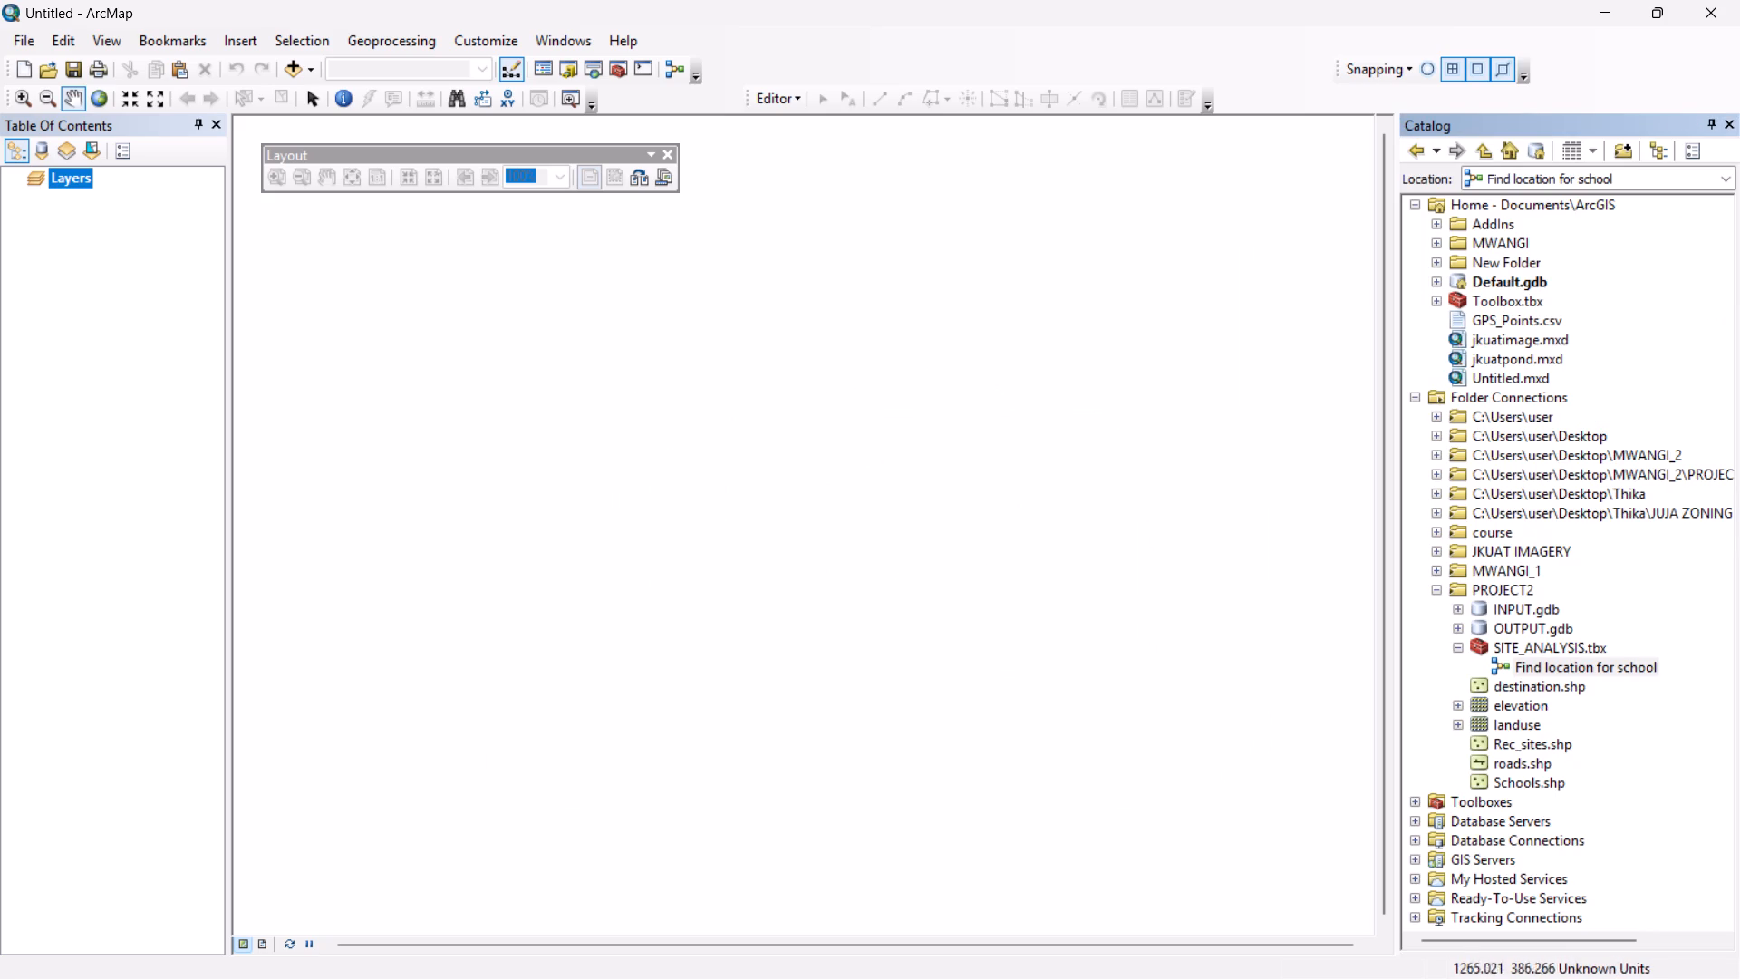
scroll(1500, 645, "down", 2)
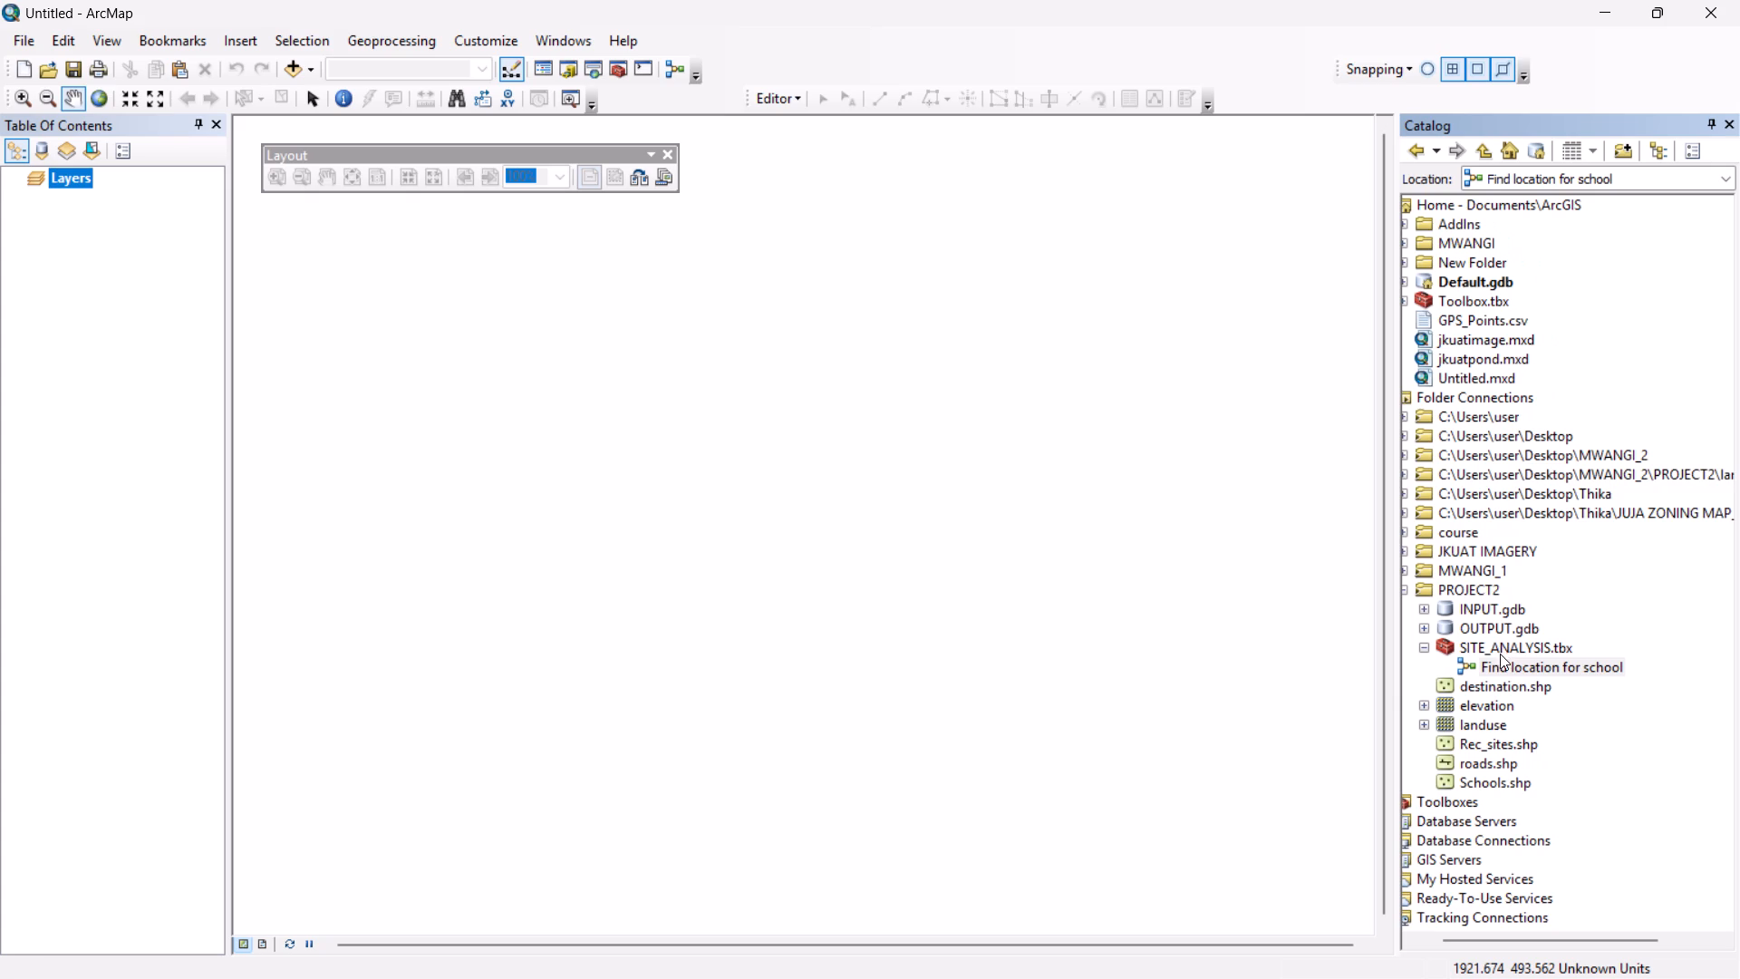
scroll(1500, 656, "up", 2)
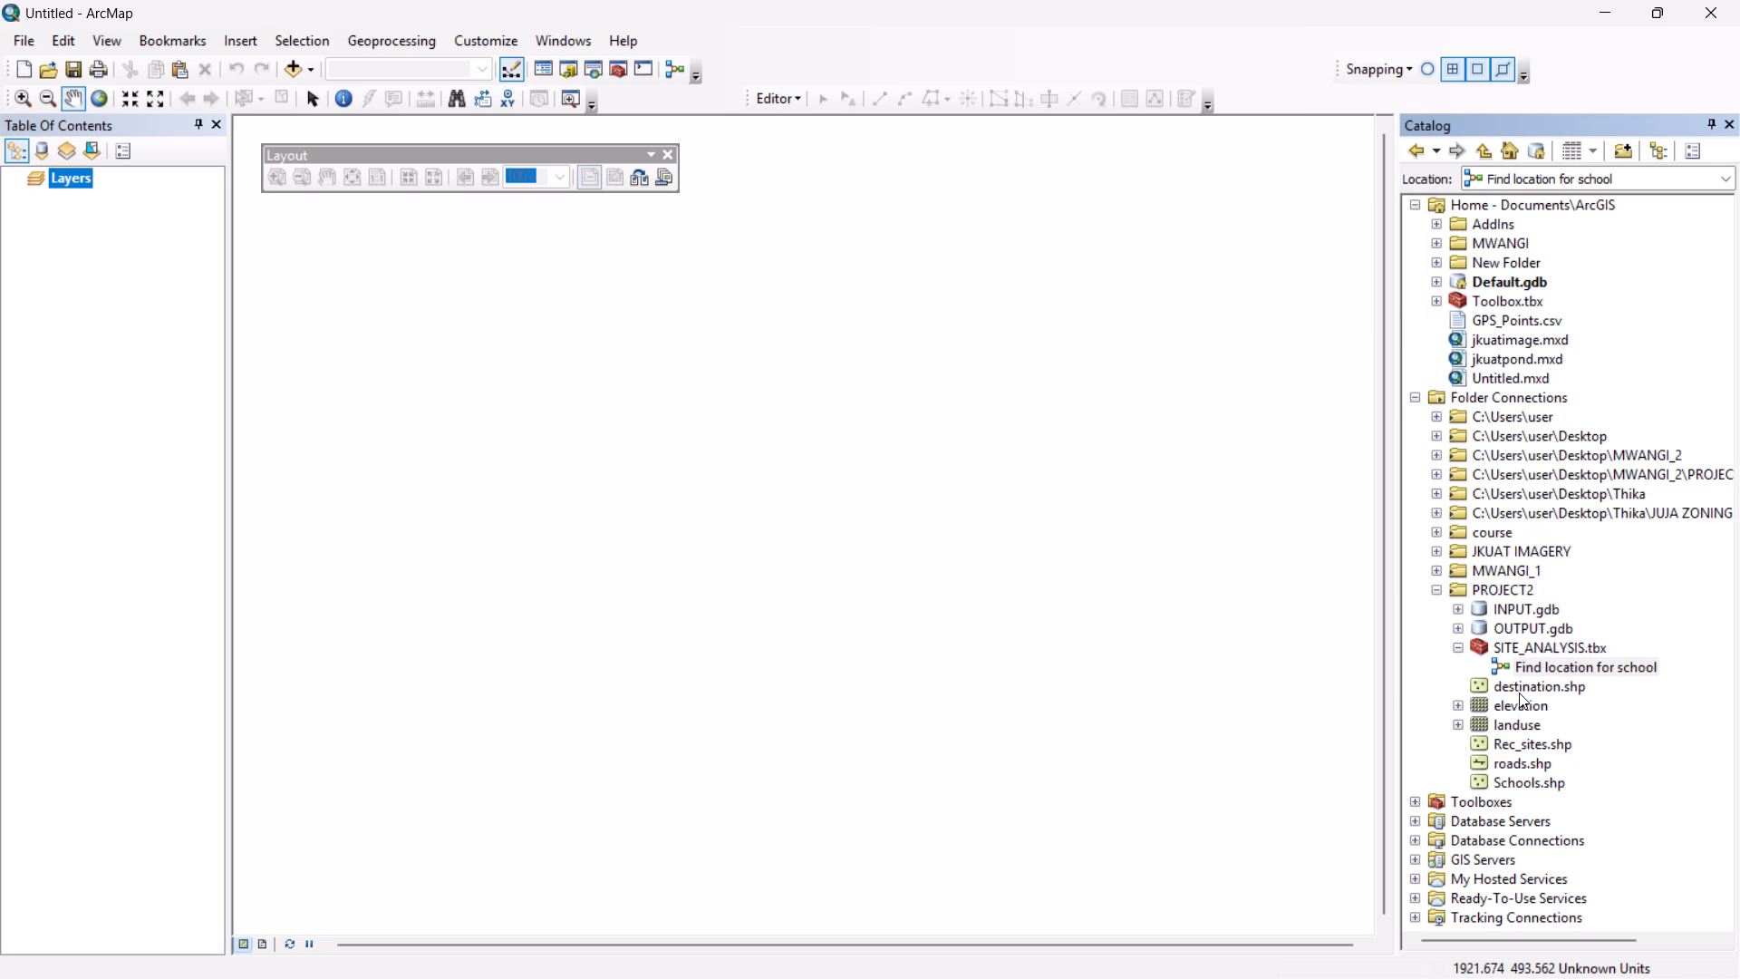
left_click(1458, 625)
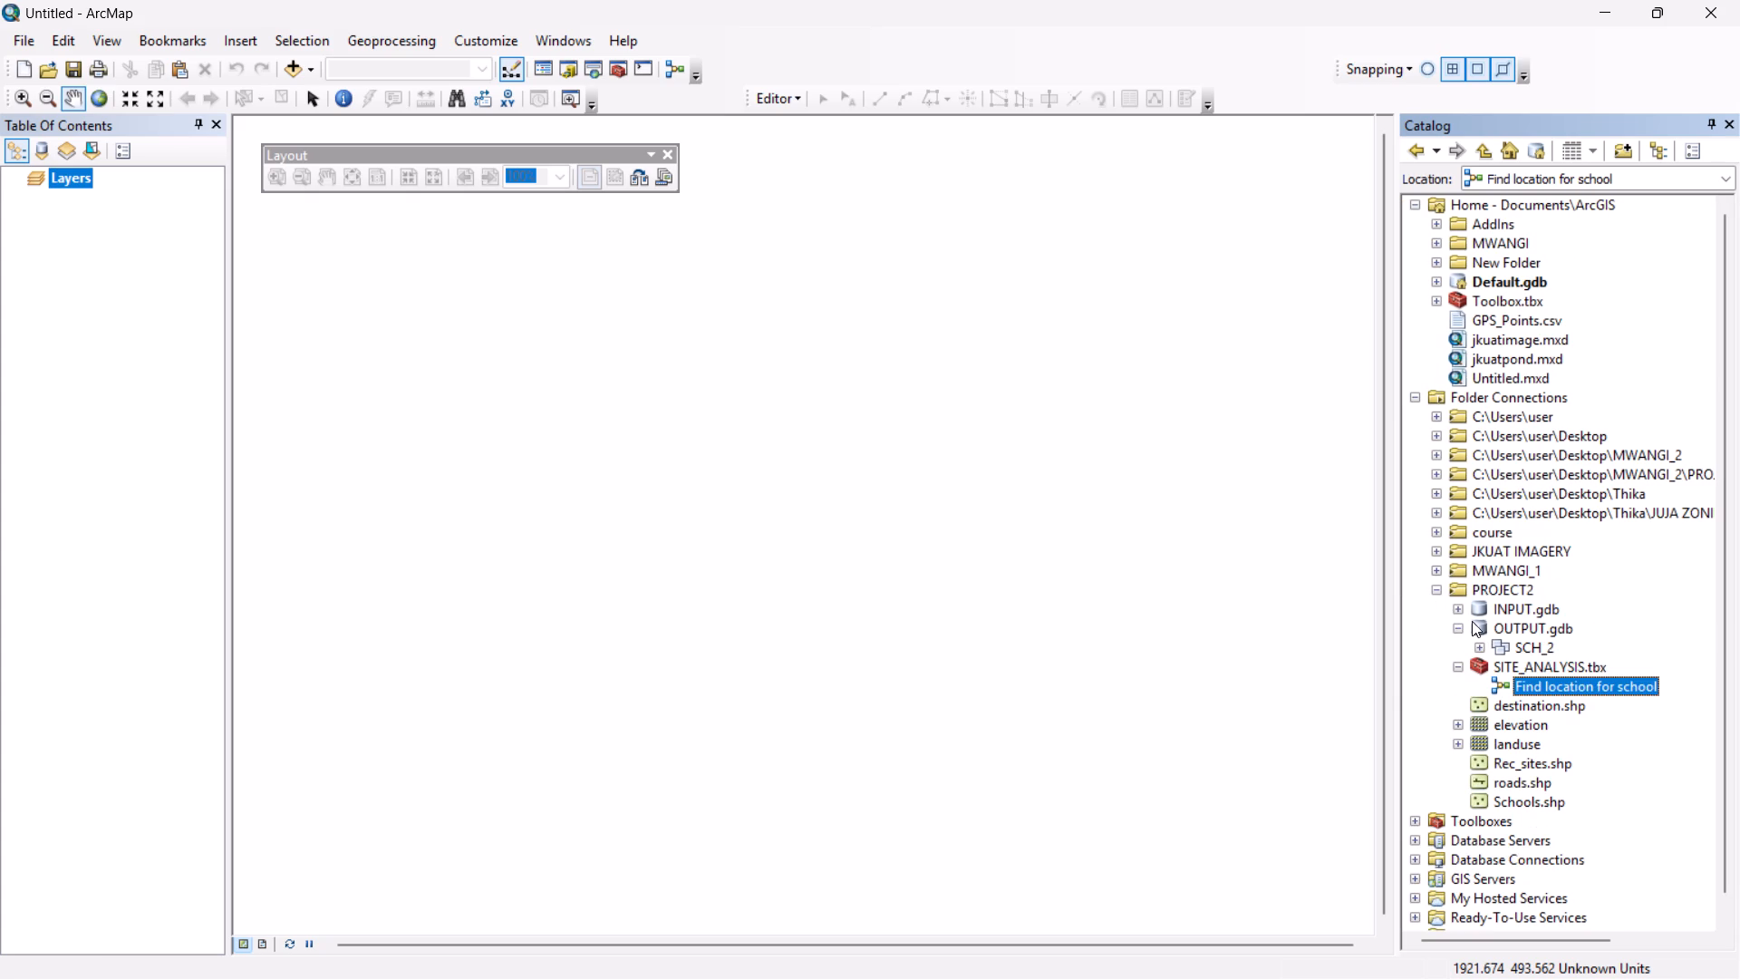
left_click(1460, 610)
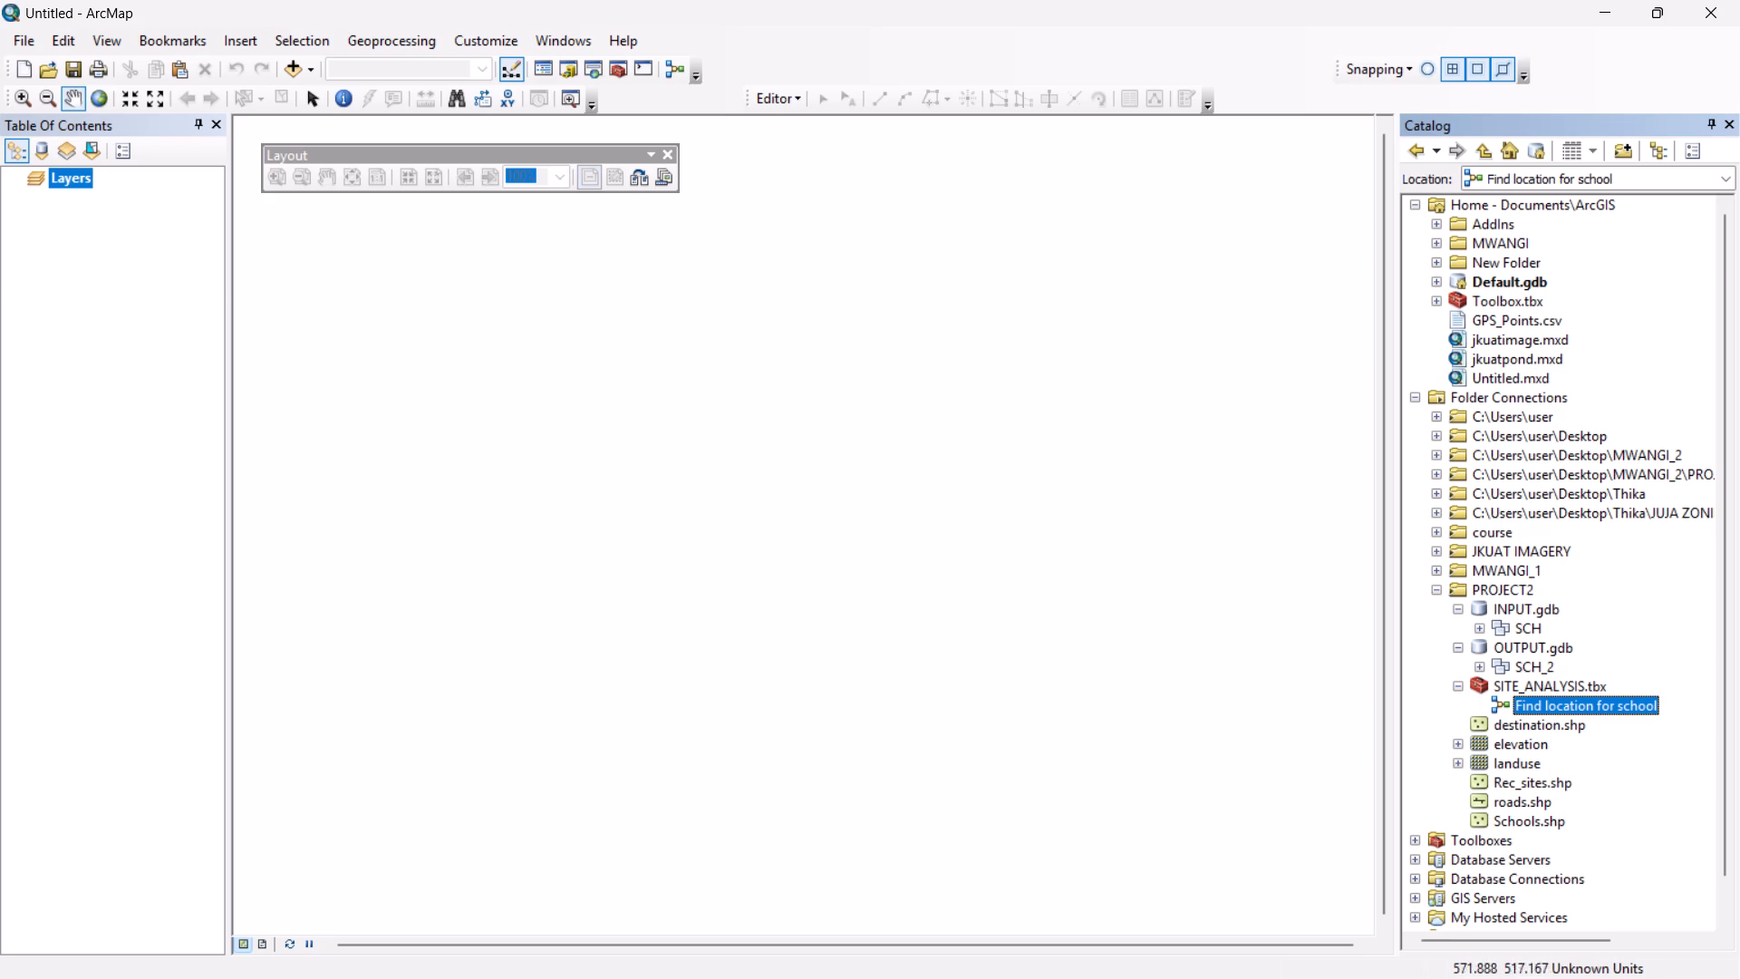
left_click(1474, 625)
left_click(1479, 627)
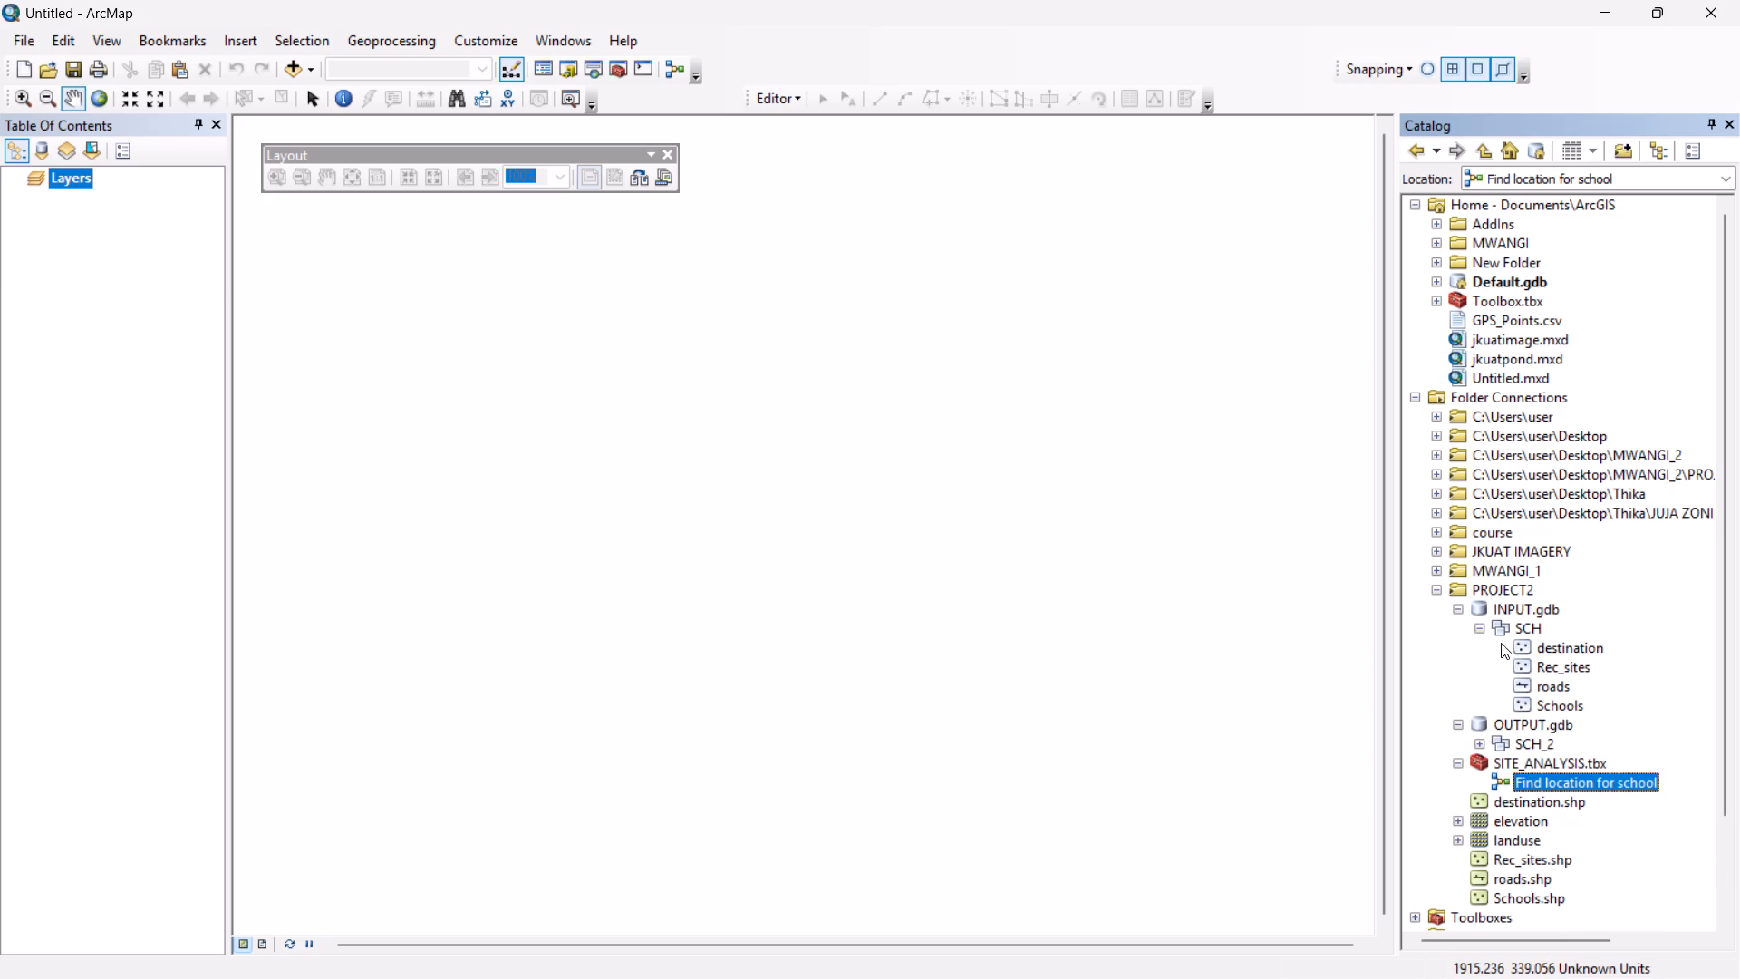
left_click_drag(1548, 650, 624, 537)
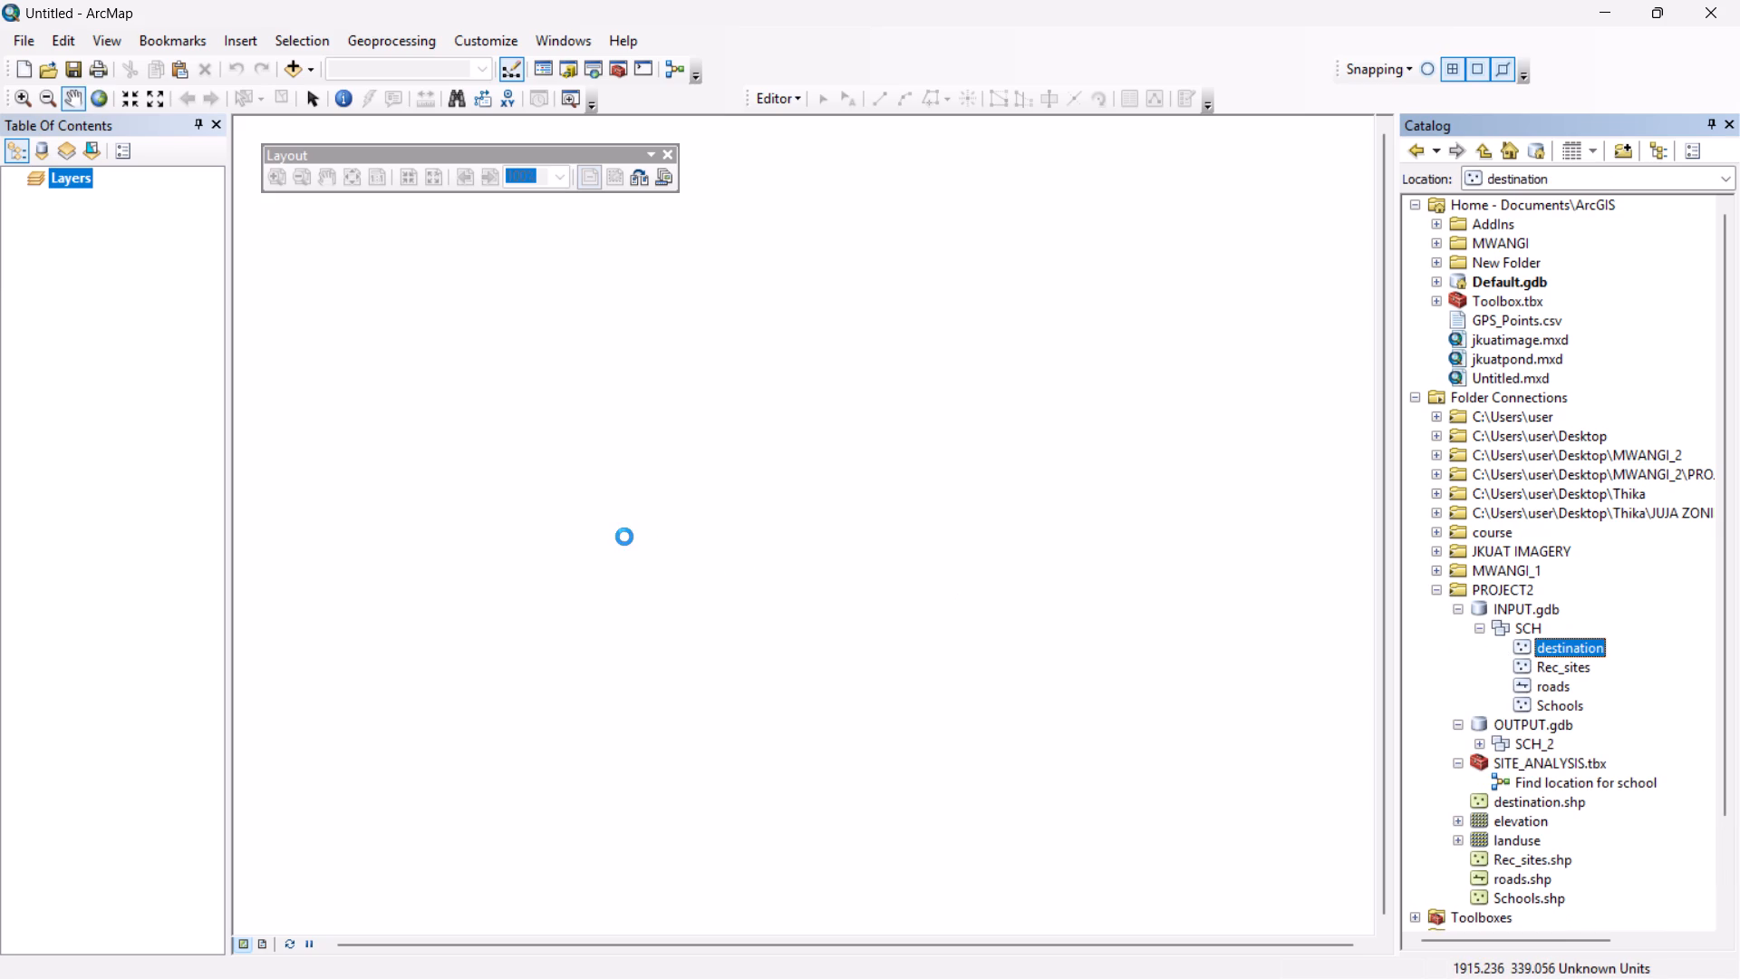
left_click_drag(1508, 626, 736, 568)
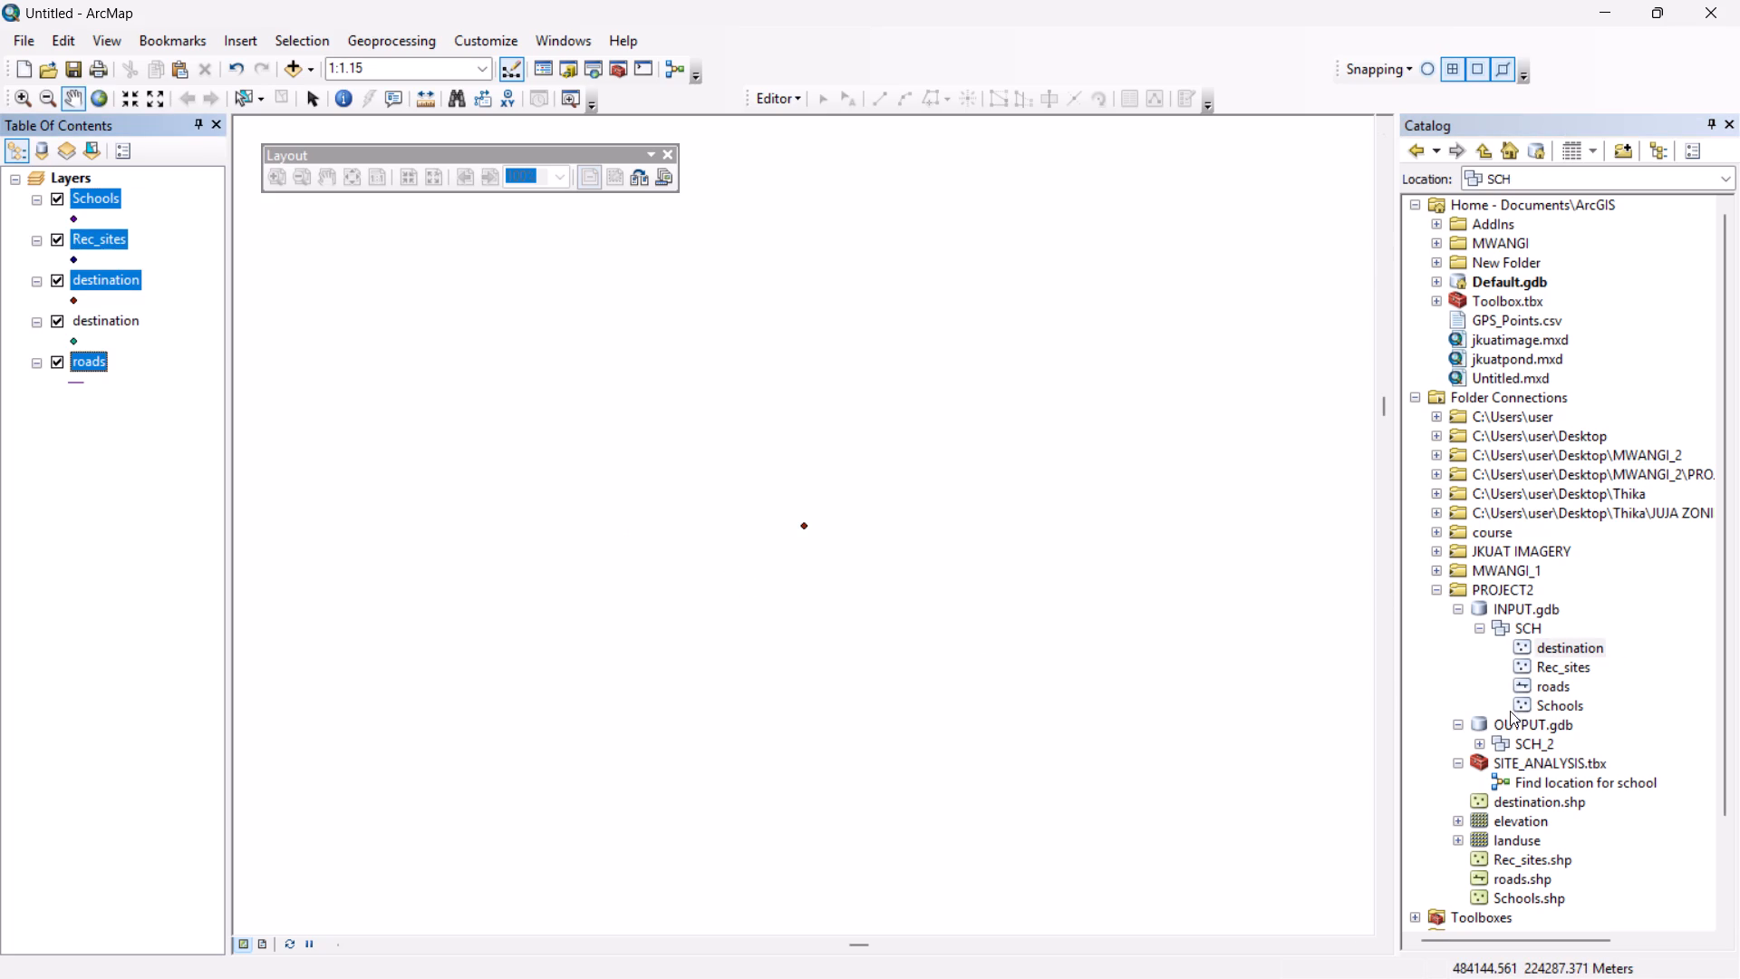
left_click(1481, 742)
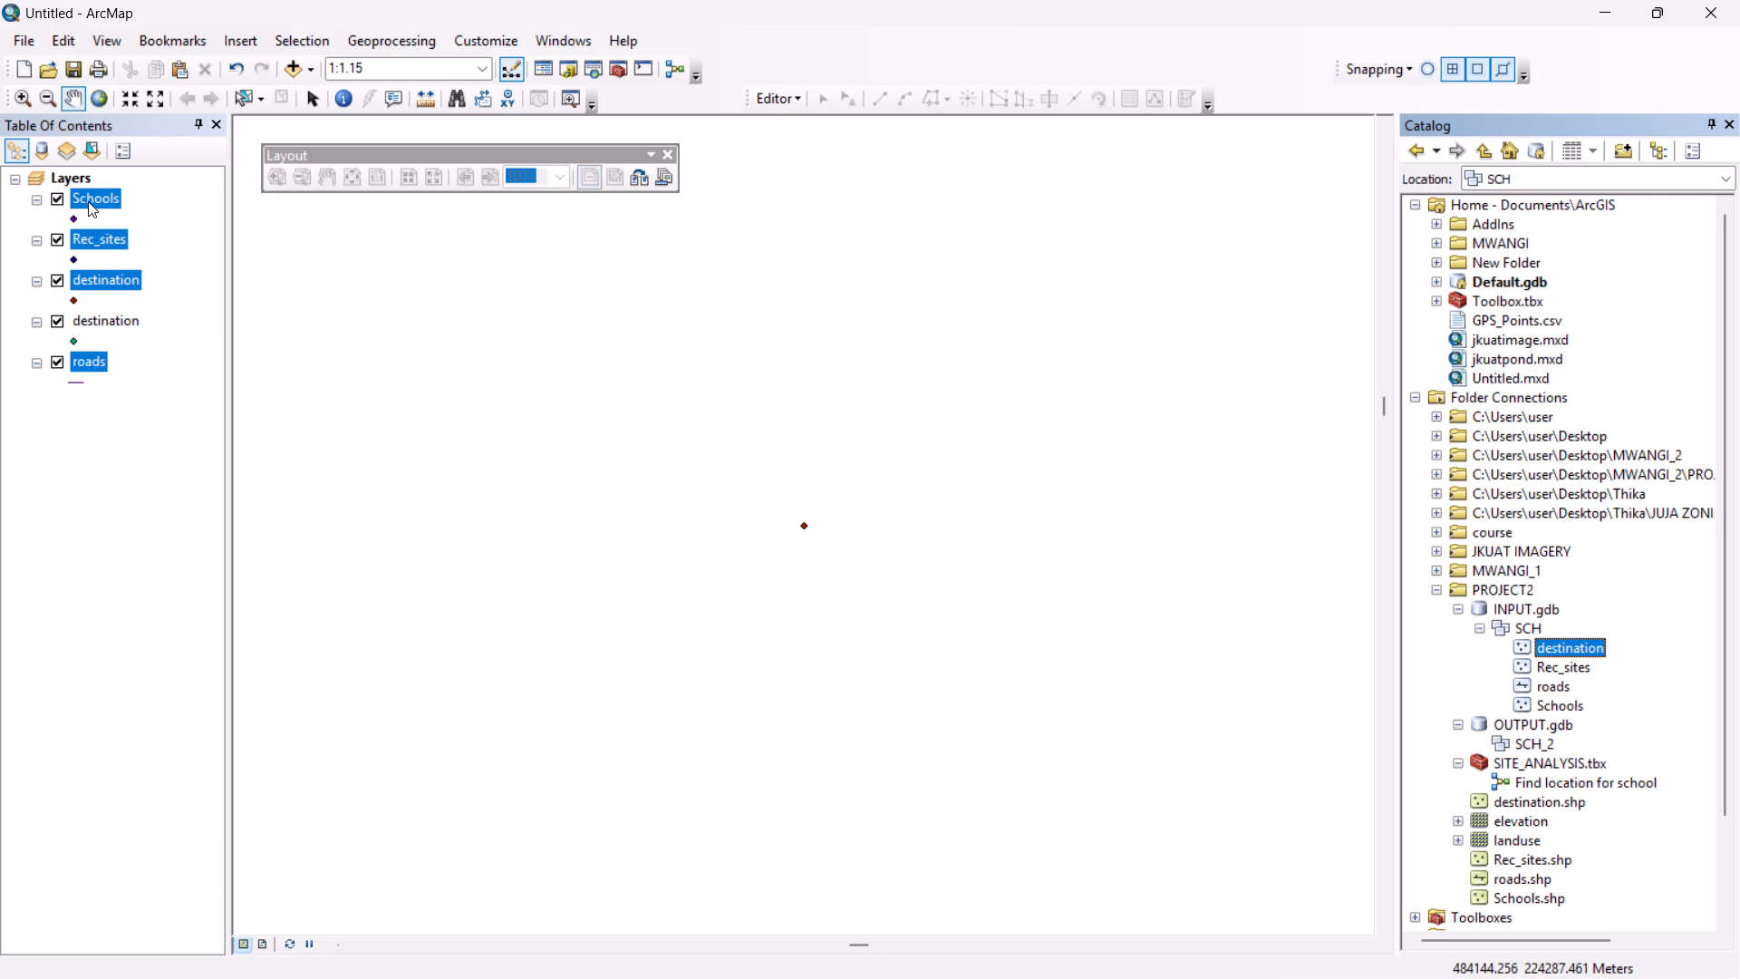
Zoom the map to the extent of the Schools, Rec_sites, destination and roads layers.
right_click(120, 192)
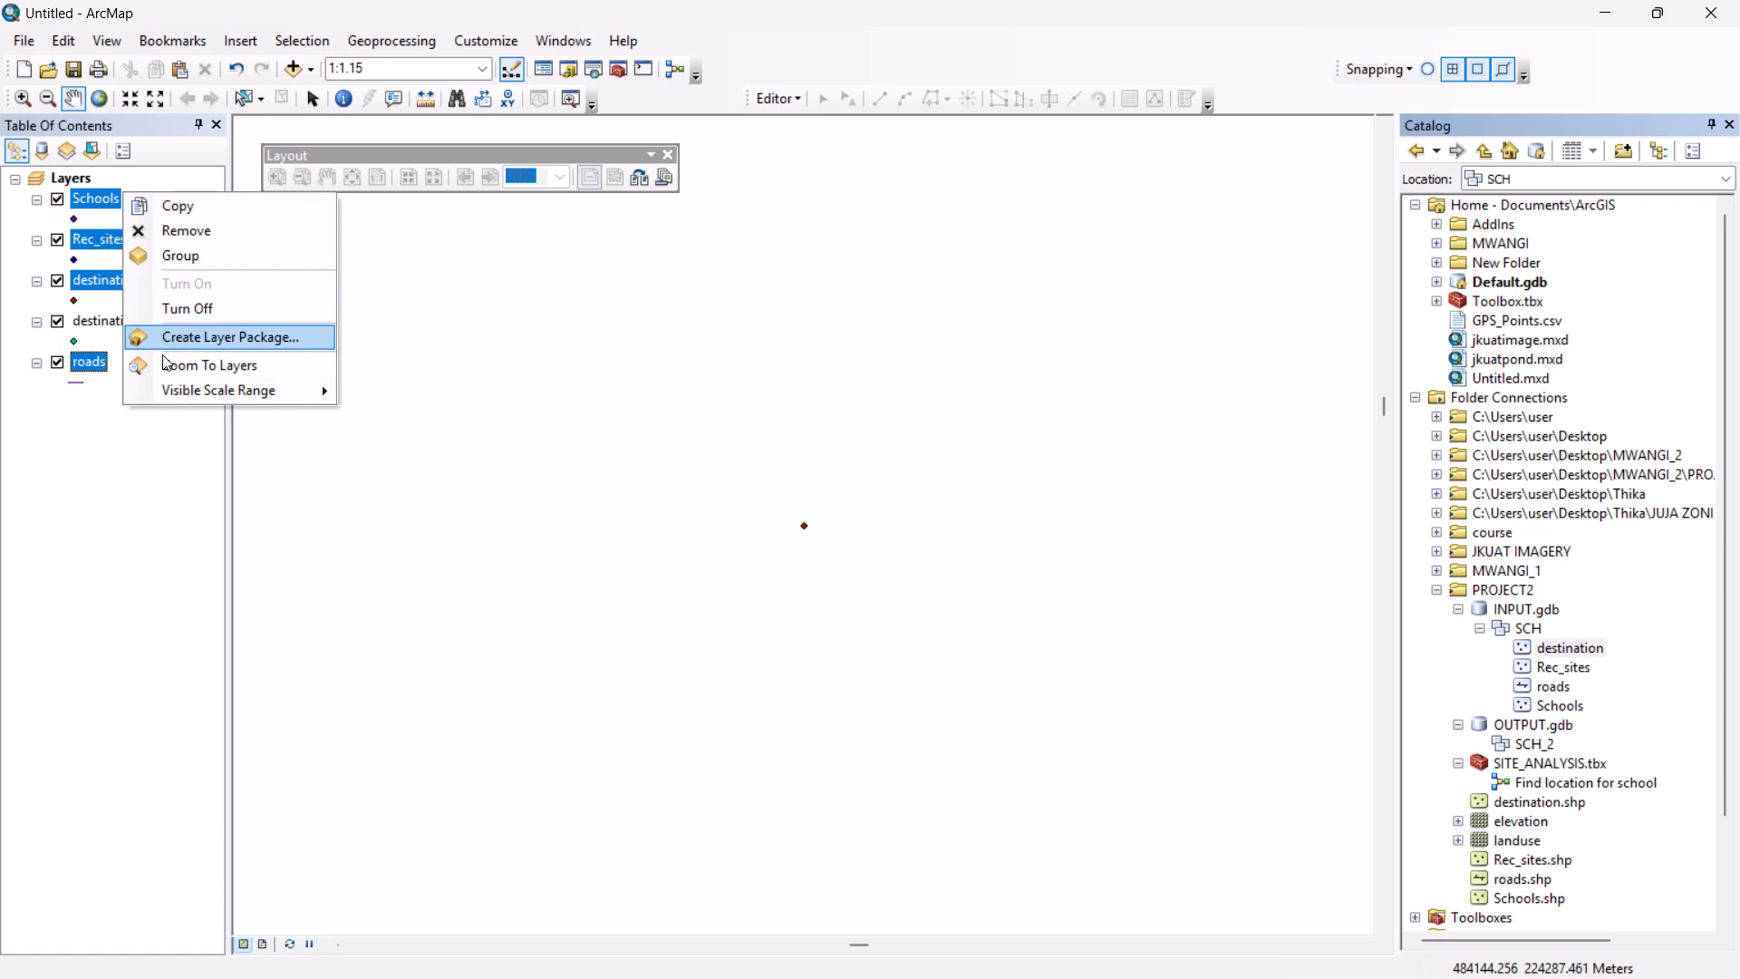
left_click(162, 364)
scroll(880, 565, "down", 1)
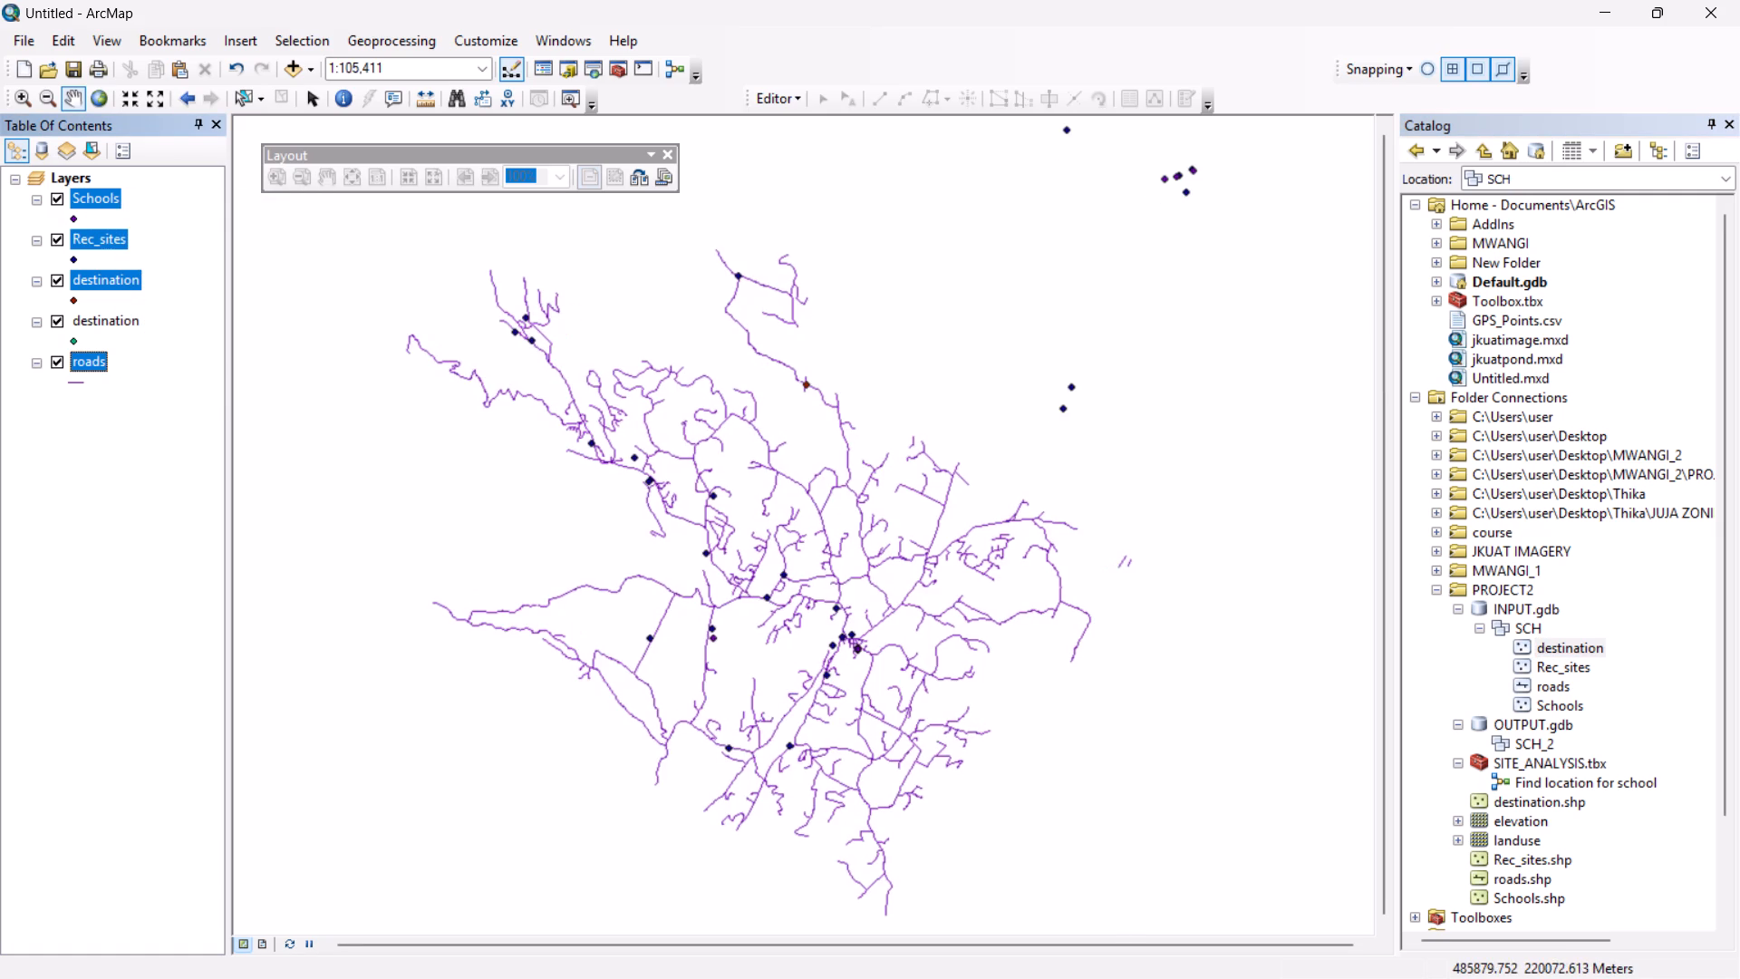
scroll(953, 571, "up", 1)
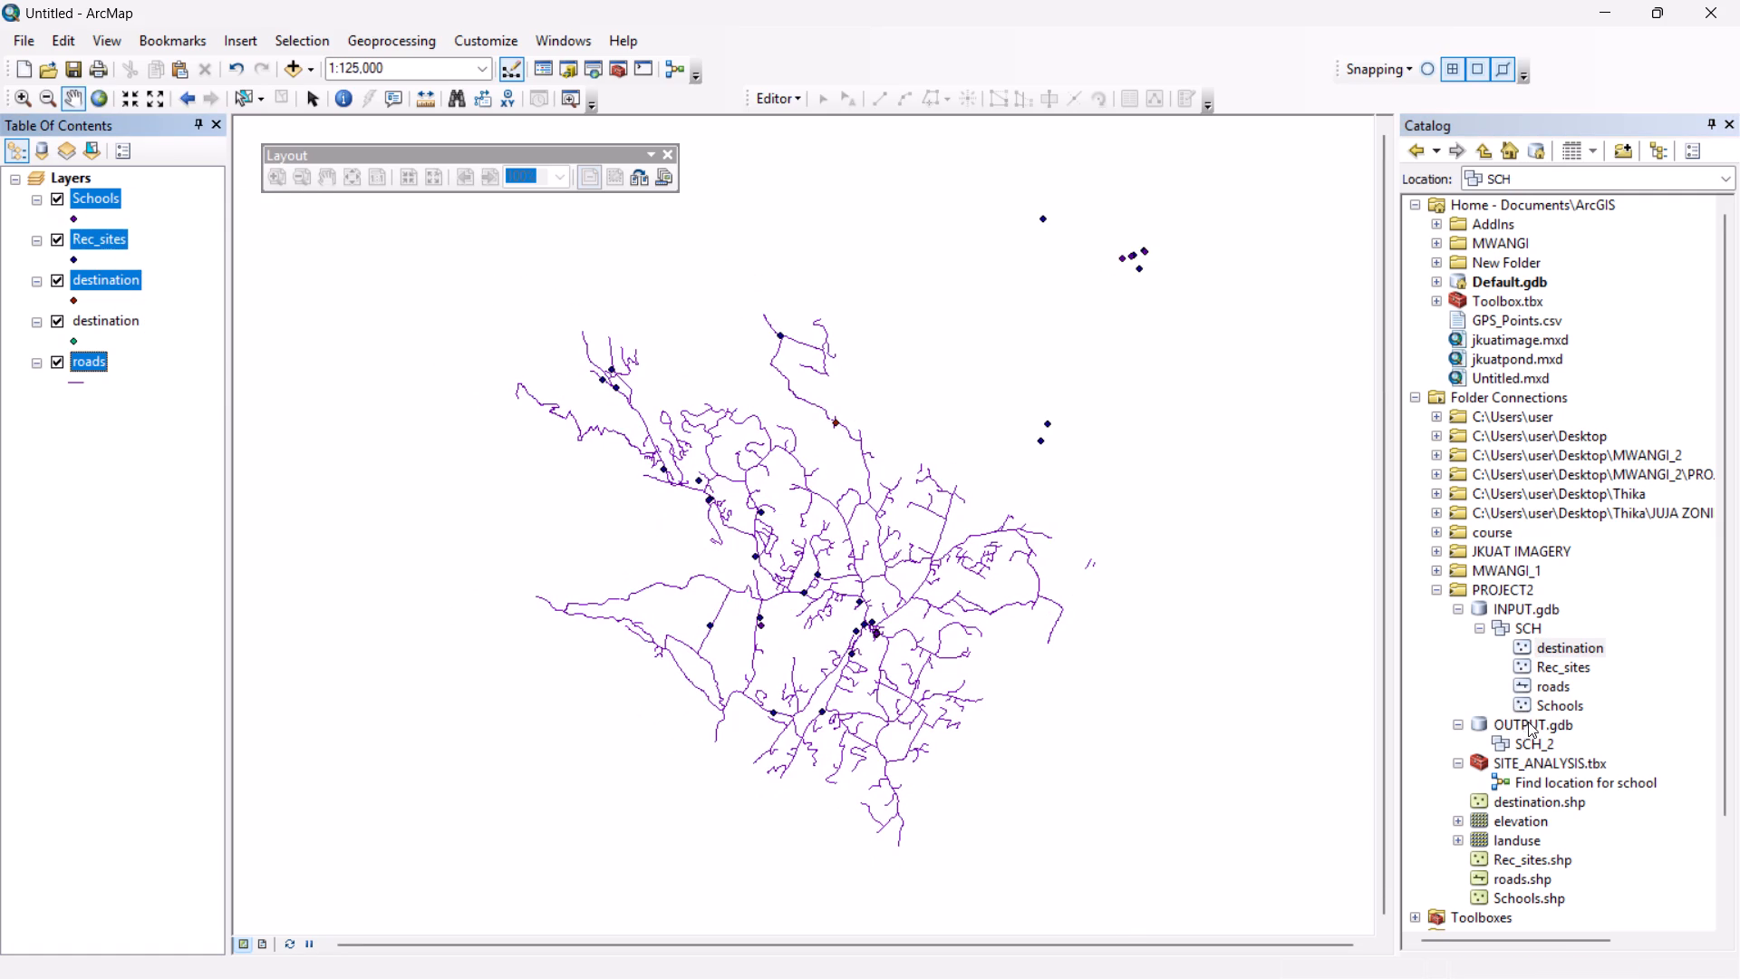
Add the landuse and elevation rasters from the PROJECT2 folder to the map.
scroll(1546, 777, "down", 1)
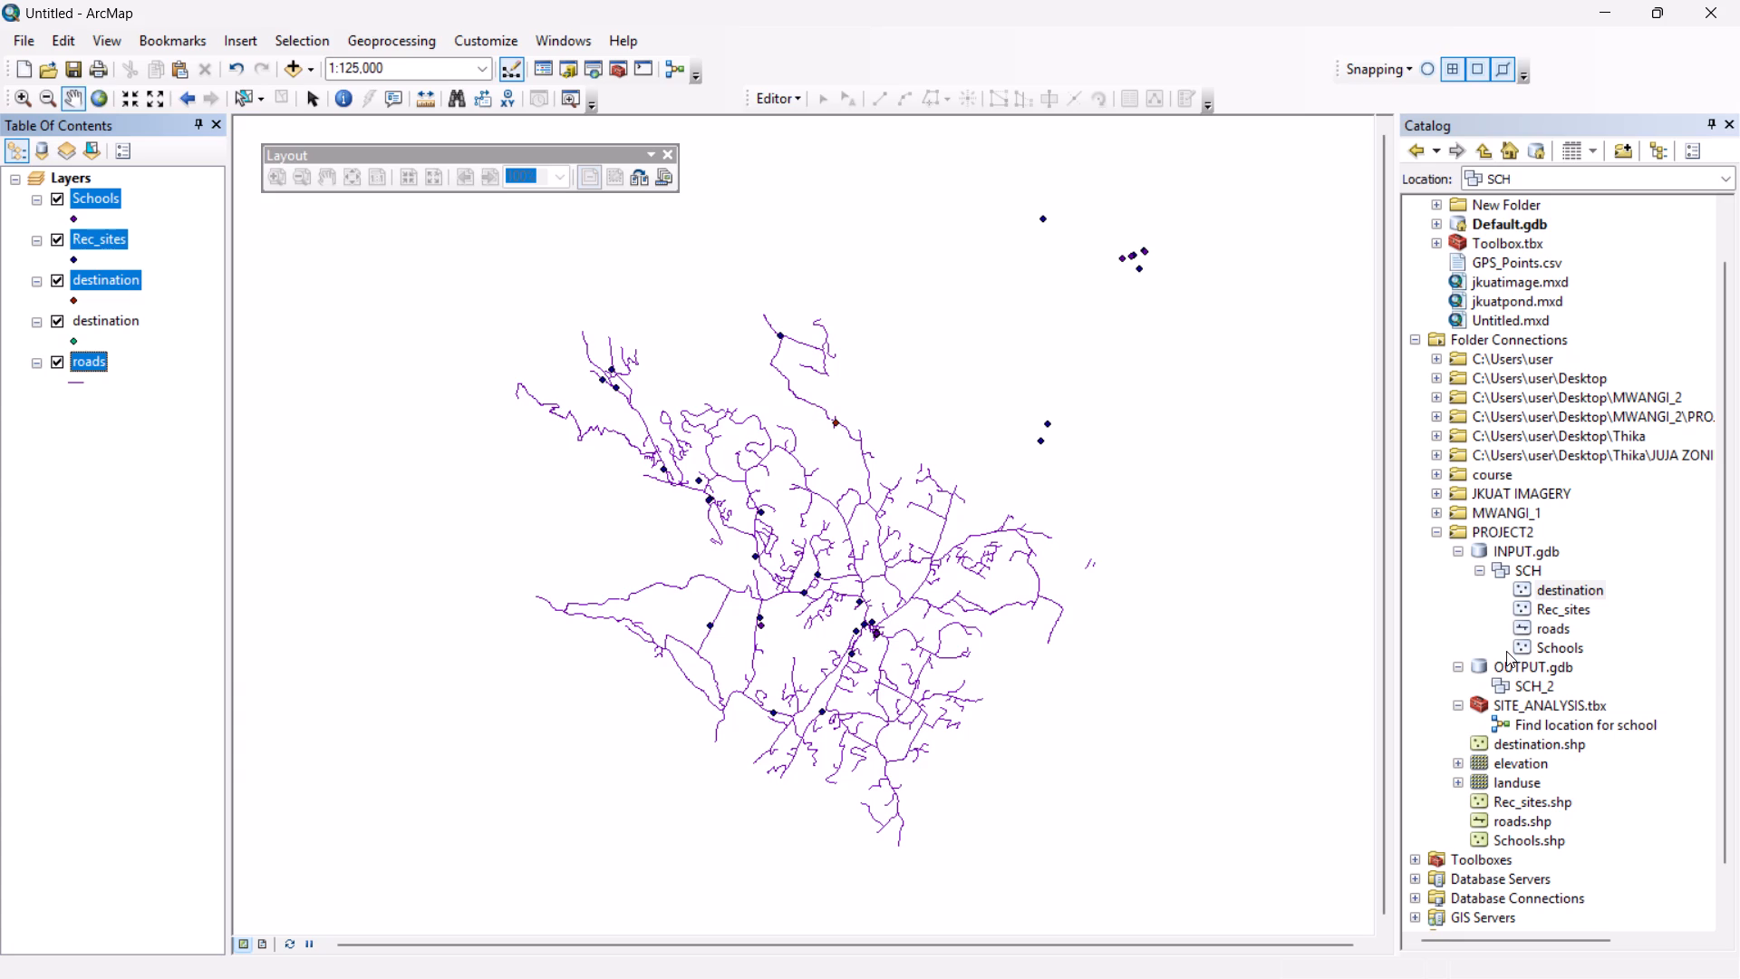
left_click_drag(1511, 781, 1438, 781)
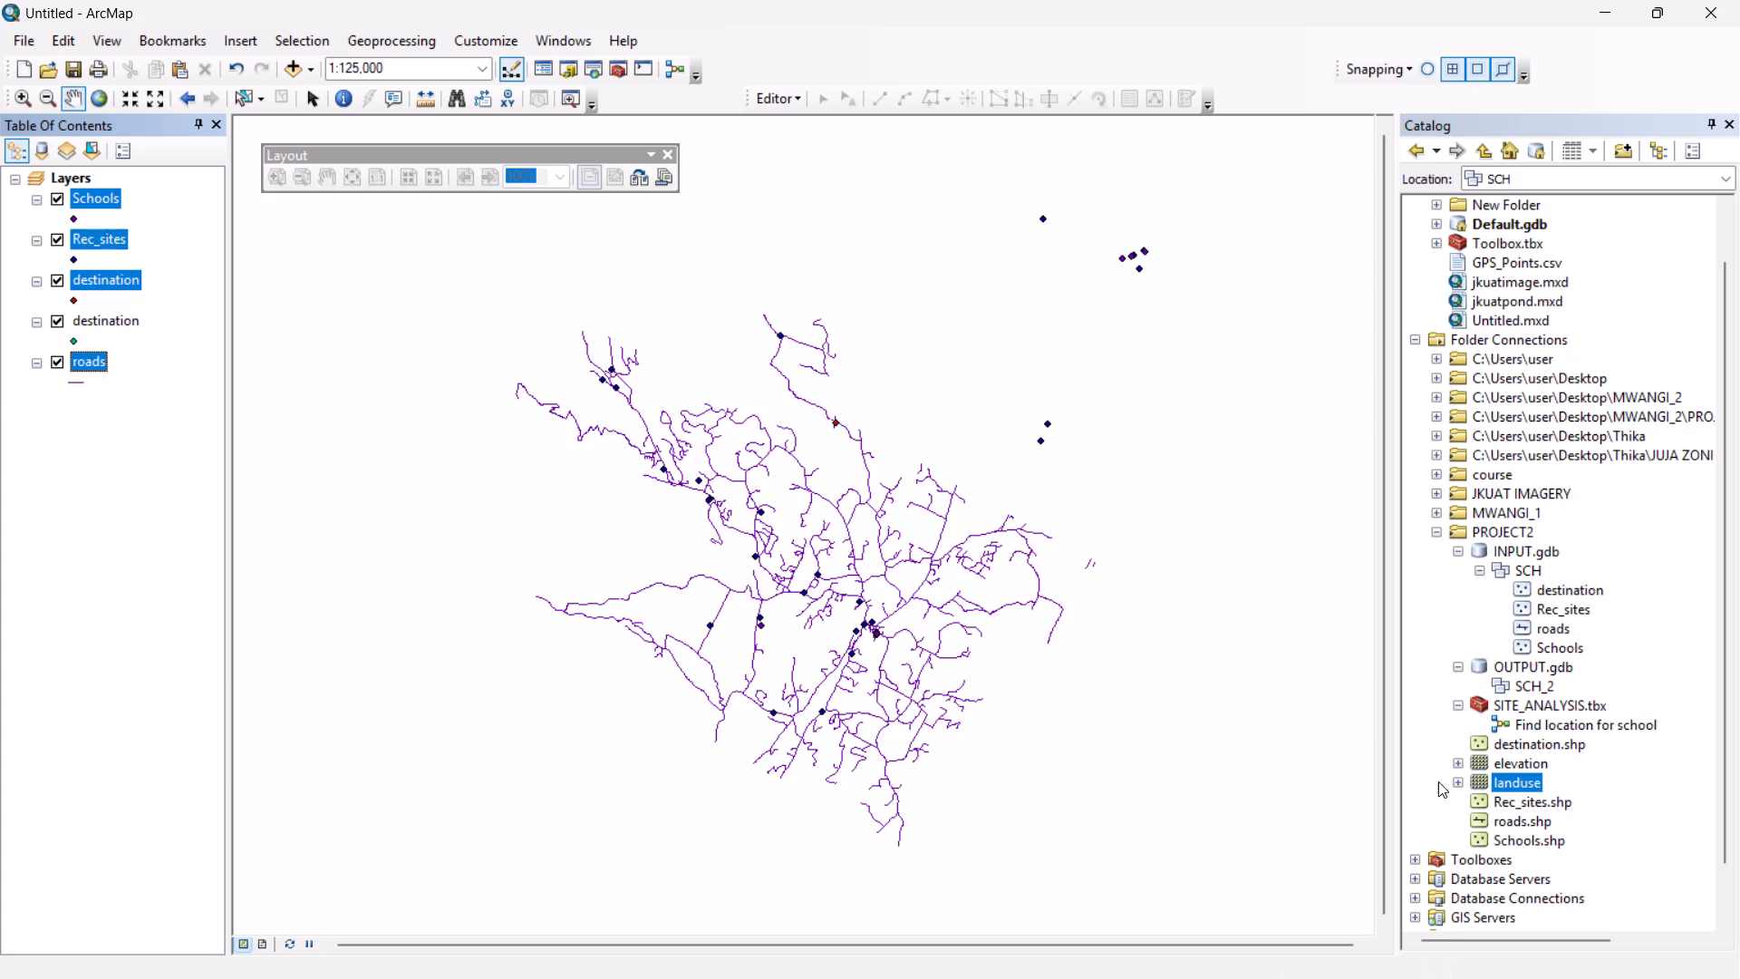
left_click_drag(1438, 781, 59, 496)
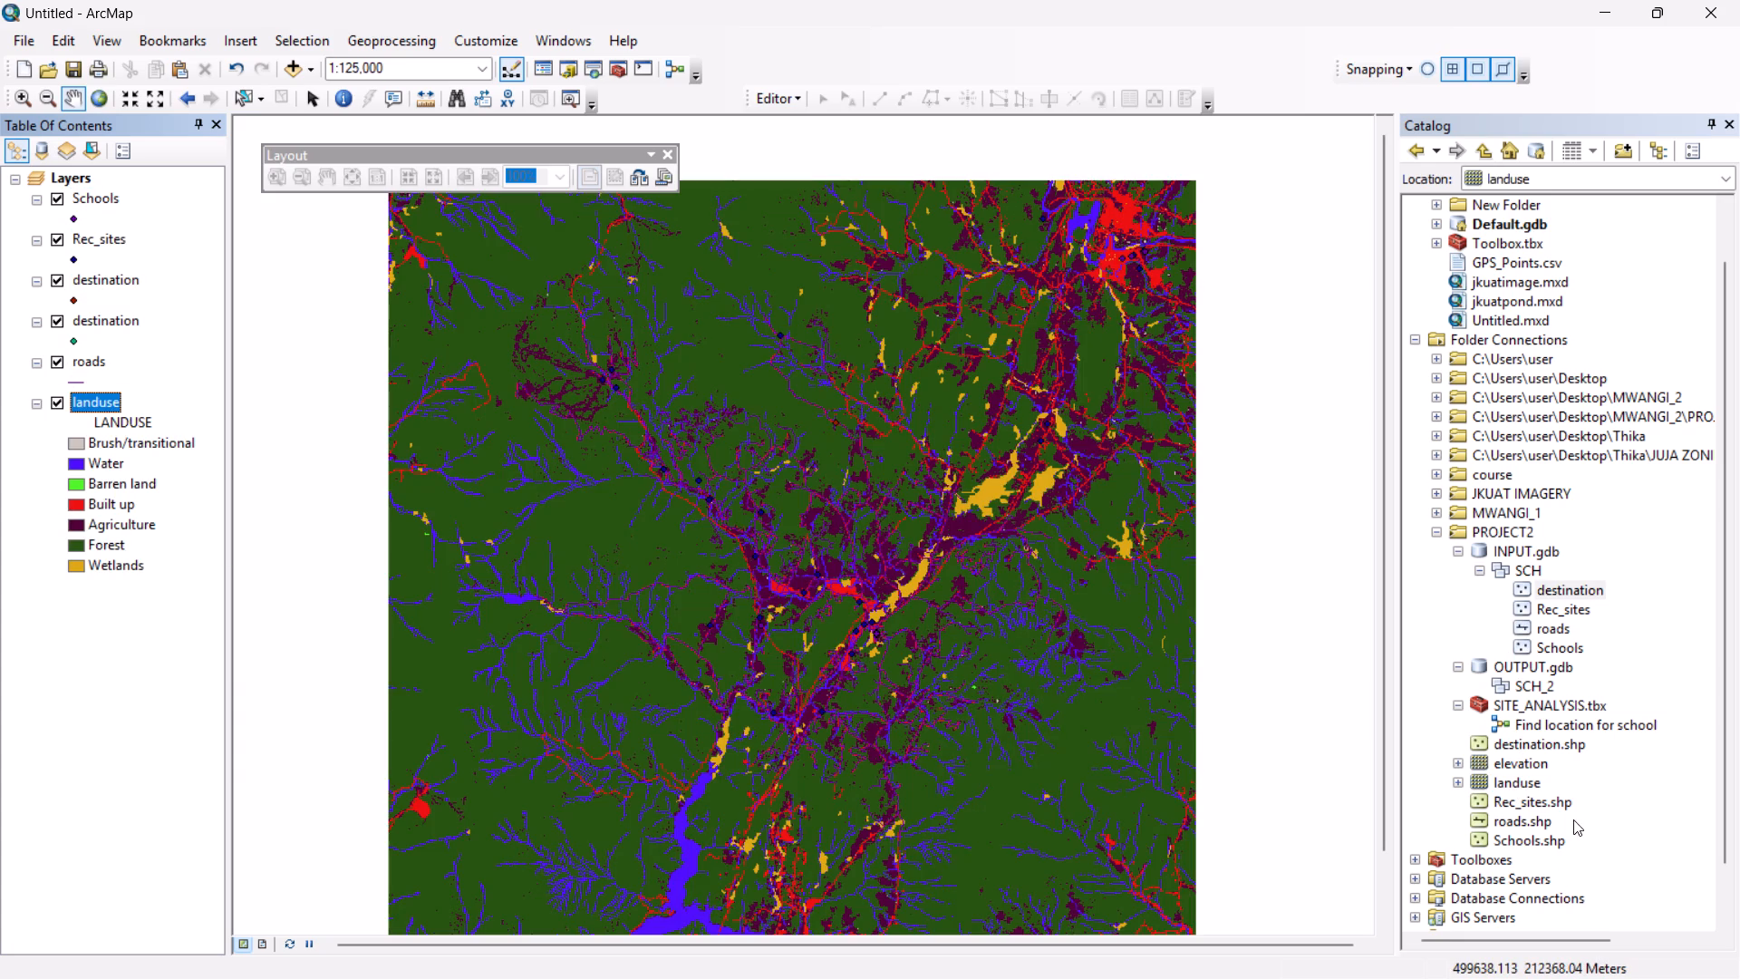
left_click_drag(1515, 766, 1052, 751)
left_click_drag(1052, 751, 80, 624)
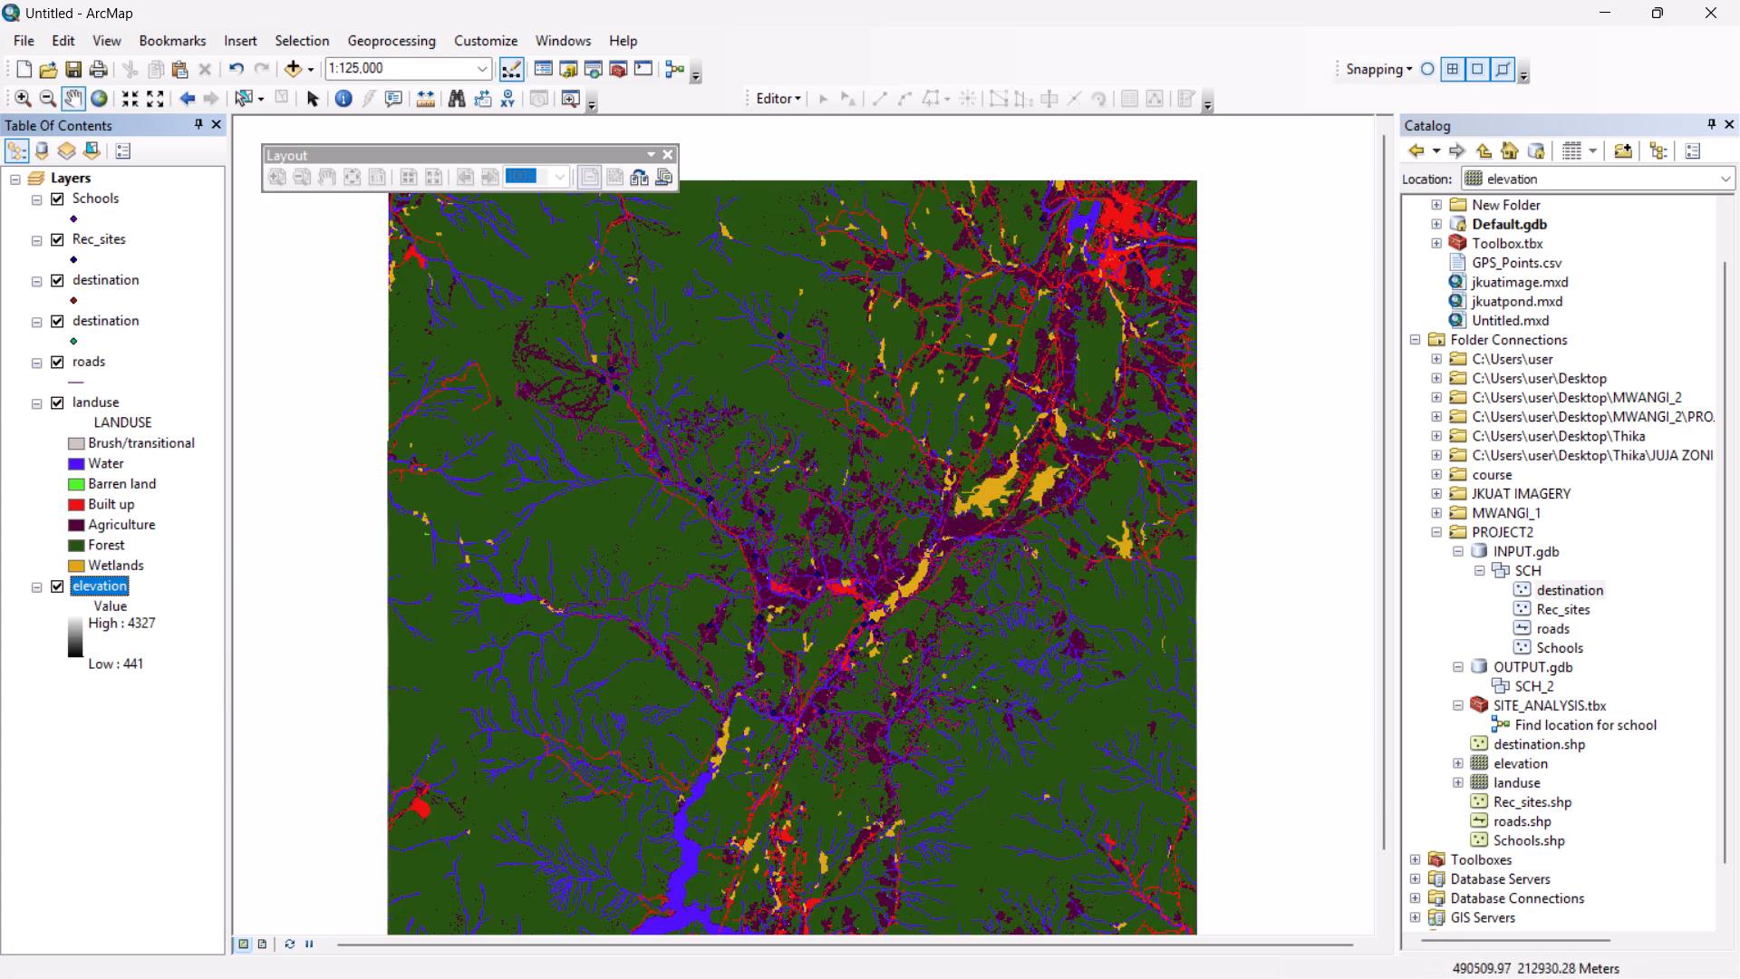
scroll(1524, 810, "down", 1)
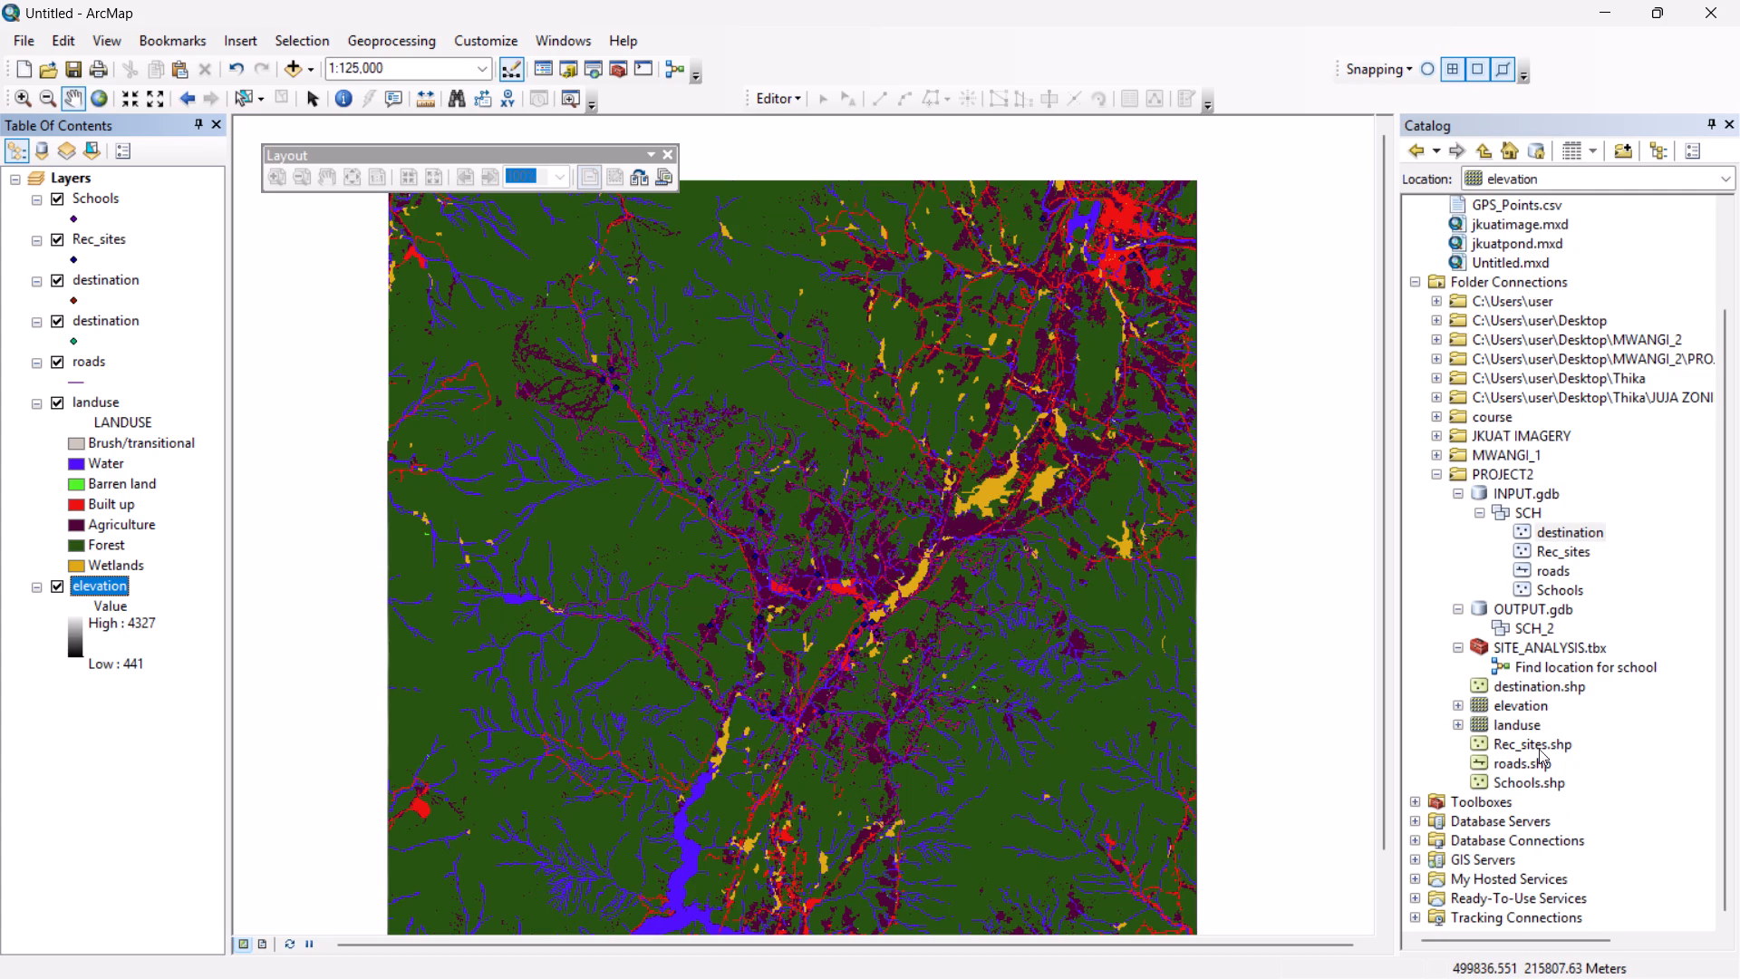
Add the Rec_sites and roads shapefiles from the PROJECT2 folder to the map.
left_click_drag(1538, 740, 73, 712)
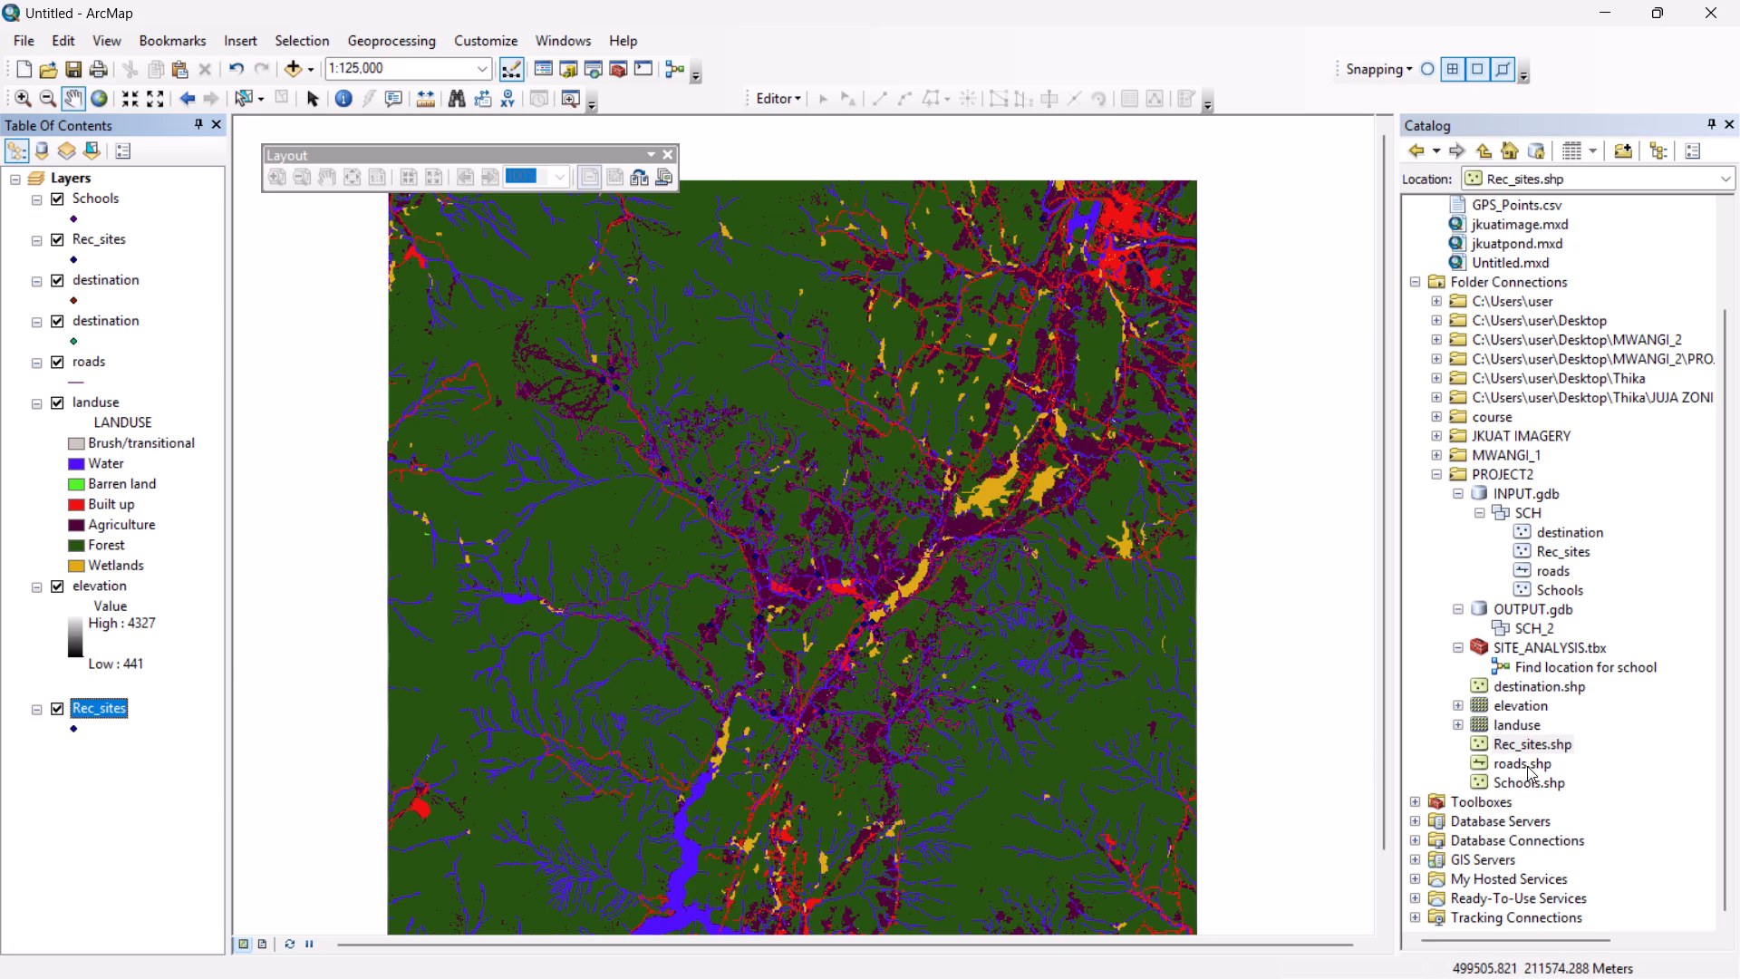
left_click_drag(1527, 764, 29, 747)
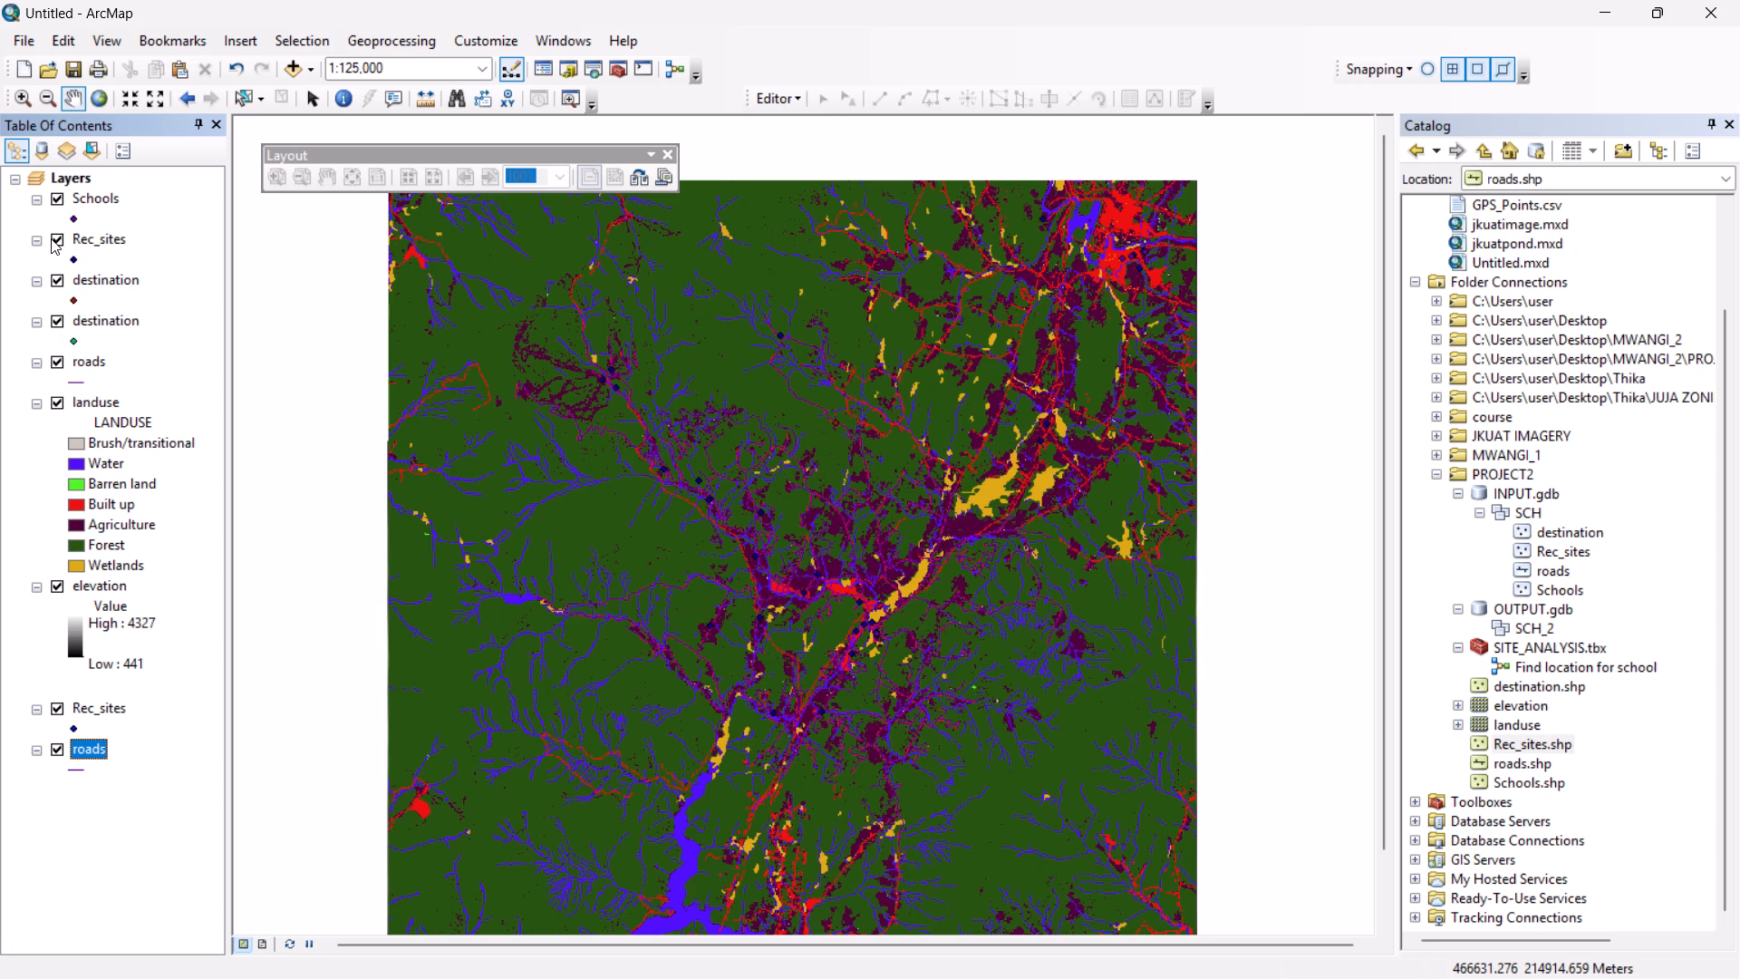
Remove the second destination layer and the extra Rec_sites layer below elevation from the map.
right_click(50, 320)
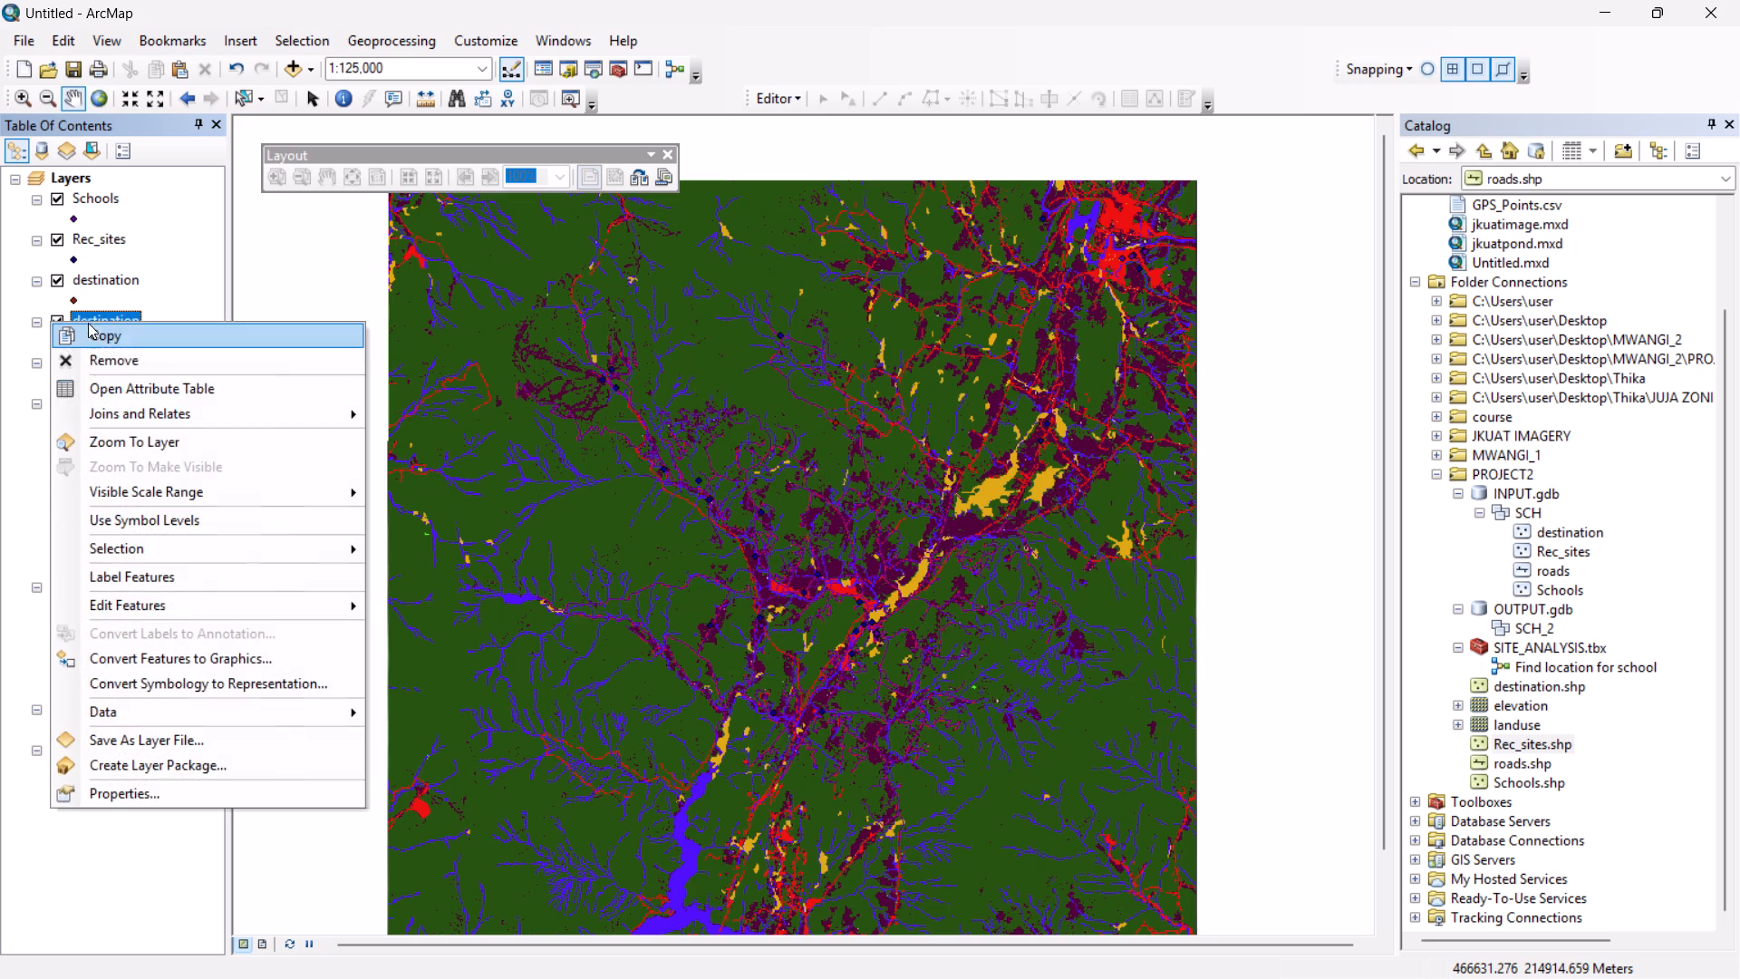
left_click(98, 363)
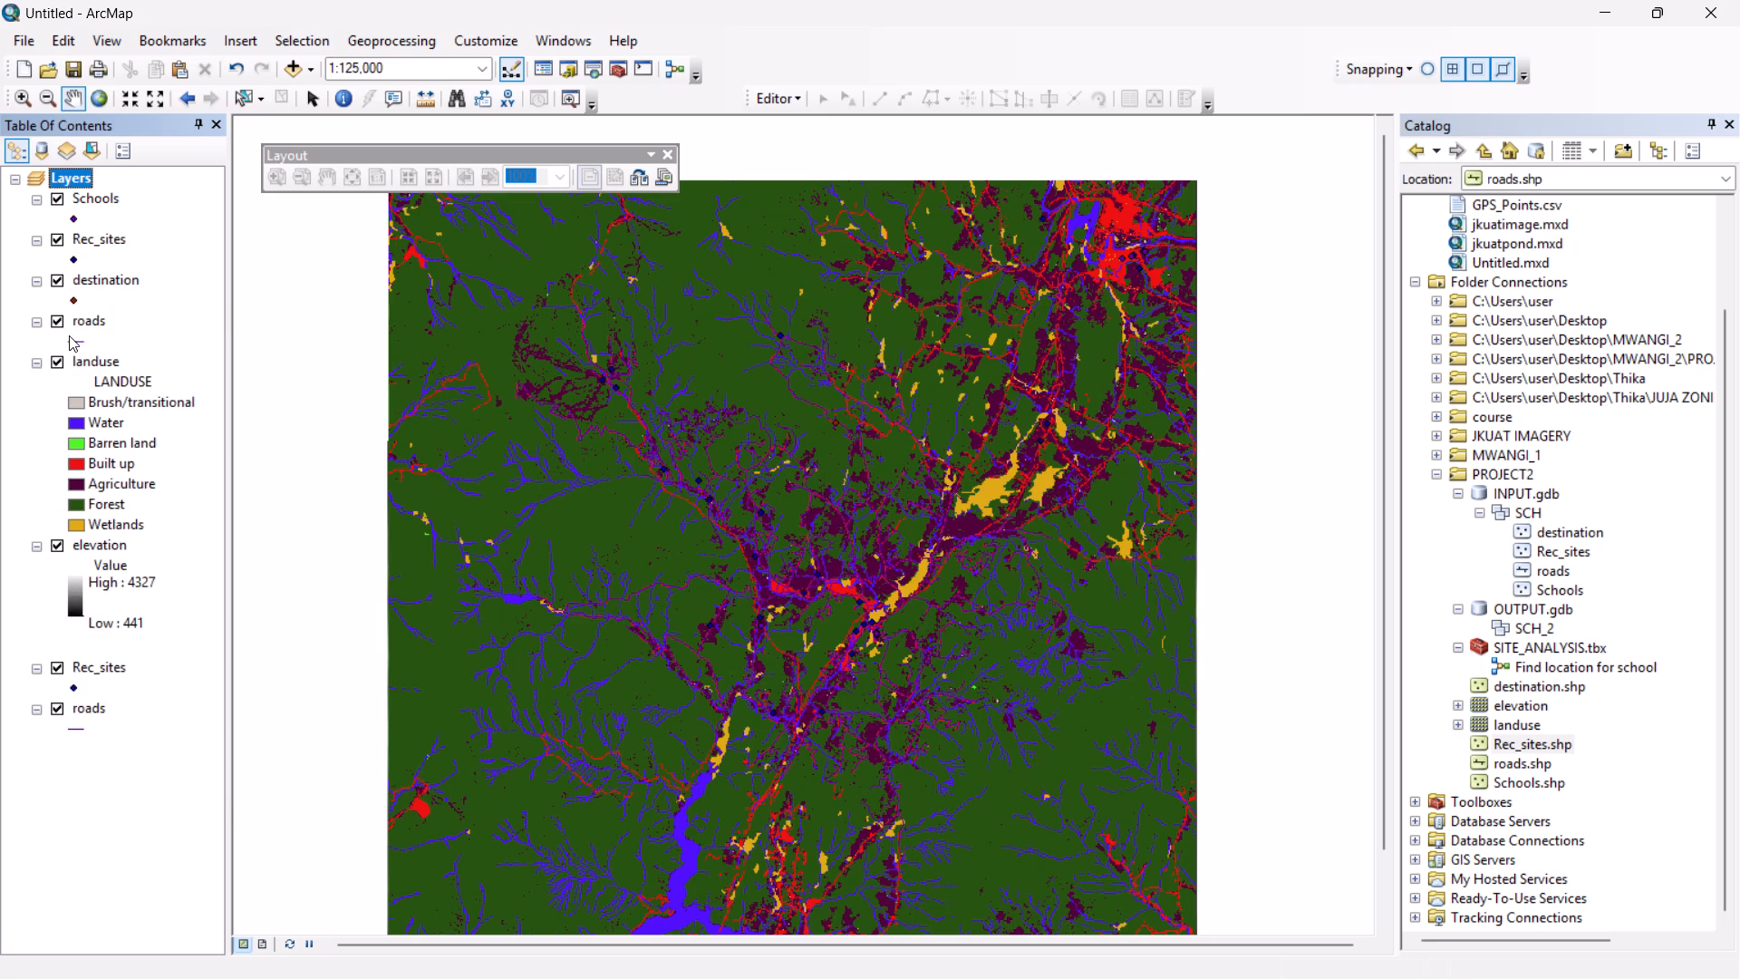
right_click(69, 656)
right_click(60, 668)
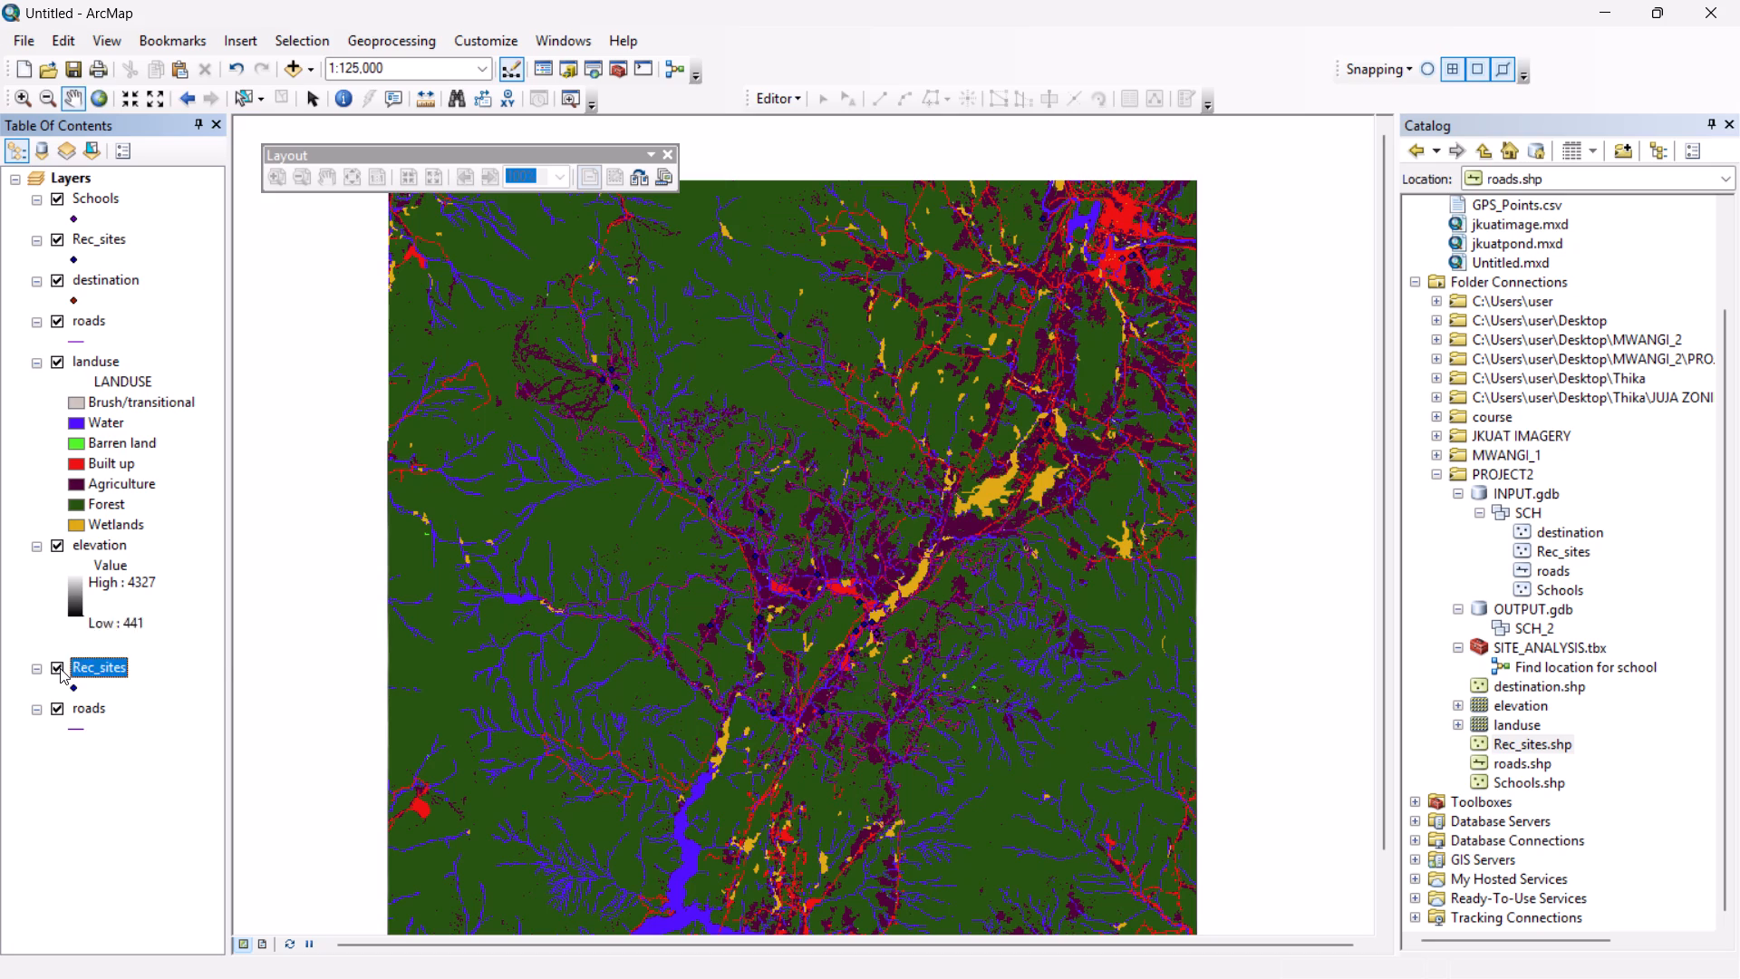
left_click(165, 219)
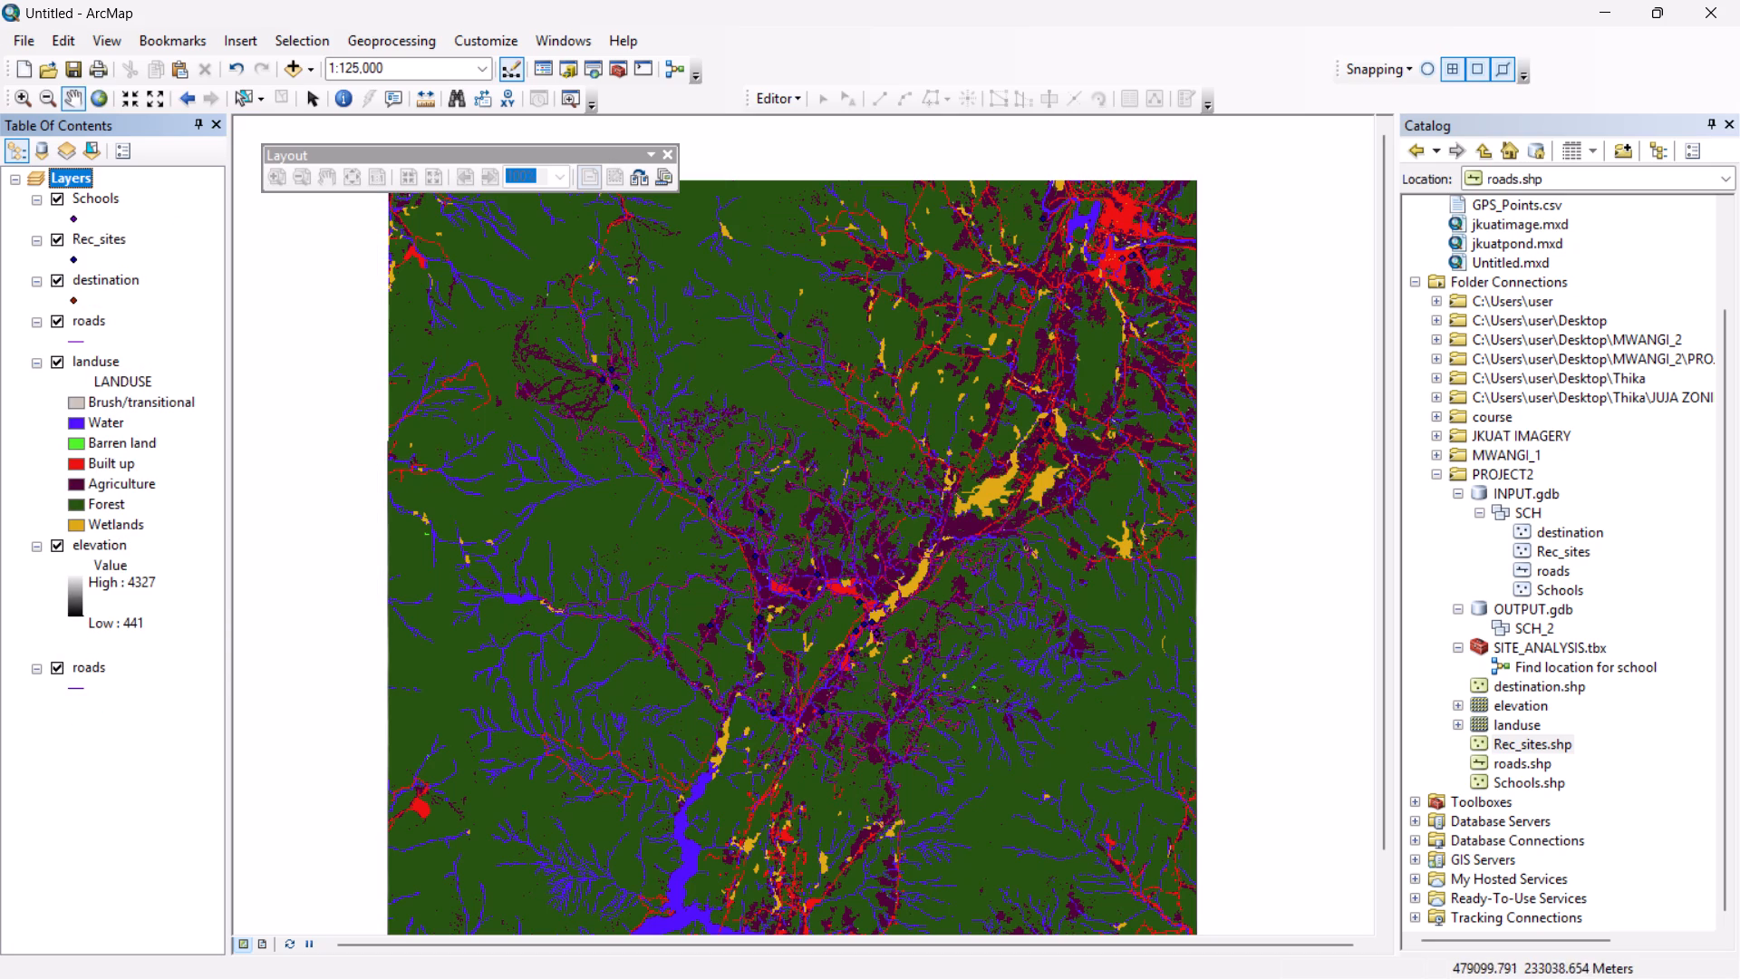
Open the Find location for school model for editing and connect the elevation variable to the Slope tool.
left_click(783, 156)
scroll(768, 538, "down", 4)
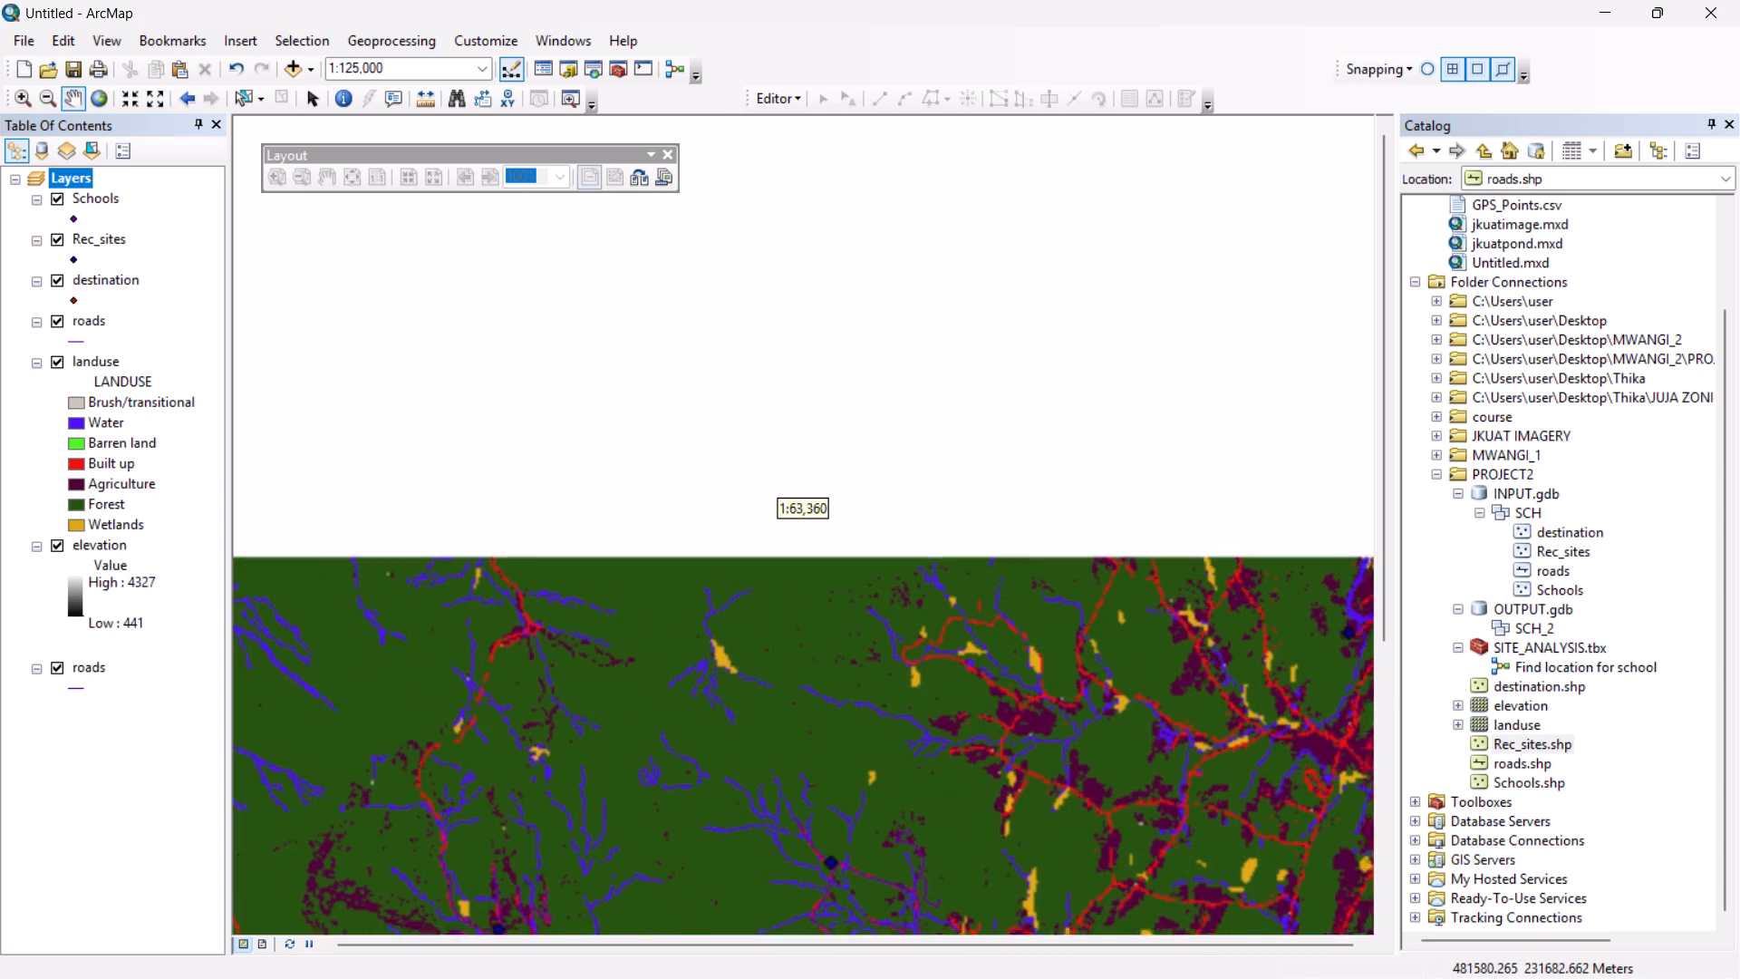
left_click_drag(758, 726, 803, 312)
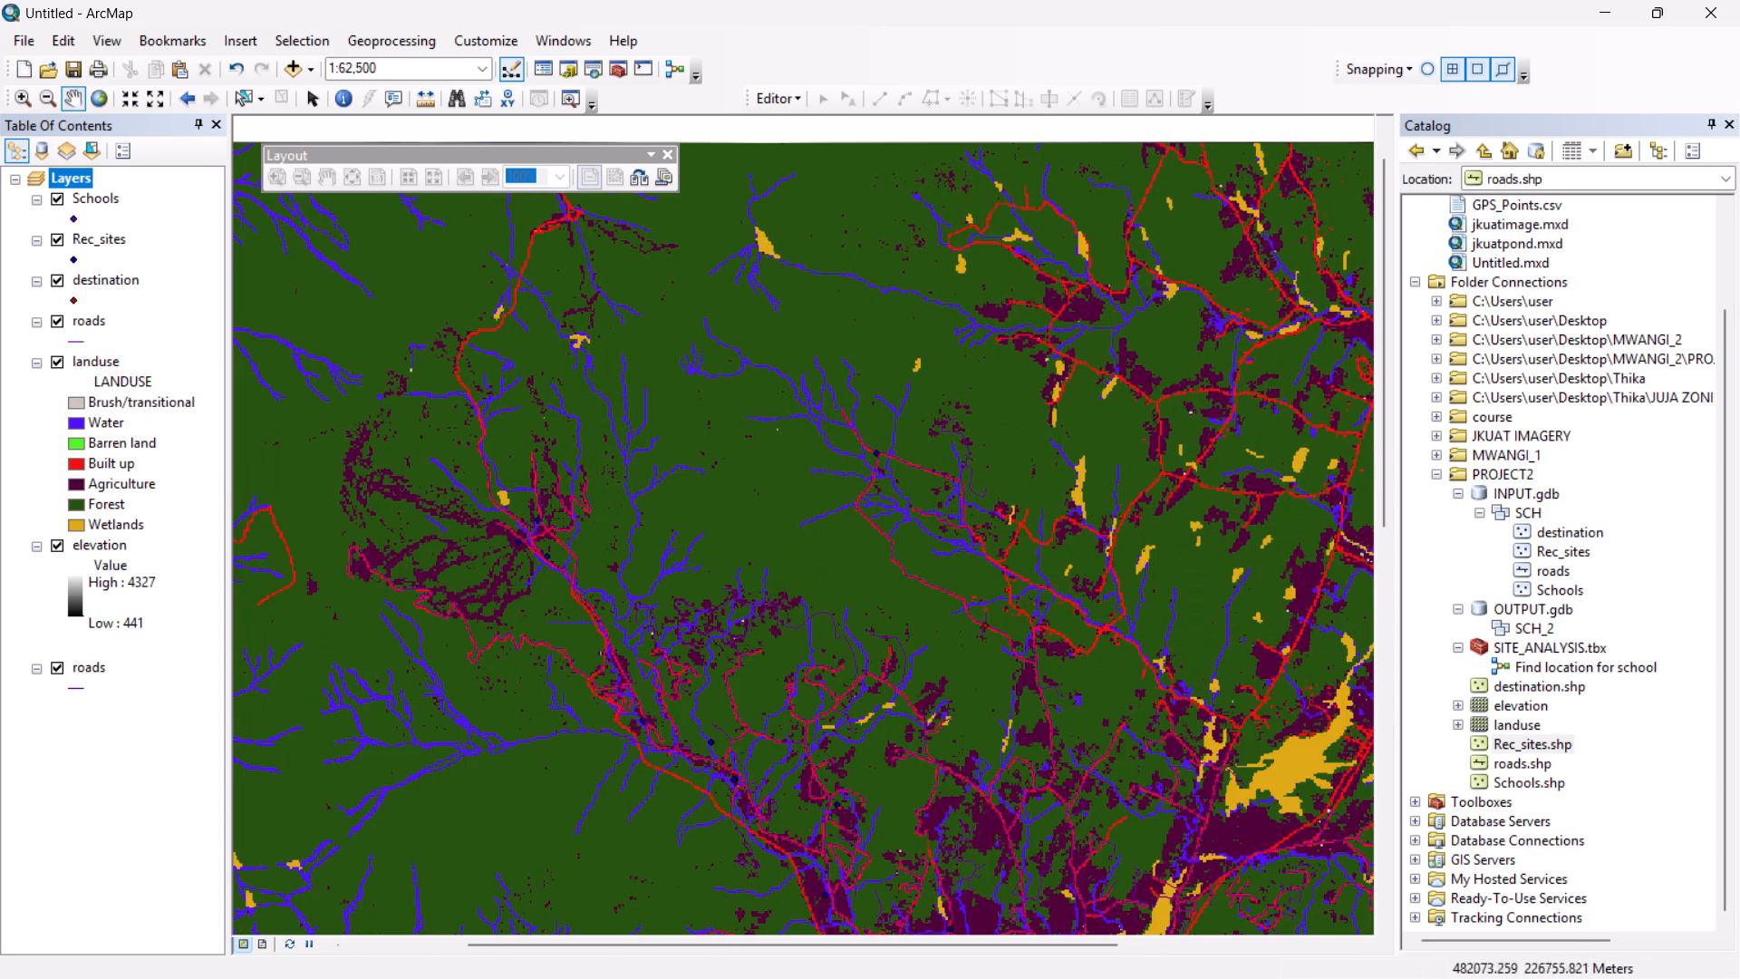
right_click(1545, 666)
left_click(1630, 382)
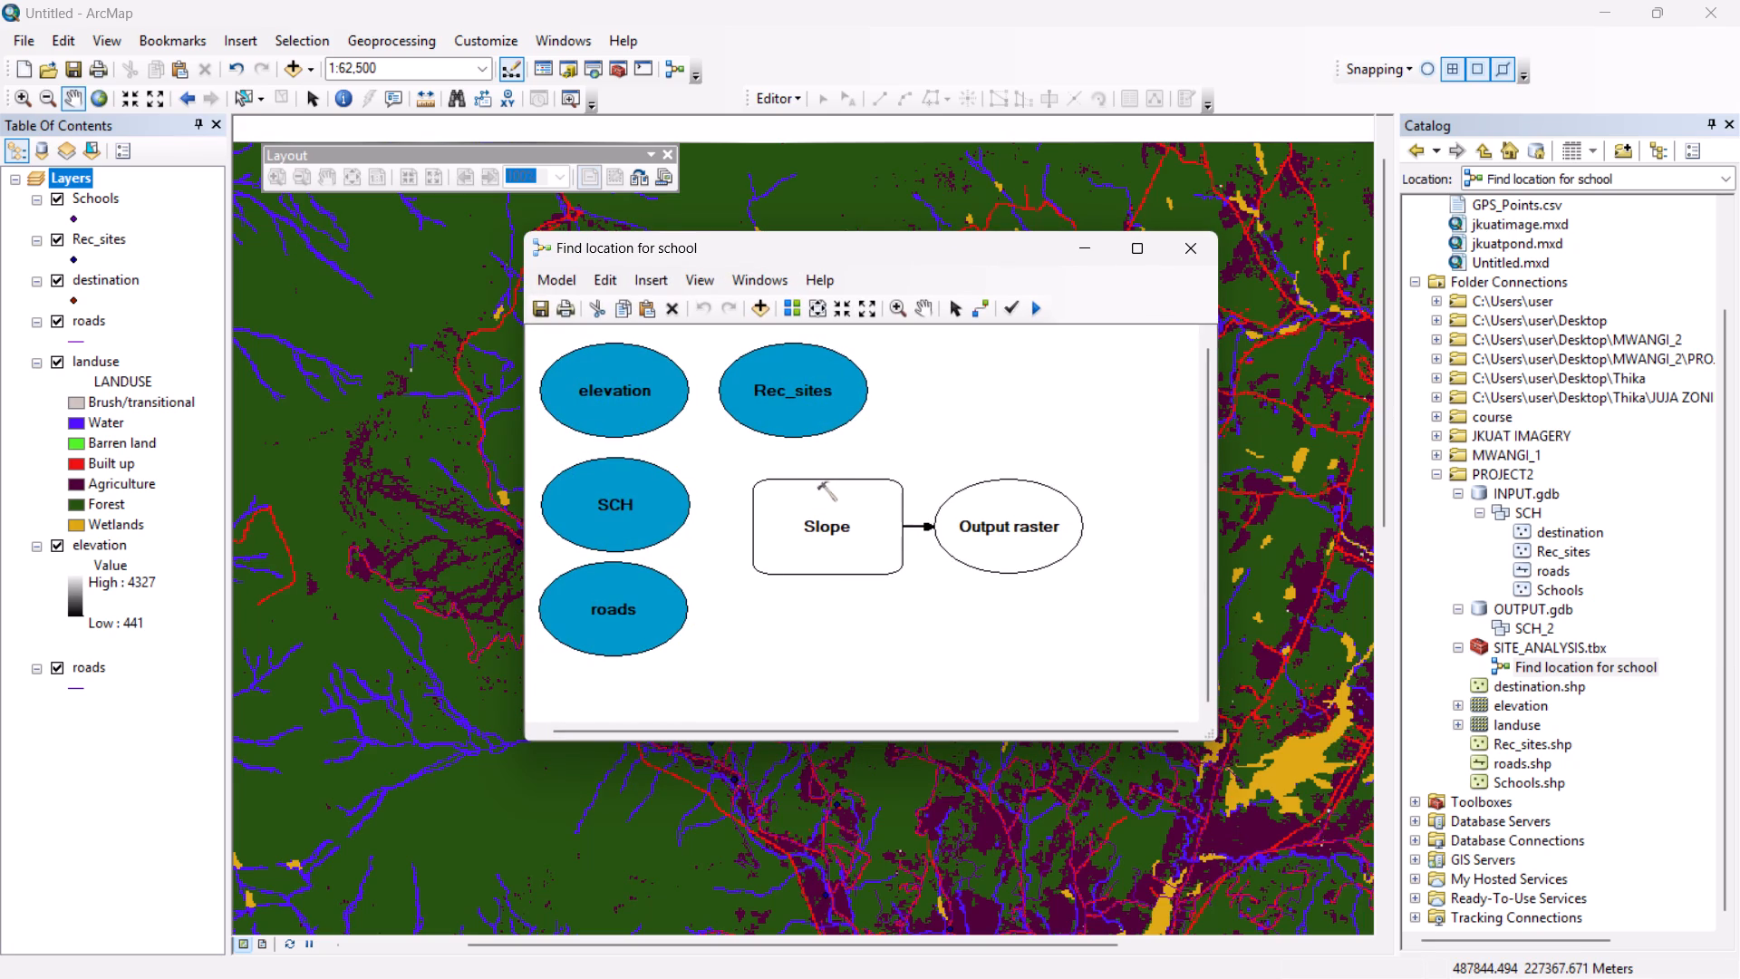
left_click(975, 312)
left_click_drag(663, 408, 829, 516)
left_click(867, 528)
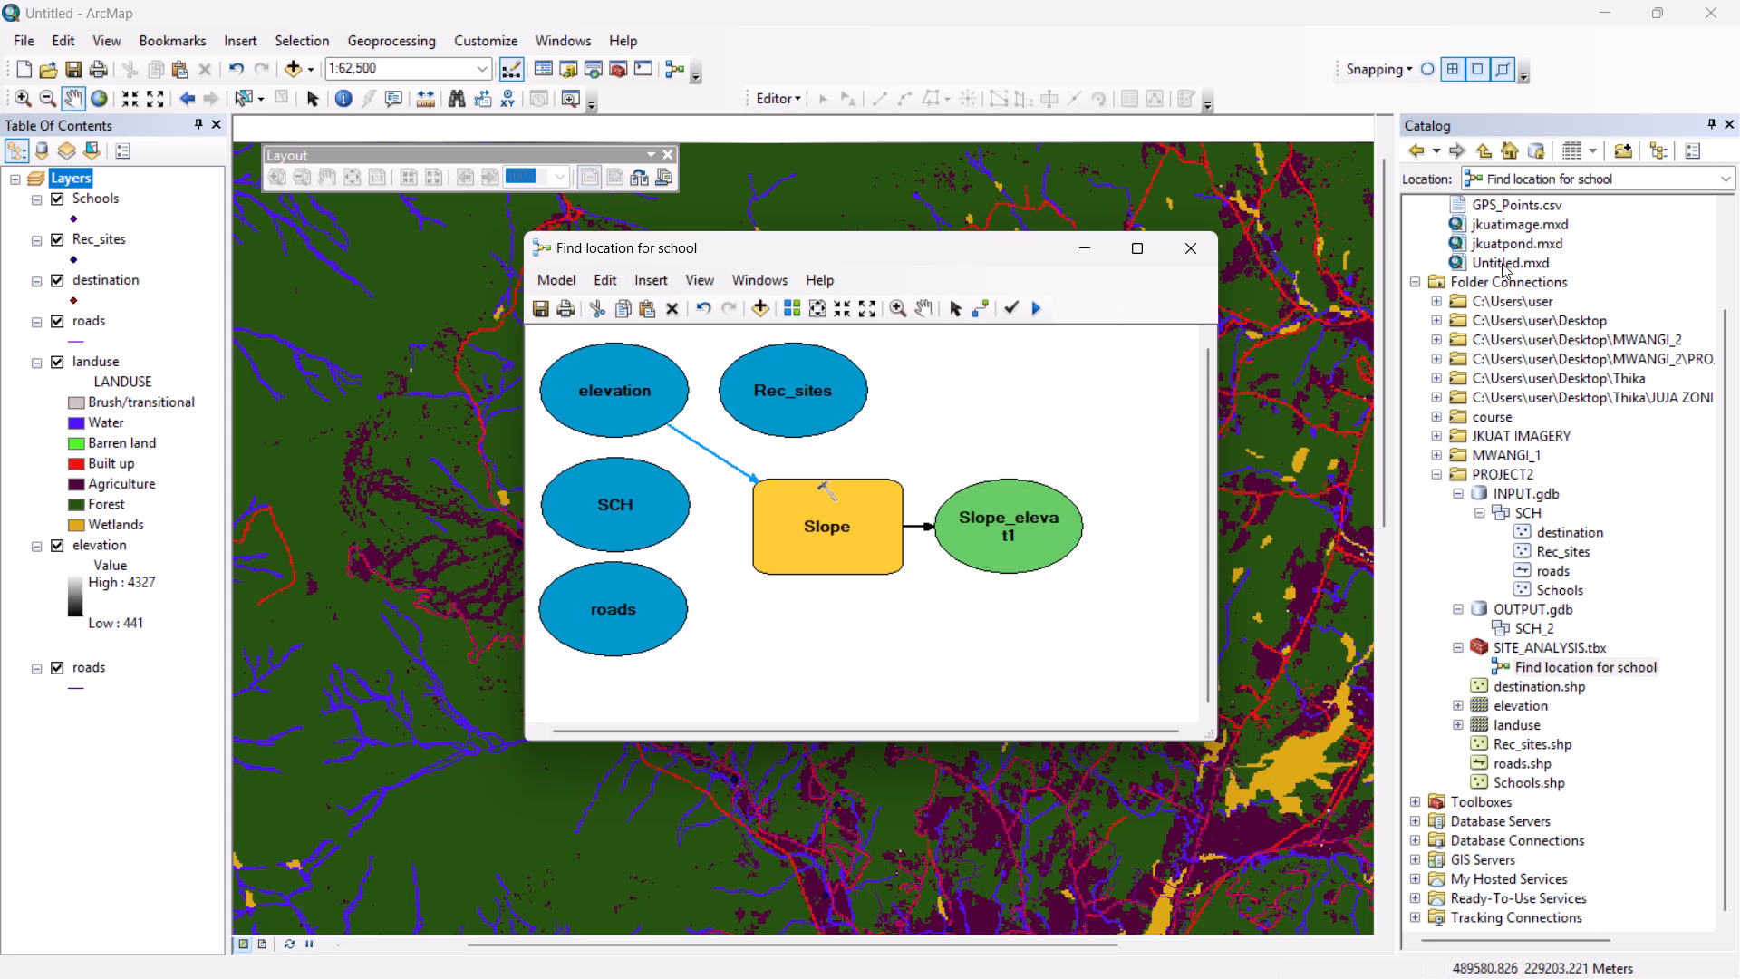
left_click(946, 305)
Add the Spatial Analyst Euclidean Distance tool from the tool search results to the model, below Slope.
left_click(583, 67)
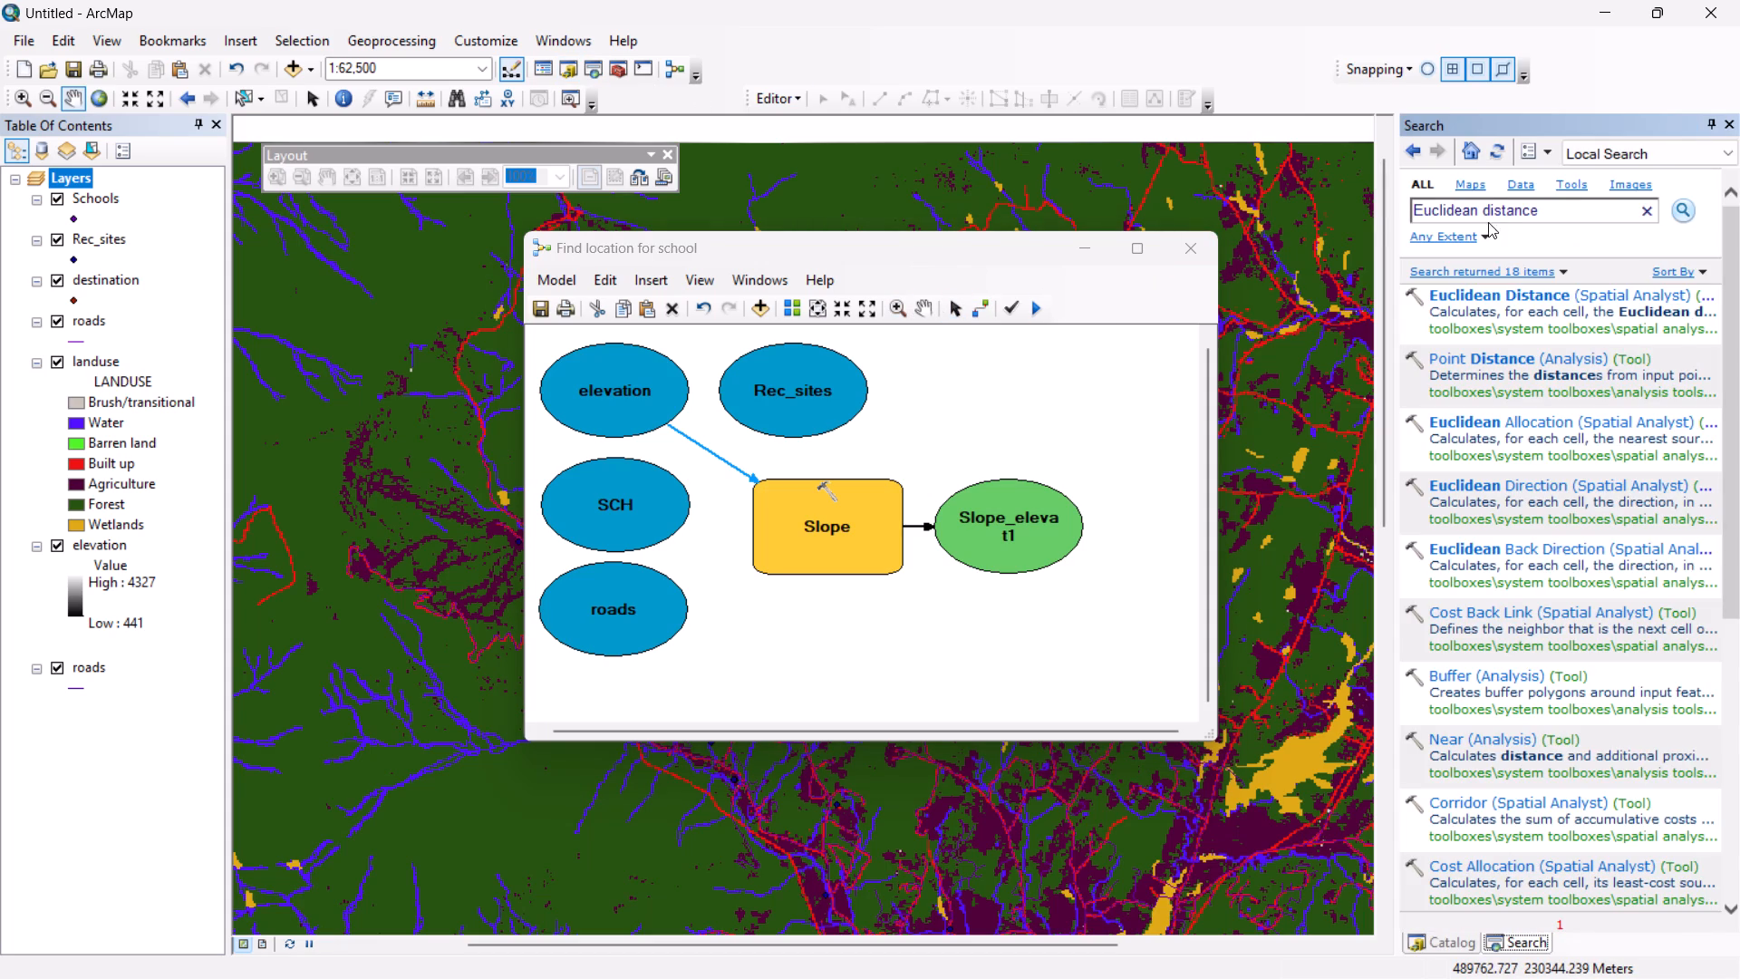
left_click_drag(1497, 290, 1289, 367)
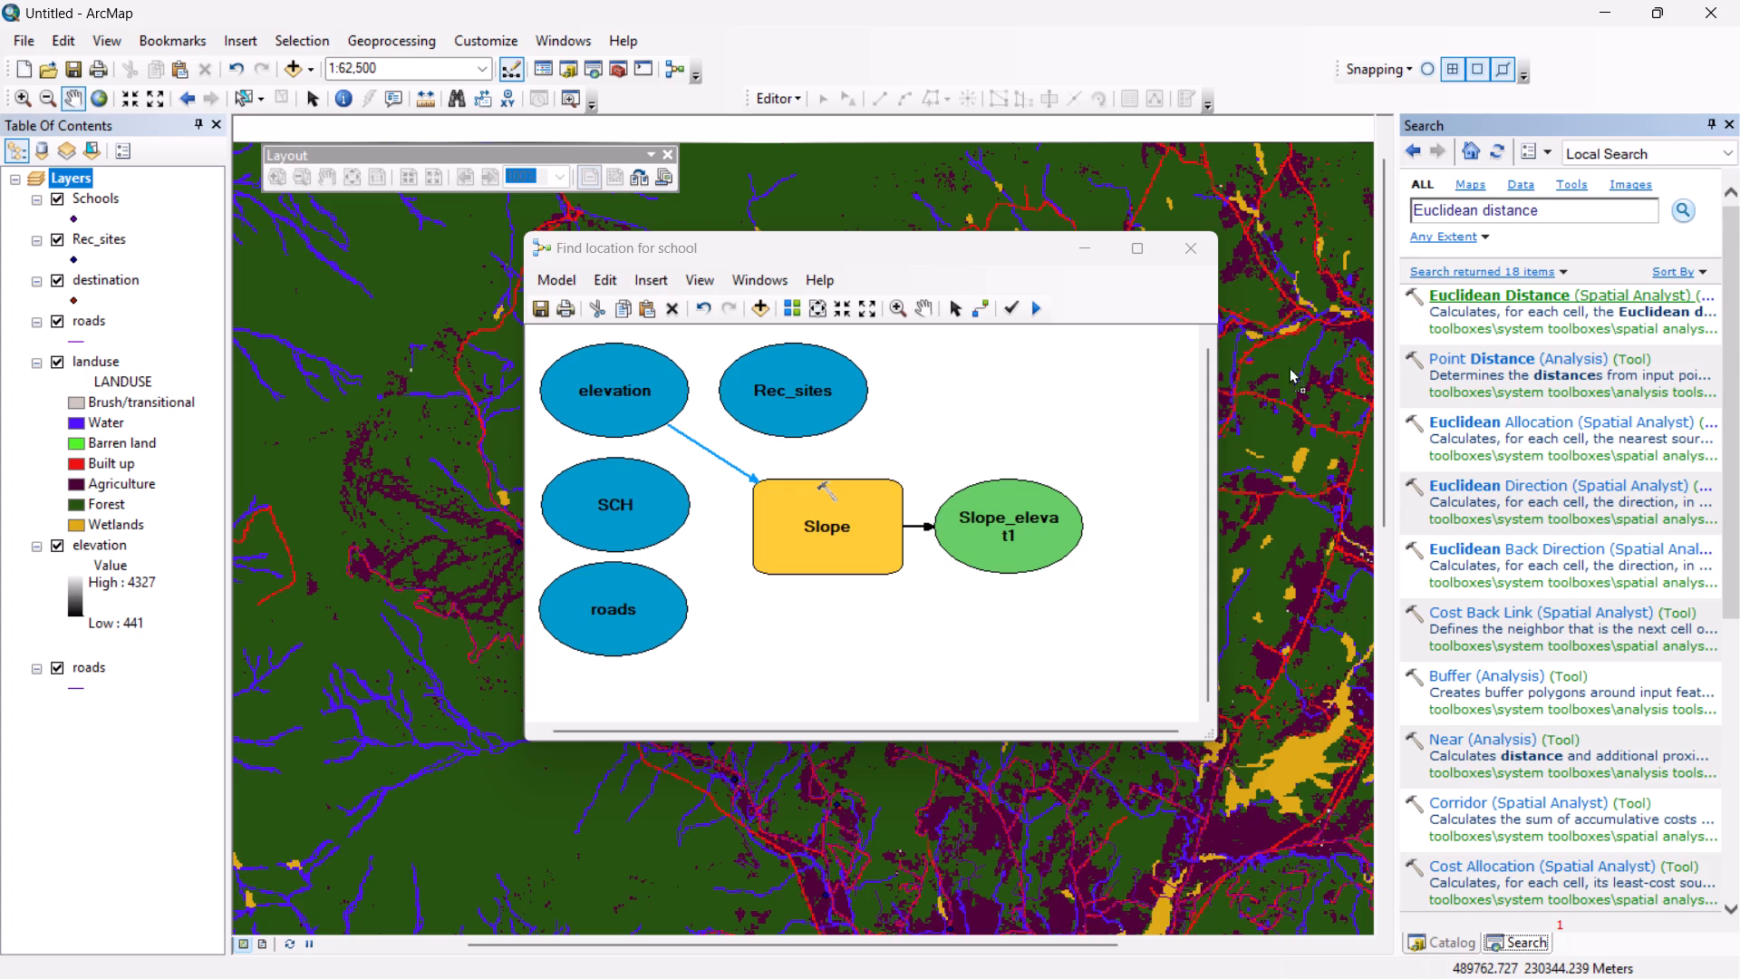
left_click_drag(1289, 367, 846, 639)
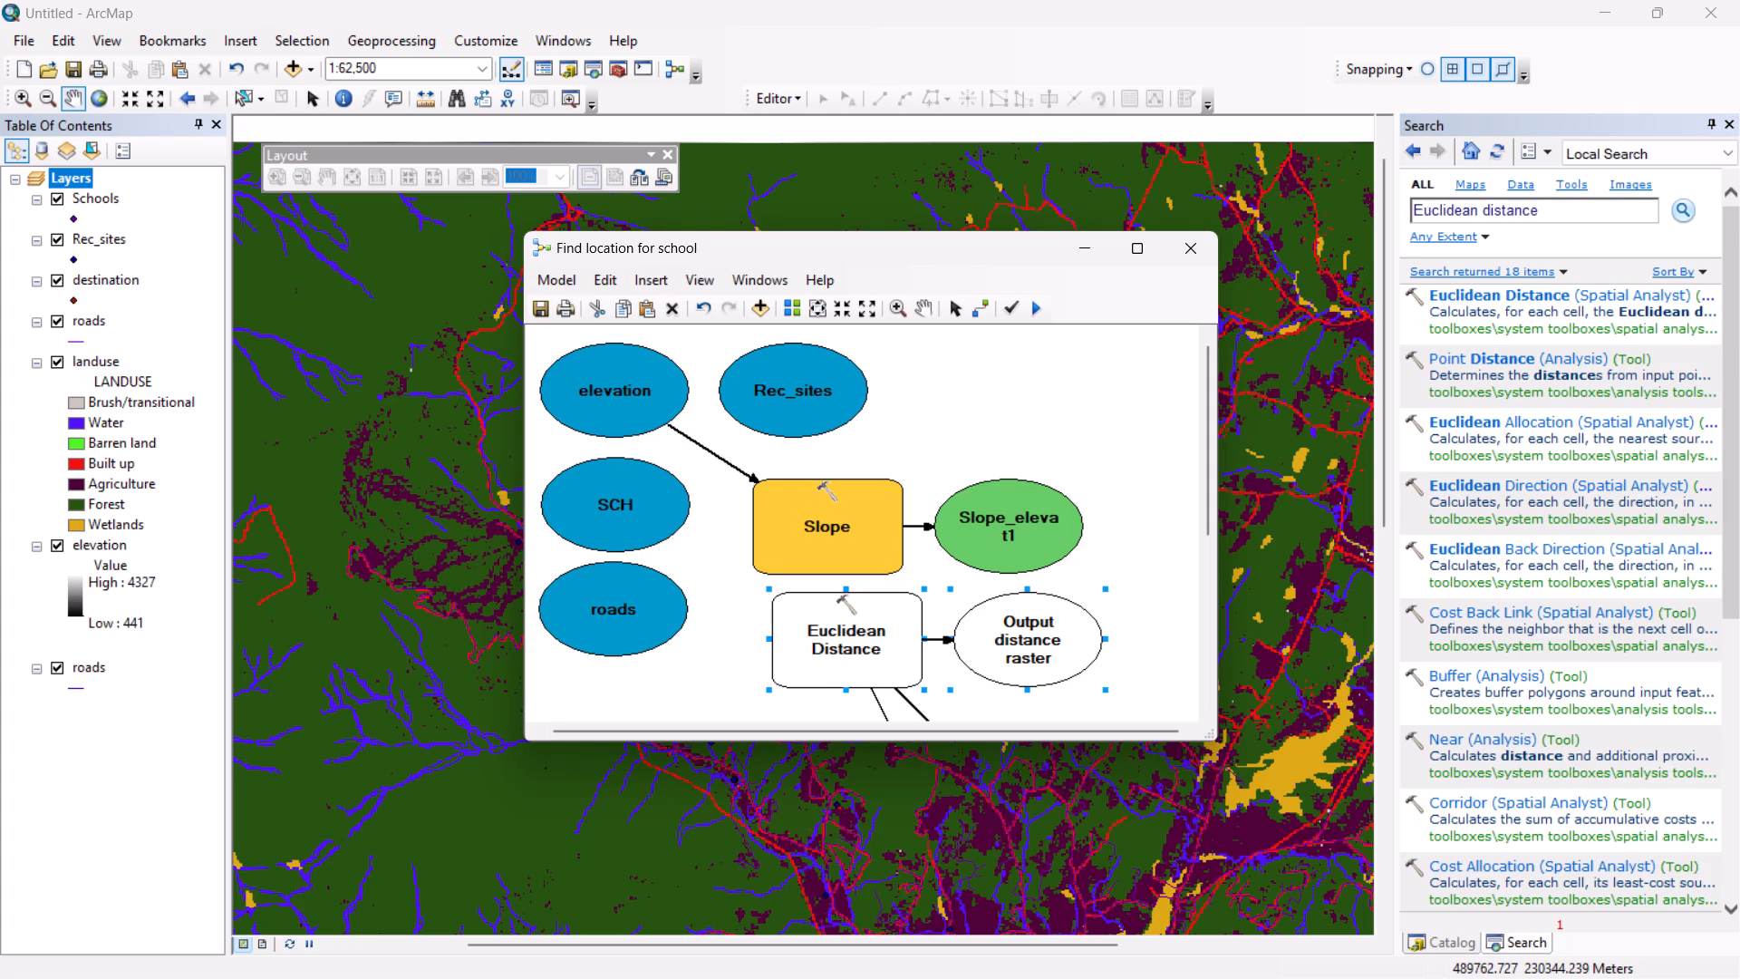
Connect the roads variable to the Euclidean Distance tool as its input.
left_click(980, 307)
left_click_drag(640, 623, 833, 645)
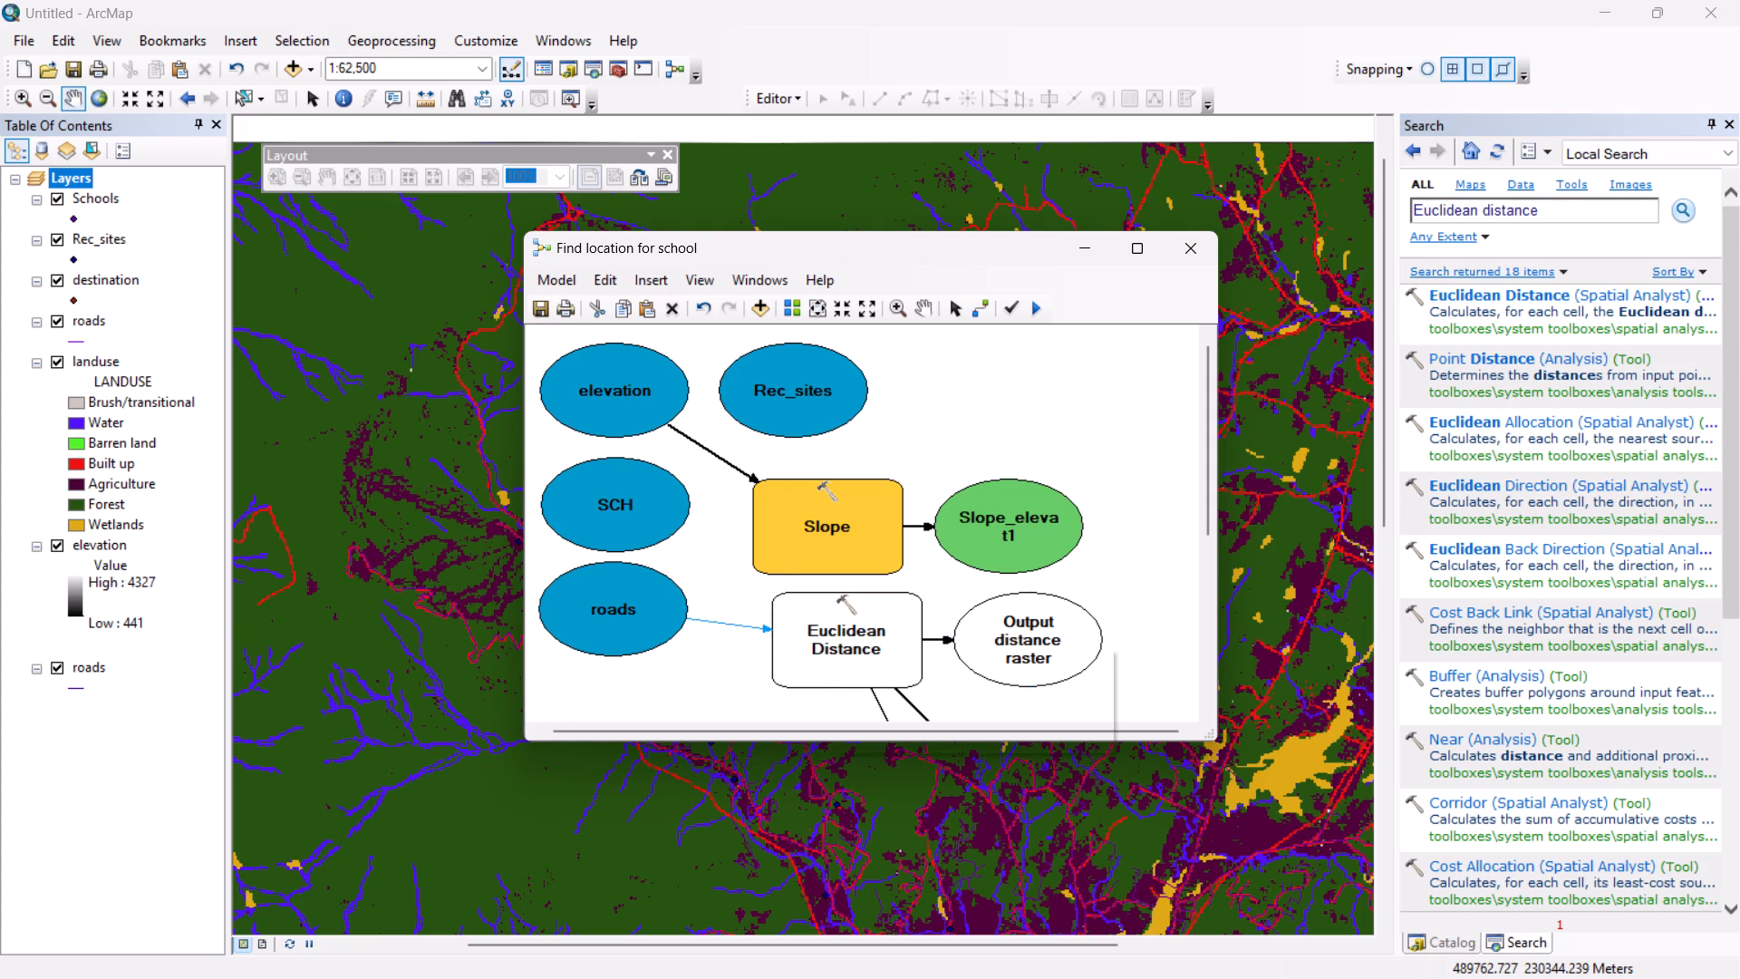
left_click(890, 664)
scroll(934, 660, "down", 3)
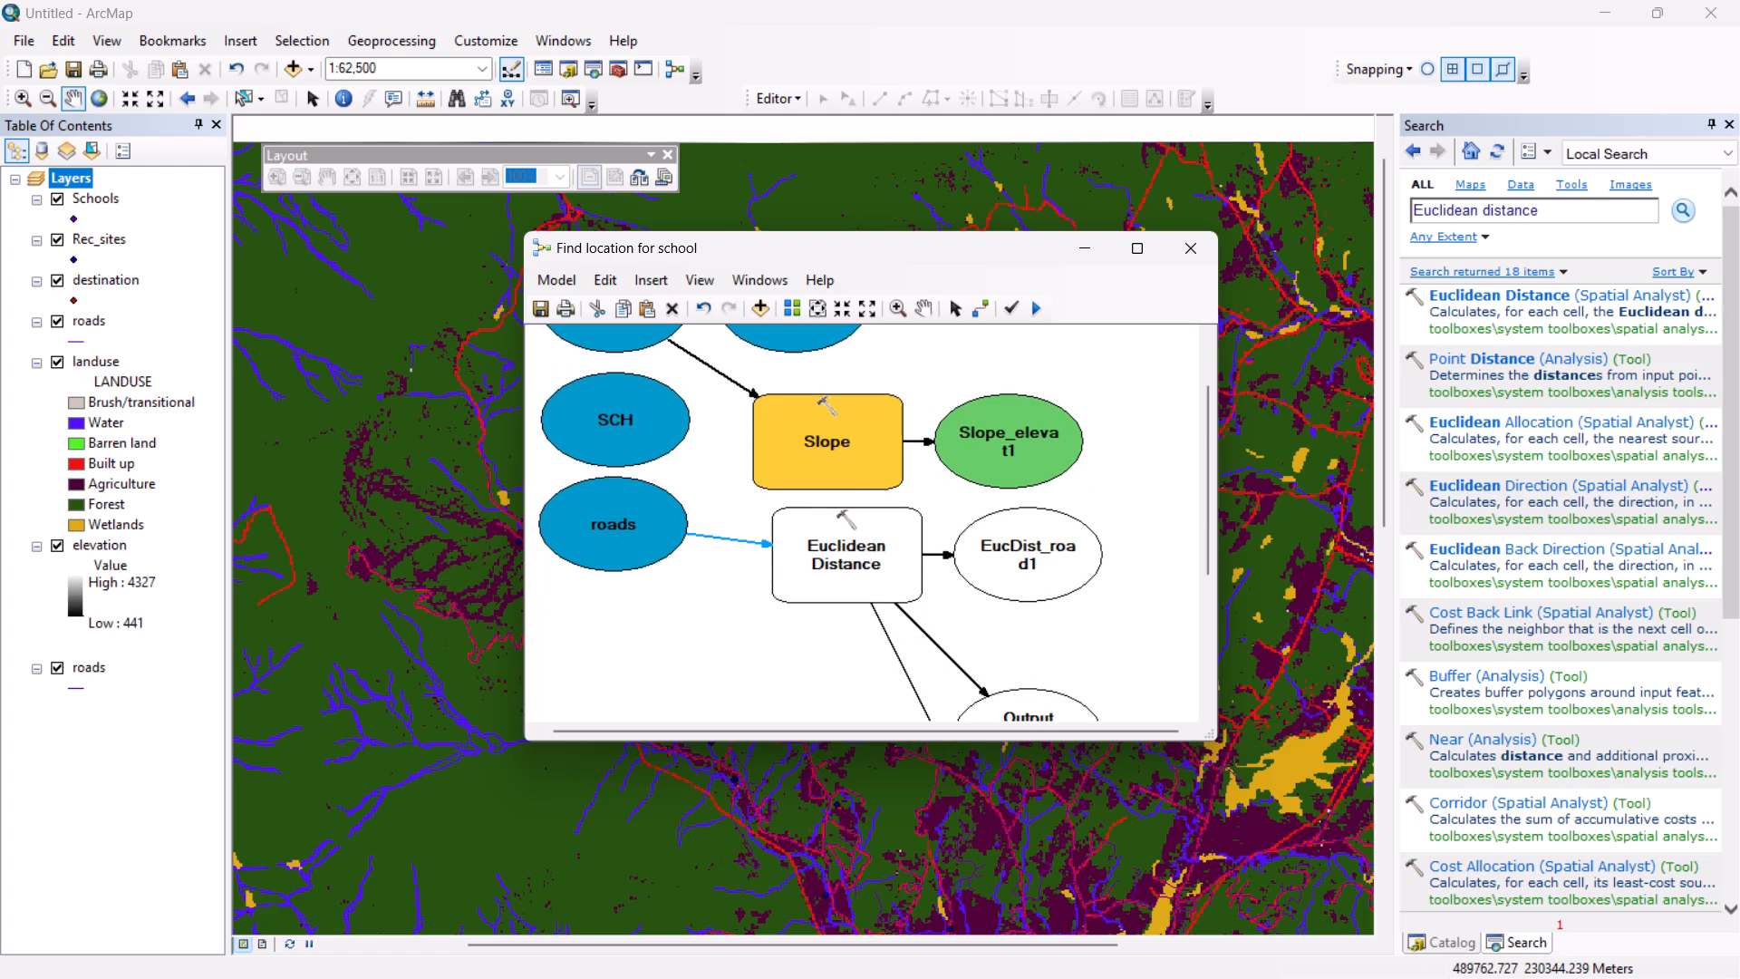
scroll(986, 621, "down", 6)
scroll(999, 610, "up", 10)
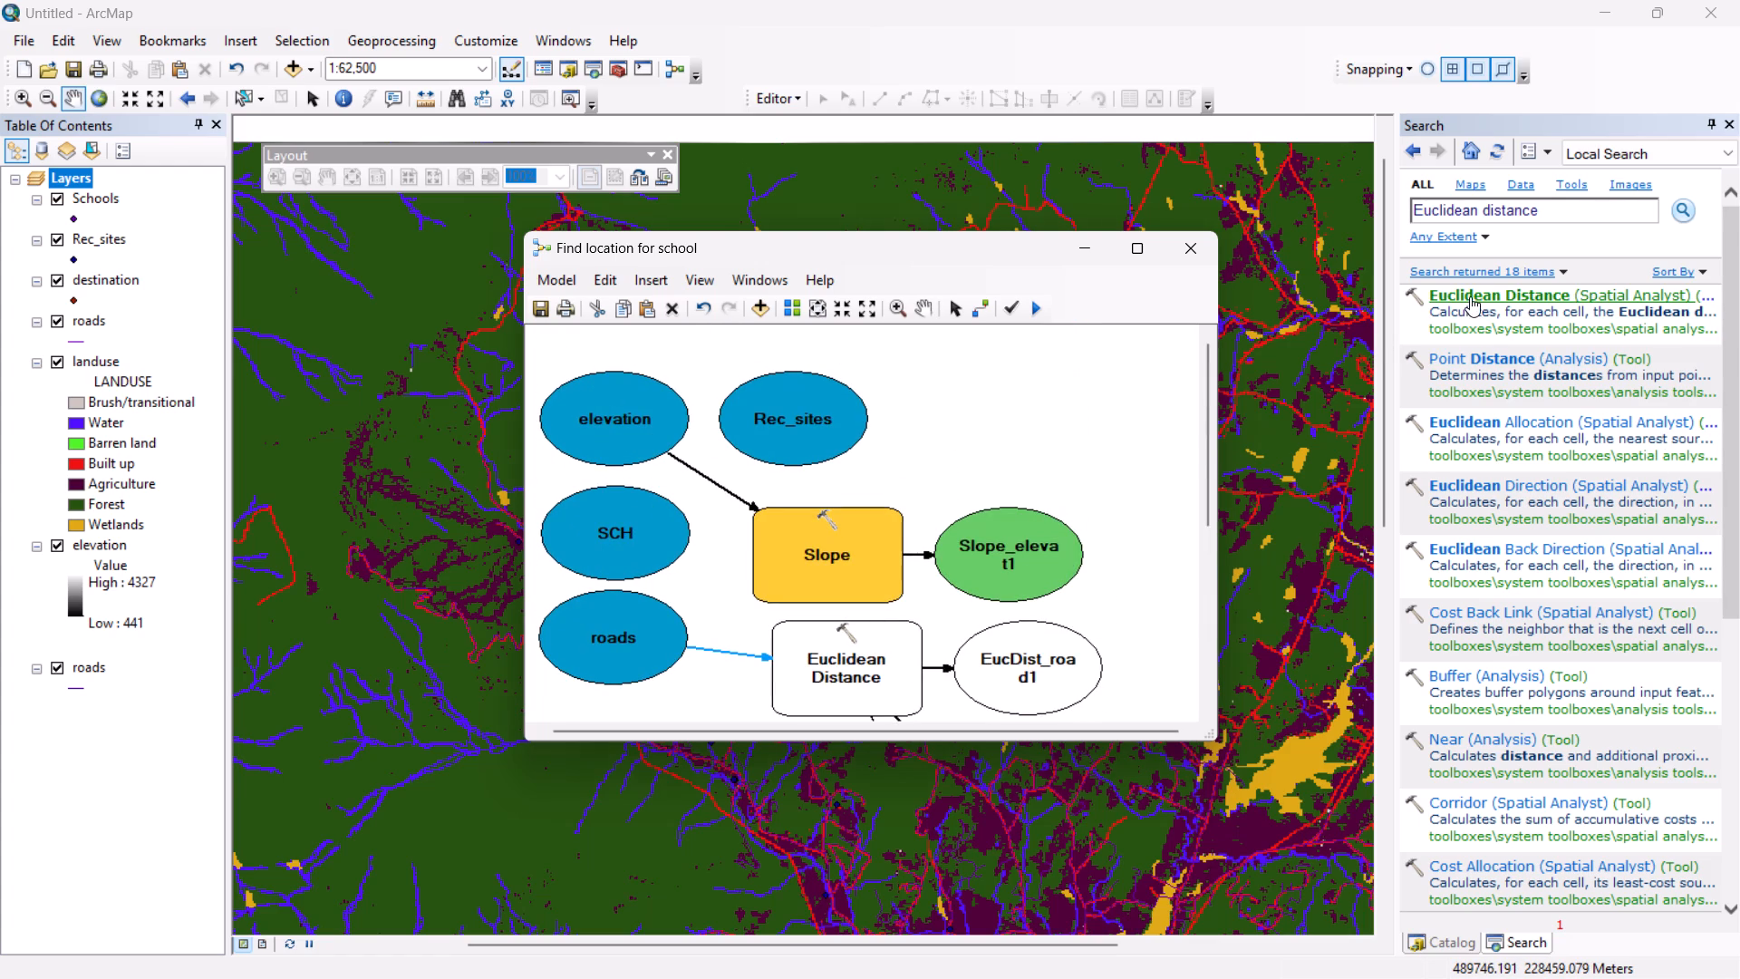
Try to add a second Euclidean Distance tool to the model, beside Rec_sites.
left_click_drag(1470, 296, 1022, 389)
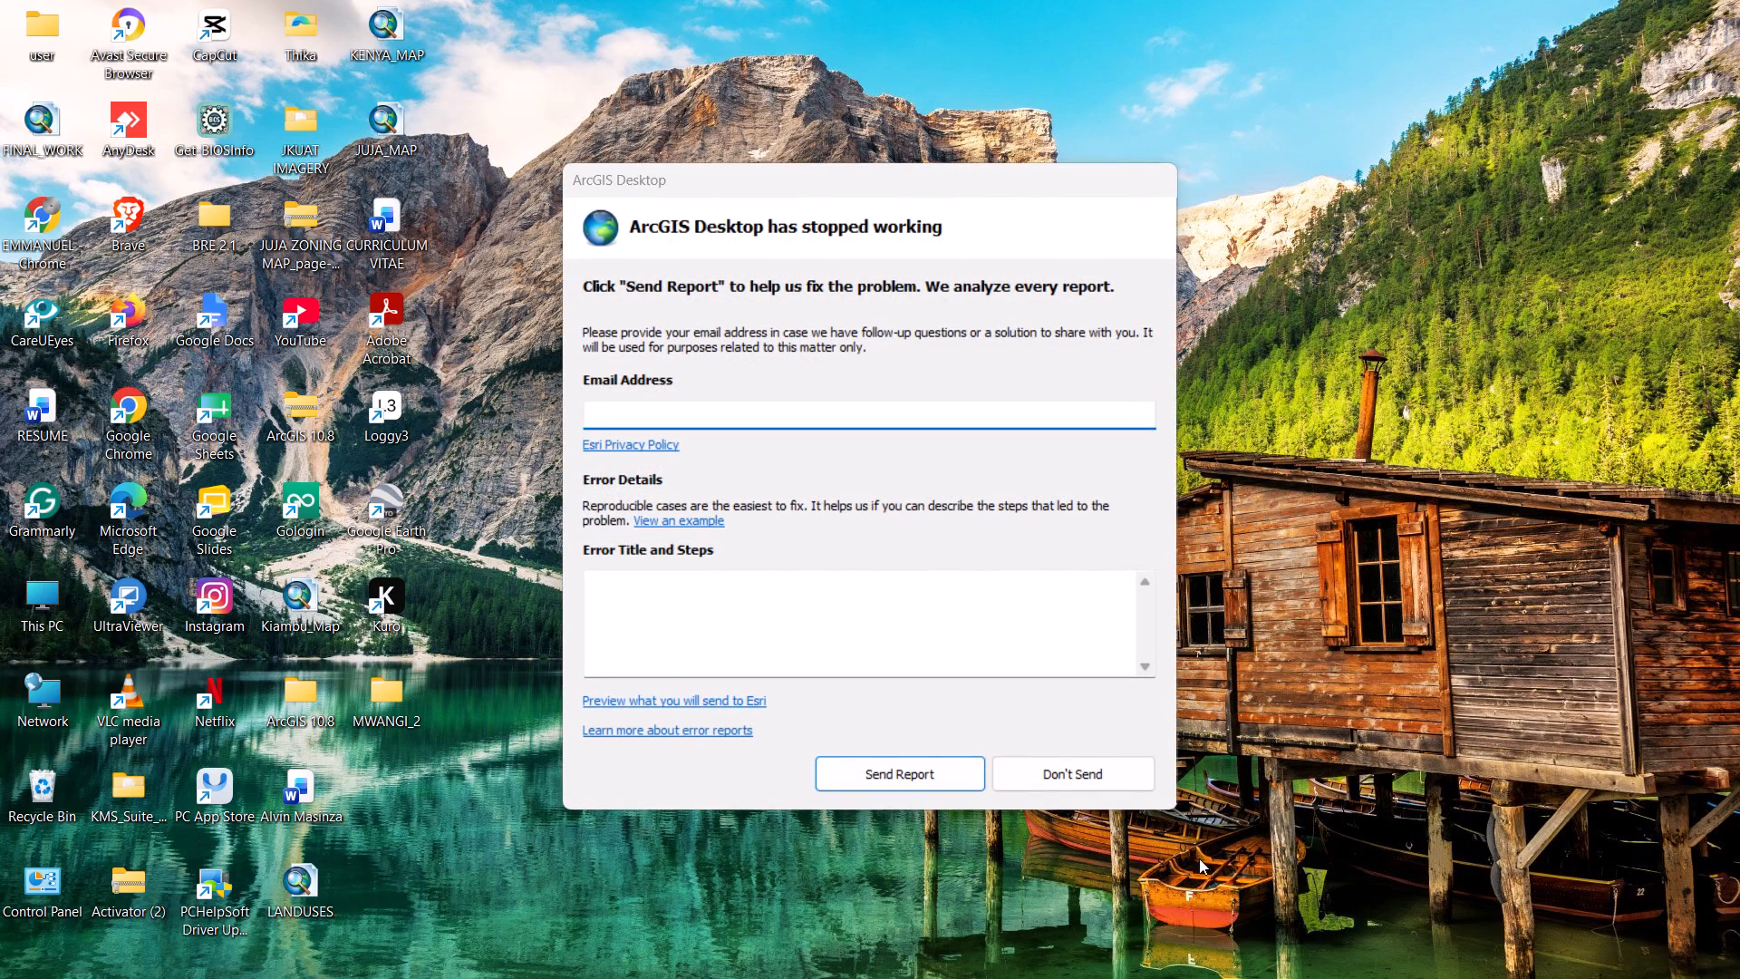
Dismiss the ArcGIS Desktop error report without sending it.
left_click(1114, 753)
left_click(1097, 767)
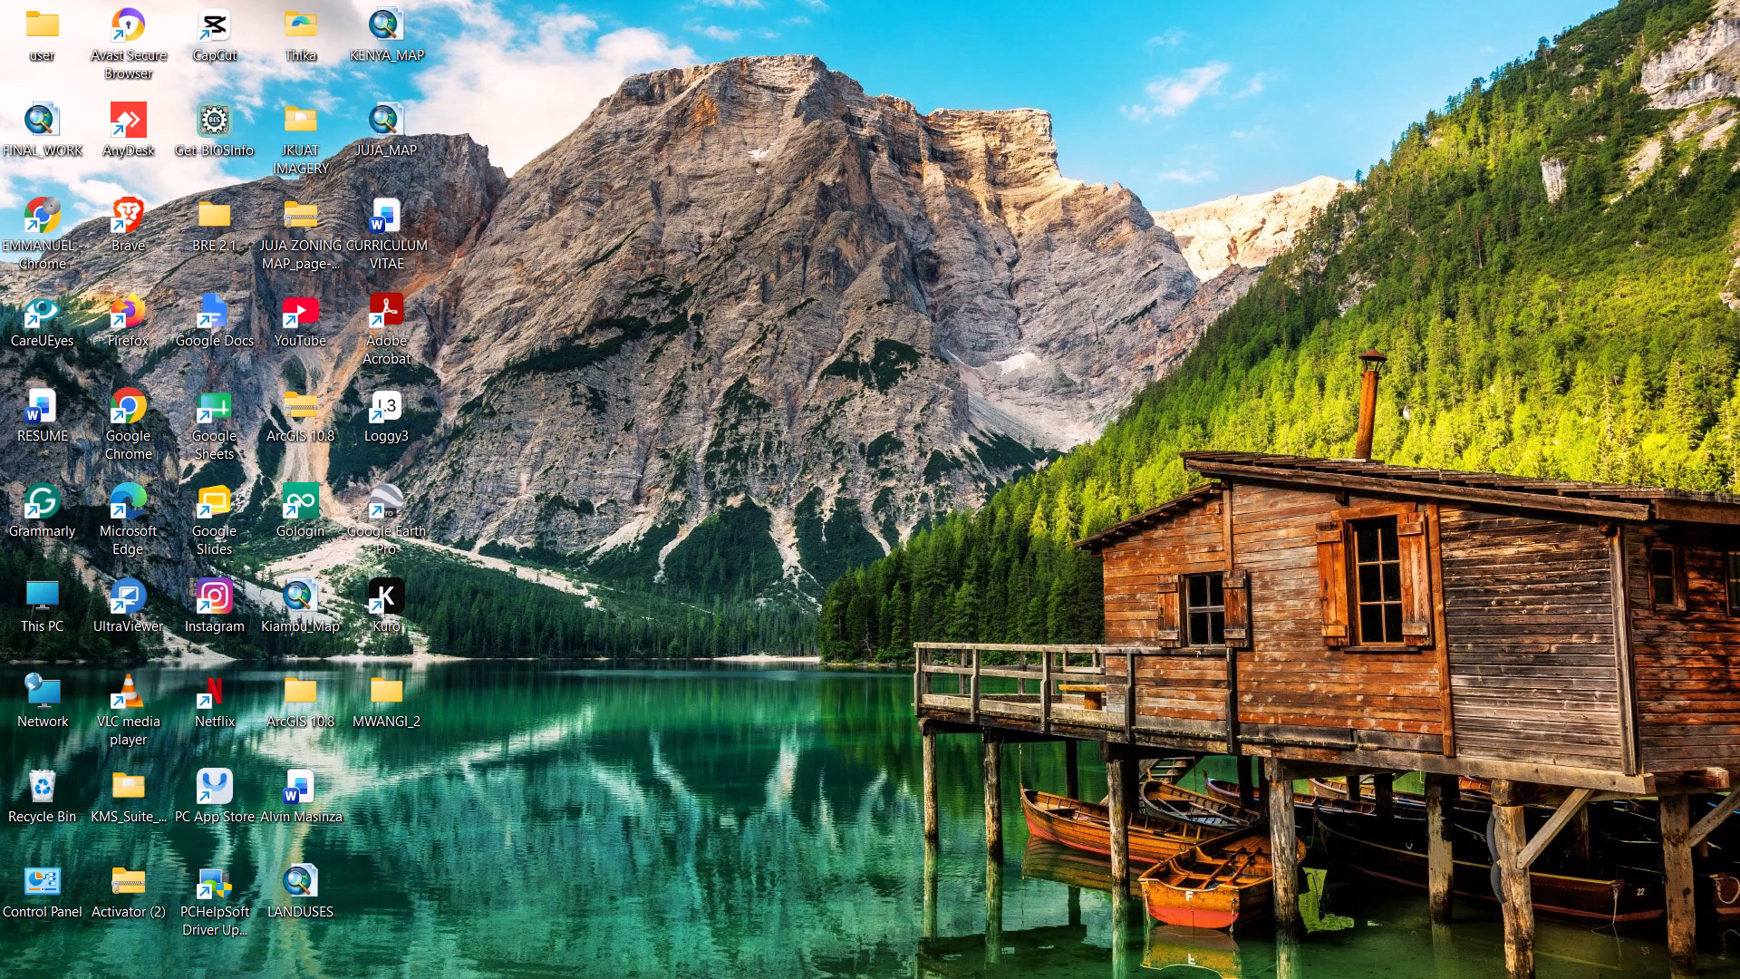
Relaunch ArcMap 10.8 with a blank map in a maximized window and close the floating Layout toolbar.
left_click(819, 956)
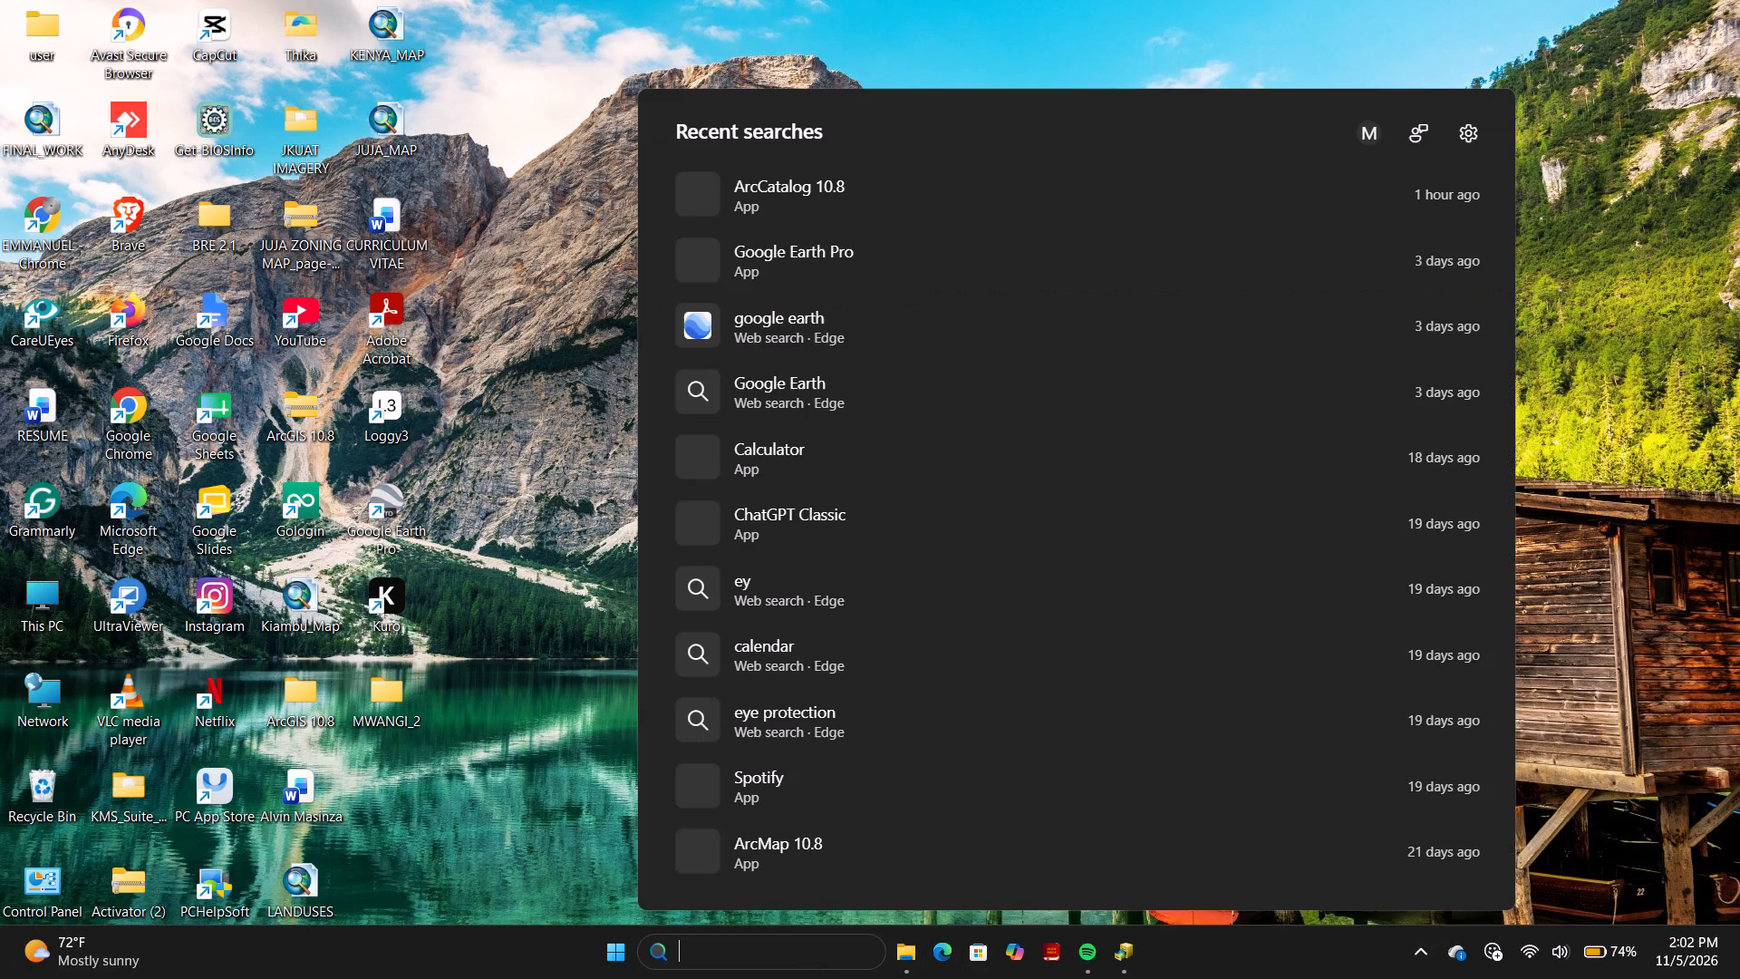
left_click(950, 845)
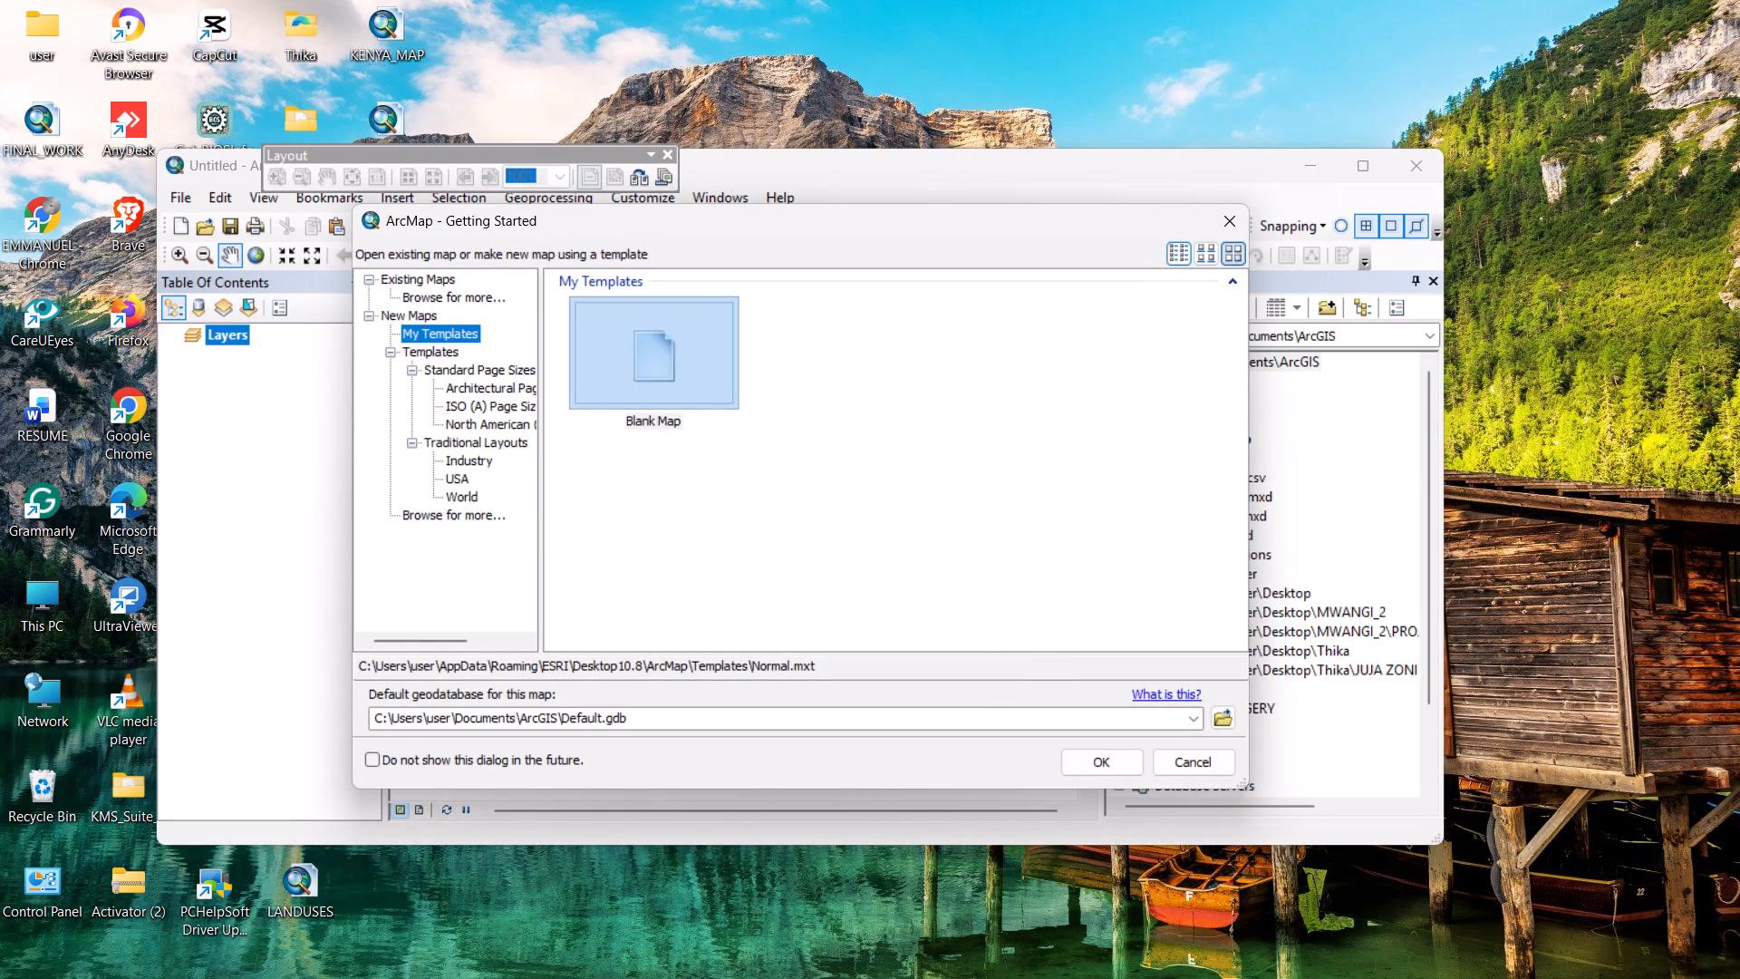
left_click(1107, 756)
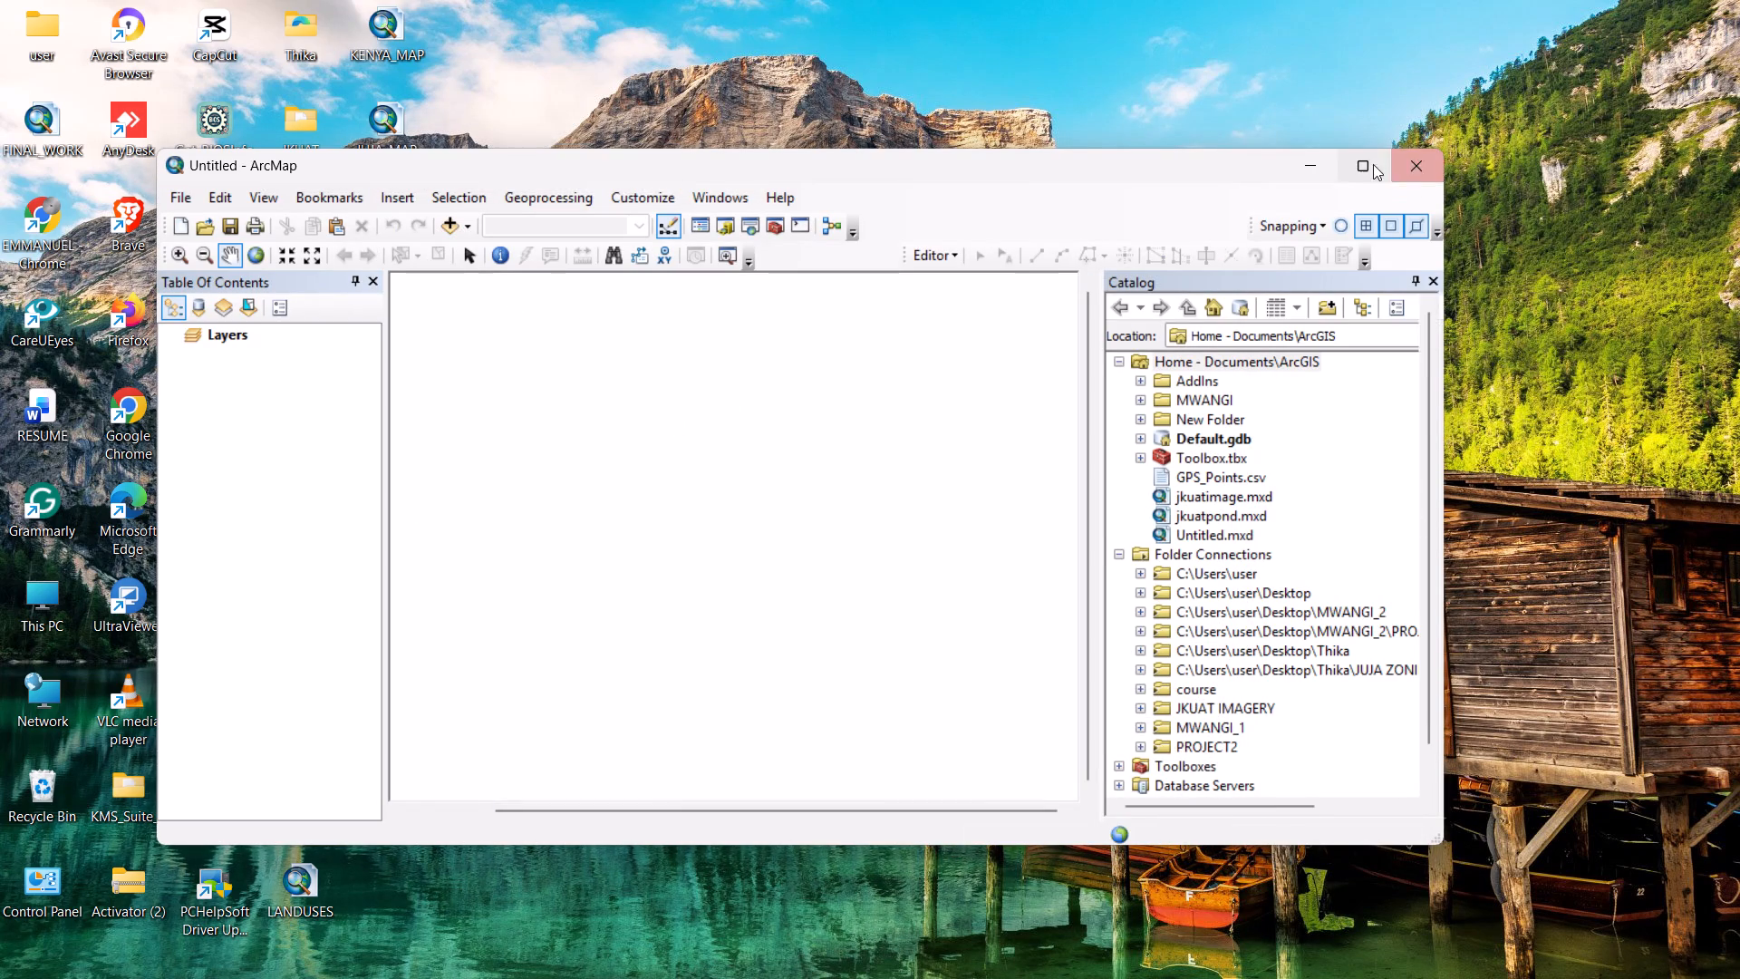
left_click(1351, 167)
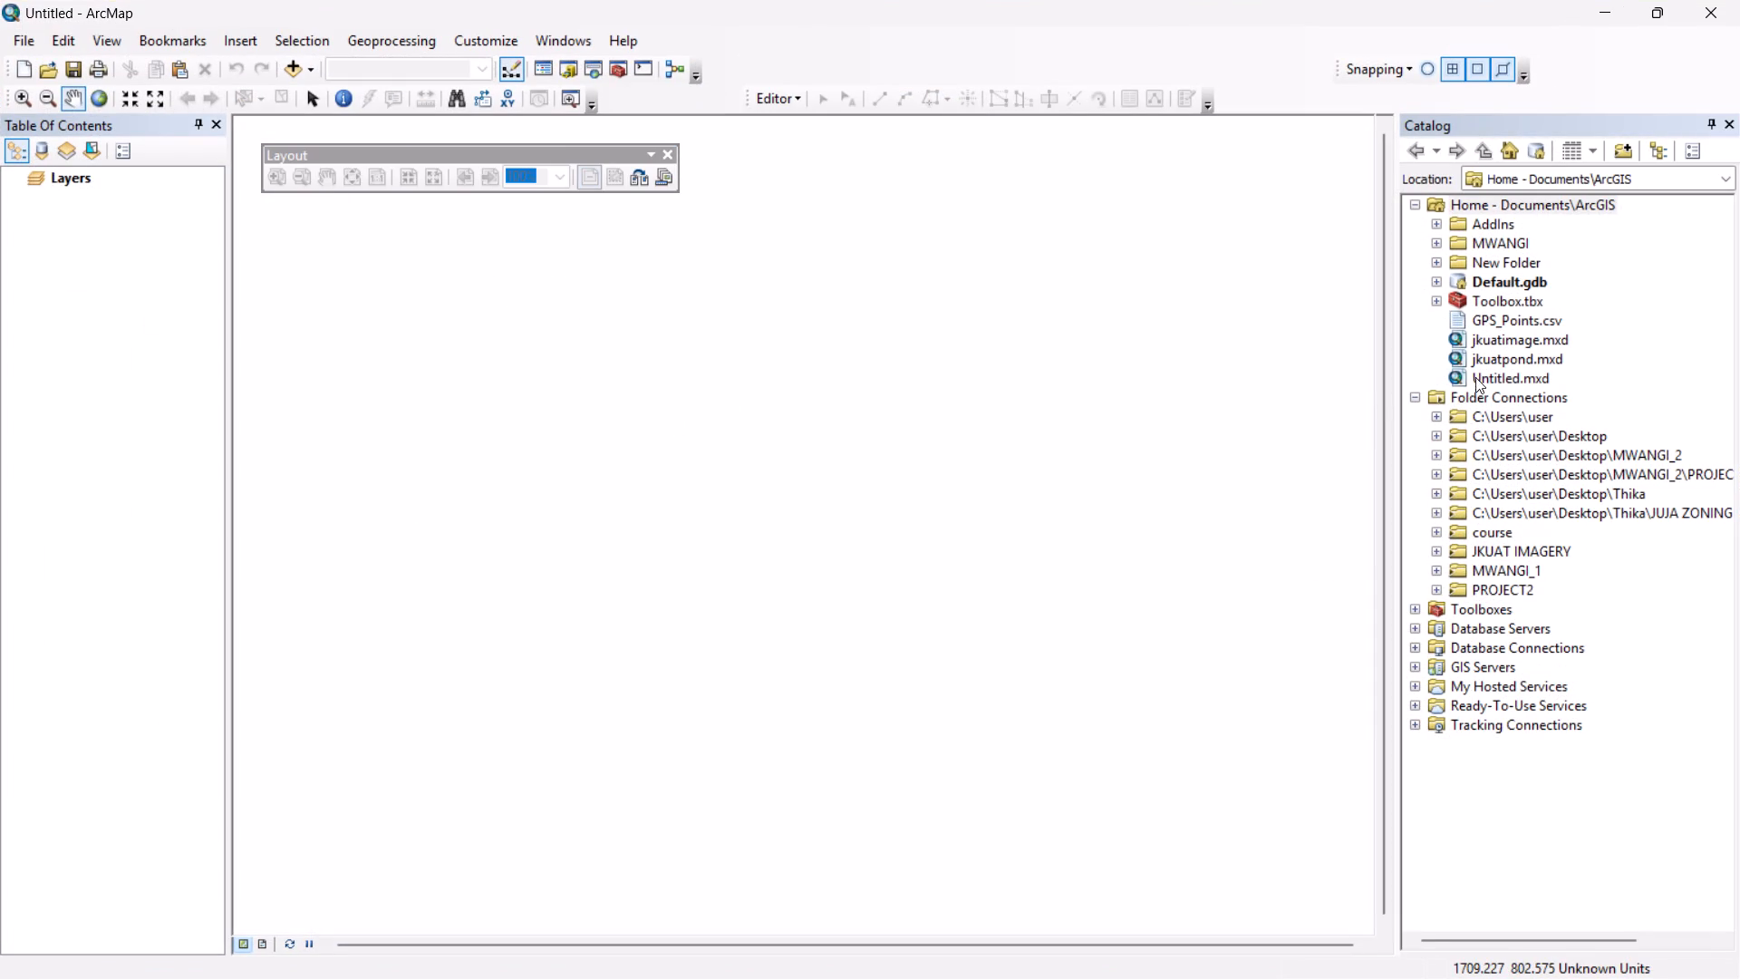
left_click(665, 151)
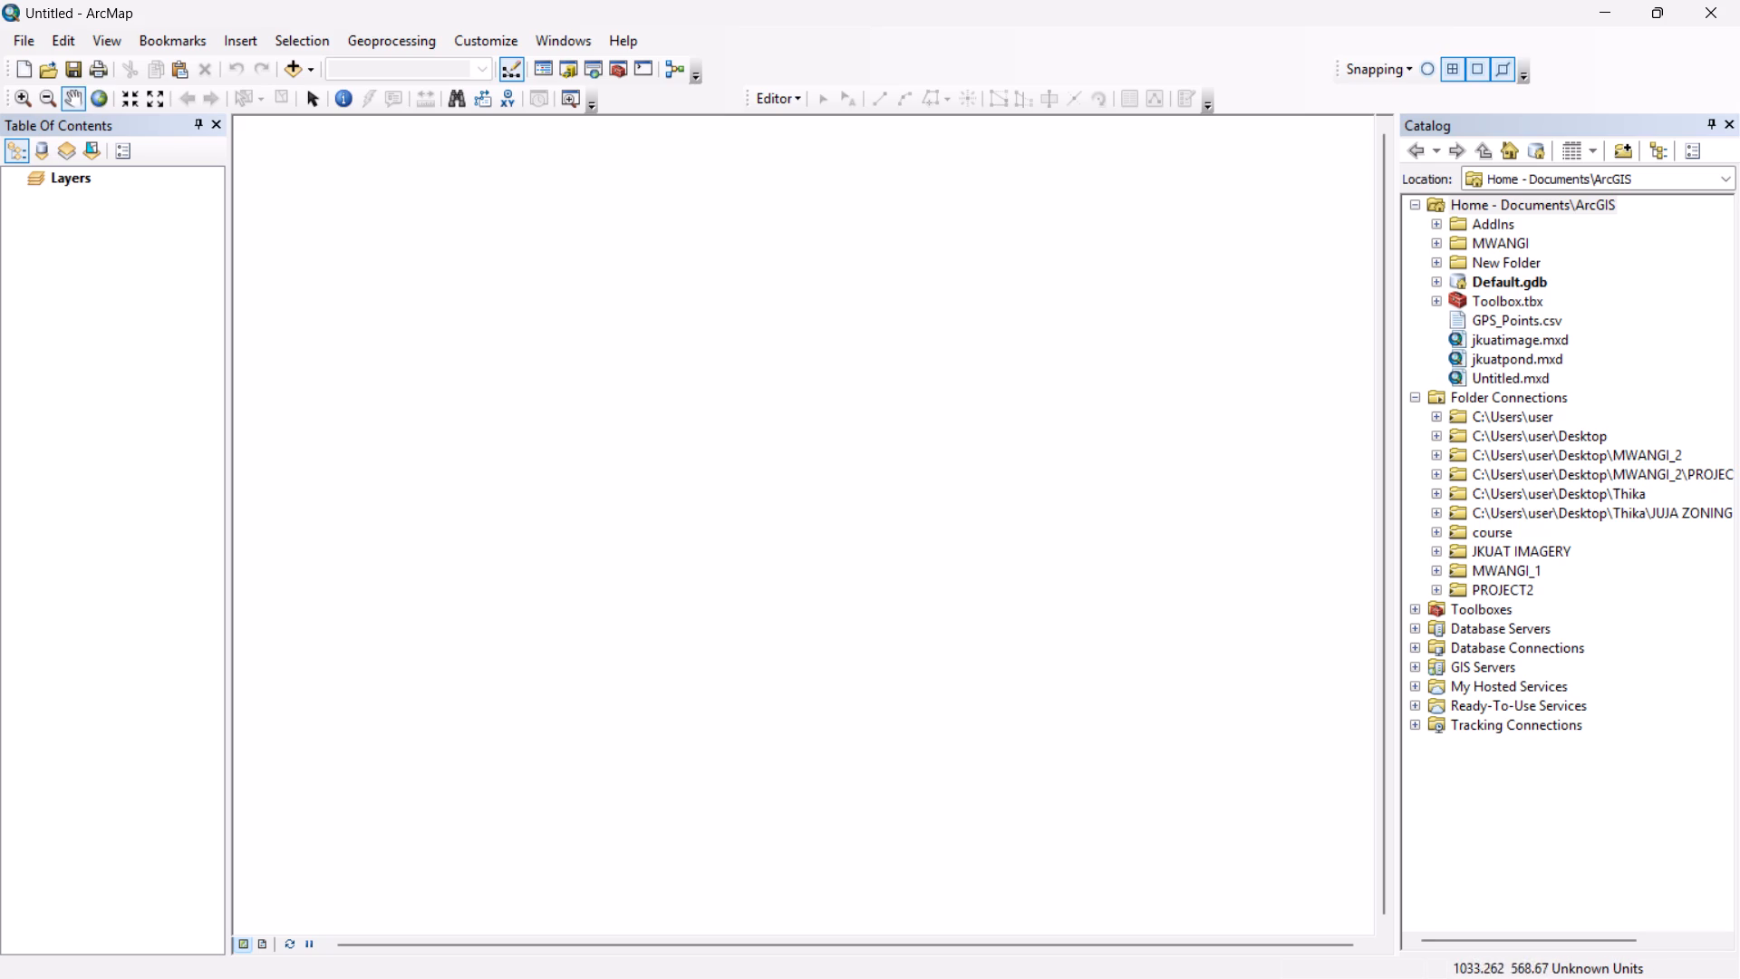
Add the landuse and elevation rasters and the Rec_sites, roads and Schools shapefiles from the PROJECT2 folder to the map.
left_click(1440, 588)
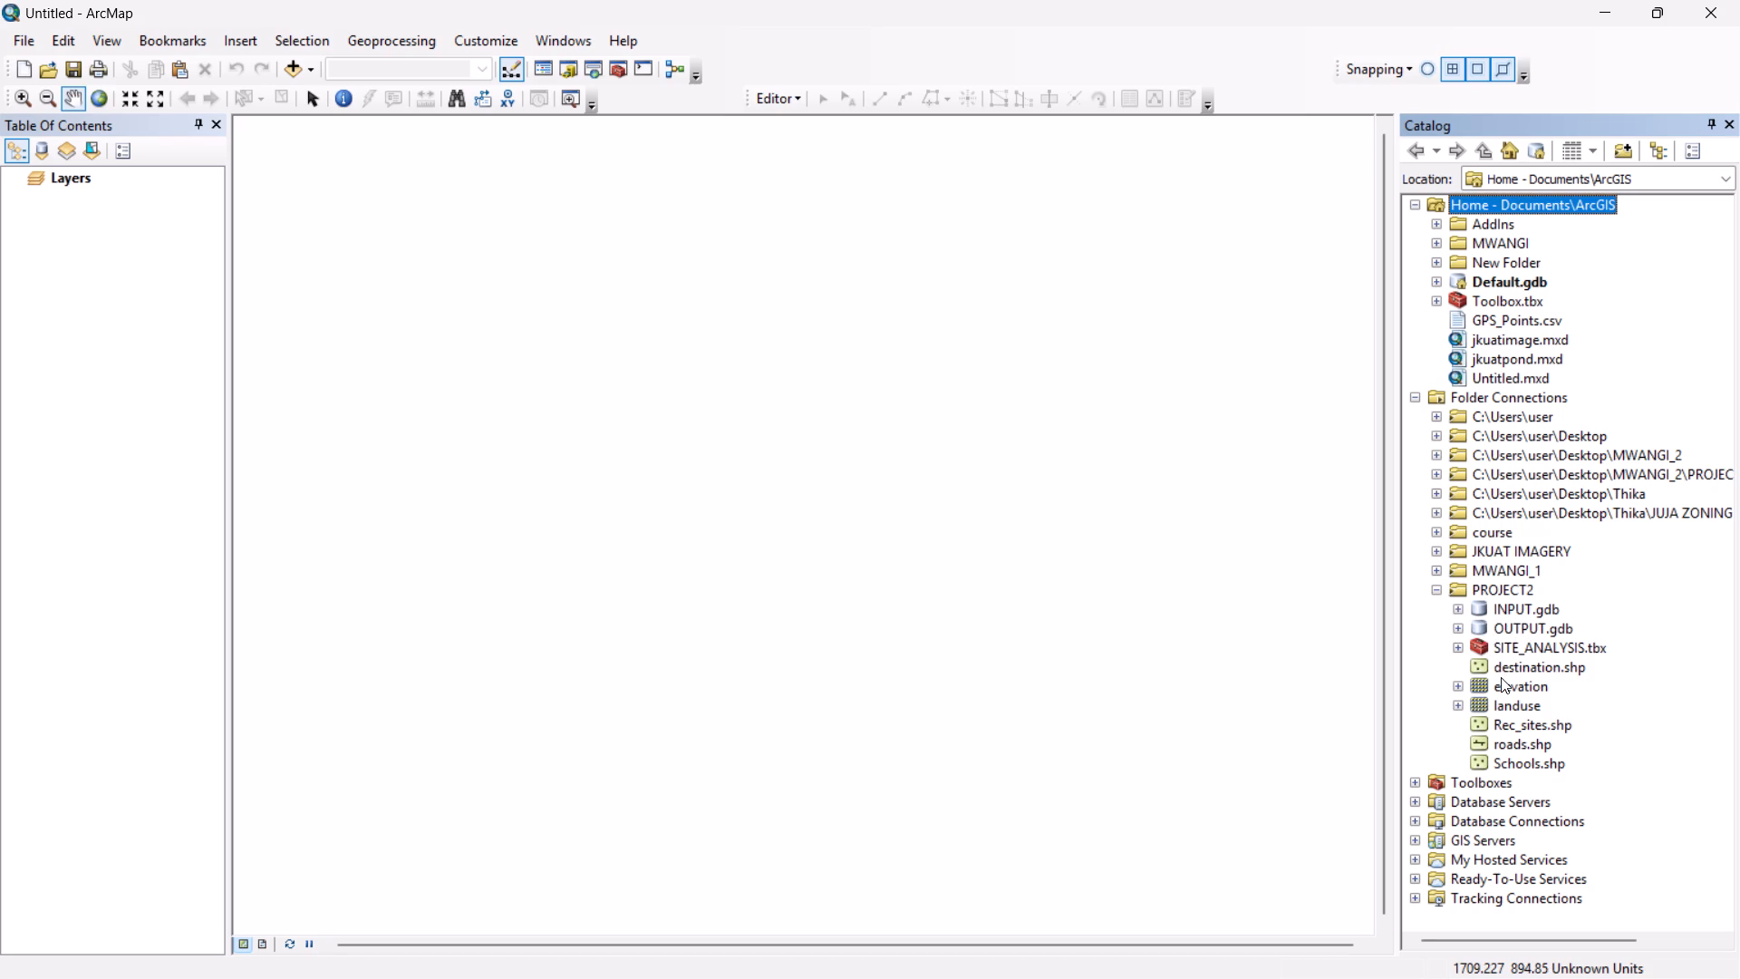
left_click_drag(1505, 703, 263, 520)
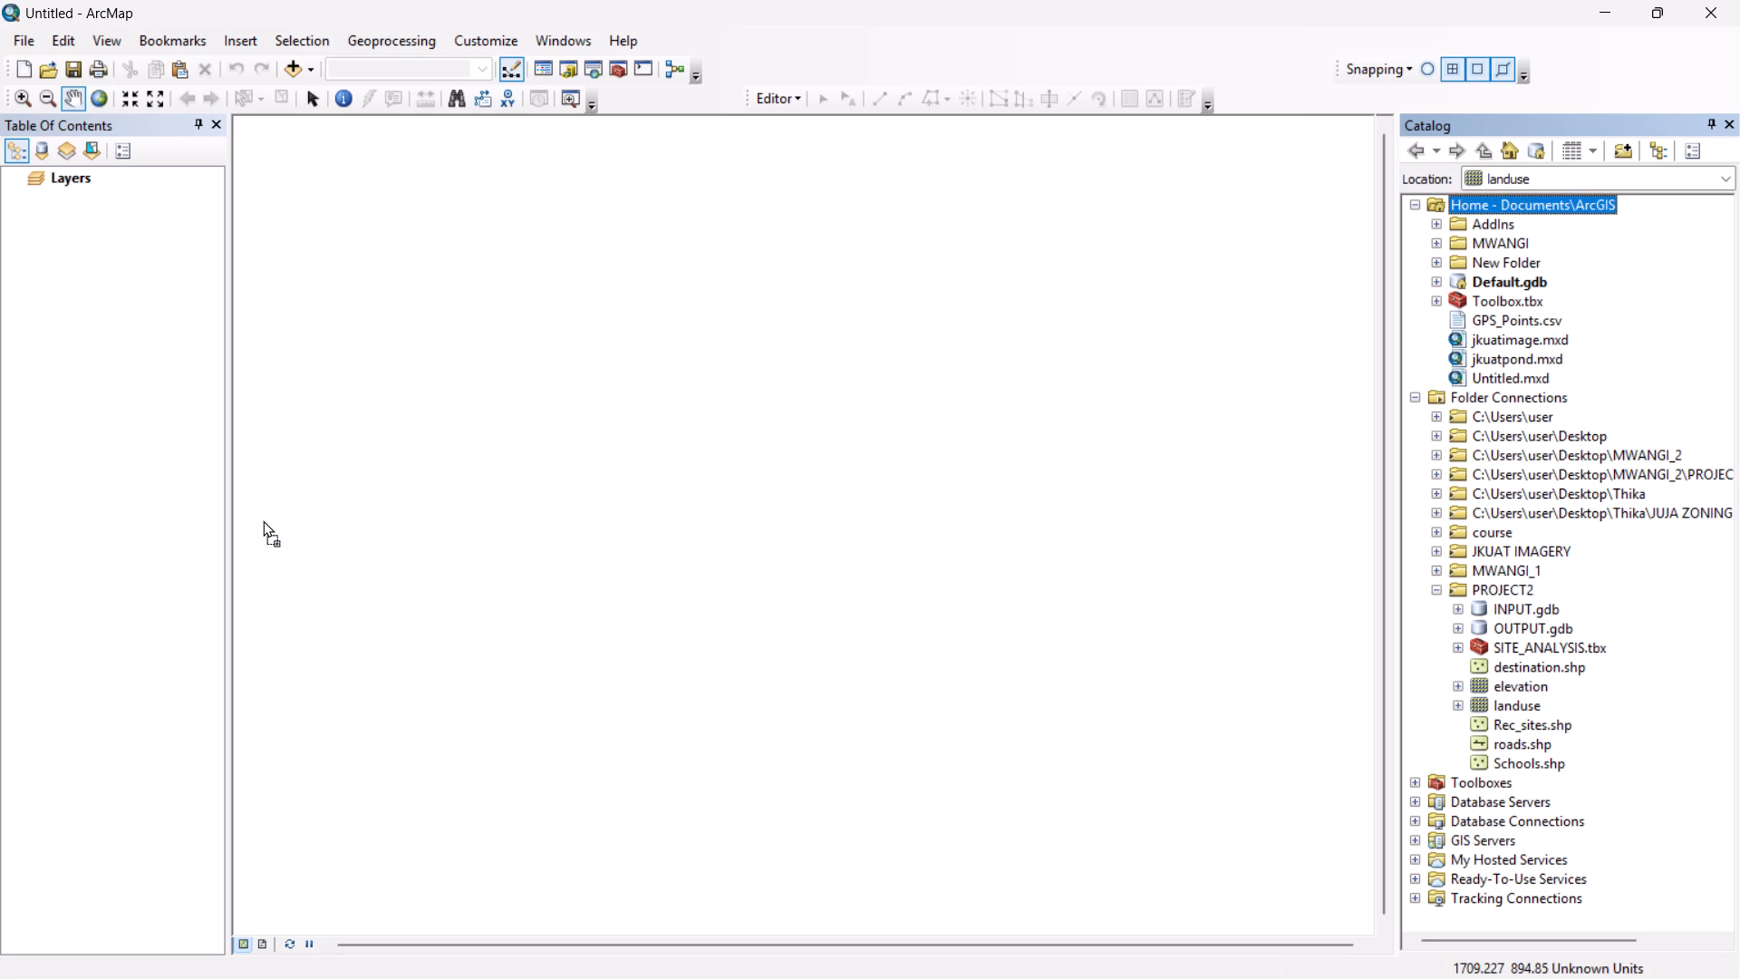
left_click_drag(263, 520, 175, 506)
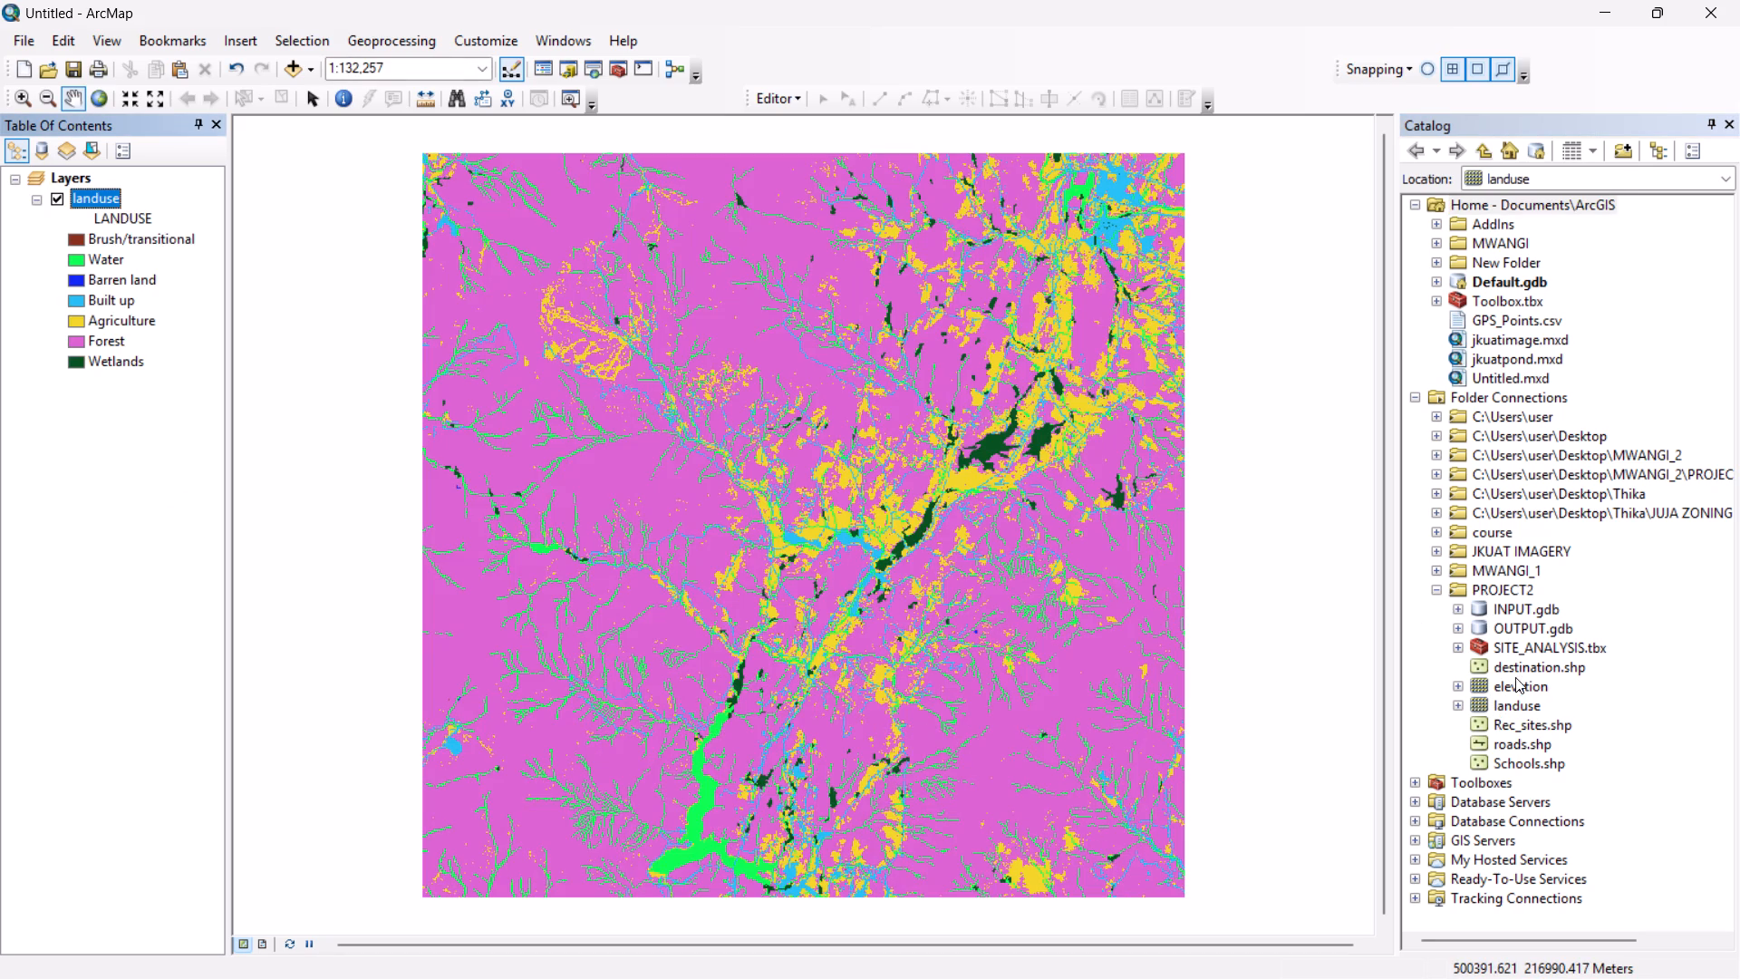
left_click_drag(1513, 686, 170, 505)
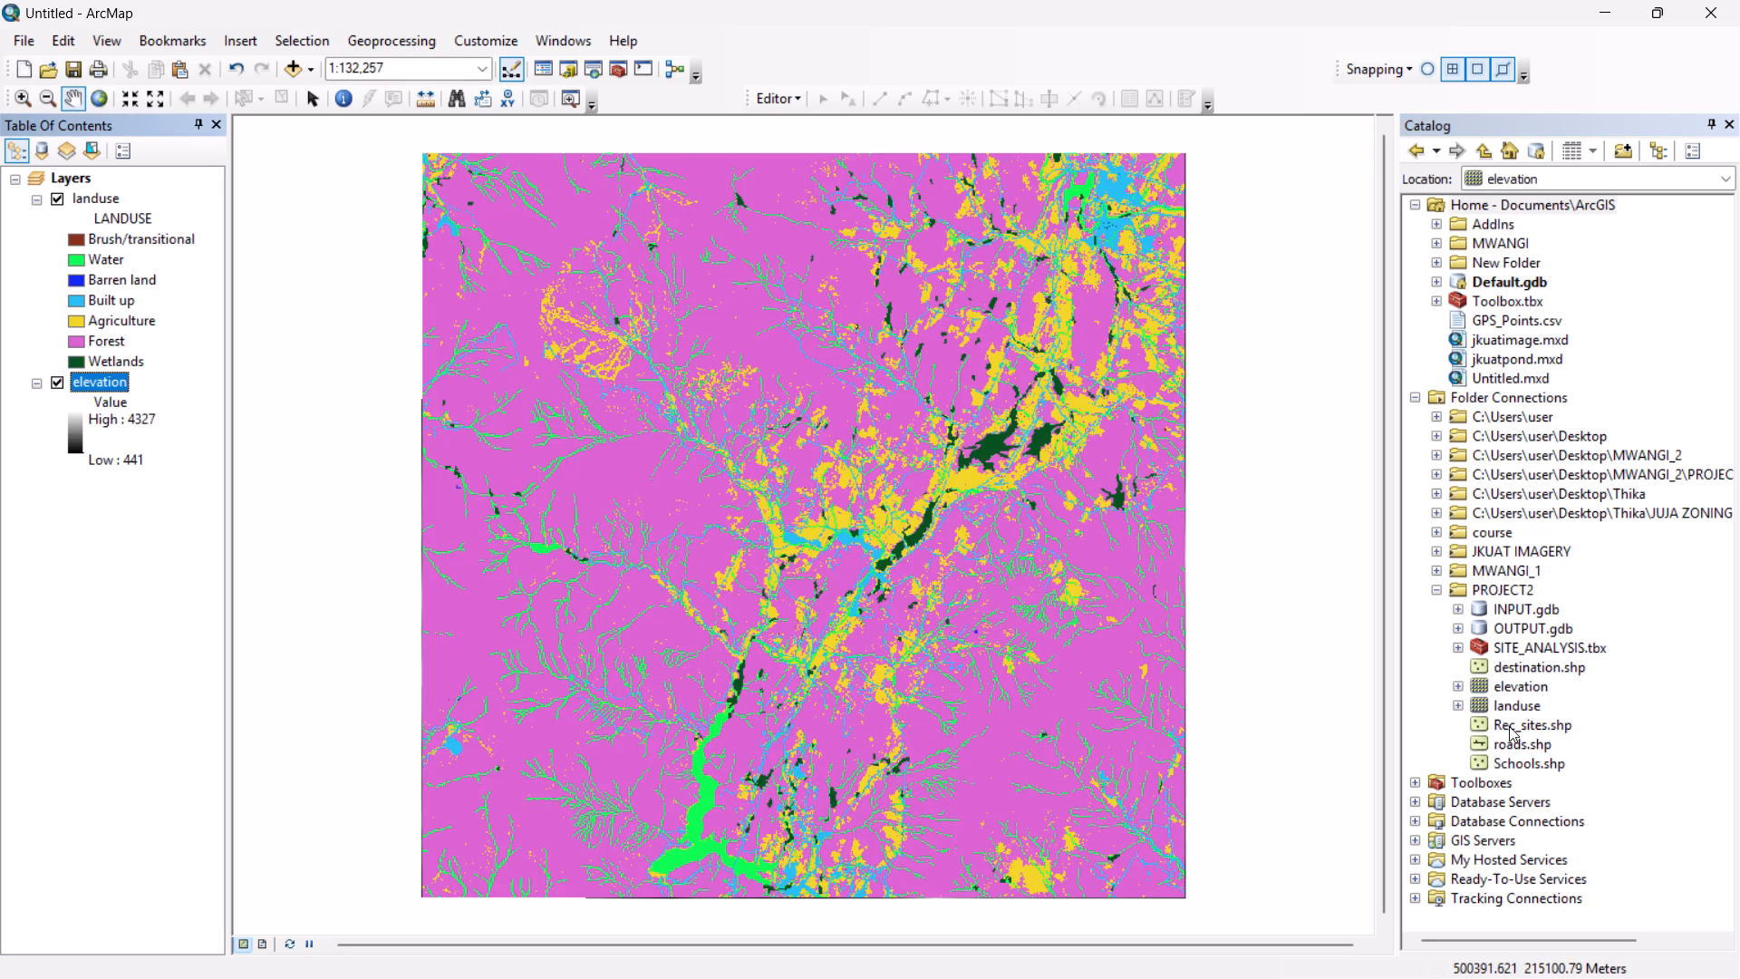
left_click_drag(1512, 725, 108, 542)
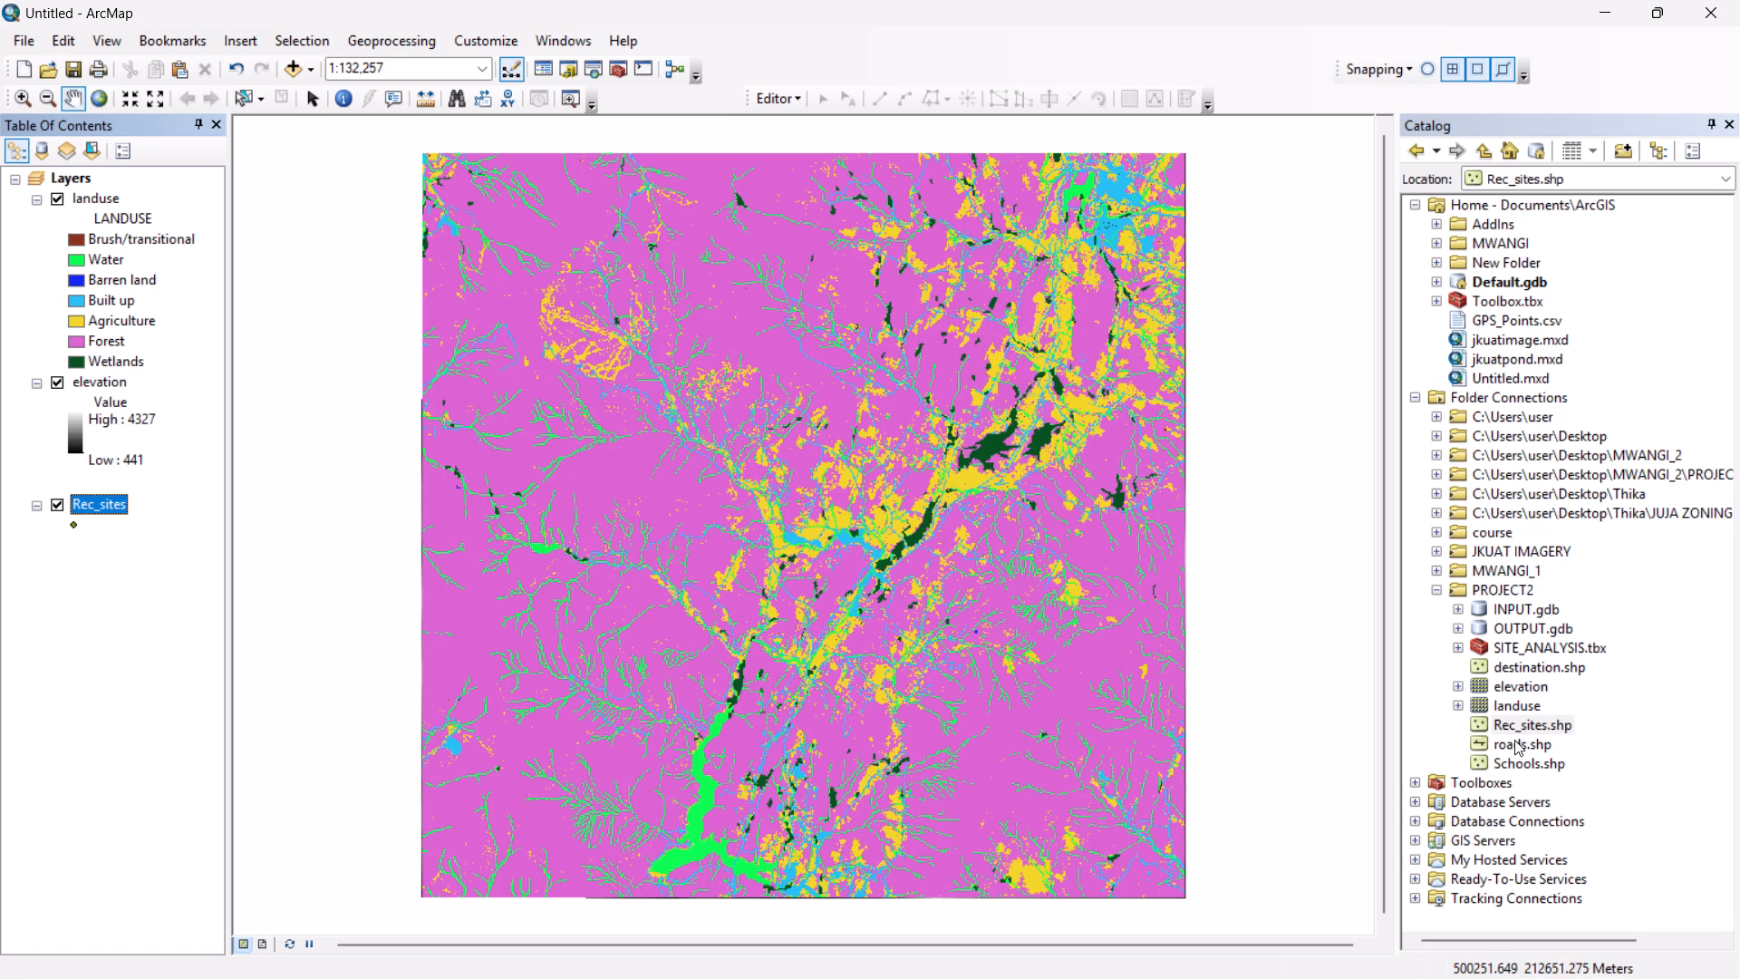
left_click_drag(1514, 740, 82, 607)
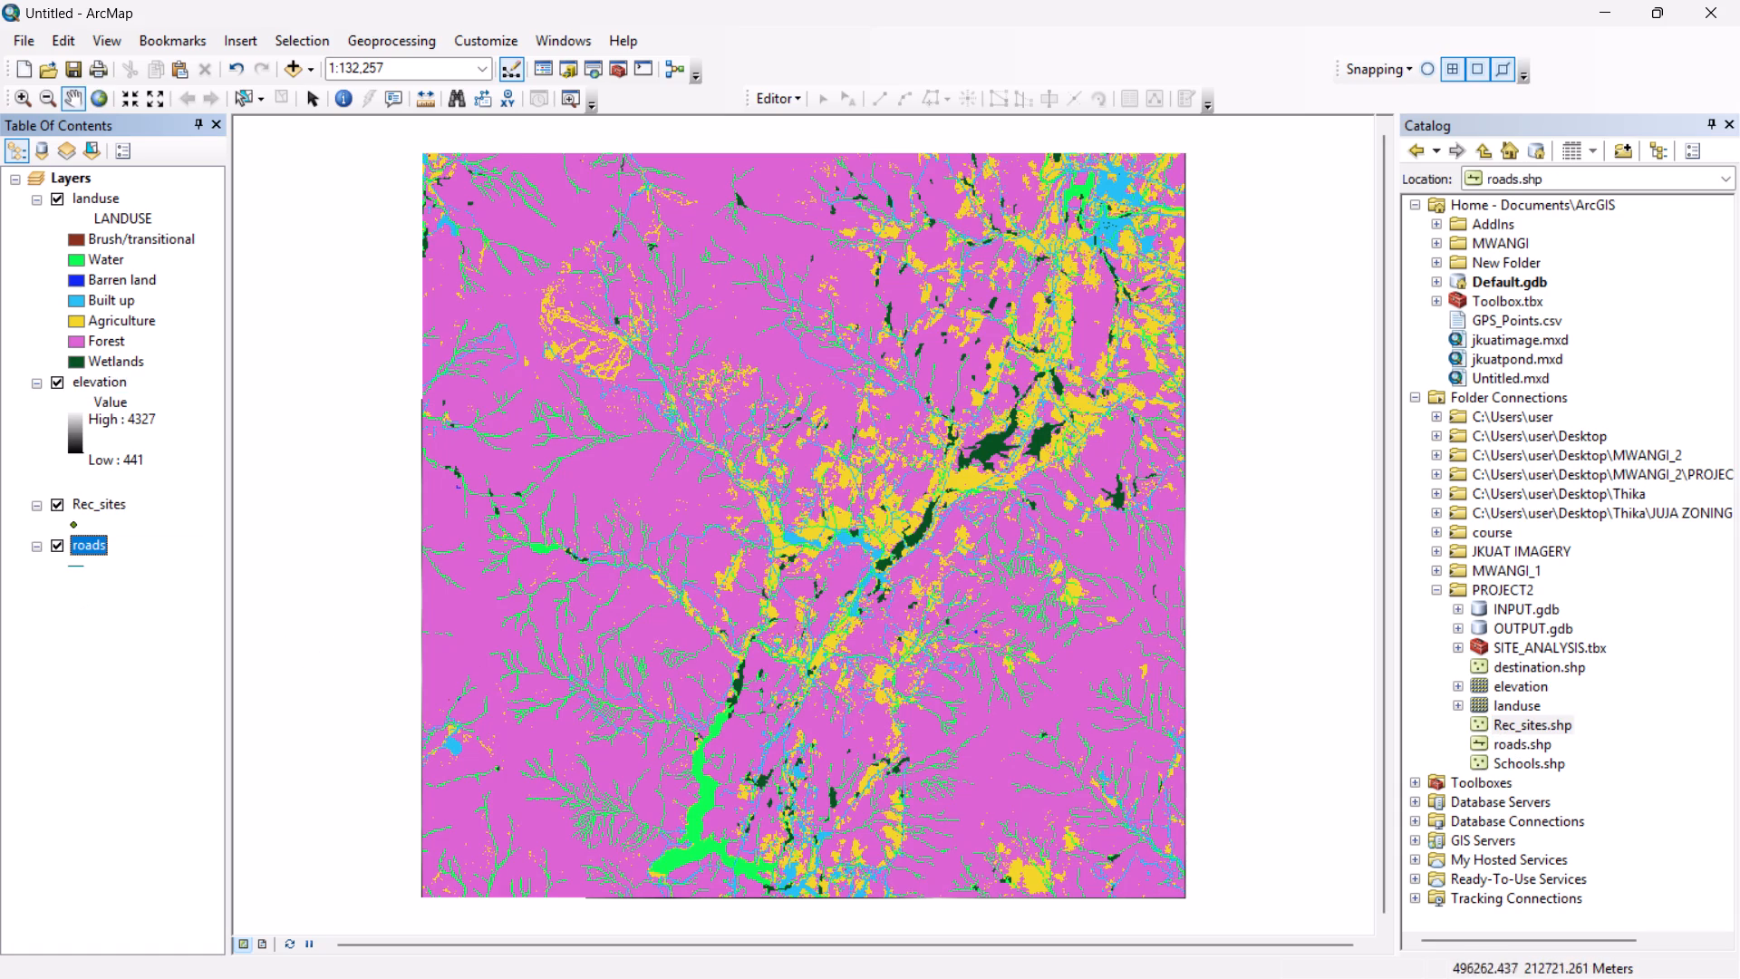
left_click_drag(1522, 759, 0, 628)
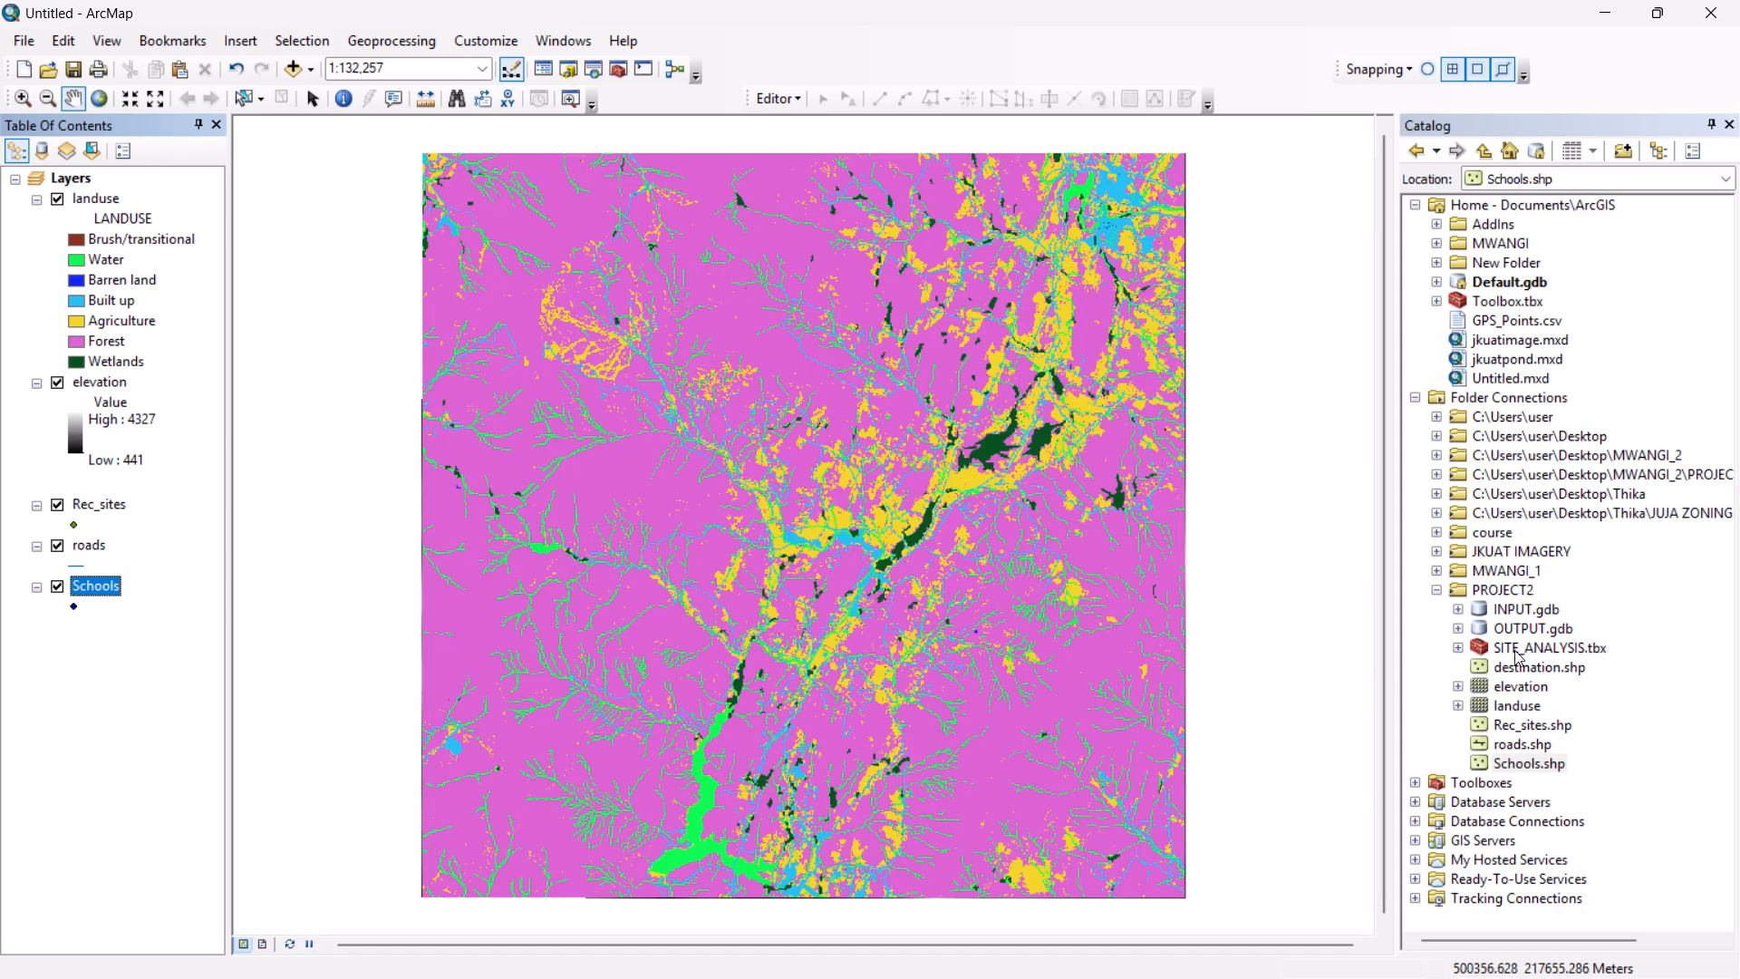
Open the Find location for school model in the SITE_ANALYSIS toolbox for editing.
left_click(1457, 648)
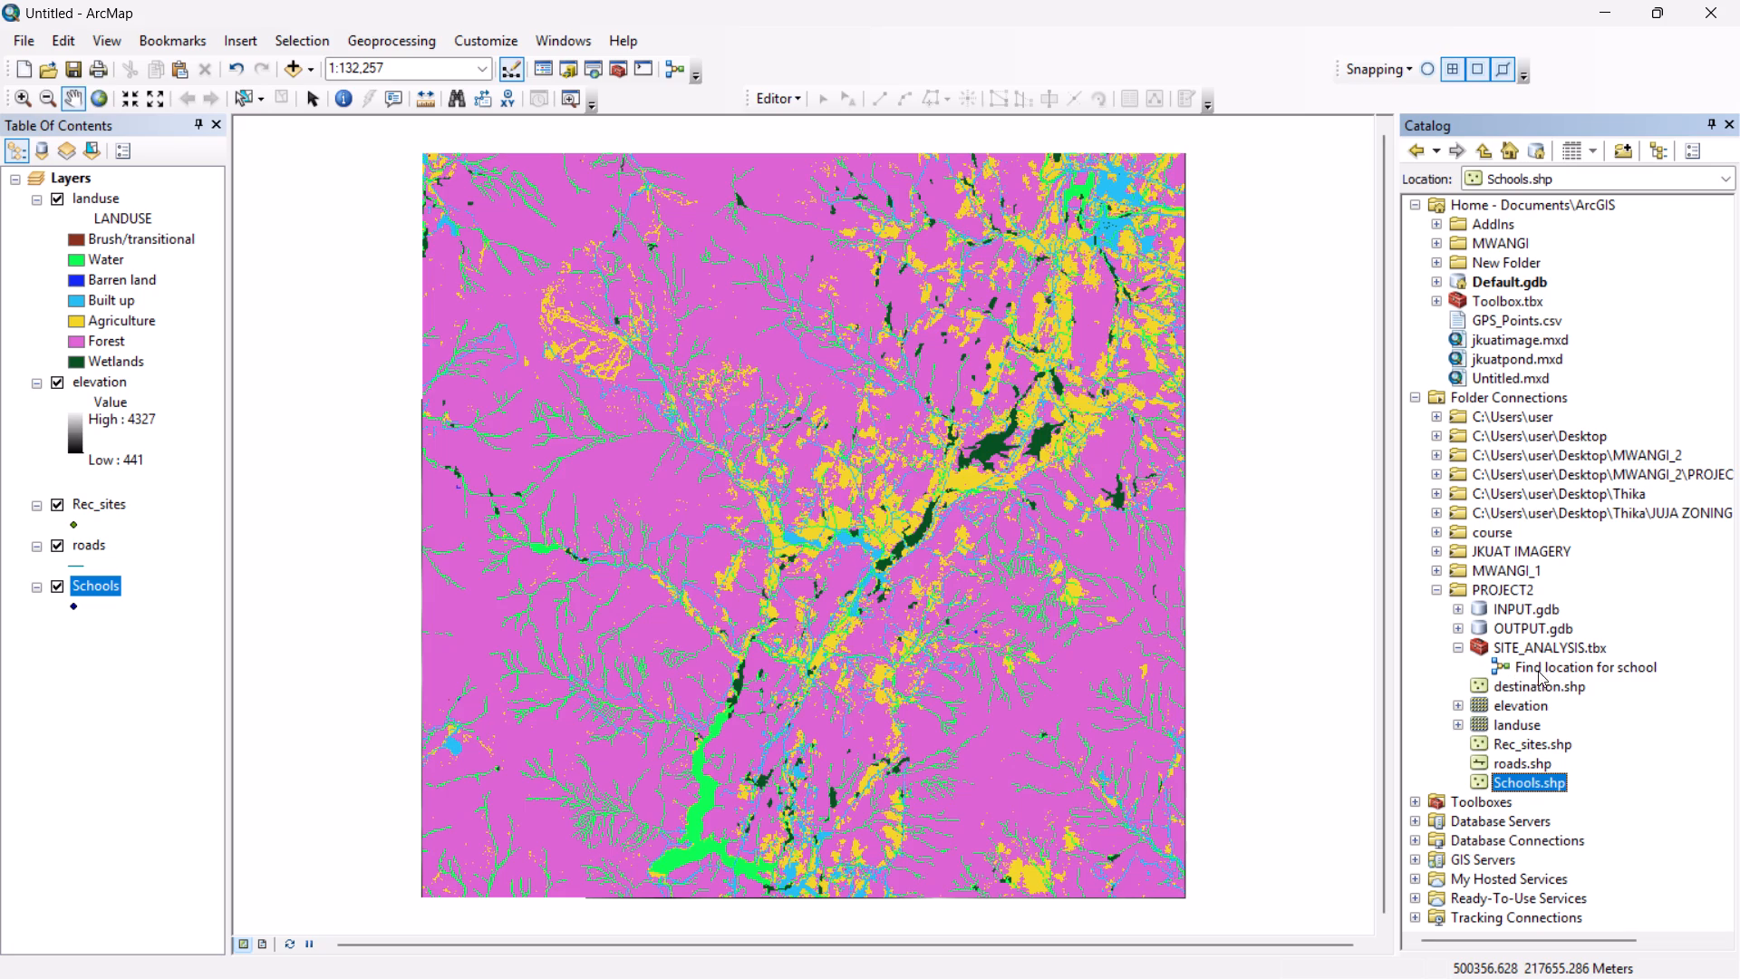
right_click(1542, 662)
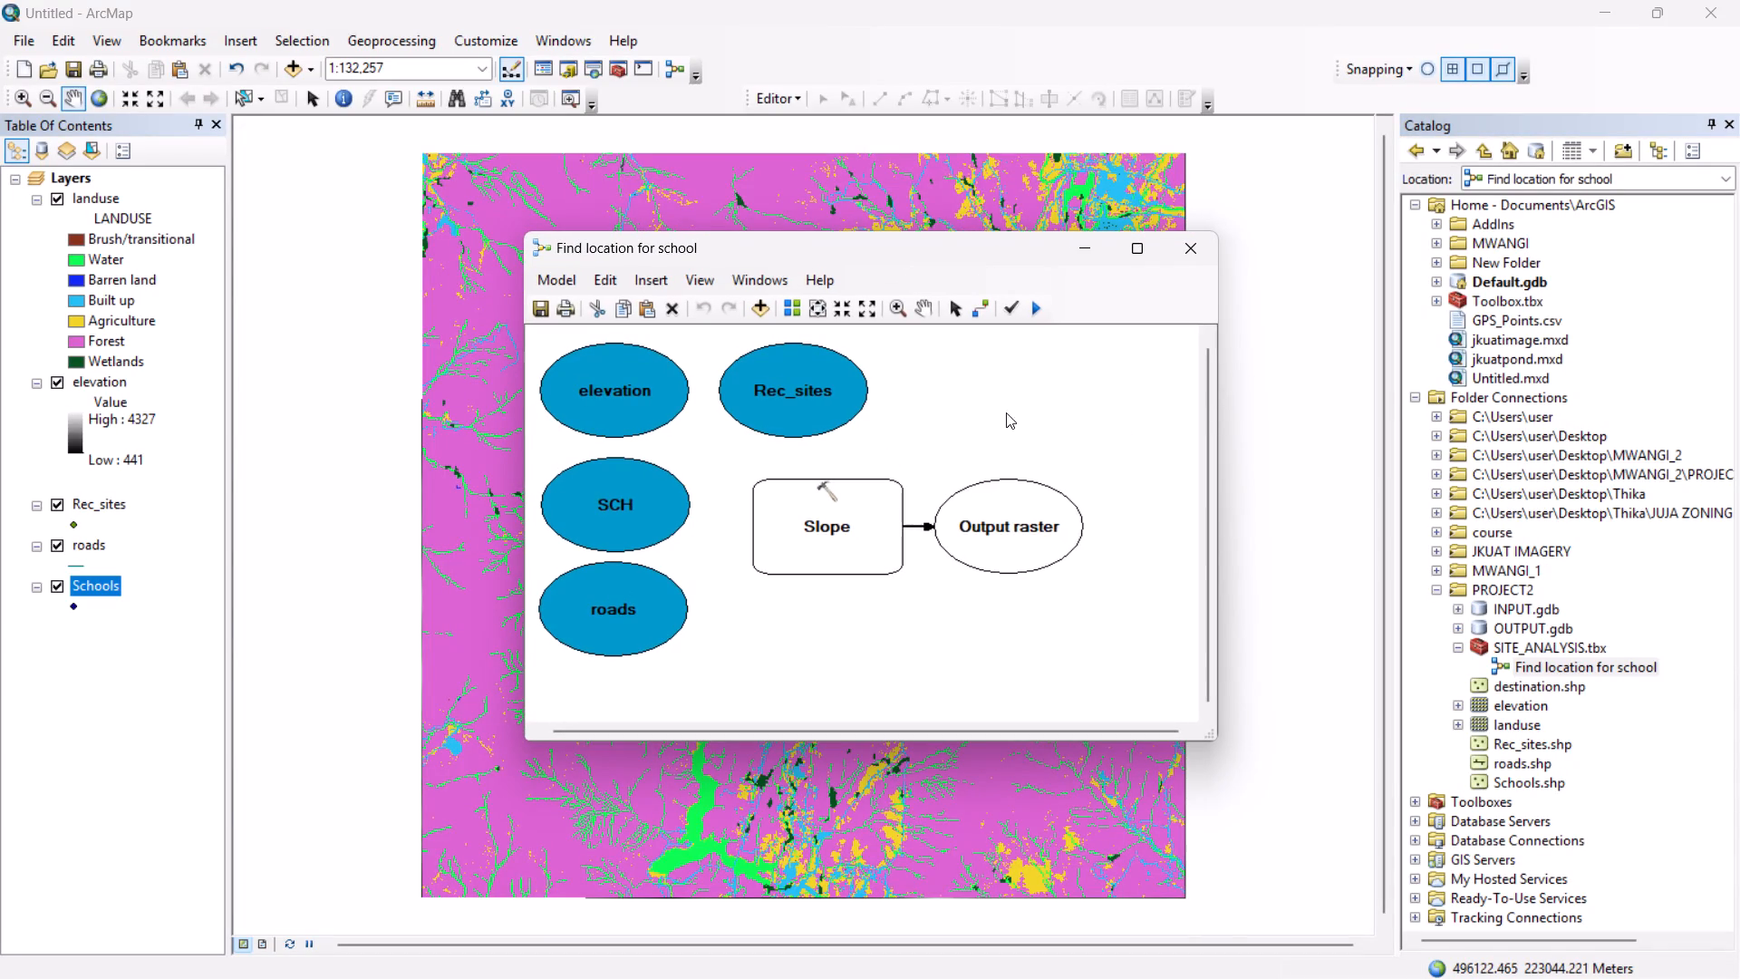
Rearrange the model so Rec_sites sits below roads and Slope with its output raster lines up beside elevation.
scroll(845, 553, "down", 3)
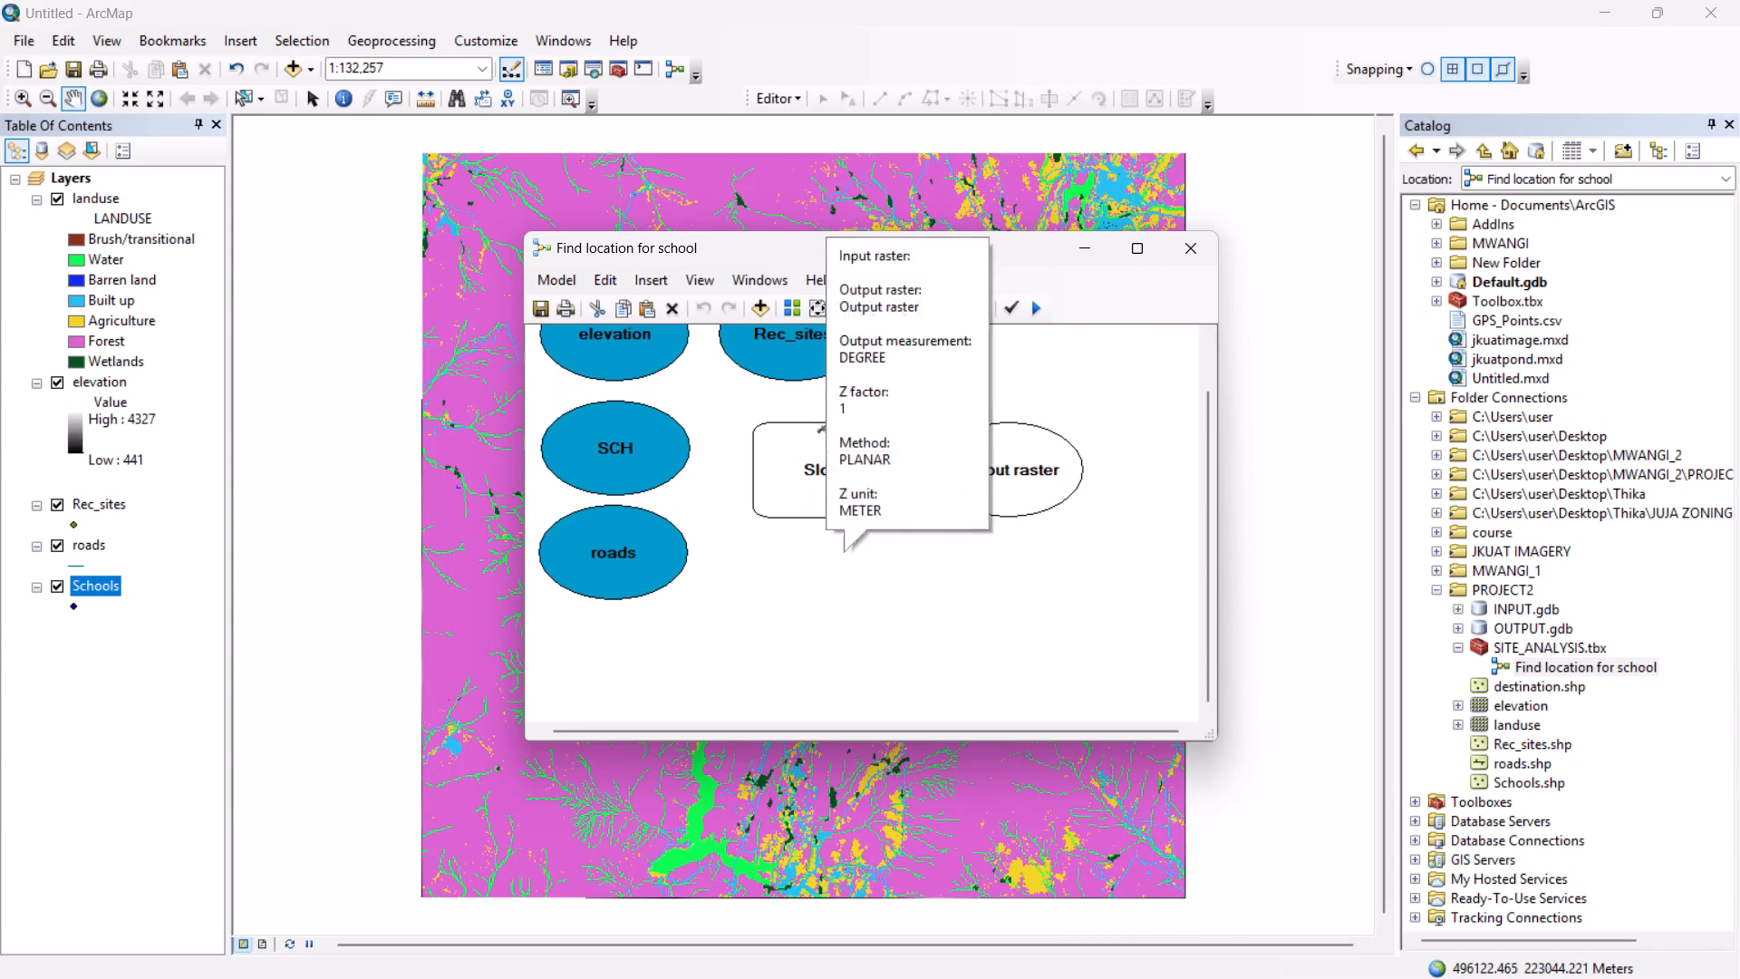
scroll(844, 548, "up", 4)
left_click(844, 303)
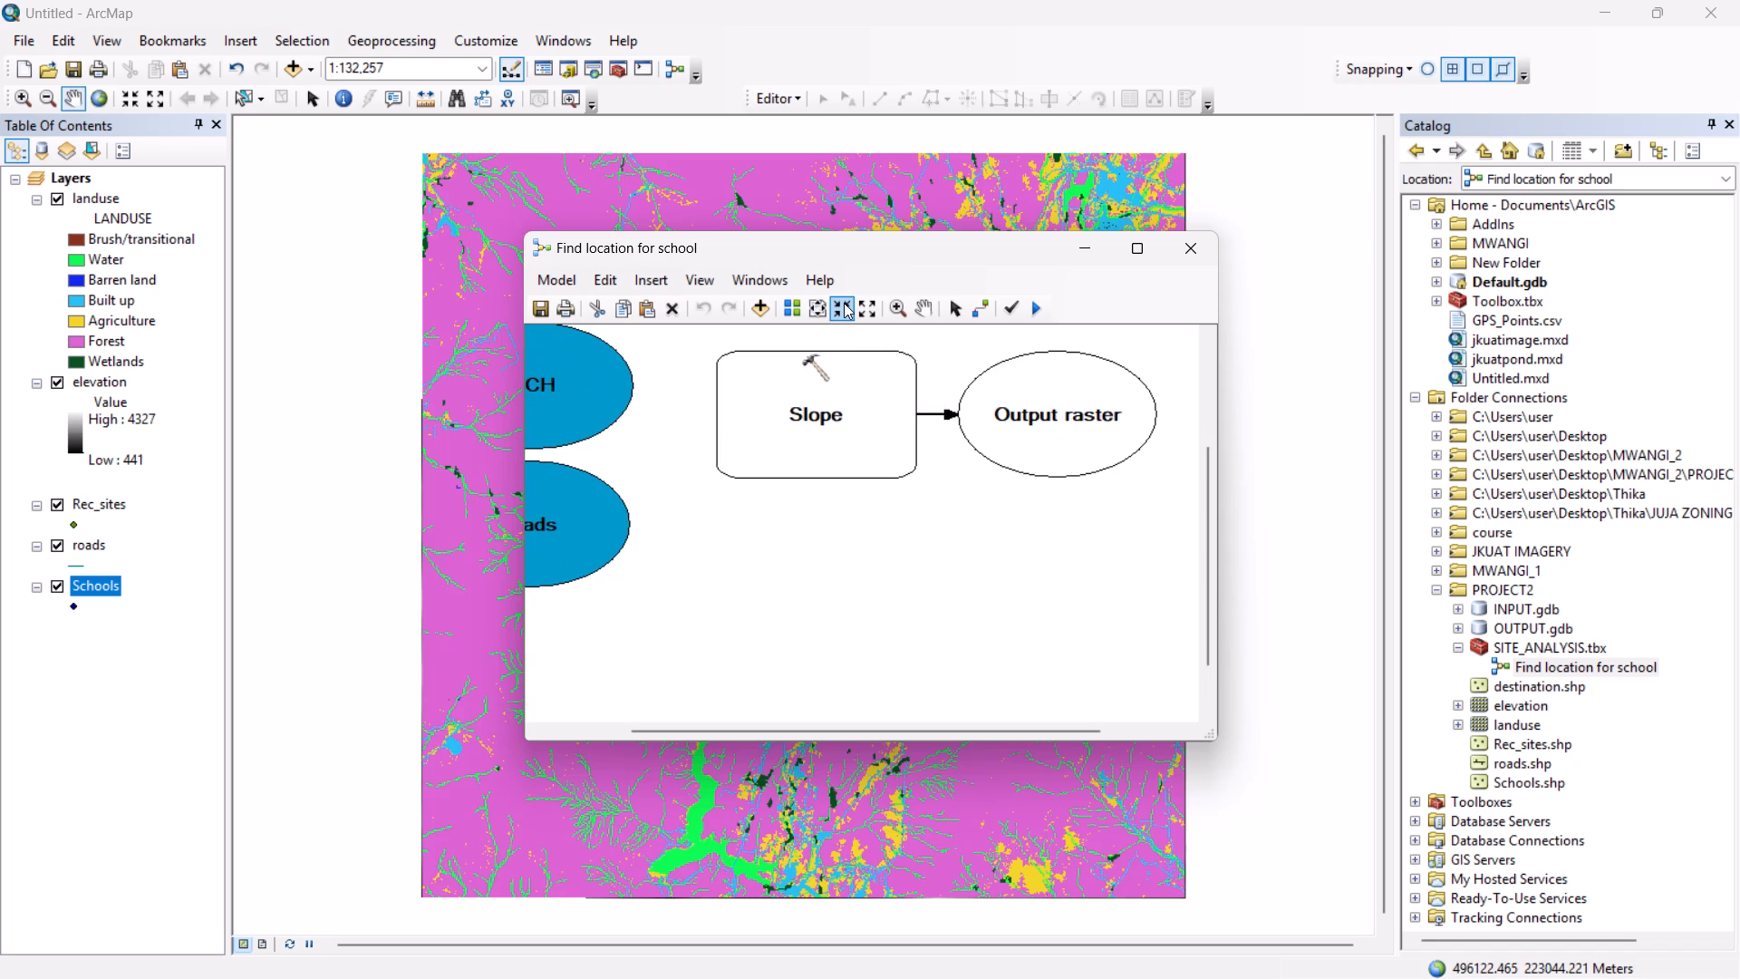
left_click(844, 303)
triple_click(855, 305)
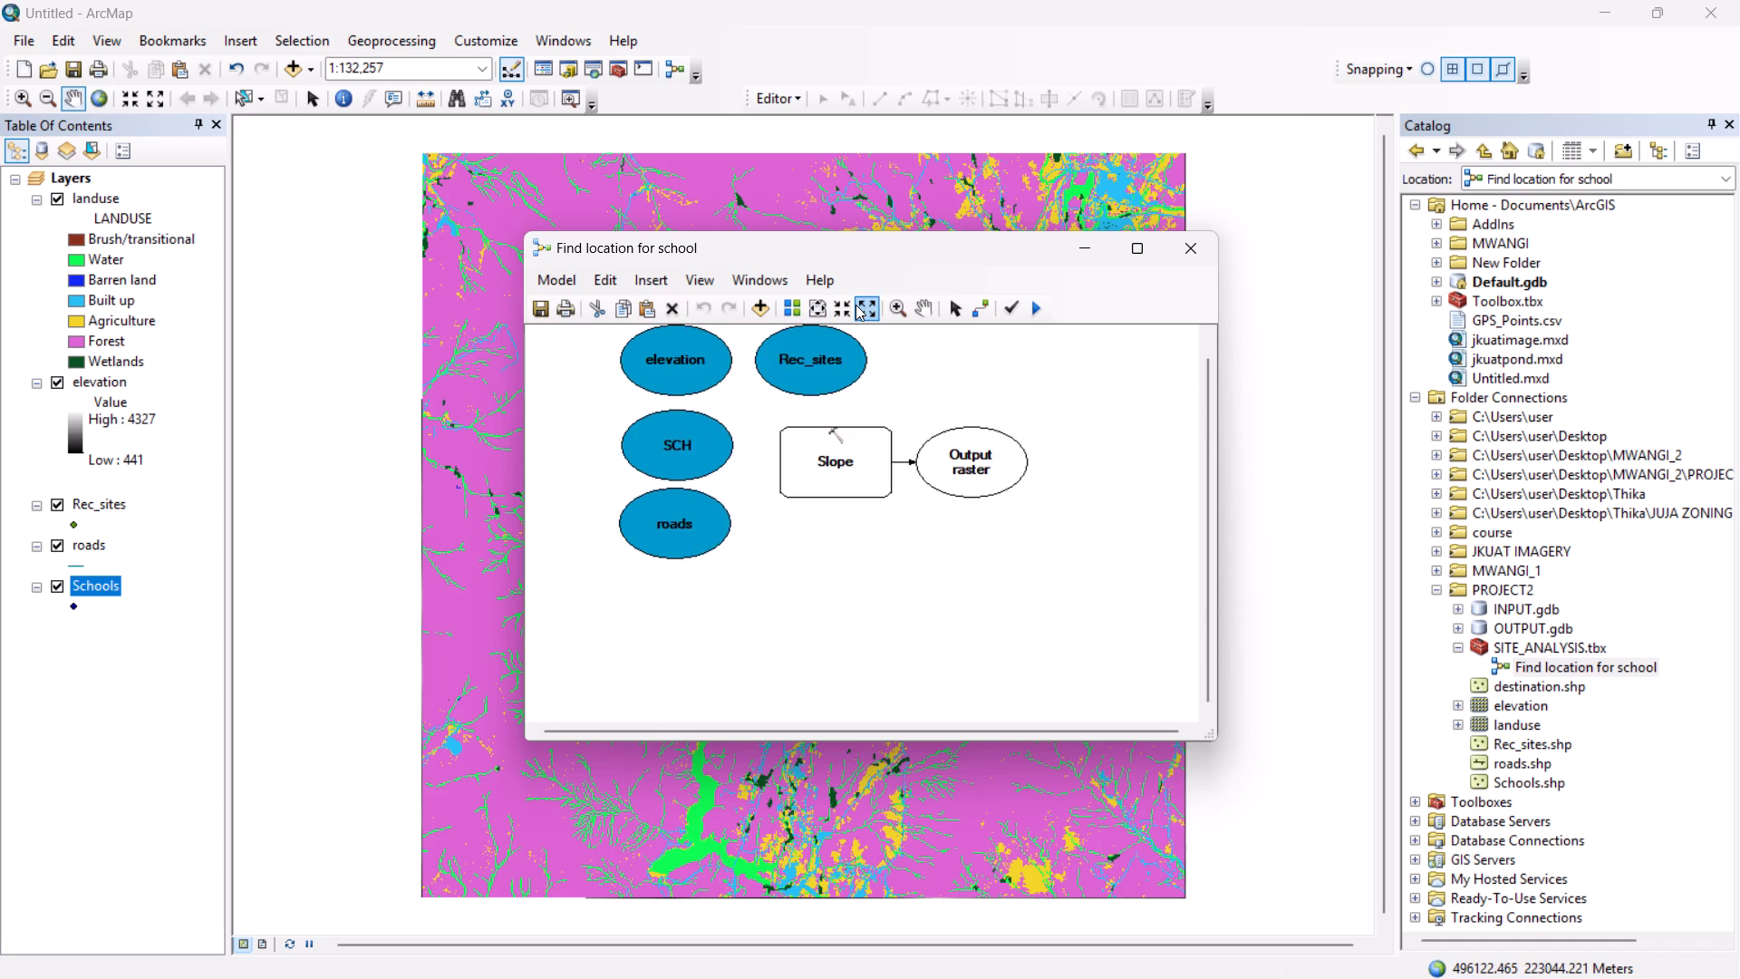
left_click(855, 305)
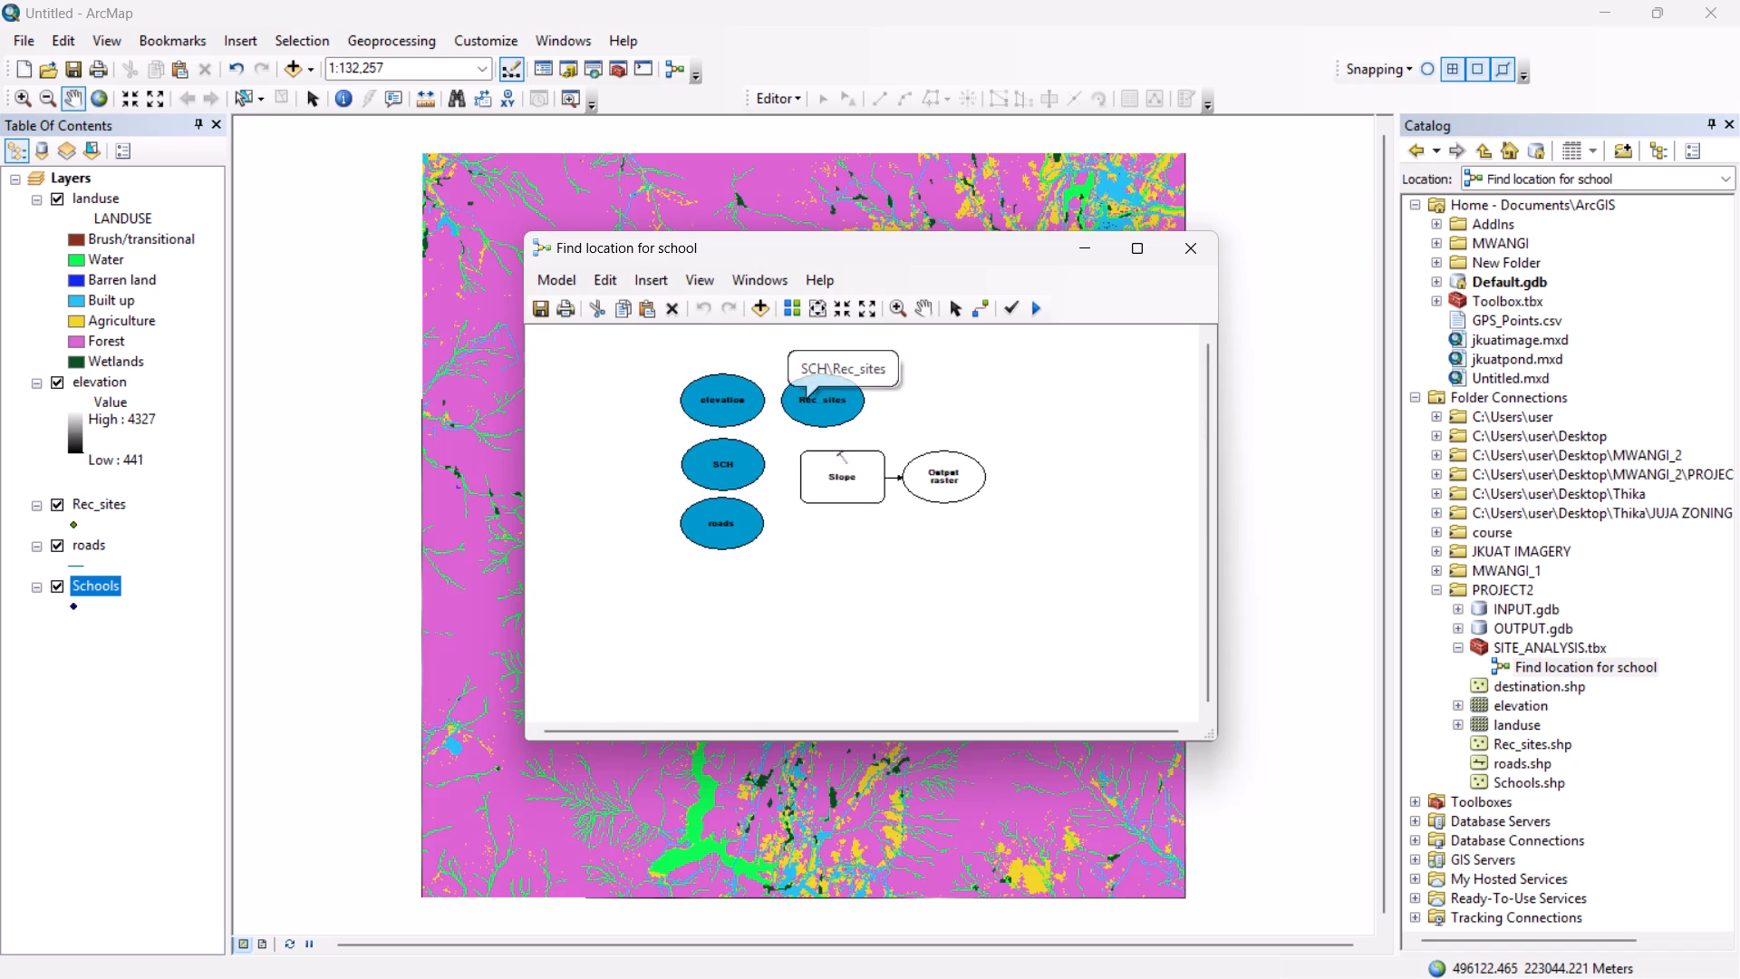
left_click_drag(805, 405, 703, 608)
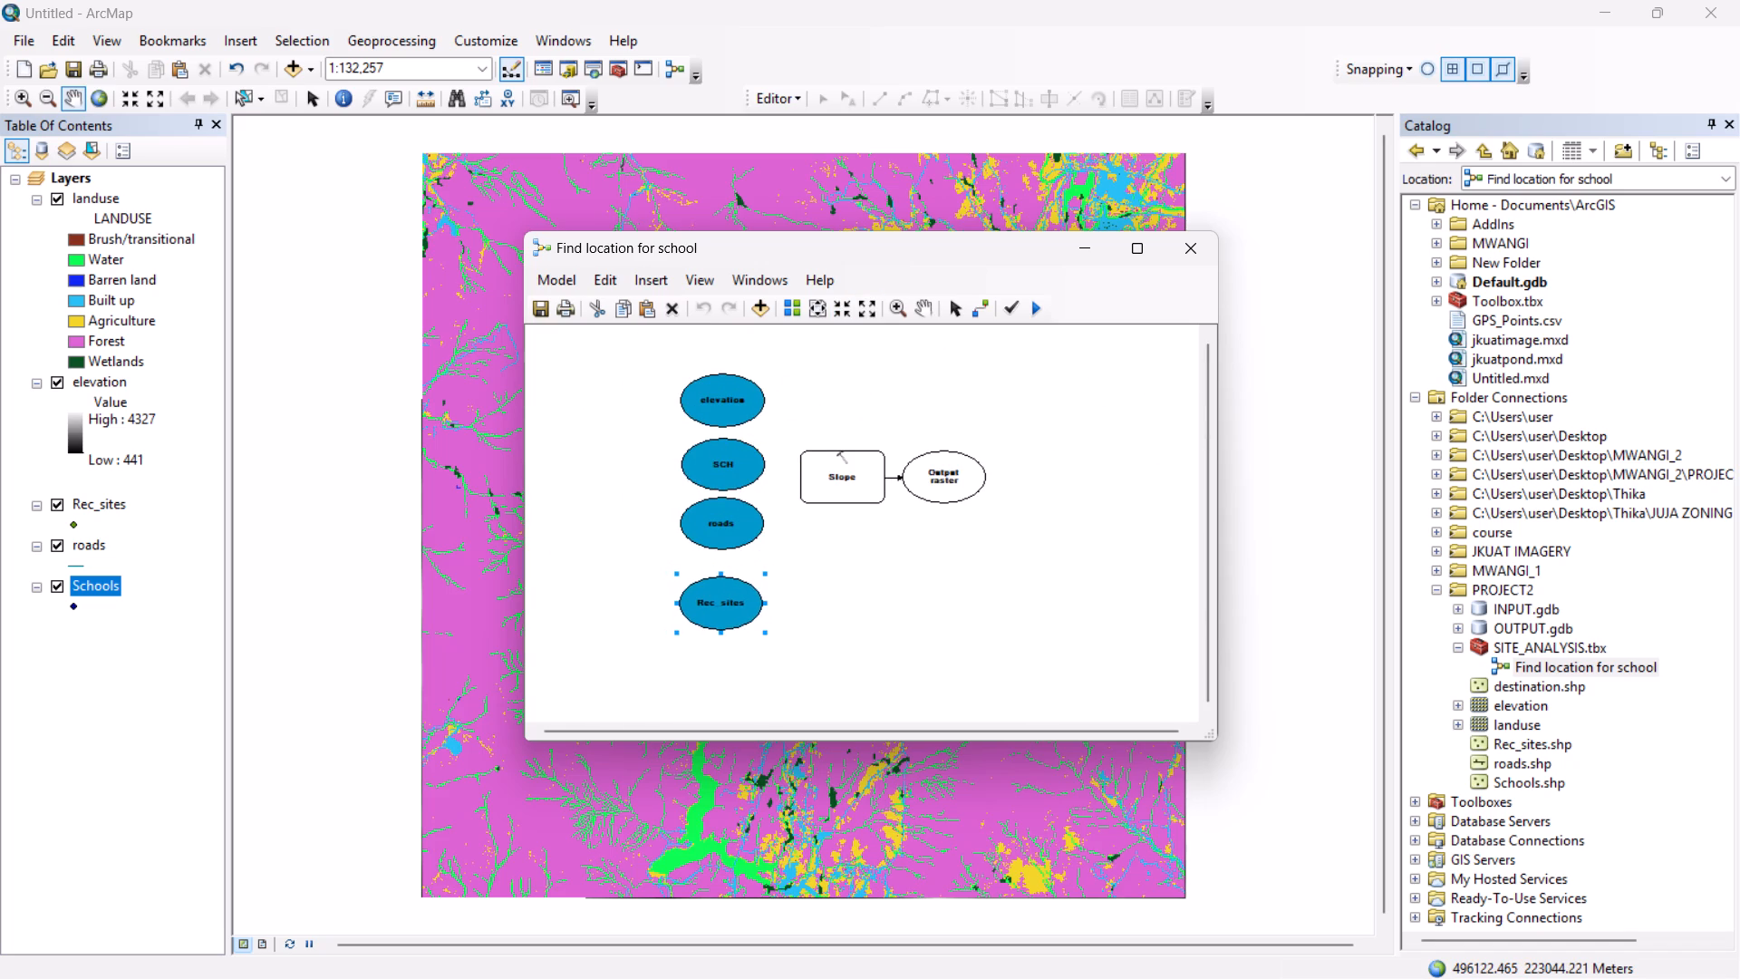
left_click_drag(703, 608, 714, 606)
left_click_drag(858, 470, 867, 406)
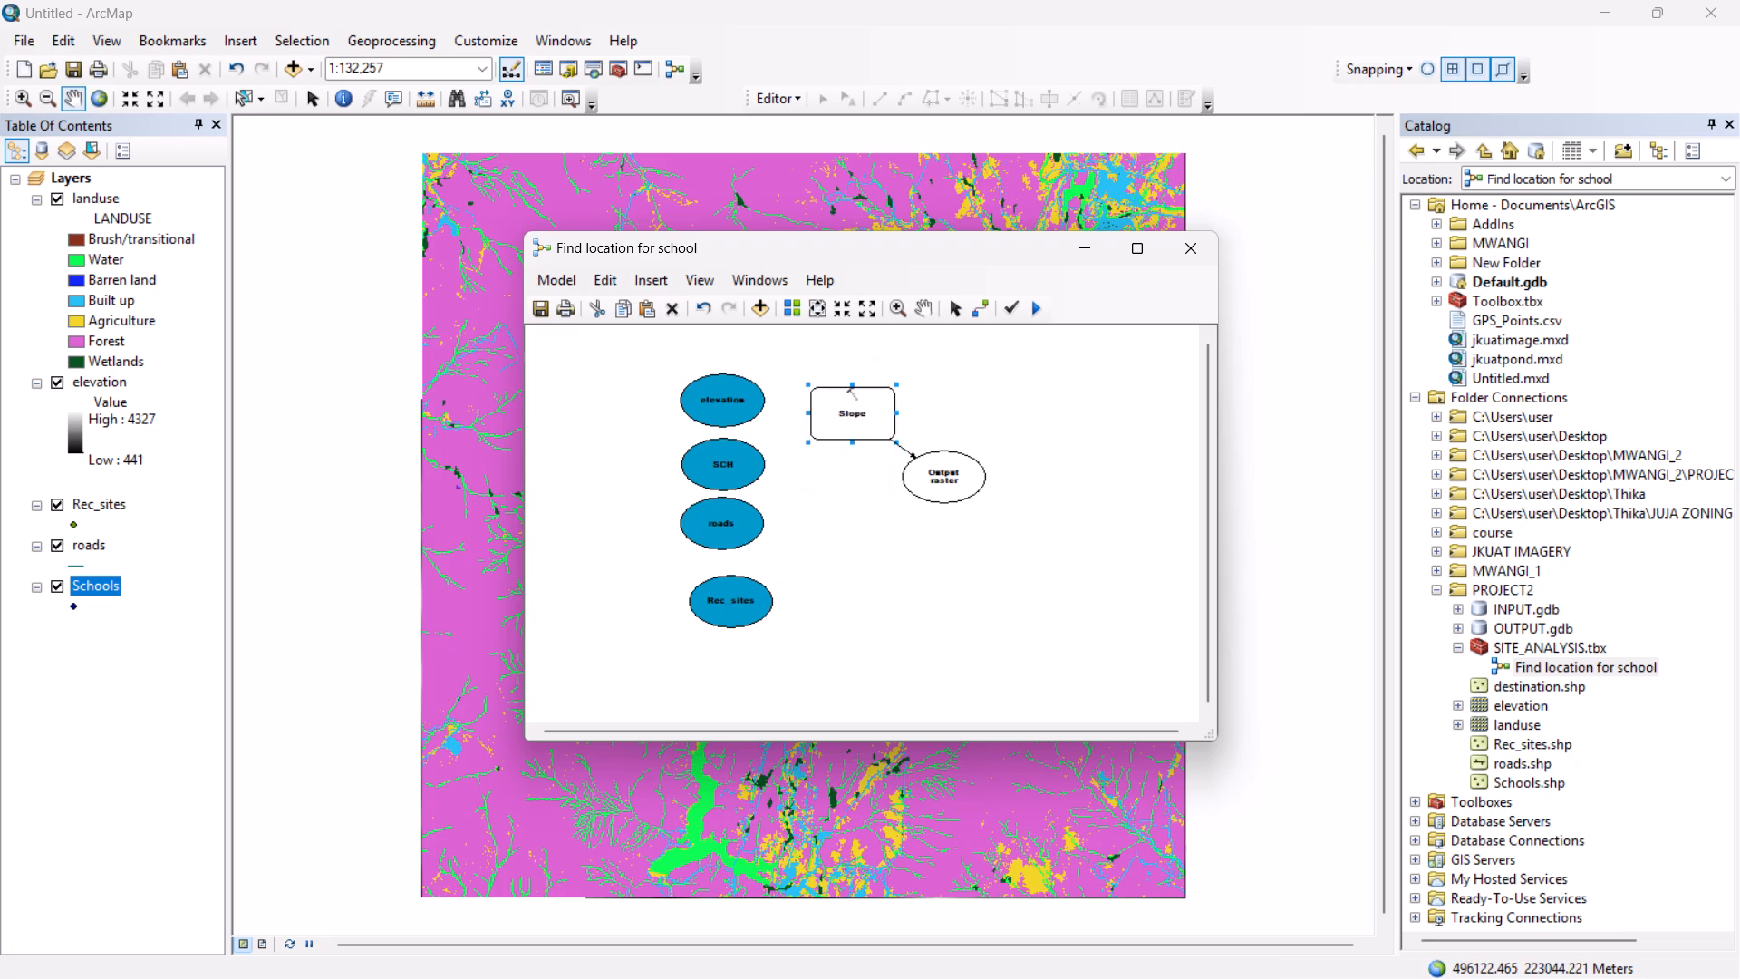
left_click_drag(867, 406, 866, 393)
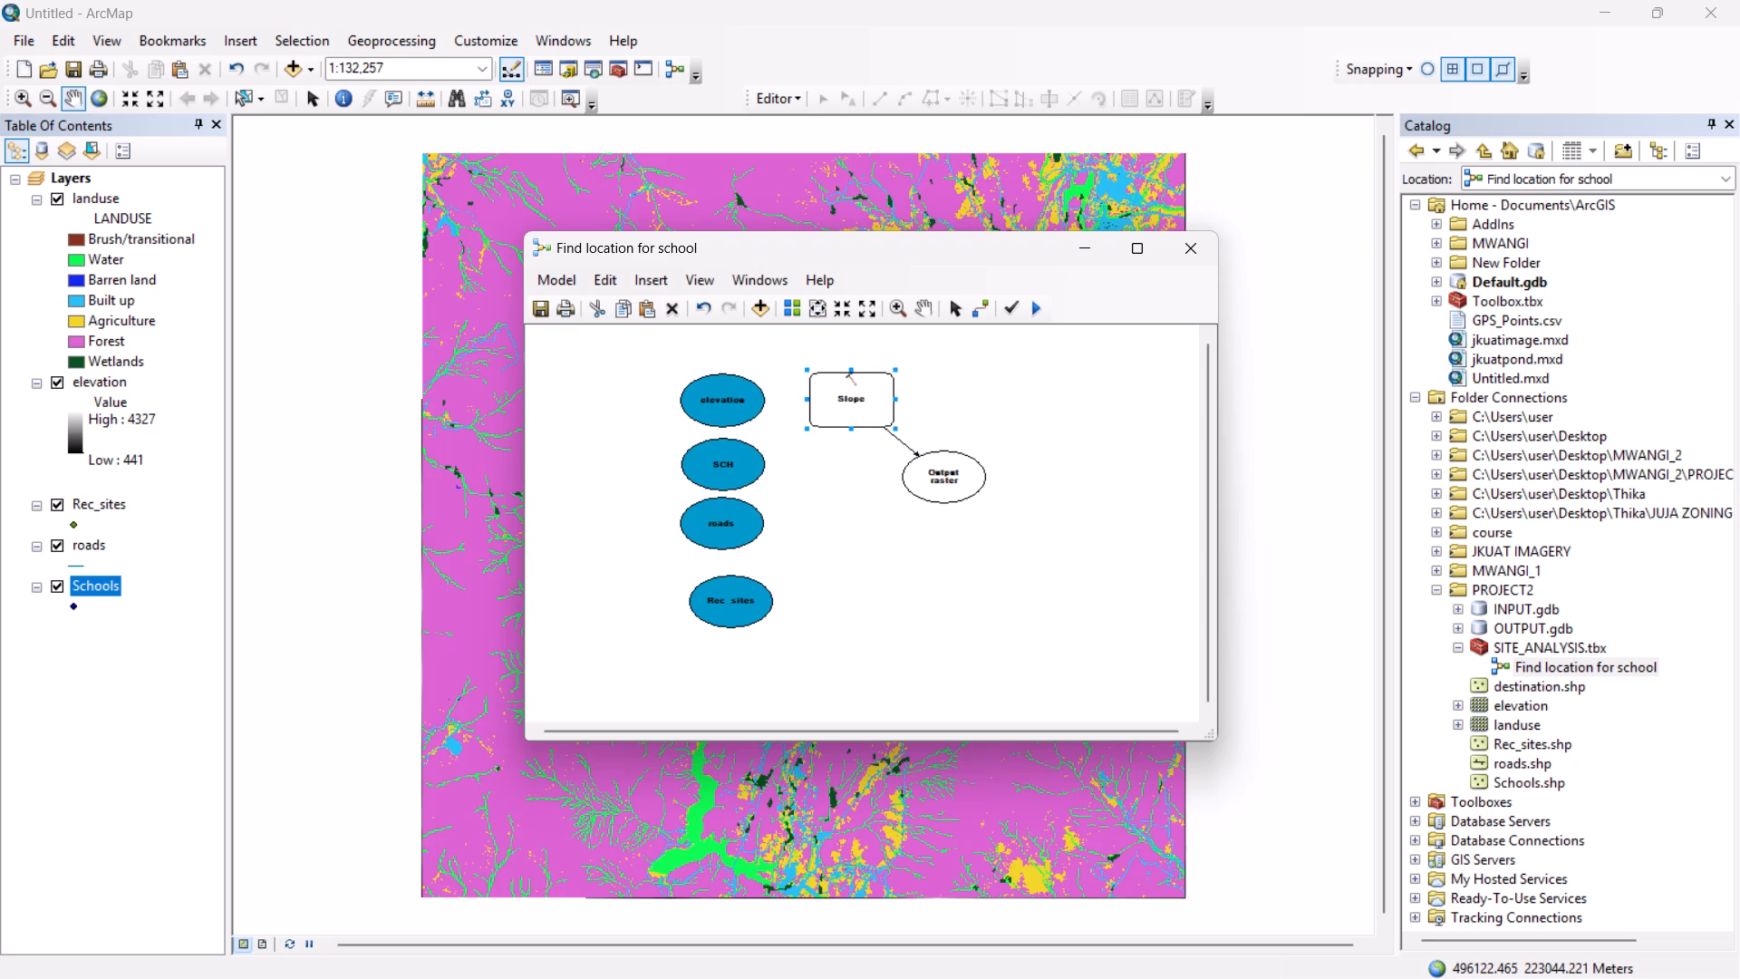
left_click_drag(942, 460, 956, 387)
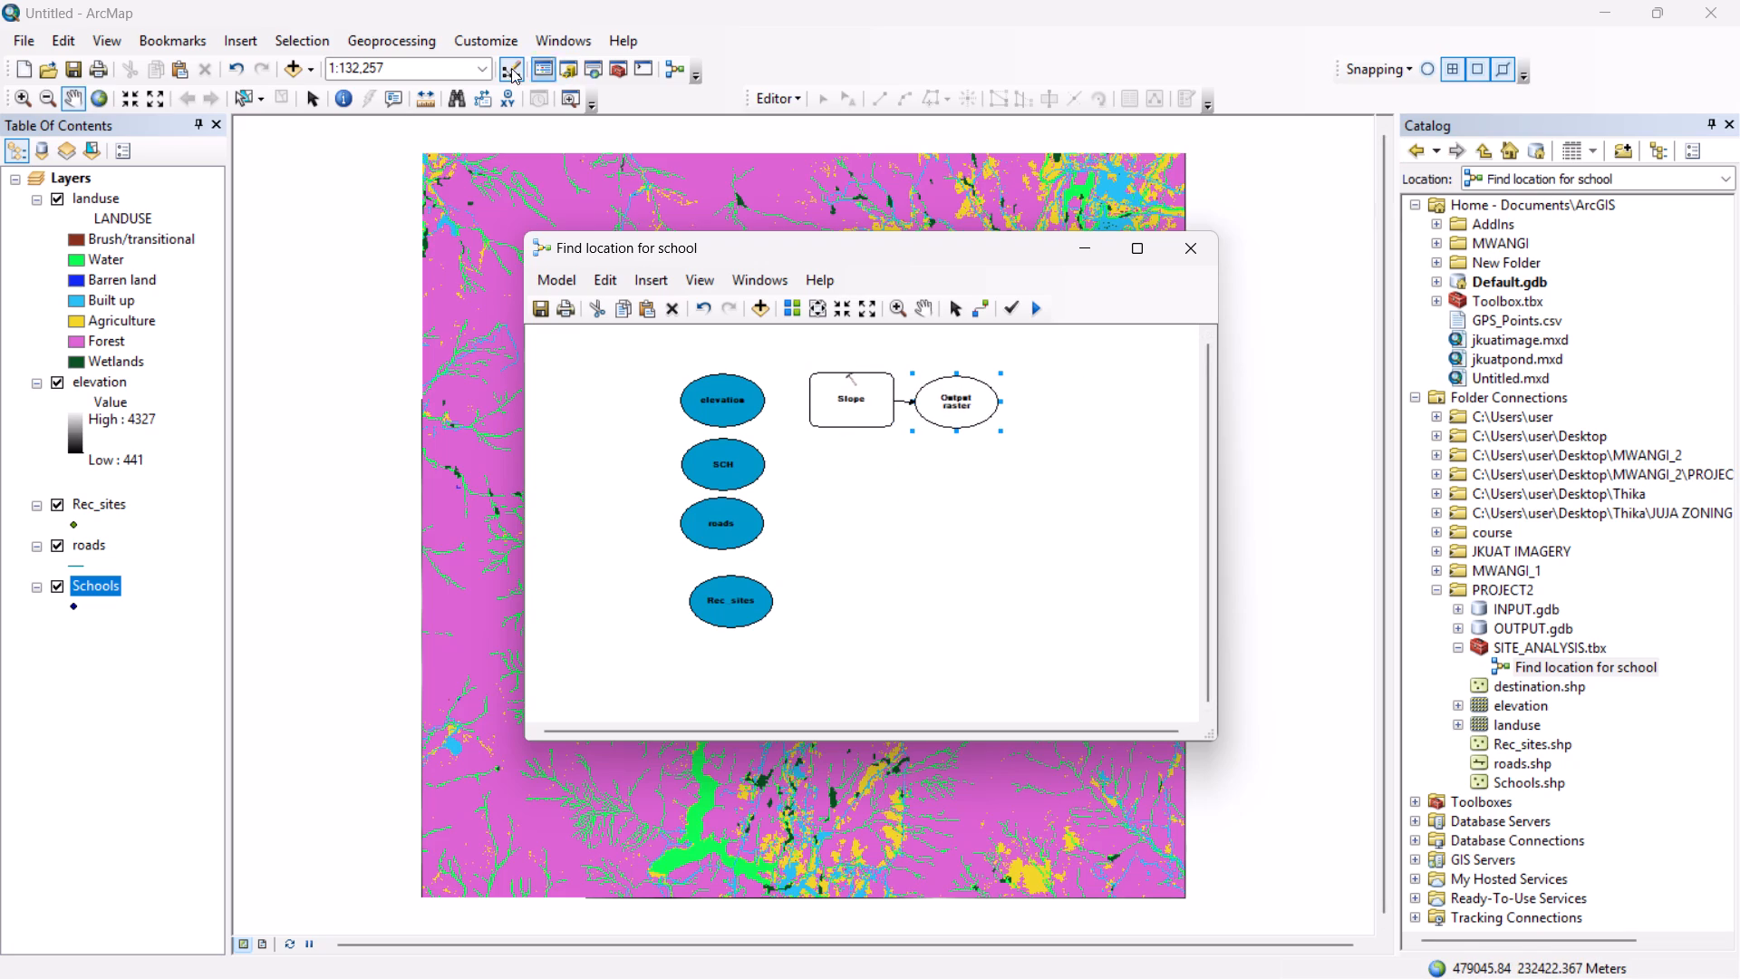
Search for the Euclidean distance tool, add Euclidean Distance (Spatial Analyst) to the model, and place it with its outputs below Slope.
left_click(600, 62)
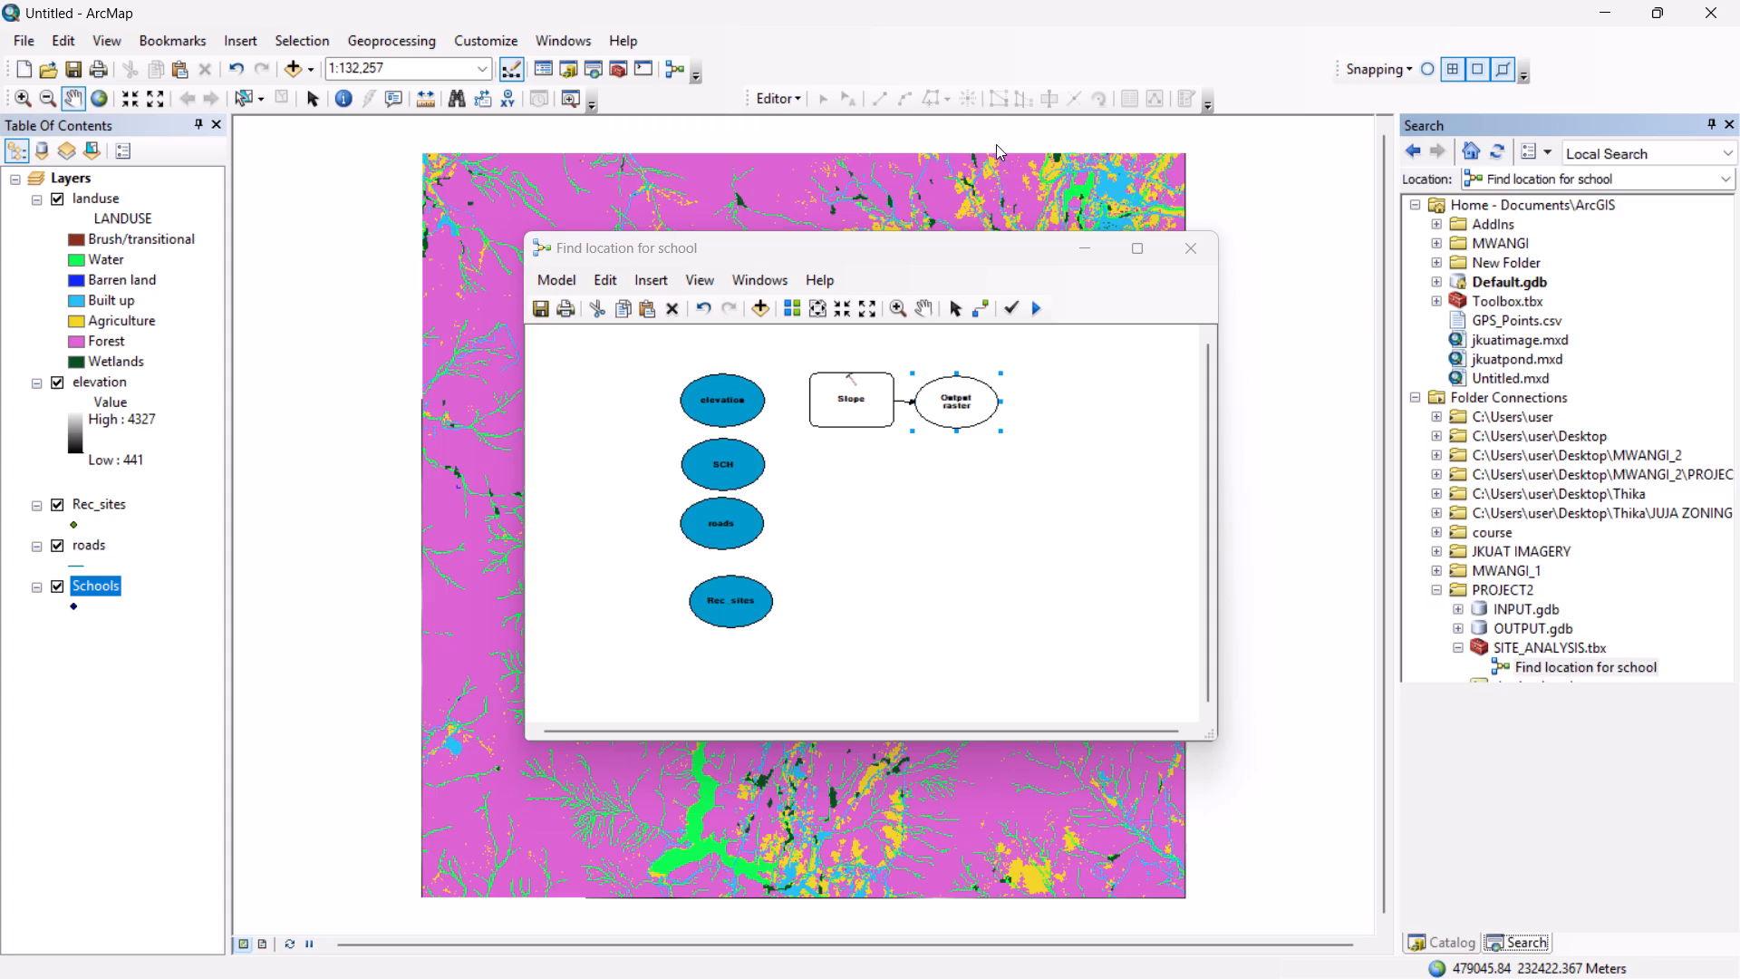
left_click(1503, 208)
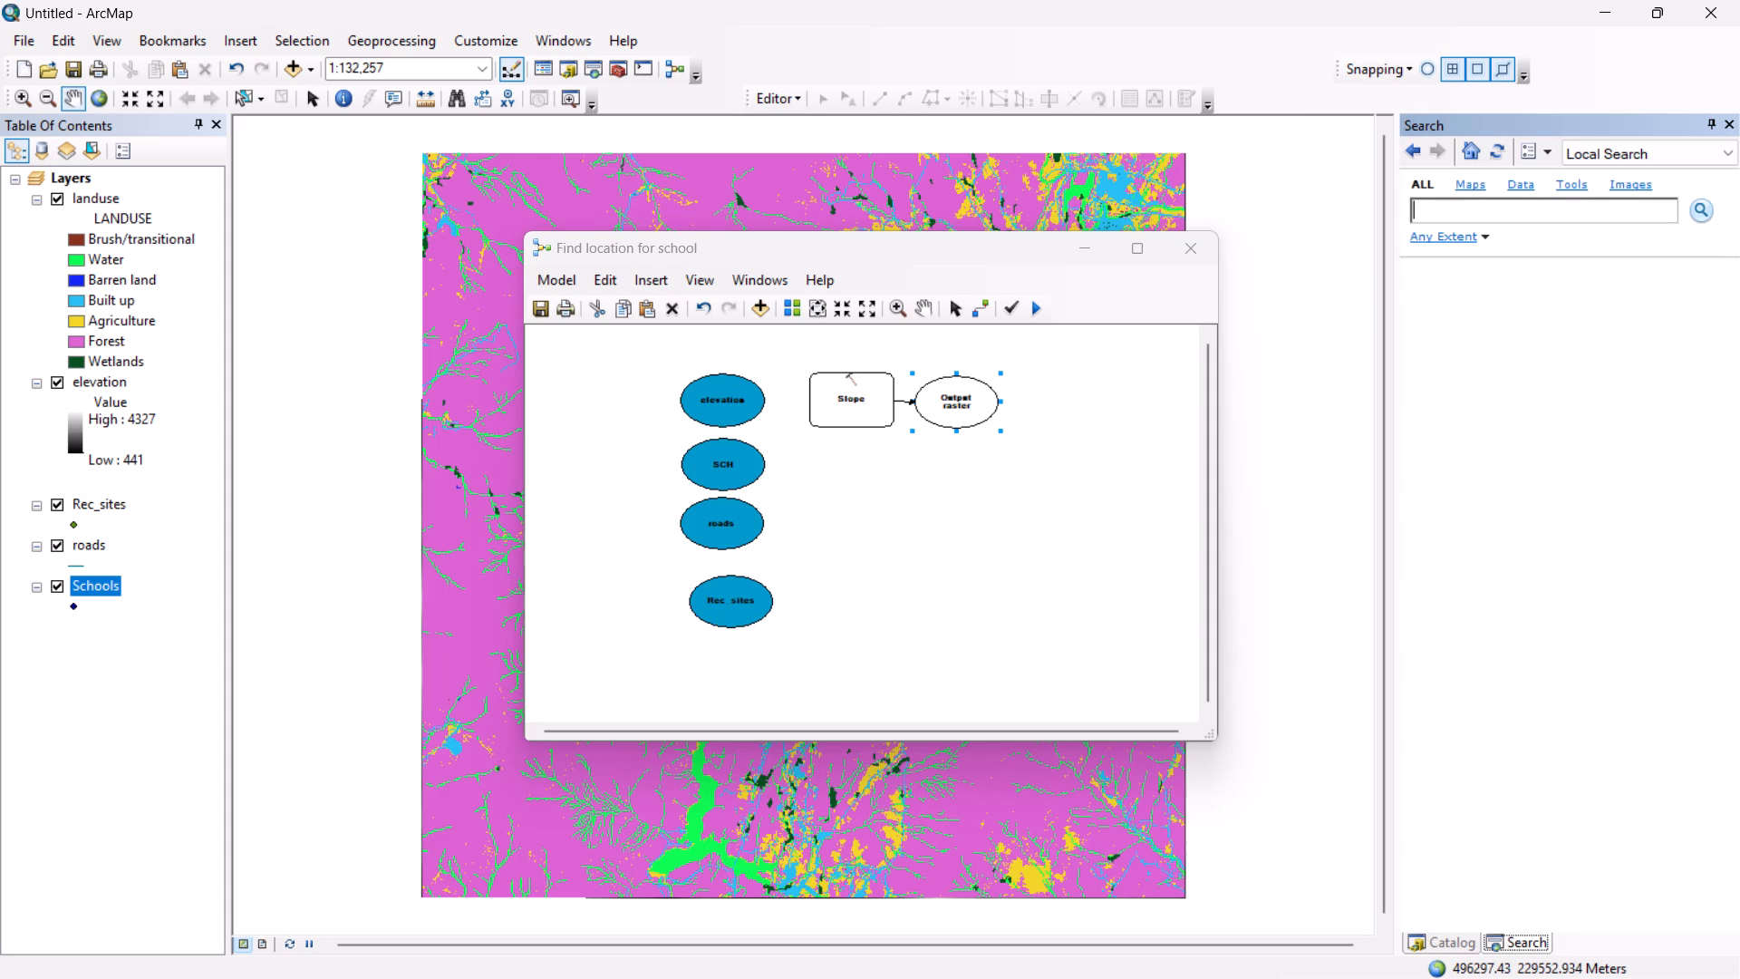
type("Euclidean")
key("space")
type("distance")
key("Return")
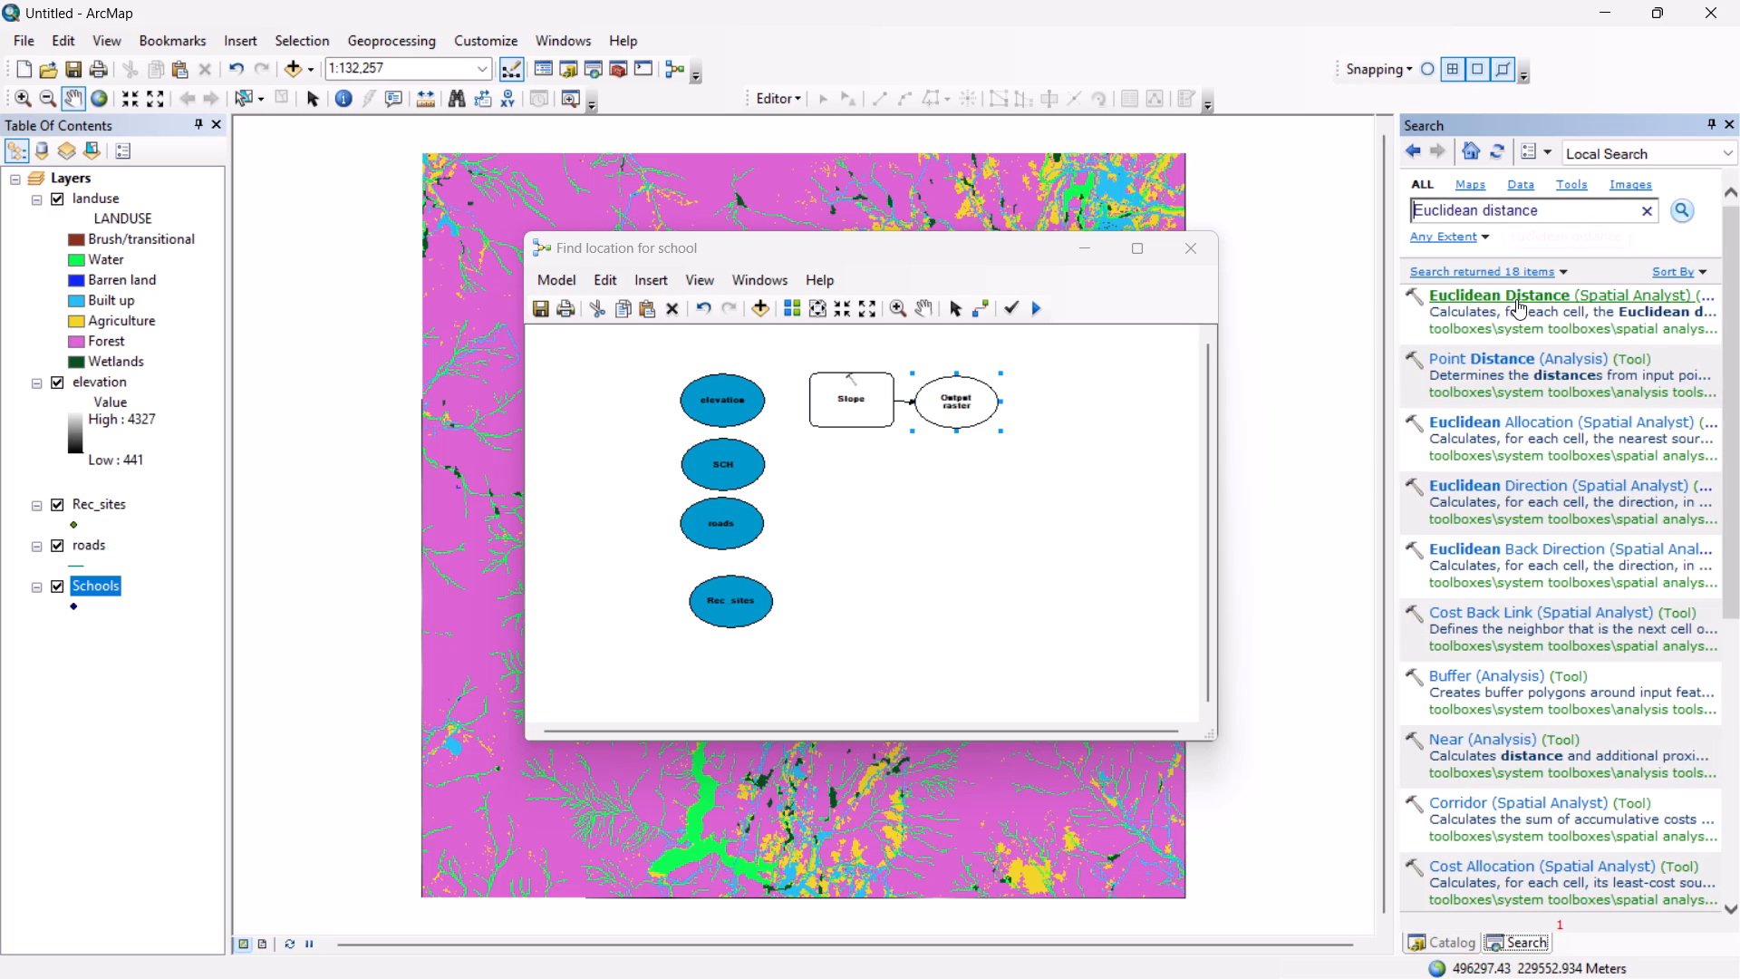
left_click_drag(1522, 294, 848, 470)
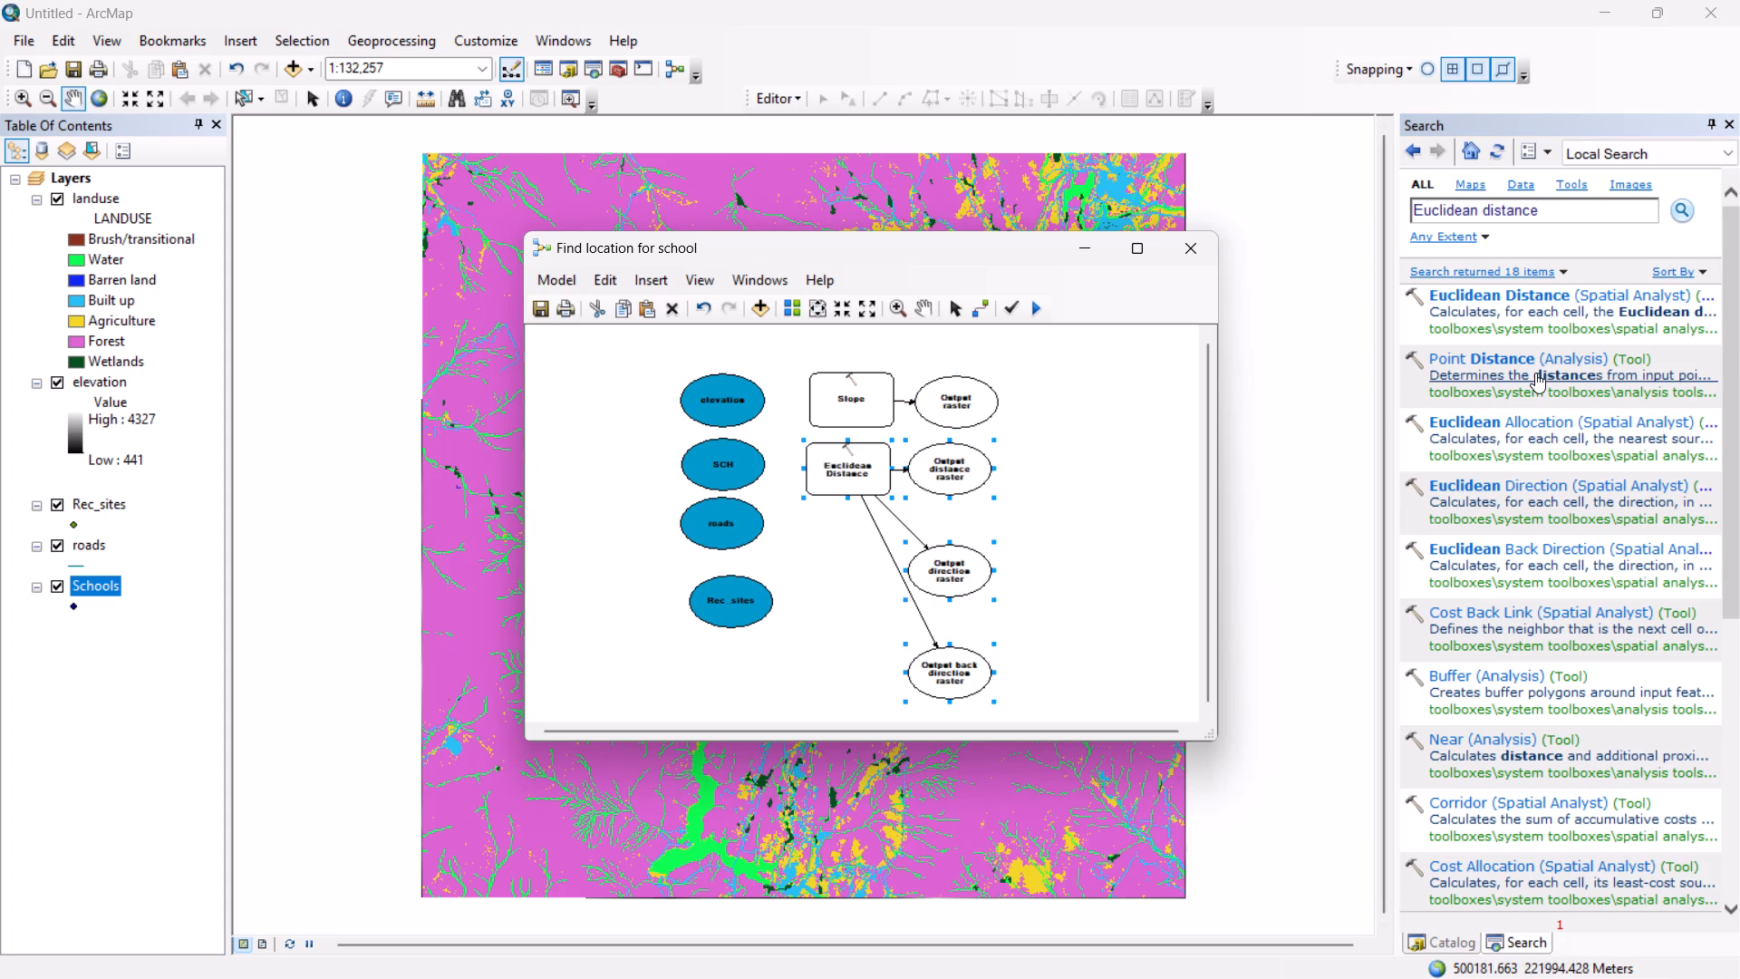
left_click_drag(971, 469, 1044, 433)
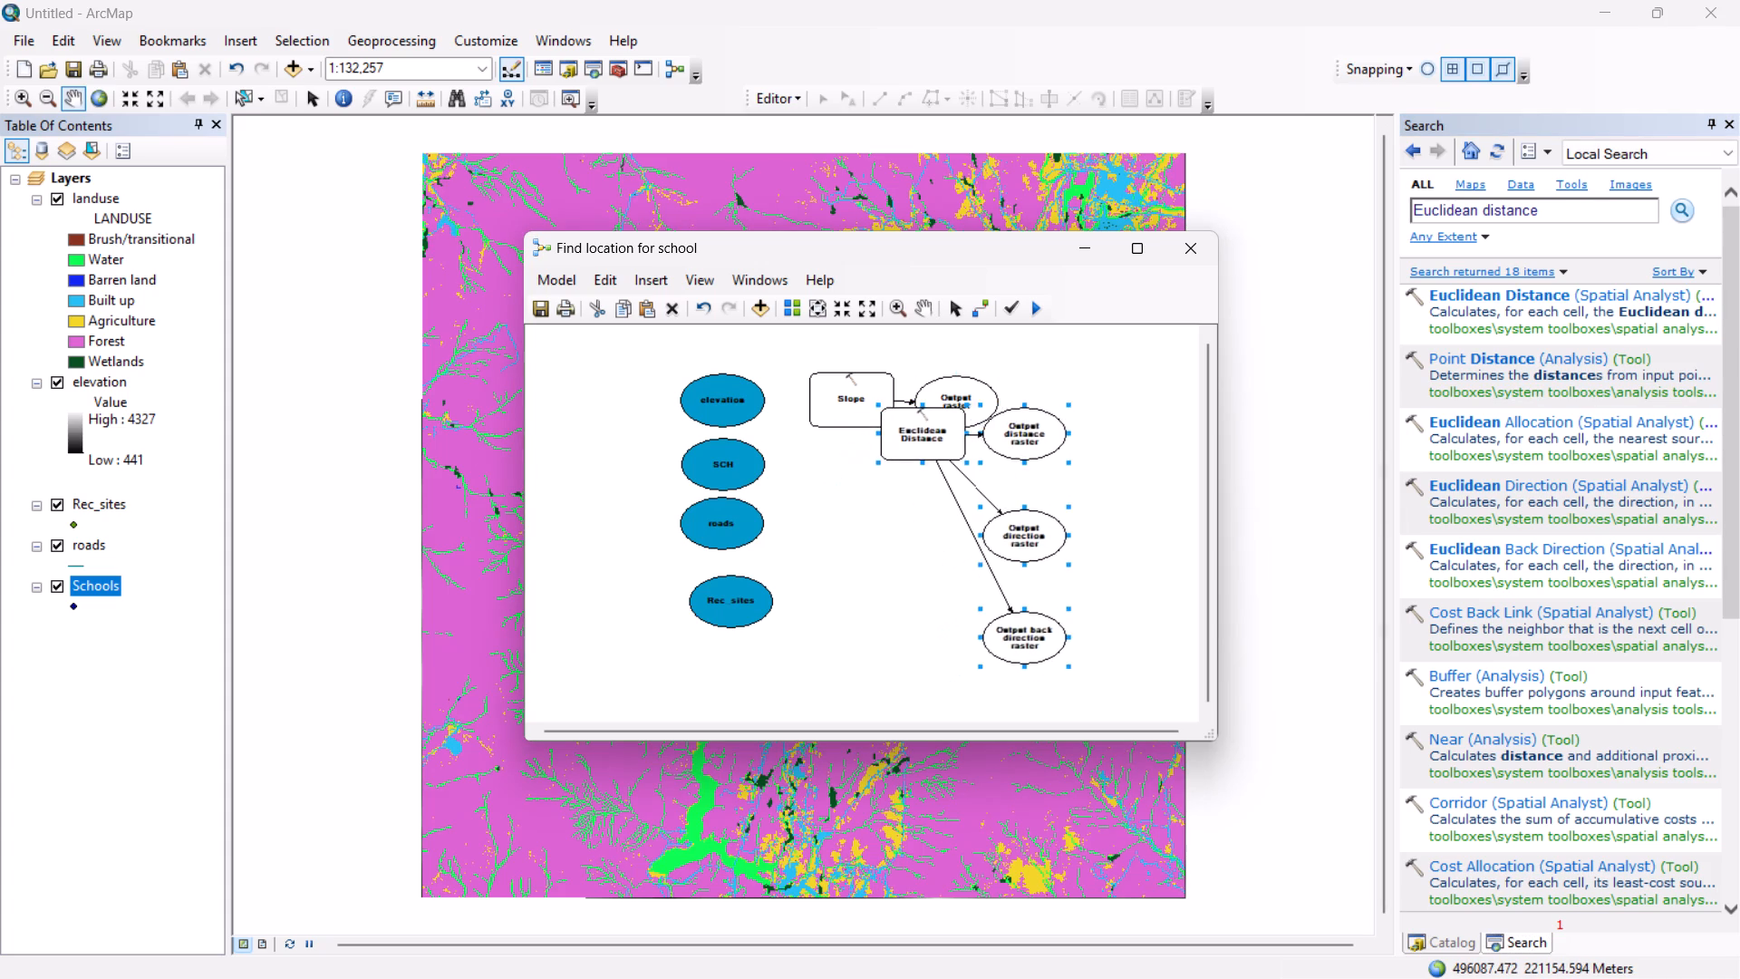
left_click_drag(1044, 433, 1040, 470)
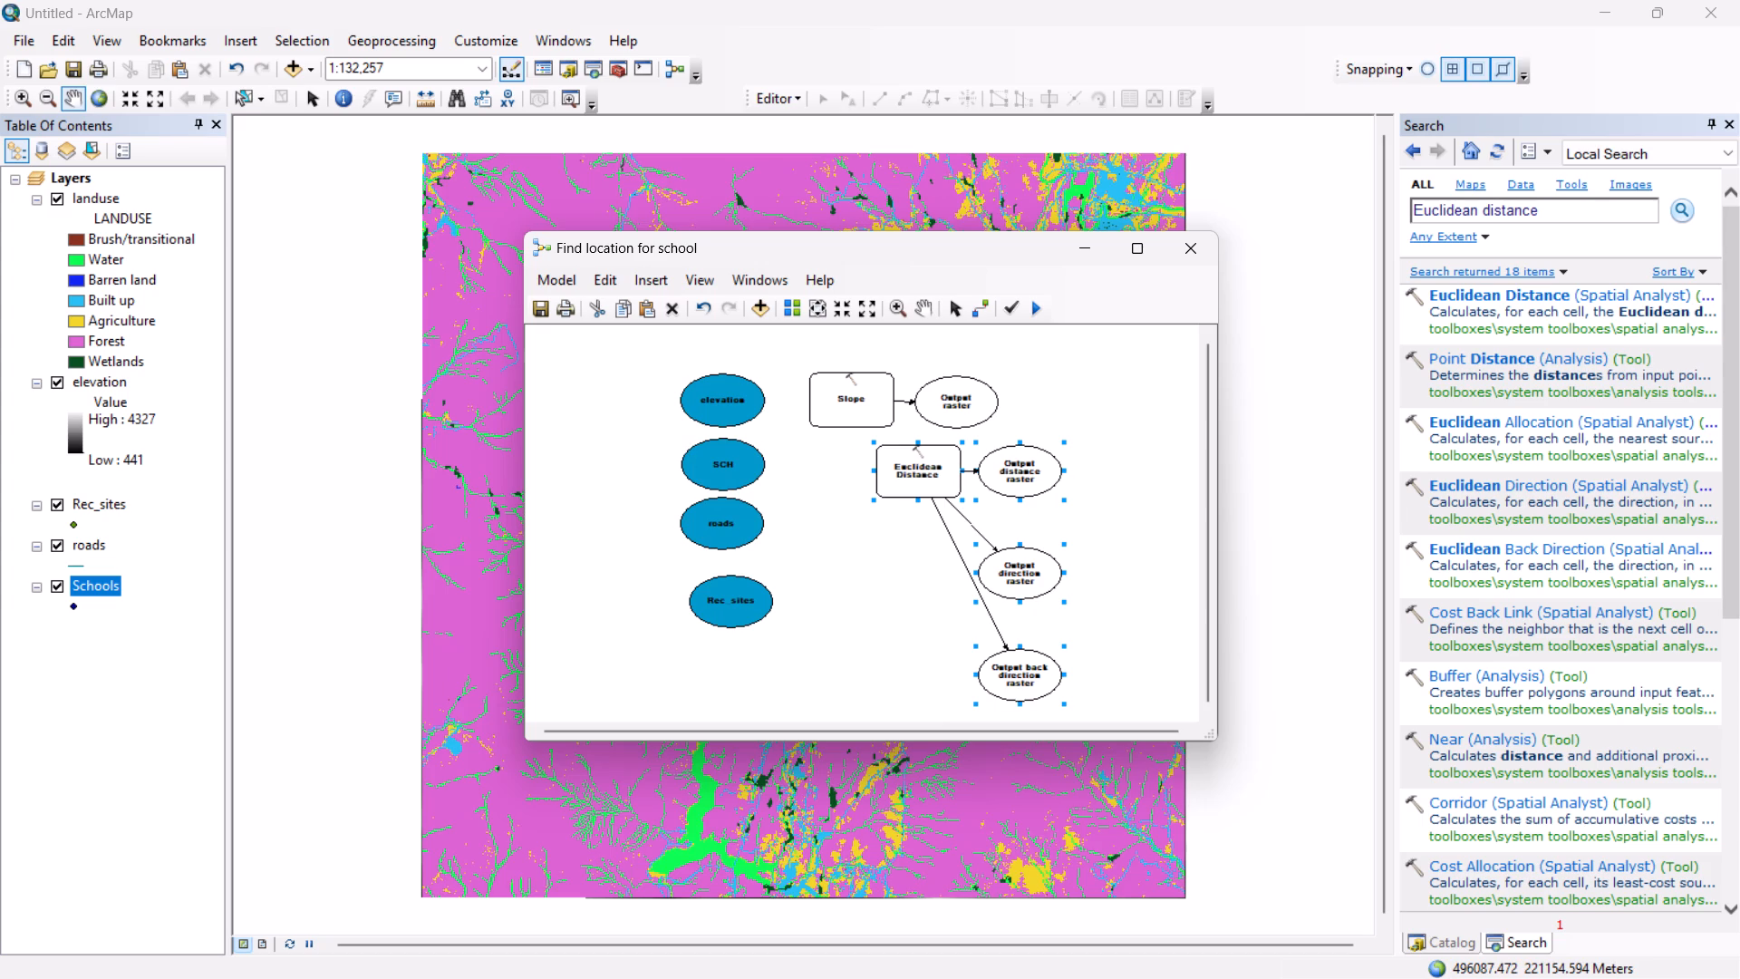
Spread out the model inputs in a diagonal, with SCH nearest Euclidean Distance and roads and Rec_sites stepped further away below it.
left_click_drag(709, 456, 765, 468)
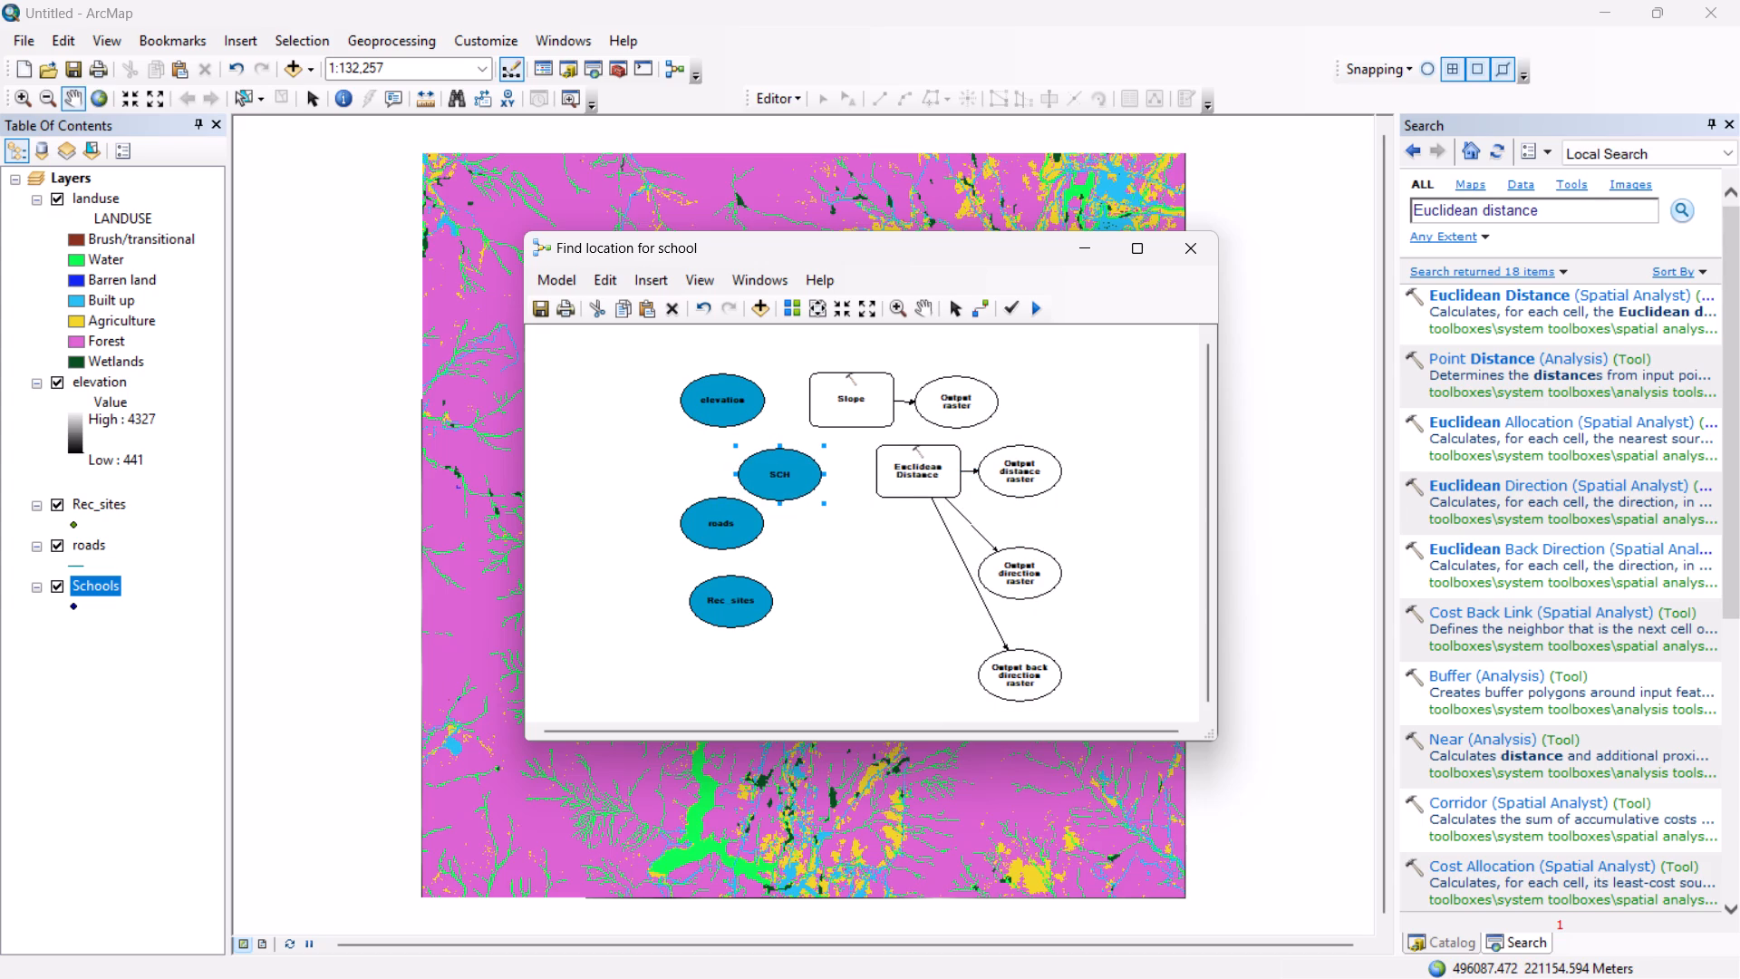
left_click_drag(725, 530, 725, 554)
left_click_drag(744, 612, 678, 651)
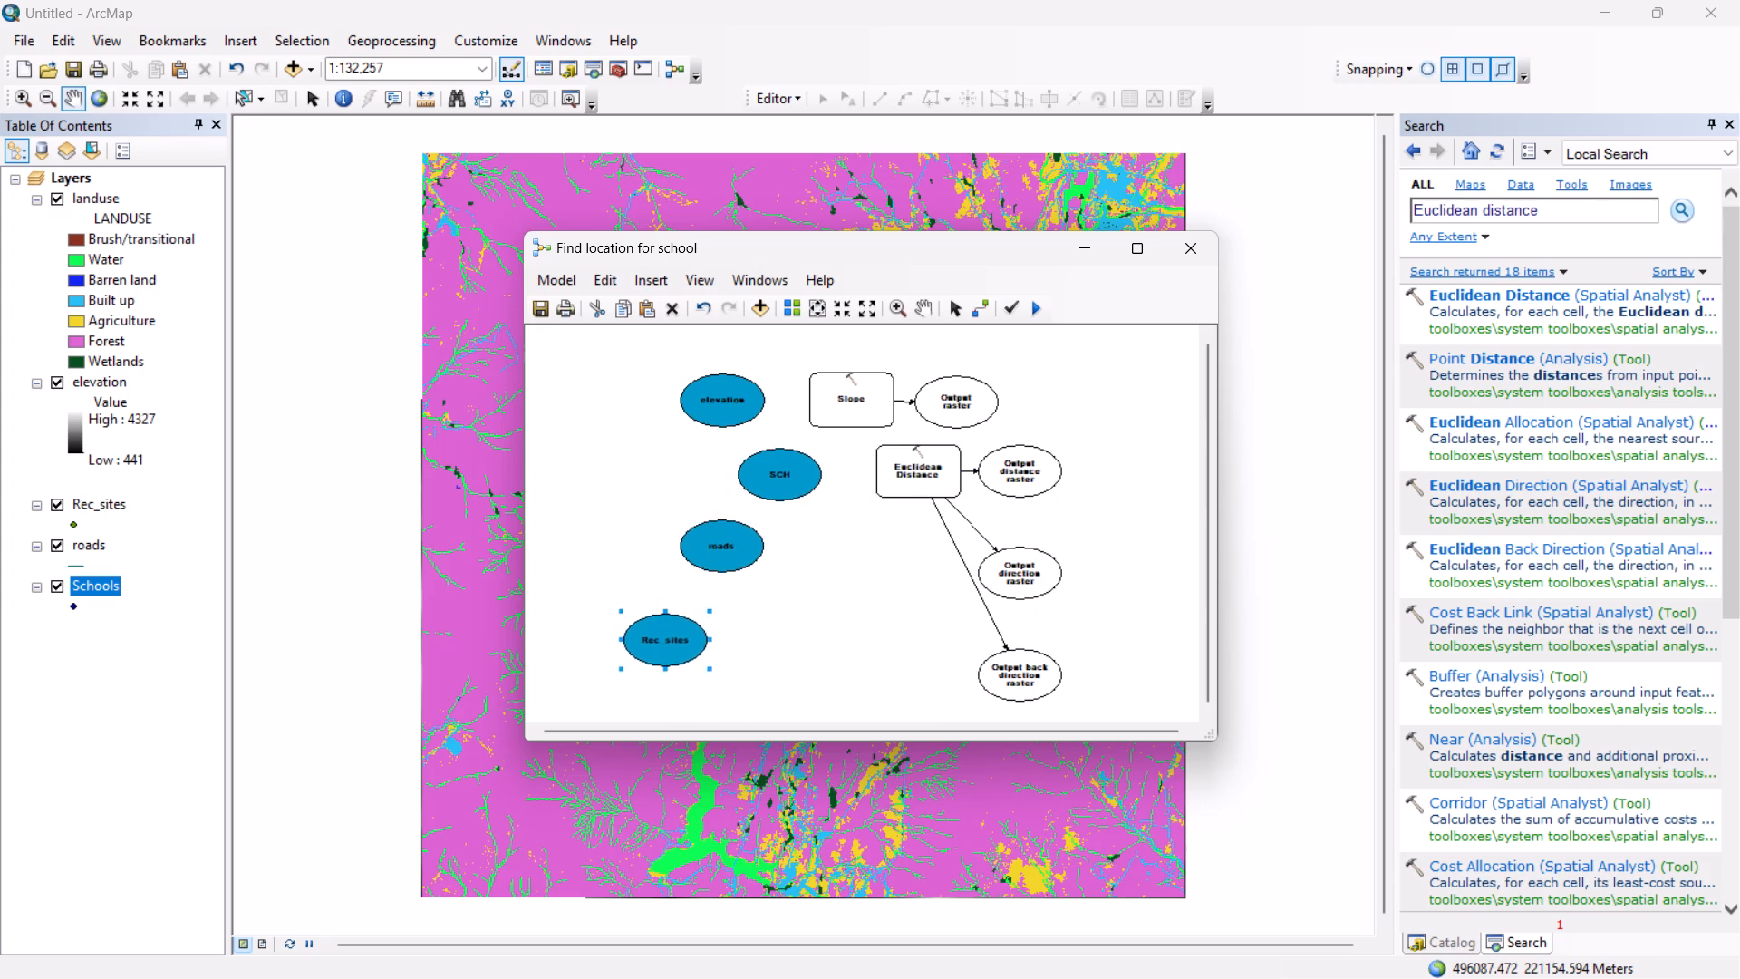
left_click_drag(678, 651, 643, 655)
left_click_drag(721, 545, 675, 544)
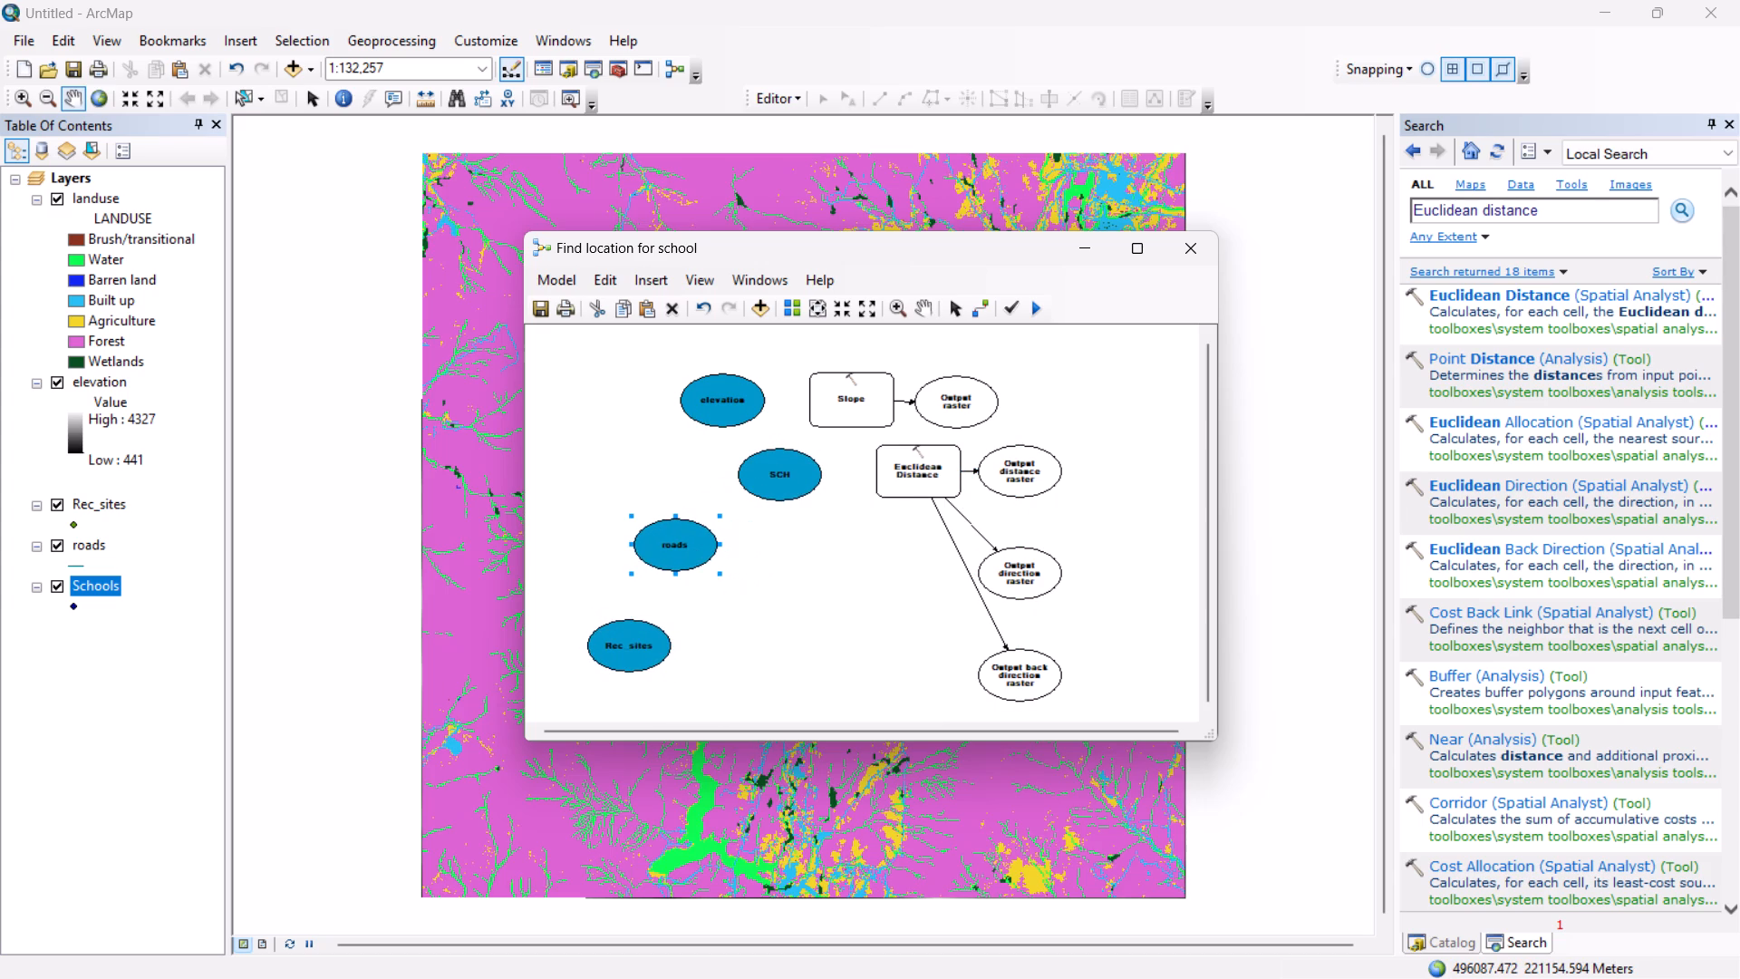
Add two more Euclidean Distance tools to the model, one beside roads and one below Rec_sites, and save the model.
left_click_drag(1505, 296, 1166, 484)
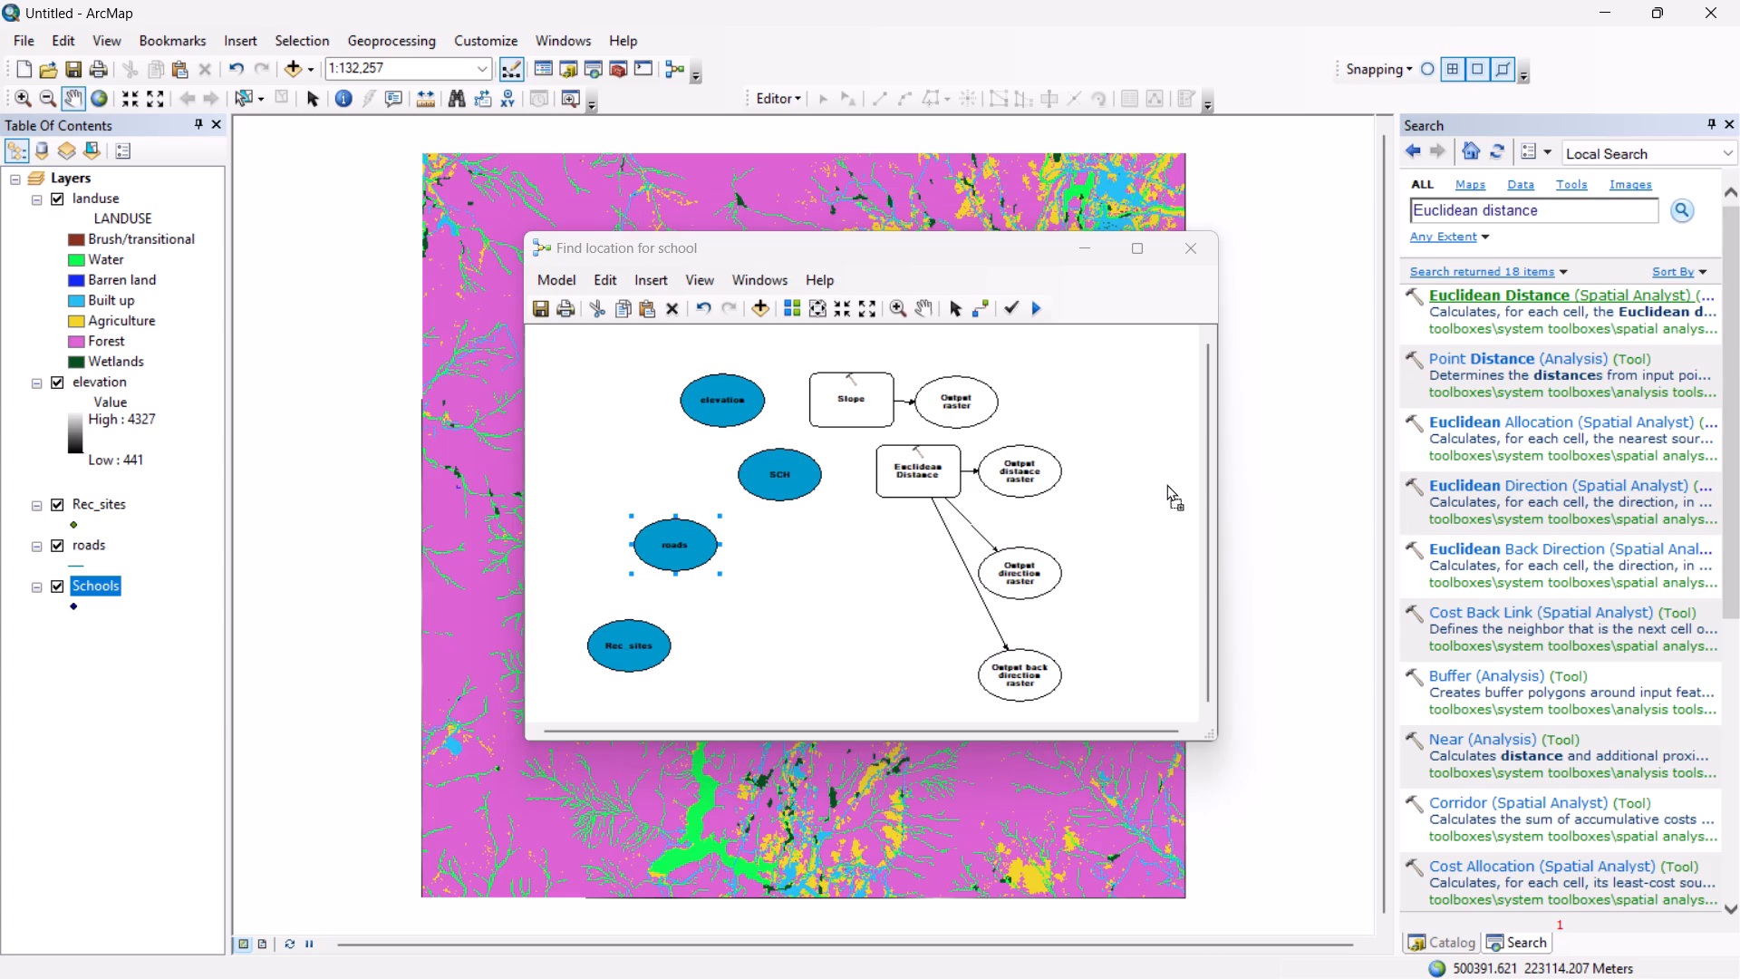
left_click_drag(1166, 484, 796, 573)
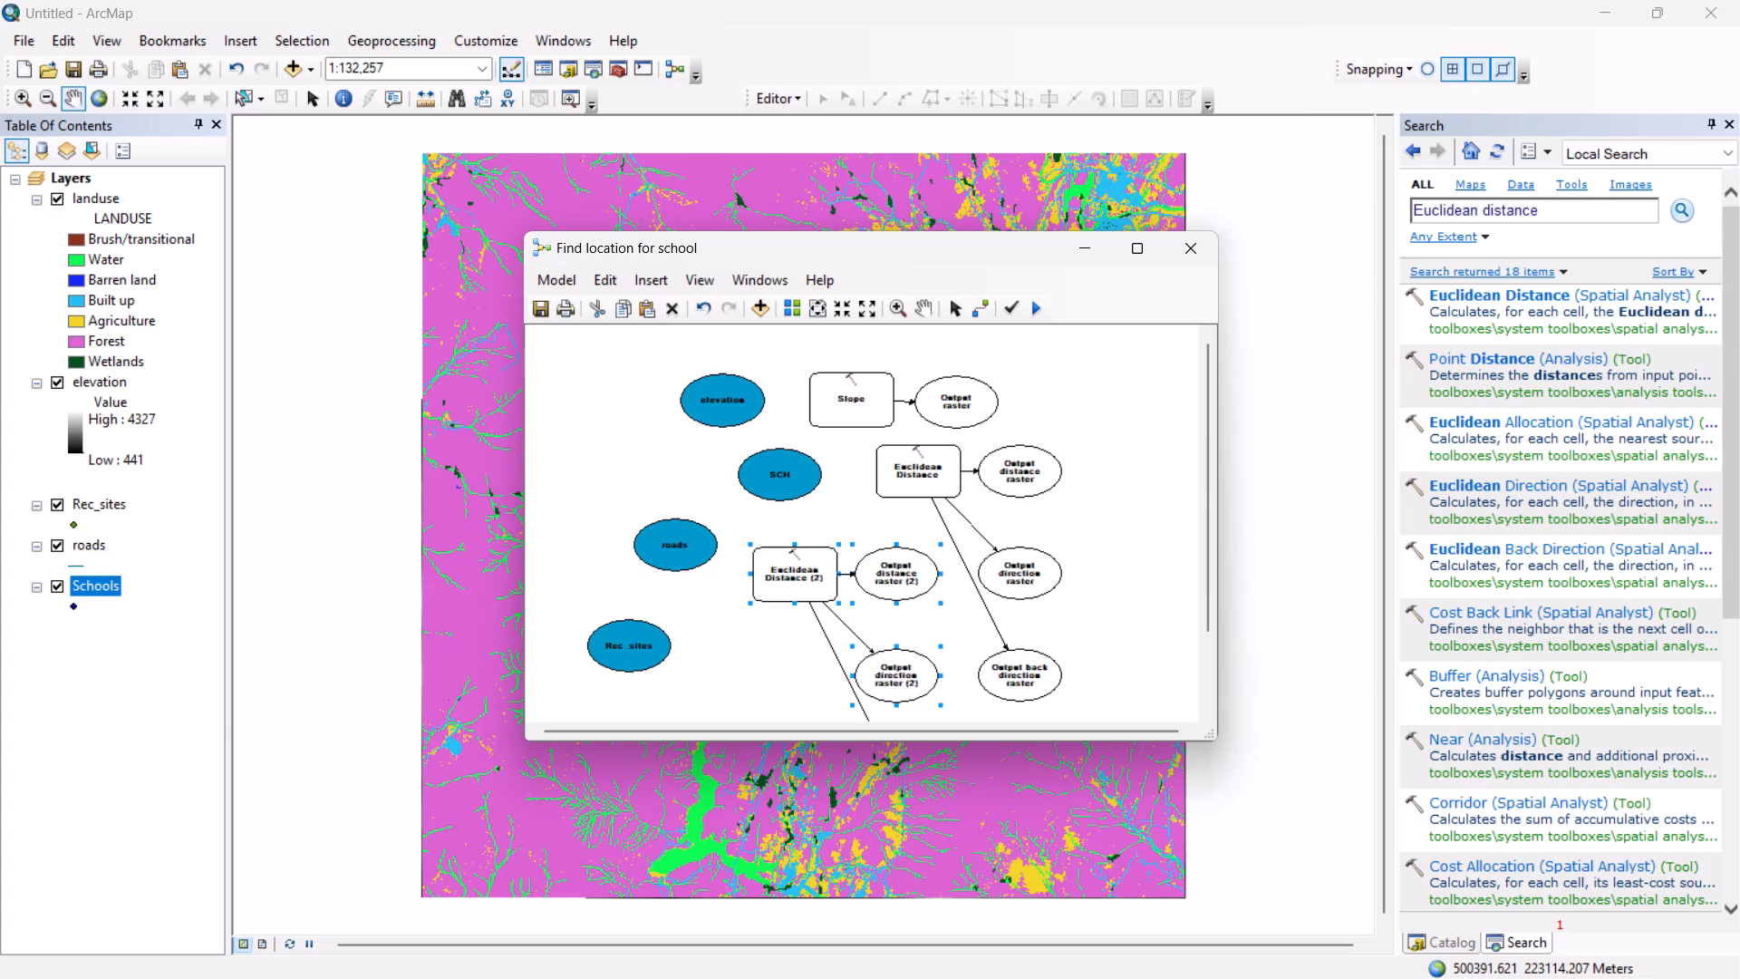
scroll(798, 570, "down", 3)
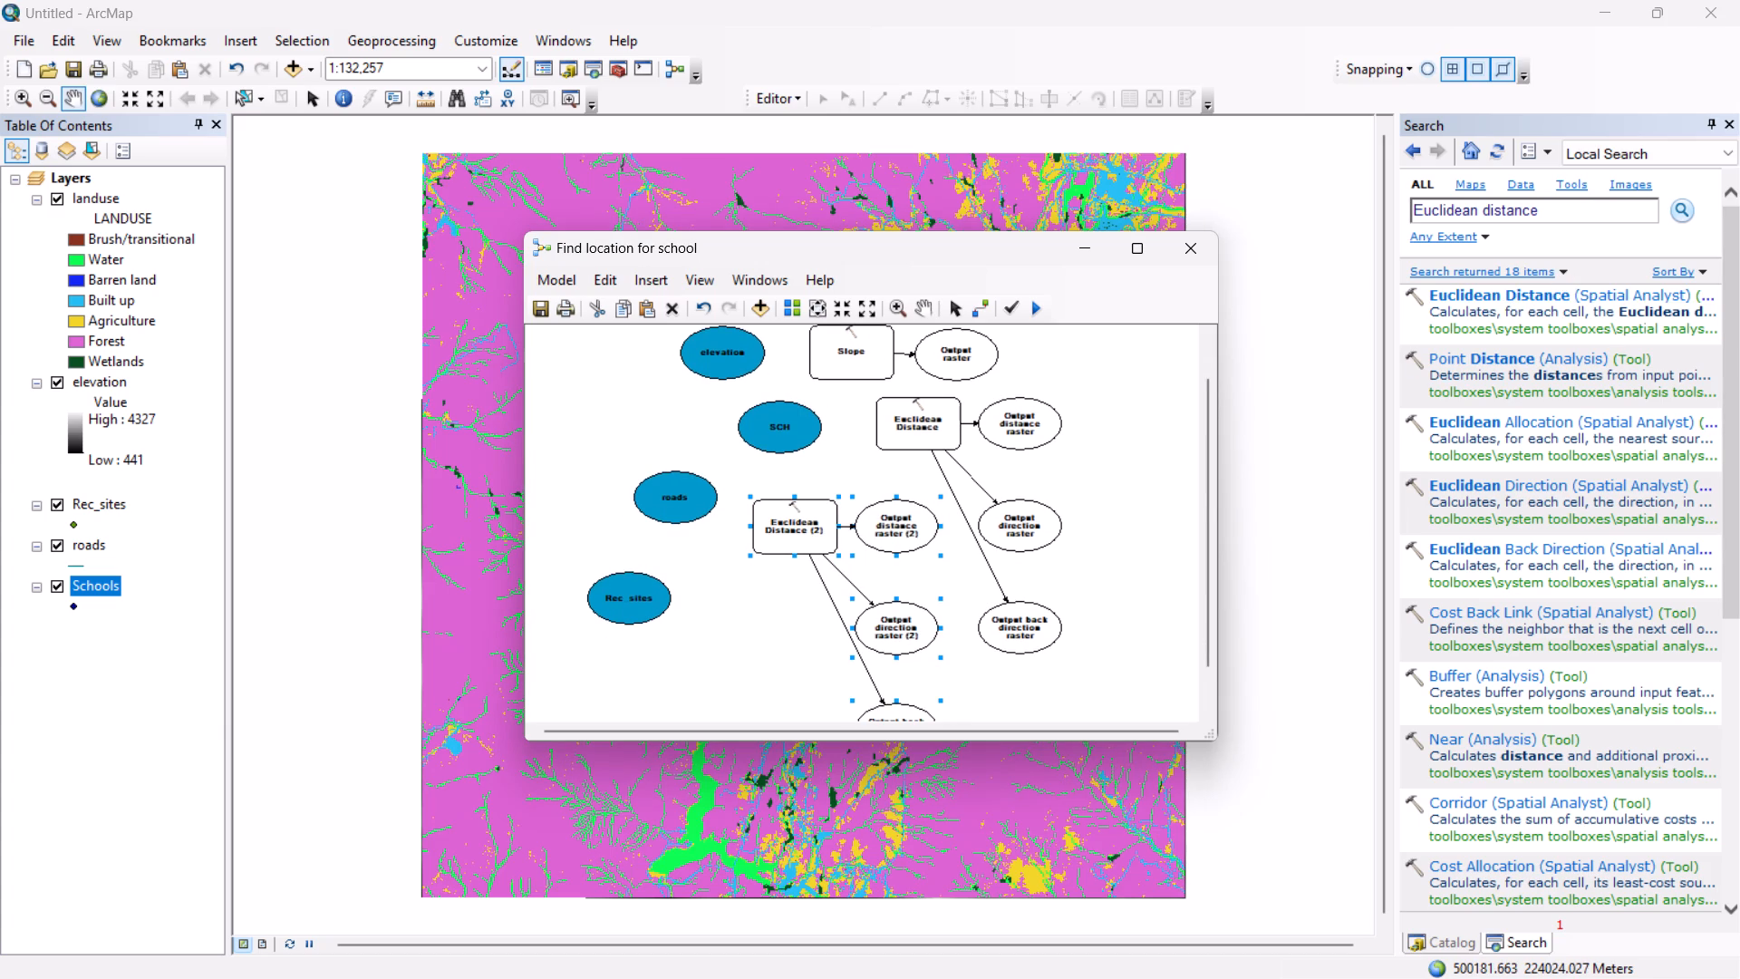
left_click_drag(1503, 294, 666, 700)
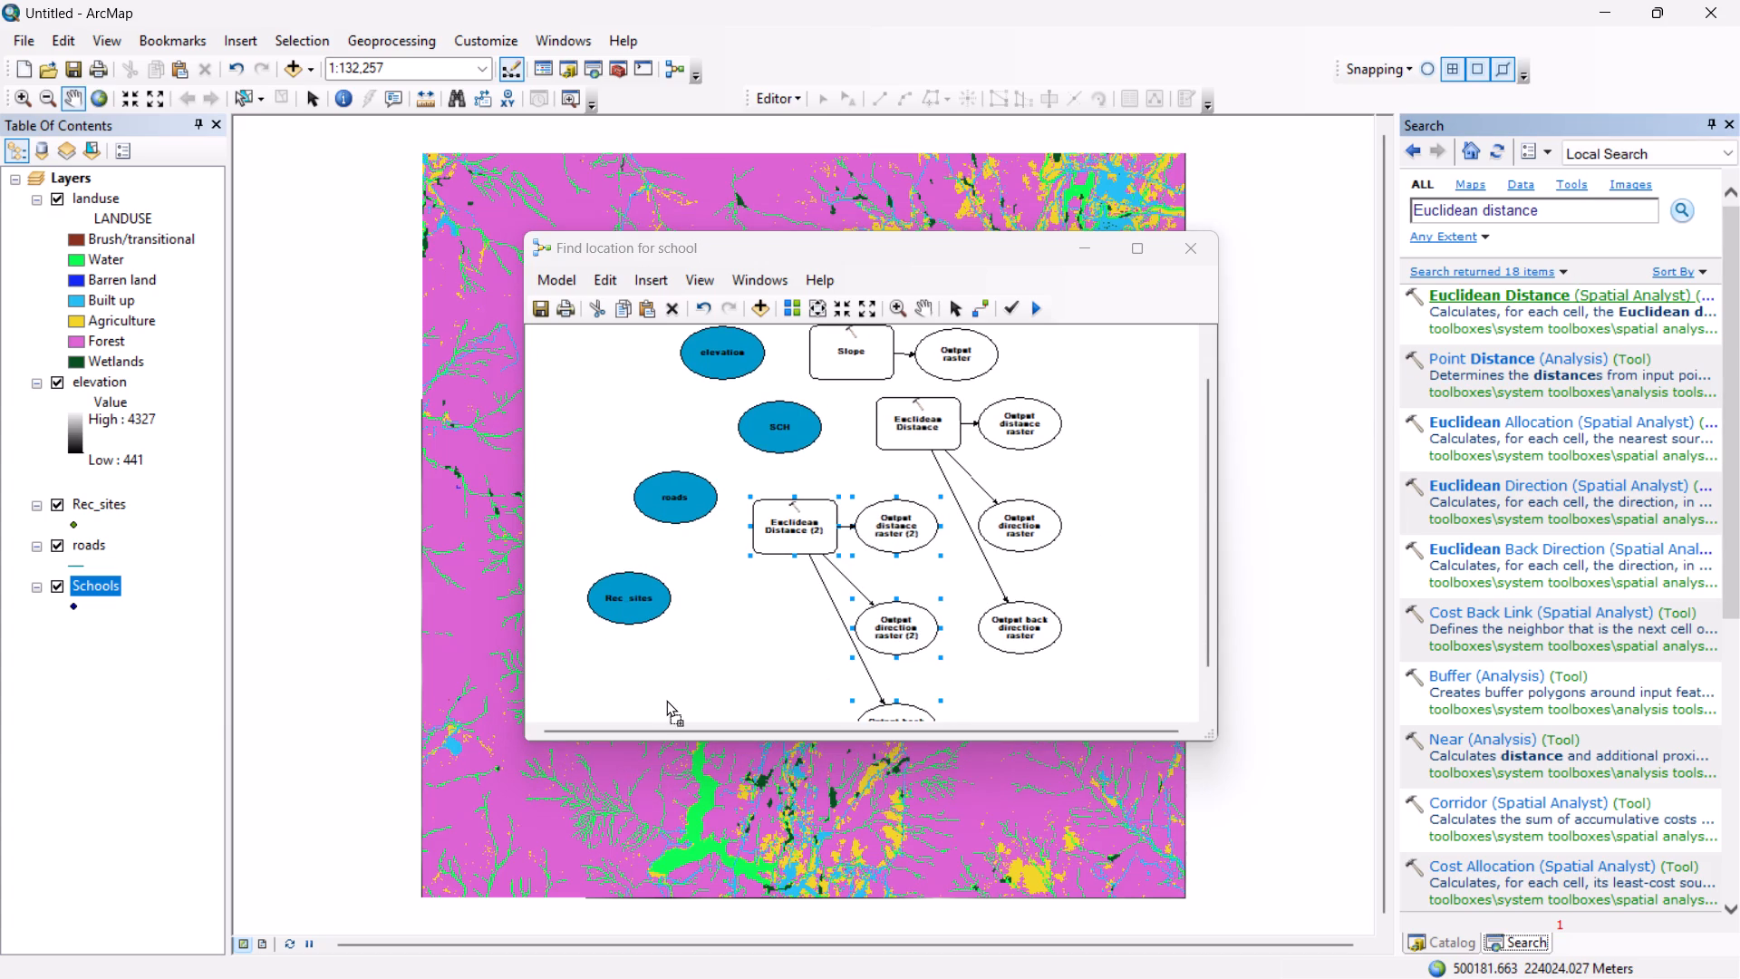
left_click_drag(666, 700, 682, 692)
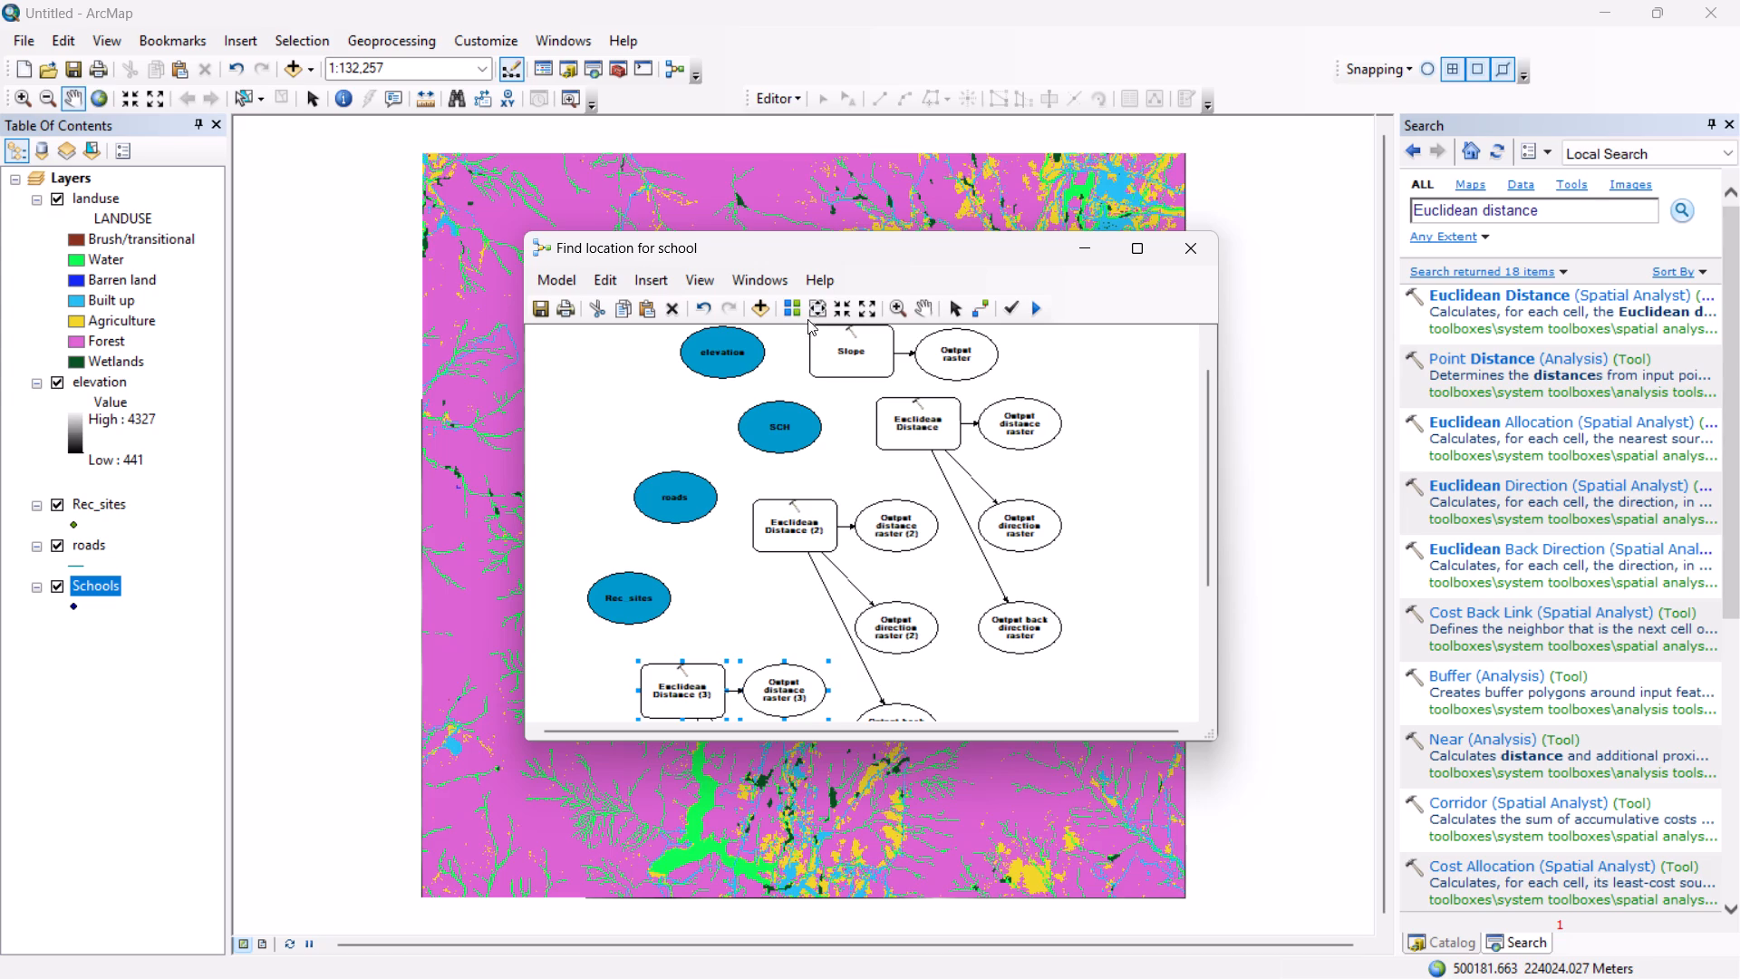
left_click(544, 311)
Connect elevation to the Slope tool as its Input raster and save the model.
scroll(690, 432, "up", 2)
left_click(982, 312)
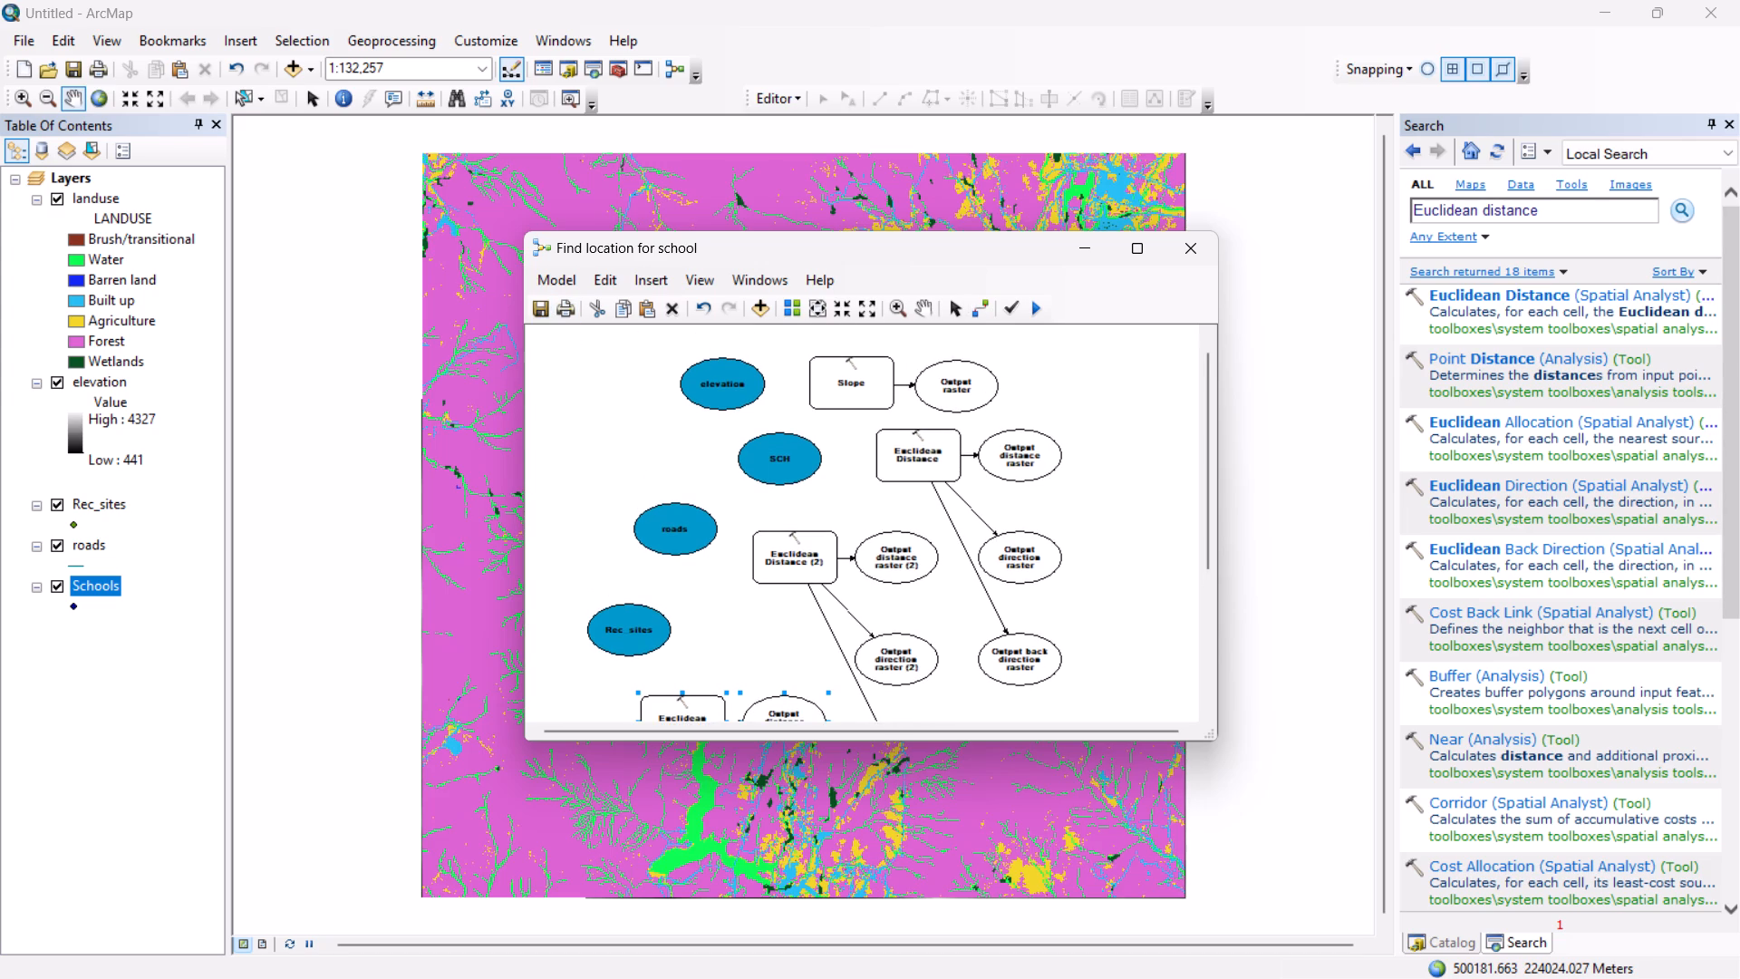
left_click_drag(746, 379, 839, 385)
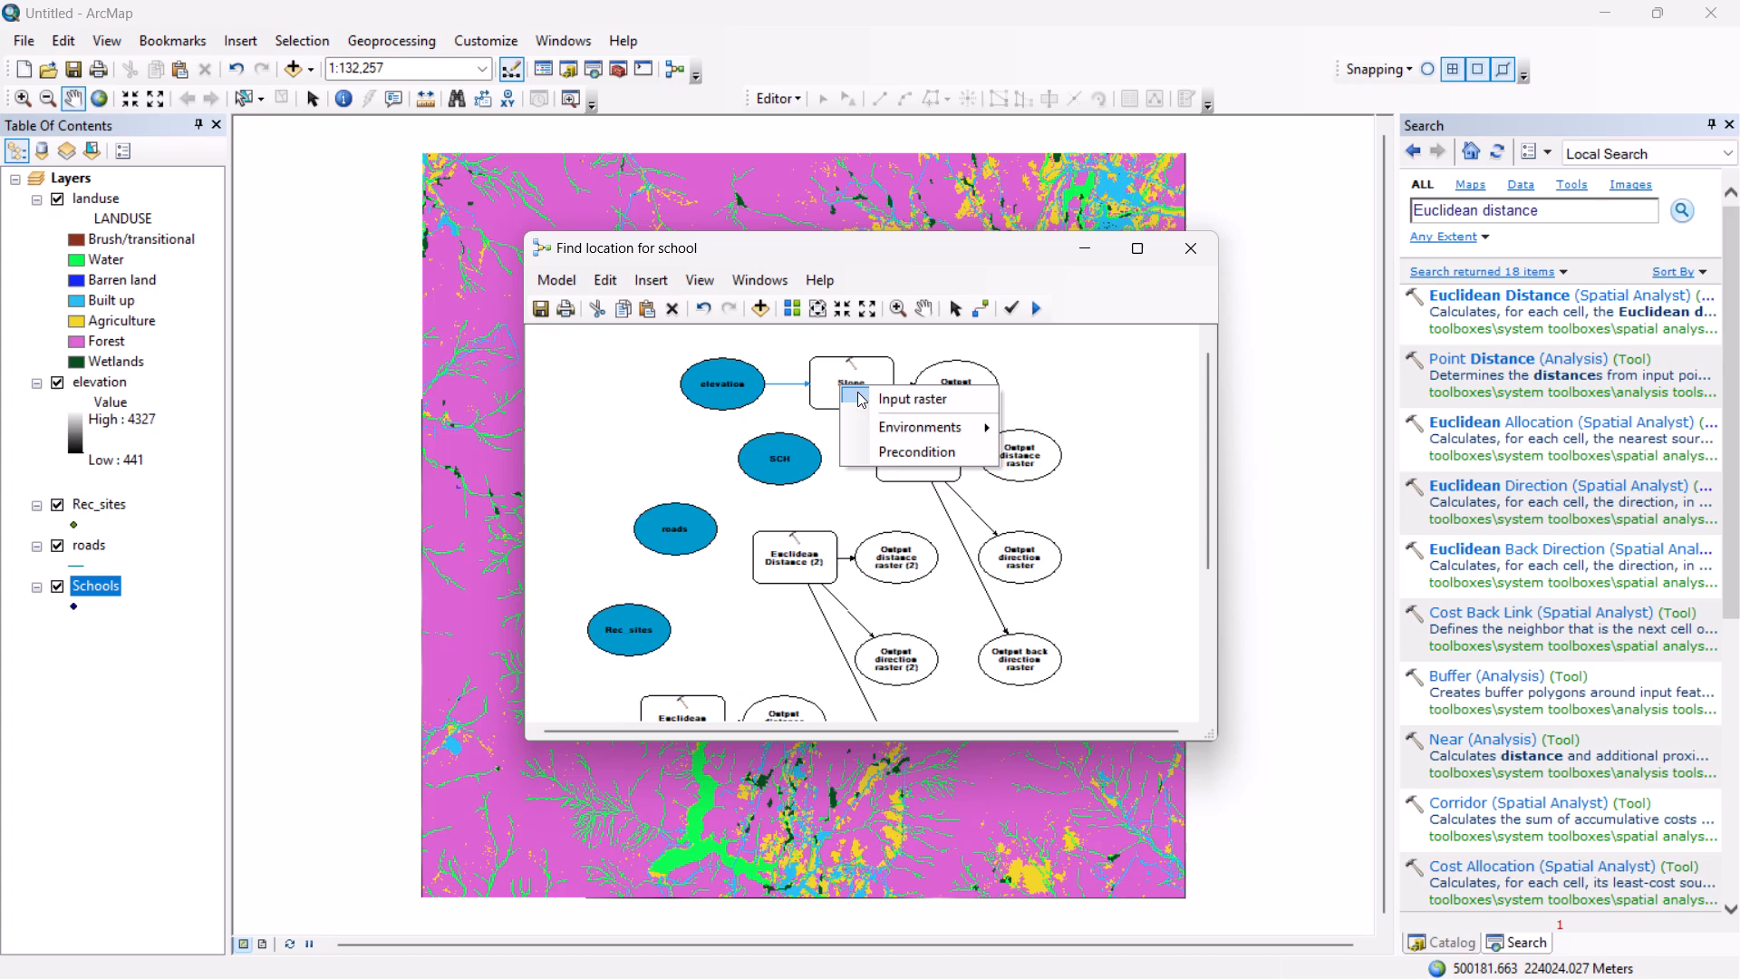
left_click(875, 393)
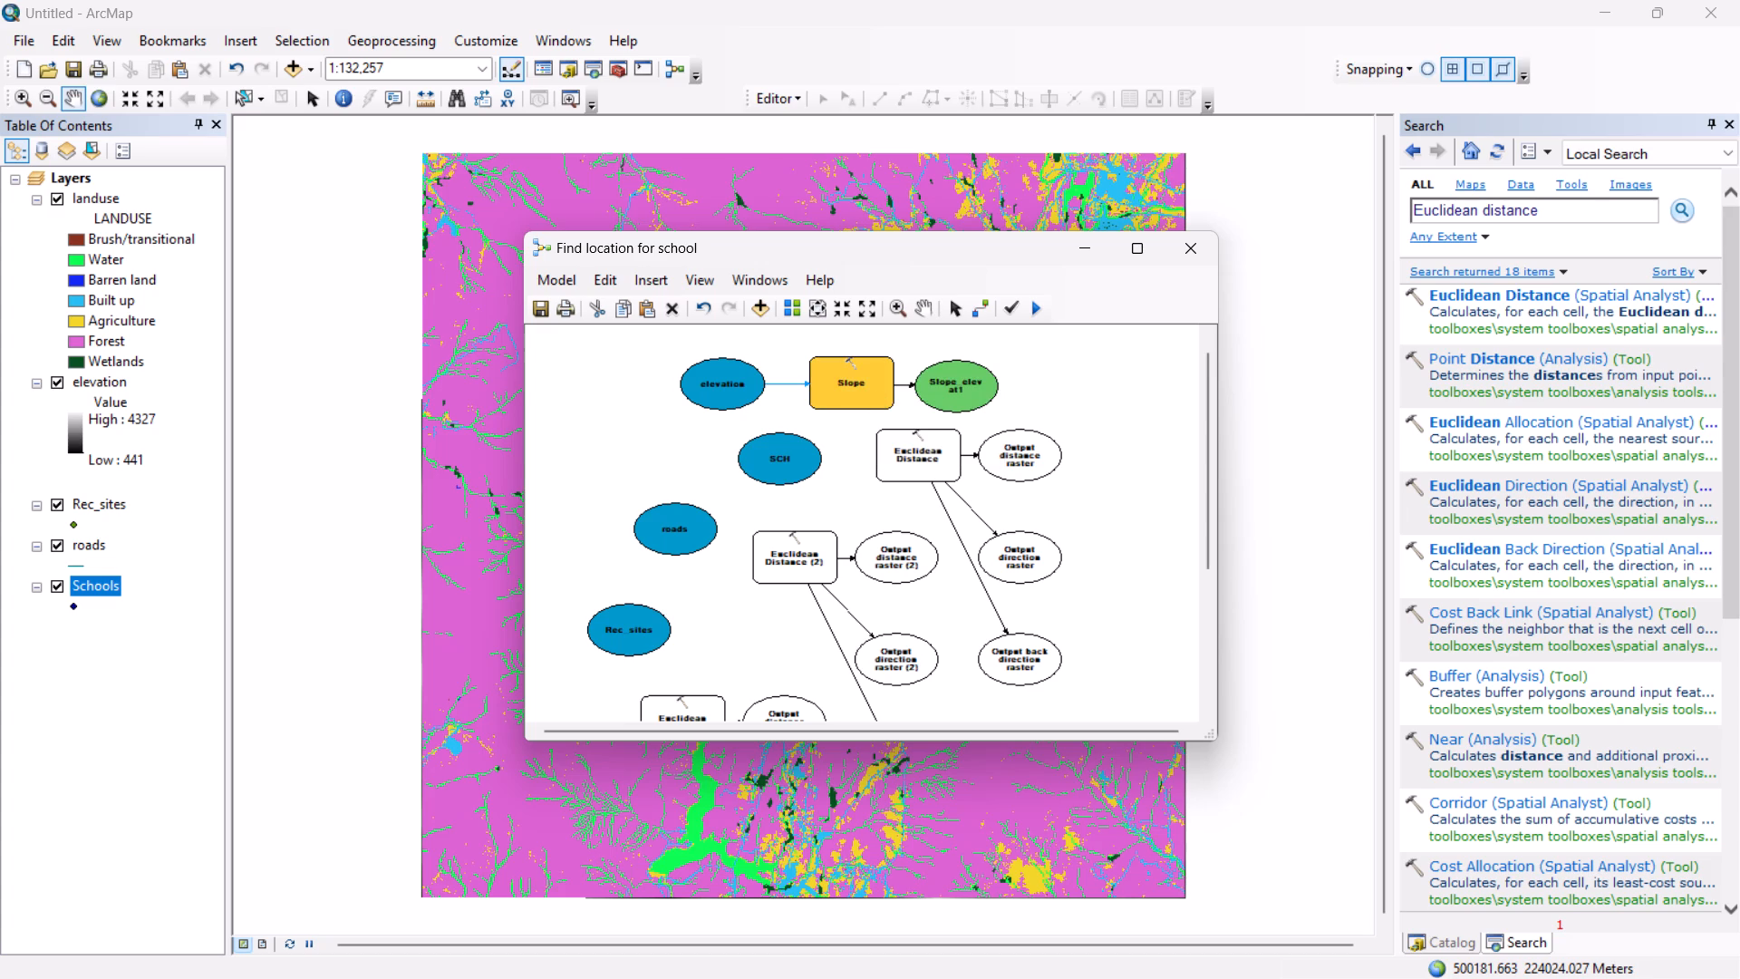
left_click(545, 310)
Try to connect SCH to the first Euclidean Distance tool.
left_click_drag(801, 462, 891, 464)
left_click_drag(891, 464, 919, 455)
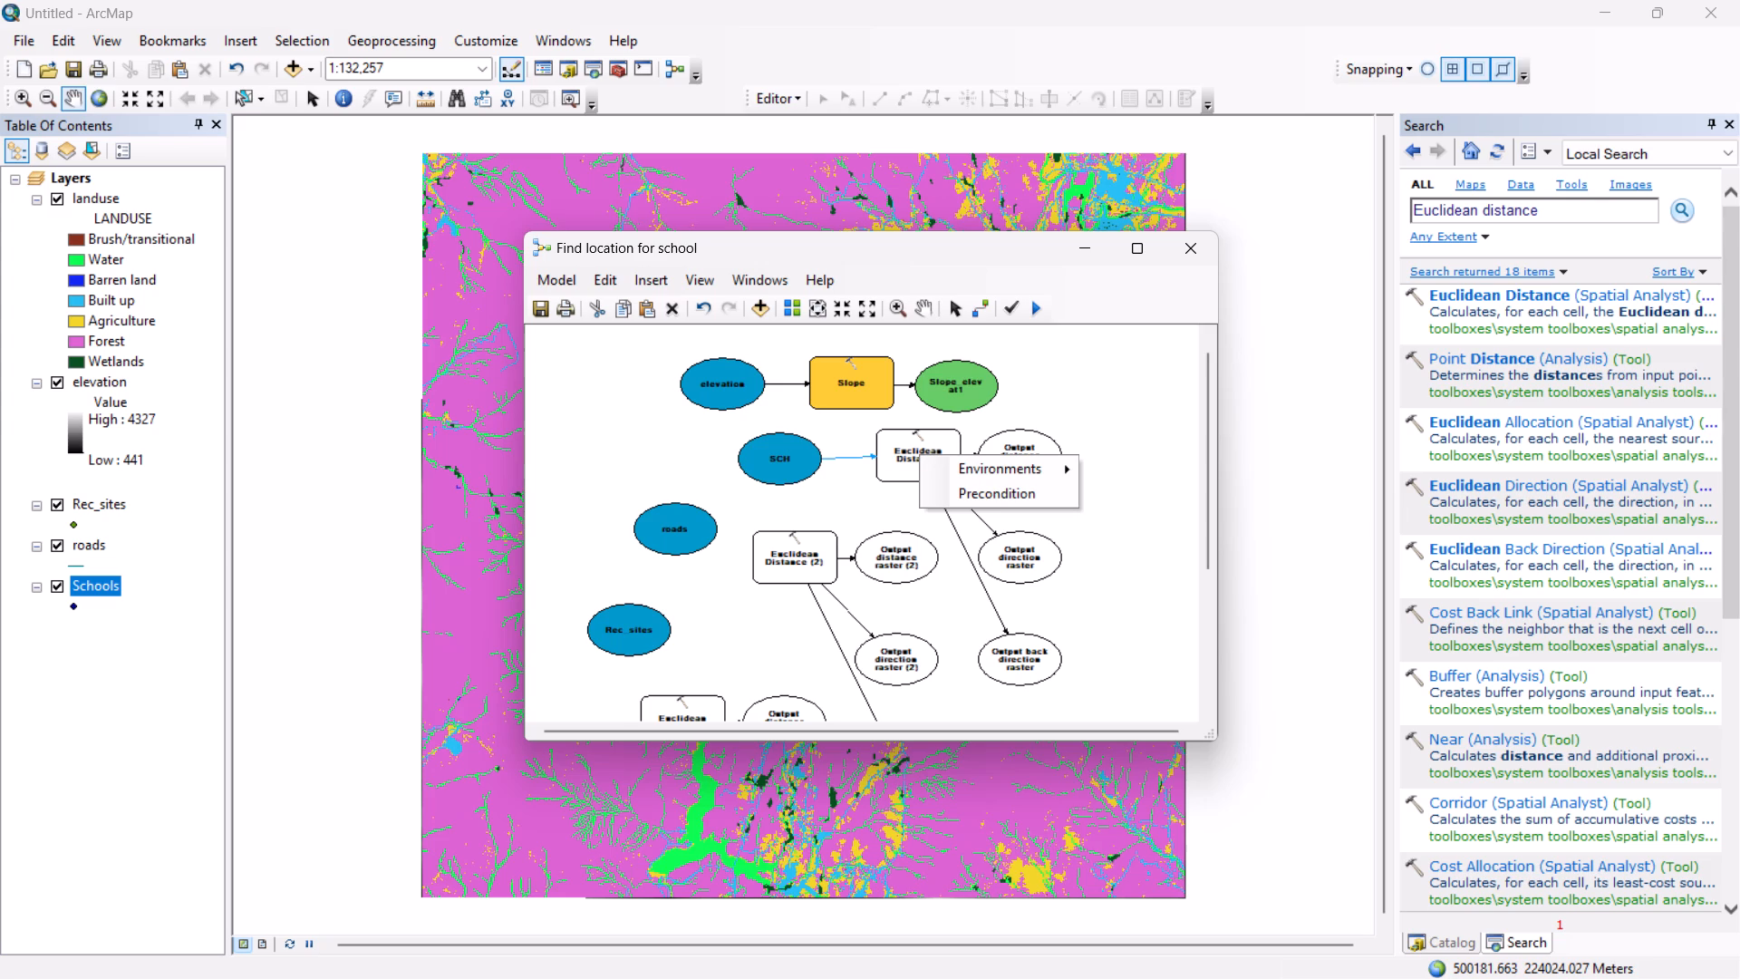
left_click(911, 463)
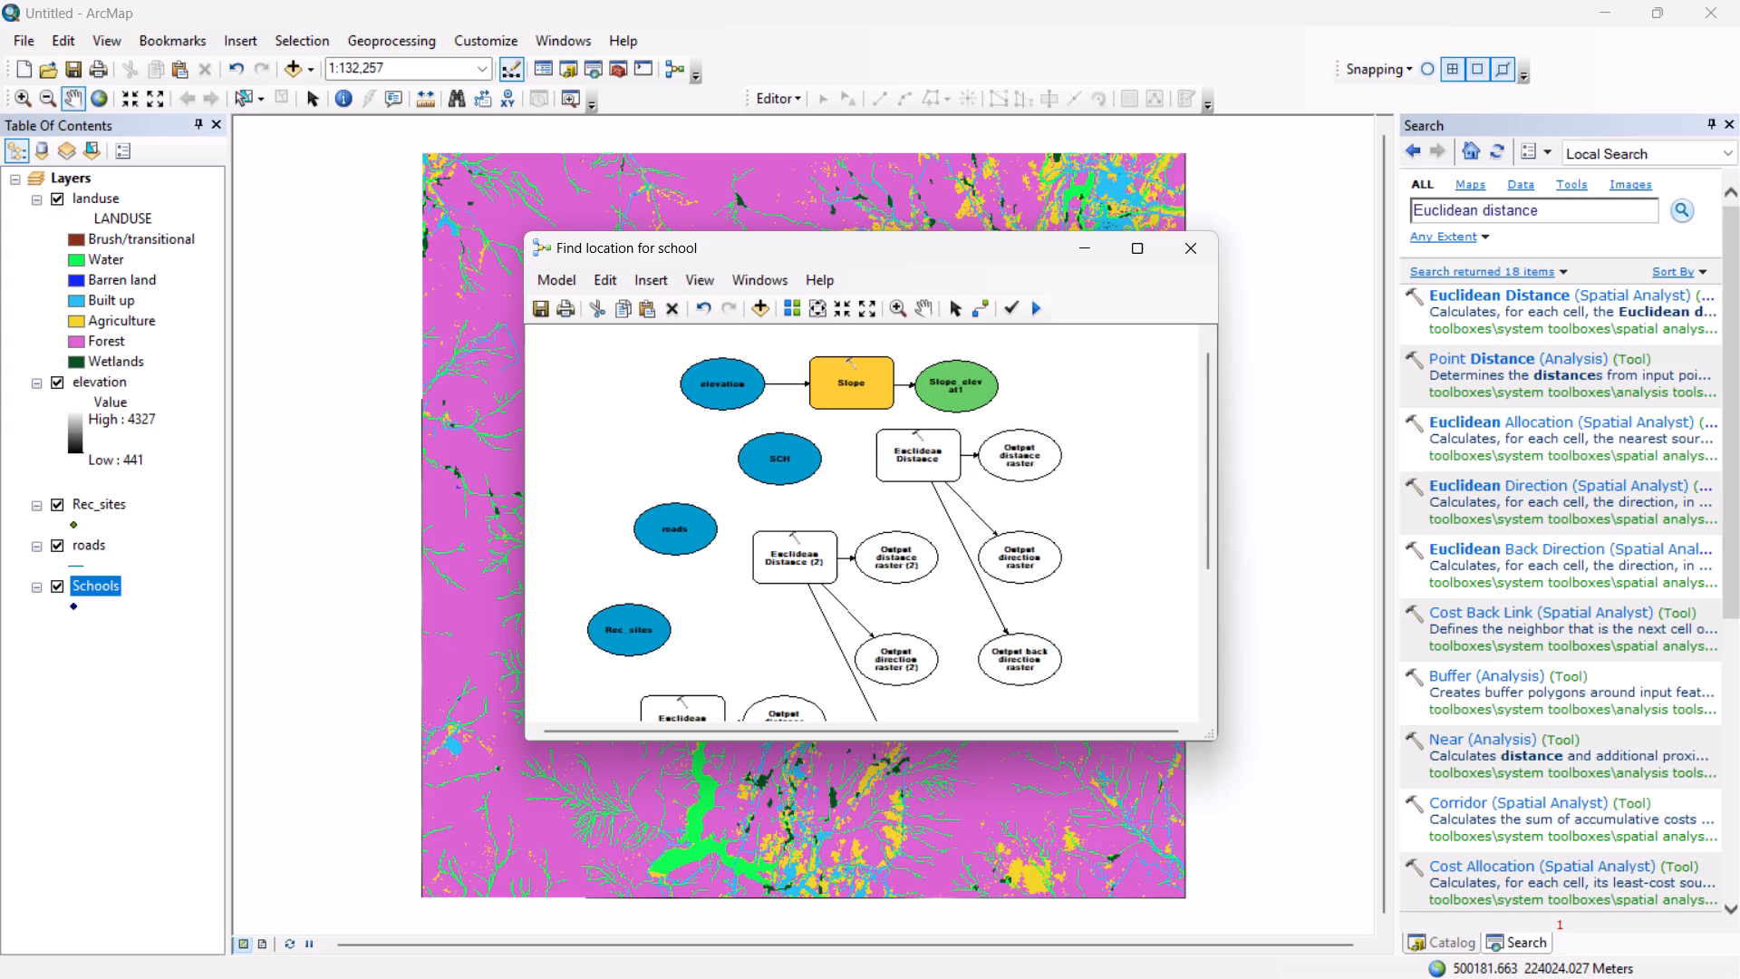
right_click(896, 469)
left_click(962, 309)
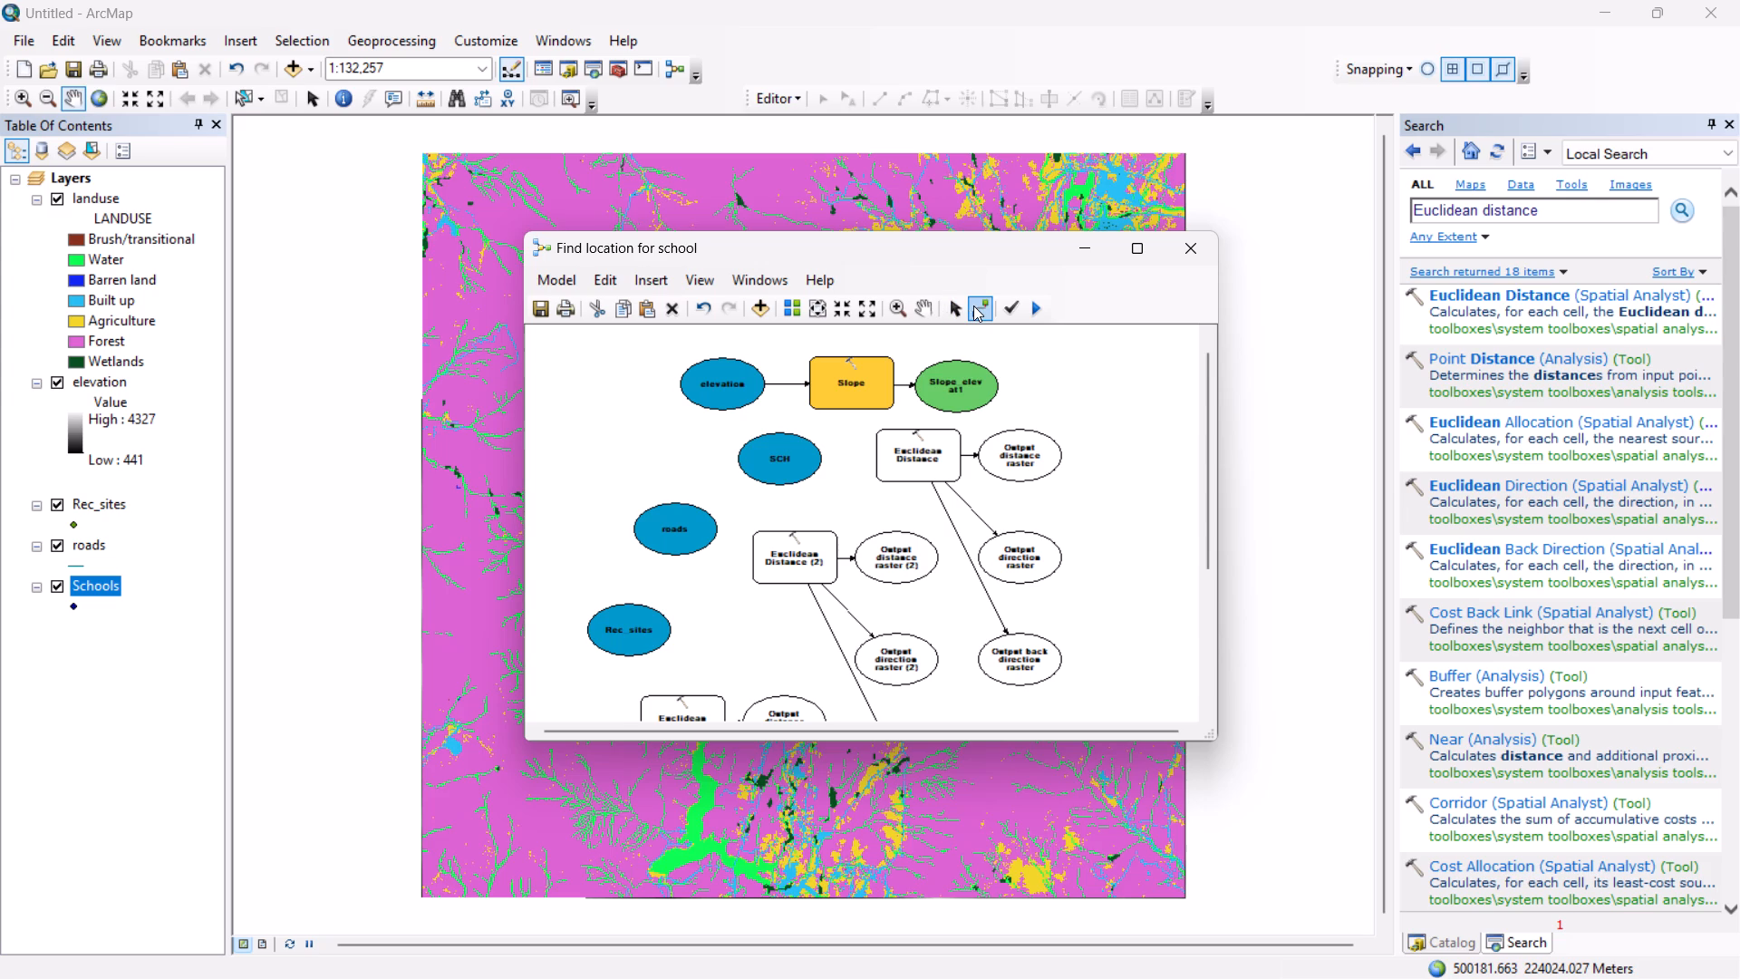
Connect roads to the Euclidean Distance (2) tool.
left_click(973, 305)
left_click_drag(681, 528, 681, 528)
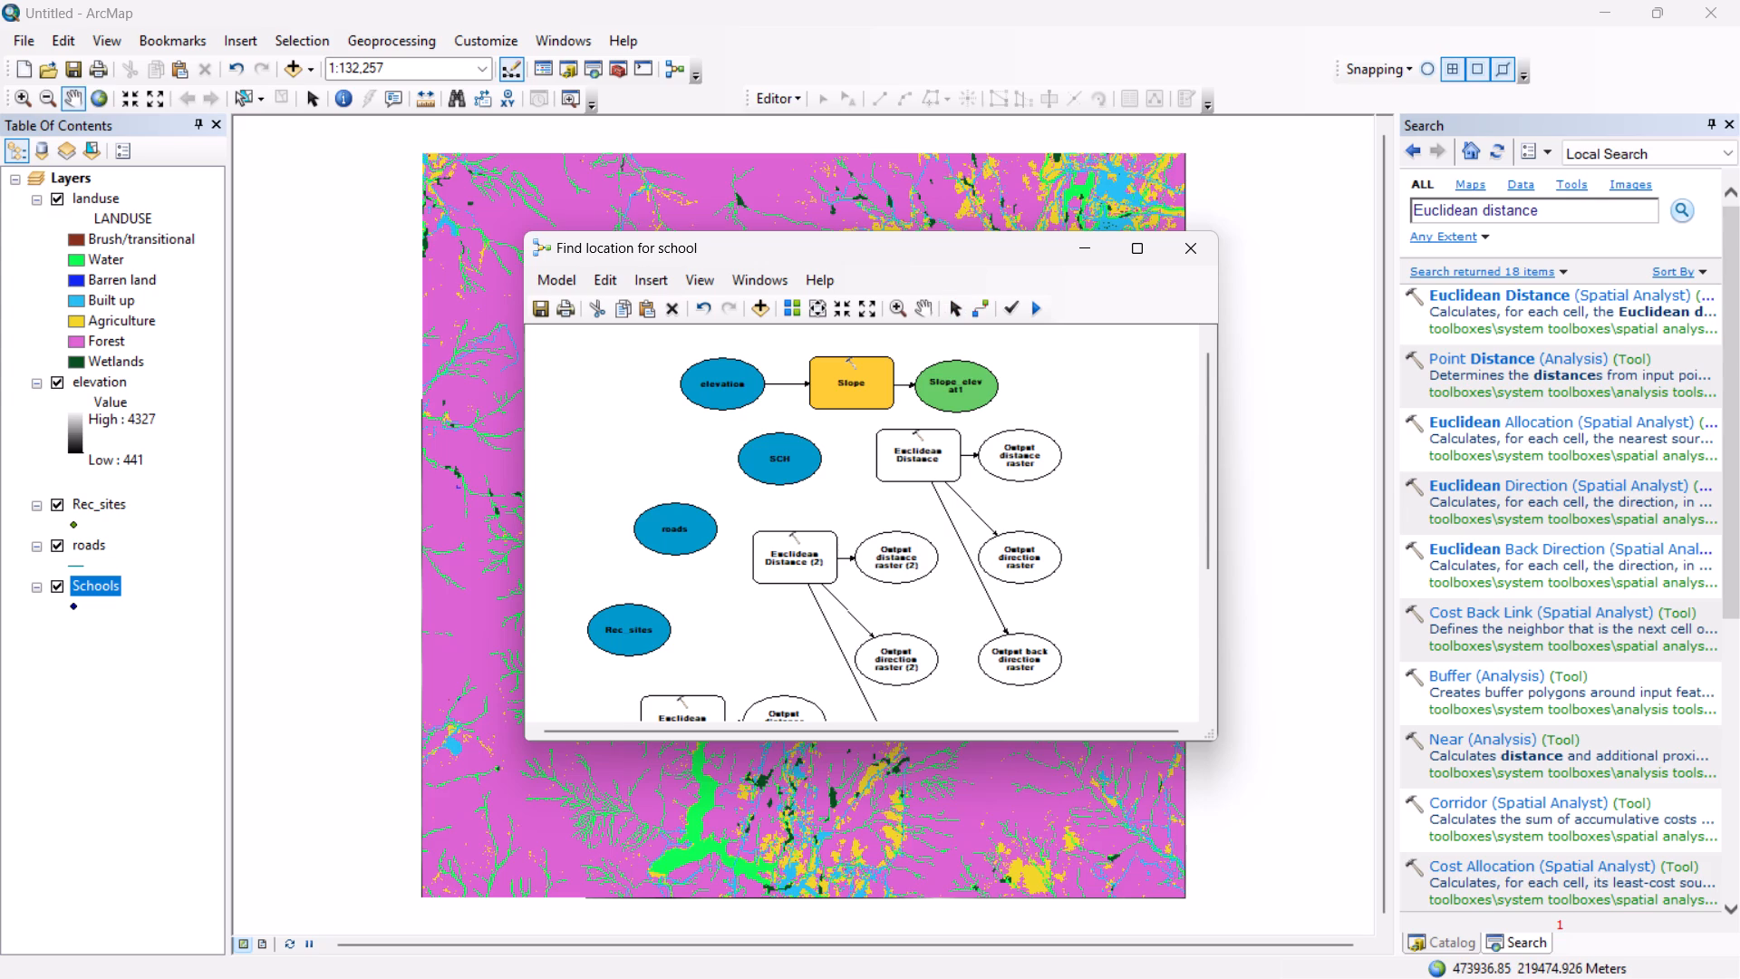
left_click_drag(681, 528, 787, 557)
left_click(834, 568)
Connect Rec_sites to the Euclidean Distance (3) tool.
scroll(834, 569, "down", 3)
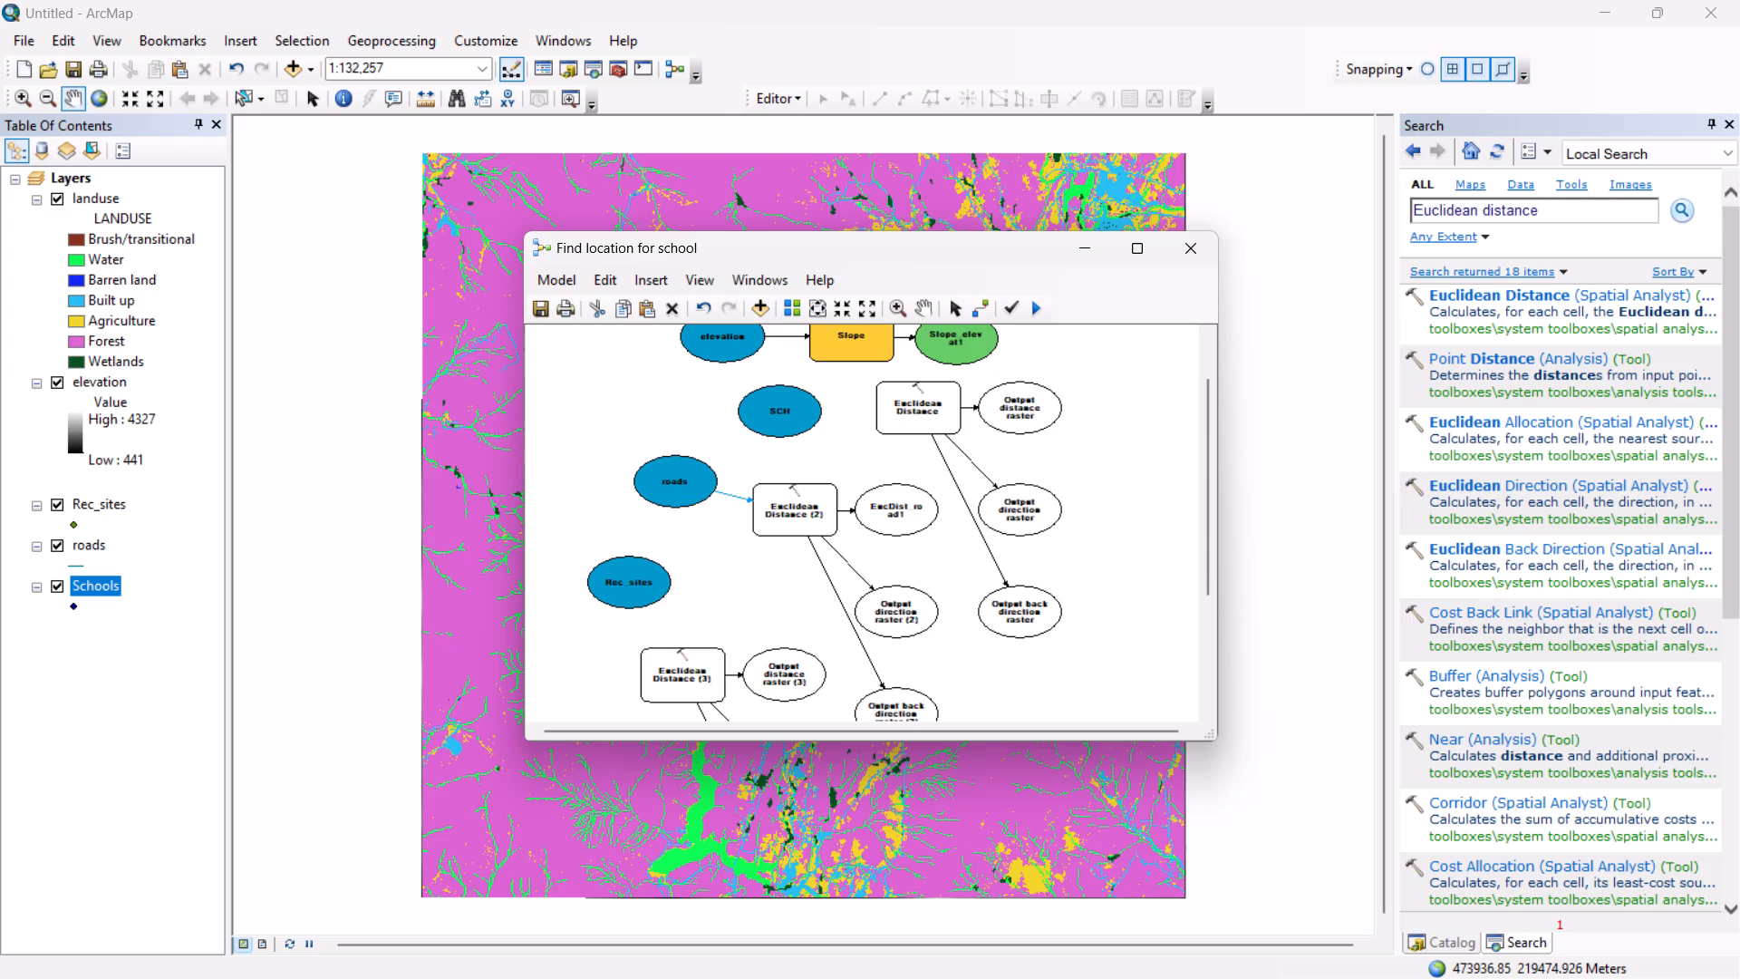
left_click_drag(643, 588, 681, 674)
left_click(704, 683)
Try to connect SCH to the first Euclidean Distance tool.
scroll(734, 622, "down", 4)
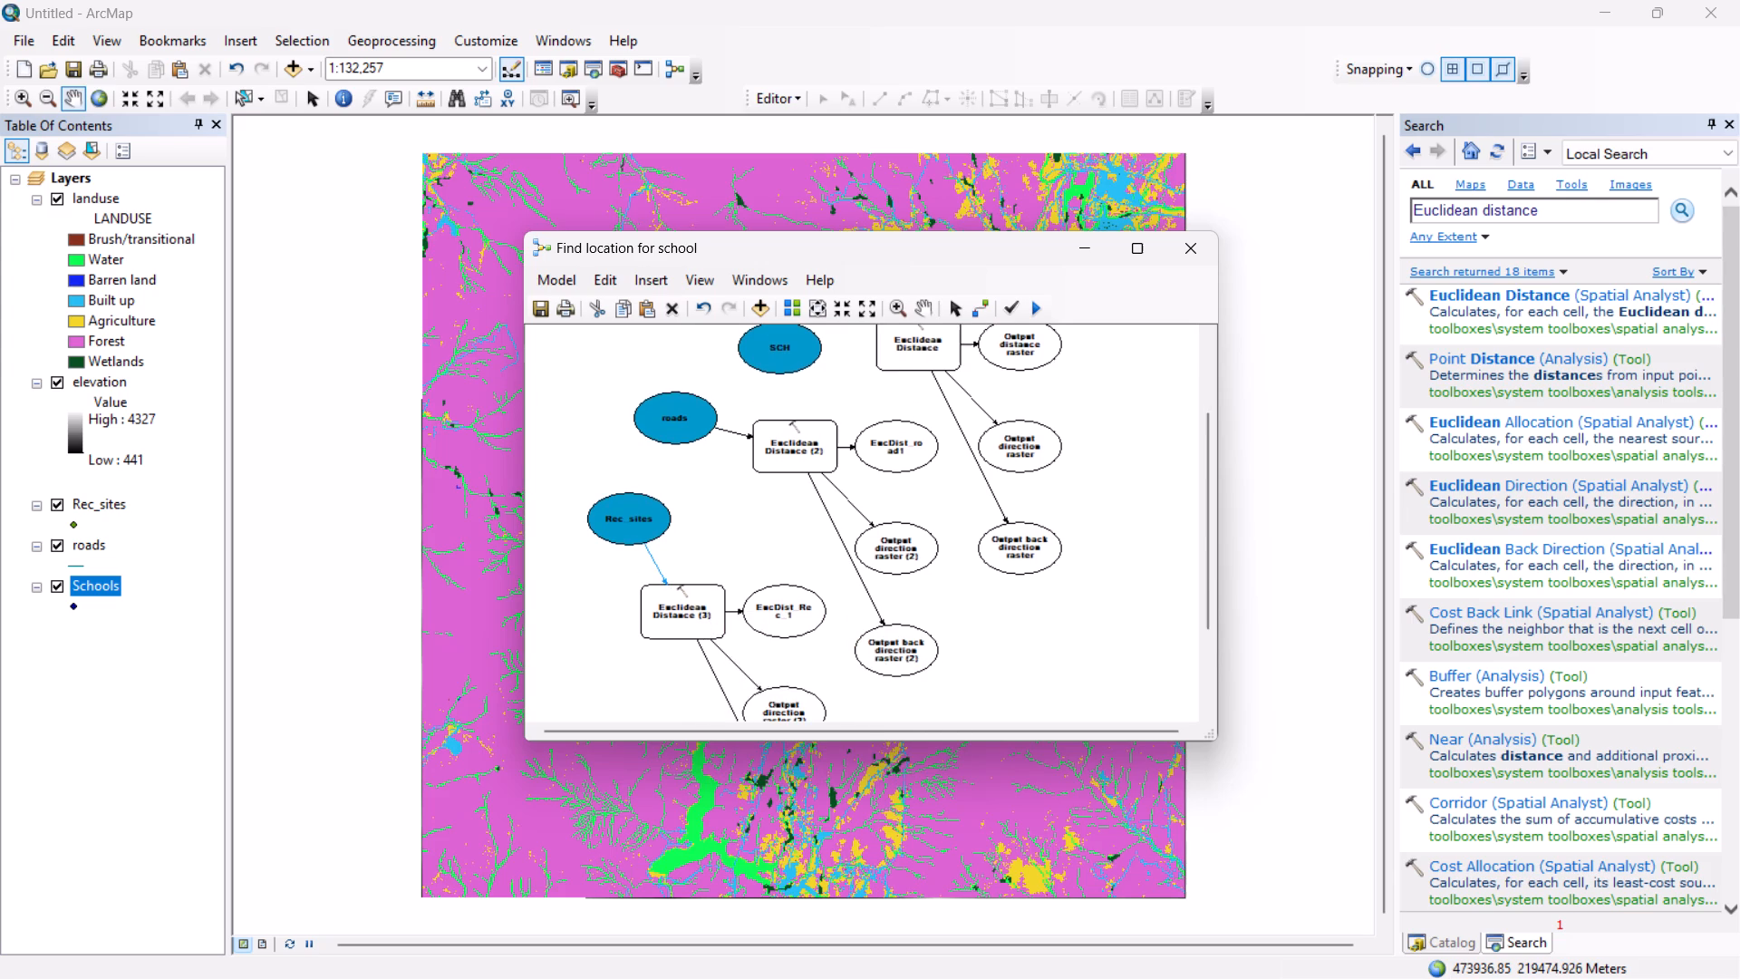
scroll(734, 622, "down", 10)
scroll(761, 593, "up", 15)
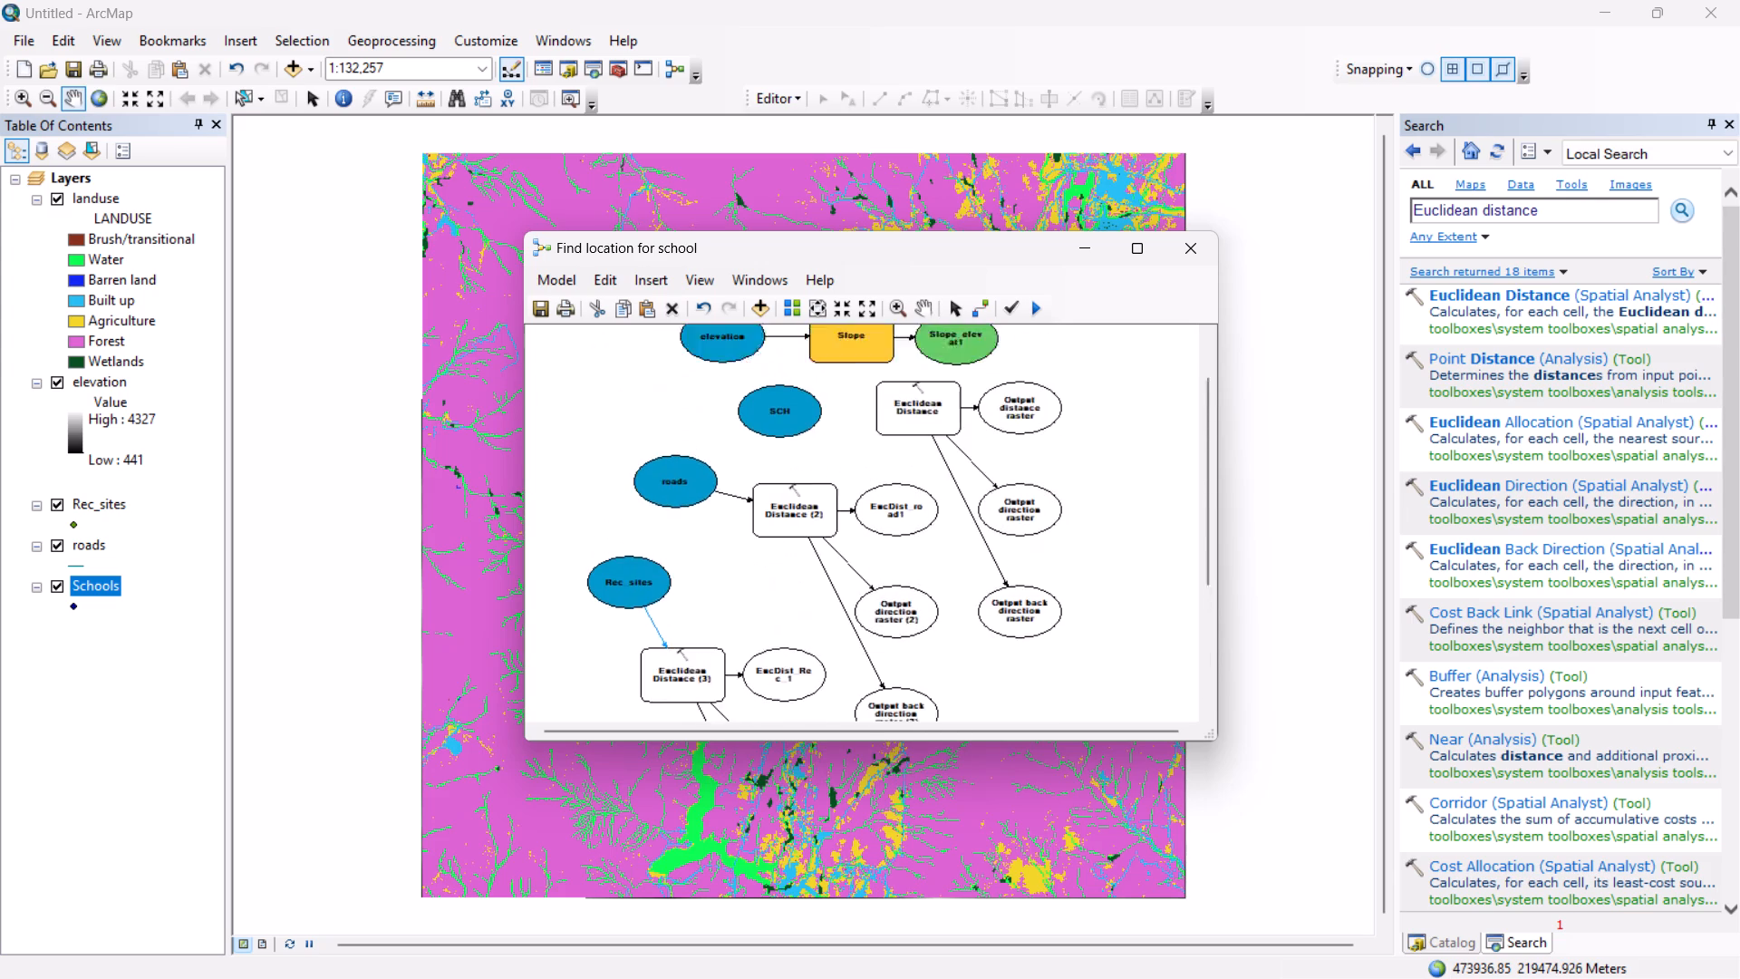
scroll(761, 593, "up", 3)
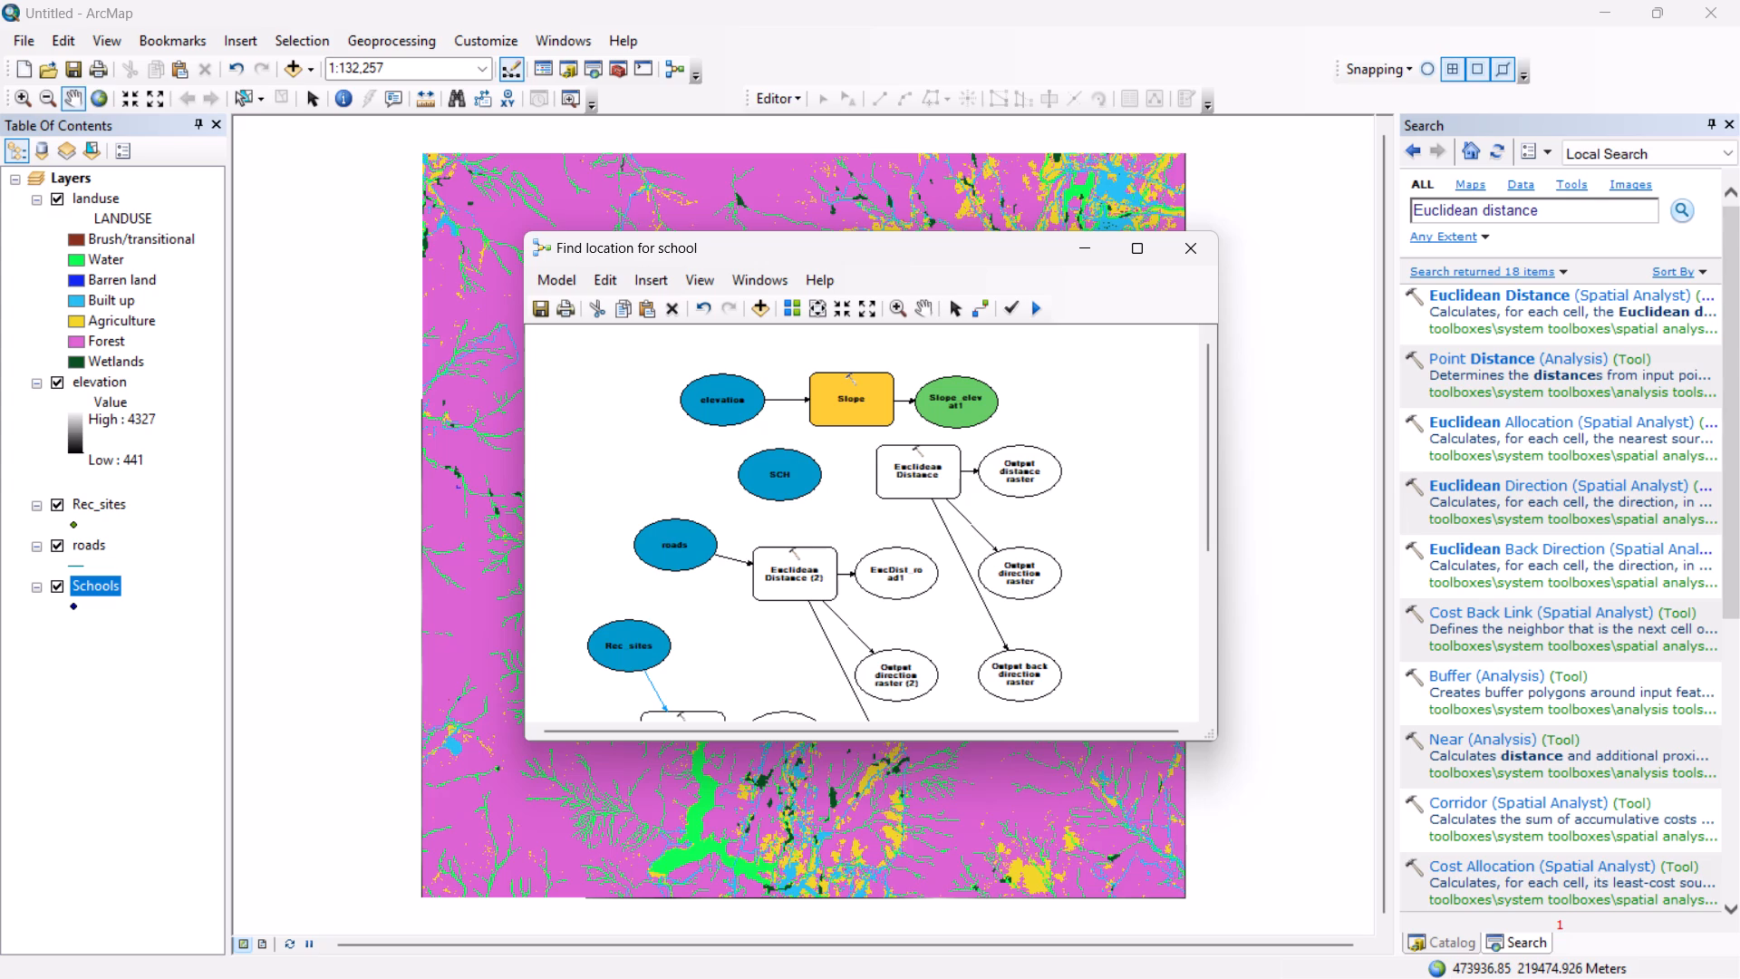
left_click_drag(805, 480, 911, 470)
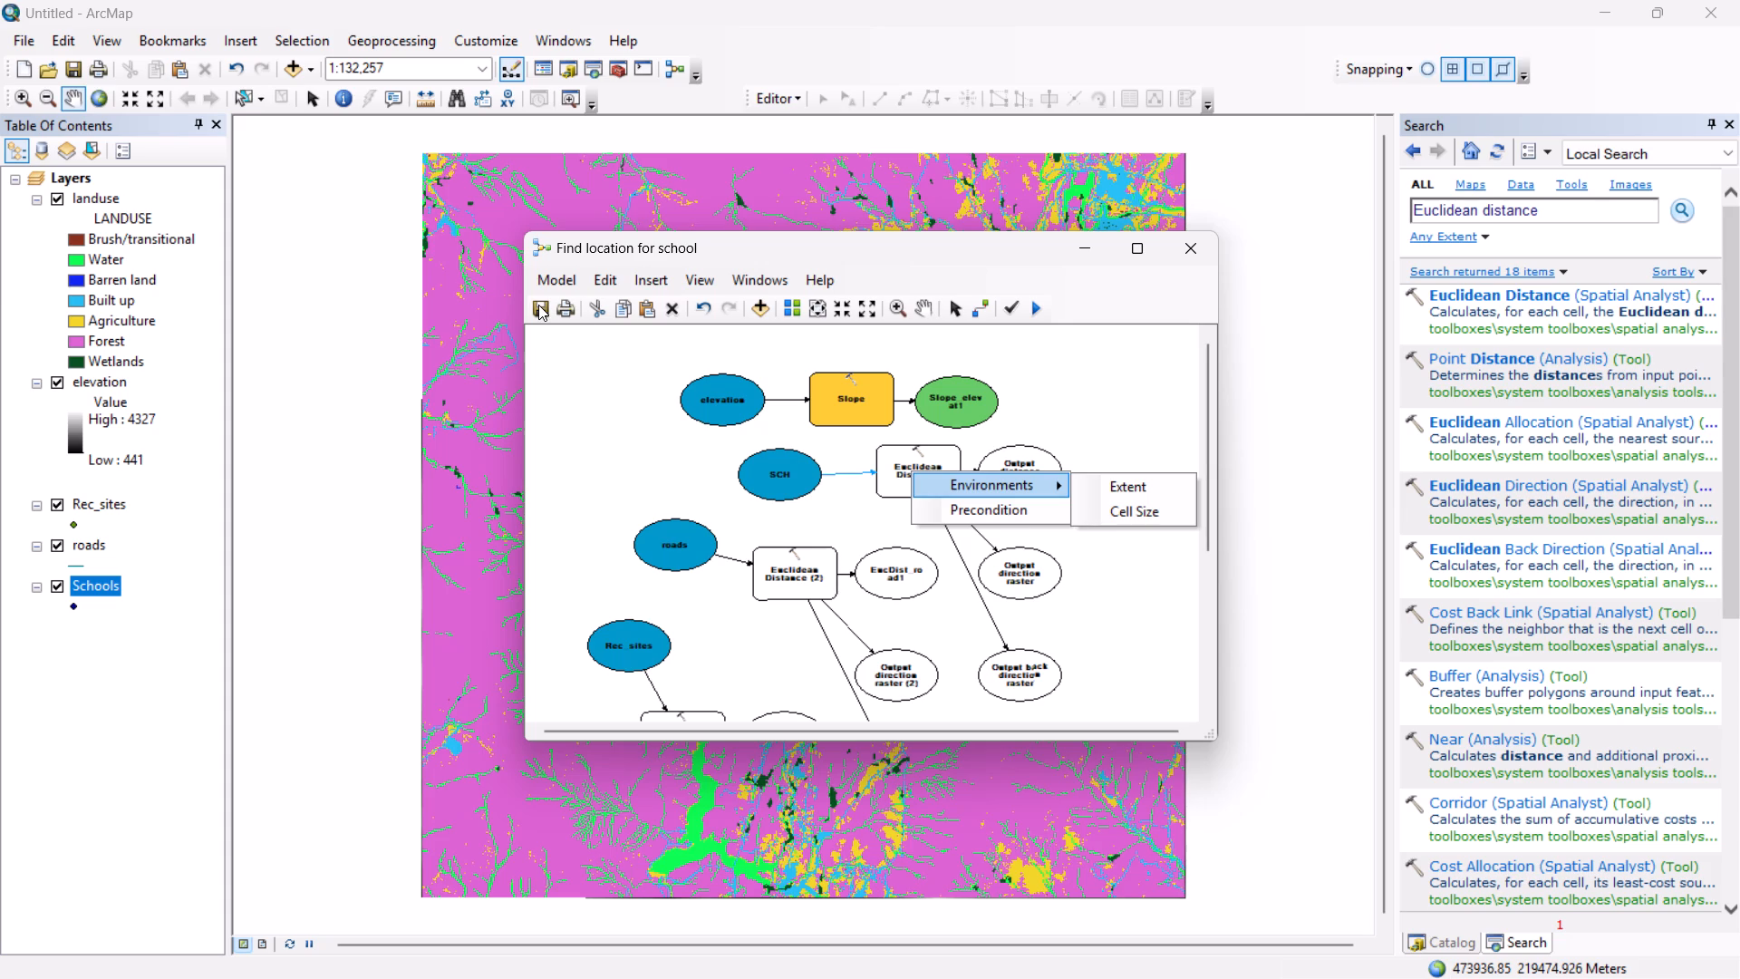
Open the model properties' environment values for the Processing Extent and the Raster Analysis Cell Size.
left_click(554, 277)
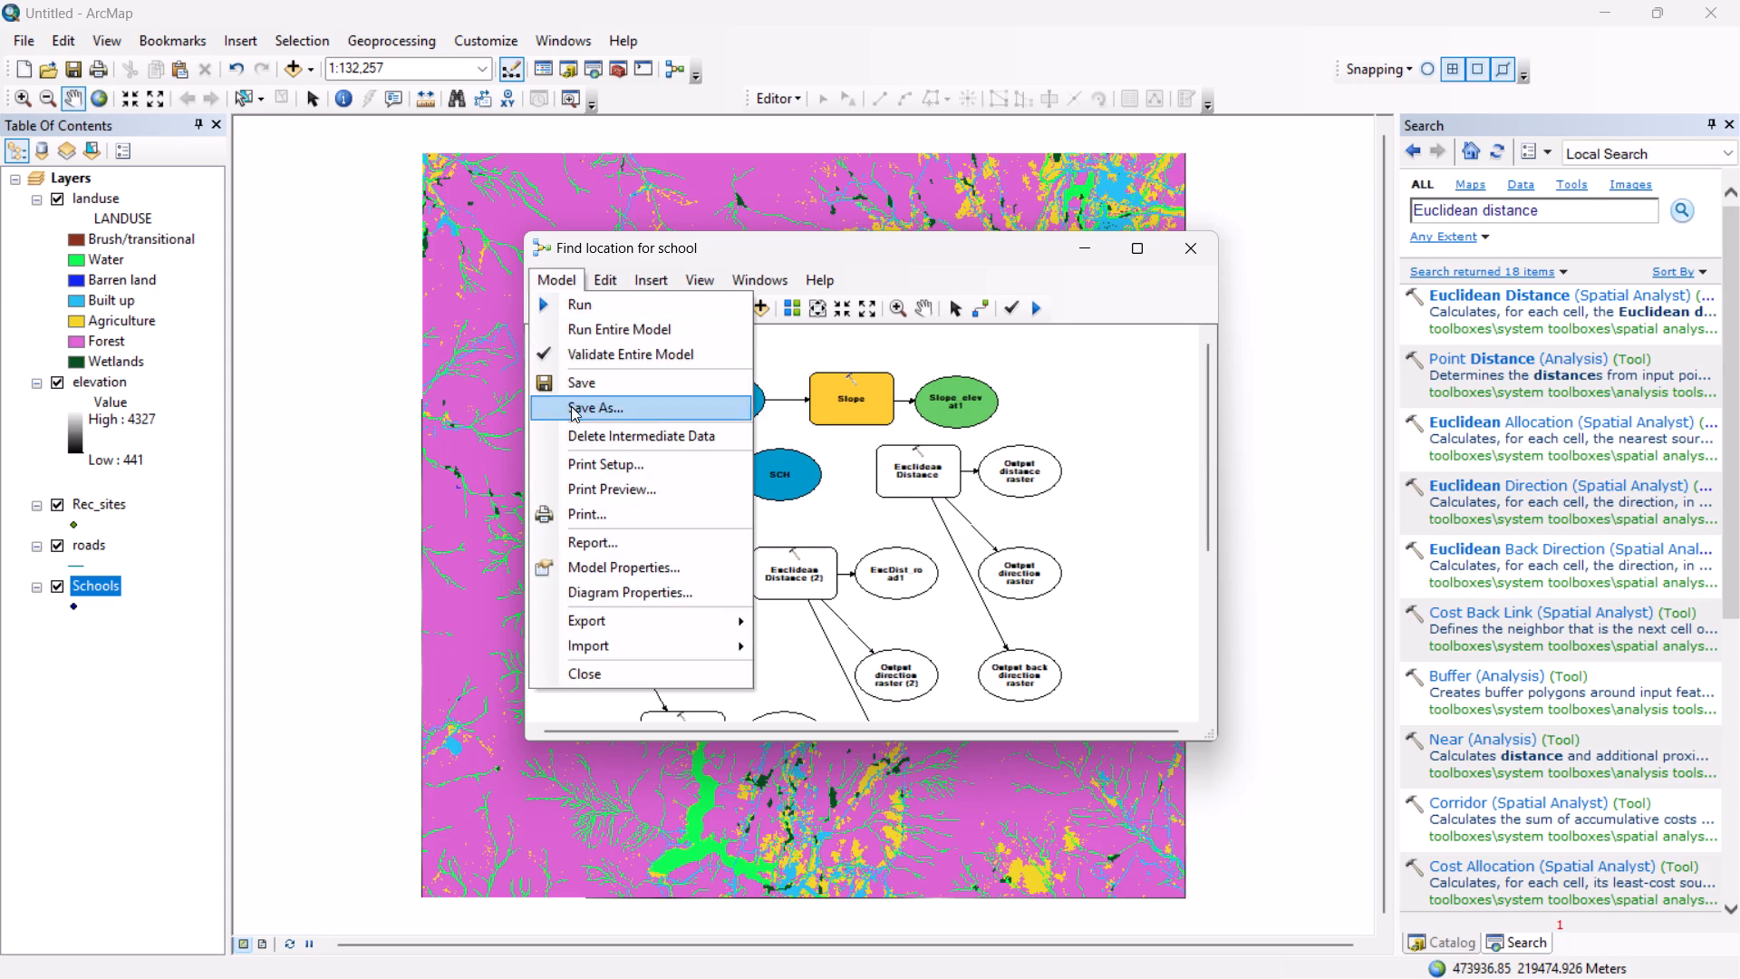
left_click(609, 564)
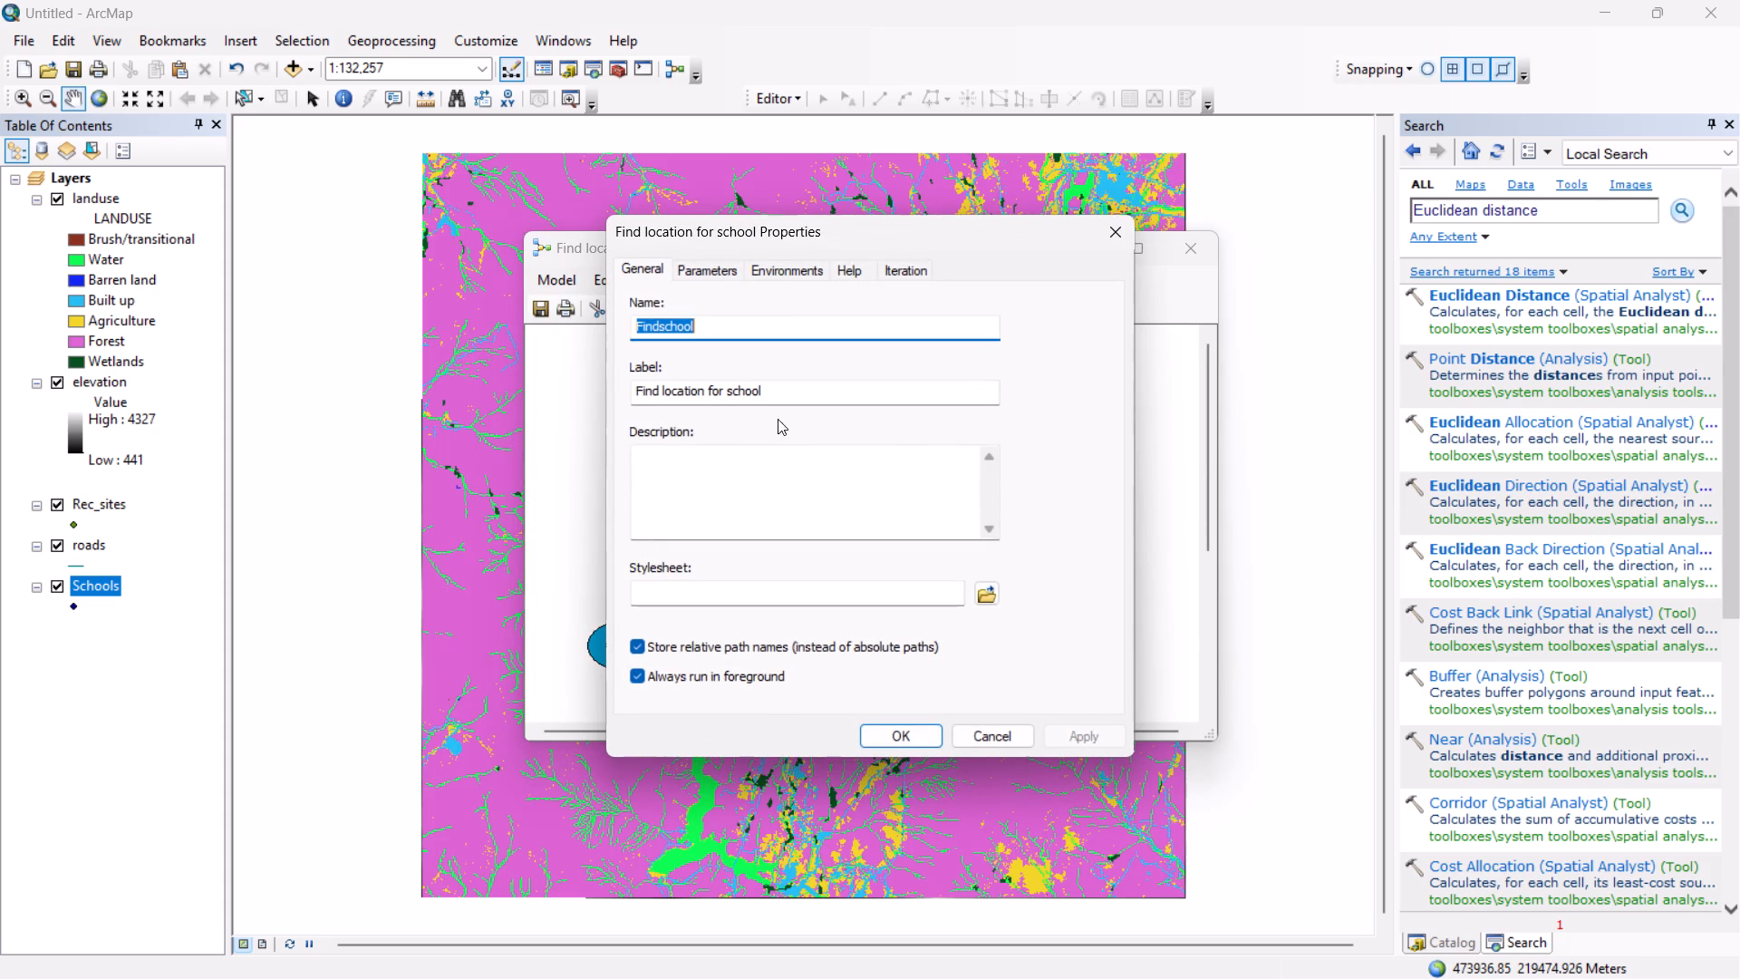
left_click(795, 270)
scroll(699, 366, "down", 4)
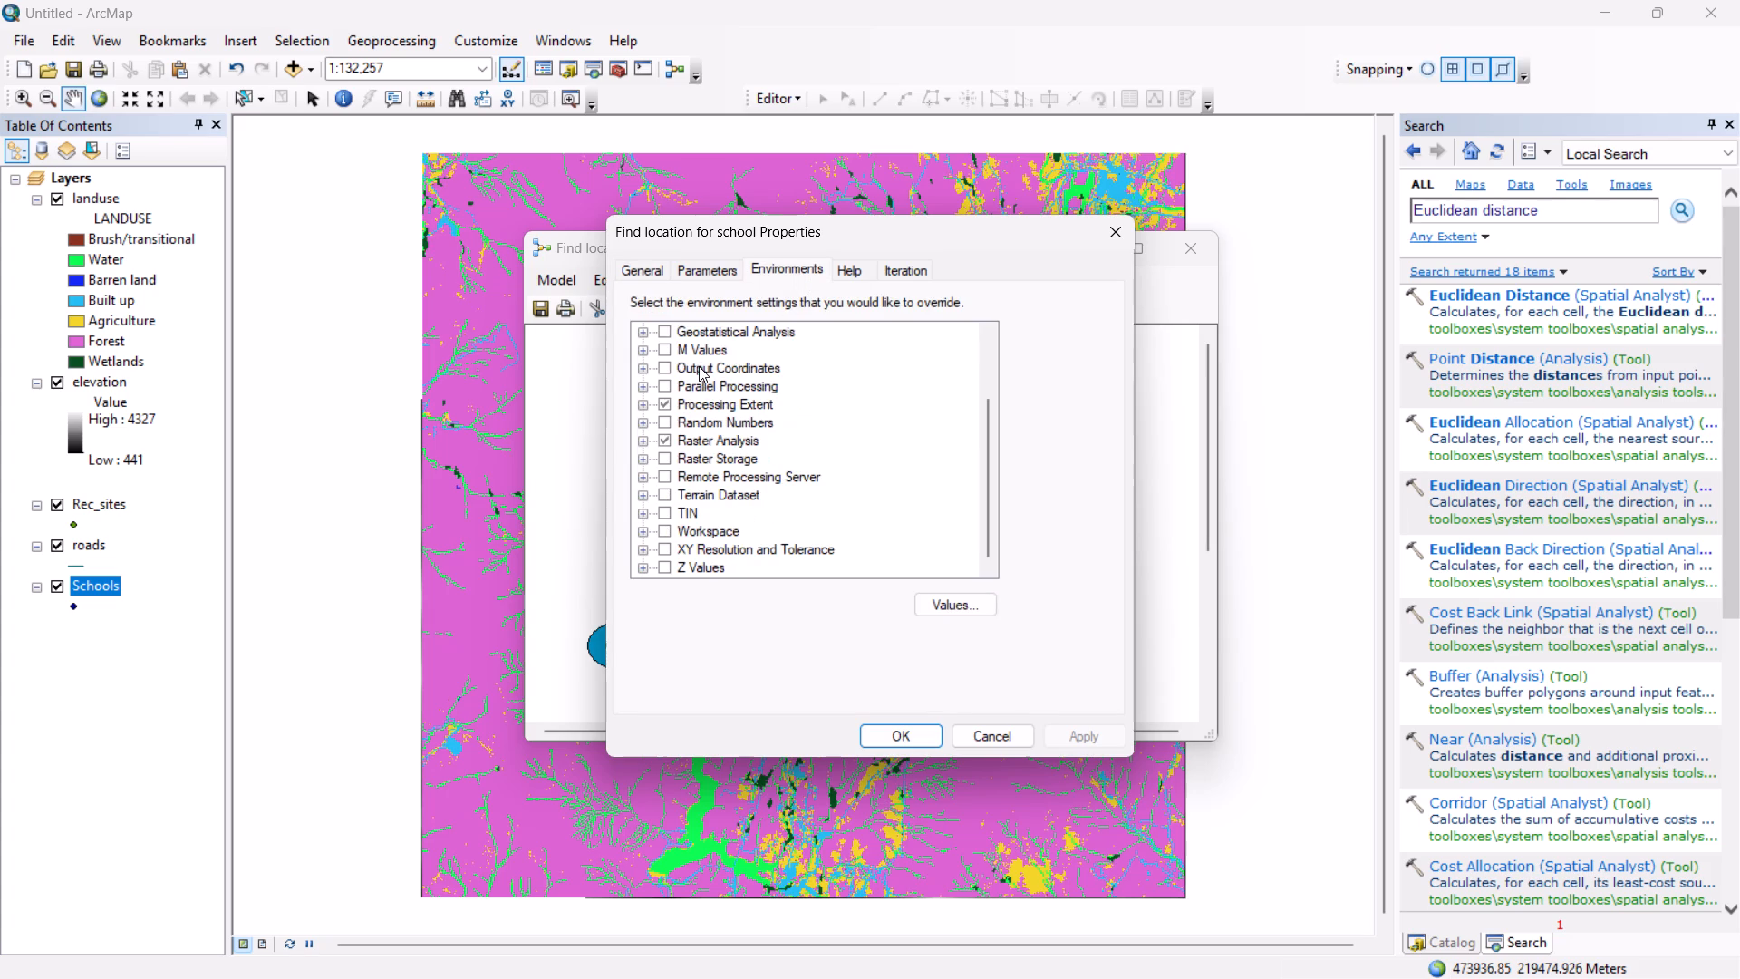
left_click(641, 406)
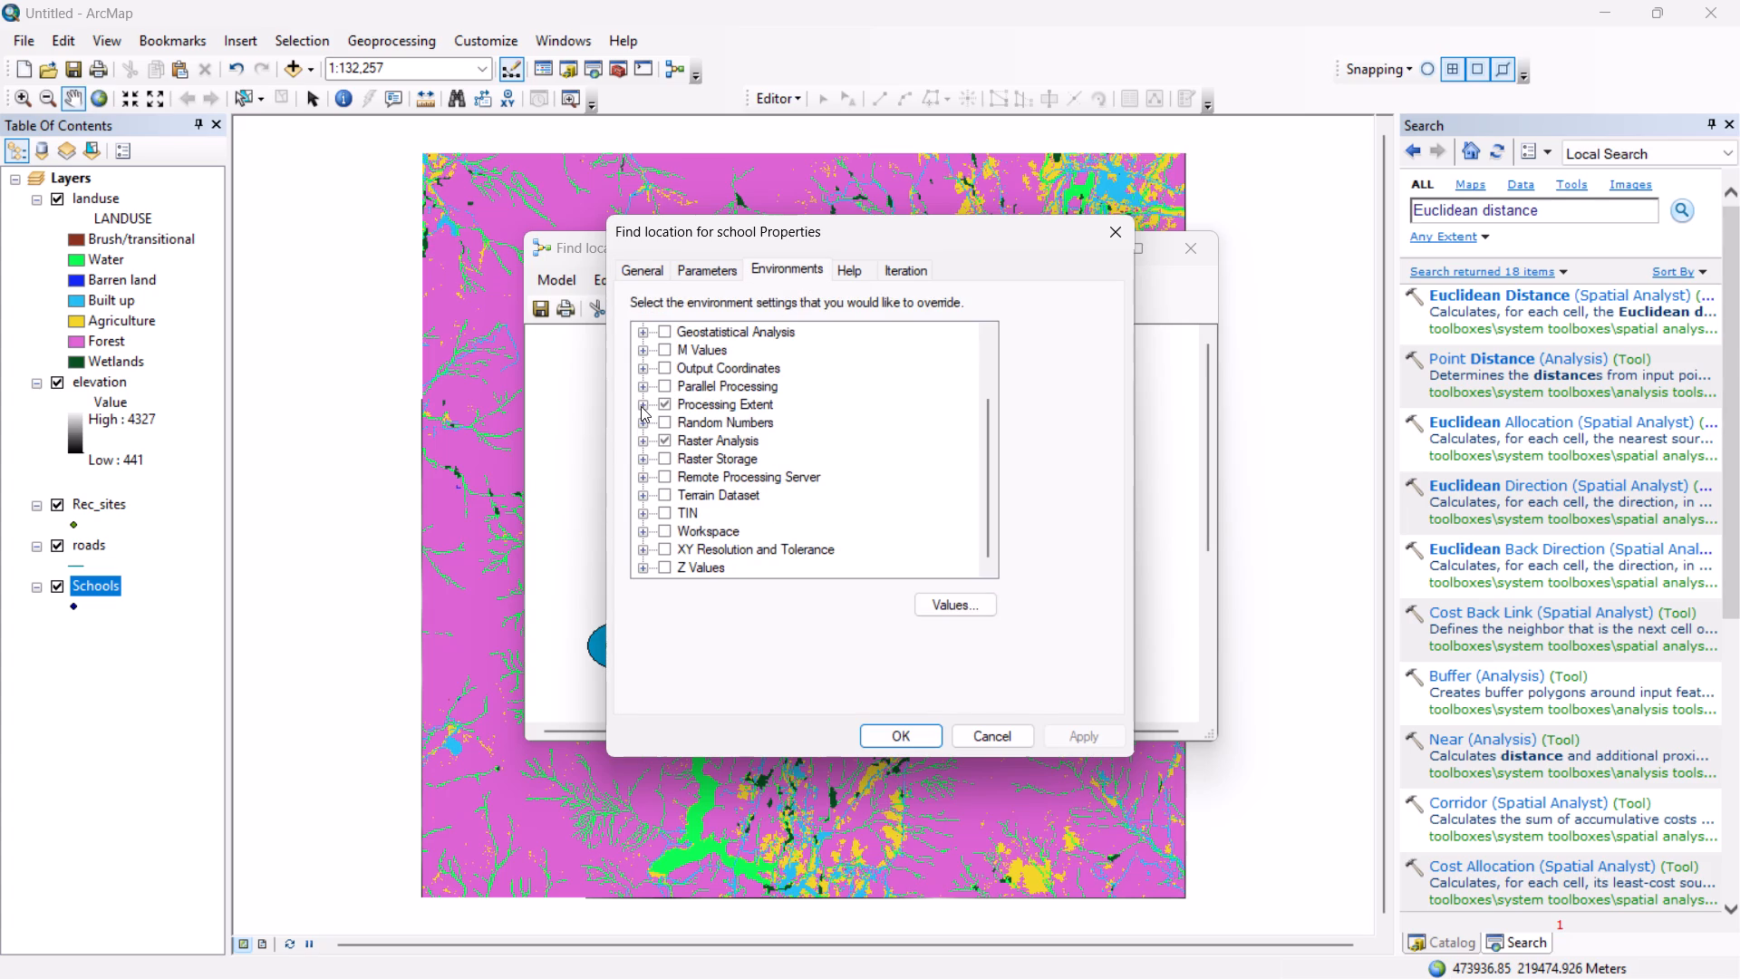
left_click(639, 410)
left_click(643, 402)
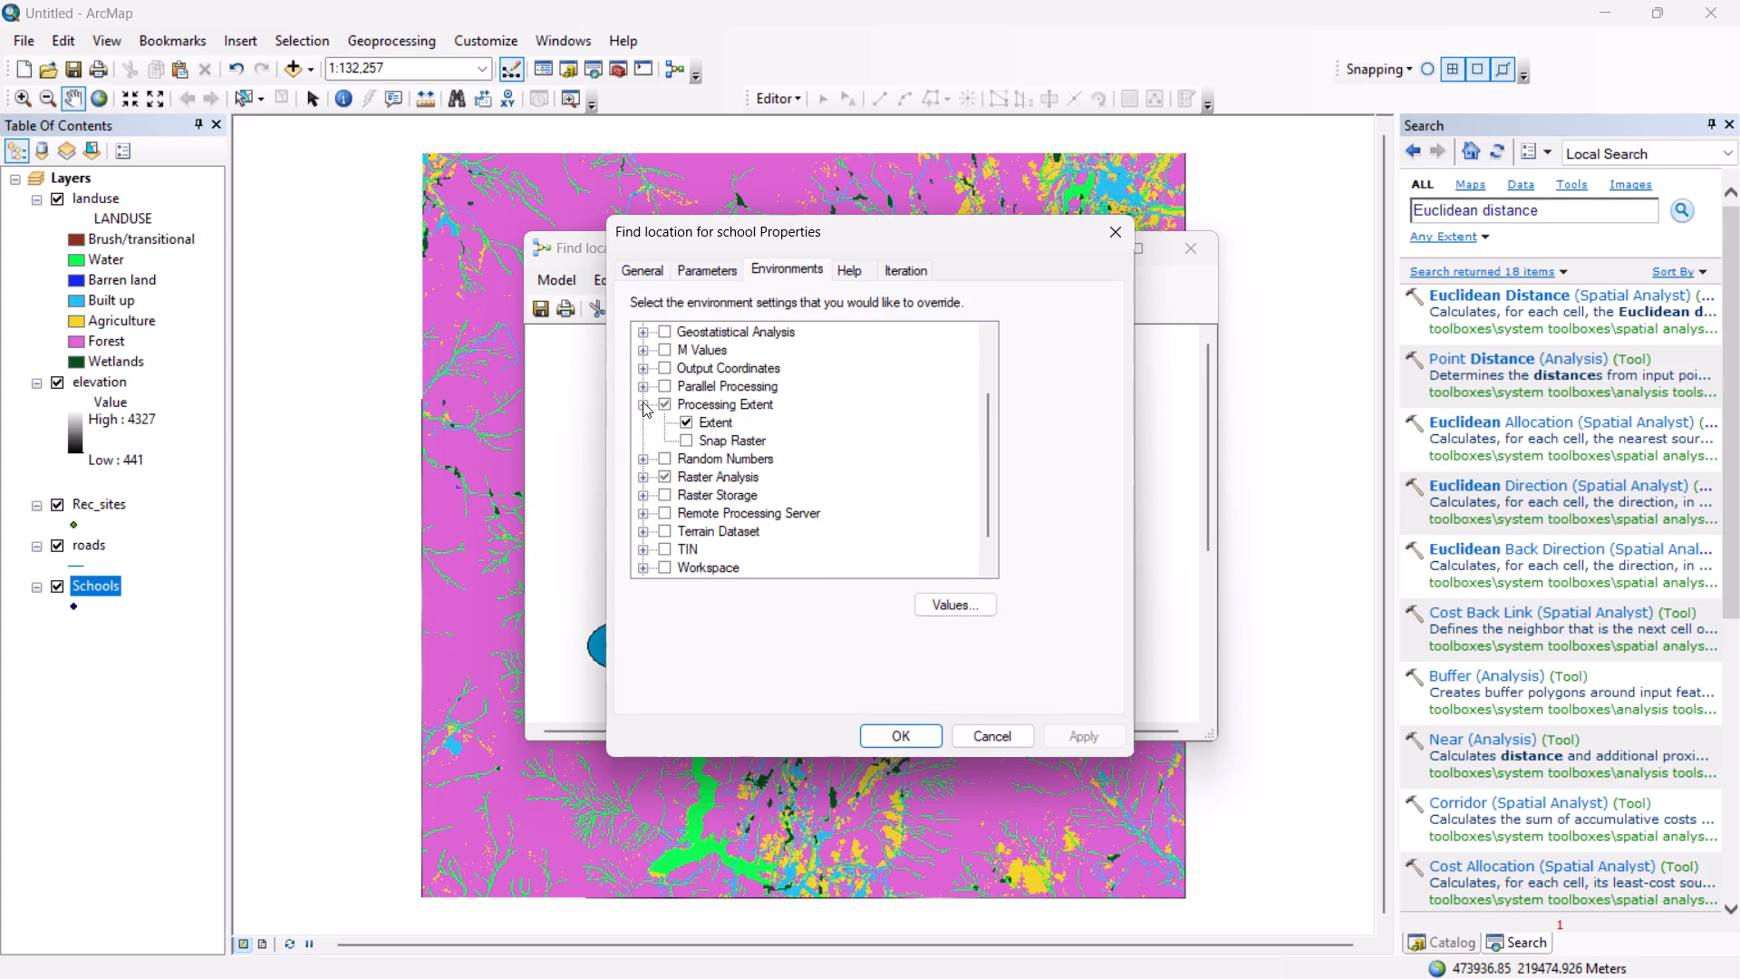
left_click(642, 475)
left_click(642, 475)
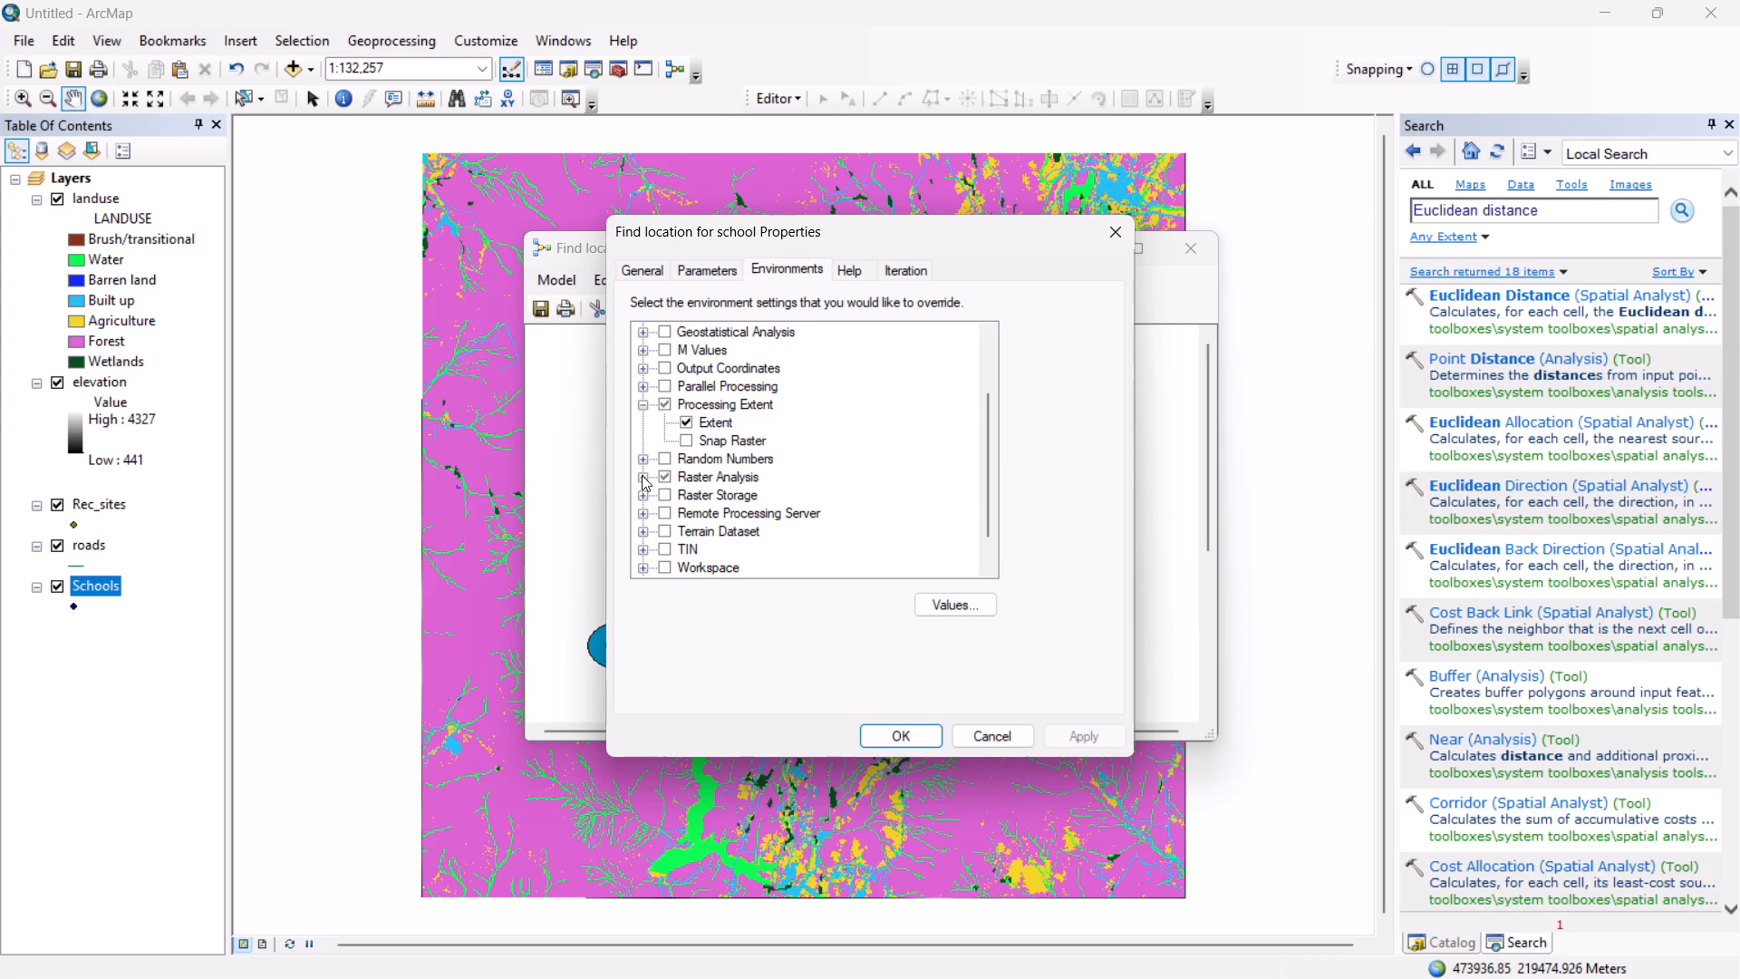
left_click(639, 475)
left_click(644, 479)
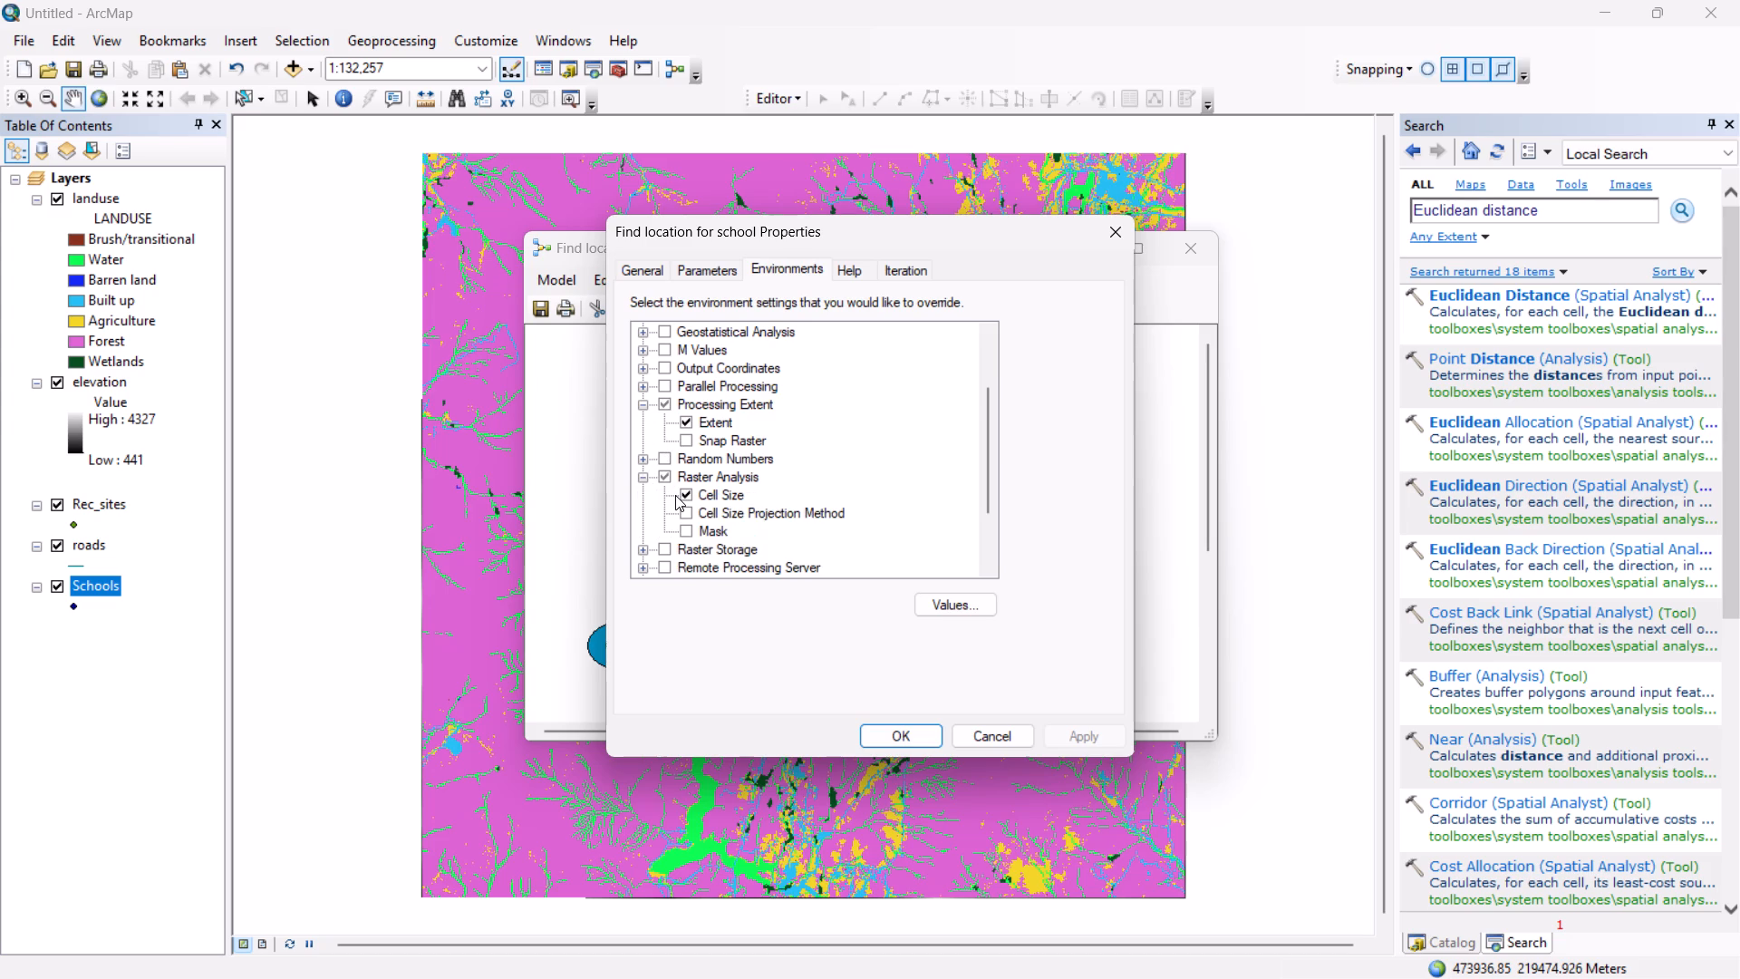
left_click(971, 606)
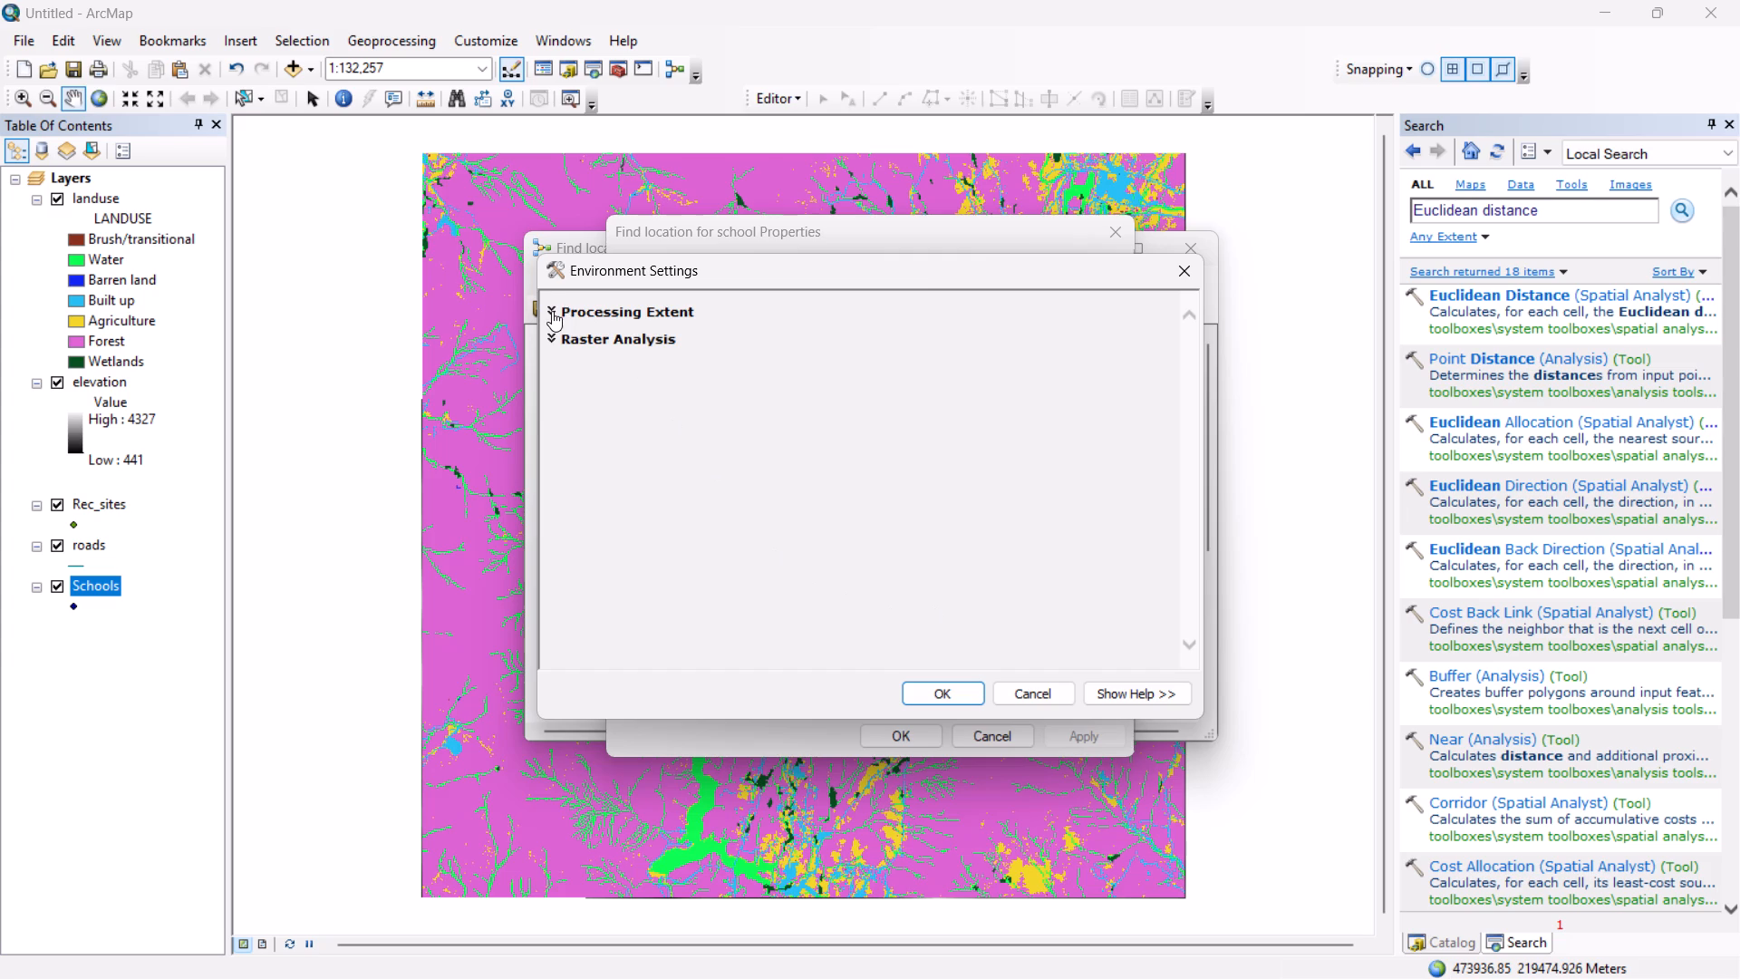
Set the model's processing extent to Same as layer elevation.
left_click(552, 311)
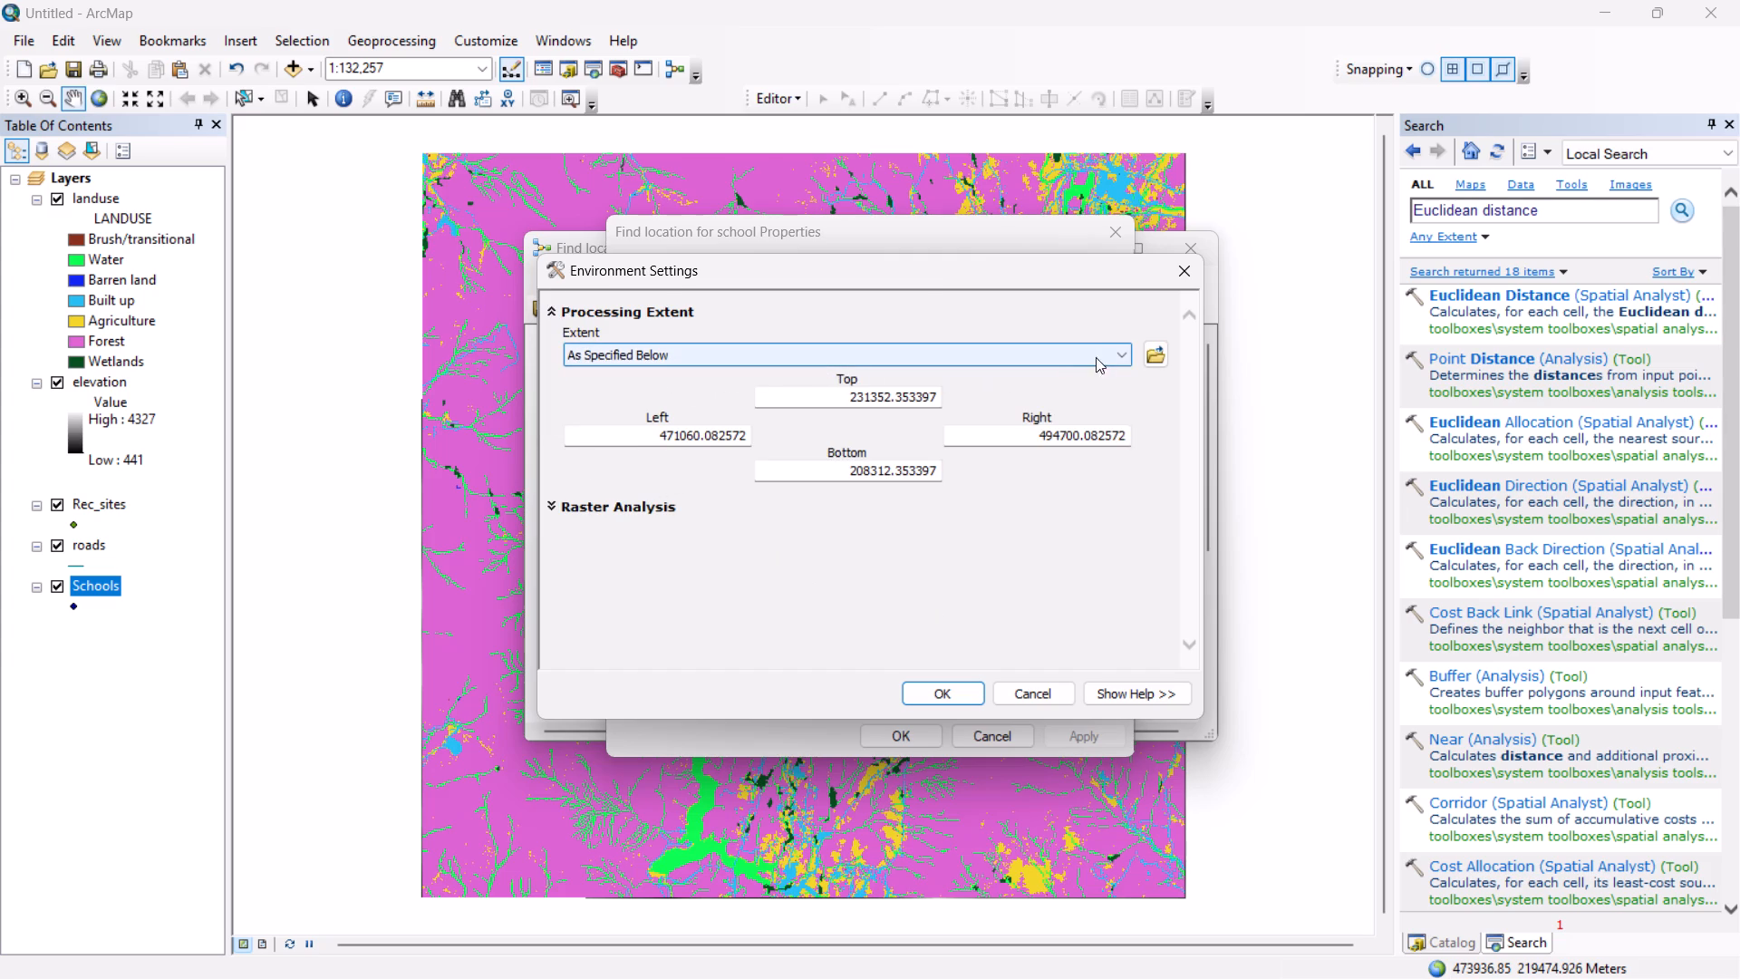
left_click(1123, 354)
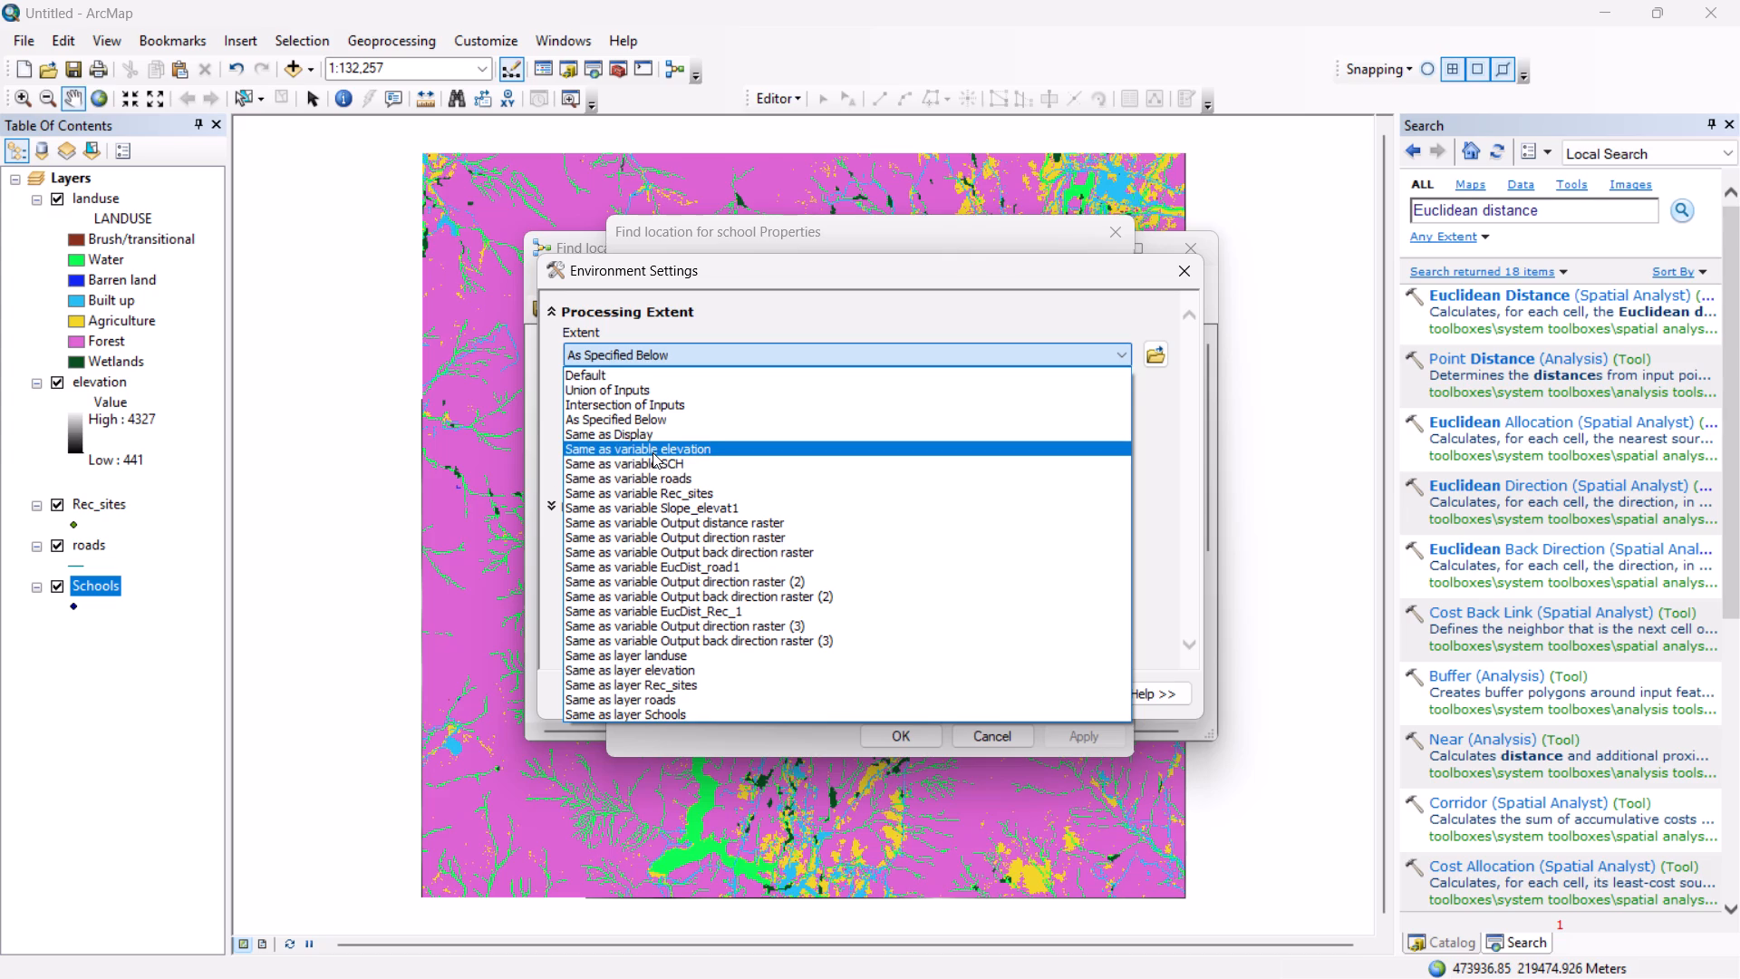
left_click(601, 366)
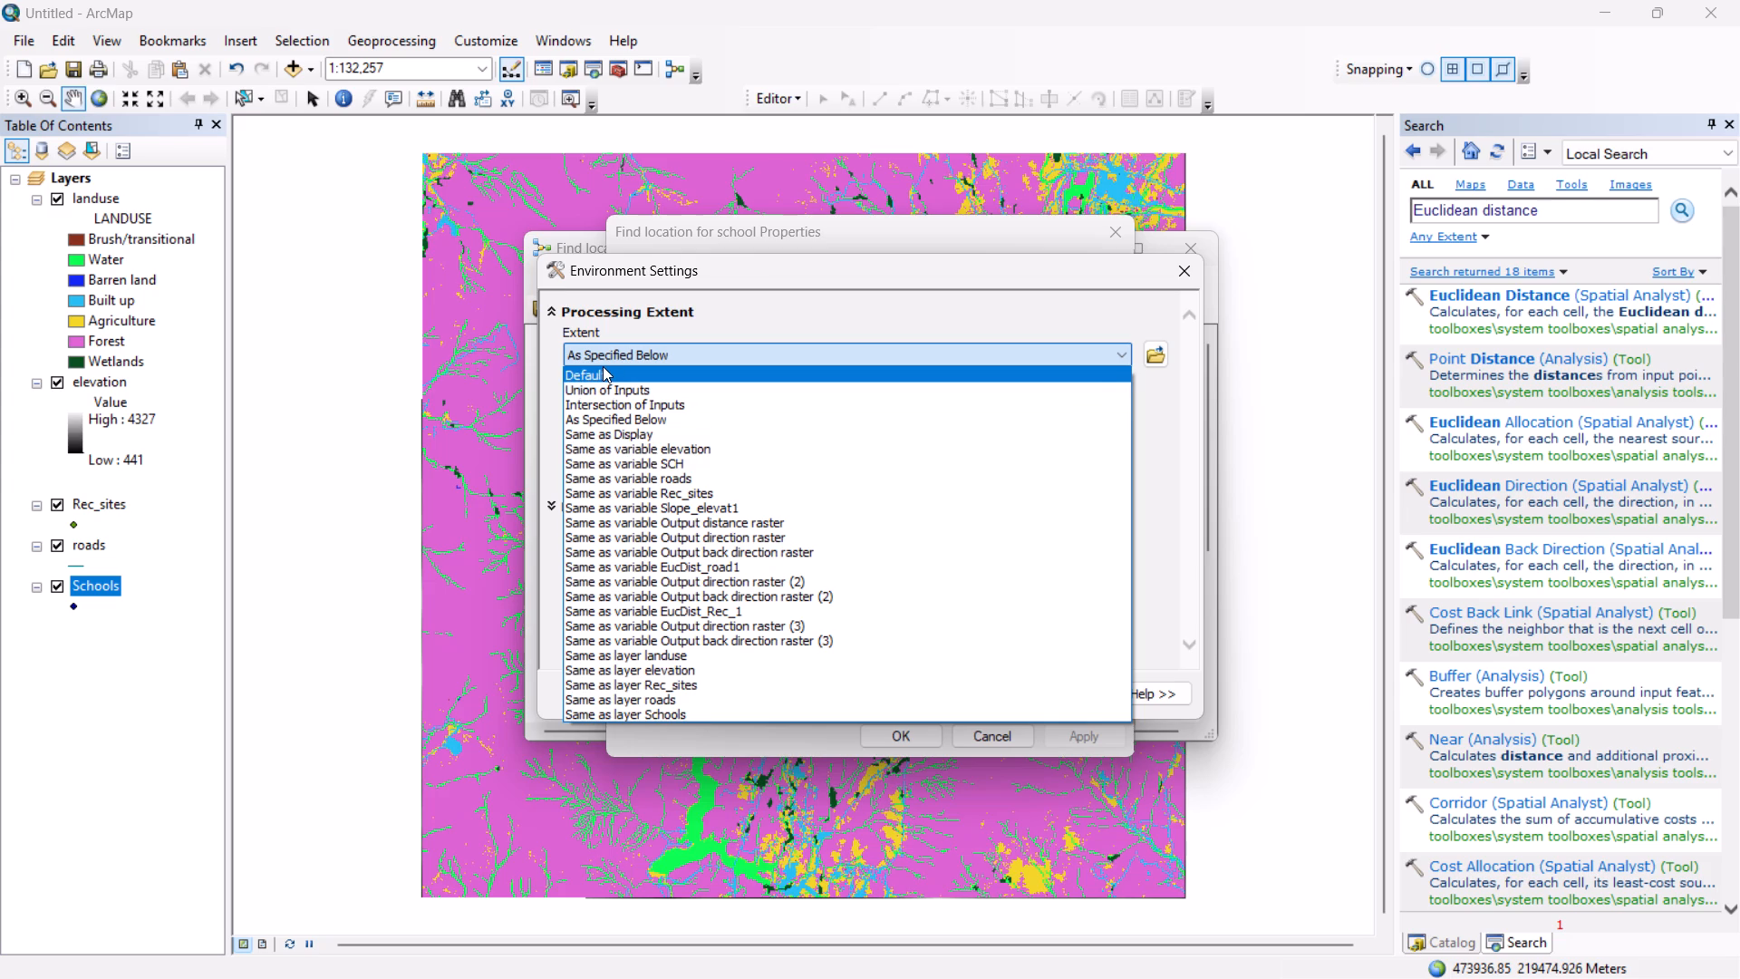
left_click(633, 376)
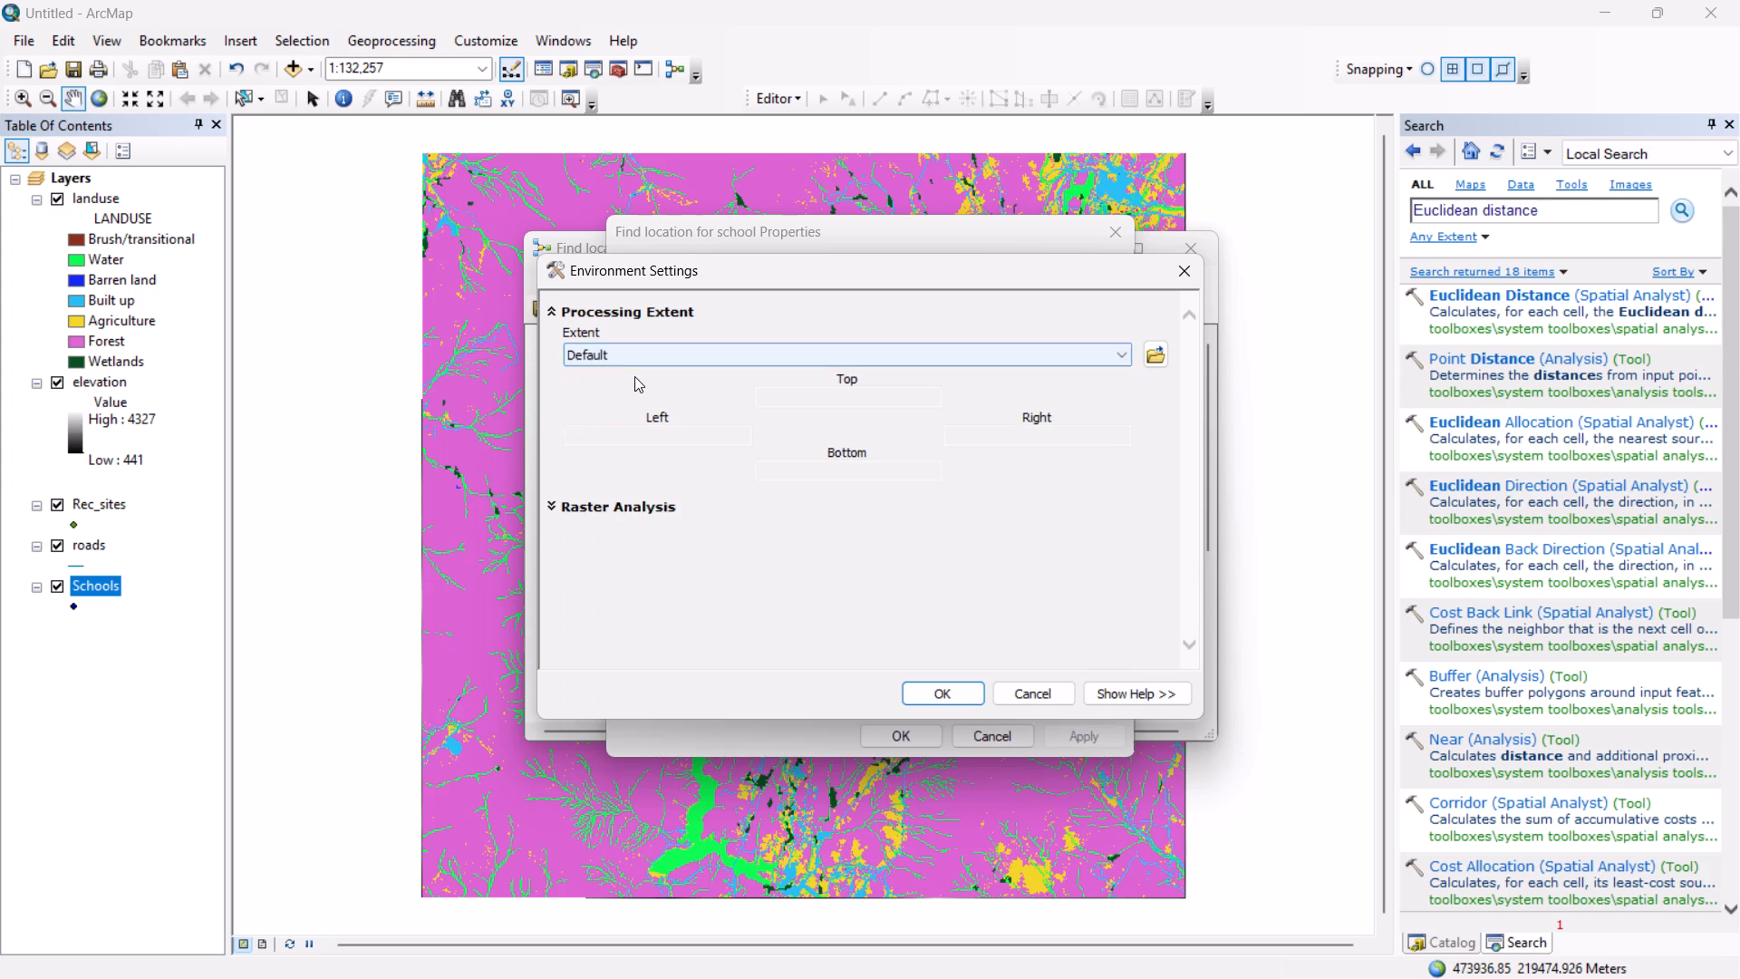
left_click(1129, 354)
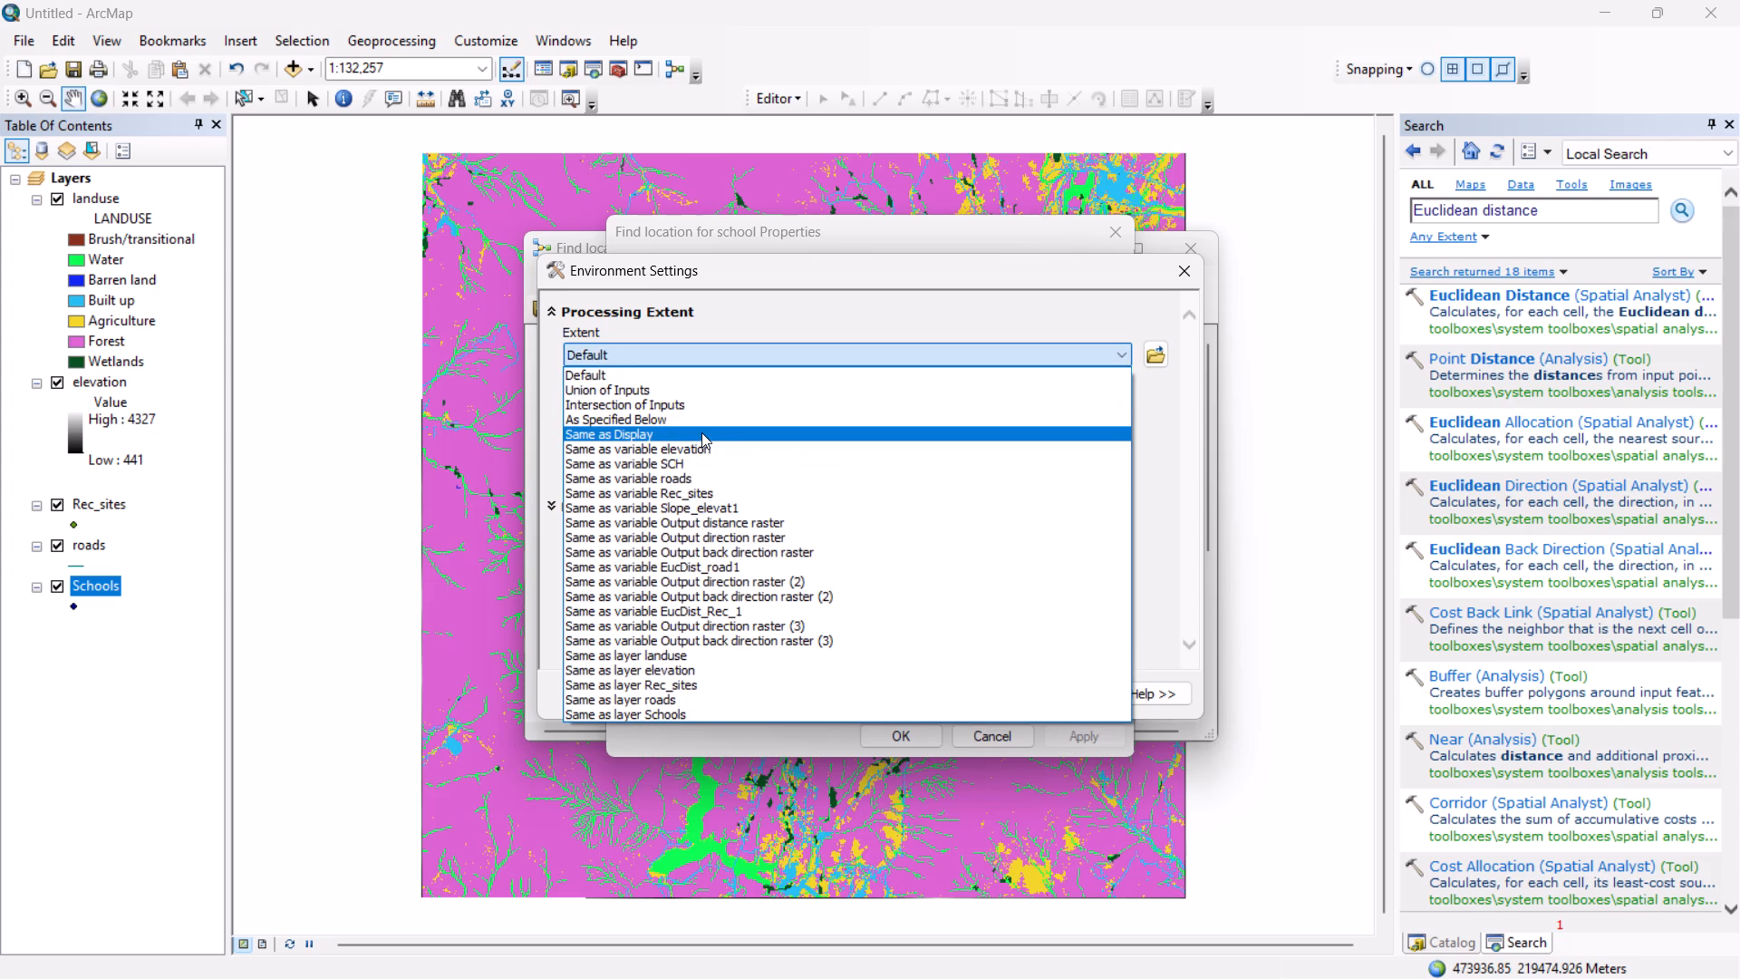
scroll(701, 432, "down", 3)
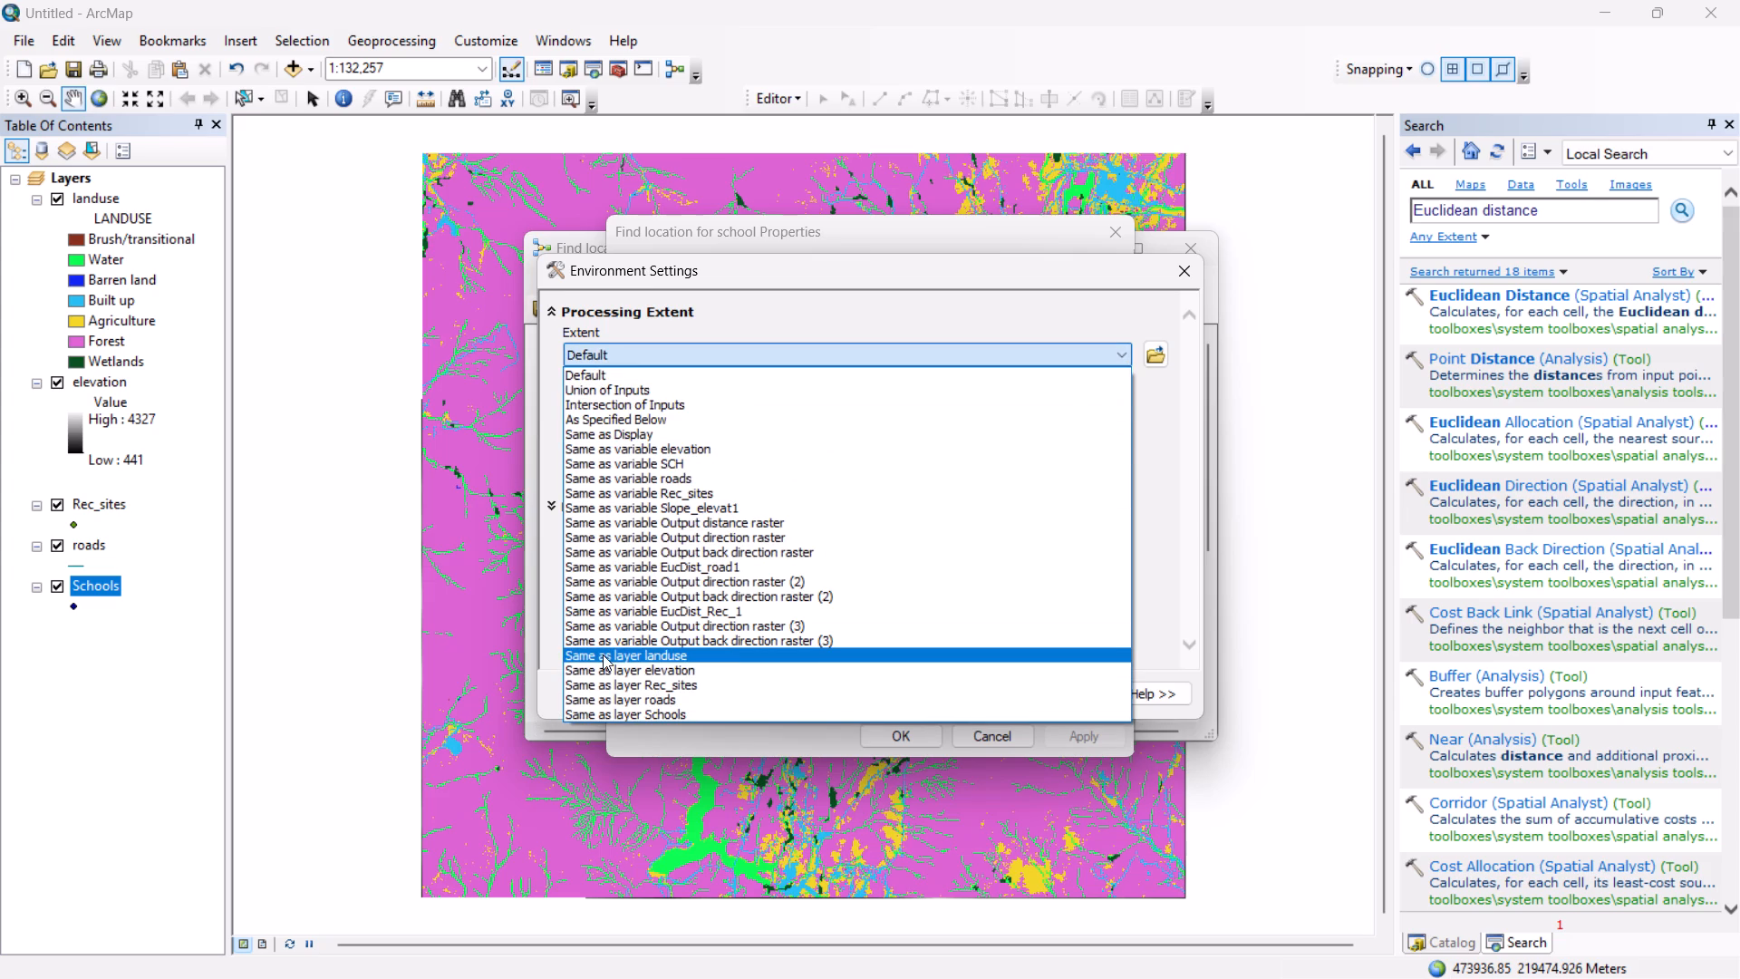
scroll(603, 654, "down", 3)
left_click(633, 674)
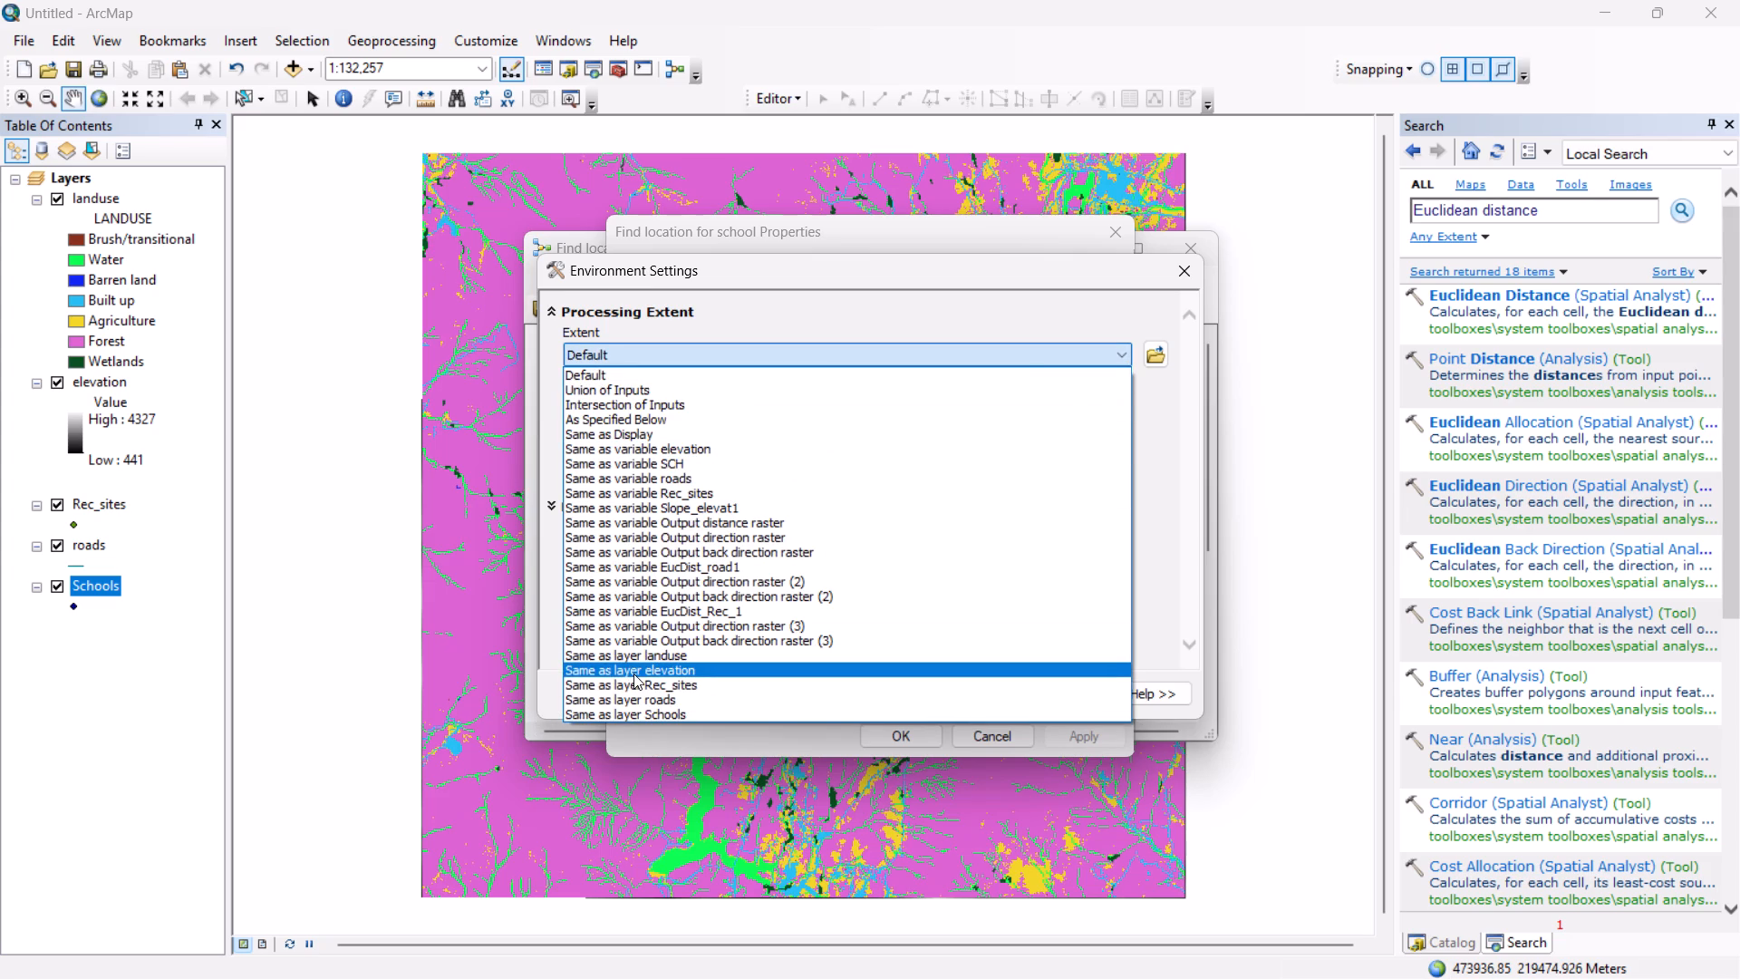
Set the Raster Analysis cell size to Same as layer elevation and apply the model's environment settings.
left_click(672, 513)
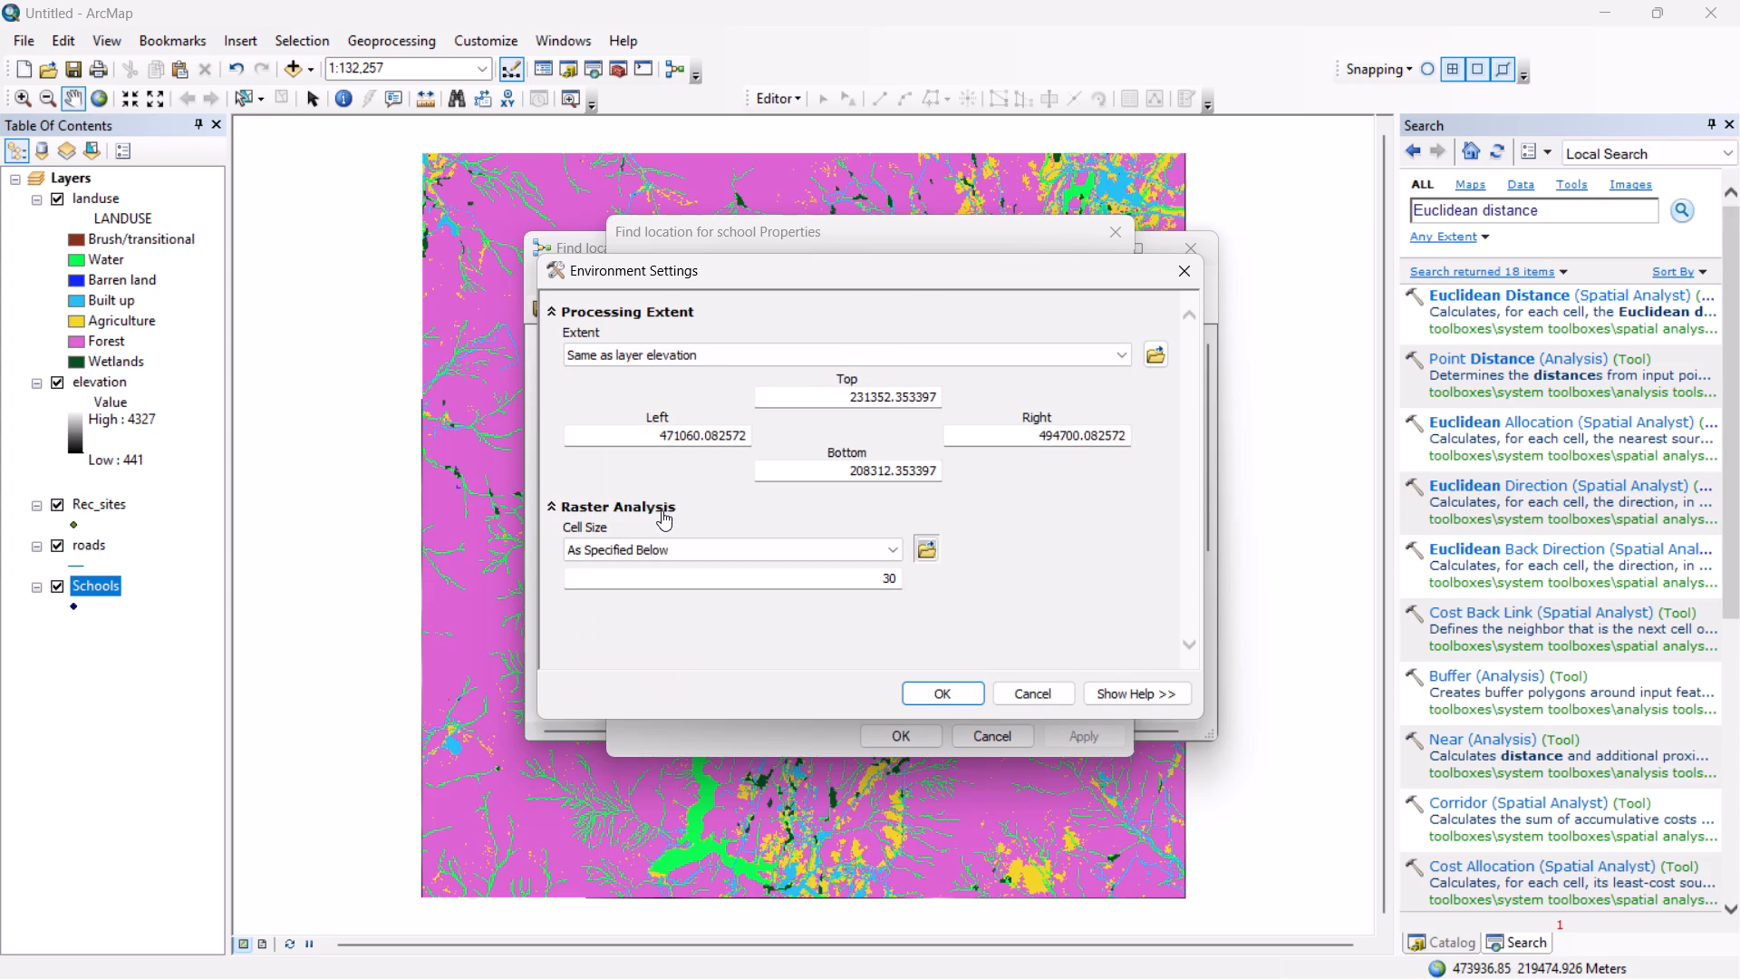
left_click(887, 546)
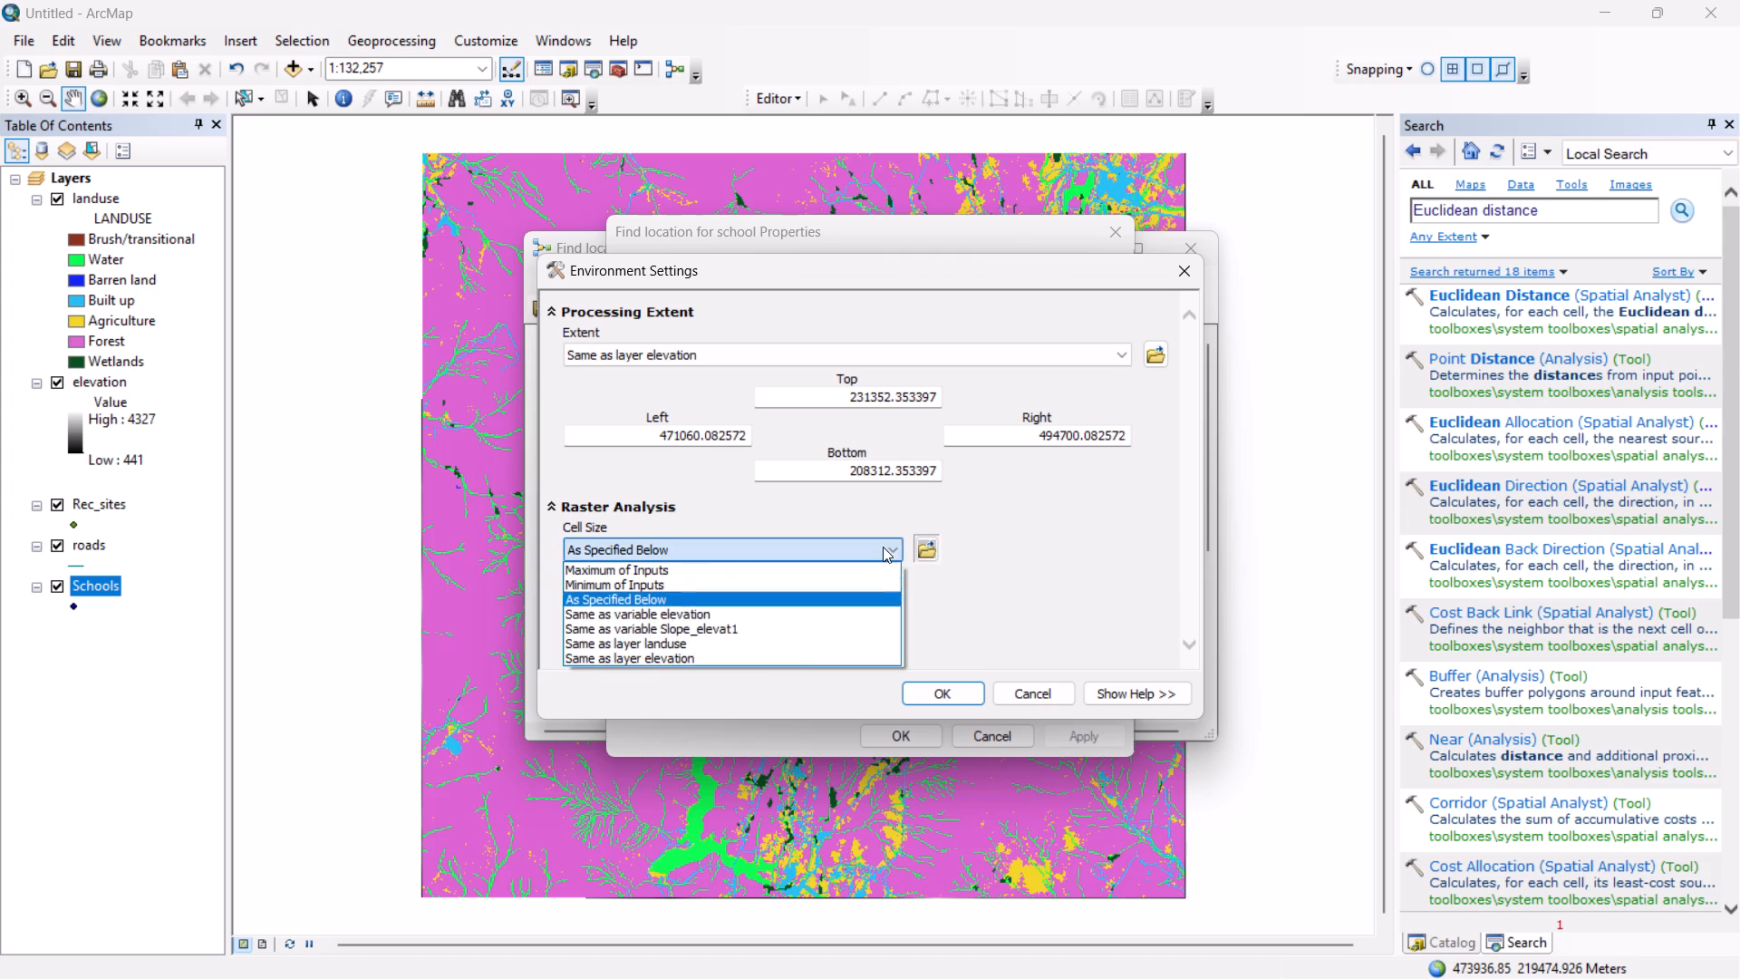
left_click(729, 650)
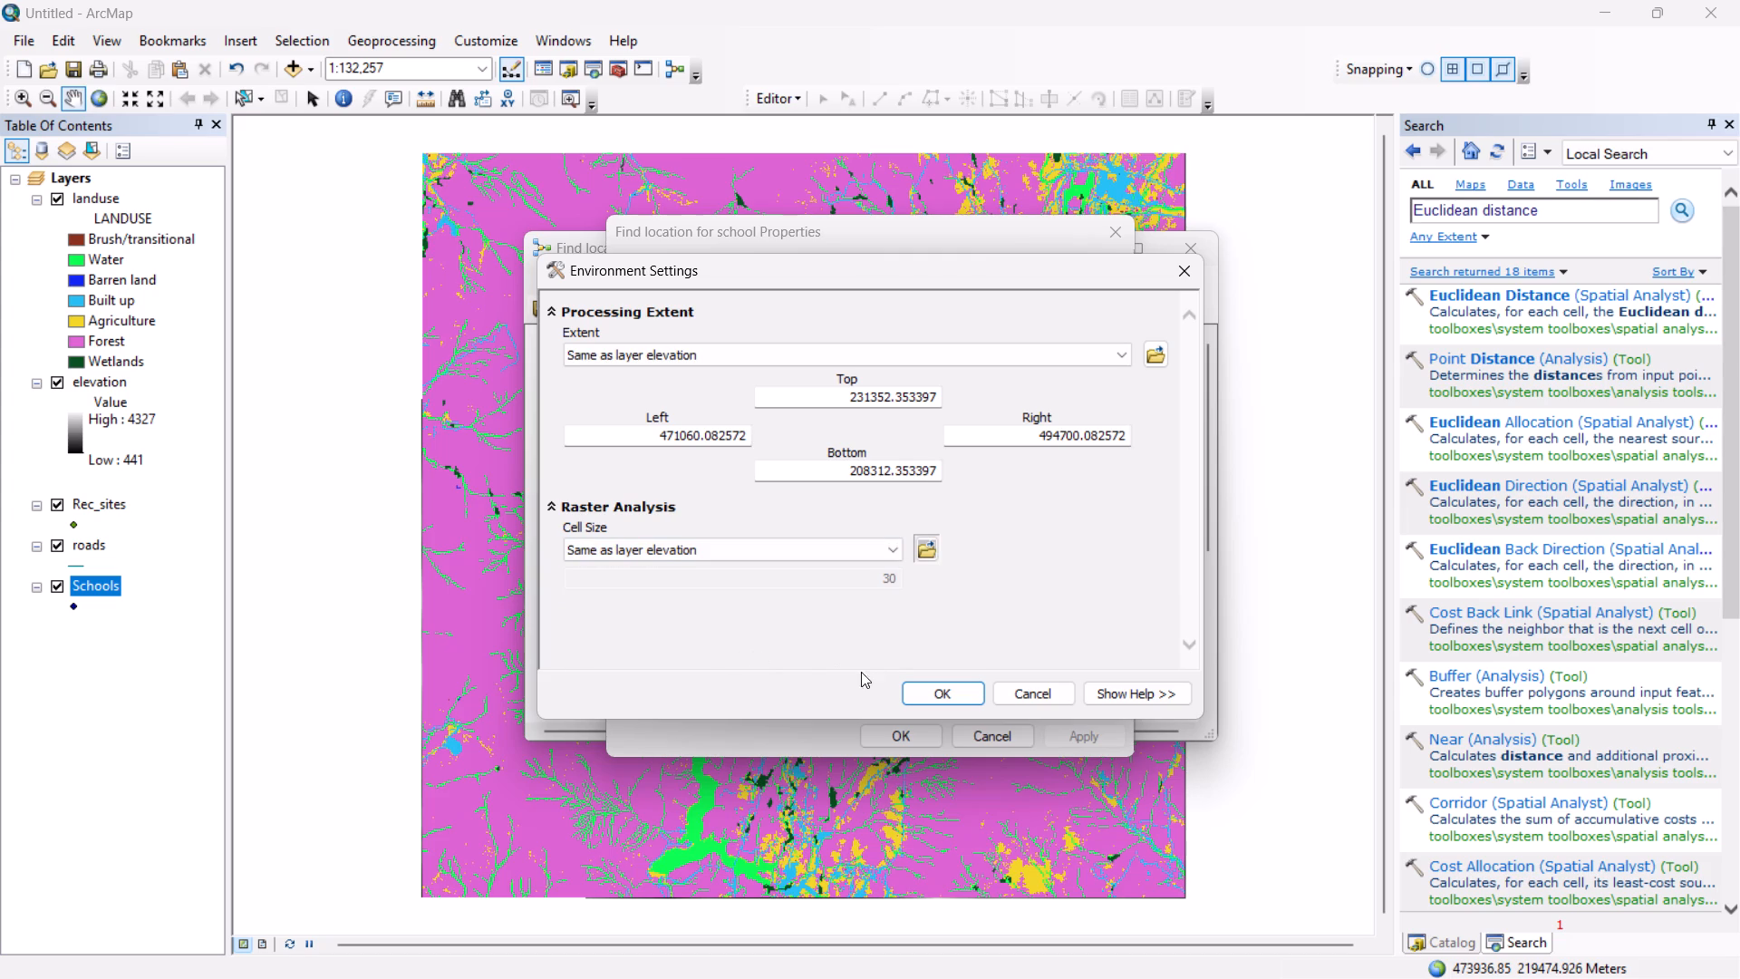
left_click(933, 695)
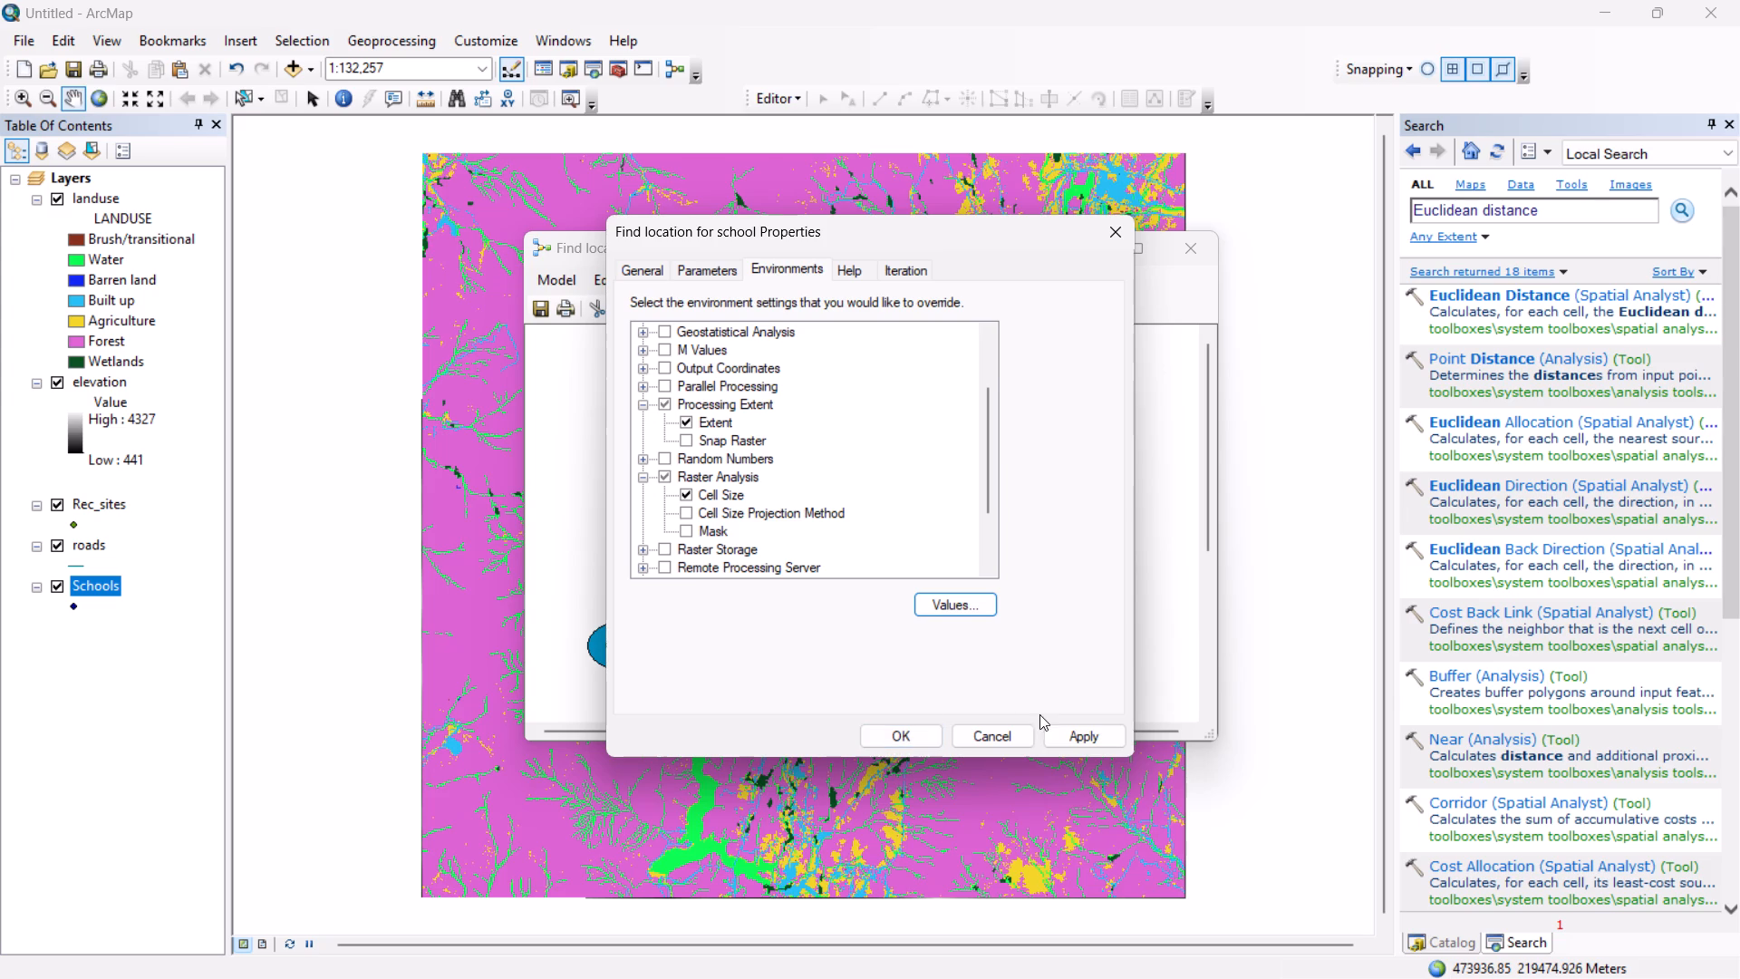
left_click(1064, 728)
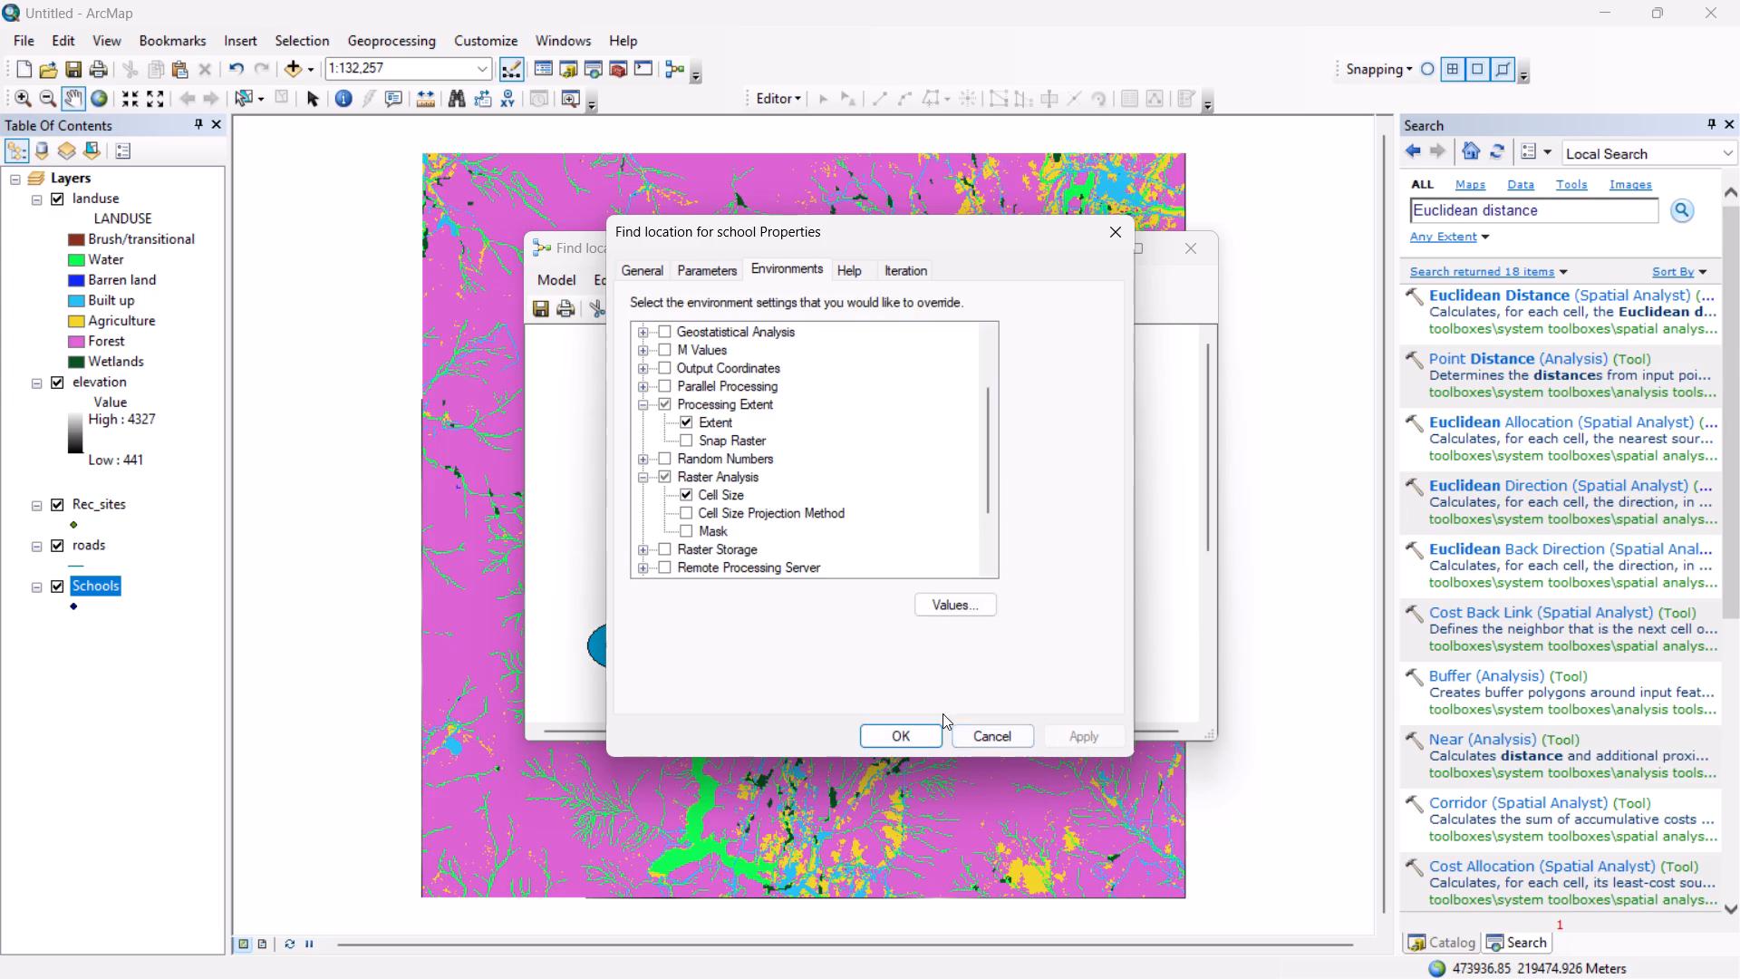
left_click(911, 735)
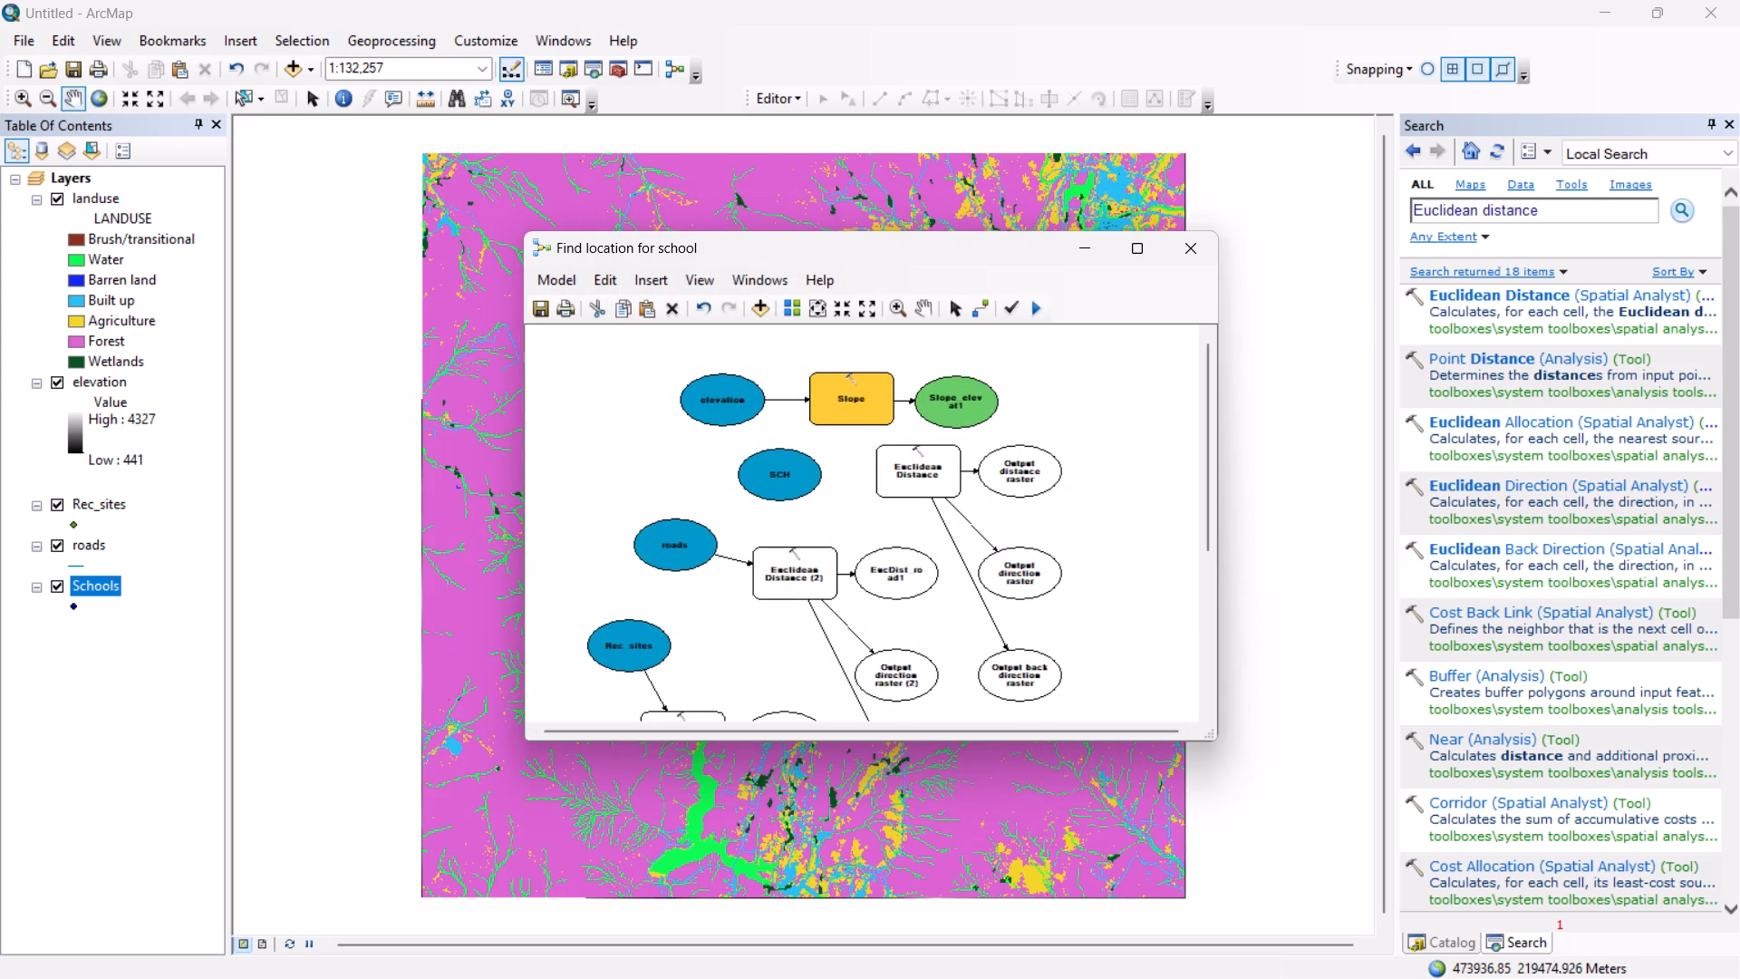
Try again to connect SCH to the first Euclidean Distance tool.
left_click_drag(777, 487, 928, 476)
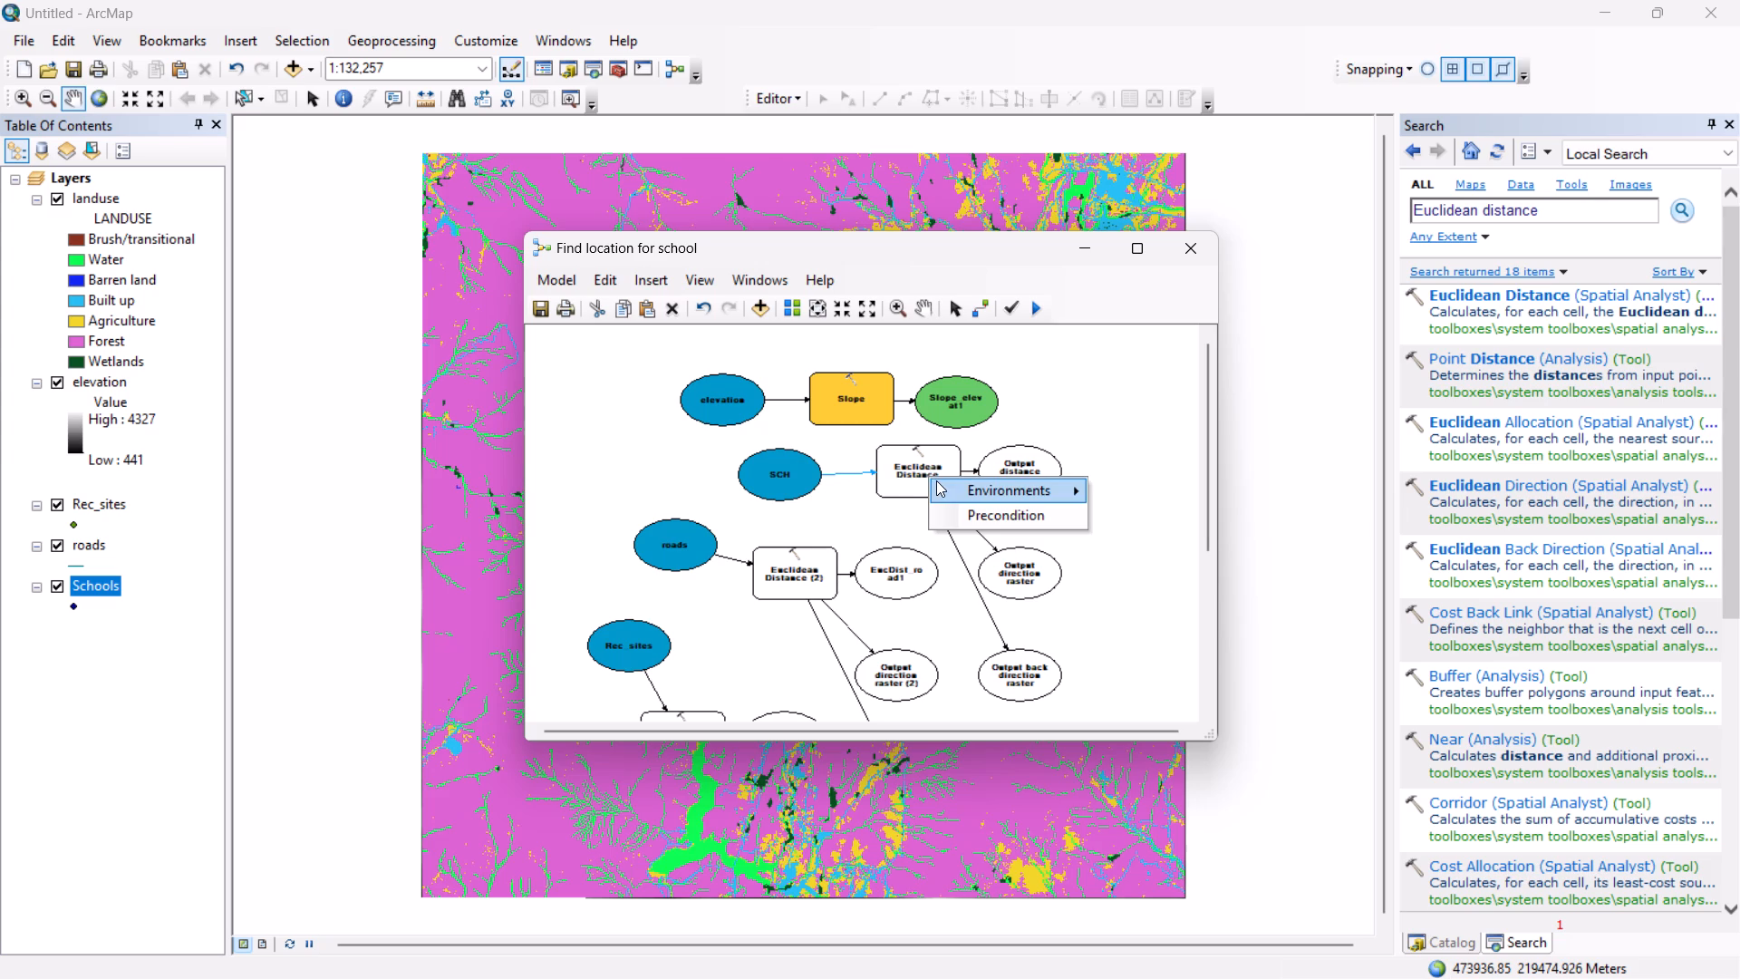
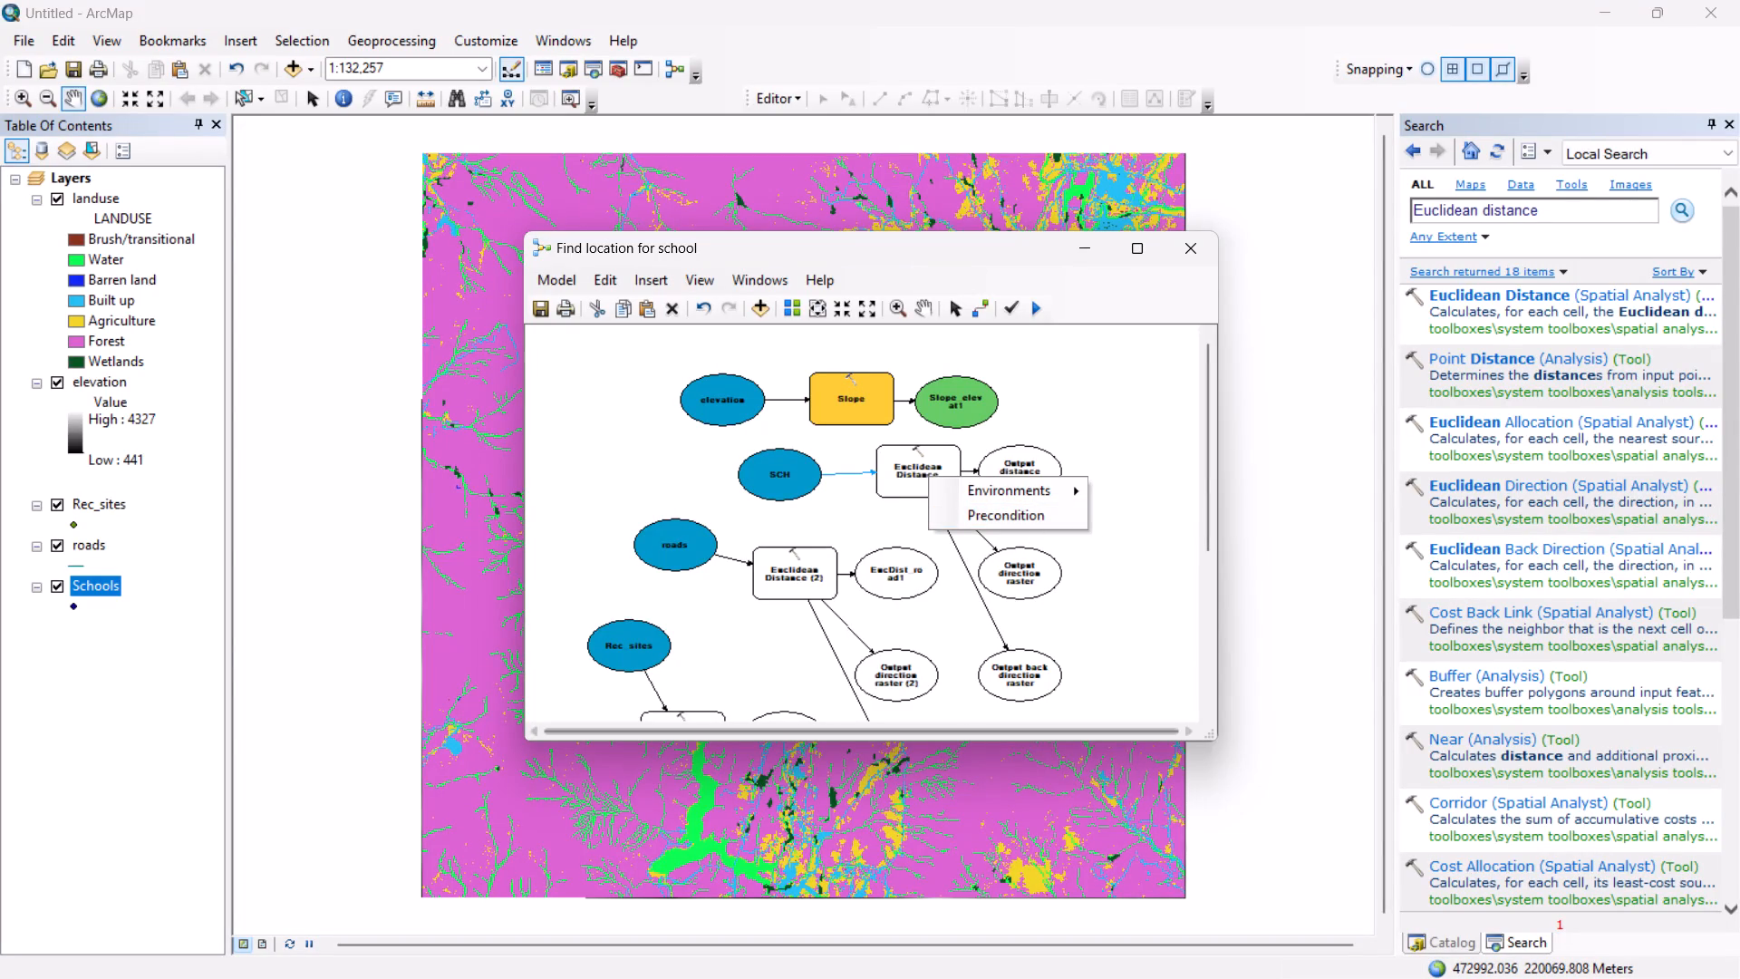
Delete the connector between roads and Euclidean Distance (2), and reconnect roads as its input raster or feature source data.
right_click(732, 560)
left_click(800, 577)
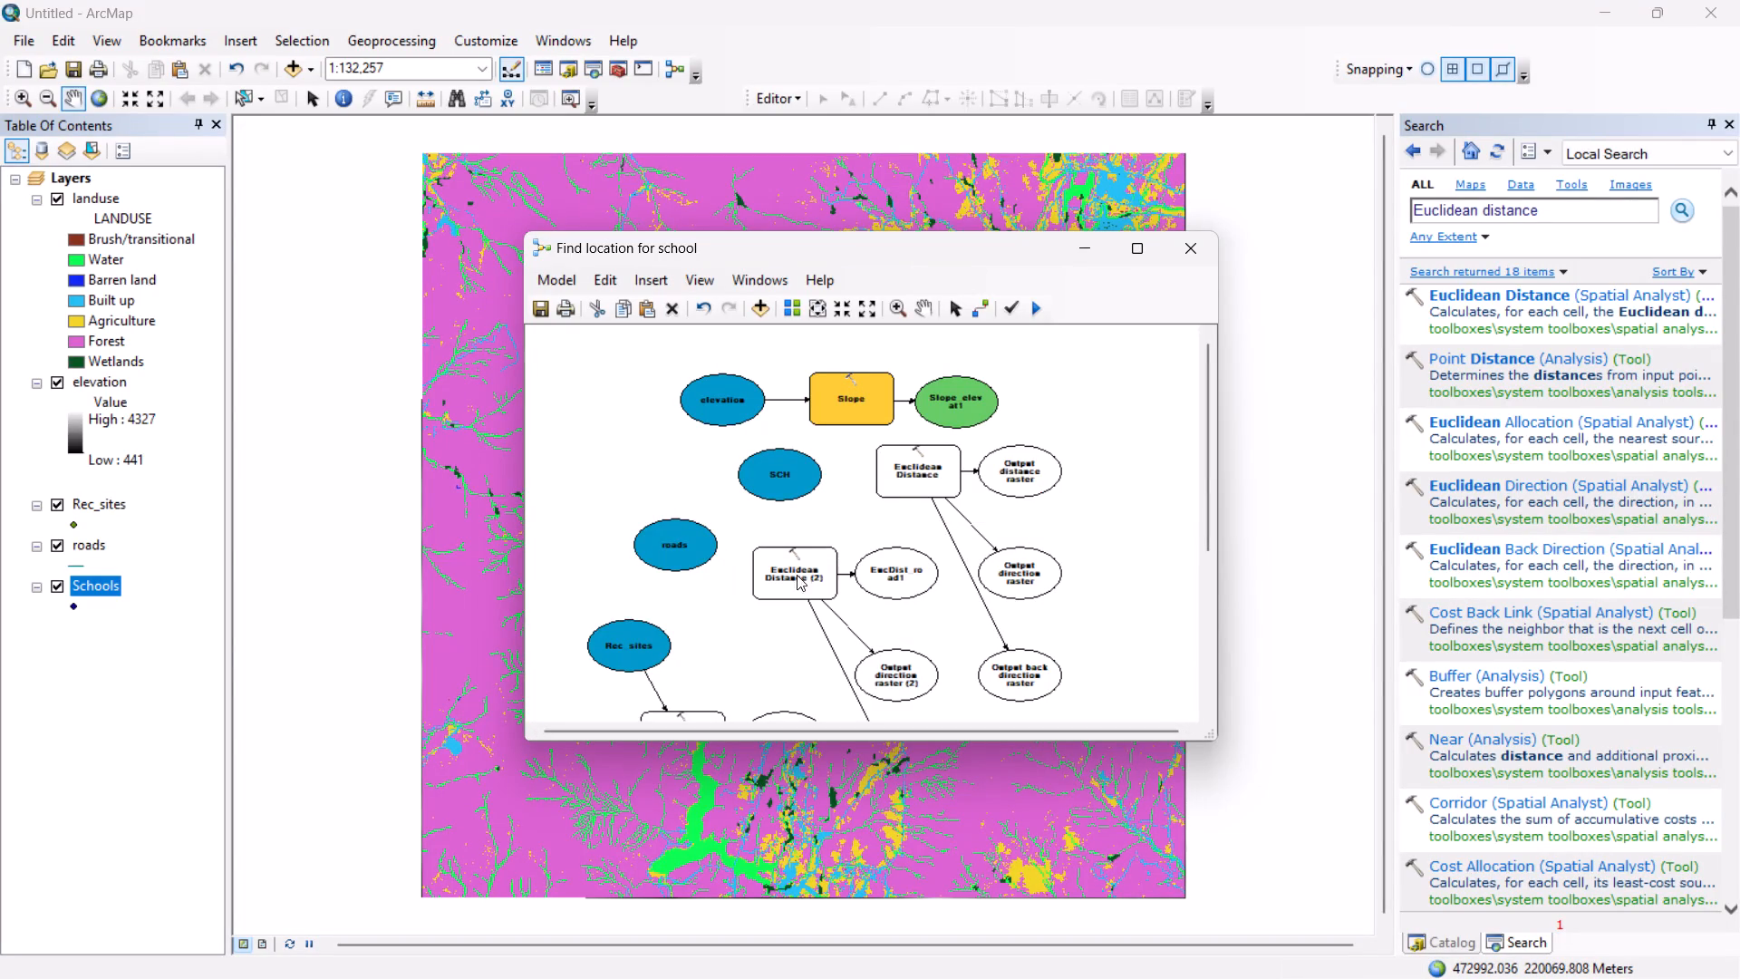
left_click_drag(664, 558, 779, 590)
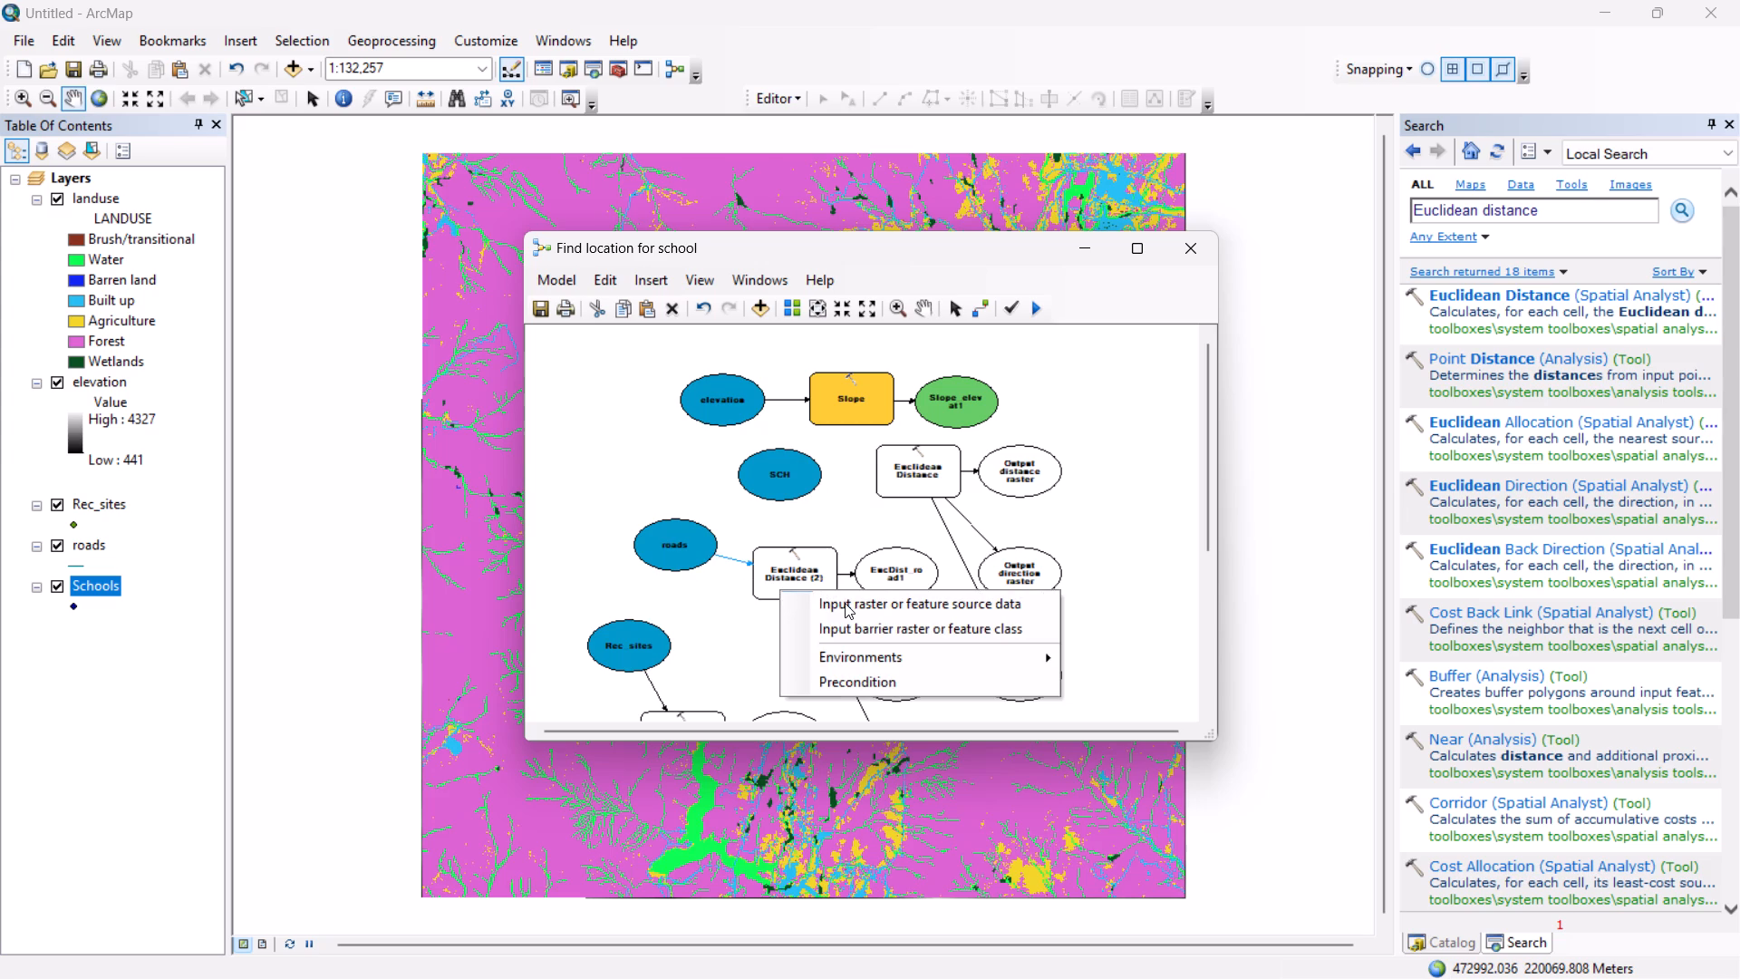
left_click(845, 603)
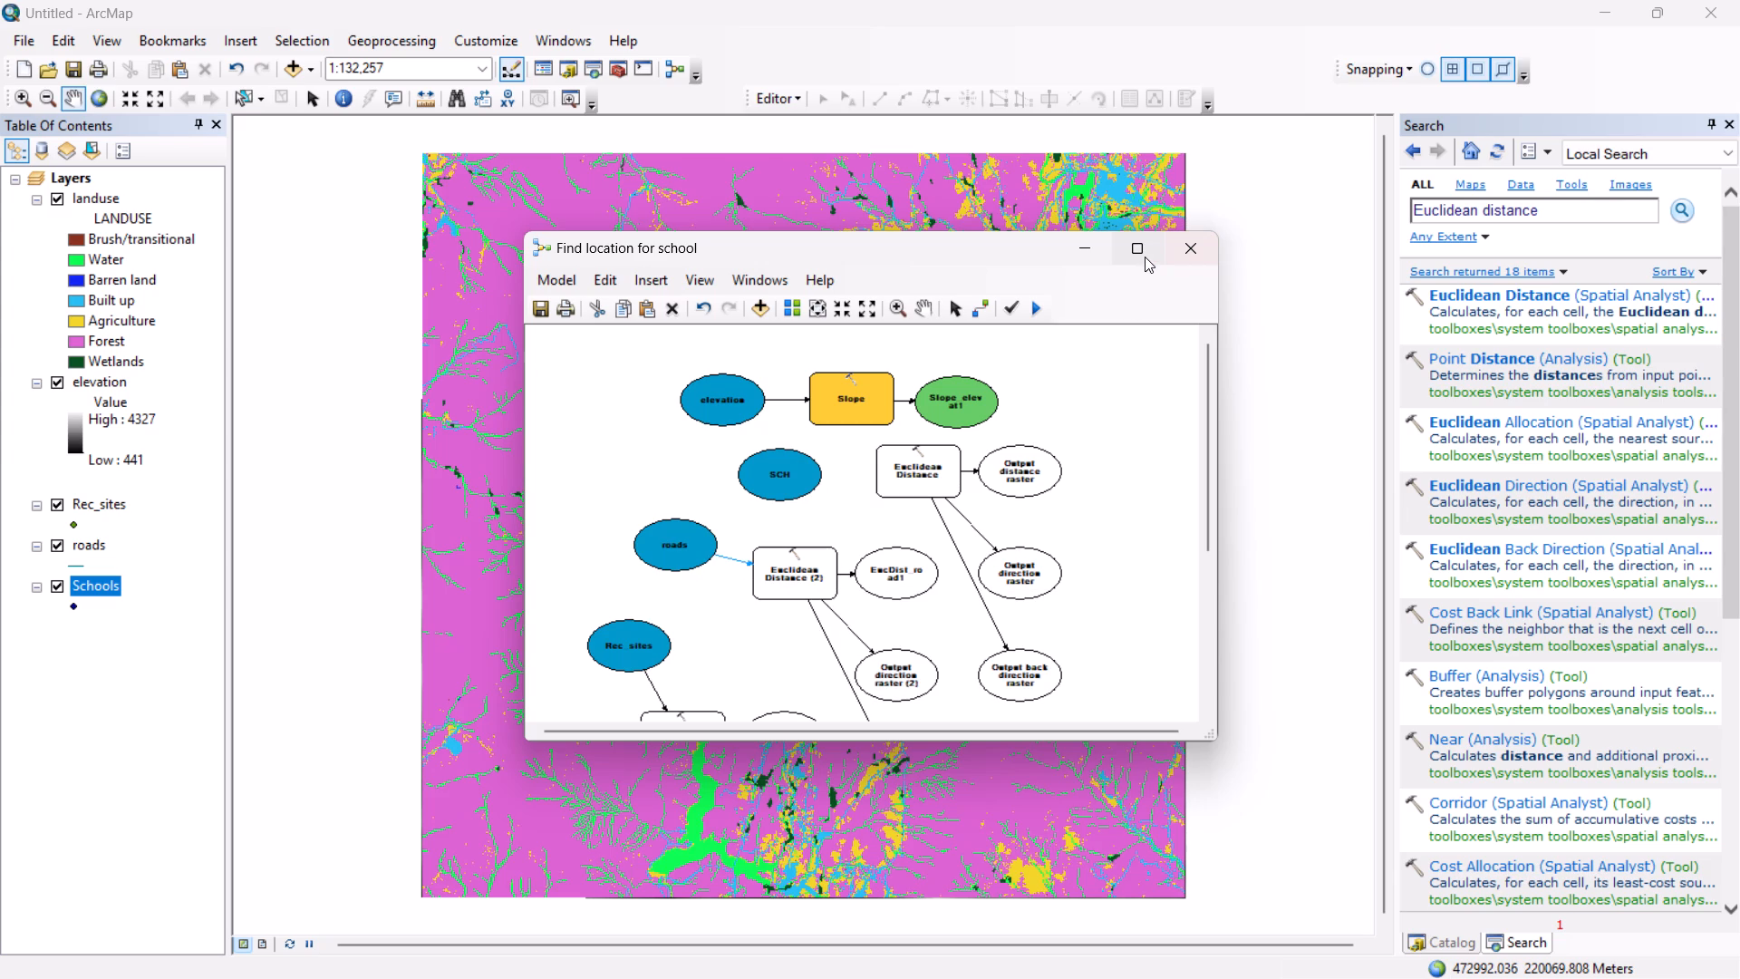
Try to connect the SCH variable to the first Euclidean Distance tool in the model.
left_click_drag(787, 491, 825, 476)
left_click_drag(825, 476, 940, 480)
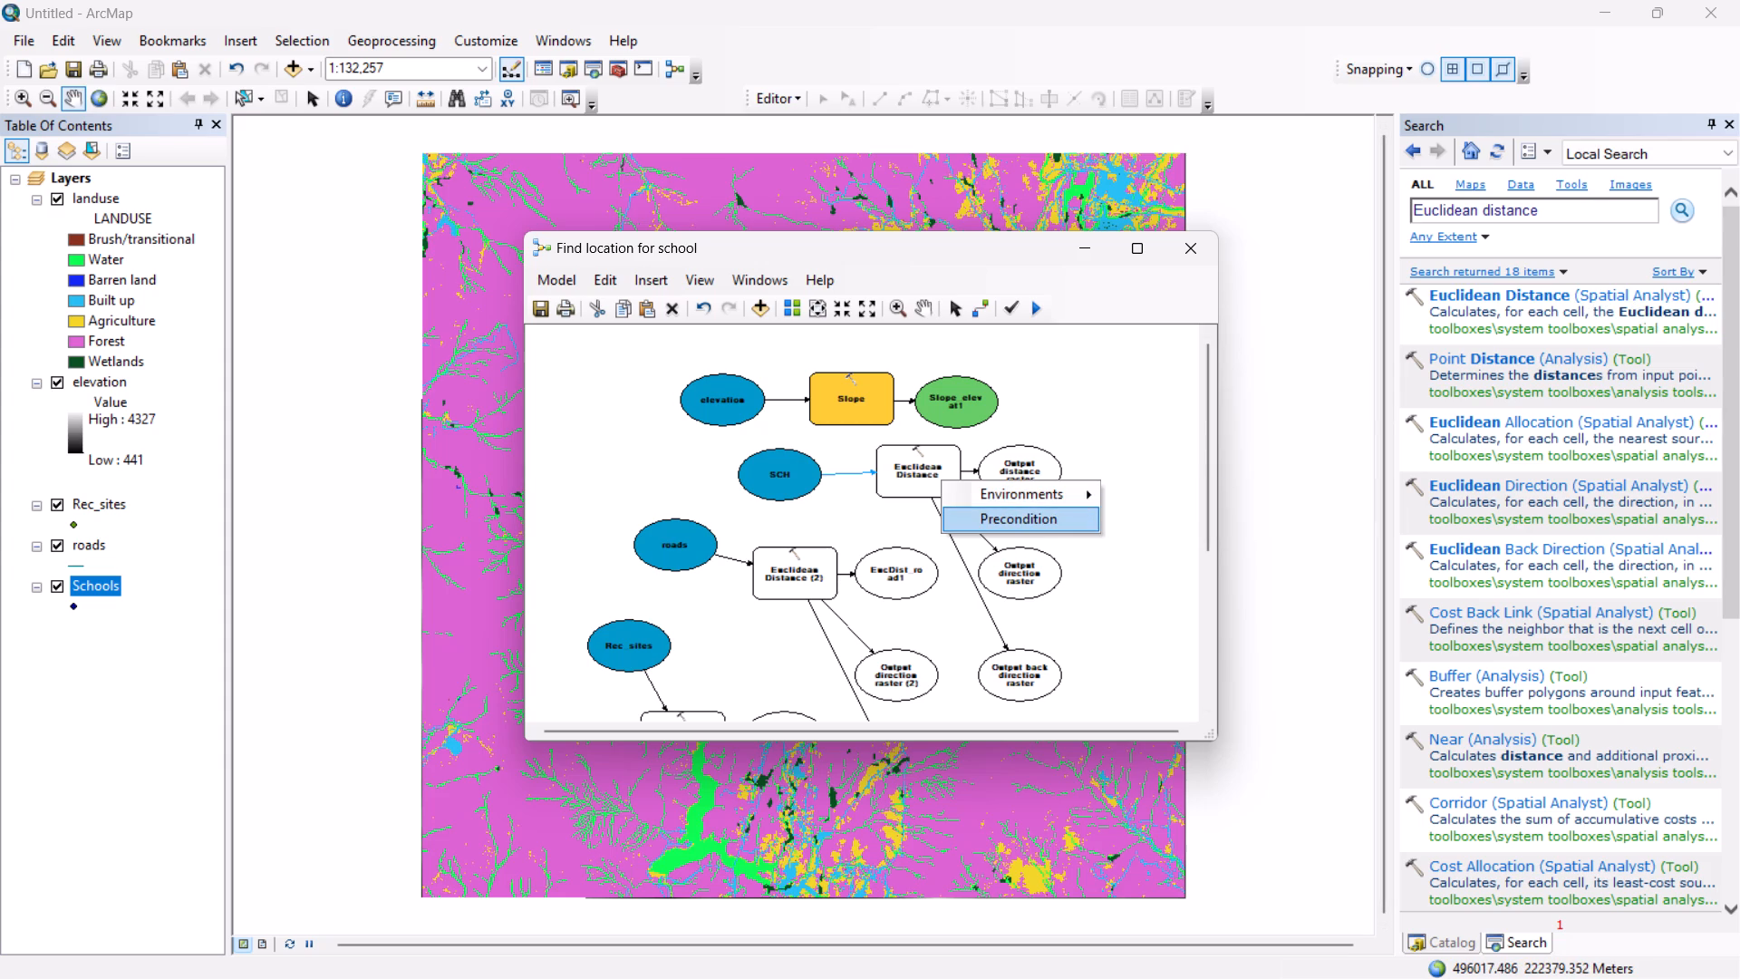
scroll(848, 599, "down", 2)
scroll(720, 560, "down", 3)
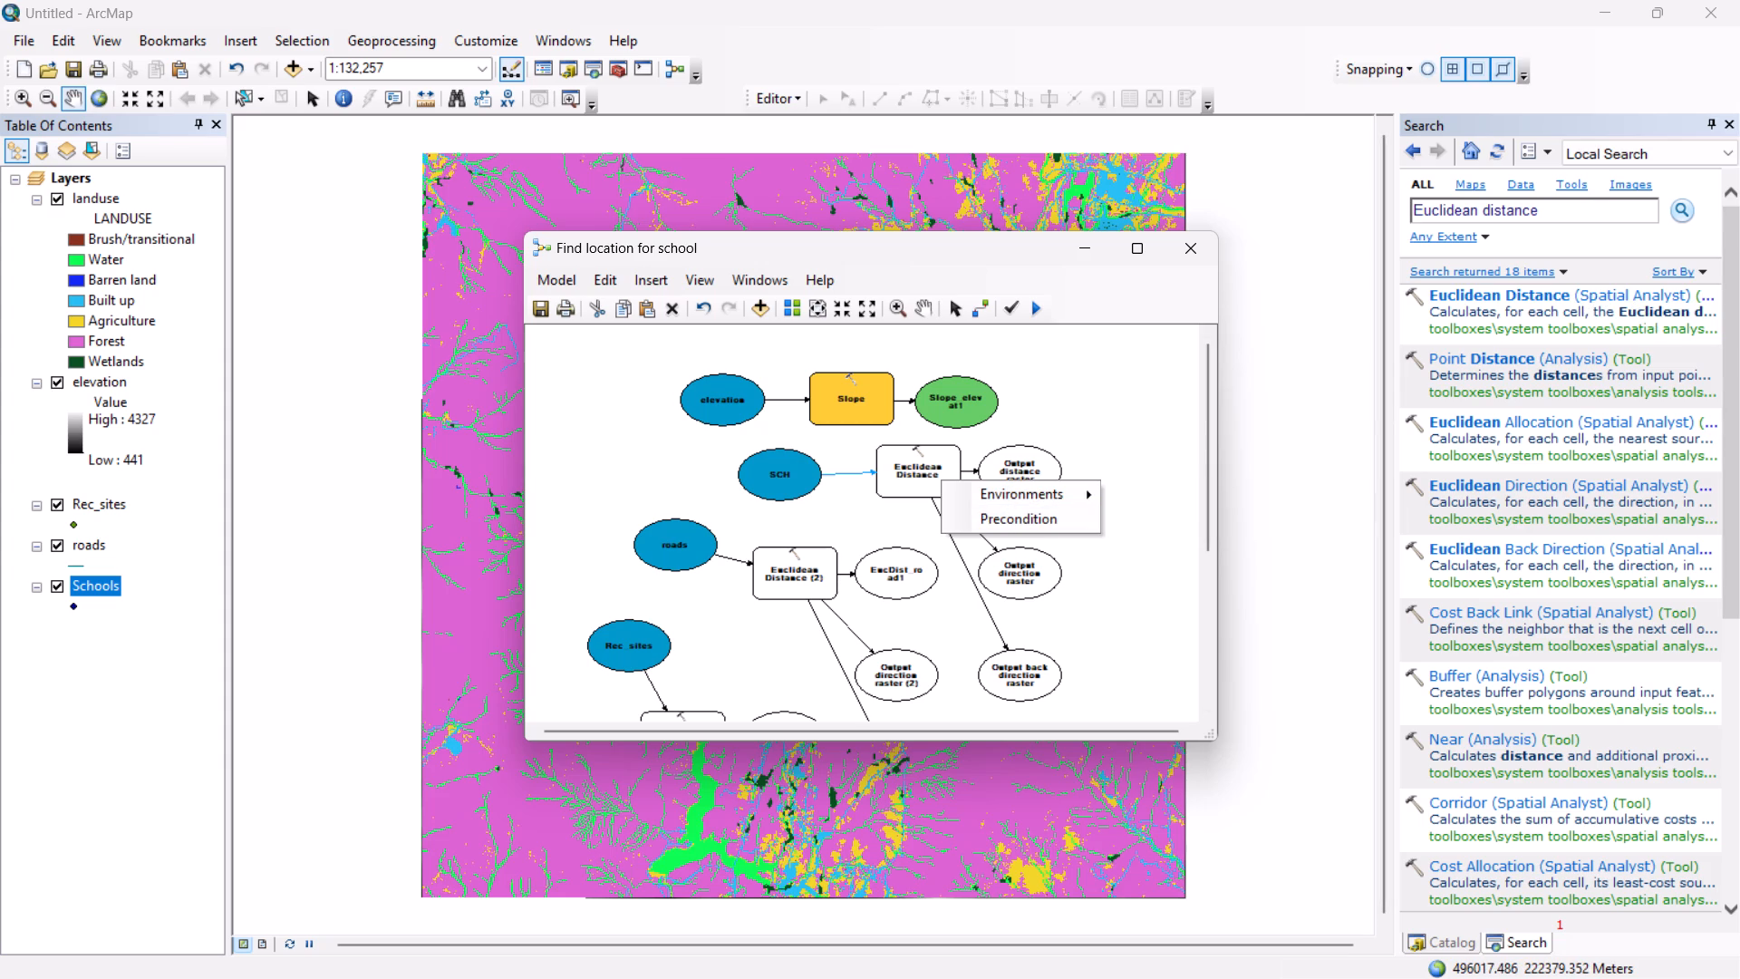
Maximize the model window and retry connecting the SCH variable to the first Euclidean Distance tool.
left_click(1142, 250)
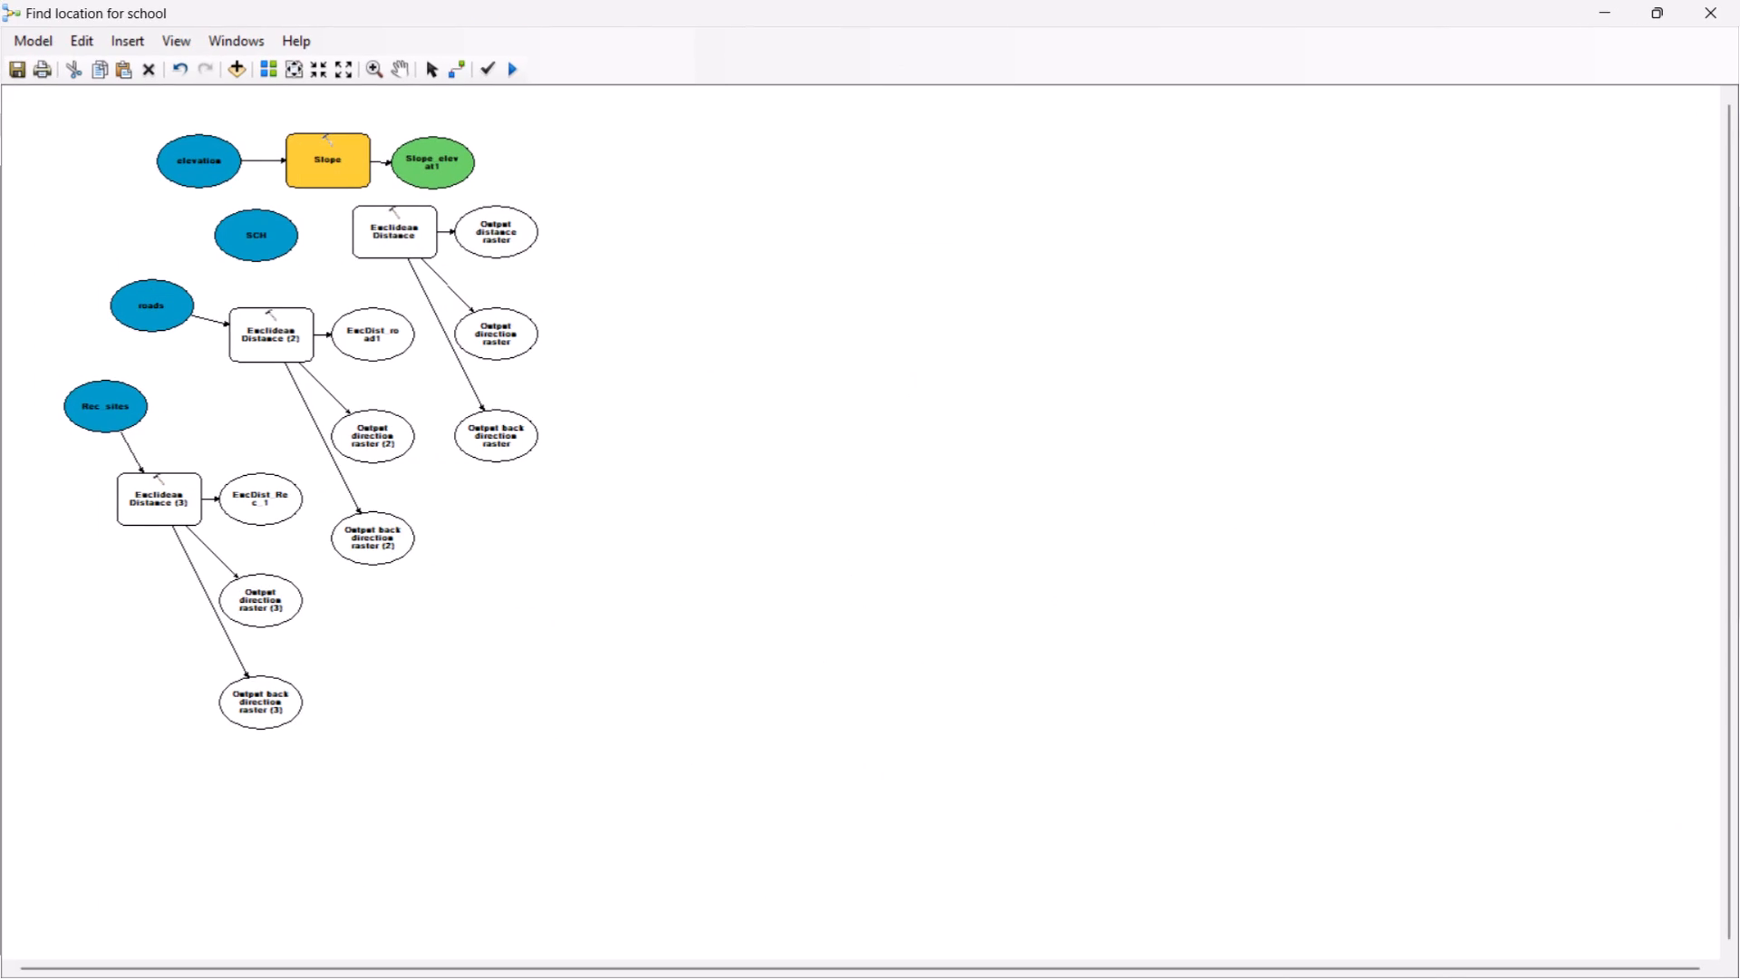
left_click_drag(259, 237, 386, 227)
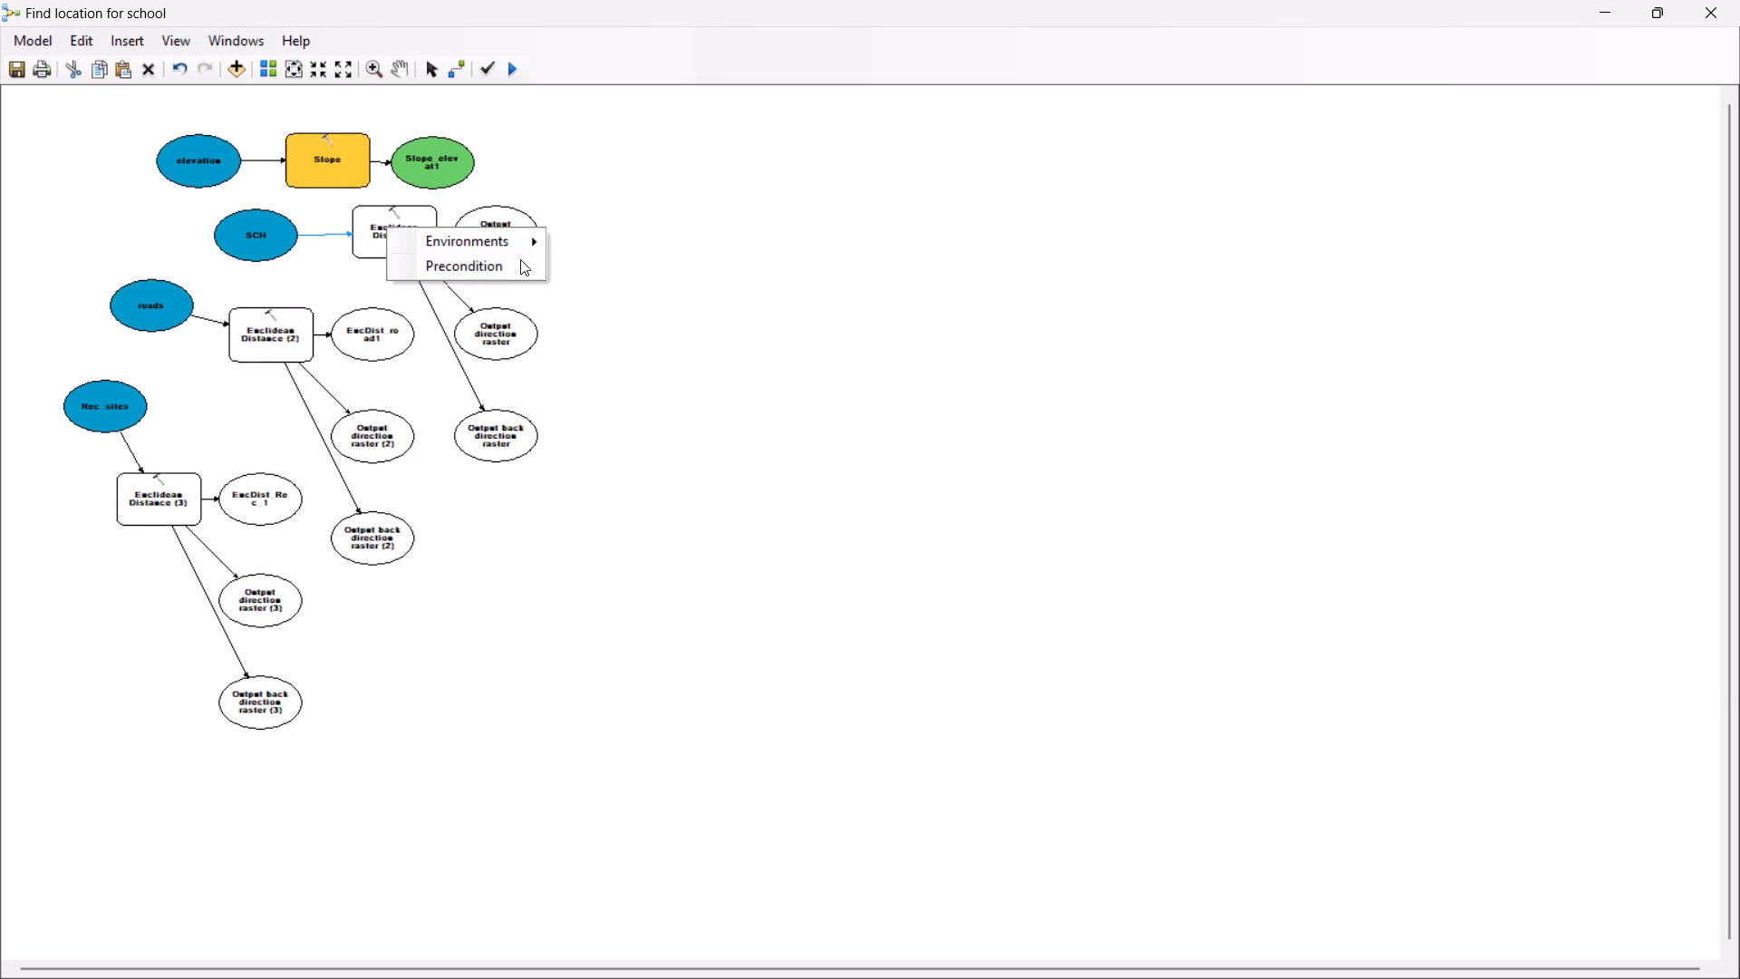
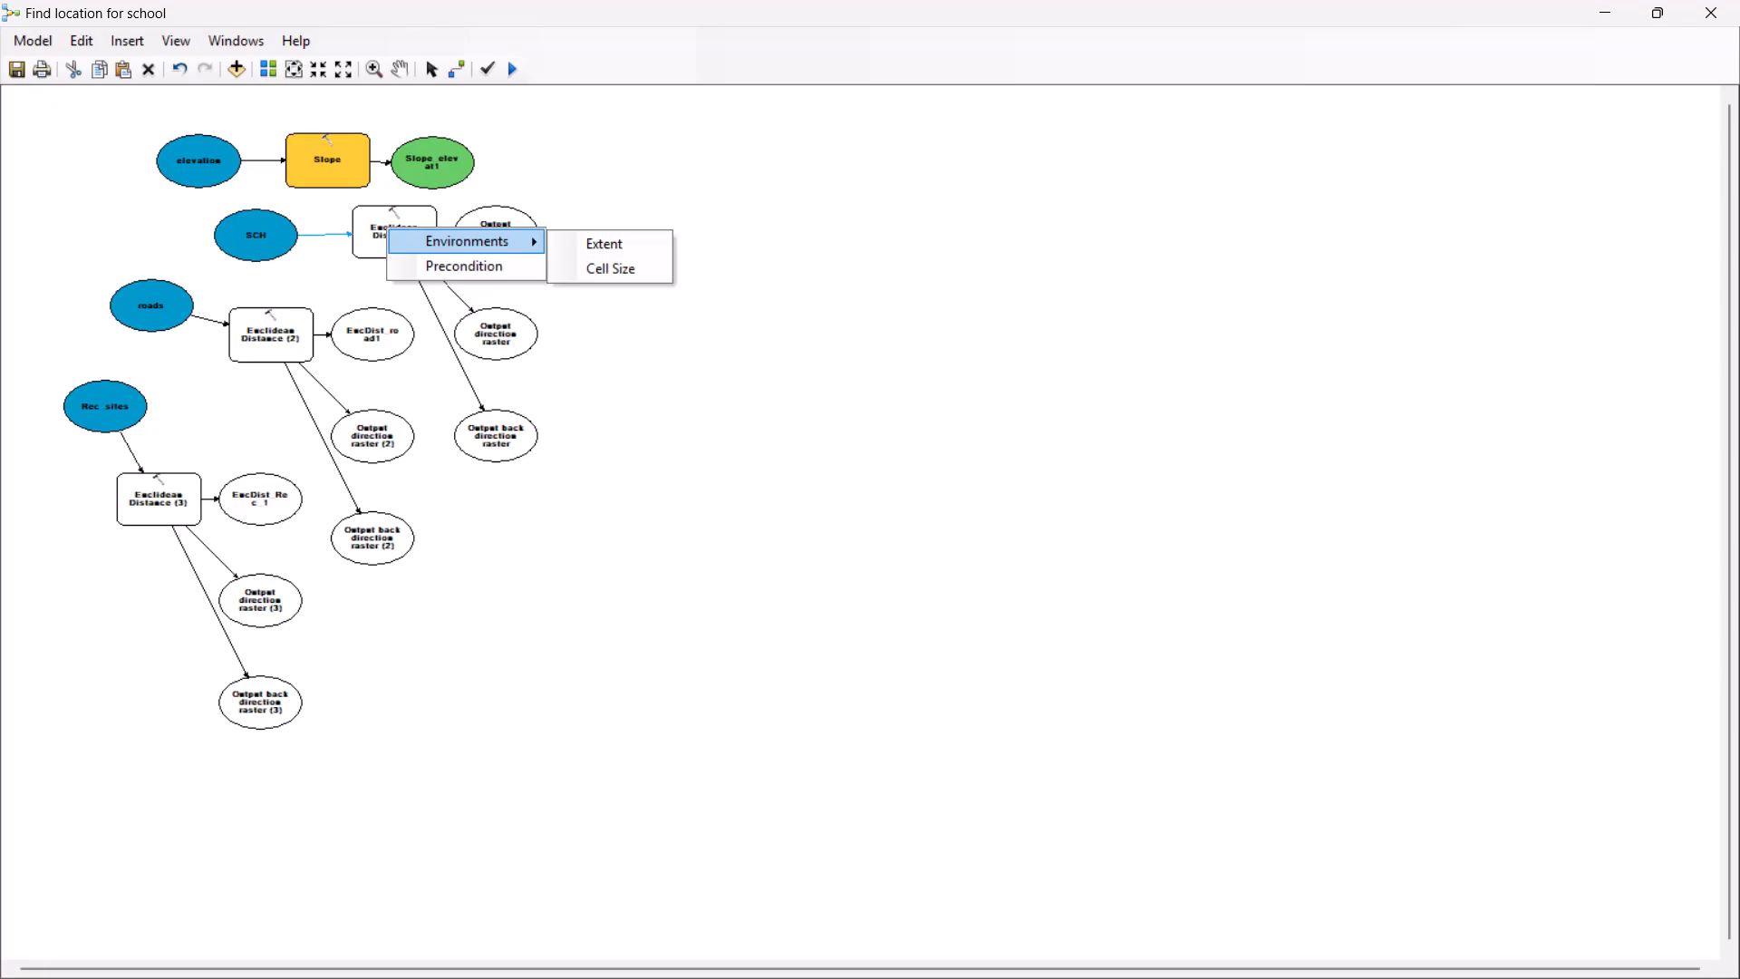
Cancel the SCH connection attempt and close the Find location for school model without saving its changes.
left_click(1669, 12)
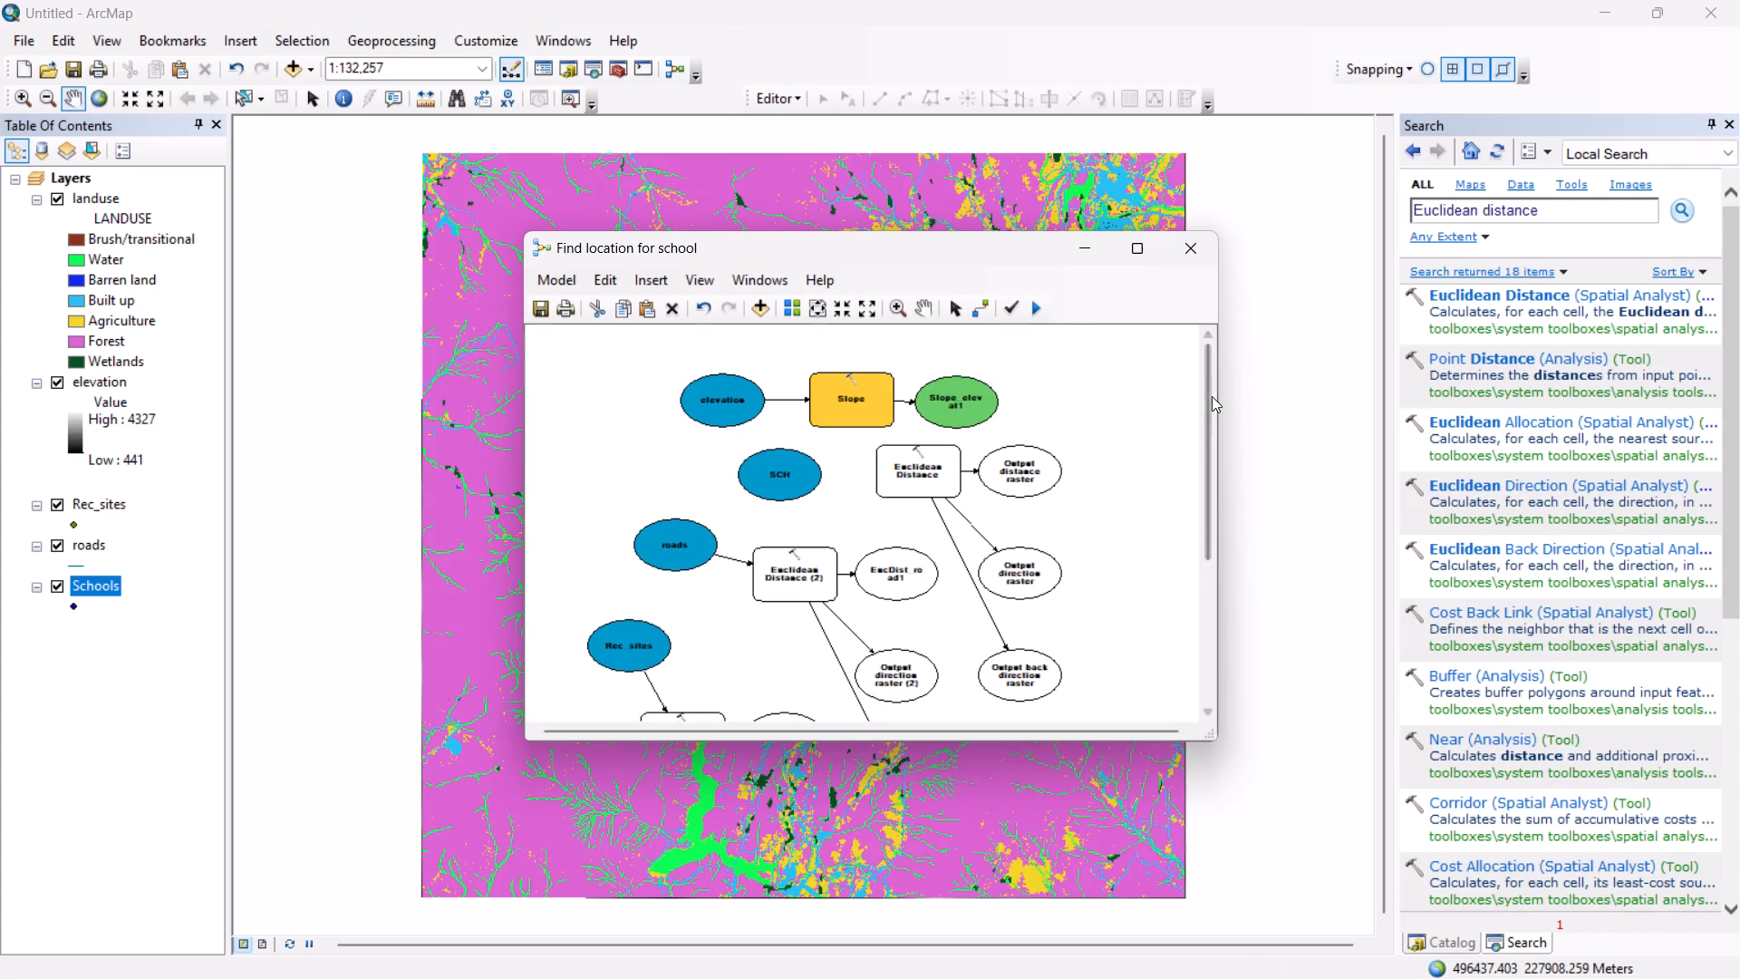
left_click(1195, 248)
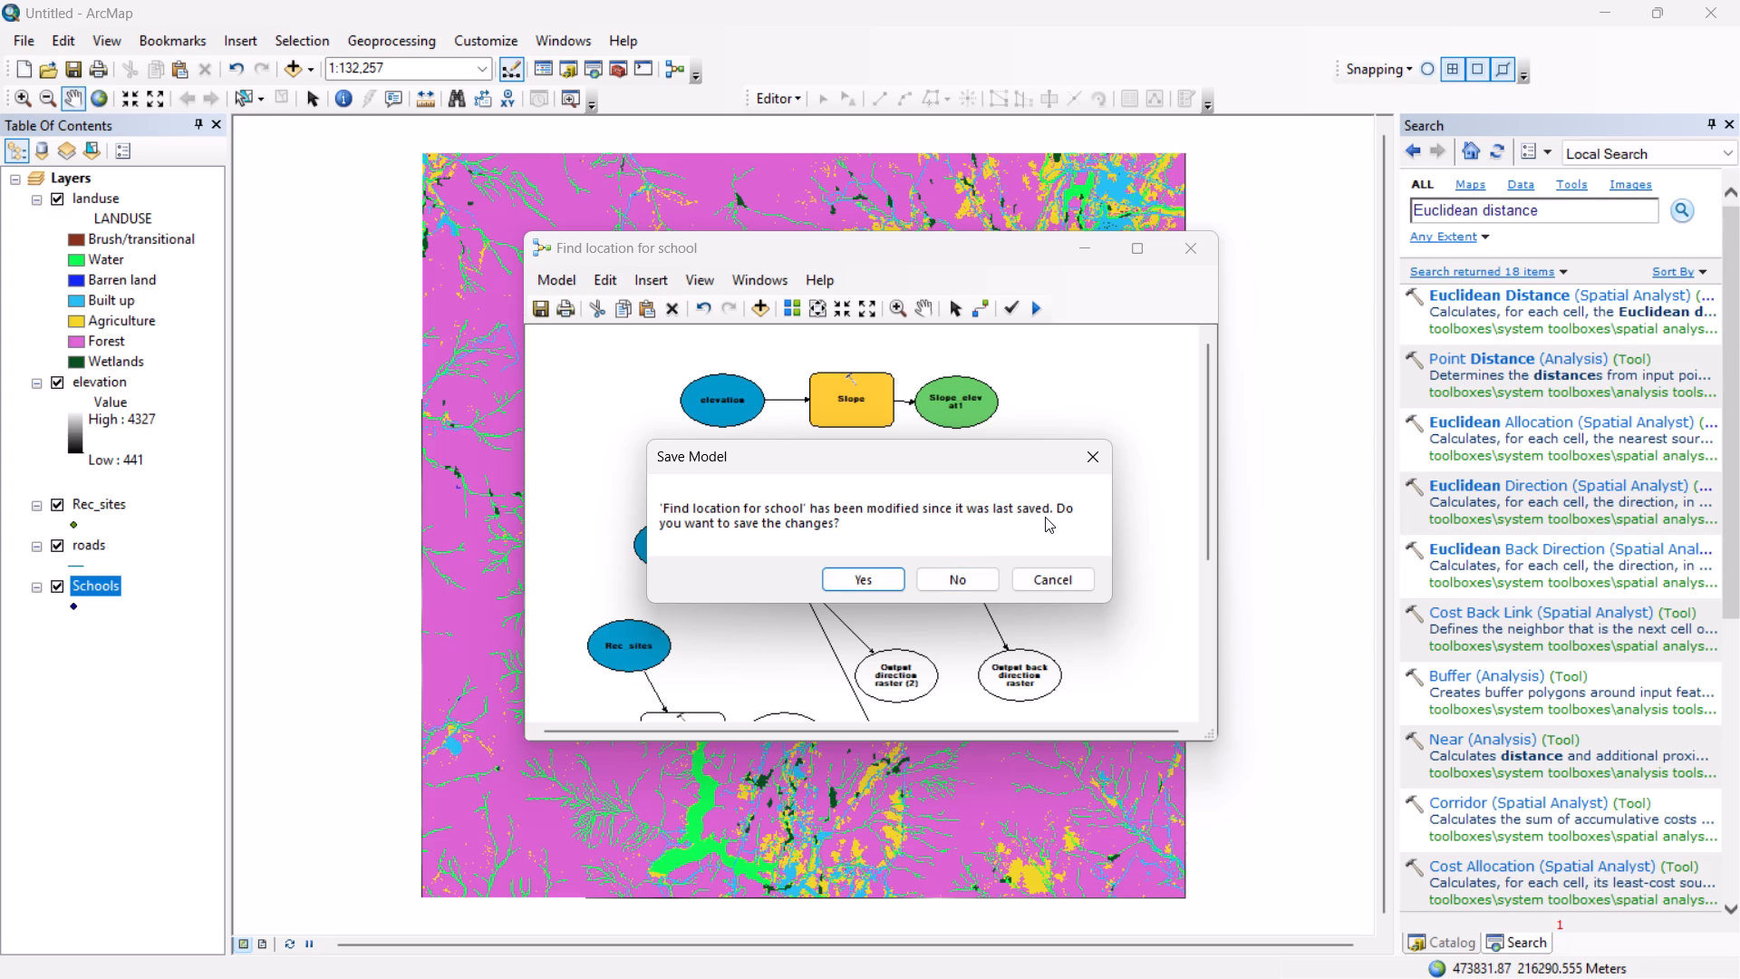
left_click(941, 584)
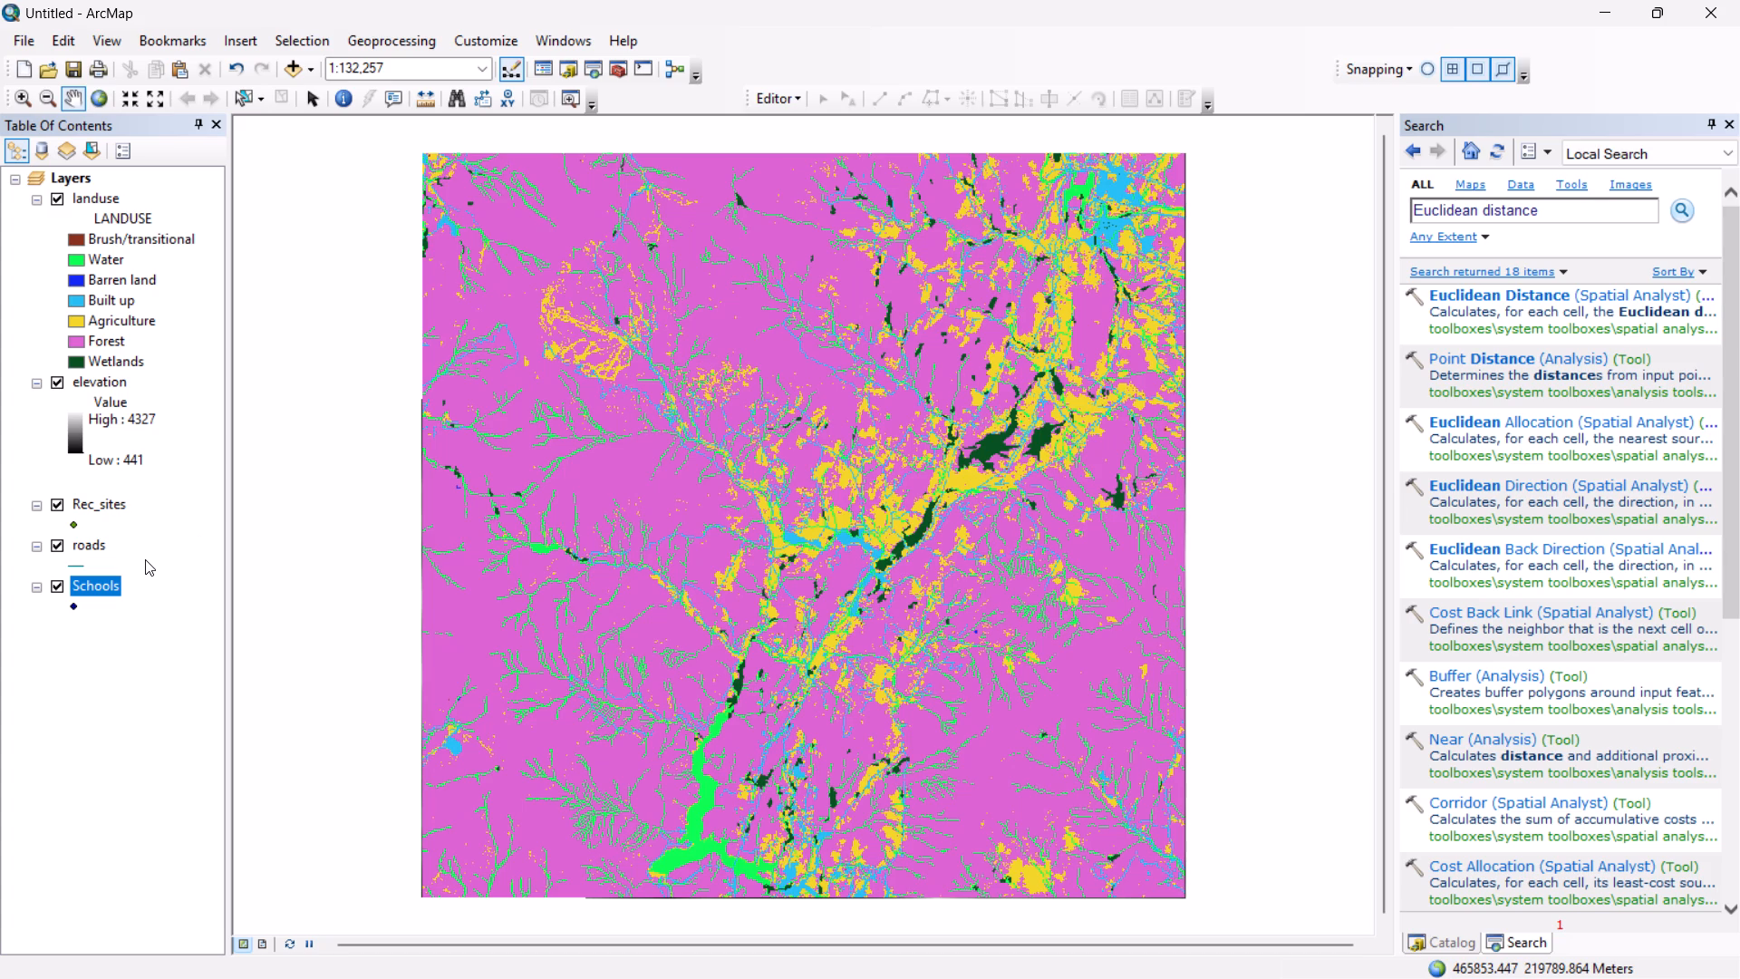
Remove the Rec_sites, roads and Schools layers from the map, keeping landuse and elevation.
right_click(124, 513)
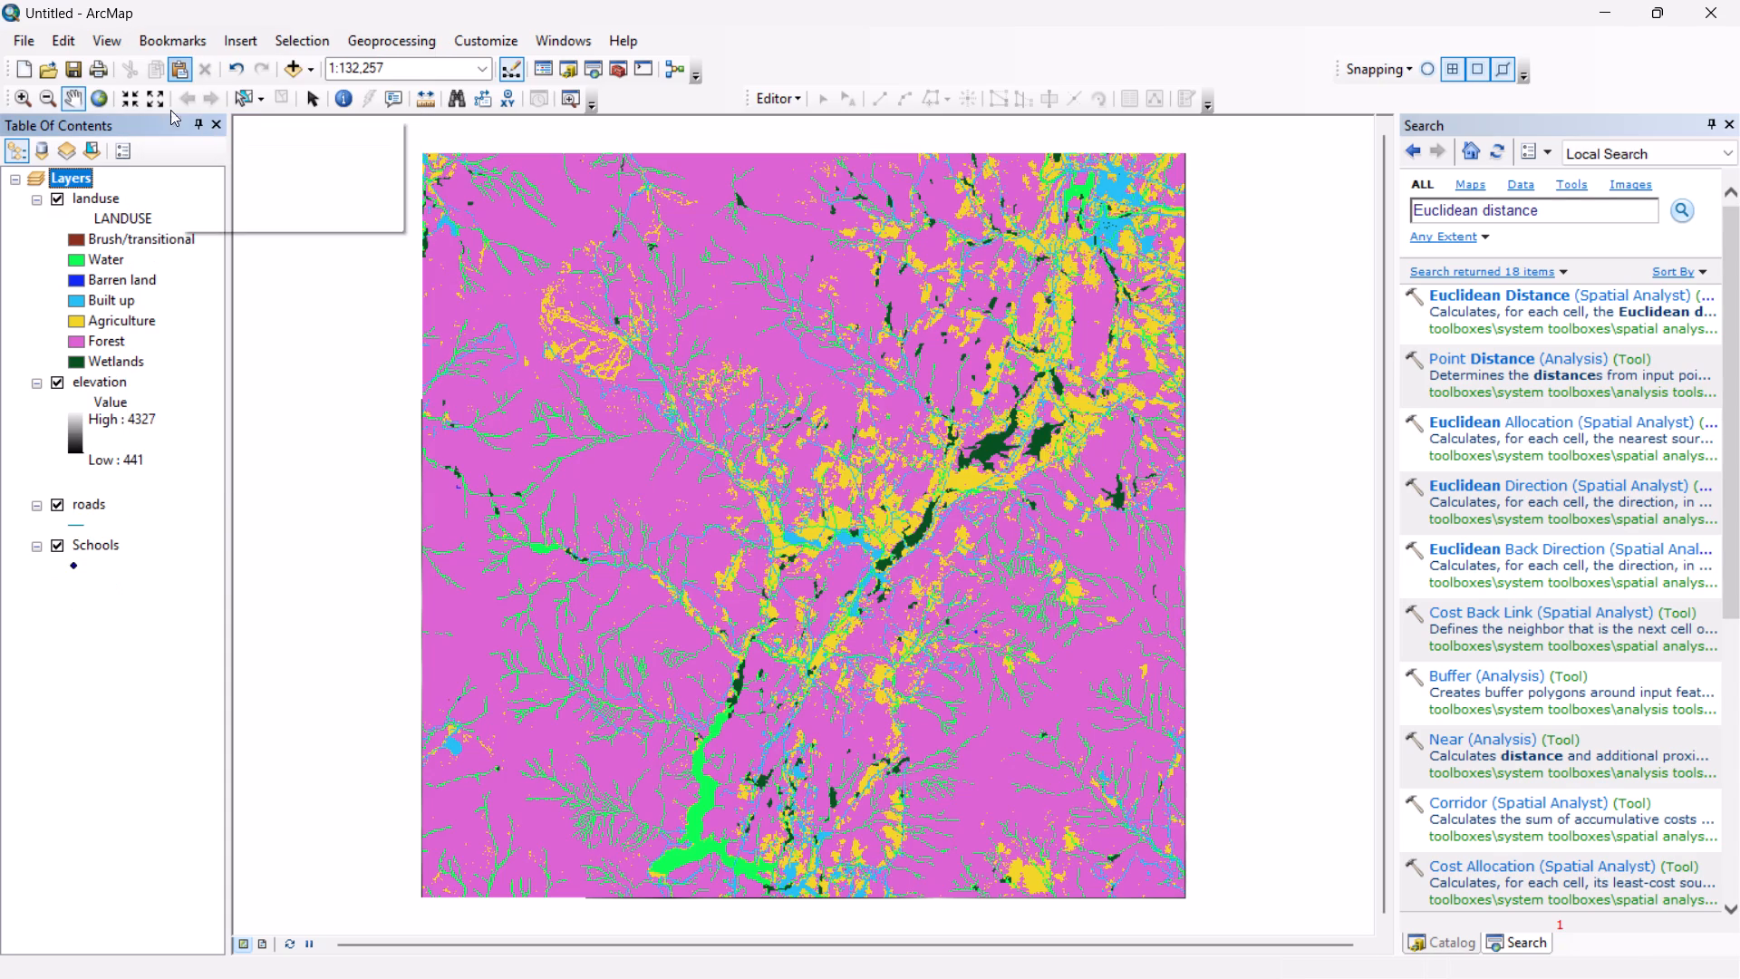
right_click(83, 500)
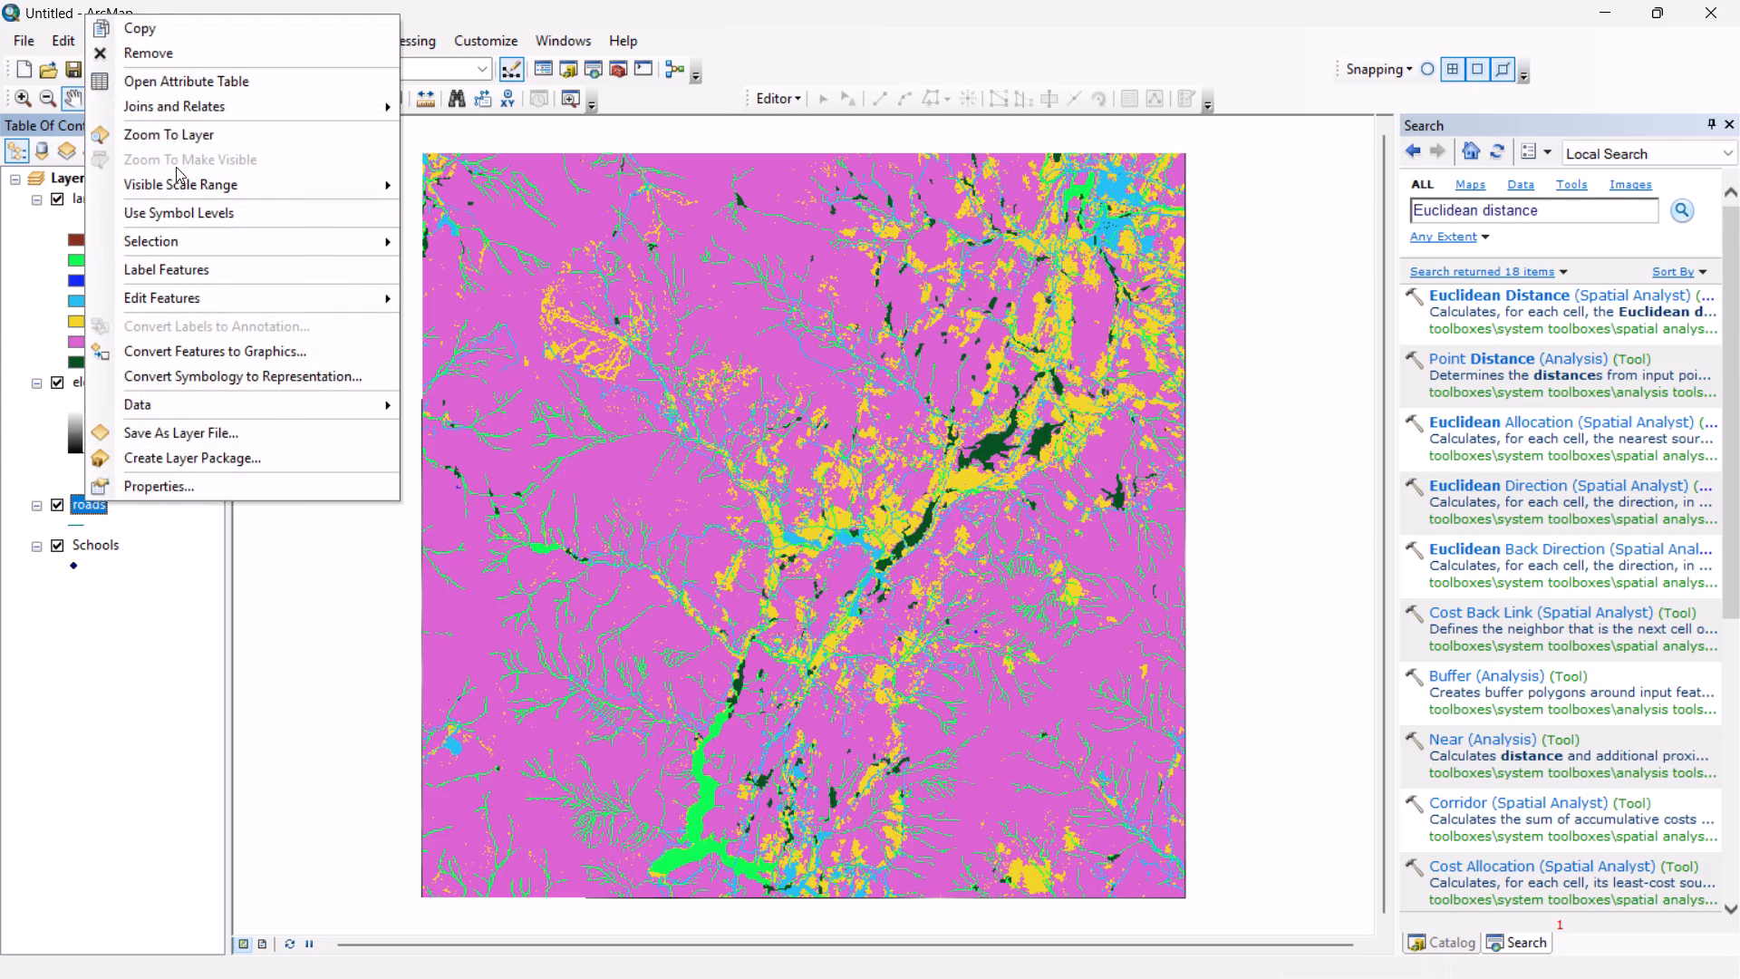
left_click(204, 53)
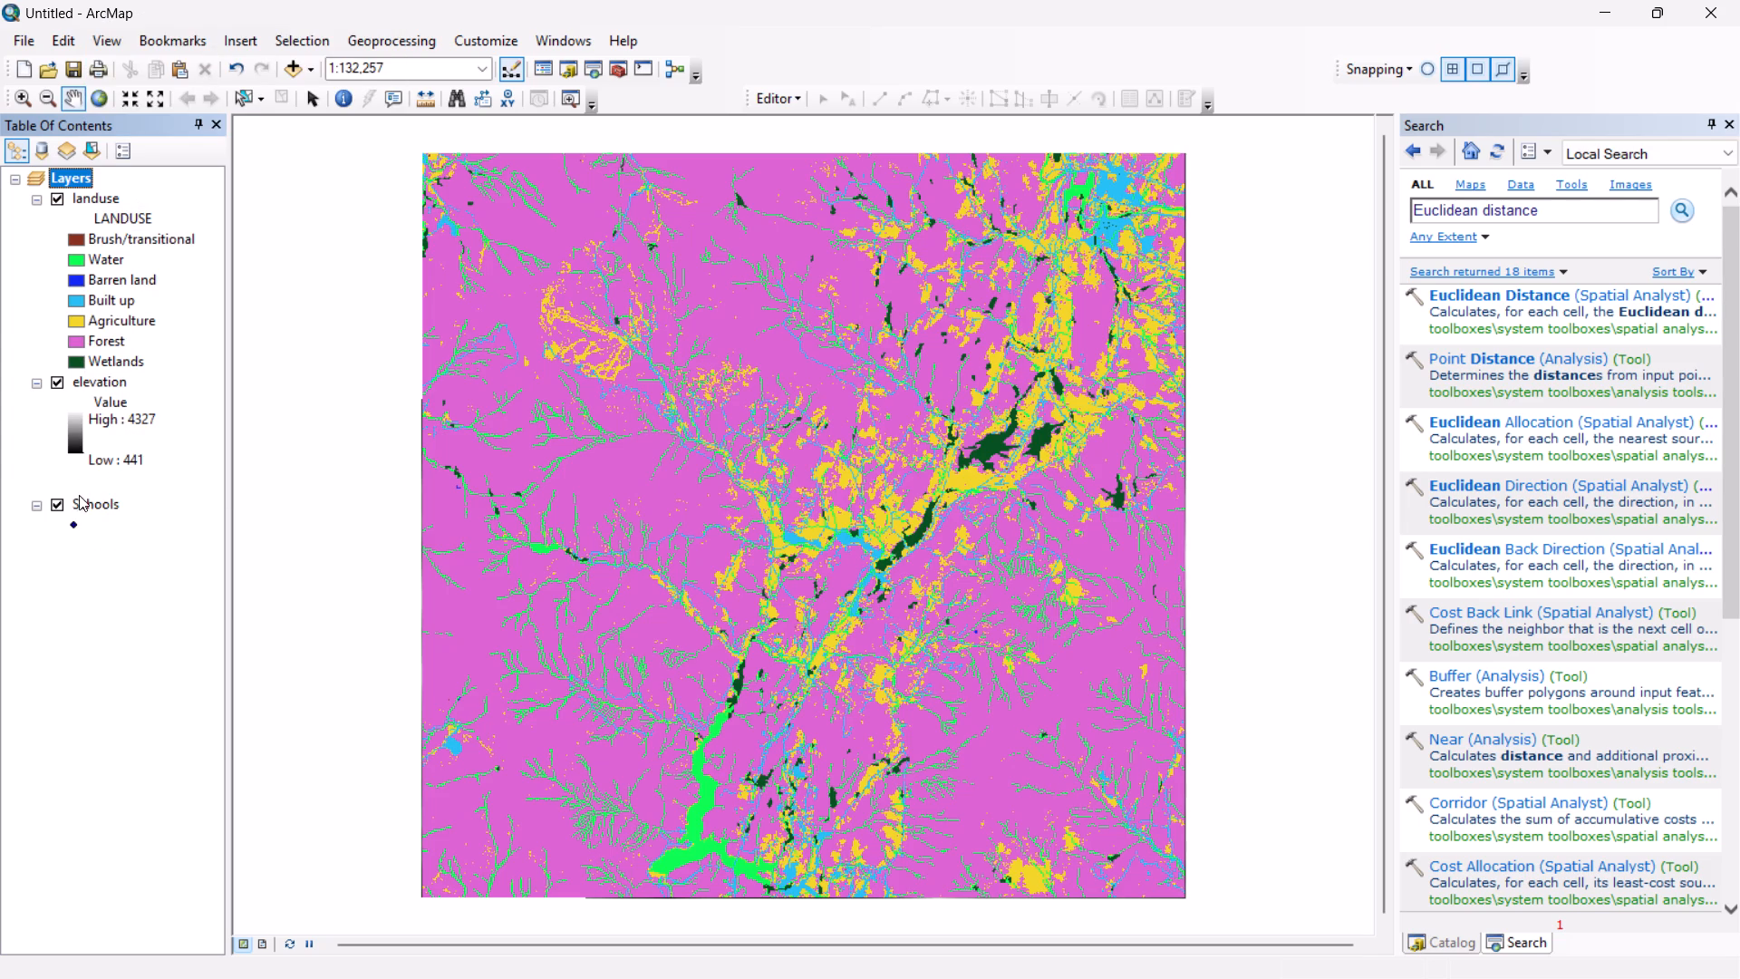
right_click(83, 499)
left_click(222, 58)
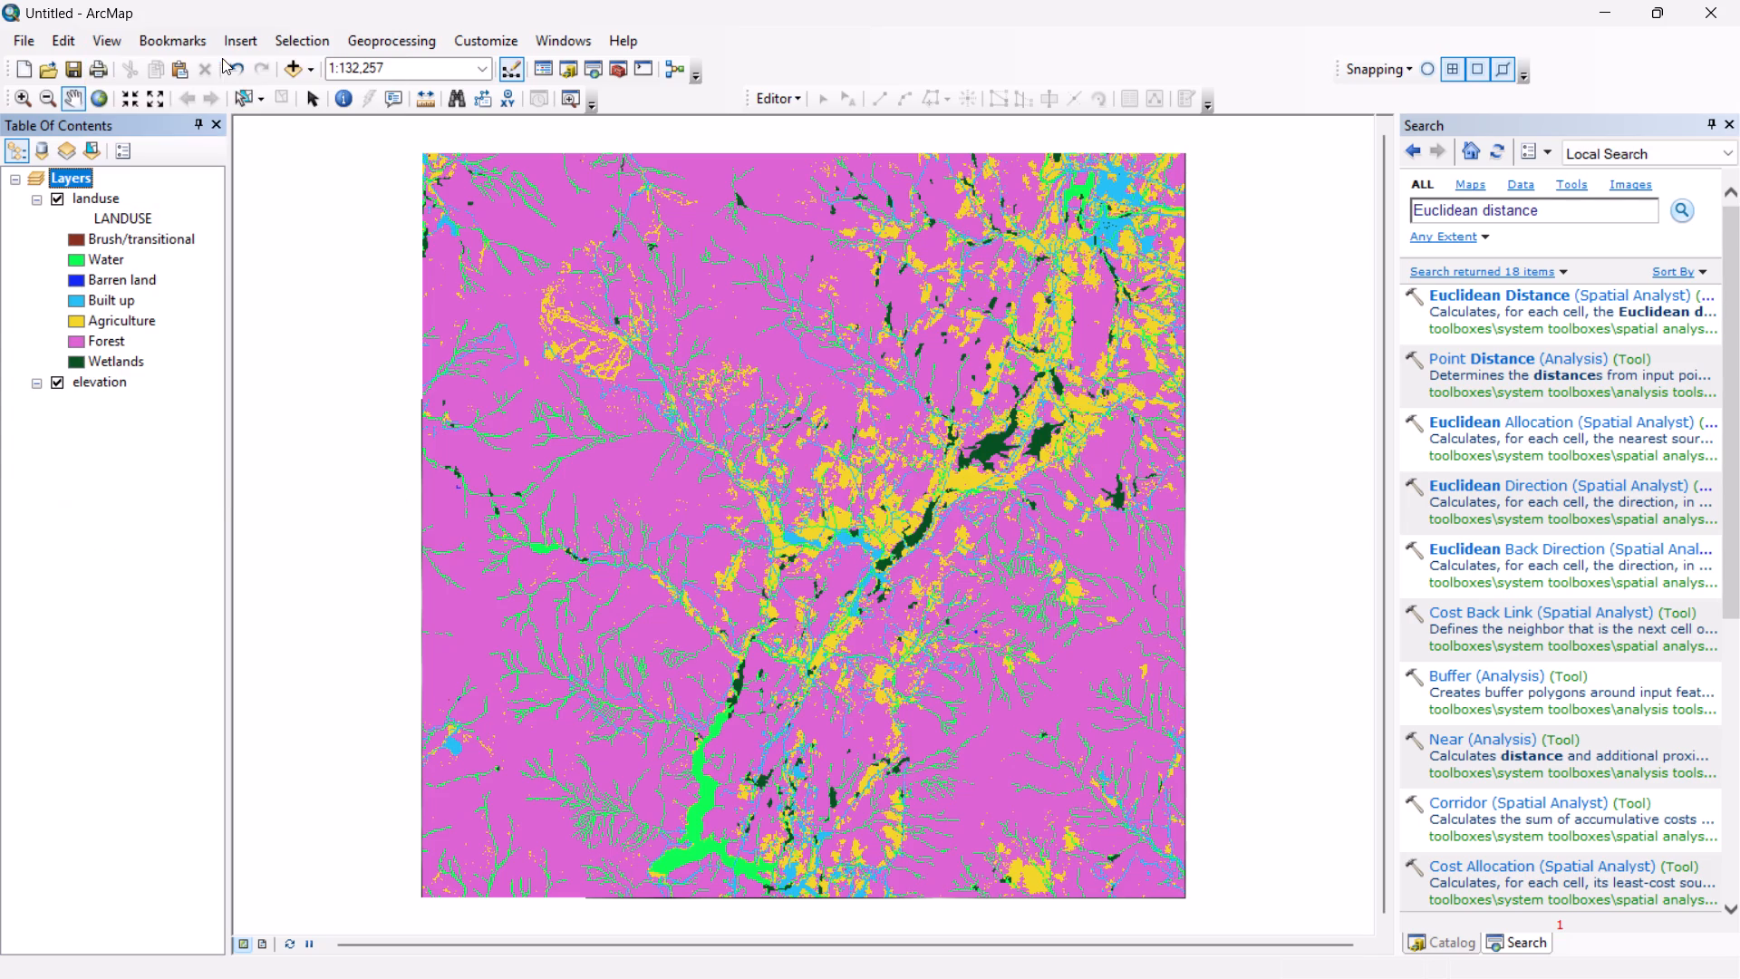
Add the SCH feature dataset from INPUT.gdb in the PROJECT2 folder to the map.
left_click(311, 66)
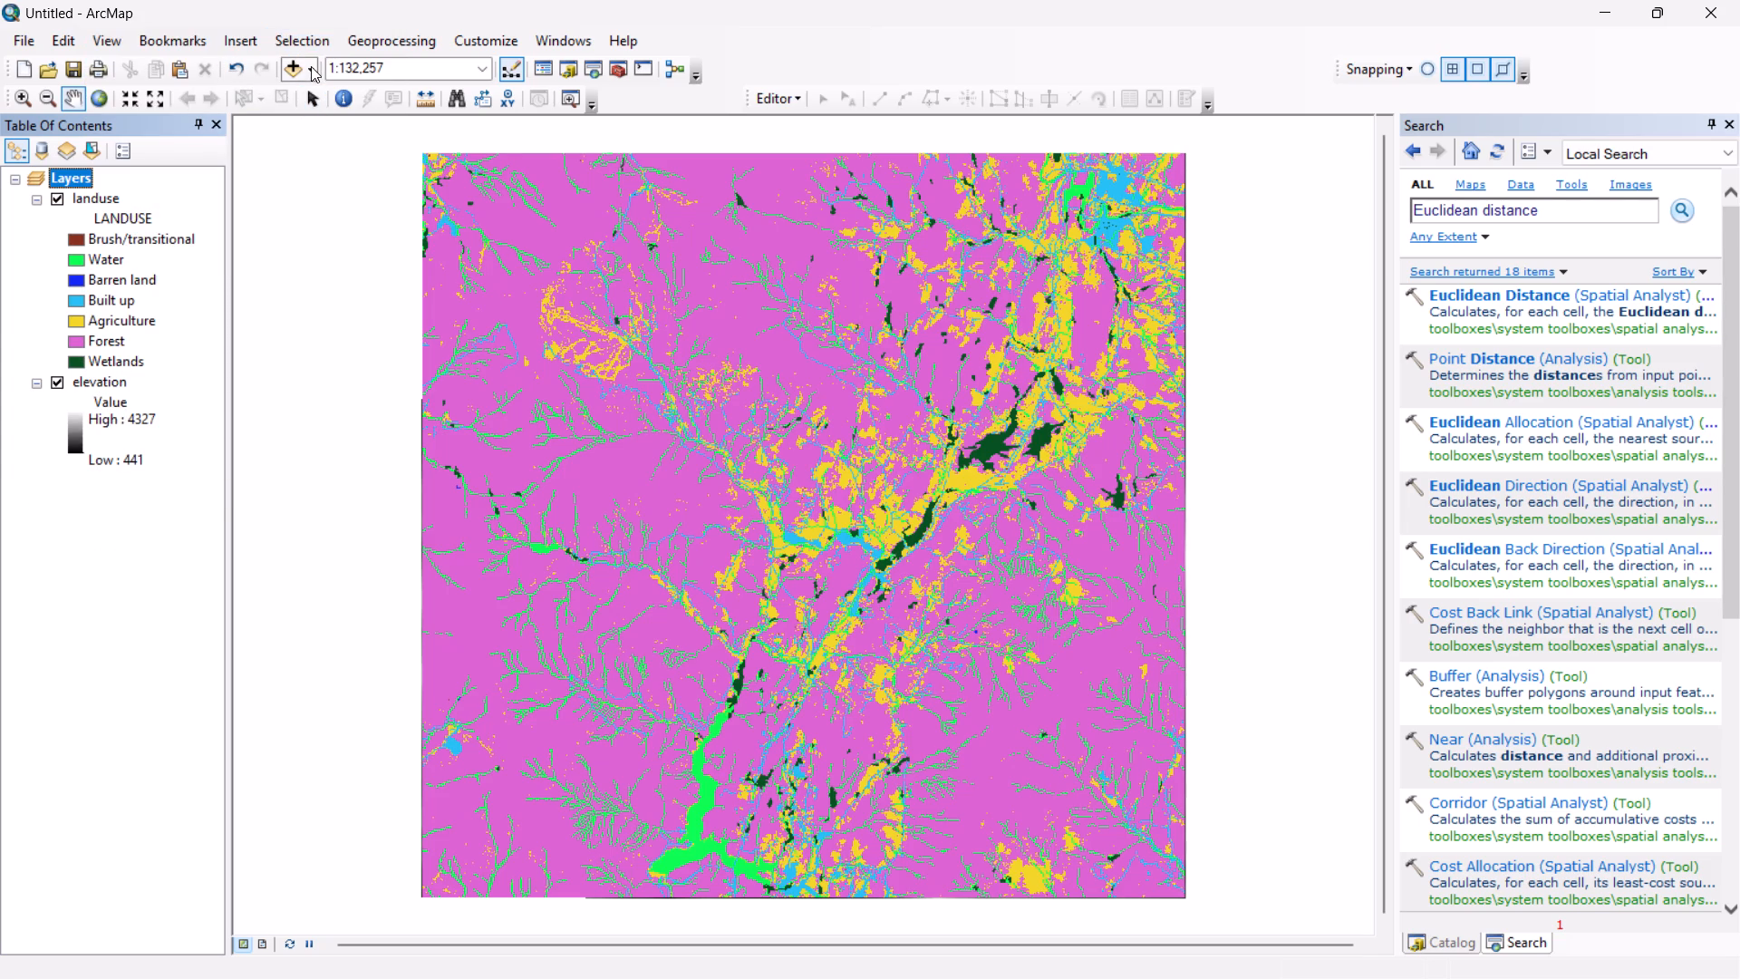
left_click(348, 96)
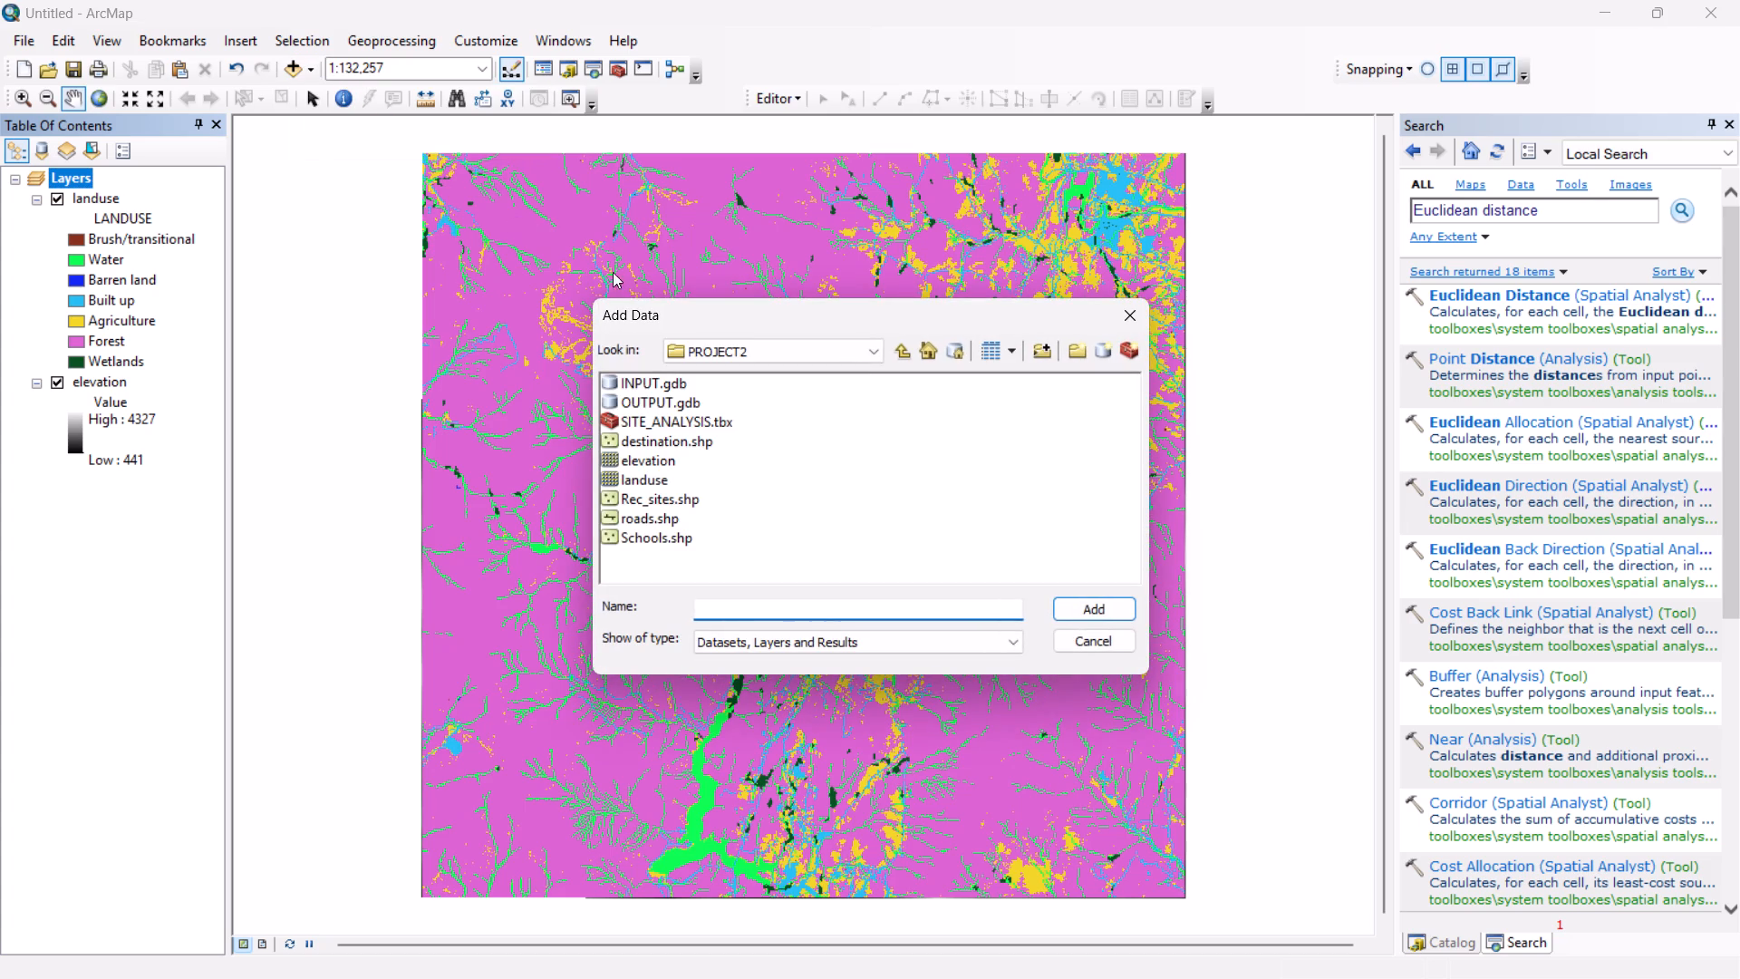
left_click(656, 380)
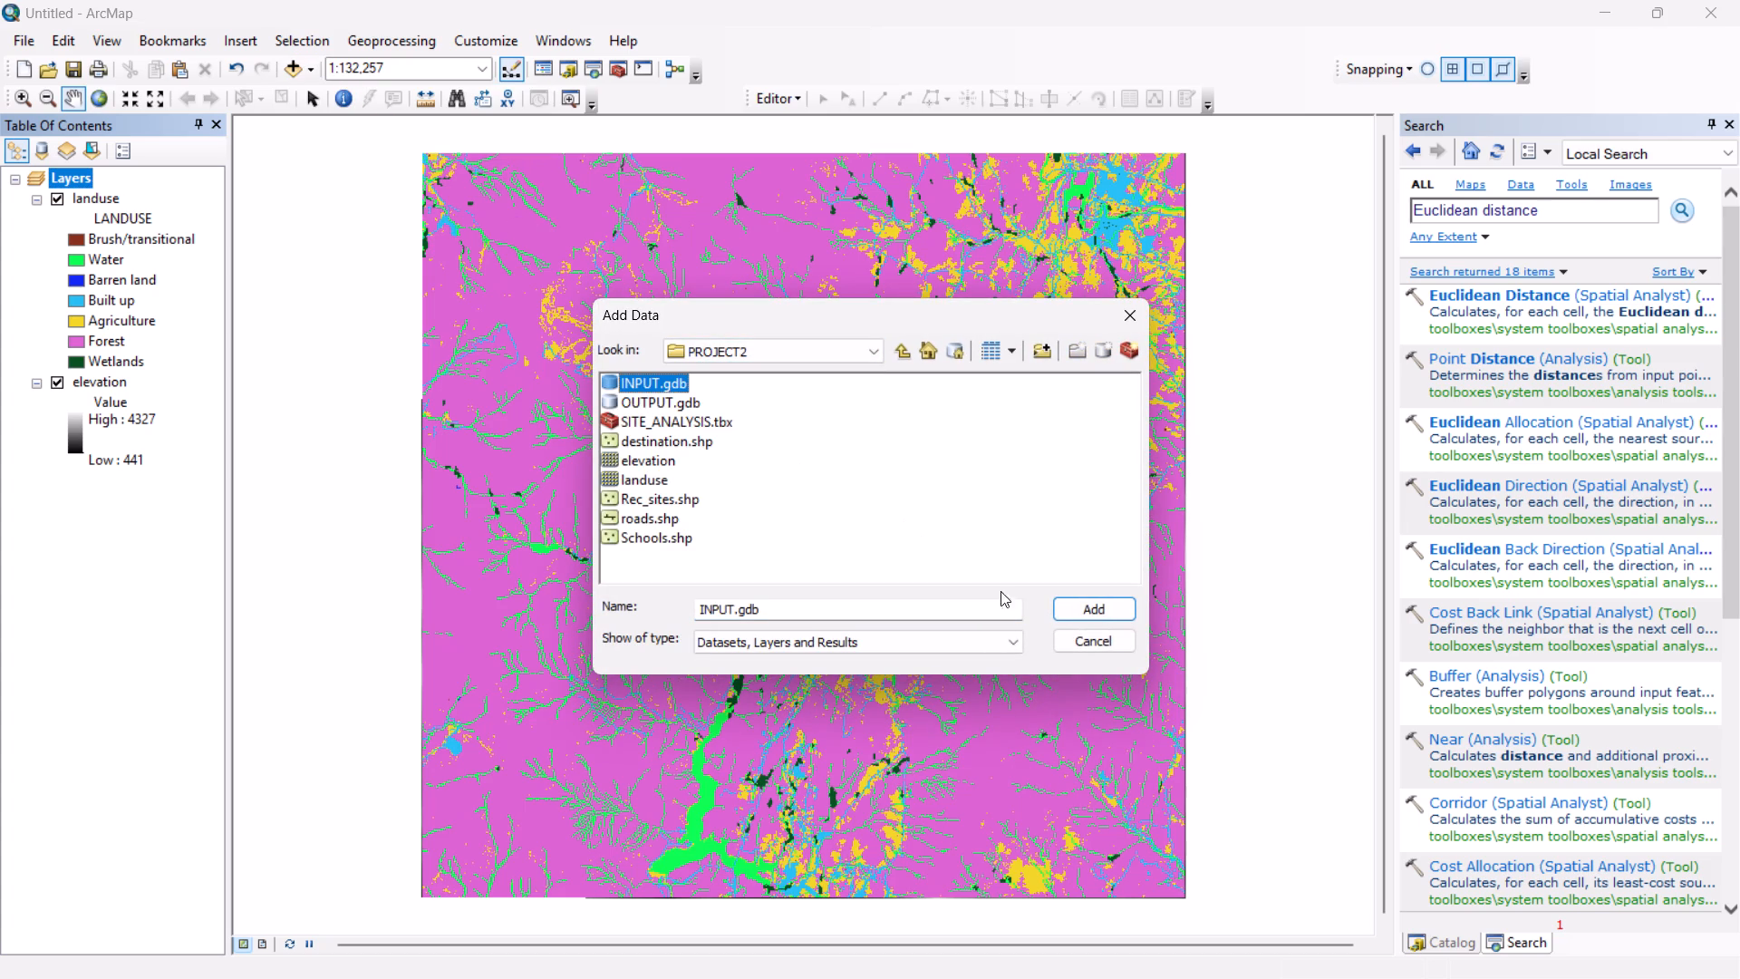
left_click(1093, 608)
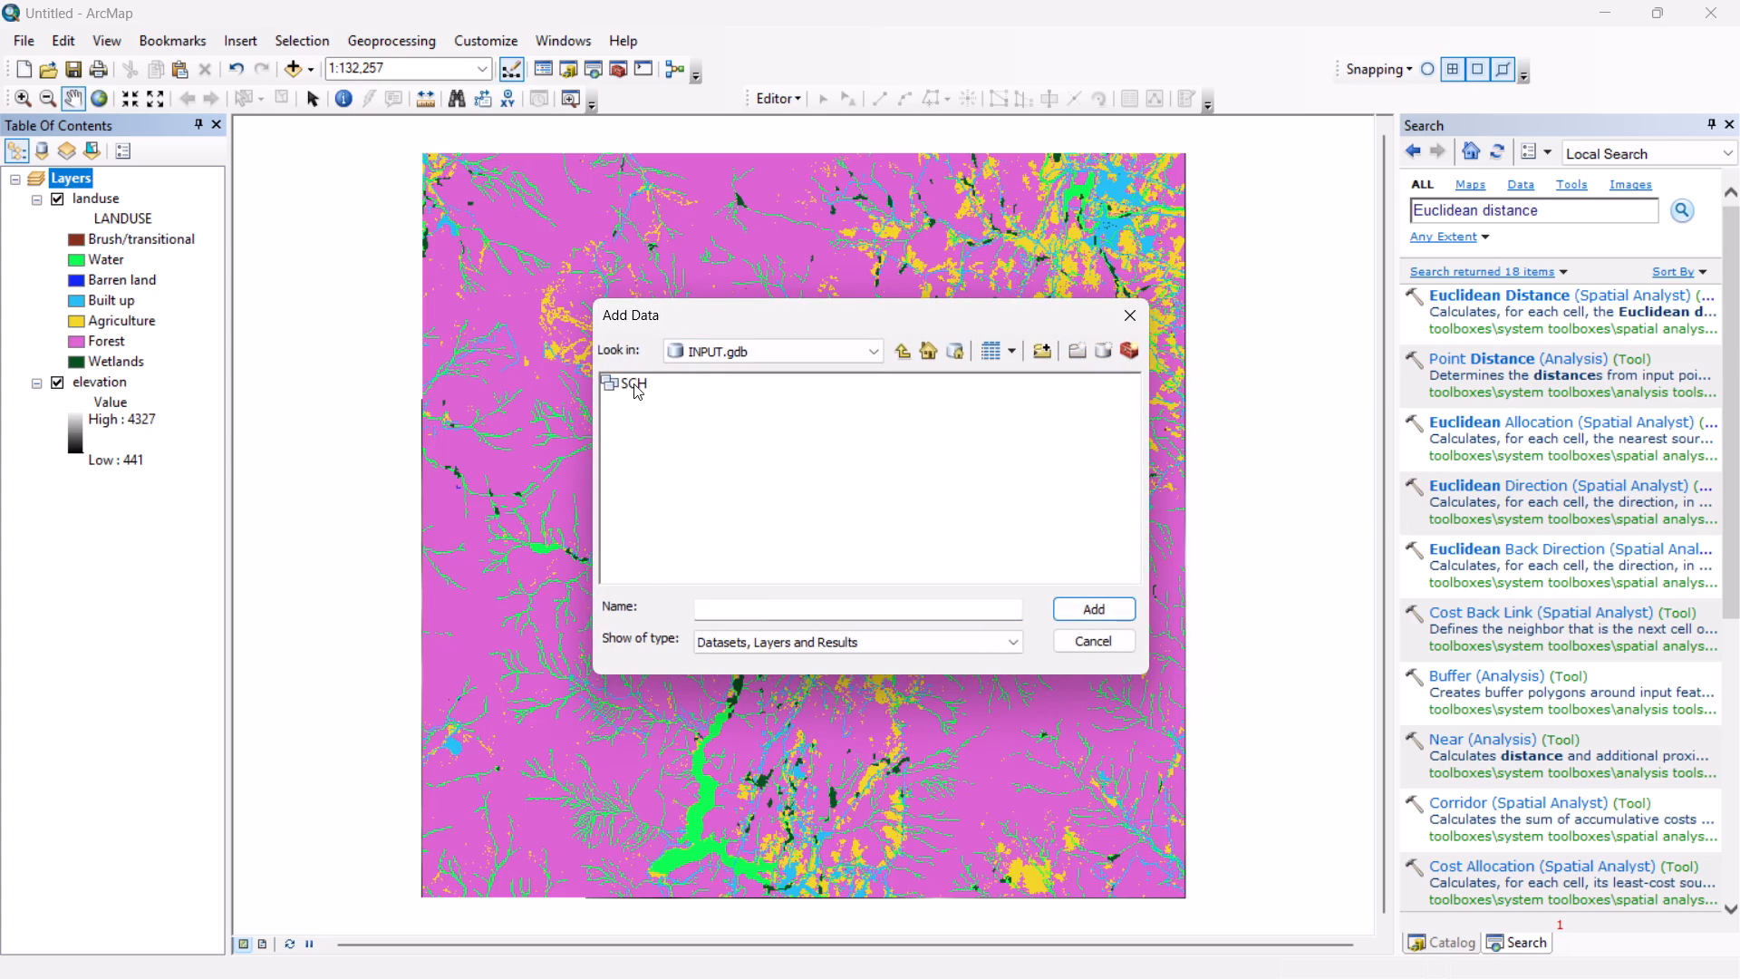
left_click(633, 383)
left_click(1085, 606)
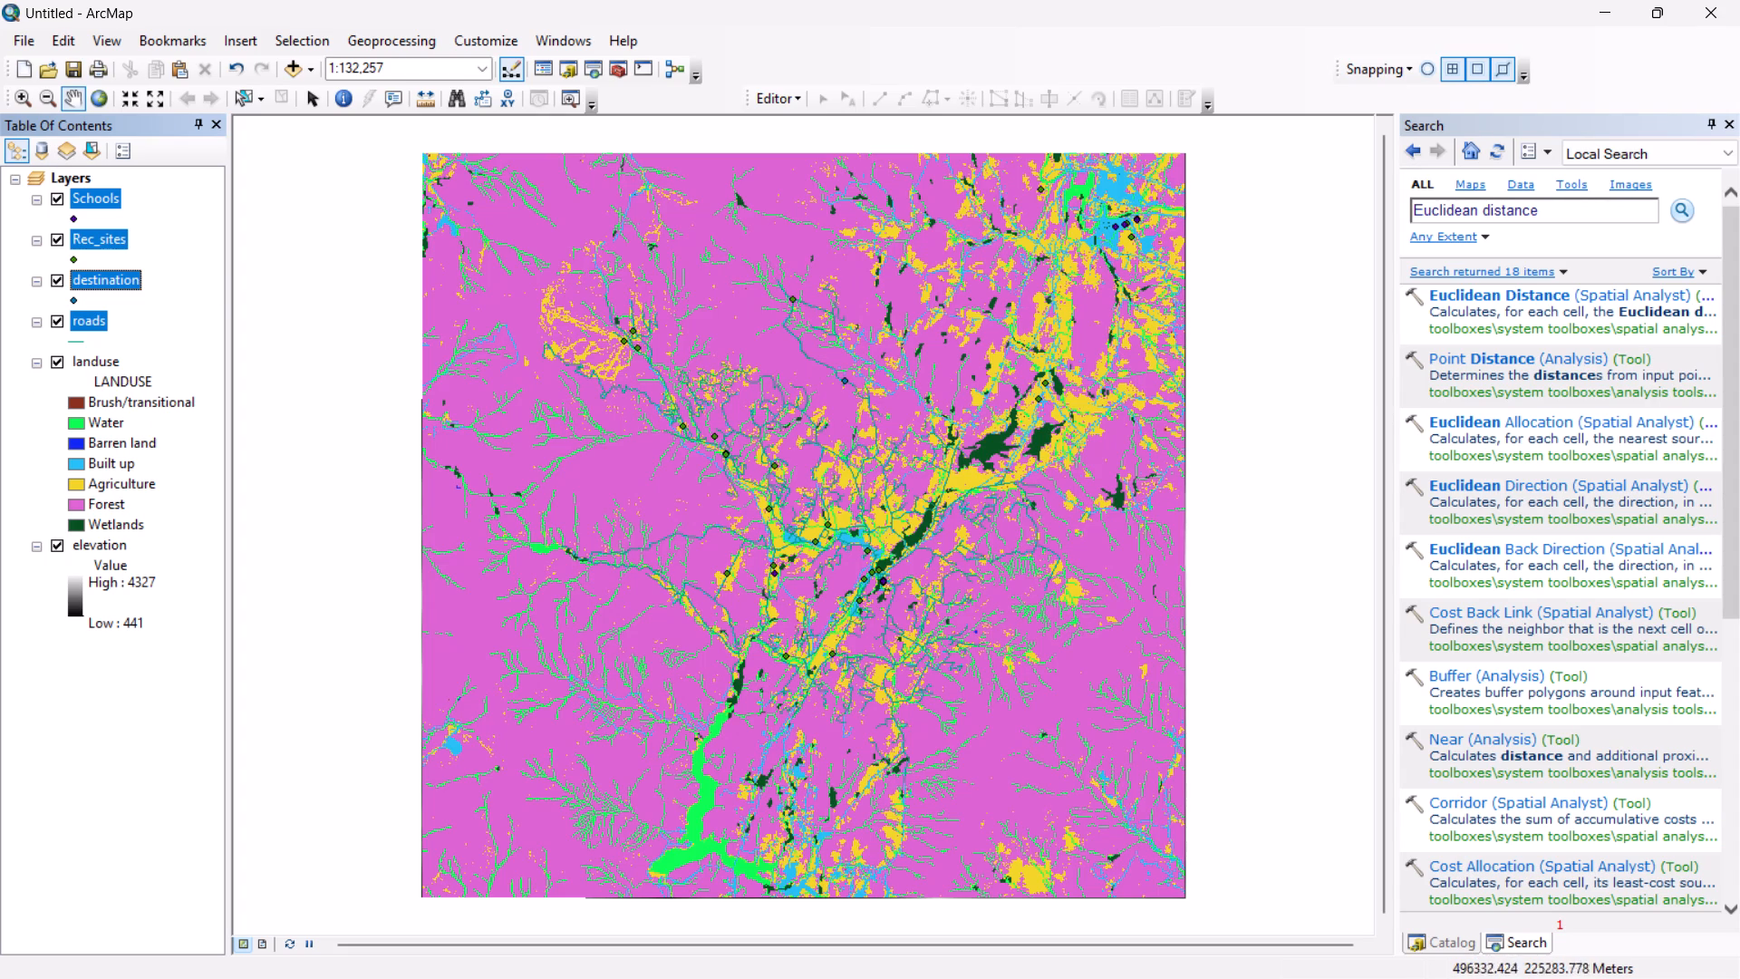
Open the Find location for school model in SITE_ANALYSIS.tbx for editing.
left_click(1732, 122)
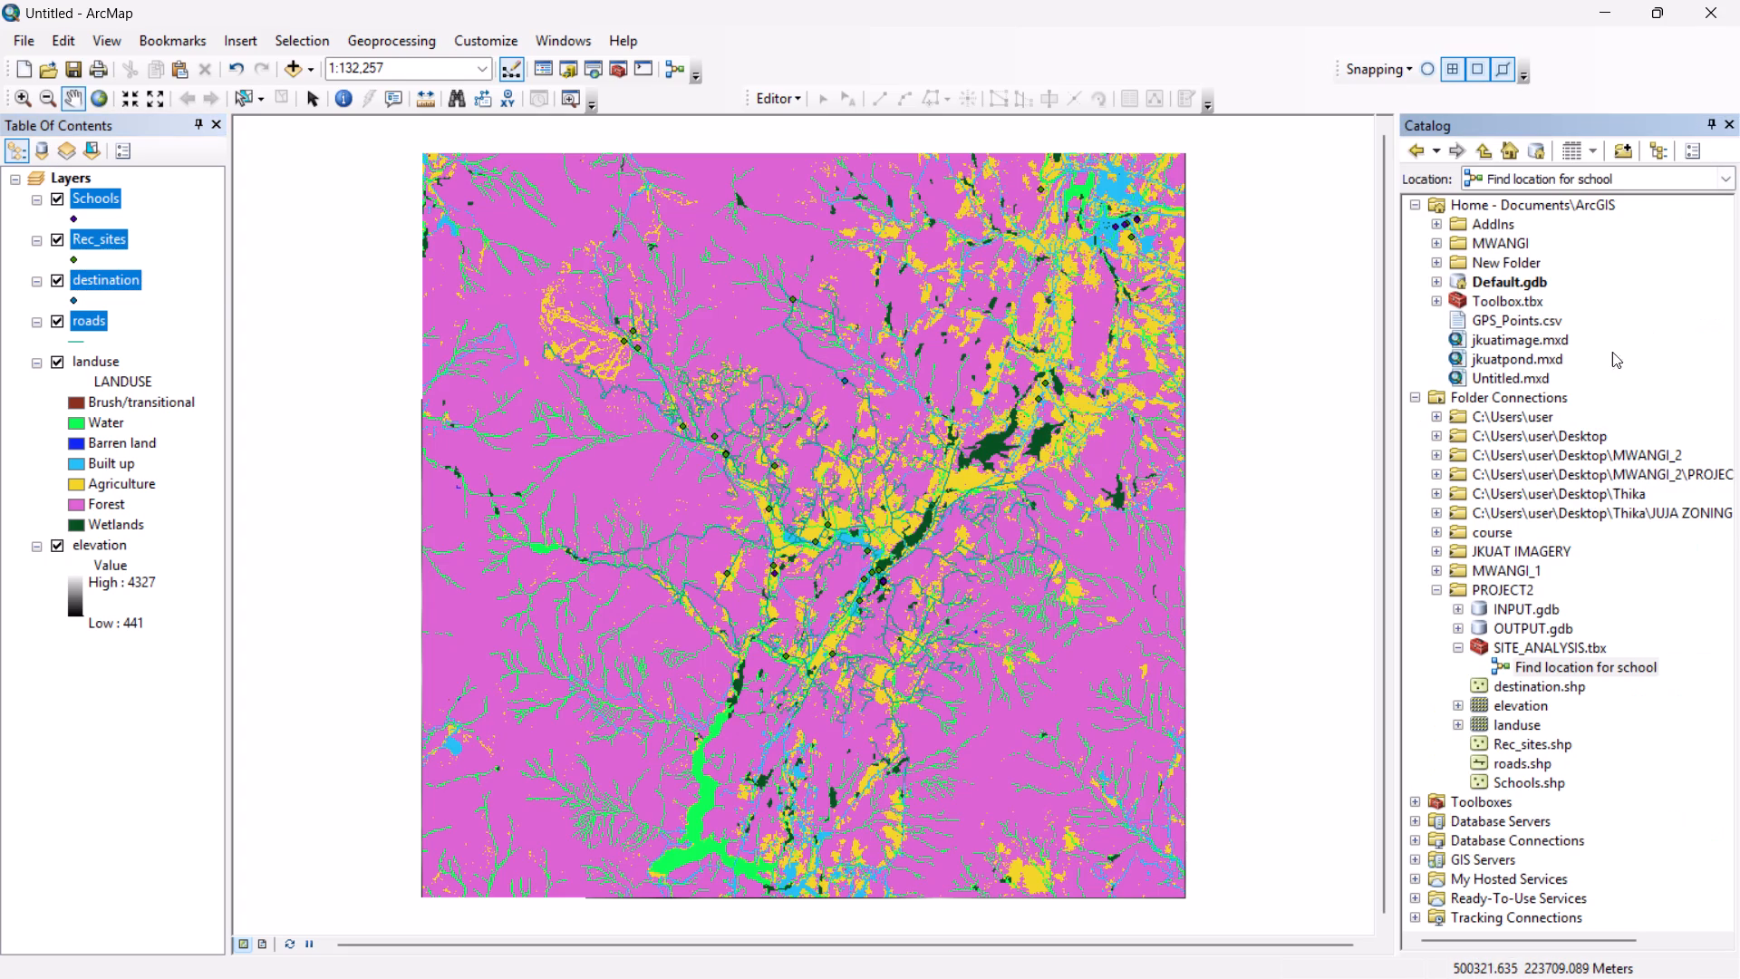
right_click(1532, 659)
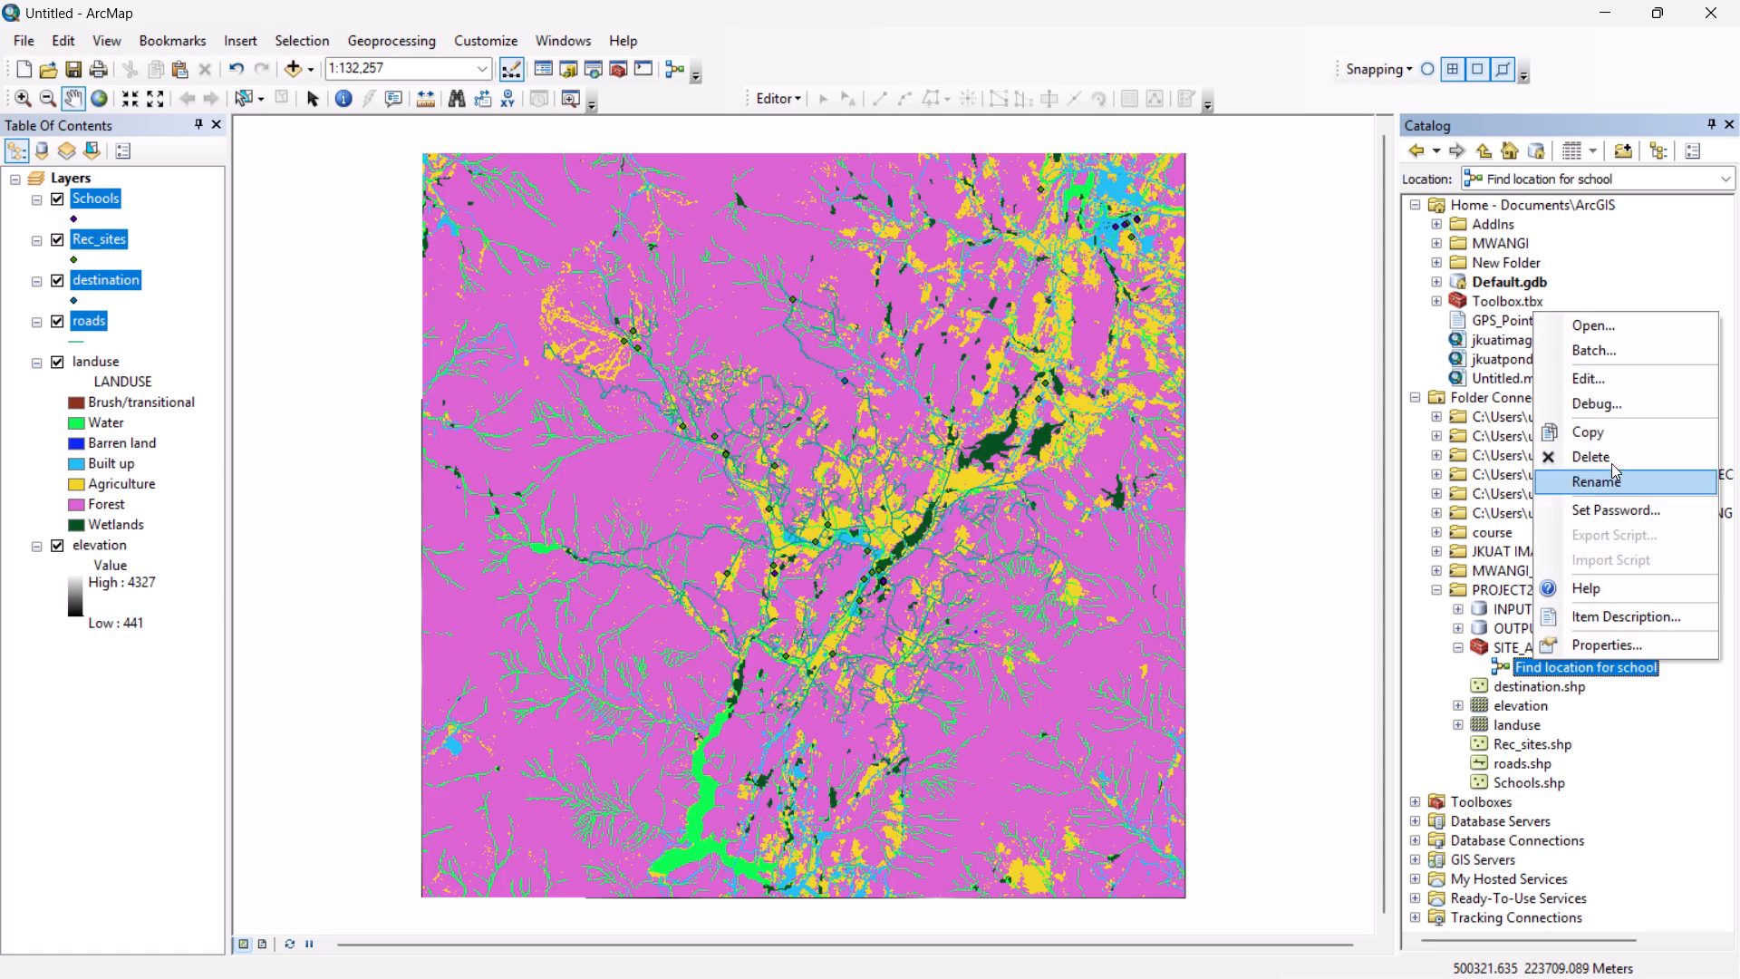
left_click(1607, 383)
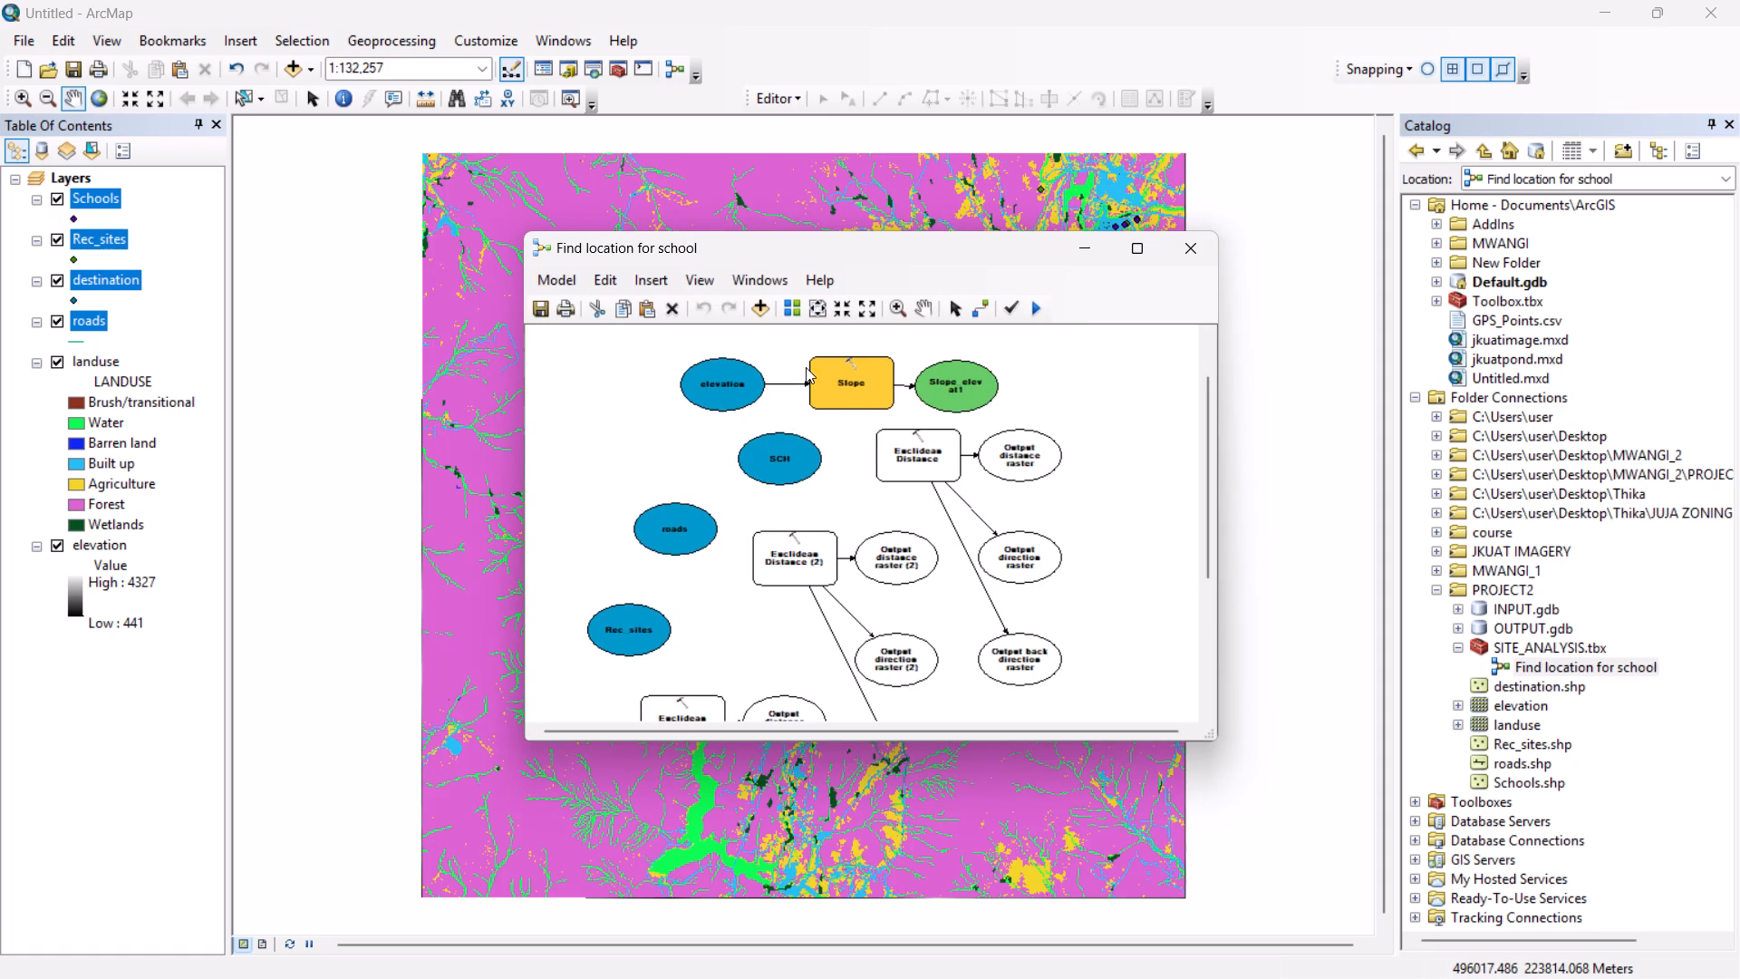
Delete the SCH, roads and Rec_sites input variables from the model.
right_click(766, 458)
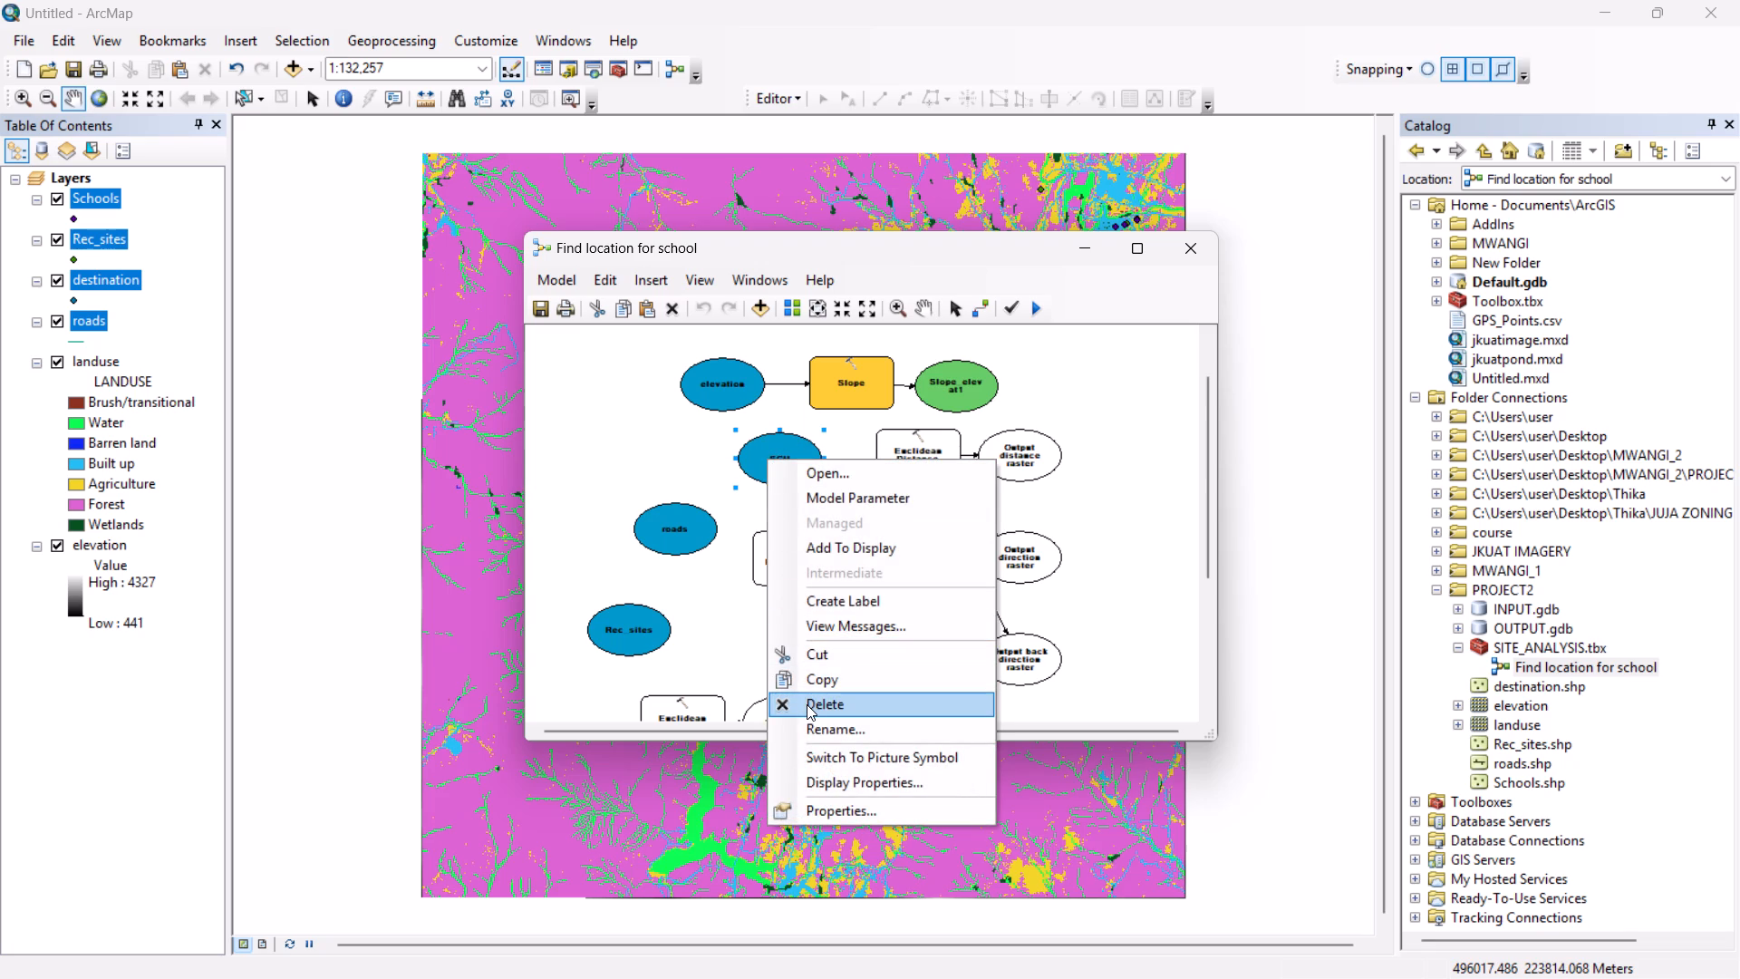
right_click(697, 536)
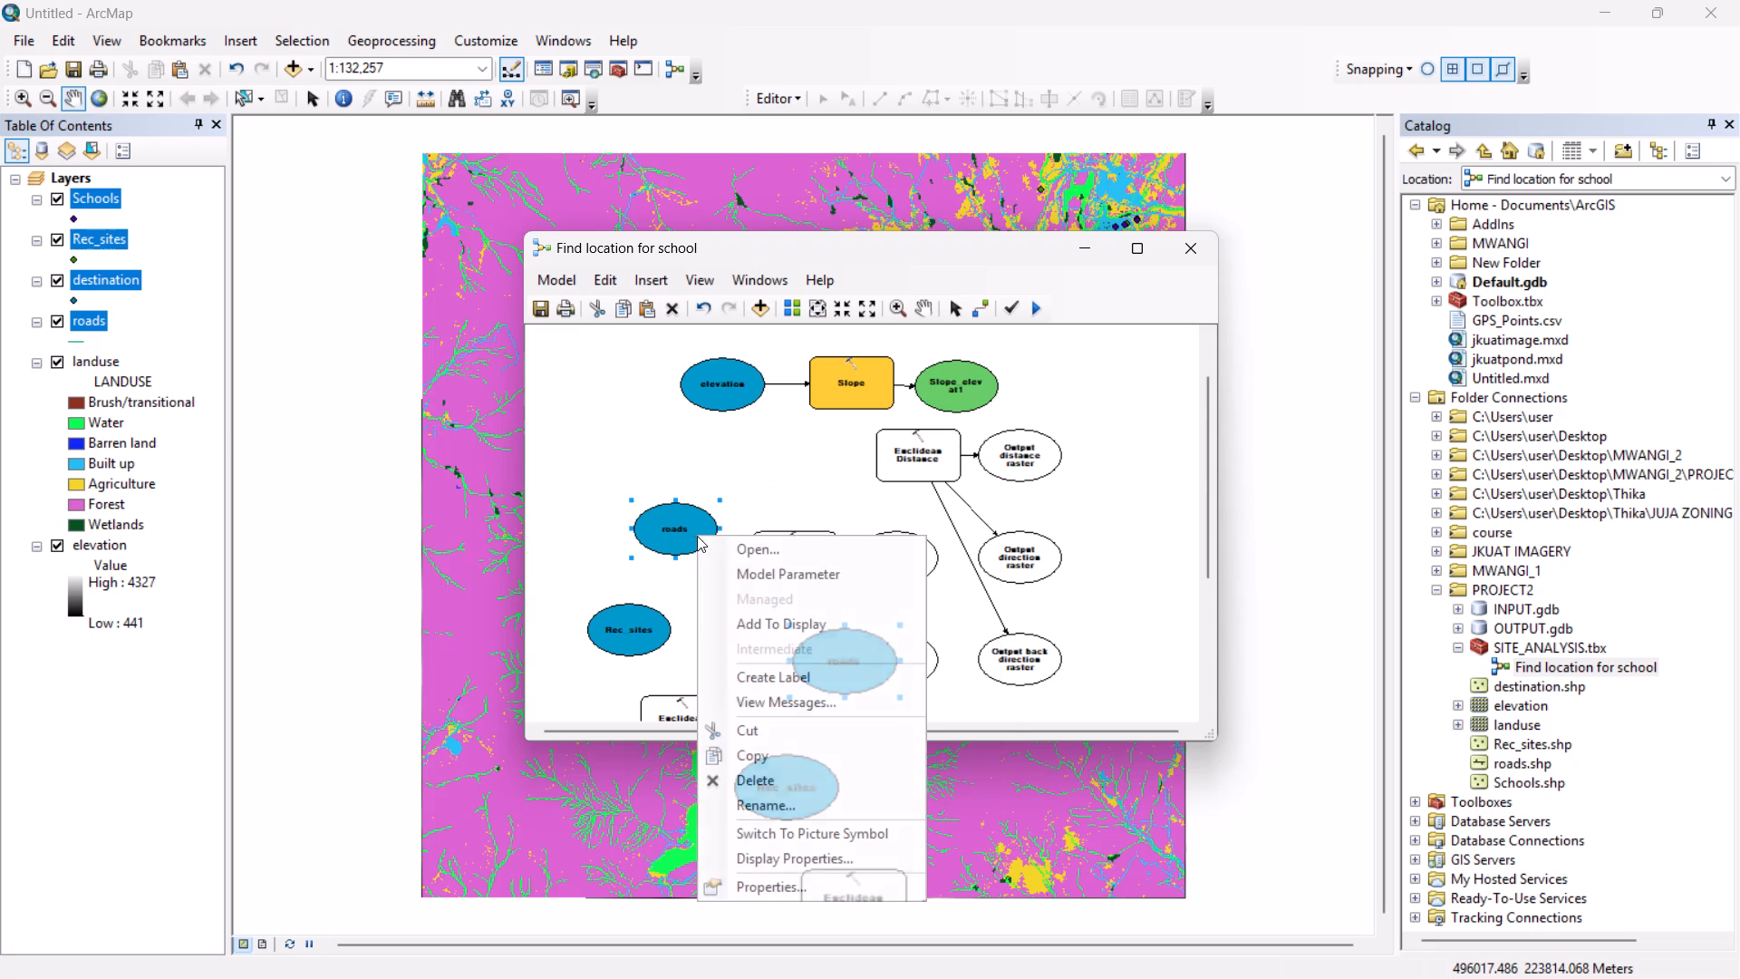
left_click(734, 779)
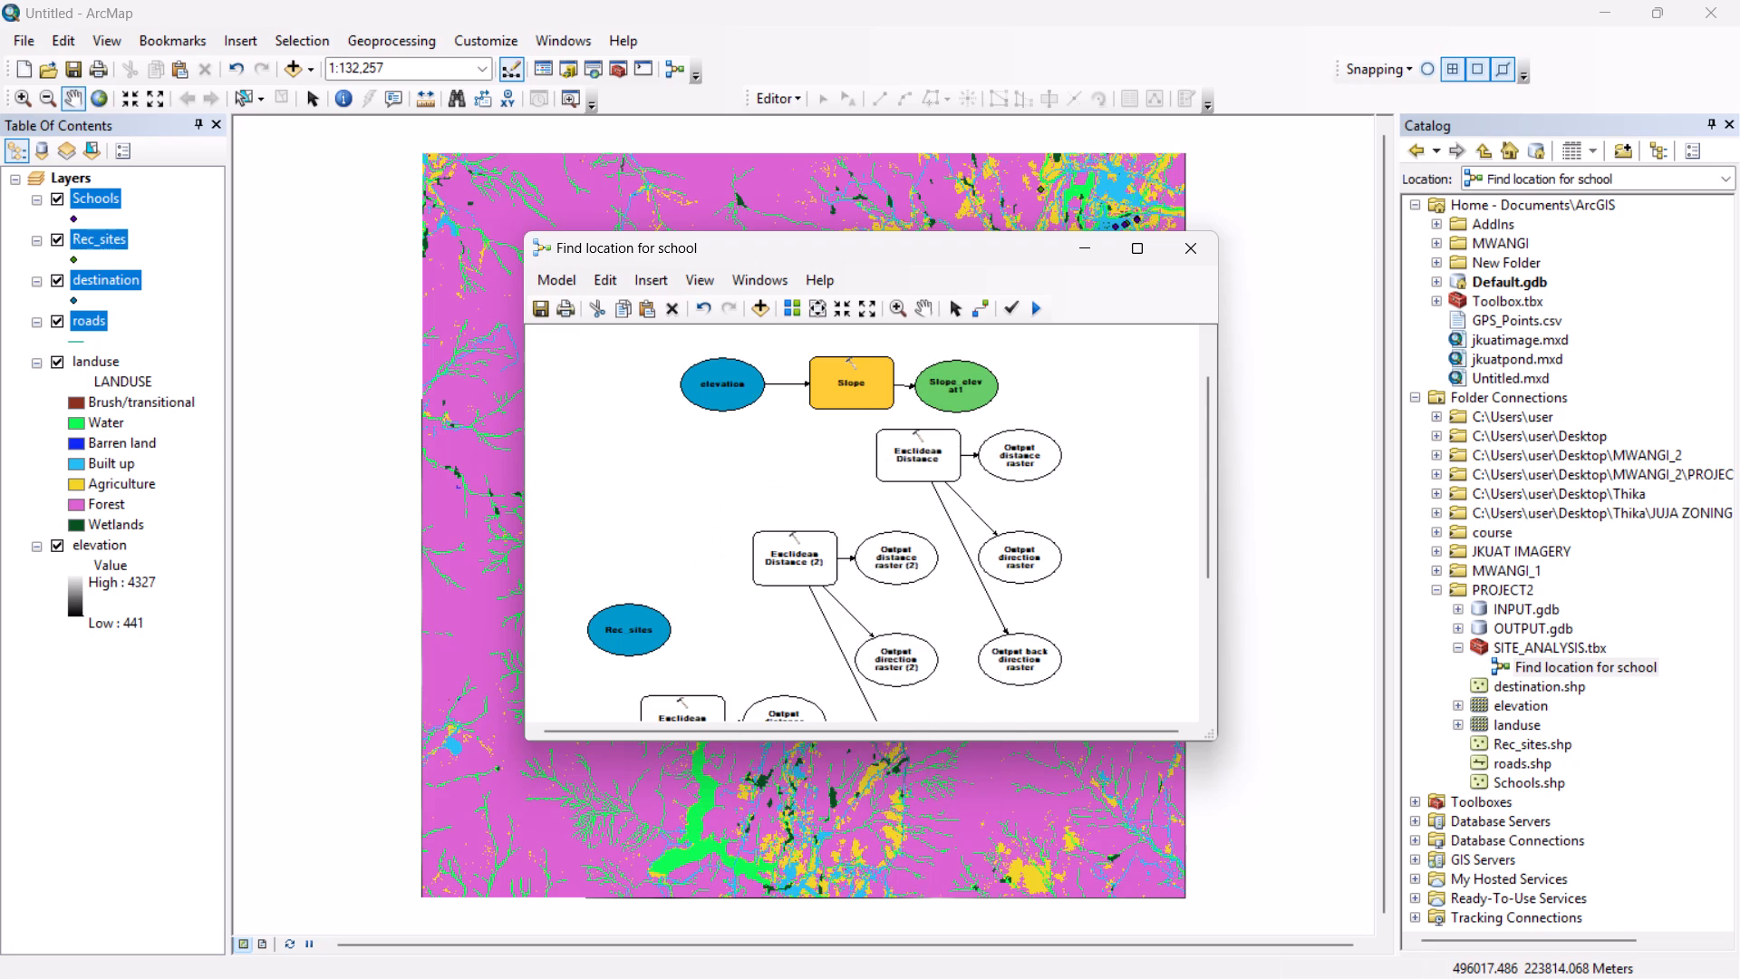
right_click(640, 634)
left_click(720, 516)
Delete all three Euclidean Distance tools from the model, keeping the elevation slope chain.
right_click(930, 455)
left_click(940, 662)
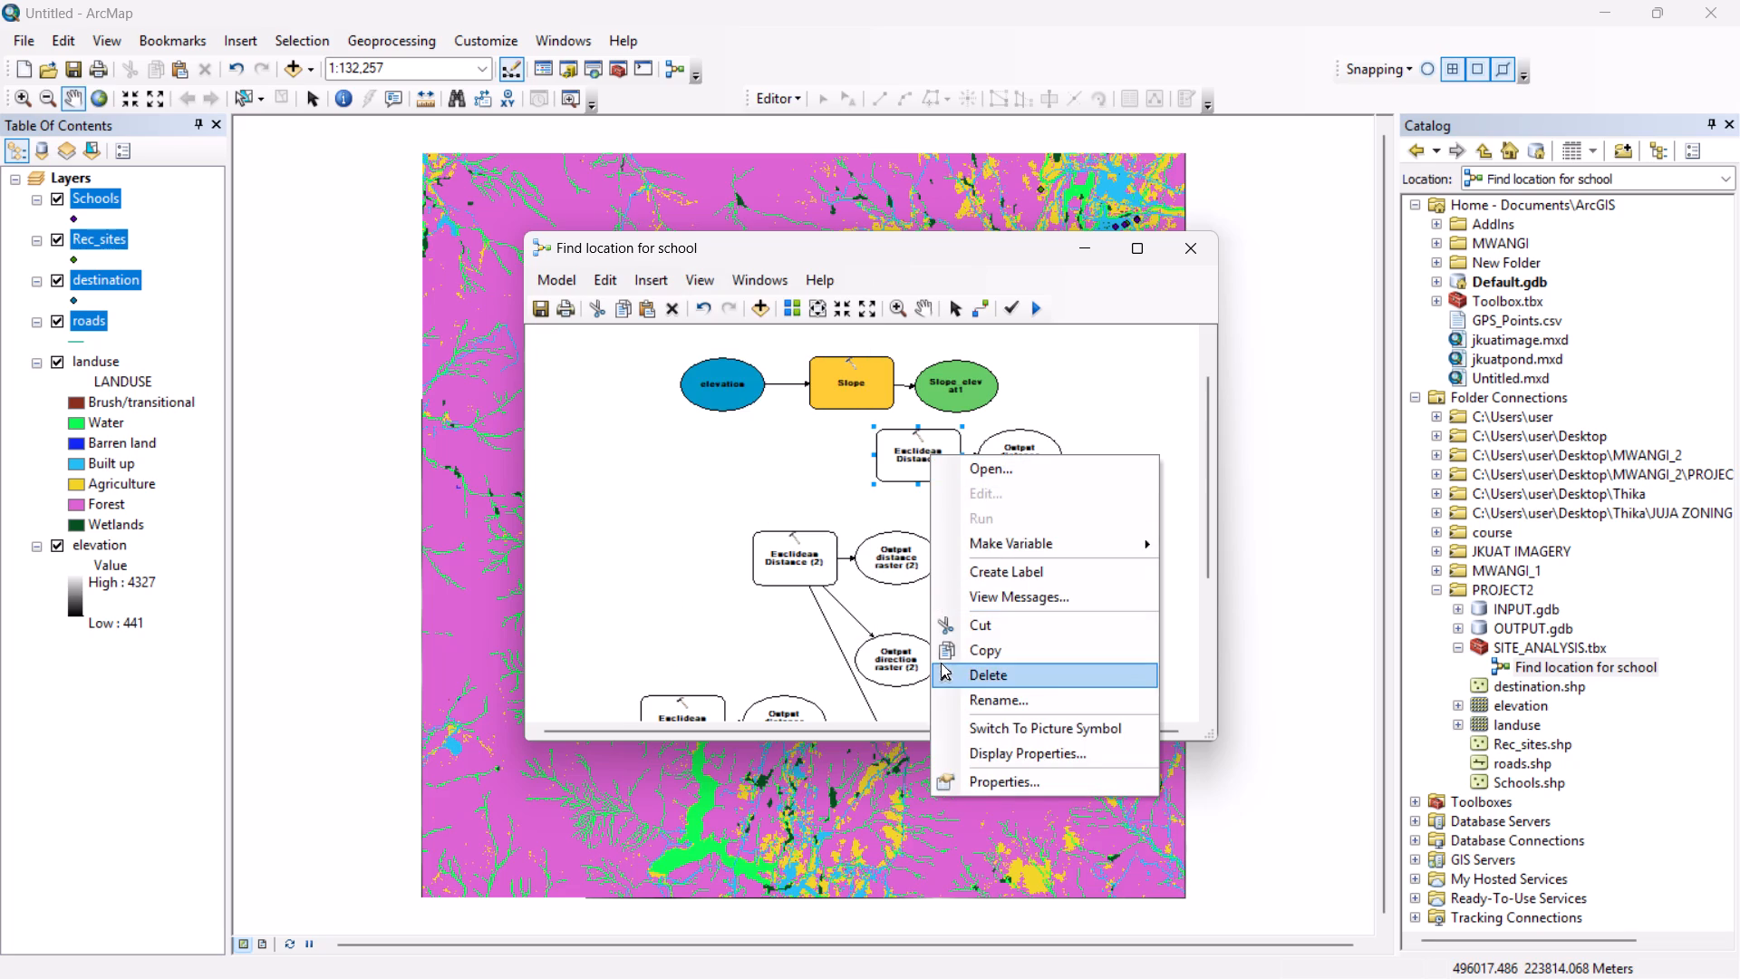
right_click(801, 564)
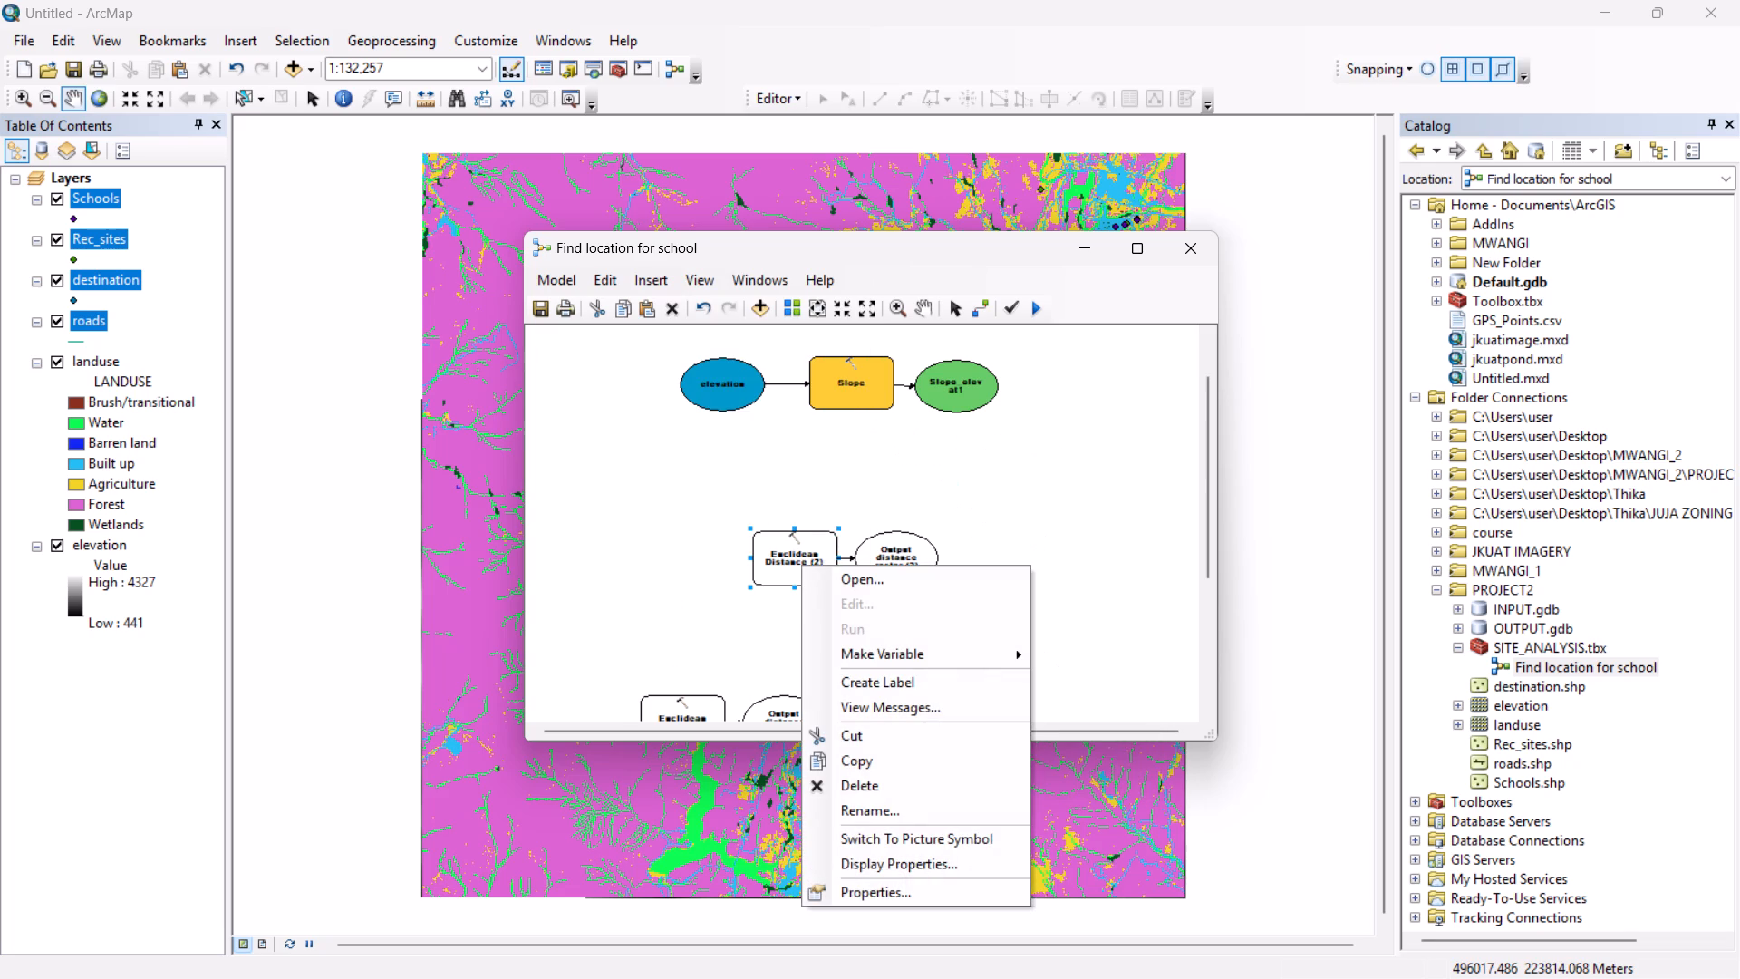
left_click(872, 778)
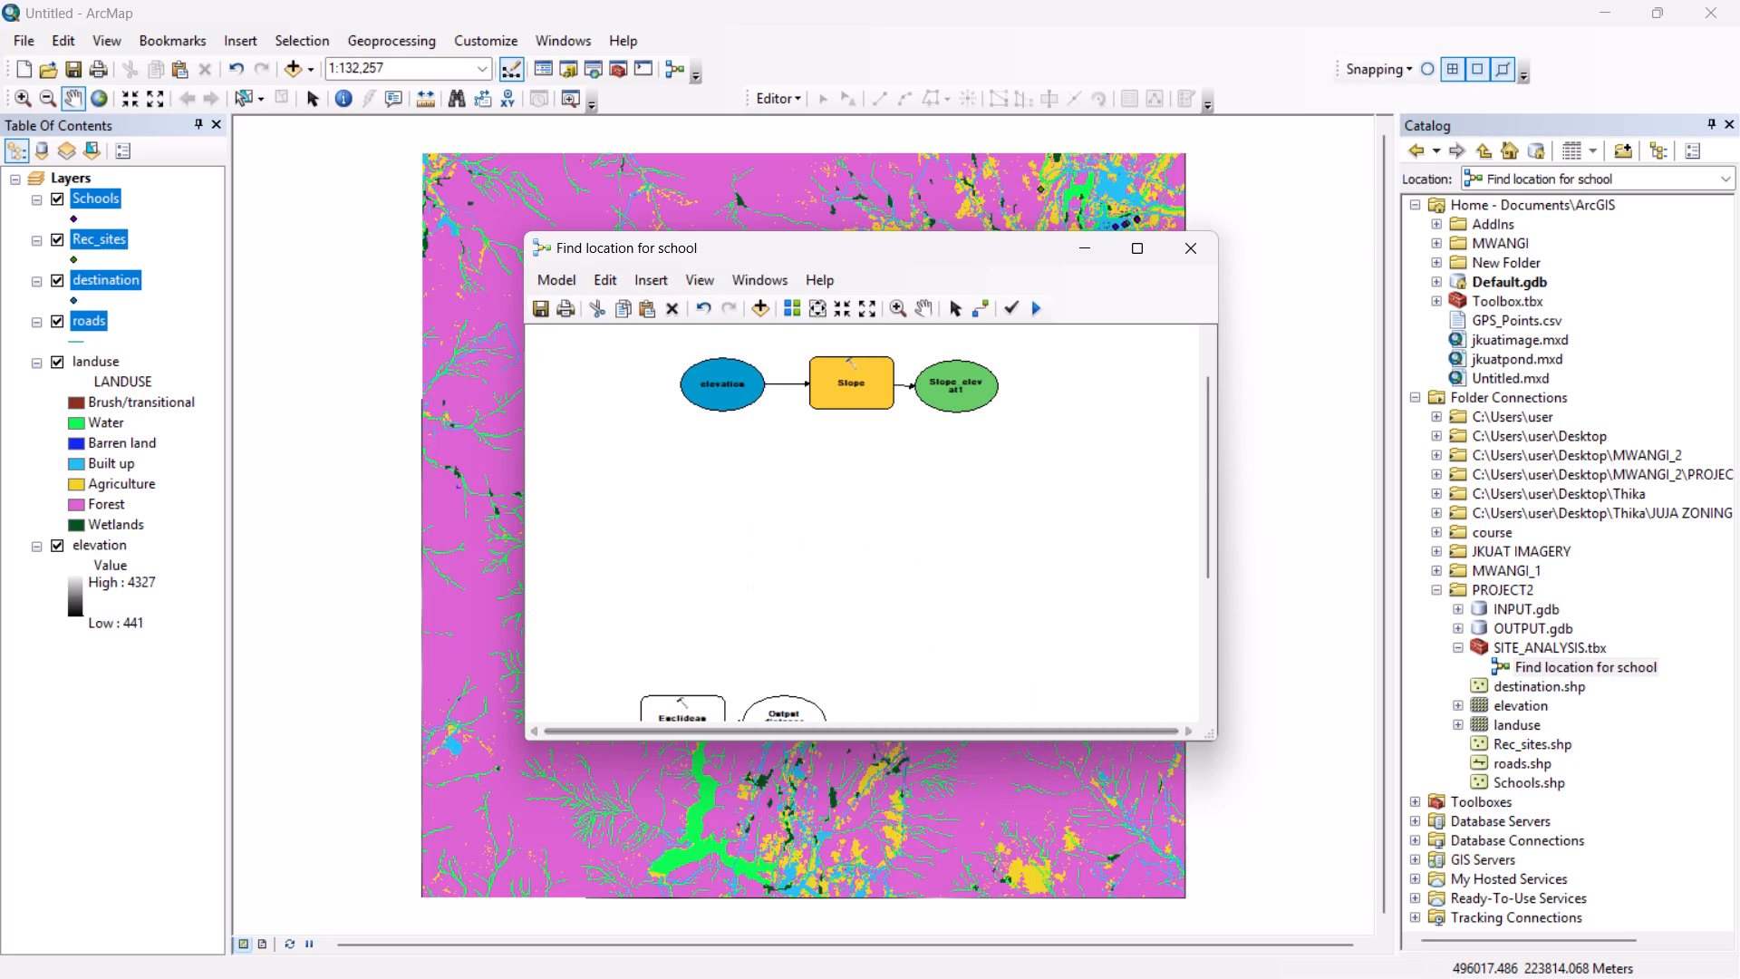
right_click(712, 710)
left_click(772, 588)
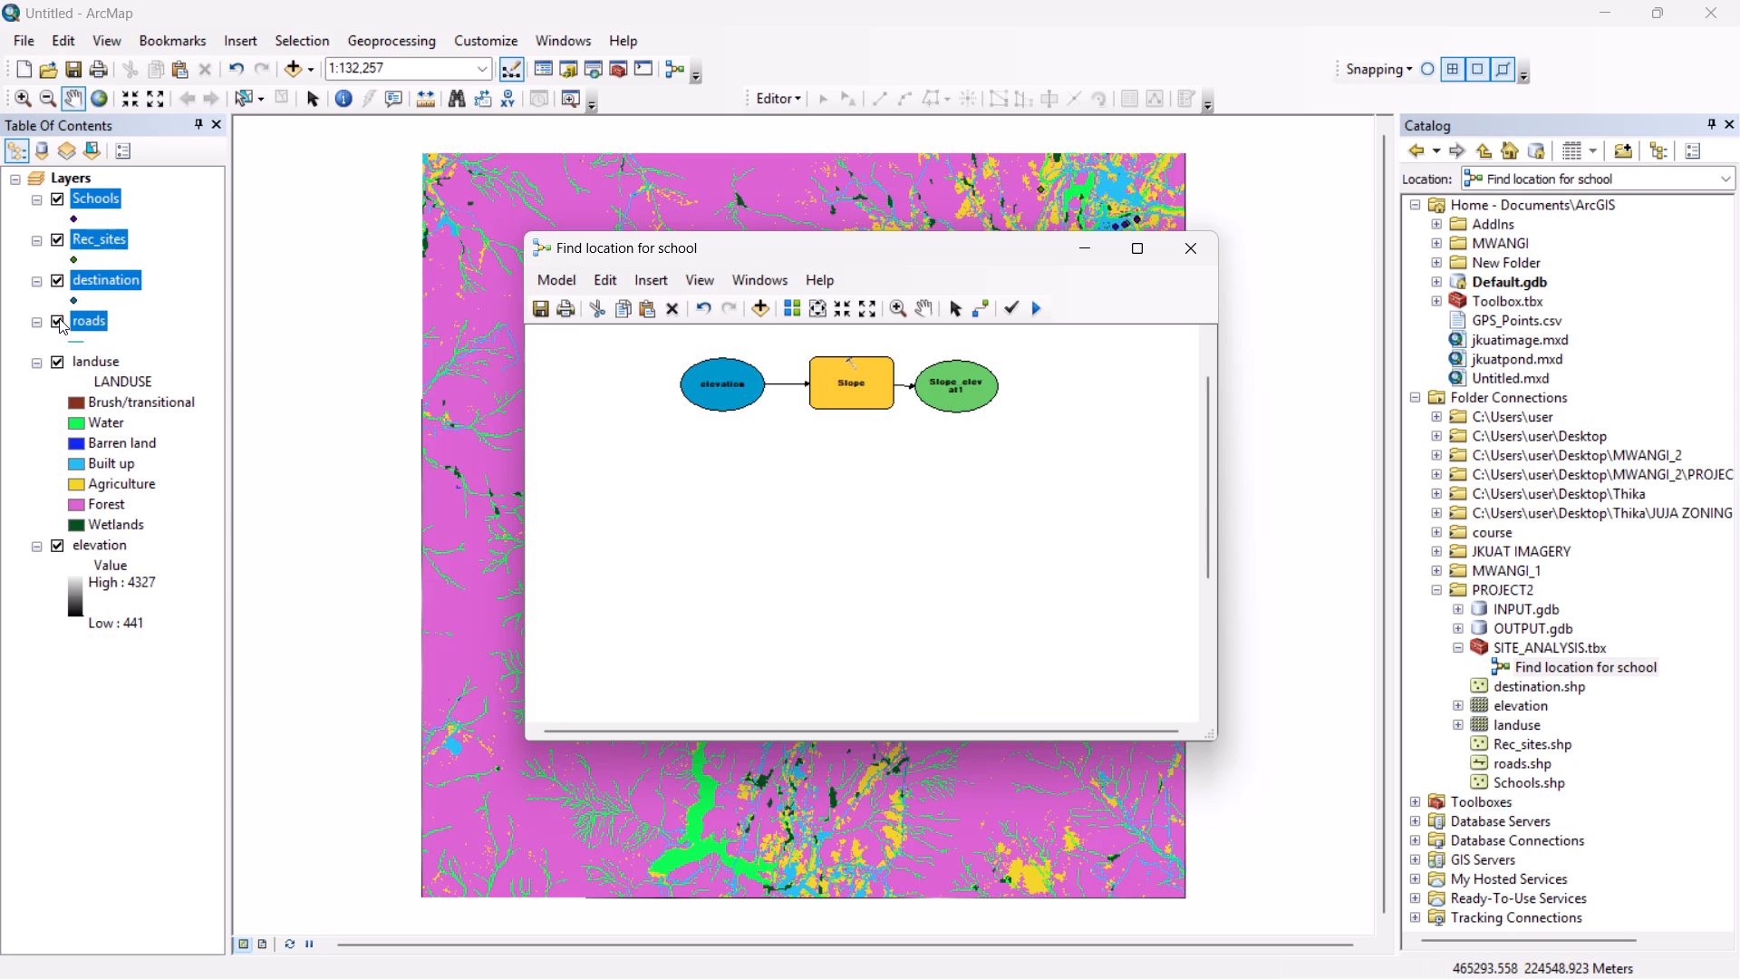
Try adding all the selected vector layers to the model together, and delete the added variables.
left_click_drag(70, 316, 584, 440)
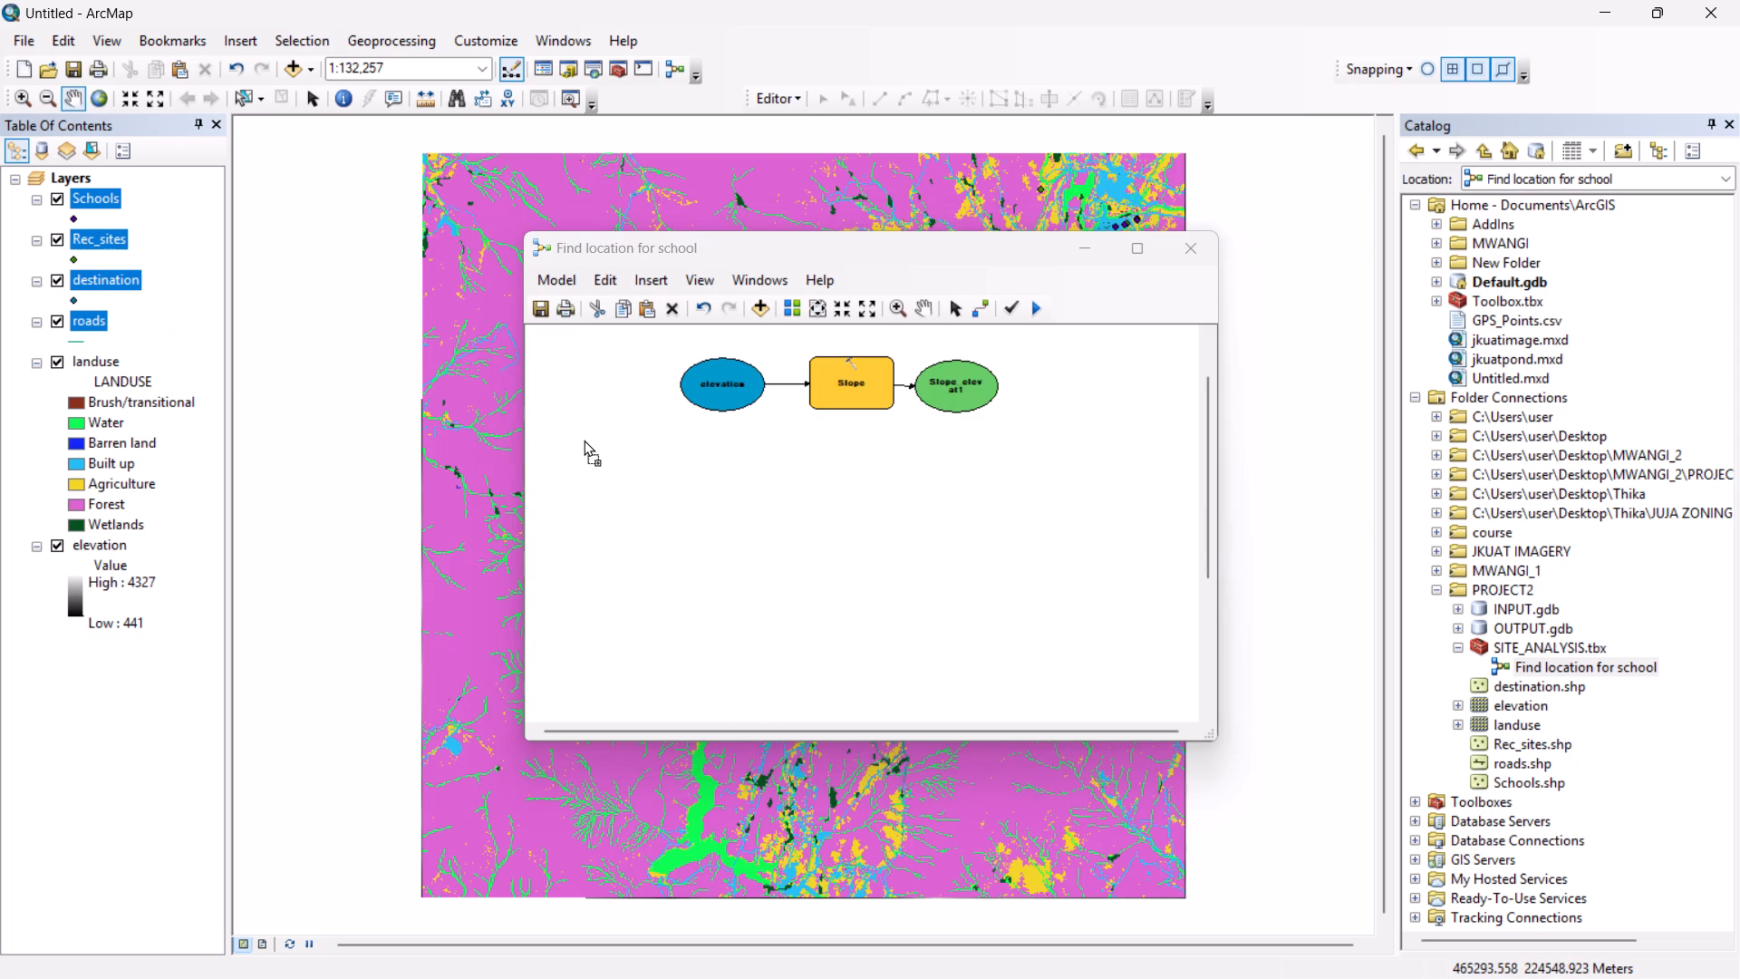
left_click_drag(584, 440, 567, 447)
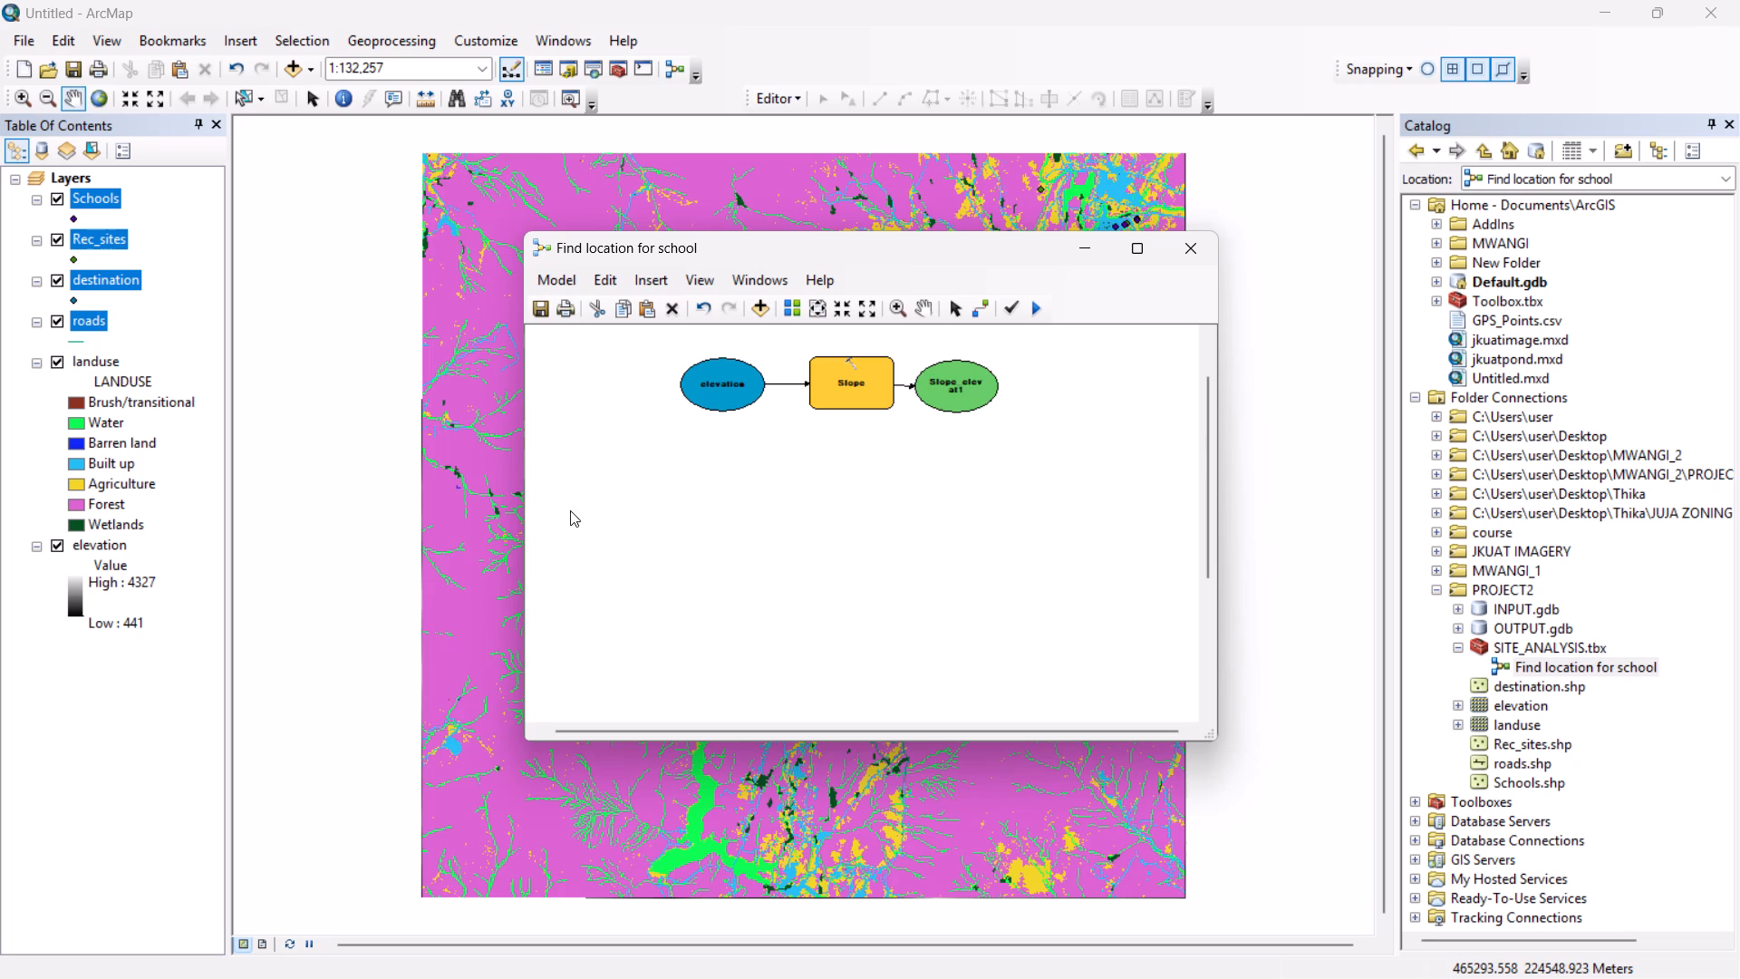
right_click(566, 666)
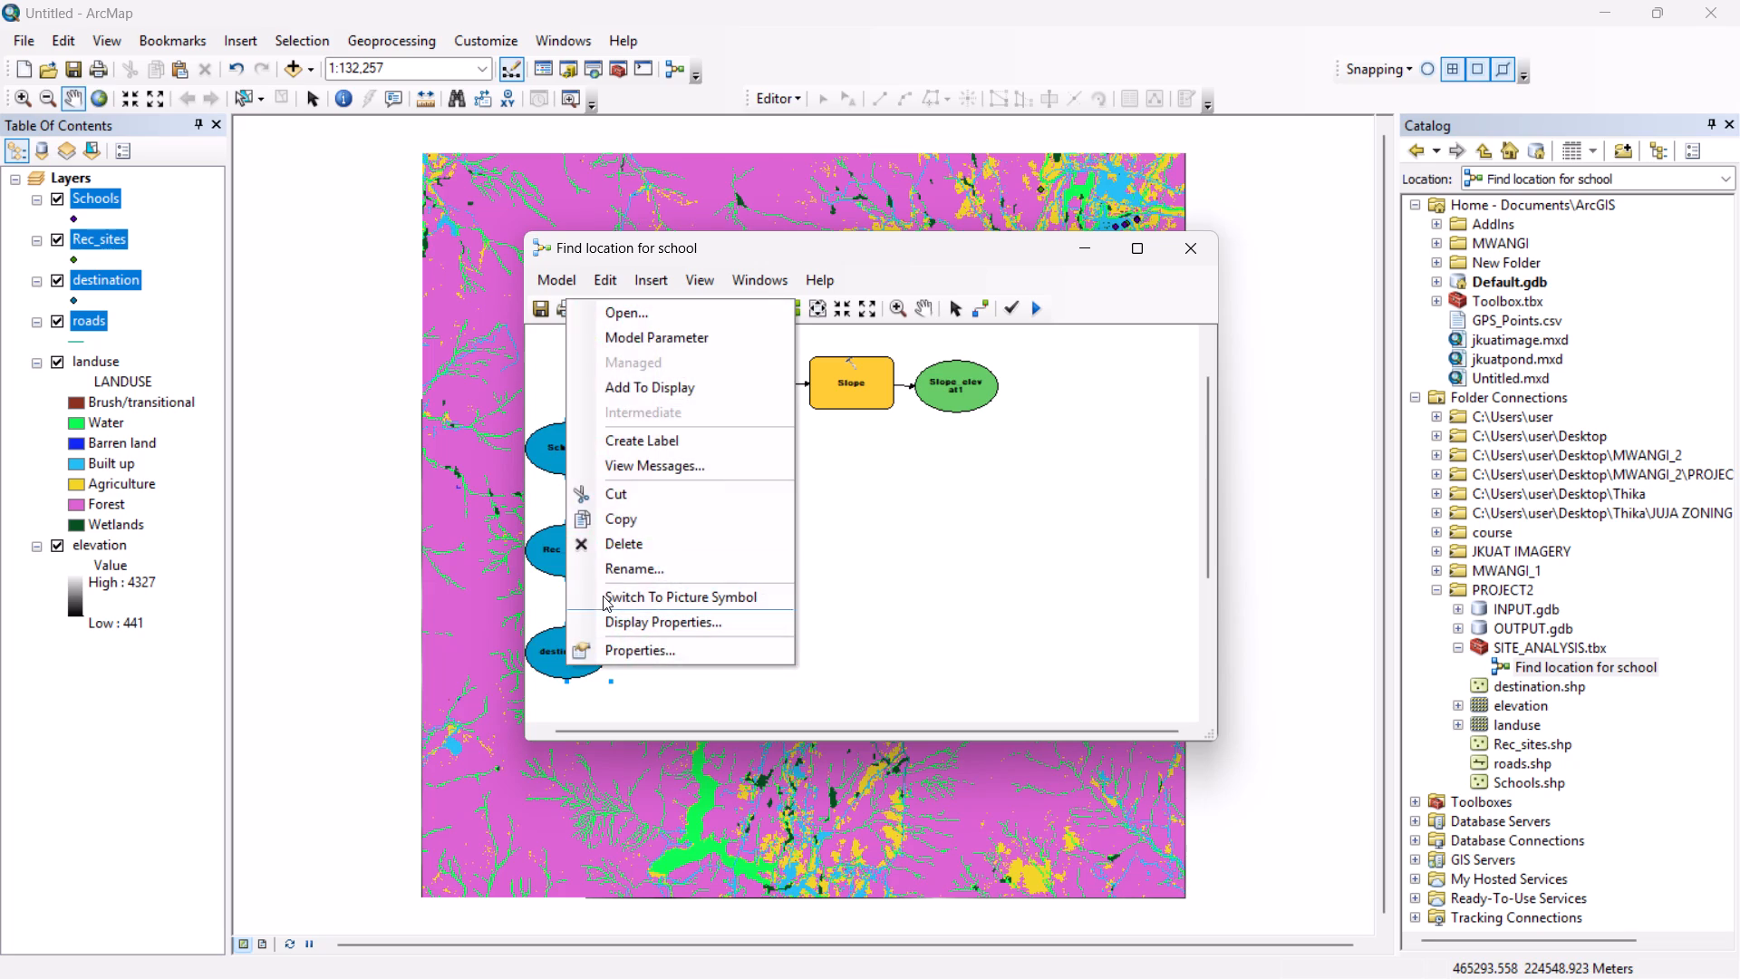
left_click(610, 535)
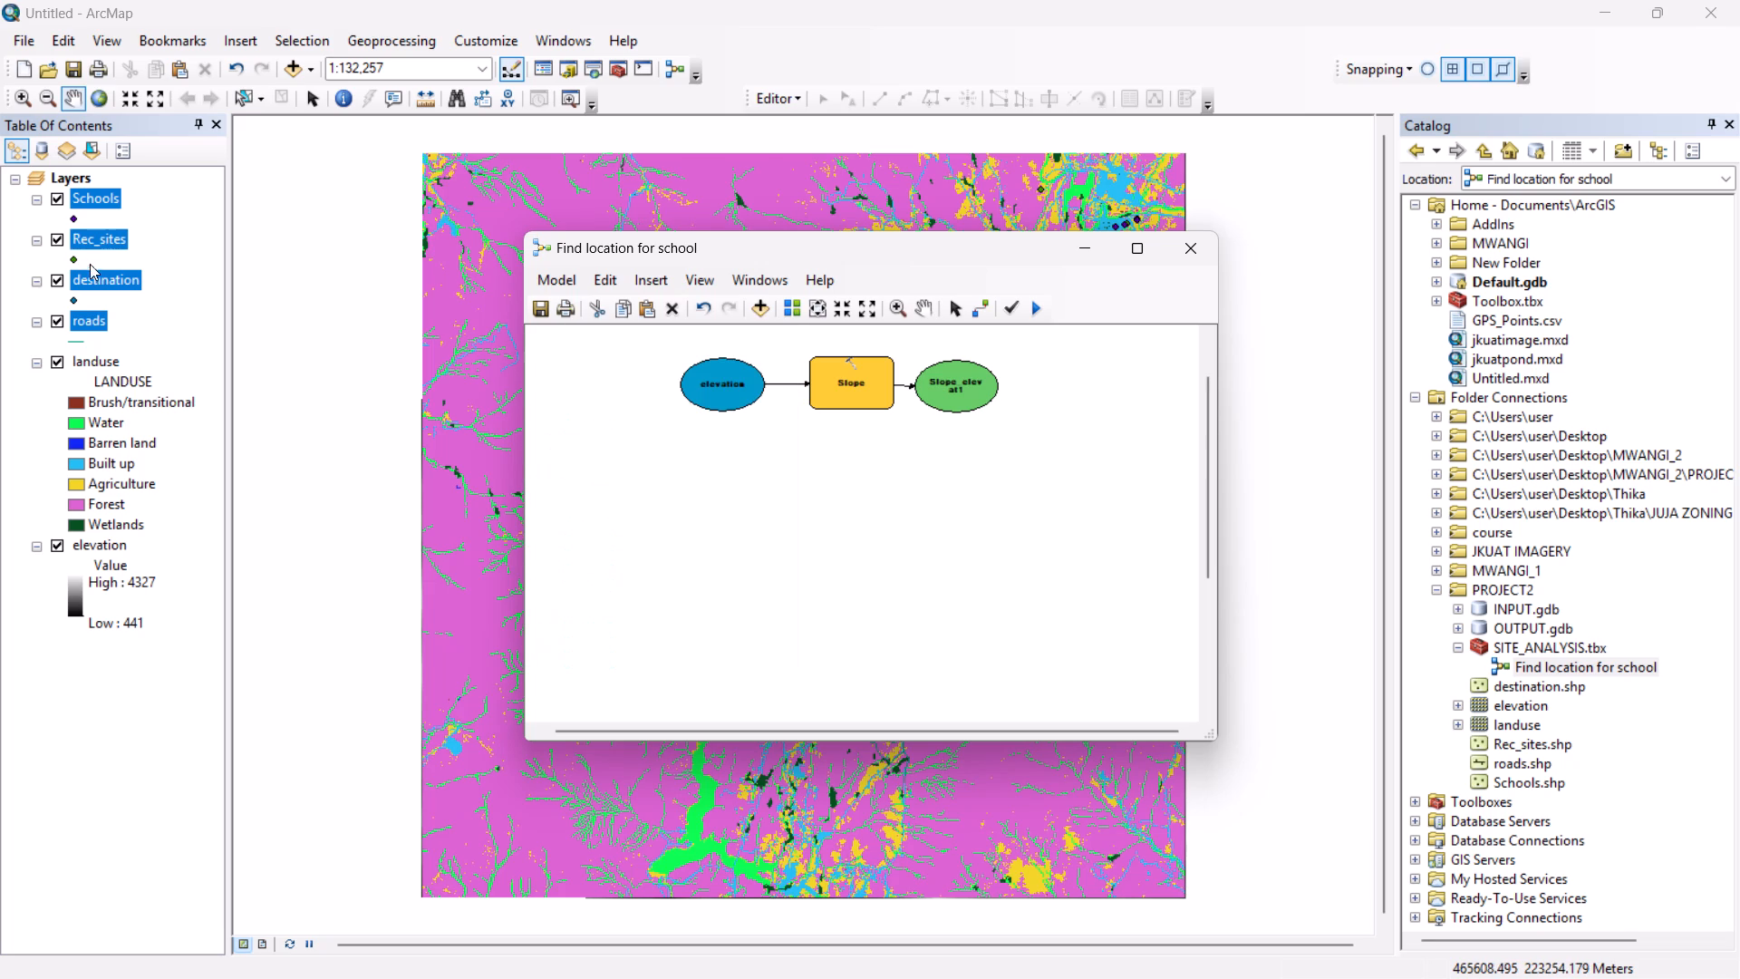
Add the Schools, Rec_sites and roads layers to the model one by one, stacked below the elevation variable.
left_click(78, 191)
left_click_drag(78, 191, 121, 206)
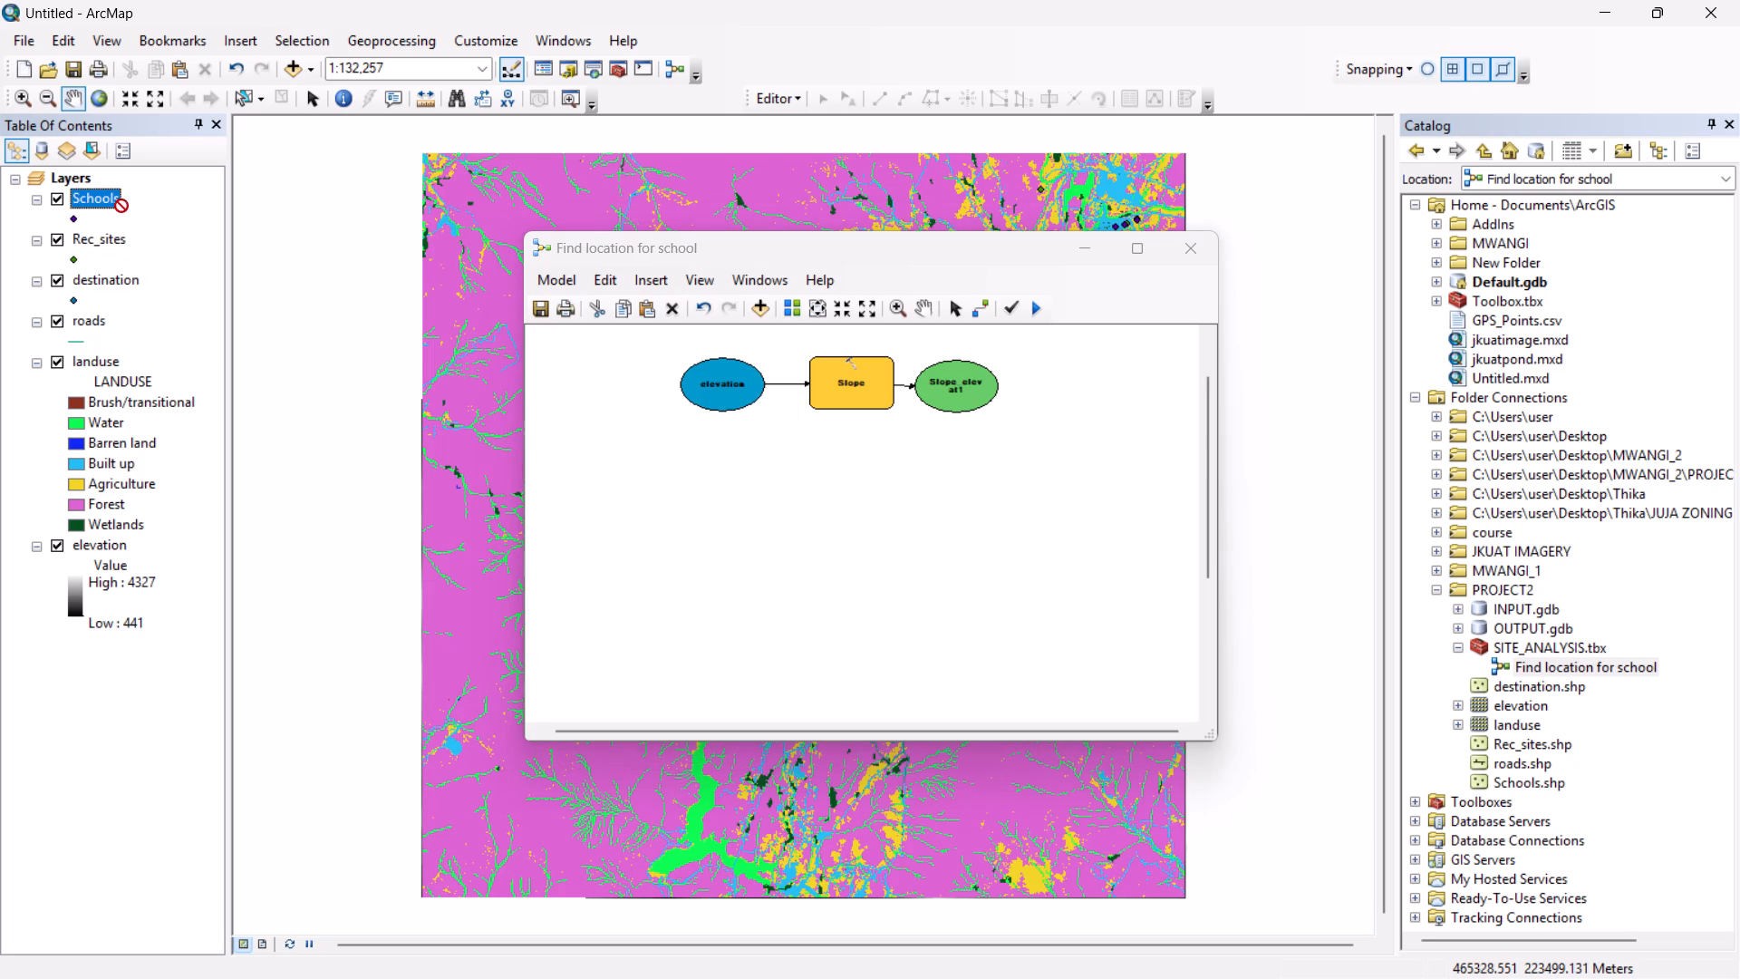
left_click_drag(121, 206, 614, 488)
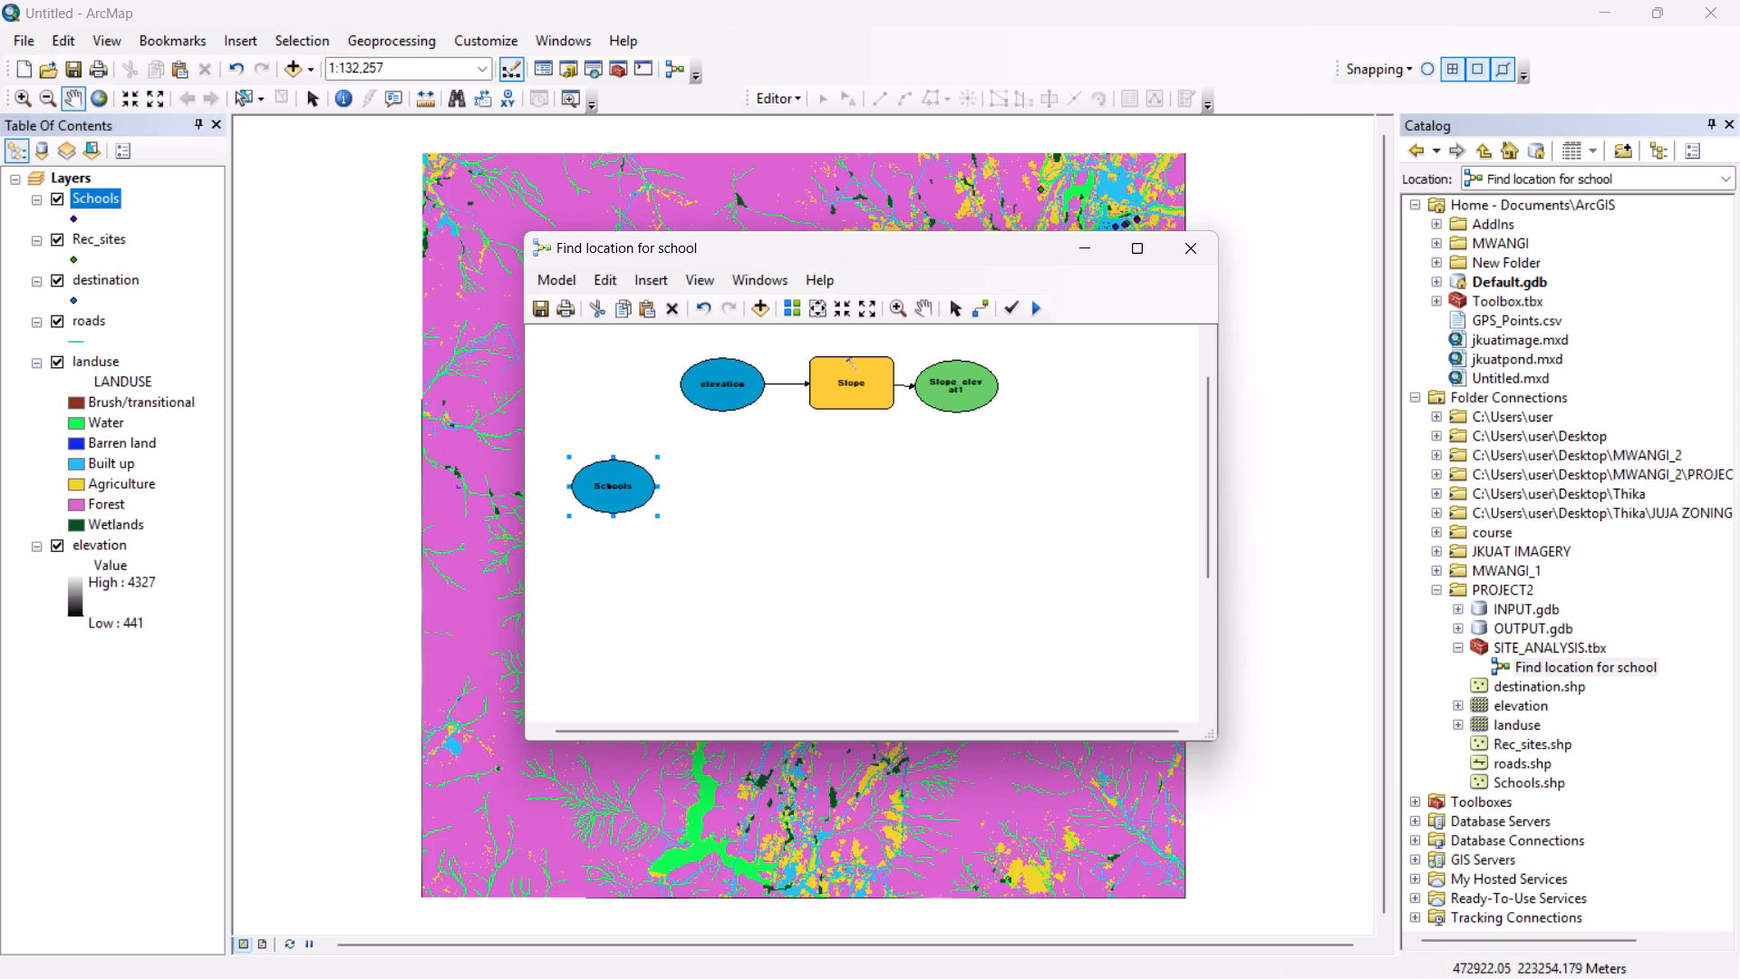
left_click(95, 240)
left_click_drag(95, 240, 185, 290)
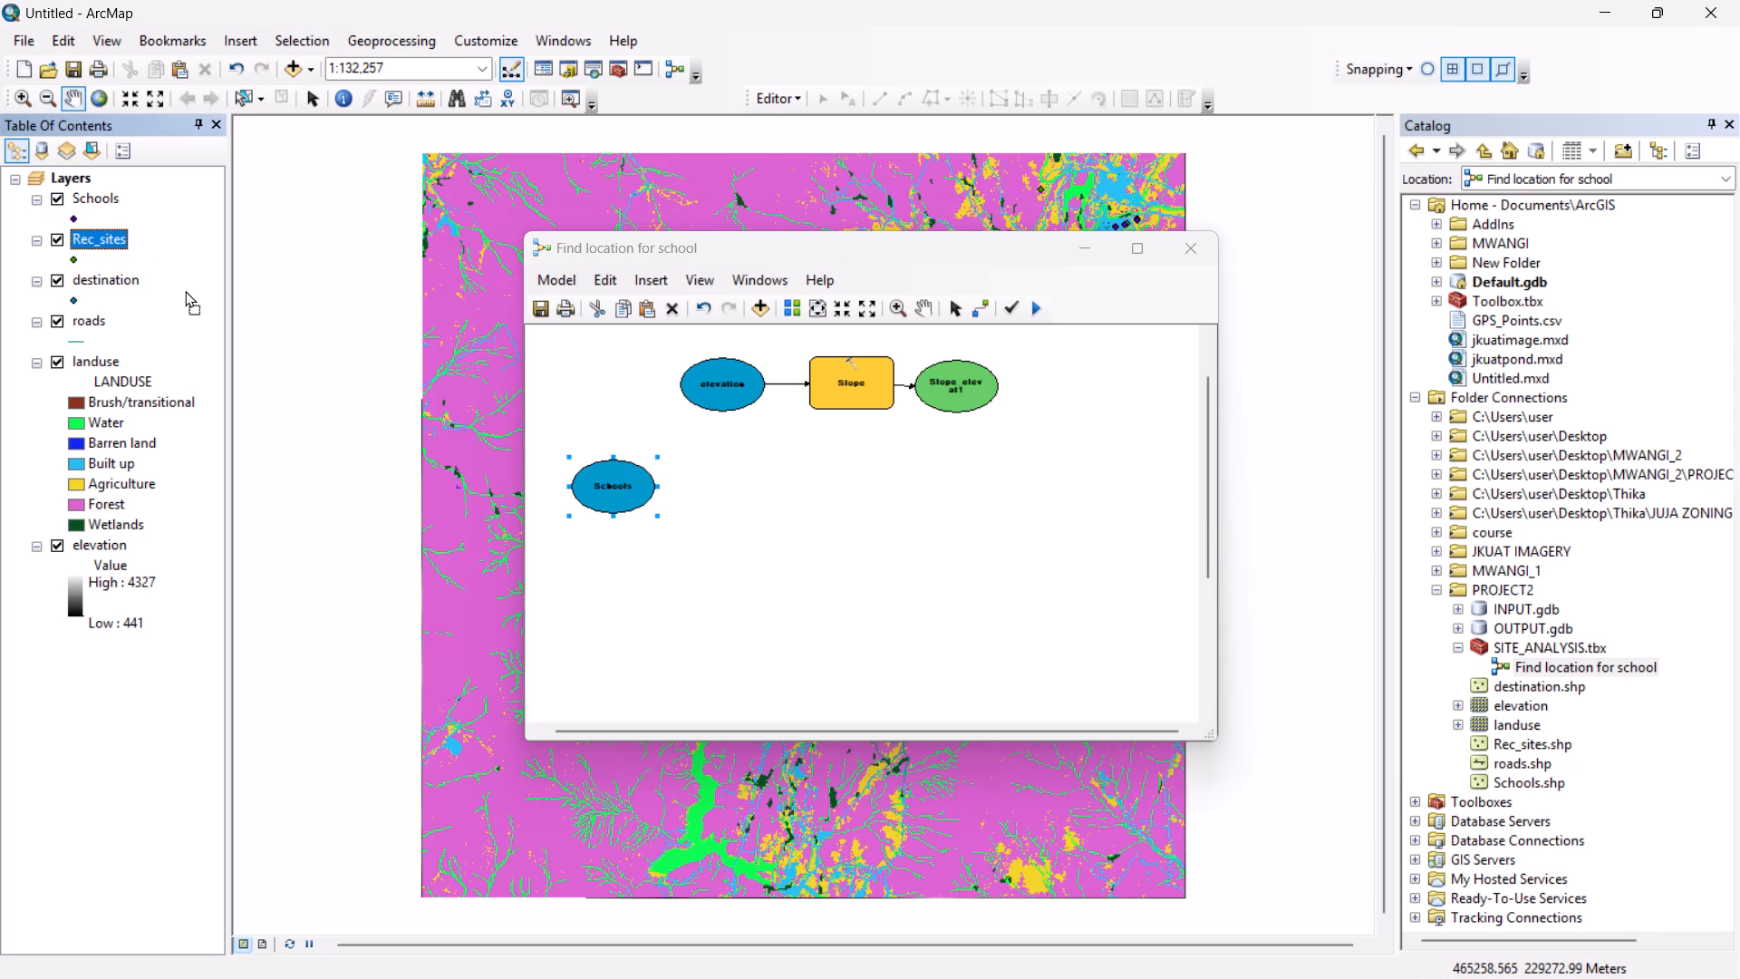
left_click_drag(185, 290, 583, 573)
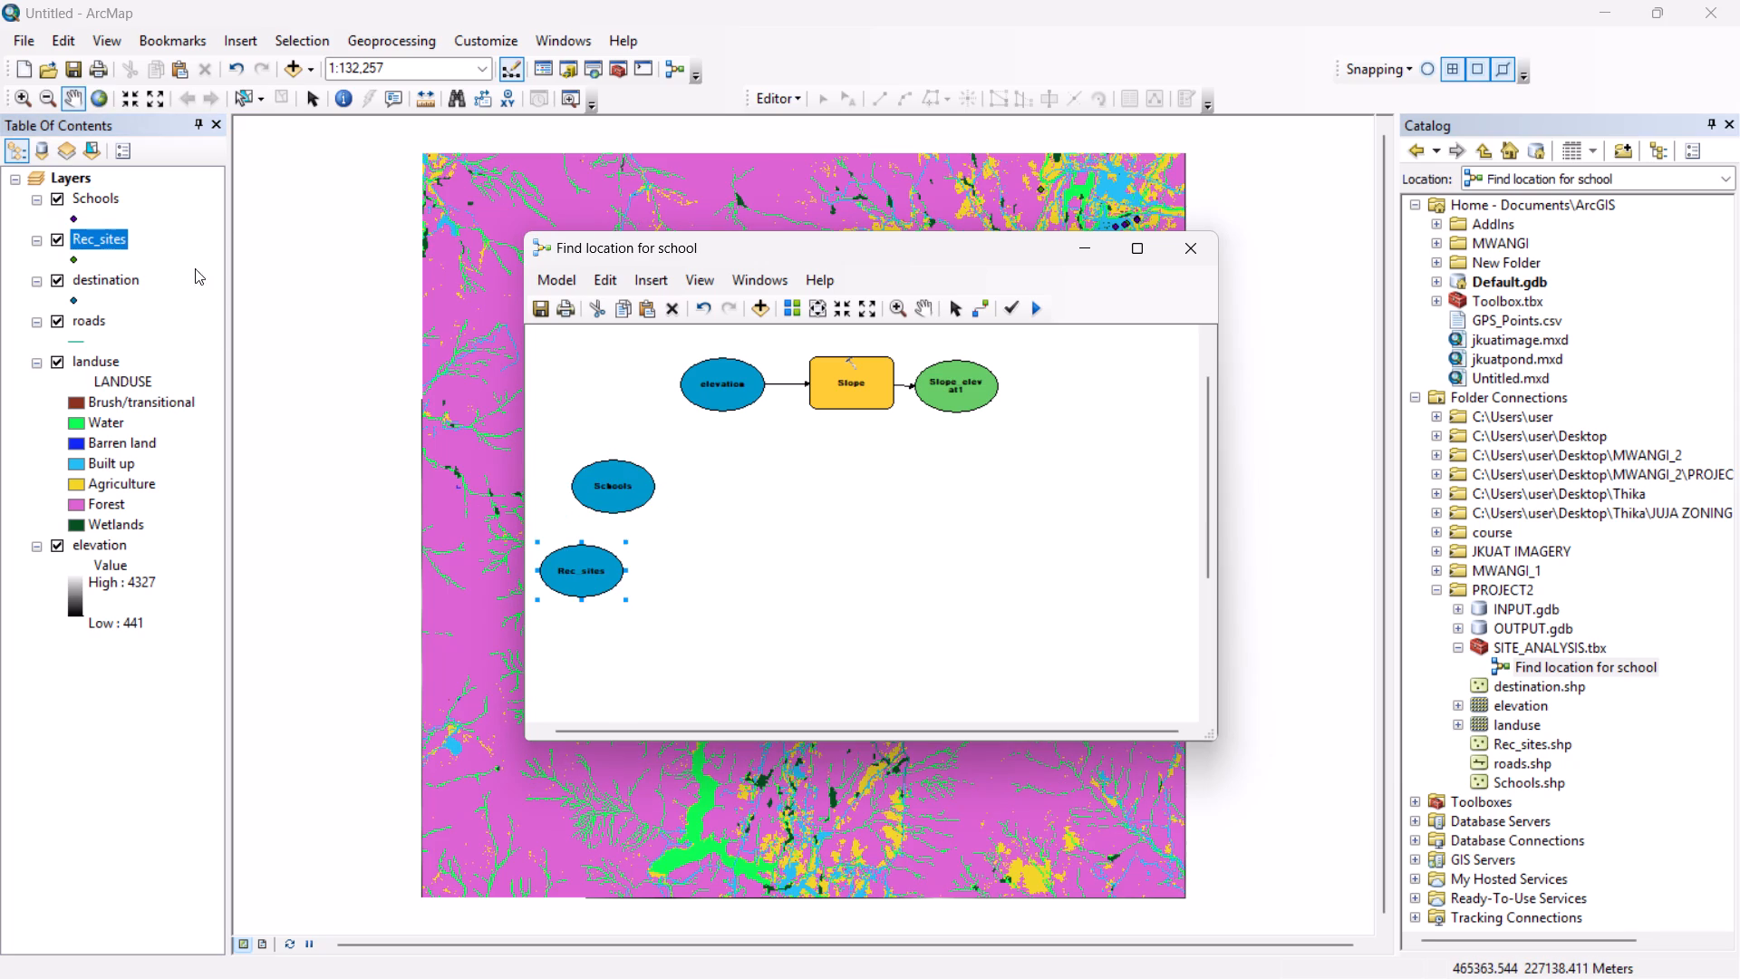
left_click(82, 326)
left_click_drag(84, 322, 423, 577)
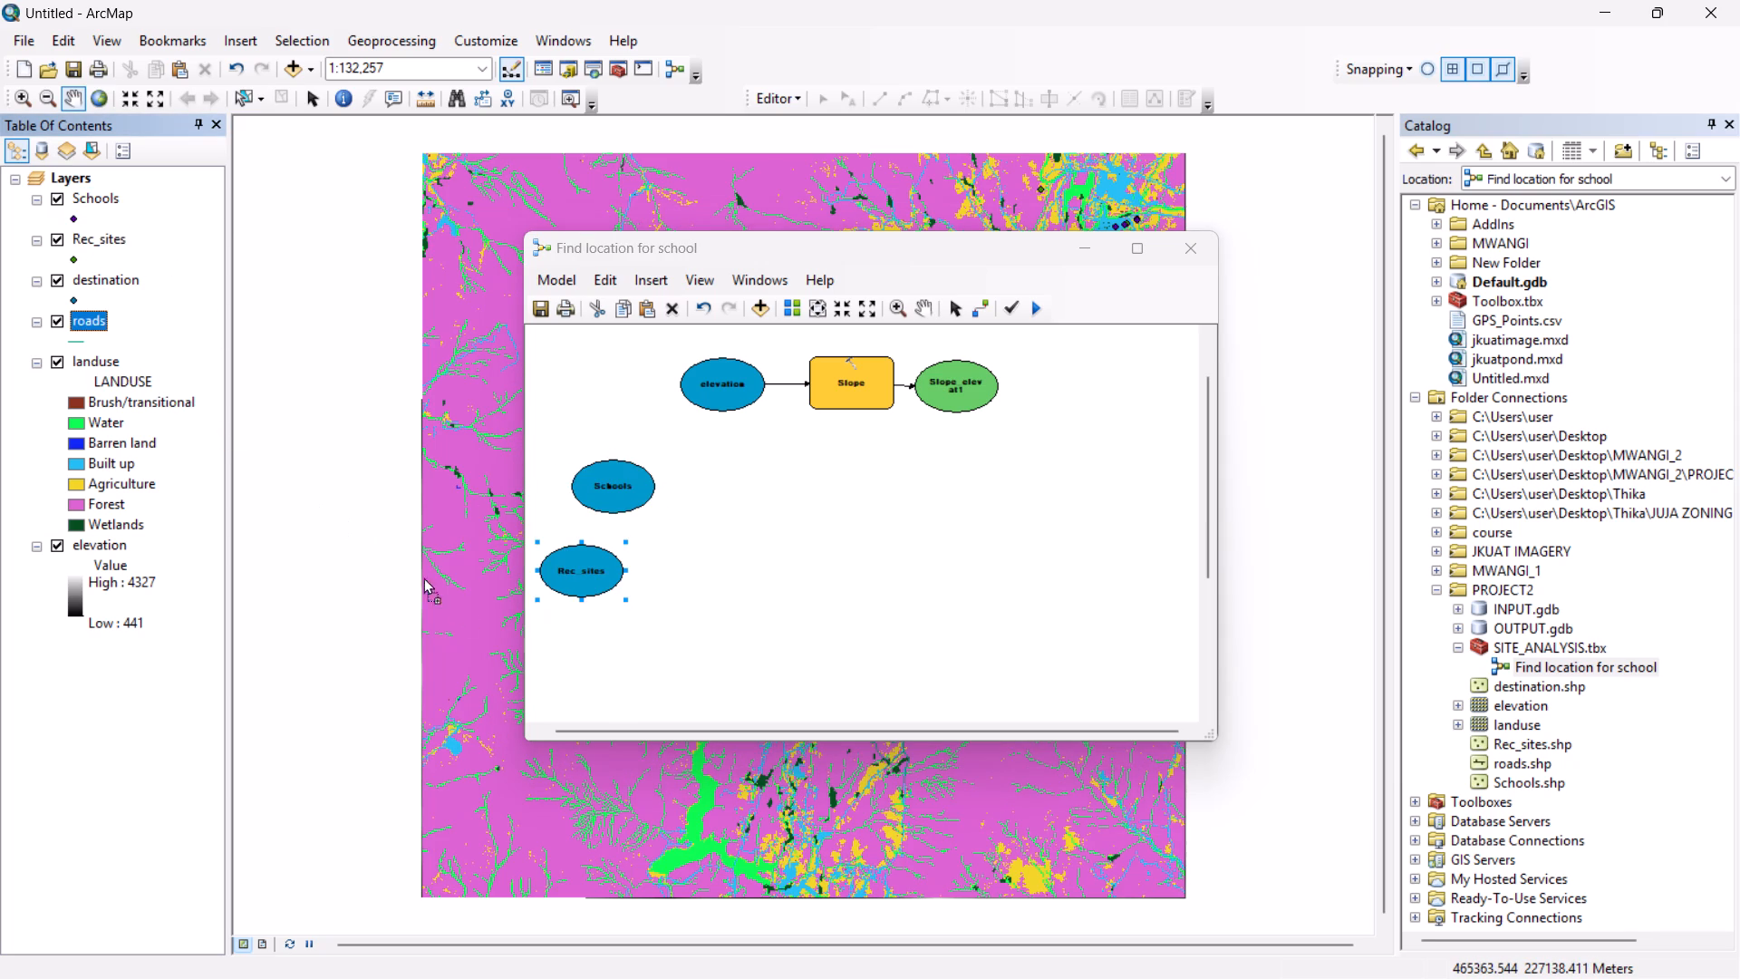
left_click_drag(423, 577, 564, 666)
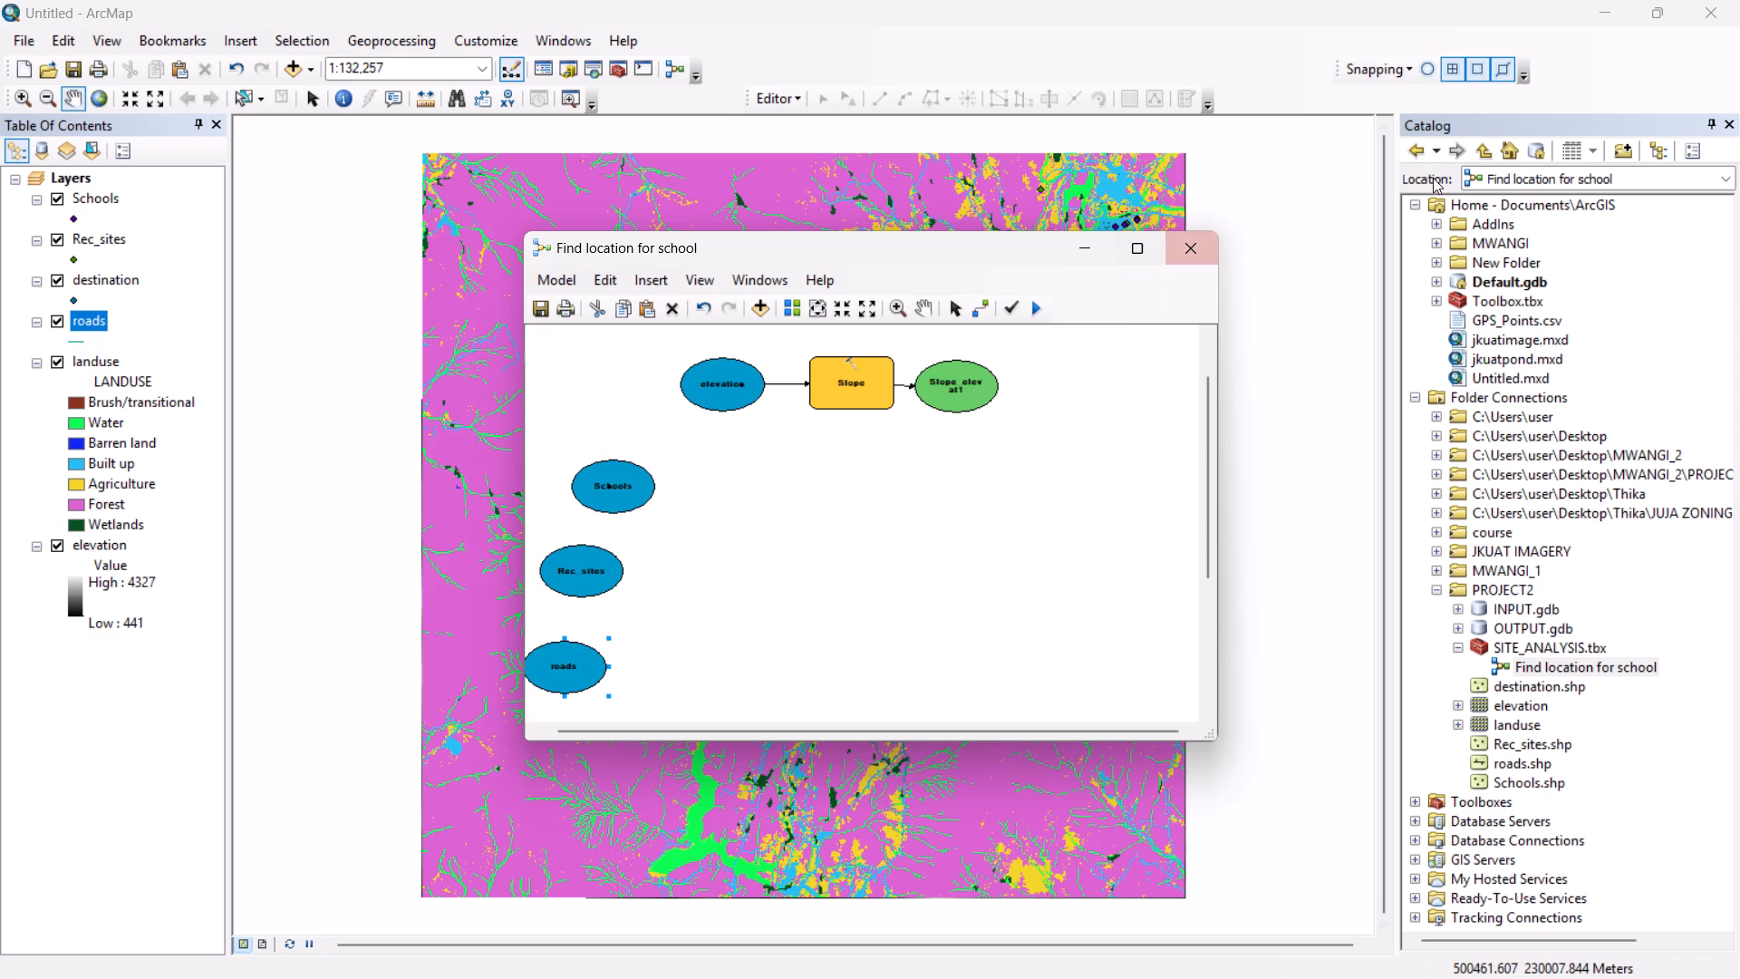
Add a Euclidean Distance tool to the model below Slope and connect Schools as its input raster or feature source data.
left_click(1732, 118)
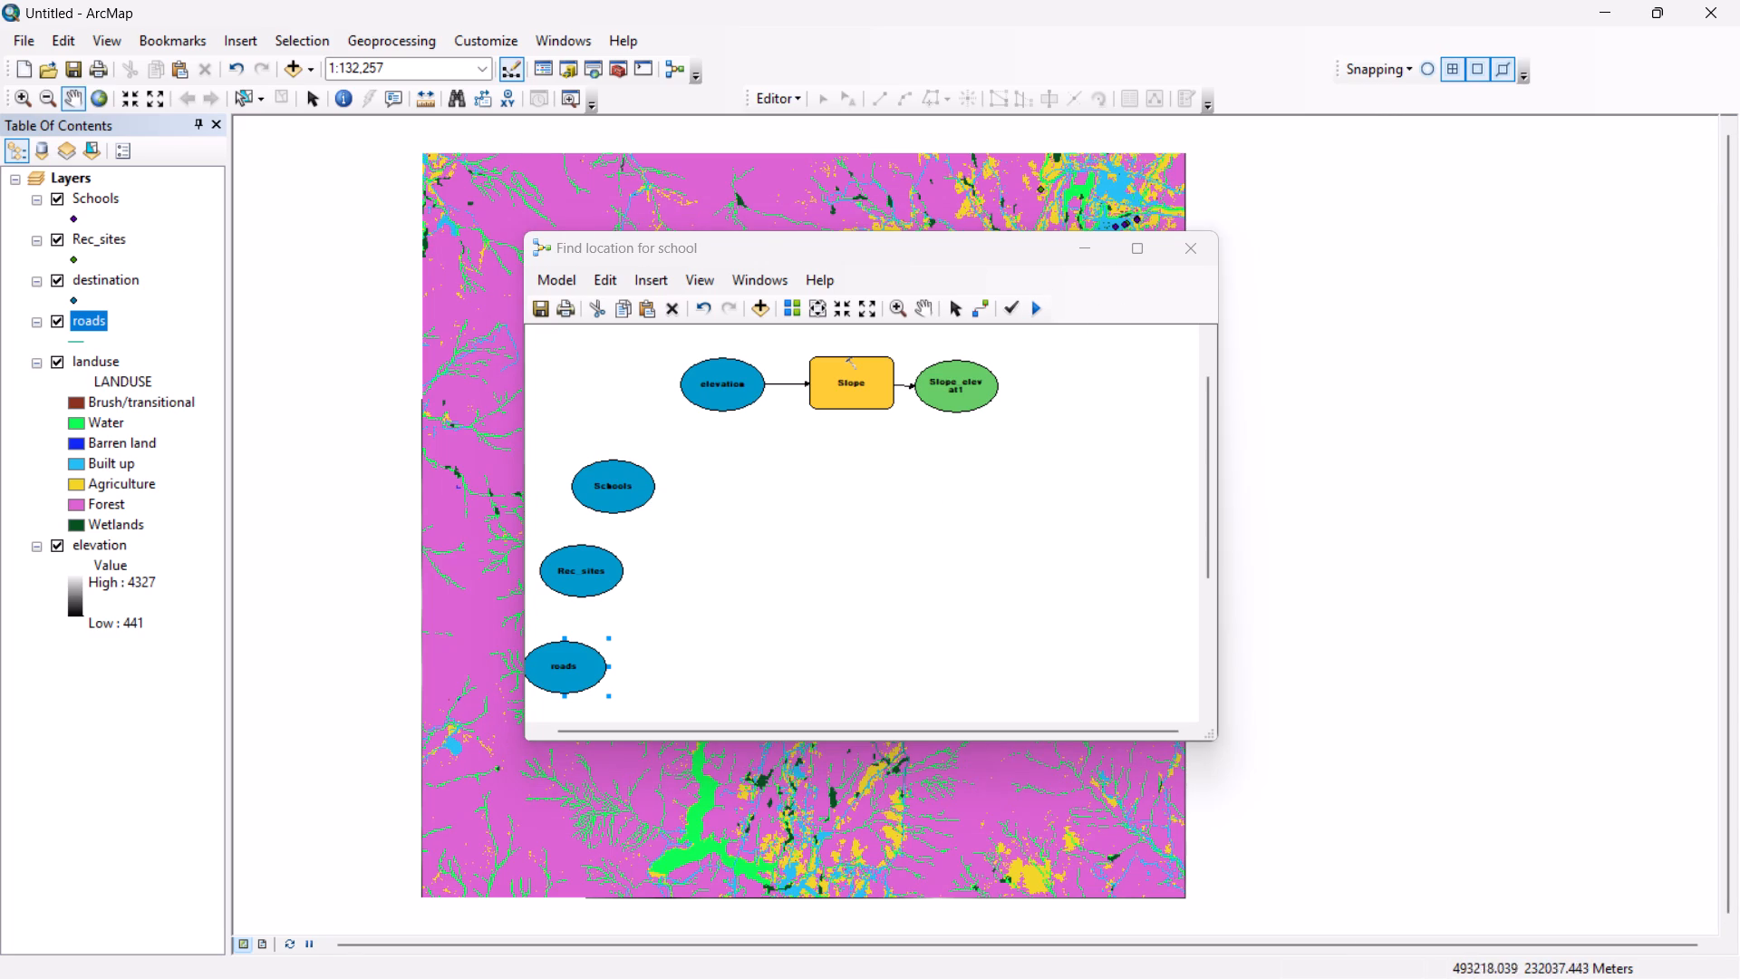
left_click(591, 65)
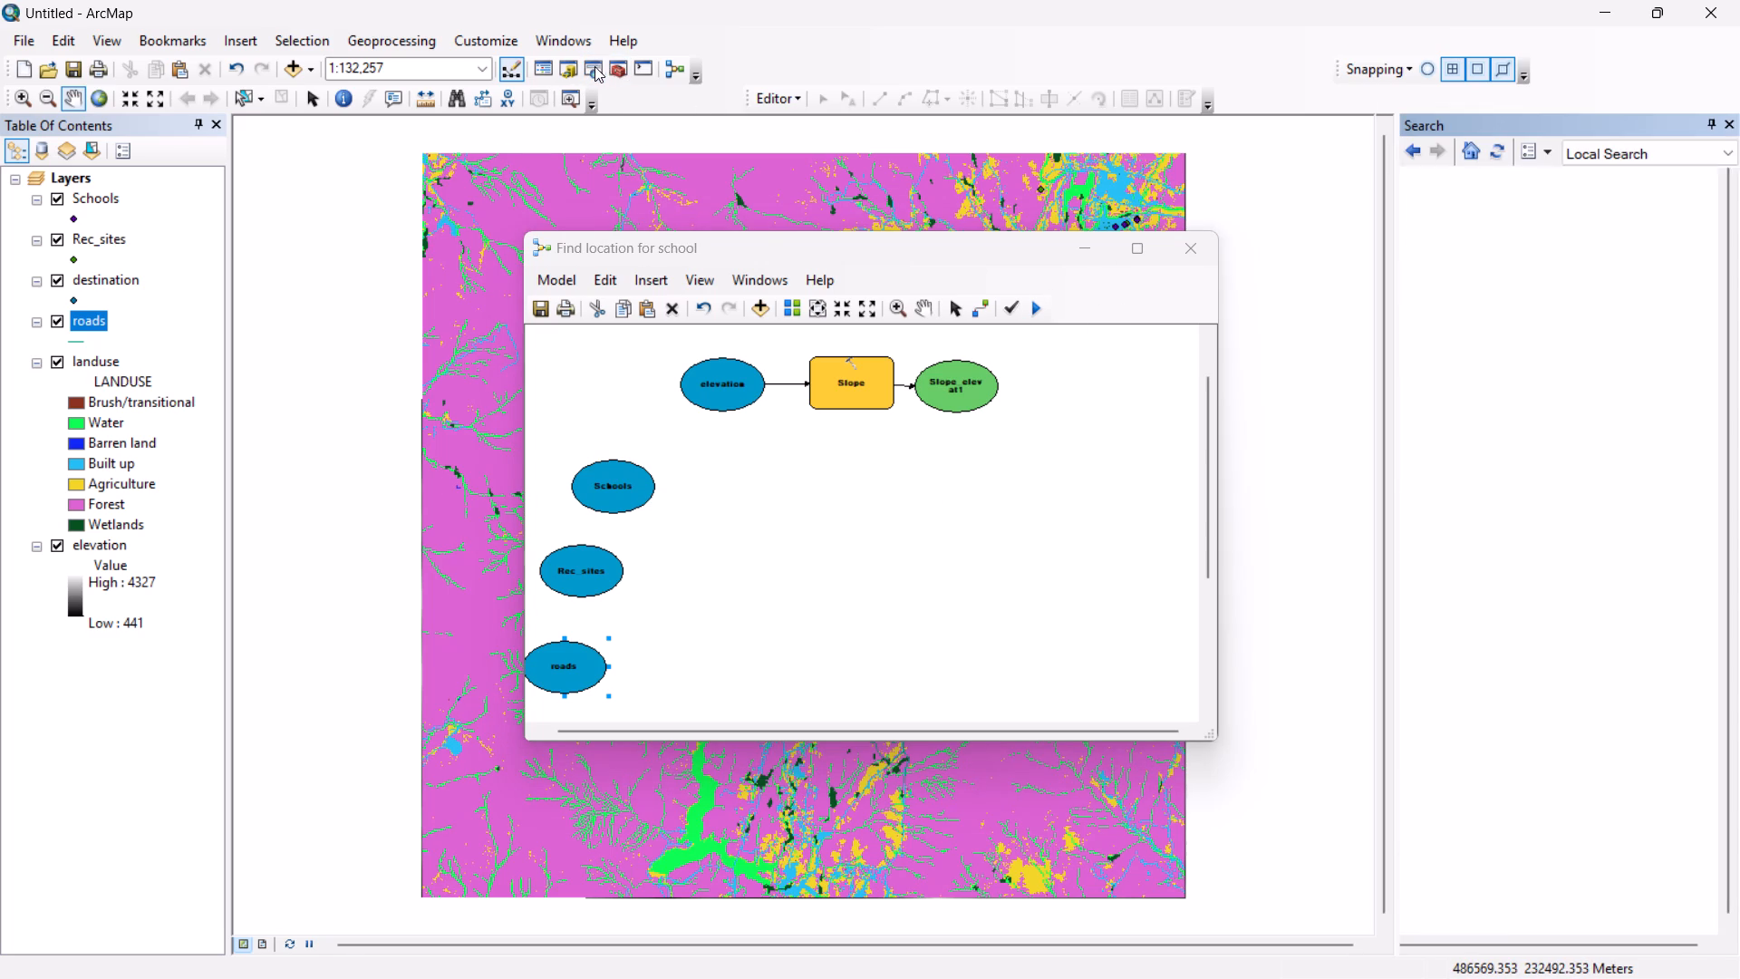
left_click_drag(1511, 292, 1054, 392)
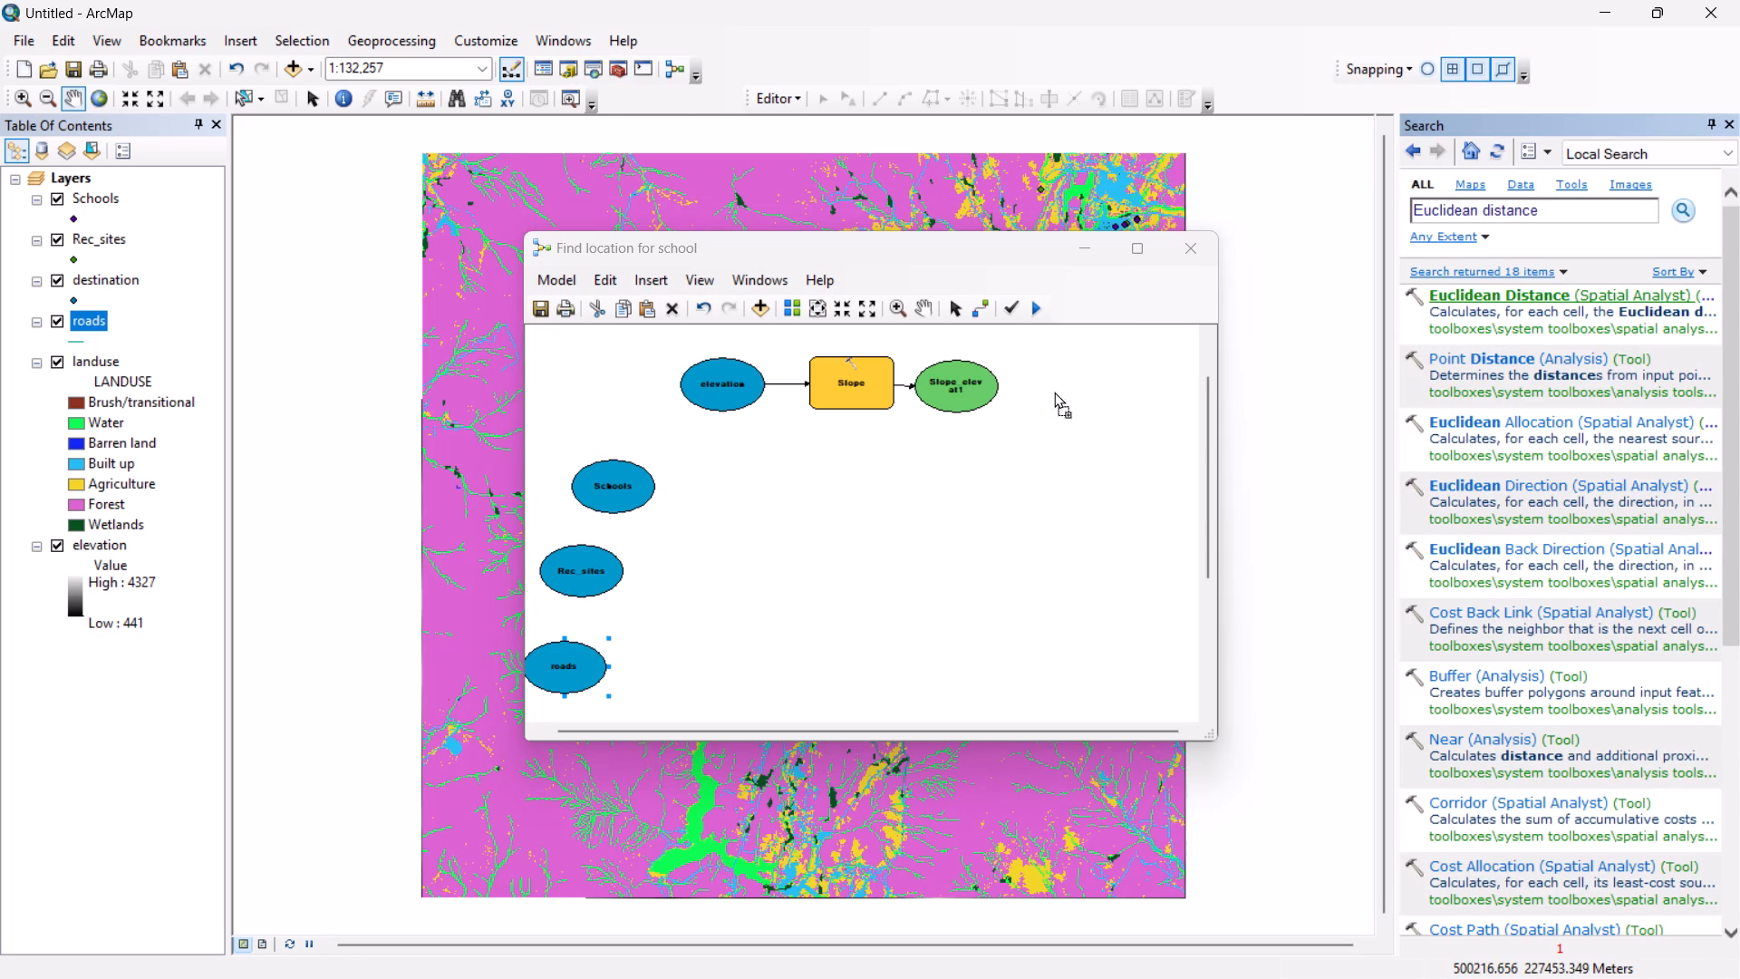
left_click_drag(1054, 392, 844, 454)
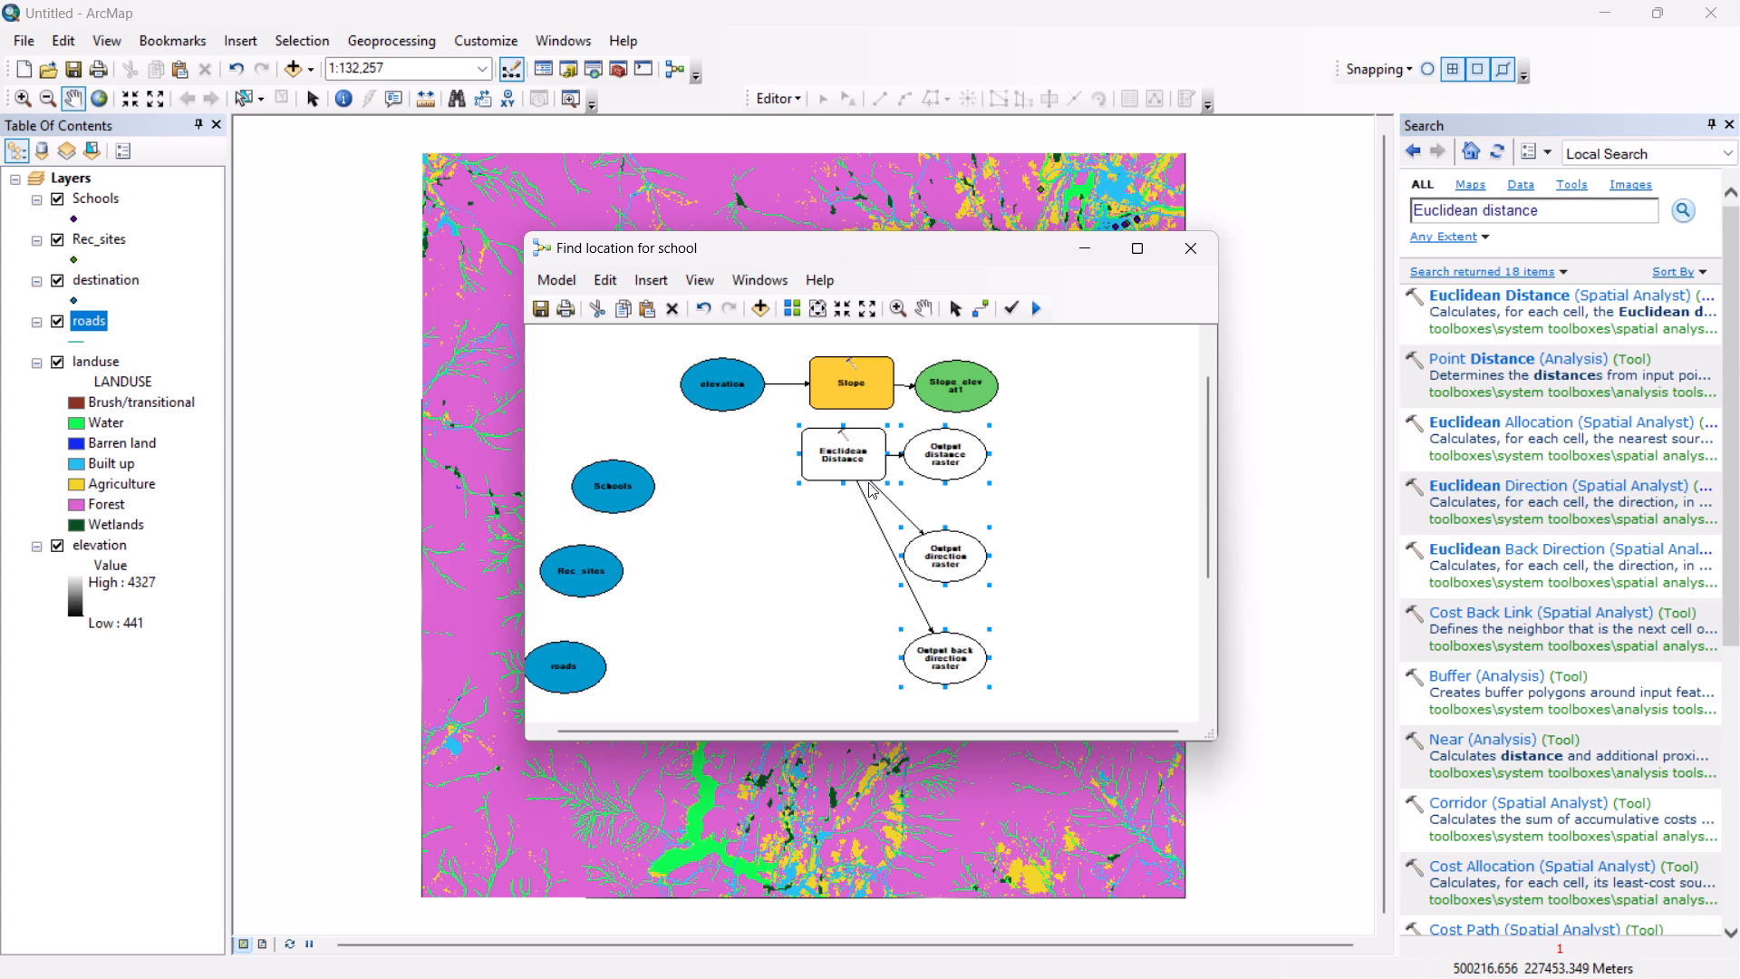
left_click(977, 314)
left_click_drag(638, 485, 759, 467)
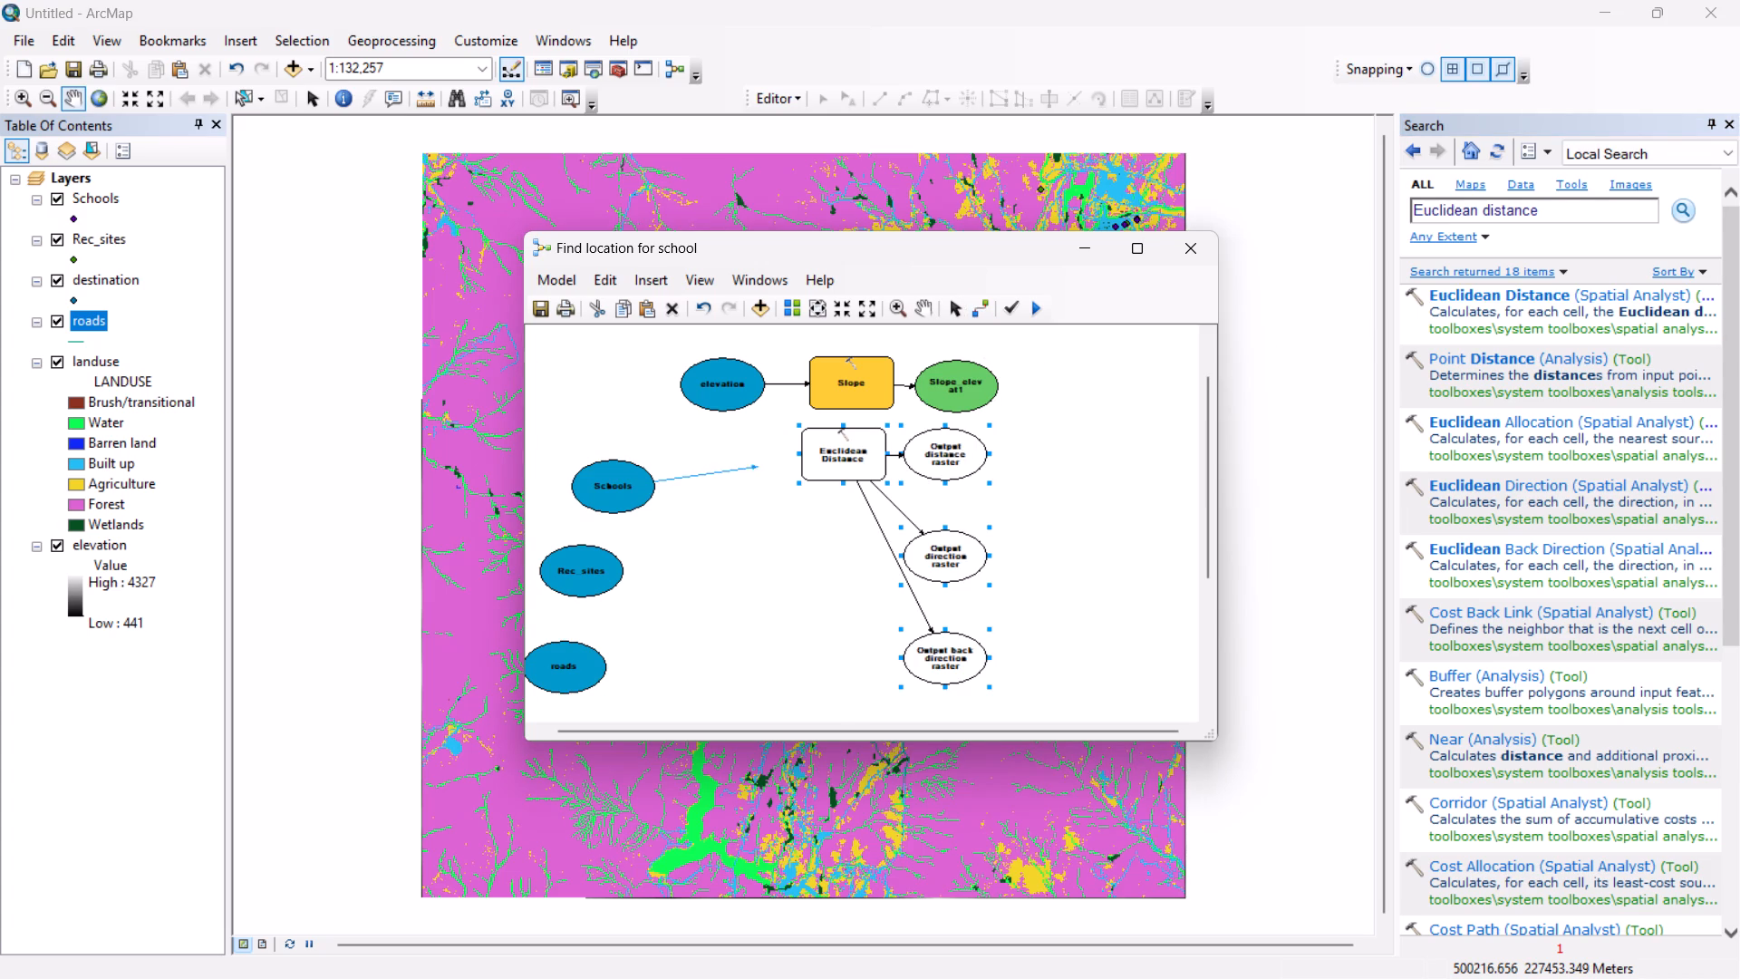
left_click_drag(759, 467, 834, 449)
left_click(854, 459)
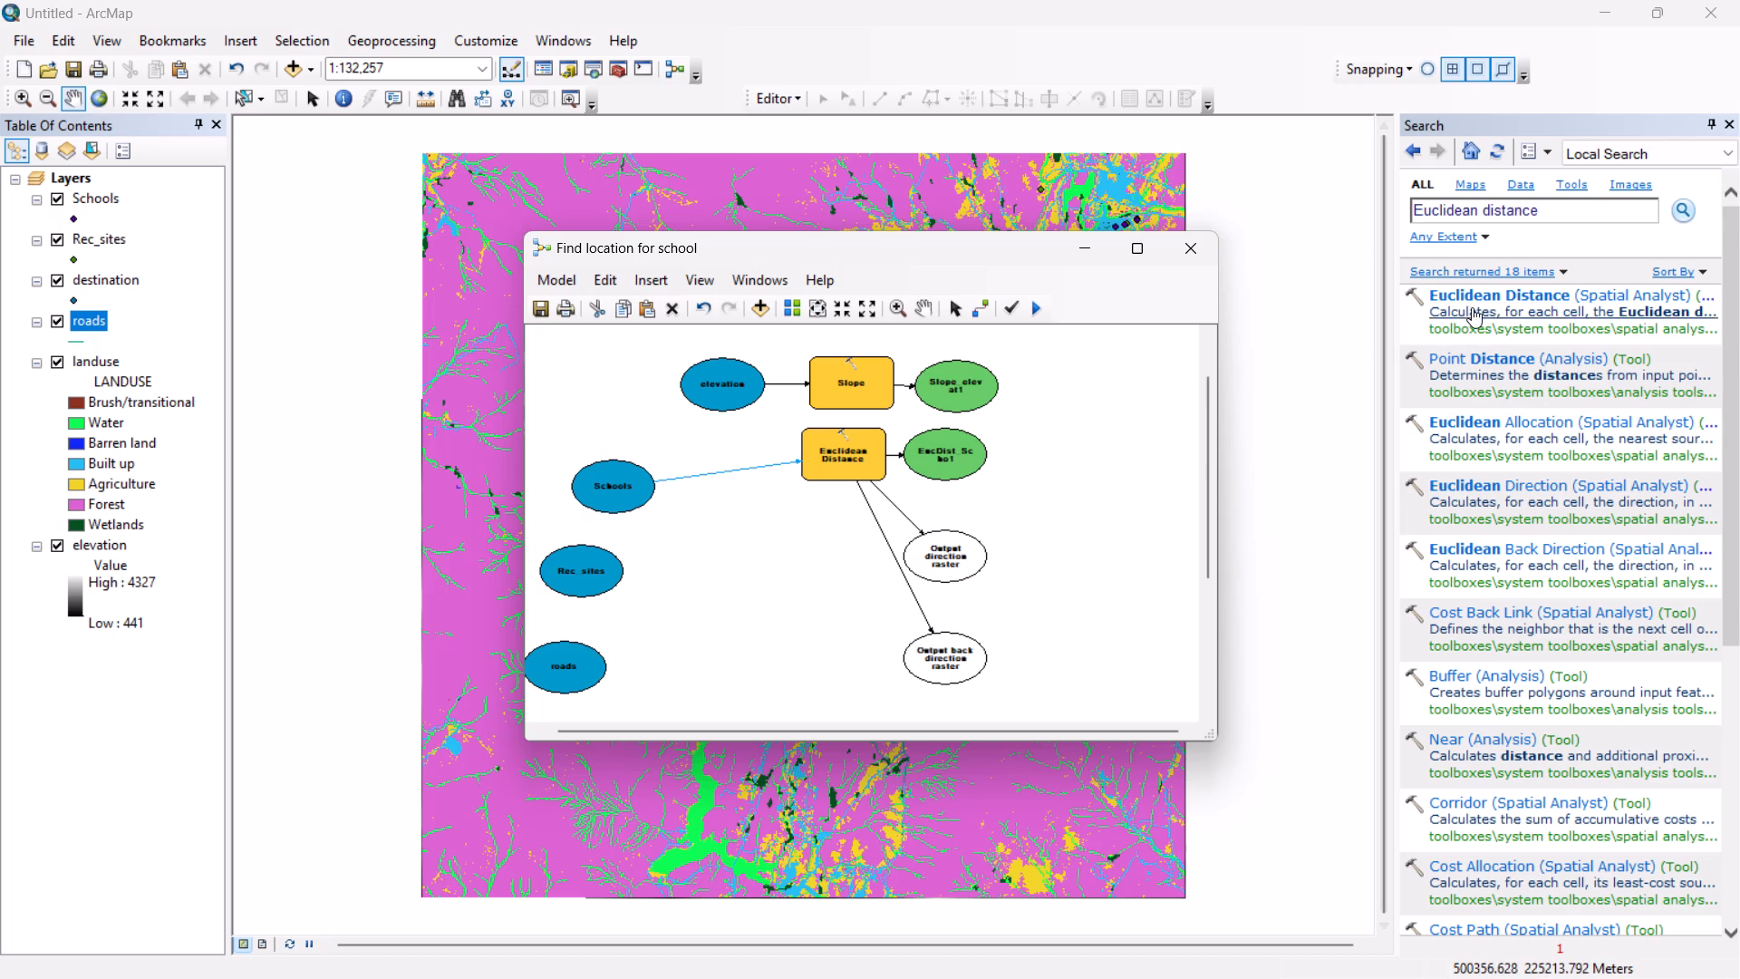
Add a second Euclidean Distance tool beside Rec_sites and connect Rec_sites as its input raster or feature source data.
left_click_drag(1479, 296, 746, 575)
left_click(975, 305)
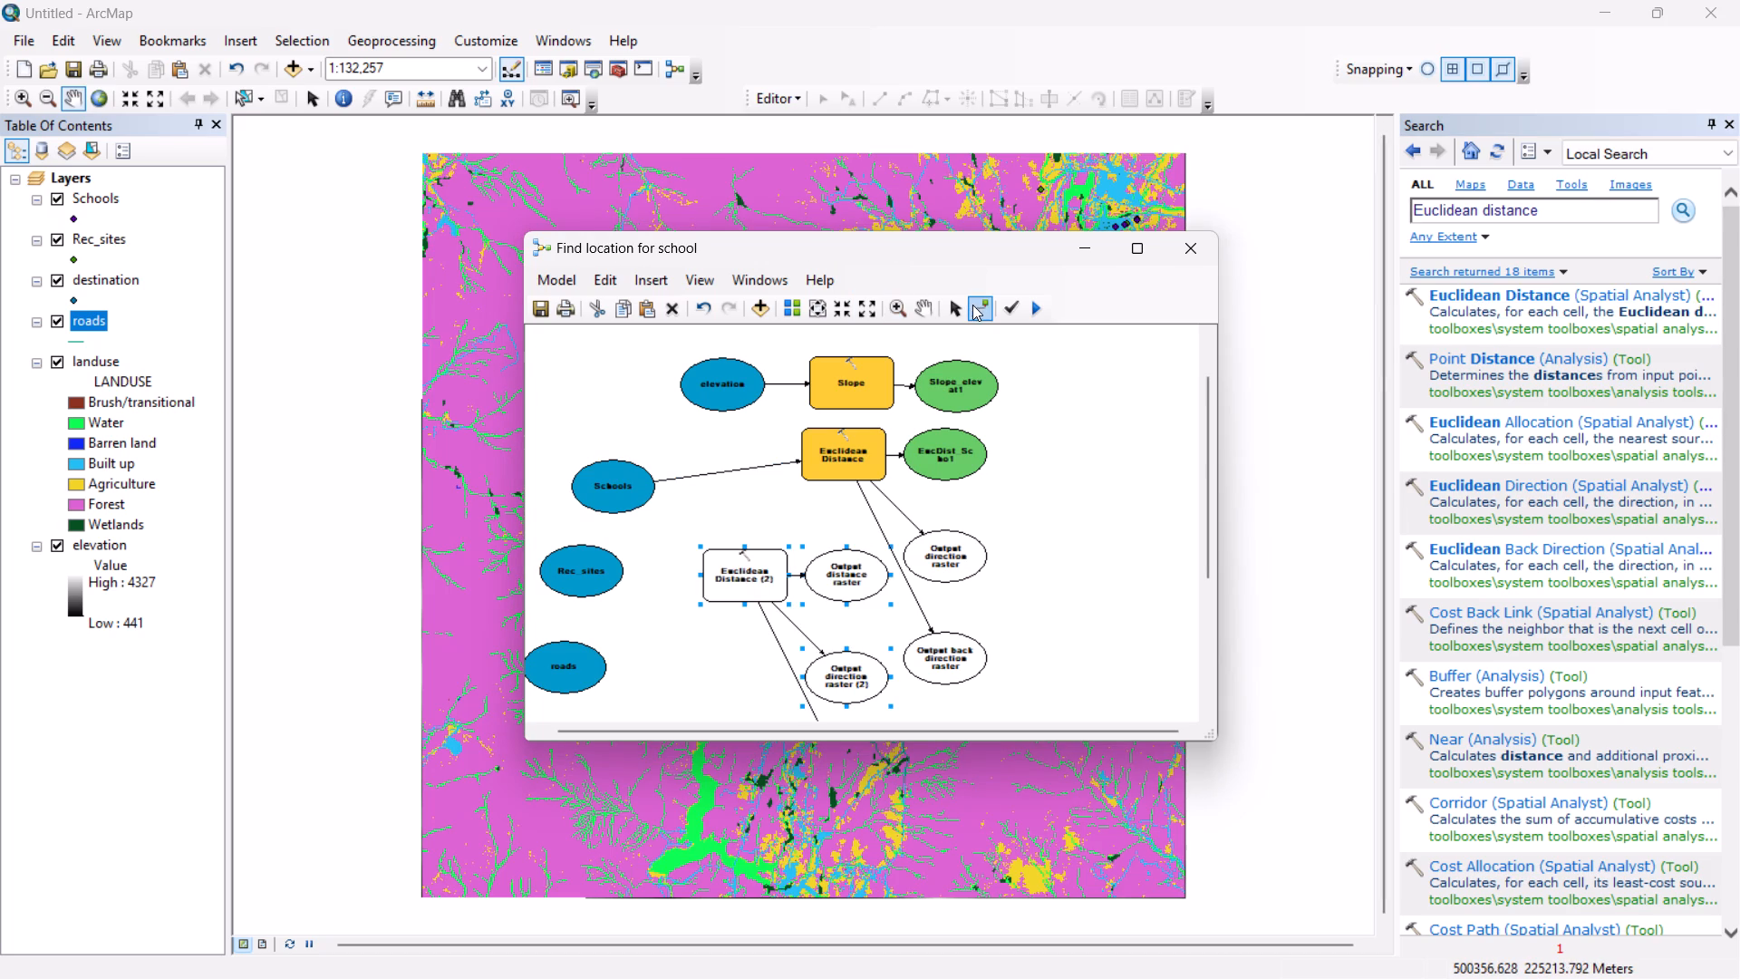
left_click_drag(593, 565, 728, 571)
left_click(777, 586)
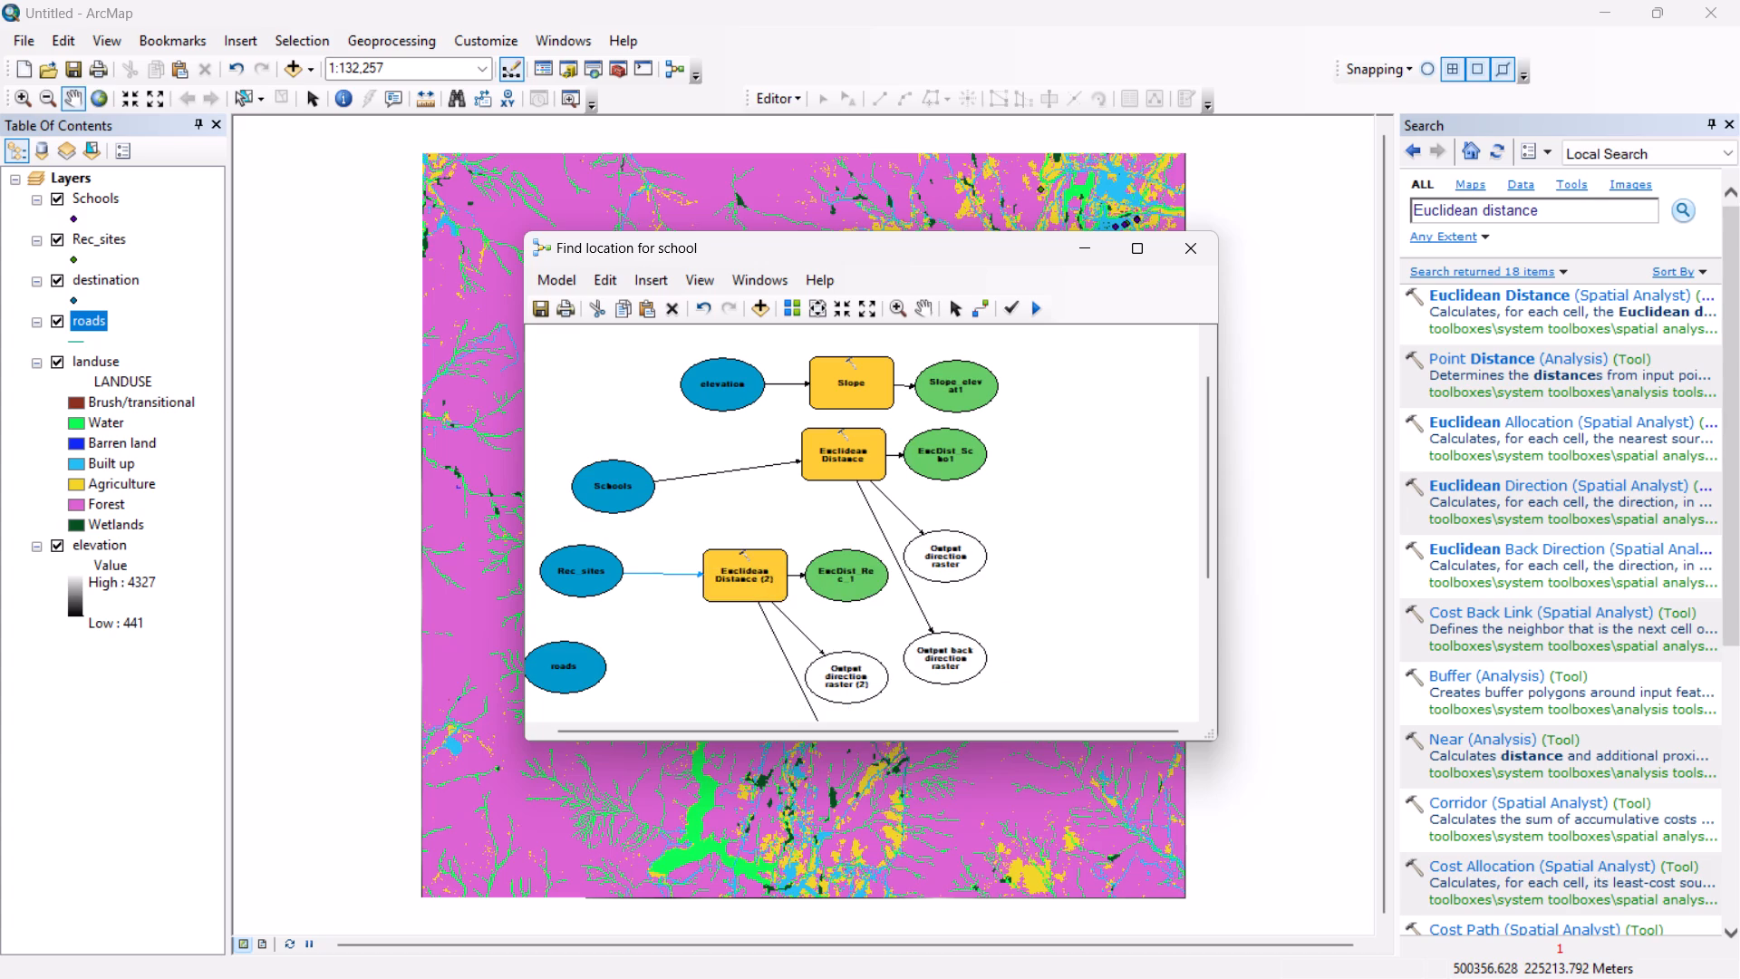
Add a third Euclidean Distance tool beside roads and connect roads as its input raster or feature source data.
left_click_drag(1489, 289, 1395, 347)
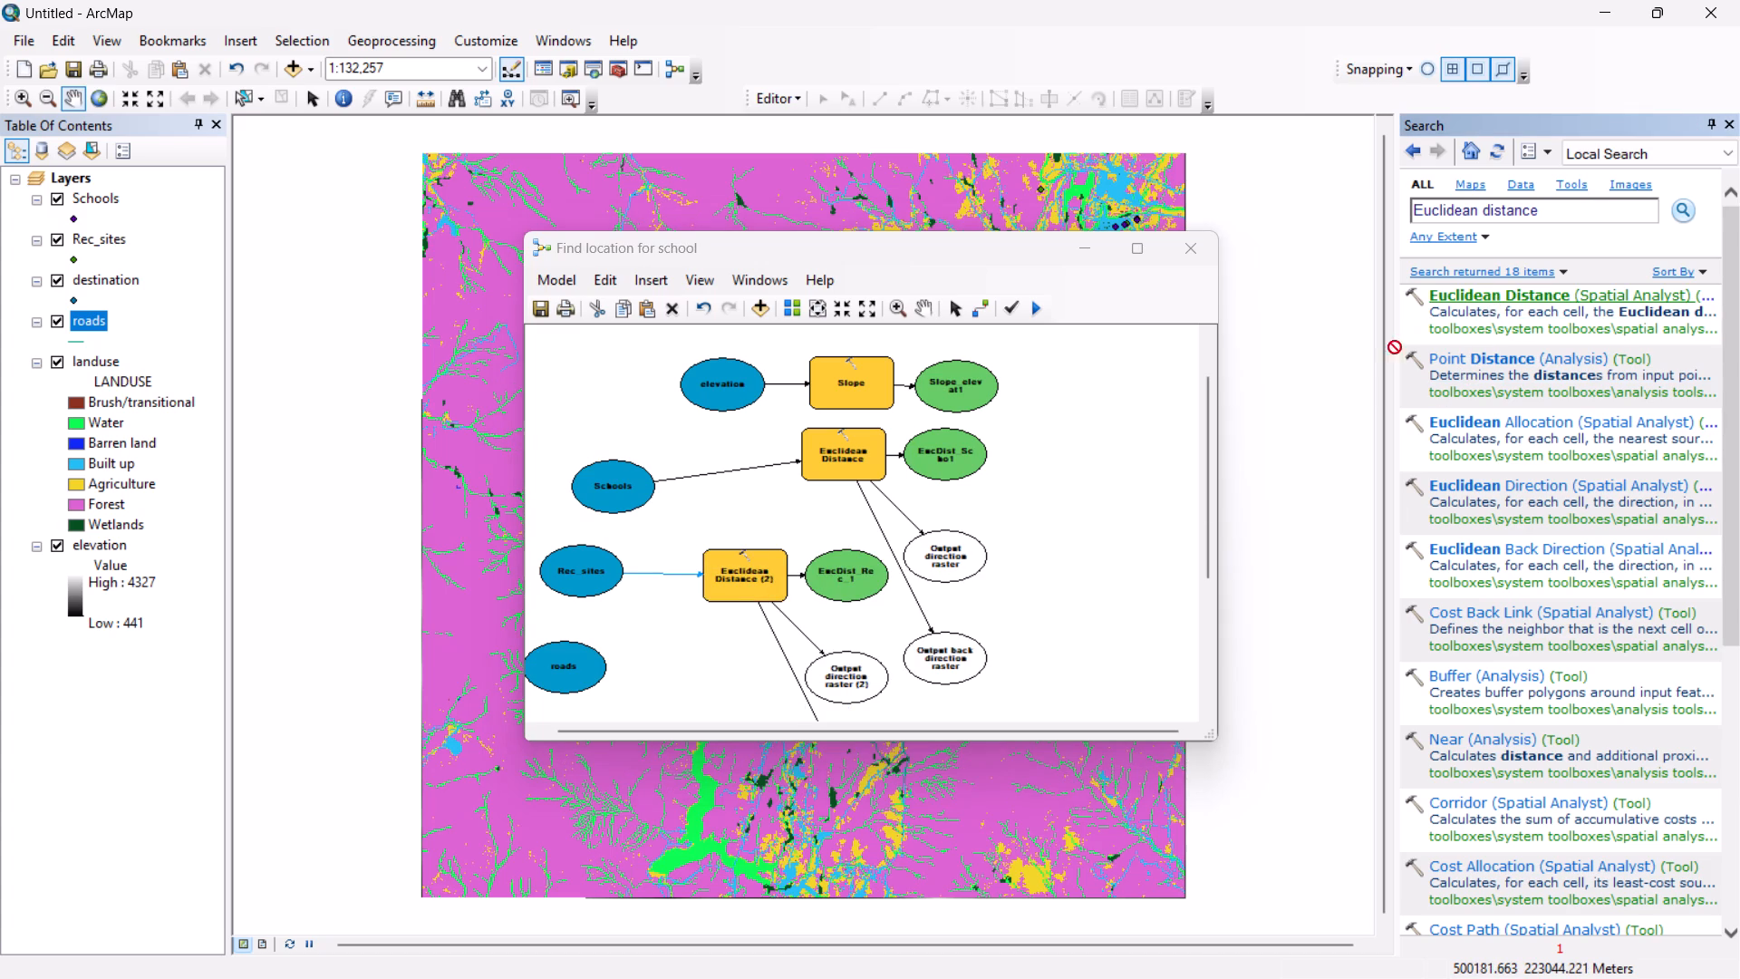
left_click_drag(1395, 347, 702, 686)
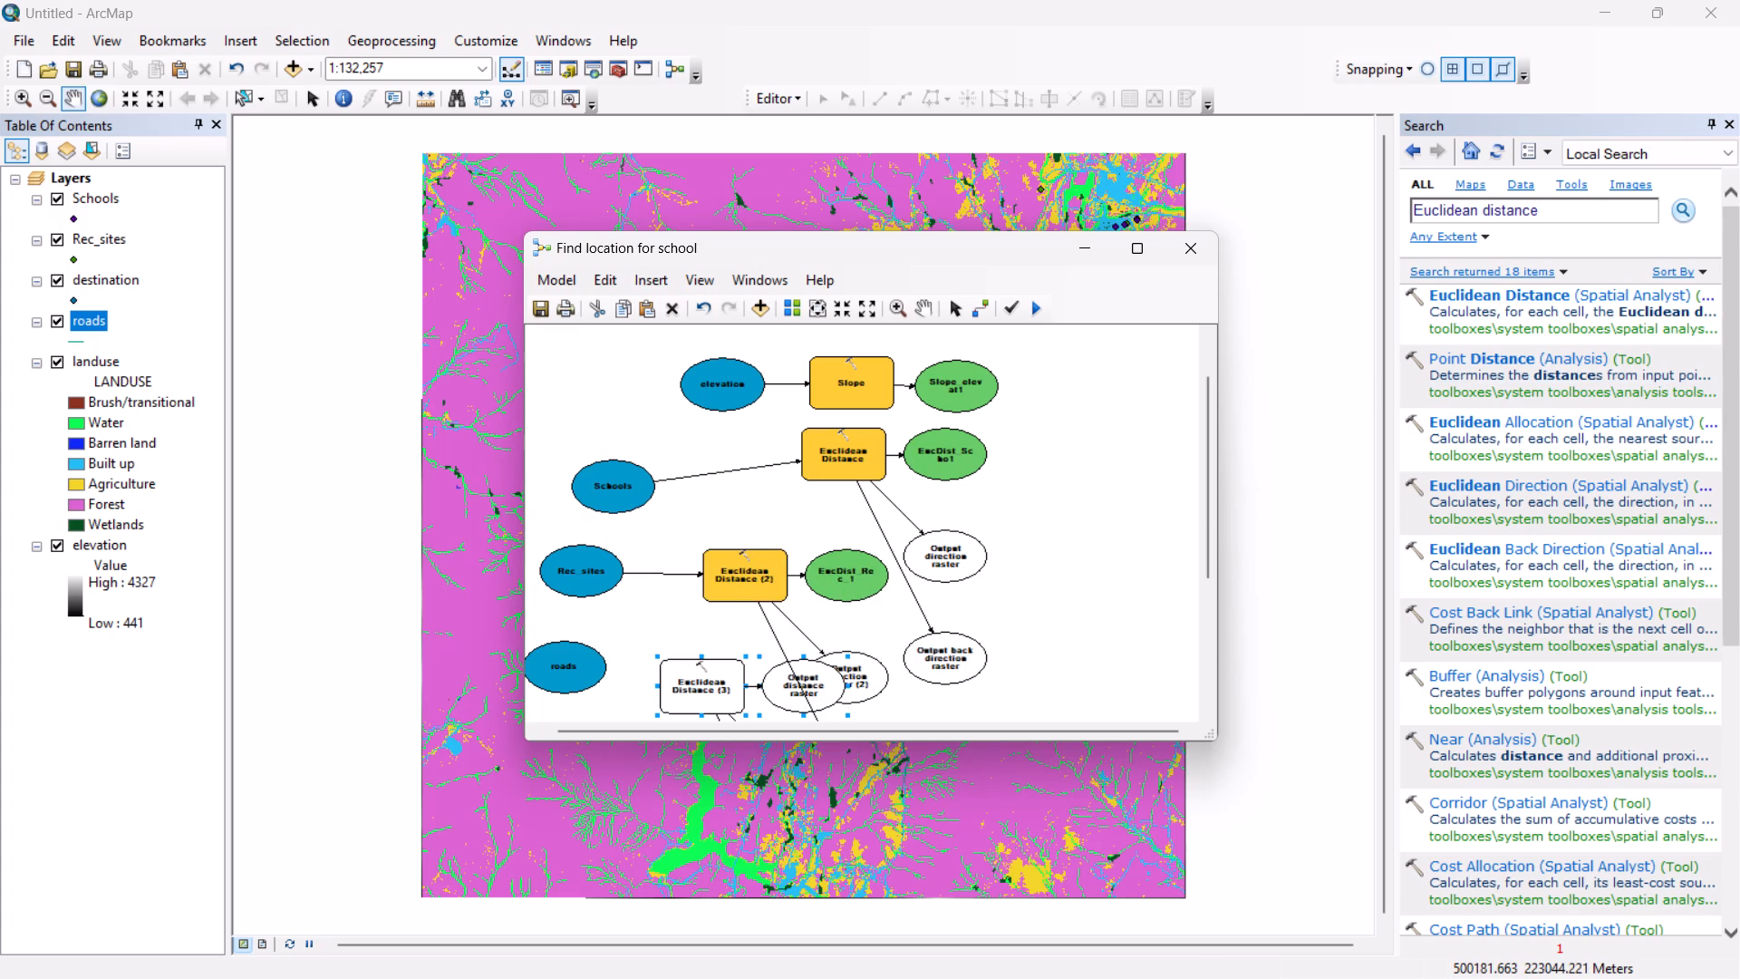
left_click_drag(590, 674, 692, 694)
left_click(730, 701)
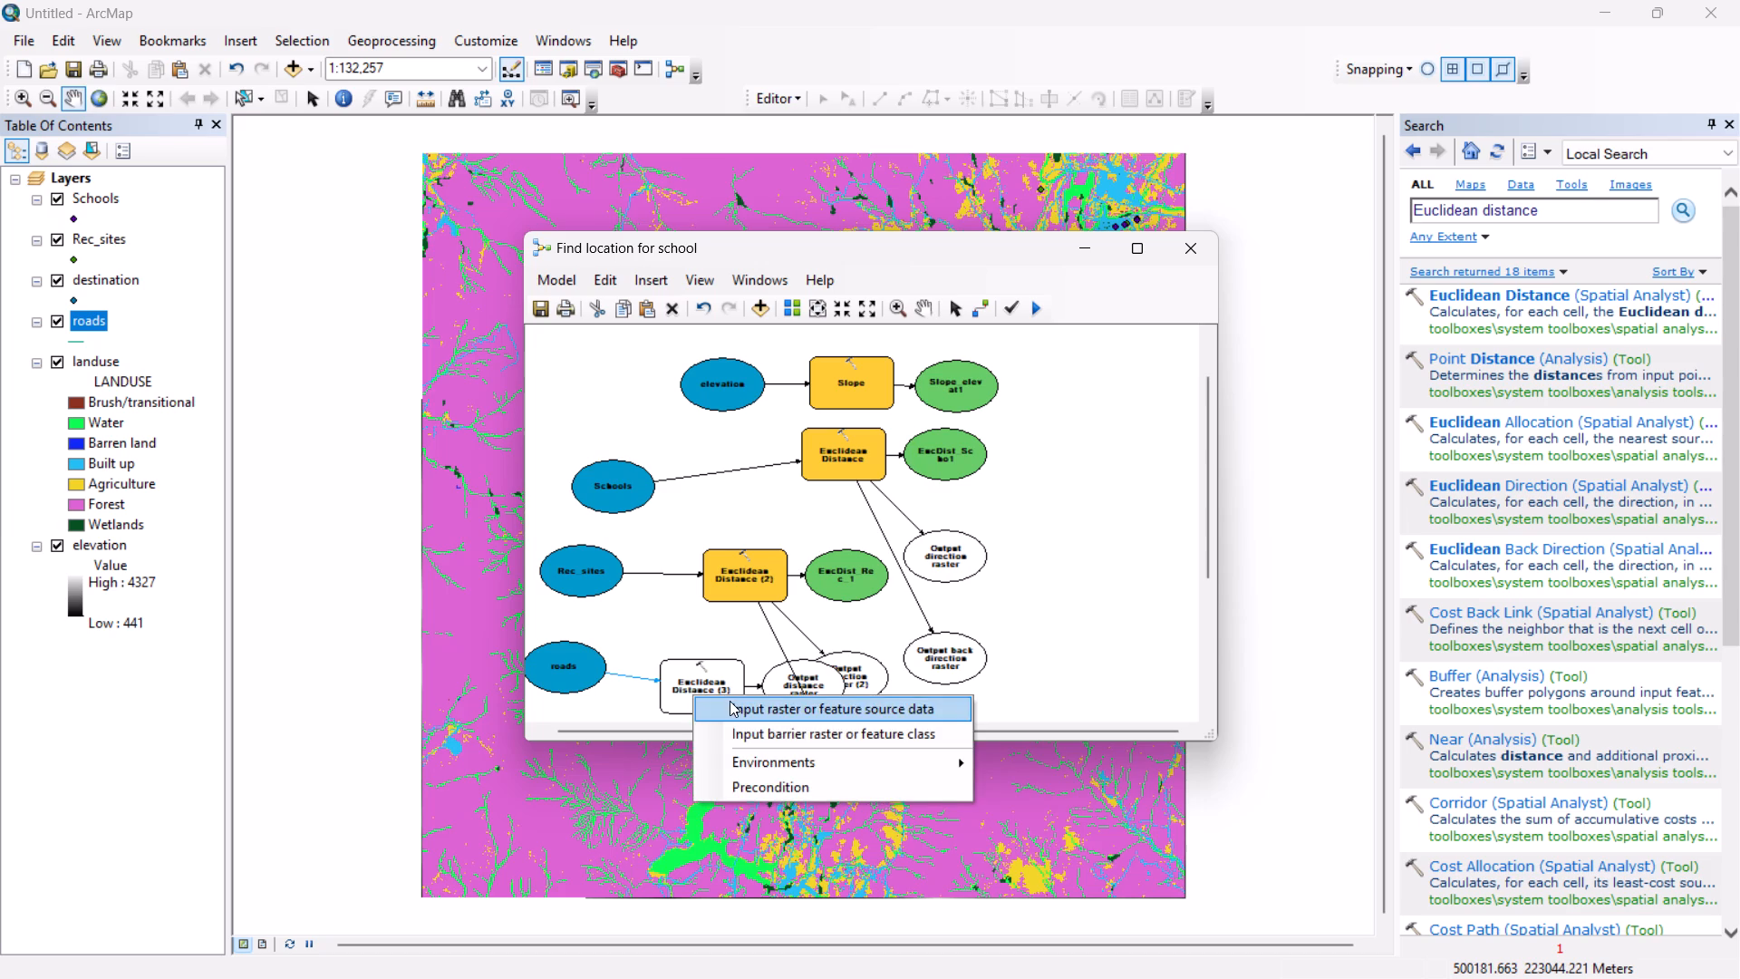
Maximize the model window and tidy the overlapping model elements with Auto Layout.
left_click(1138, 248)
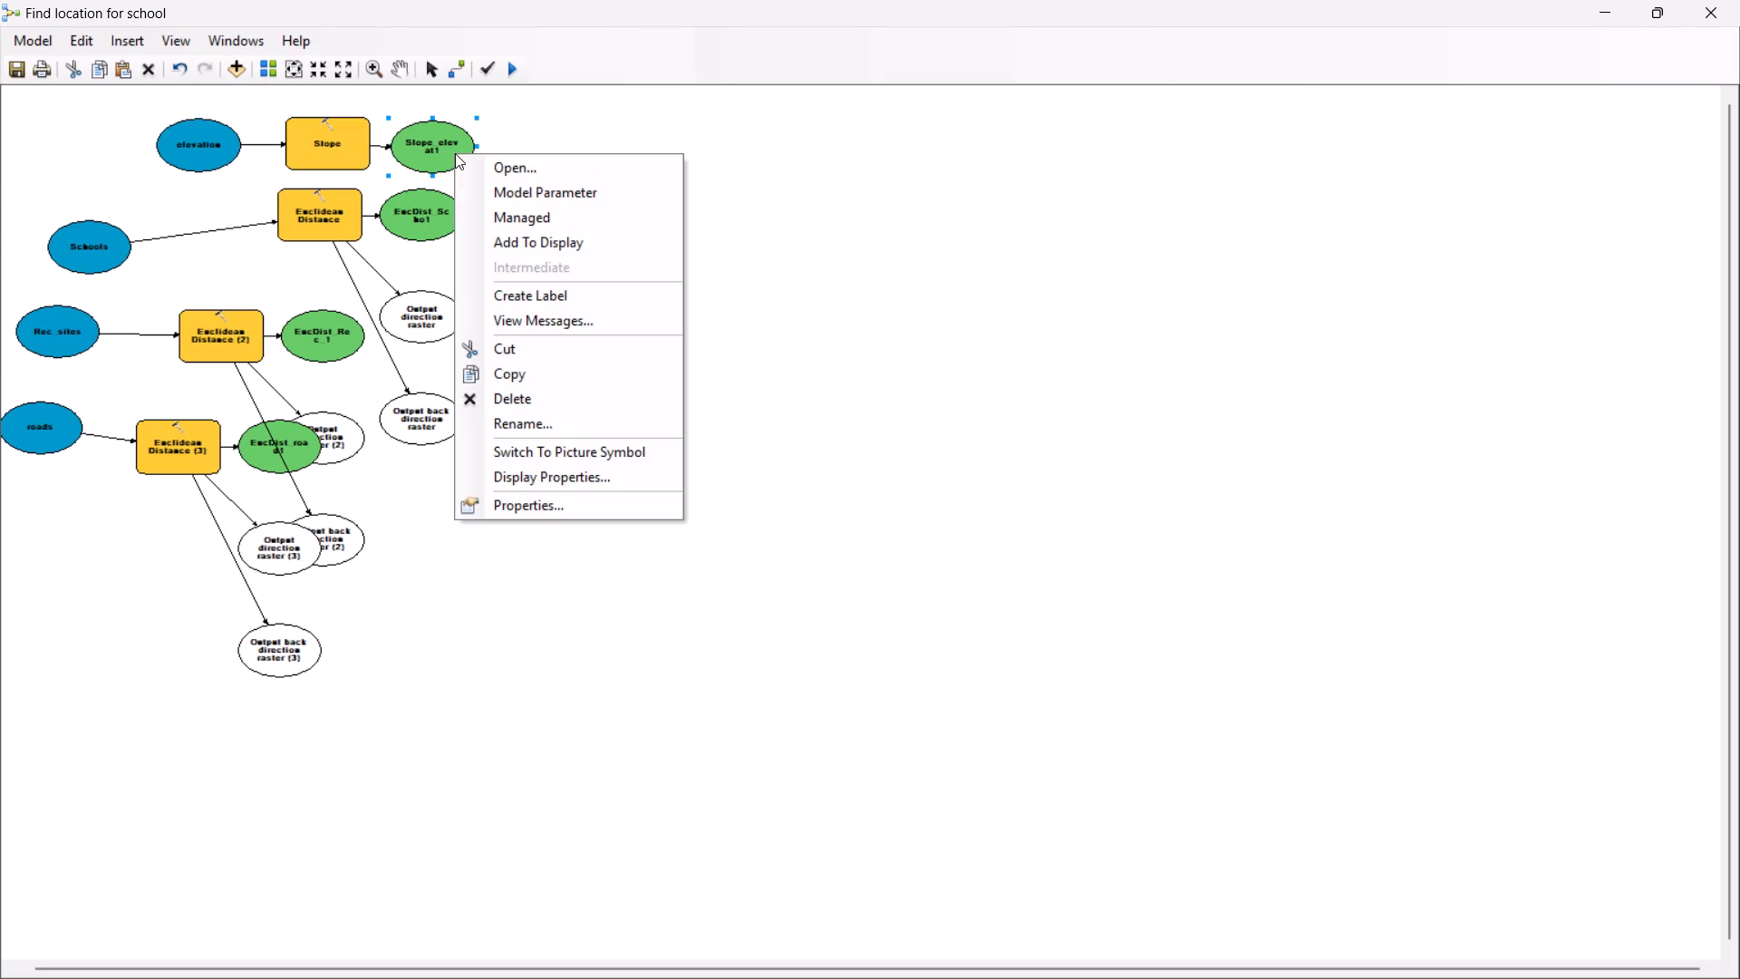
left_click(766, 165)
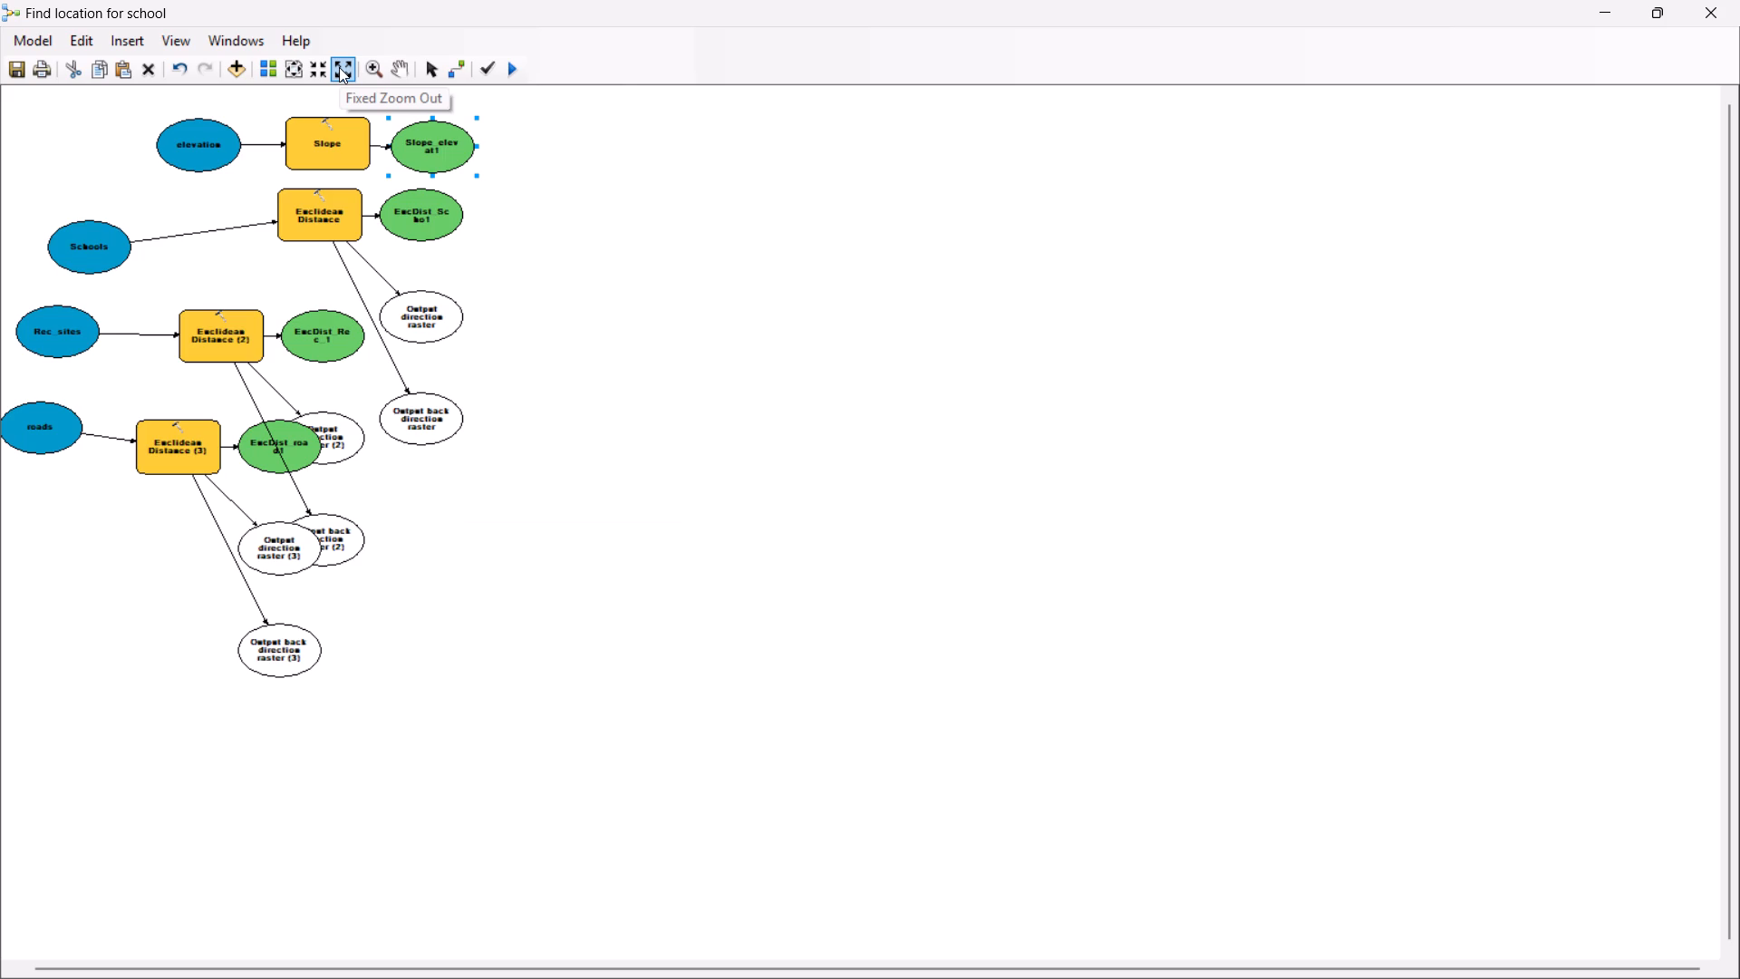
left_click(271, 64)
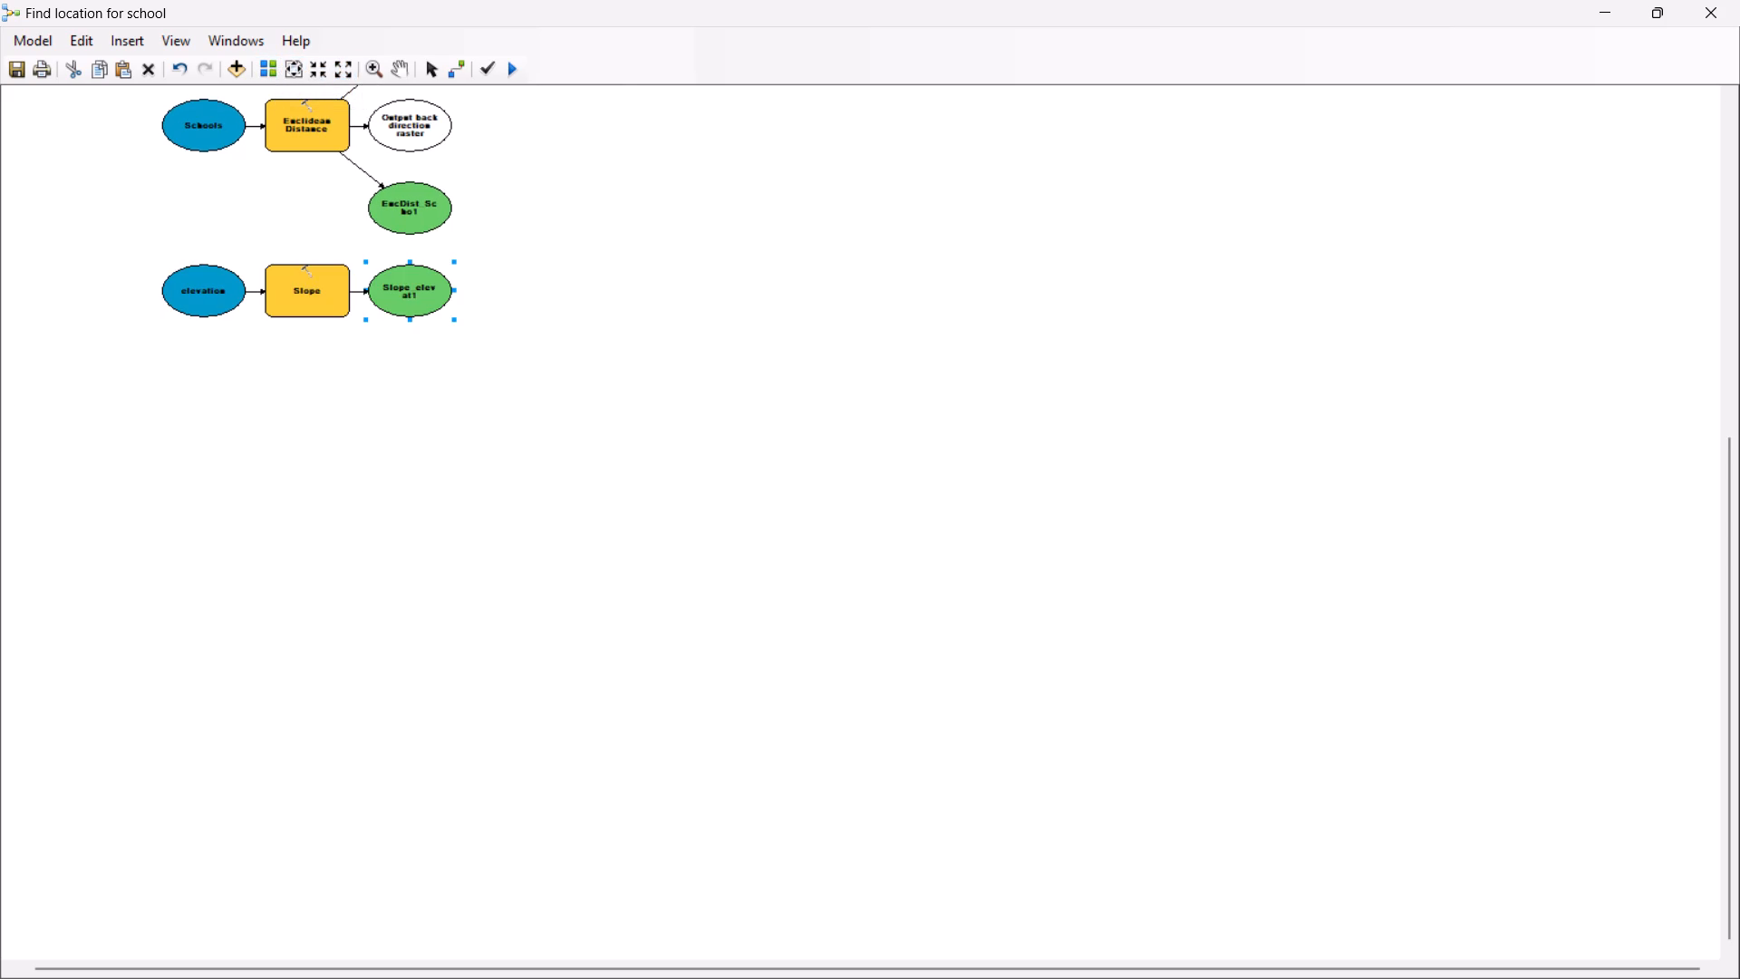
scroll(505, 238, "up", 14)
scroll(505, 238, "up", 7)
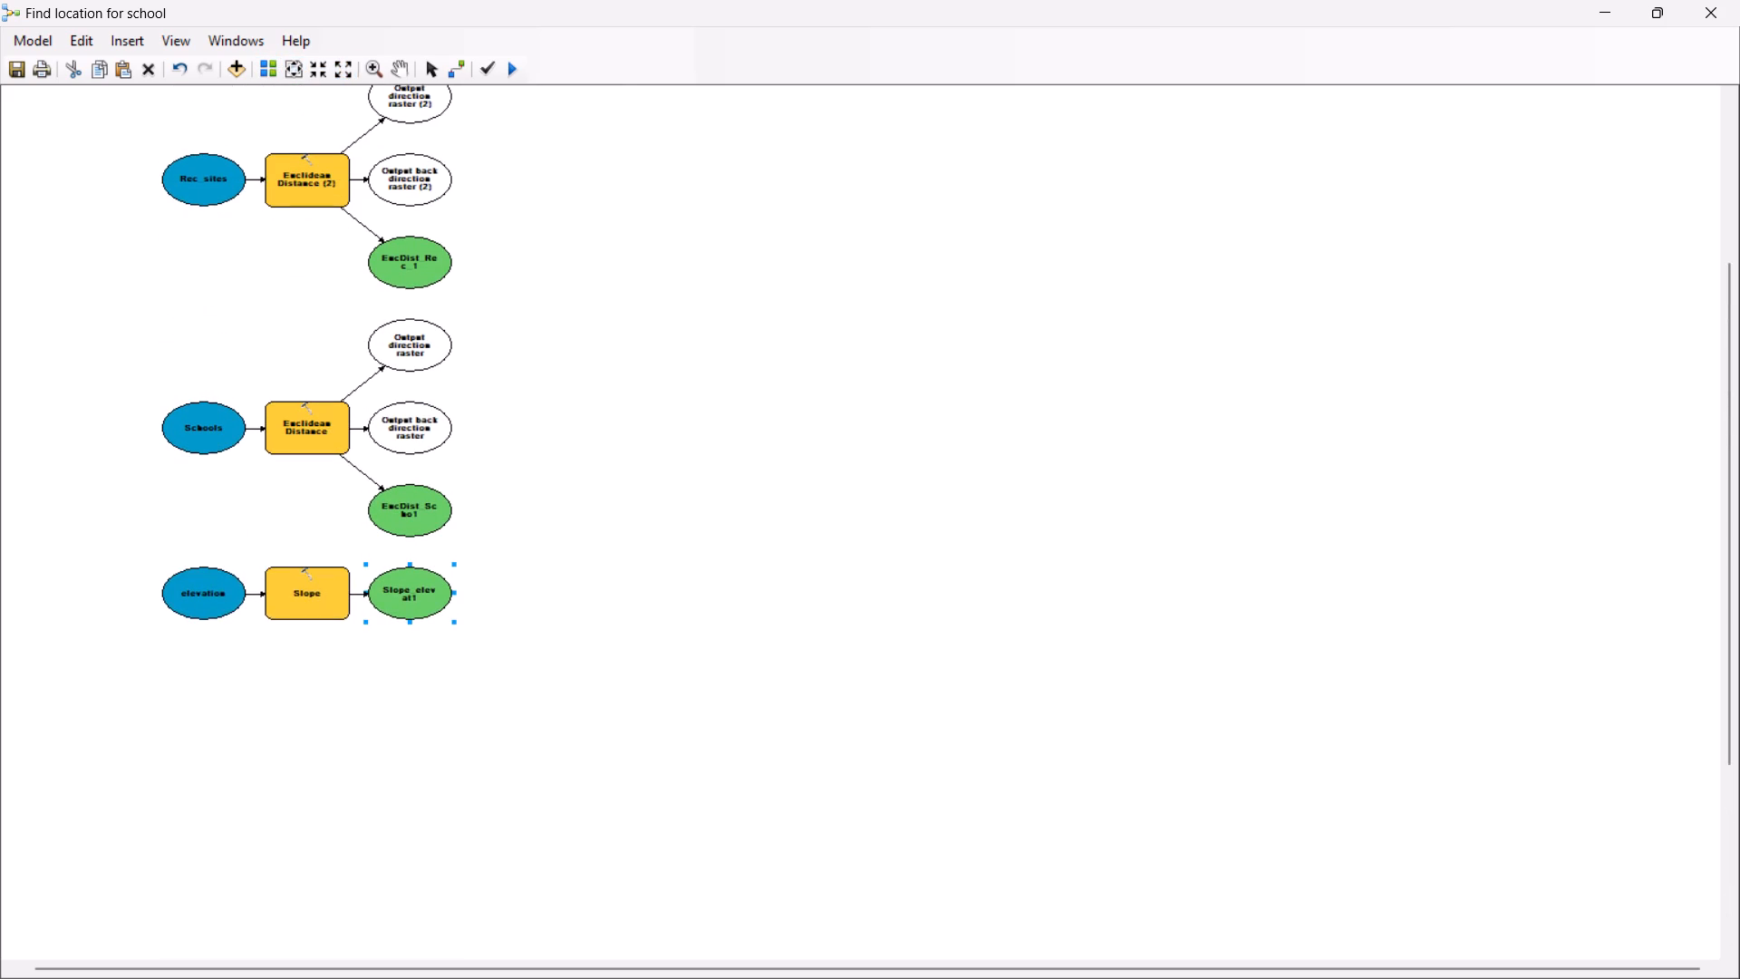
left_click(348, 69)
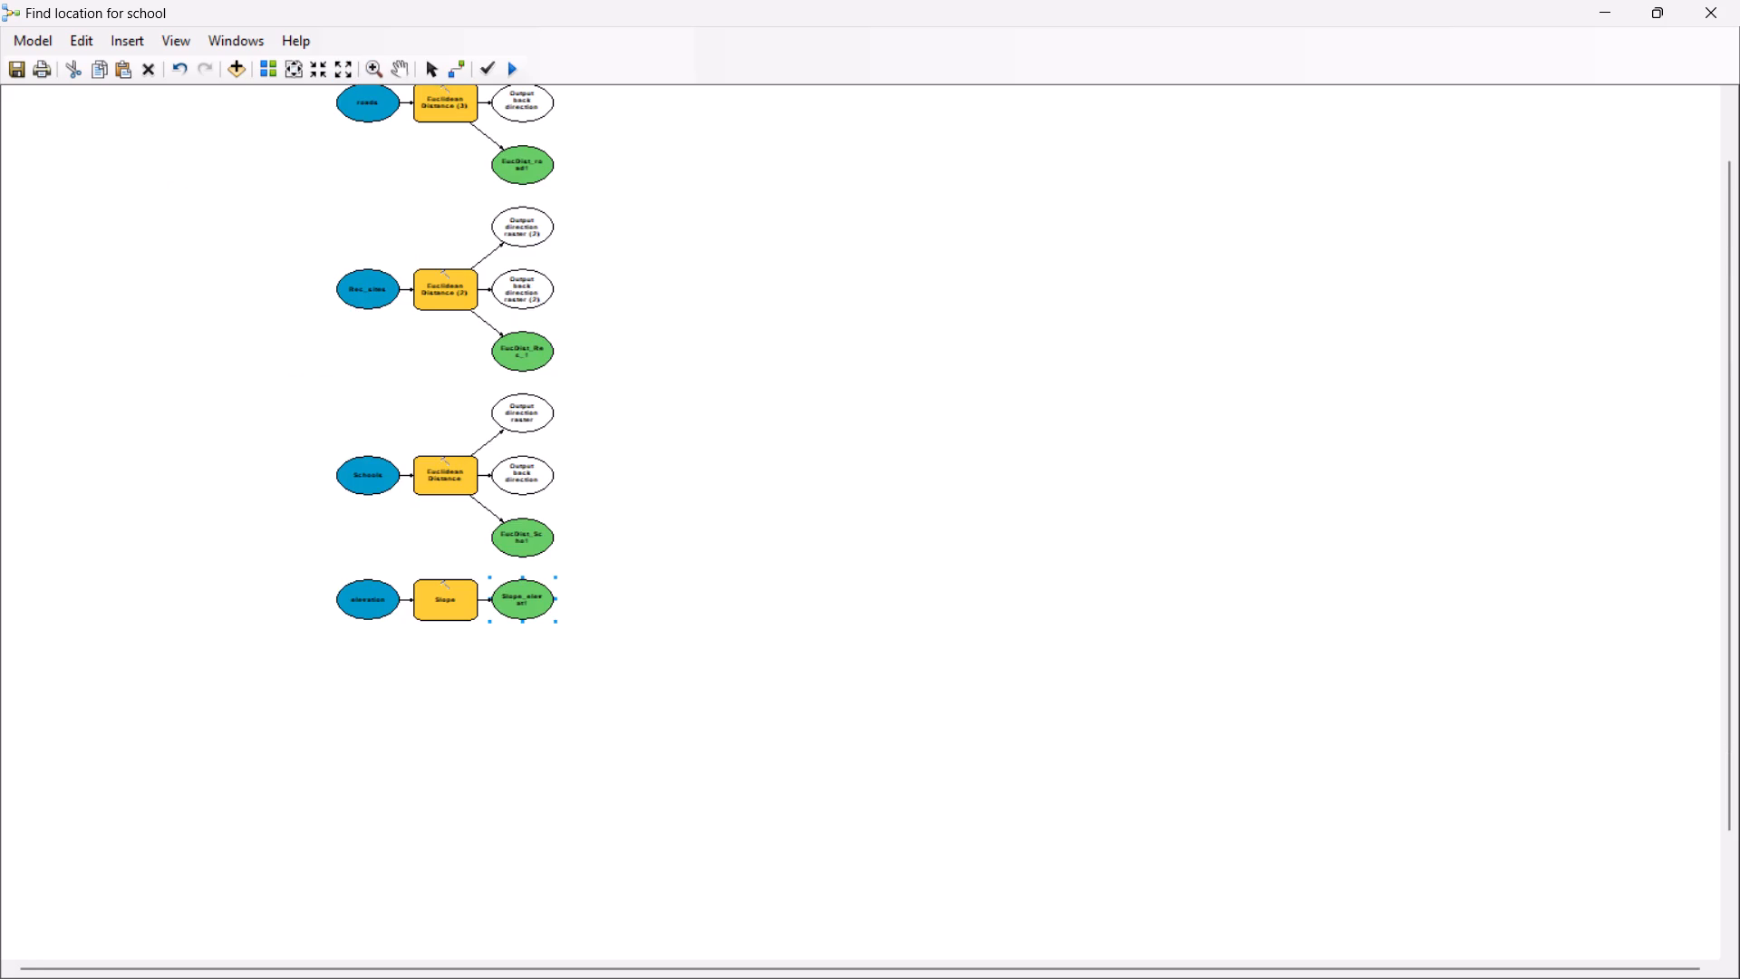
scroll(416, 172, "up", 9)
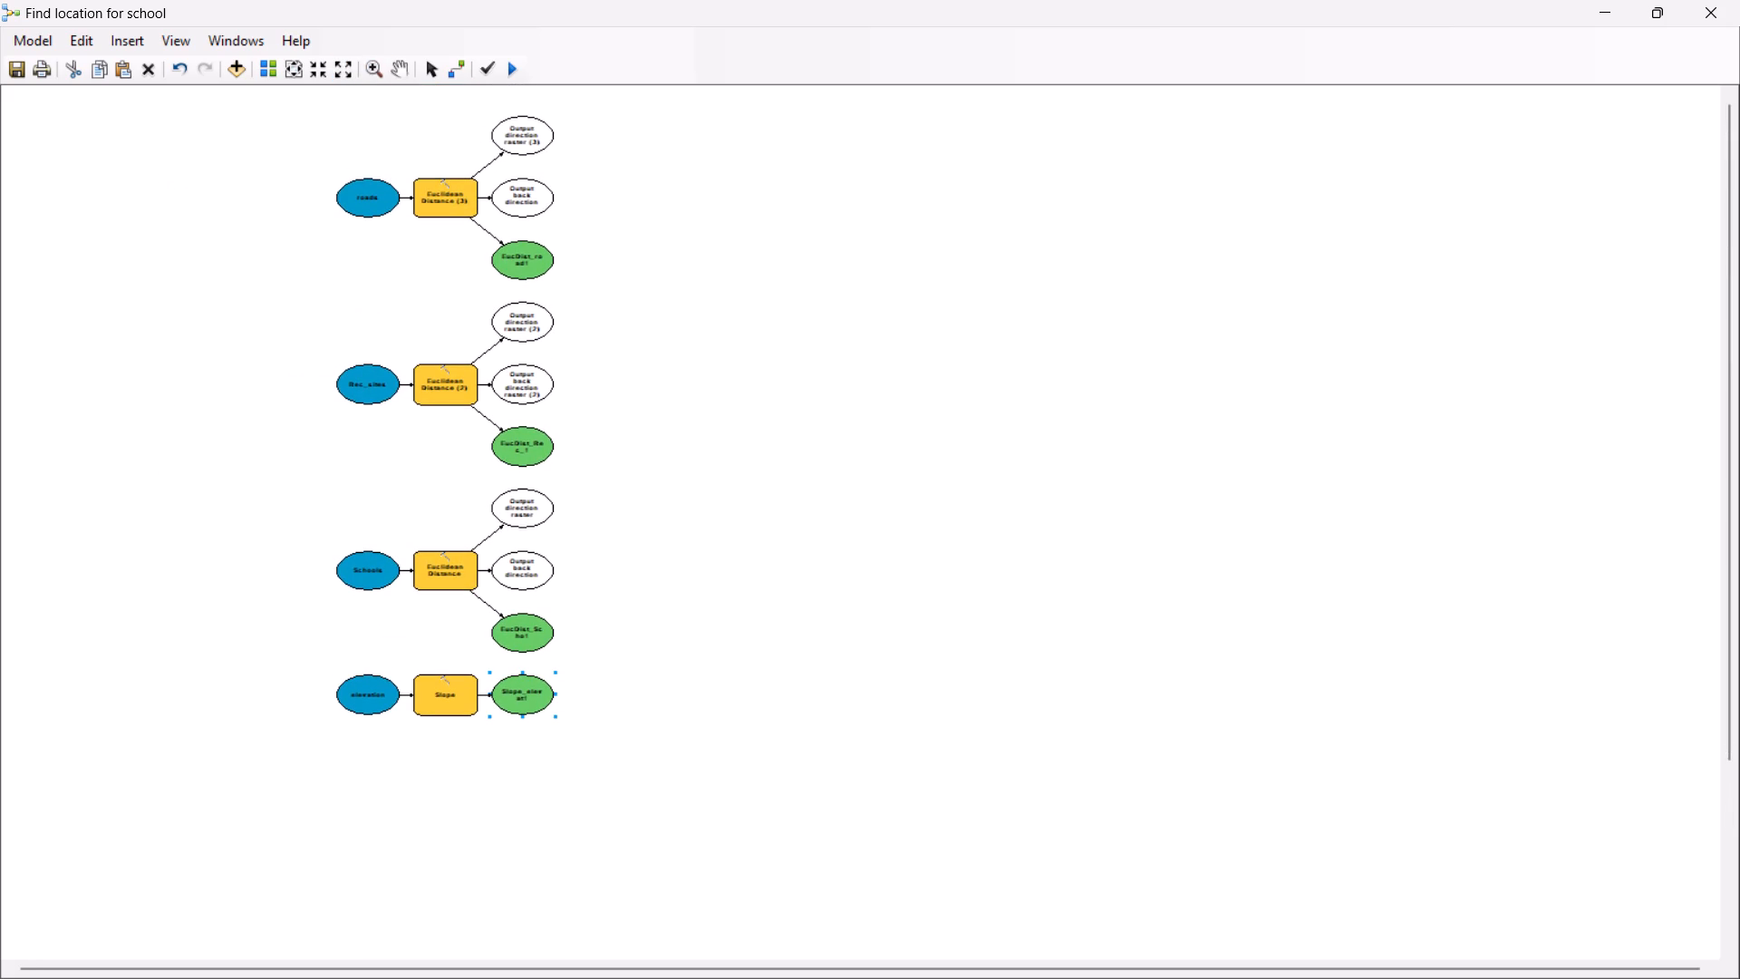
Enable Add To Display for the slope output and run only the Slope tool on the elevation data.
right_click(527, 712)
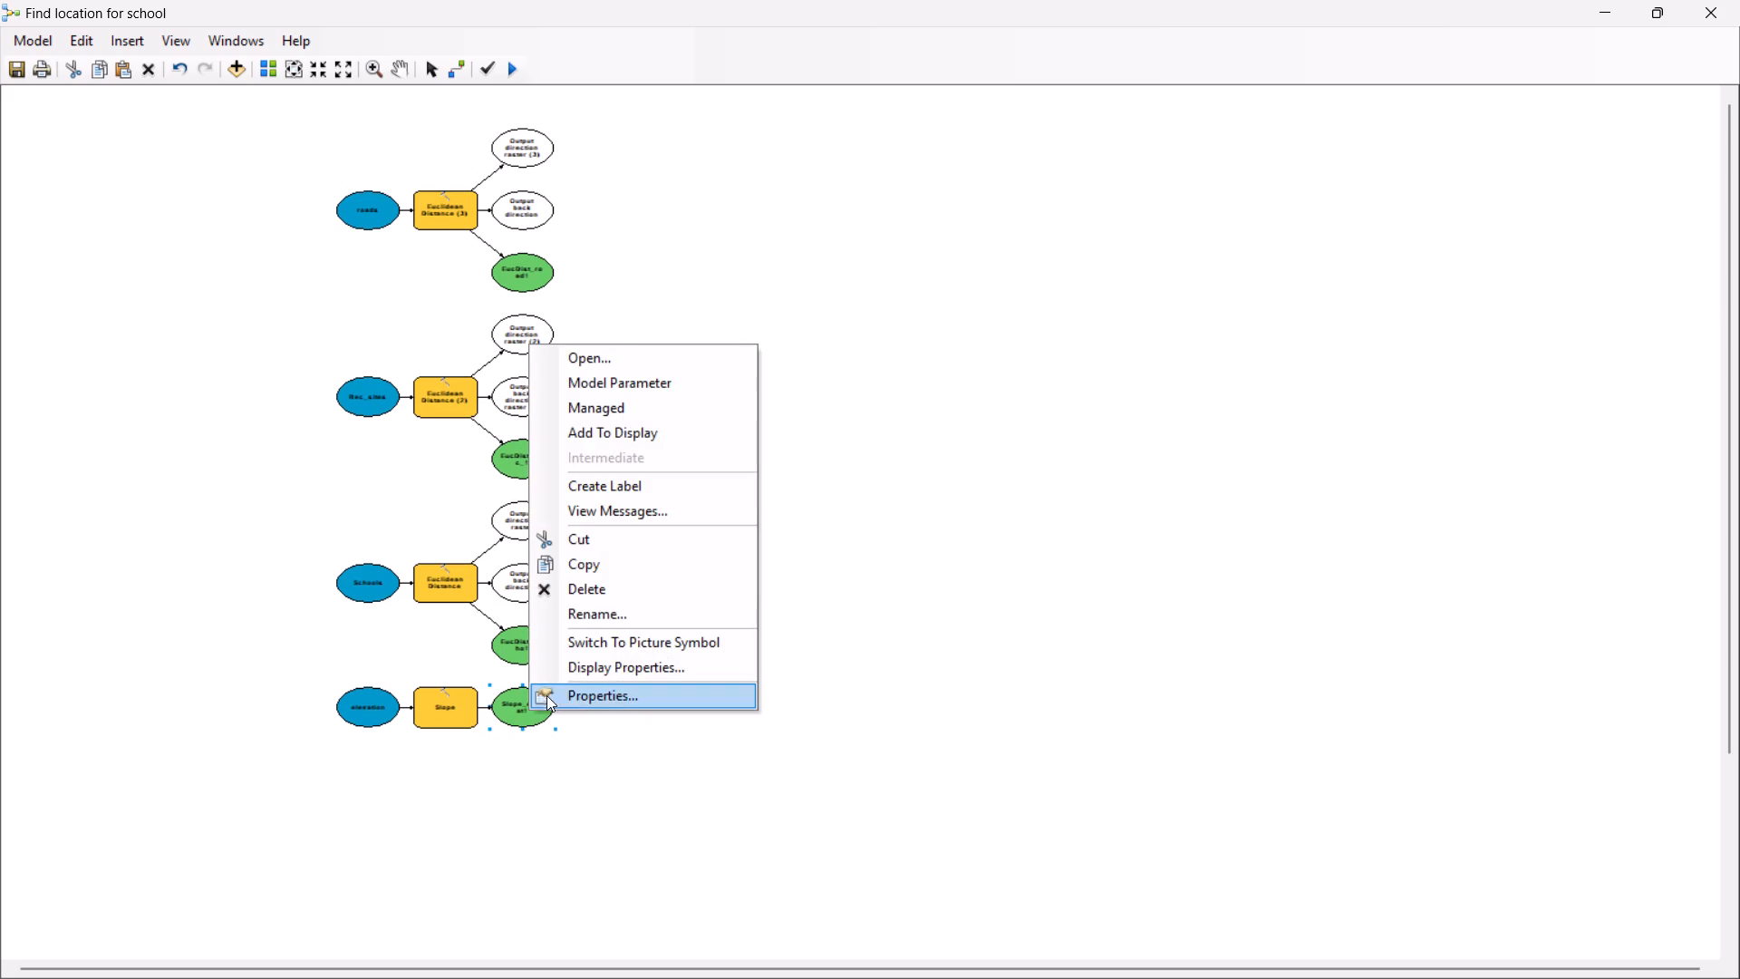
left_click(646, 439)
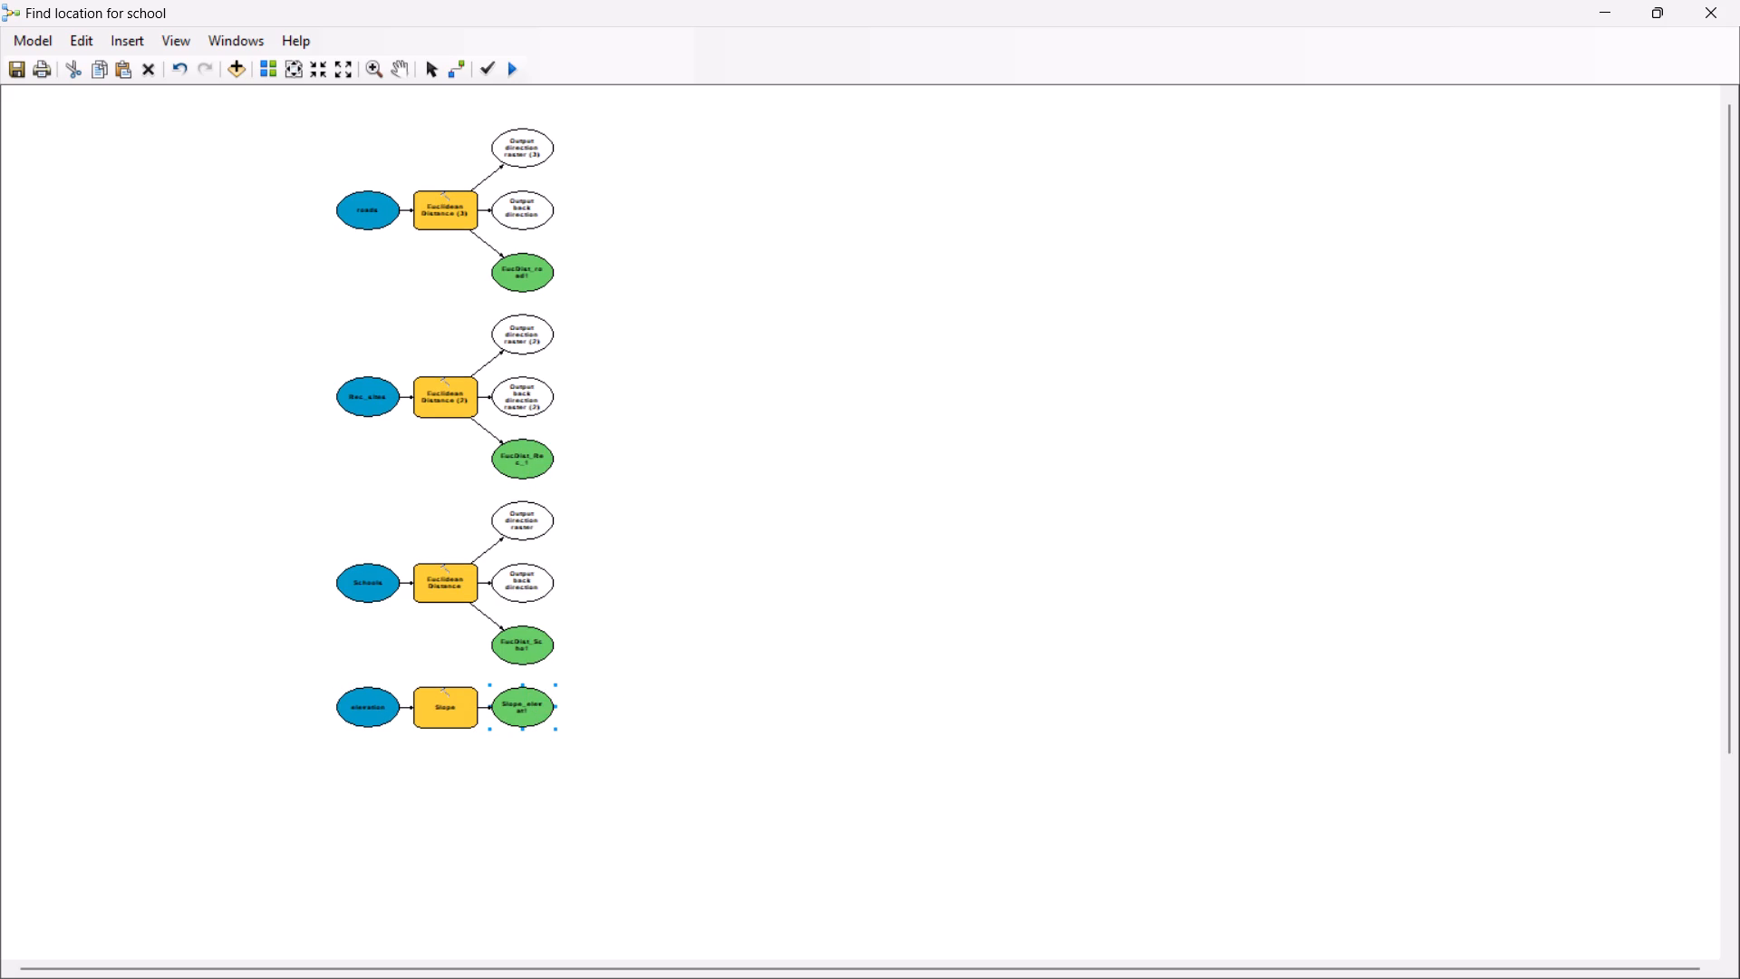
right_click(445, 712)
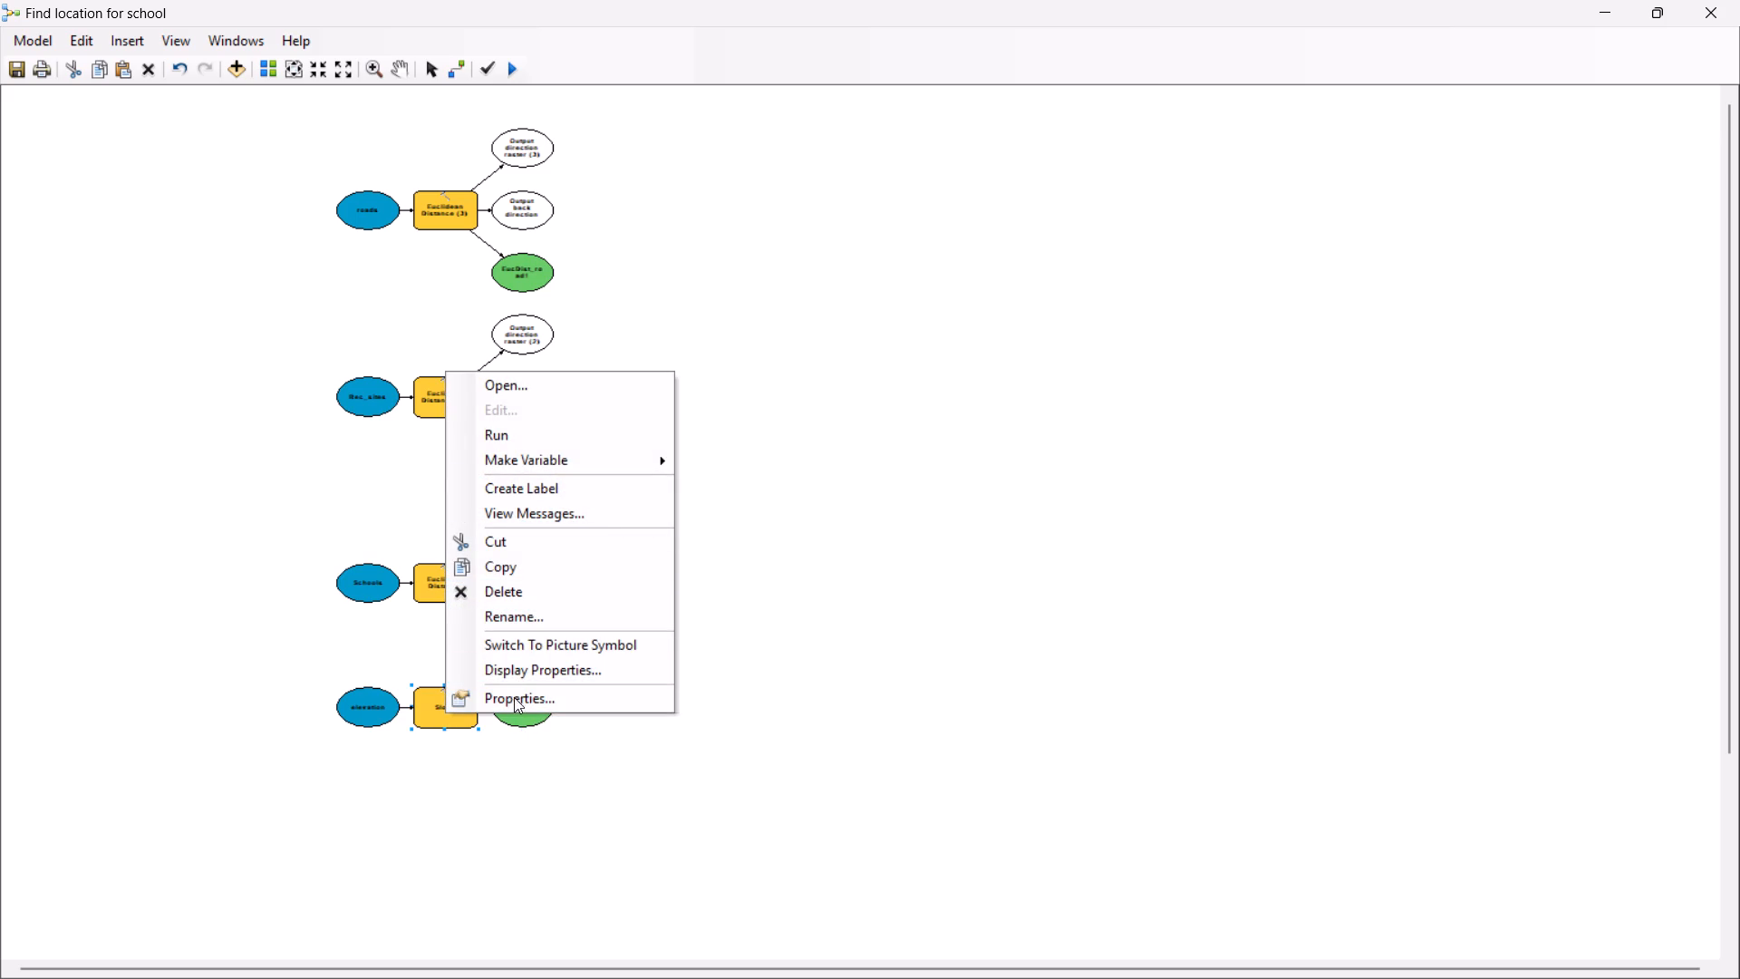
left_click(527, 441)
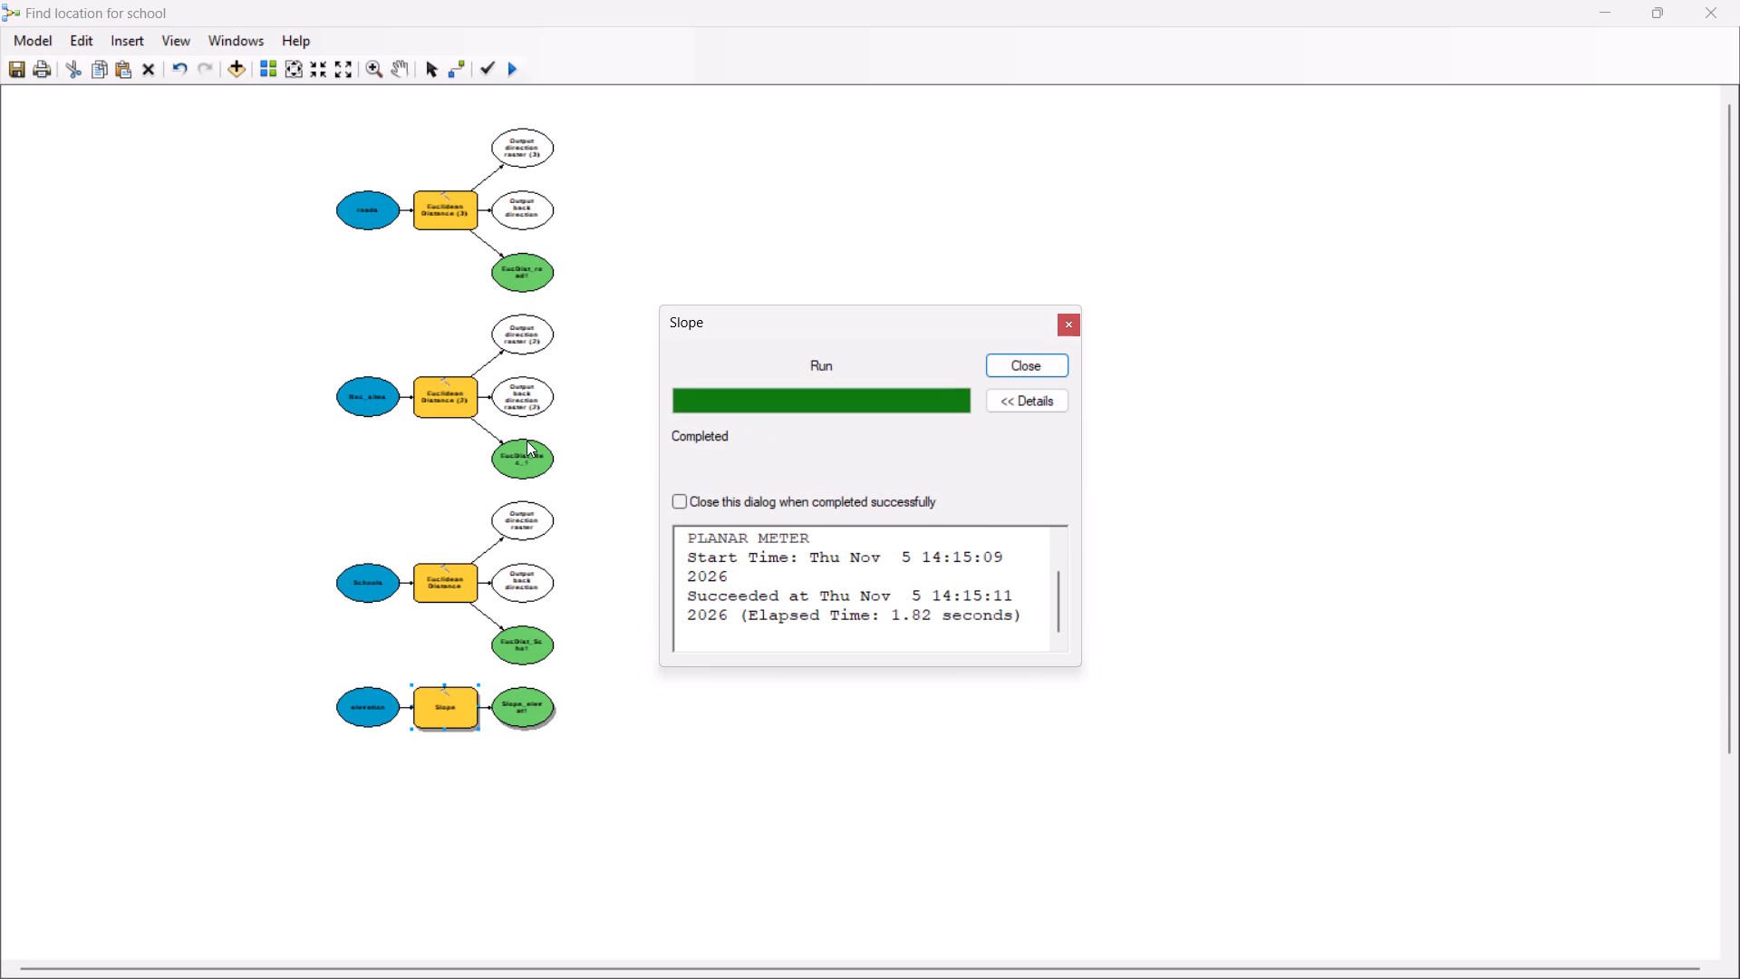
left_click(1022, 364)
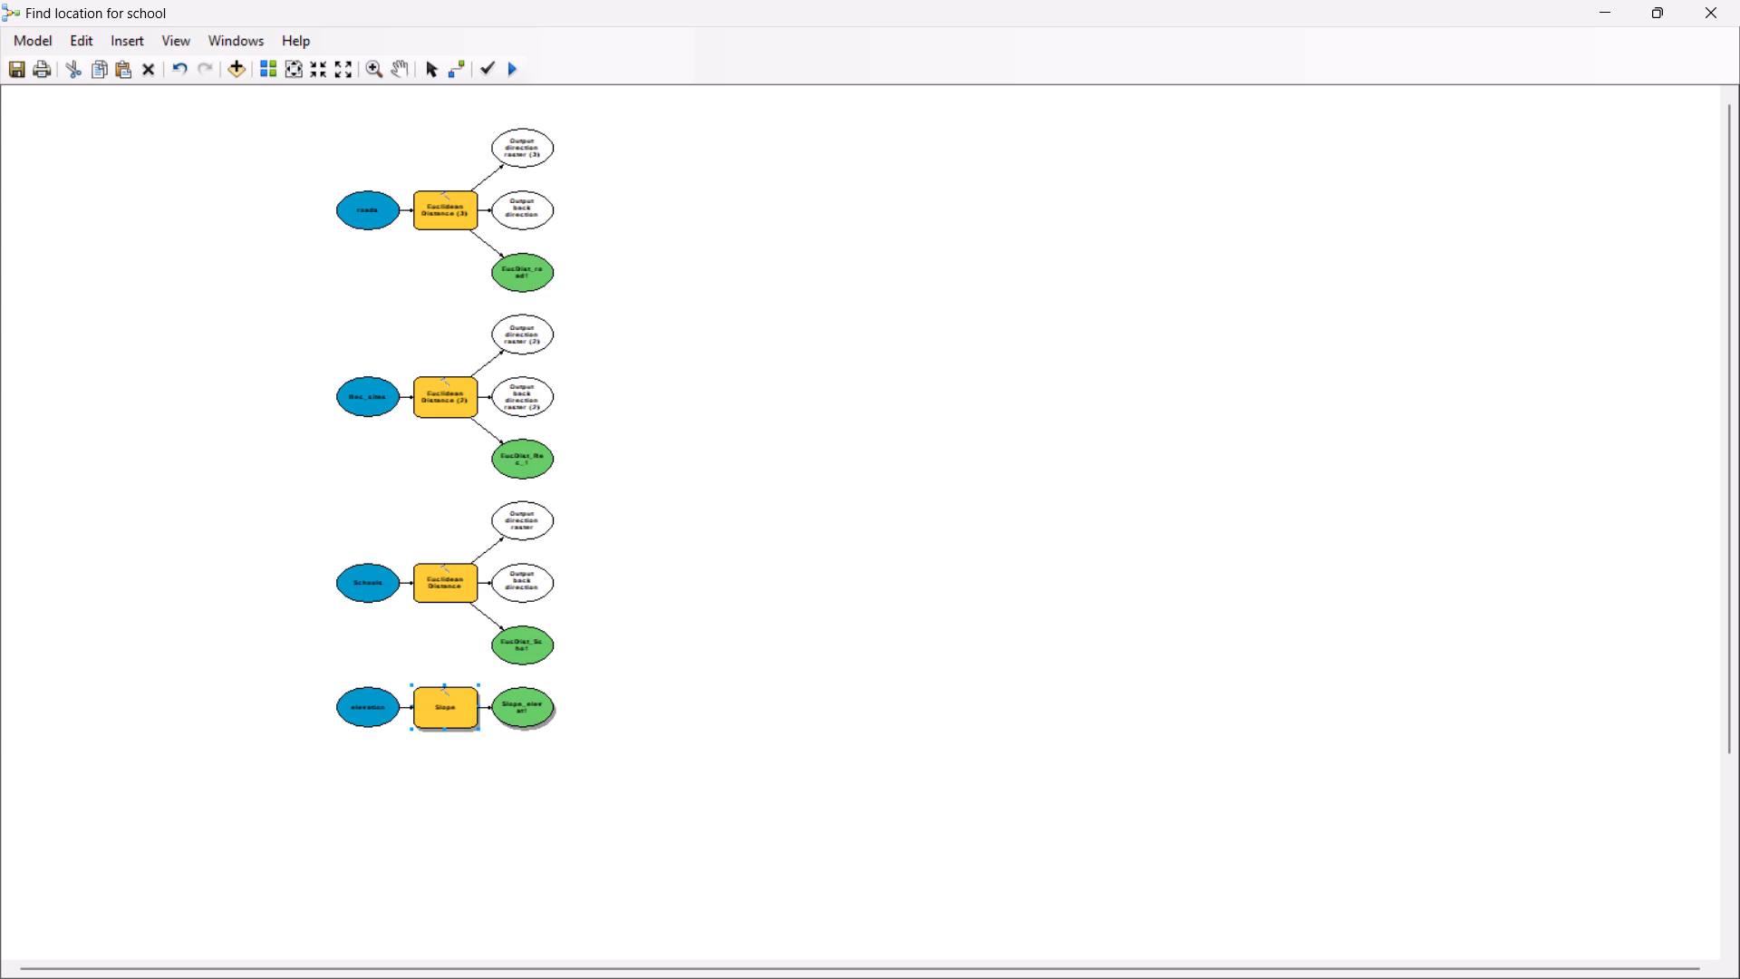
Restore the model window to its smaller size over the map and save the model.
left_click(1648, 8)
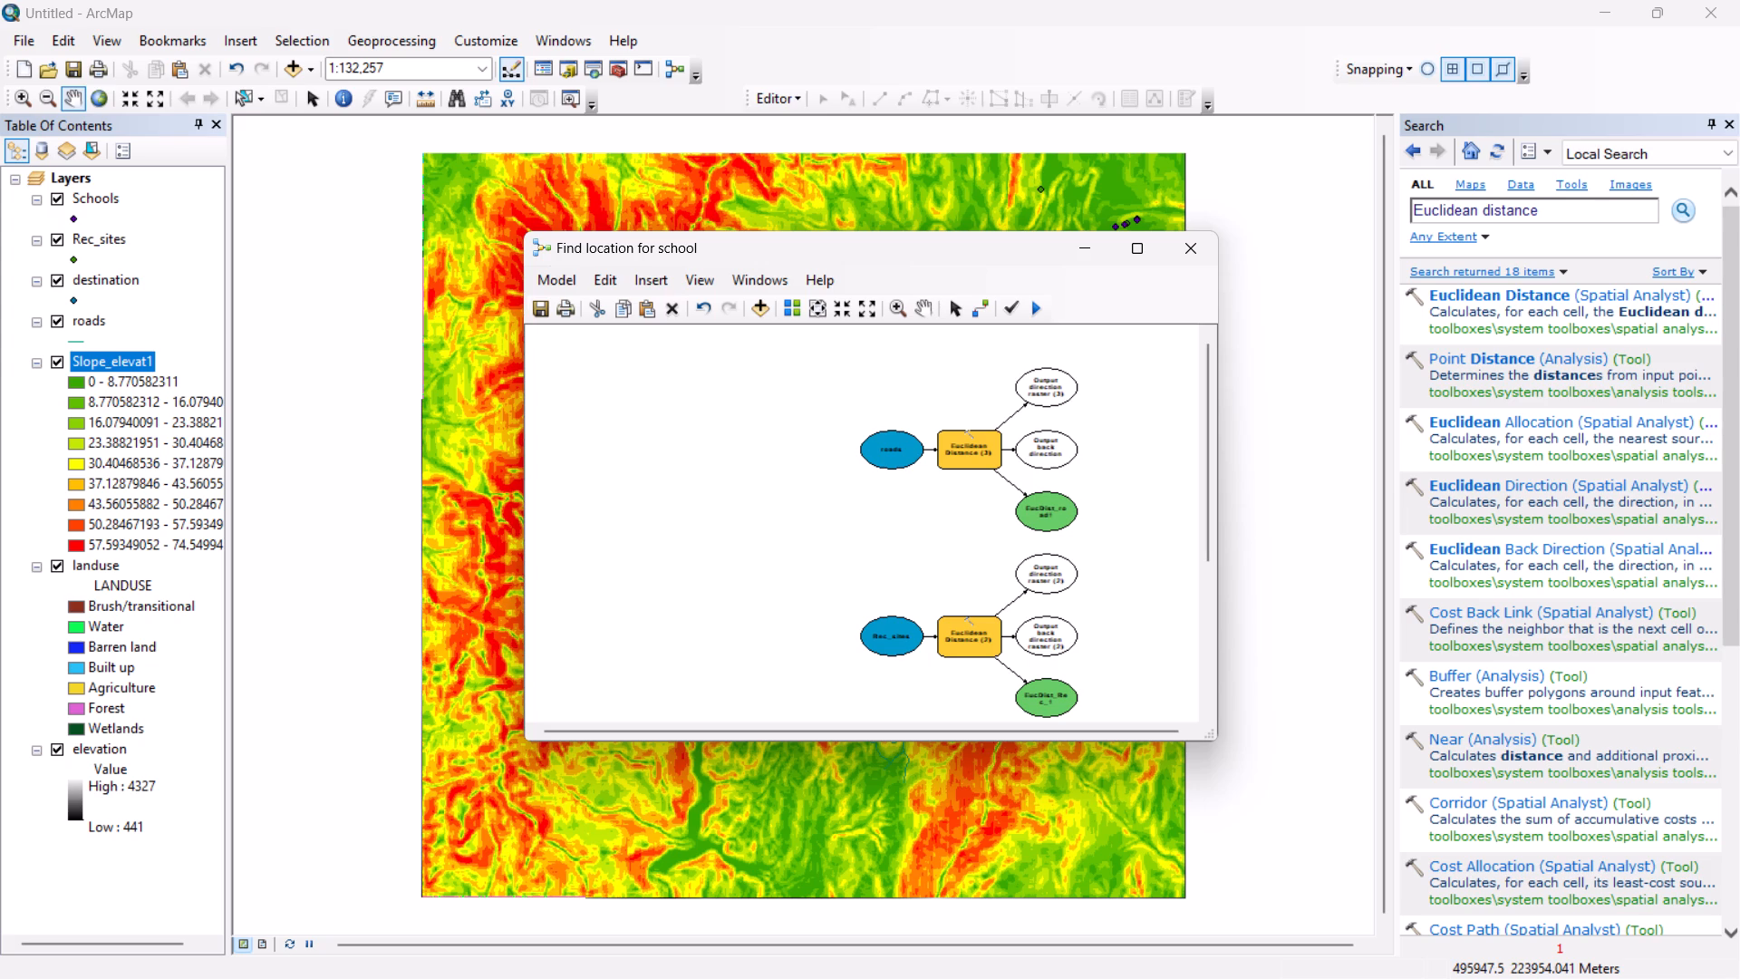
left_click(533, 313)
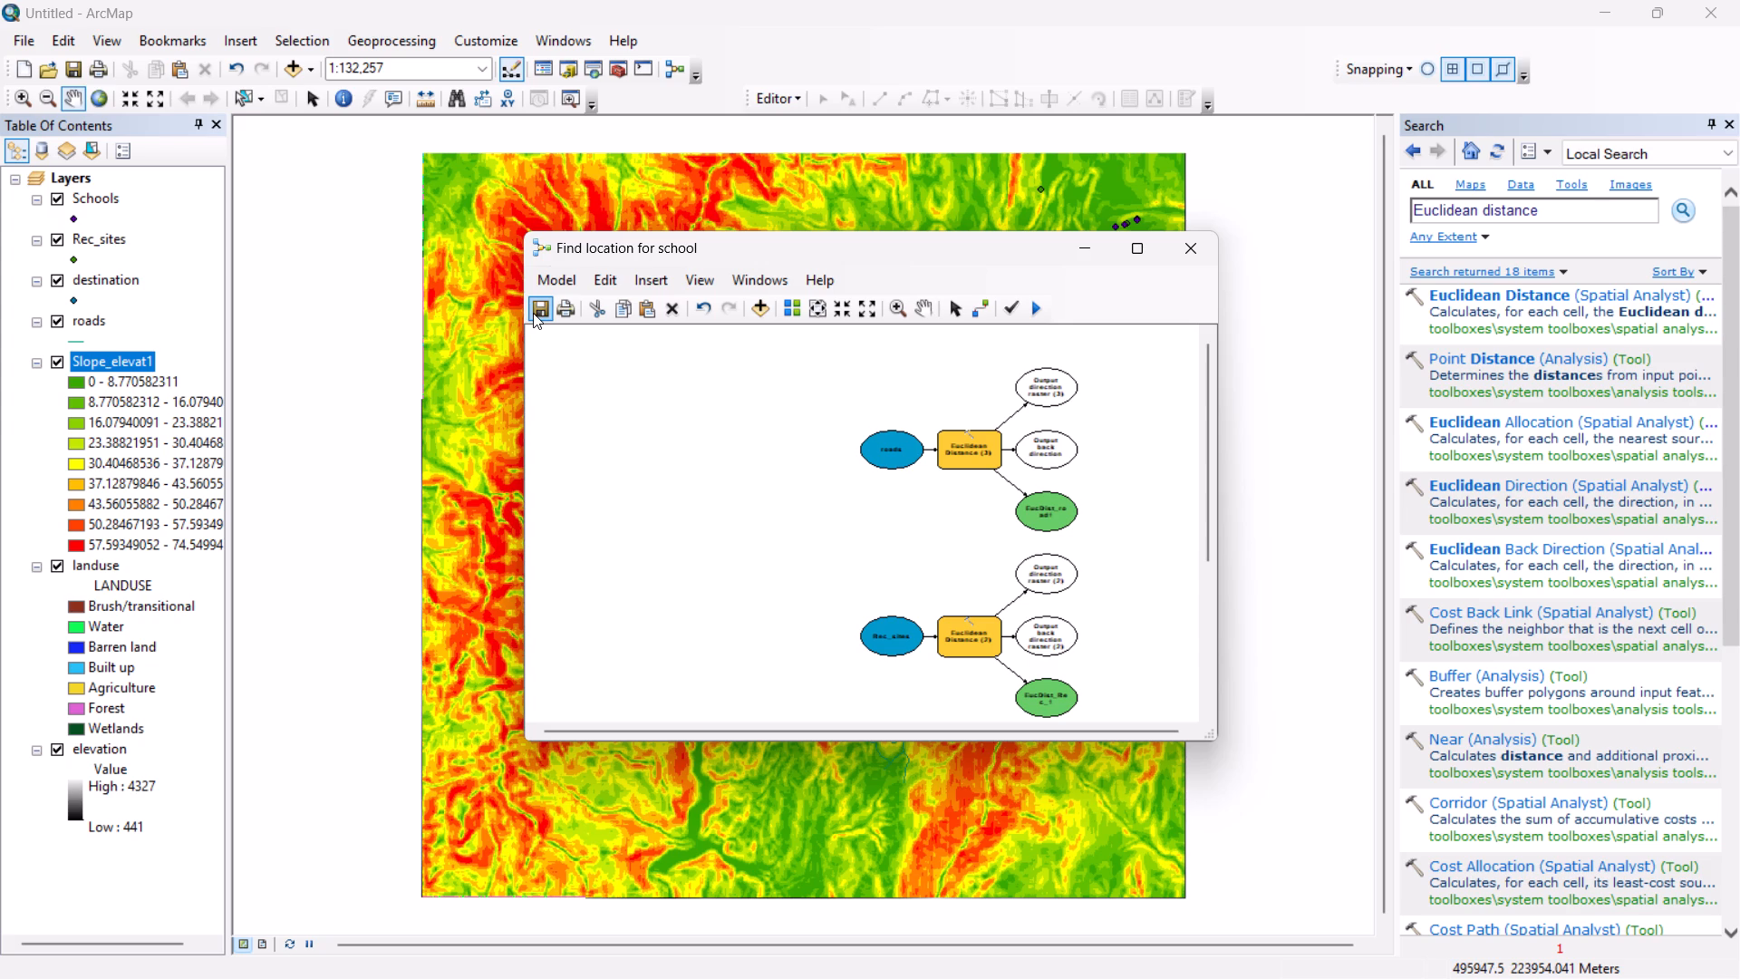
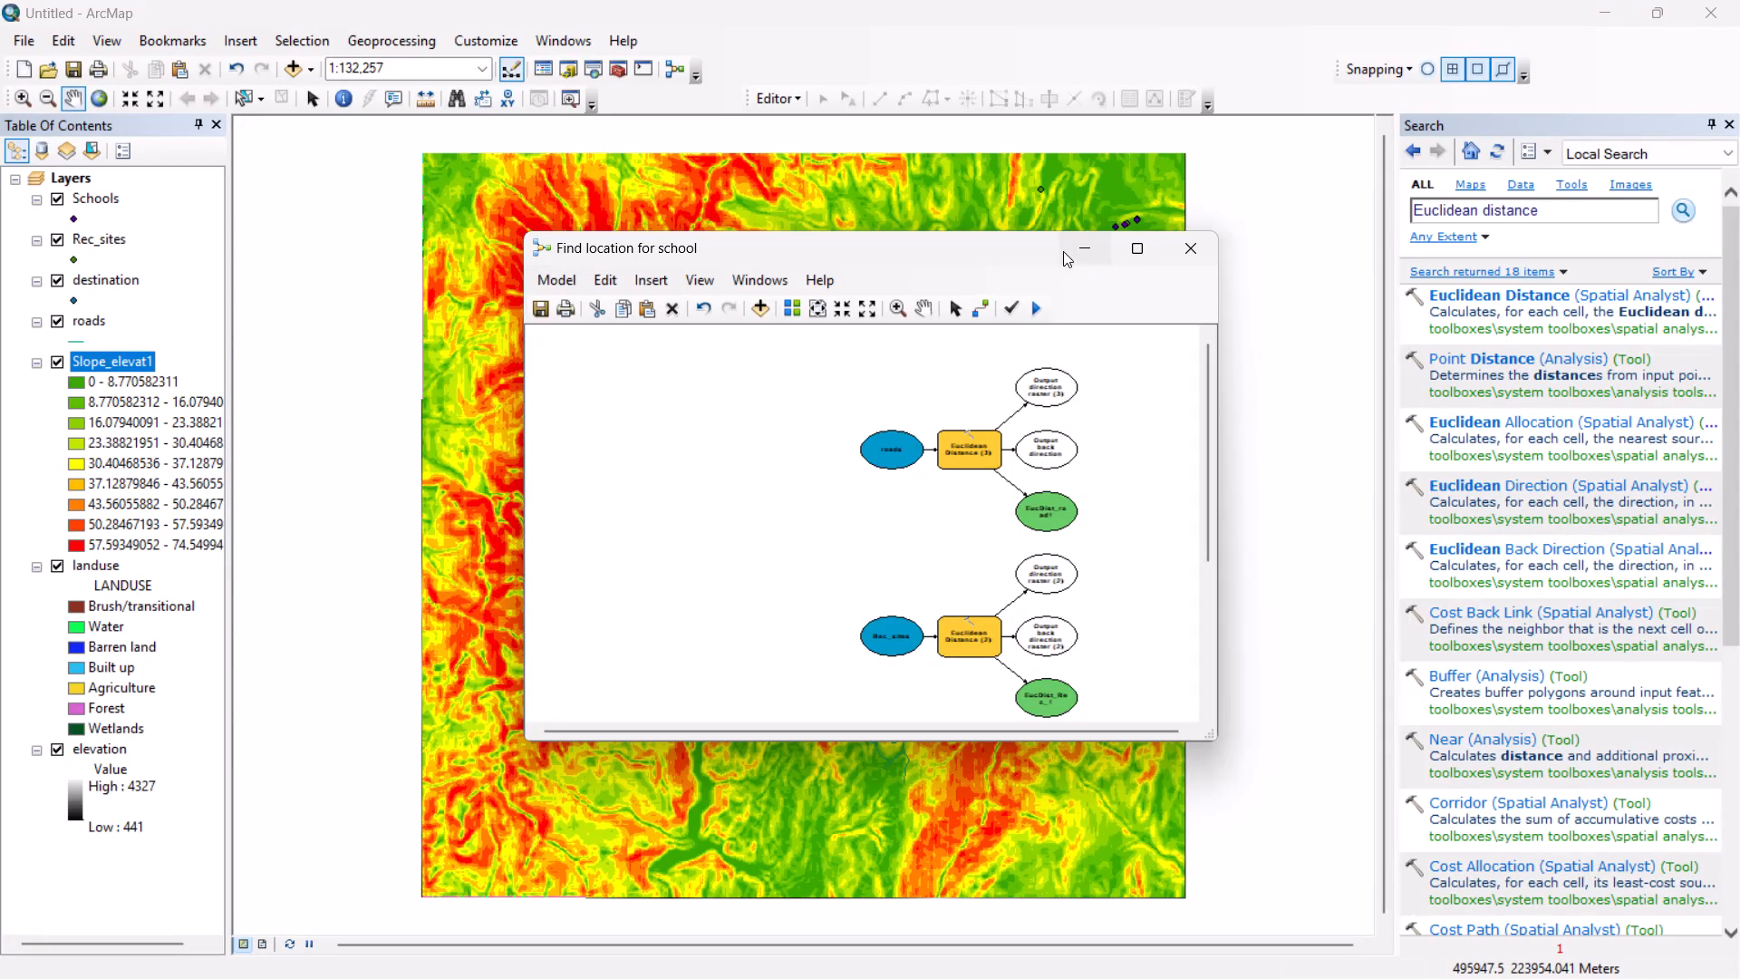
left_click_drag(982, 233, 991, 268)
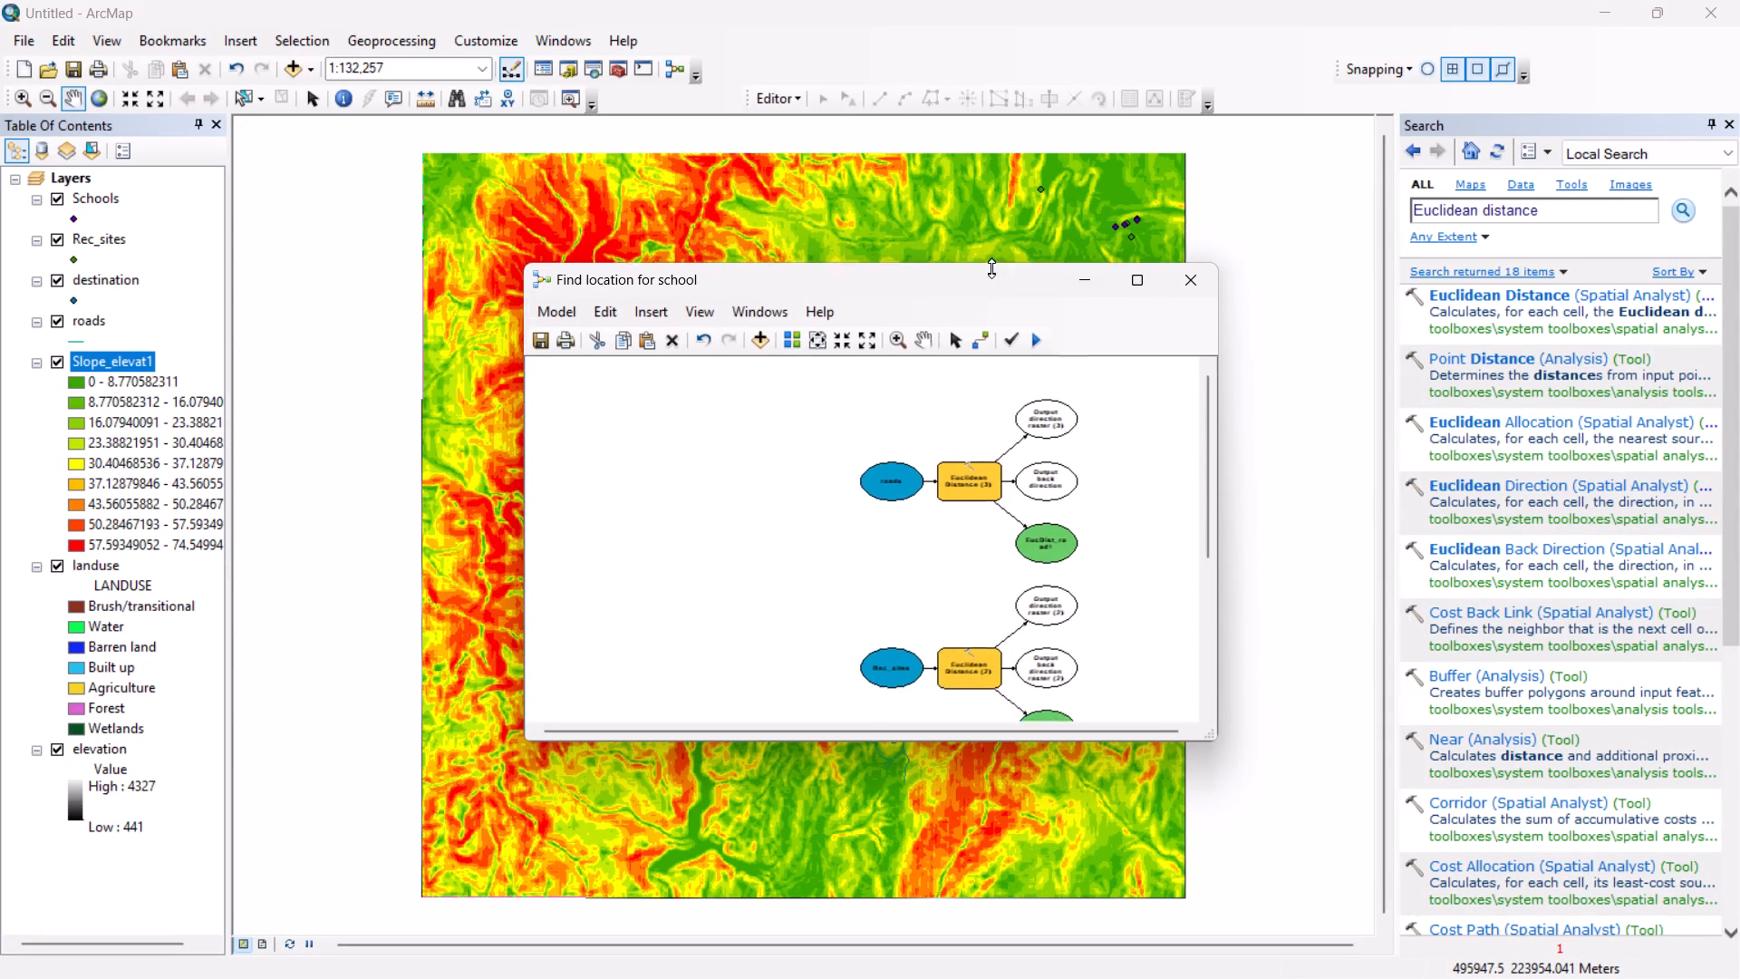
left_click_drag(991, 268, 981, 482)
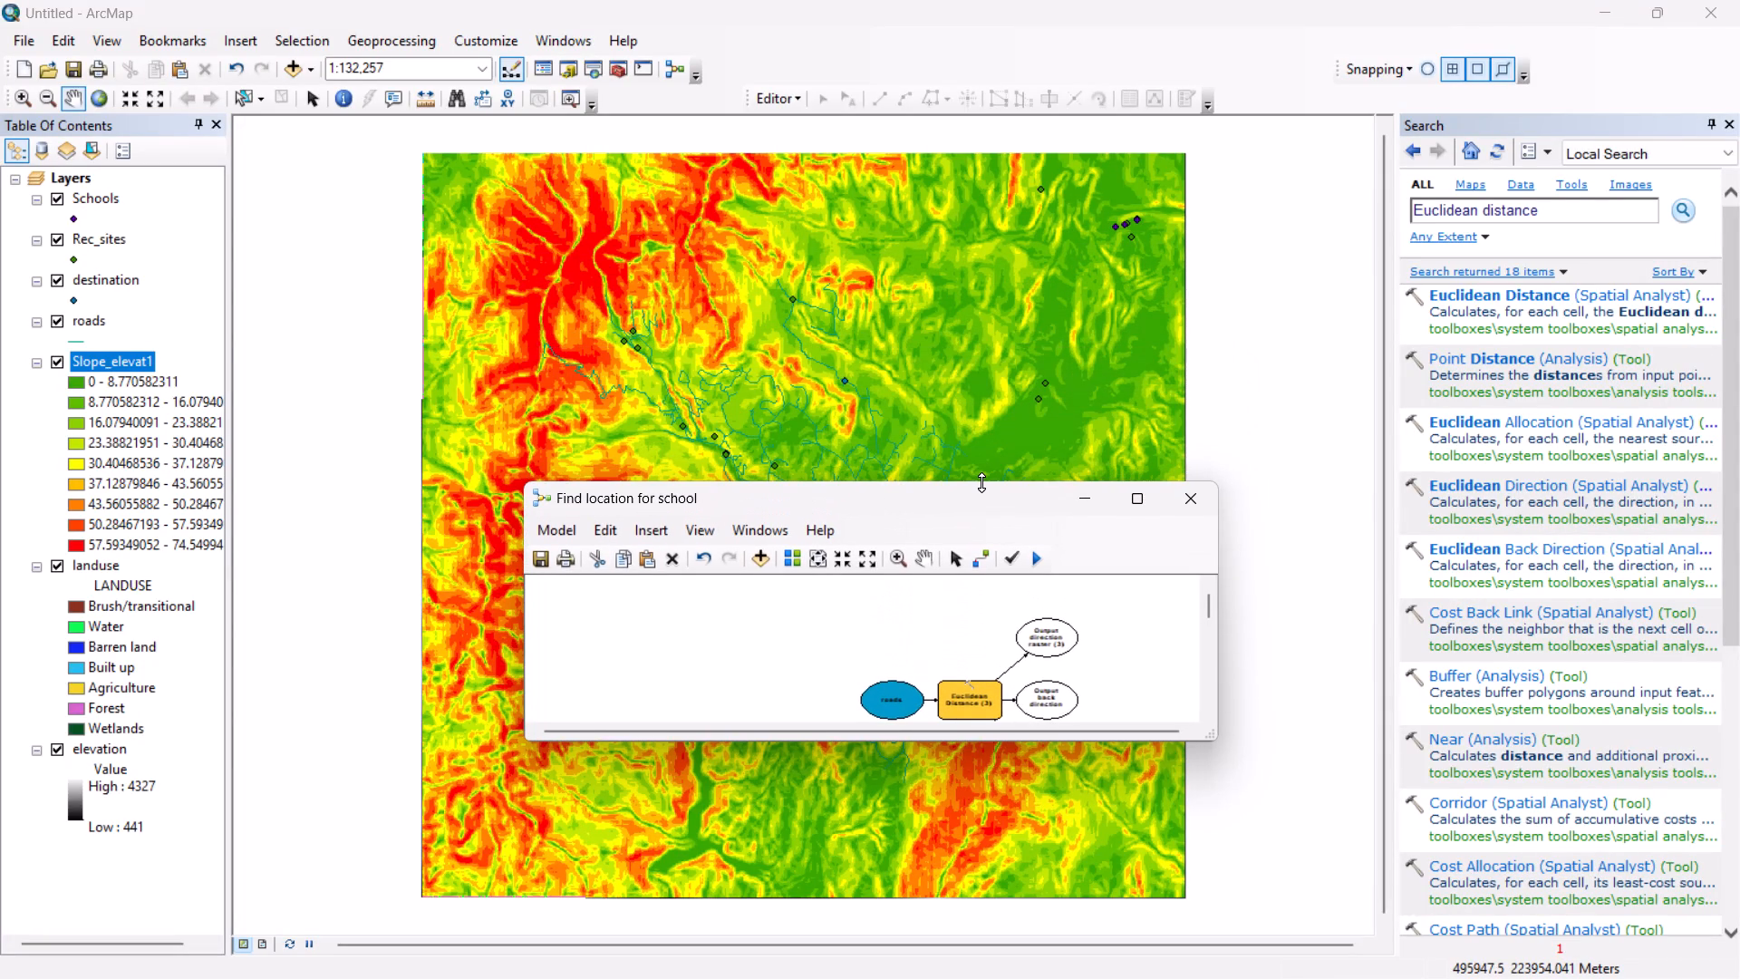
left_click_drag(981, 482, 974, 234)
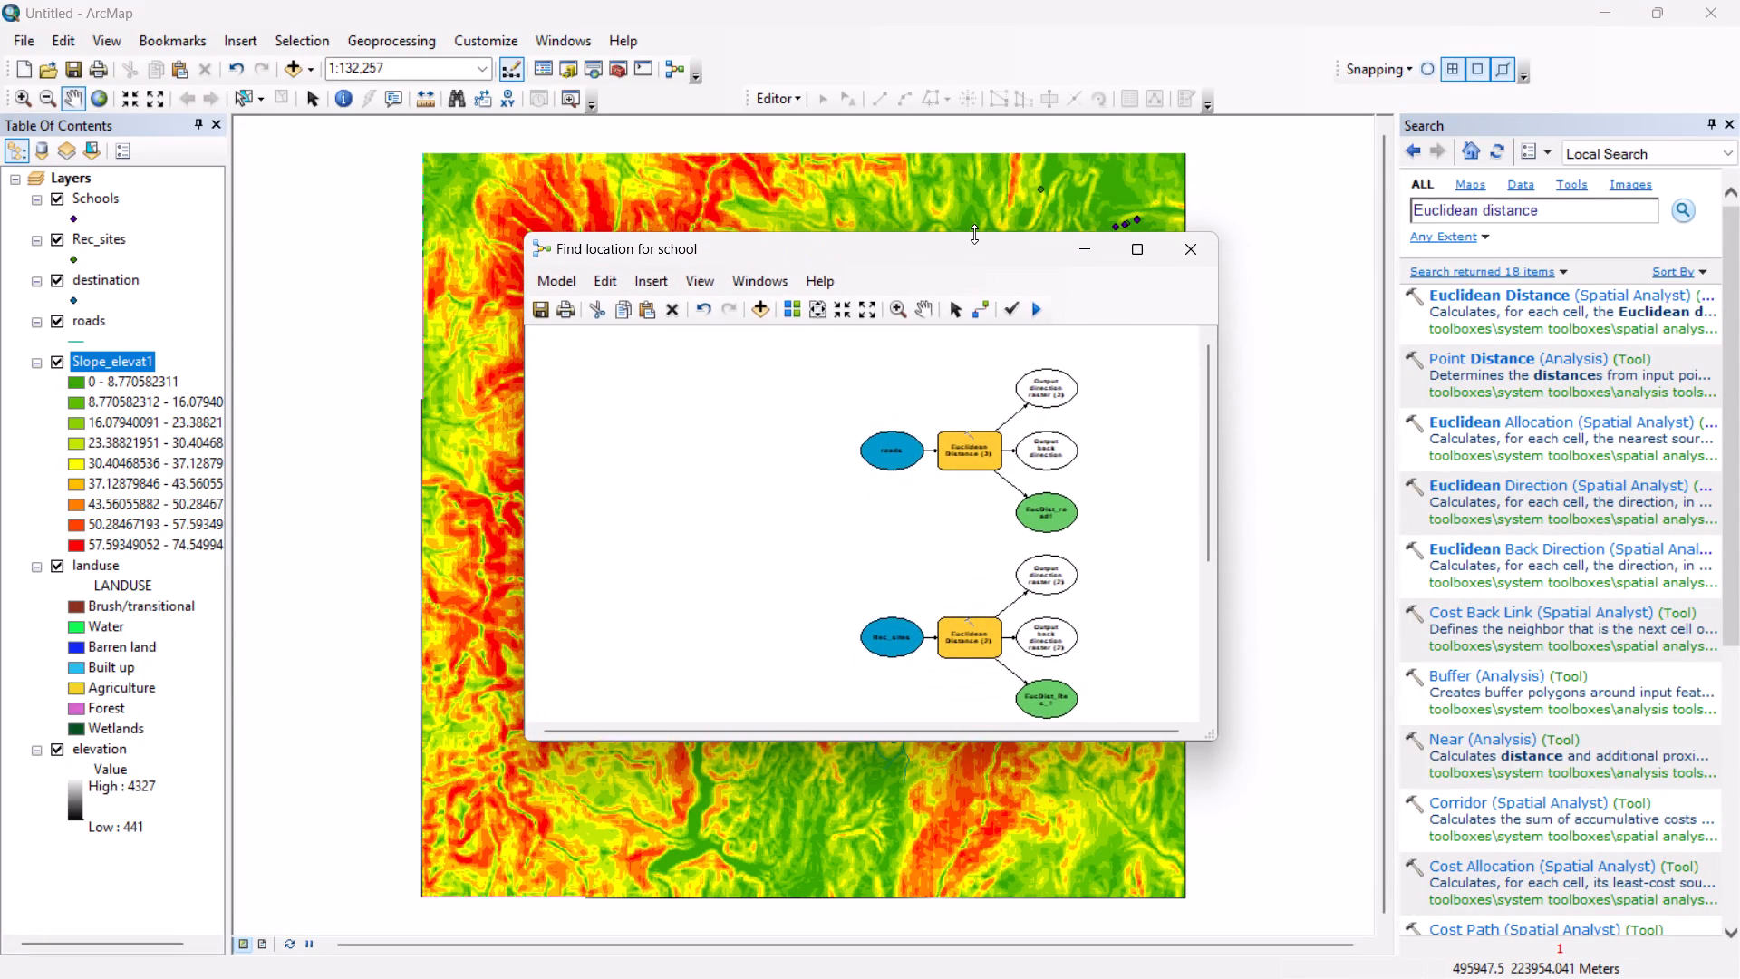
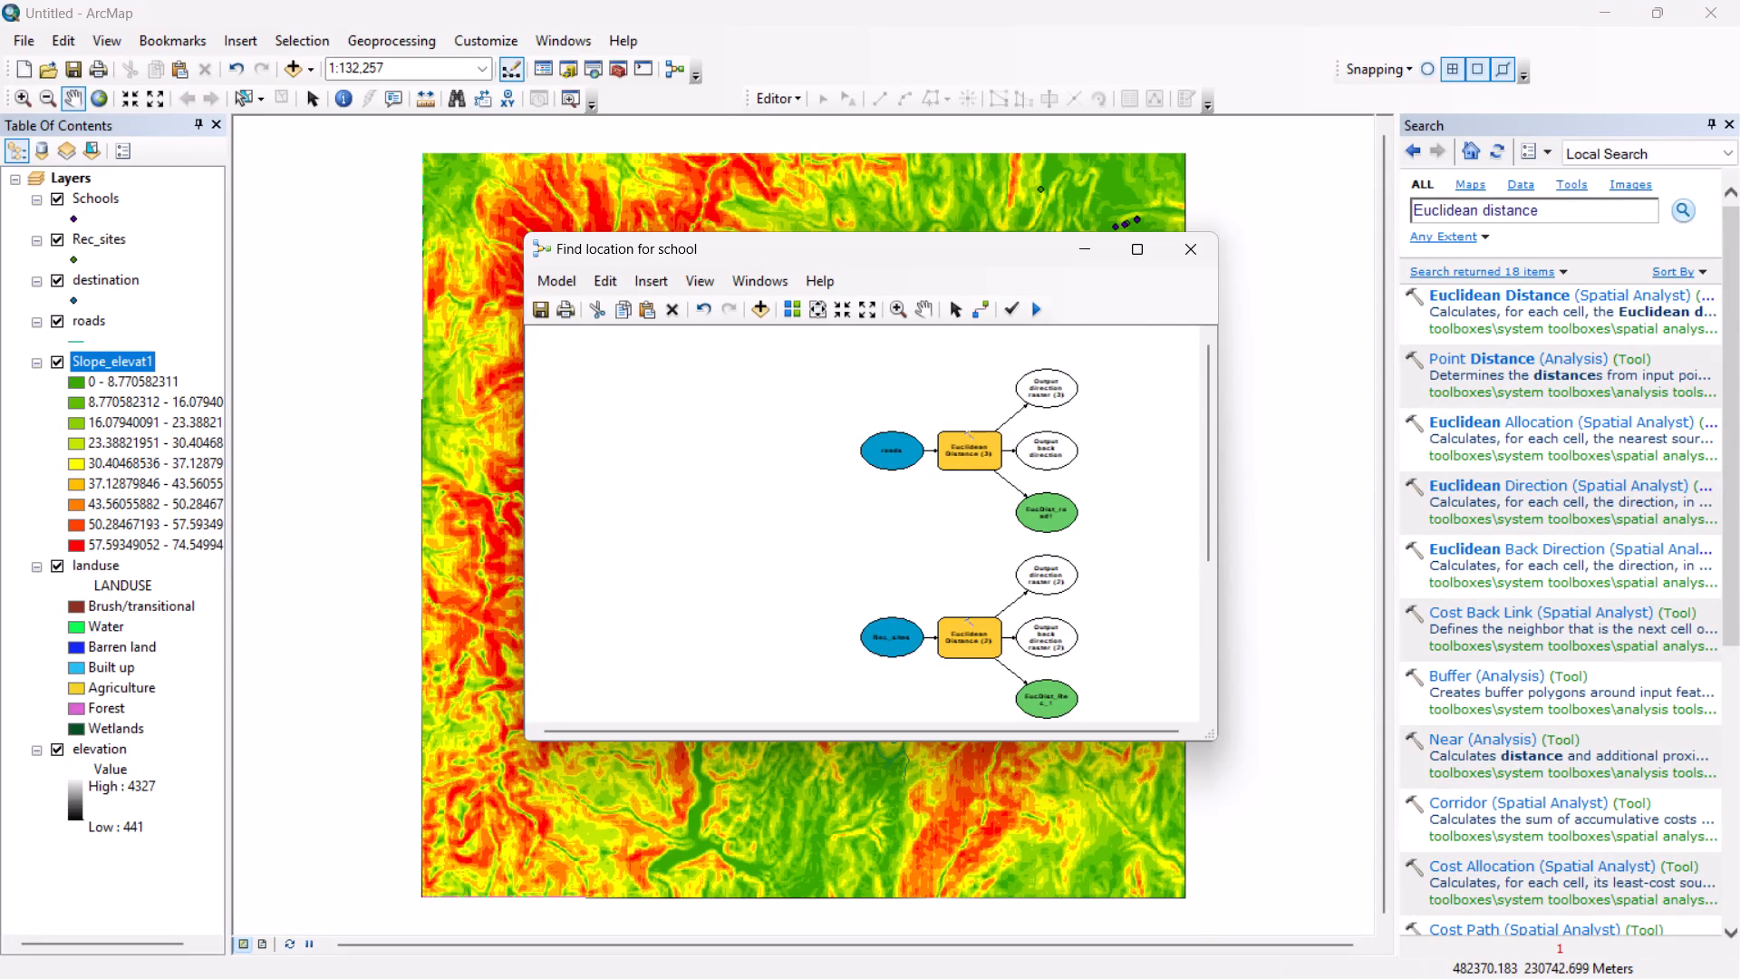
Enlarge the model window and examine the roads, Rec_sites, Schools and elevation tool chains.
left_click(1133, 252)
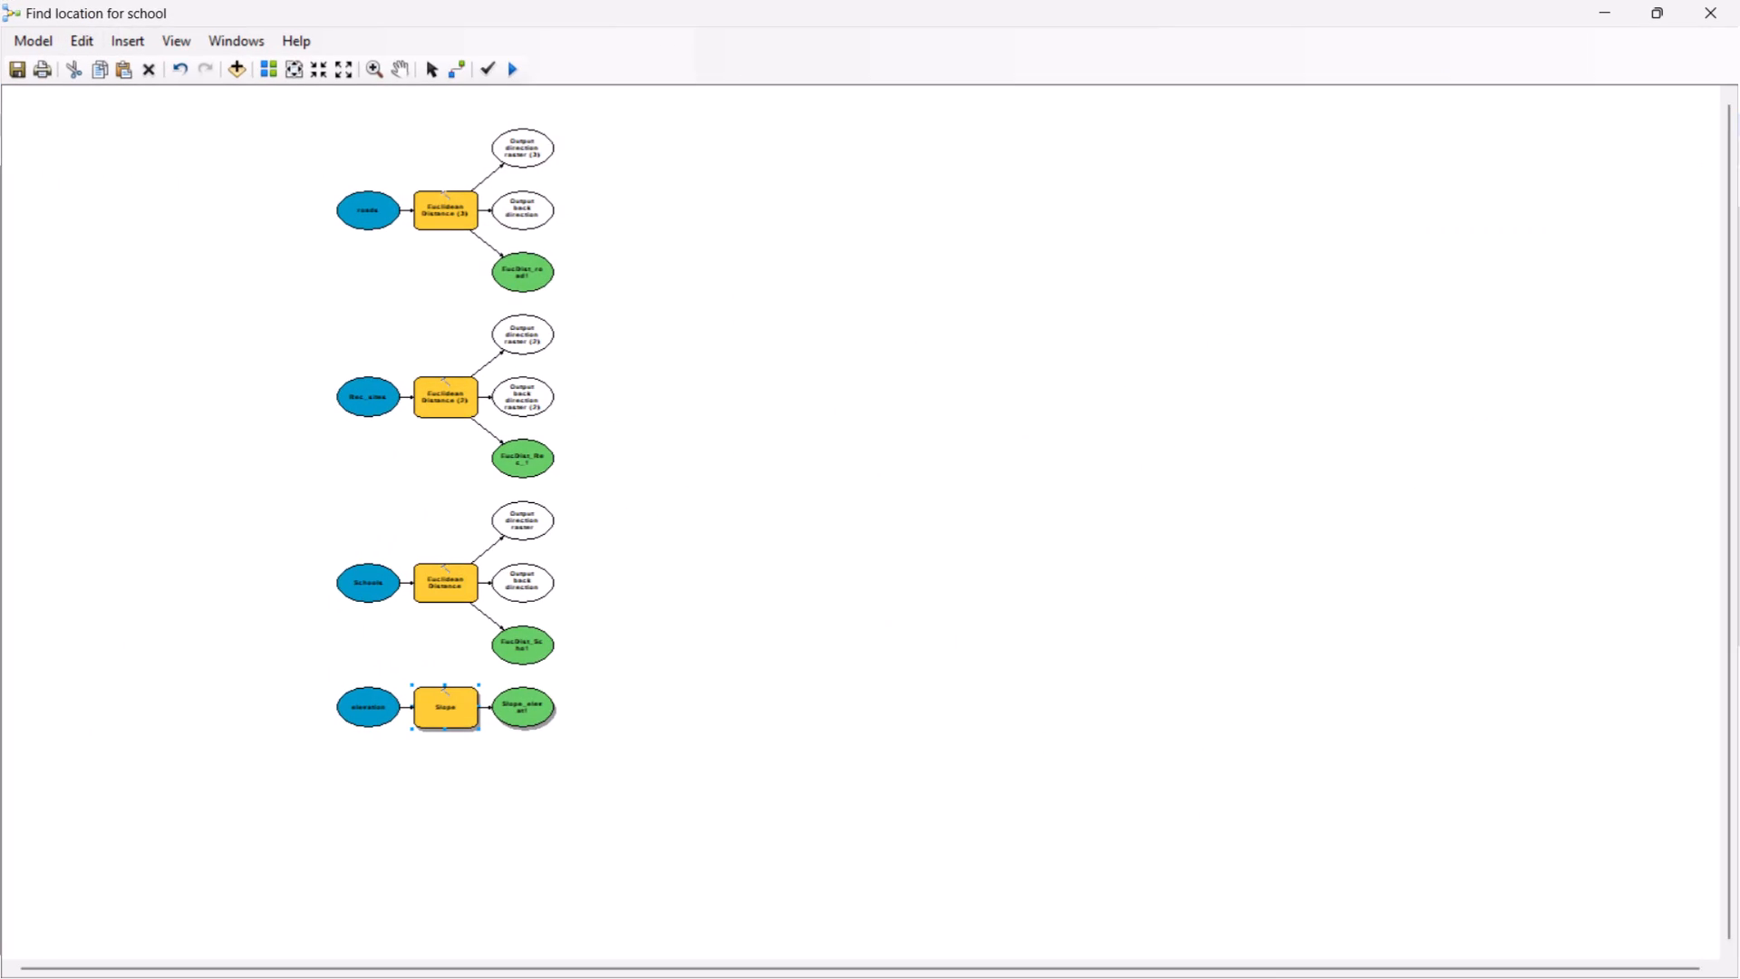
scroll(744, 399, "down", 3)
scroll(745, 394, "up", 6)
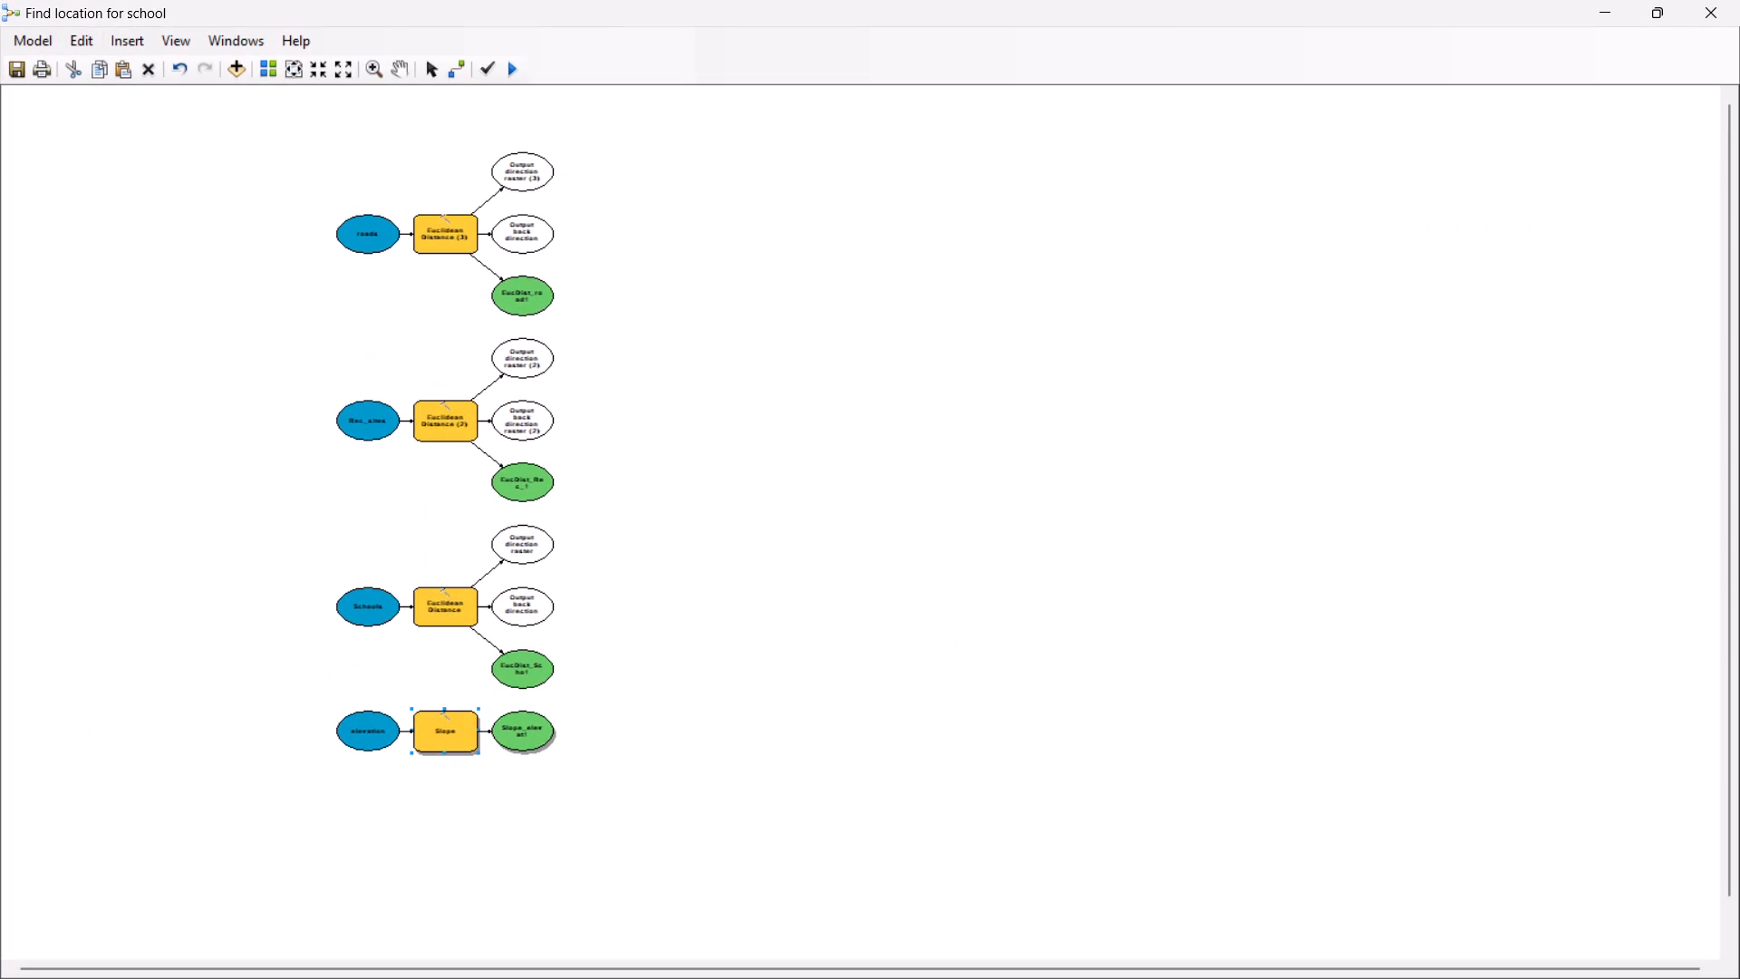
left_click(430, 68)
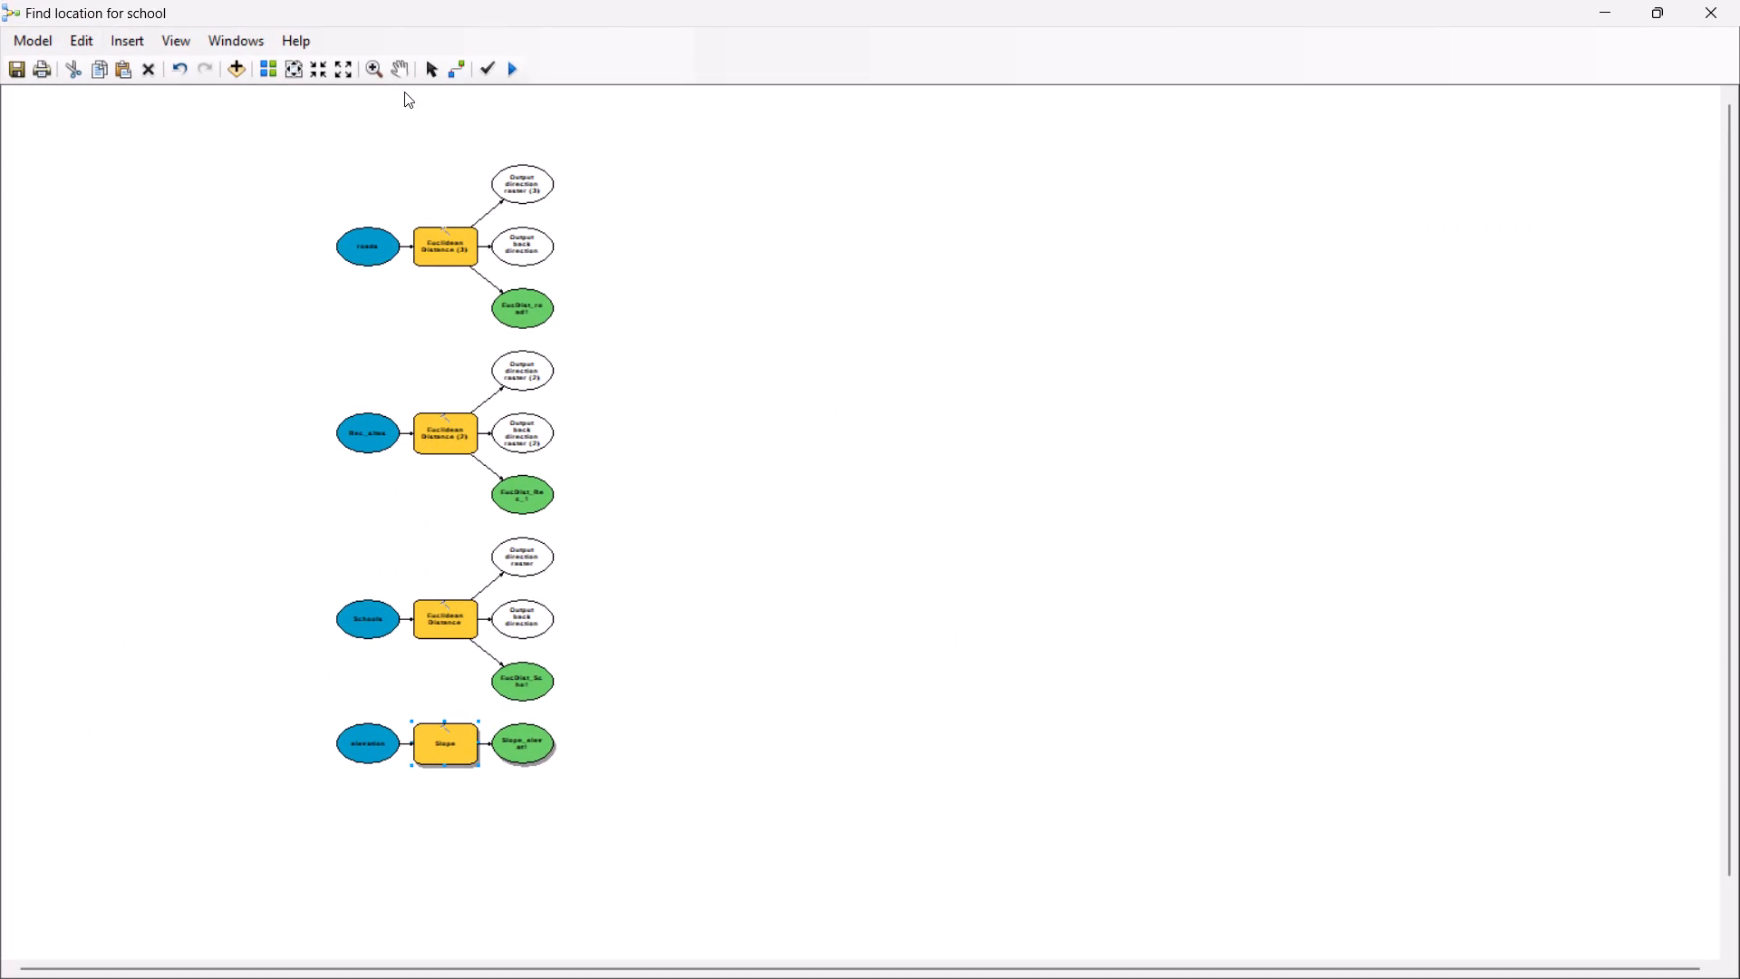
left_click(379, 68)
scroll(443, 210, "down", 2)
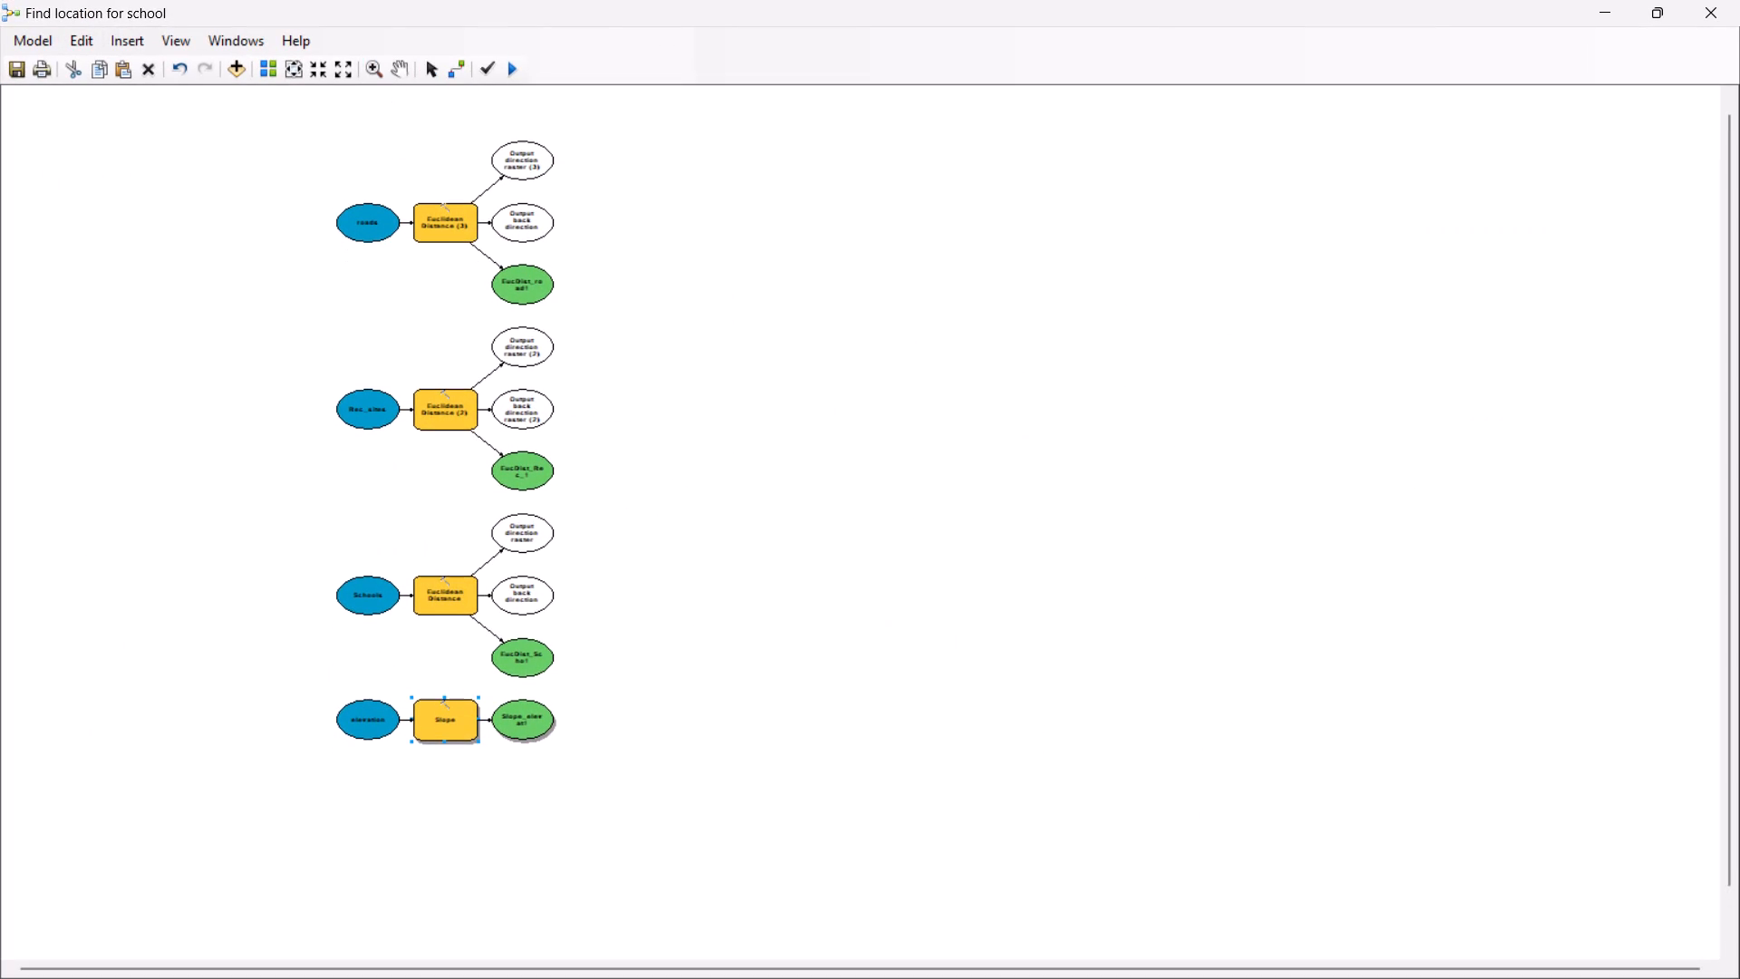
scroll(443, 210, "up", 7)
scroll(443, 210, "down", 3)
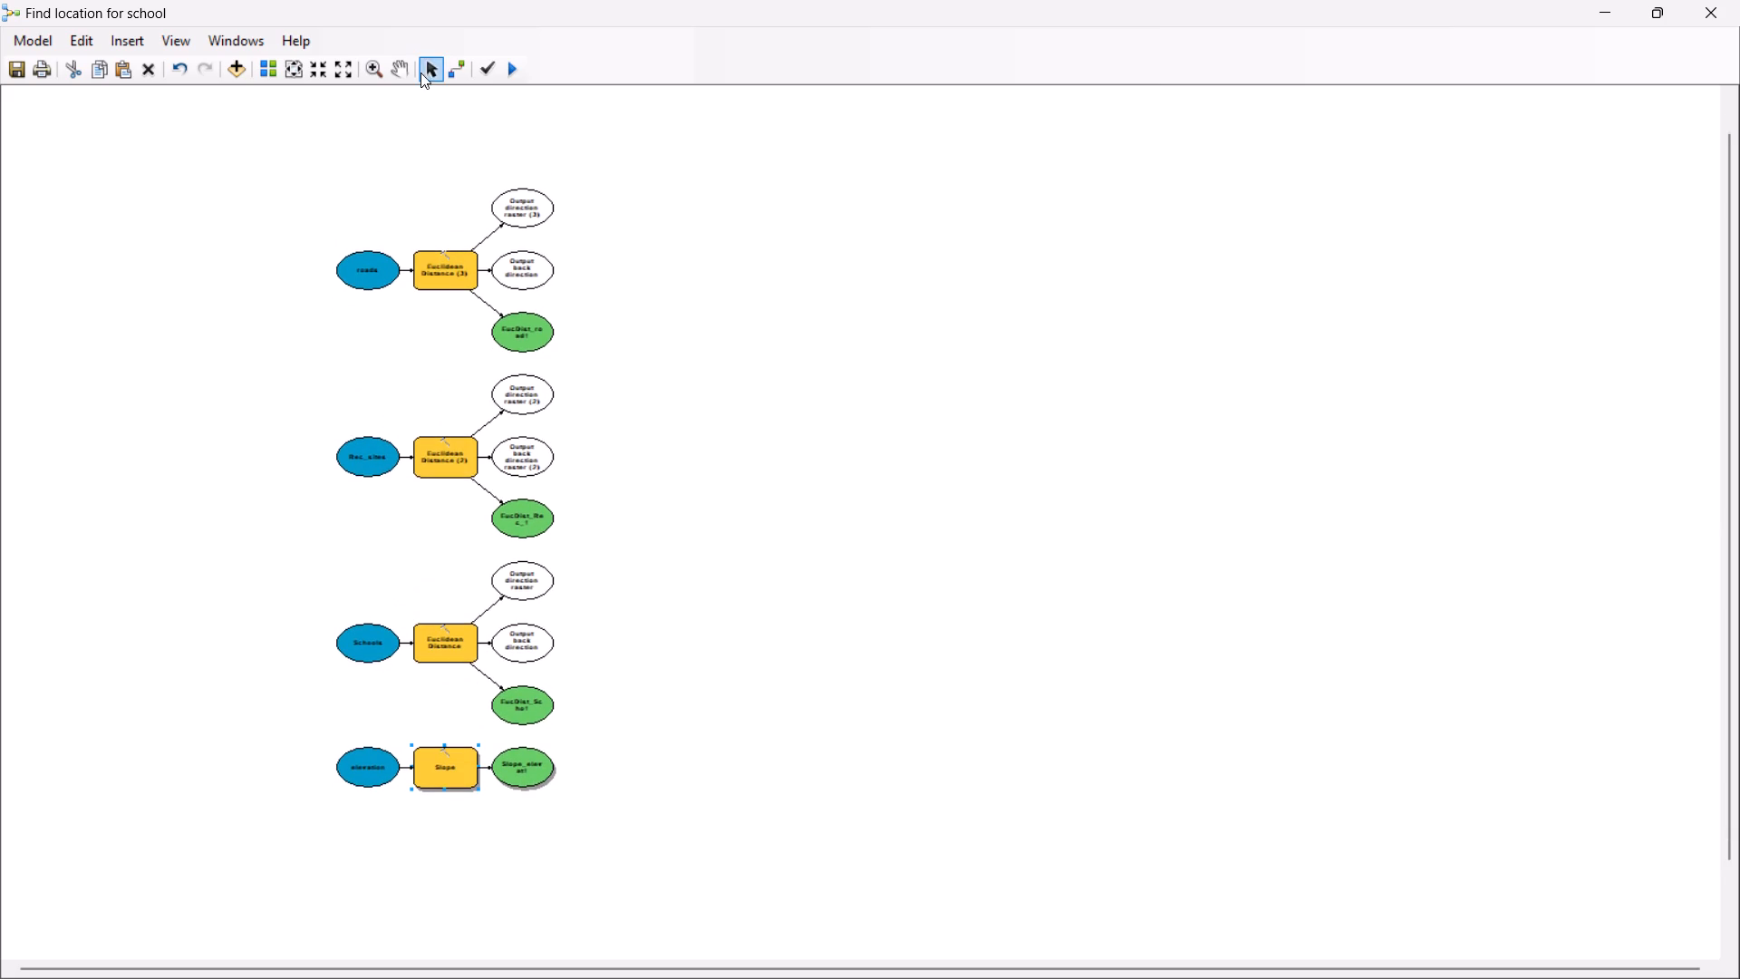
left_click(426, 65)
left_click(320, 58)
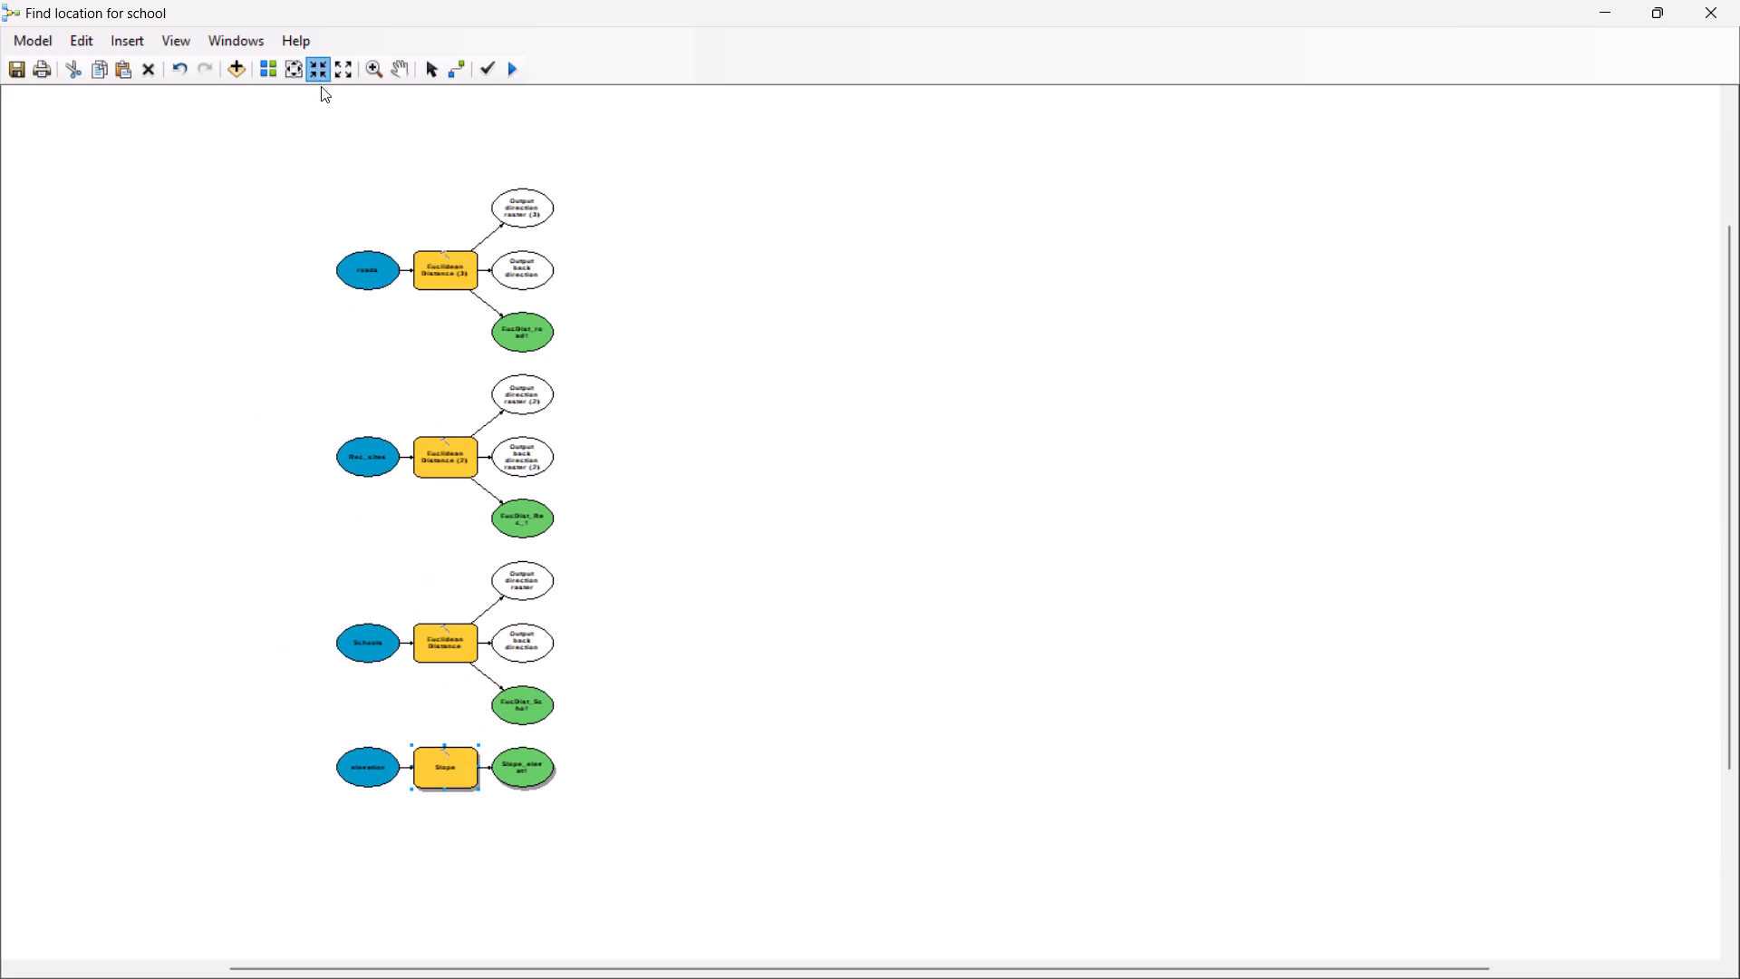
scroll(422, 244, "down", 3)
scroll(422, 244, "up", 5)
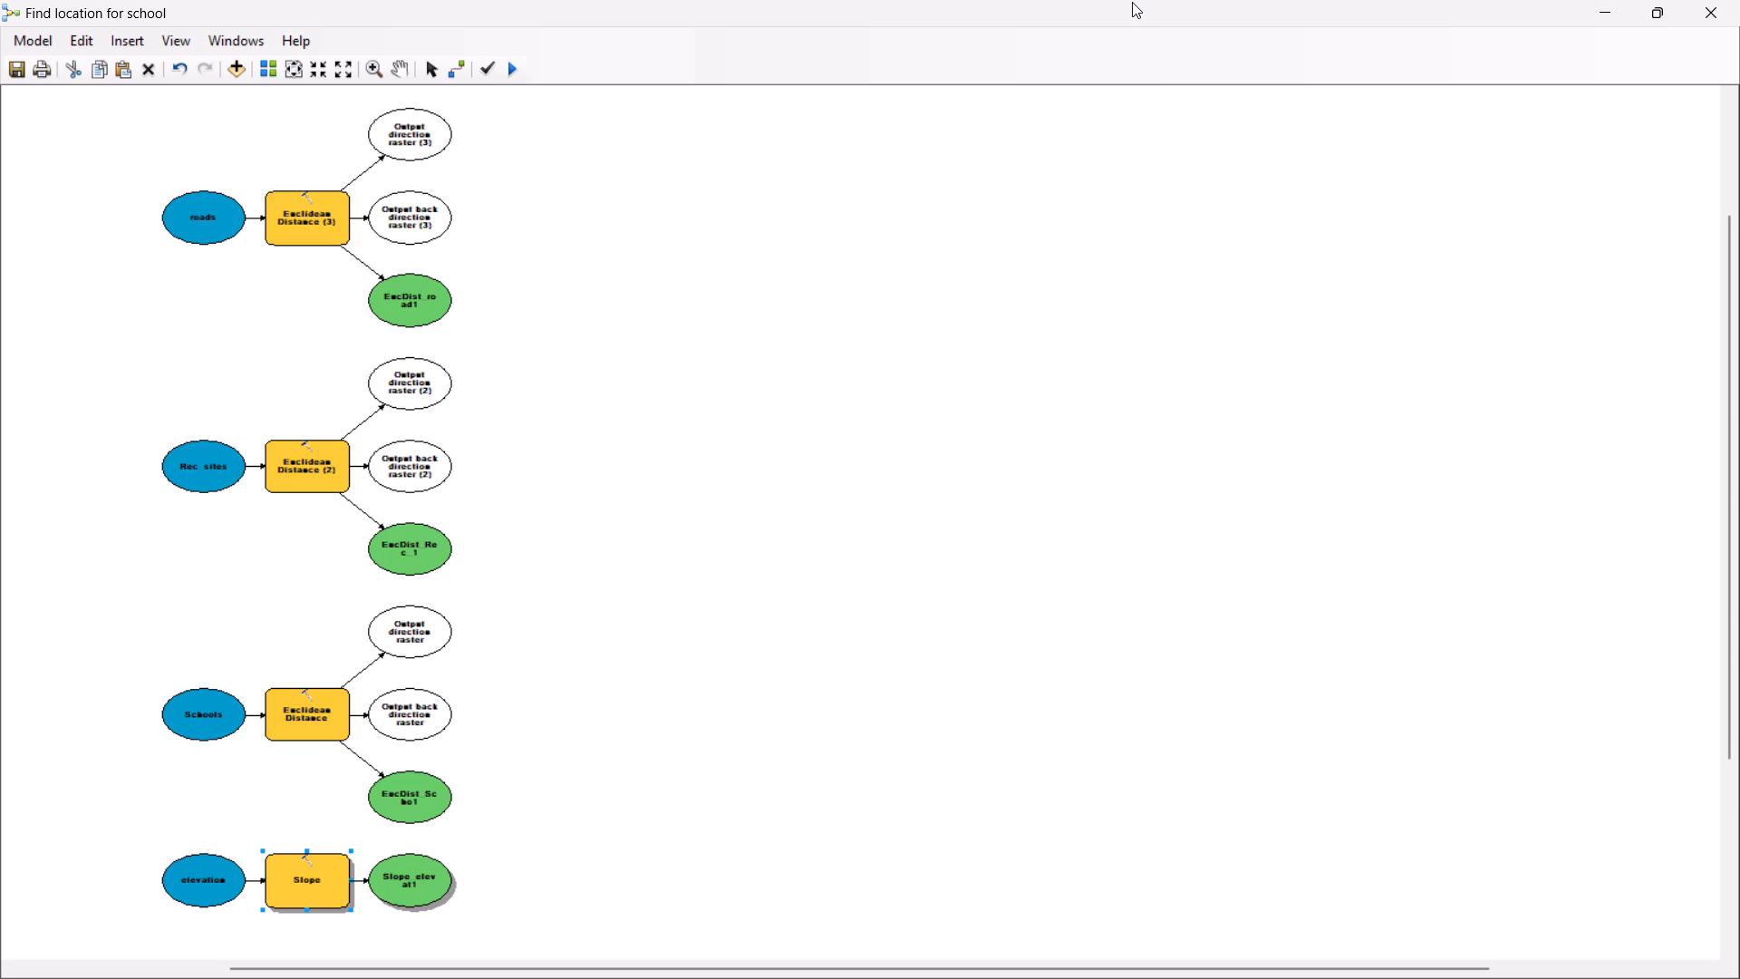
scroll(1132, 2, "up", 1)
Run only the Euclidean Distance tool fed by roads, and add its distance output raster to the map display.
left_click(430, 73)
right_click(302, 211)
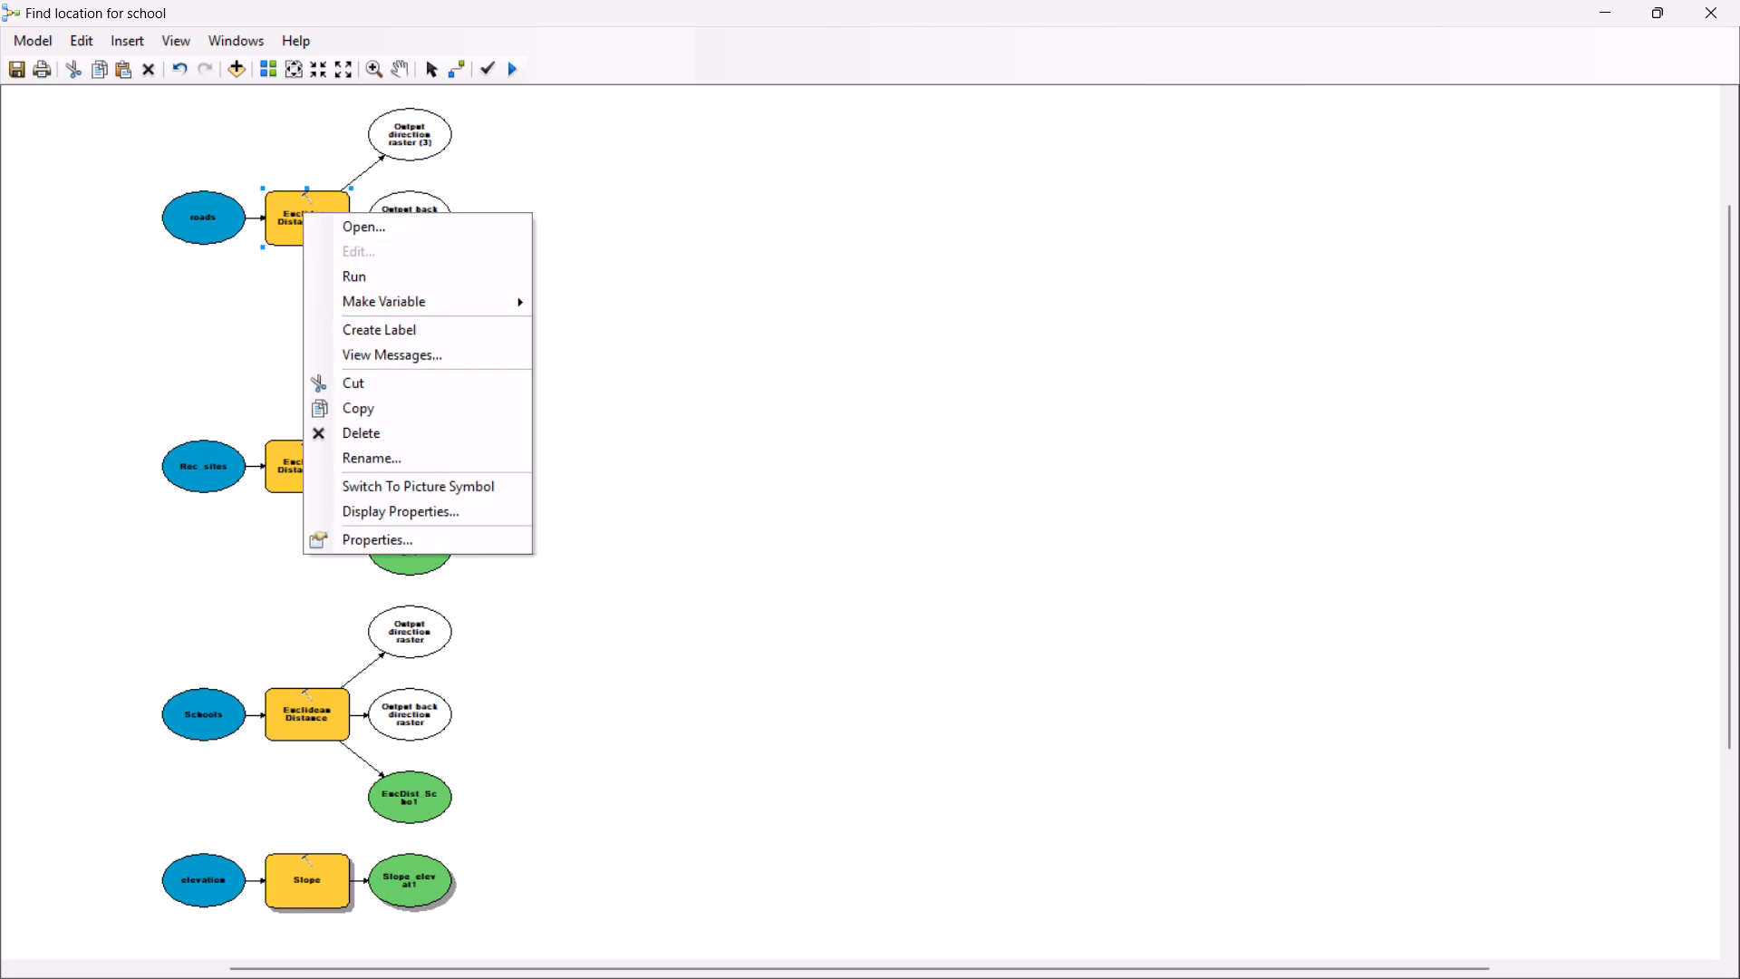
left_click(340, 278)
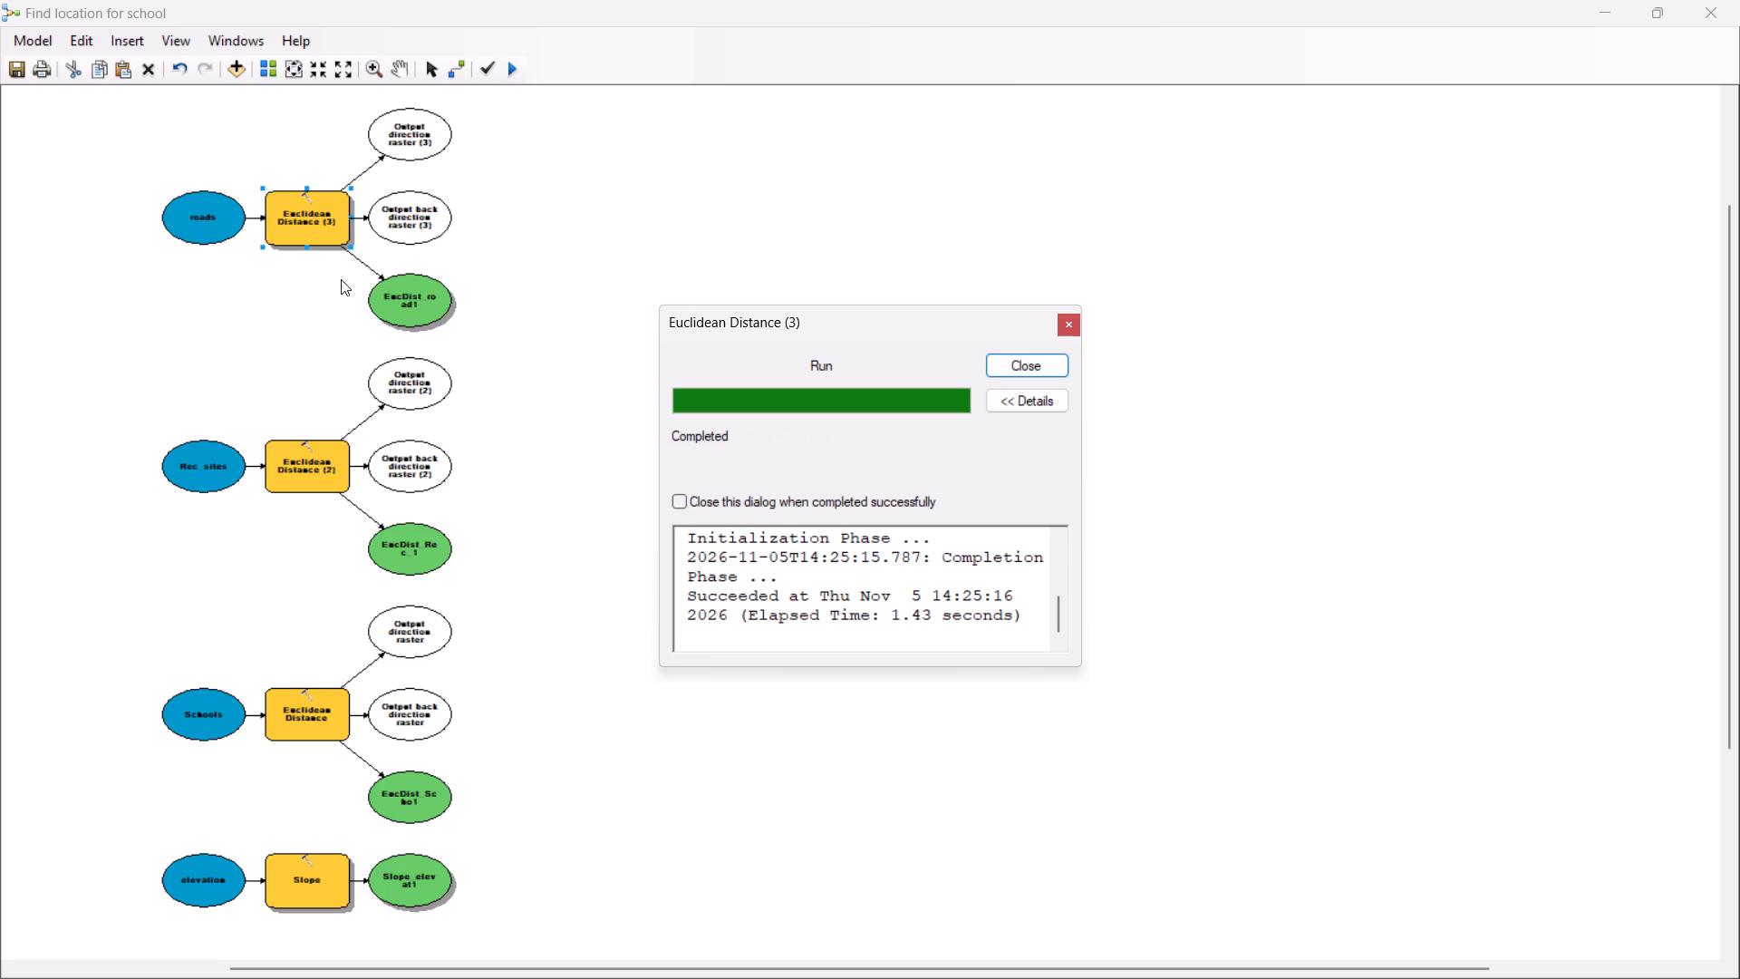
left_click(1011, 366)
right_click(404, 308)
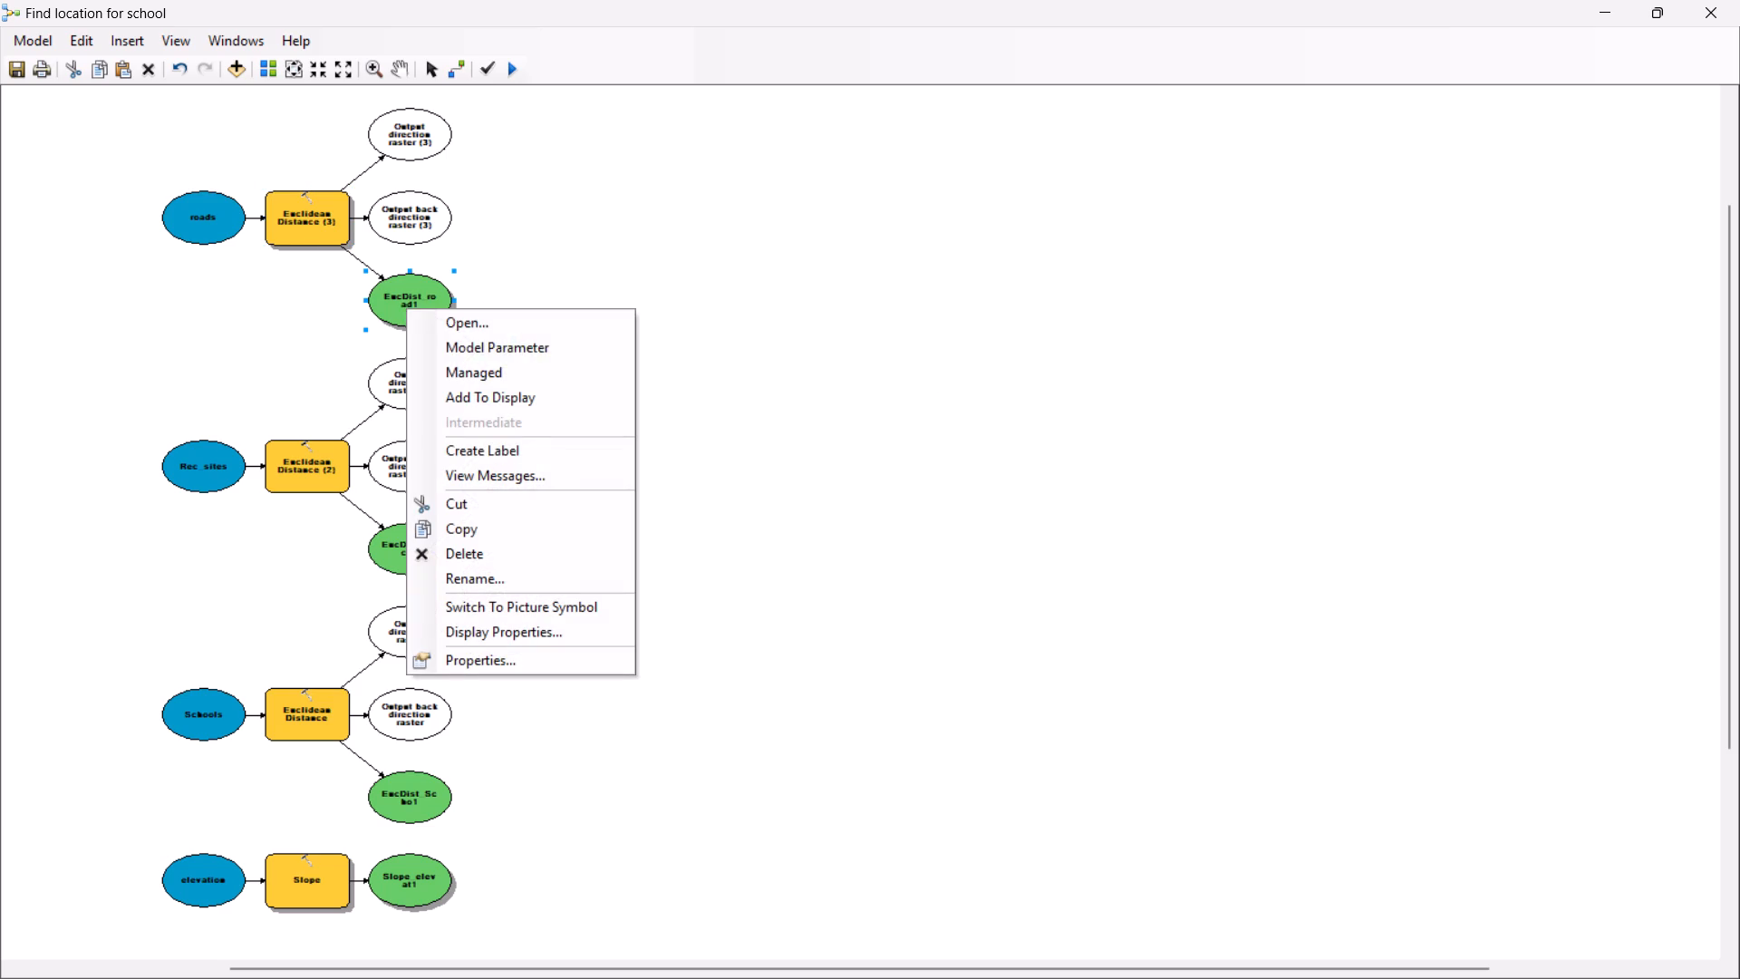
left_click(506, 398)
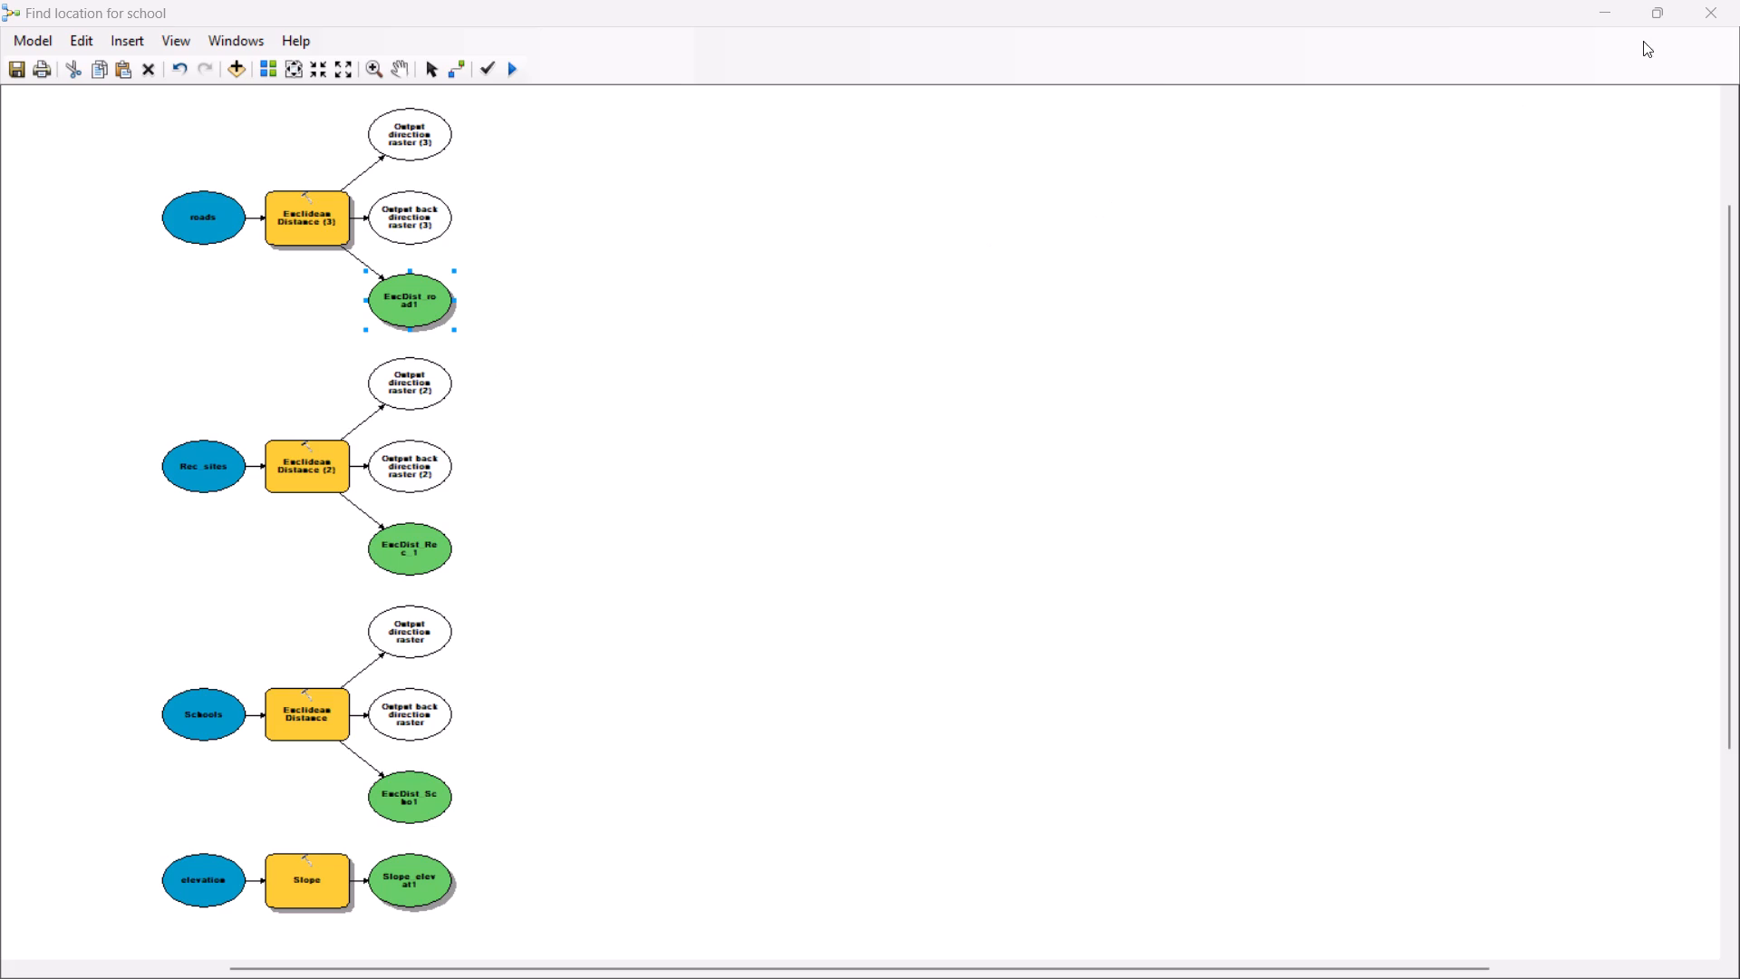
left_click(1659, 5)
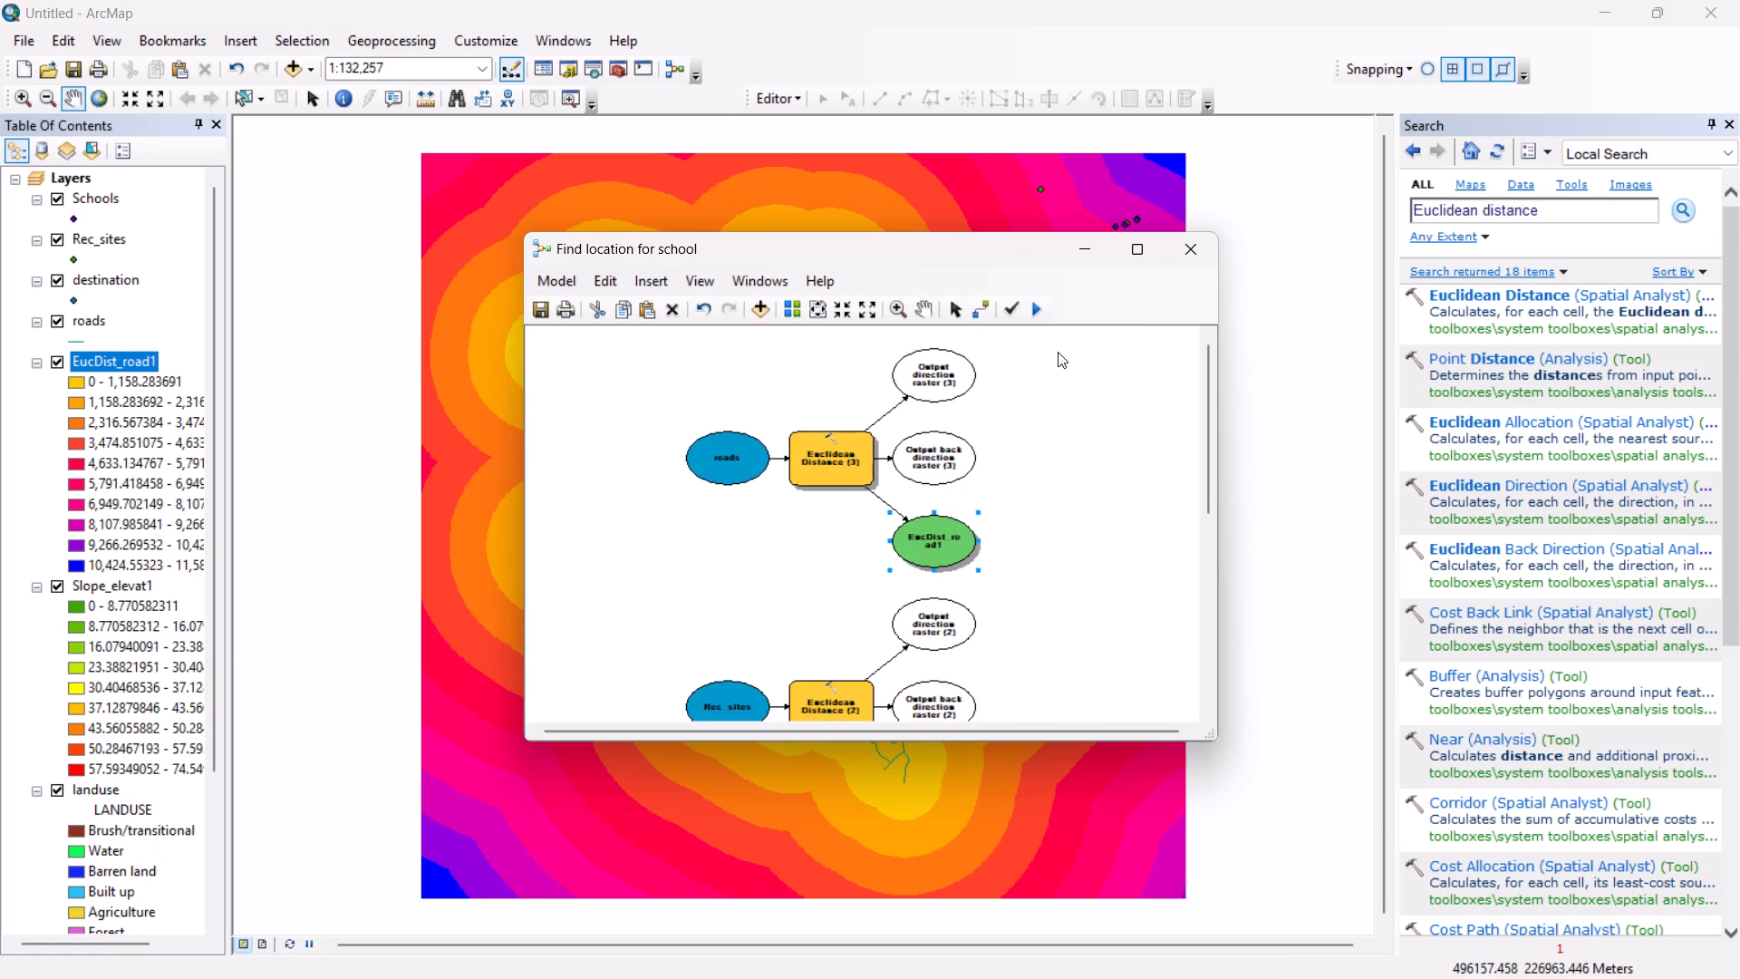
Run only the Euclidean Distance tool fed by Rec_sites, and add its distance output raster to the map display.
scroll(986, 401, "down", 1)
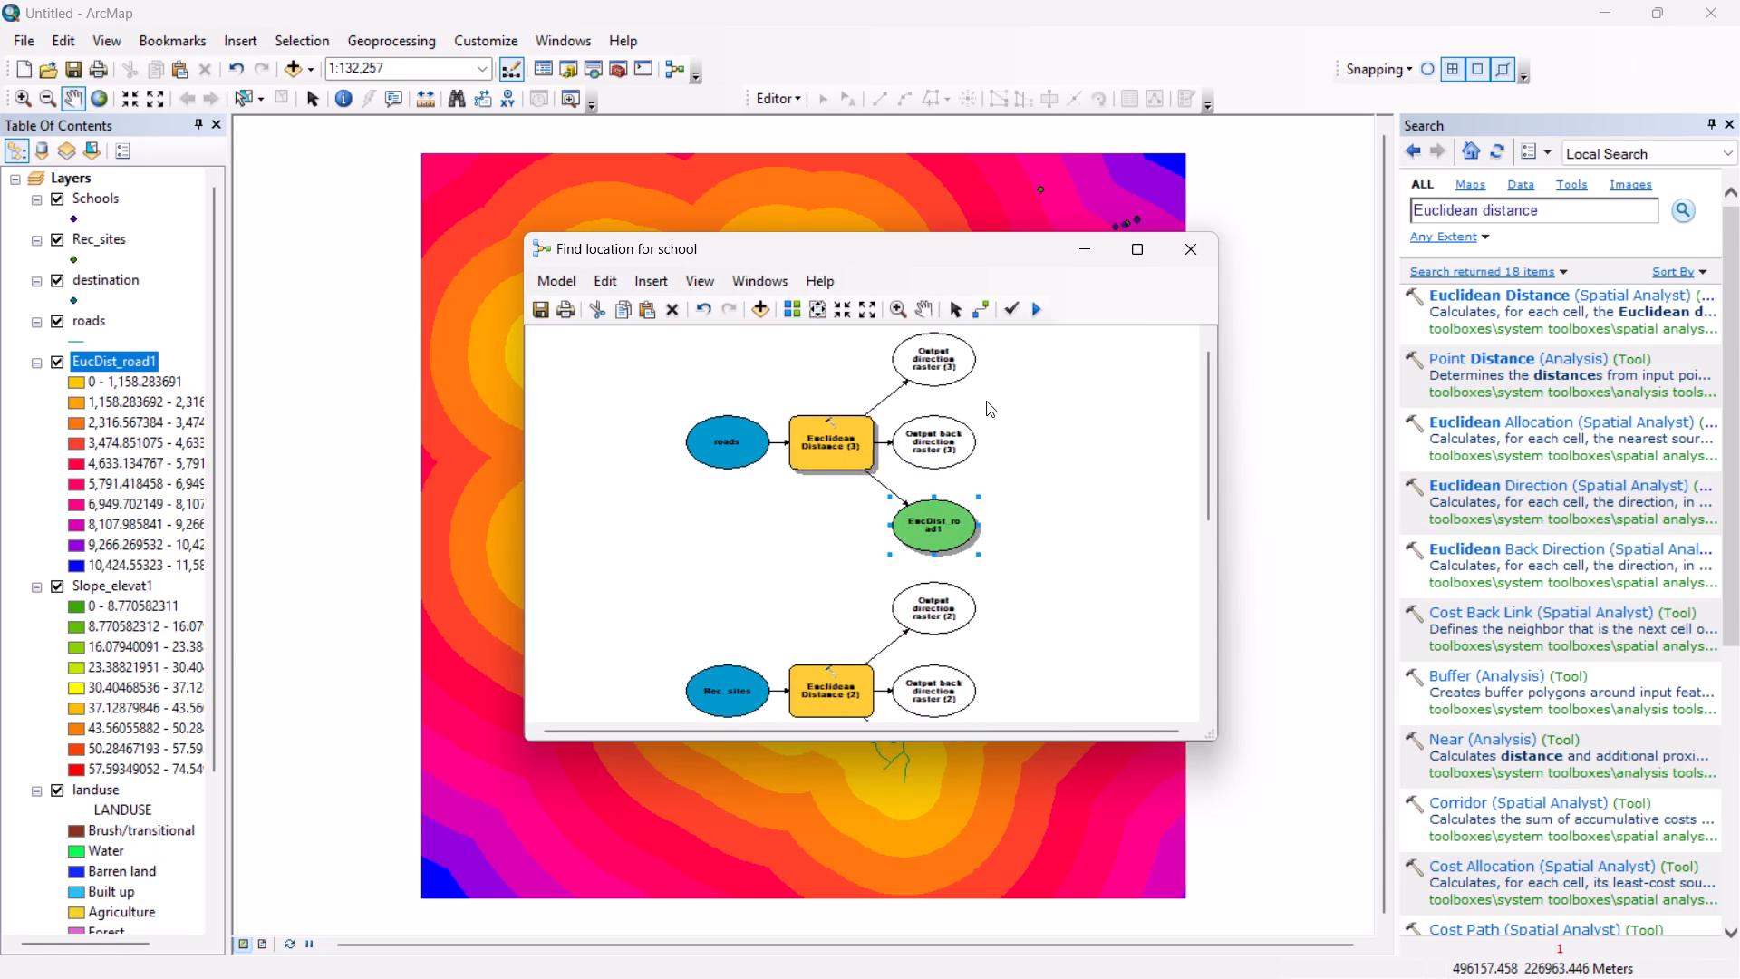
scroll(986, 401, "down", 1)
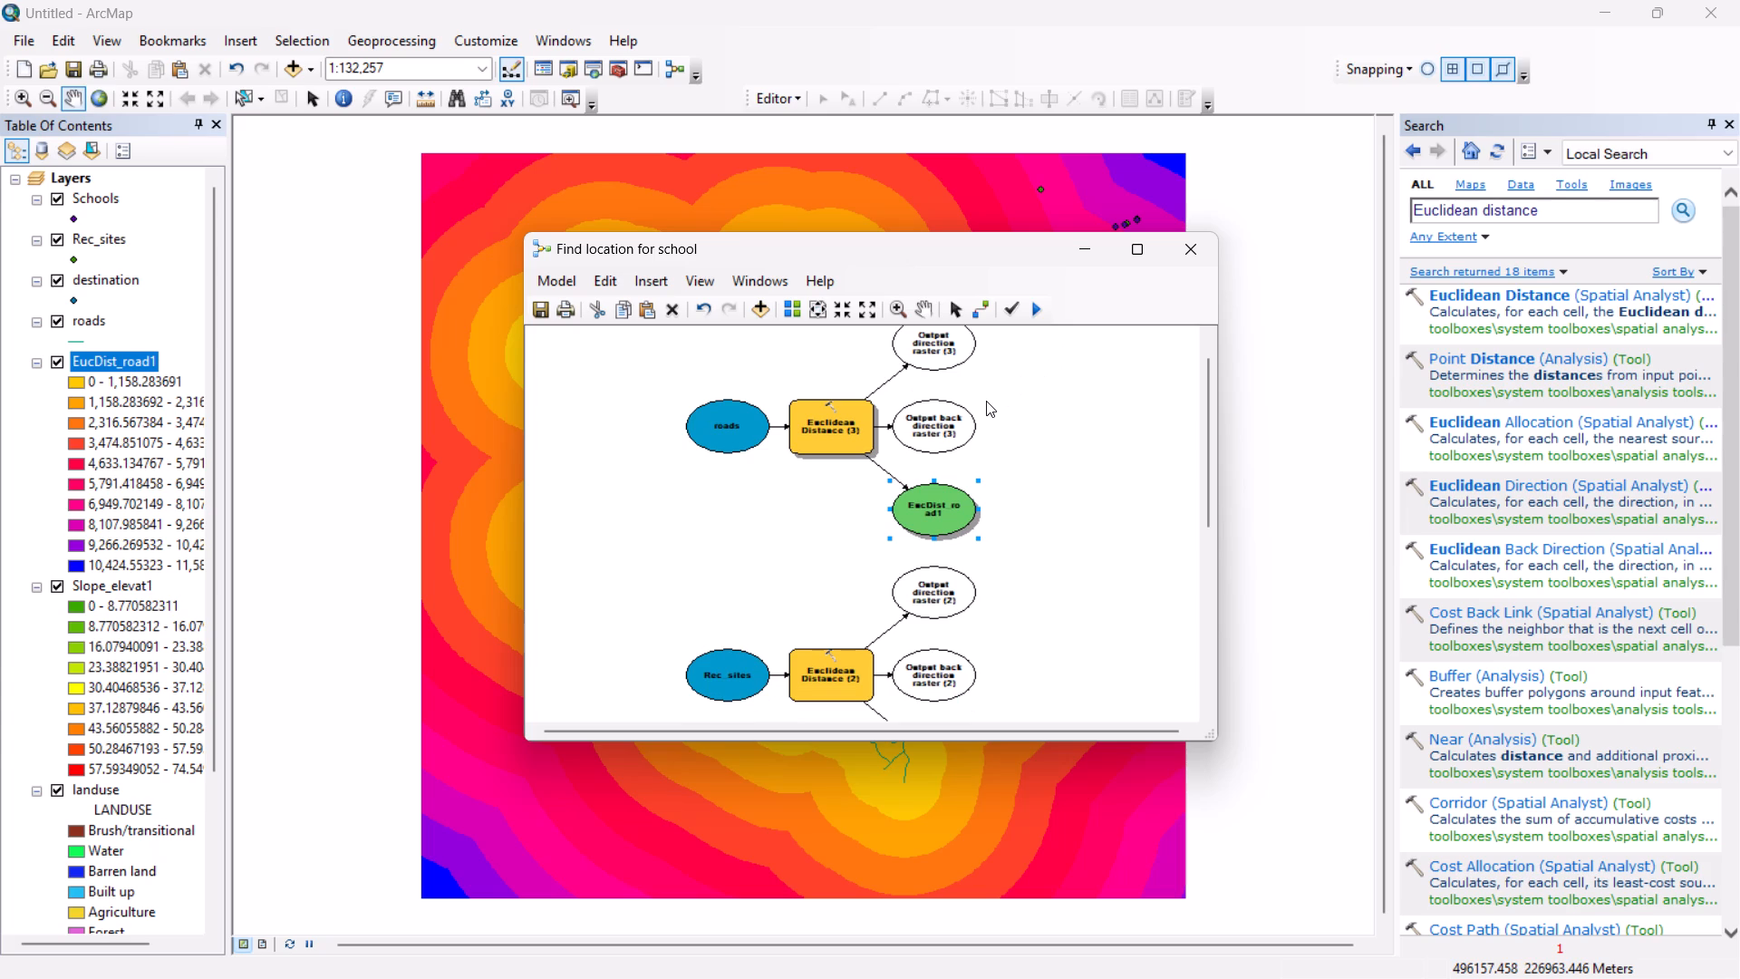
scroll(981, 410, "down", 1)
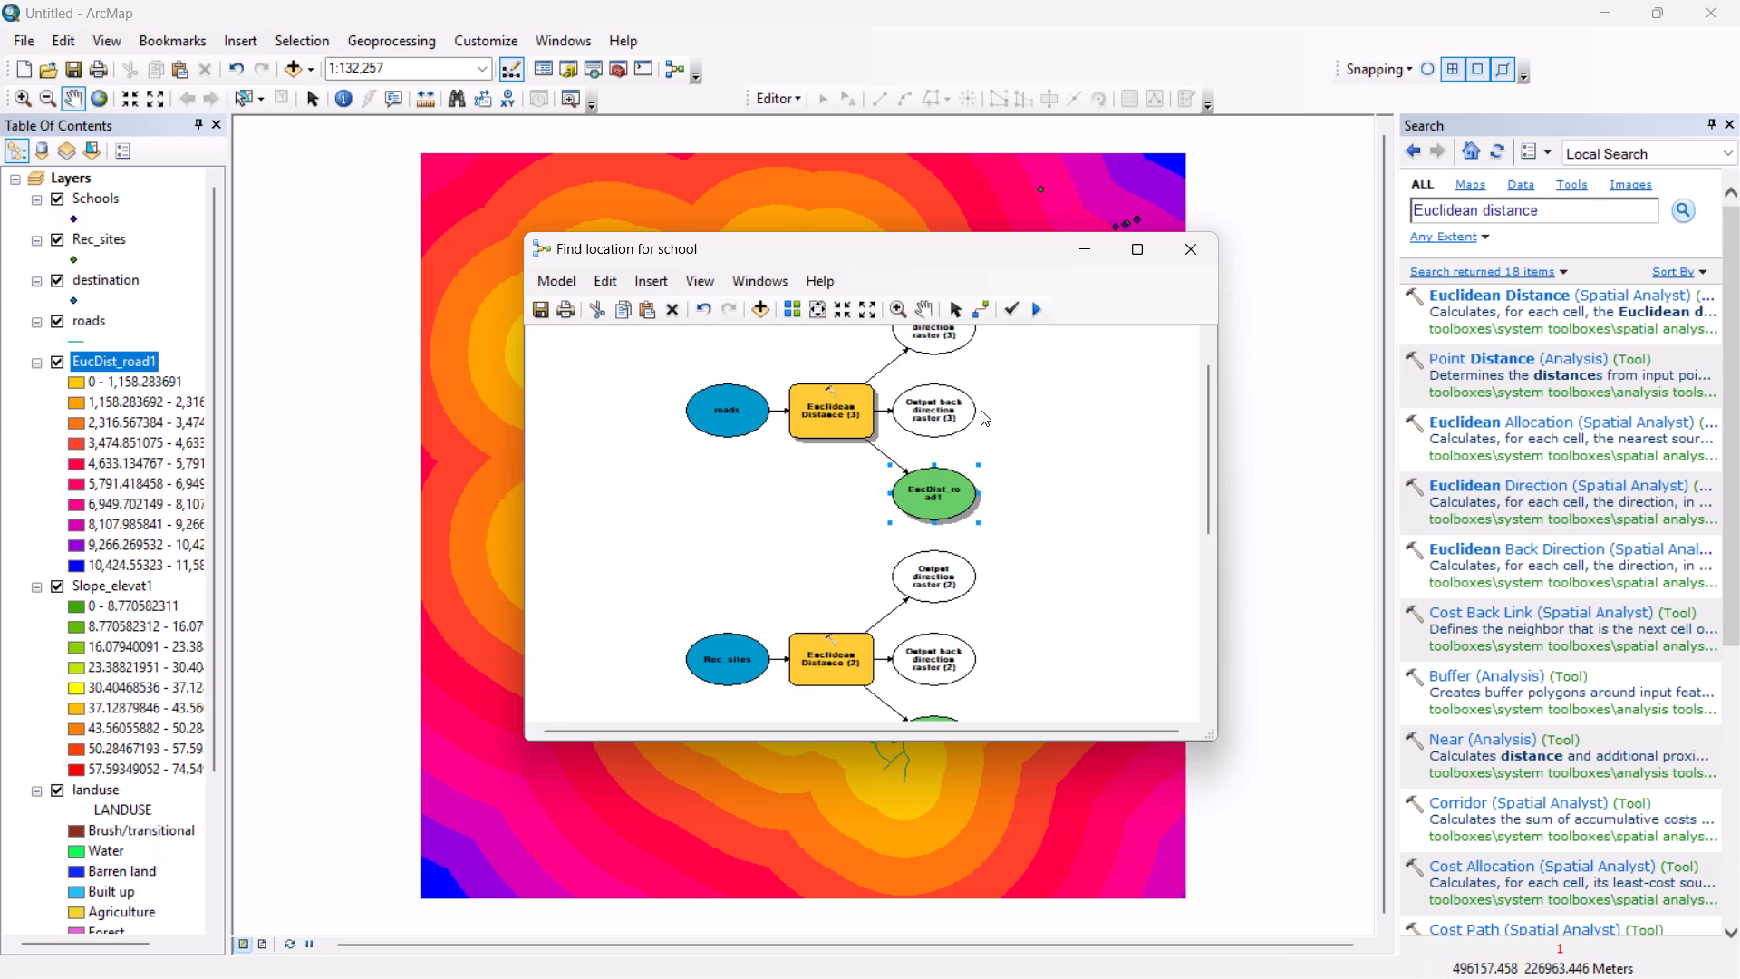
scroll(981, 410, "up", 7)
scroll(981, 410, "down", 11)
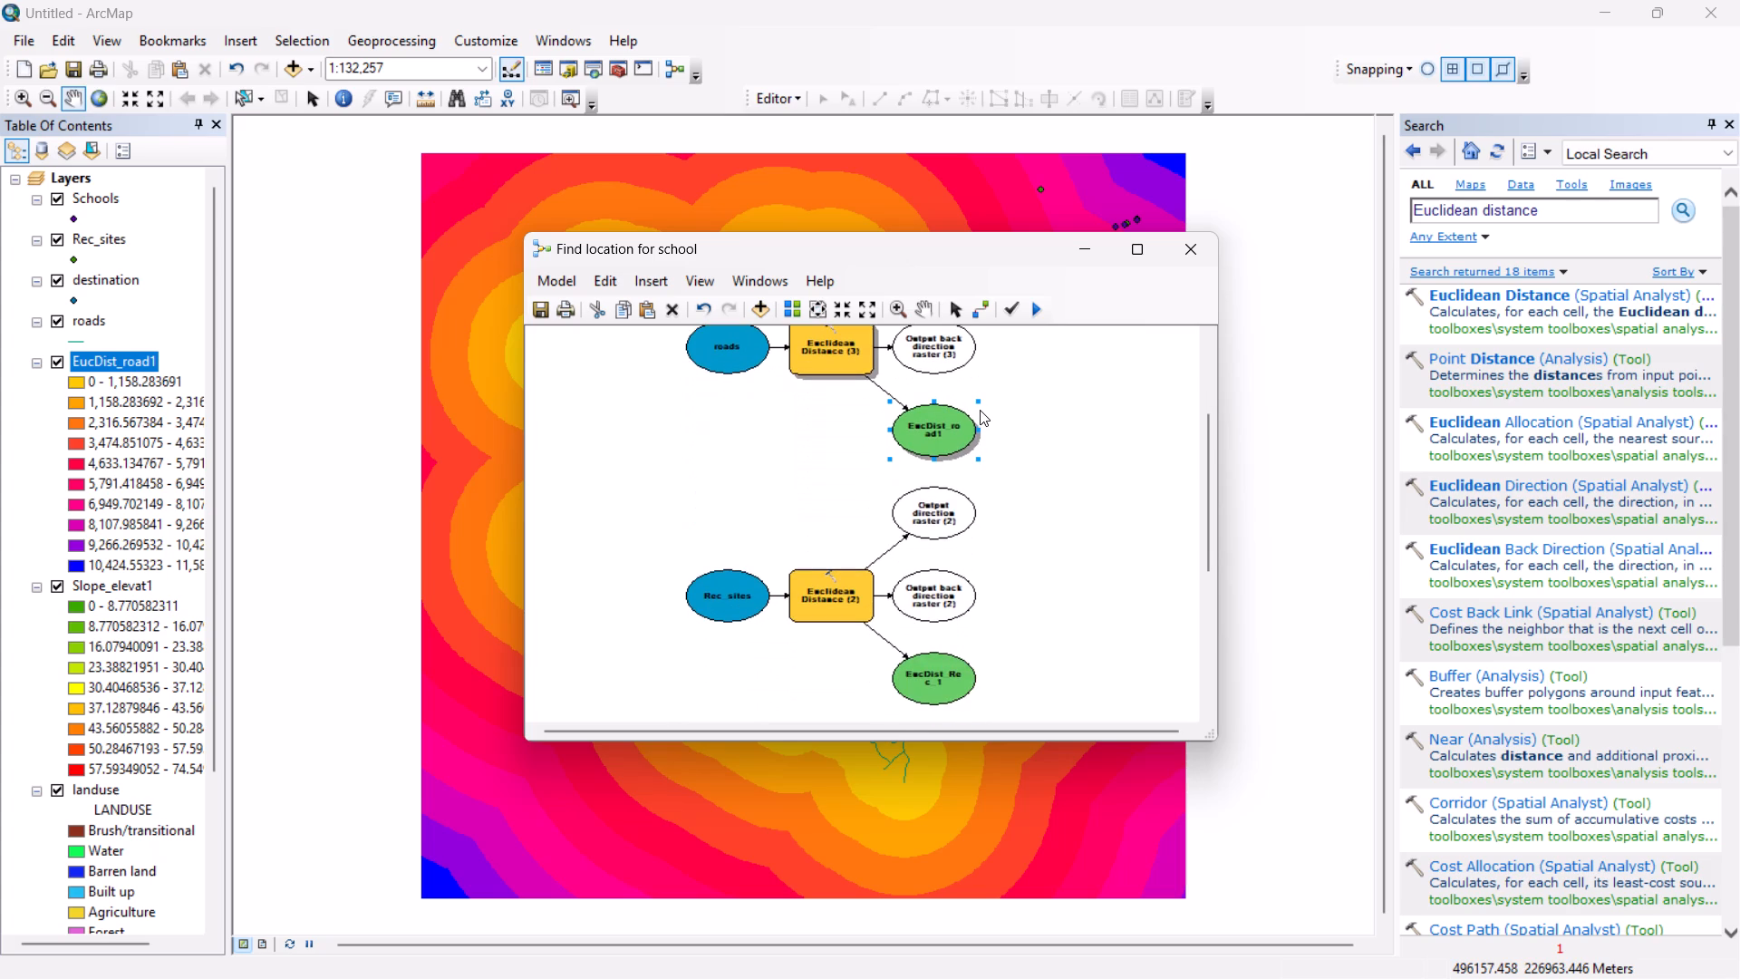
right_click(849, 596)
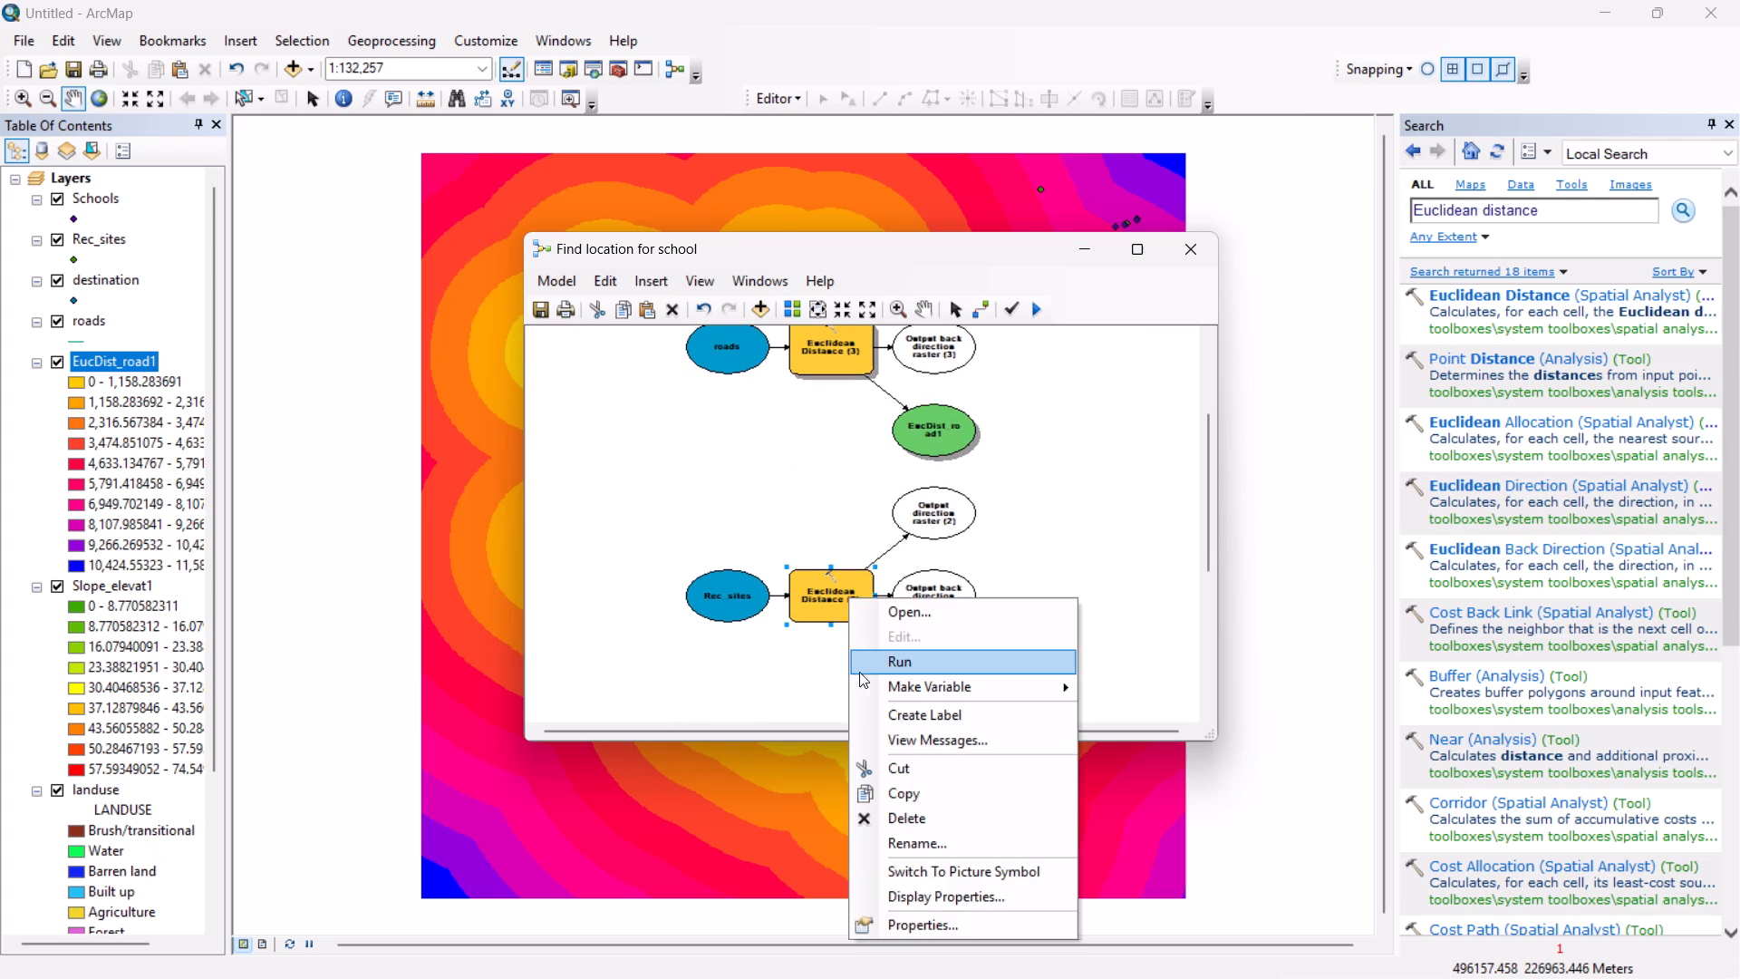
left_click(879, 666)
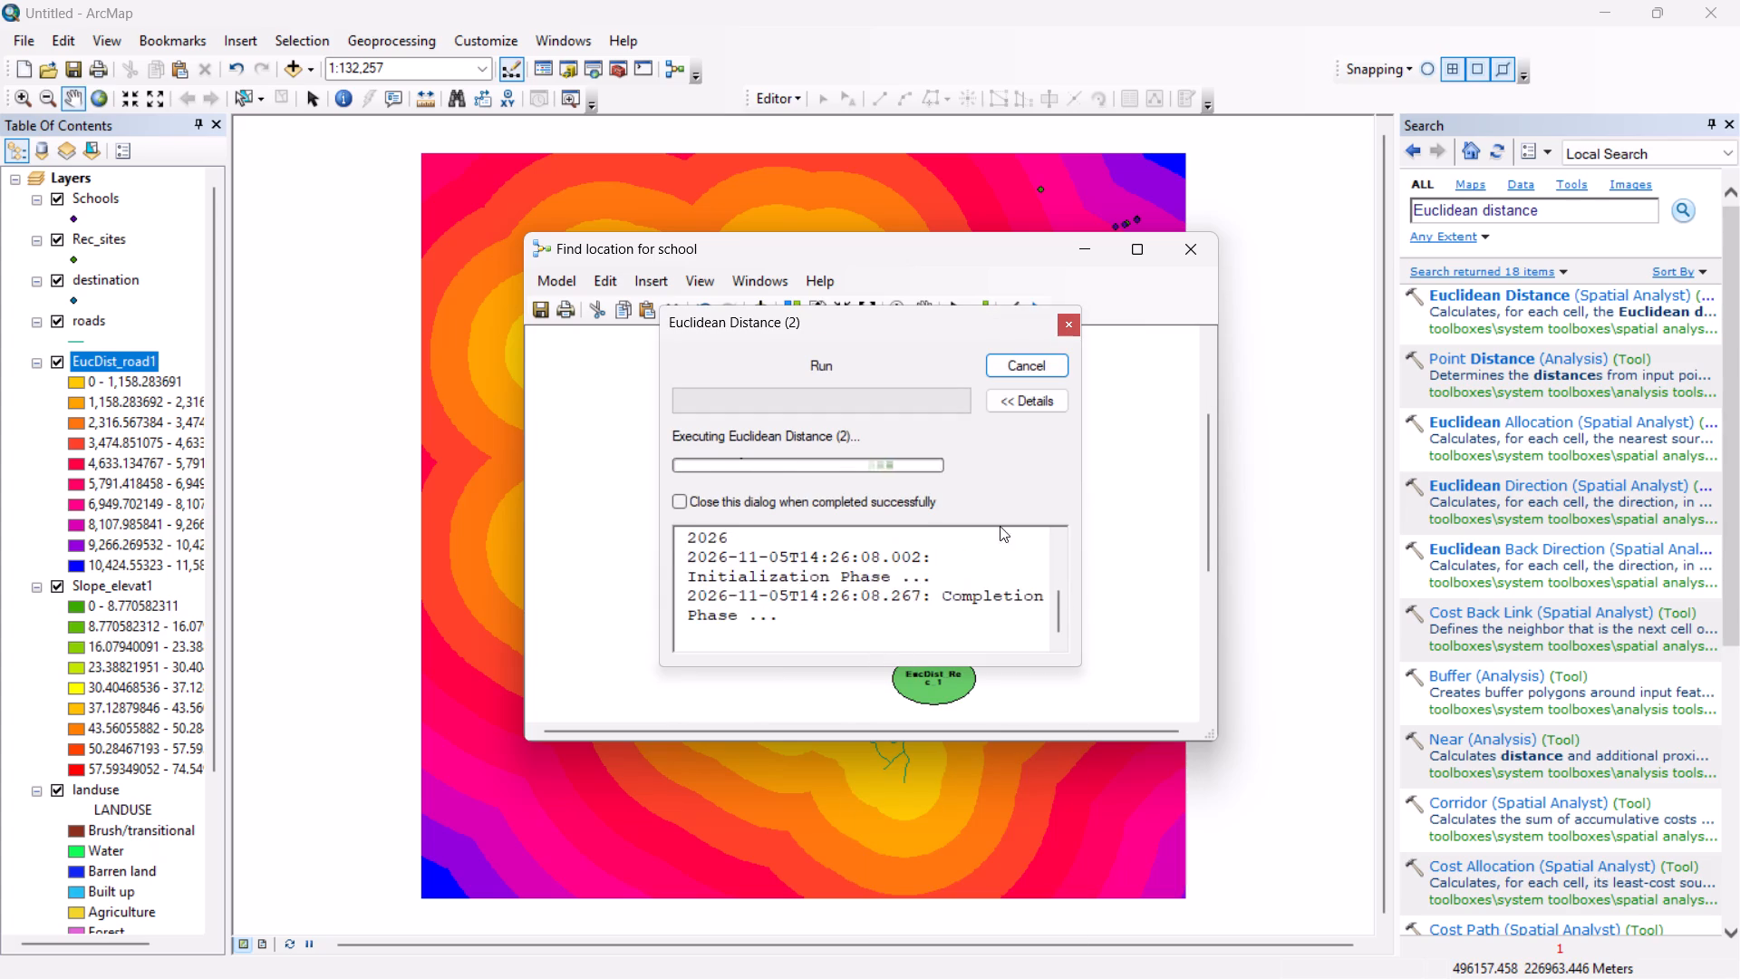
left_click(1038, 365)
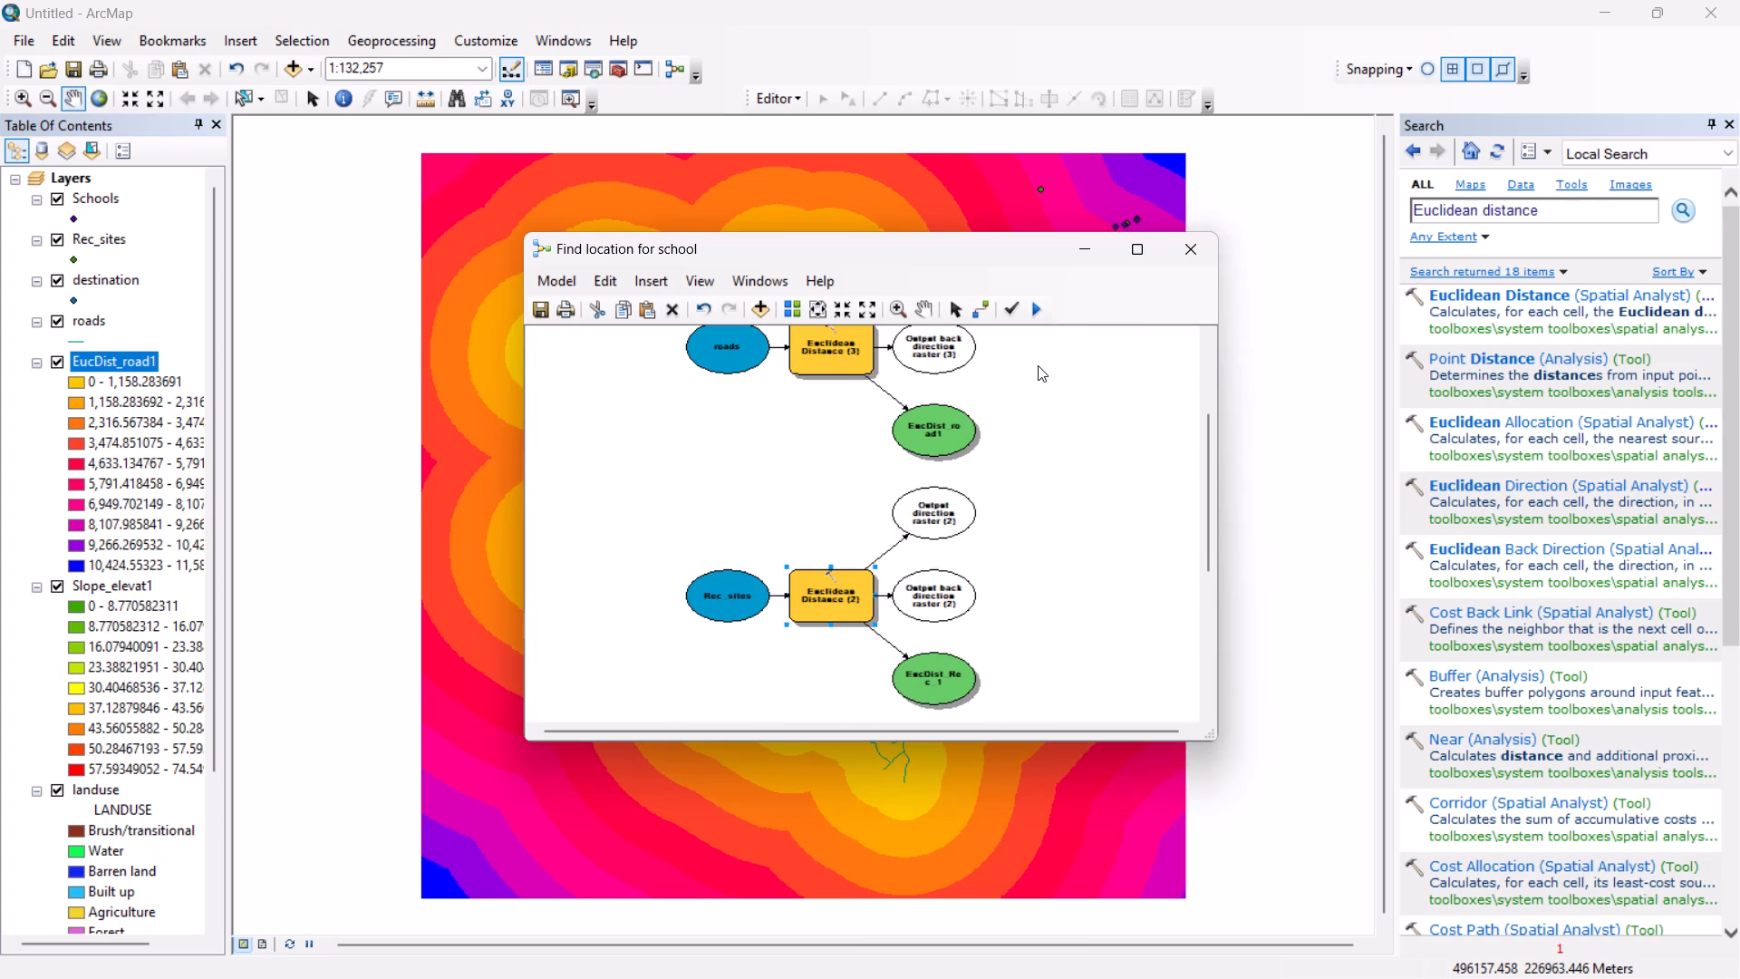
right_click(947, 677)
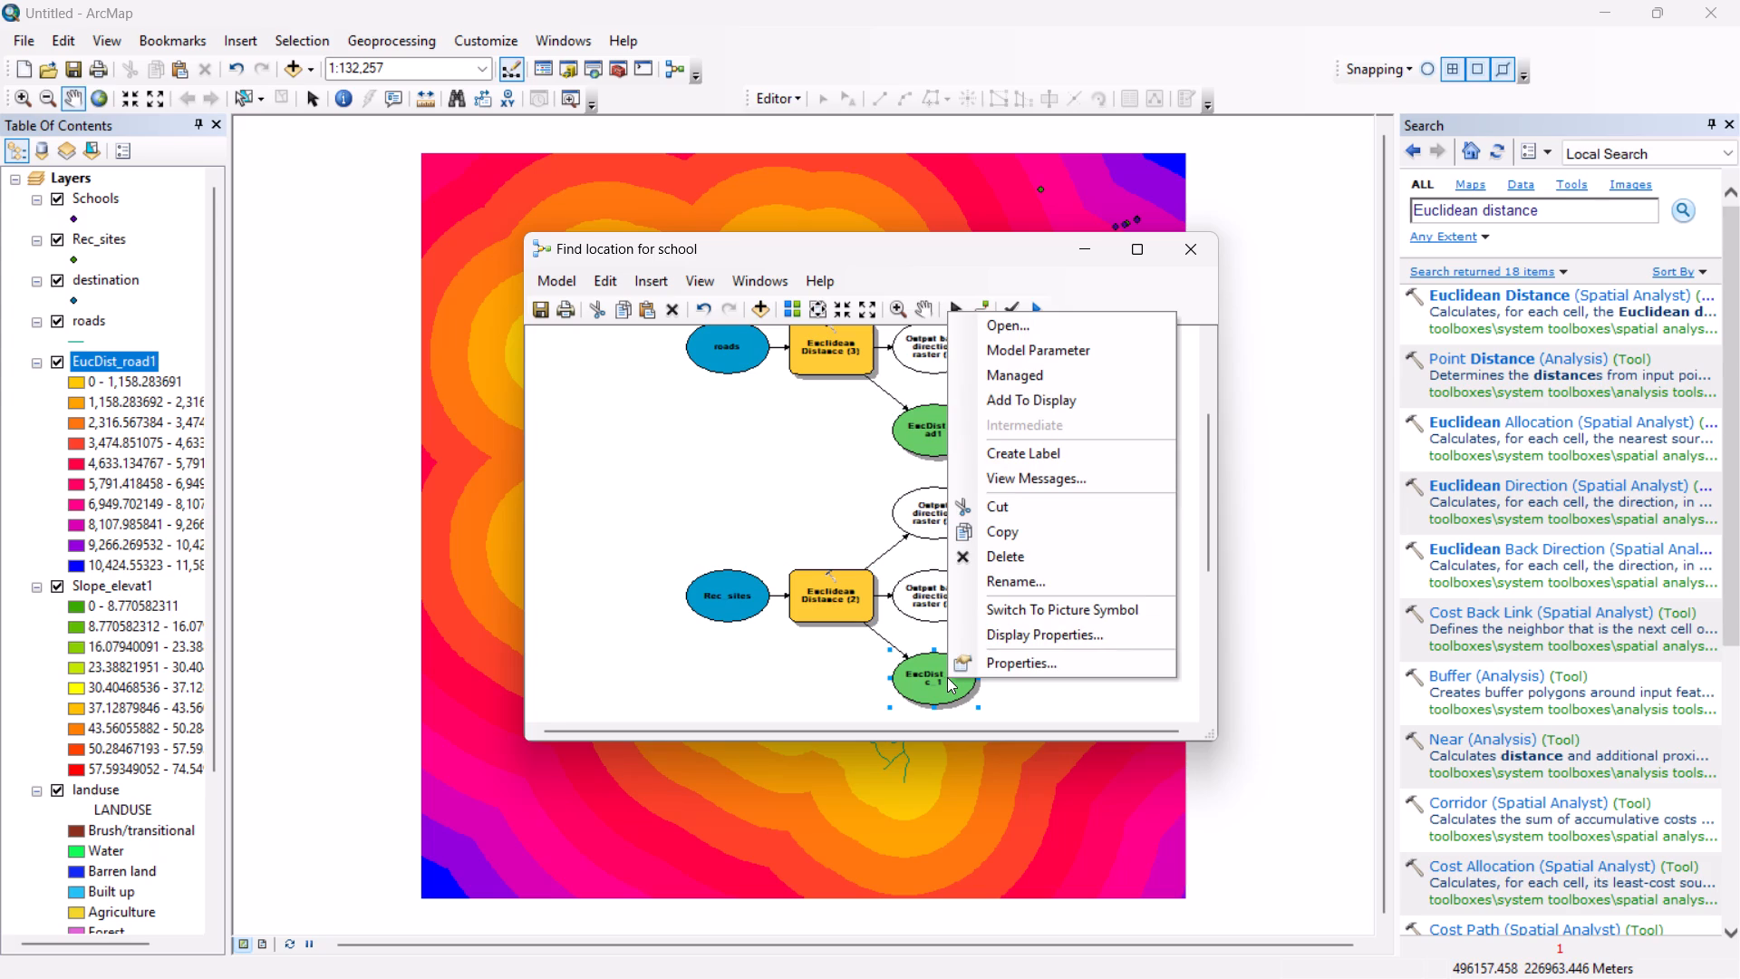
left_click(1020, 401)
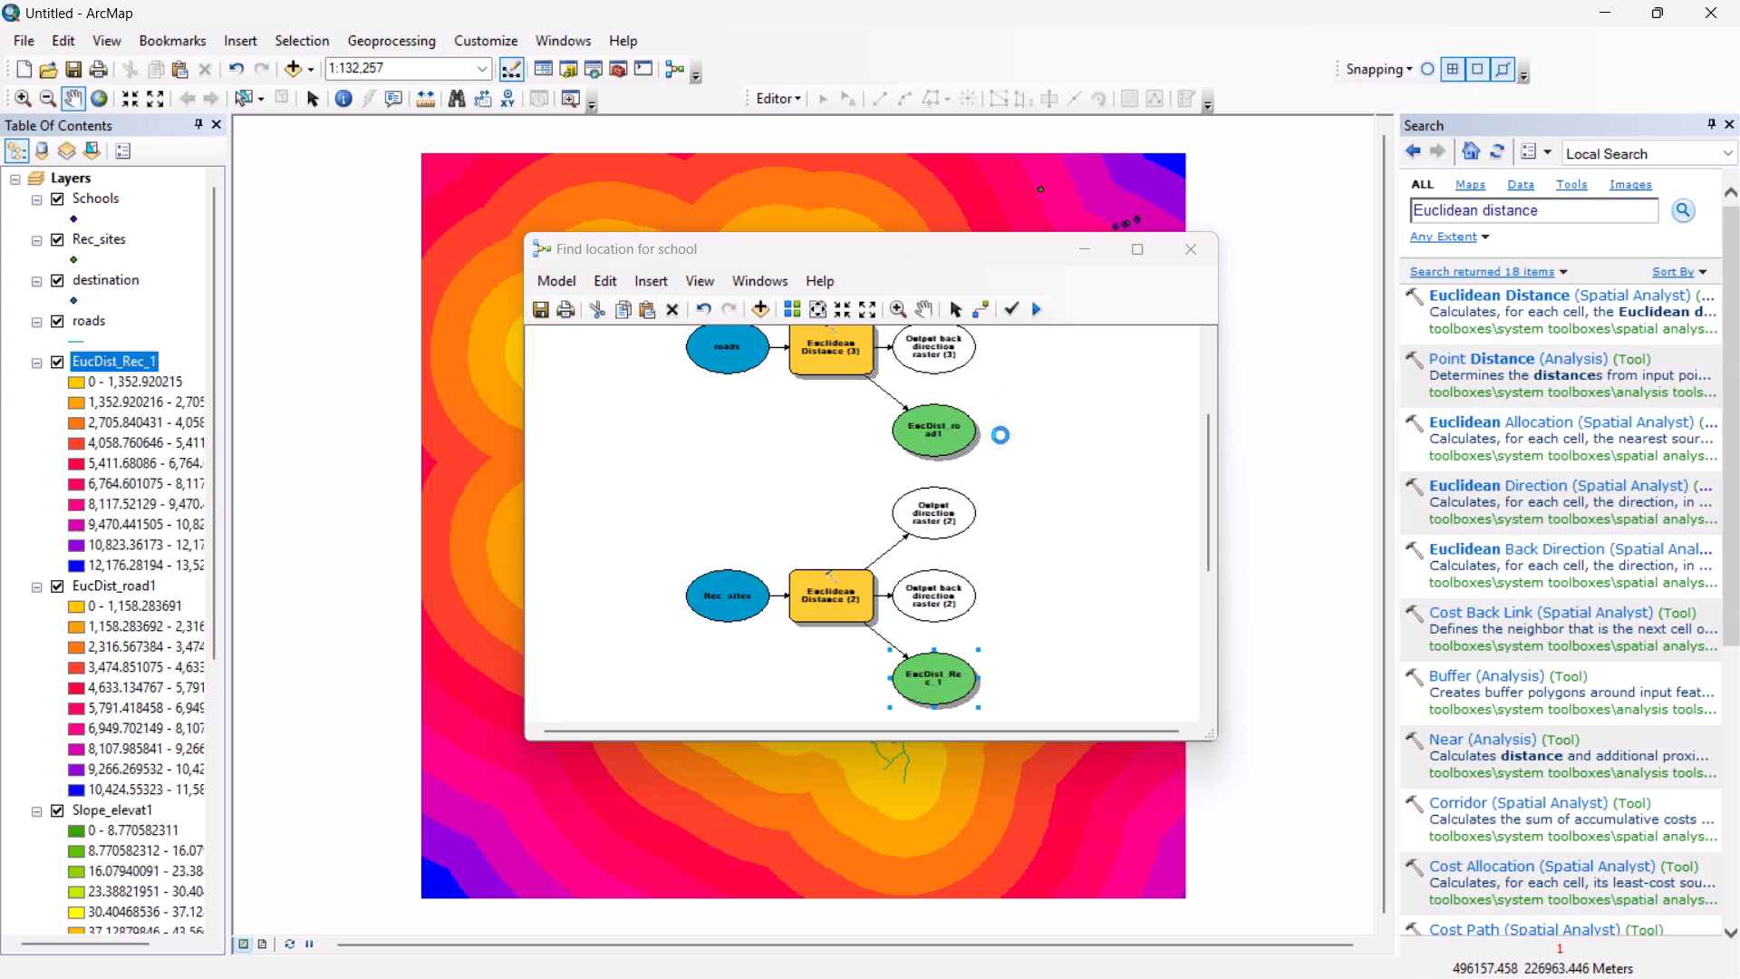
Run only the Euclidean Distance tool fed by Schools, and add its distance output raster to the map display.
scroll(889, 585, "down", 3)
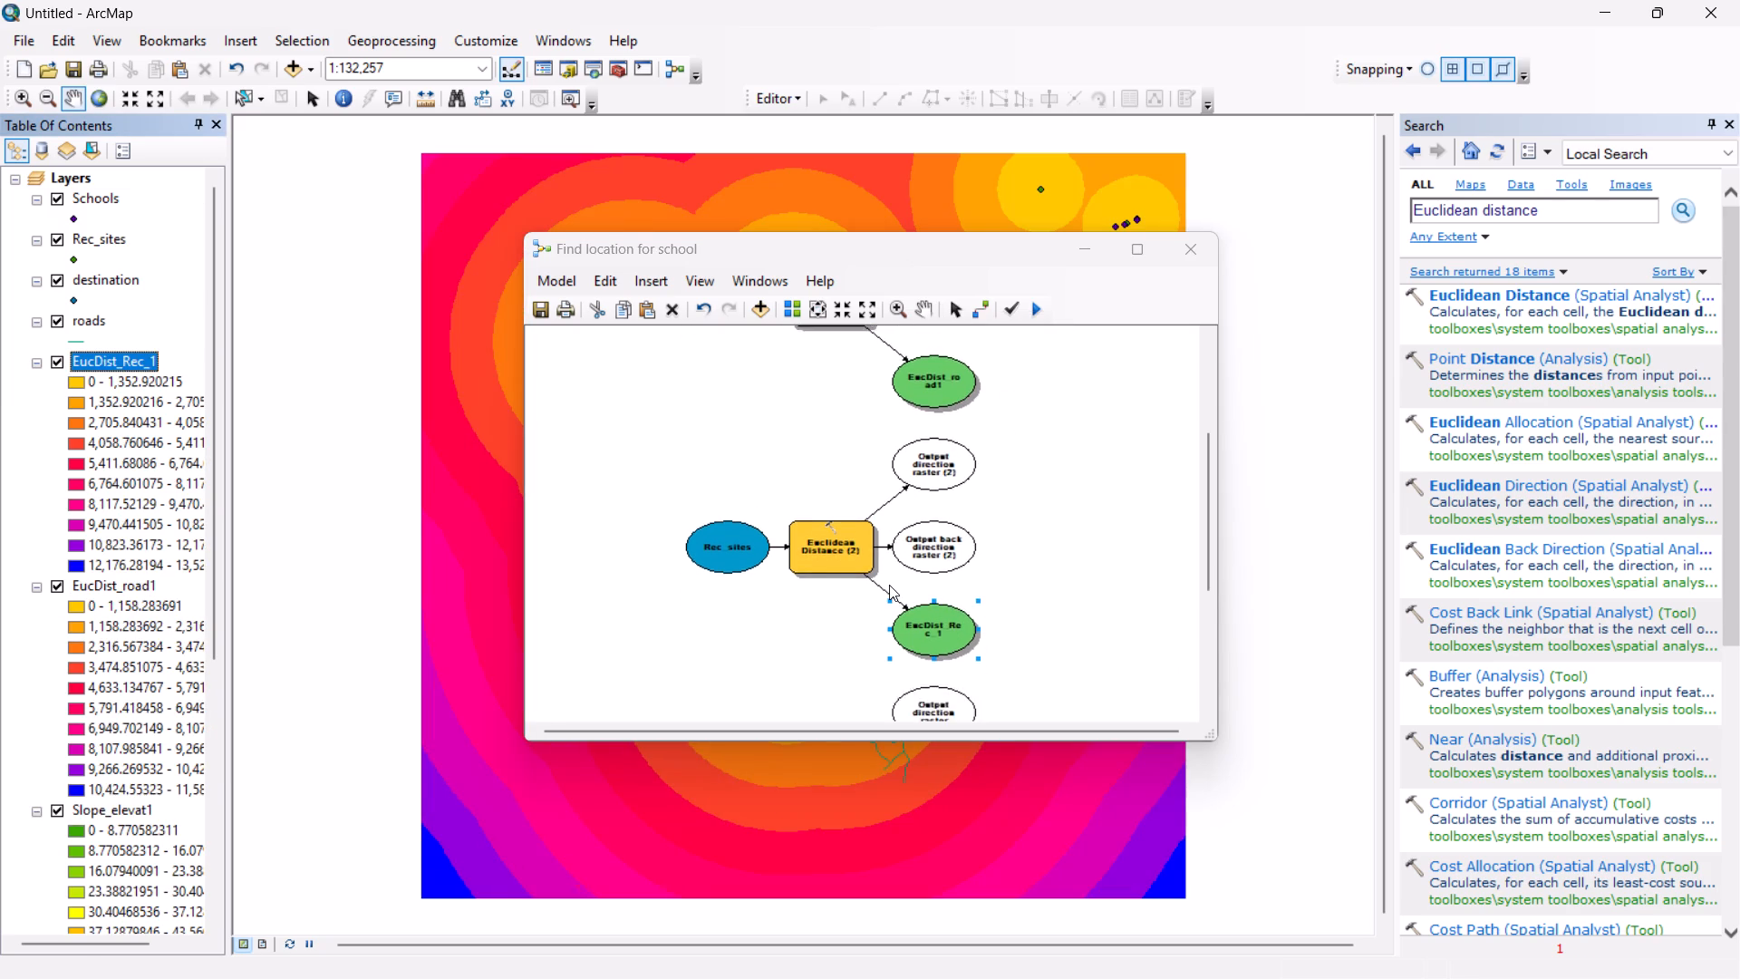
scroll(889, 585, "down", 10)
right_click(833, 636)
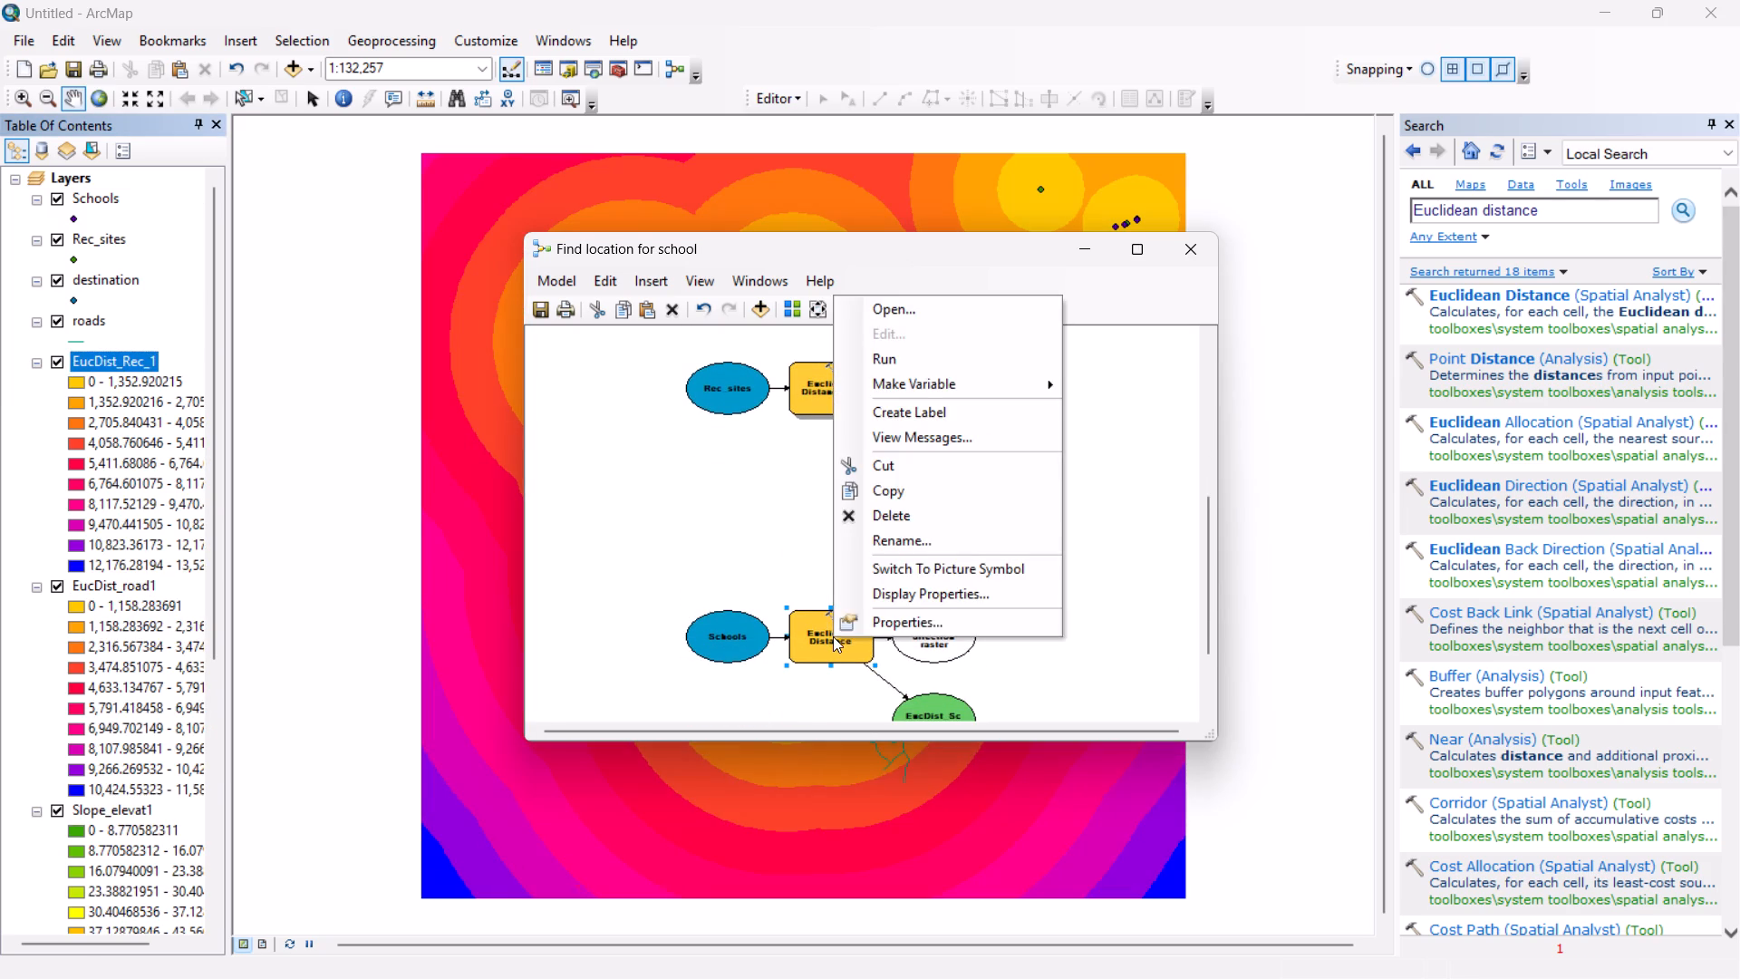
left_click(940, 354)
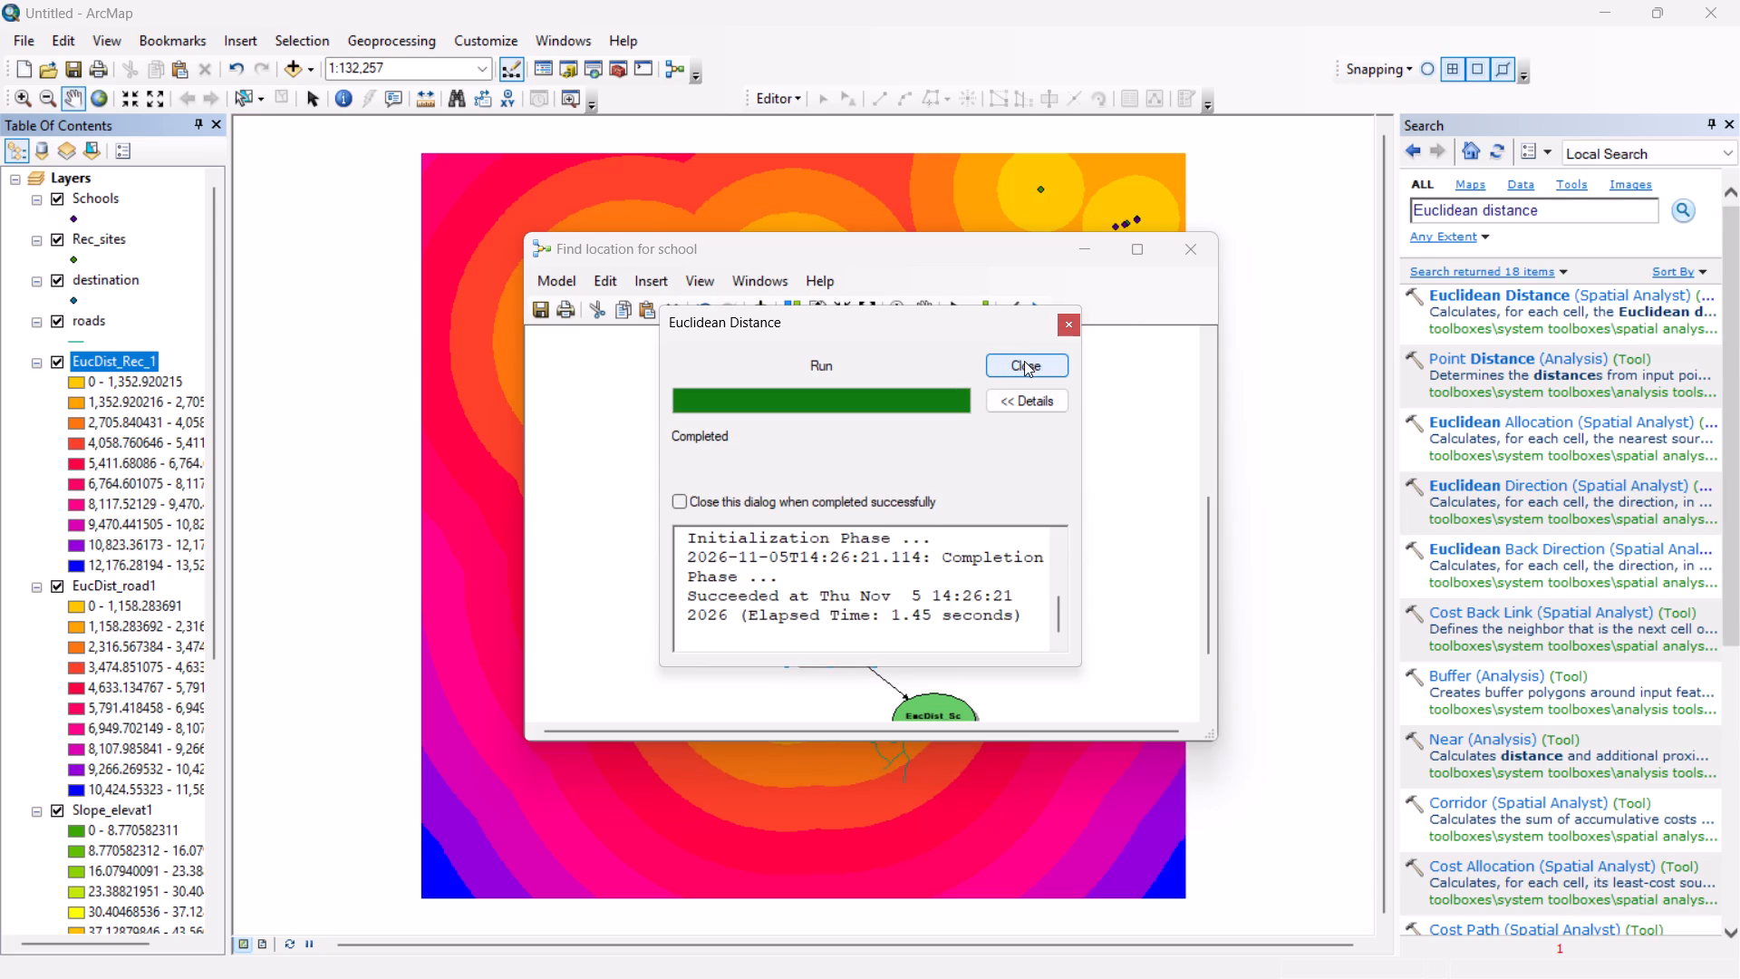
left_click(1024, 361)
scroll(964, 520, "down", 4)
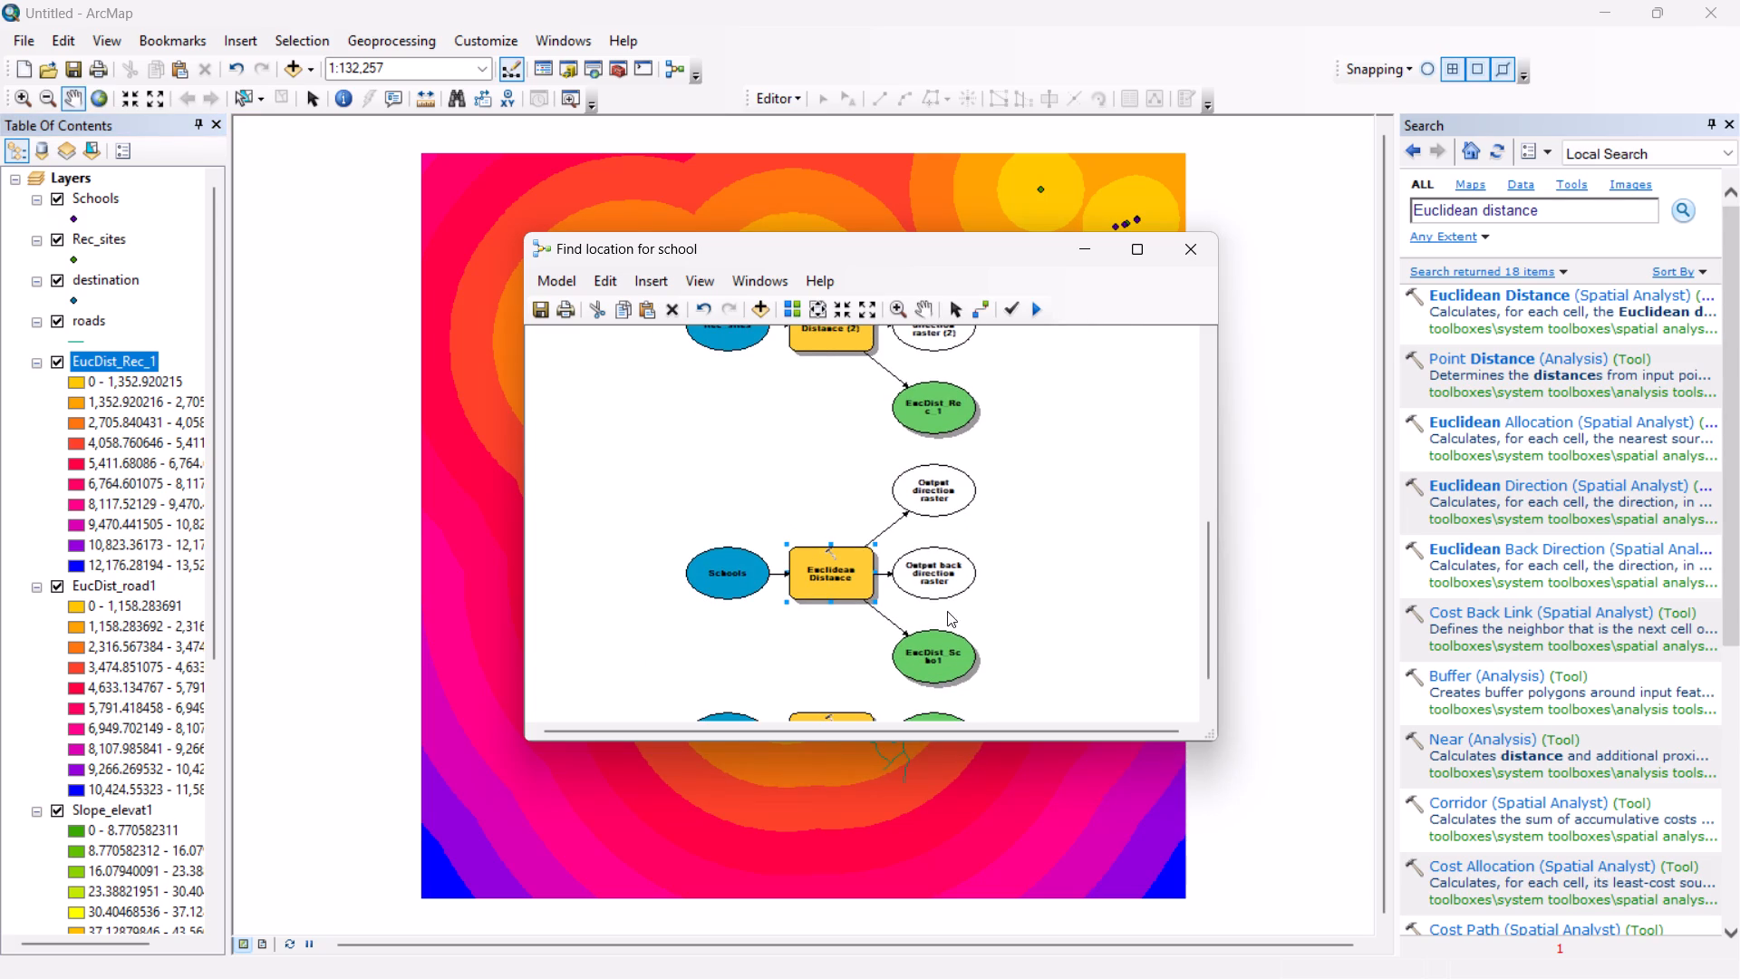
right_click_drag(938, 649, 910, 665)
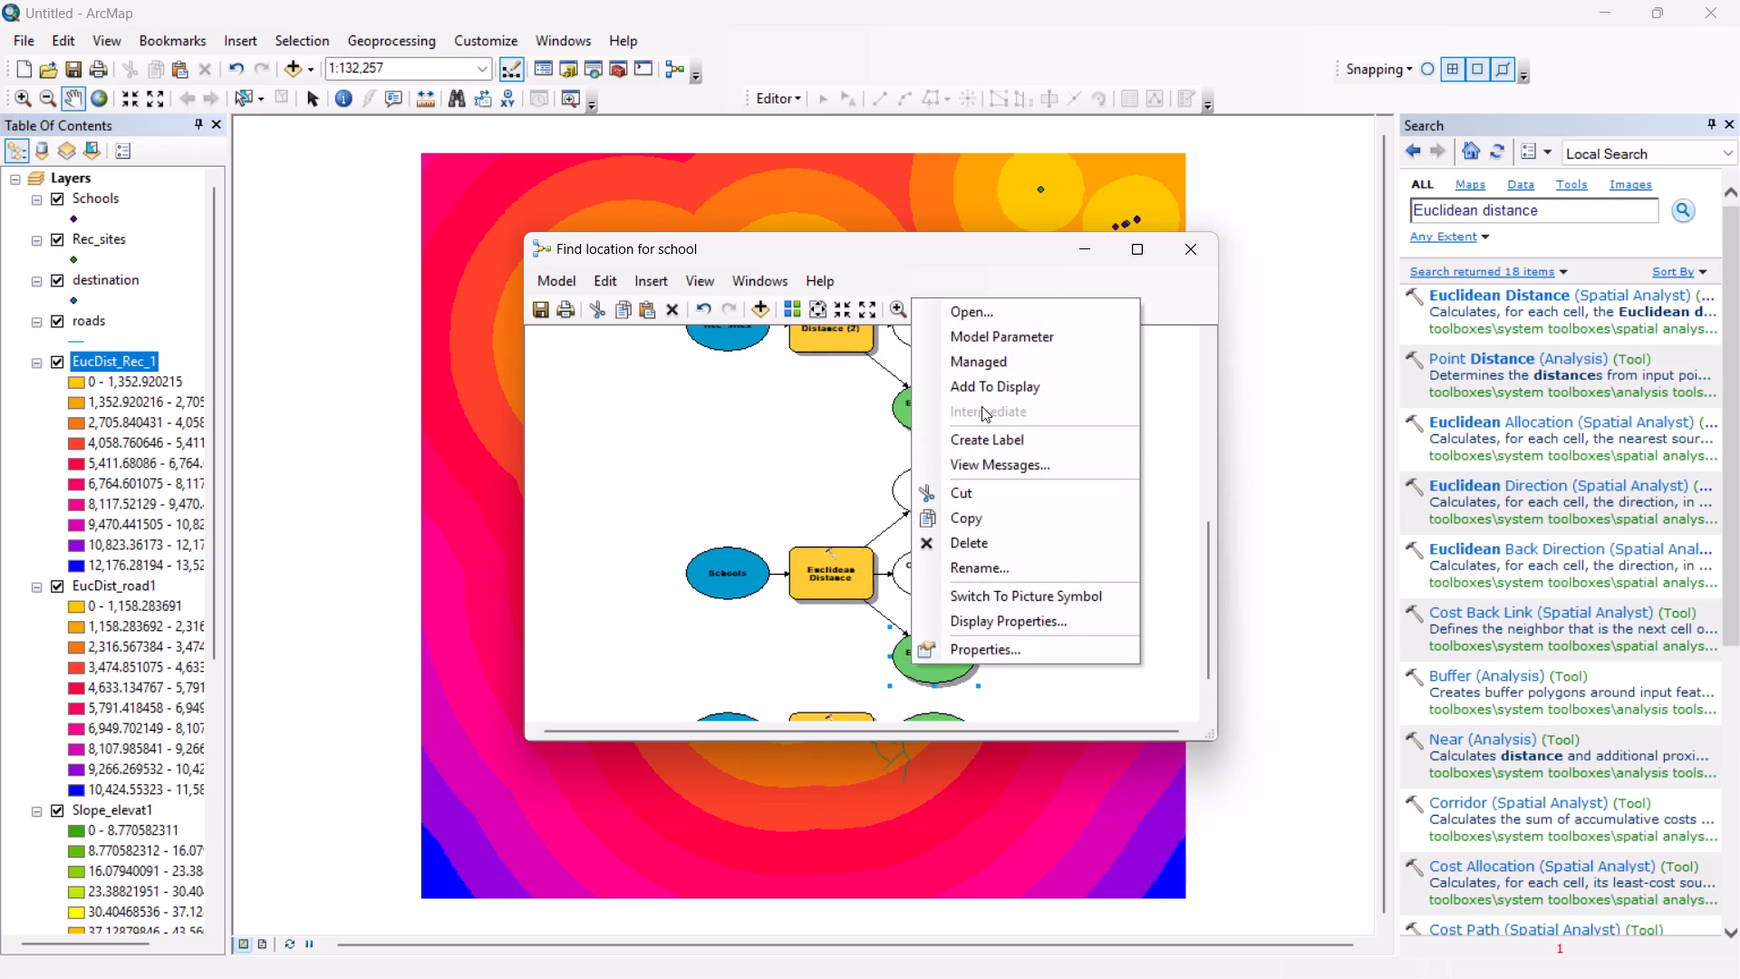
left_click(989, 386)
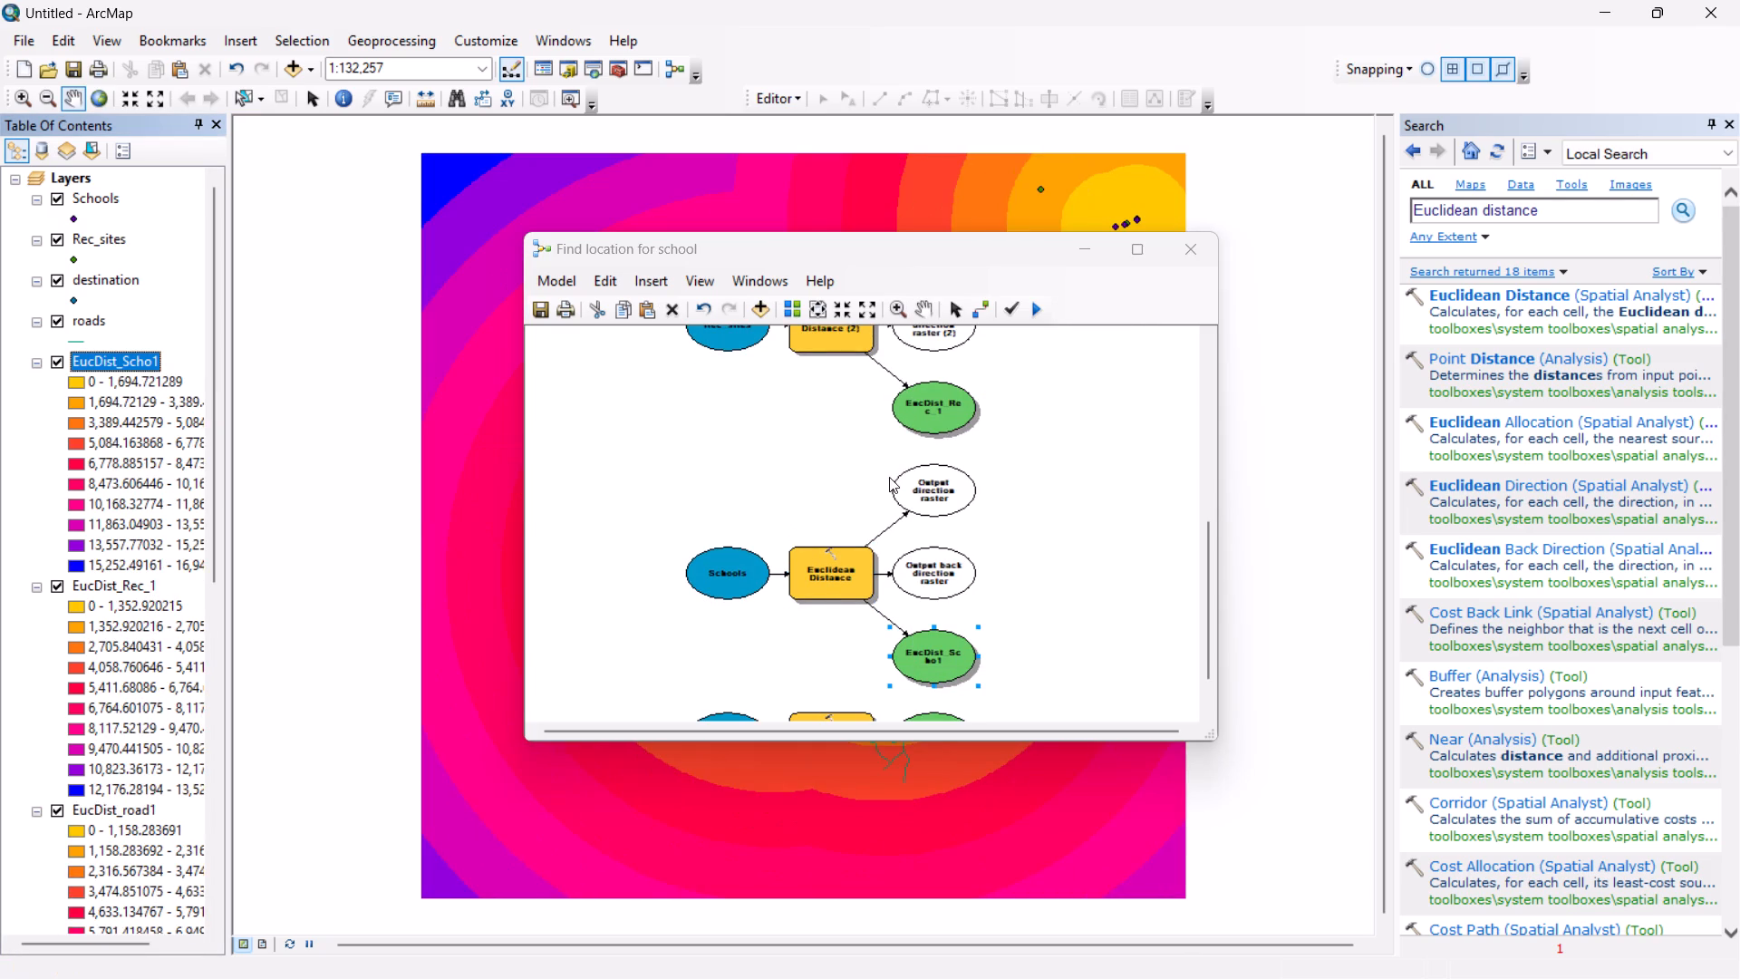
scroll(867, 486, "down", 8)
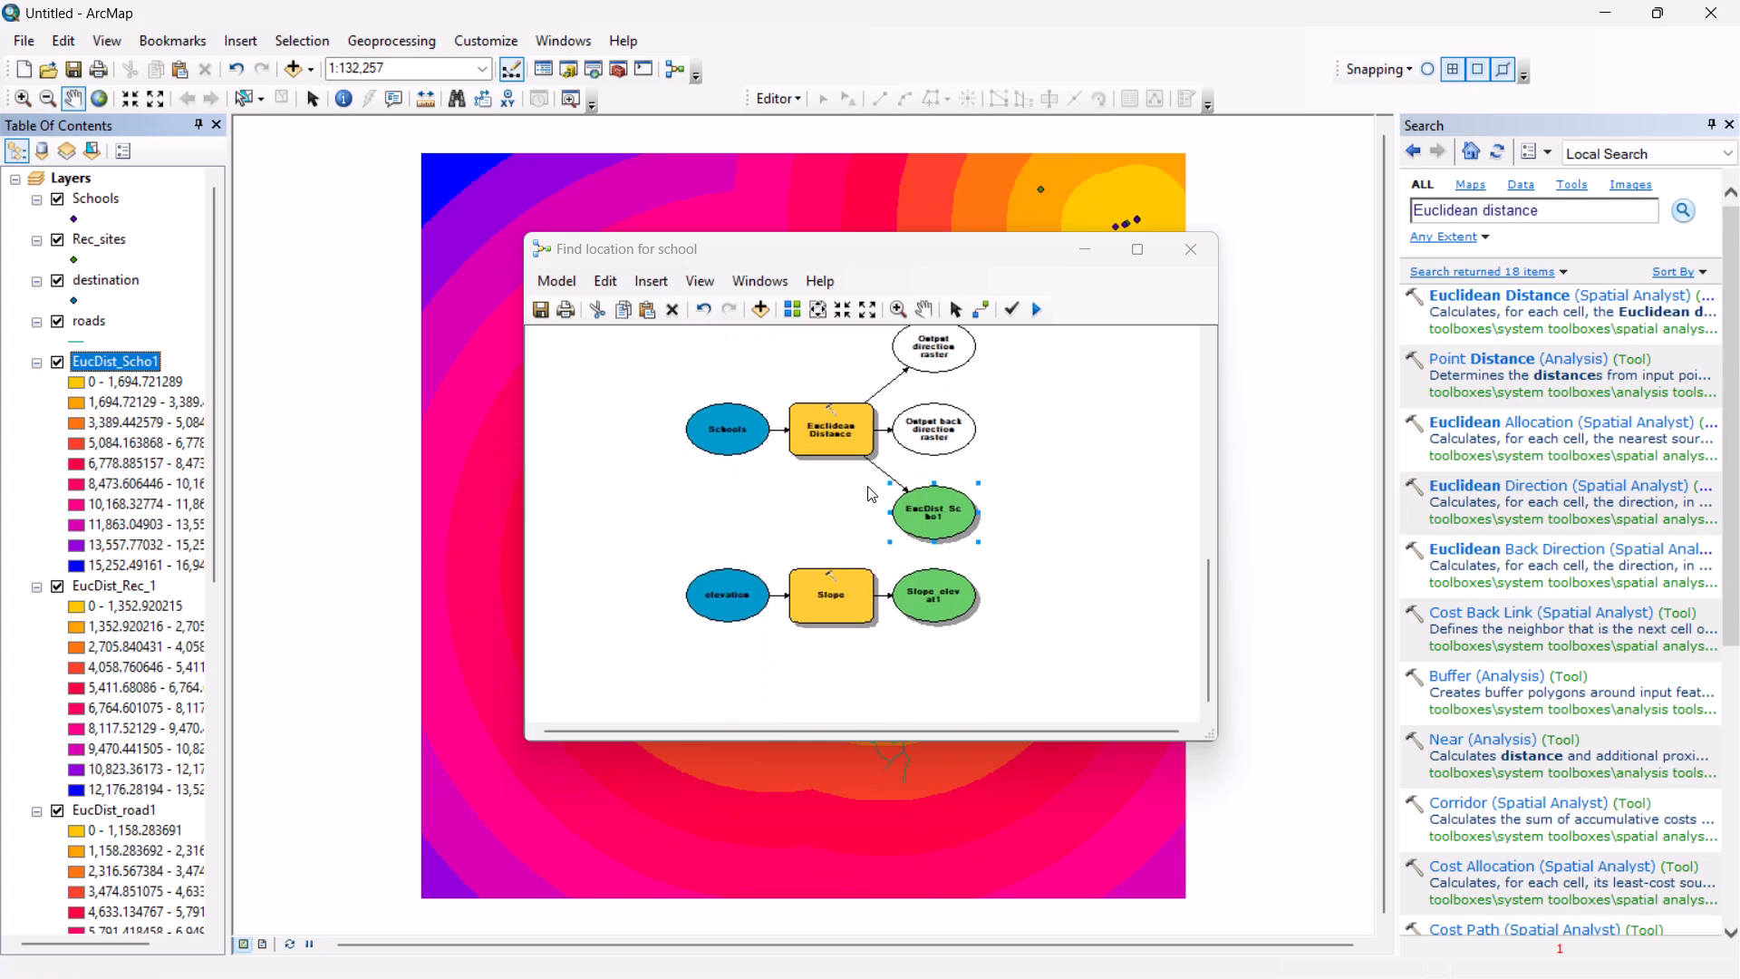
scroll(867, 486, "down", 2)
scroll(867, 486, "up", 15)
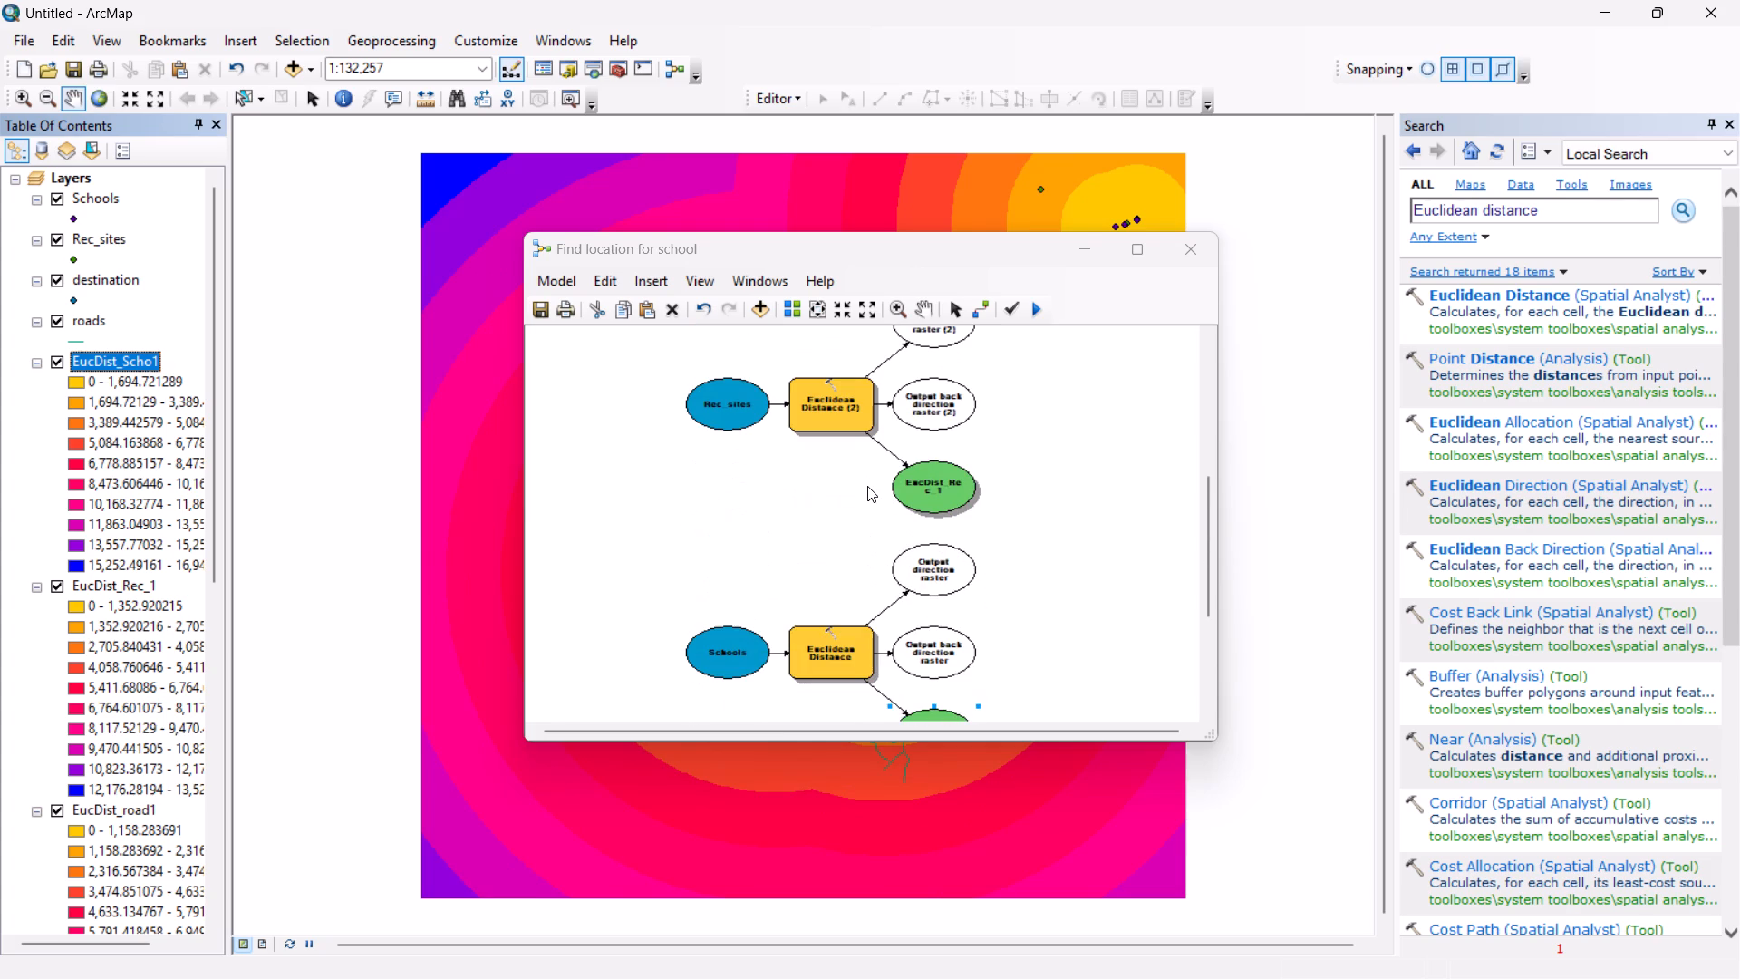
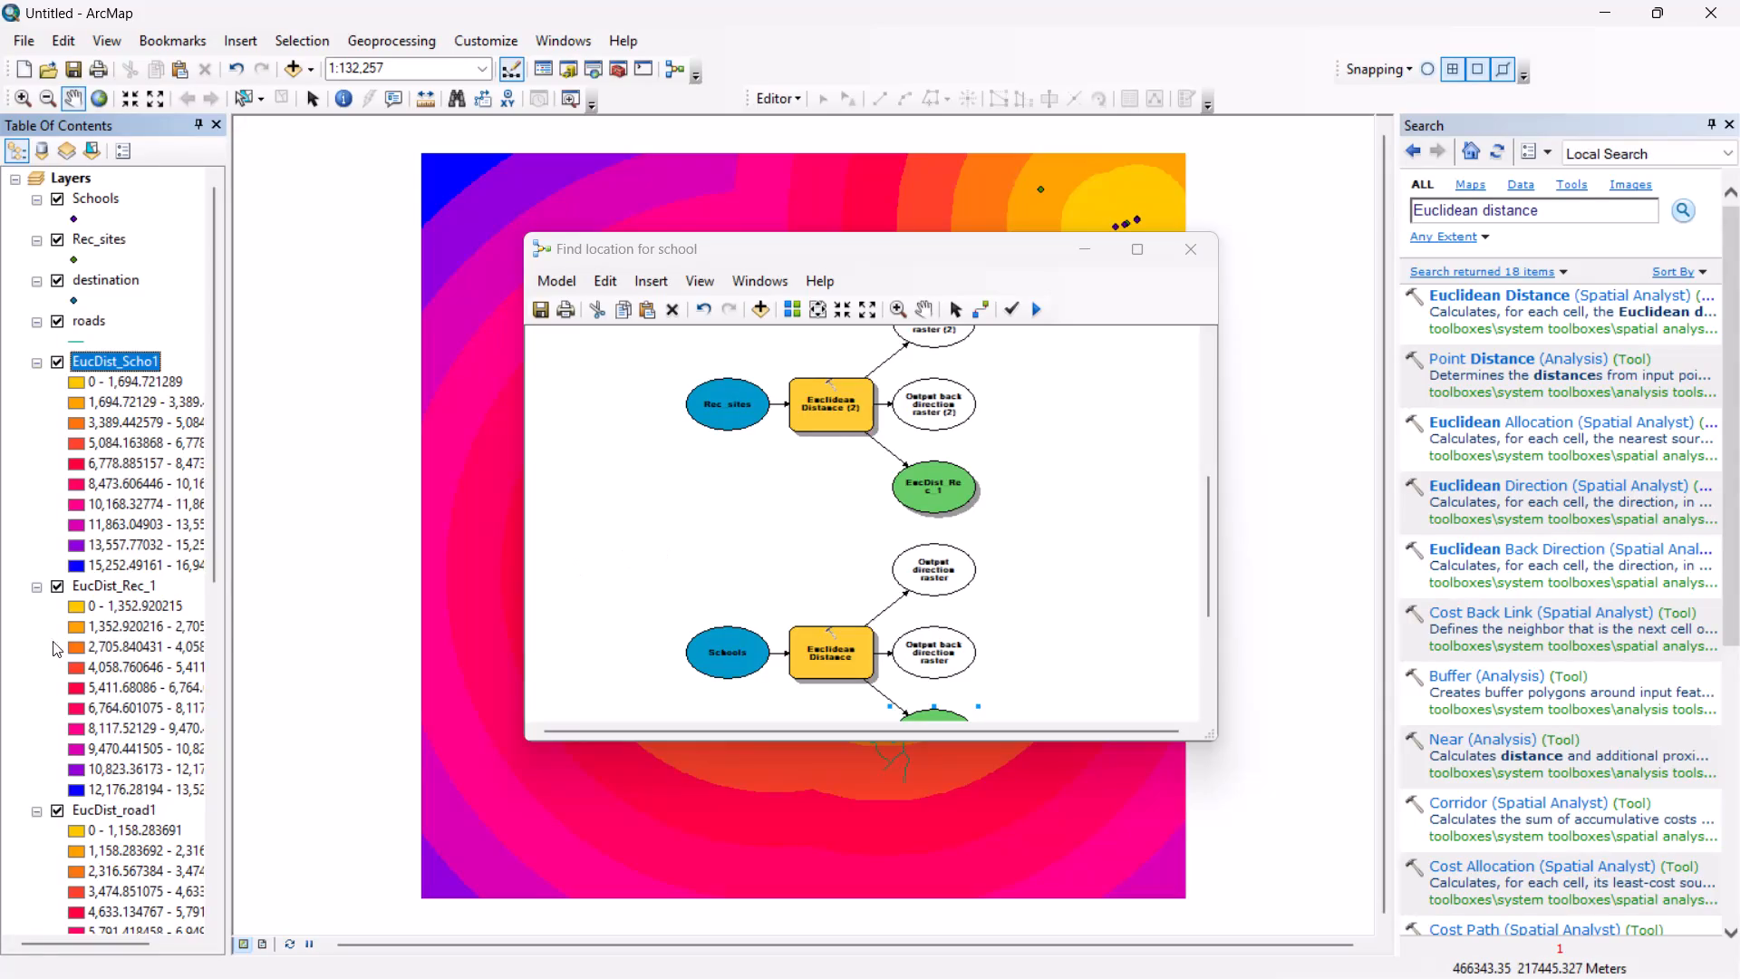
Examine the class ranges of the Rec_sites and road distance rasters and the elevation slope raster in the layer list.
scroll(126, 624, "down", 8)
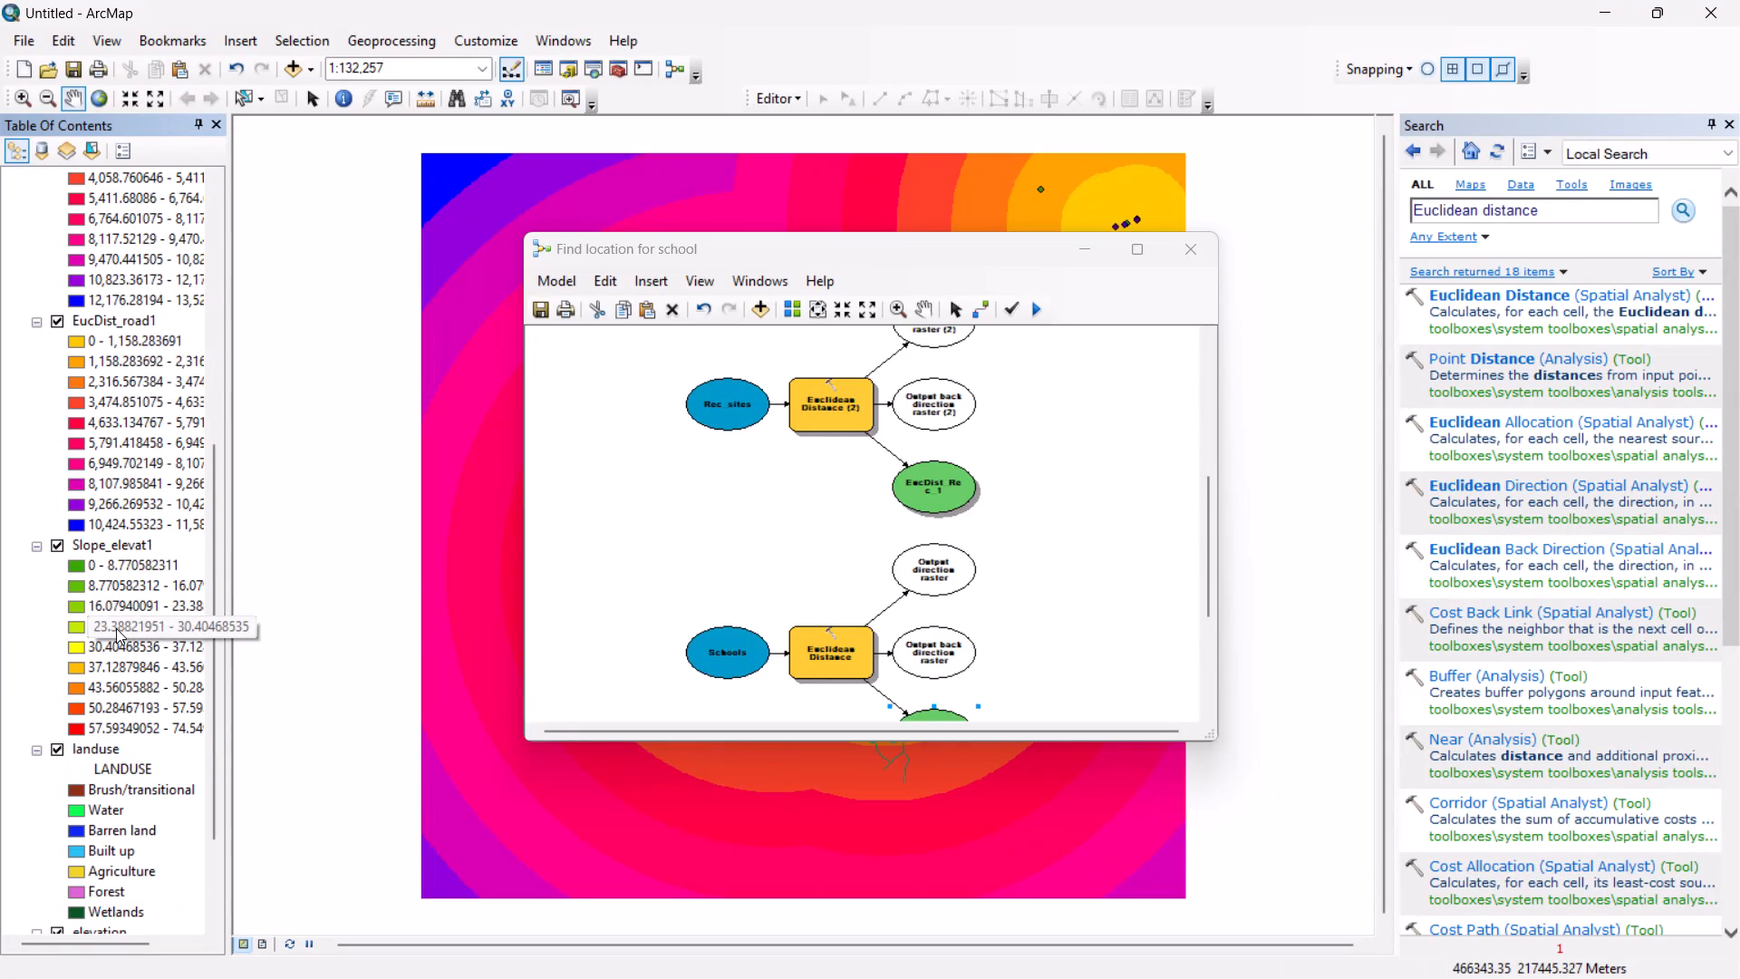
scroll(142, 612, "down", 2)
scroll(135, 598, "up", 3)
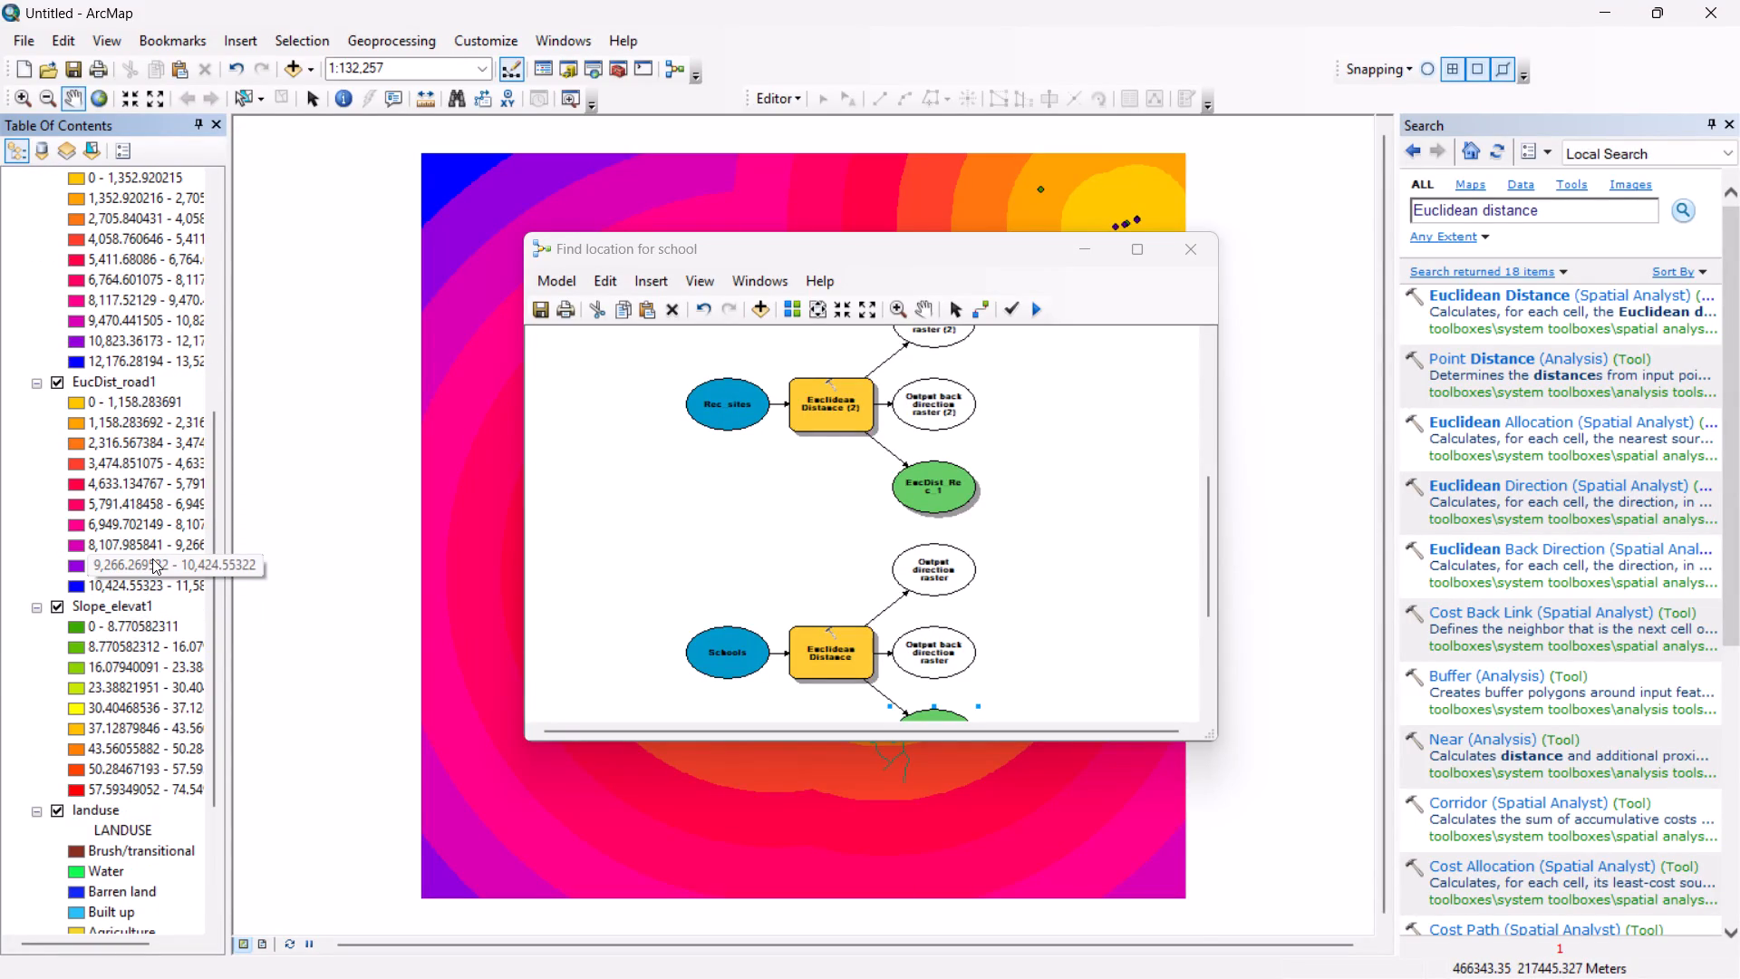
scroll(152, 558, "up", 3)
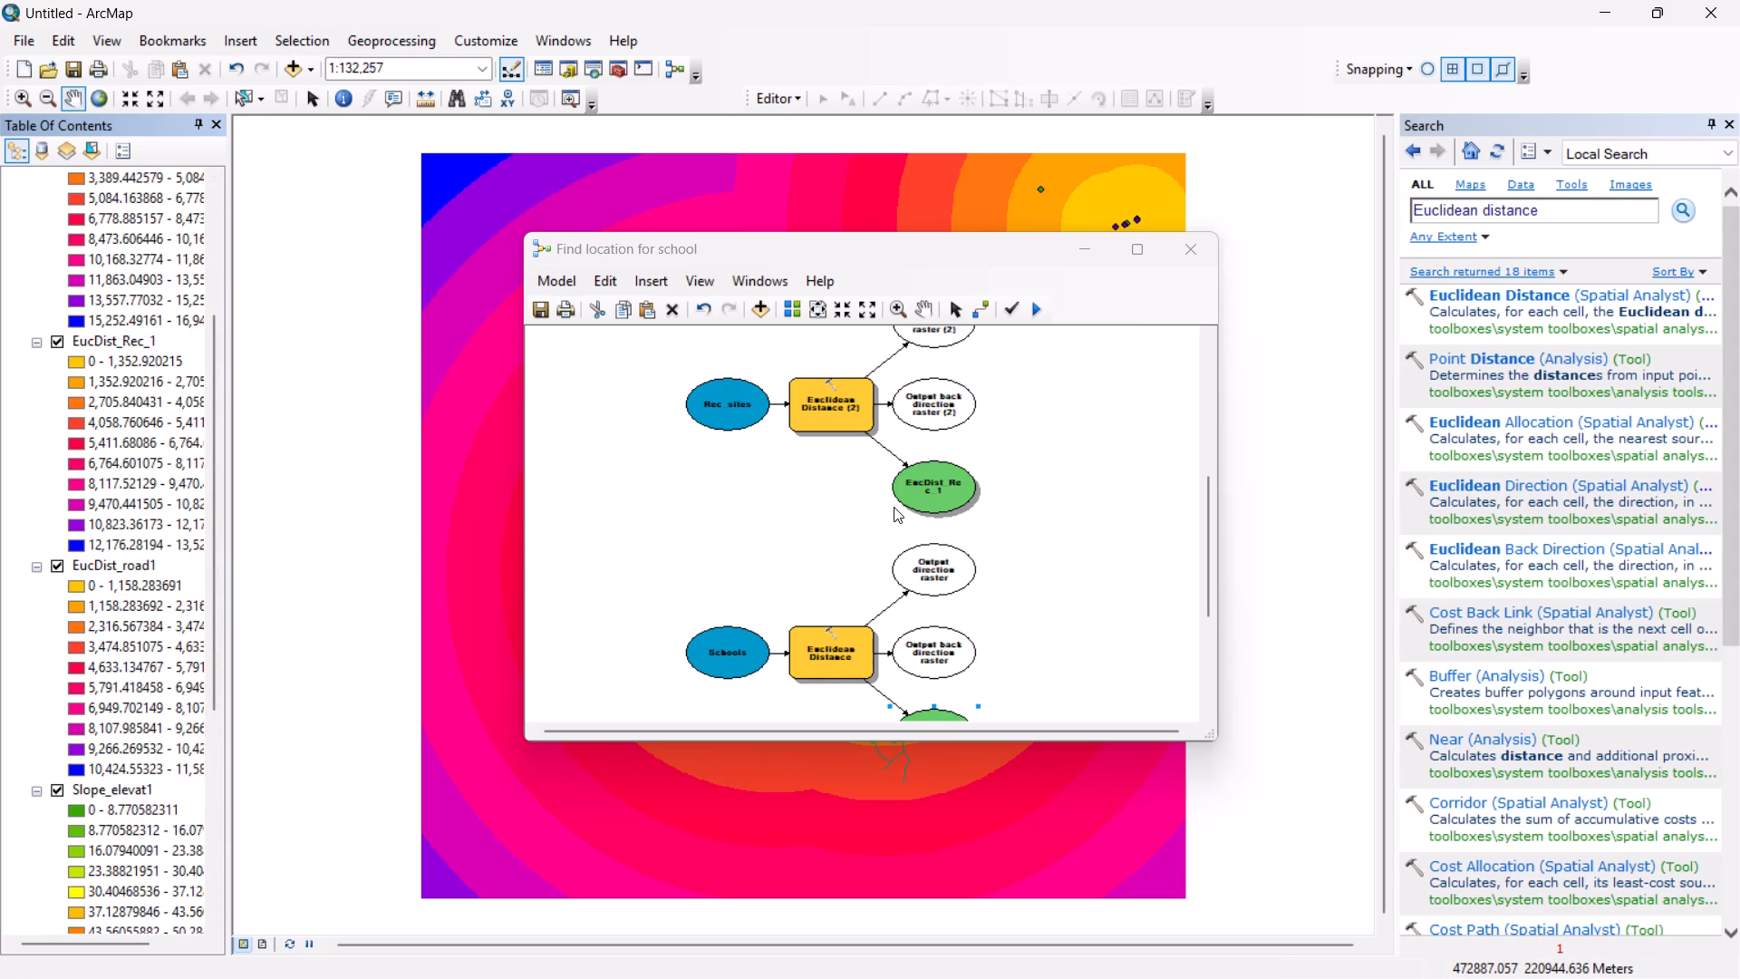
scroll(894, 507, "down", 5)
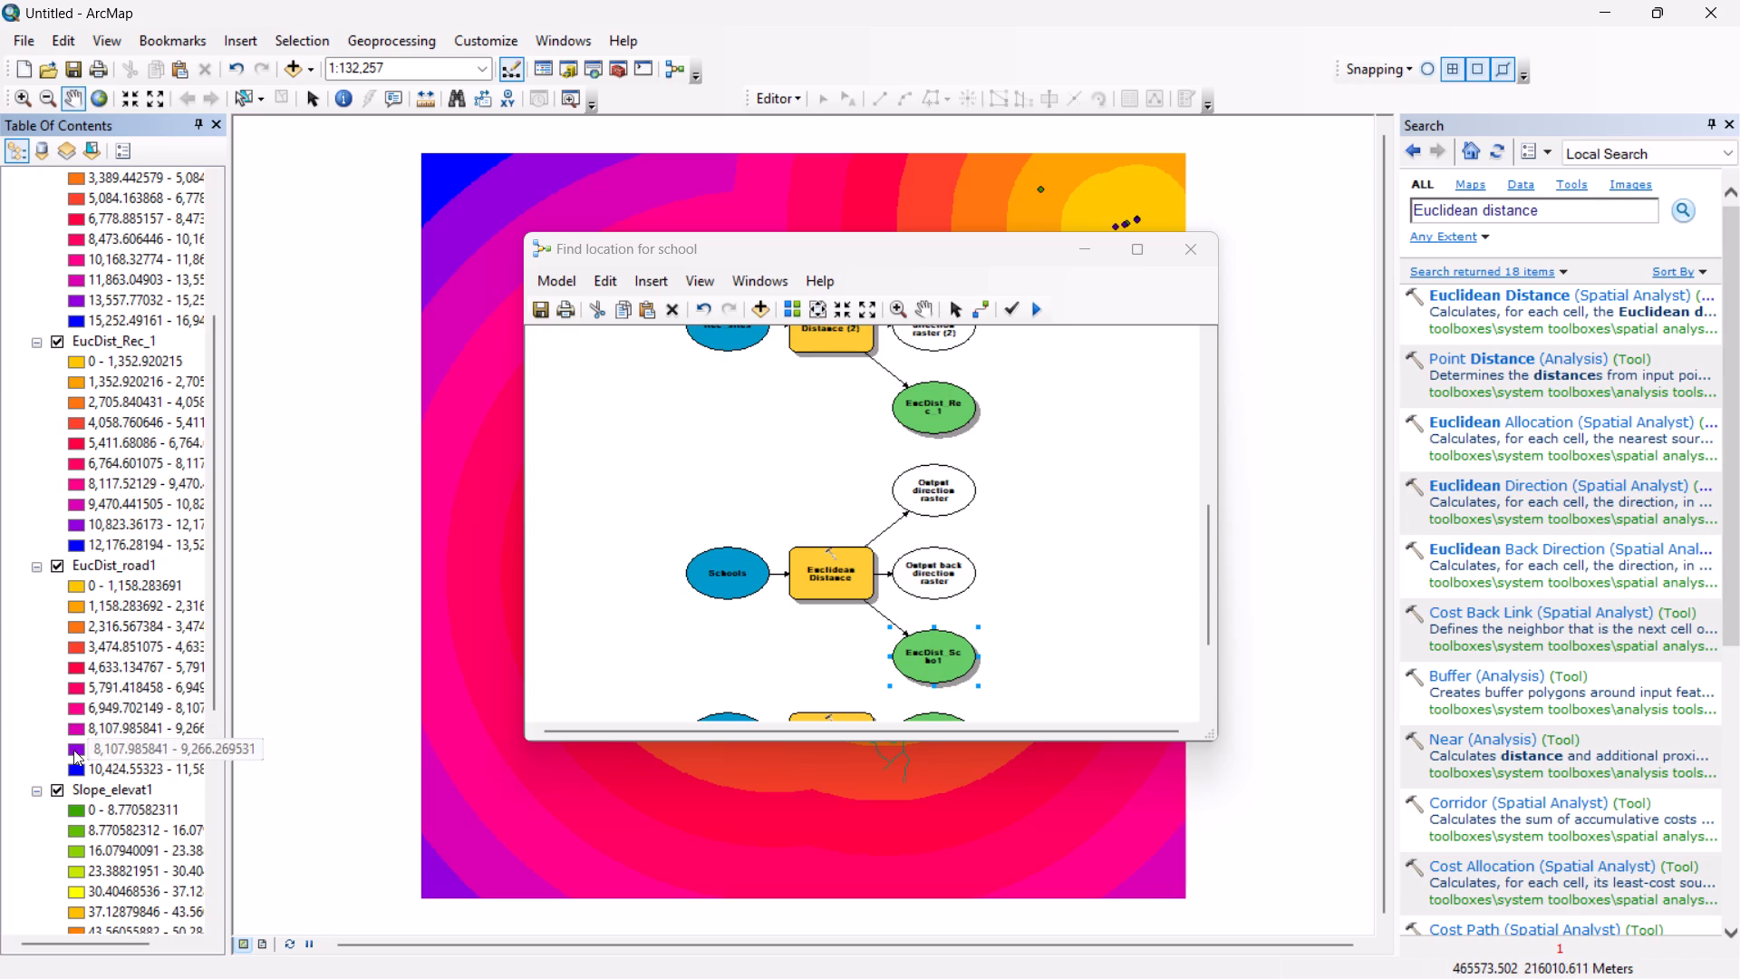
left_click(137, 784)
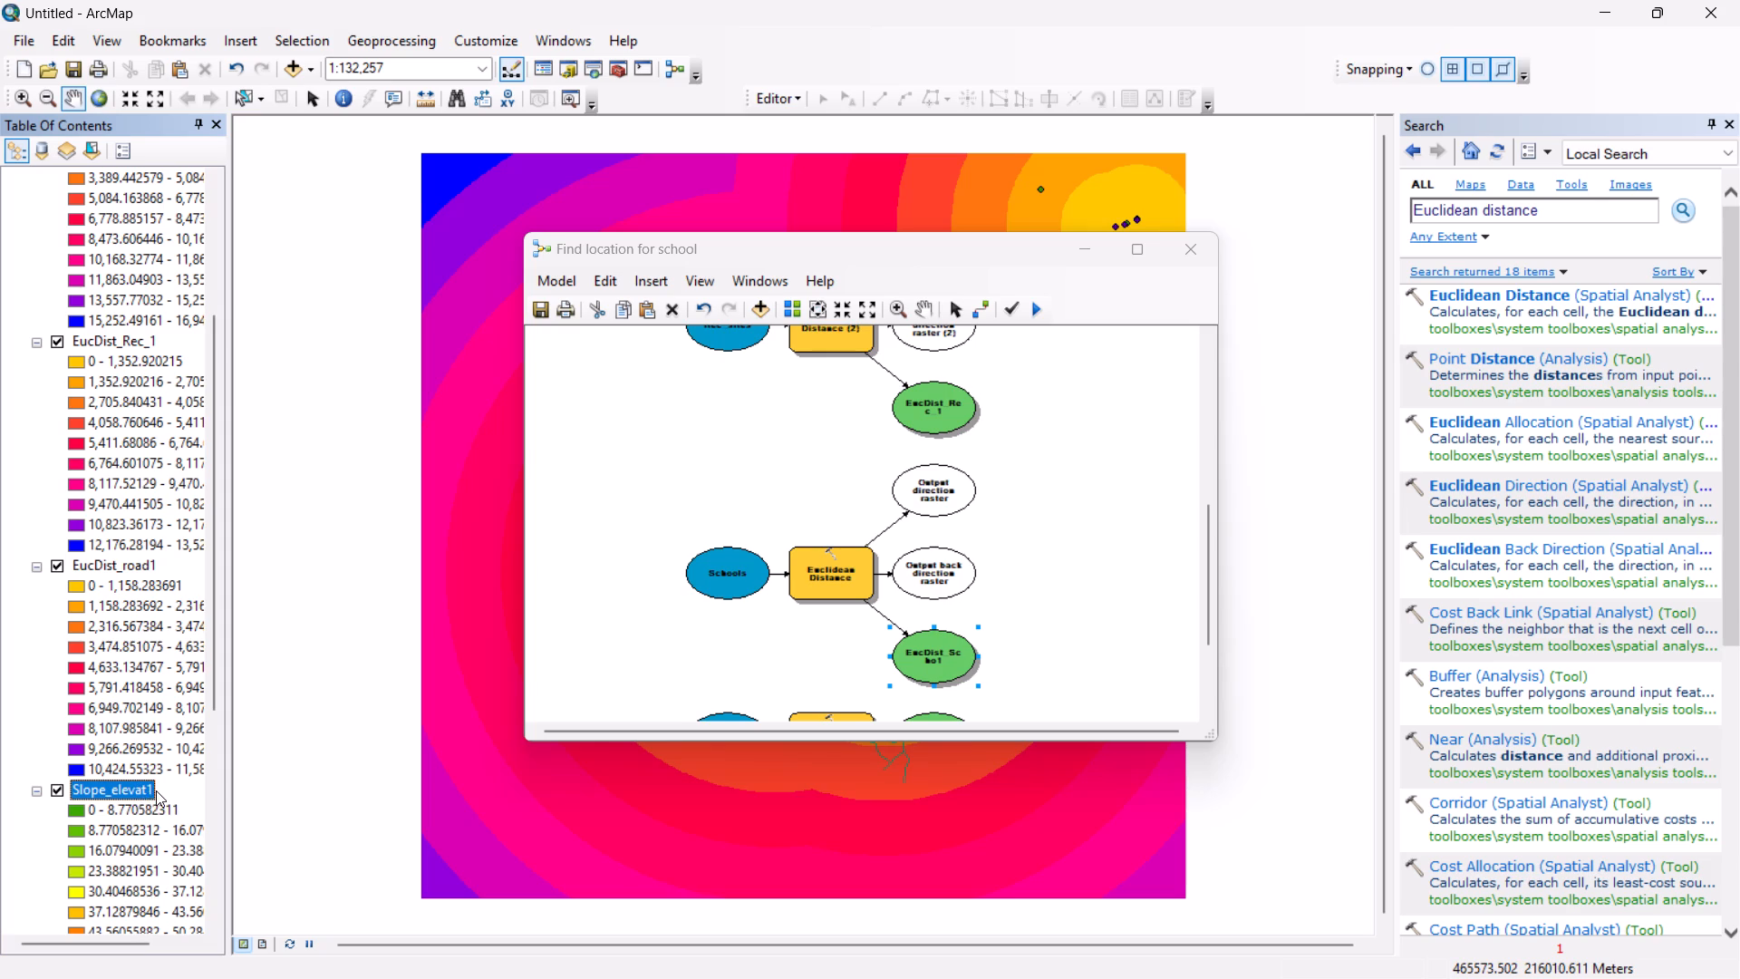
left_click(141, 564)
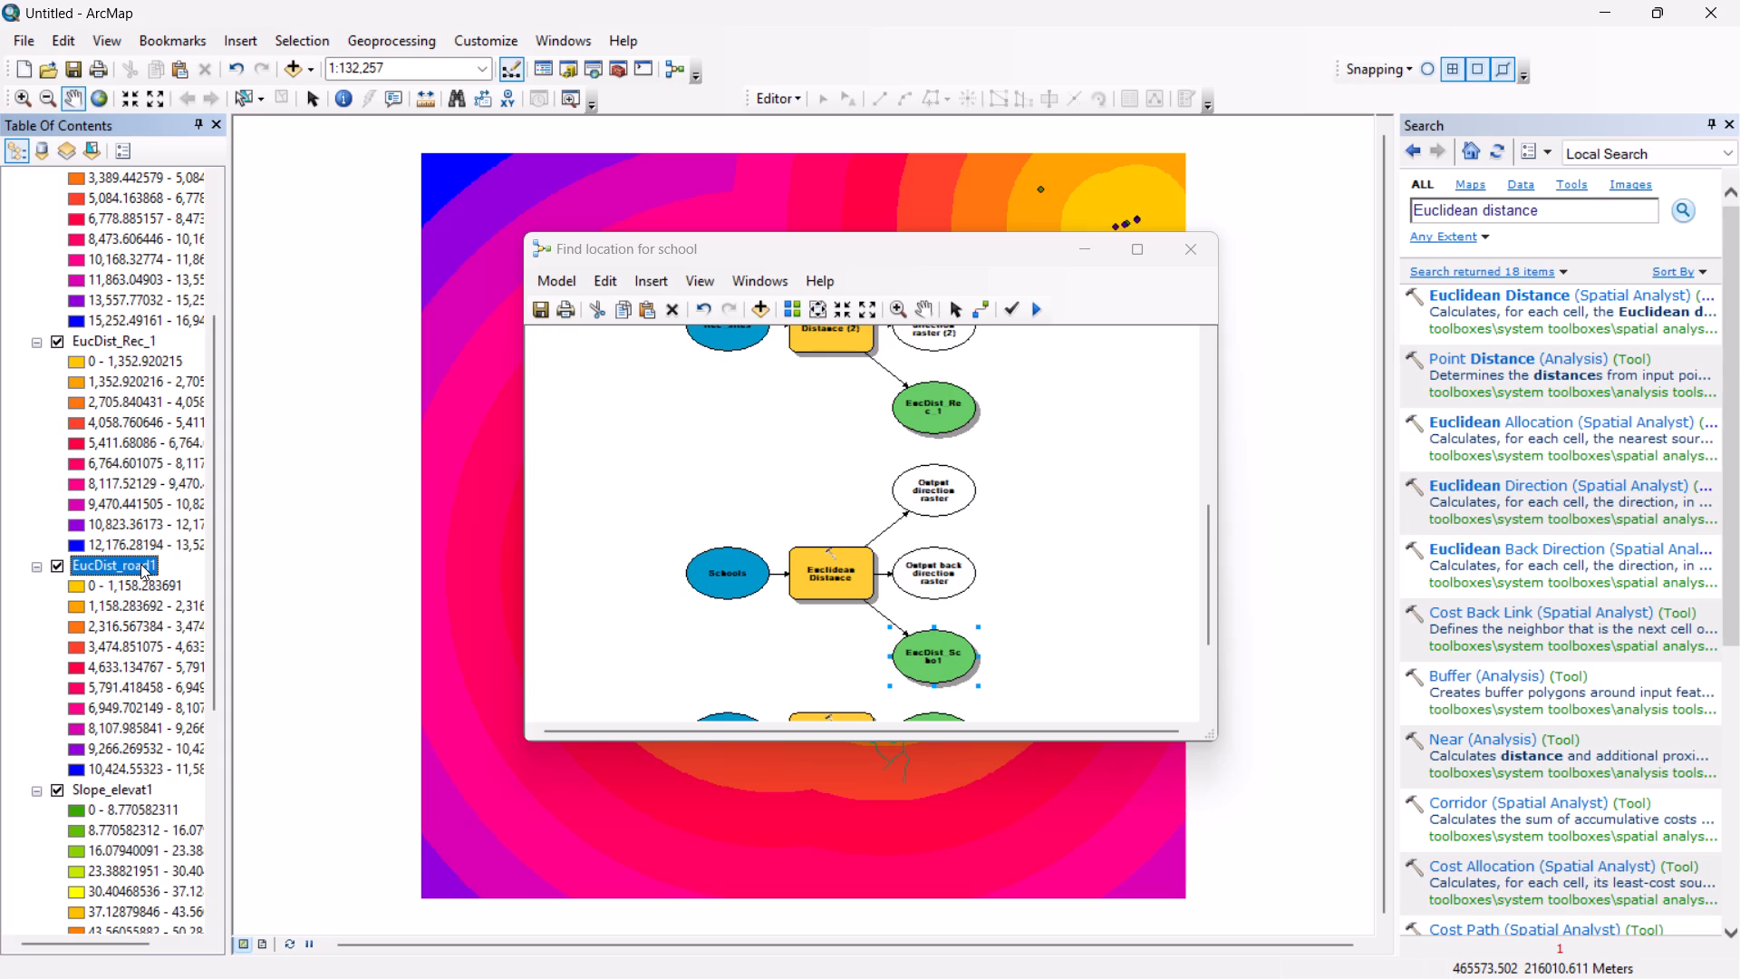
scroll(172, 598, "down", 3)
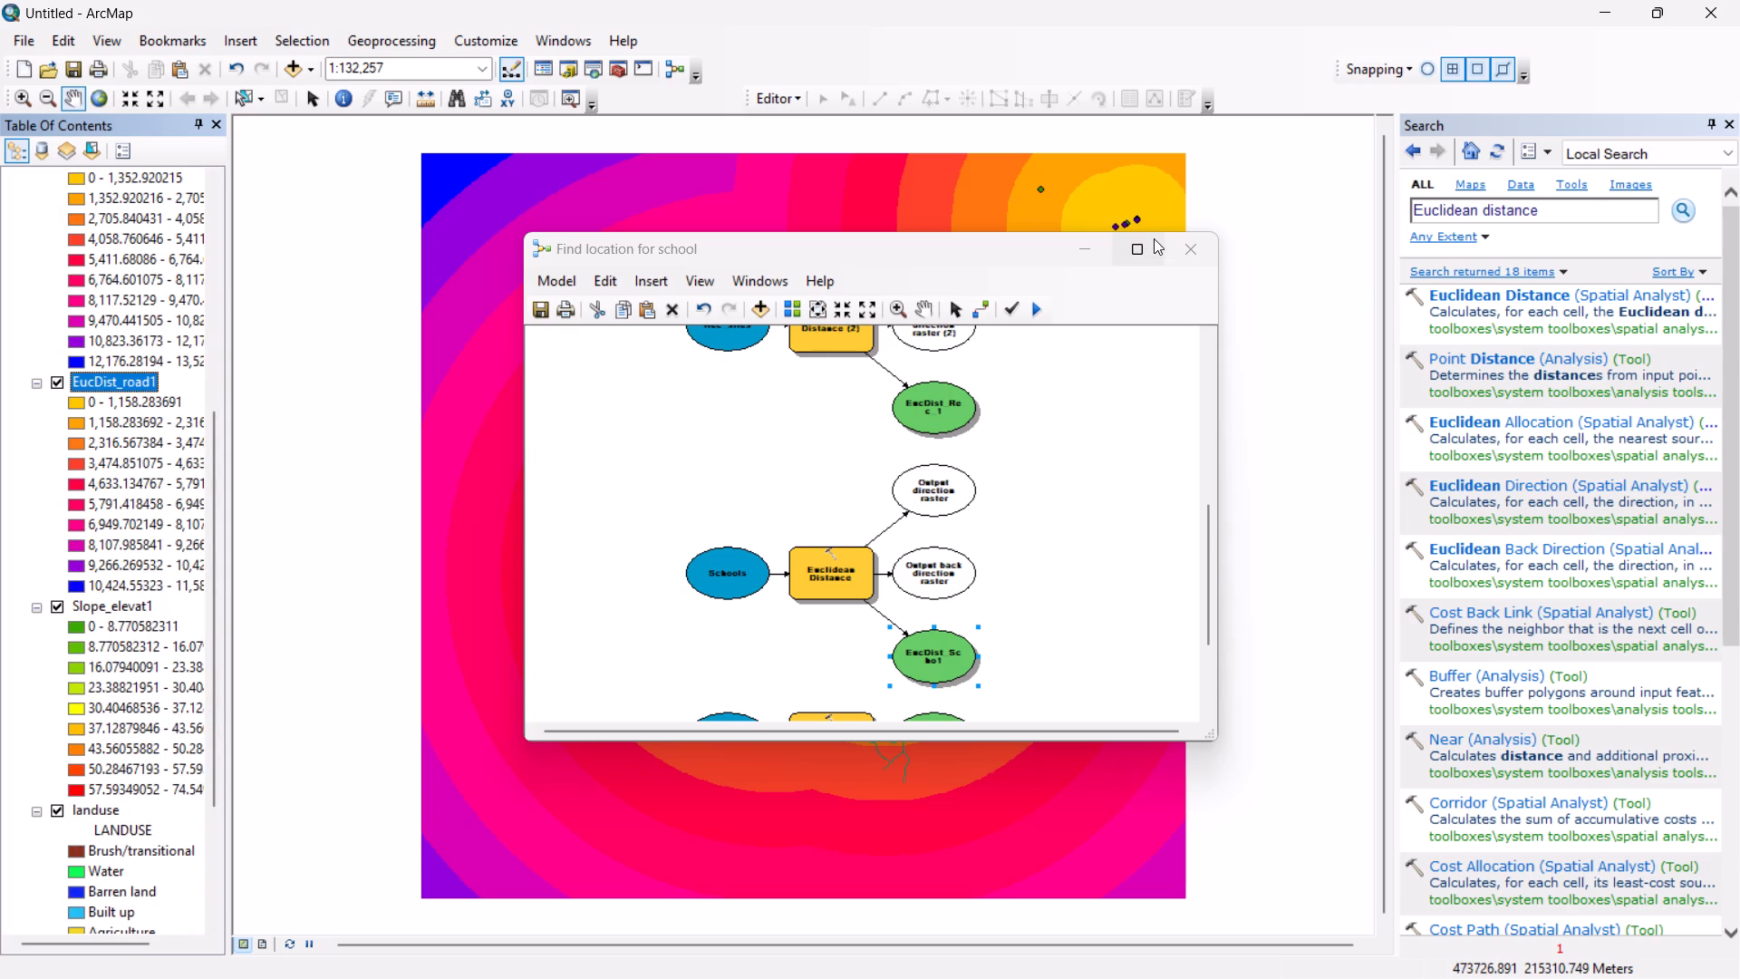
Enlarge the model window, fit the whole model in view, and review the roads, Rec_sites, Schools and elevation chains.
left_click(1140, 250)
scroll(445, 402, "down", 4)
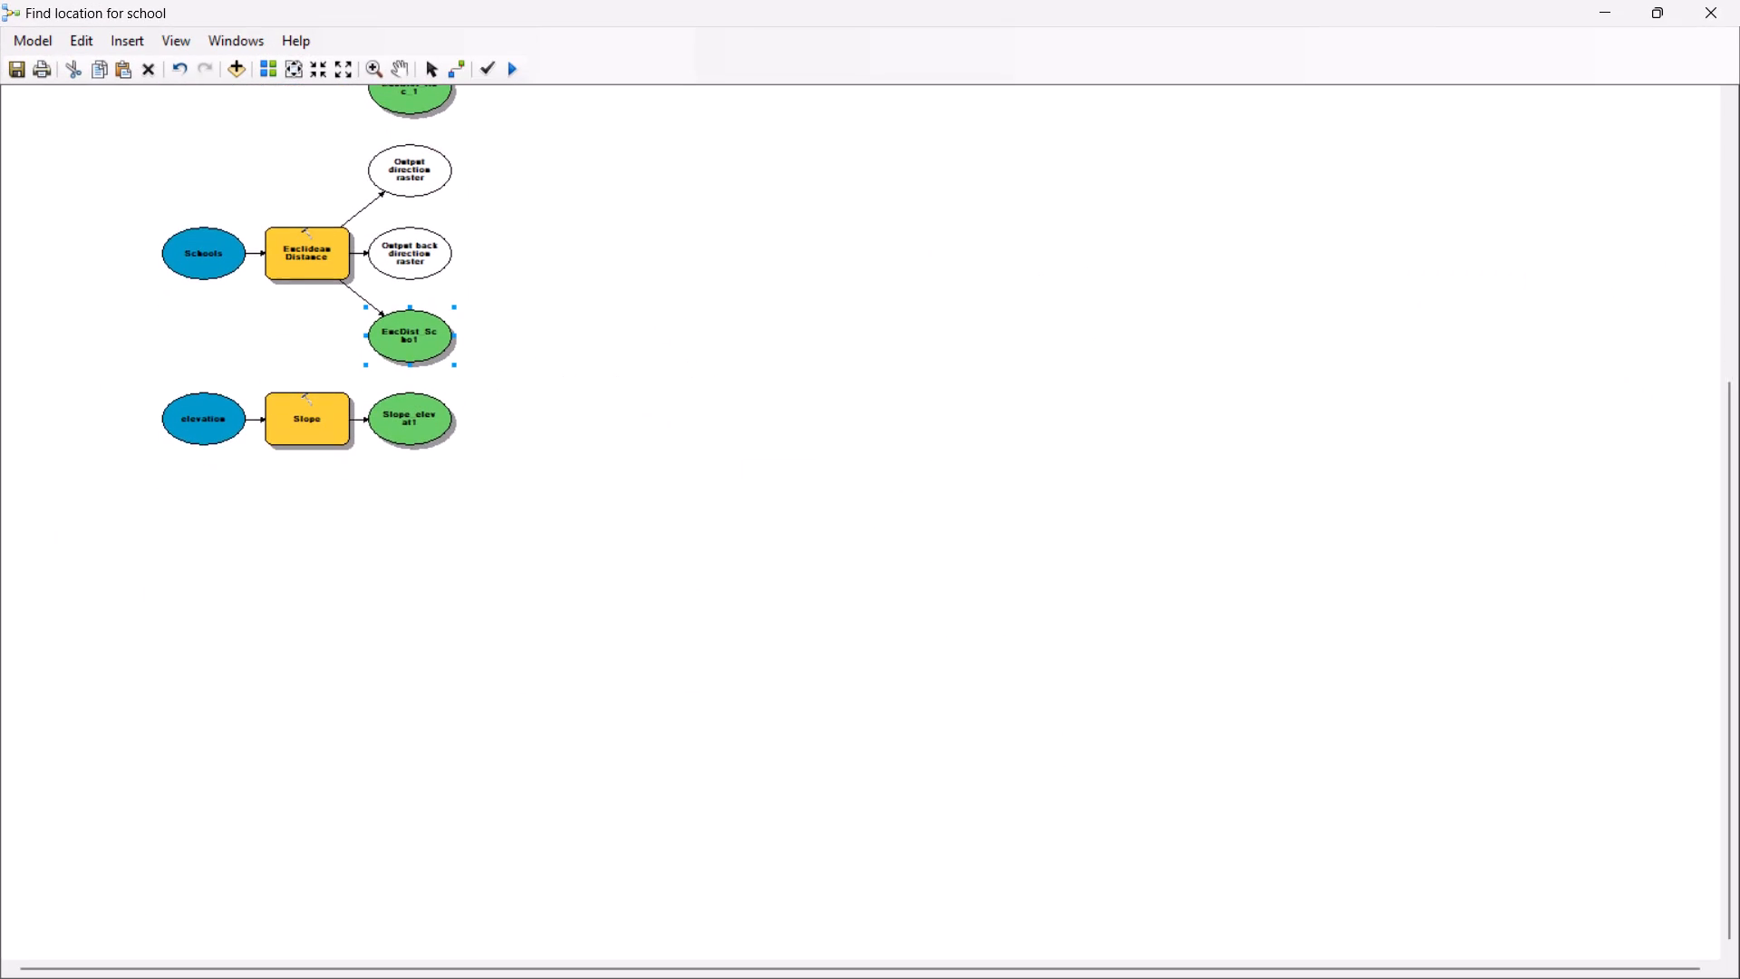
scroll(442, 403, "down", 1)
scroll(385, 234, "up", 4)
left_click(317, 70)
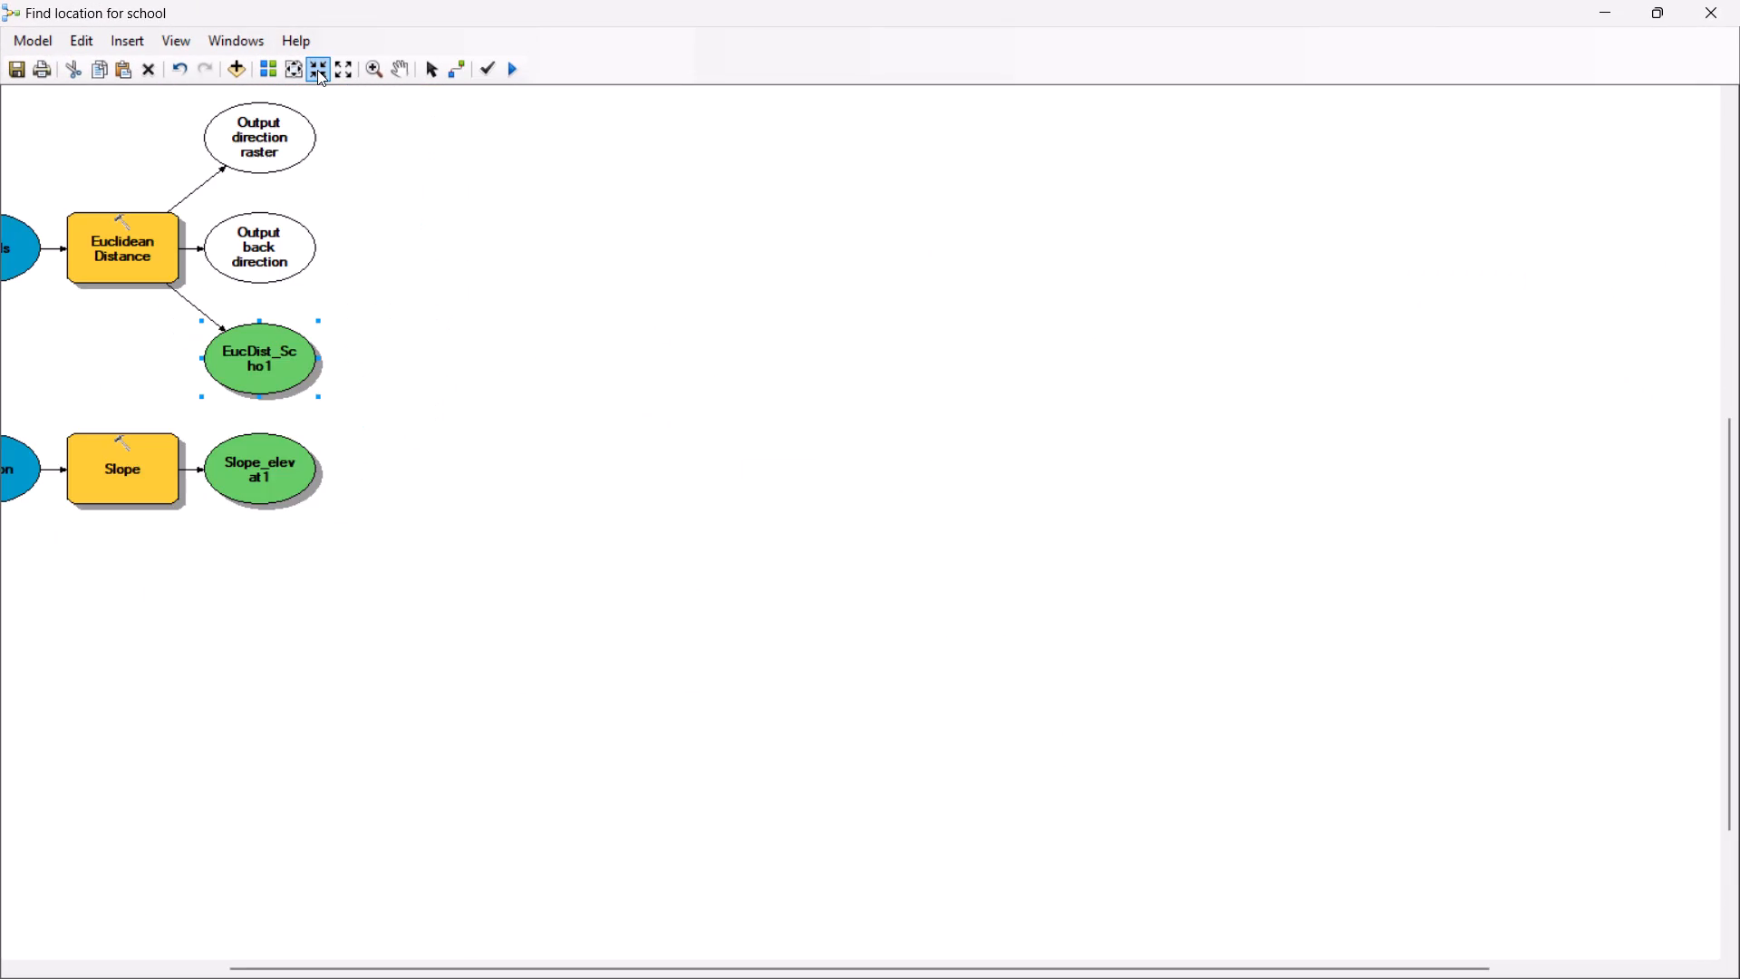
left_click(317, 70)
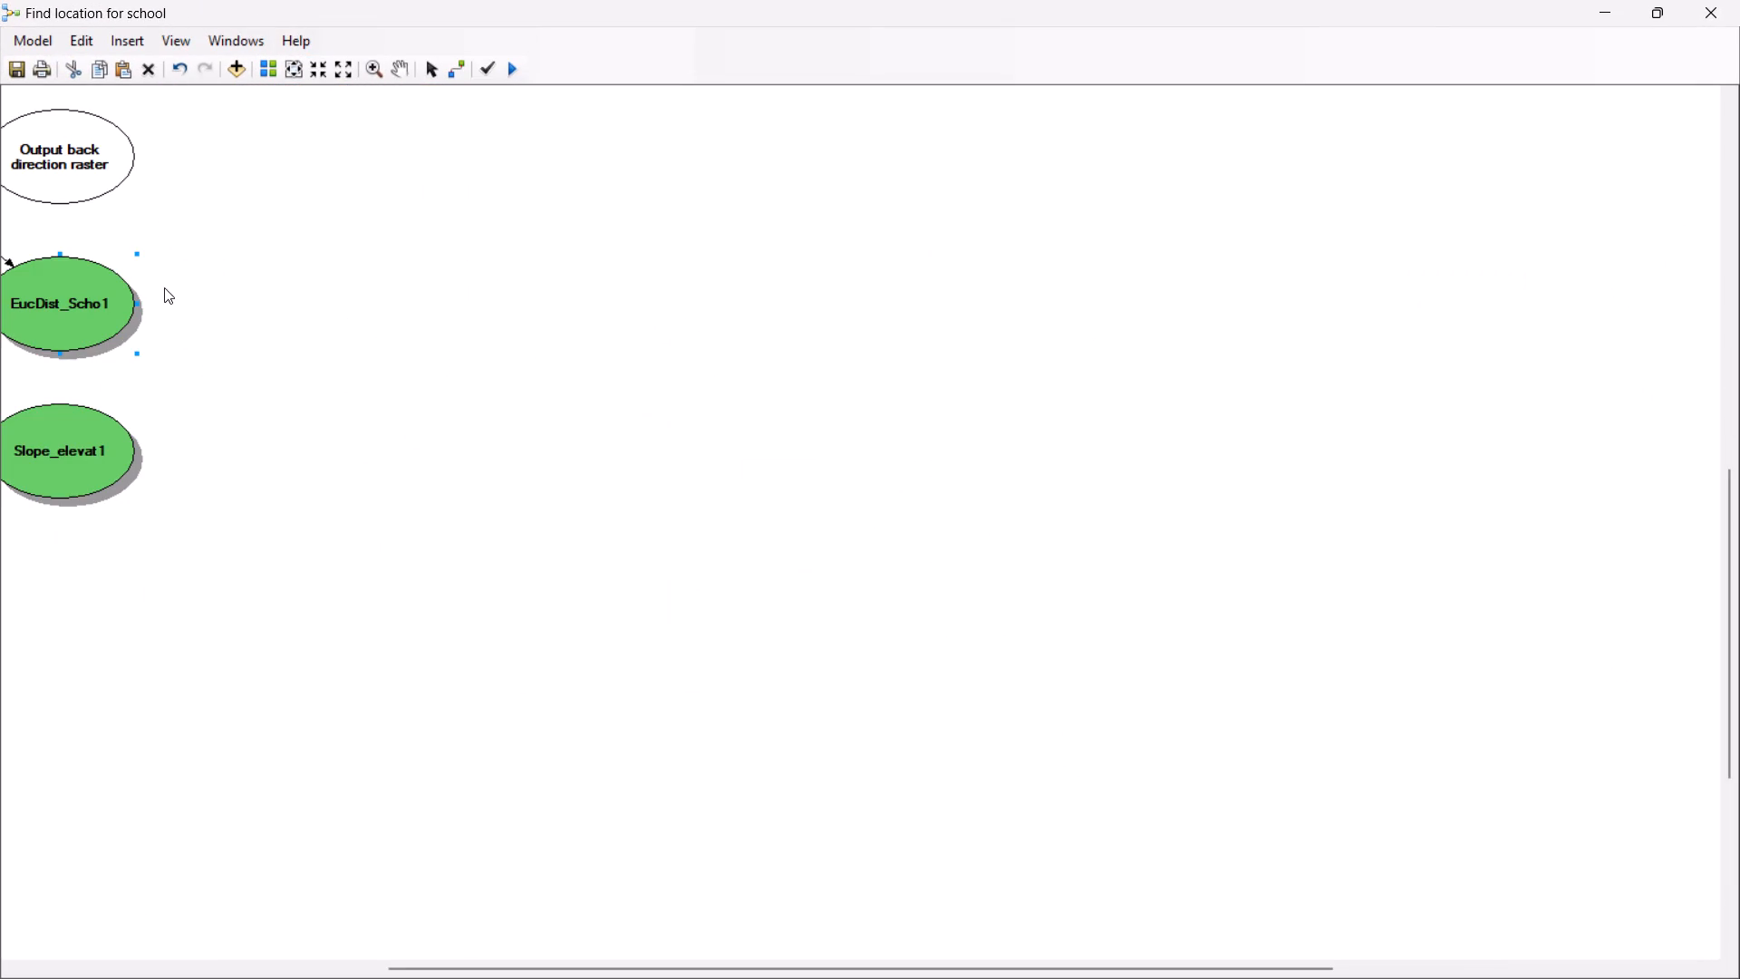
left_click(311, 62)
left_click(345, 70)
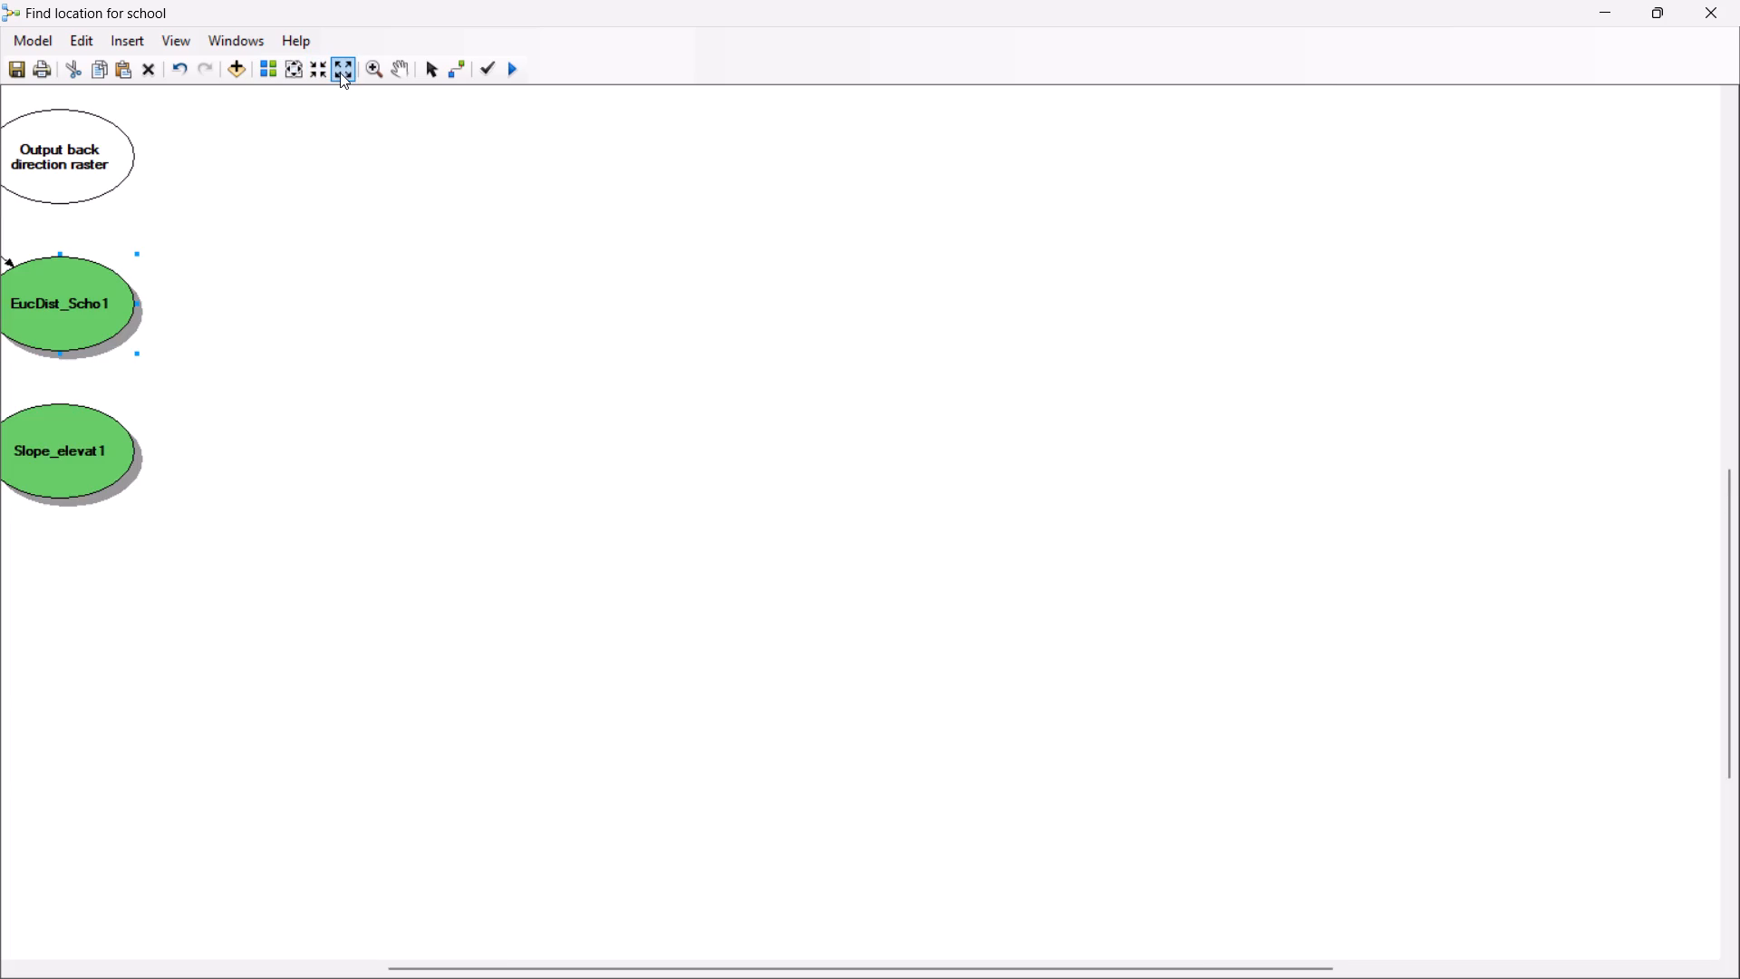
left_click(342, 71)
left_click(342, 71)
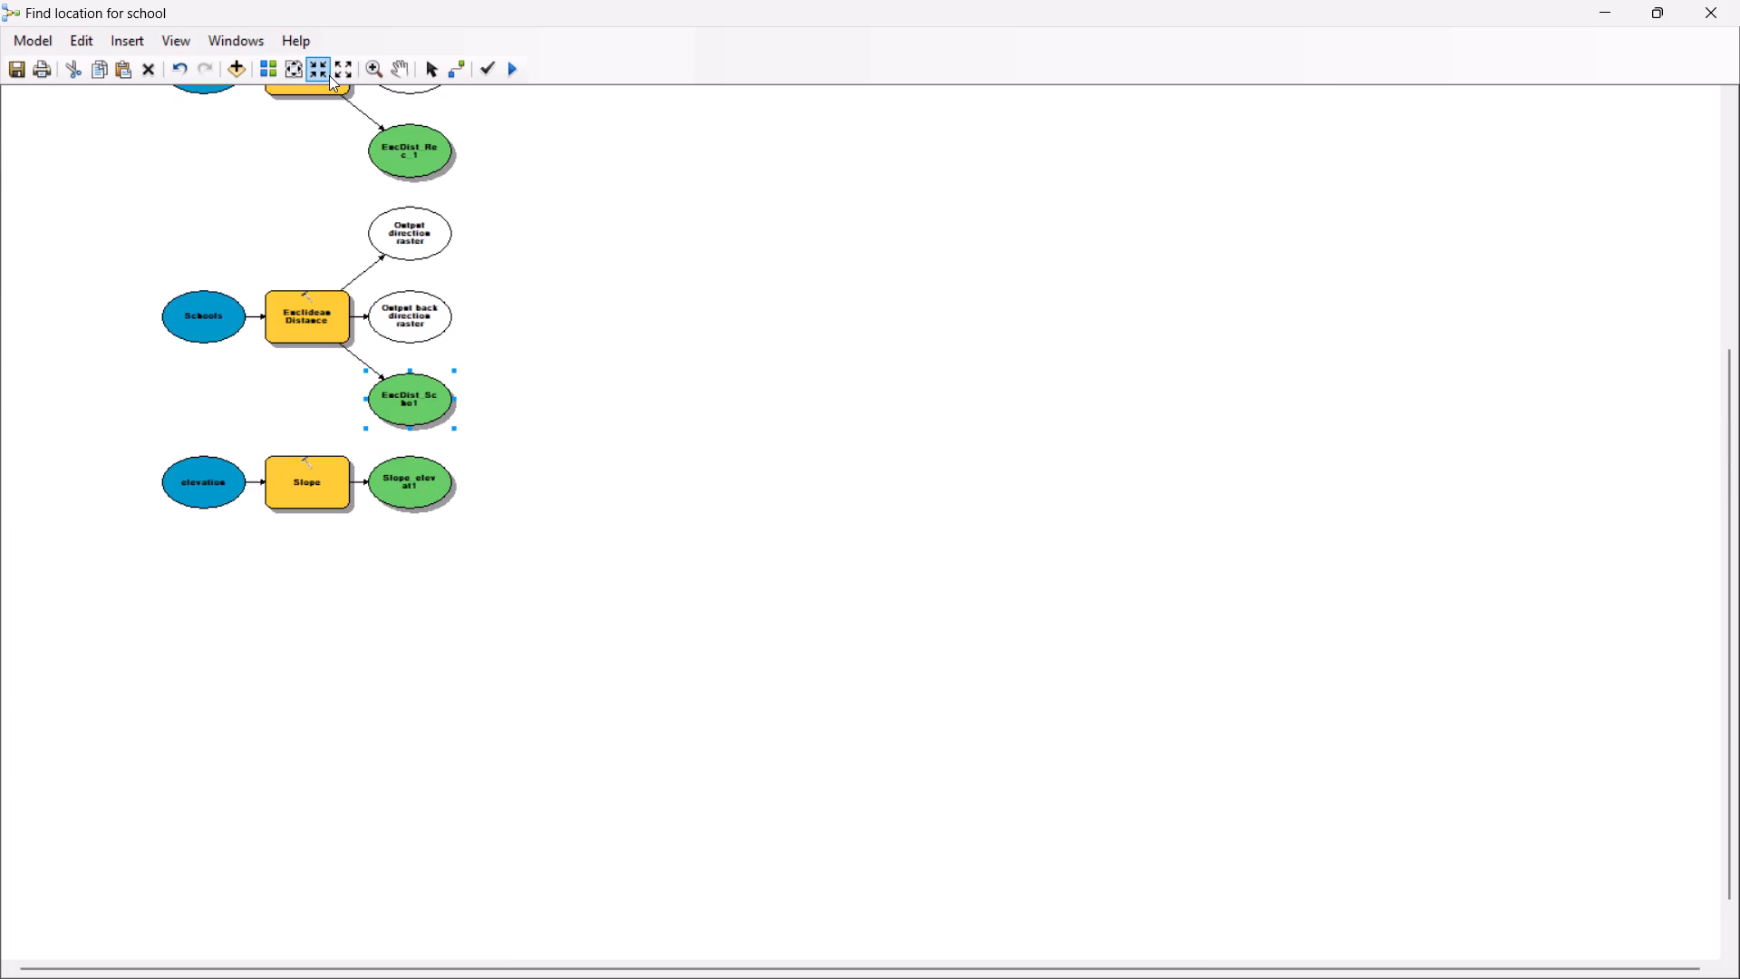
left_click(291, 69)
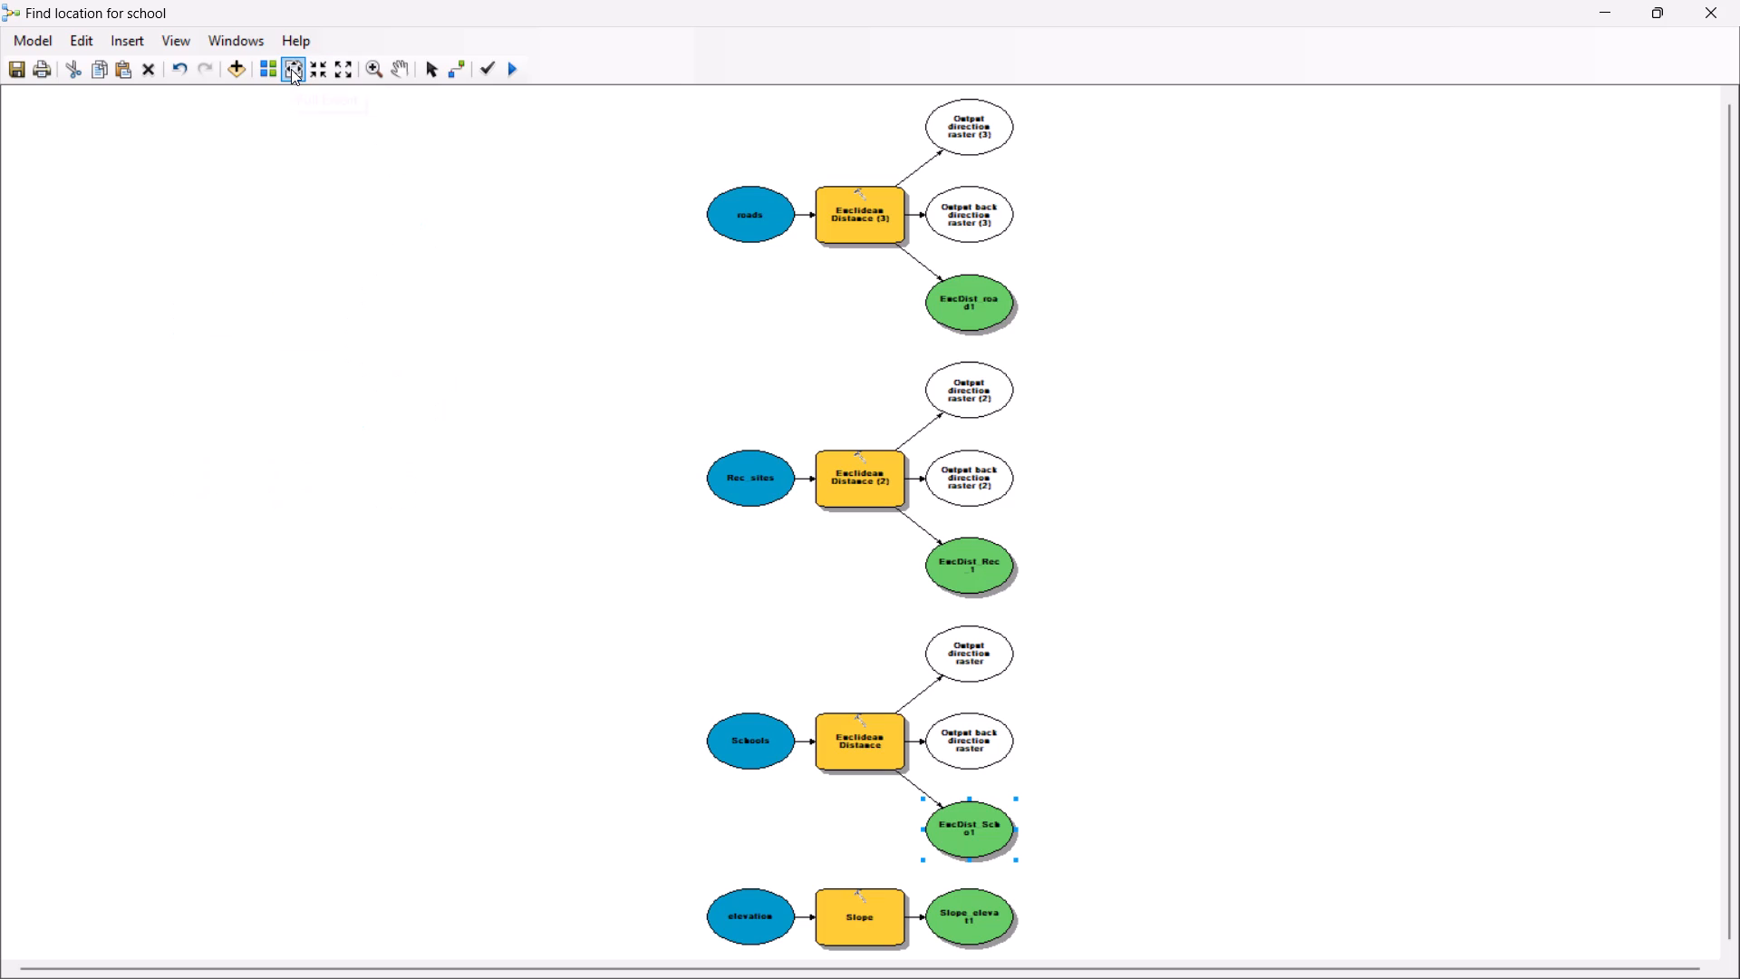
scroll(893, 223, "down", 3)
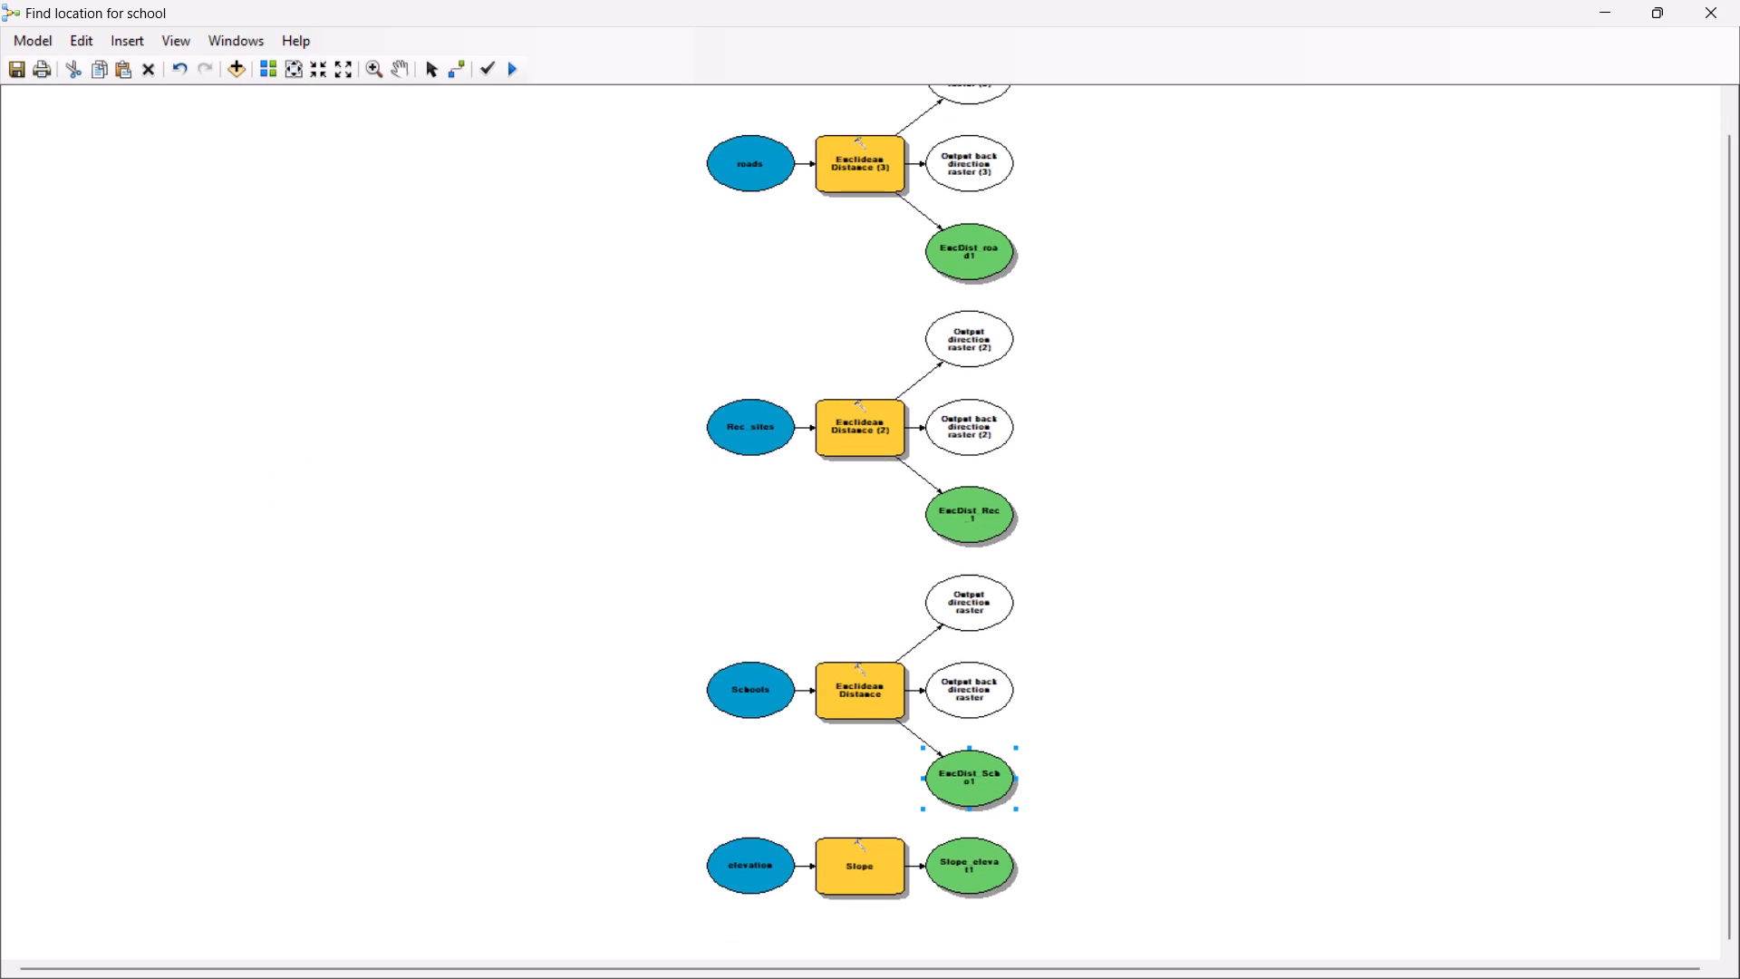
scroll(893, 223, "up", 3)
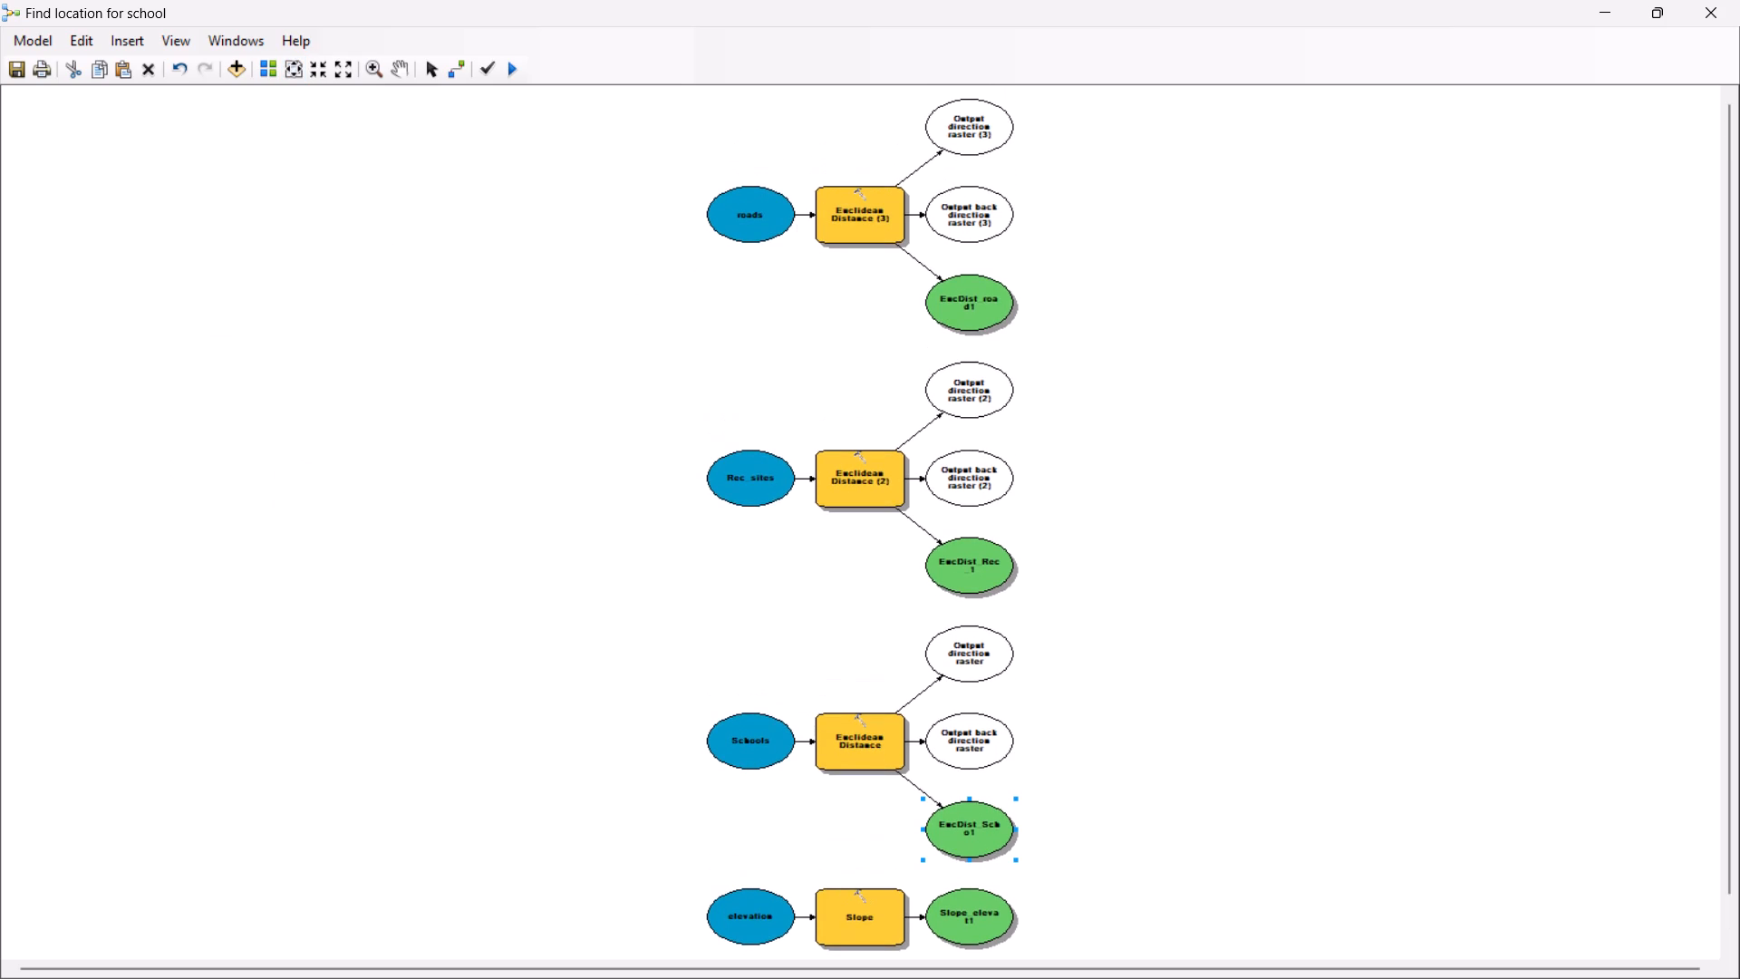
Rename the distance output element of the Schools chain to School Distance.
scroll(893, 223, "down", 3)
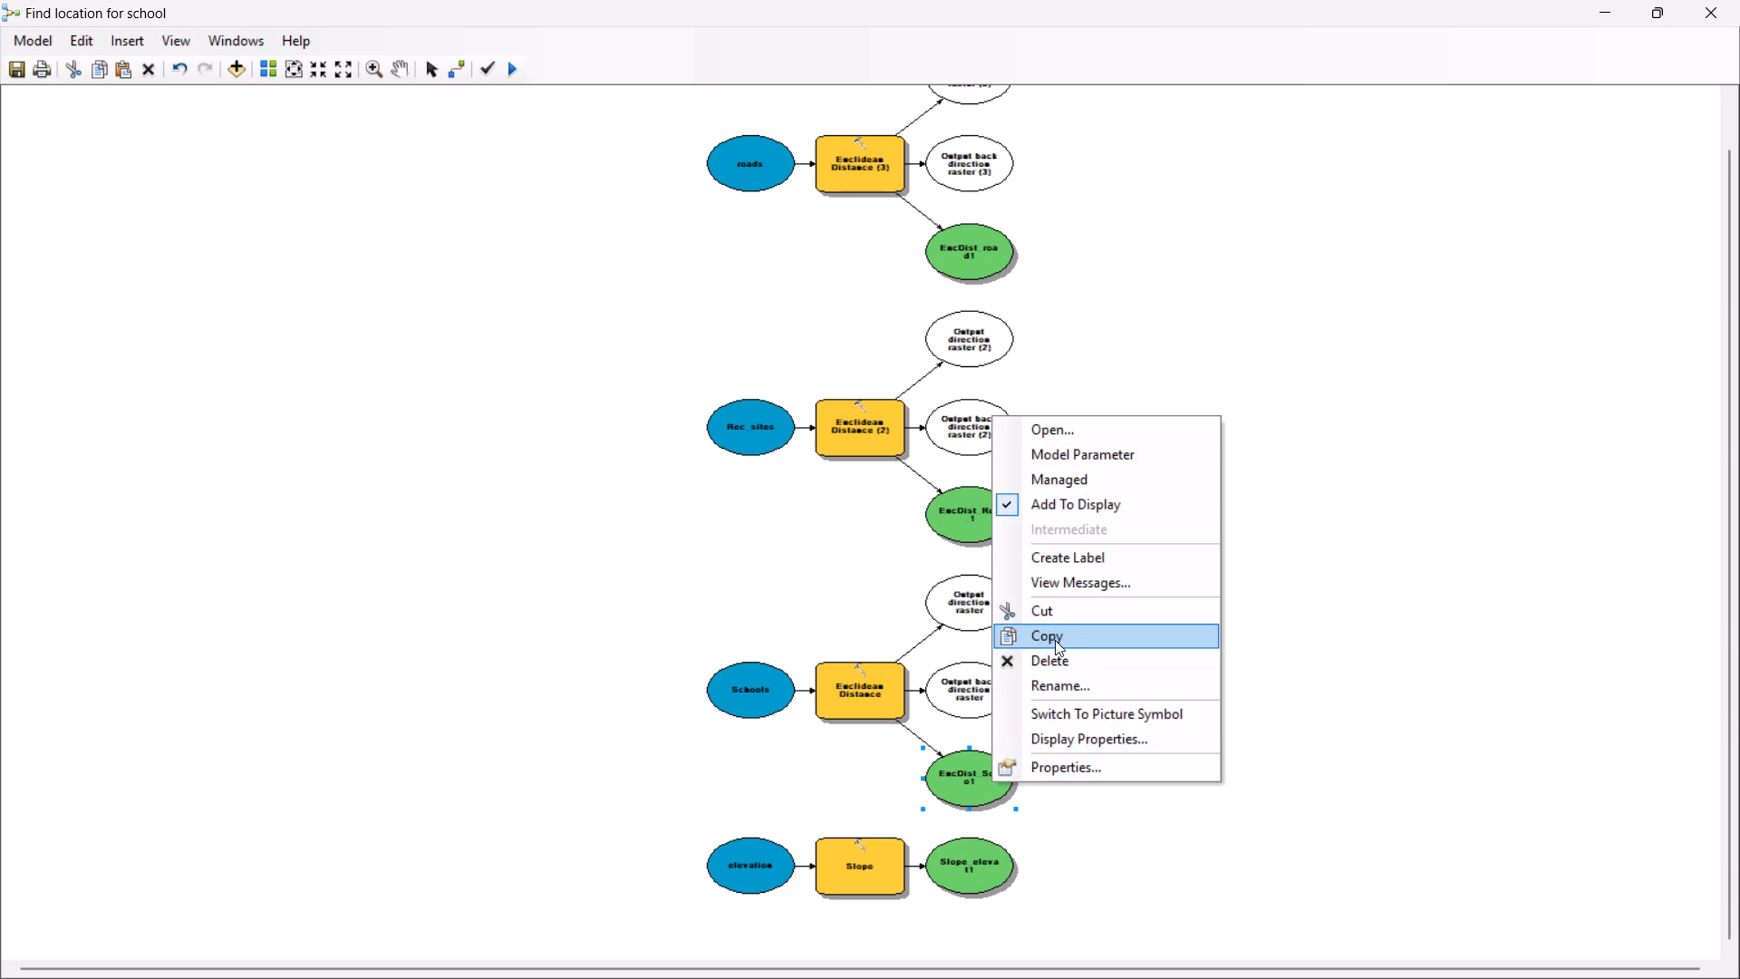
left_click(1070, 683)
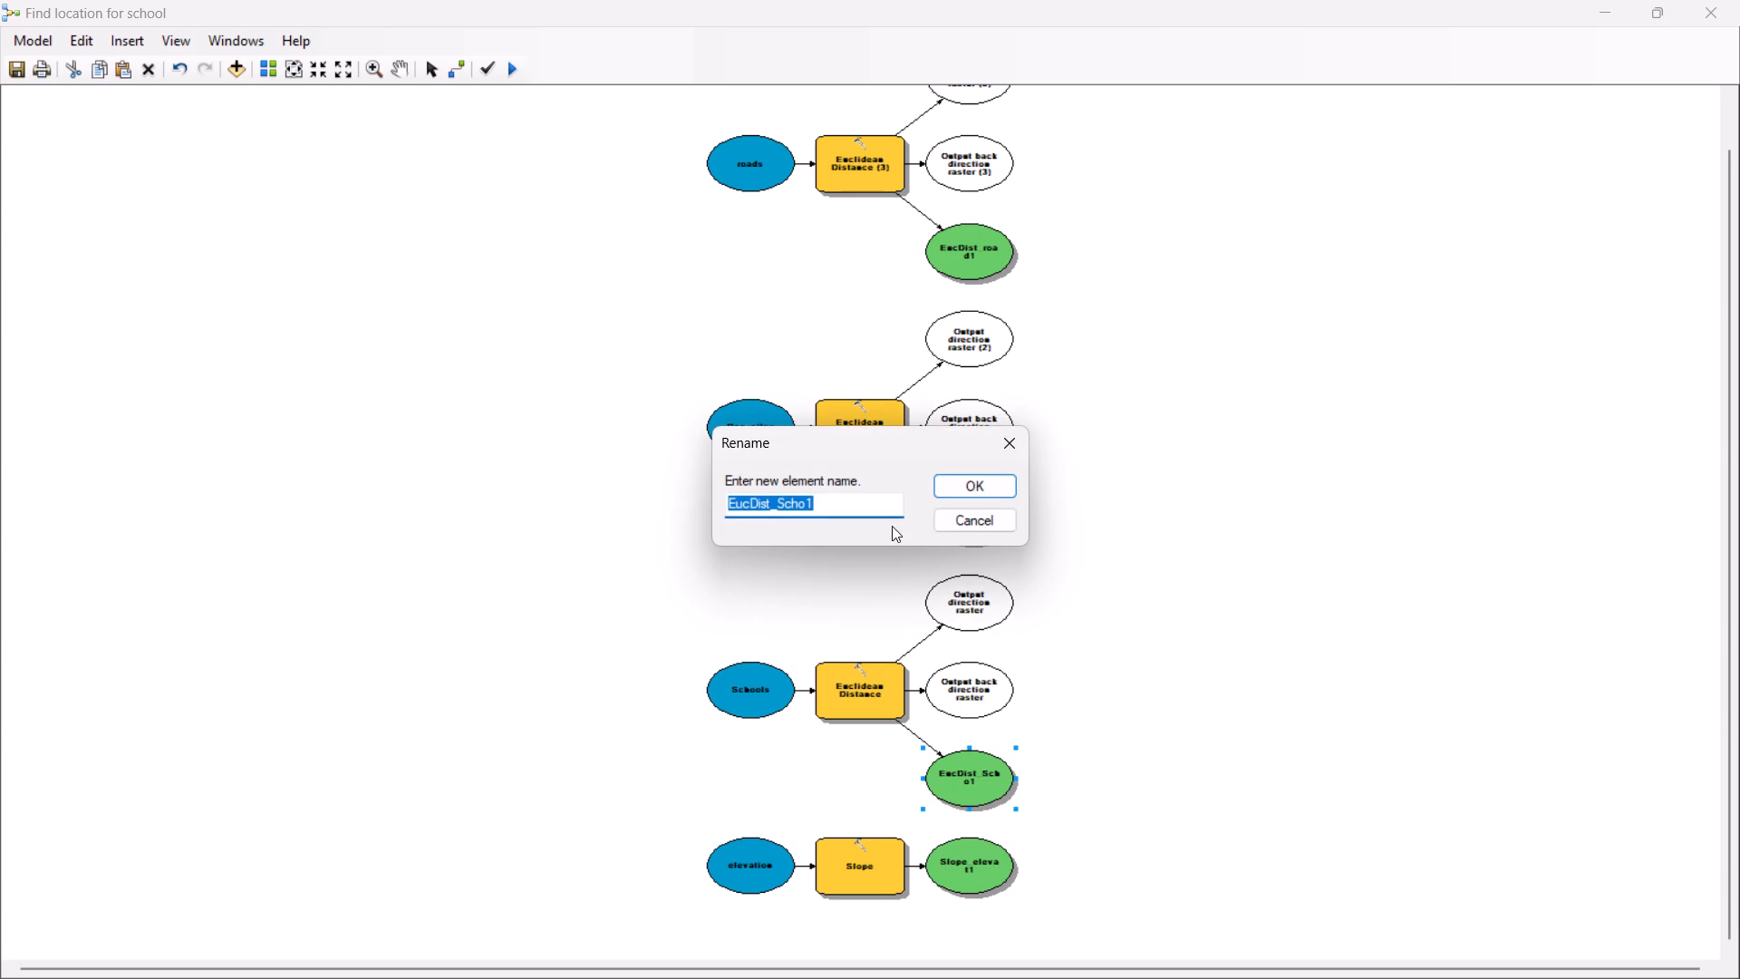
left_click(883, 507)
key("BackSpace")
key("BackSpace")
key("BackSpace")
key("BackSpace")
key("BackSpace")
key("BackSpace")
key("BackSpace")
key("BackSpace")
key("BackSpace")
key("BackSpace")
key("BackSpace")
key("BackSpace")
key("BackSpace")
key("BackSpace")
key("BackSpace")
key("BackSpace")
key("BackSpace")
key("BackSpace")
key("BackSpace")
key("BackSpace")
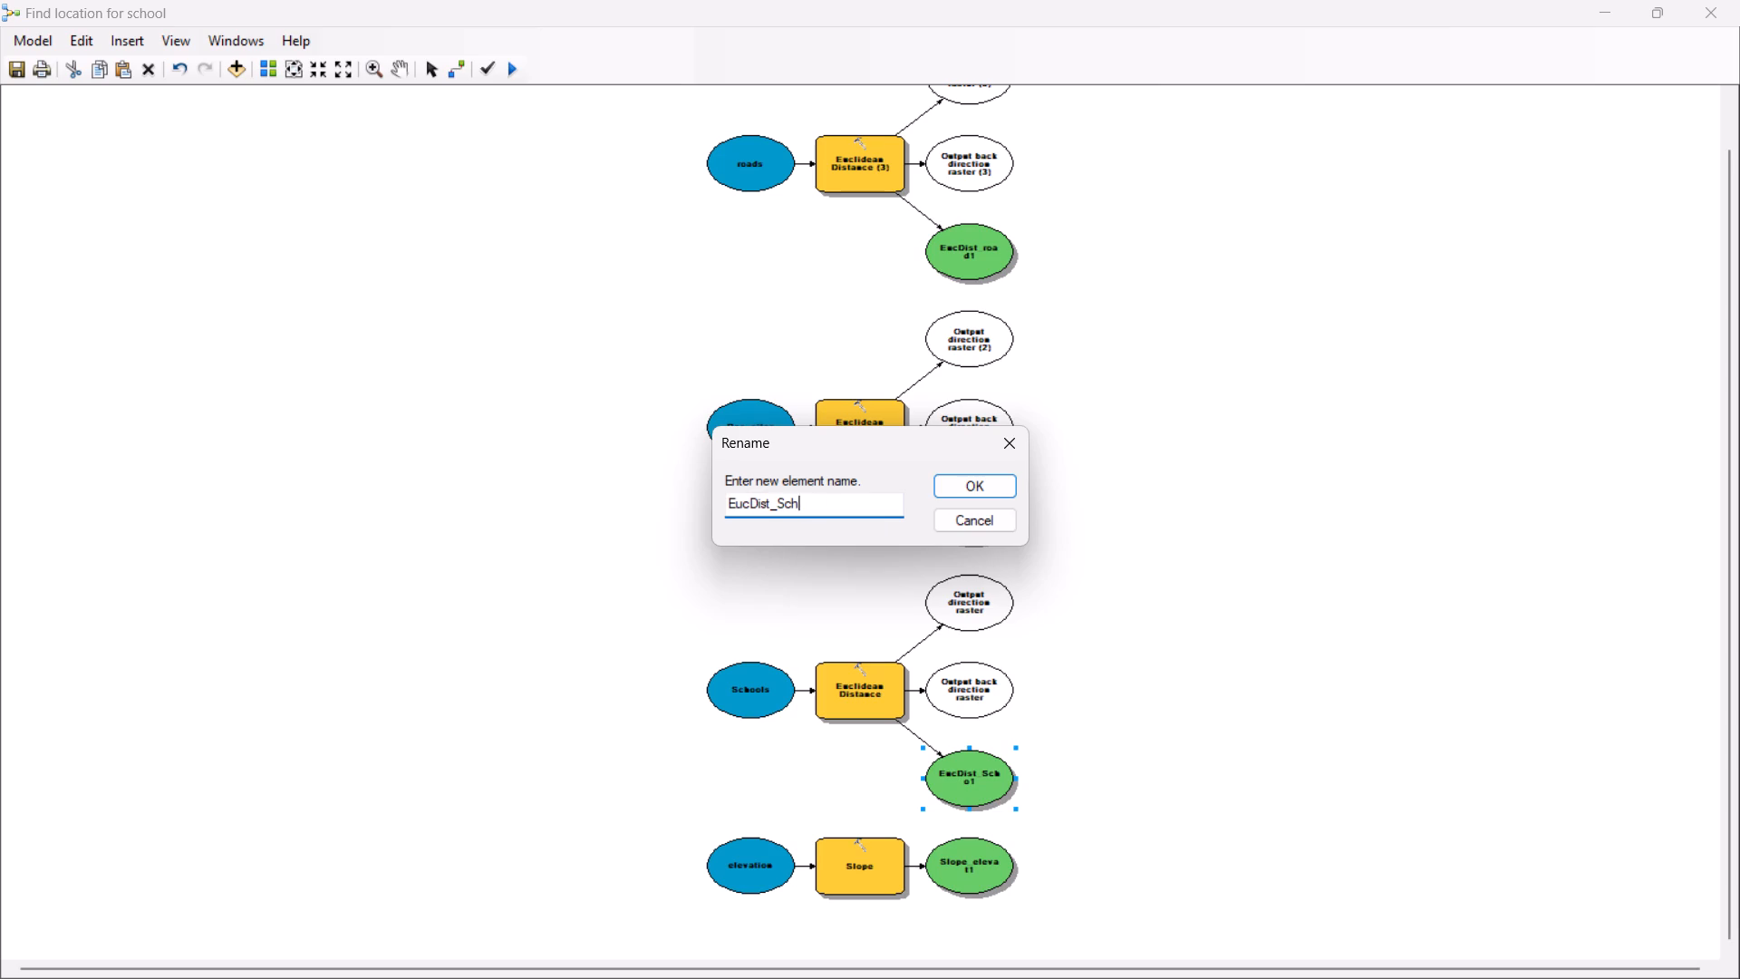
type("School")
key("space")
key("shift+d")
type("istance")
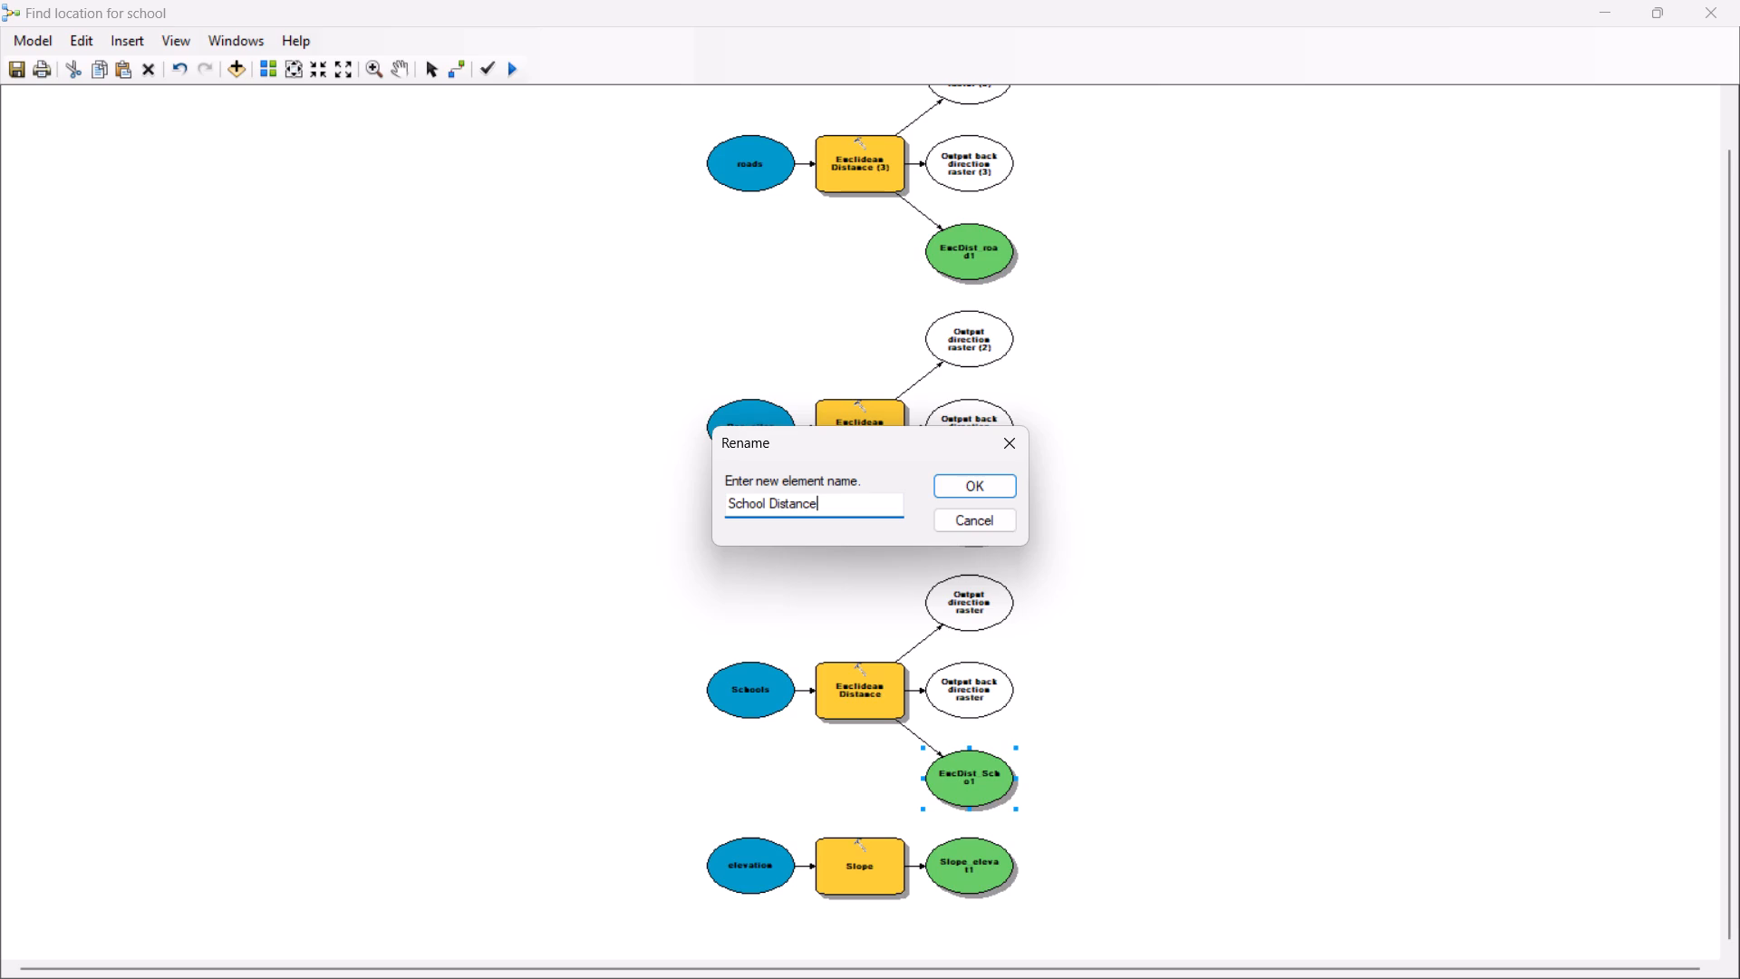
left_click(979, 484)
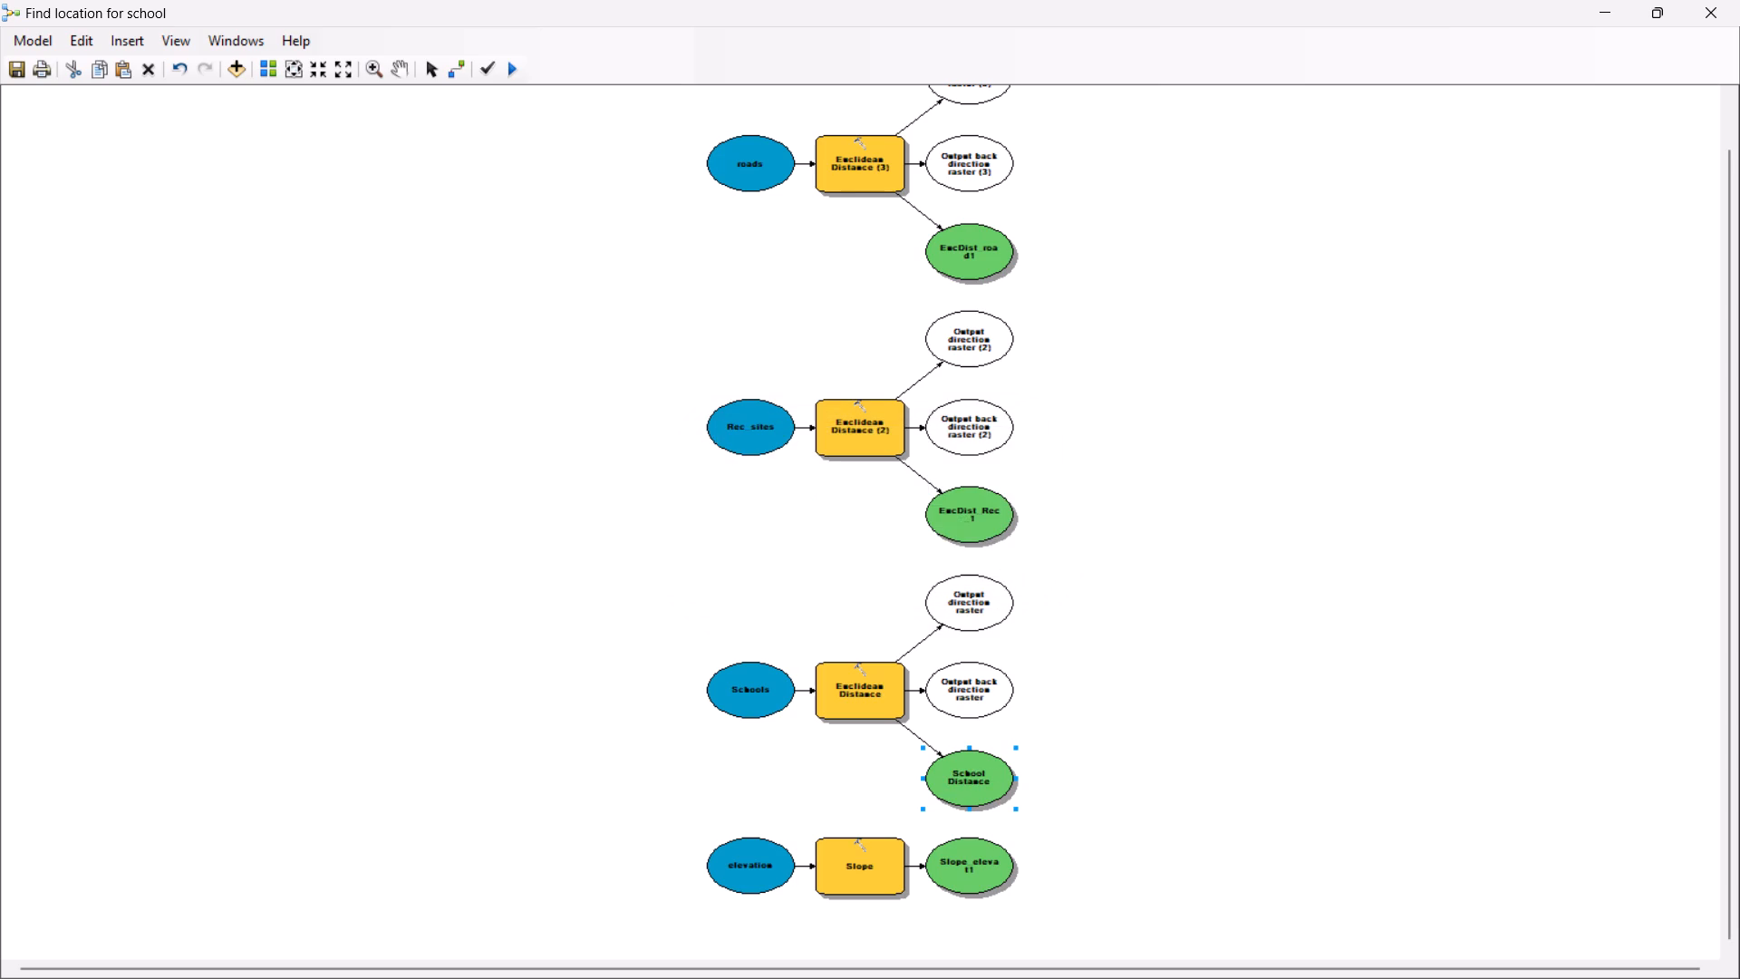
Rename the output element of the elevation Slope tool to Slope Out.
right_click(988, 872)
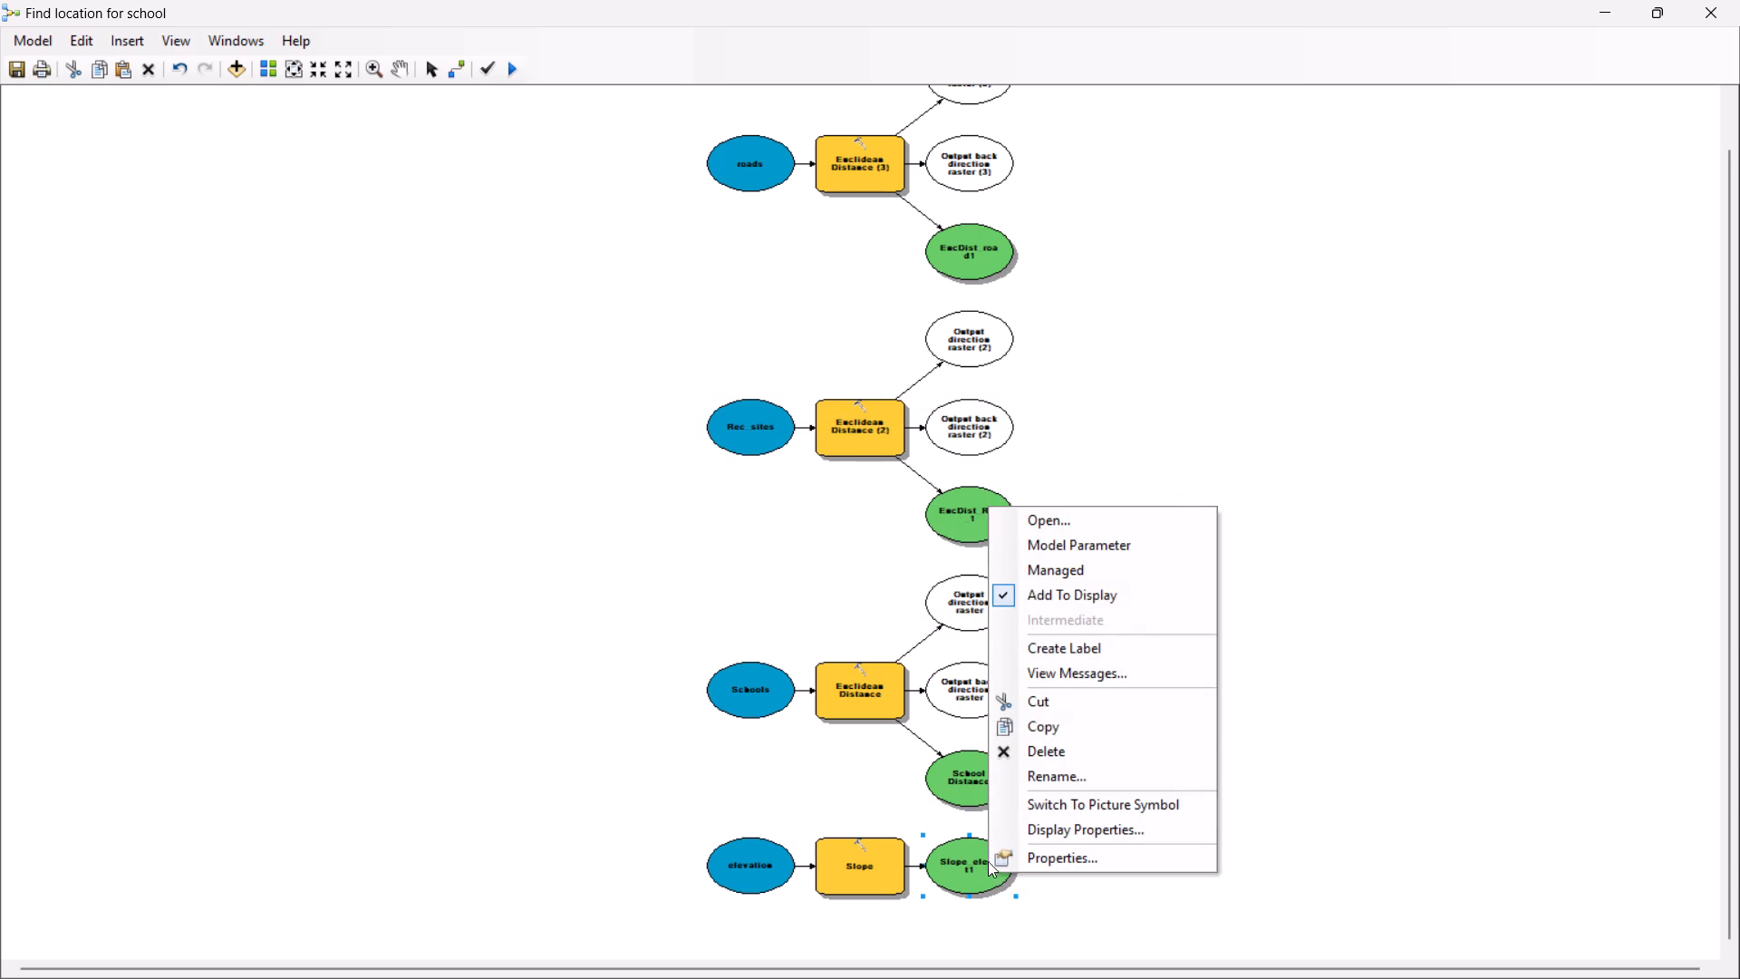
left_click(1073, 773)
left_click(851, 507)
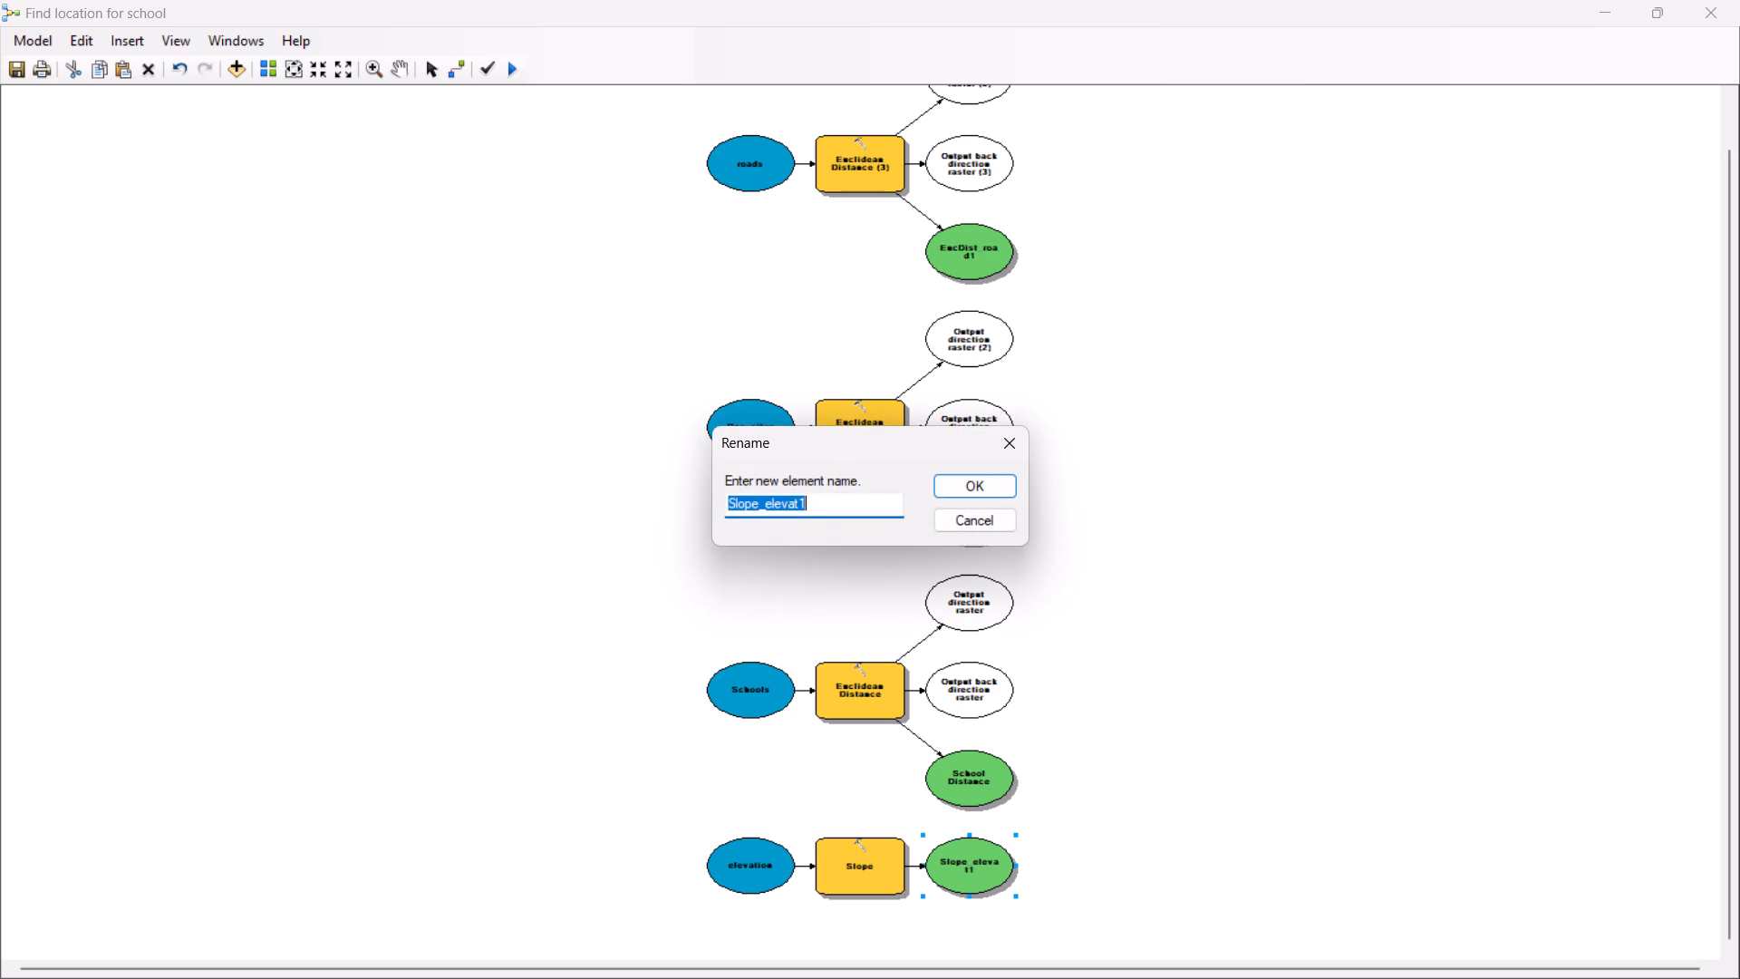
key("BackSpace")
key("BackSpace")
key("BackSpace")
key("BackSpace")
key("BackSpace")
key("BackSpace")
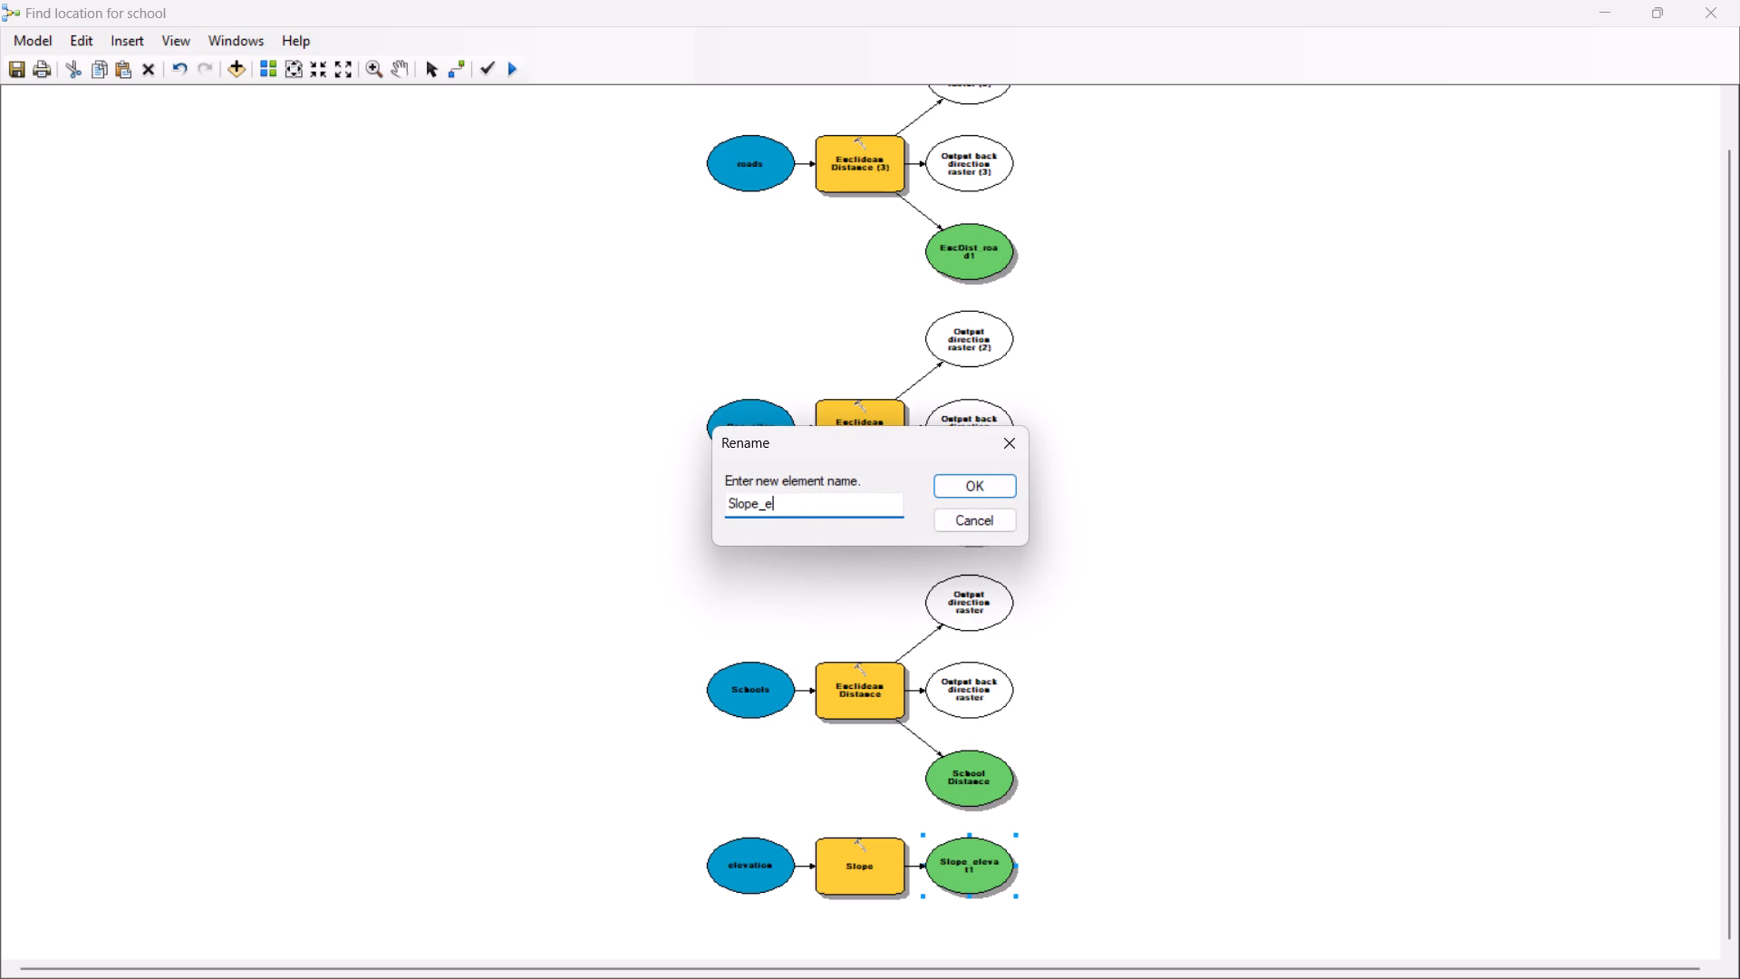
key("BackSpace")
key("BackSpace")
key("space")
type("Out")
key("Return")
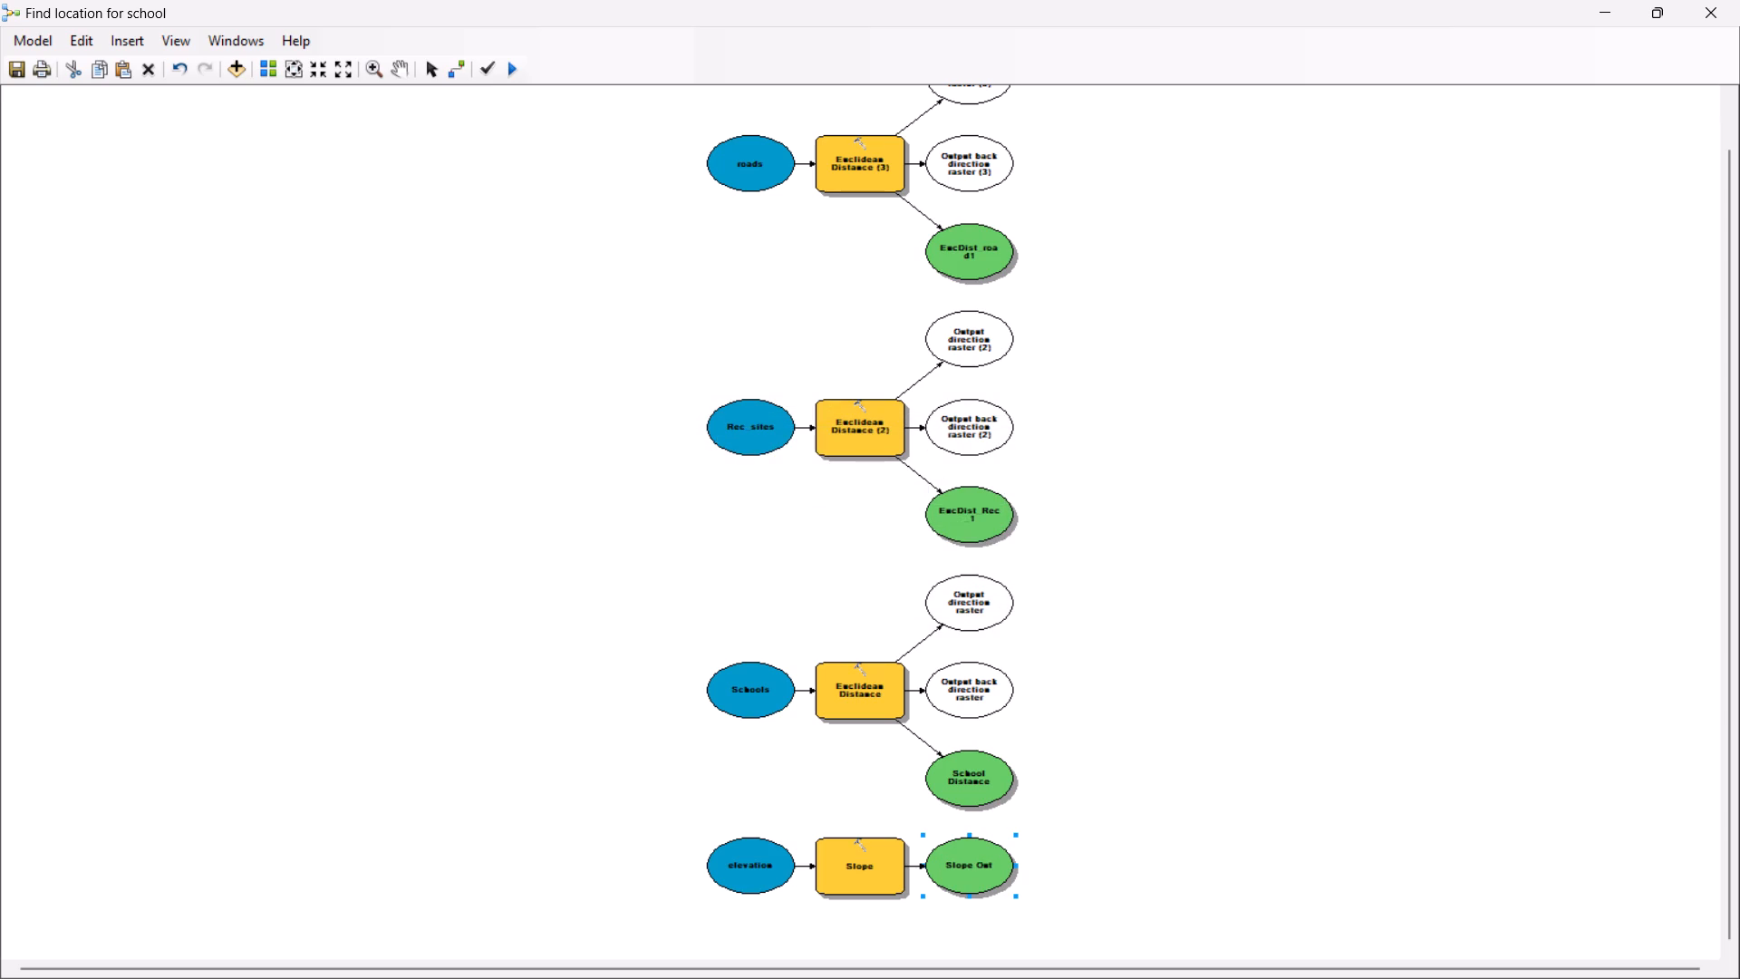
Rename the distance output element of the roads chain to Road Distance.
right_click(979, 242)
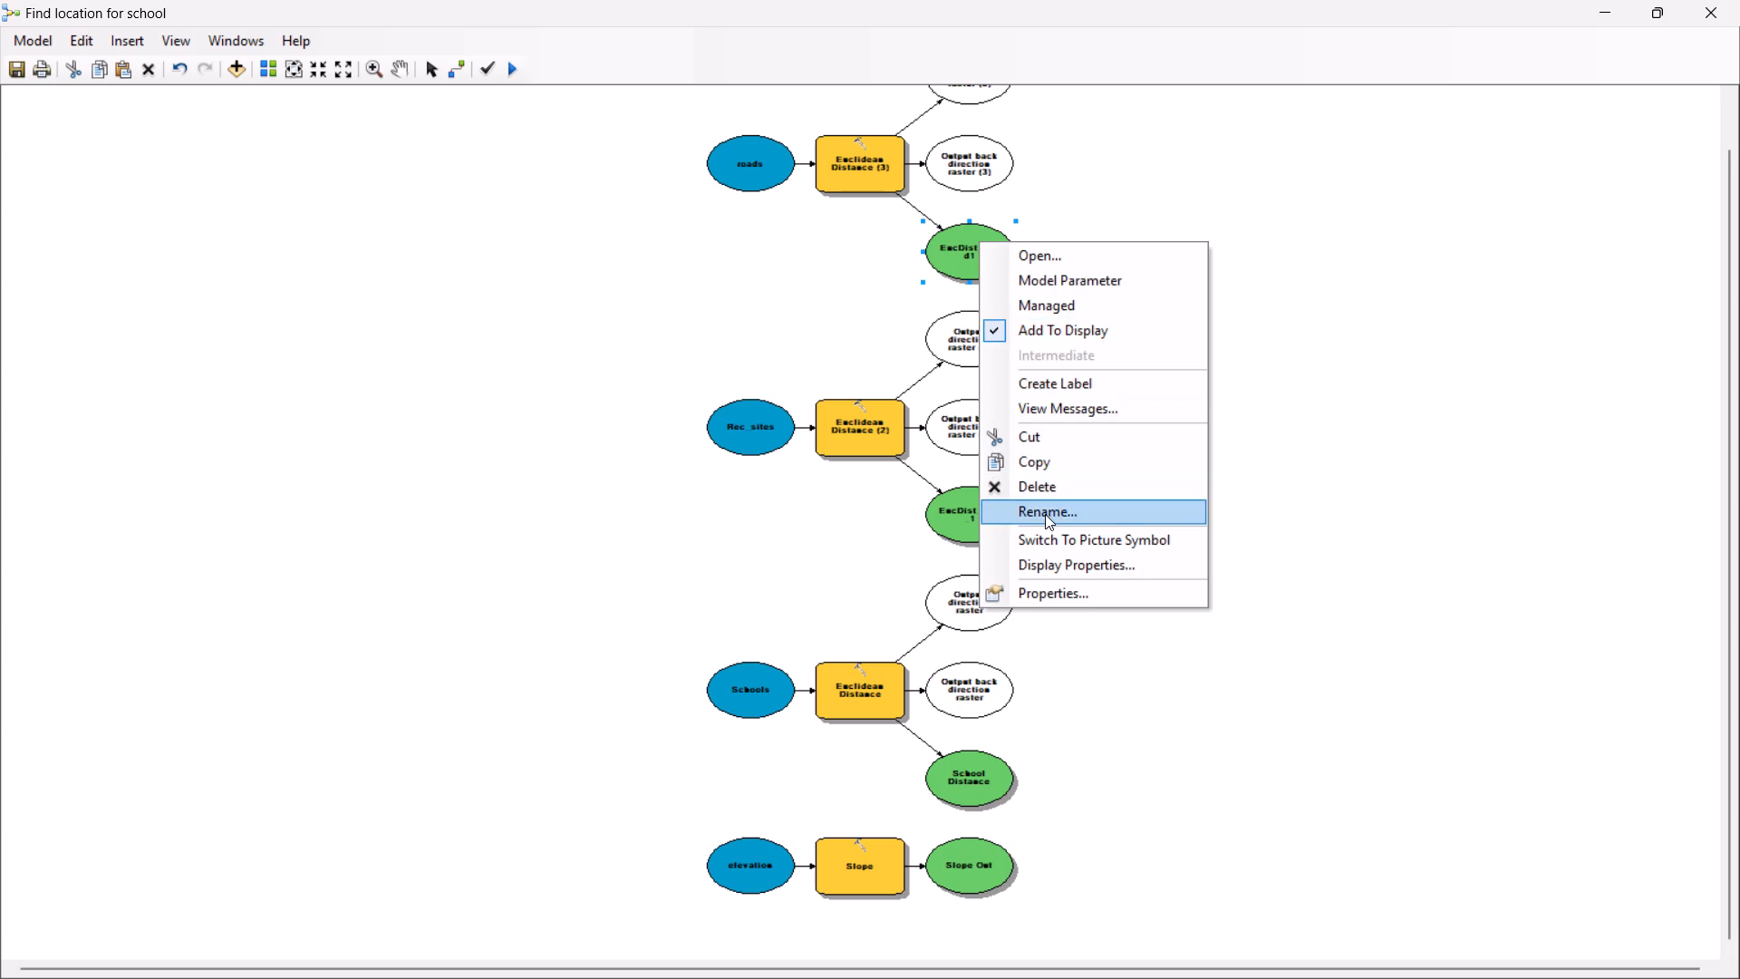
left_click(1045, 514)
left_click(875, 507)
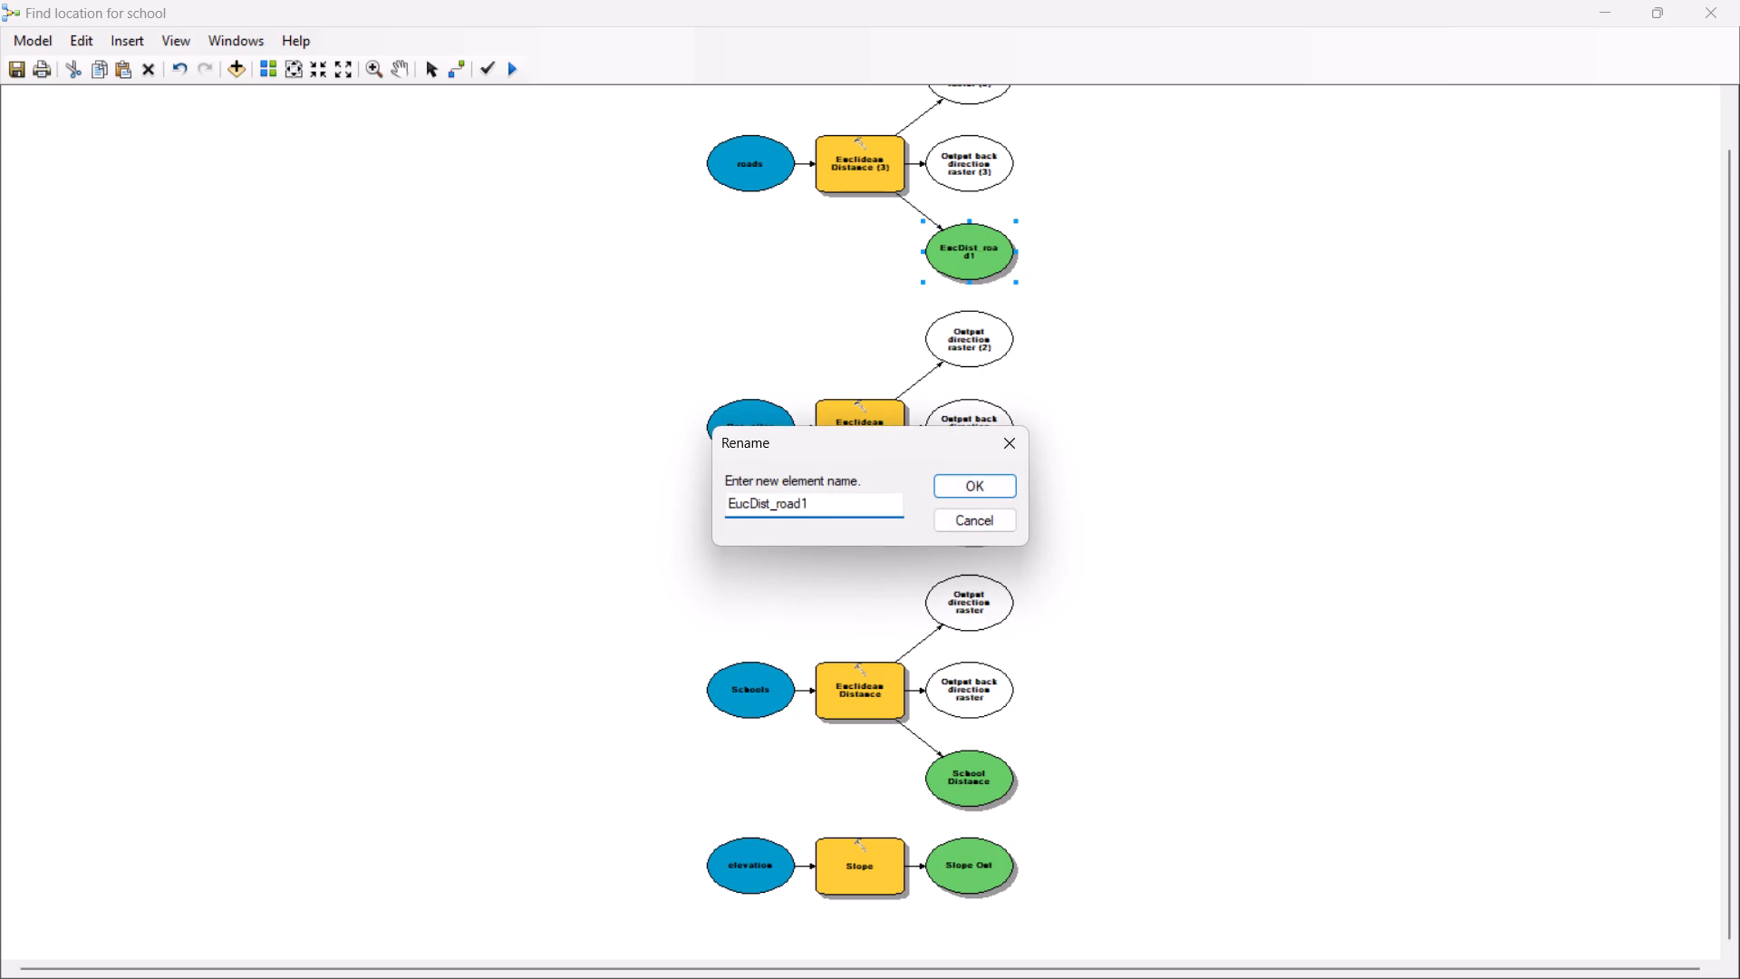
key("BackSpace")
key("BackSpace")
key("BackSpace")
key("BackSpace")
key("BackSpace")
key("BackSpace")
key("BackSpace")
key("BackSpace")
key("BackSpace")
key("BackSpace")
key("BackSpace")
key("BackSpace")
key("BackSpace")
key("BackSpace")
key("BackSpace")
key("BackSpace")
key("BackSpace")
key("BackSpace")
key("BackSpace")
key("BackSpace")
type("Road")
key("space")
type("Distance")
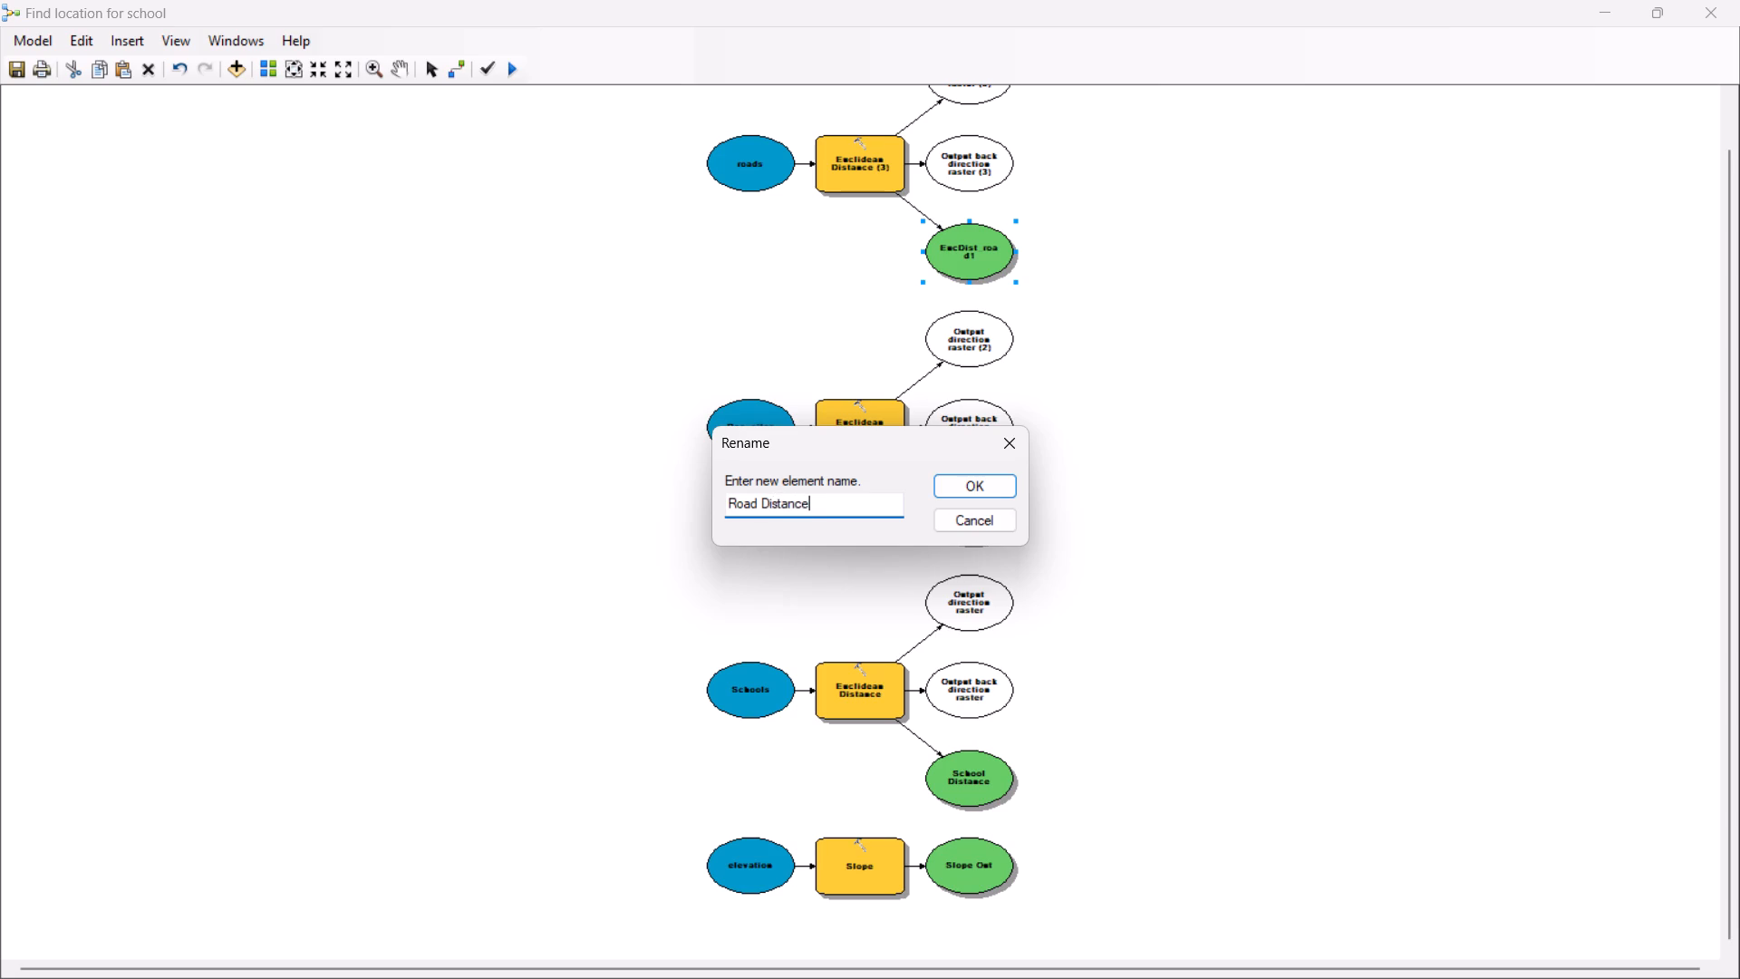
key("Return")
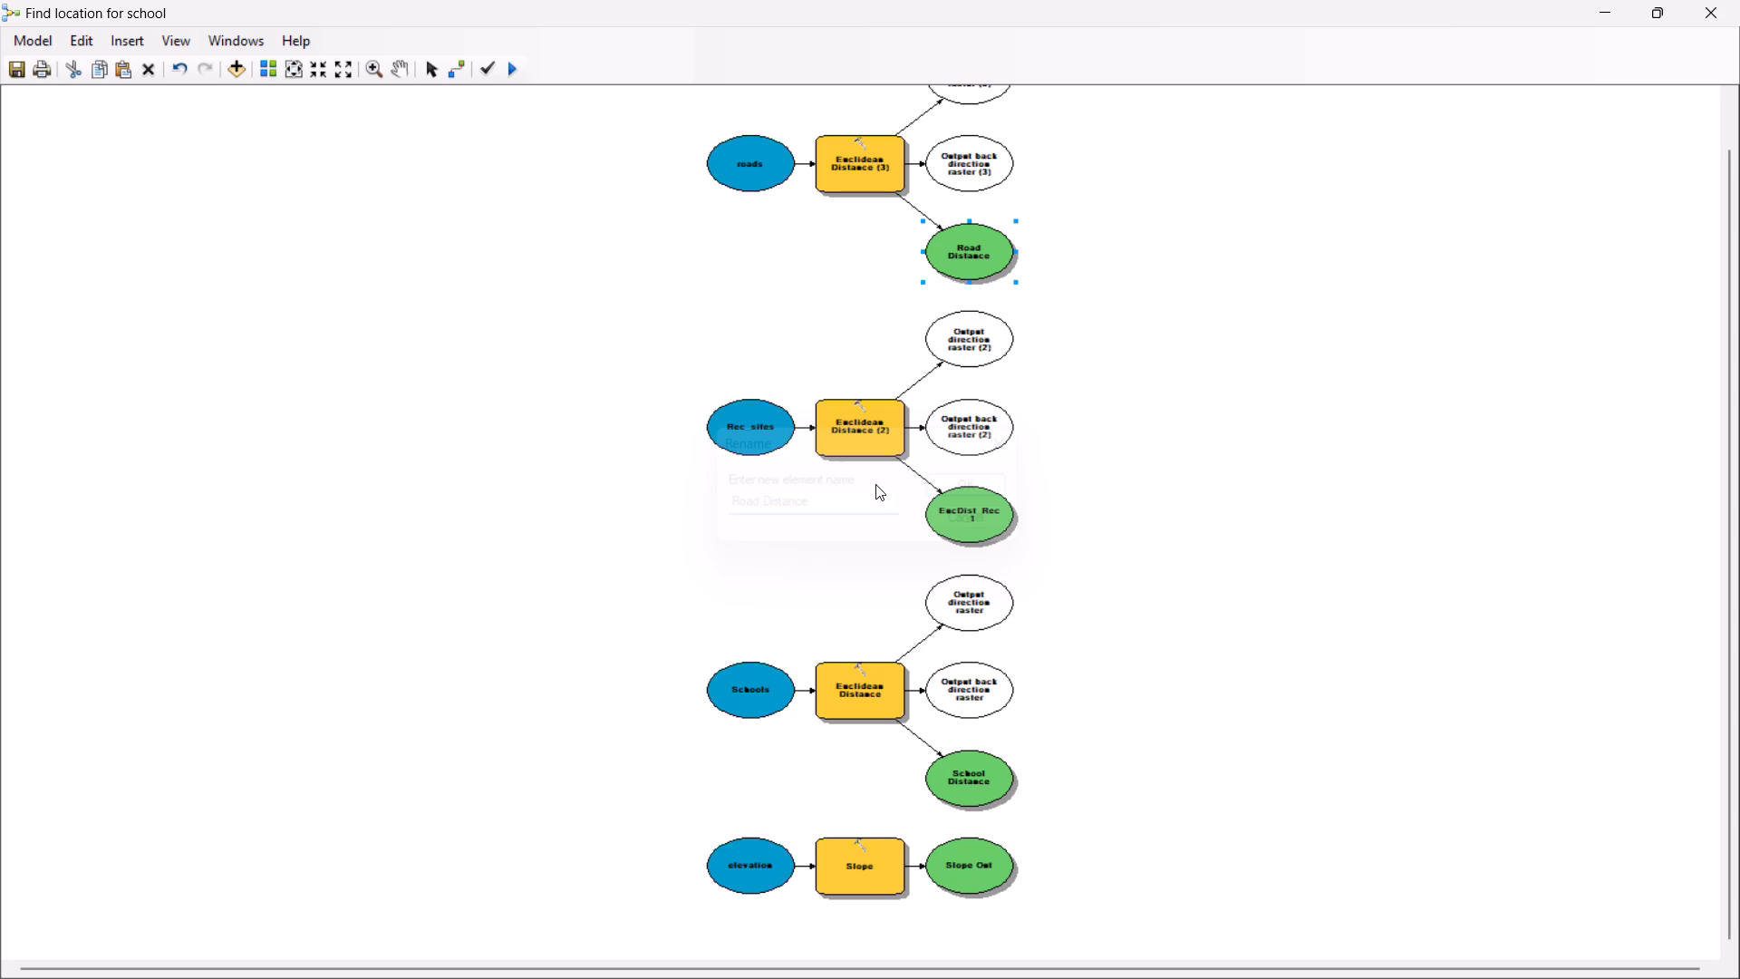
Rename the distance output element of the Rec_sites chain to Recreational Distance.
right_click(983, 525)
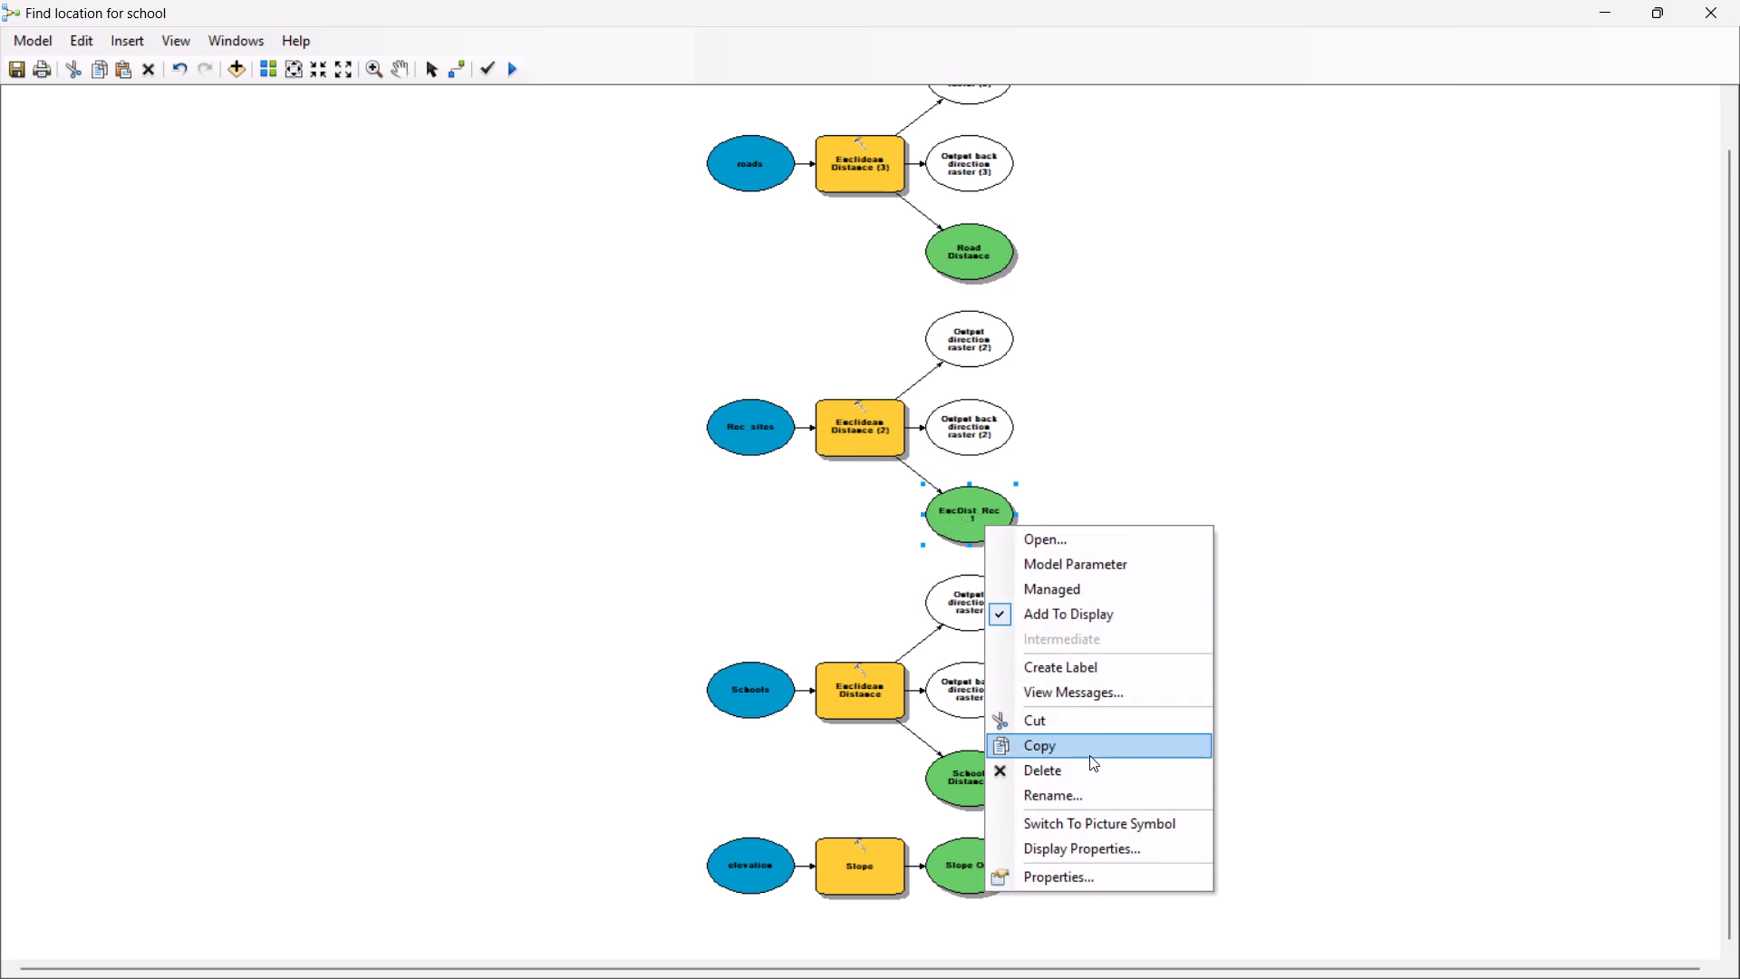
left_click(1089, 791)
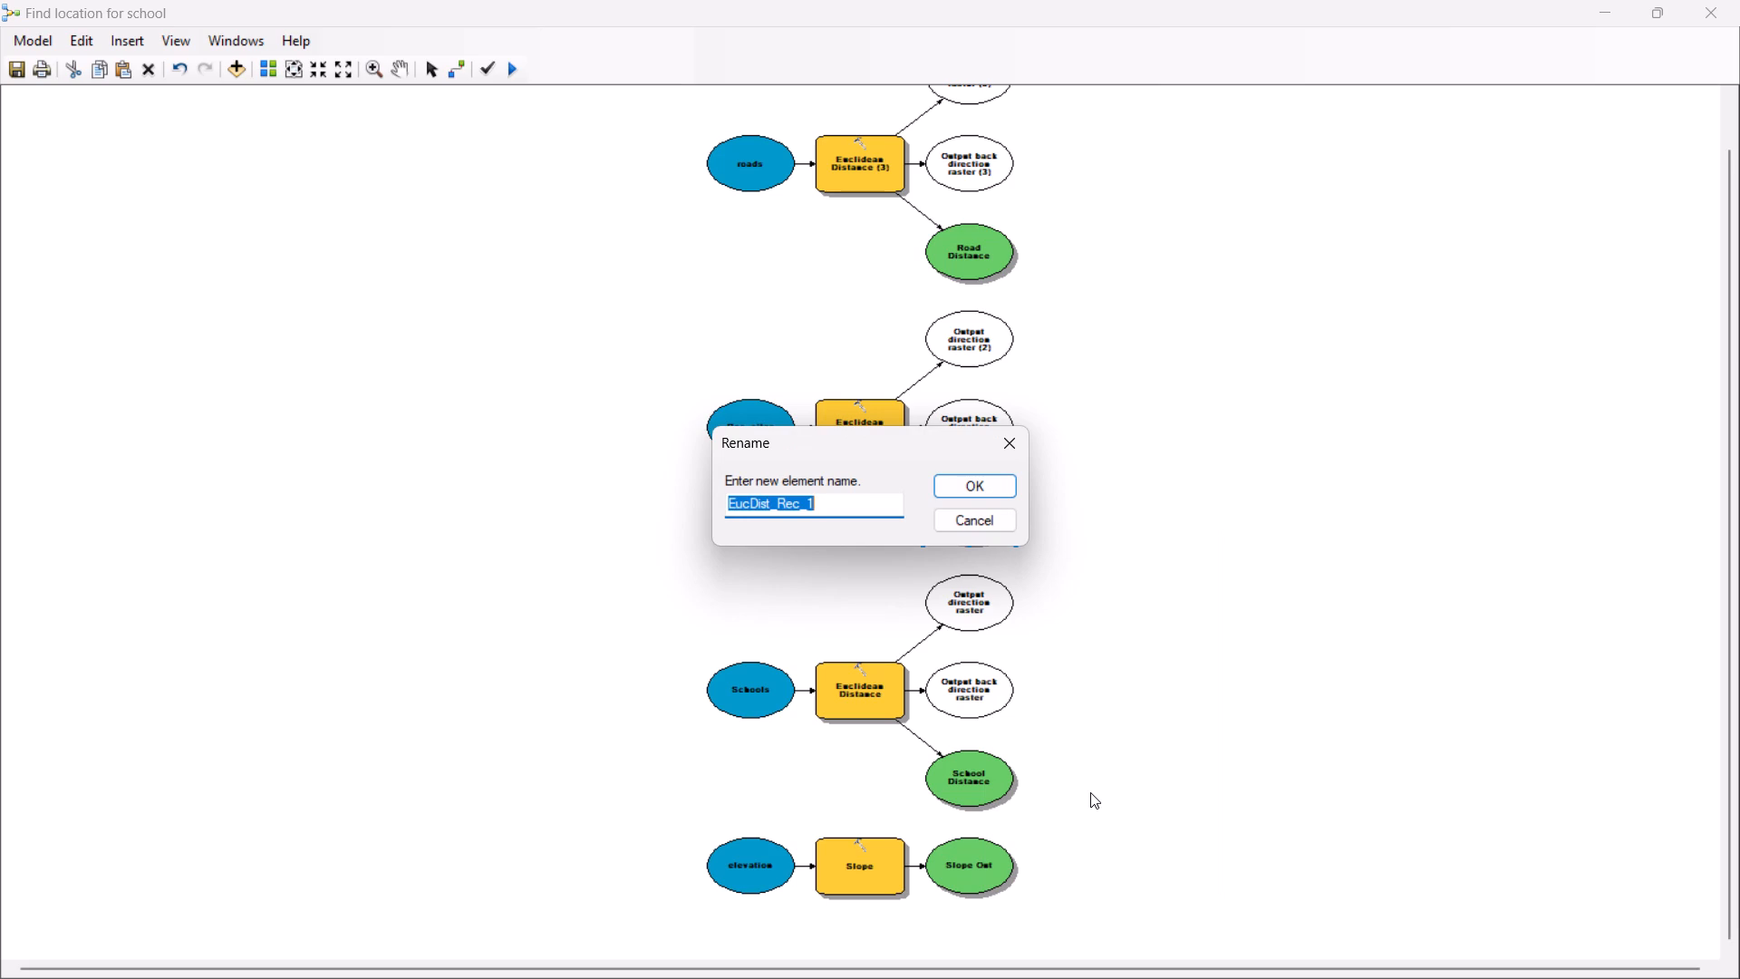
key("BackSpace")
type("Recreational Distance")
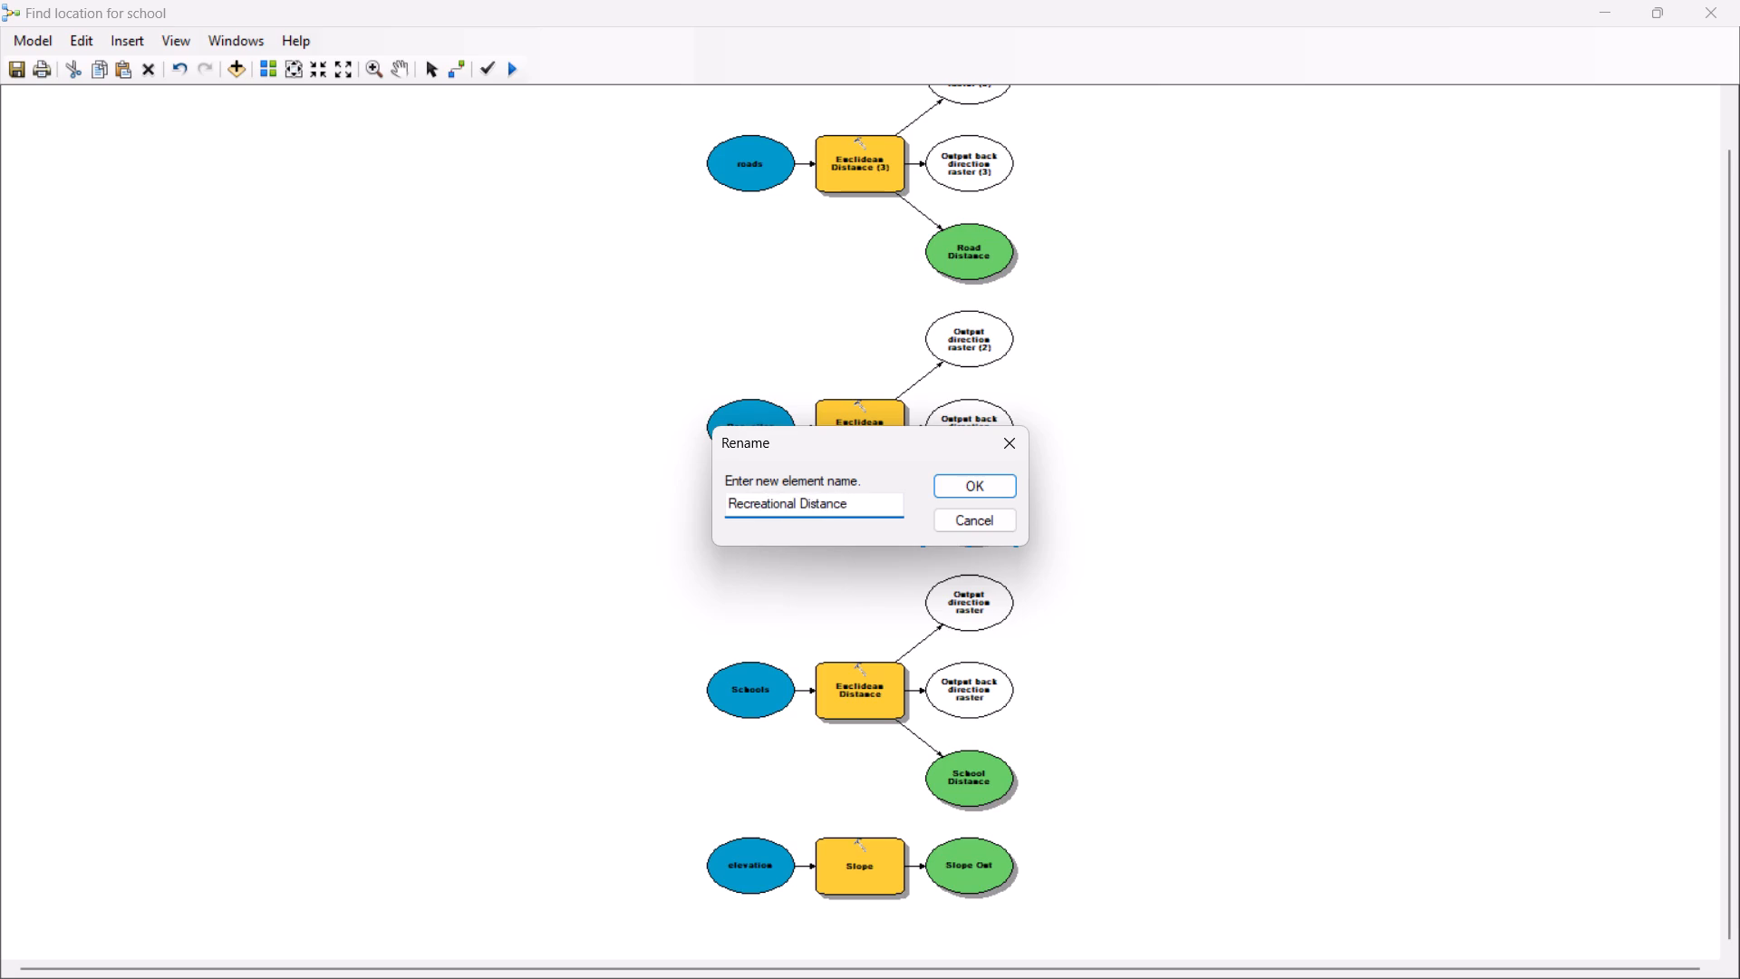
key("Return")
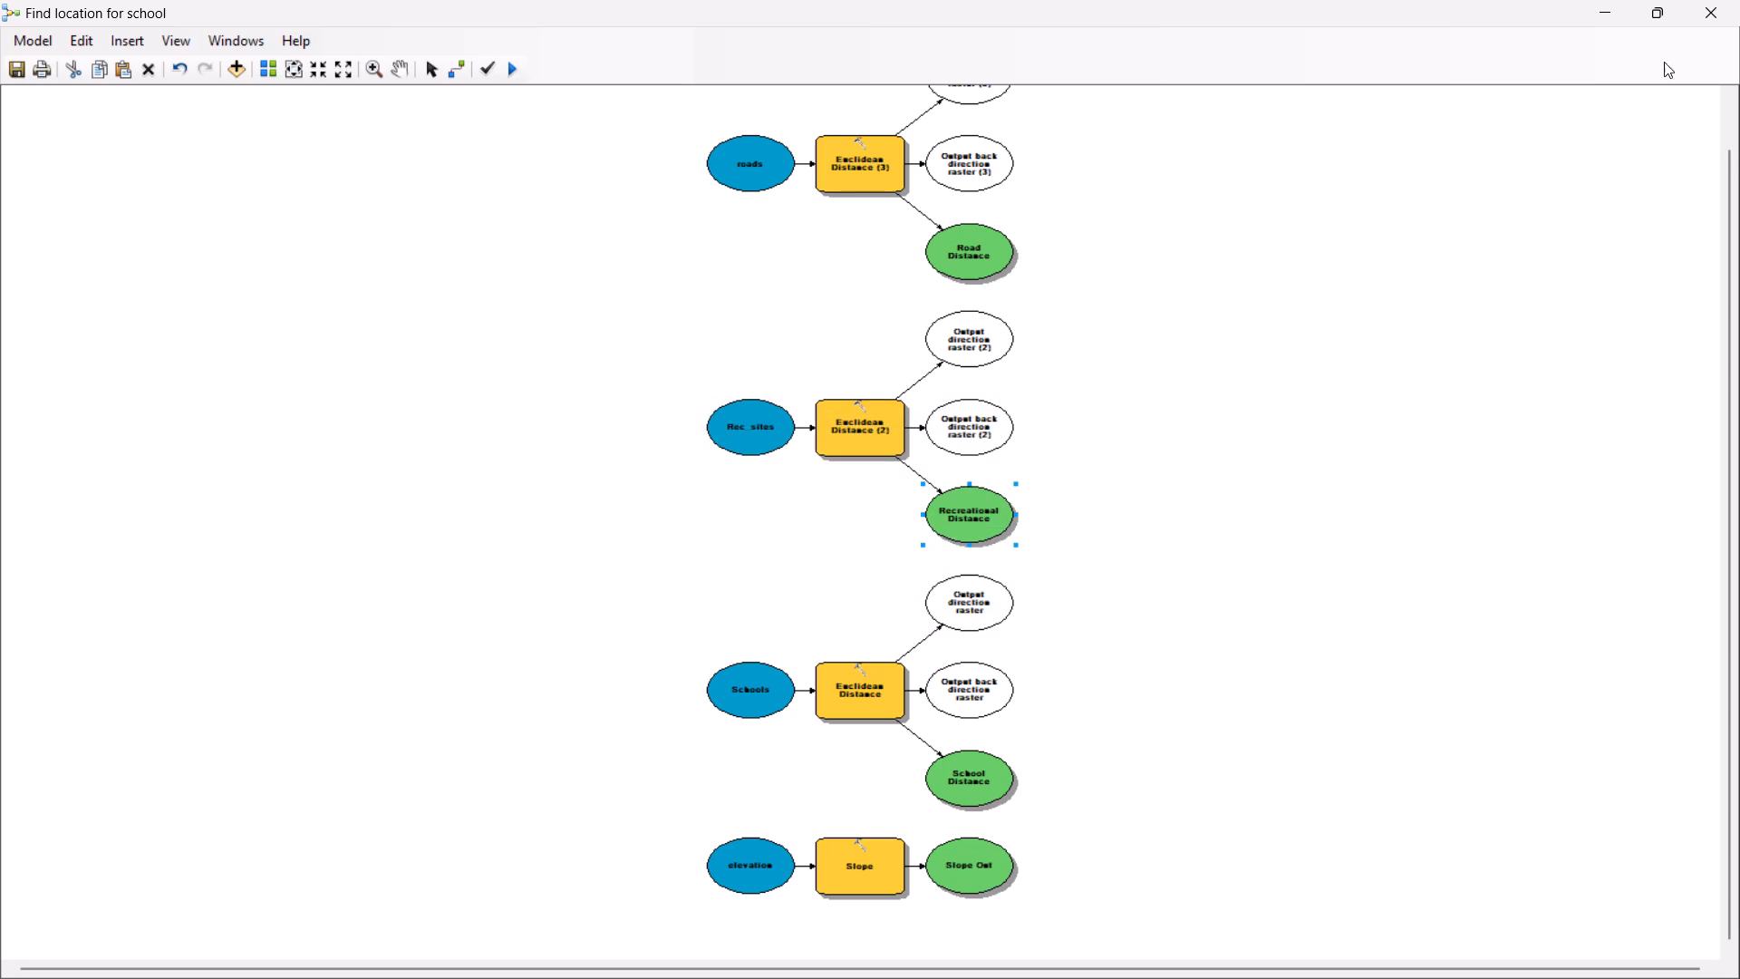
Shrink the model window back so the map is visible and save the model.
left_click(1662, 15)
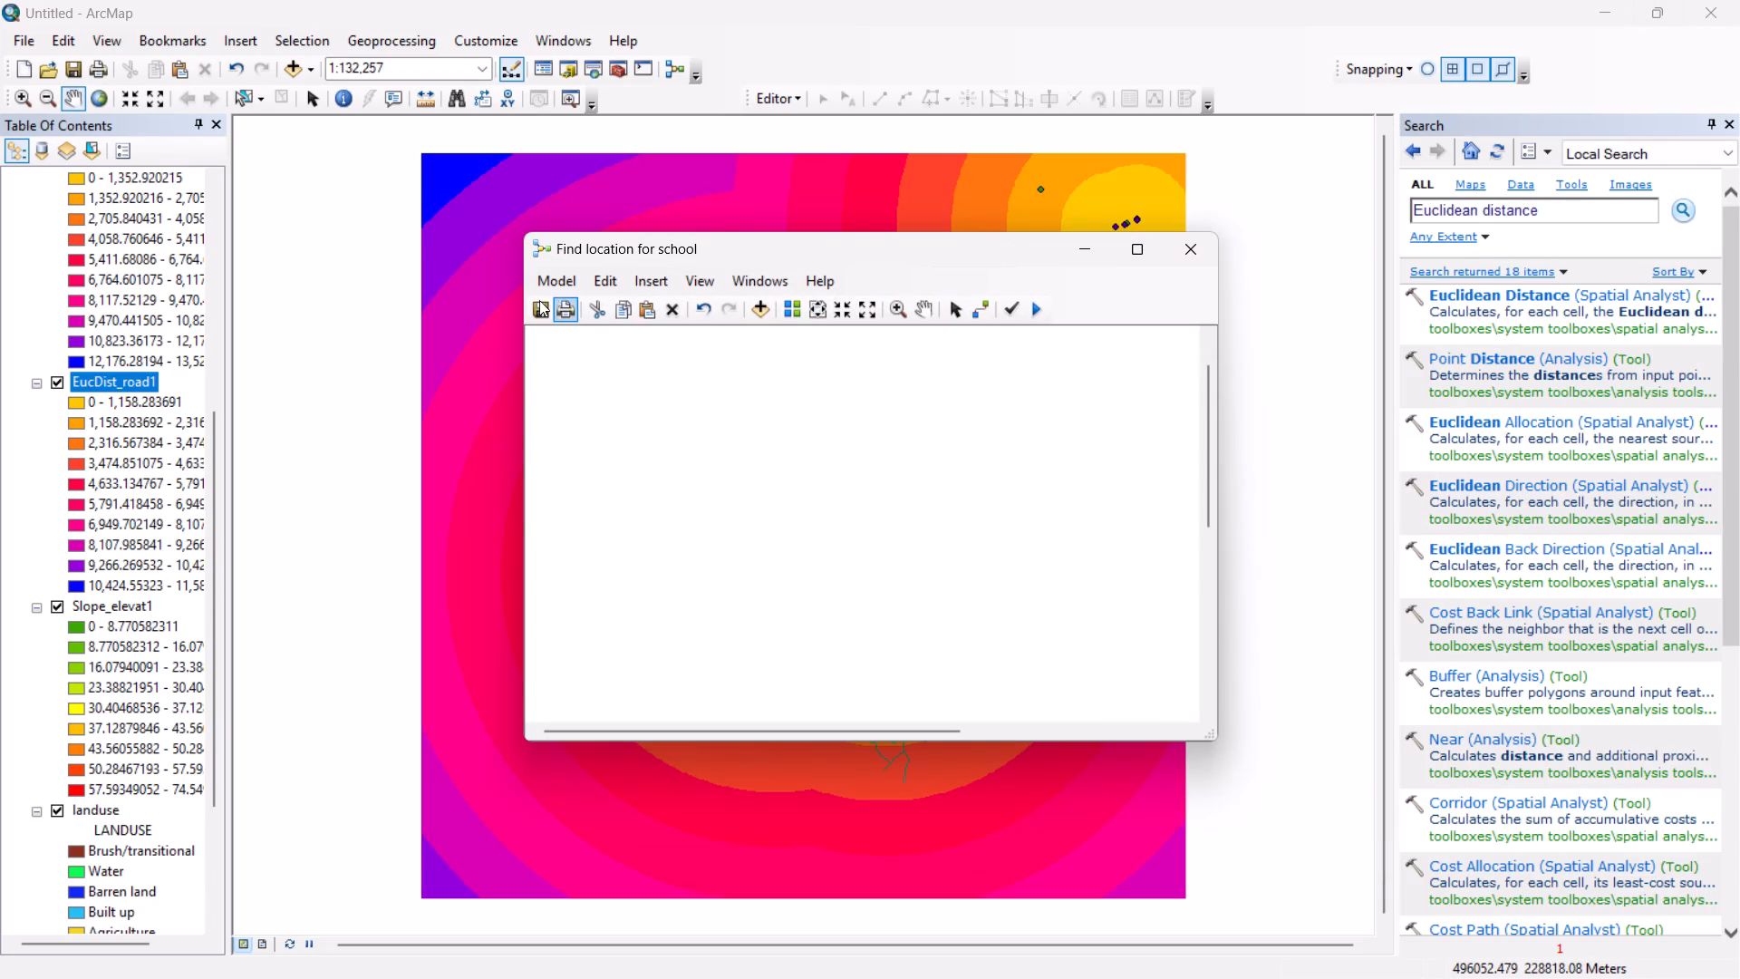
left_click(533, 301)
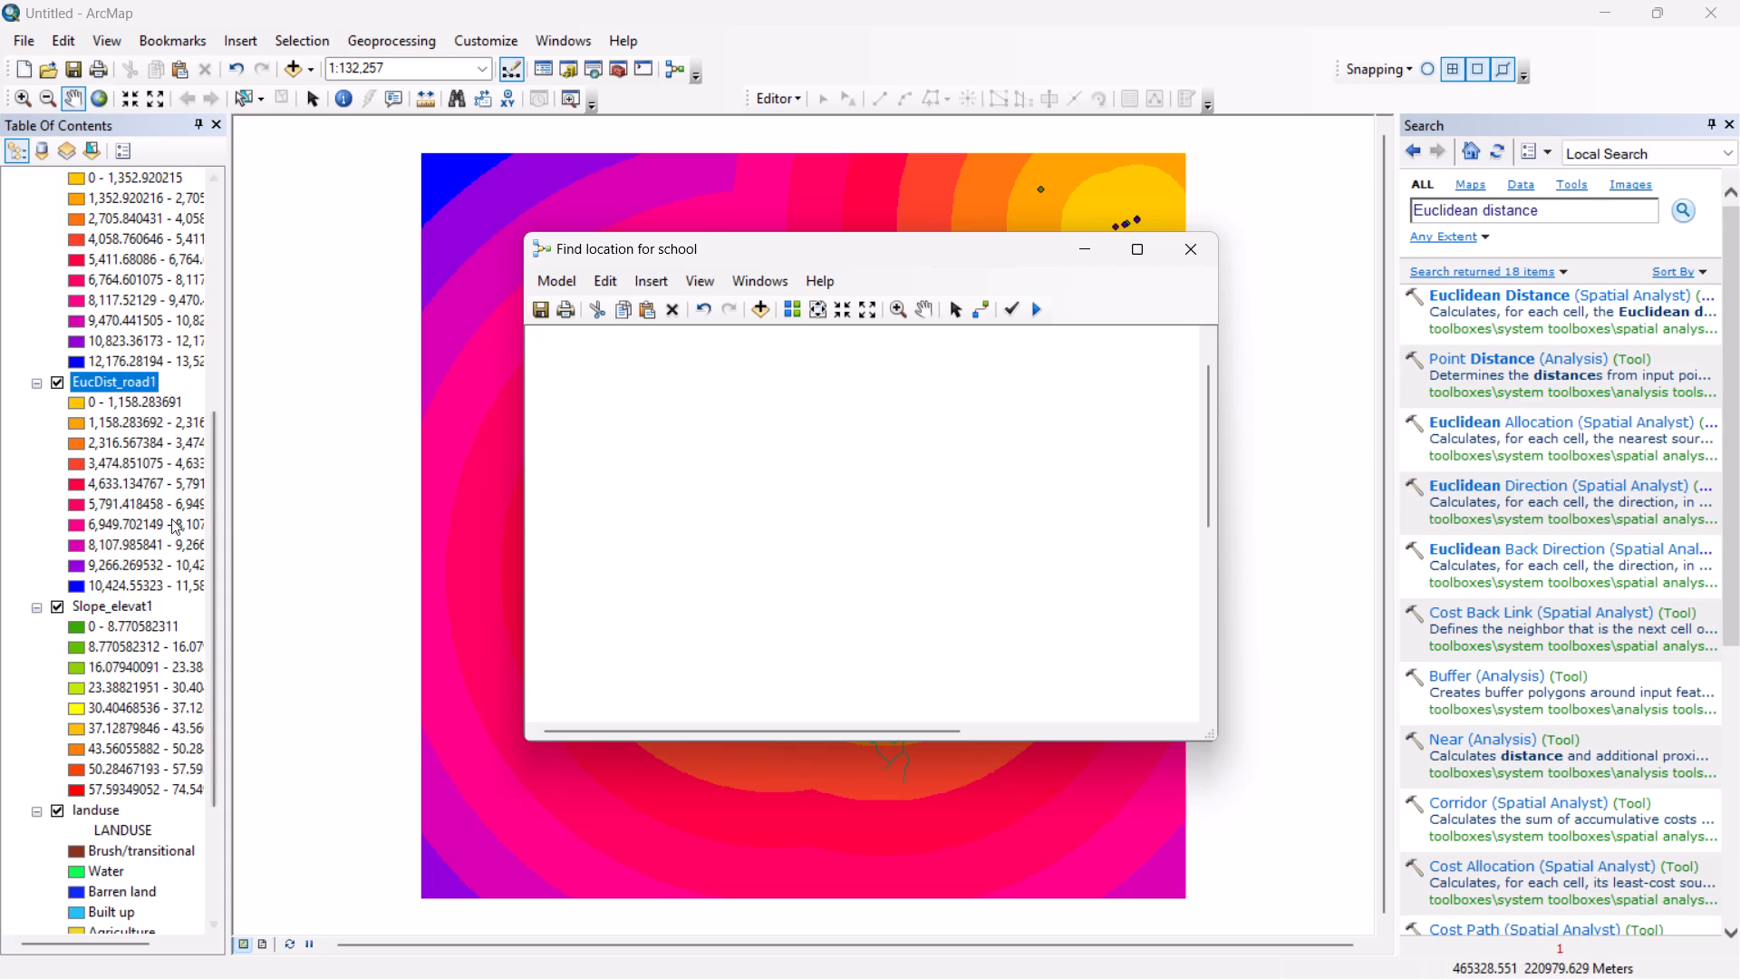
left_click(541, 311)
Rename the EucDist_Scho1 layer in the map's layer list to School Distance.
scroll(125, 447, "up", 4)
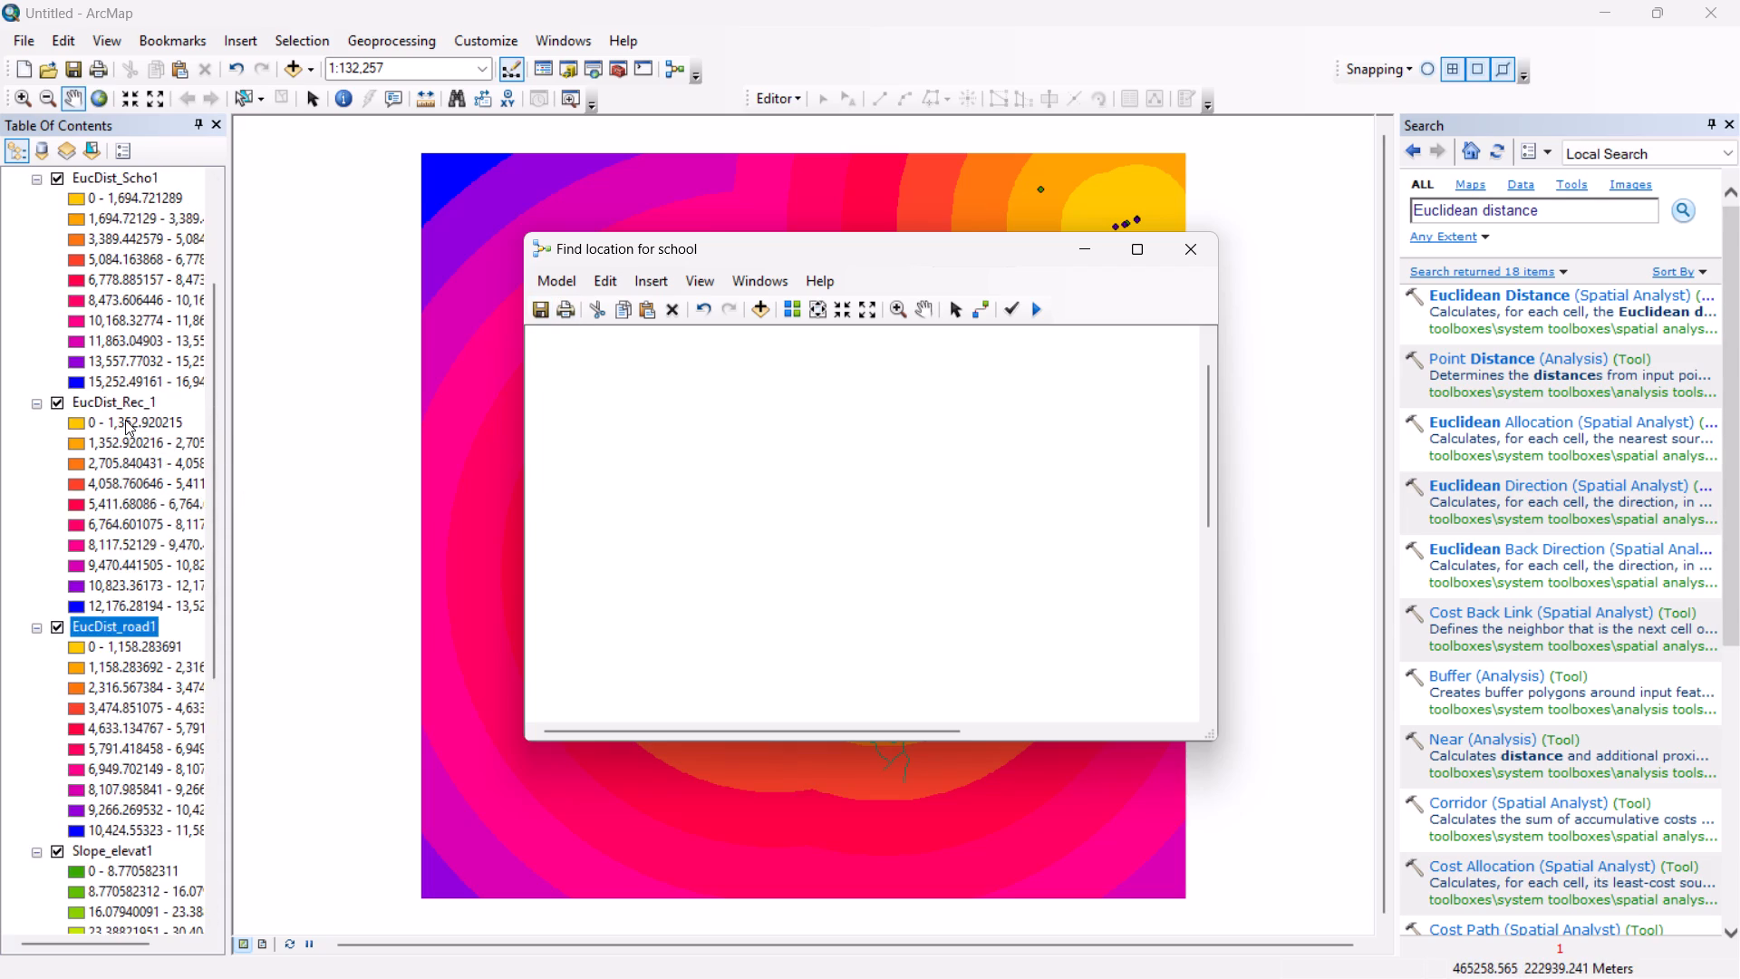
scroll(125, 420, "up", 4)
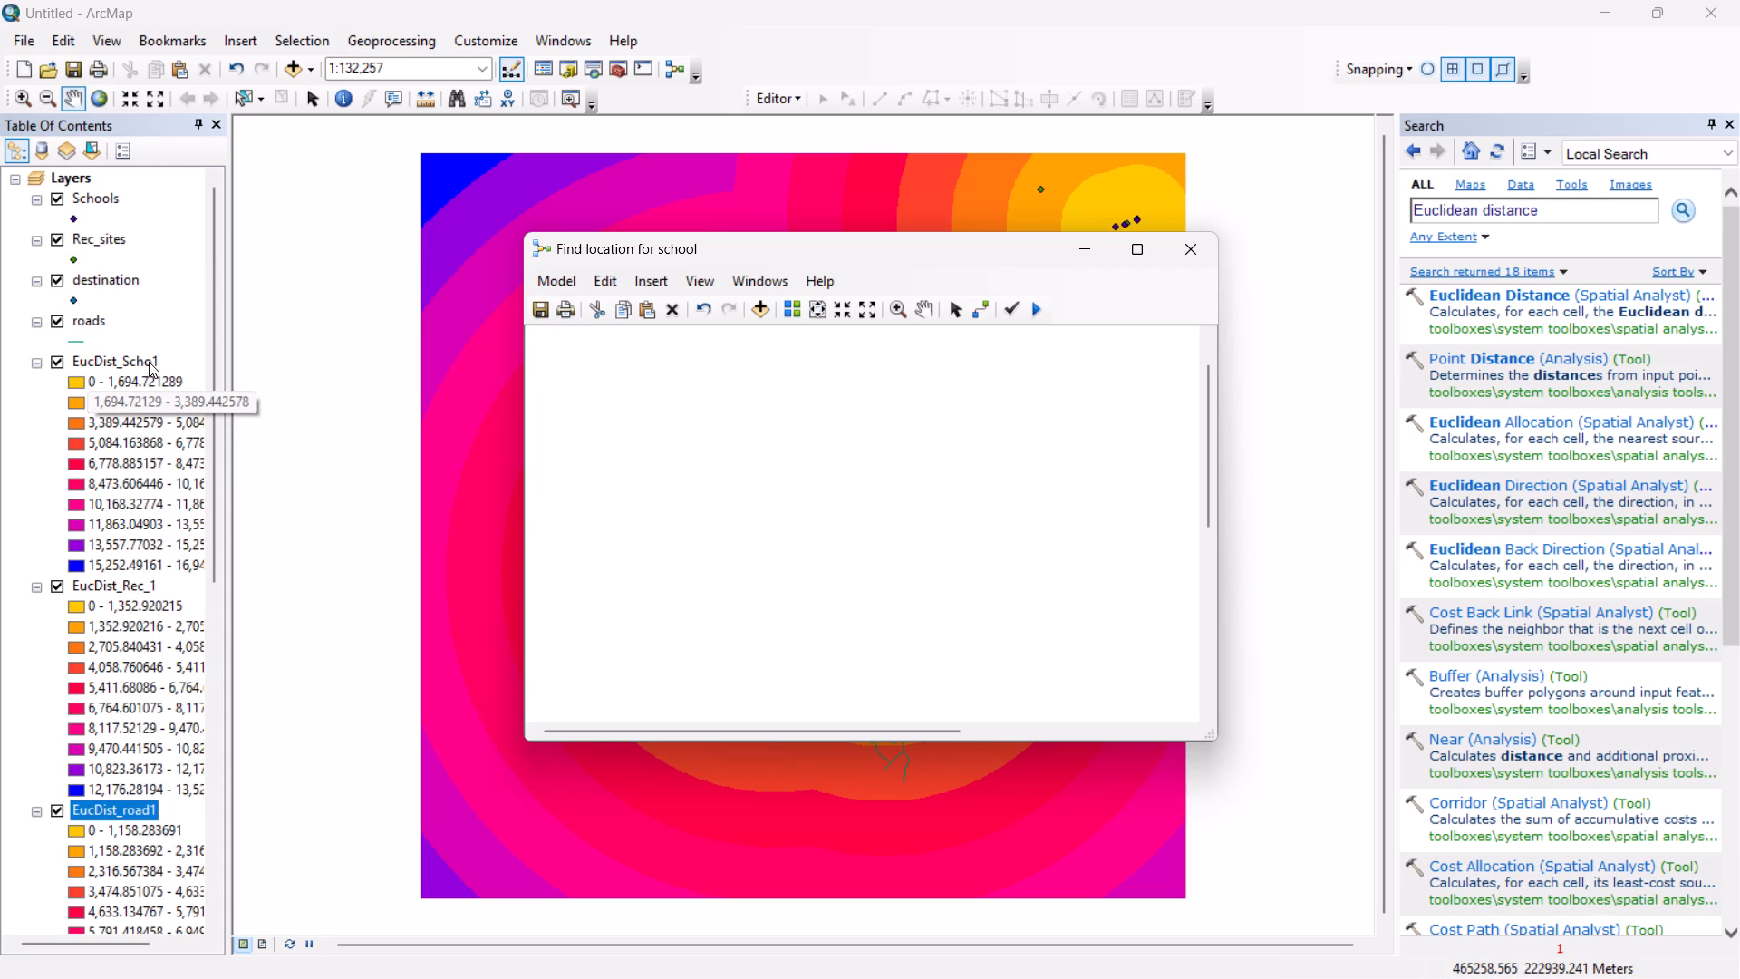
left_click(151, 360)
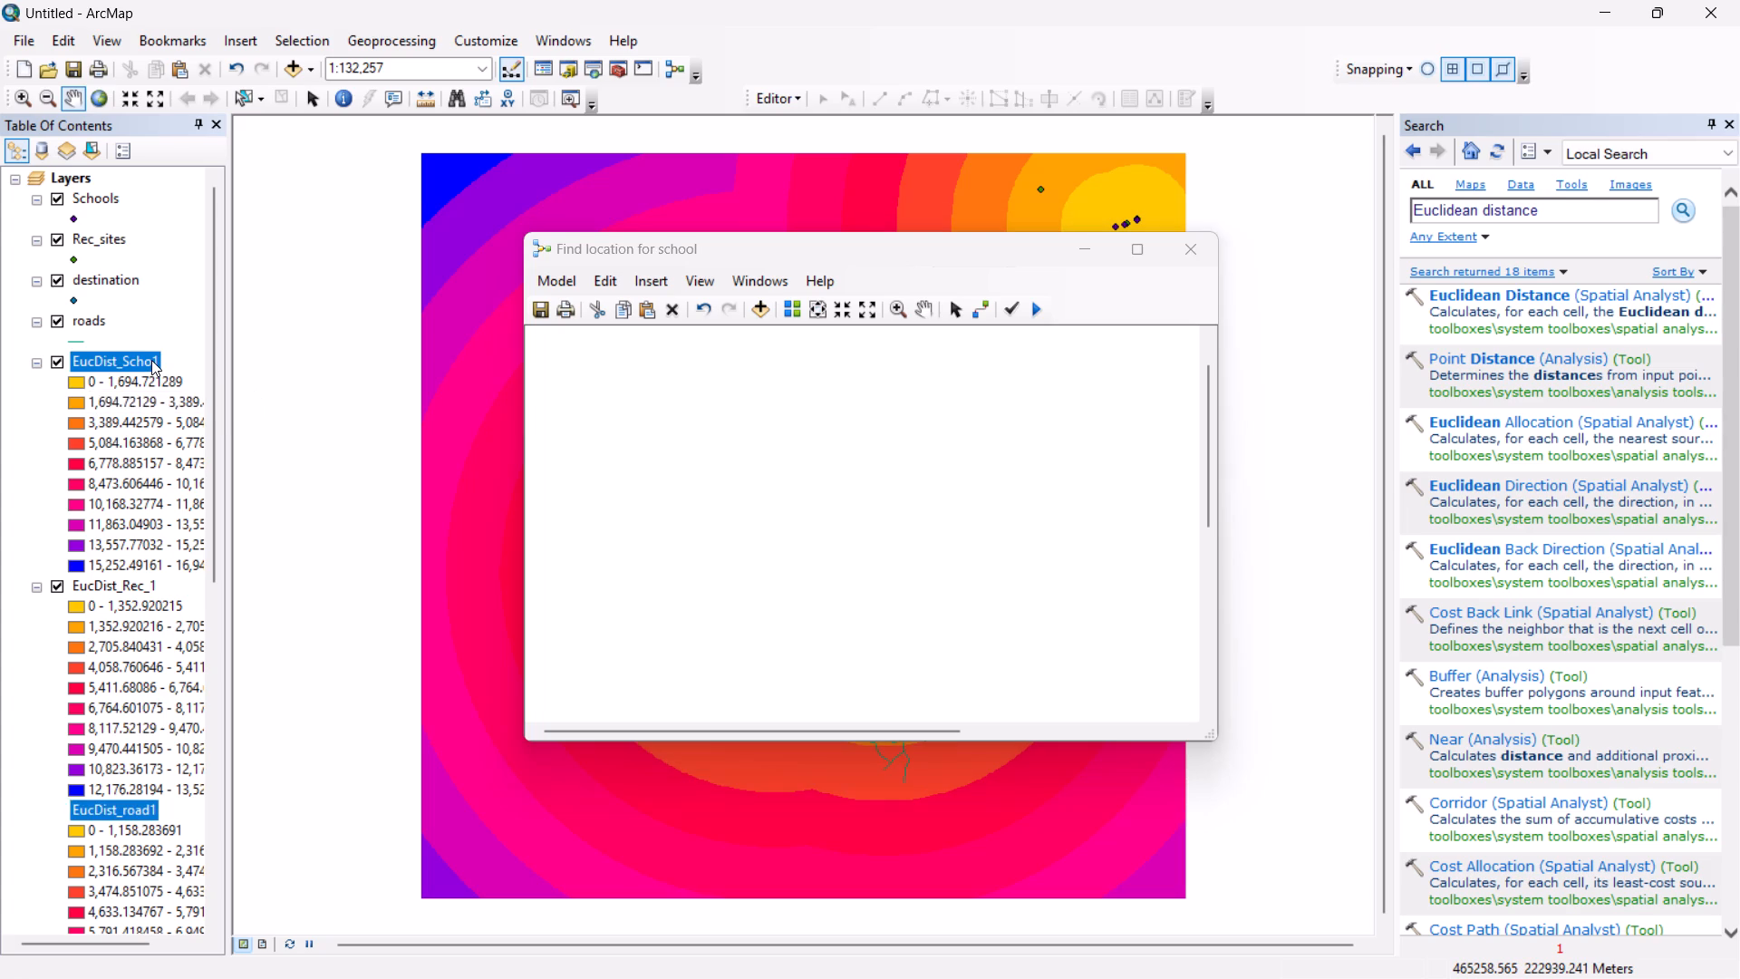
left_click(151, 360)
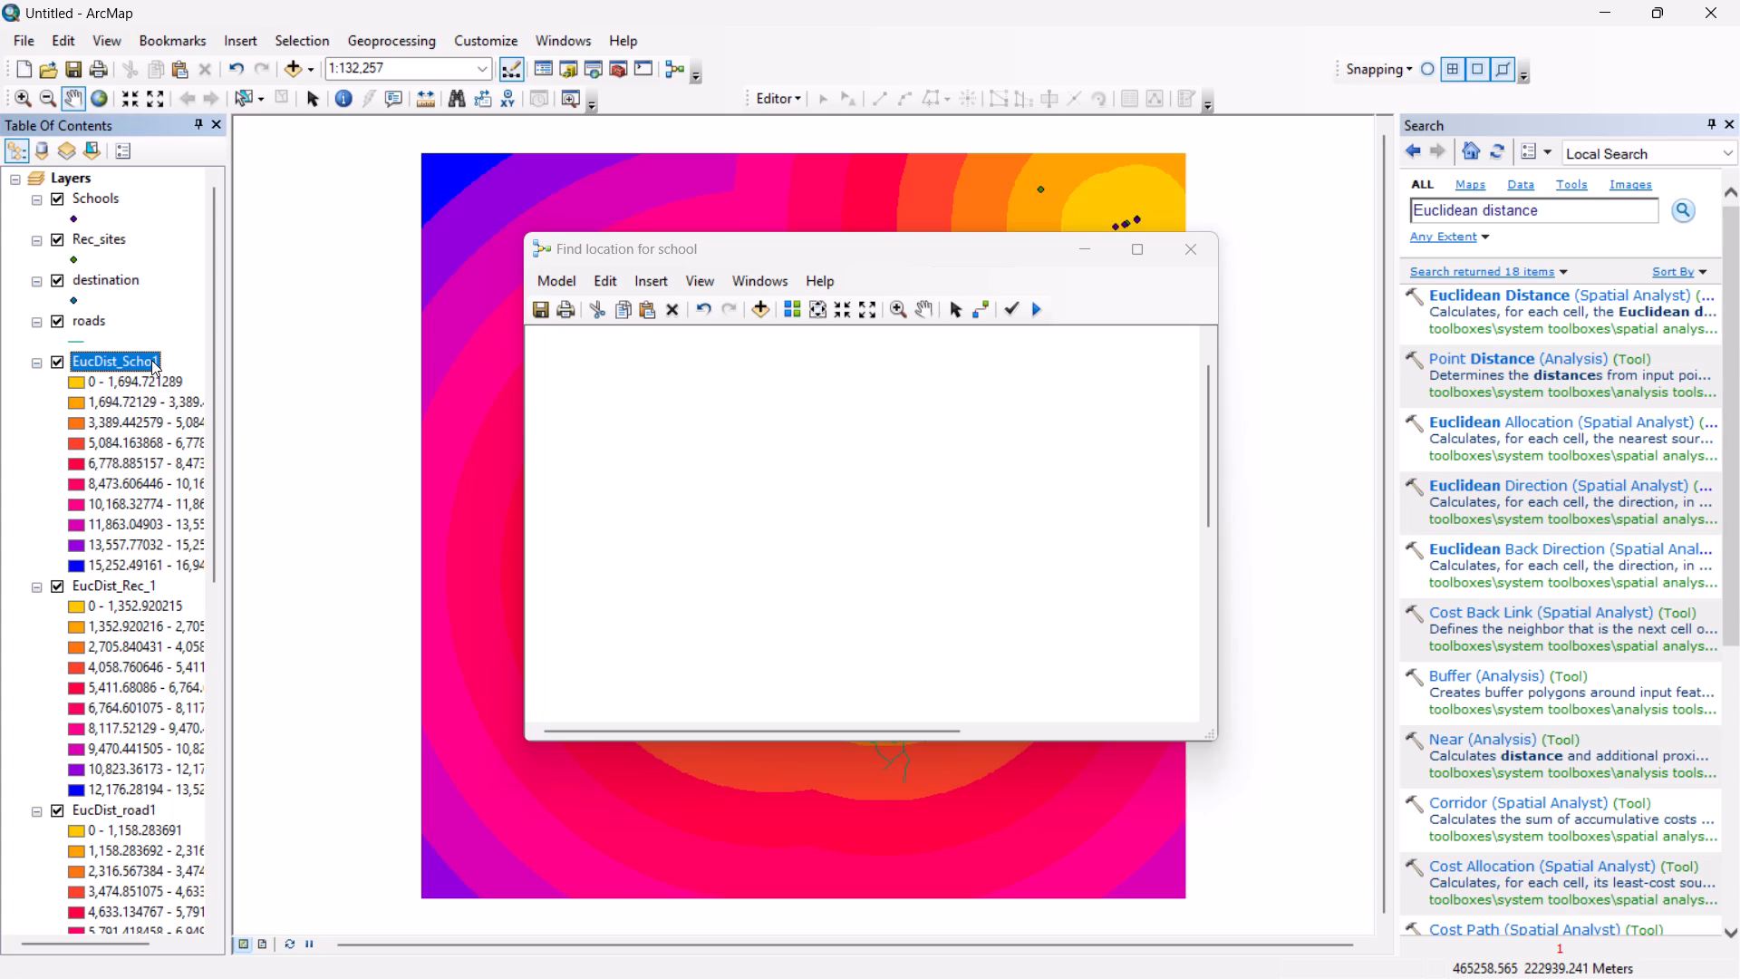
left_click(166, 359)
left_click(166, 359)
key("BackSpace")
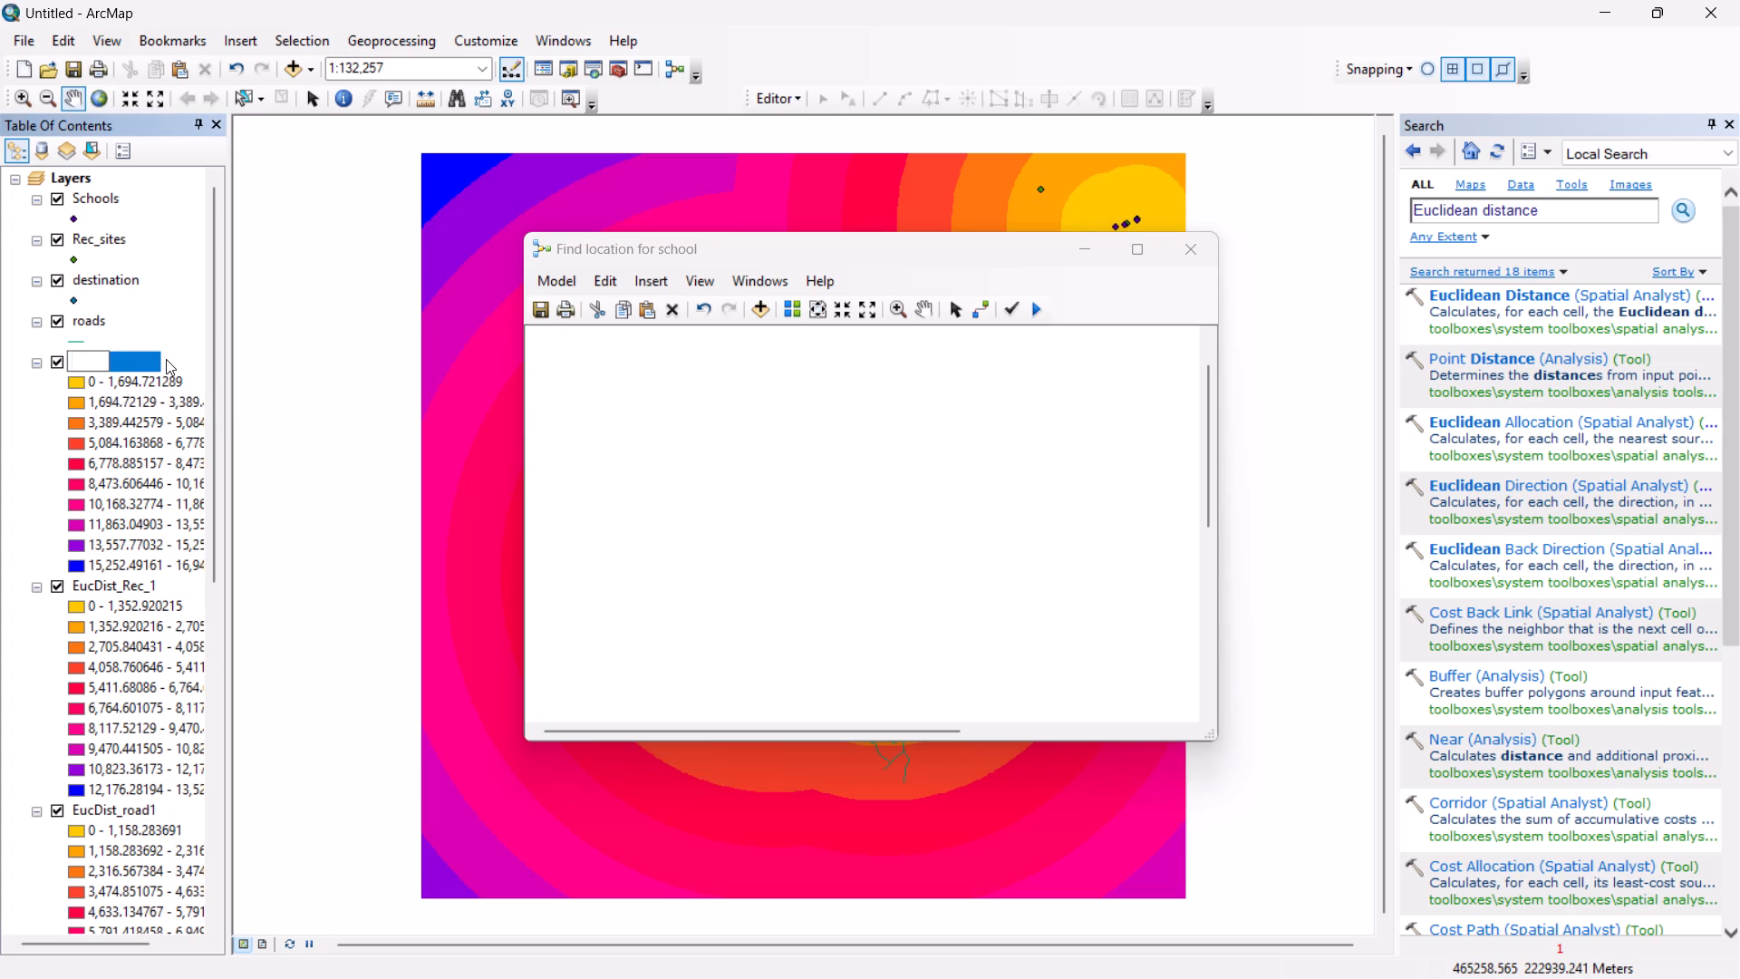
type("School Distance")
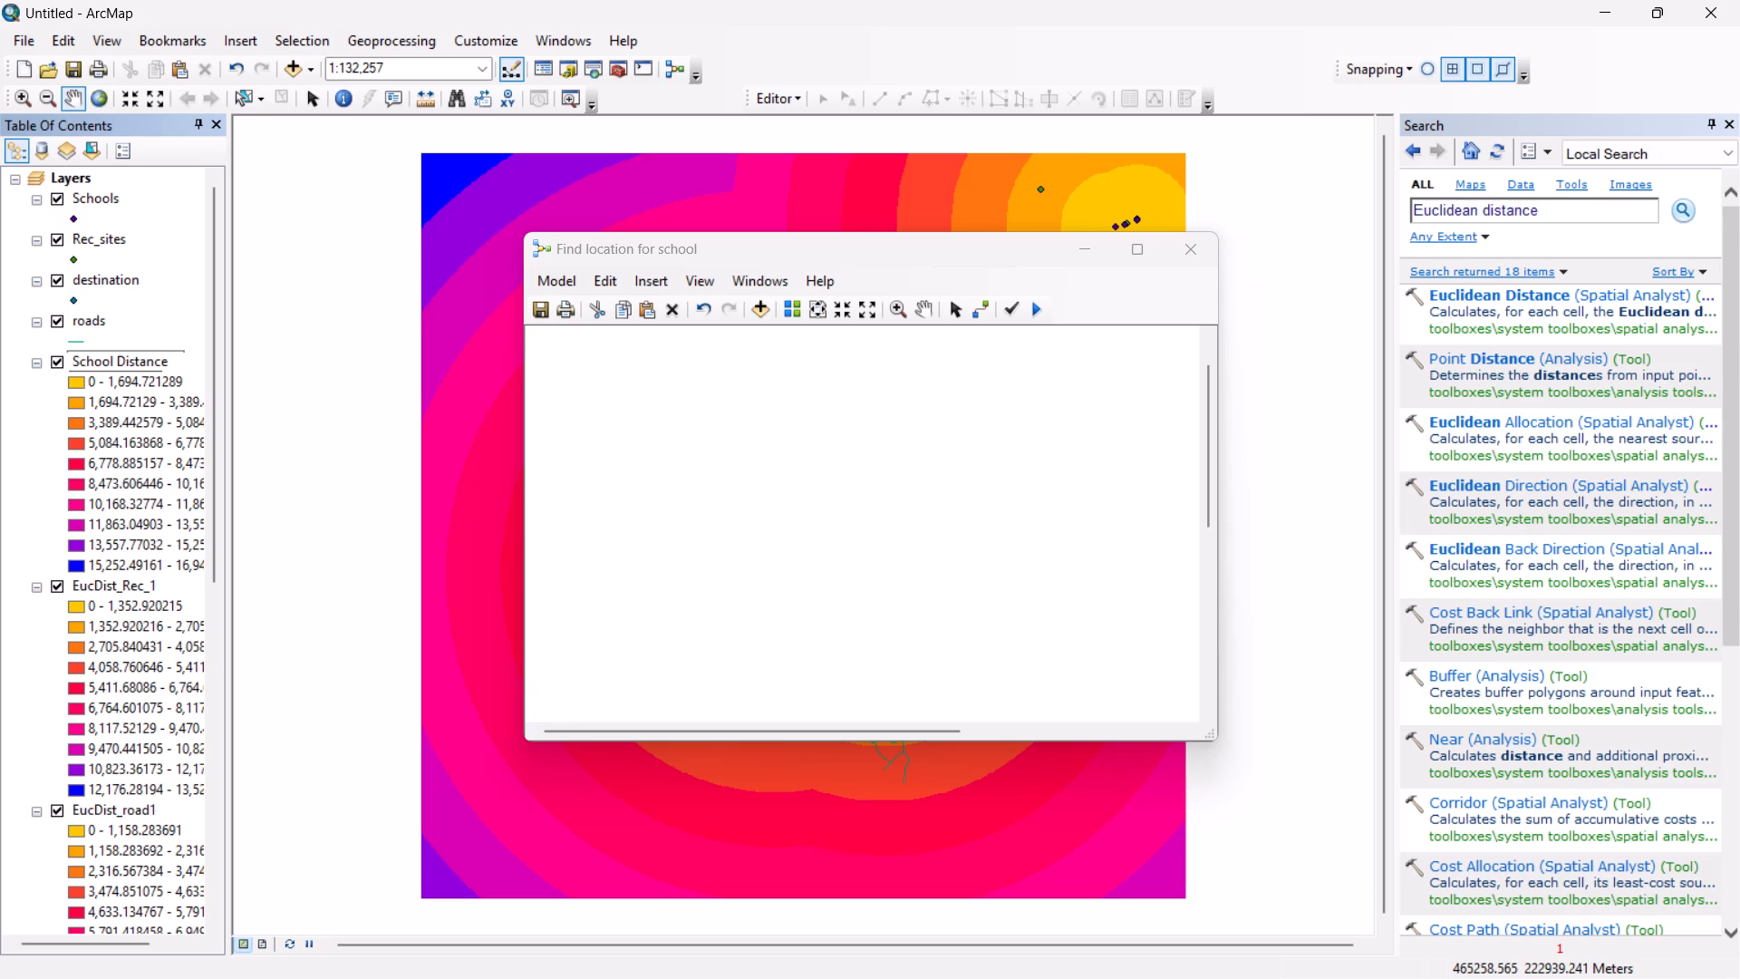
key("Return")
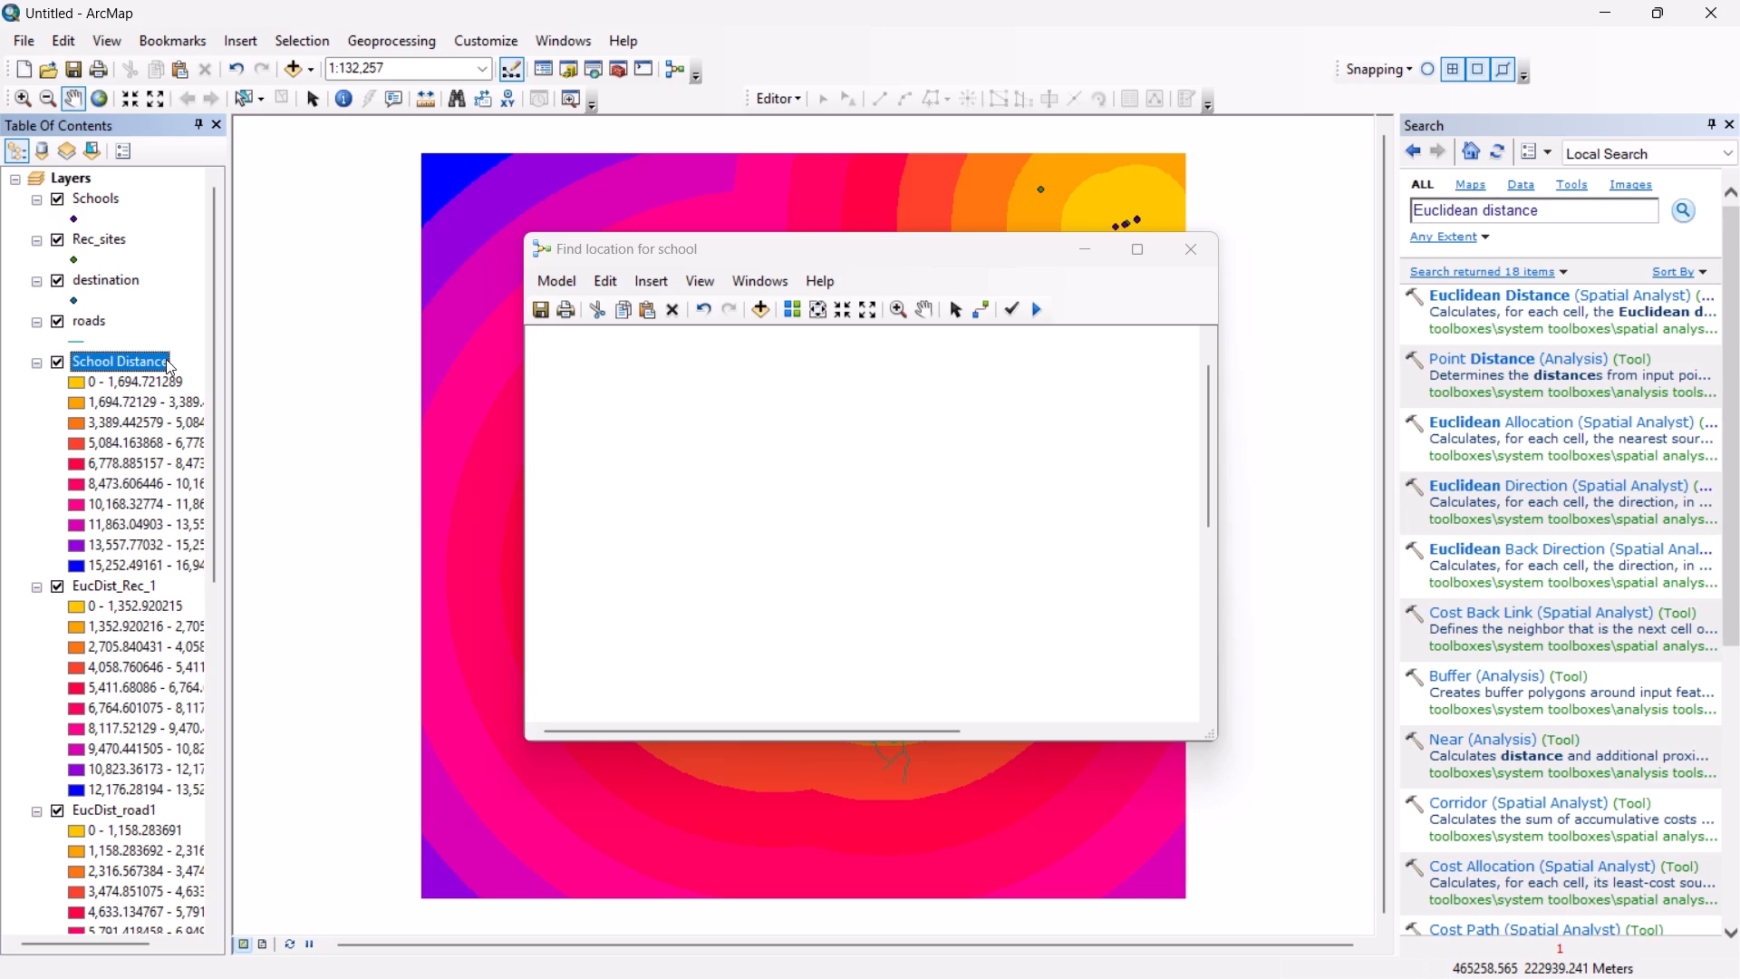
Rename the EucDist_Rec_1 layer in the map's layer list to Recreational Distance.
left_click(143, 582)
right_click(143, 582)
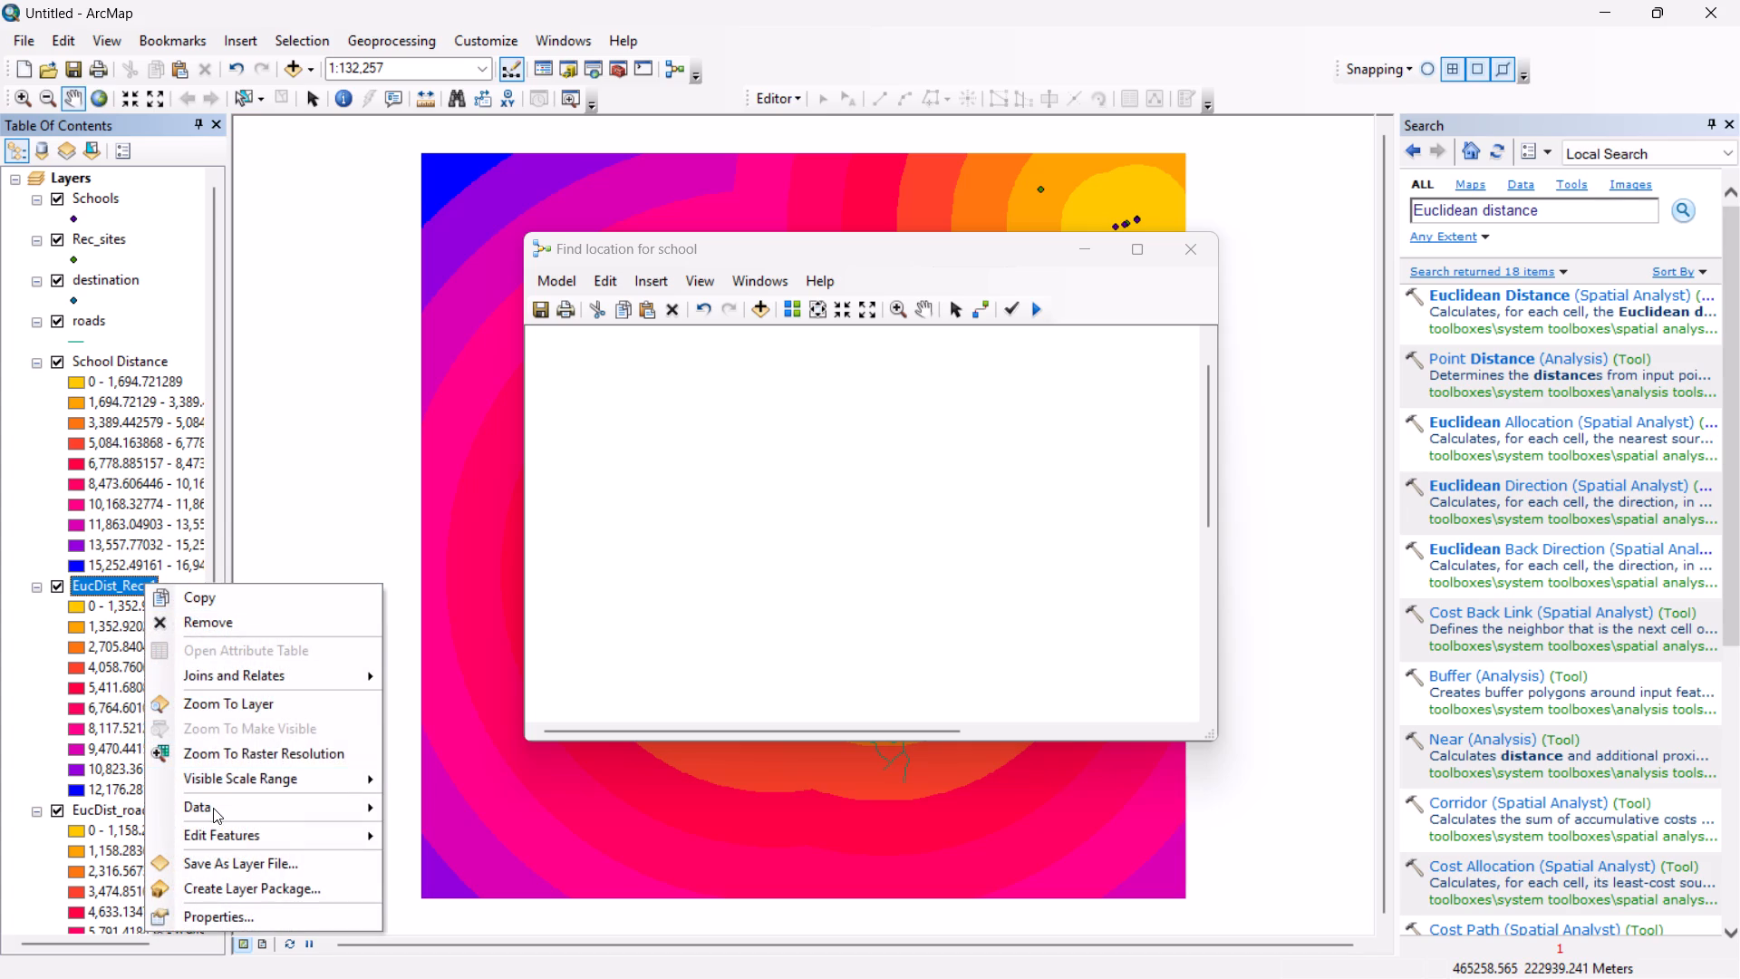
left_click(321, 553)
left_click(134, 582)
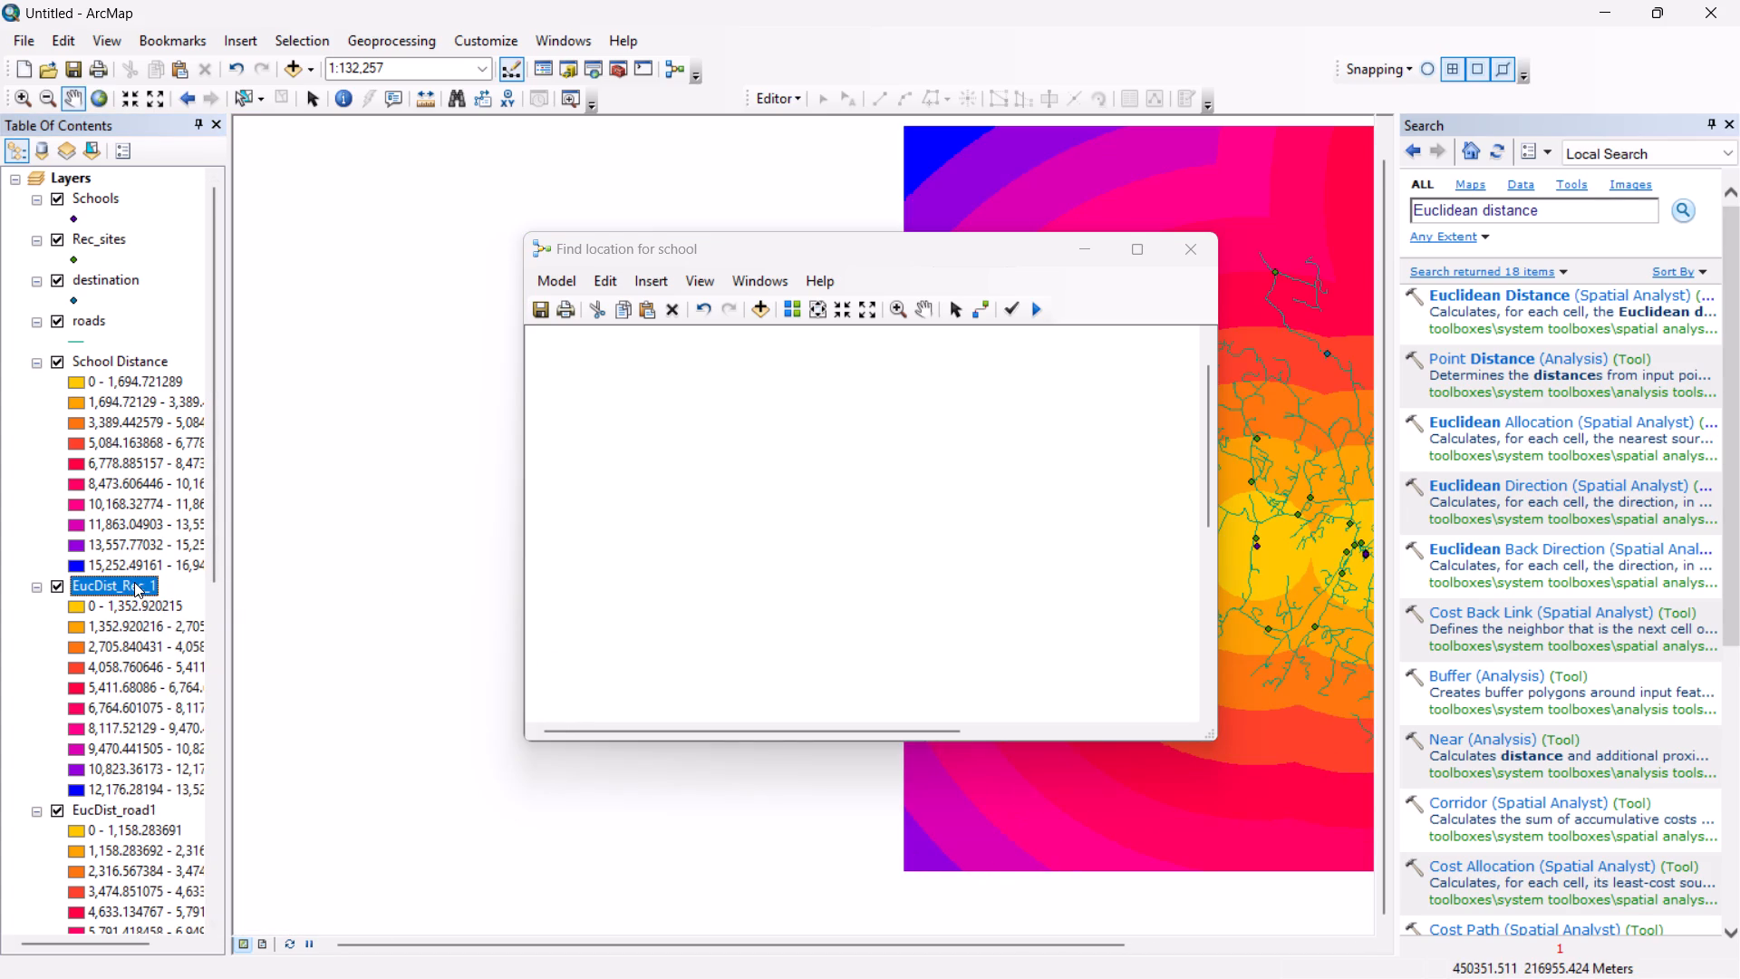
left_click(155, 586)
left_click(144, 586)
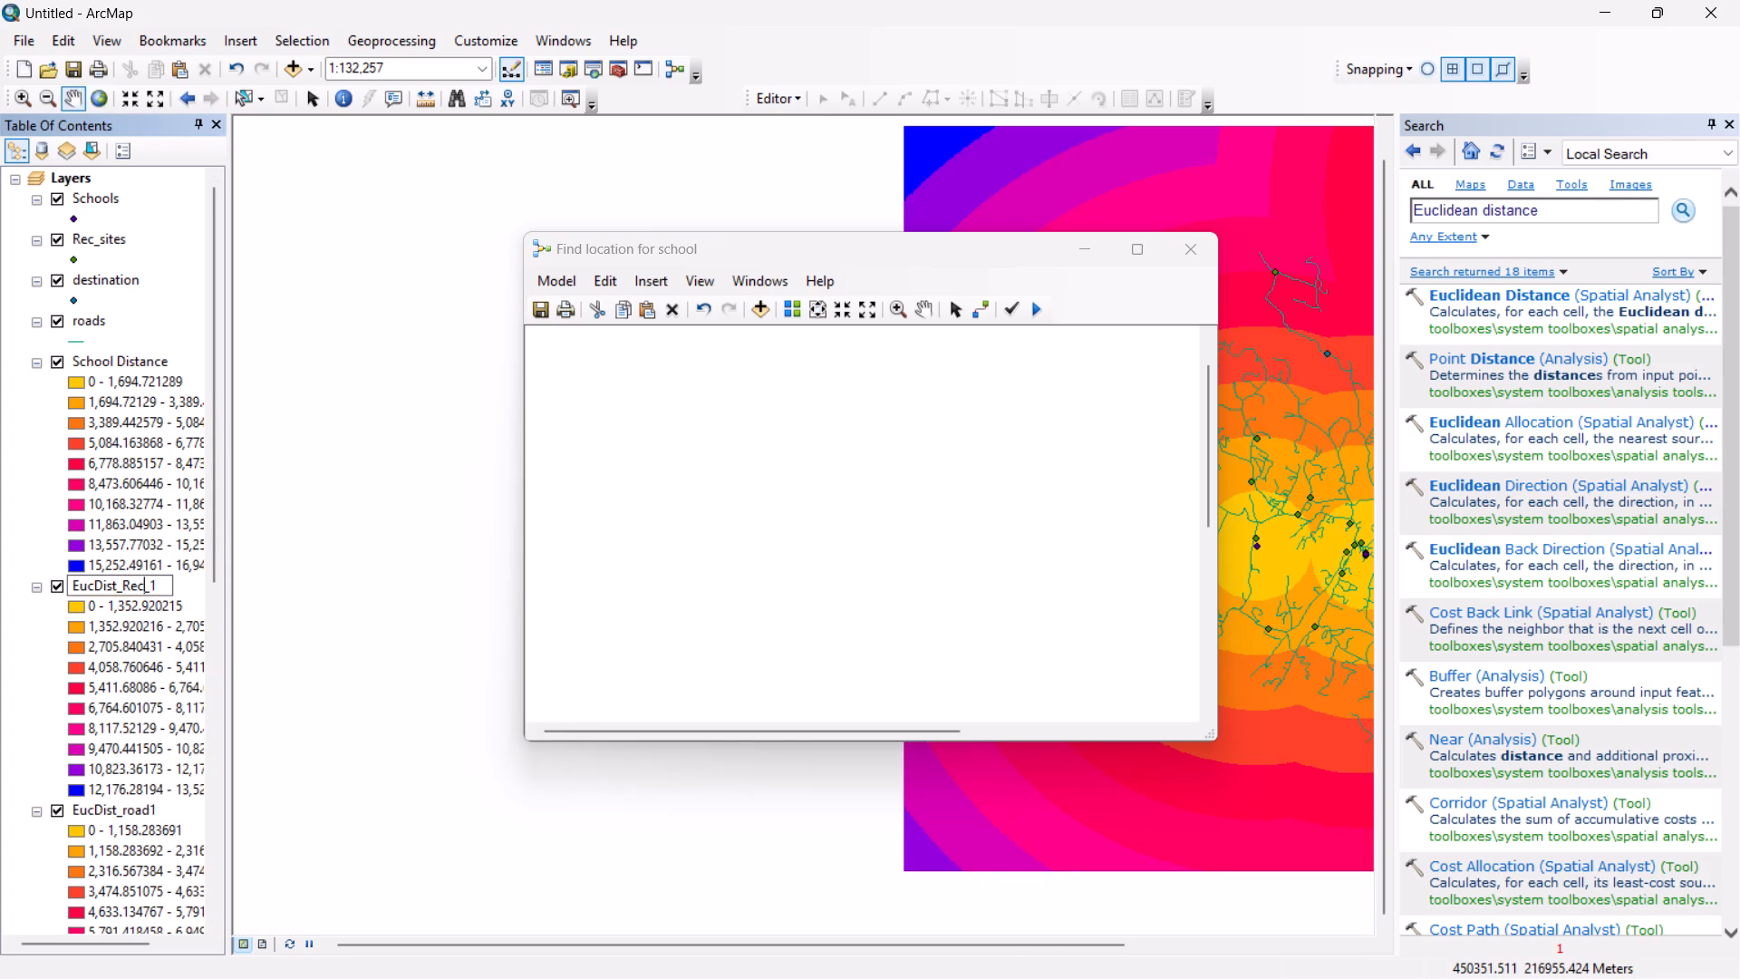
left_click(154, 581)
key("BackSpace")
key("BackSpace")
key("BackSpace")
key("BackSpace")
key("BackSpace")
key("BackSpace")
key("BackSpace")
key("BackSpace")
key("BackSpace")
key("BackSpace")
key("BackSpace")
key("BackSpace")
key("BackSpace")
key("BackSpace")
key("BackSpace")
key("BackSpace")
key("BackSpace")
key("BackSpace")
key("BackSpace")
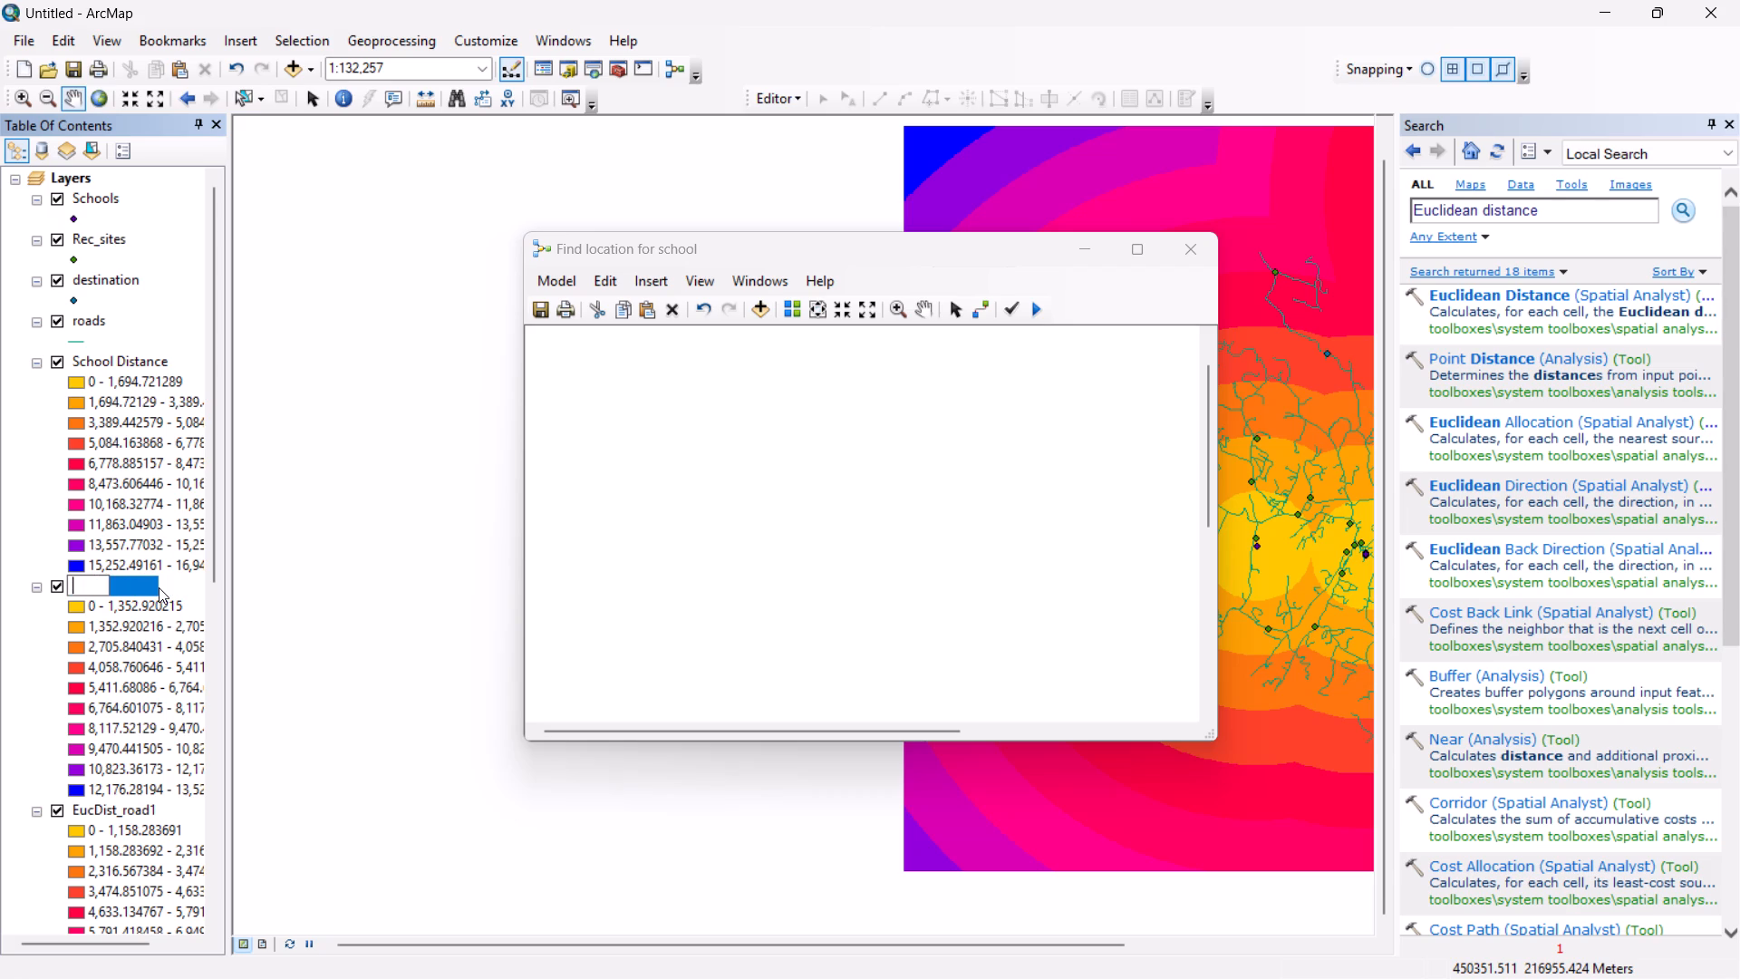
type("Recreational")
key("space")
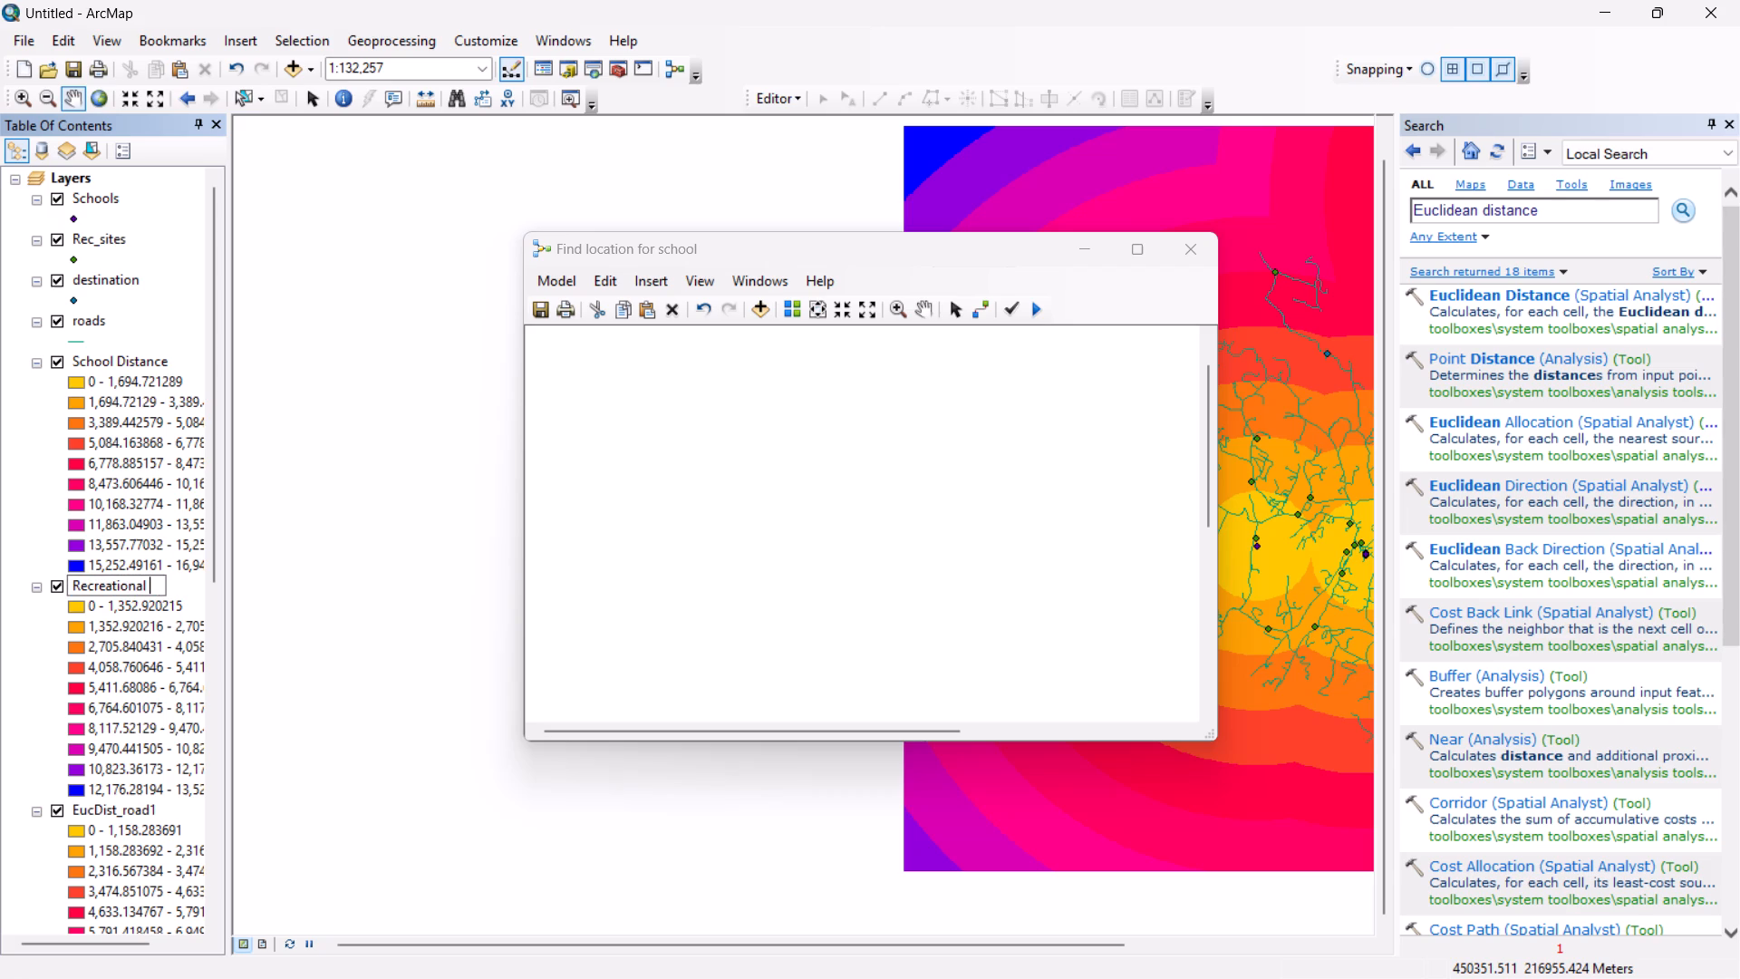
type("Distance")
key("Return")
Rename the EucDist_road1 layer to Road Distance in its layer properties and apply the change.
scroll(159, 587, "down", 3)
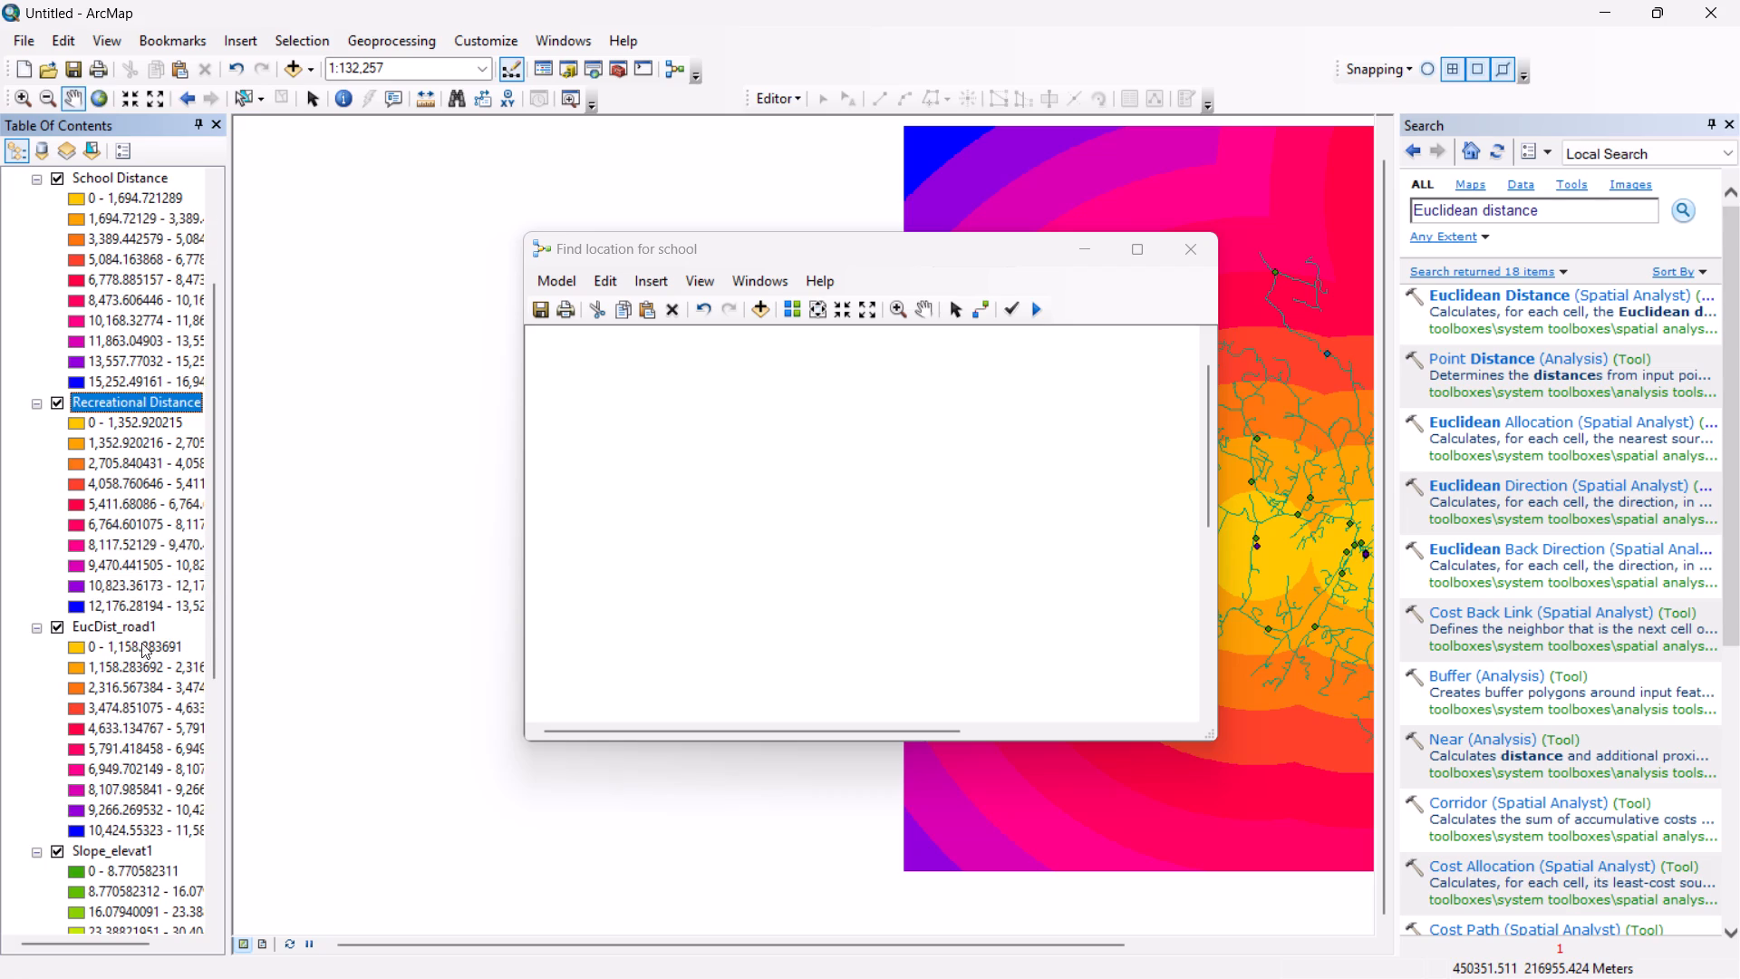
left_click(159, 626)
left_click(159, 626)
left_click(150, 622)
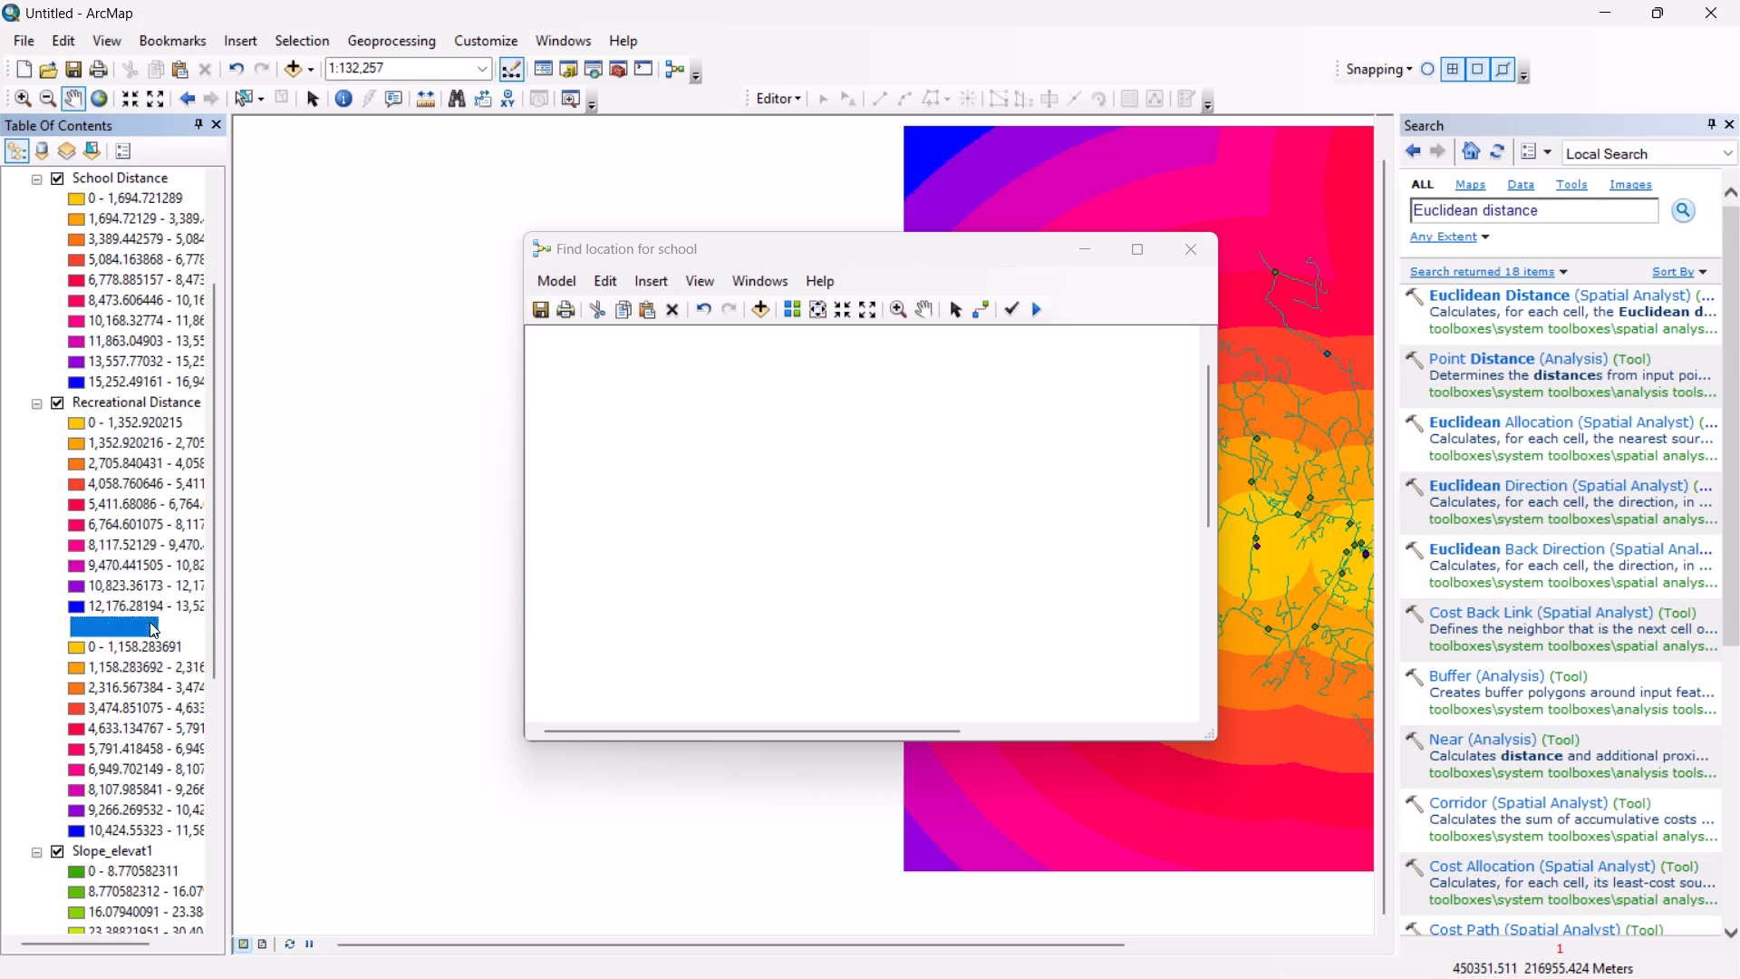
double_click(152, 625)
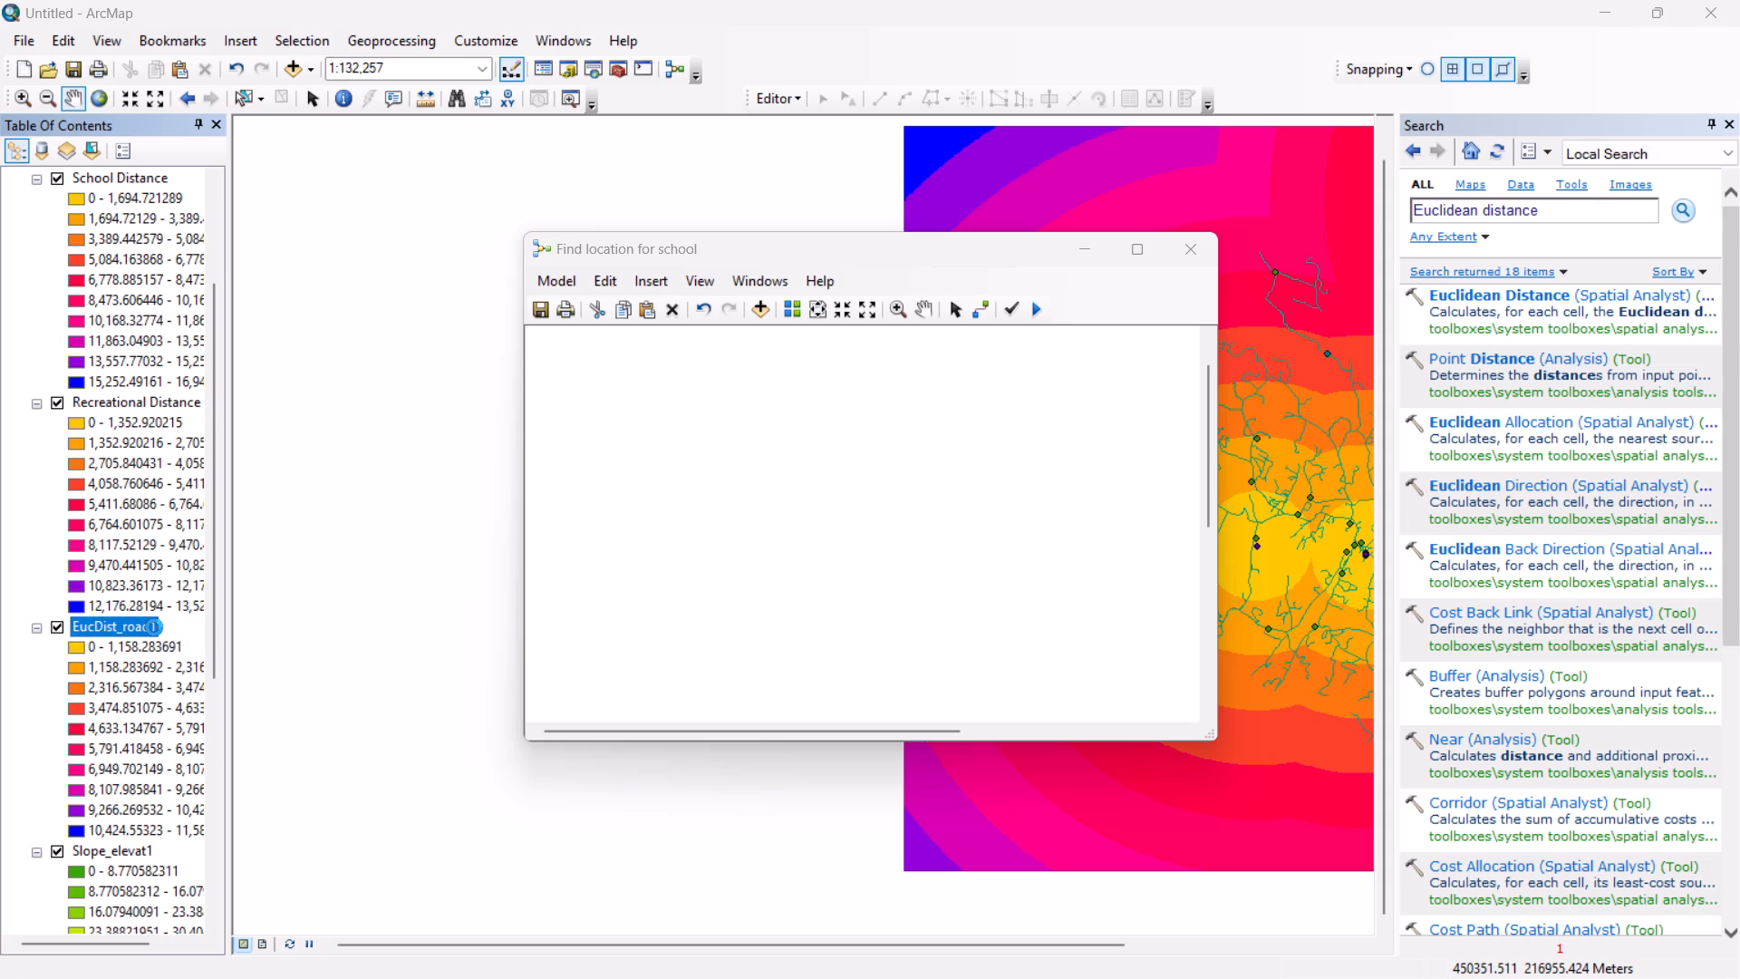
left_click(154, 627)
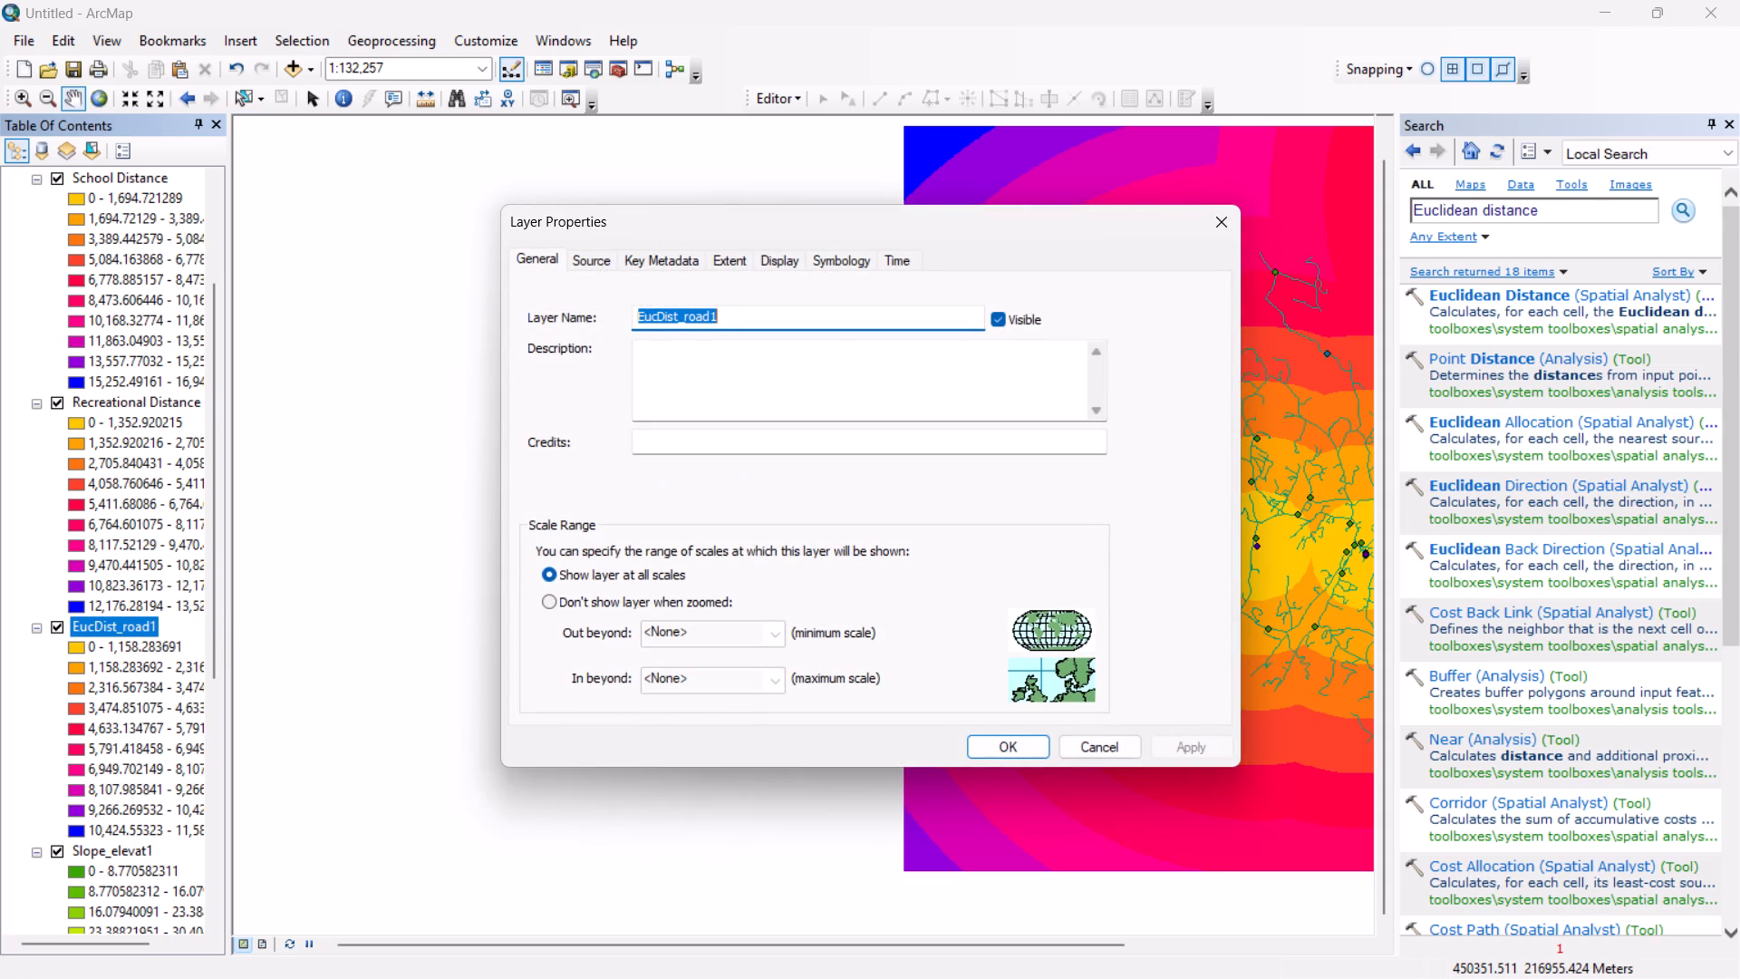
left_click(831, 310)
left_click(831, 310)
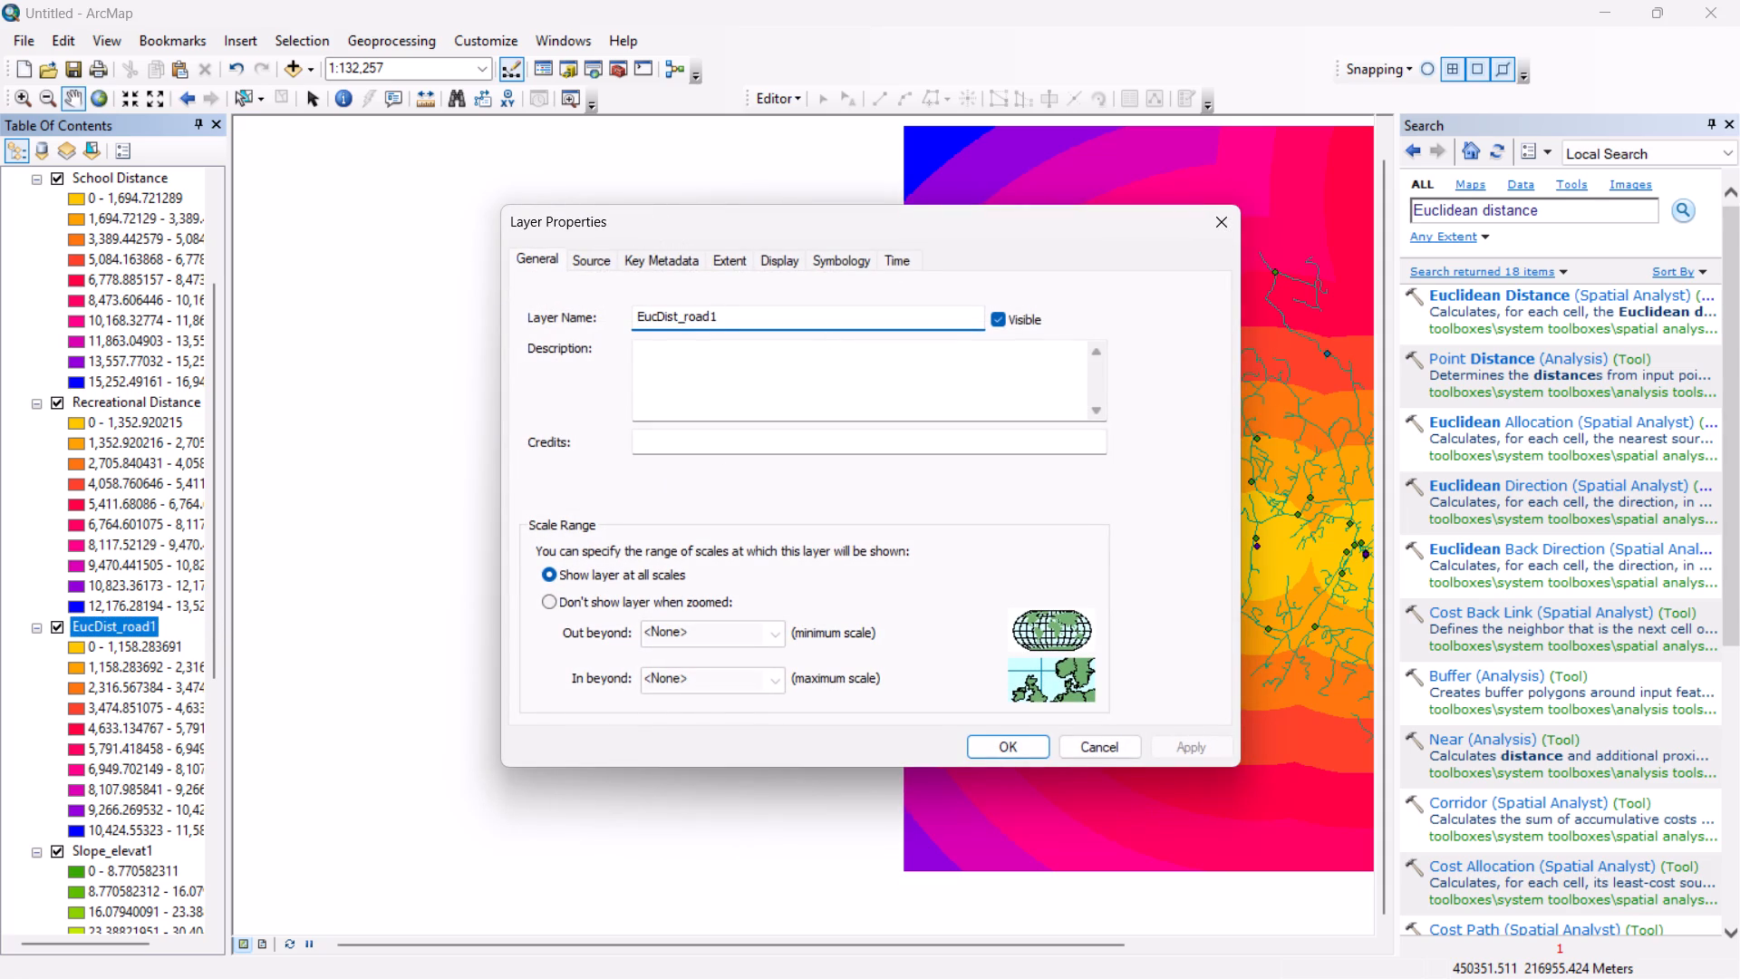
key("BackSpace")
key("BackSpace")
key("BackSpace")
key("BackSpace")
key("BackSpace")
key("BackSpace")
key("BackSpace")
key("BackSpace")
key("BackSpace")
key("BackSpace")
key("BackSpace")
key("BackSpace")
key("BackSpace")
key("BackSpace")
key("BackSpace")
key("BackSpace")
key("BackSpace")
key("BackSpace")
key("BackSpace")
key("BackSpace")
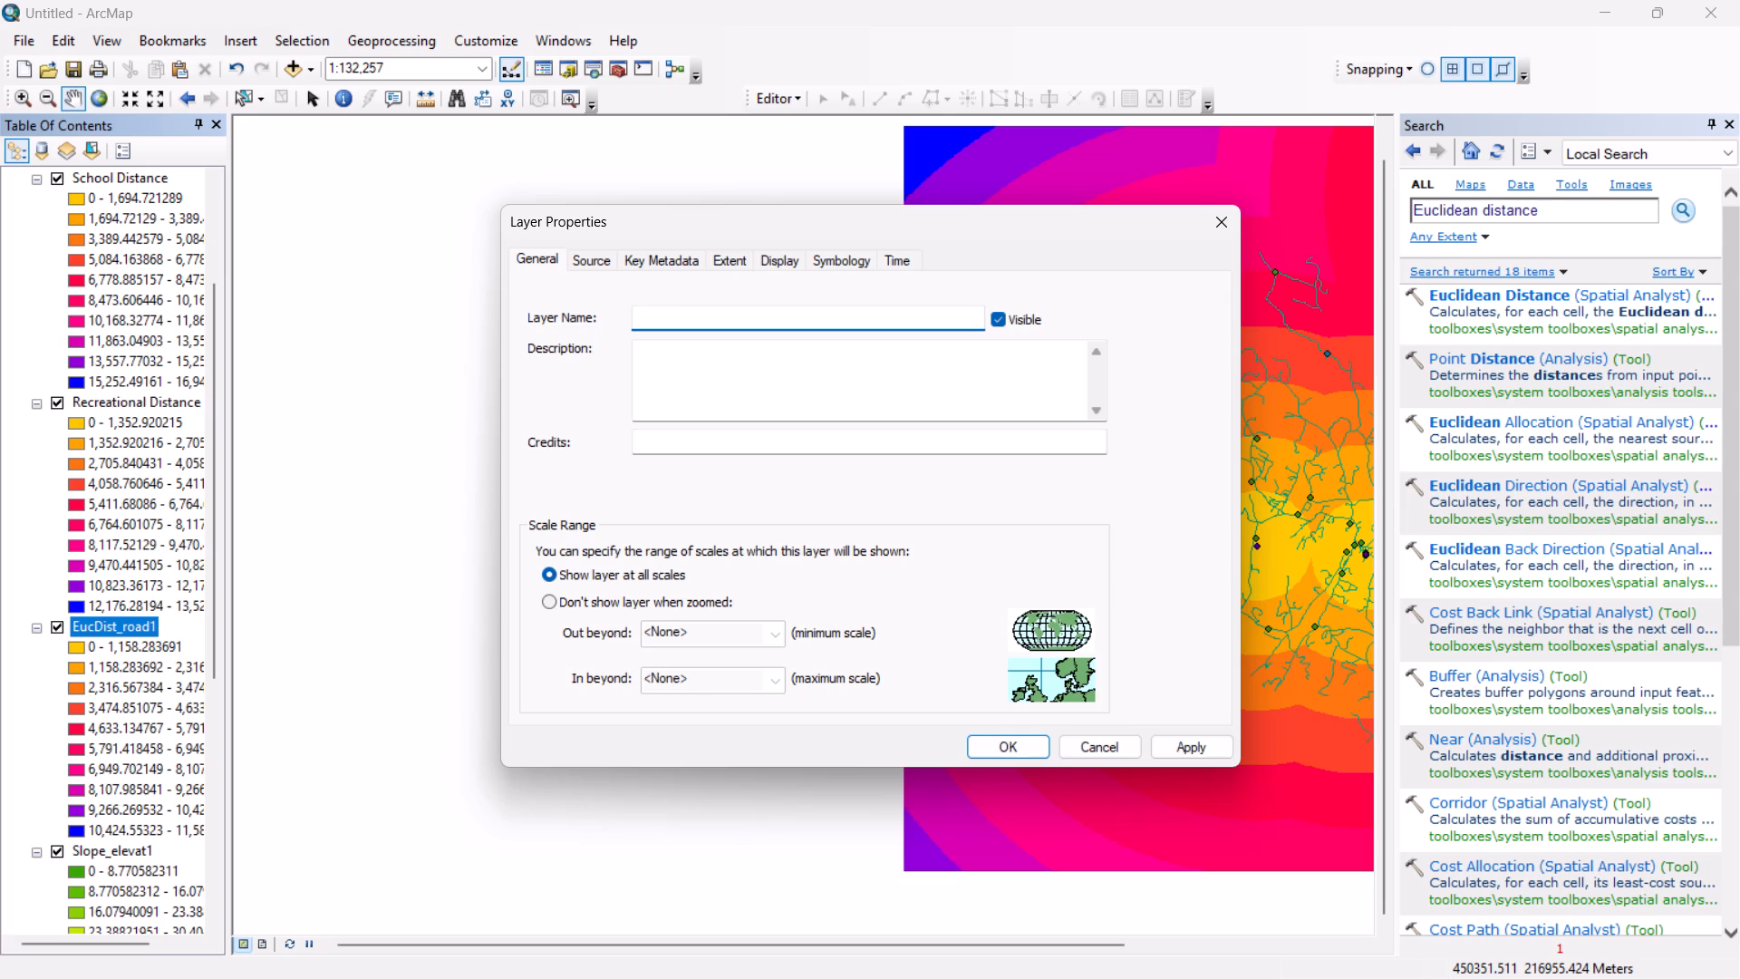
key("shift+r")
type("oad Distance")
left_click(1204, 746)
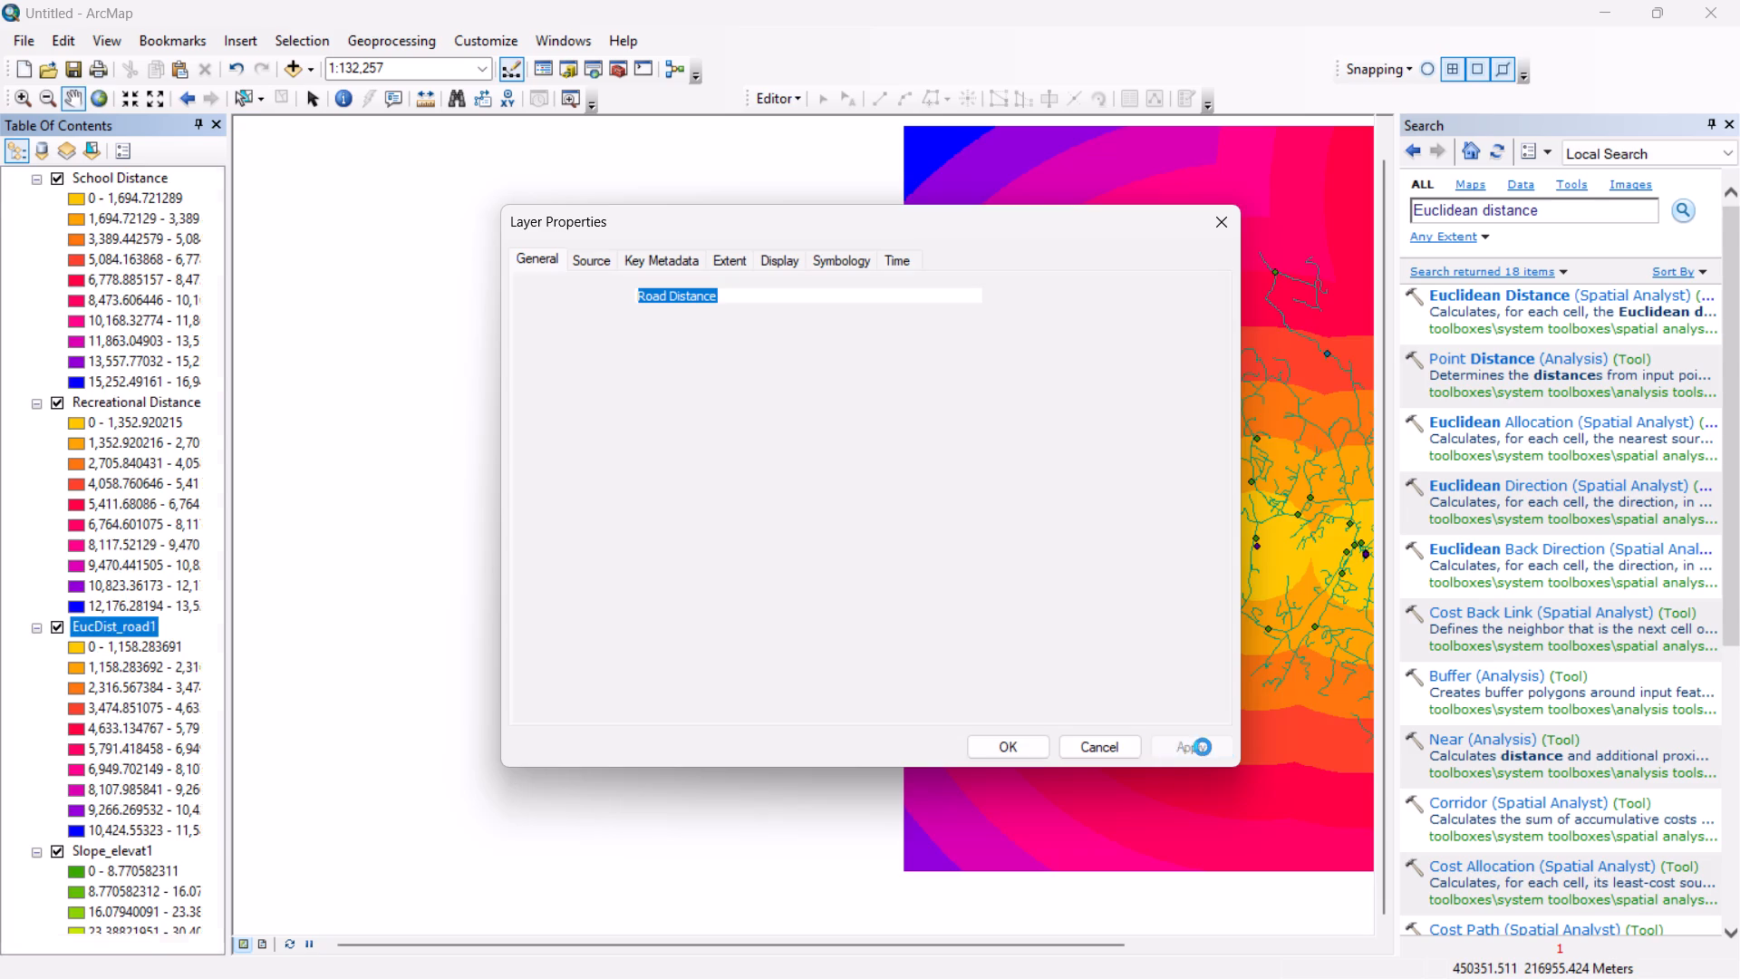
left_click(1016, 749)
Rename the Slope_elevat1 layer in the map's layer list to Slope Out.
scroll(103, 654, "down", 3)
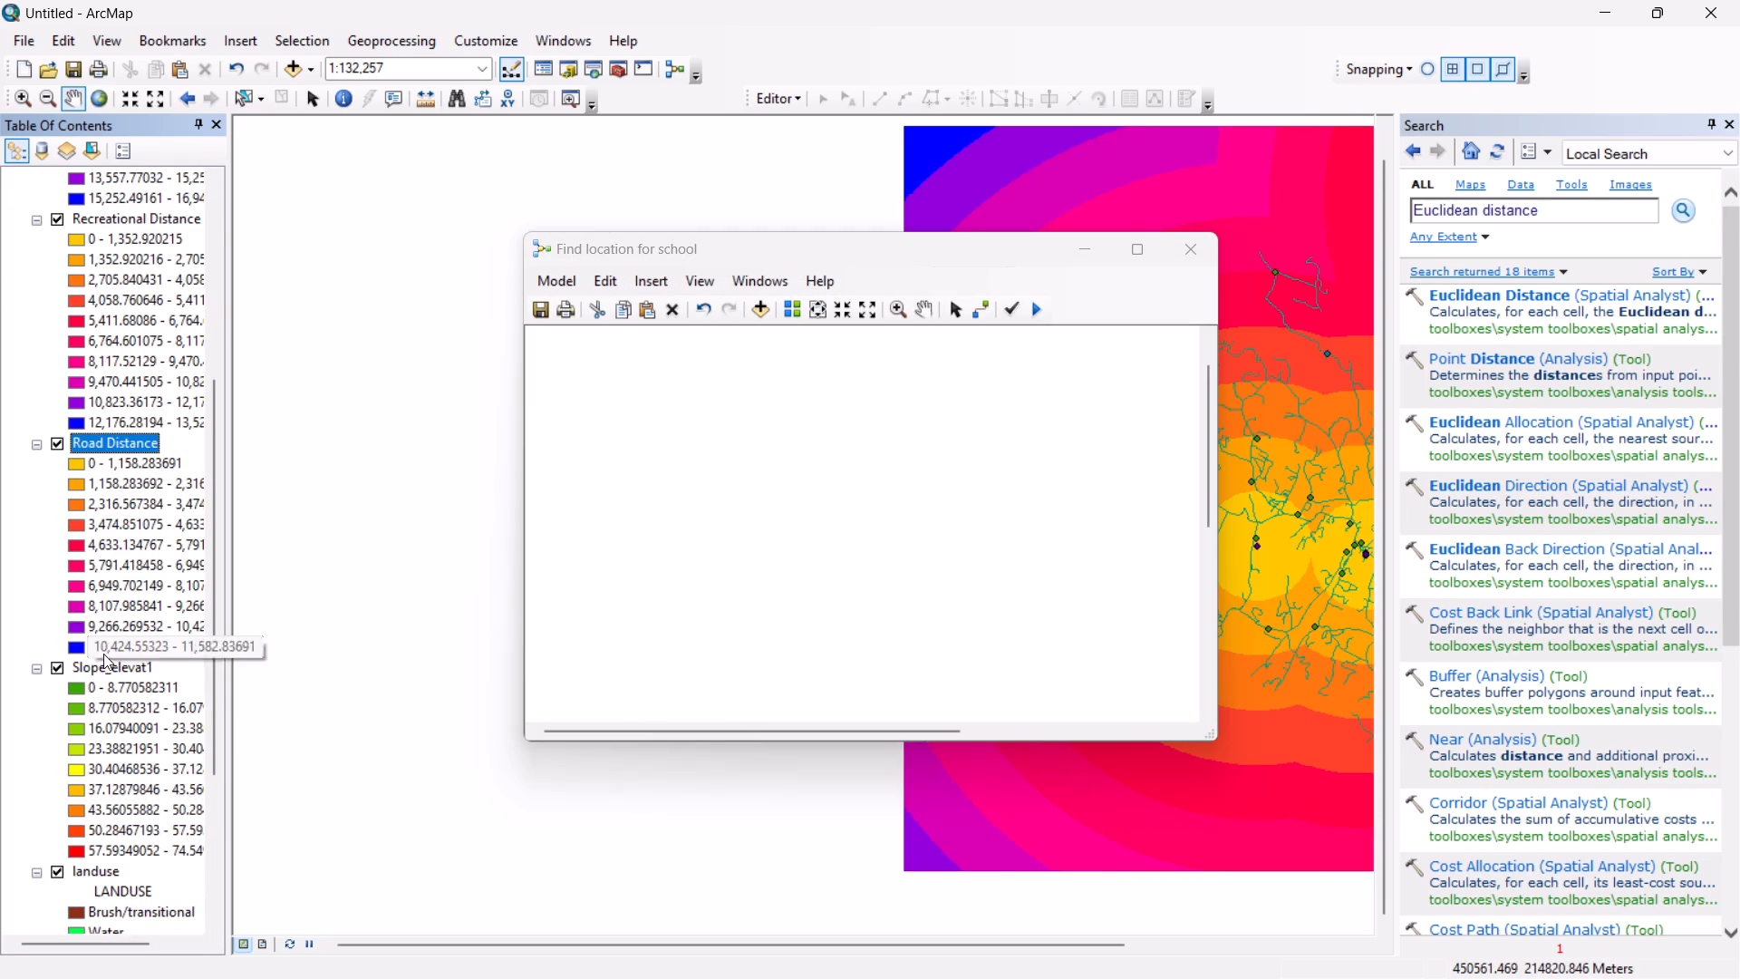
left_click(135, 669)
left_click(135, 669)
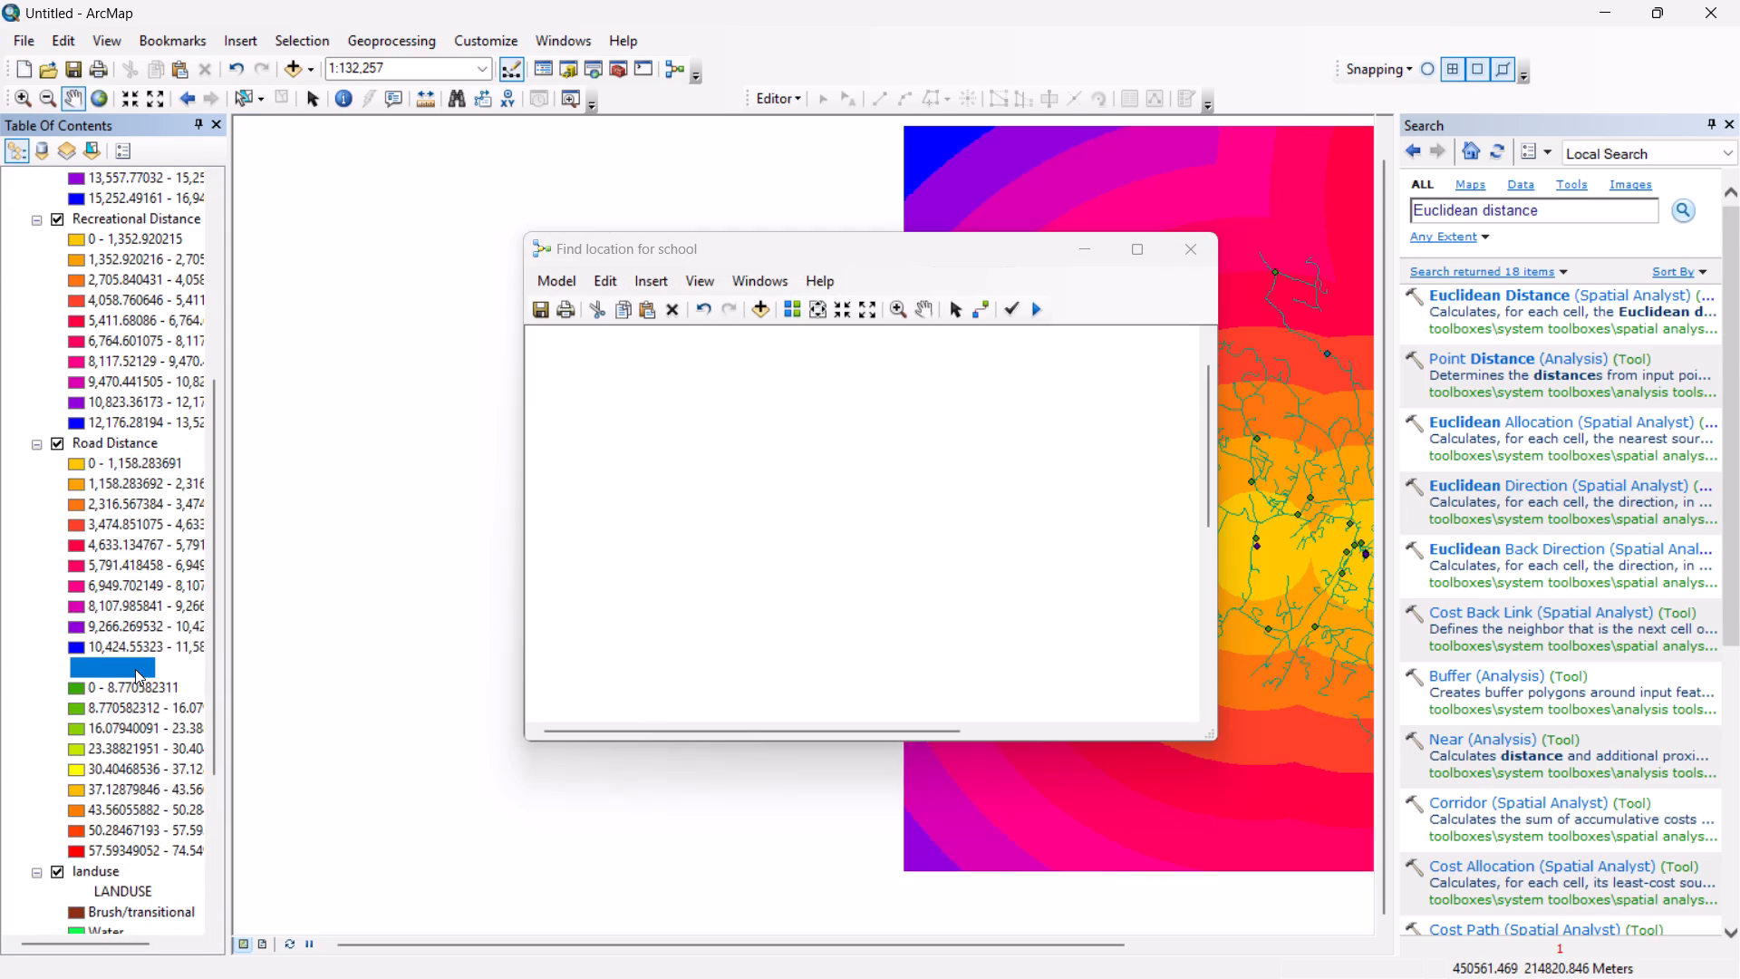
left_click(135, 669)
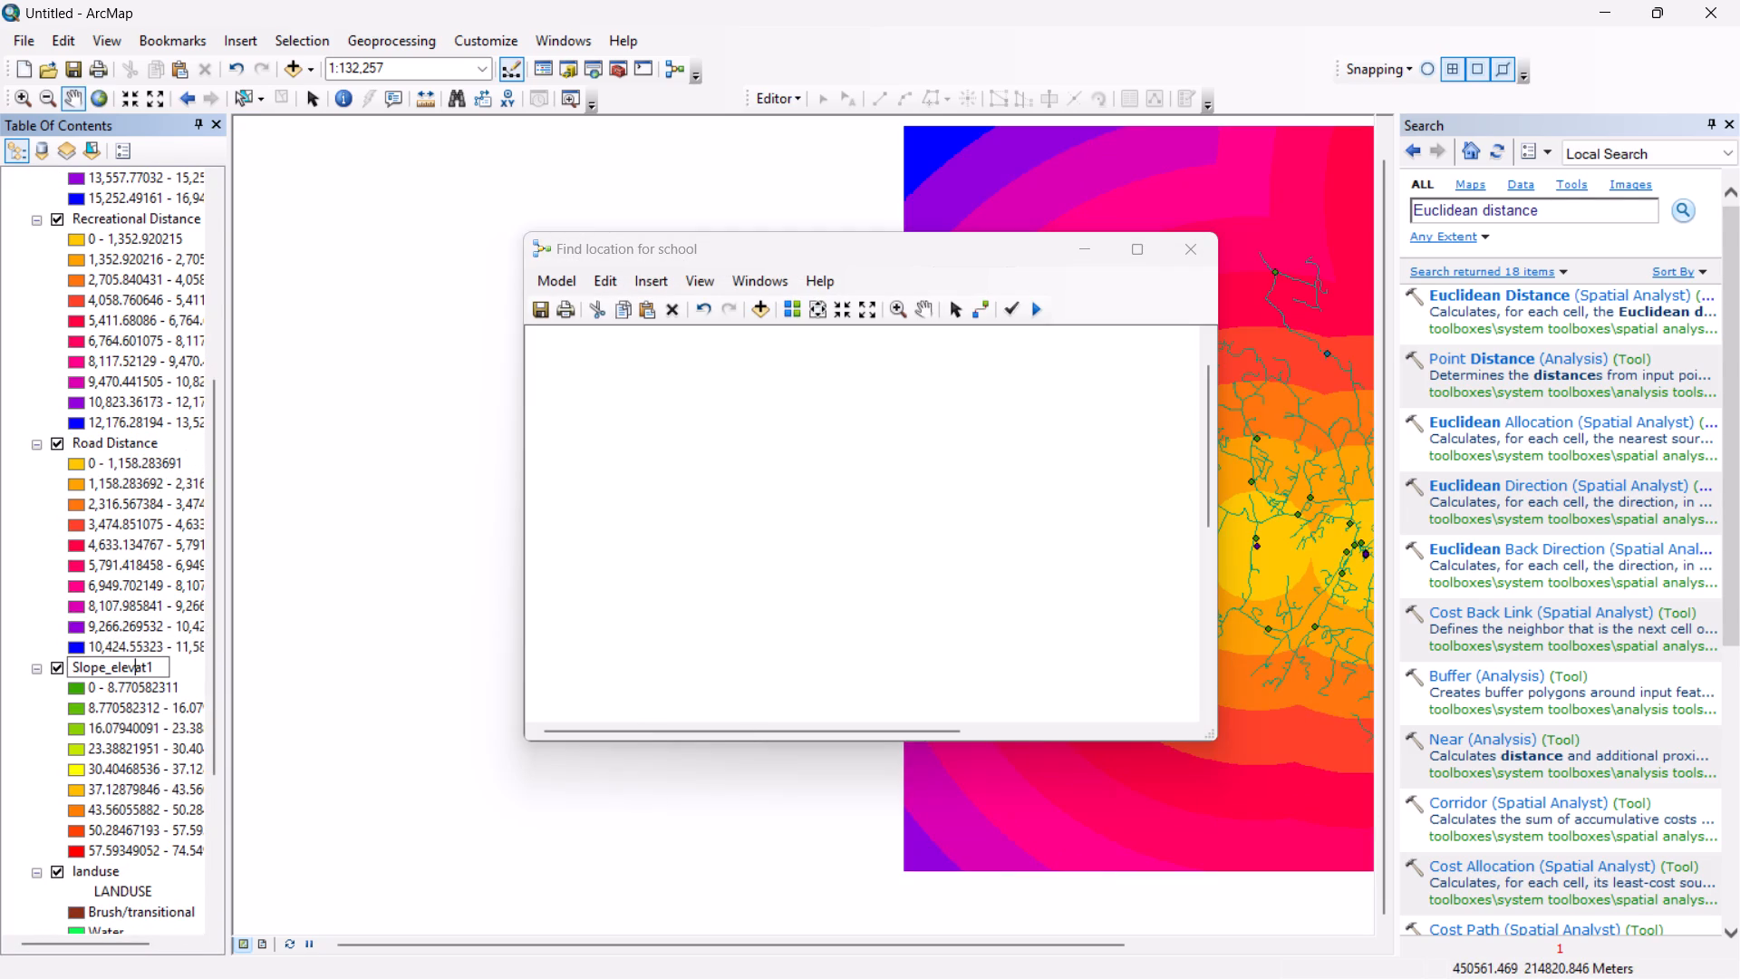
left_click(159, 671)
key("BackSpace")
key("BackSpace")
key("BackSpace")
key("BackSpace")
key("BackSpace")
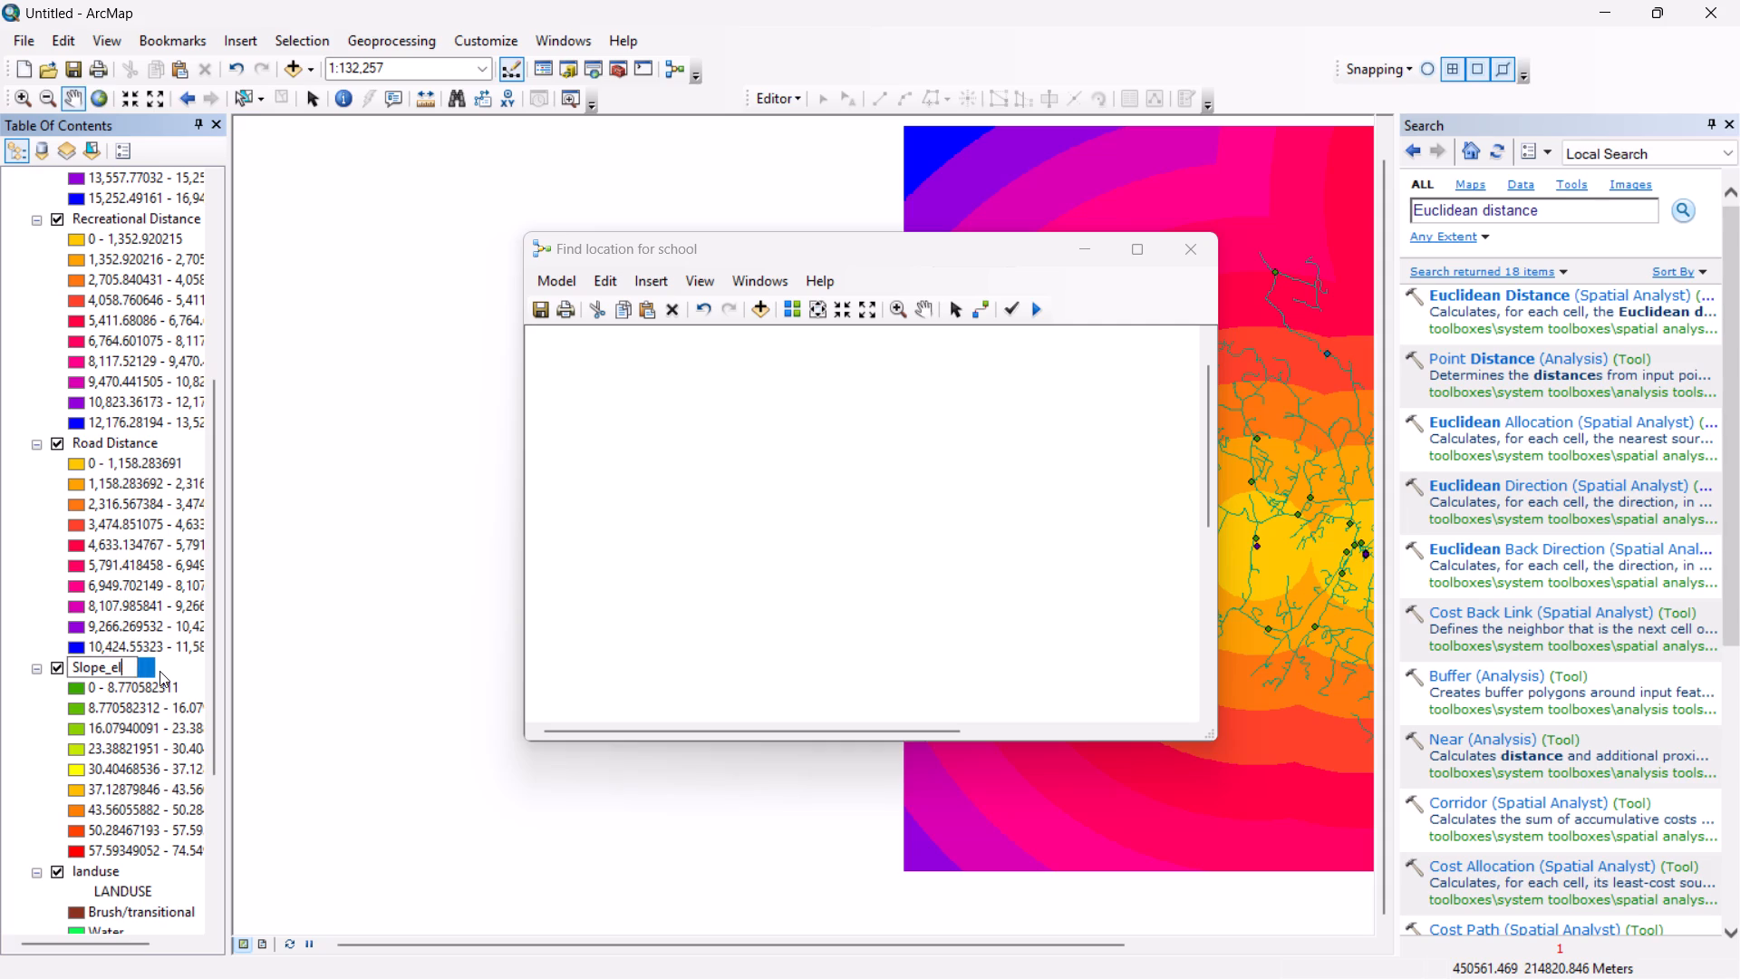
key("BackSpace")
key("BackSpace")
key("BackSpace")
key("space")
type("Out")
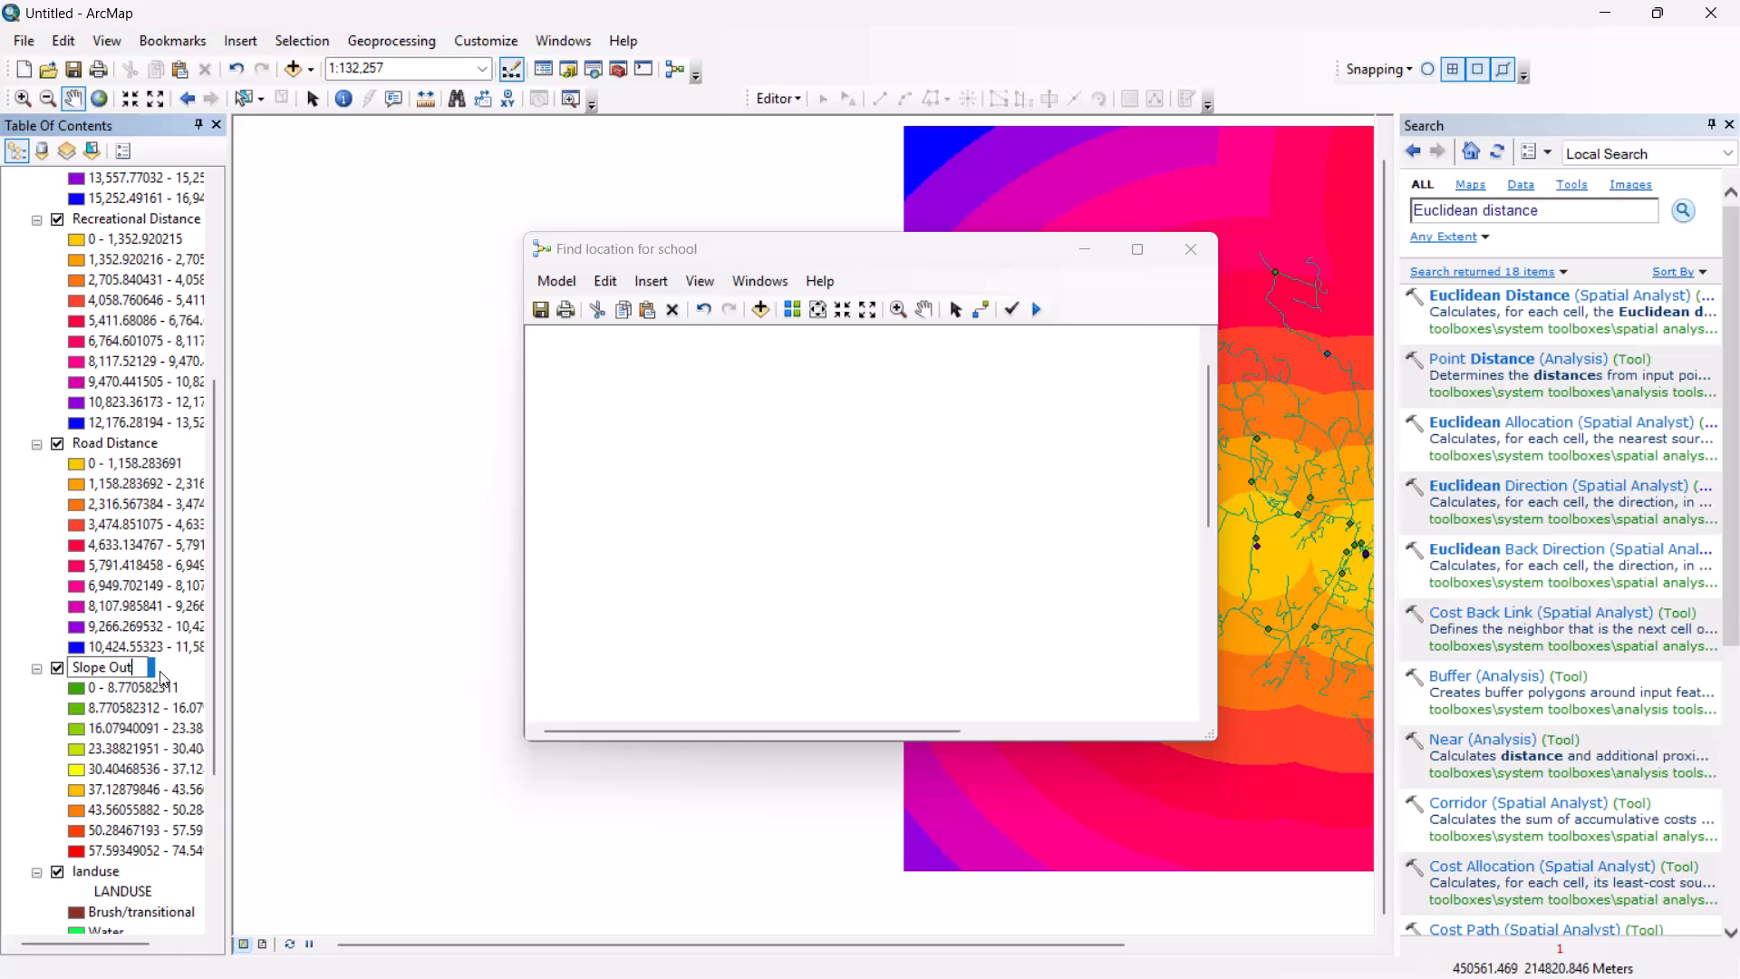
key("Return")
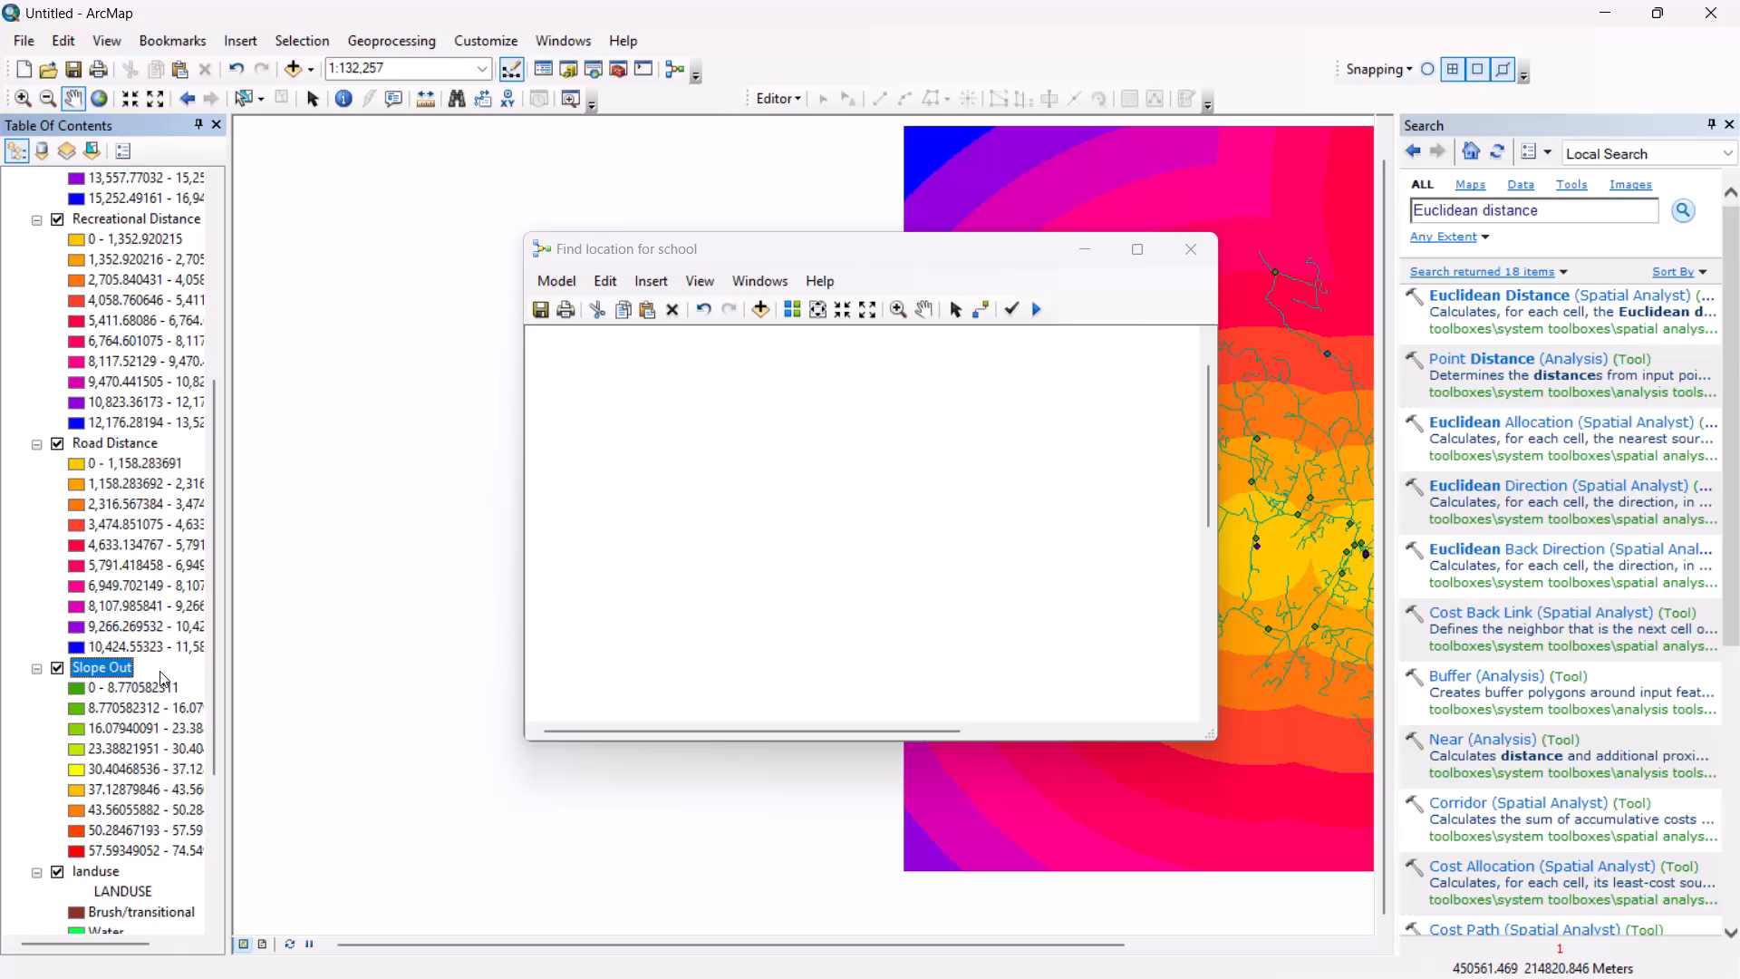
Save the school location model's work as an ArcMap document named Map_1 in the MWANGI_2 folder on the Desktop.
left_click(532, 303)
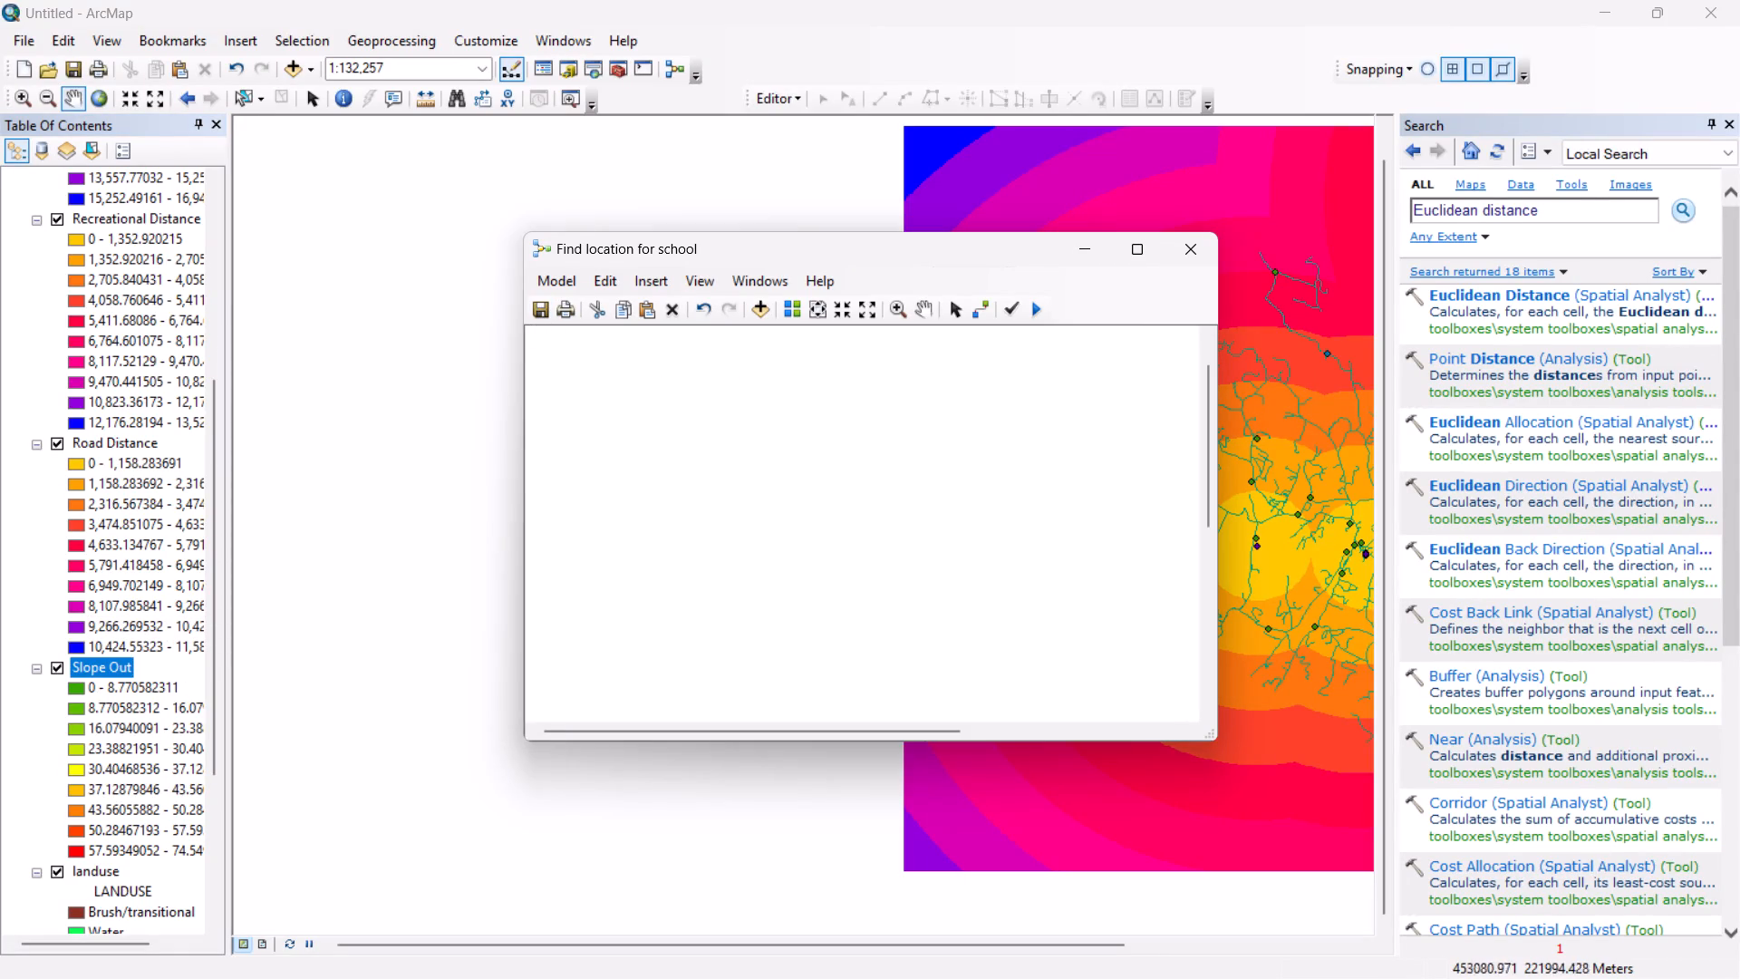
left_click(541, 301)
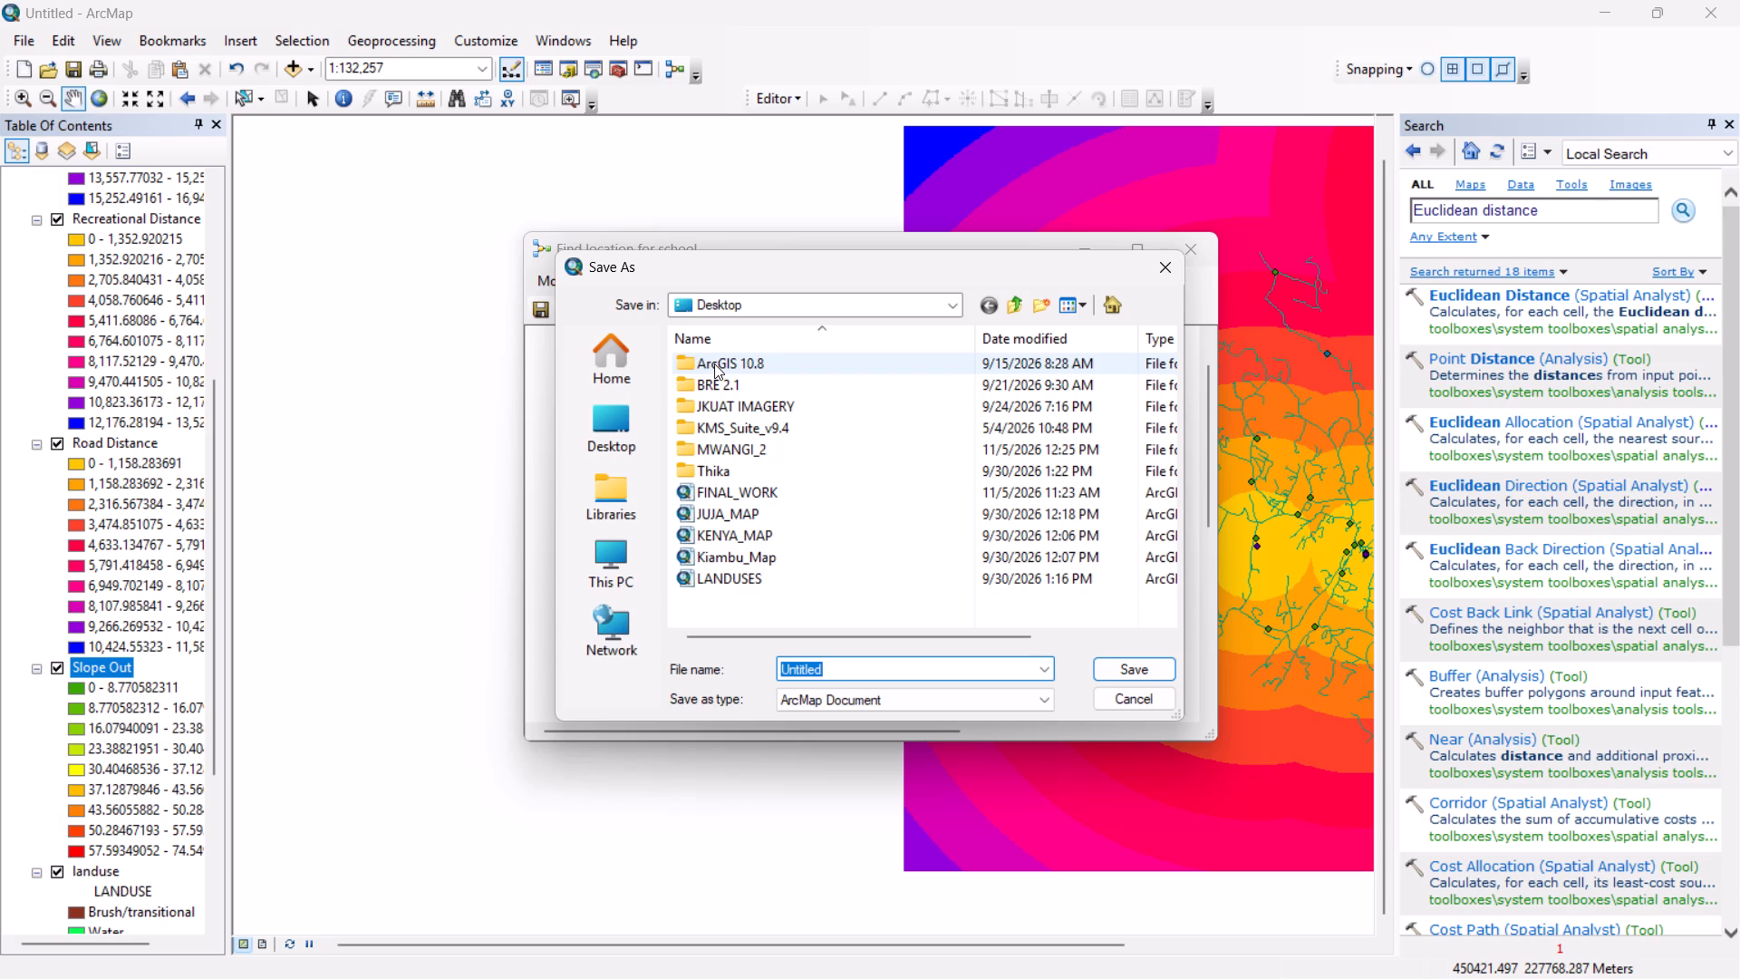
left_click(733, 450)
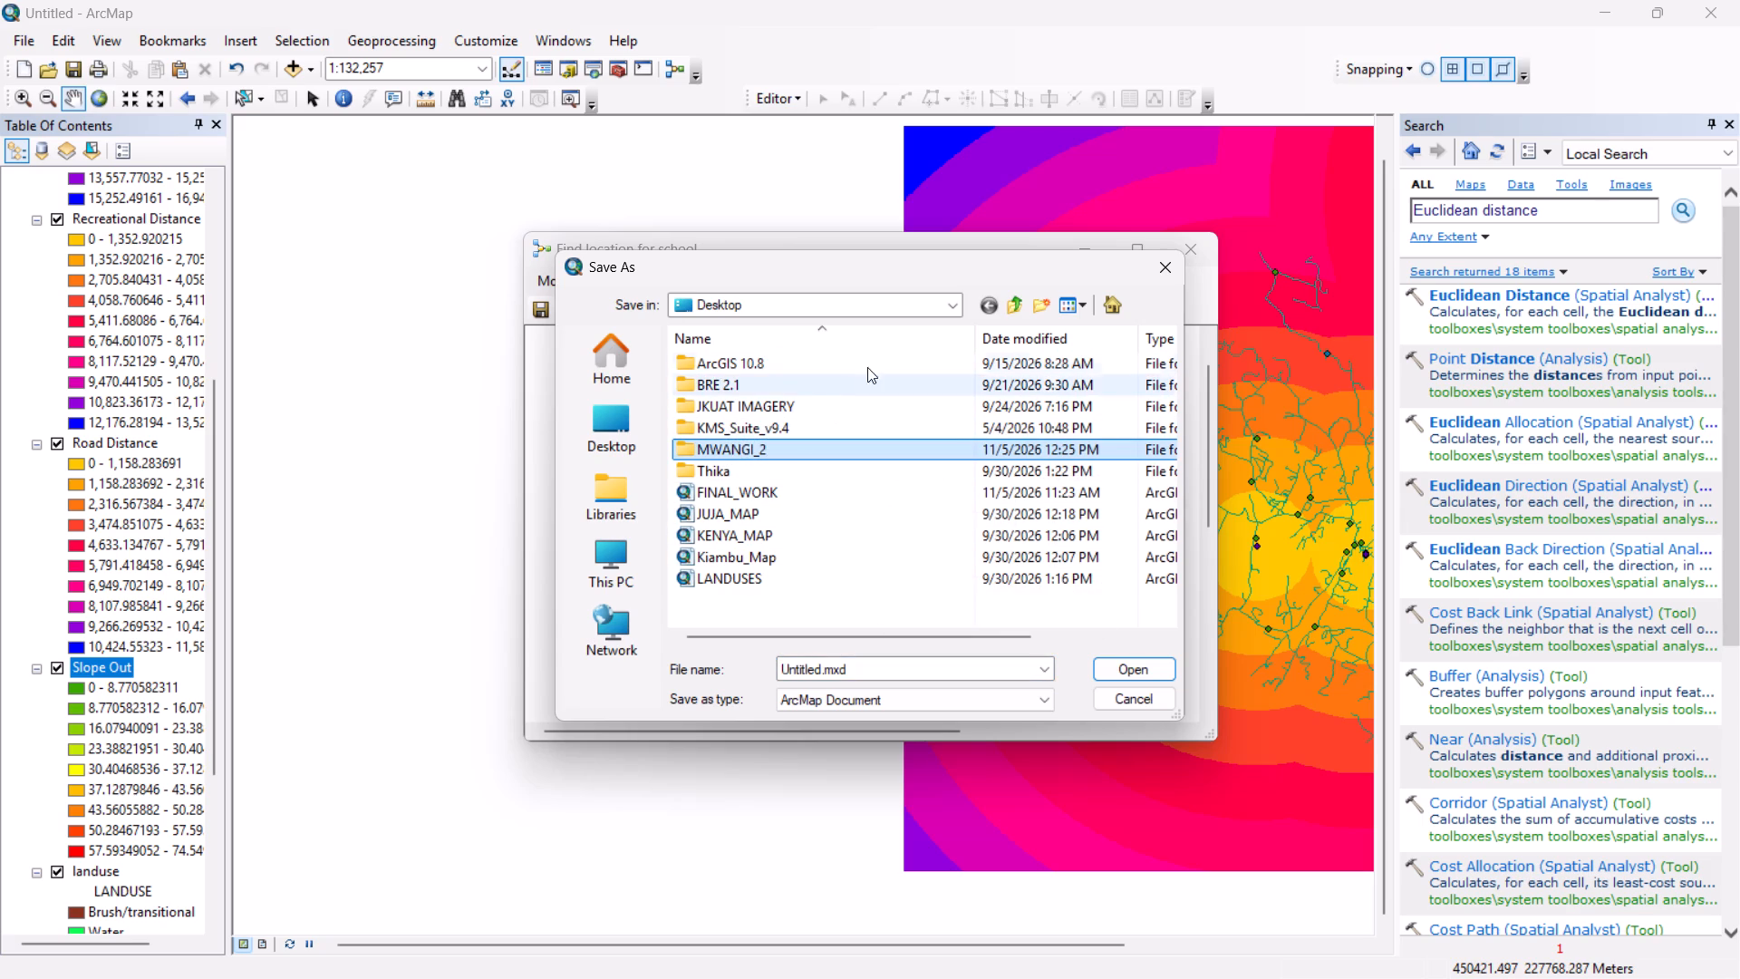
left_click(952, 306)
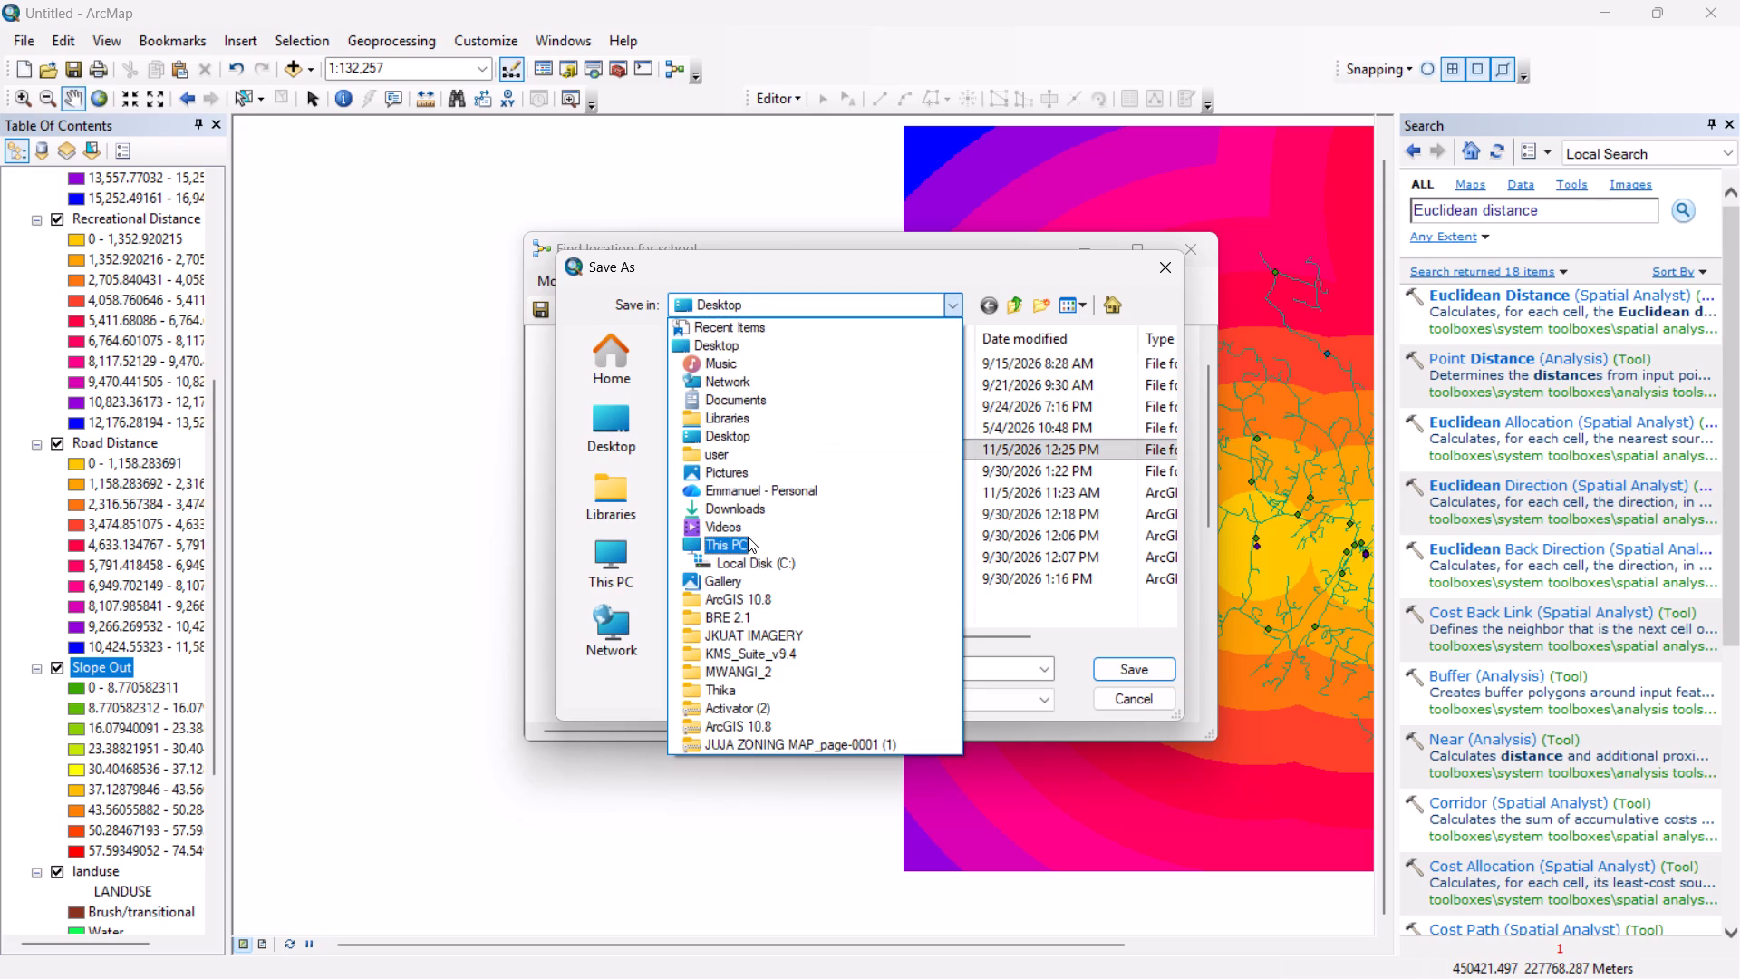
scroll(748, 537, "down", 4)
left_click(766, 671)
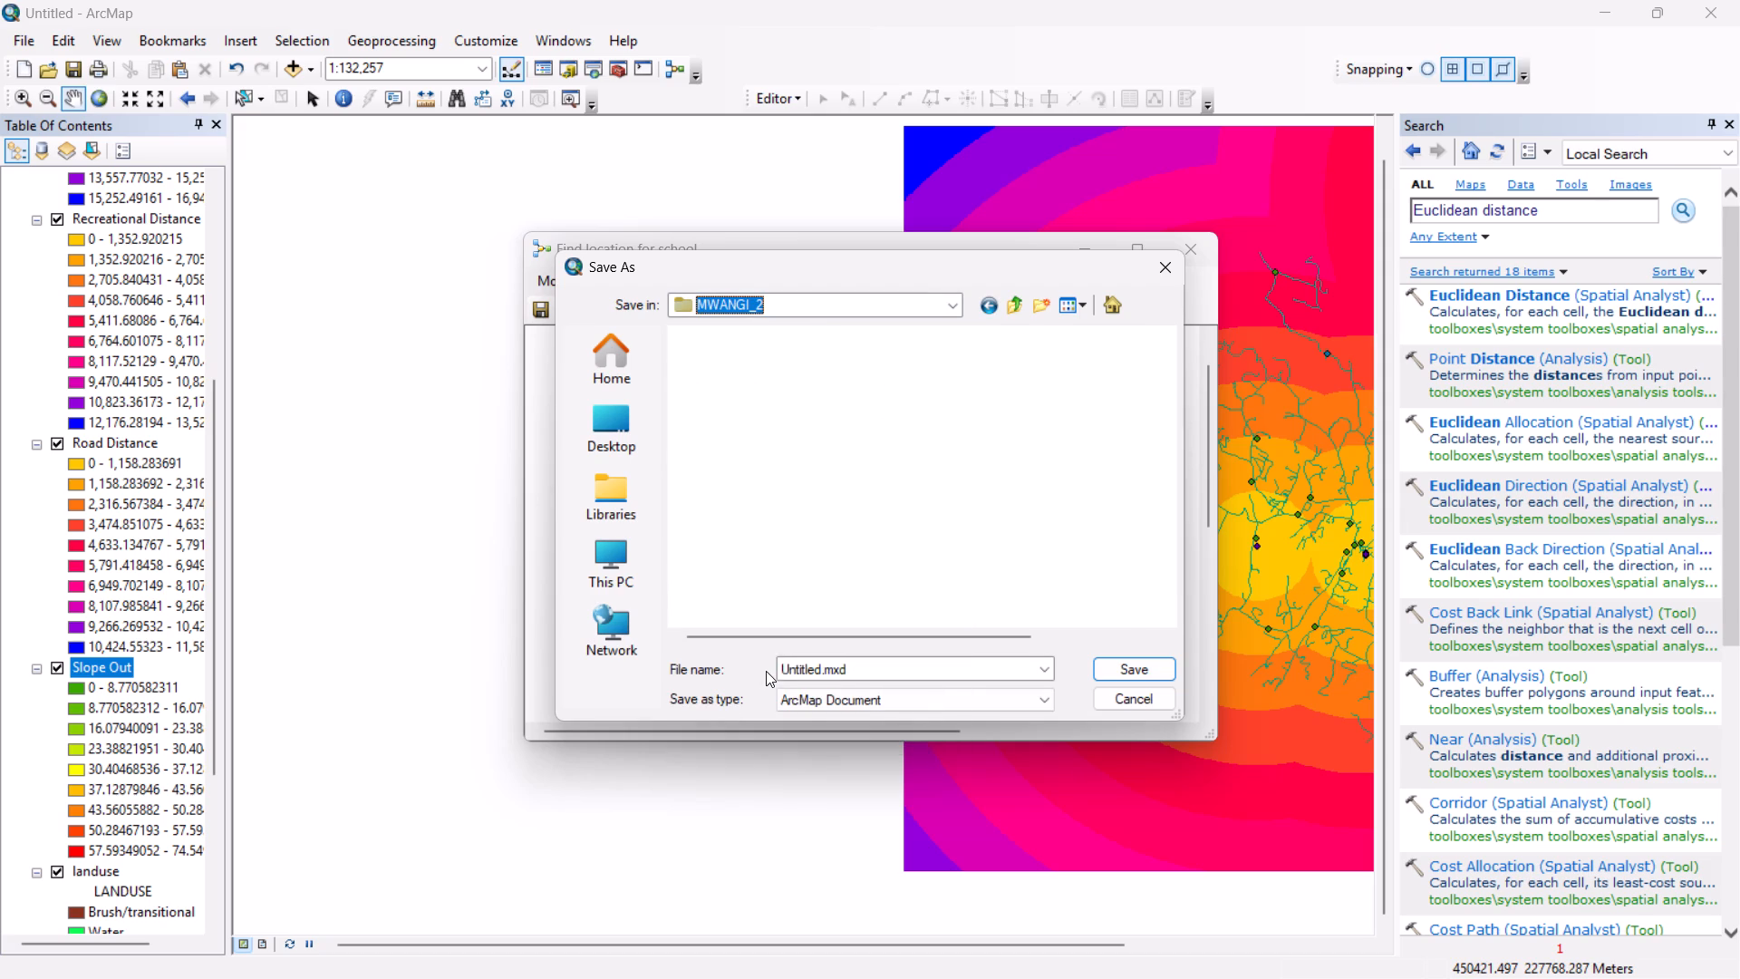
left_click(774, 363)
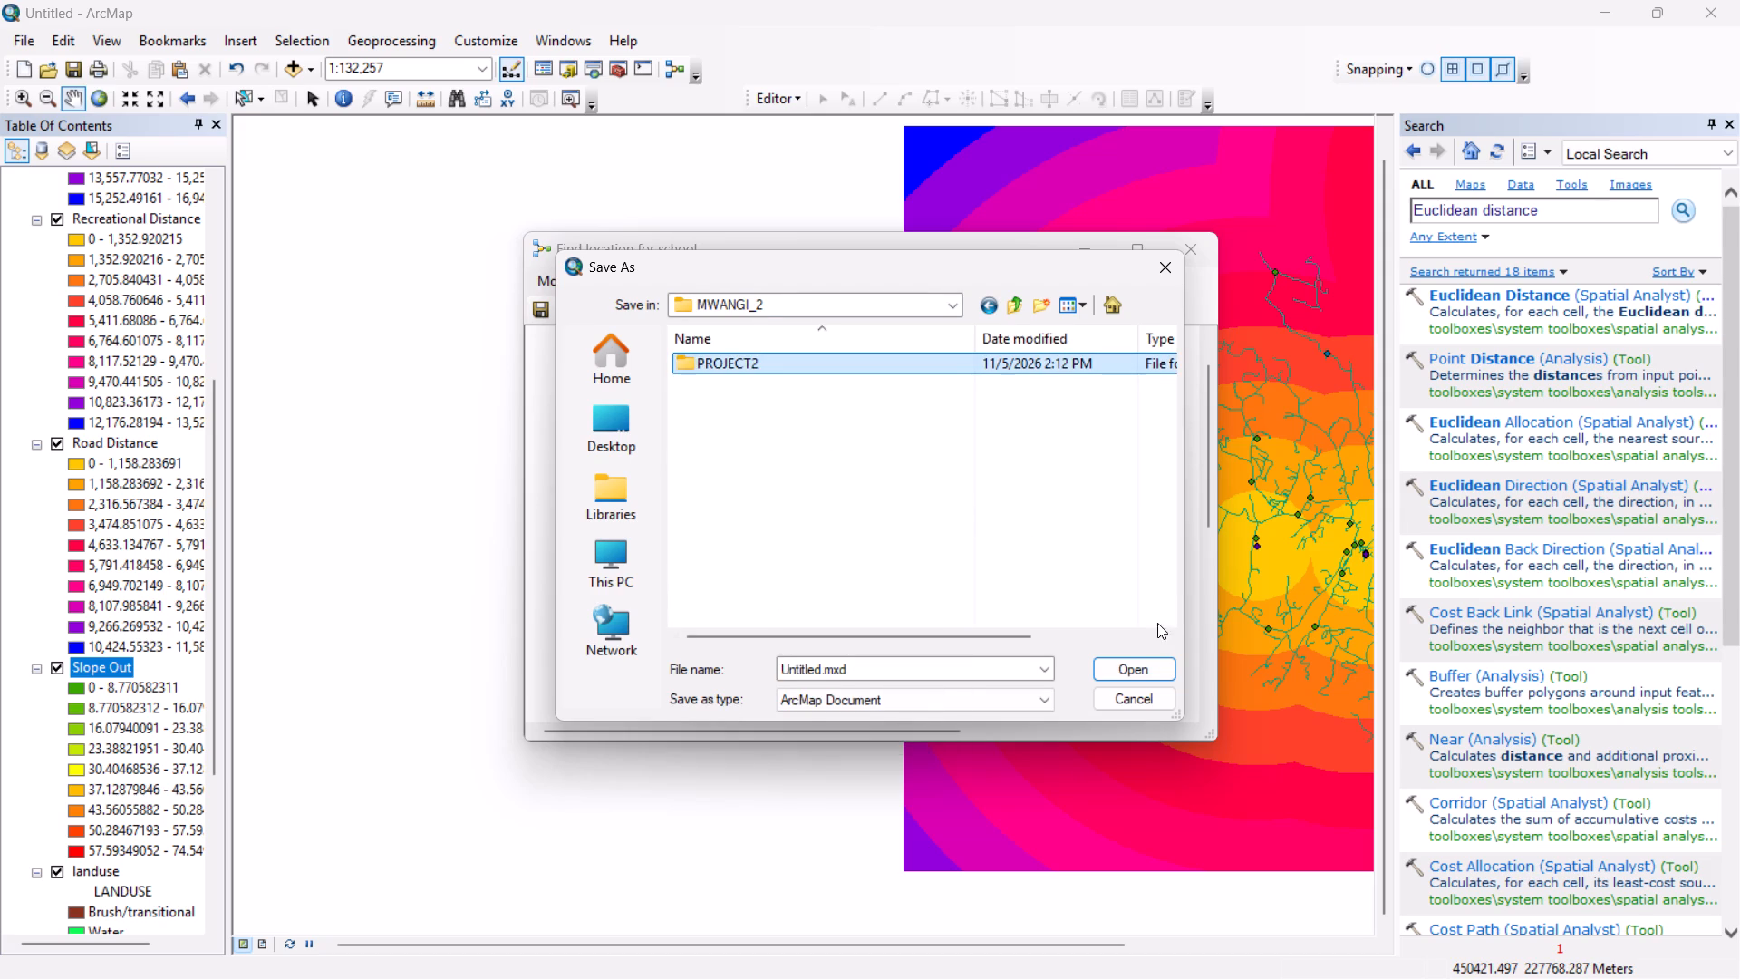
left_click(825, 357)
left_click(899, 672)
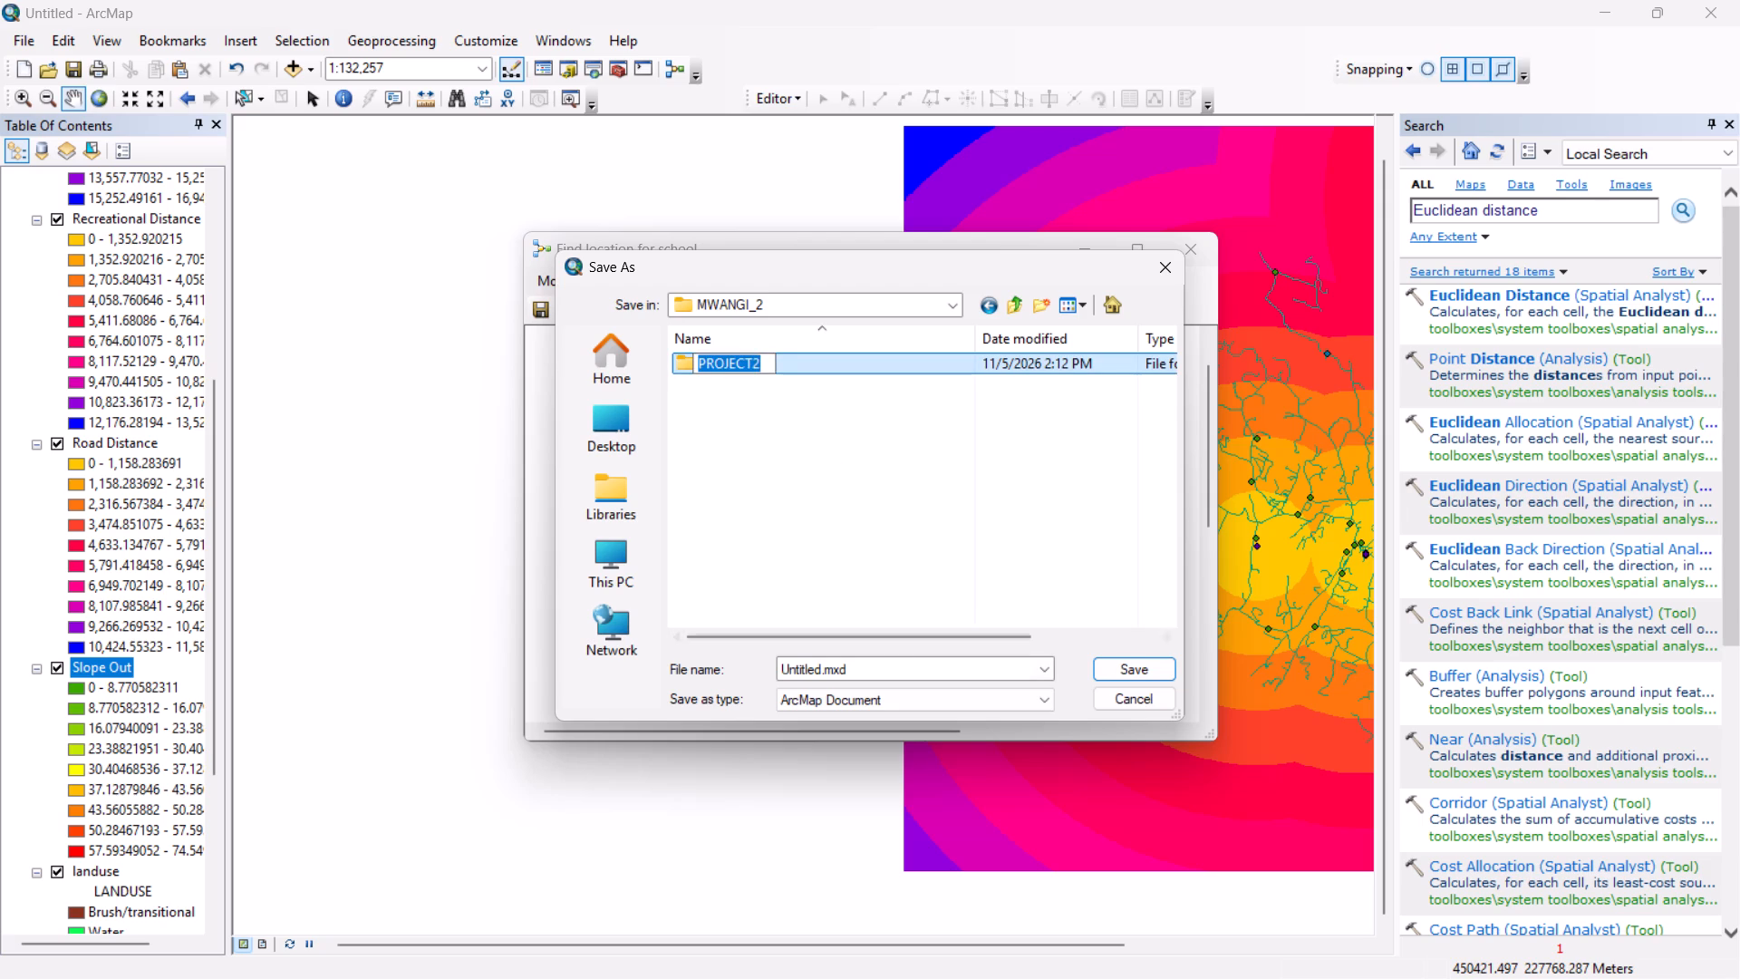
left_click(861, 672)
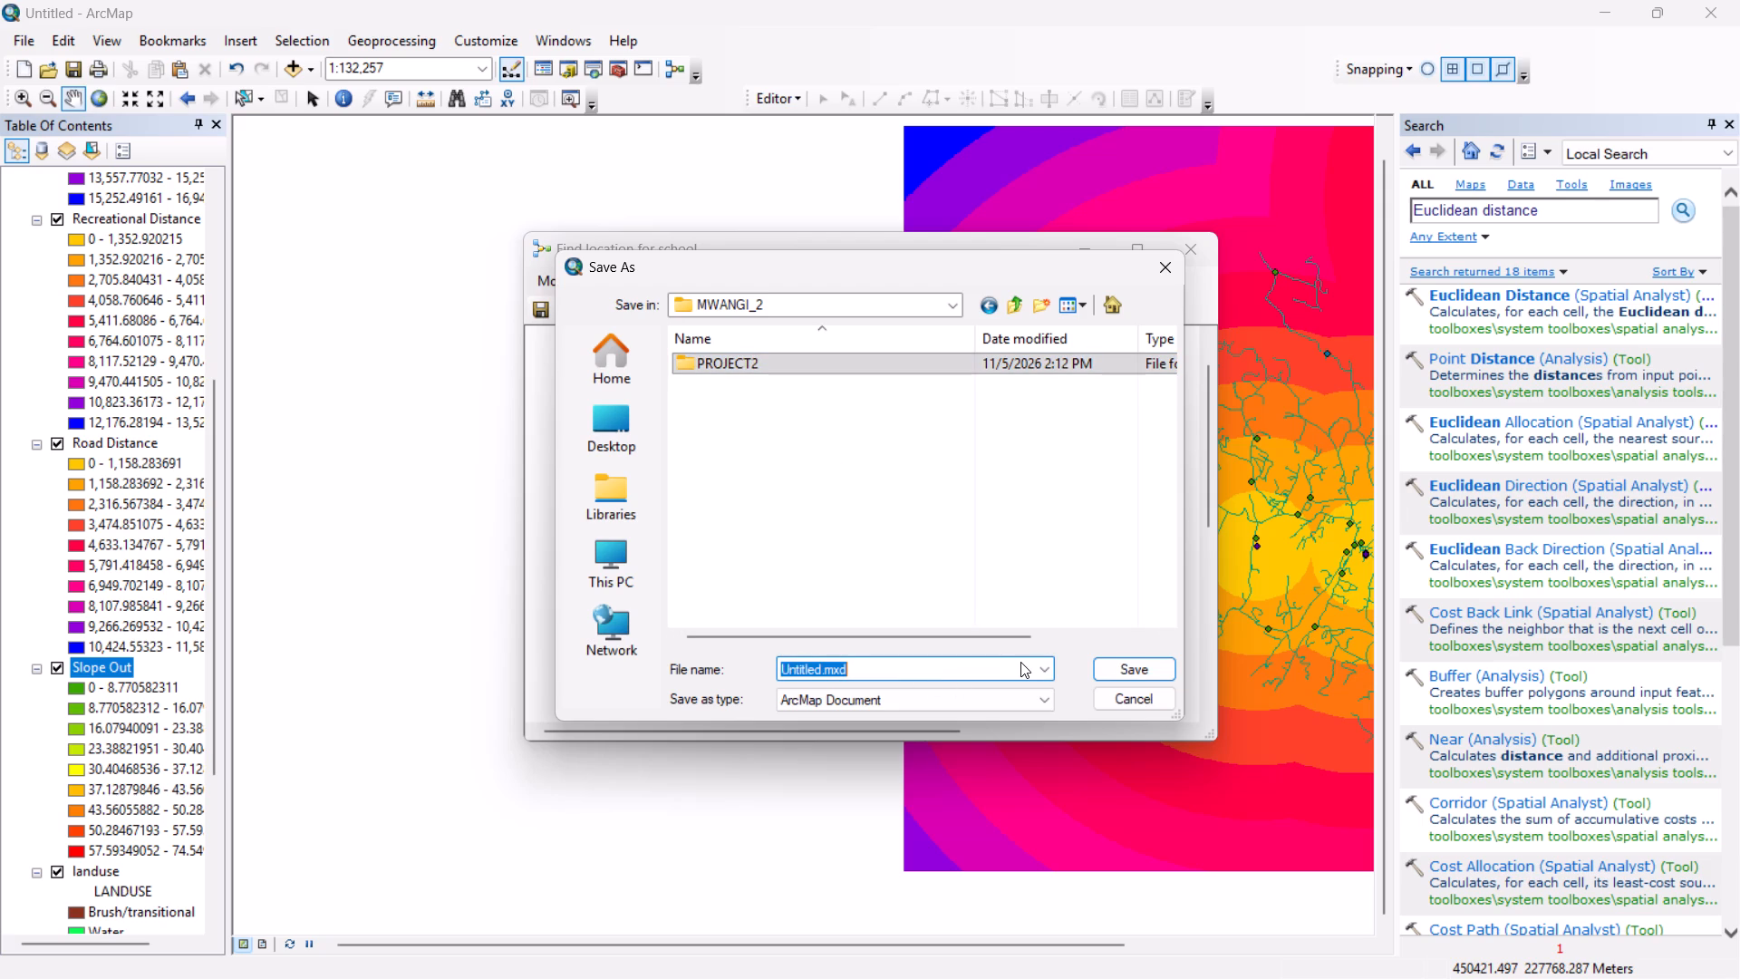
key("BackSpace")
type("Map")
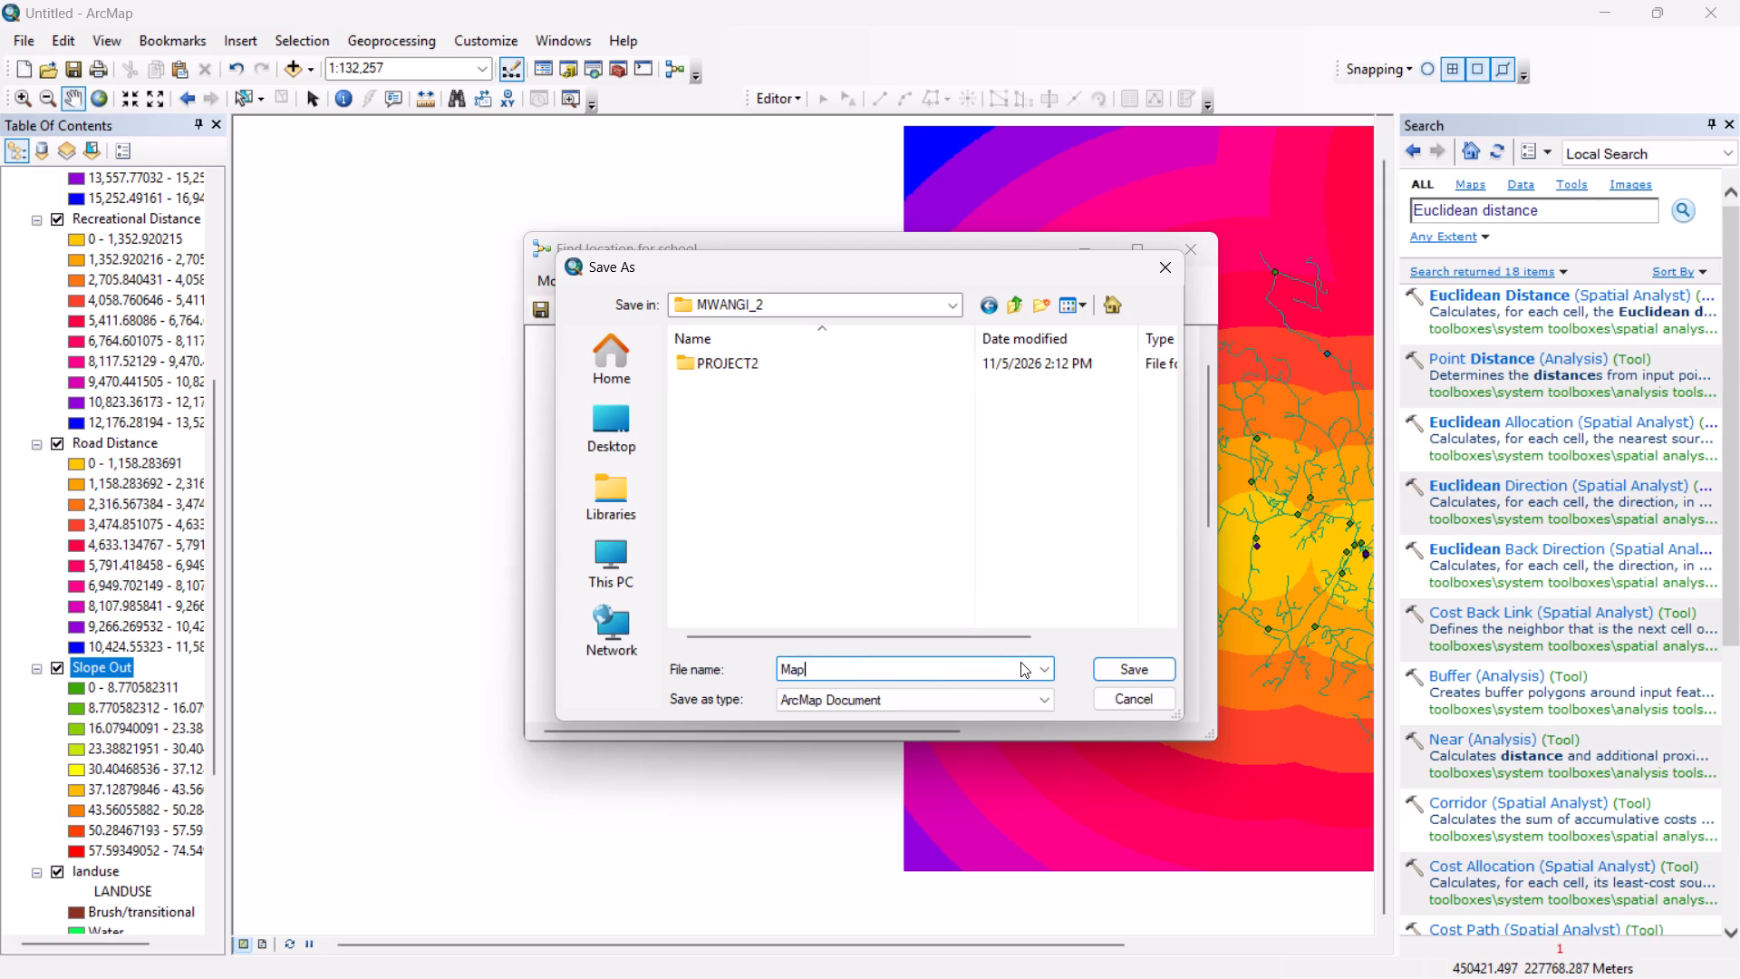
key("shift+underscore")
key("1")
left_click(1132, 669)
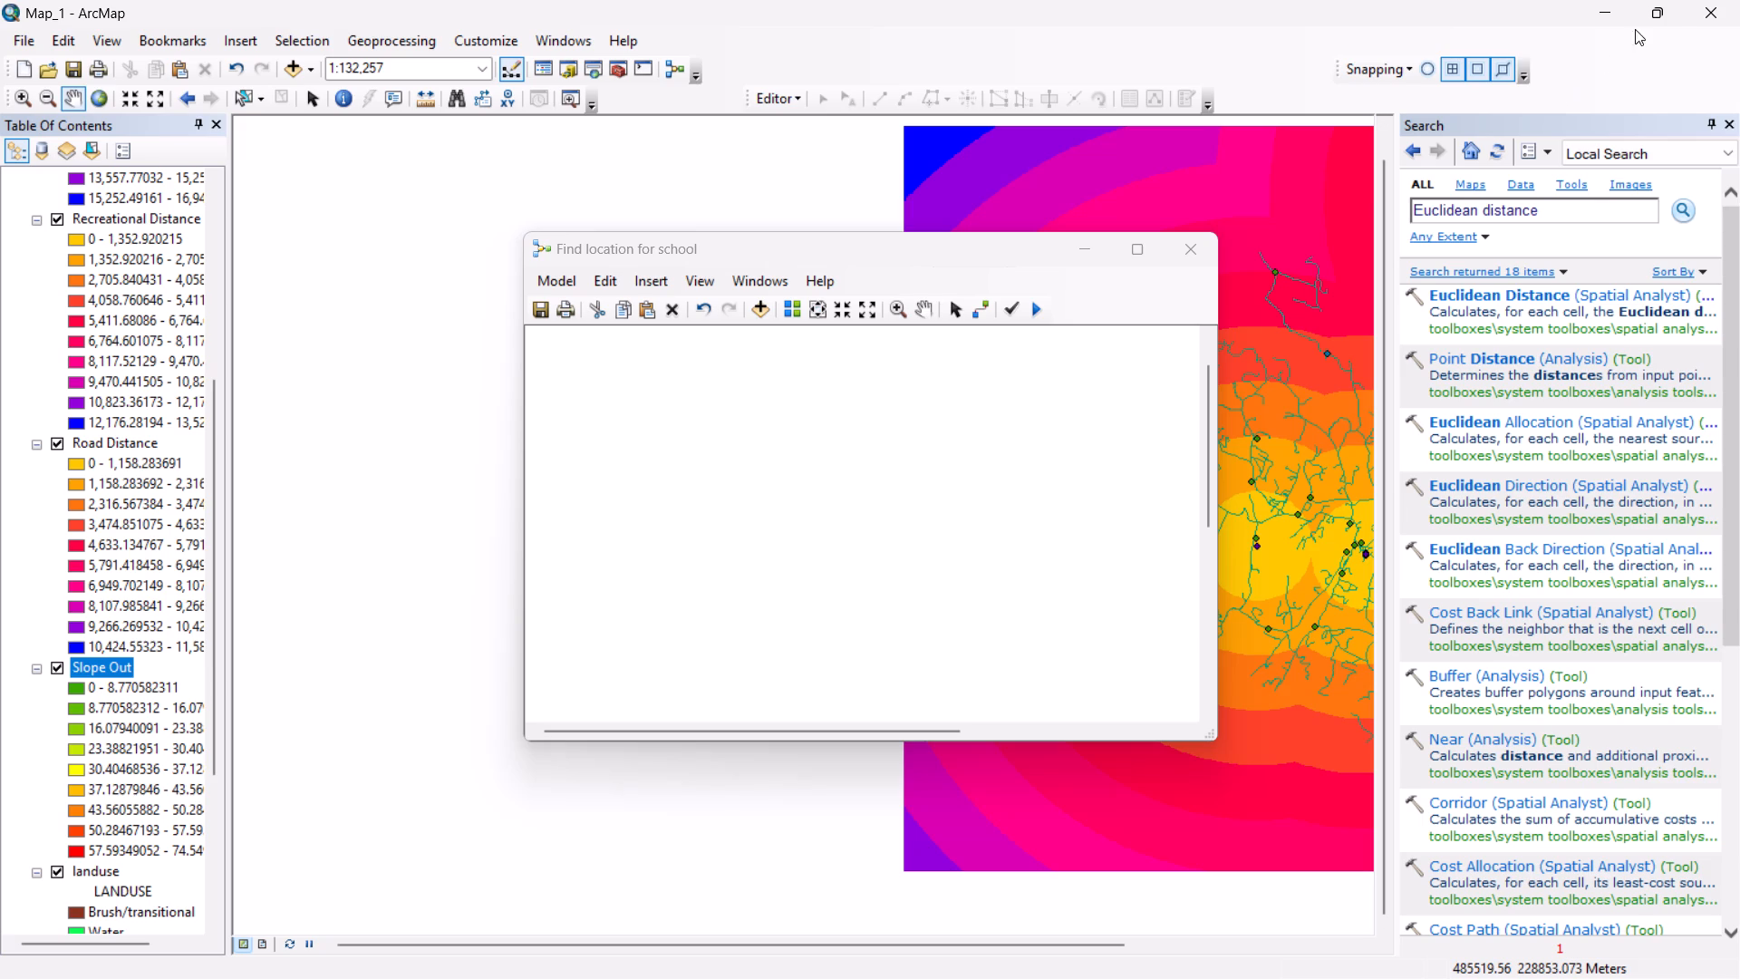
Switch to File Explorer and open the saved Map_1 document from the Desktop's MWANGI_2 folder.
left_click(1607, 14)
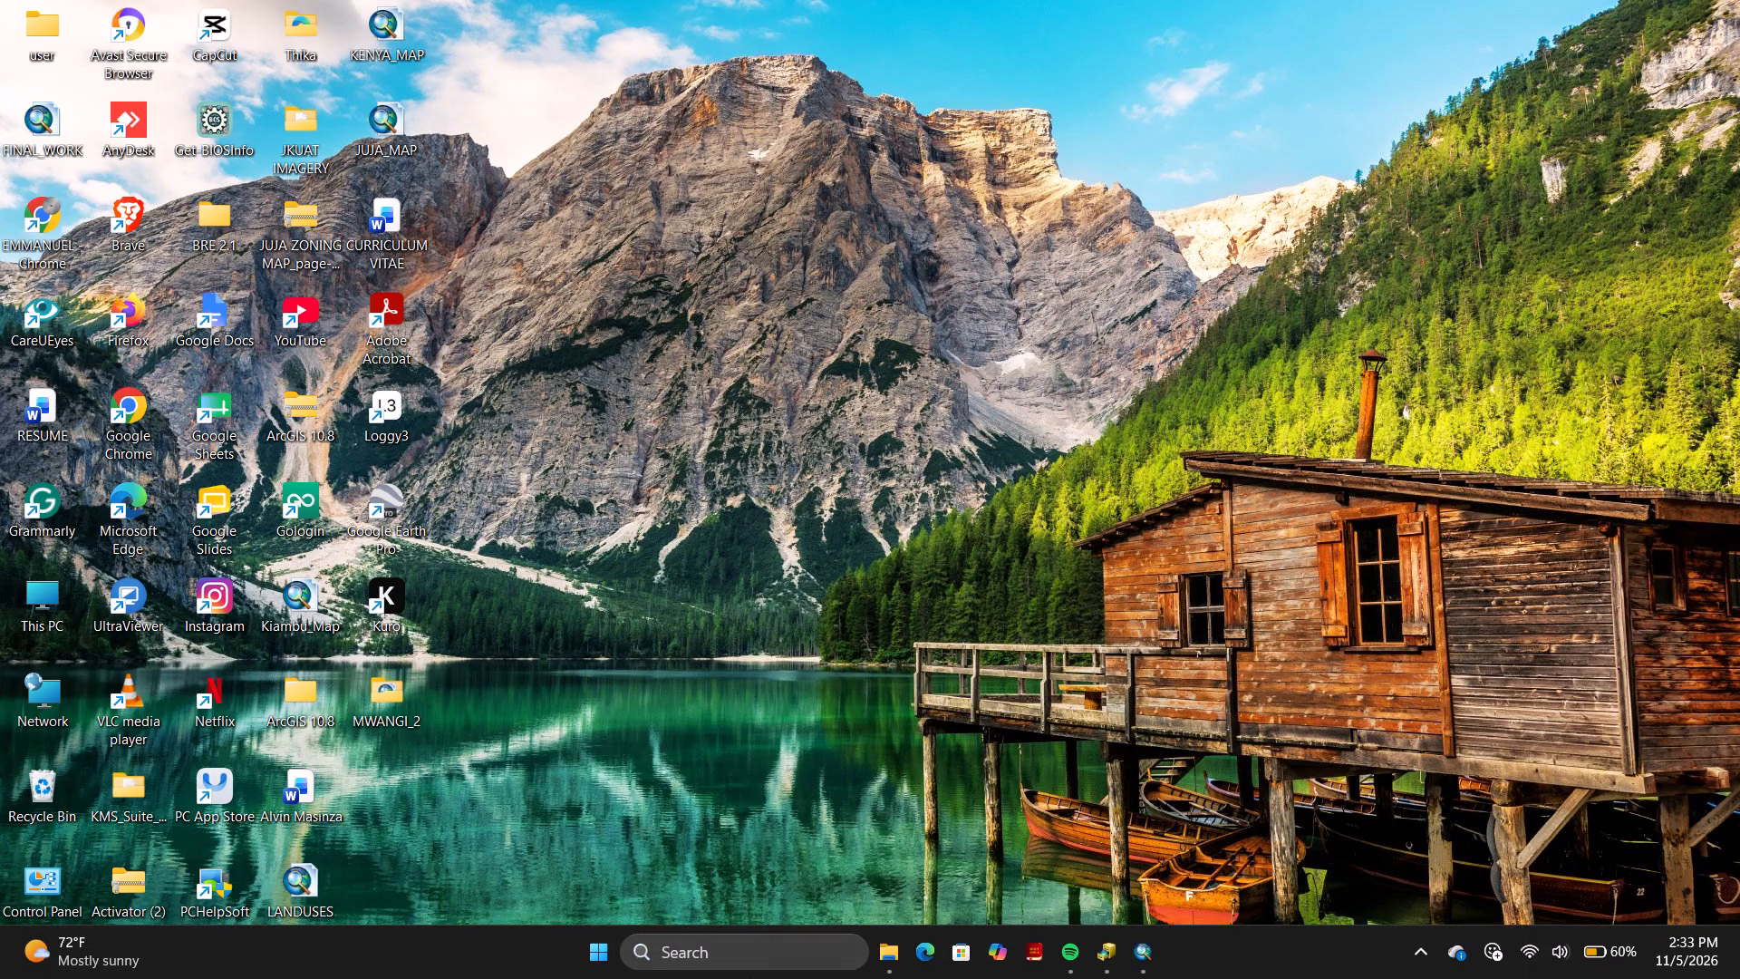
left_click(882, 955)
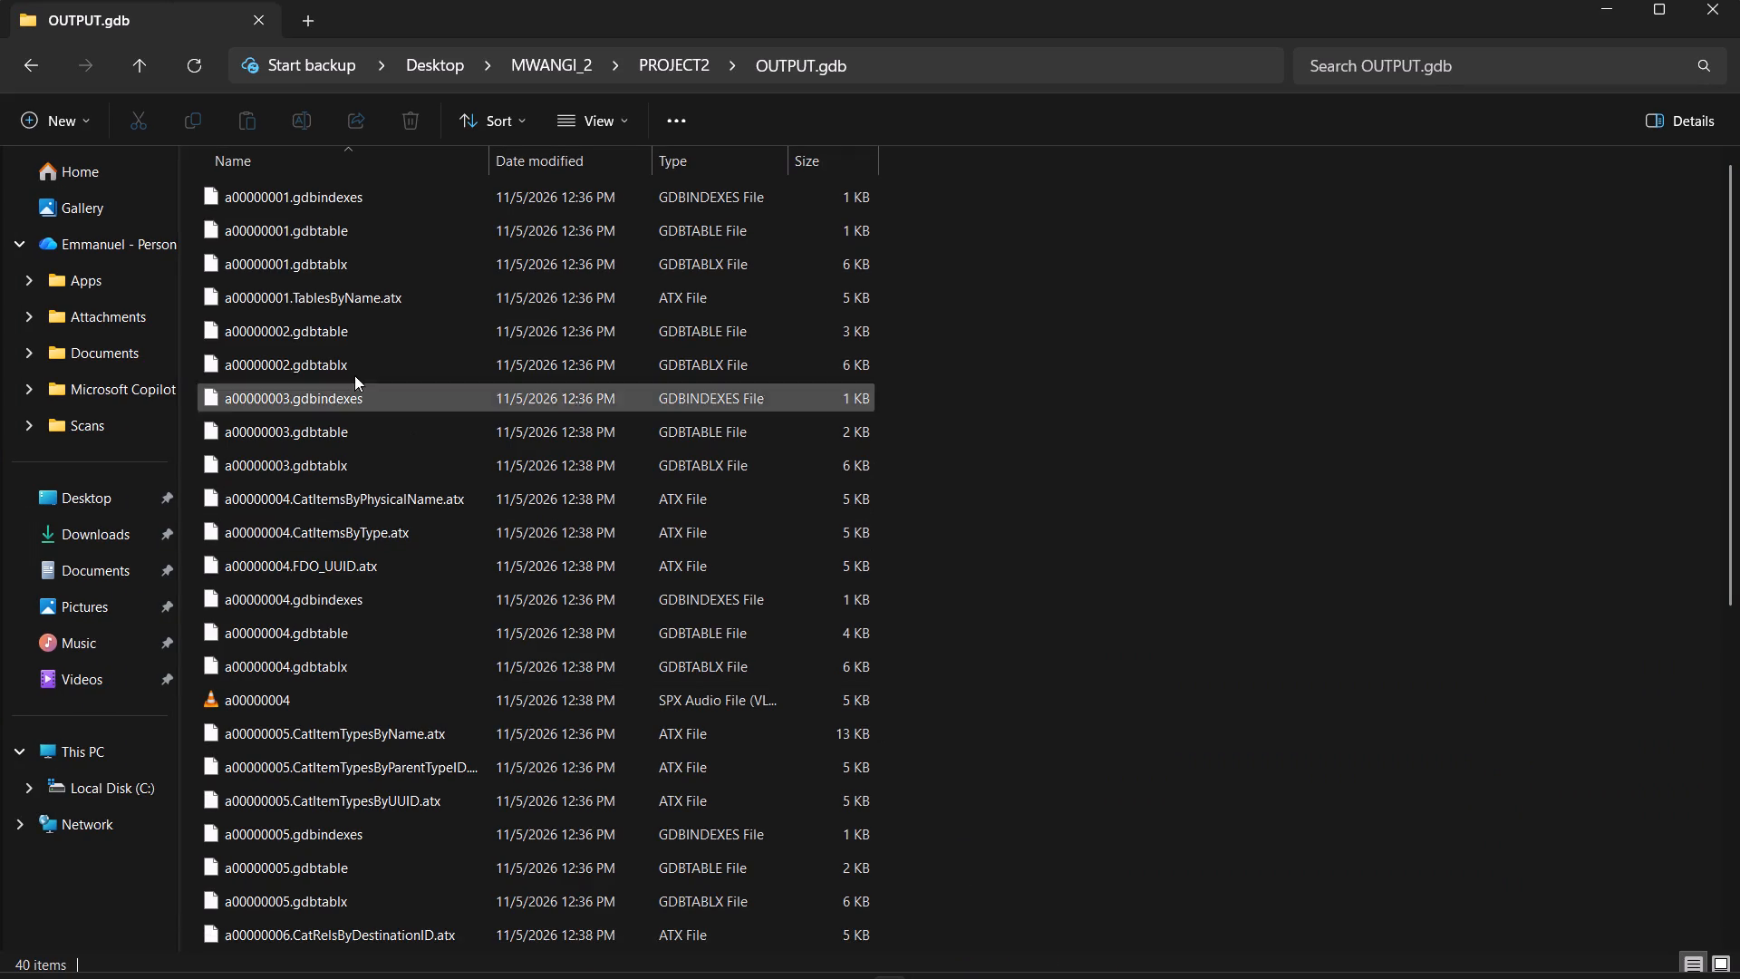
left_click(98, 575)
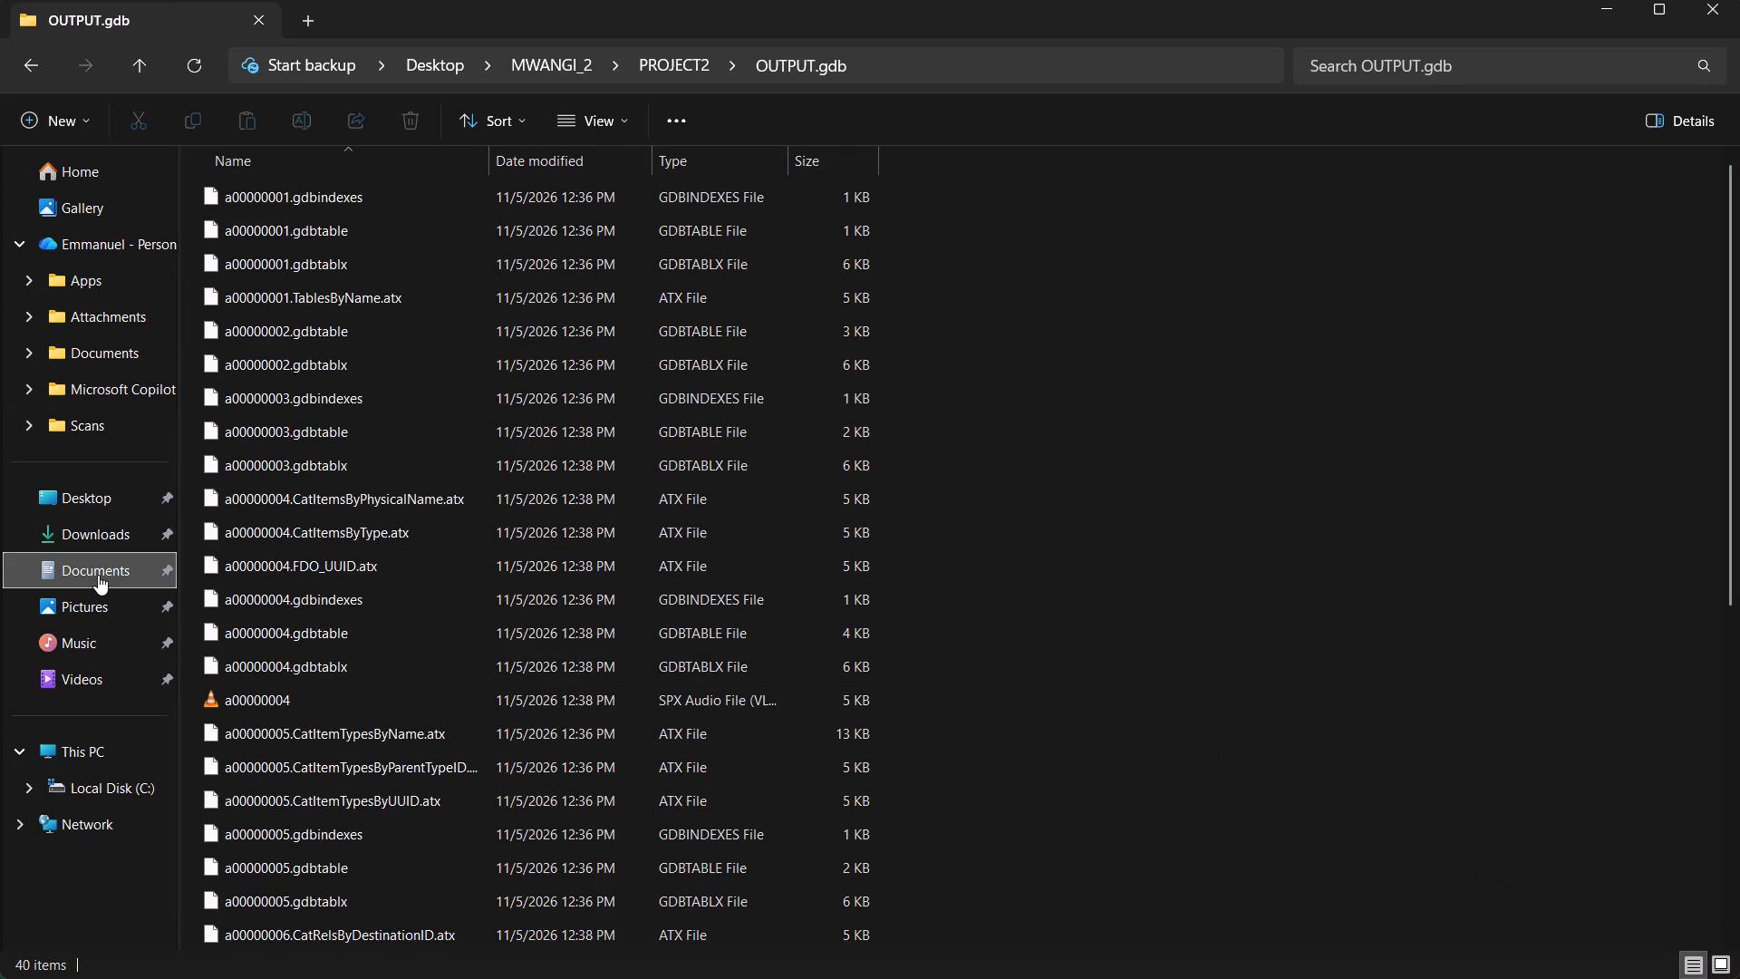
left_click(88, 500)
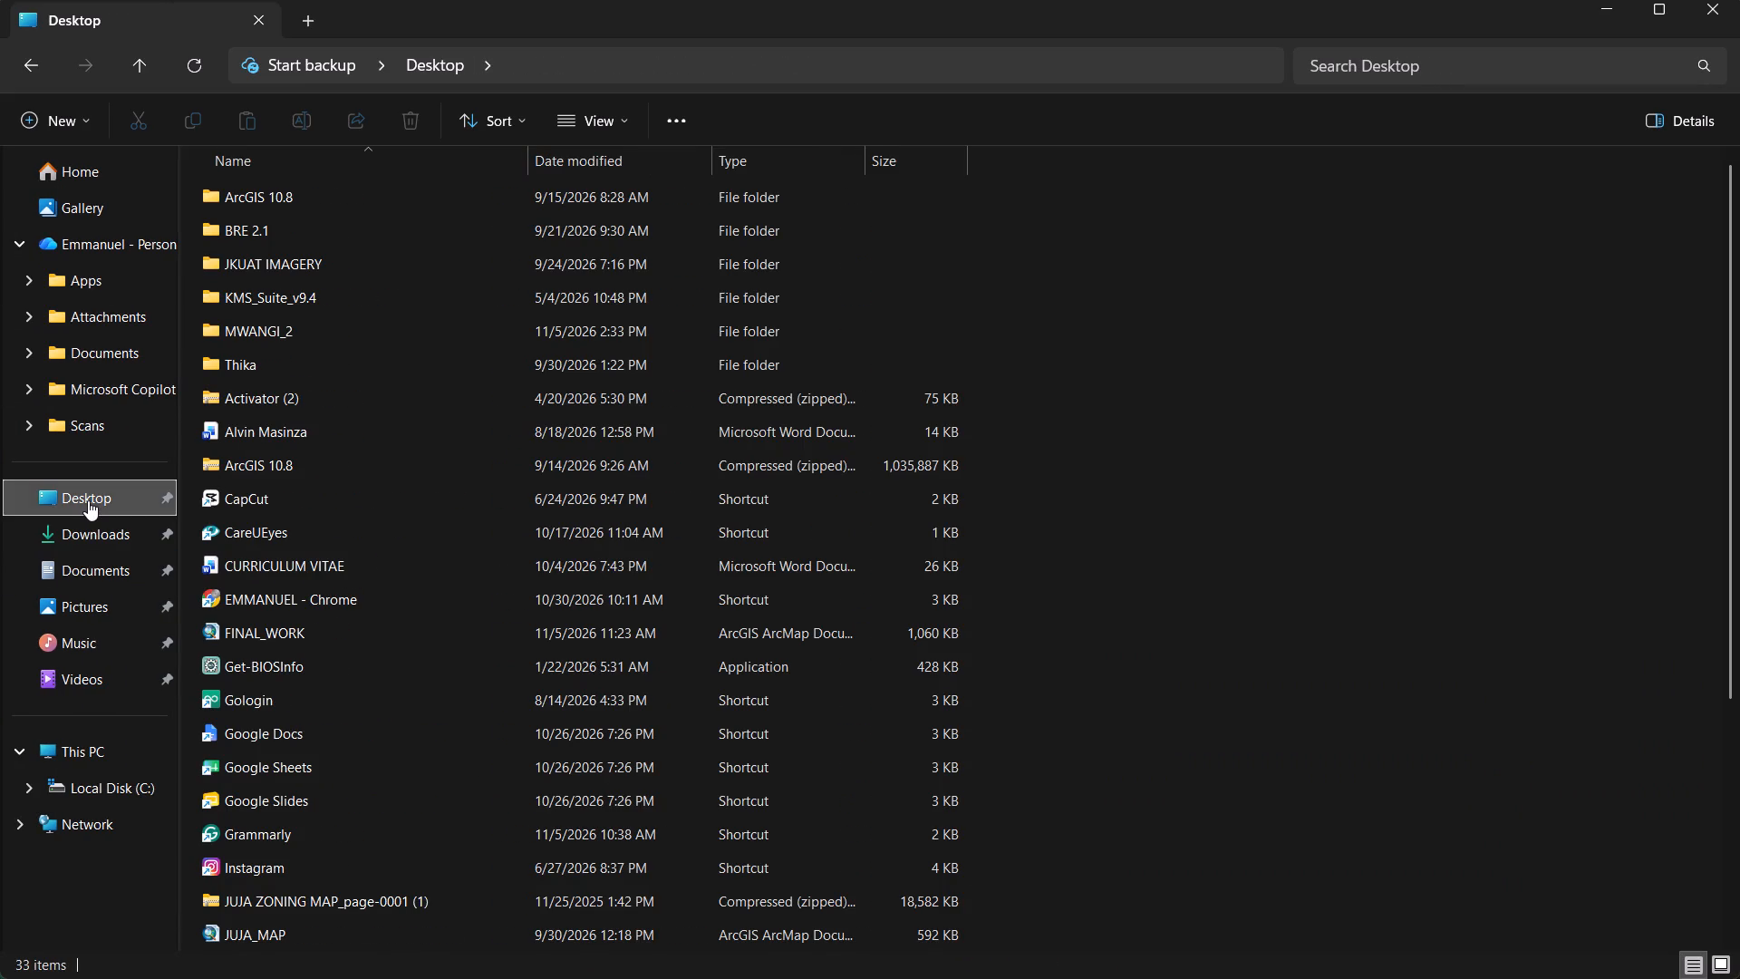
left_click(257, 339)
double_click(266, 334)
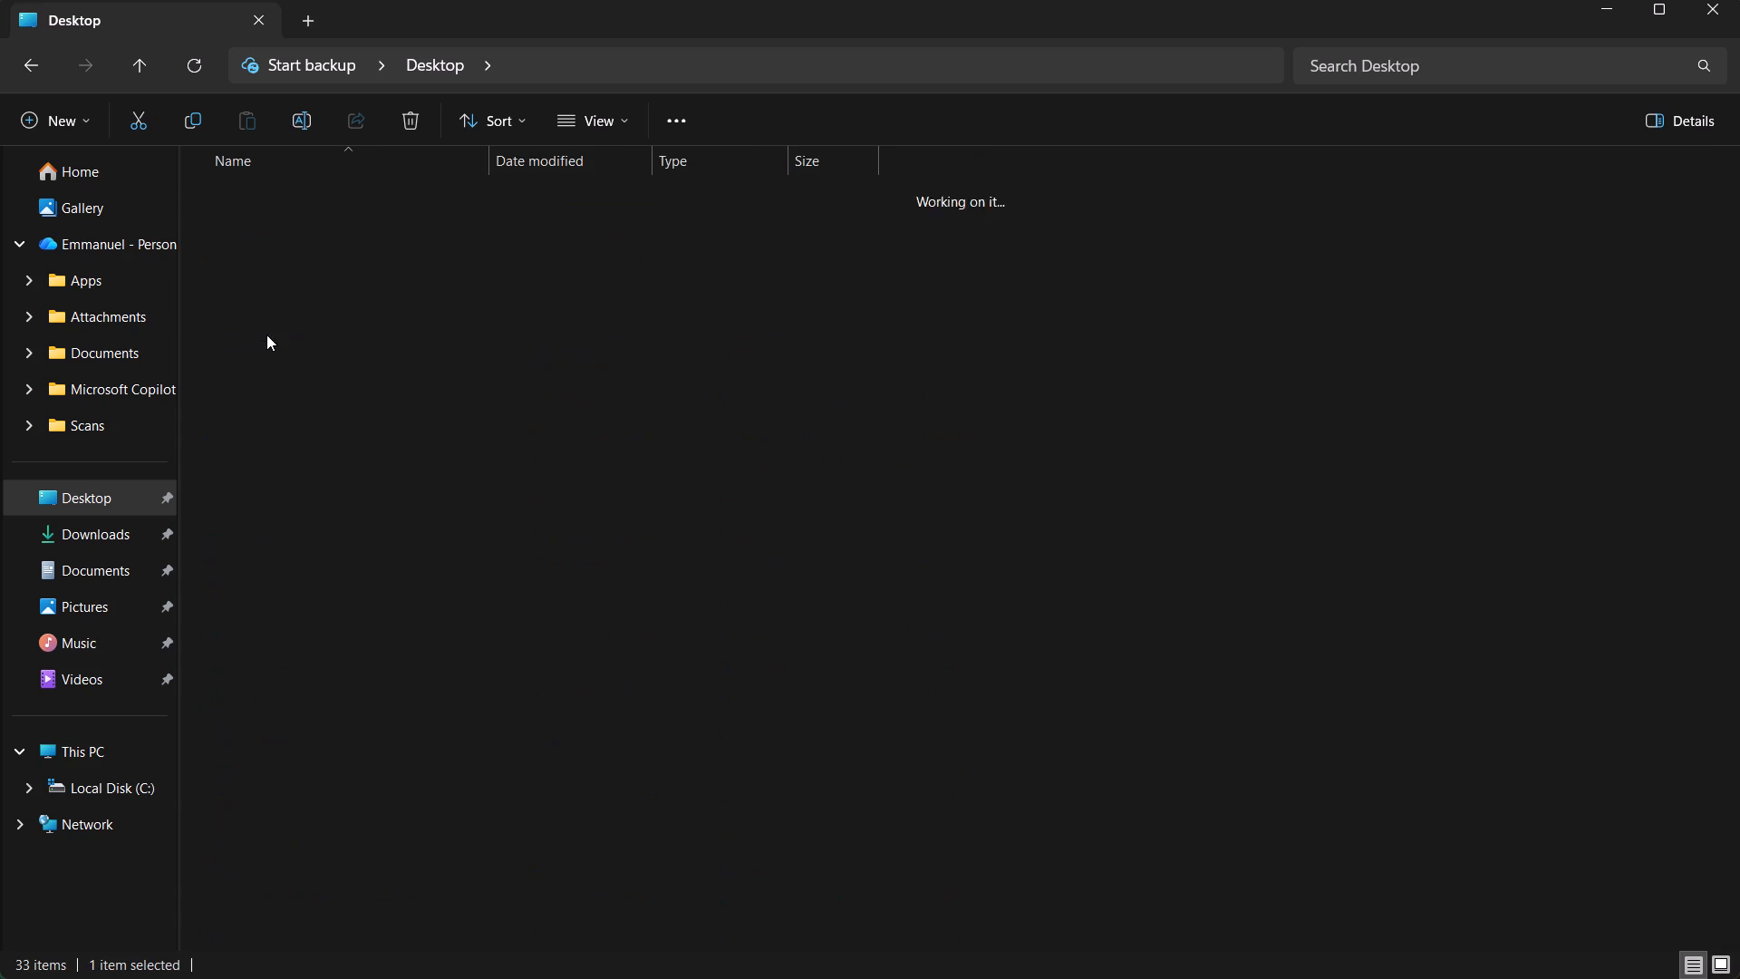
double_click(306, 235)
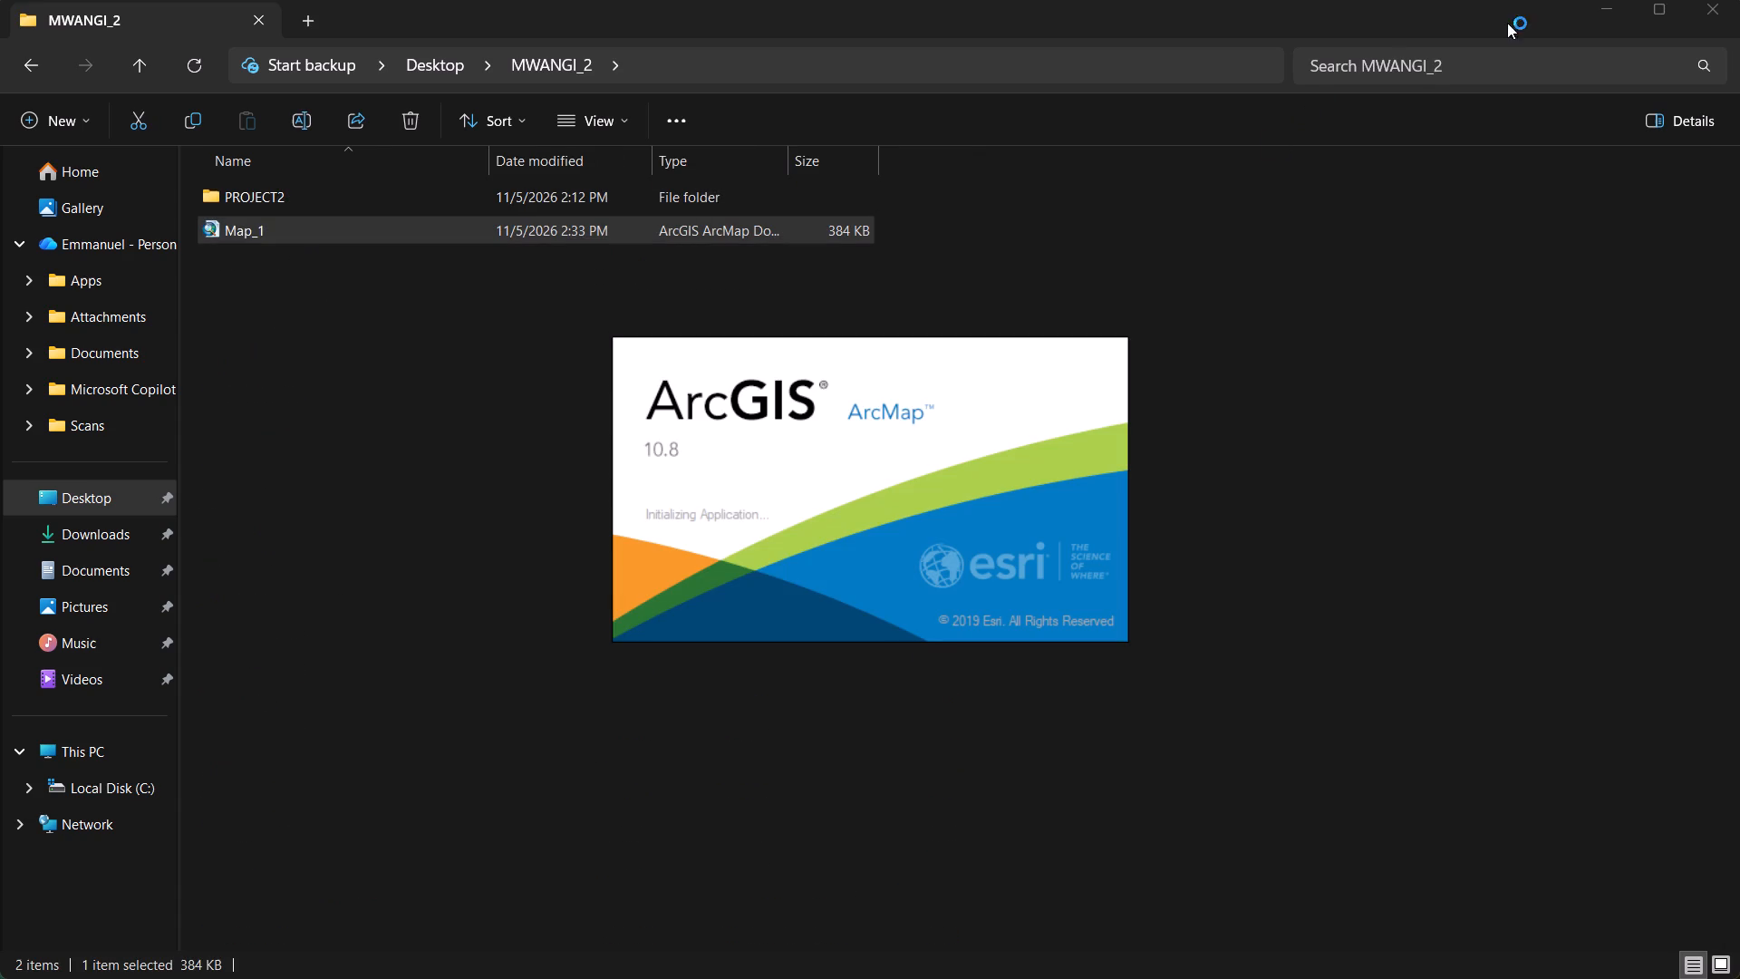
left_click(1593, 0)
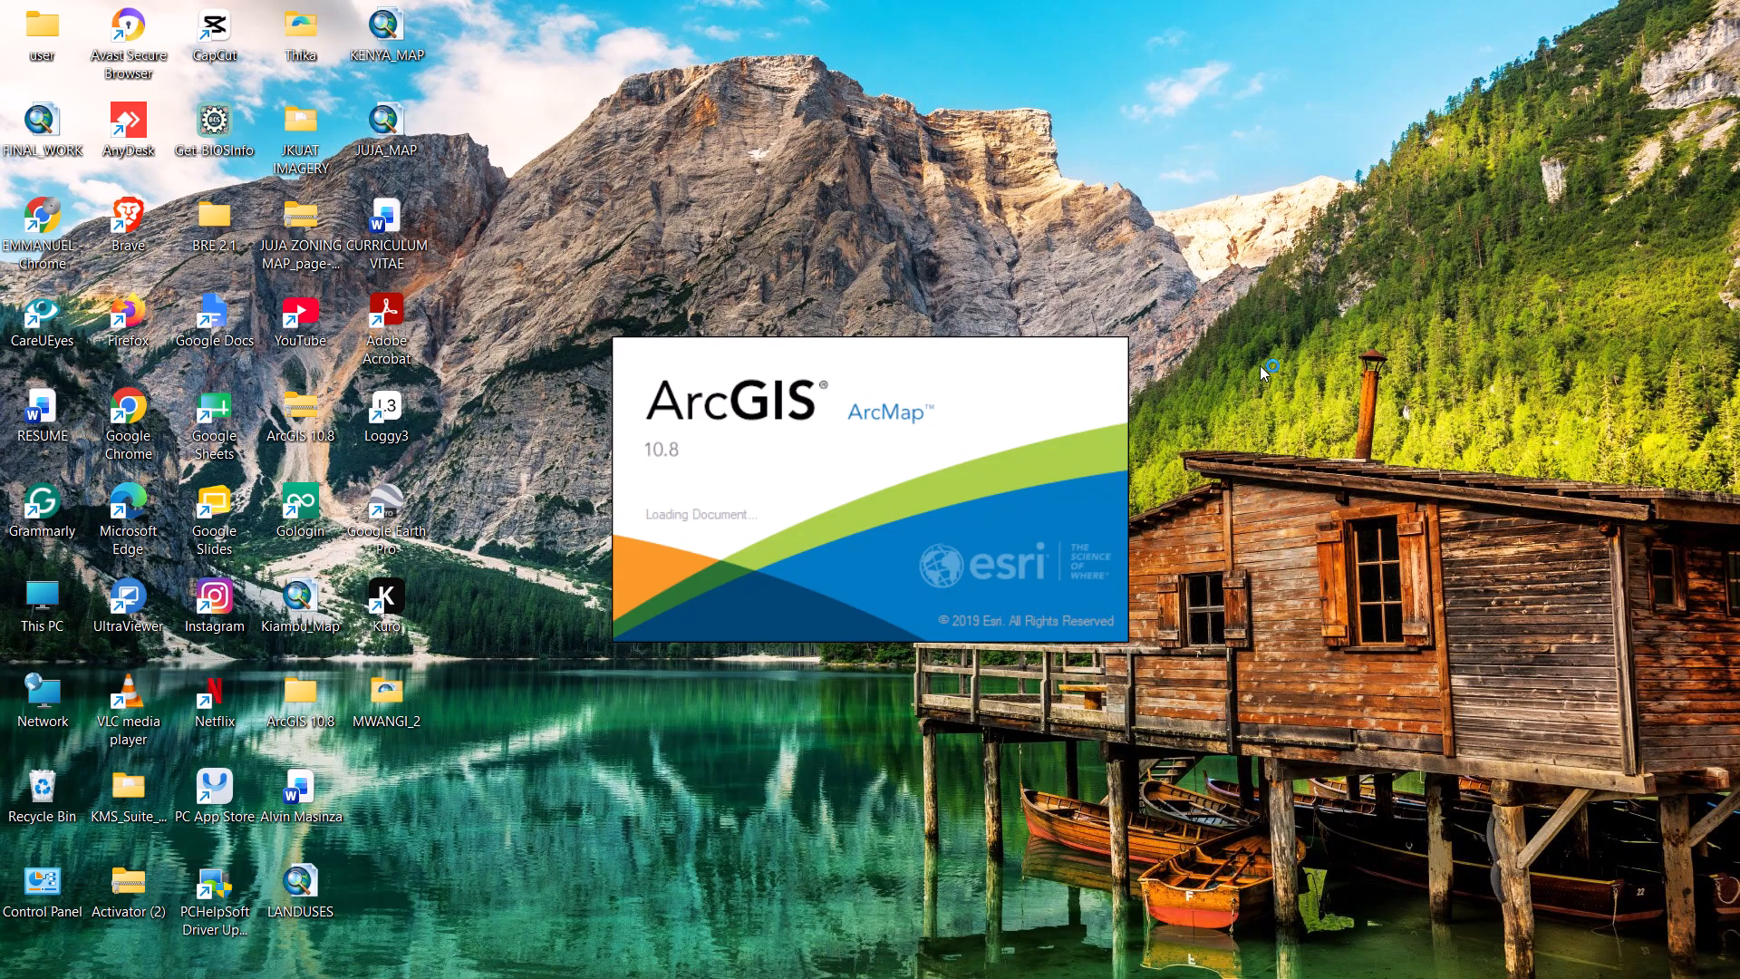
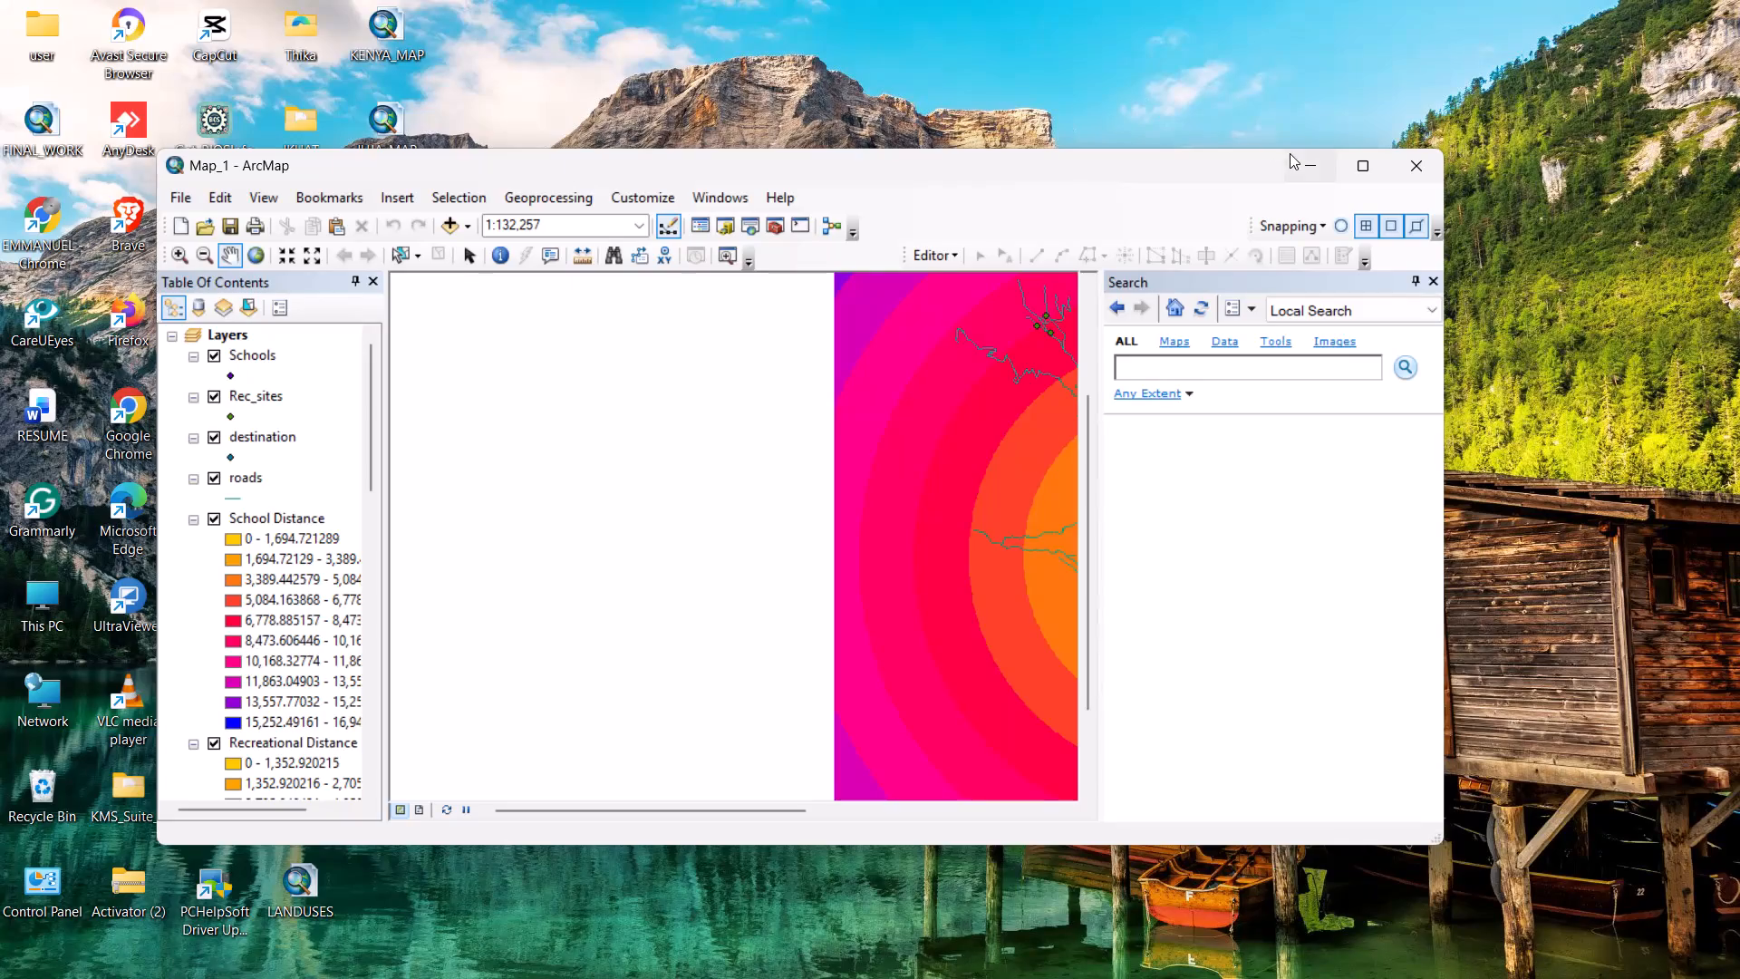
Minimize the Map_1 window to show the desktop and bring up the Windows power options.
left_click_drag(1290, 154, 1295, 167)
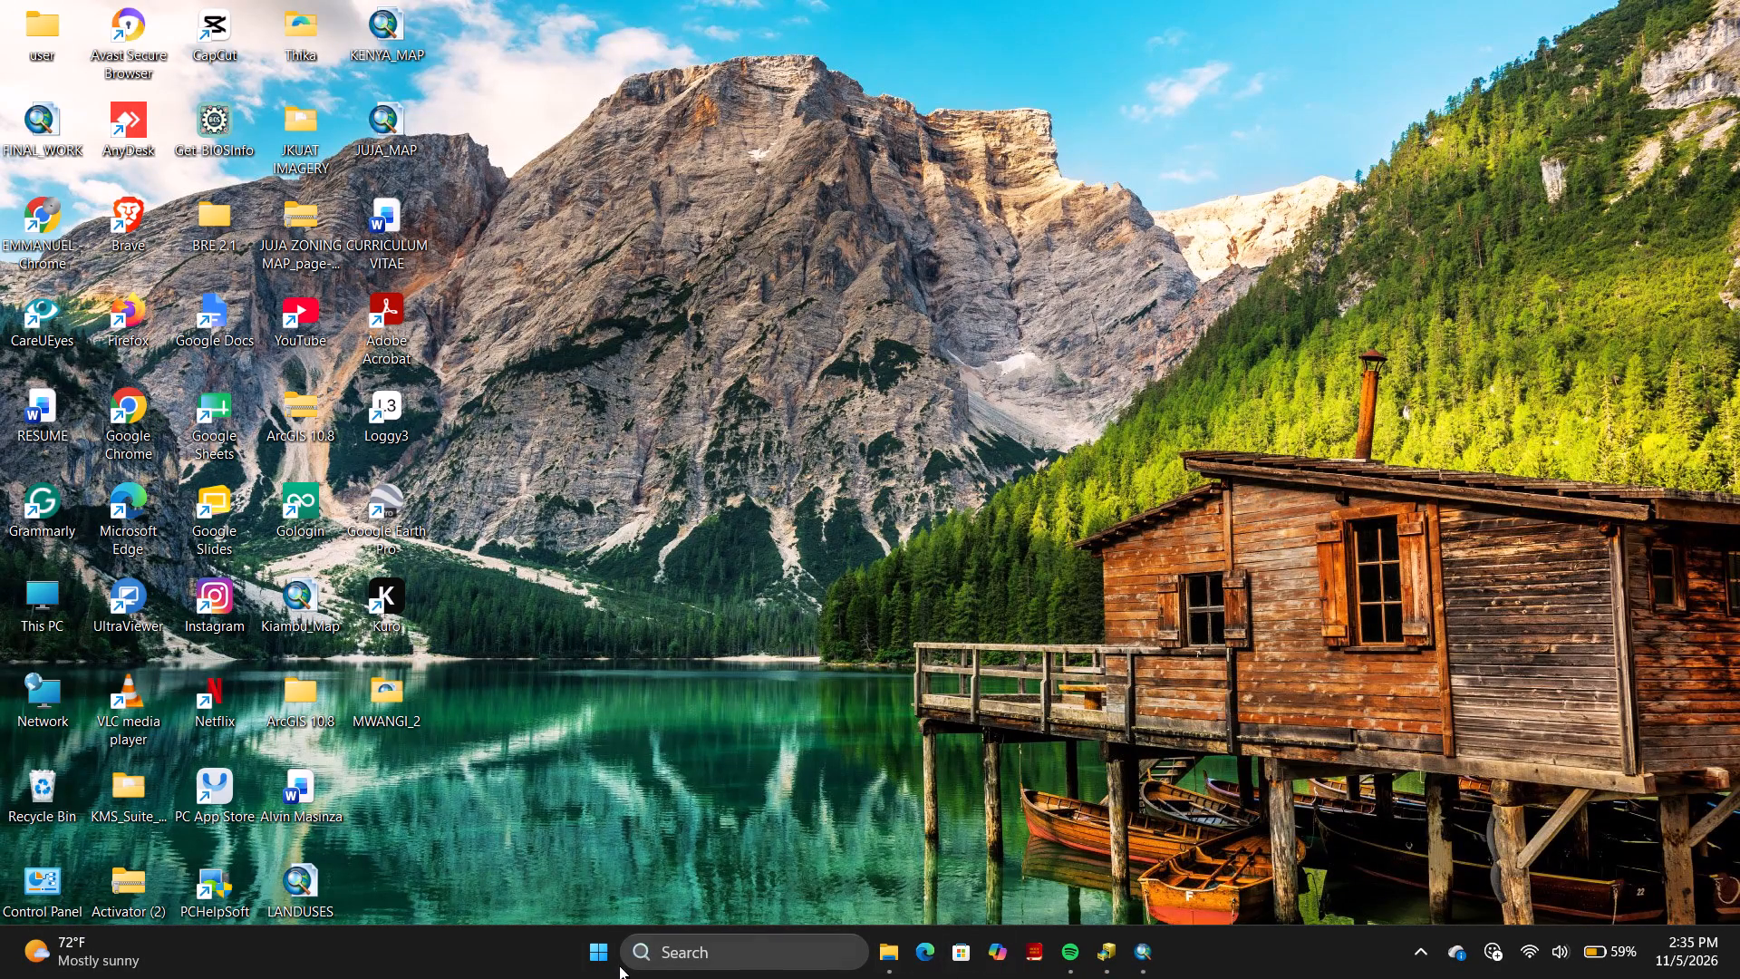
left_click(594, 963)
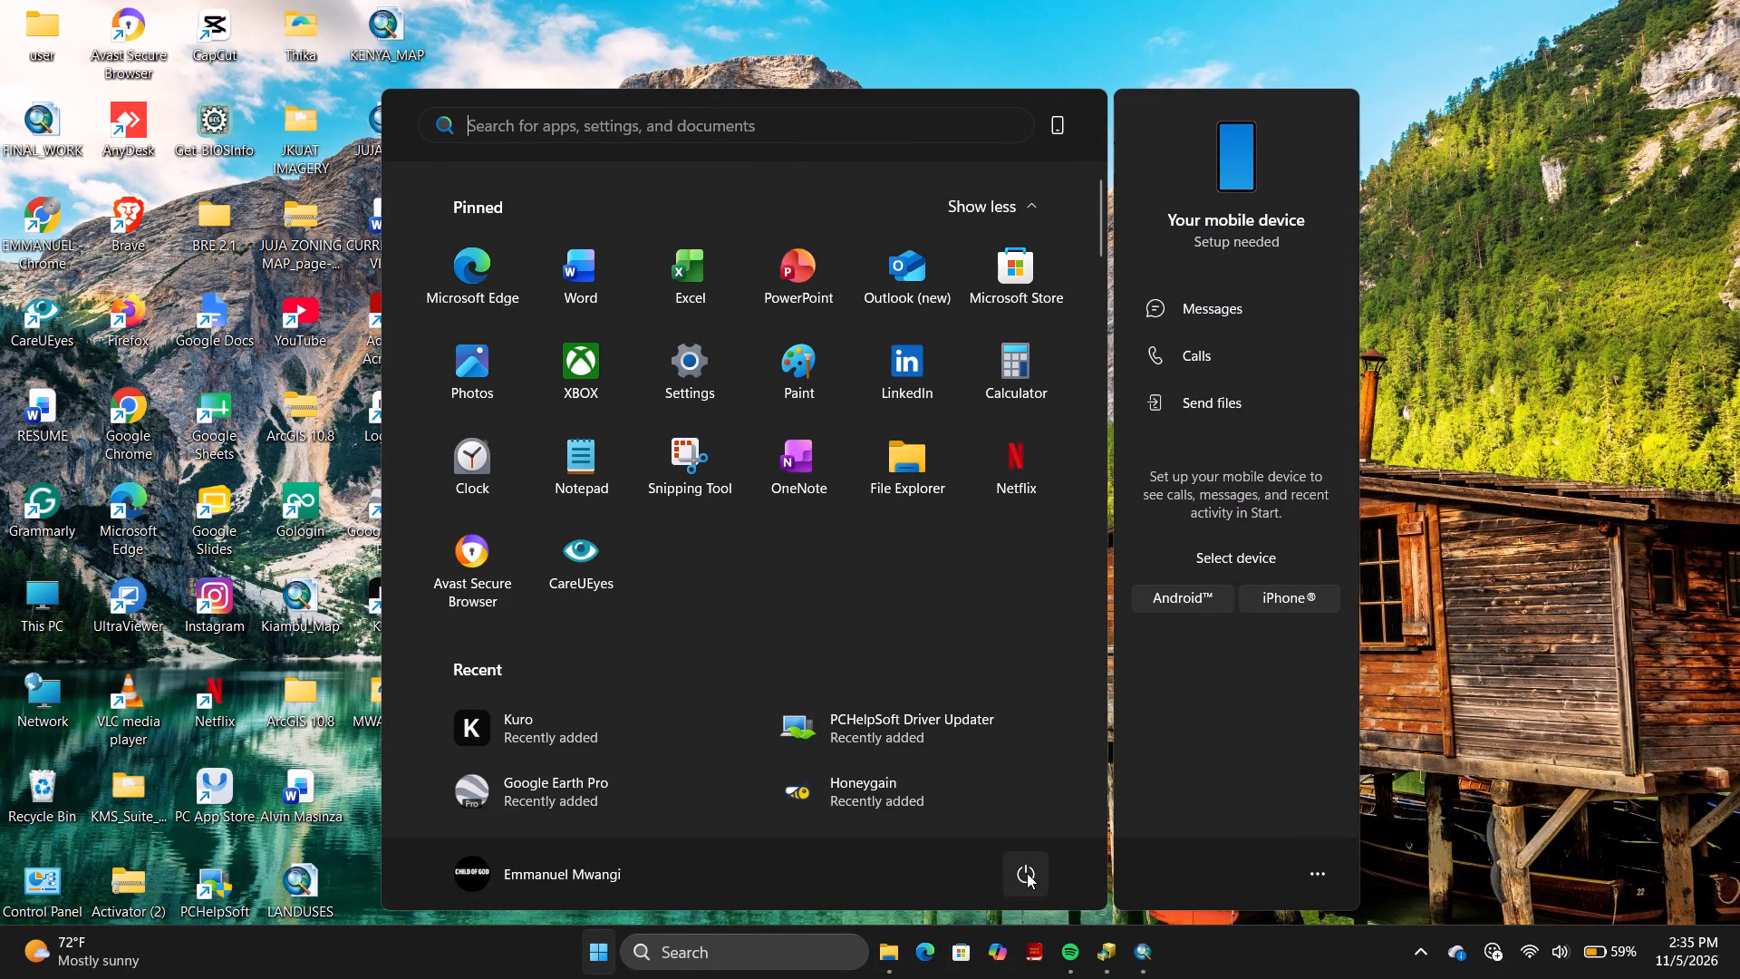
left_click(1027, 873)
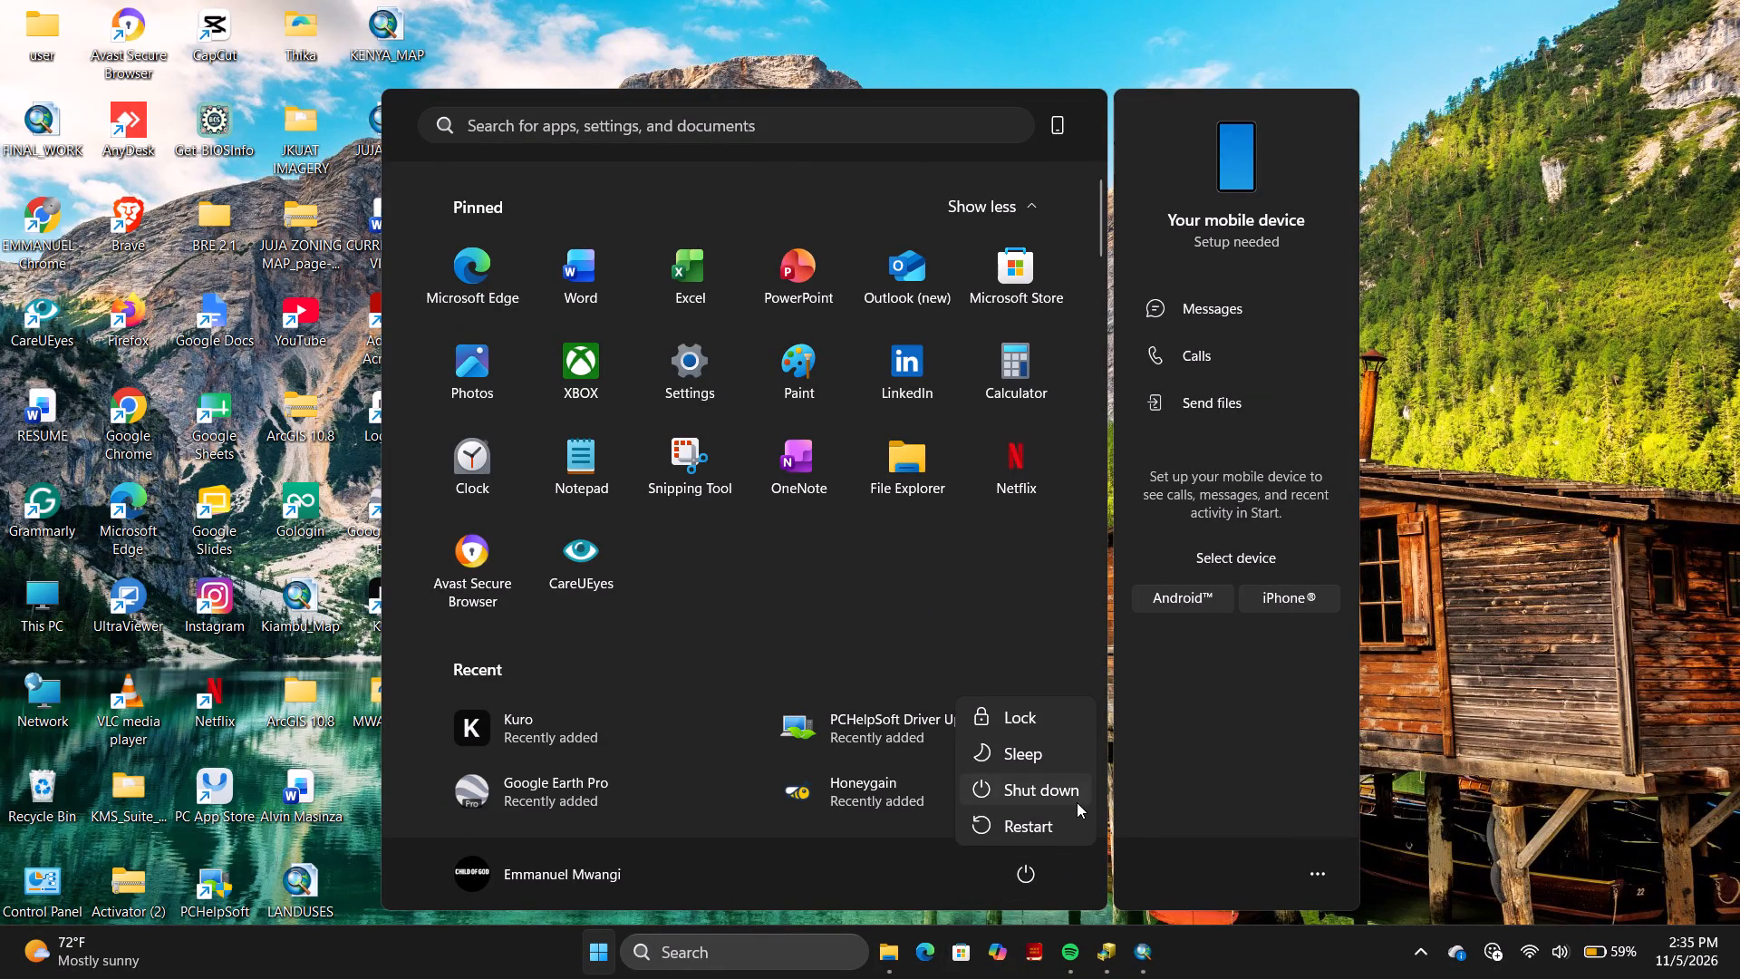